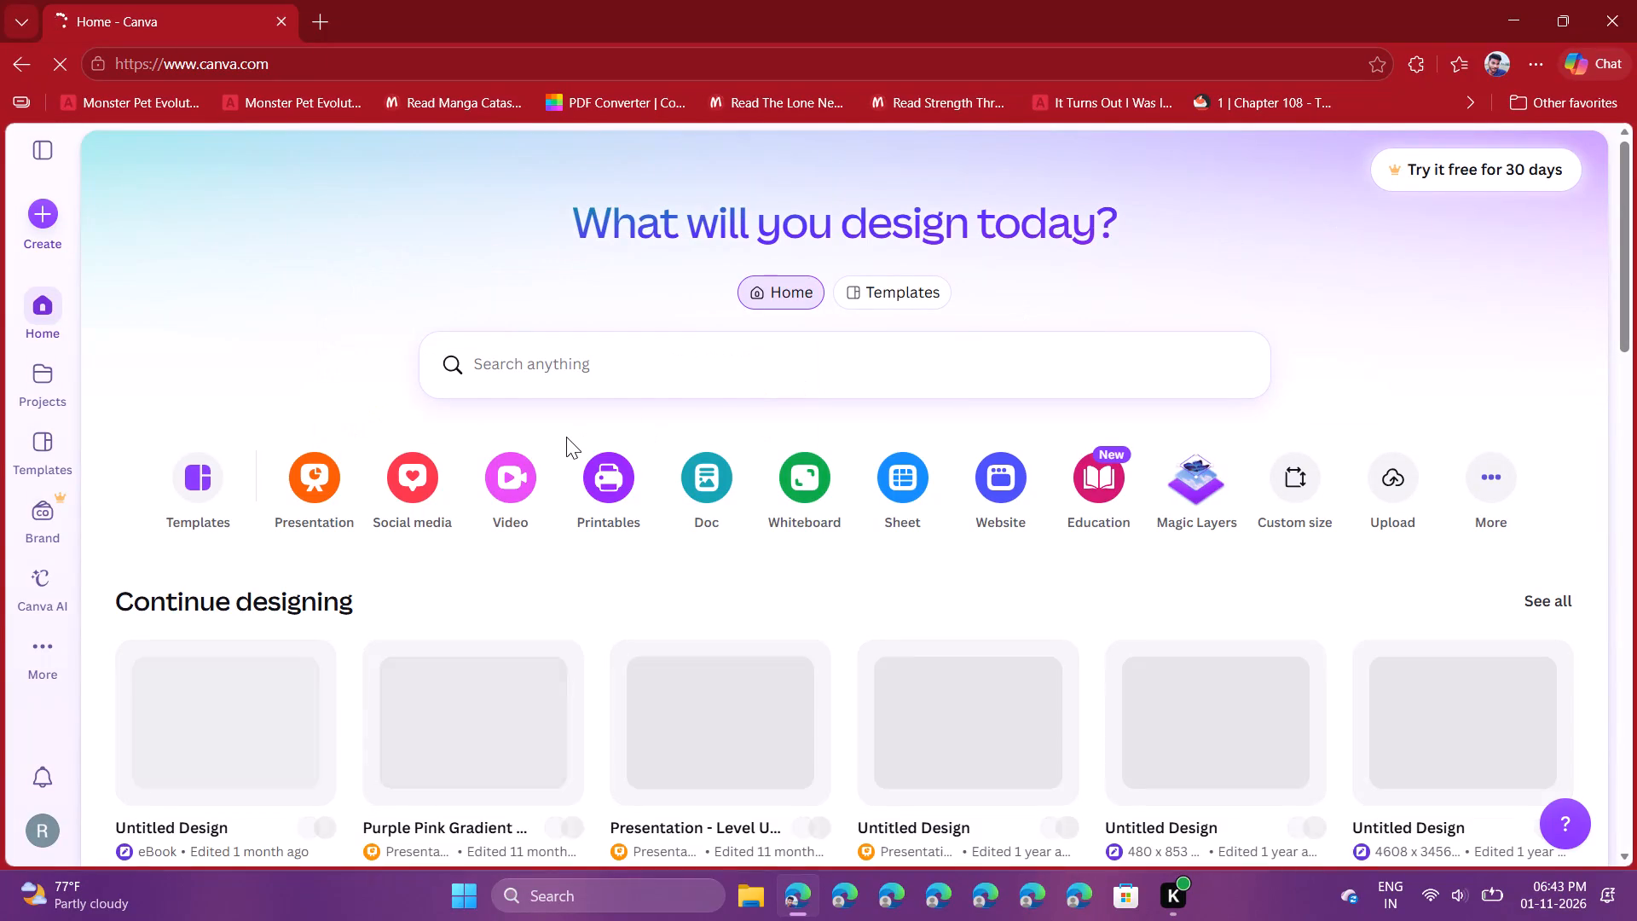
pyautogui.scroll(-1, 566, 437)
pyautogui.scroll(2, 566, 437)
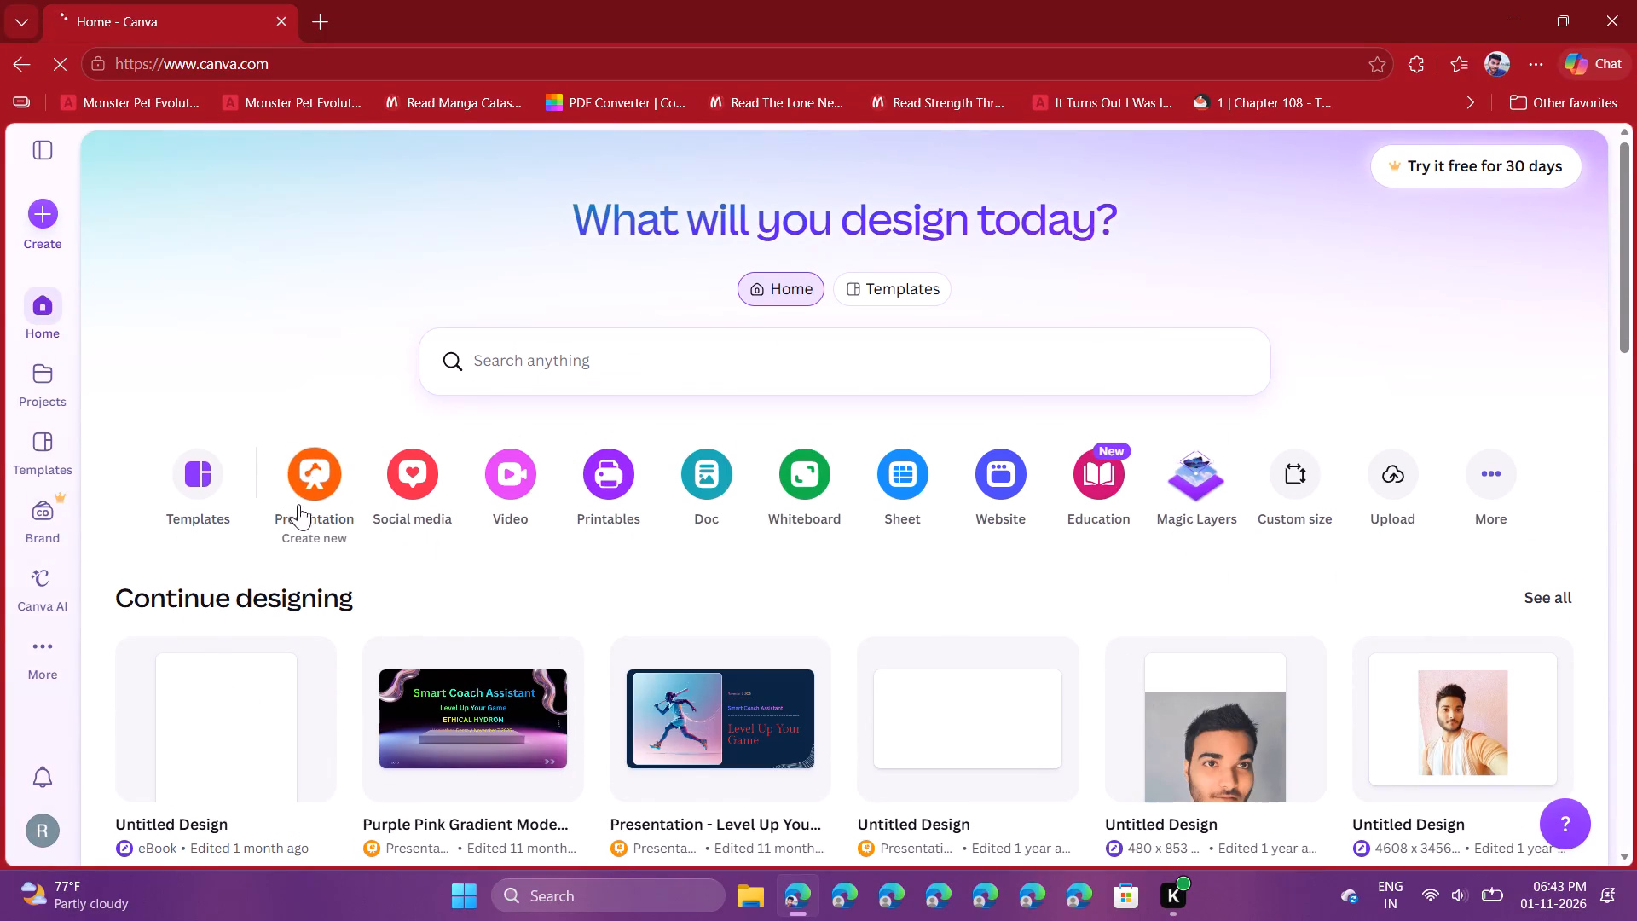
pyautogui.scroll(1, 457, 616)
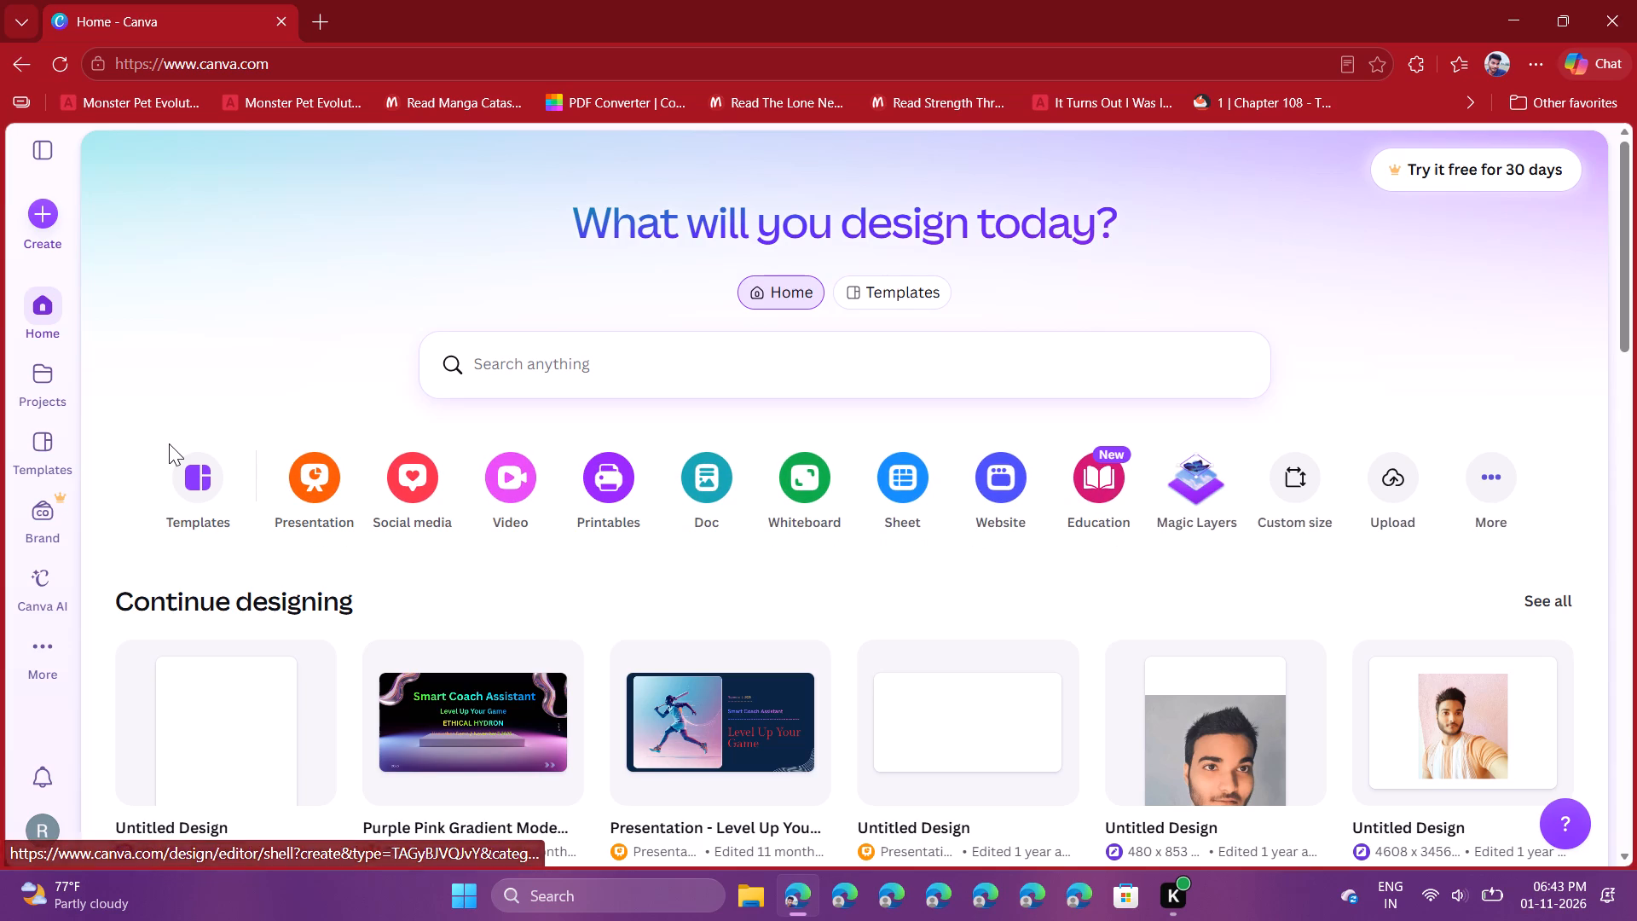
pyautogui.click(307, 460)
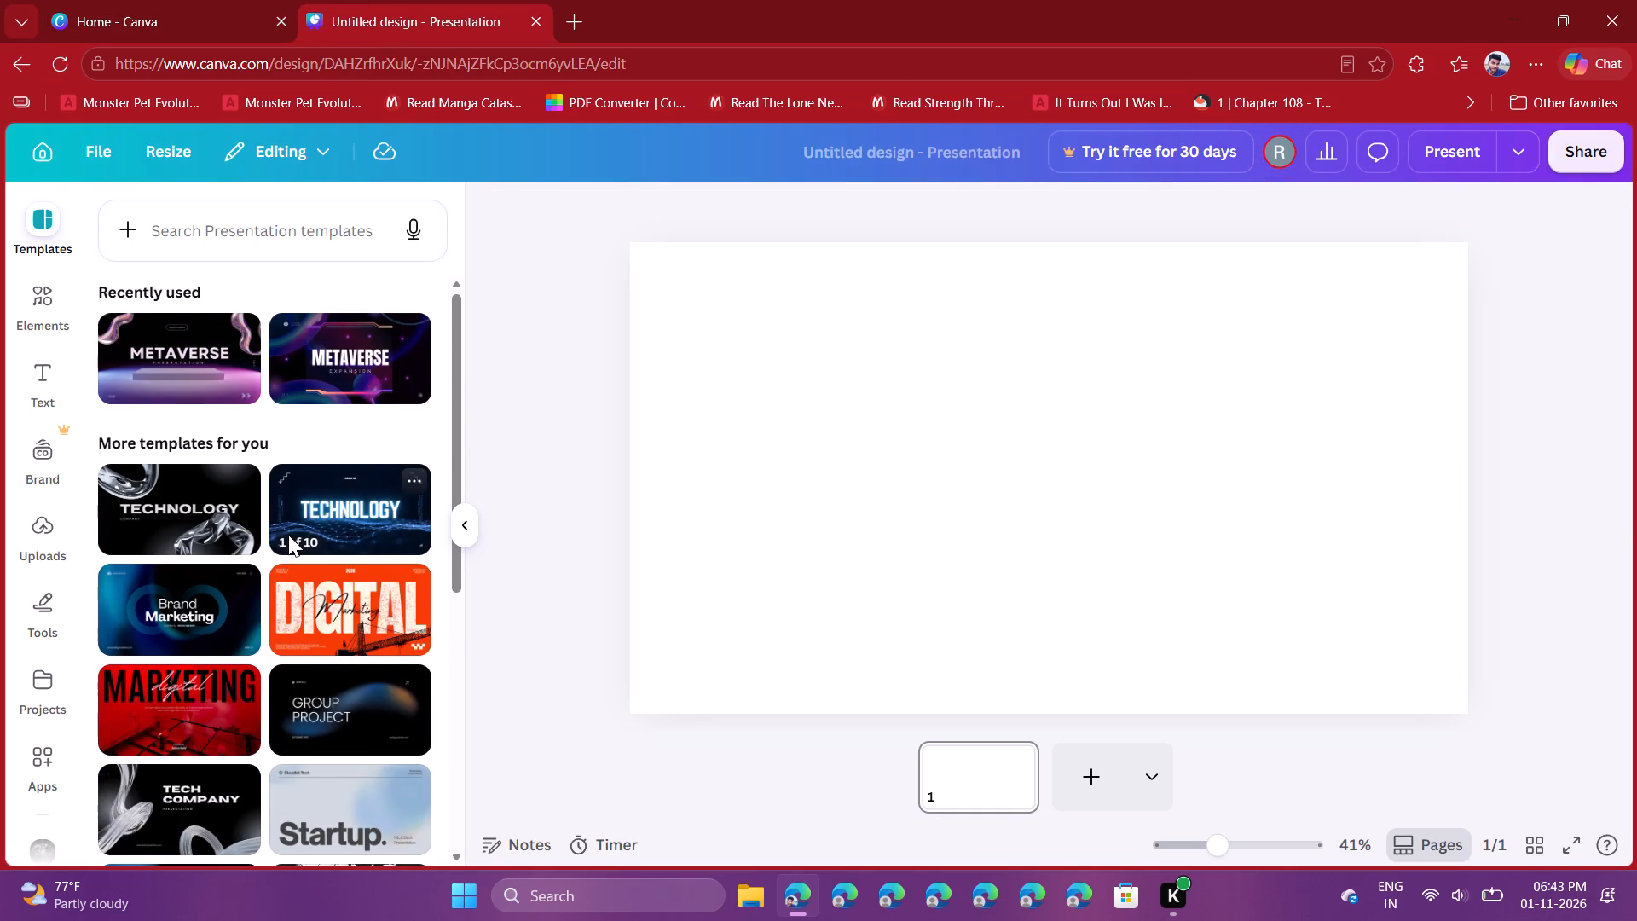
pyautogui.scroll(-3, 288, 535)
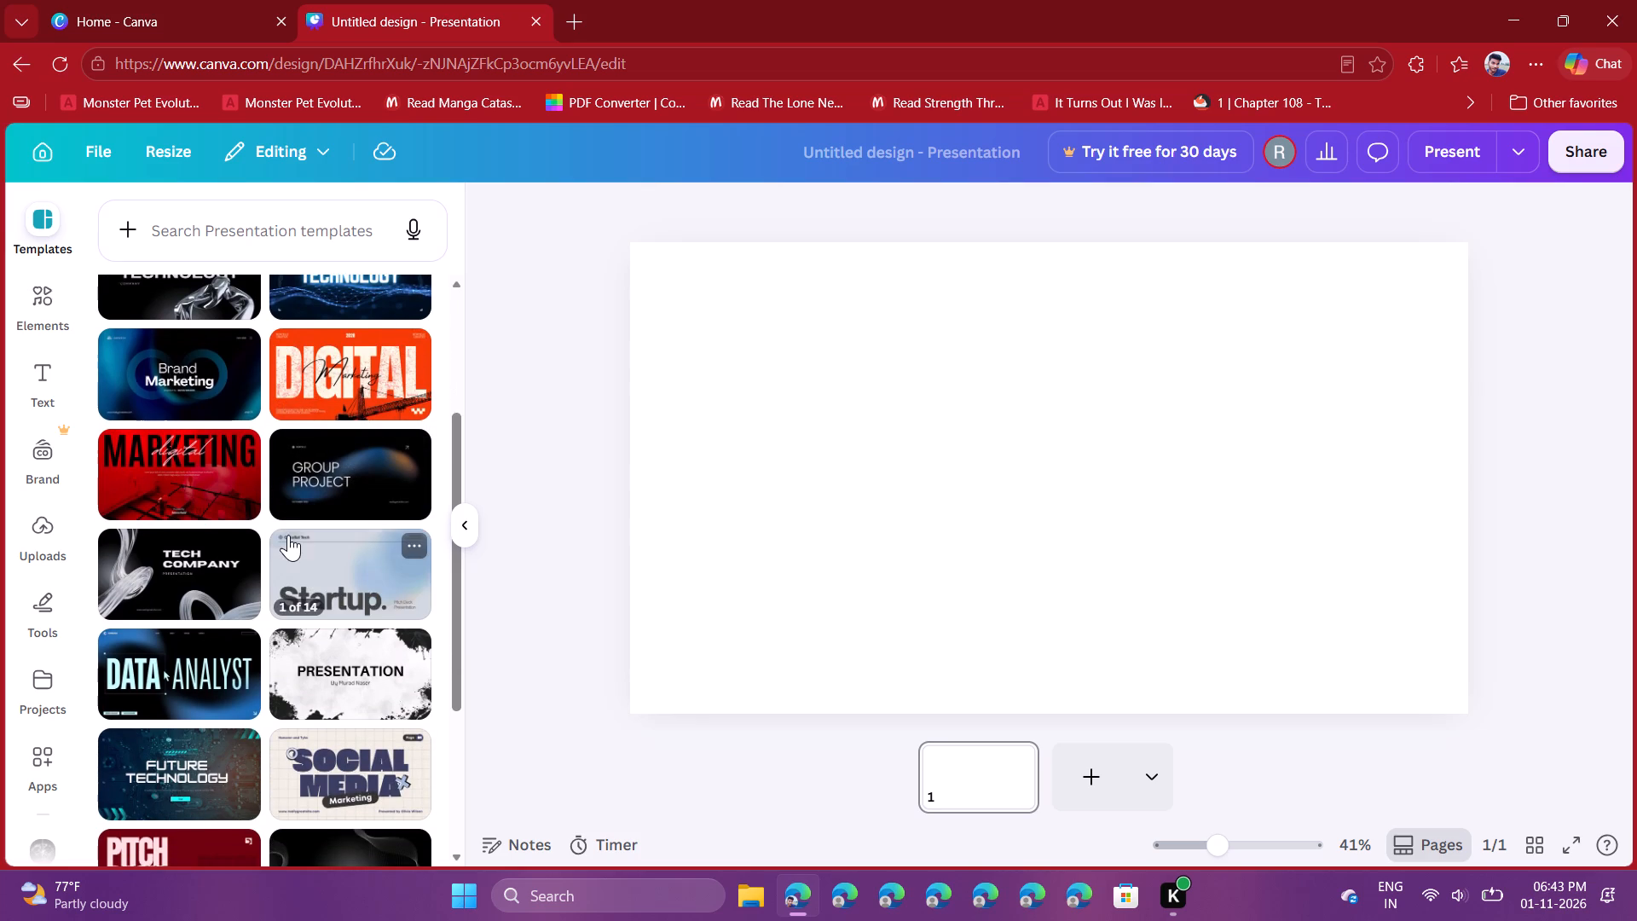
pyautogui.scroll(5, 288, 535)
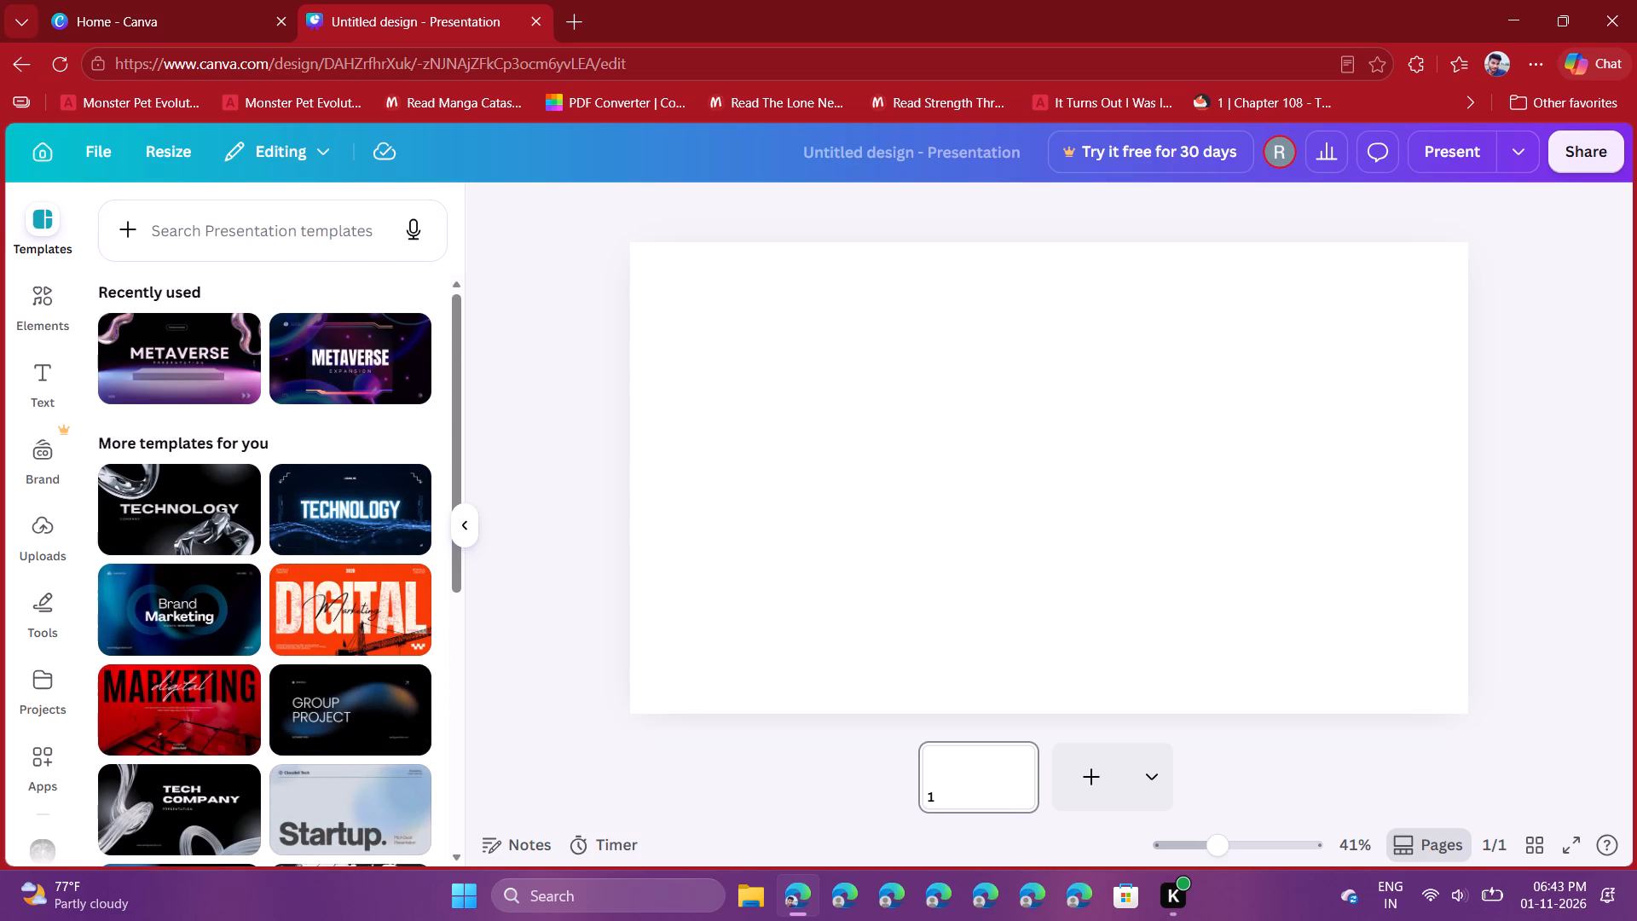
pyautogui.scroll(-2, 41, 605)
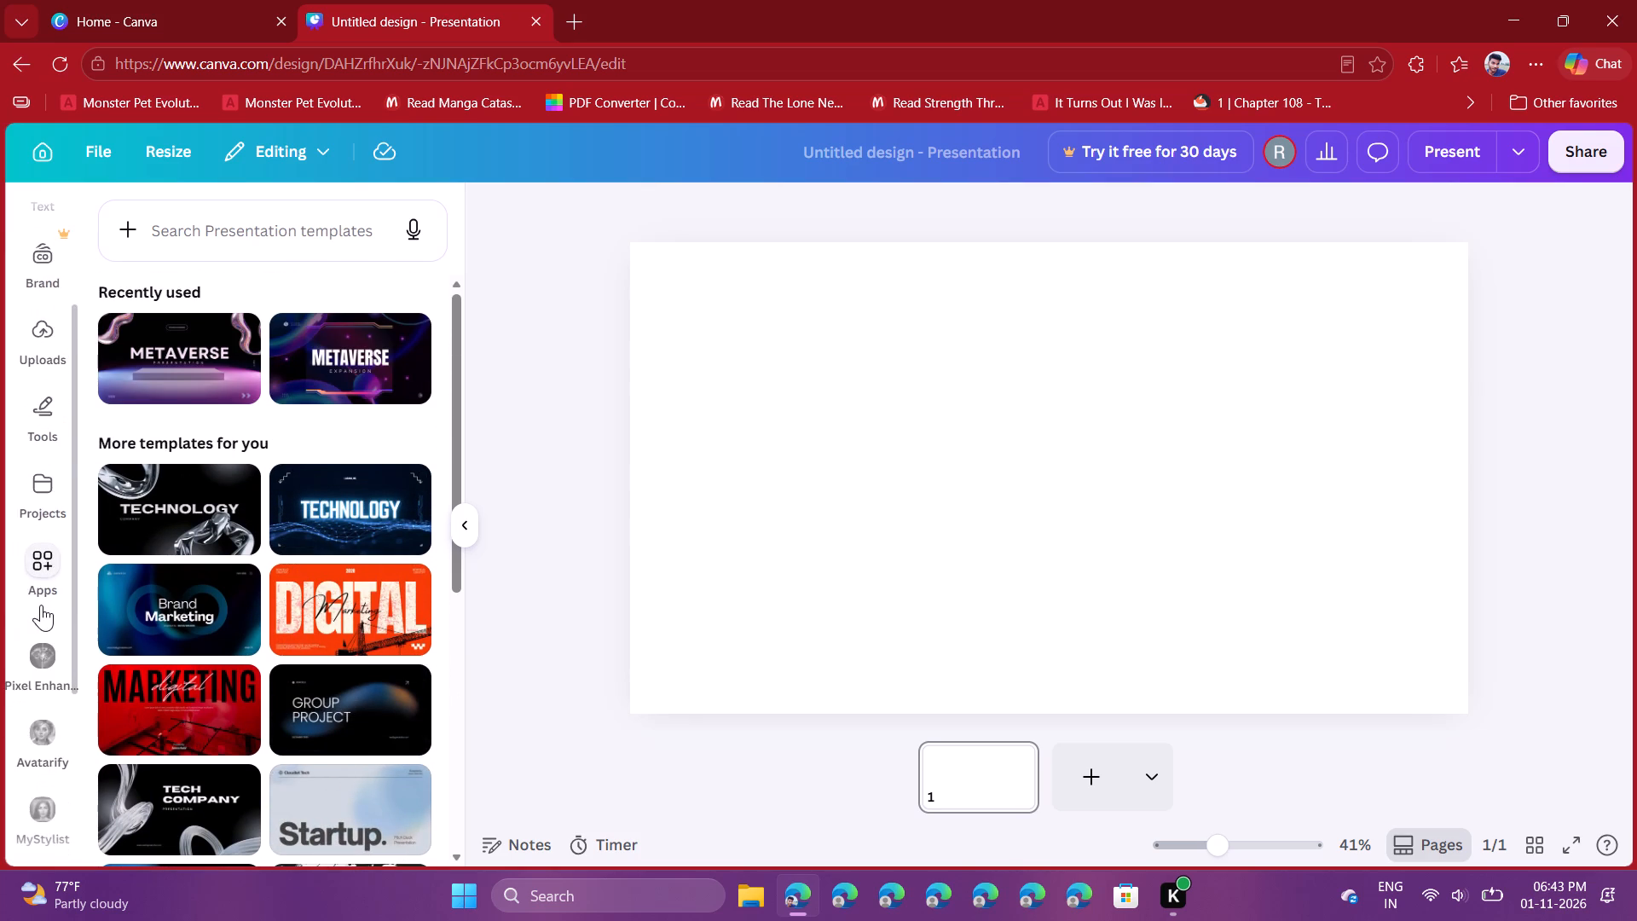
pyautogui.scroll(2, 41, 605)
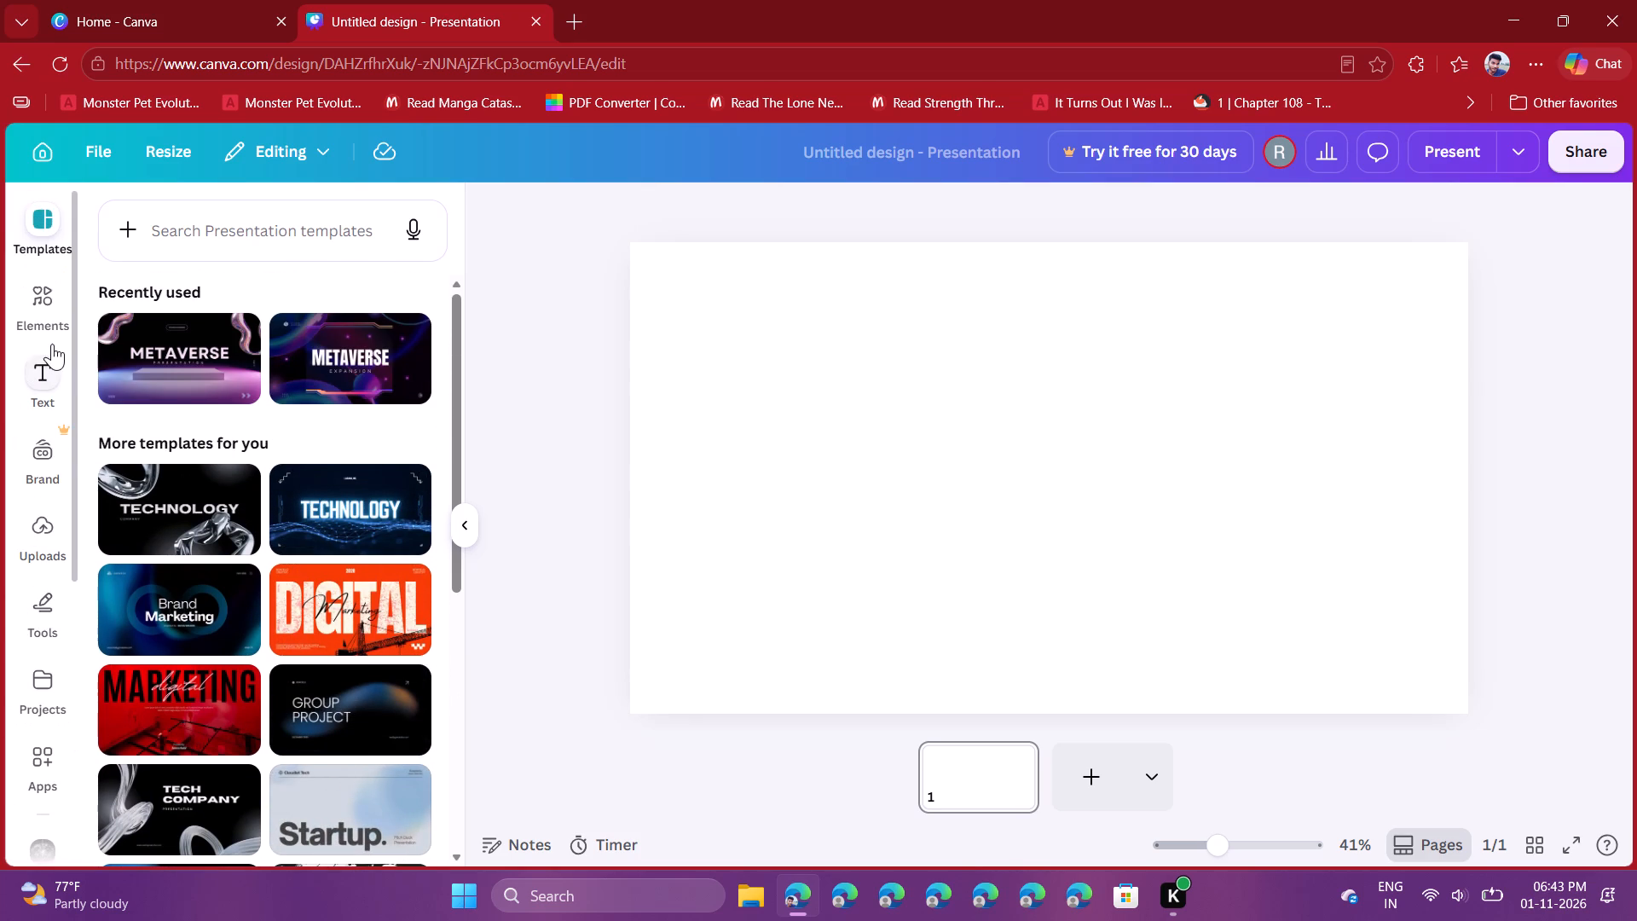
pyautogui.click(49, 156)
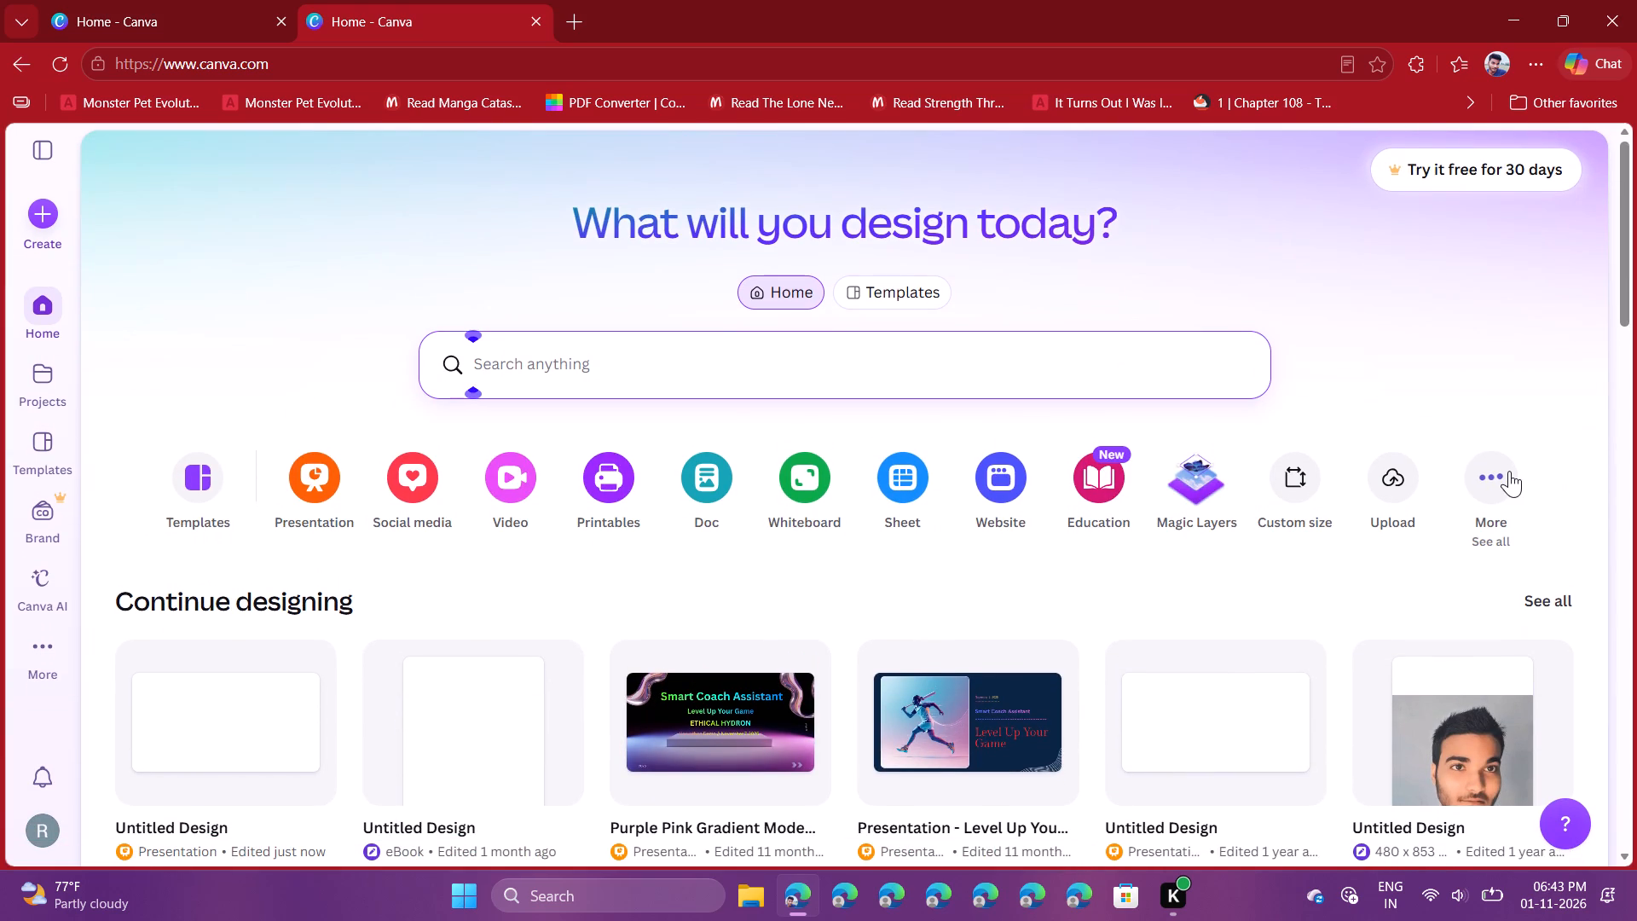
# Open the photo editor category among the full set of design creation options.
pyautogui.click(1509, 471)
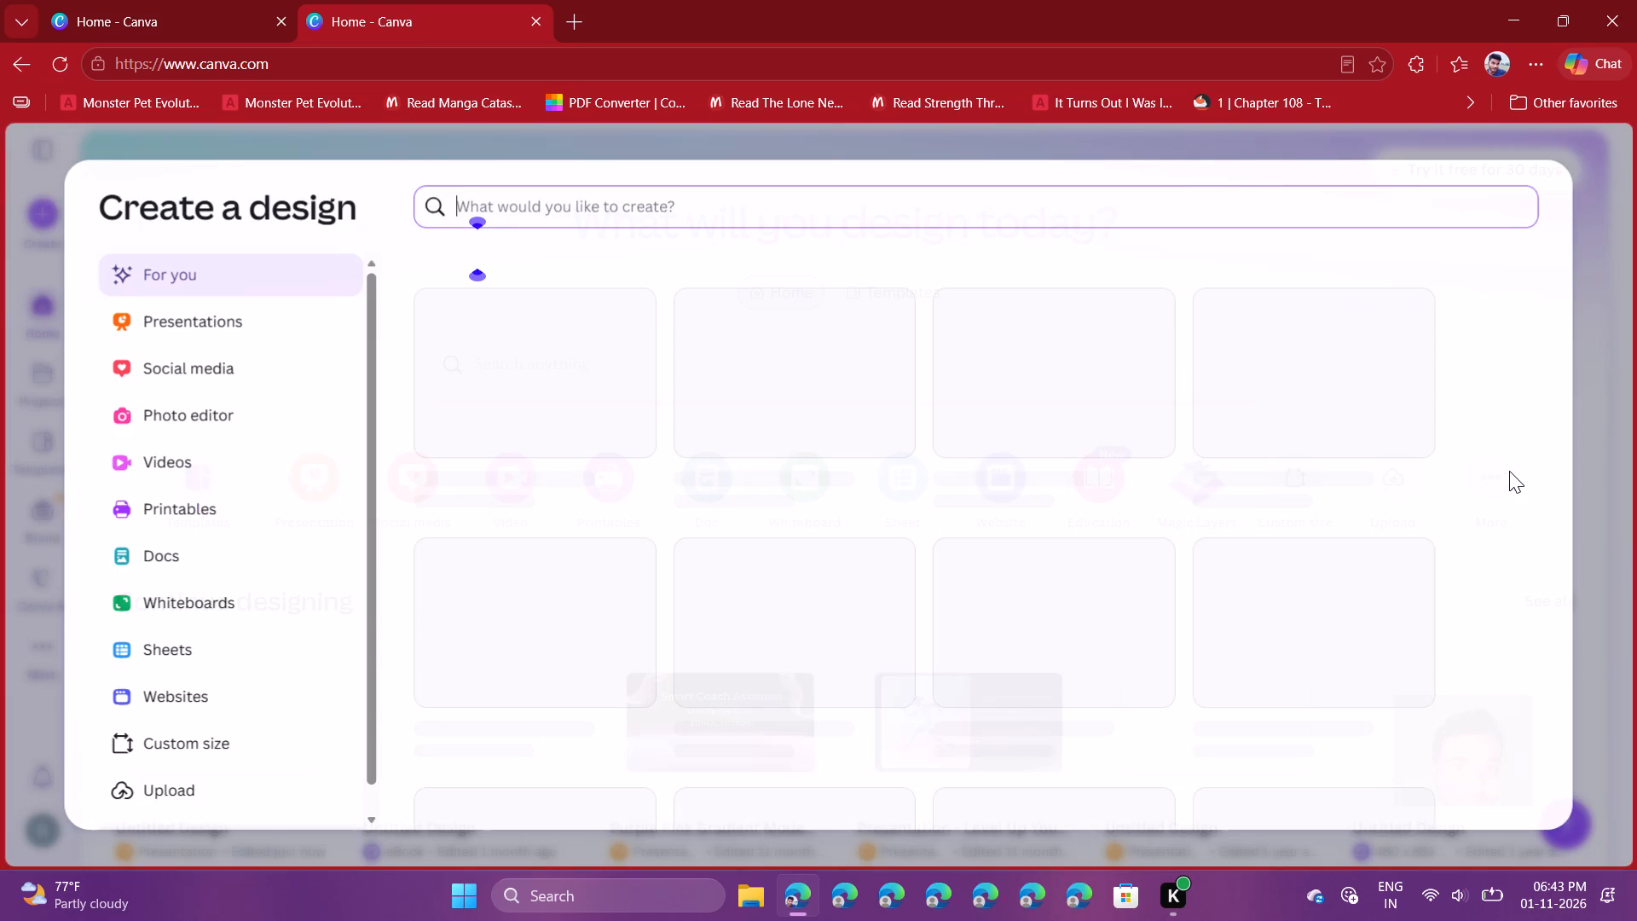
pyautogui.click(172, 416)
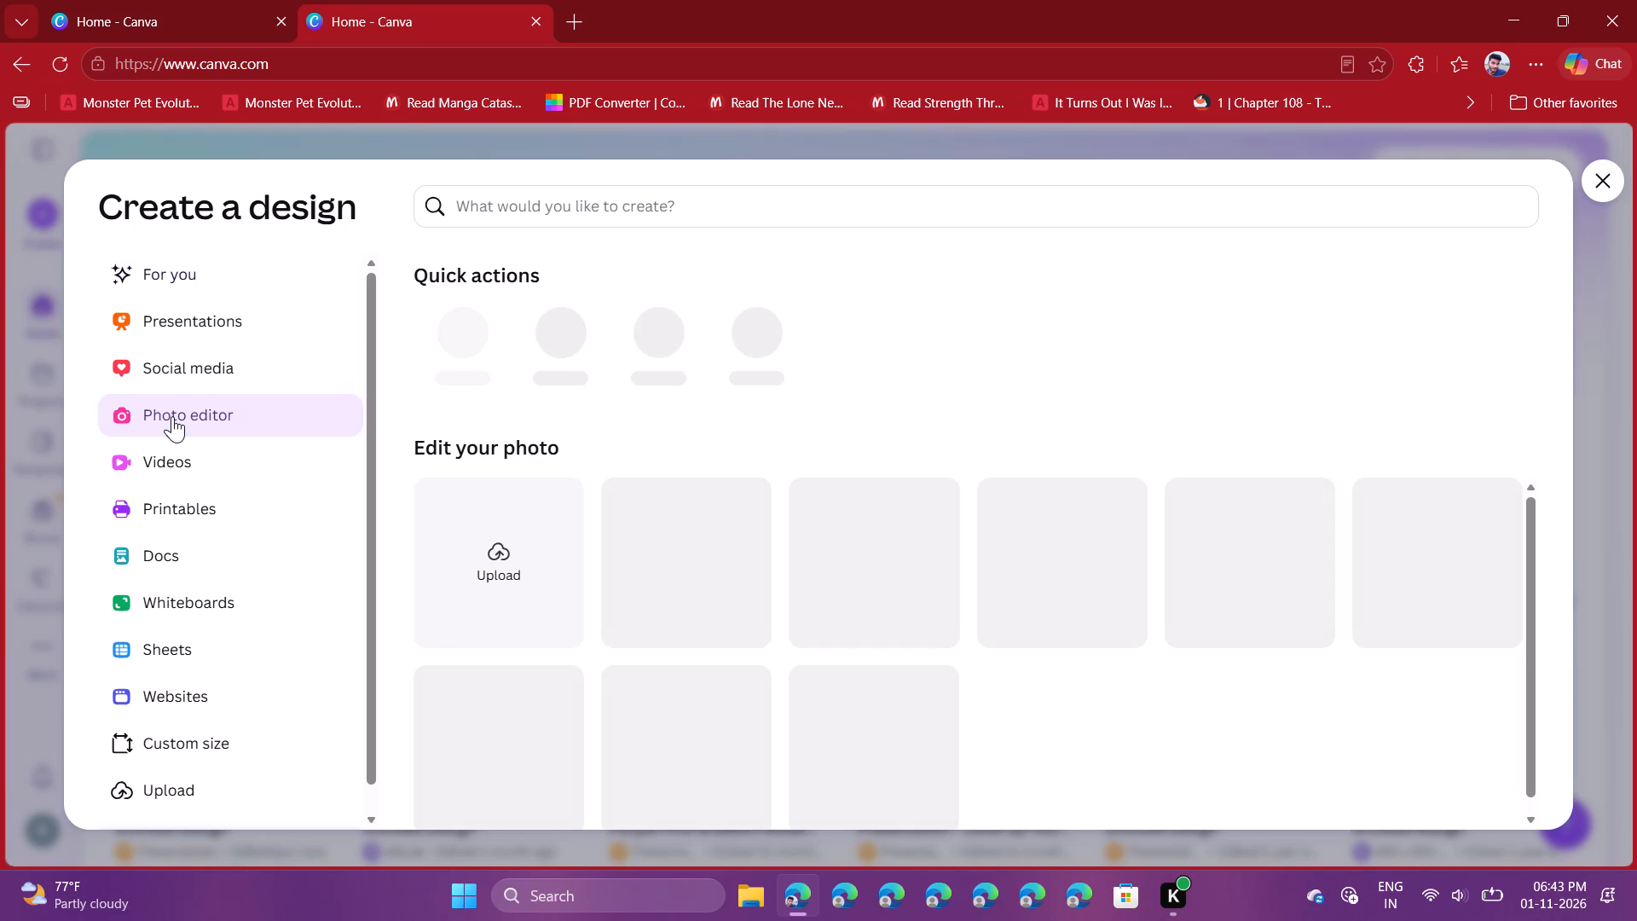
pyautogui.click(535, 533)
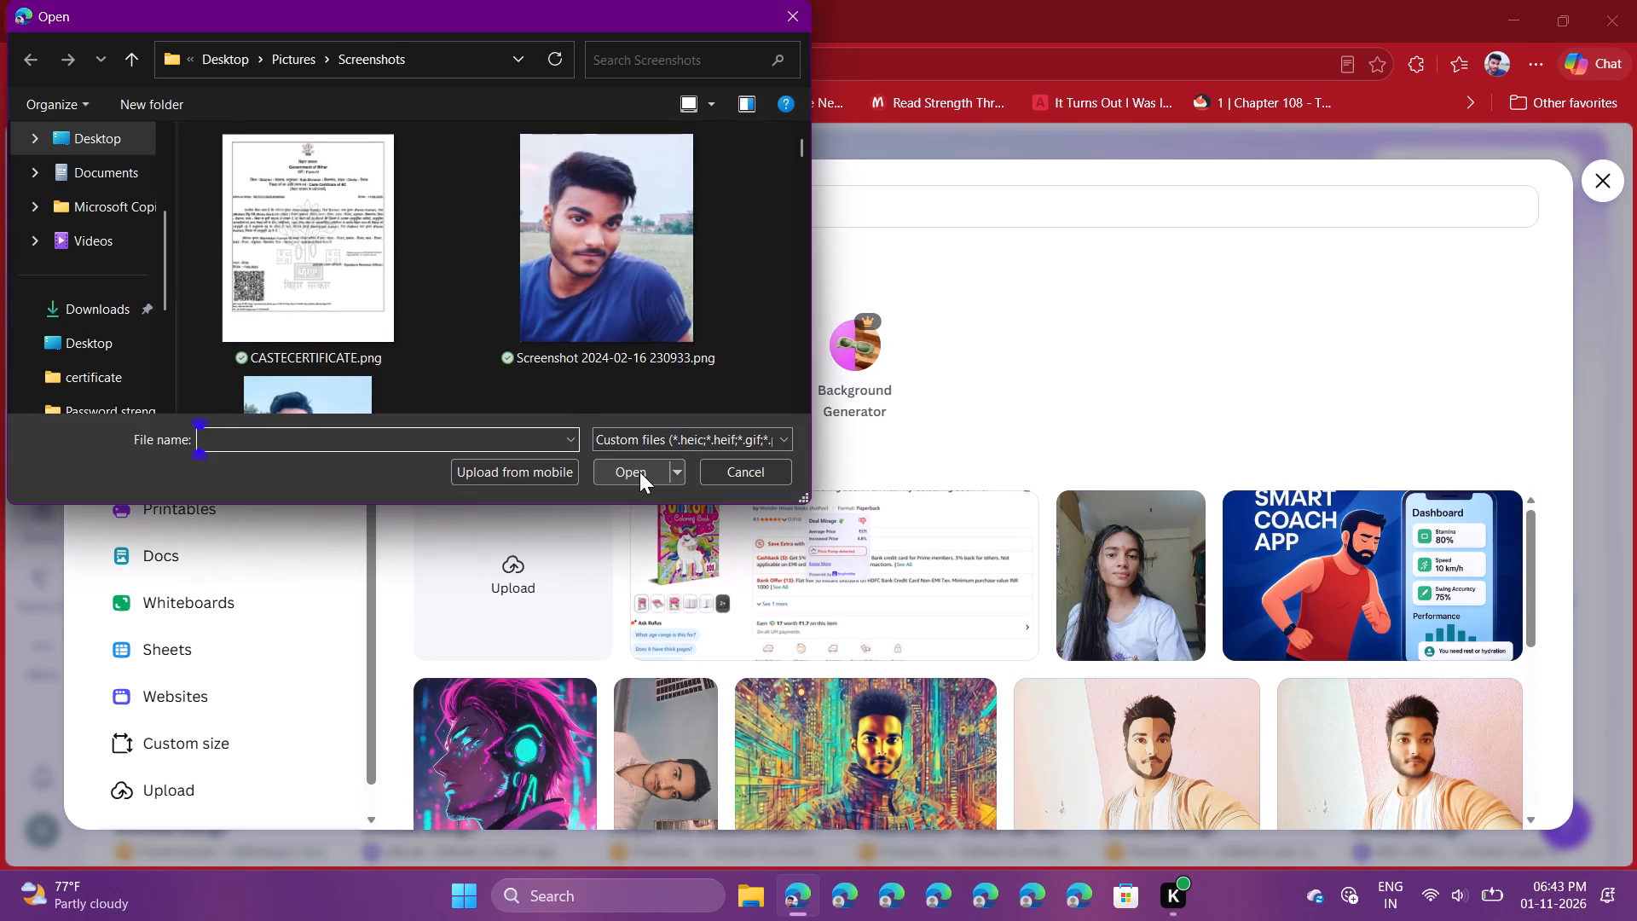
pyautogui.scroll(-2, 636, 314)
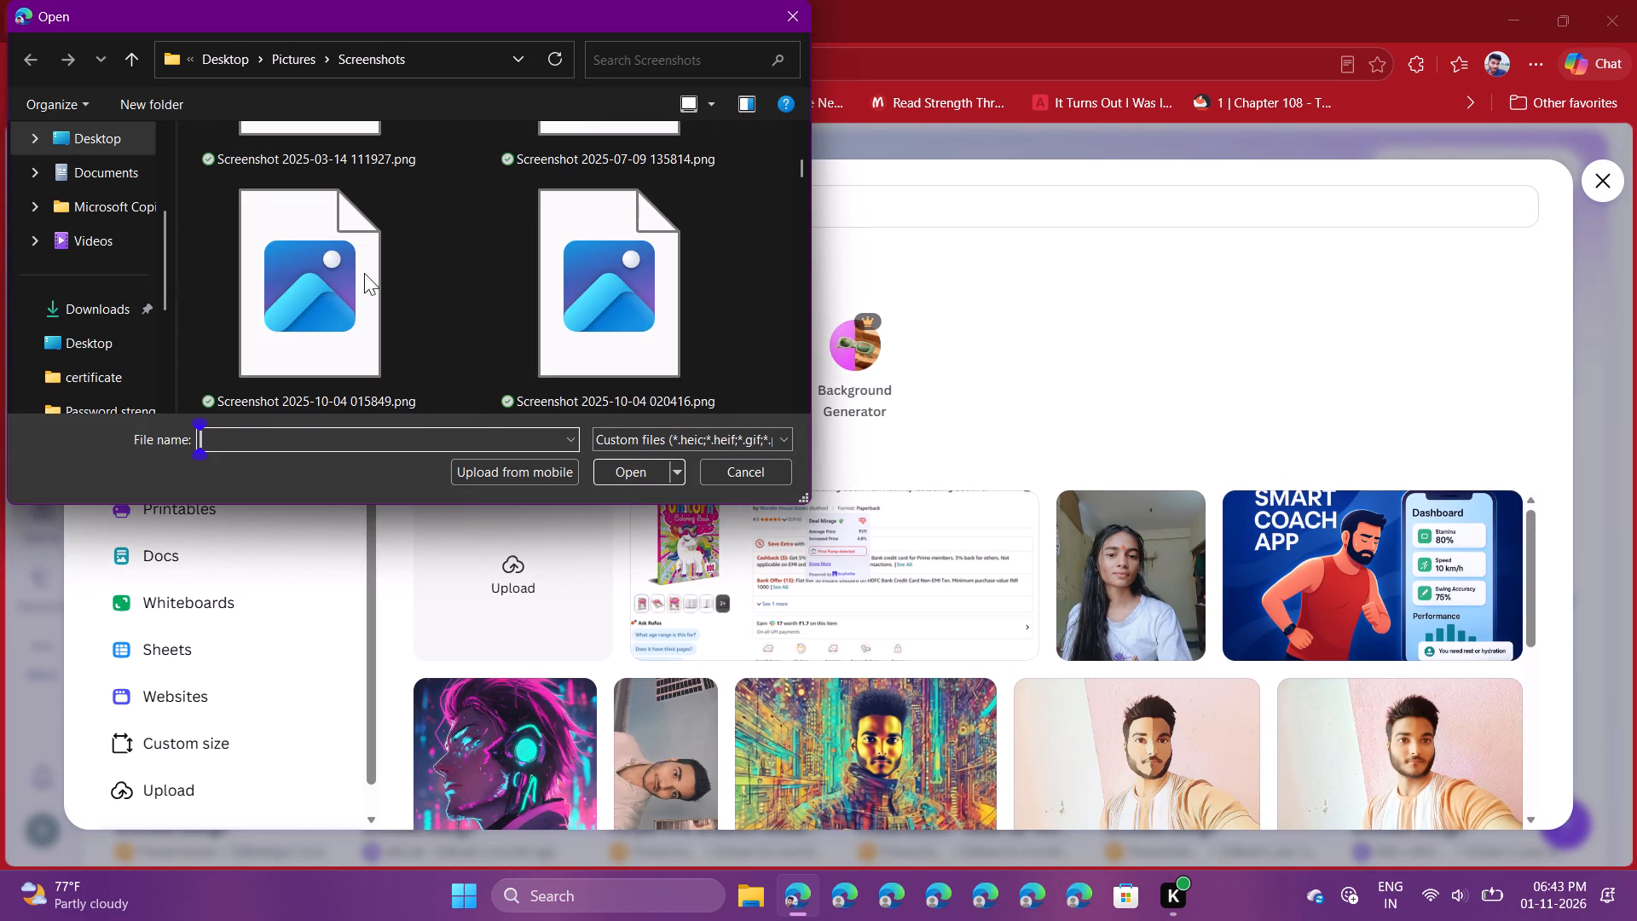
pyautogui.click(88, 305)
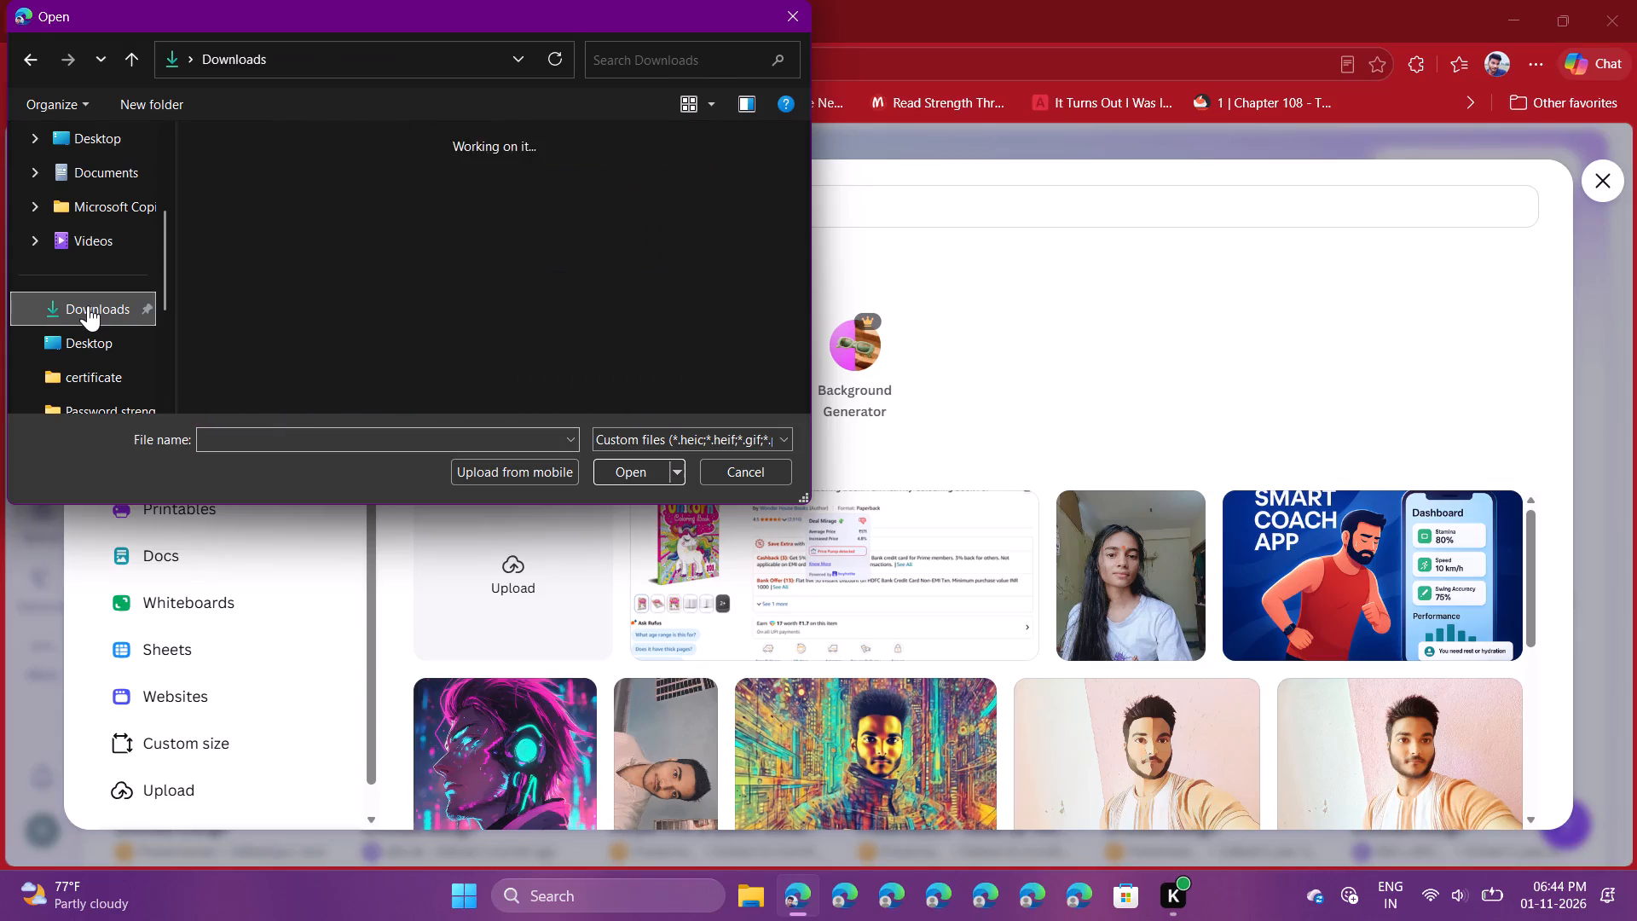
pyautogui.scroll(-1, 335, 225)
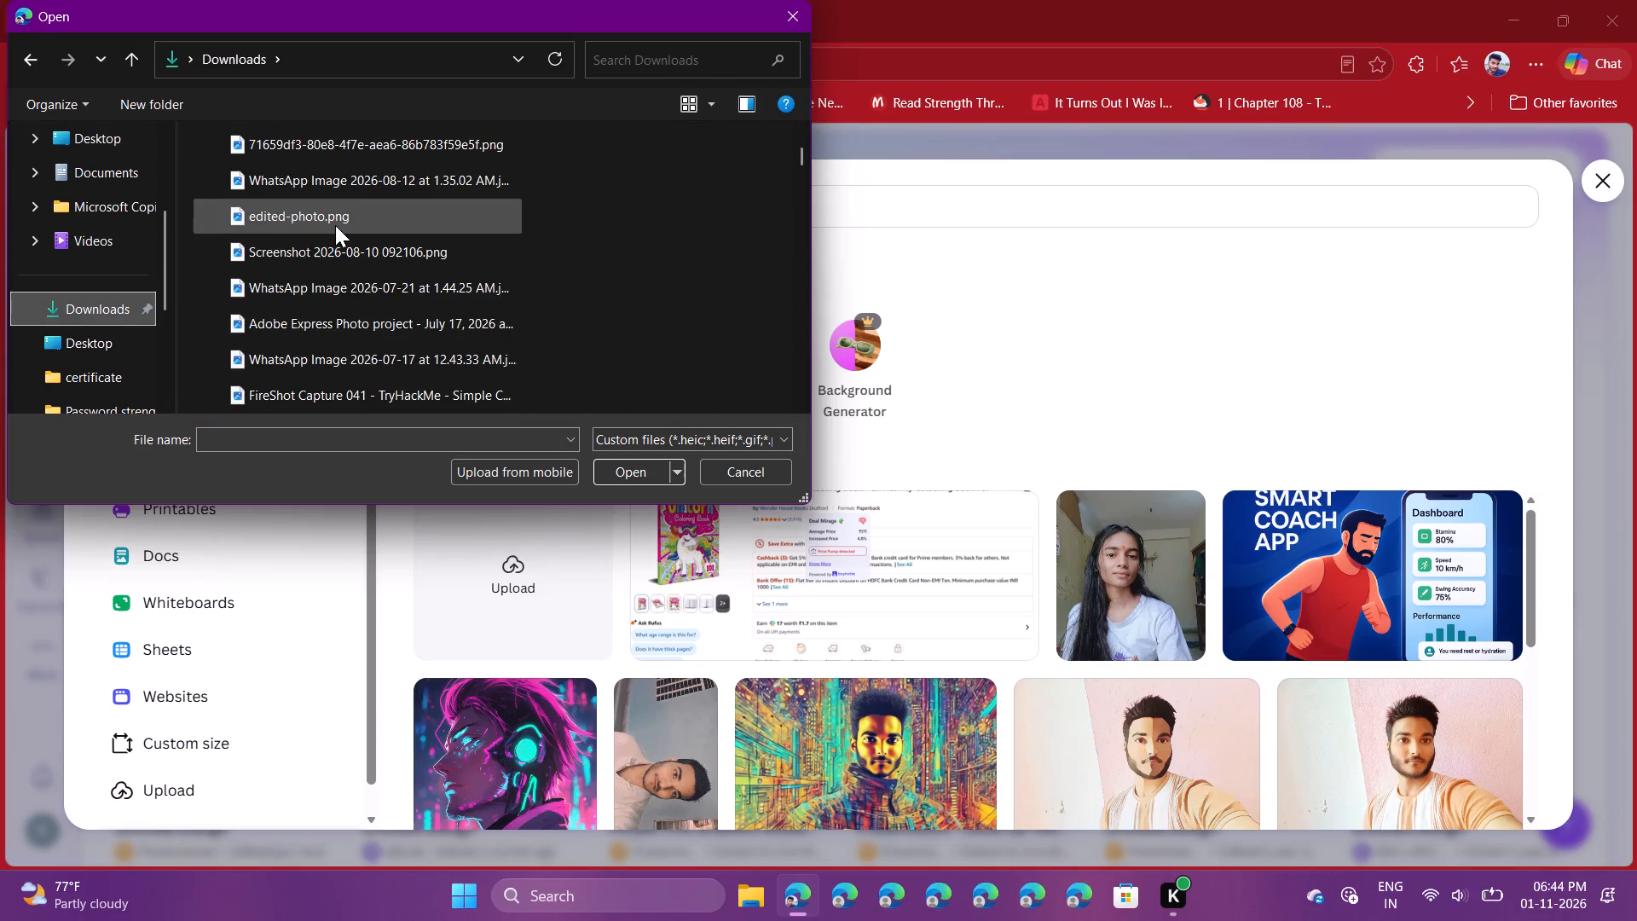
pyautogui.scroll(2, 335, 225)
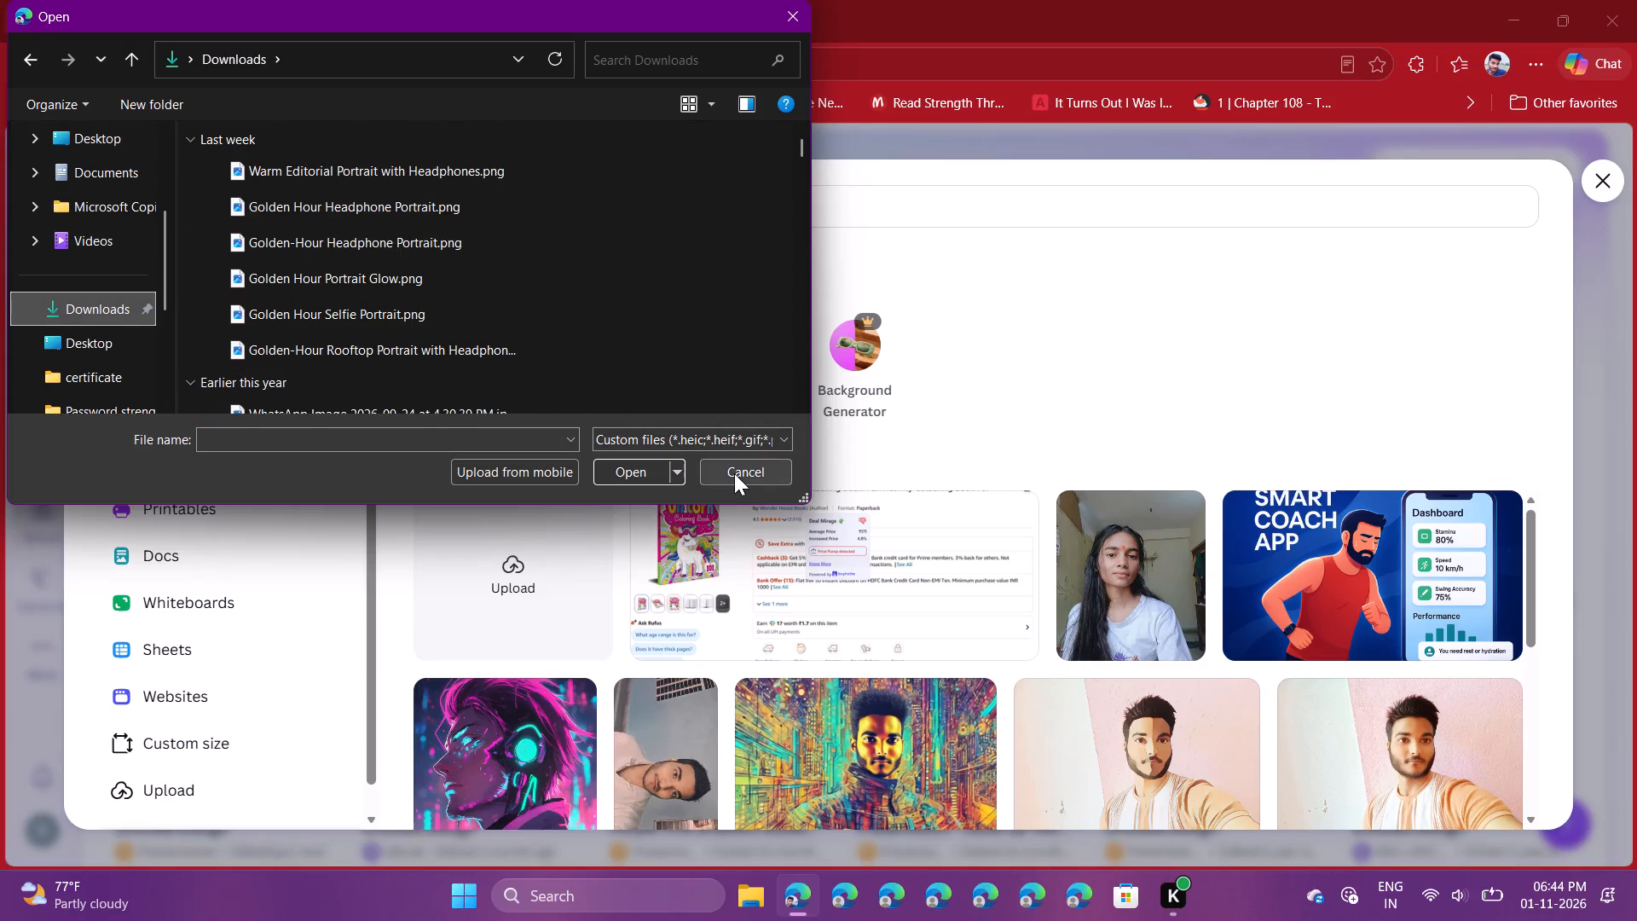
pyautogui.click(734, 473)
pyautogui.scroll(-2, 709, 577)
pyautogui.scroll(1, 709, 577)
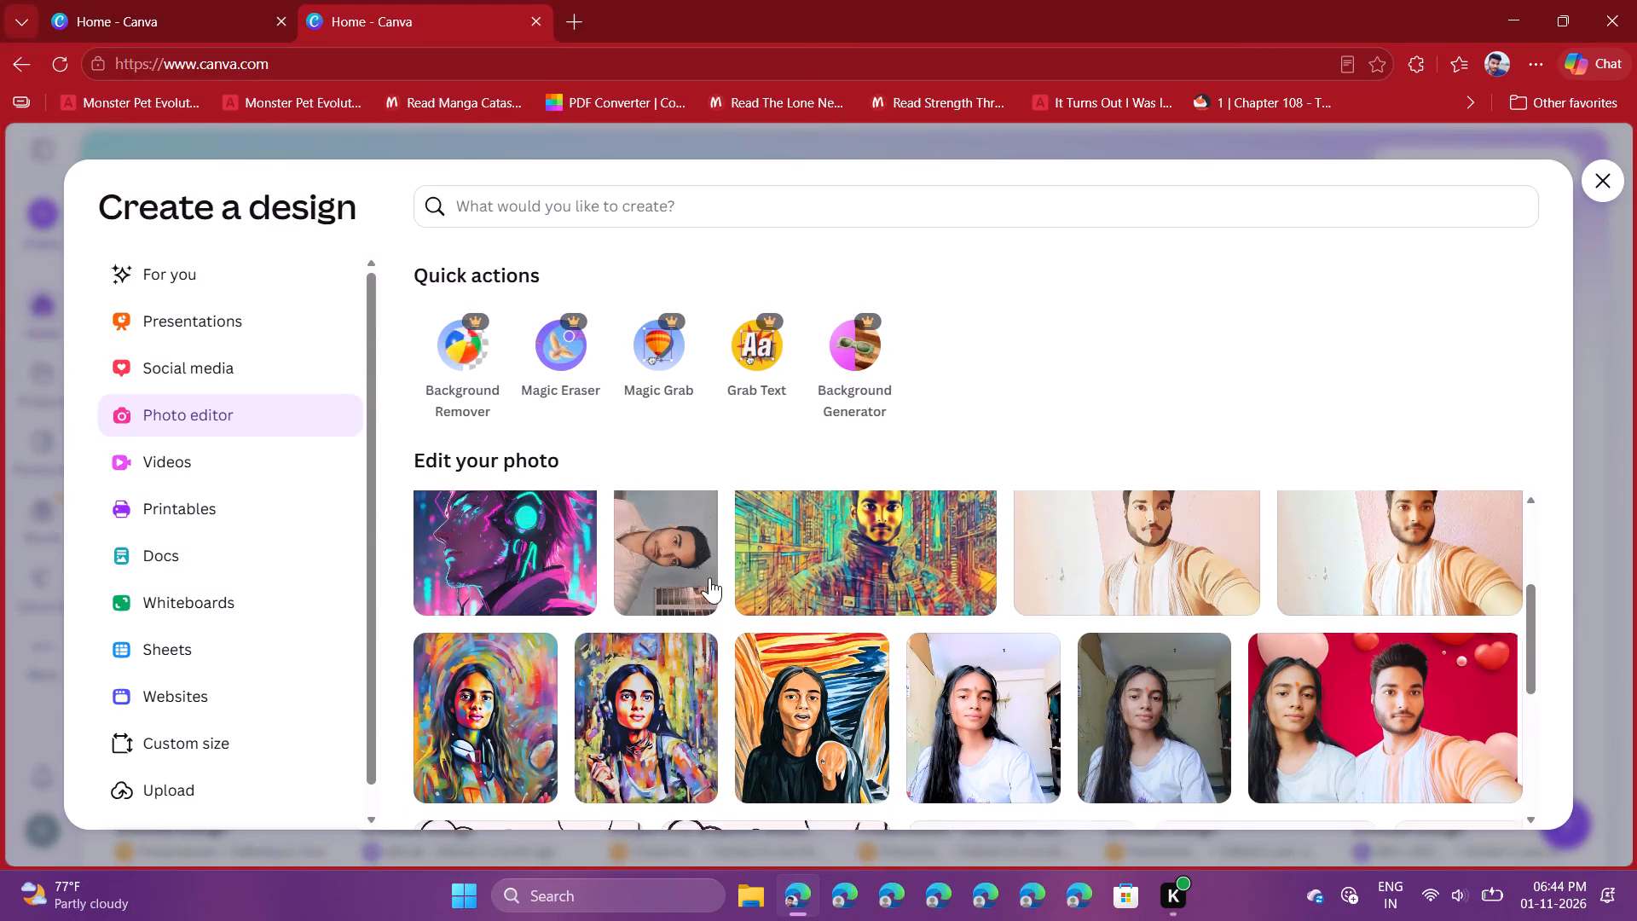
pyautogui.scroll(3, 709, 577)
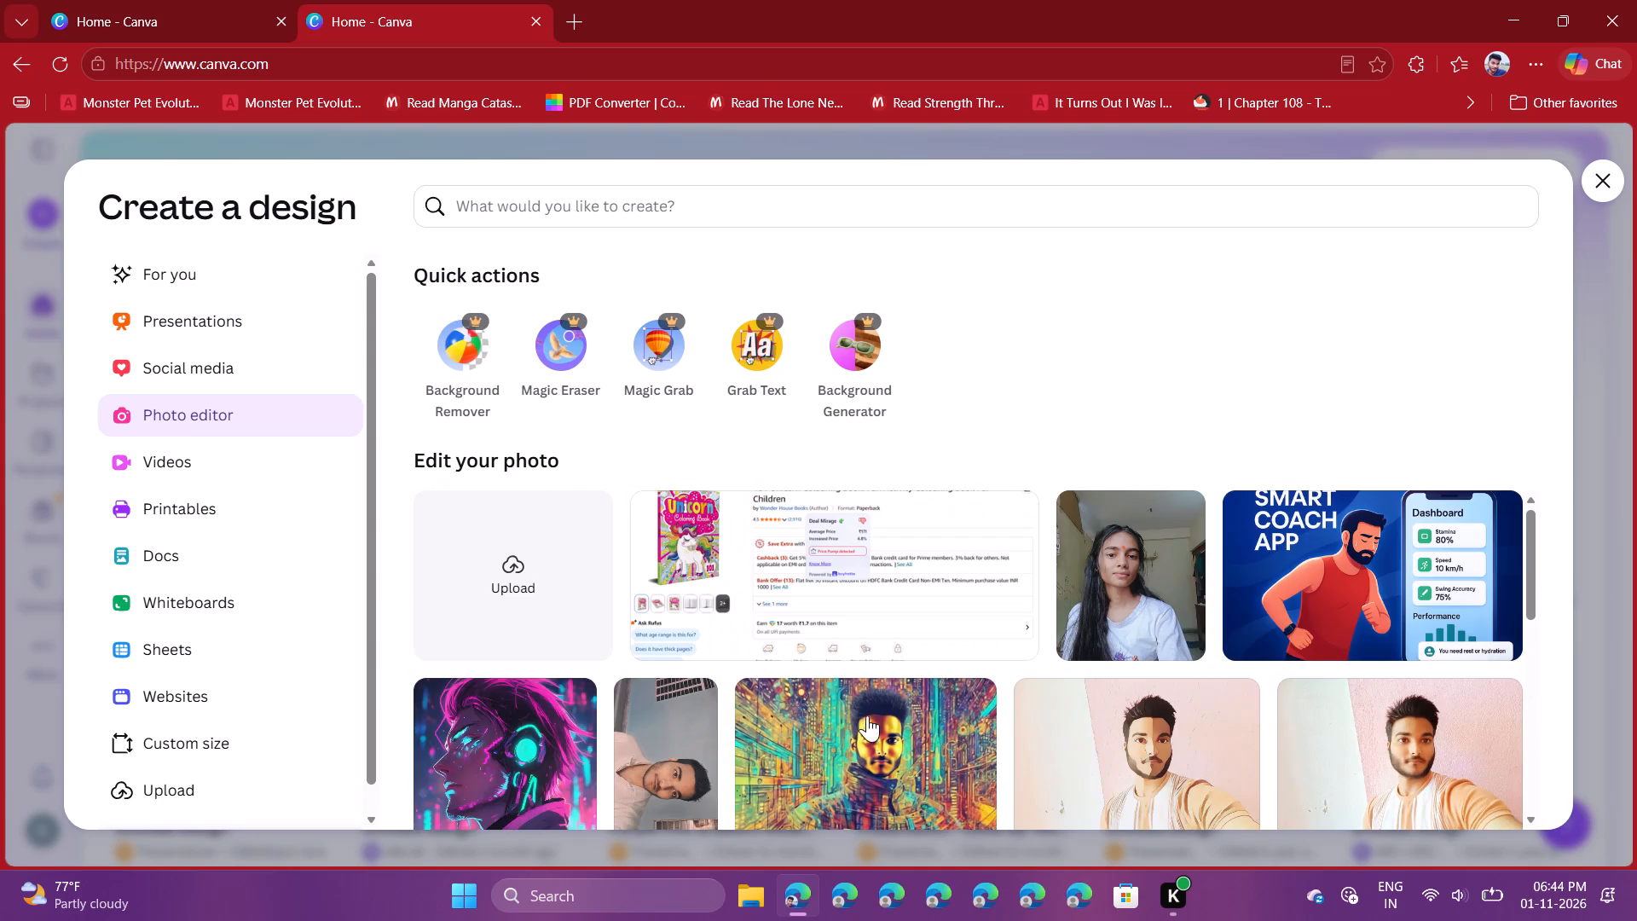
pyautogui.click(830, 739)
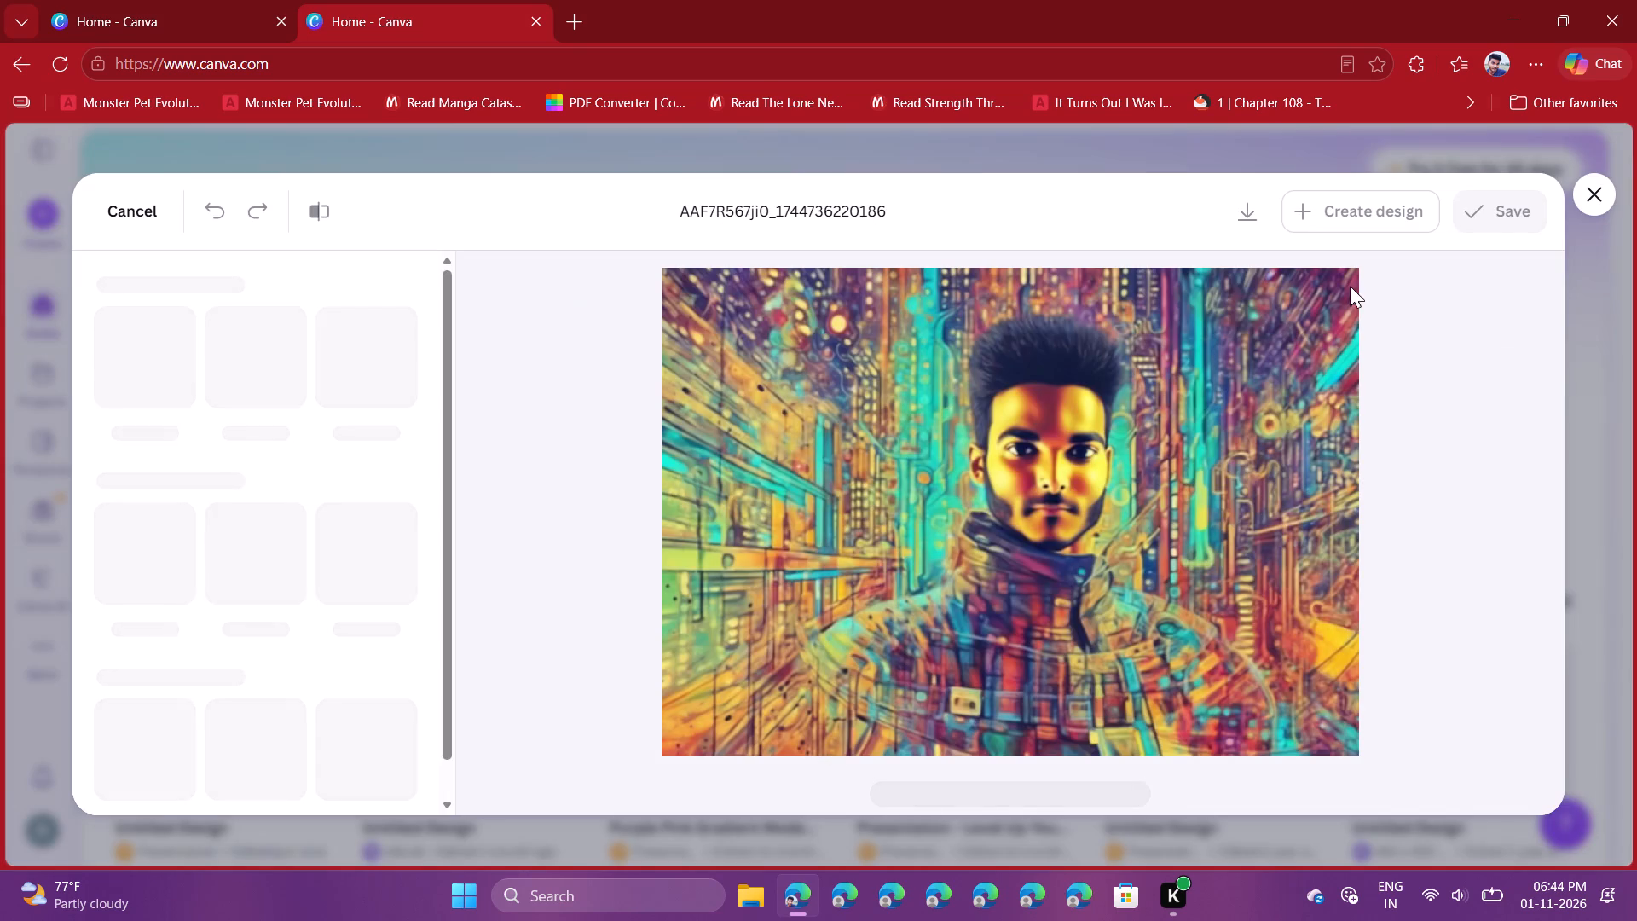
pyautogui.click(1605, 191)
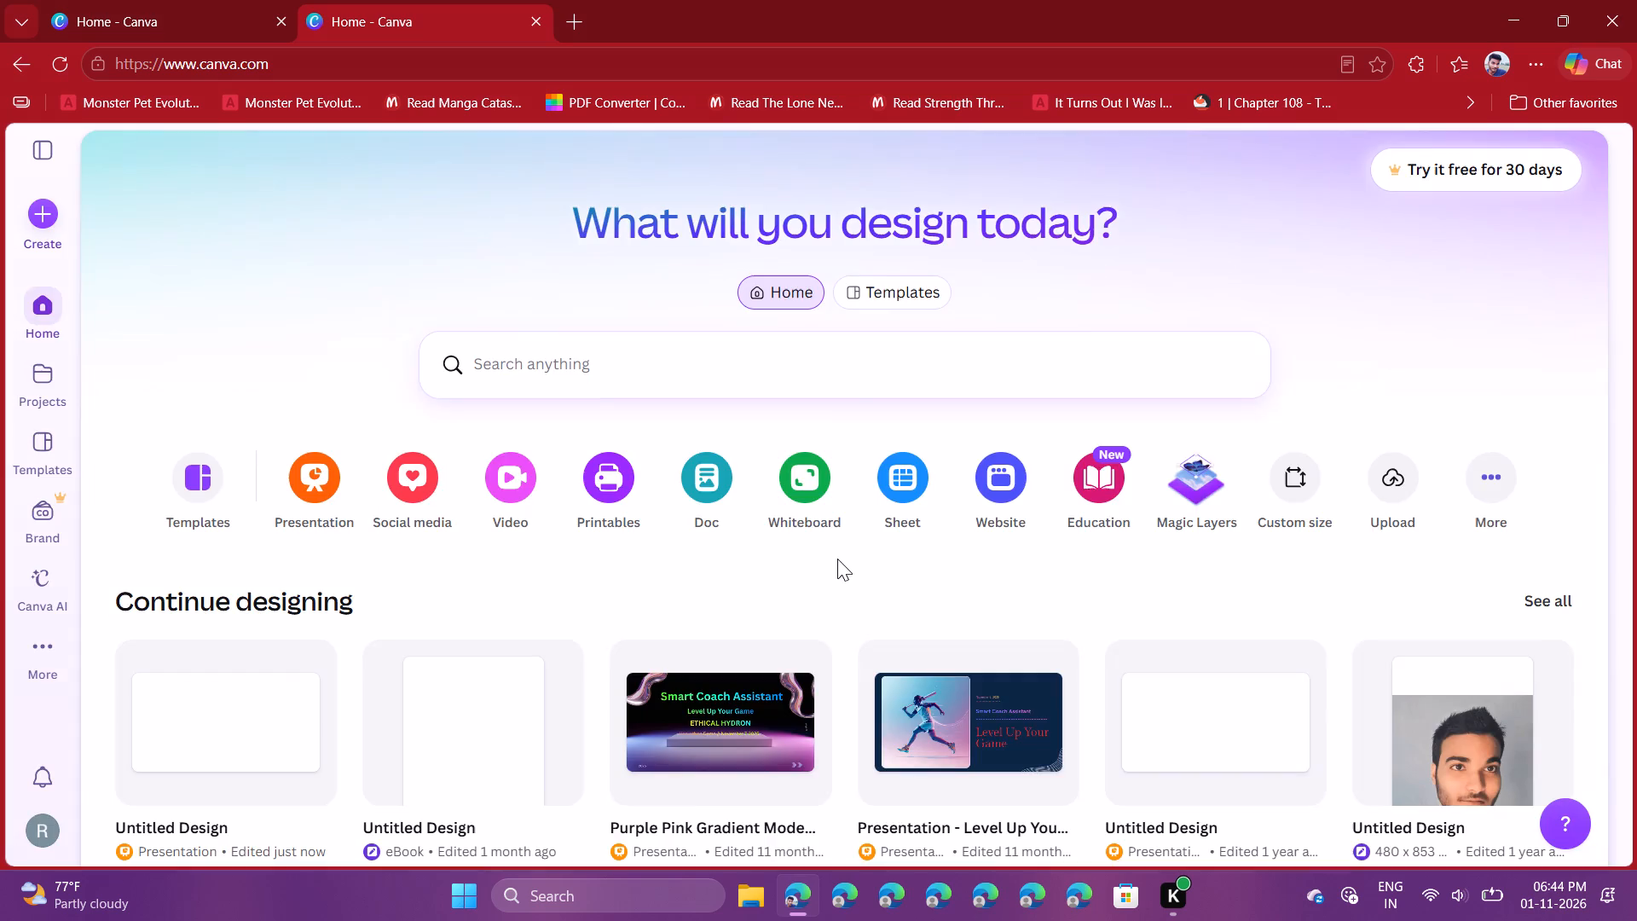
# Open the neon portrait of the pink-haired figure with cyan headphones for editing and create a new design from it.
pyautogui.click(477, 798)
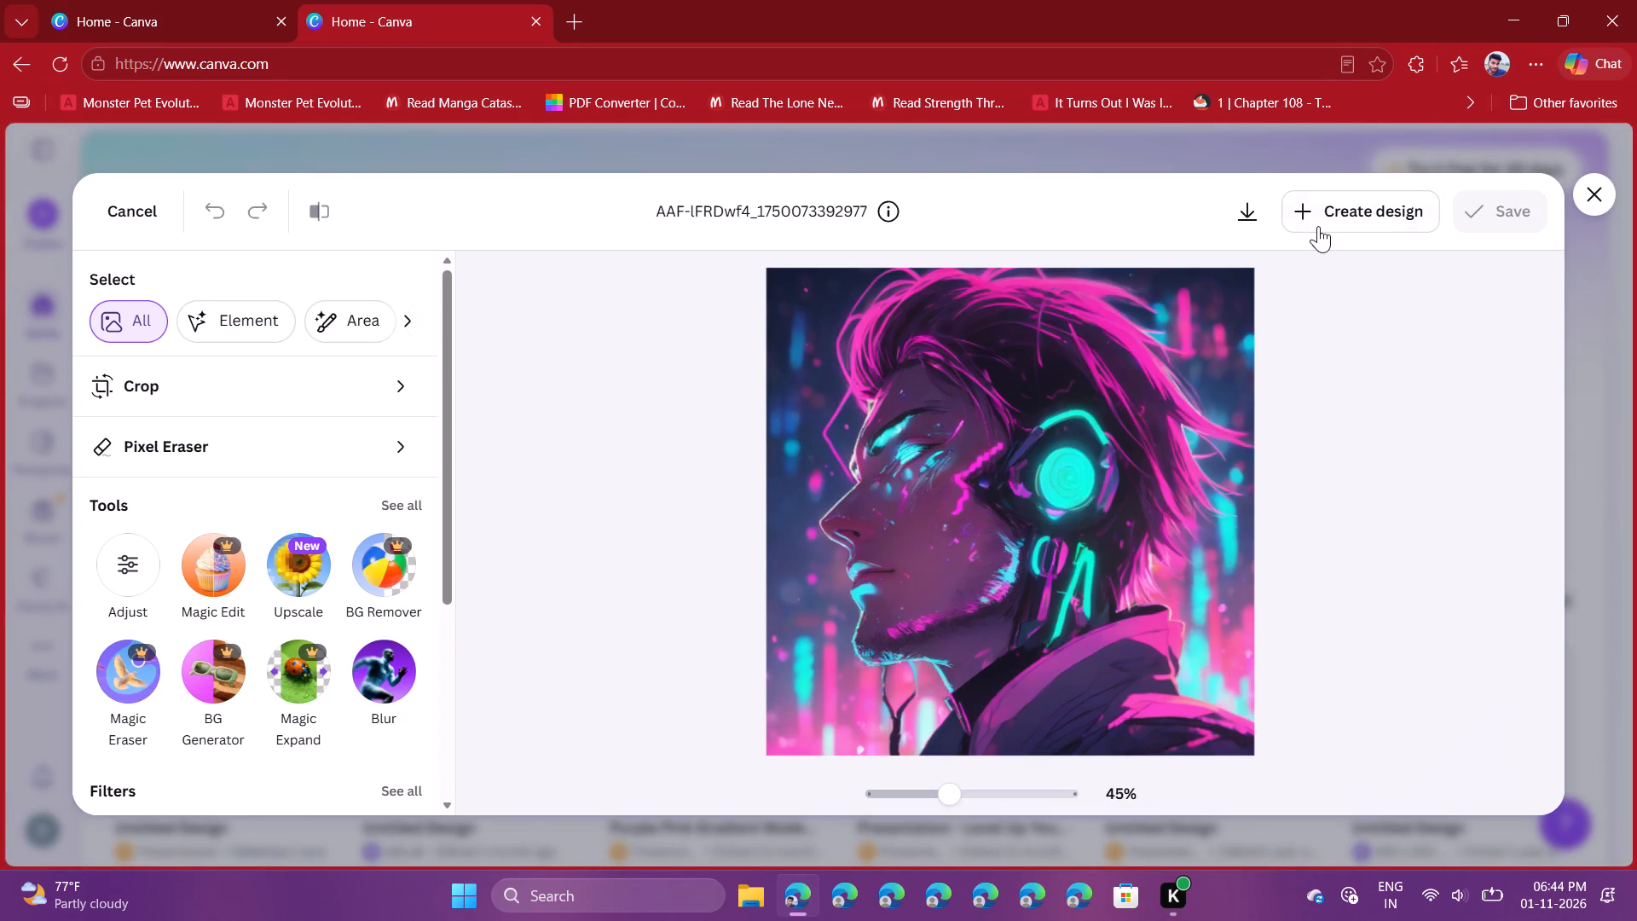
pyautogui.click(1329, 207)
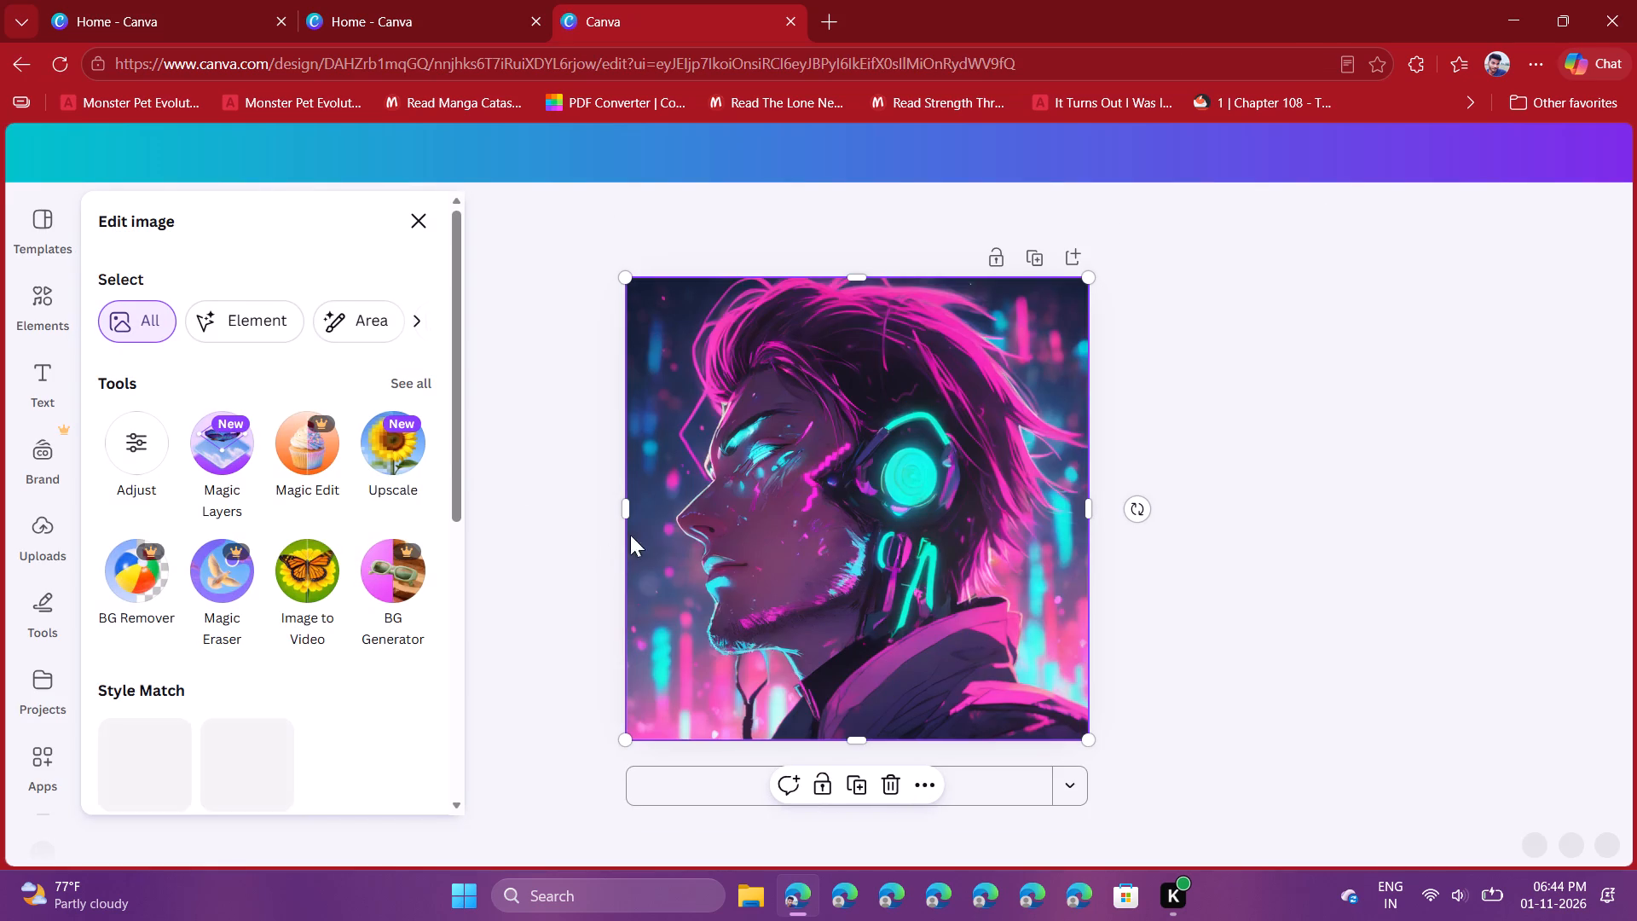
# Examine the image editing tools, style matches, filters, apps and shadows available for the portrait.
pyautogui.scroll(-1, 248, 648)
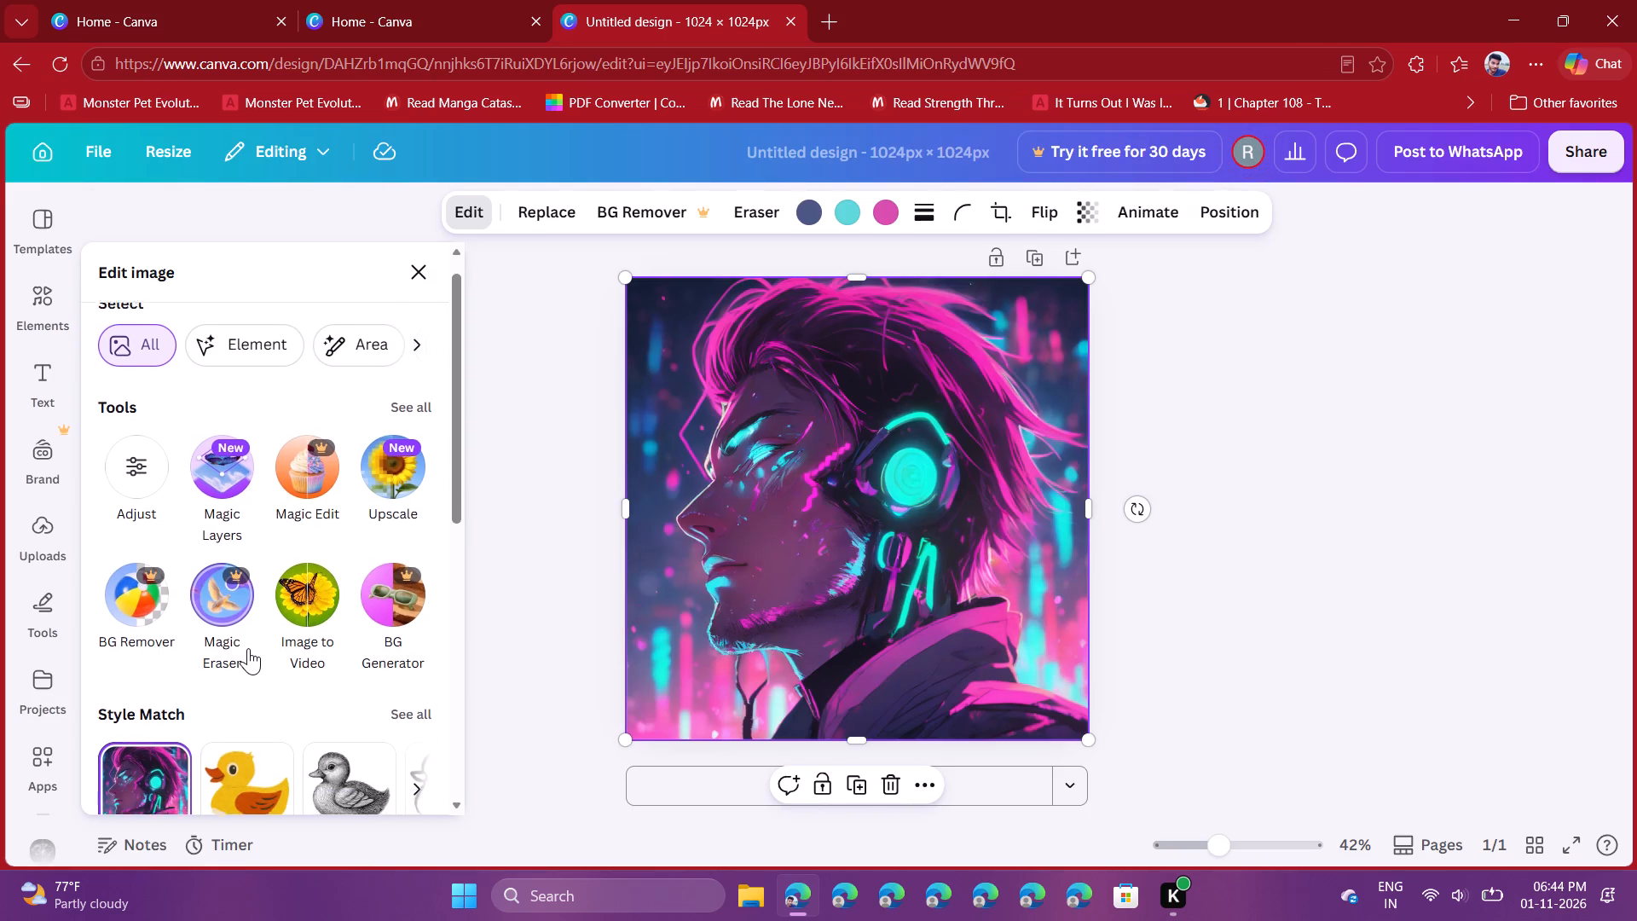
pyautogui.scroll(-3, 248, 648)
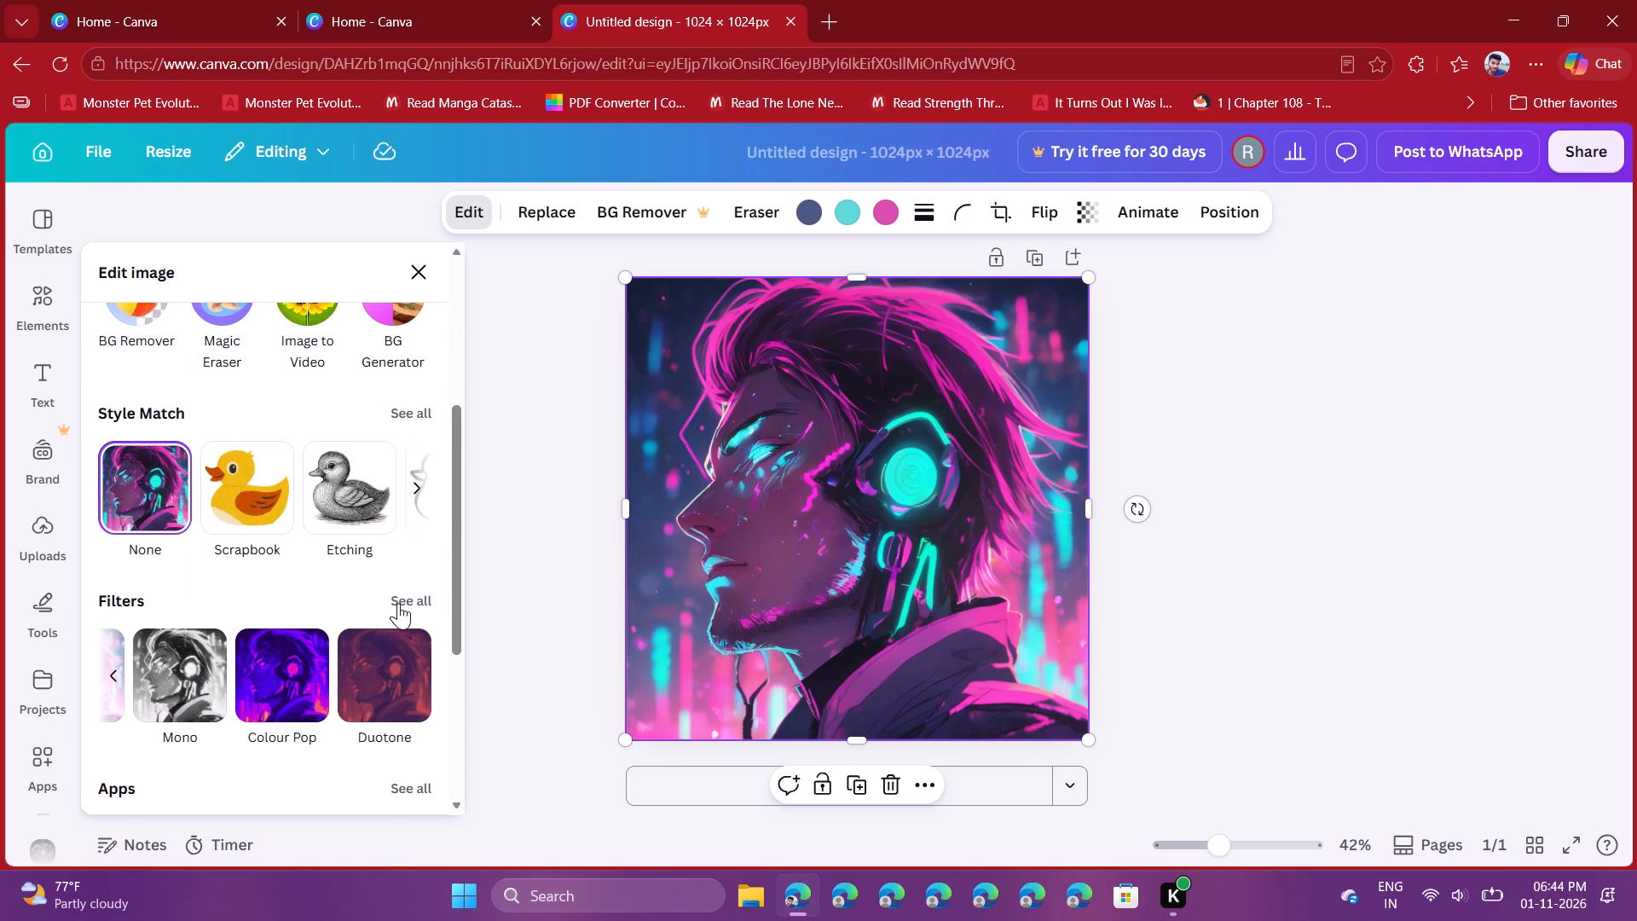
pyautogui.scroll(-4, 298, 685)
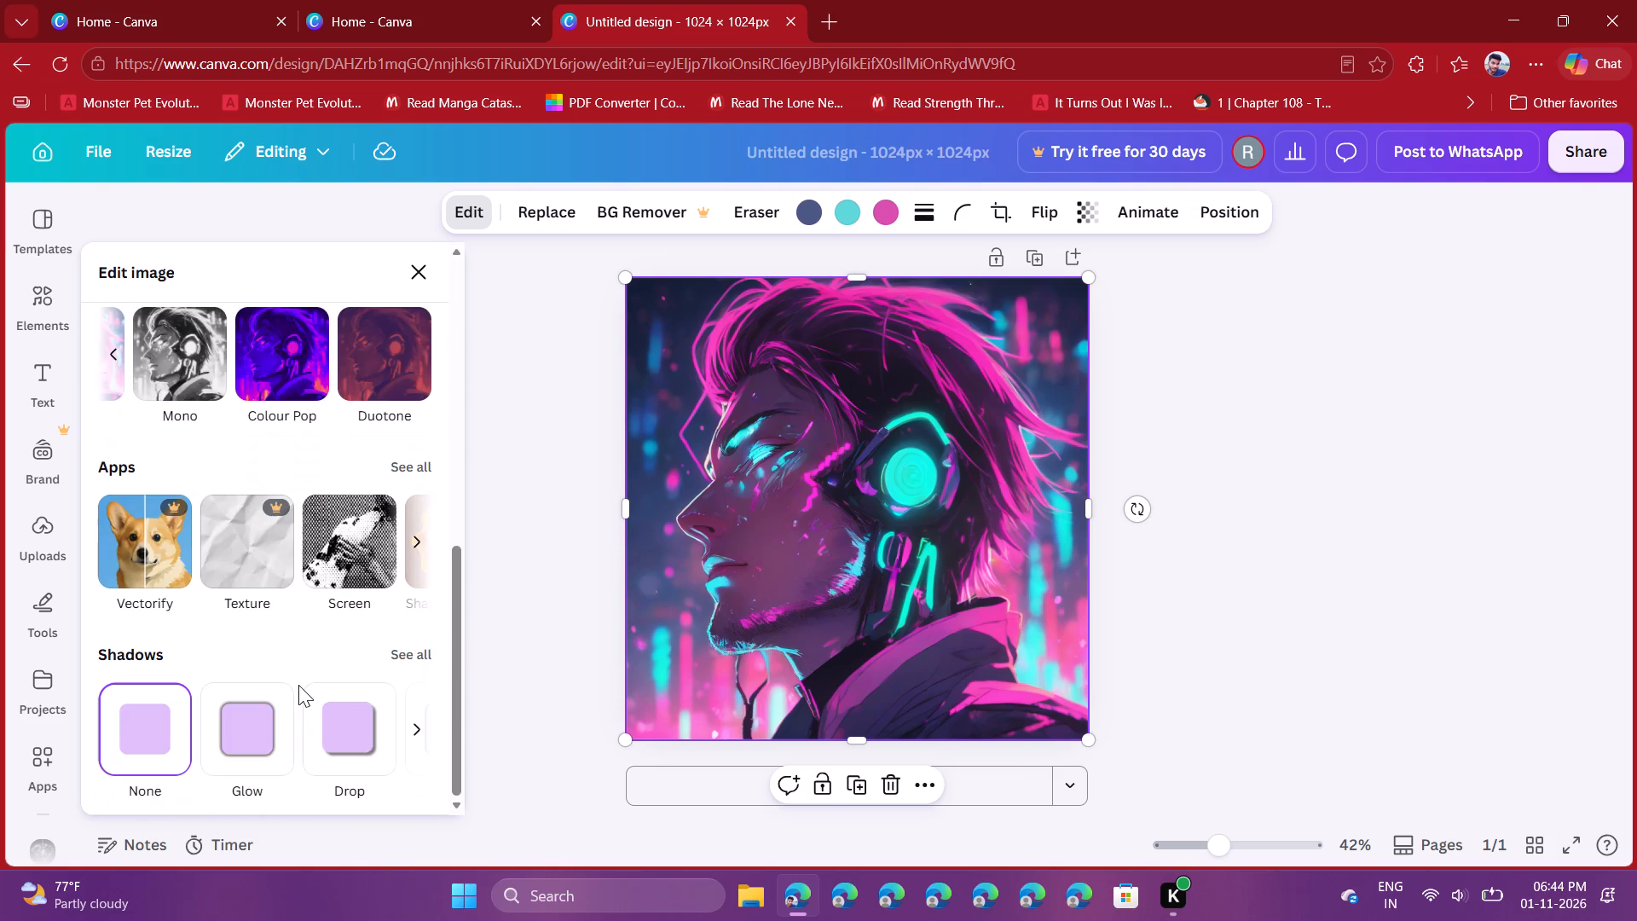
pyautogui.scroll(-1, 298, 685)
pyautogui.scroll(3, 298, 685)
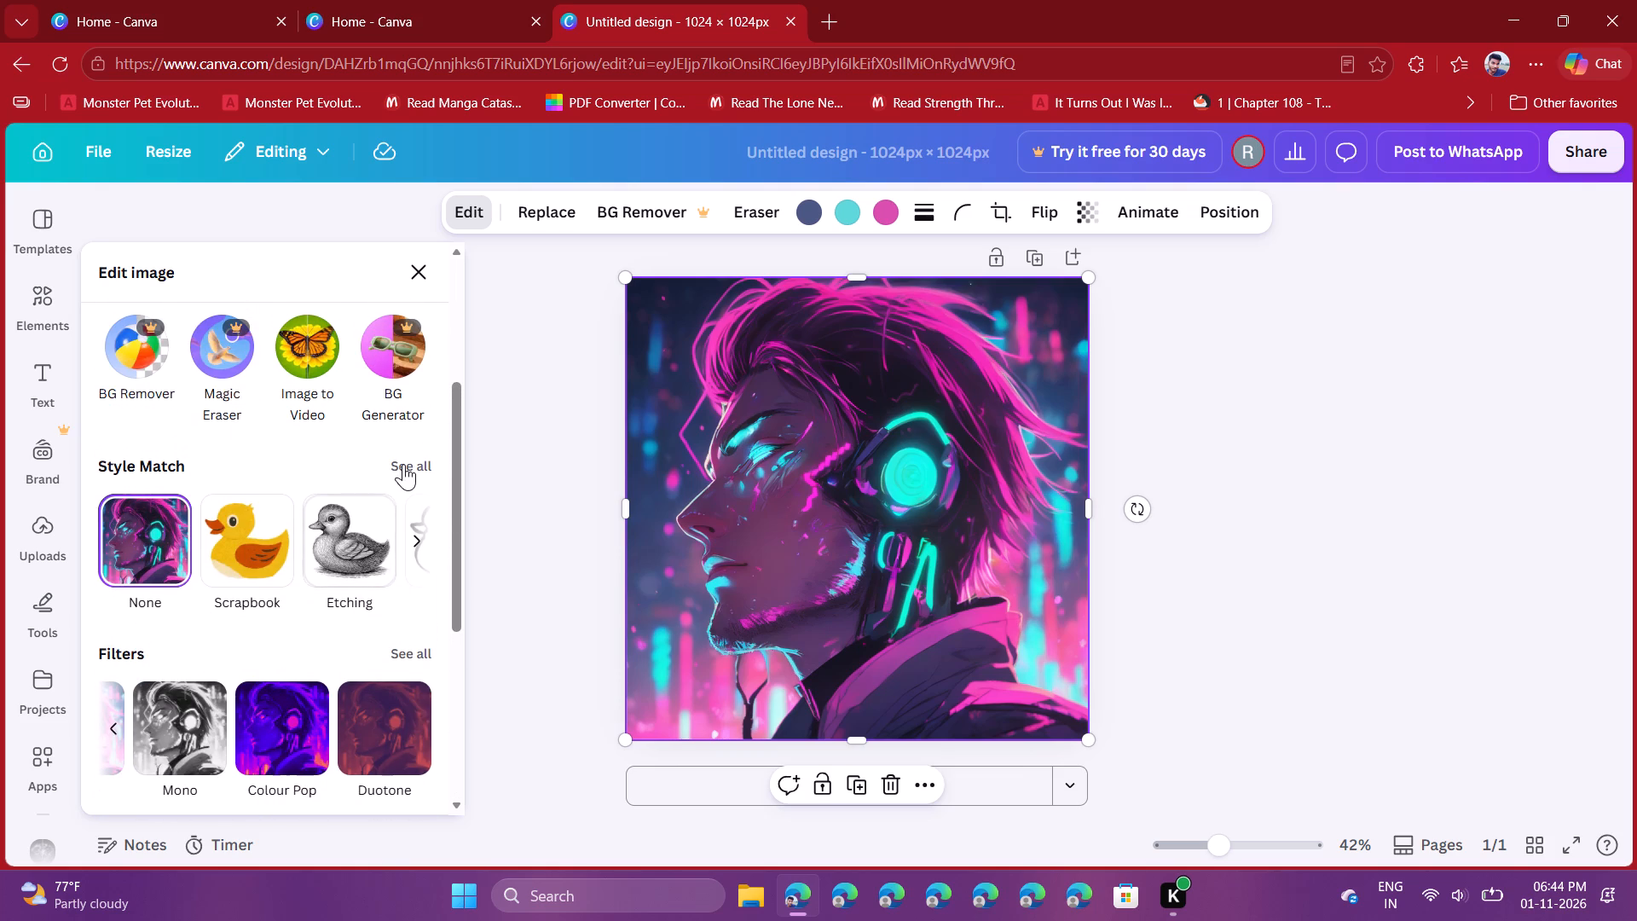
pyautogui.scroll(-1, 350, 571)
# Try the Fresco filter on the portrait, replace it with Belvedere from the Natural group, and return to the image editing options.
pyautogui.click(408, 604)
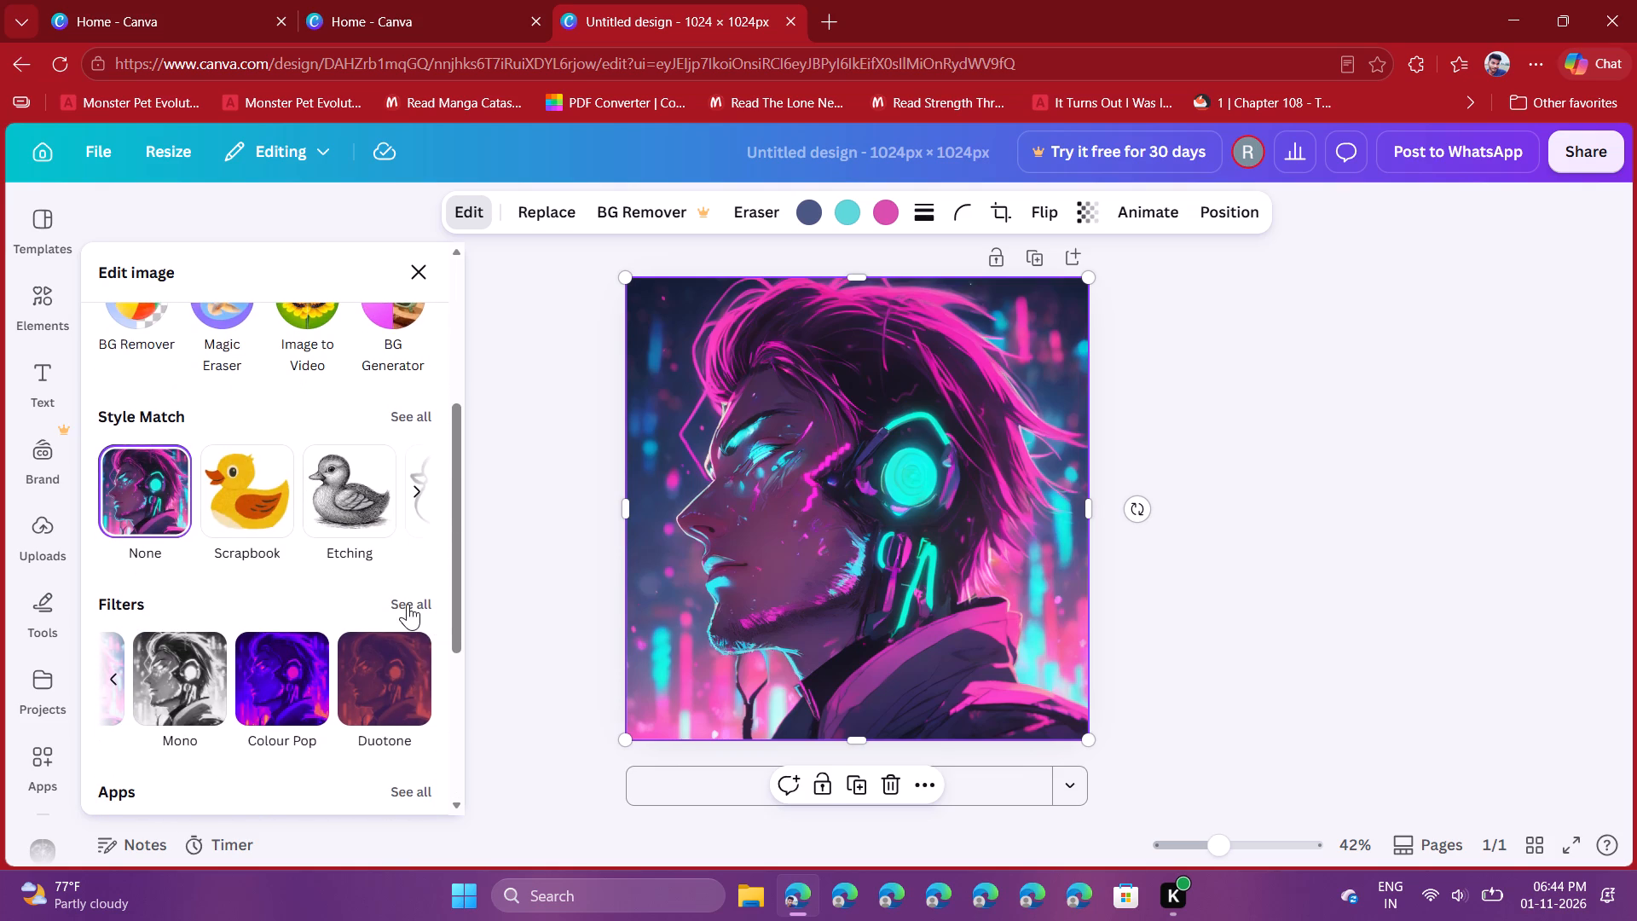
pyautogui.scroll(-2, 283, 563)
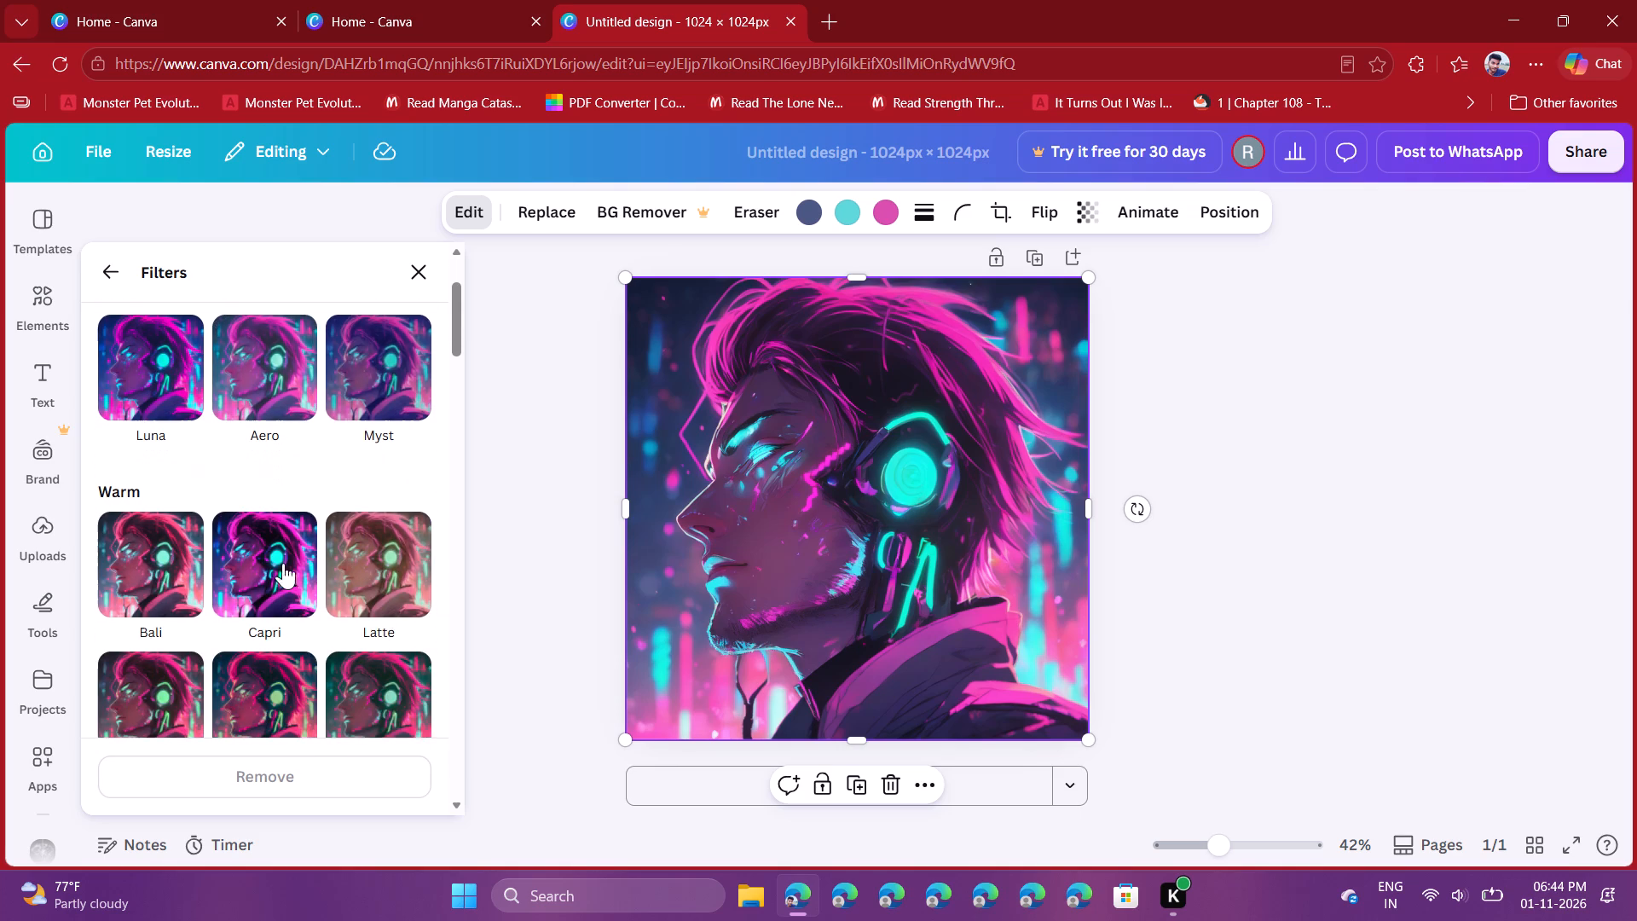
pyautogui.scroll(-1, 283, 563)
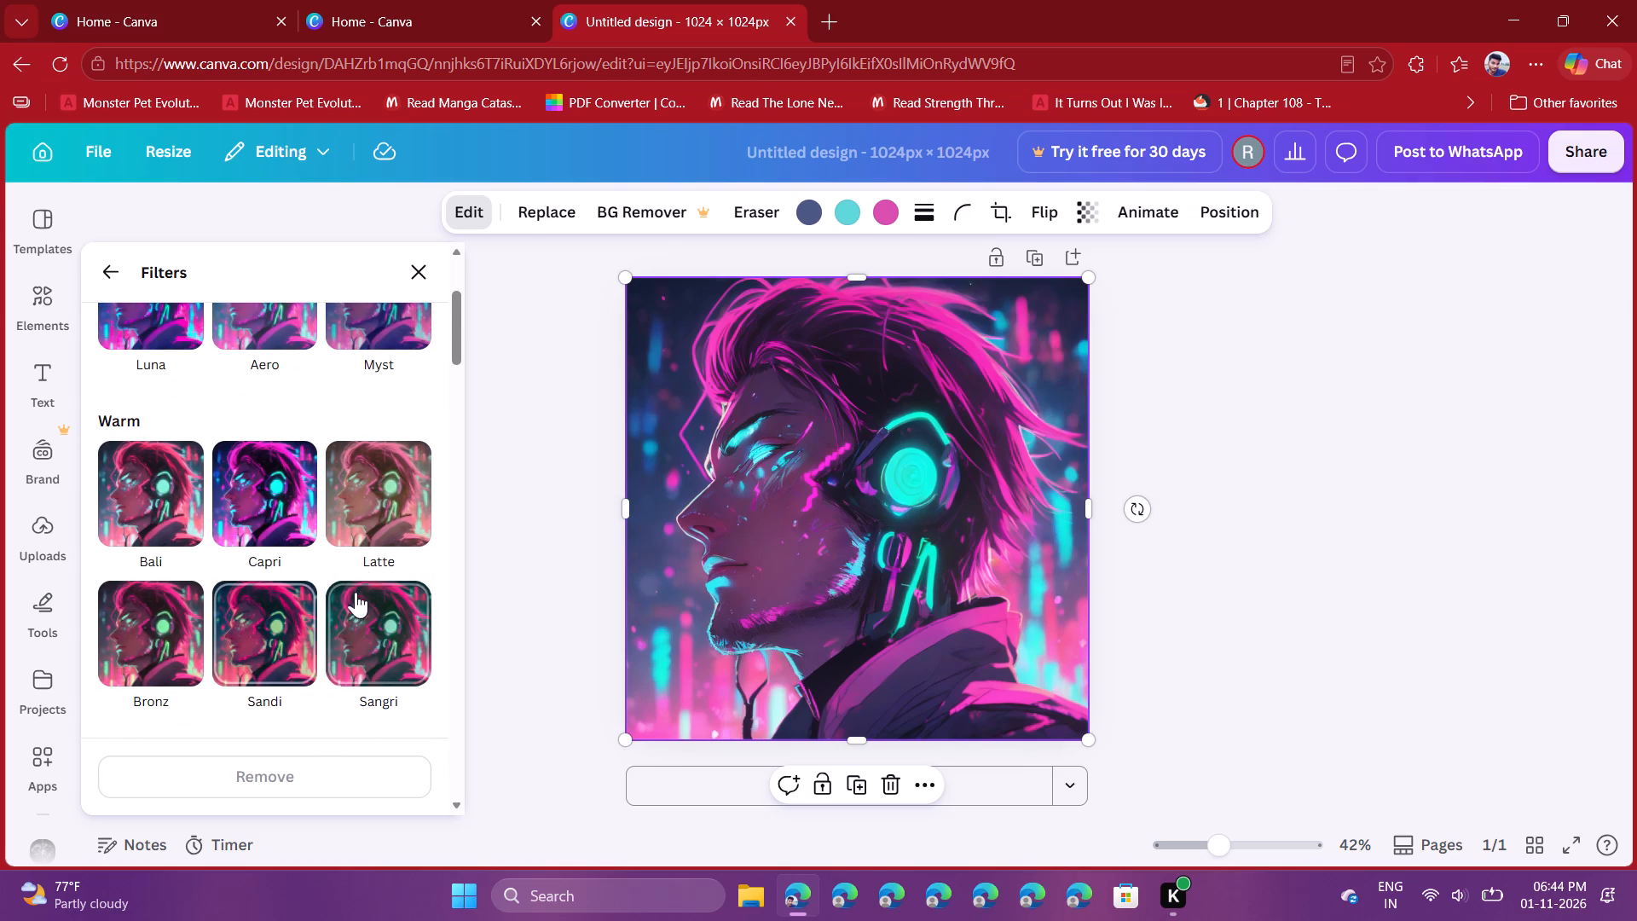
pyautogui.scroll(5, 231, 495)
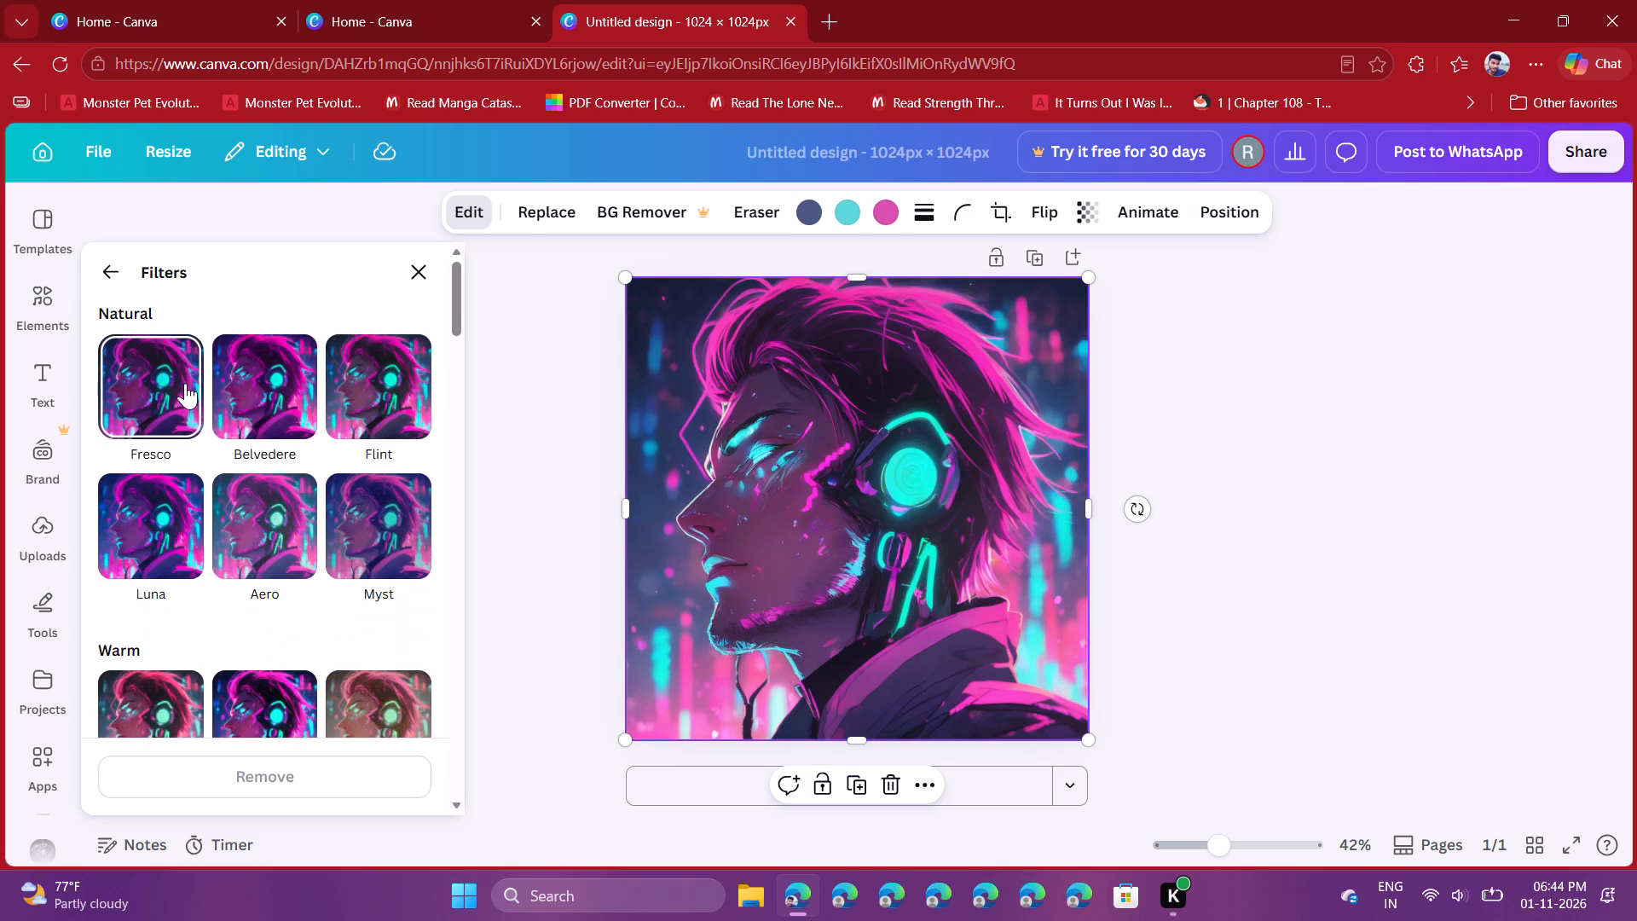
pyautogui.click(185, 383)
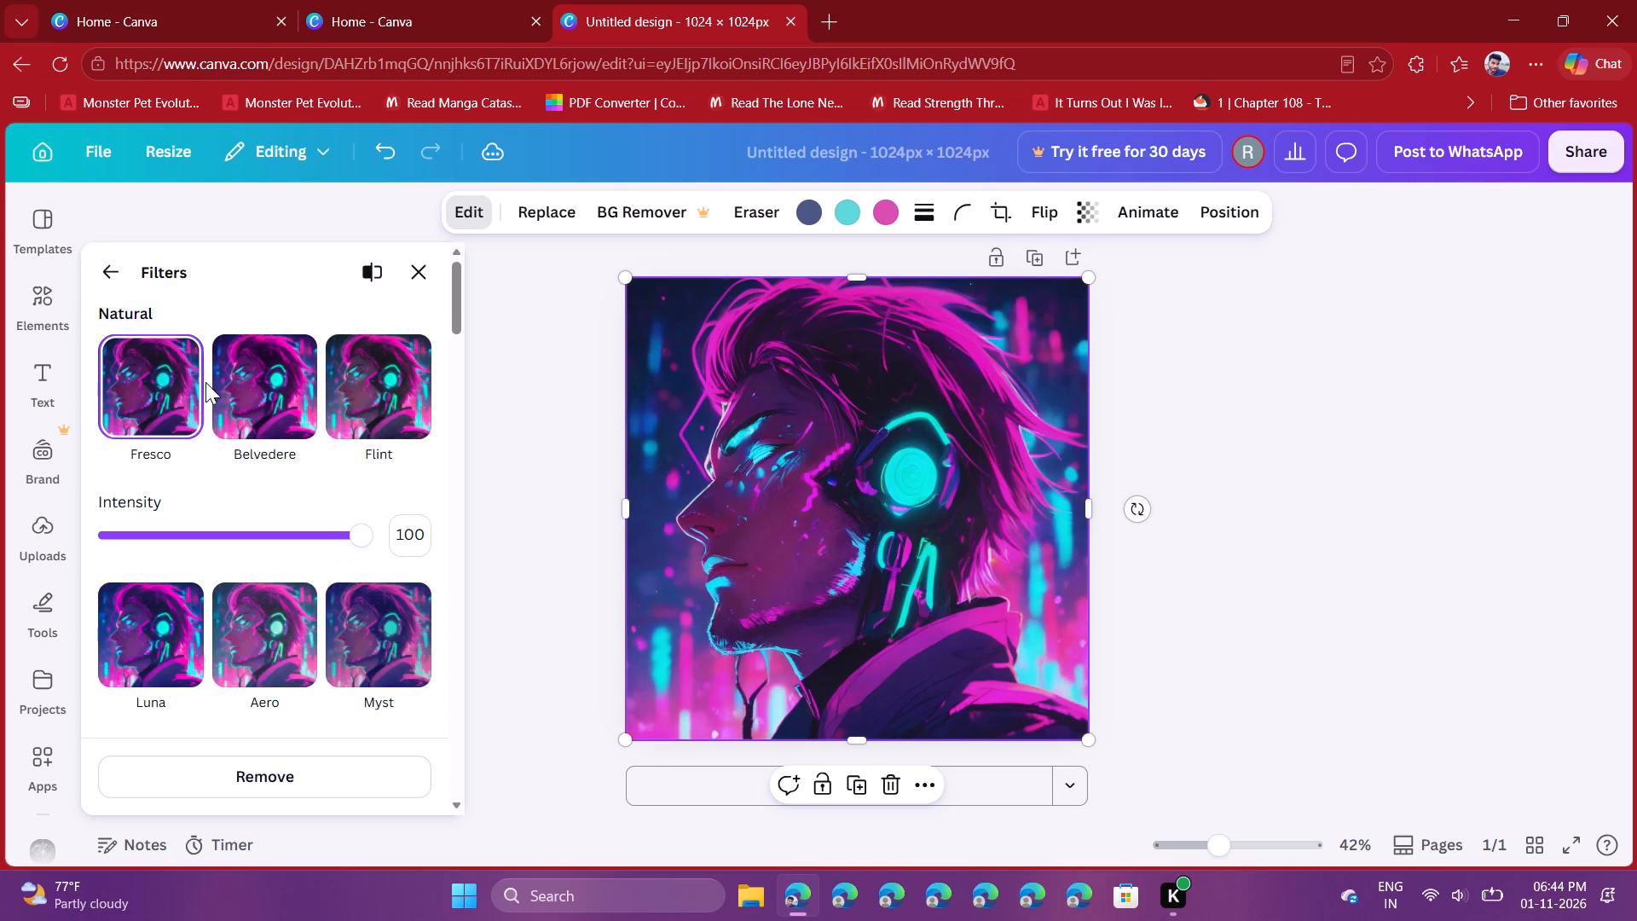
pyautogui.click(240, 382)
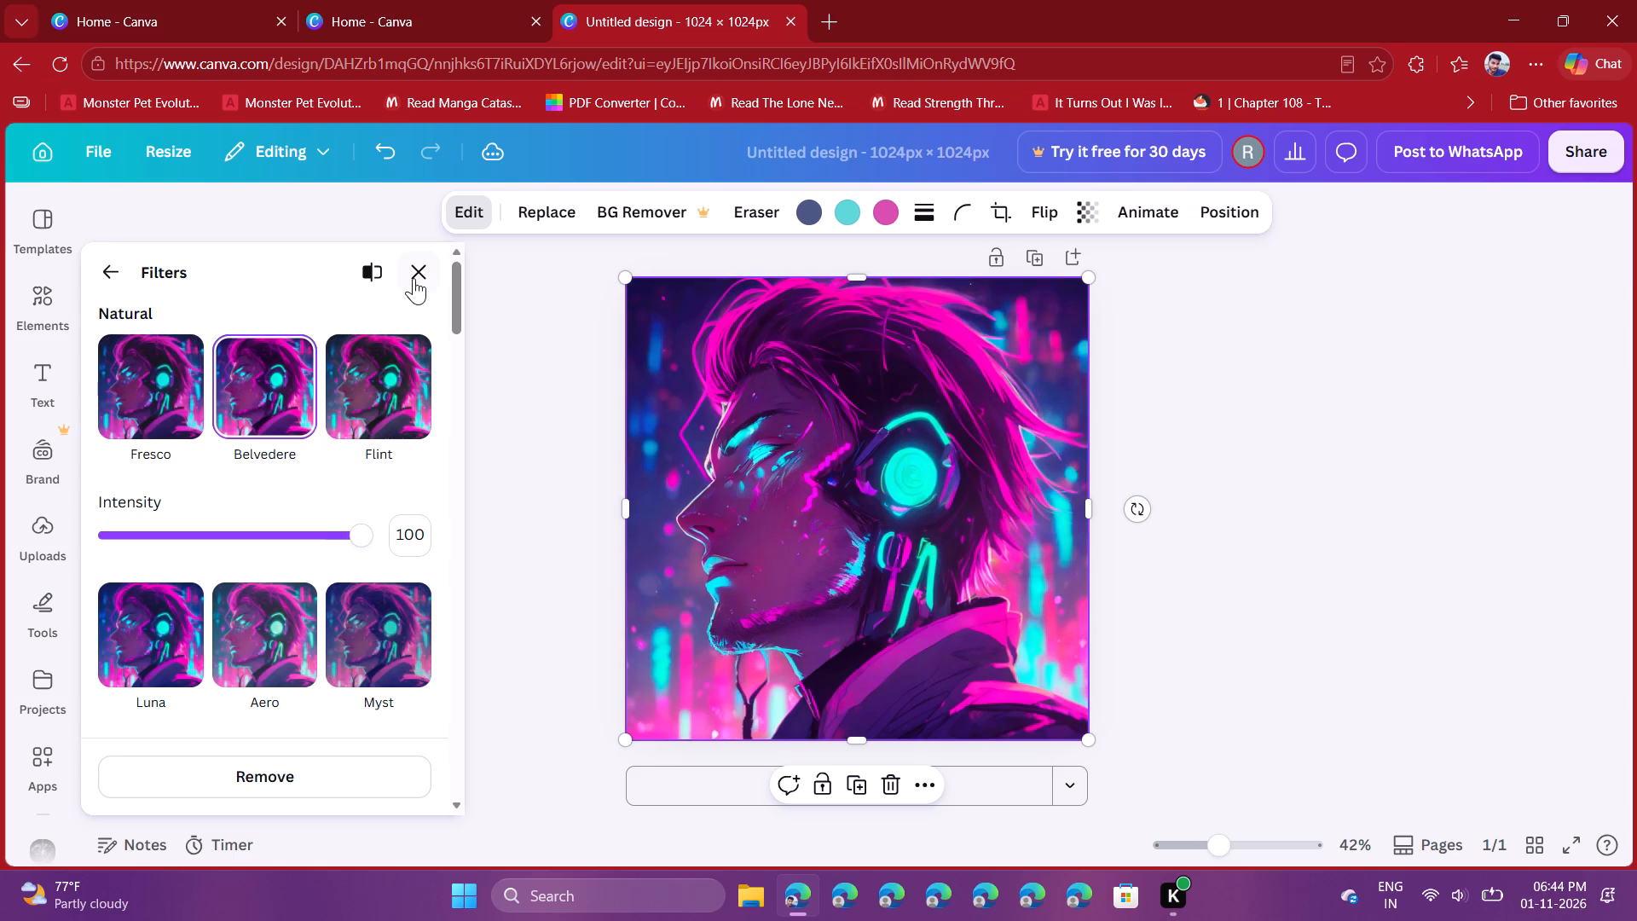
pyautogui.click(112, 279)
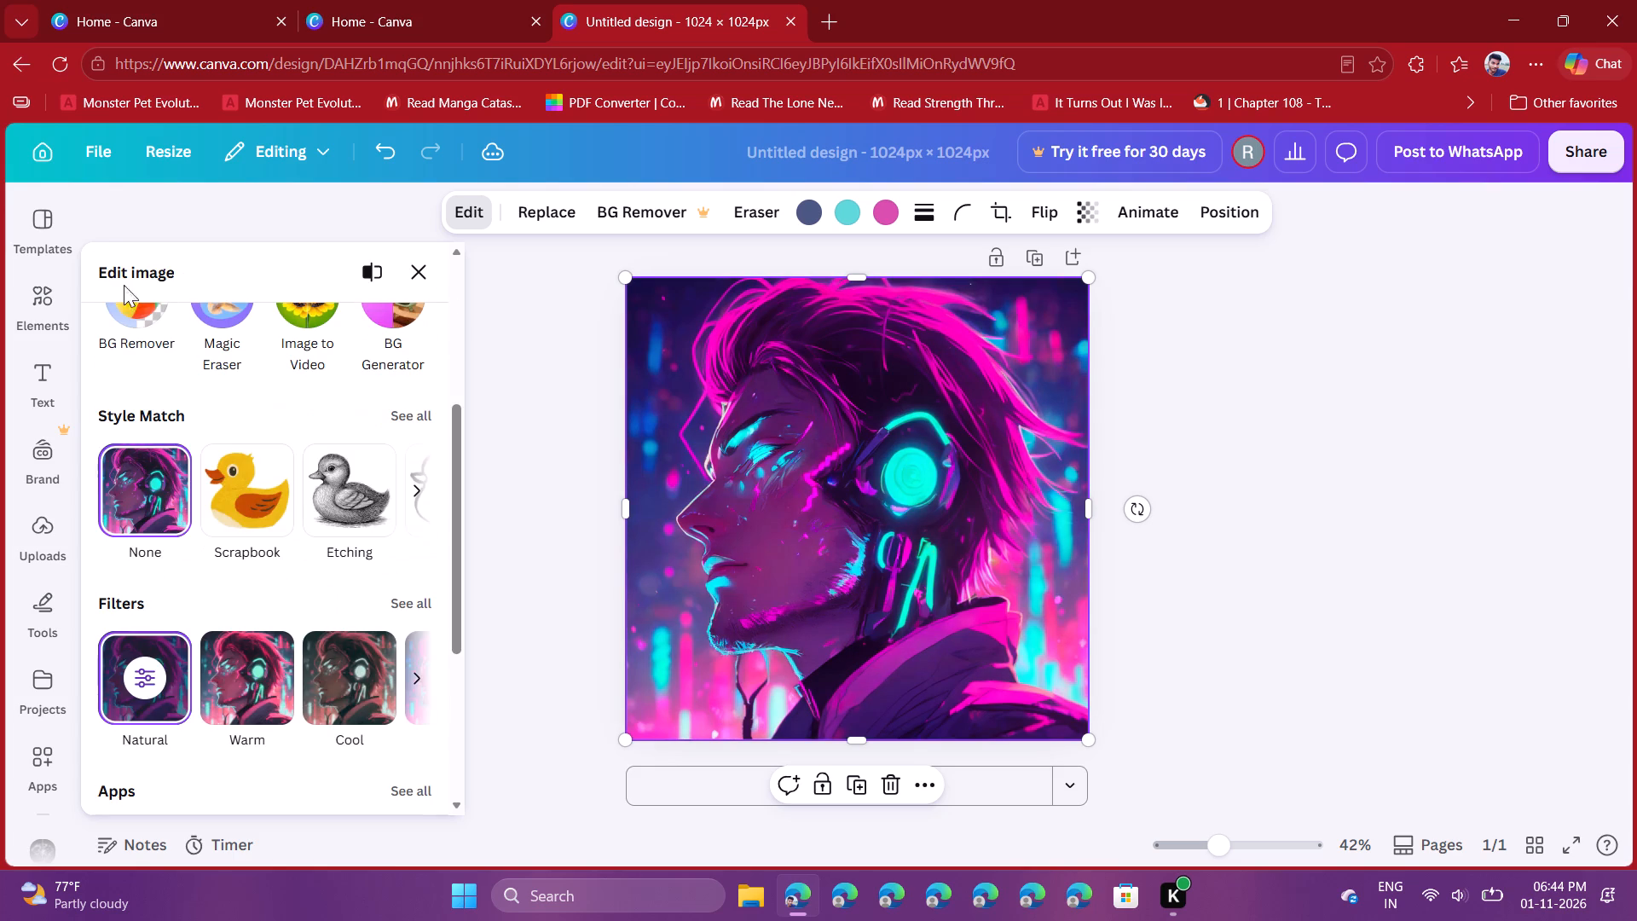
# Examine the tools, style matches, filters, apps and shadows available for editing the portrait.
pyautogui.scroll(2, 311, 565)
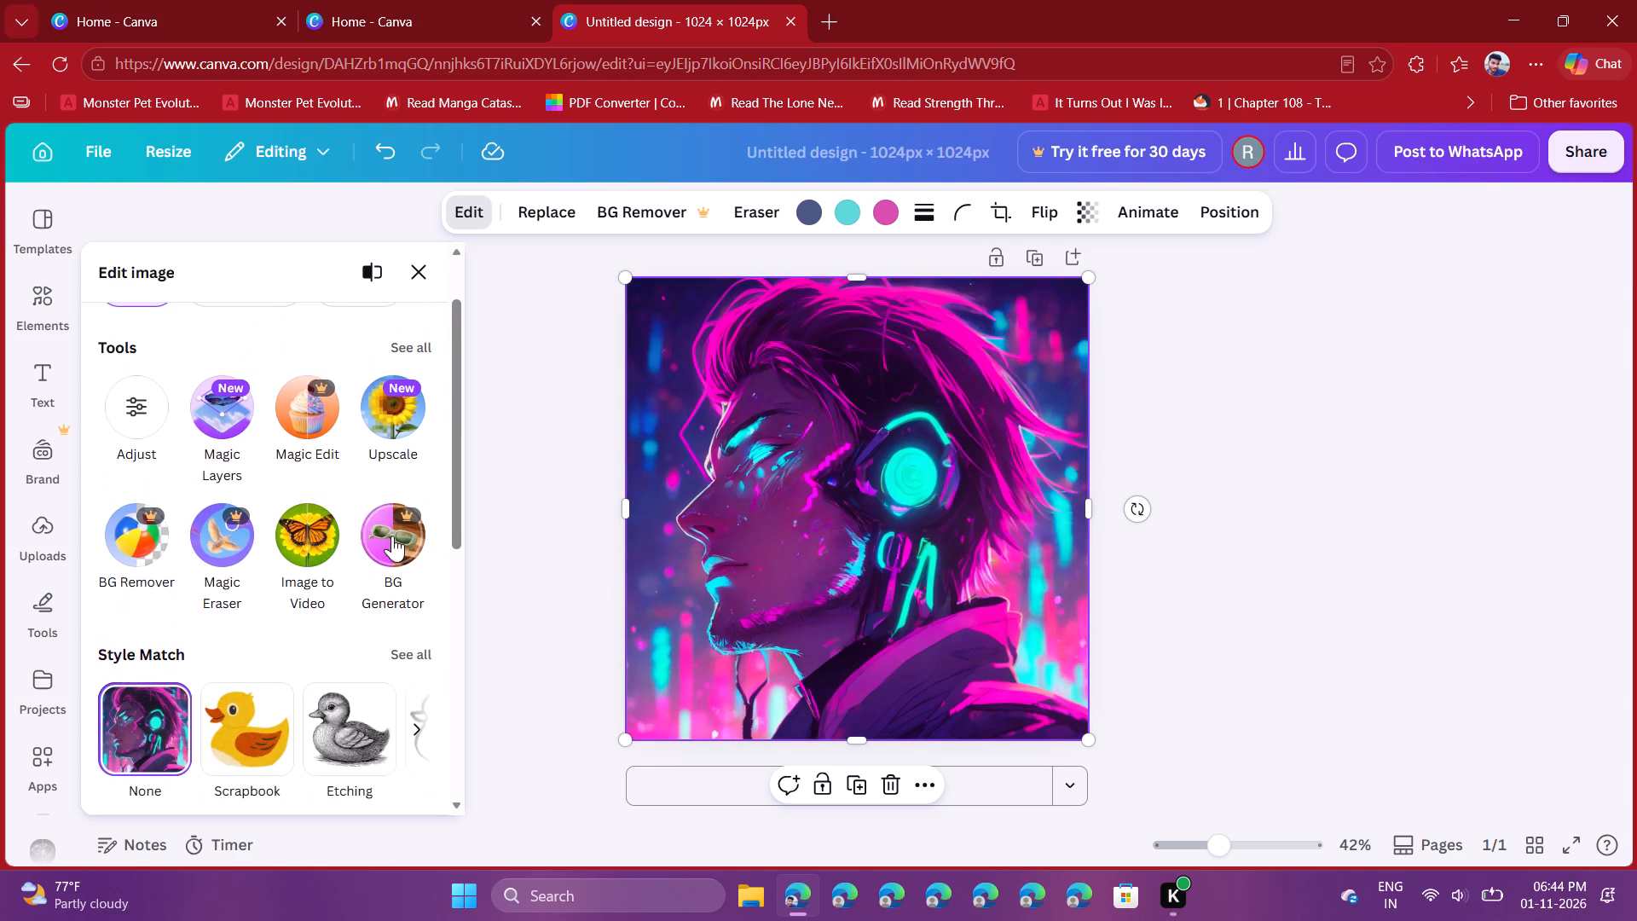
pyautogui.scroll(1, 338, 506)
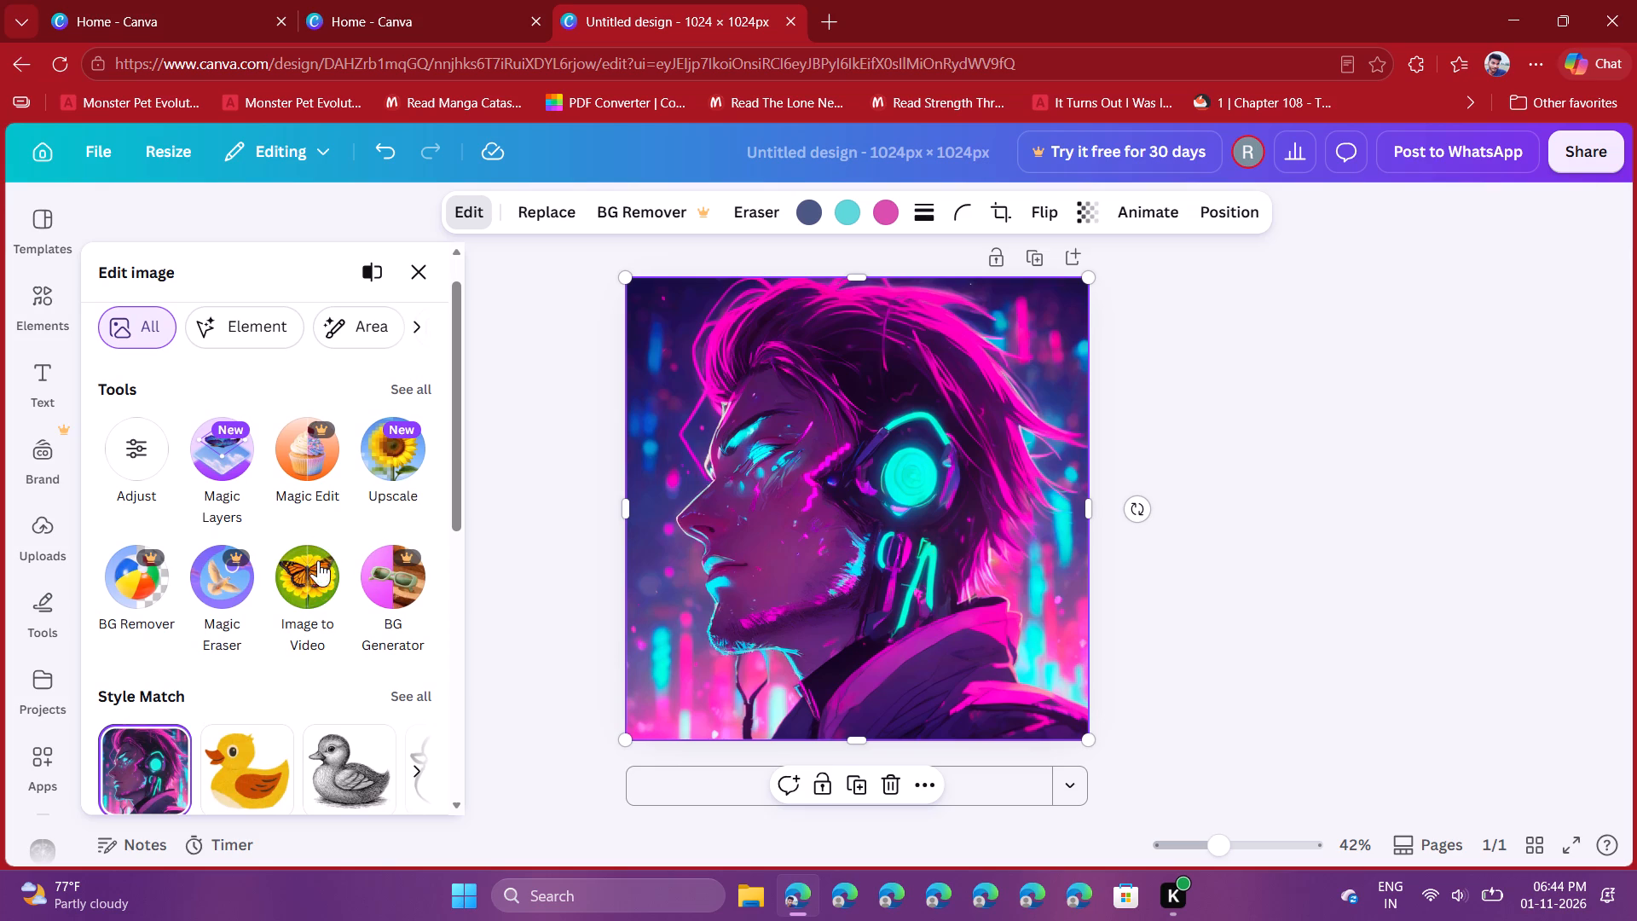
pyautogui.scroll(-2, 292, 617)
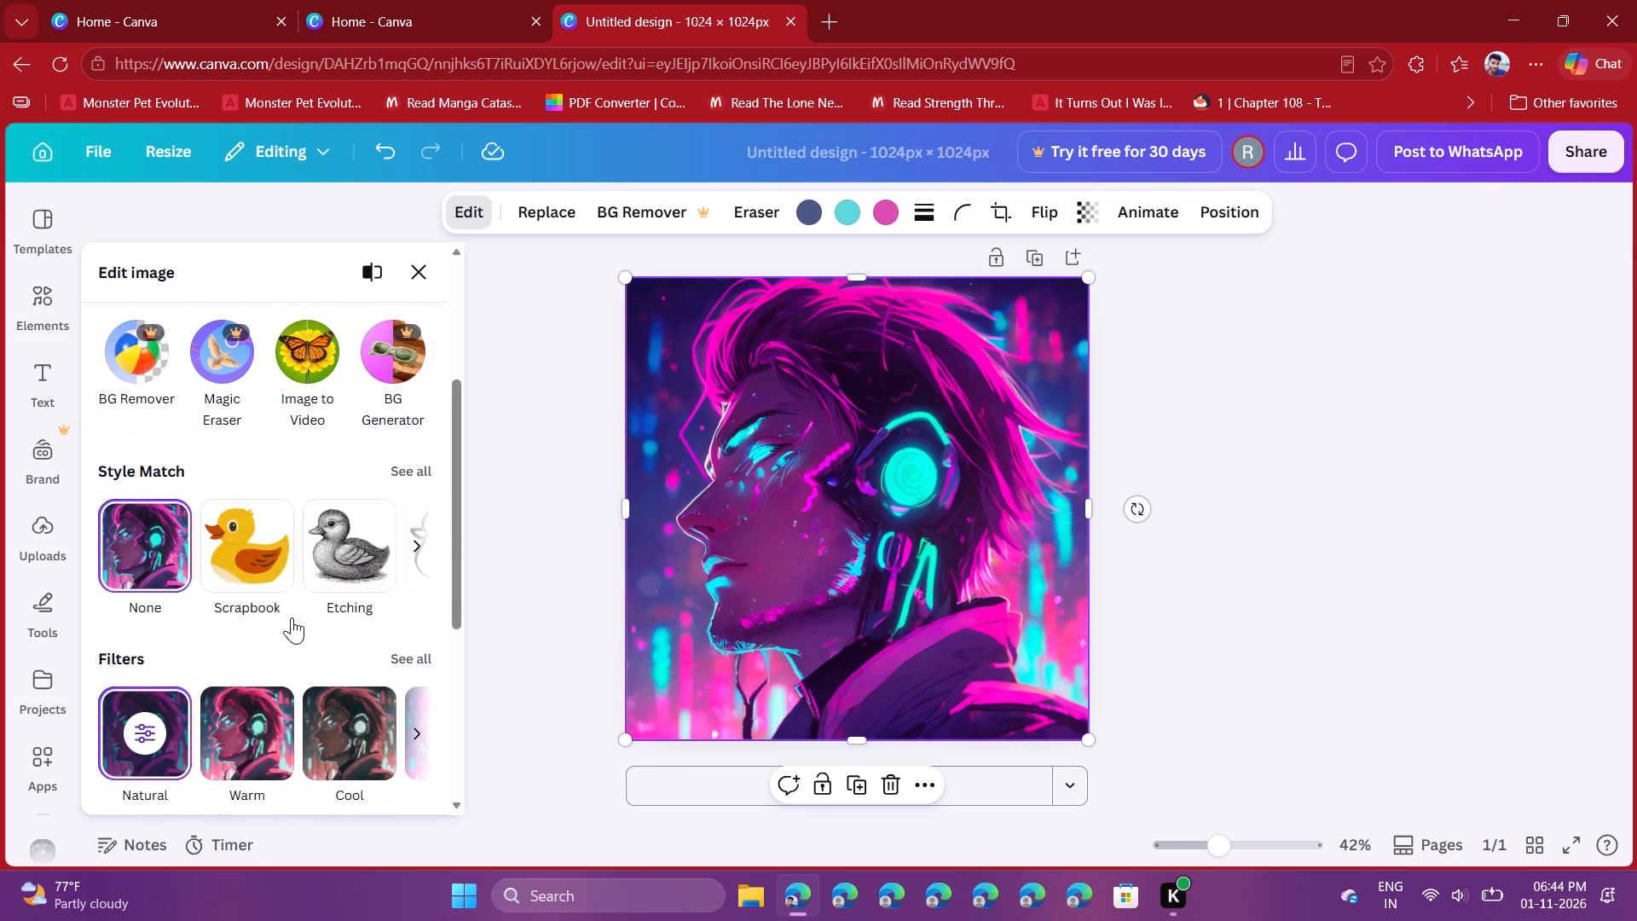
pyautogui.scroll(4, 292, 617)
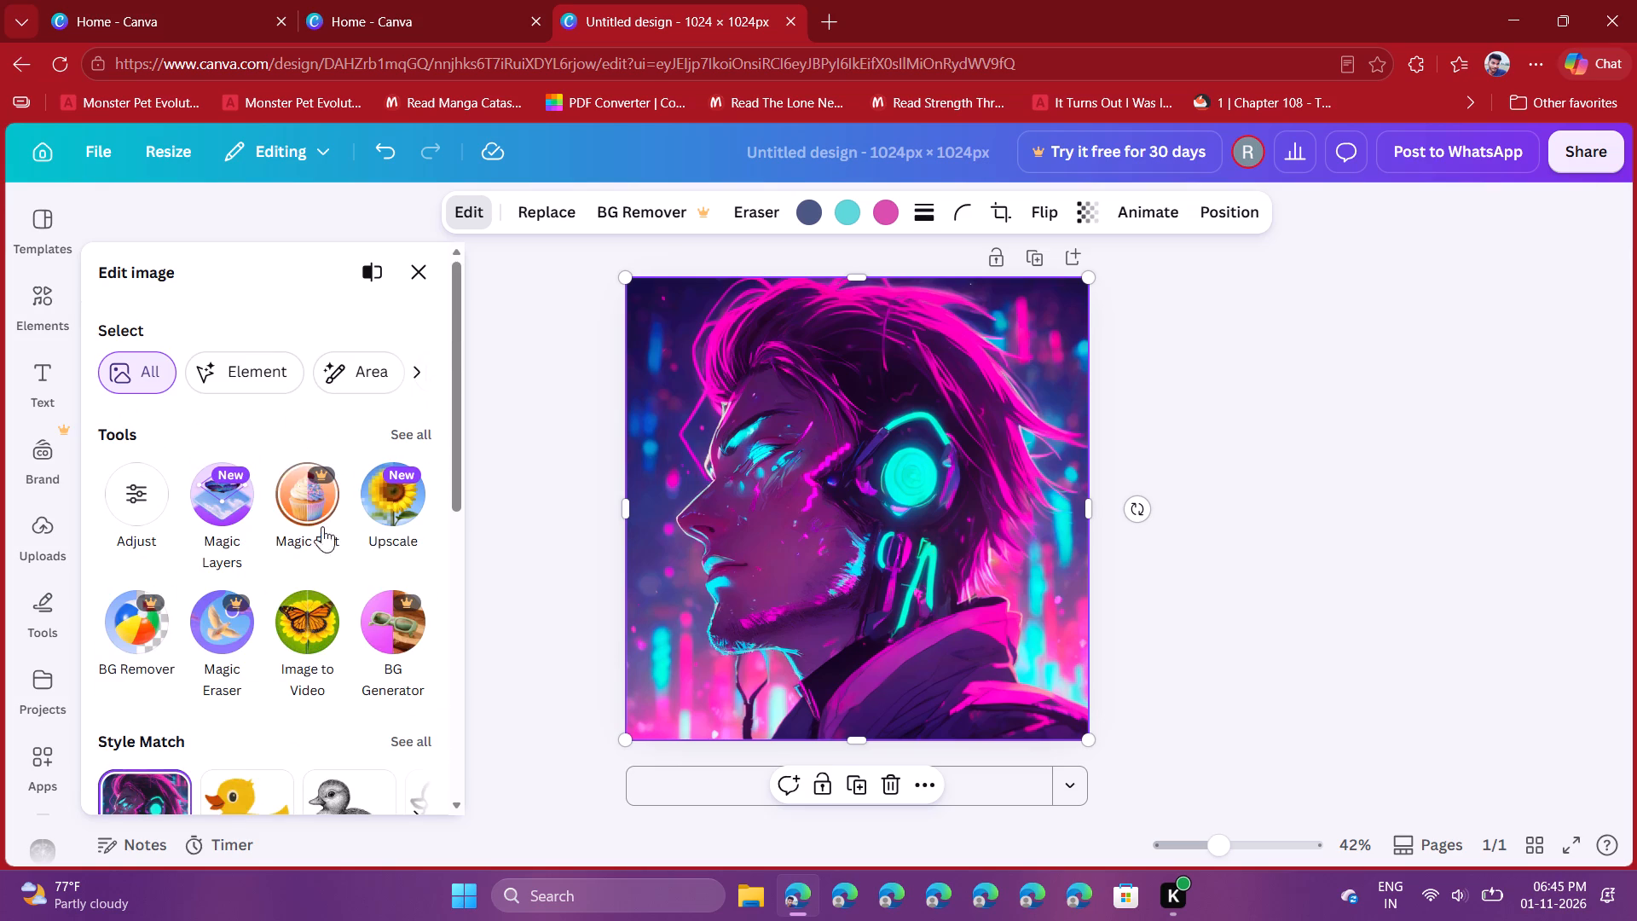
pyautogui.scroll(-7, 301, 624)
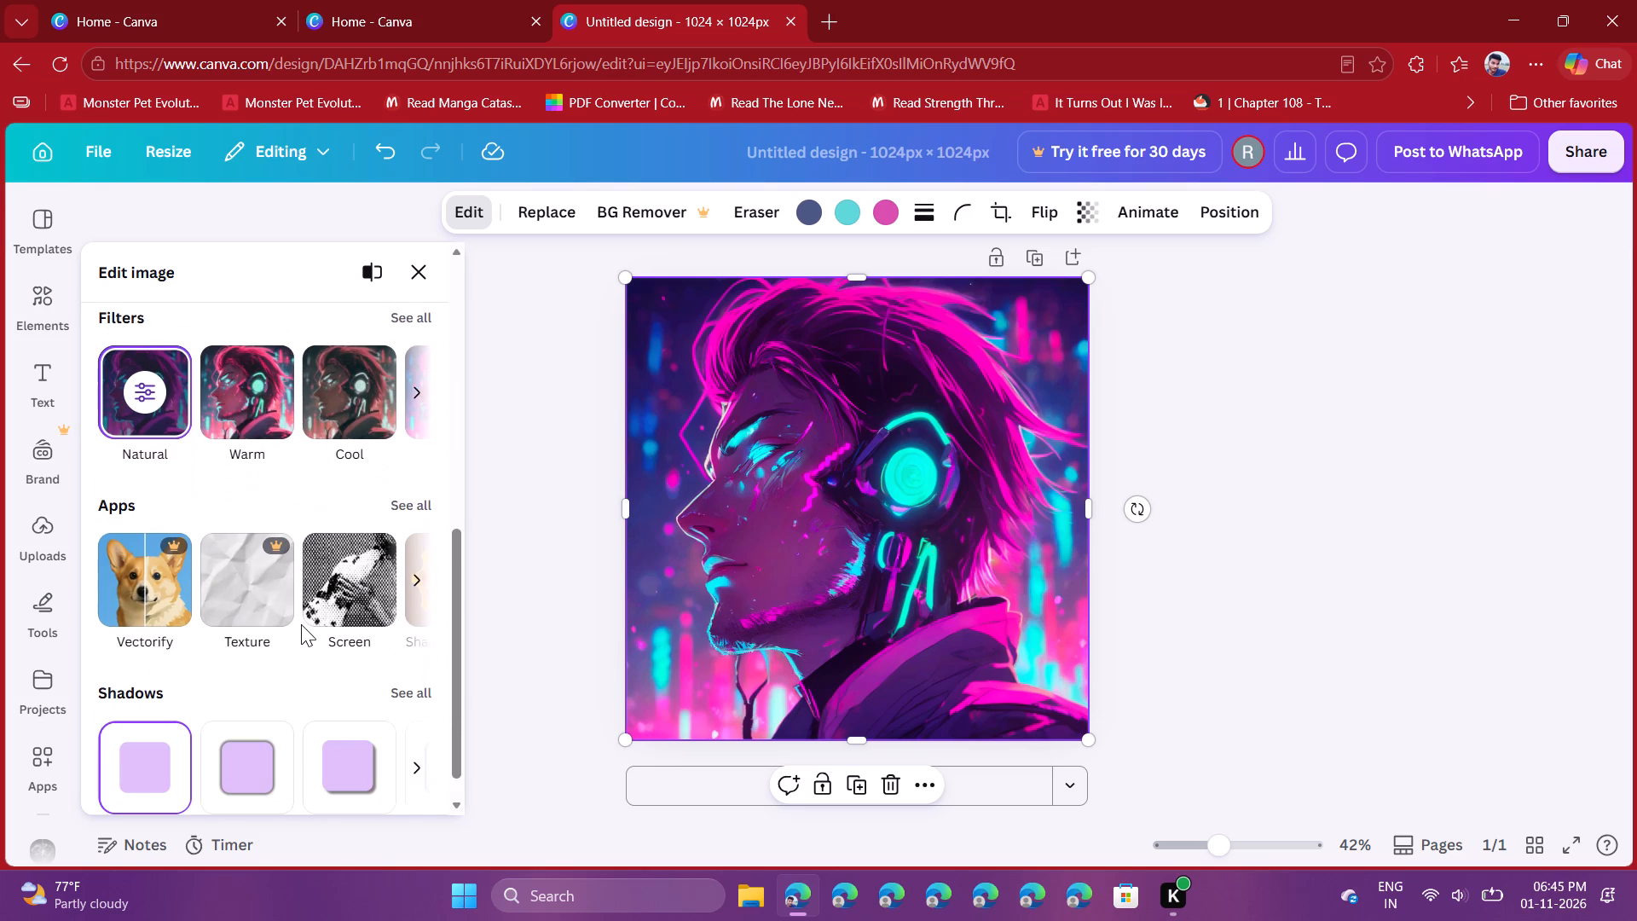
pyautogui.scroll(4, 275, 715)
pyautogui.scroll(-3, 271, 602)
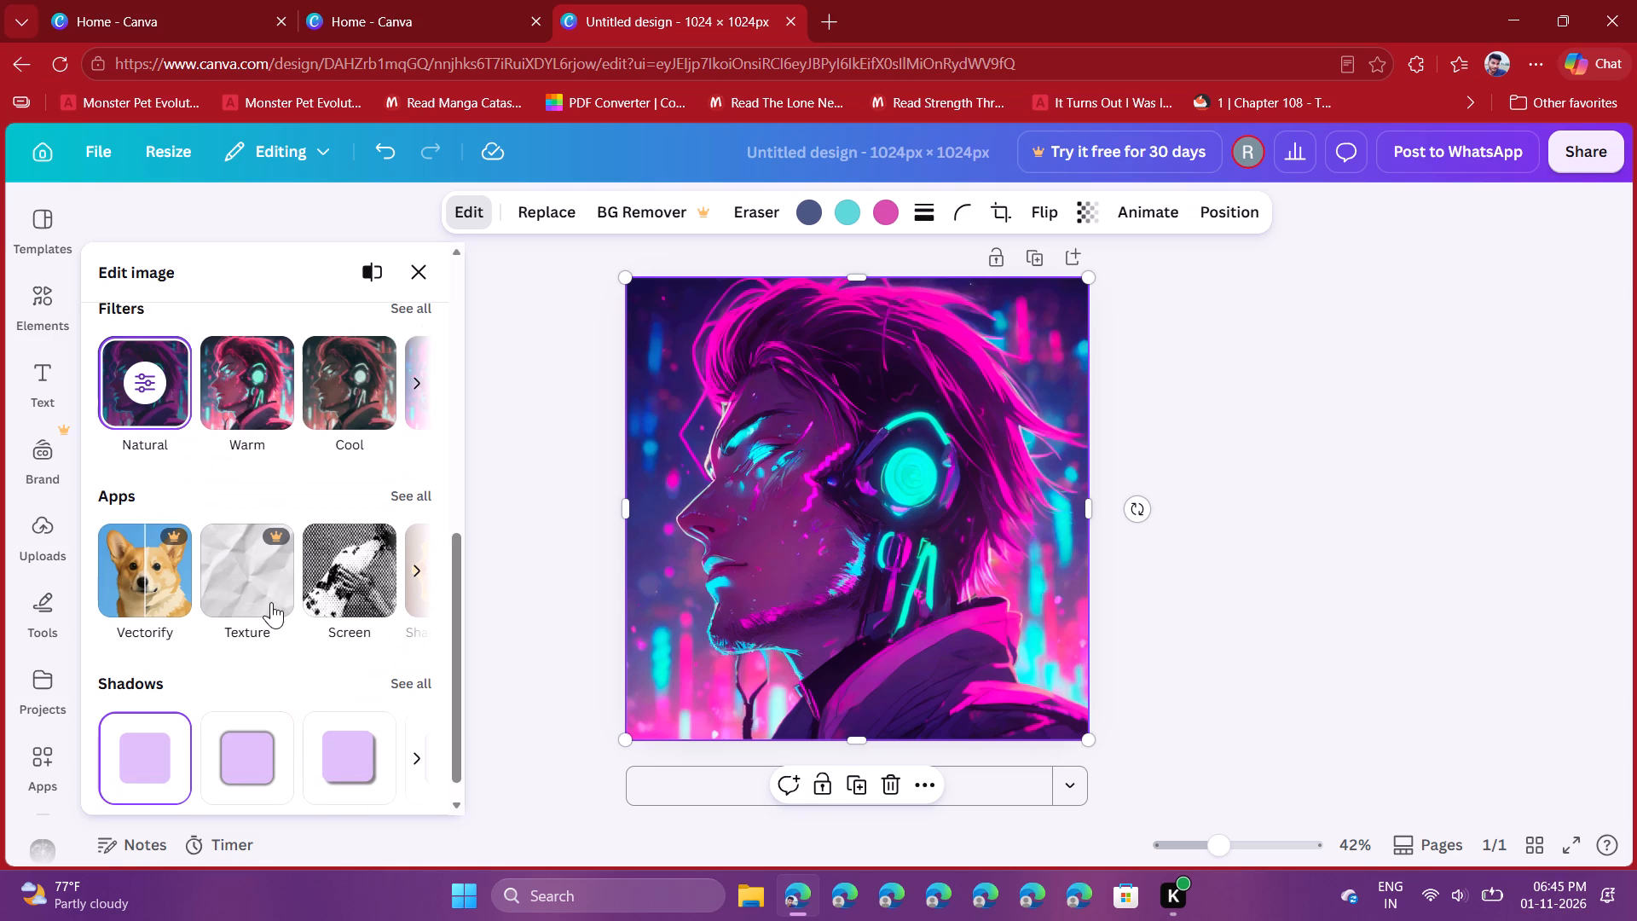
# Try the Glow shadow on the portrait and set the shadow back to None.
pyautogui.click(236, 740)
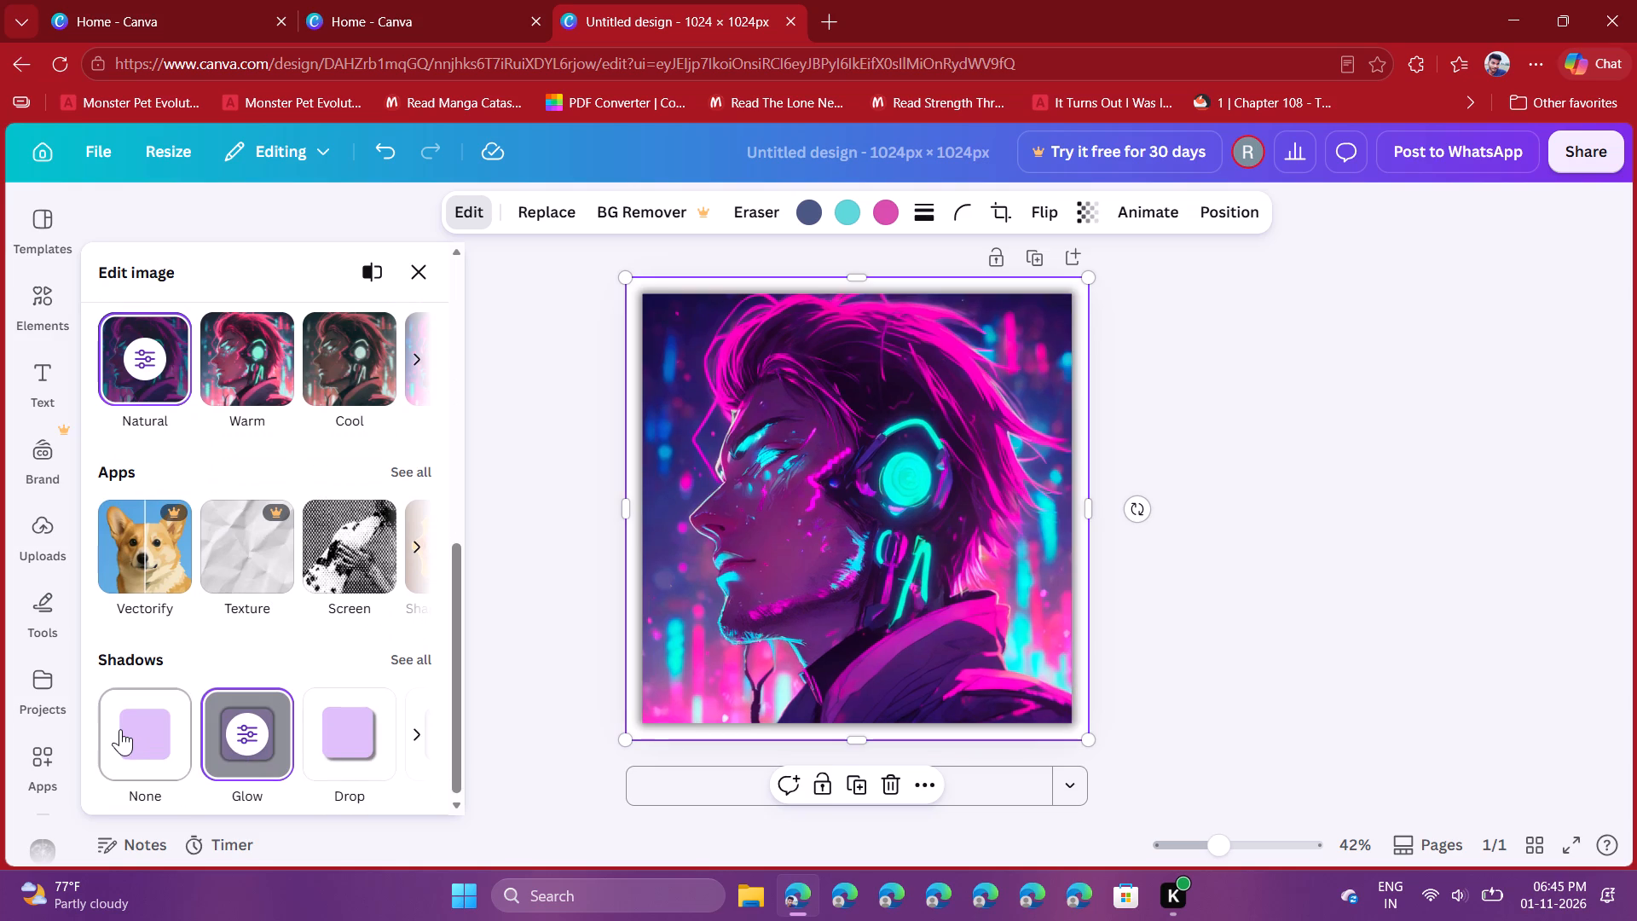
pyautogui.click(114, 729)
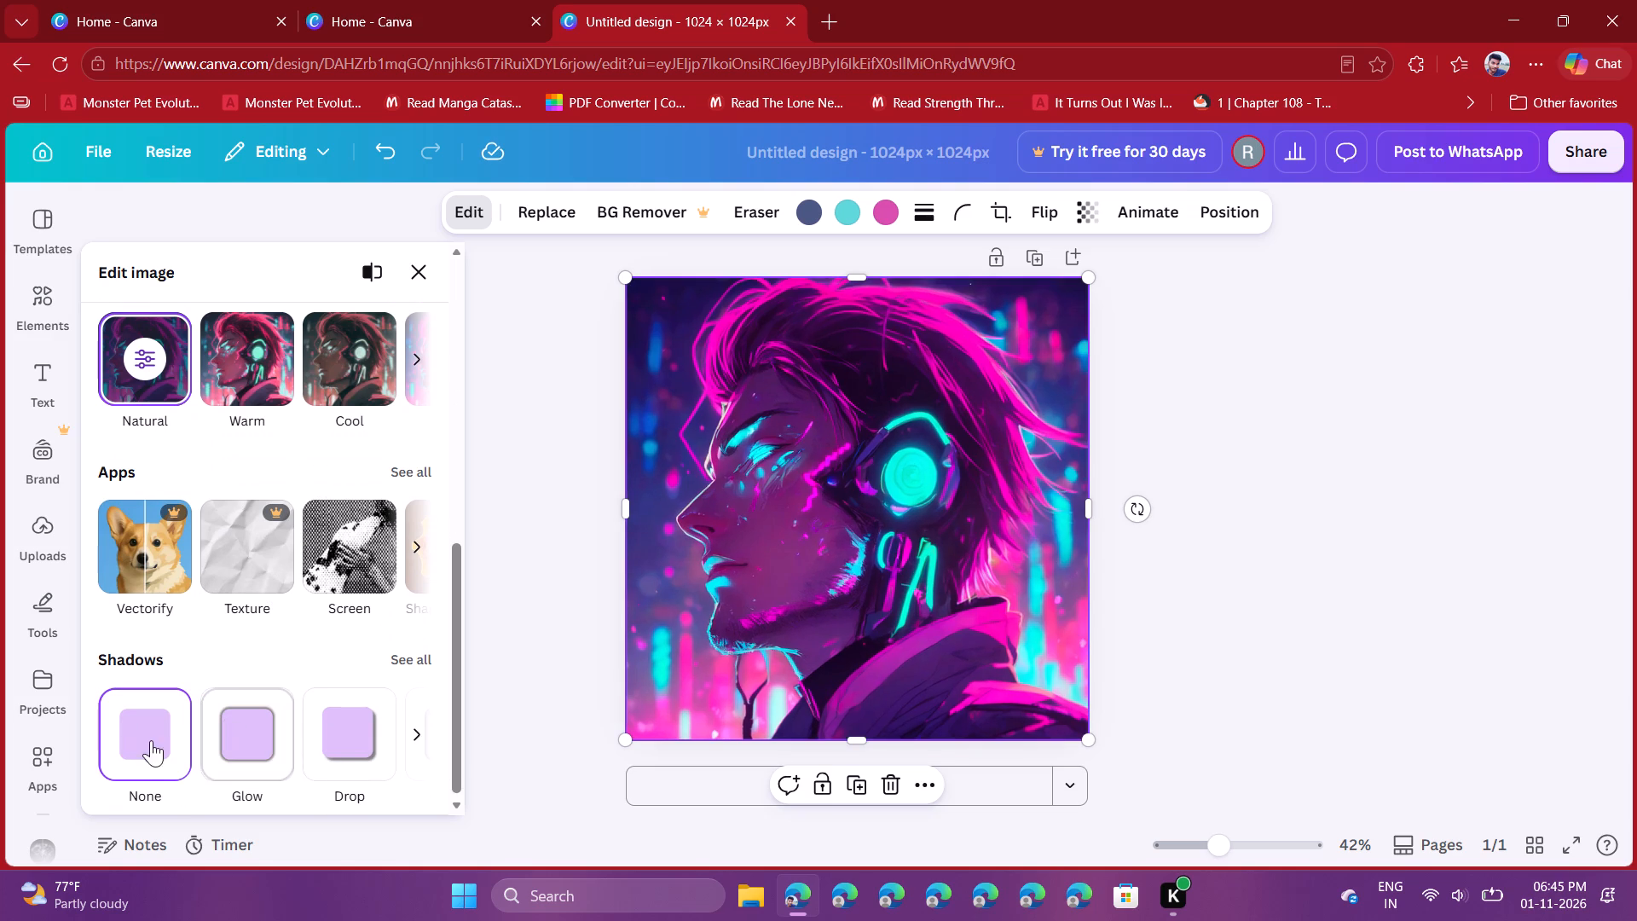
# Convert the portrait into a 5 second video with the Smart setting of Image to Video and accept the generated result.
pyautogui.scroll(-4, 274, 612)
pyautogui.scroll(5, 274, 612)
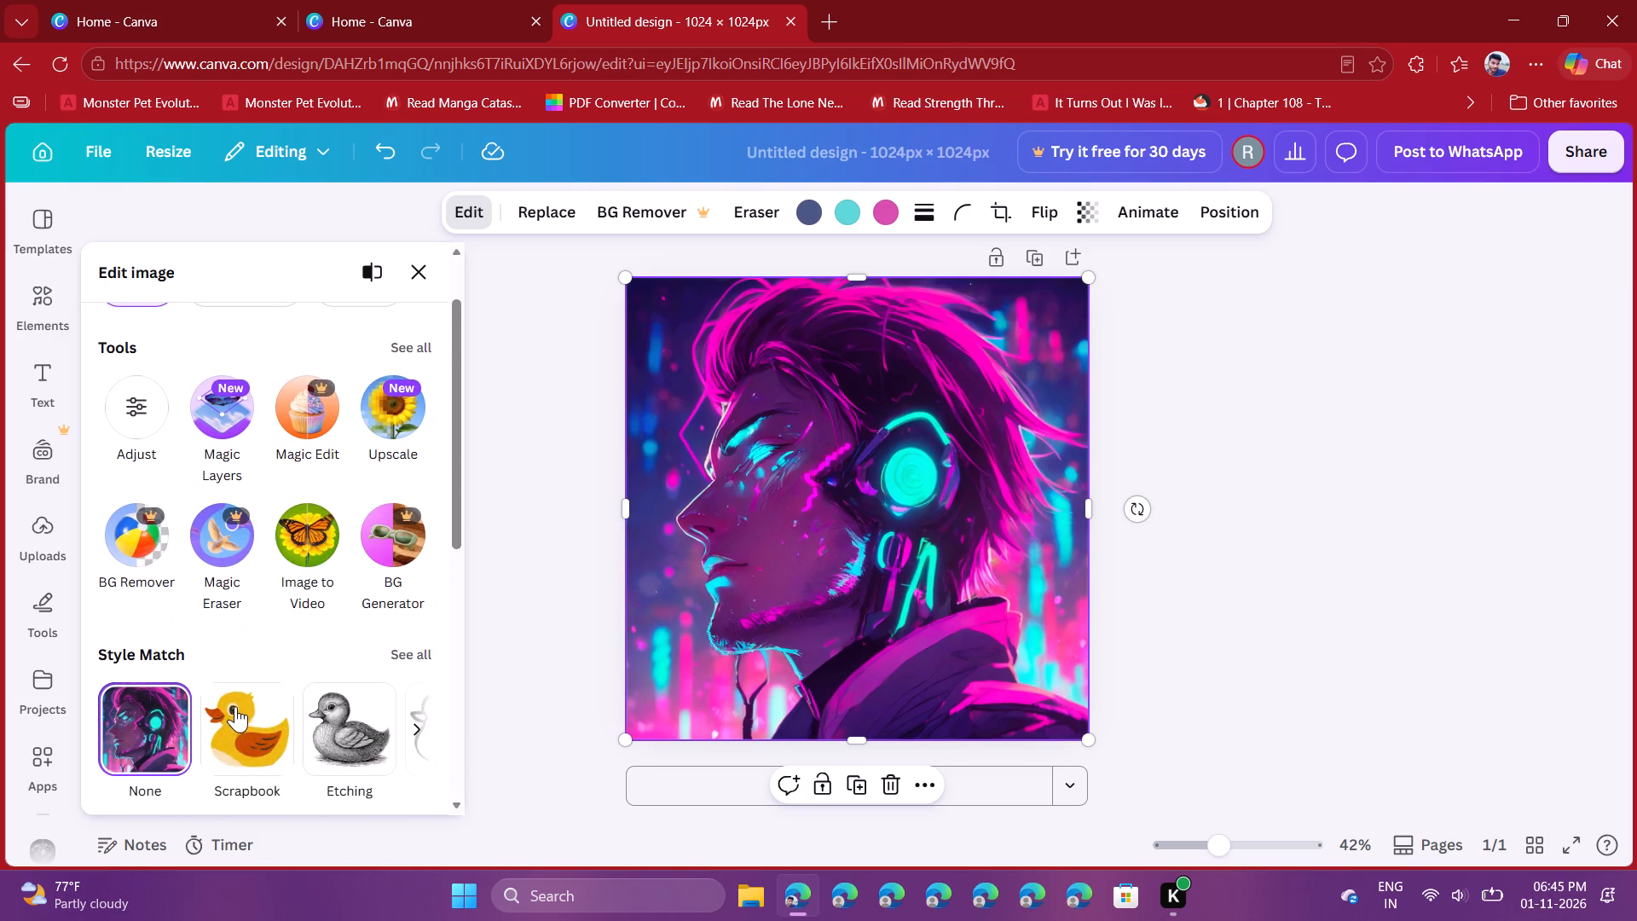
pyautogui.click(310, 521)
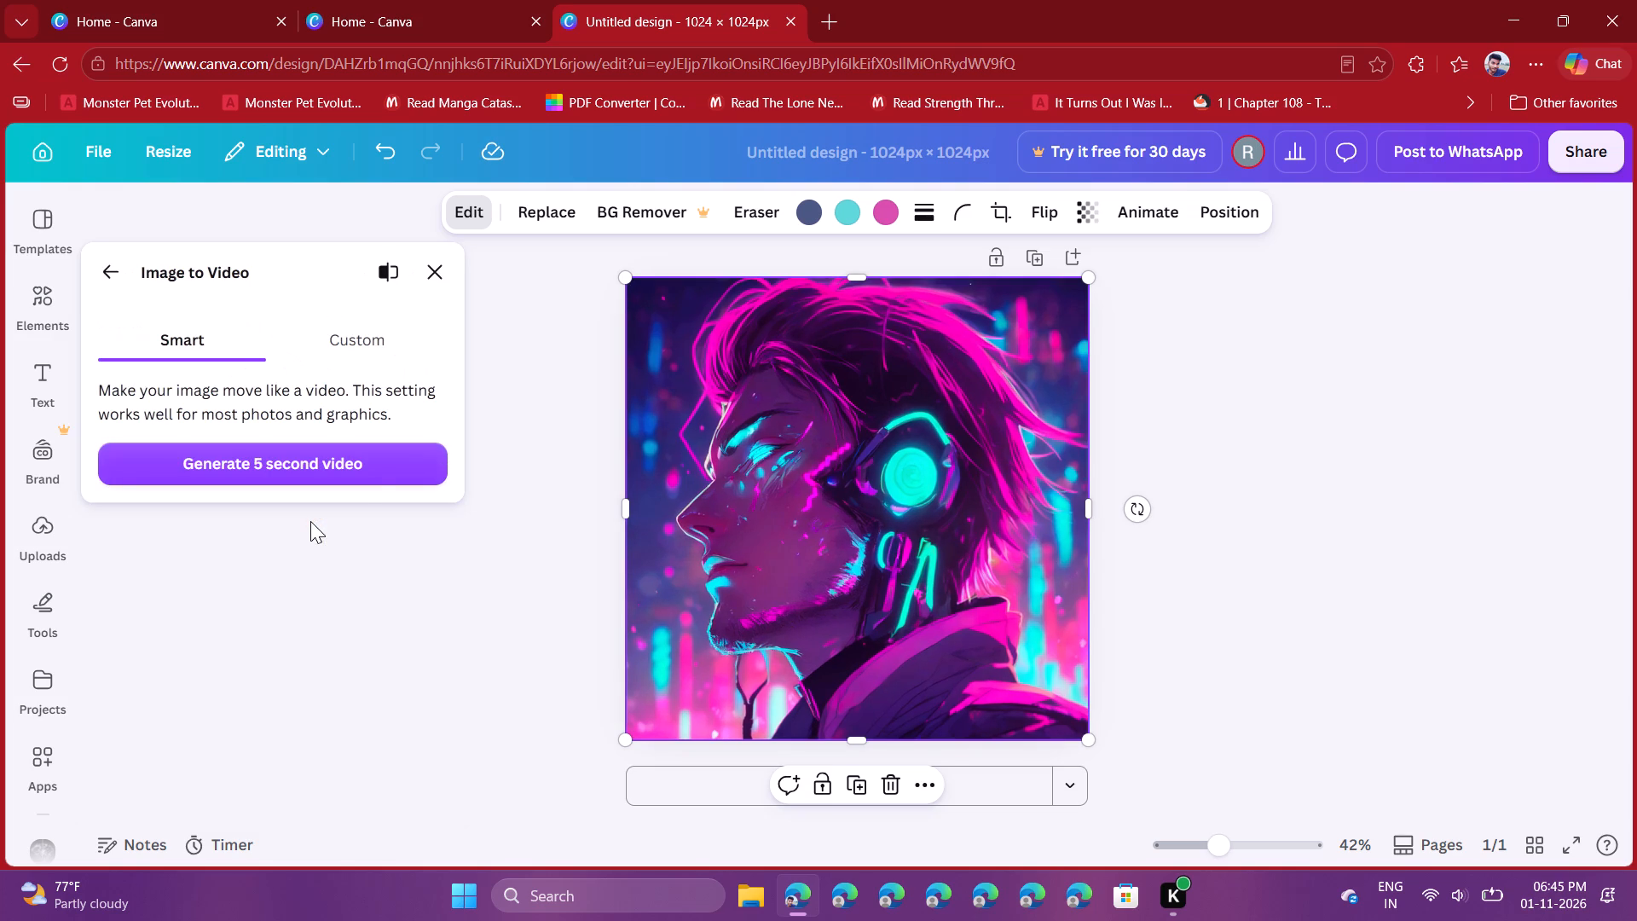
pyautogui.click(362, 470)
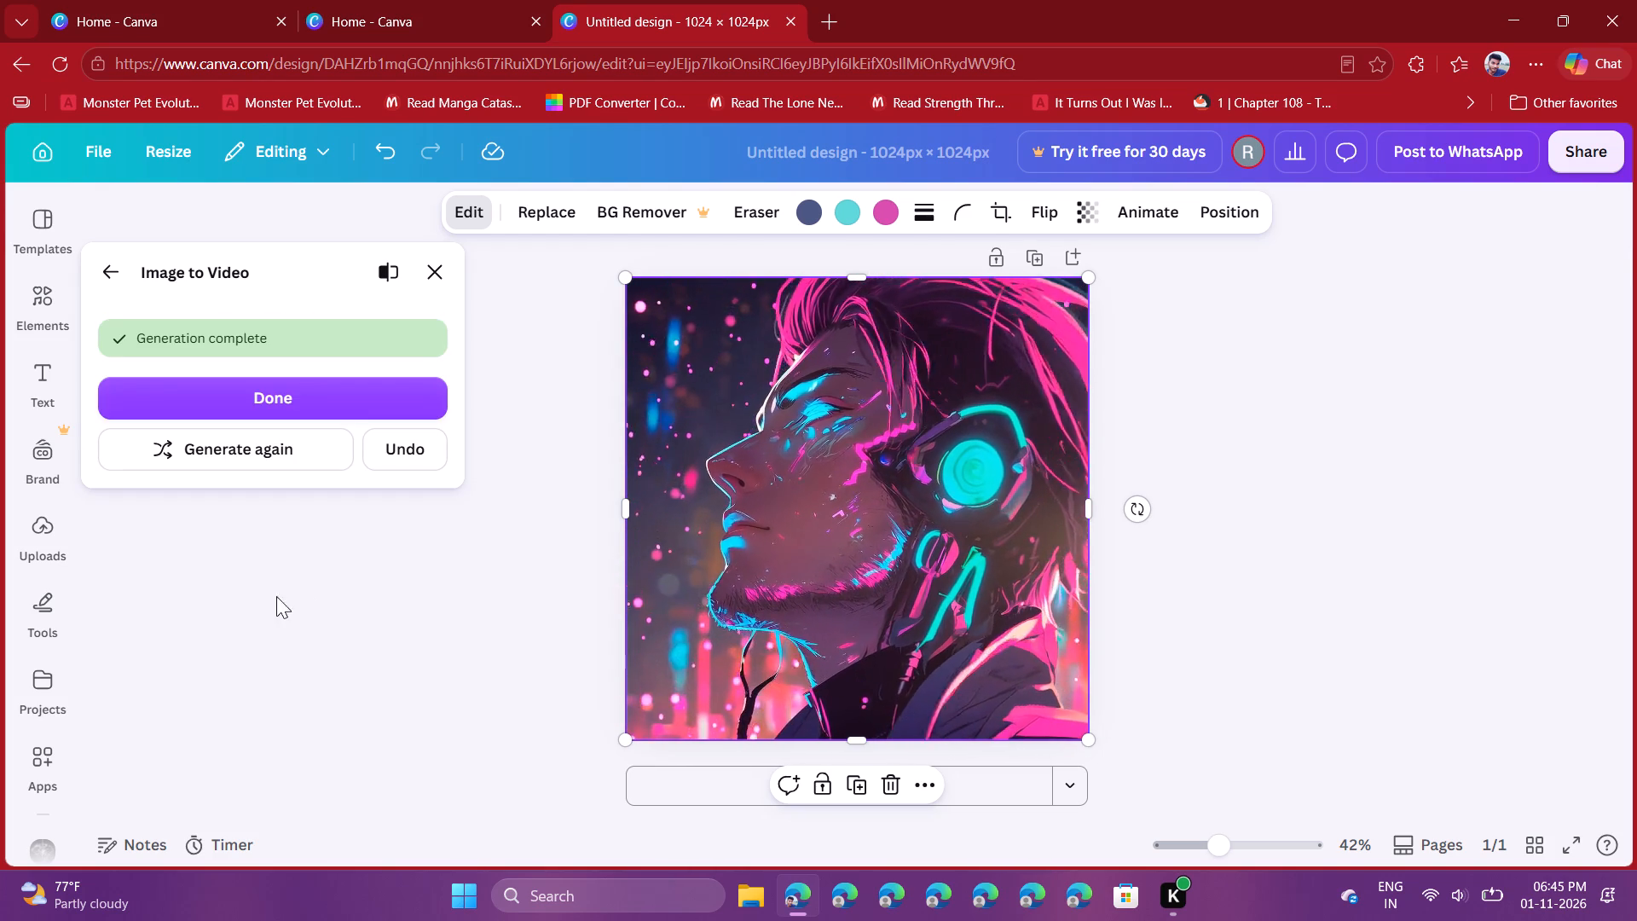
pyautogui.click(288, 386)
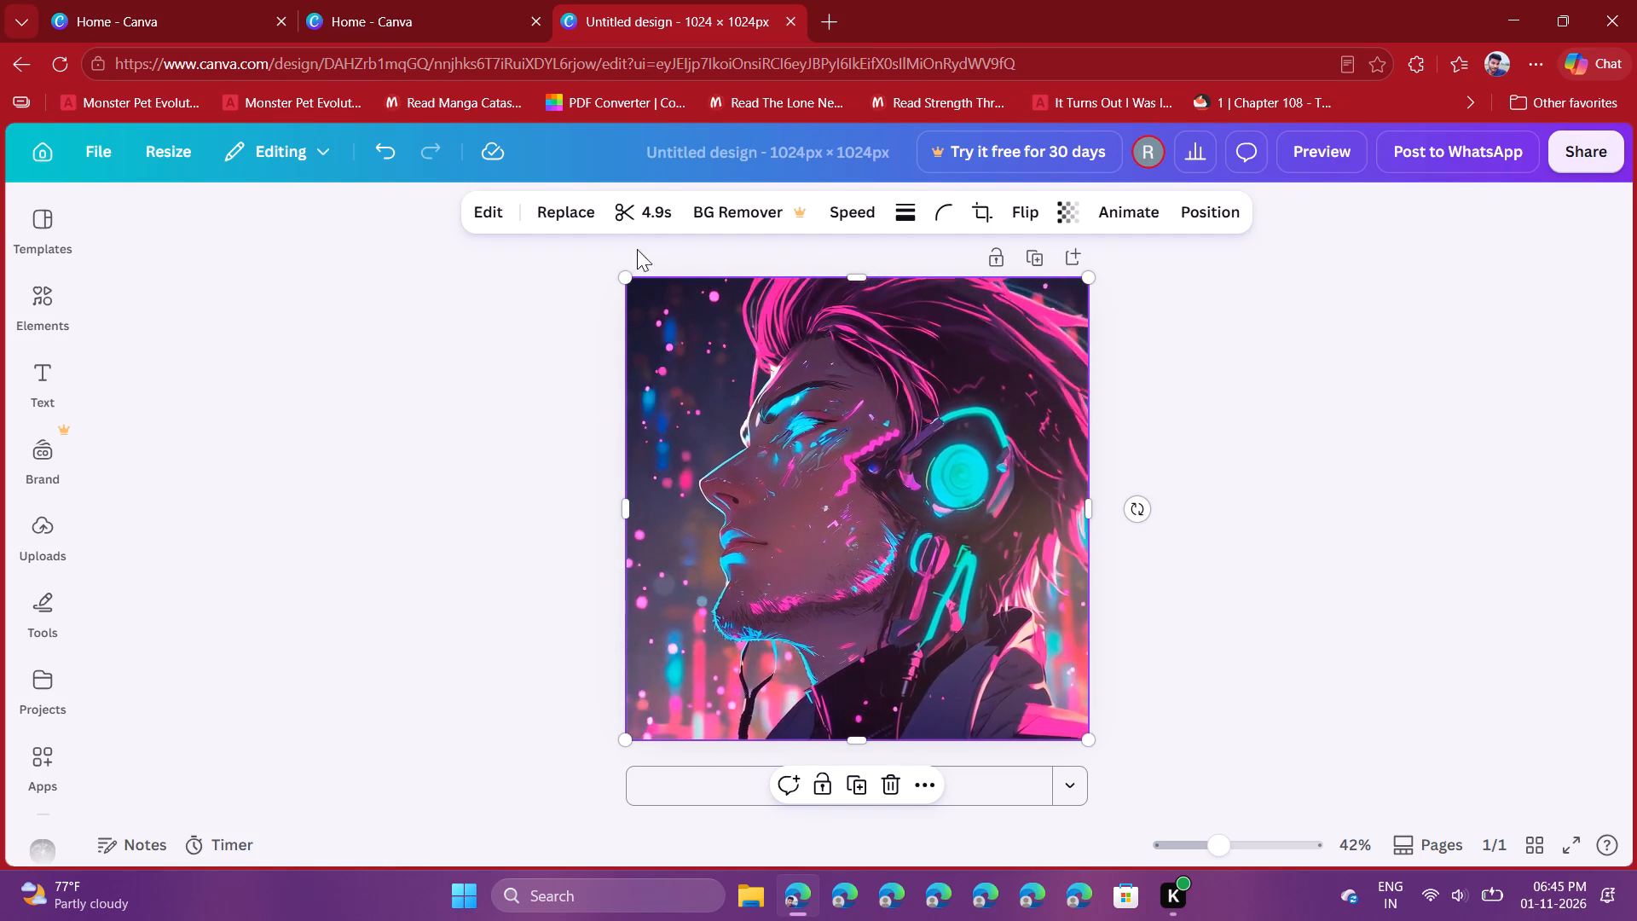
# Set the video's corner rounding to about 17.
pyautogui.click(942, 207)
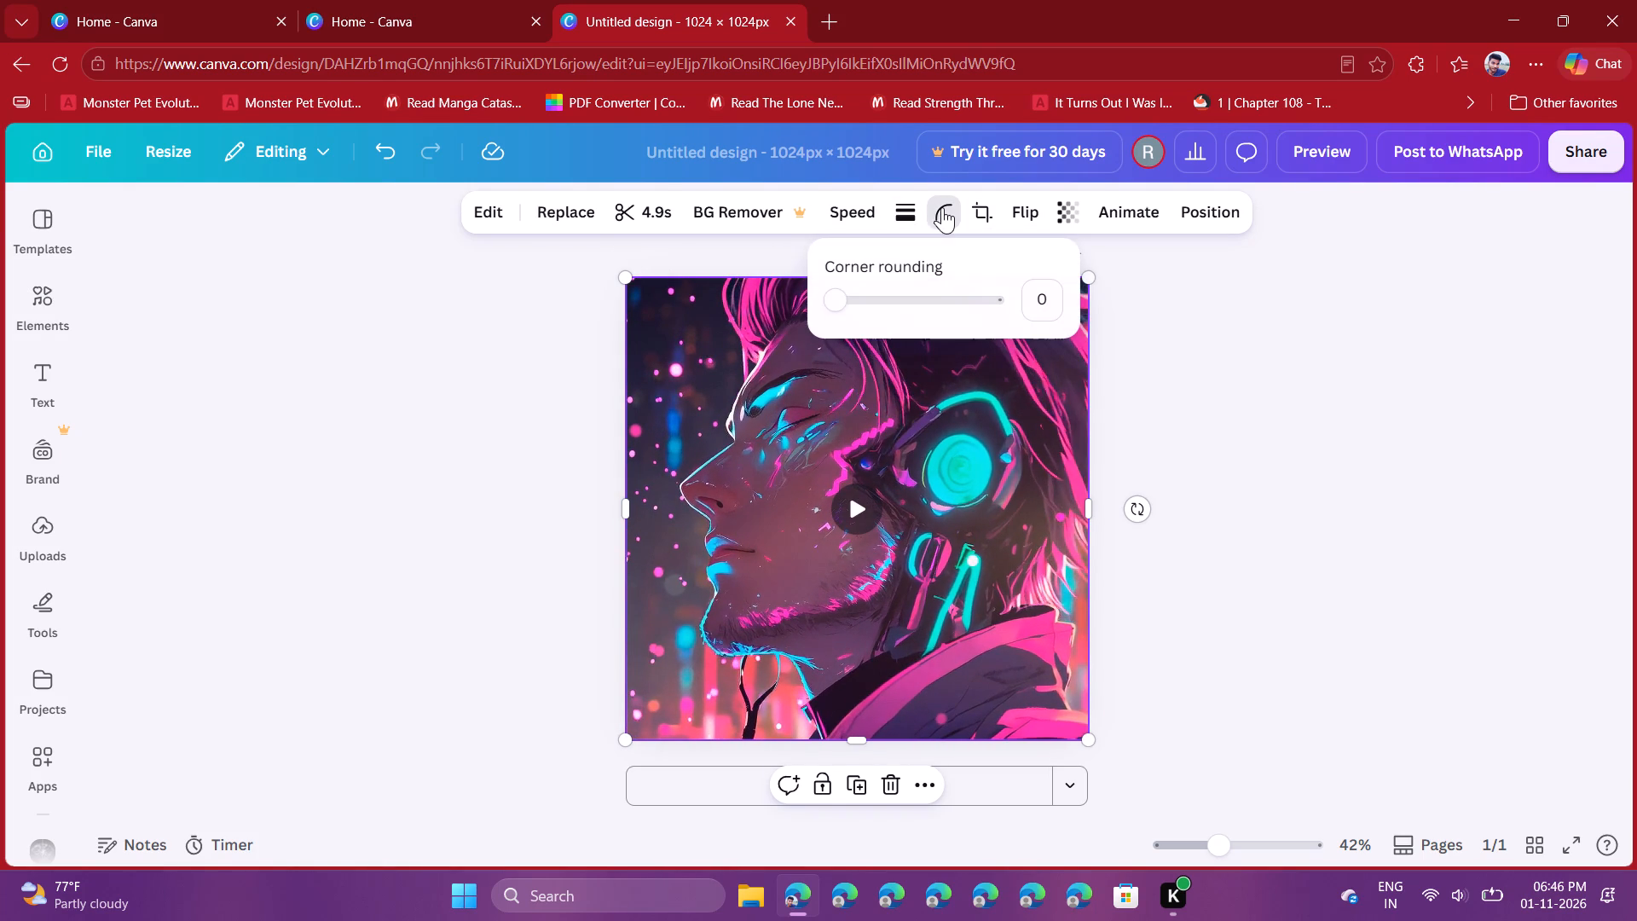
pyautogui.moveTo(840, 295); pyautogui.dragTo(851, 295)
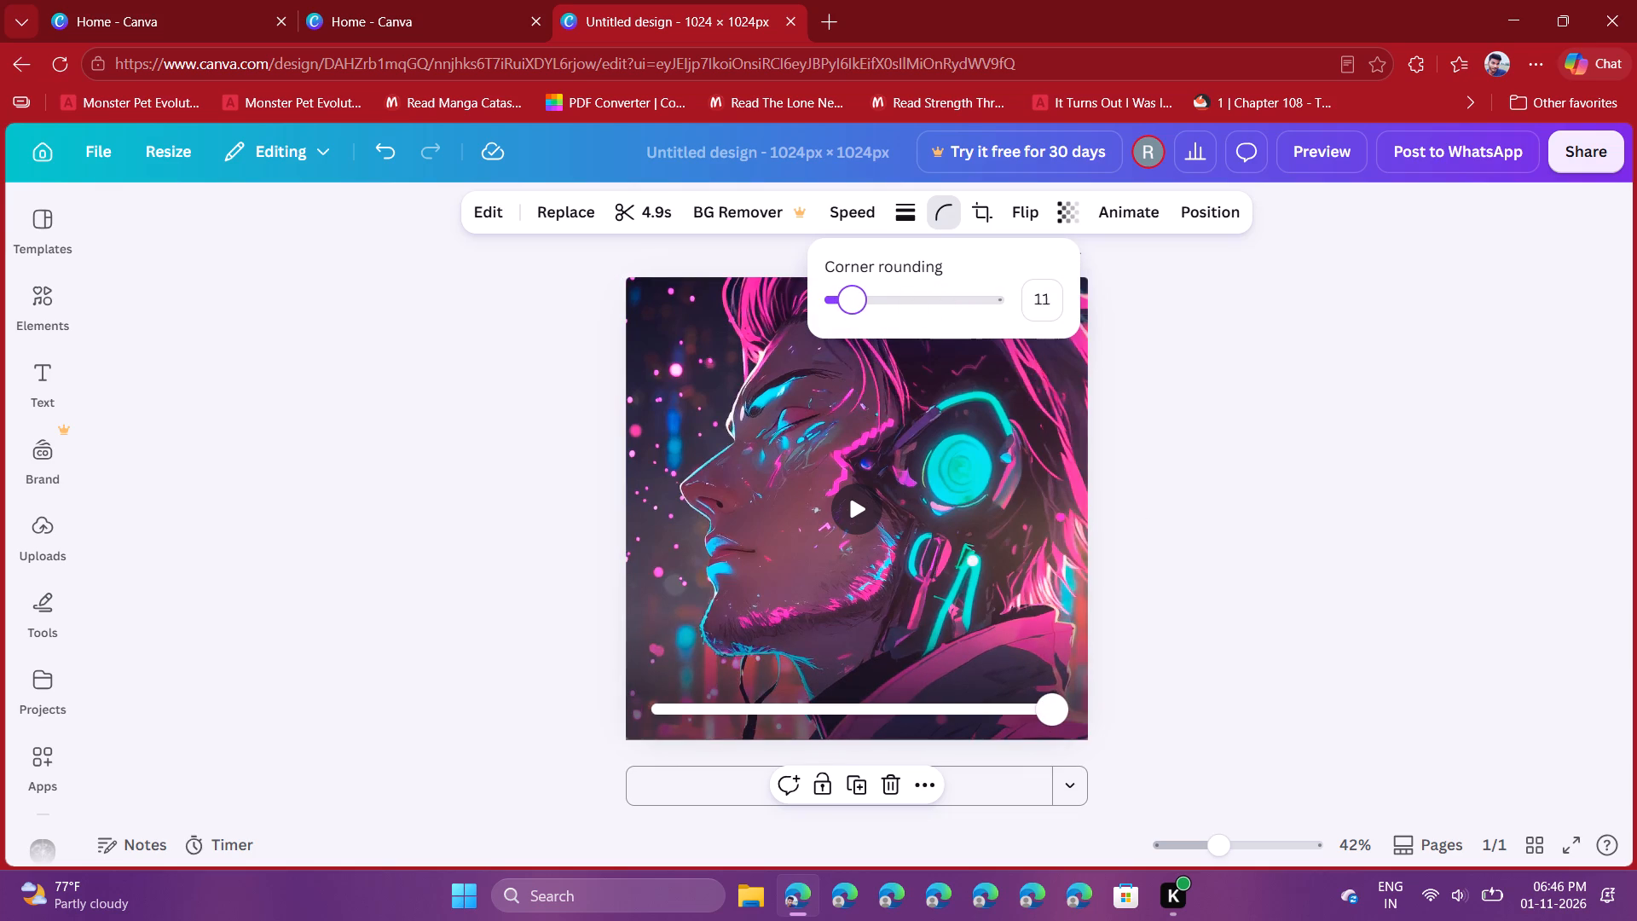
pyautogui.moveTo(851, 295); pyautogui.dragTo(860, 295)
pyautogui.moveTo(860, 295); pyautogui.dragTo(862, 295)
pyautogui.click(1166, 321)
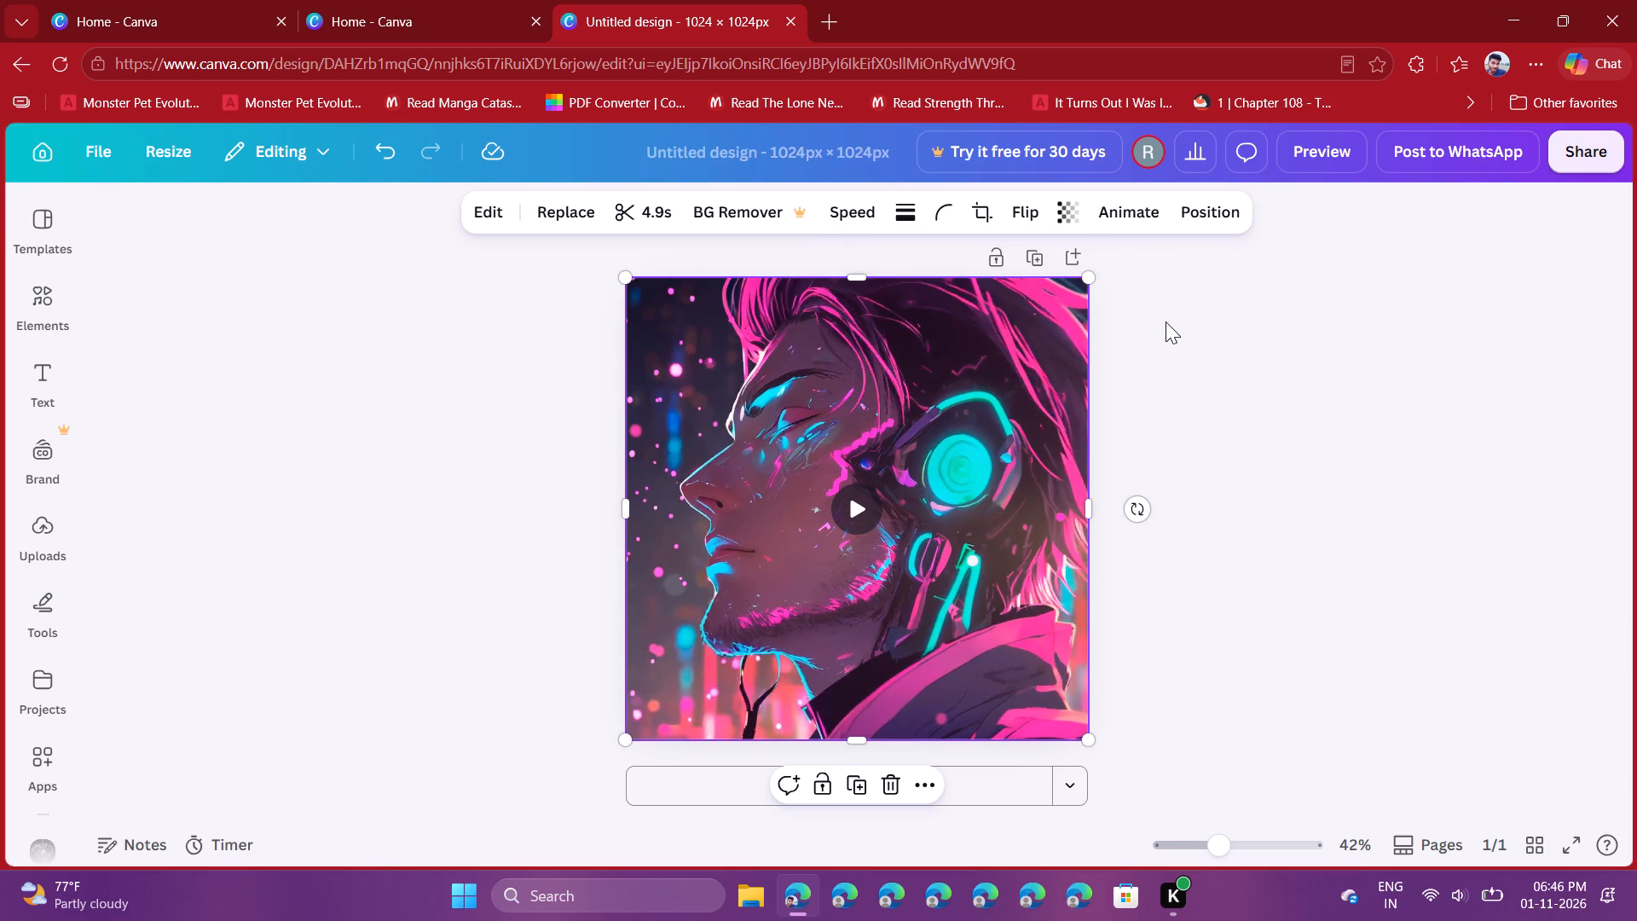
# Inspect the video's position options, covering arrangement, all layers and overlapping layers.
pyautogui.click(1193, 223)
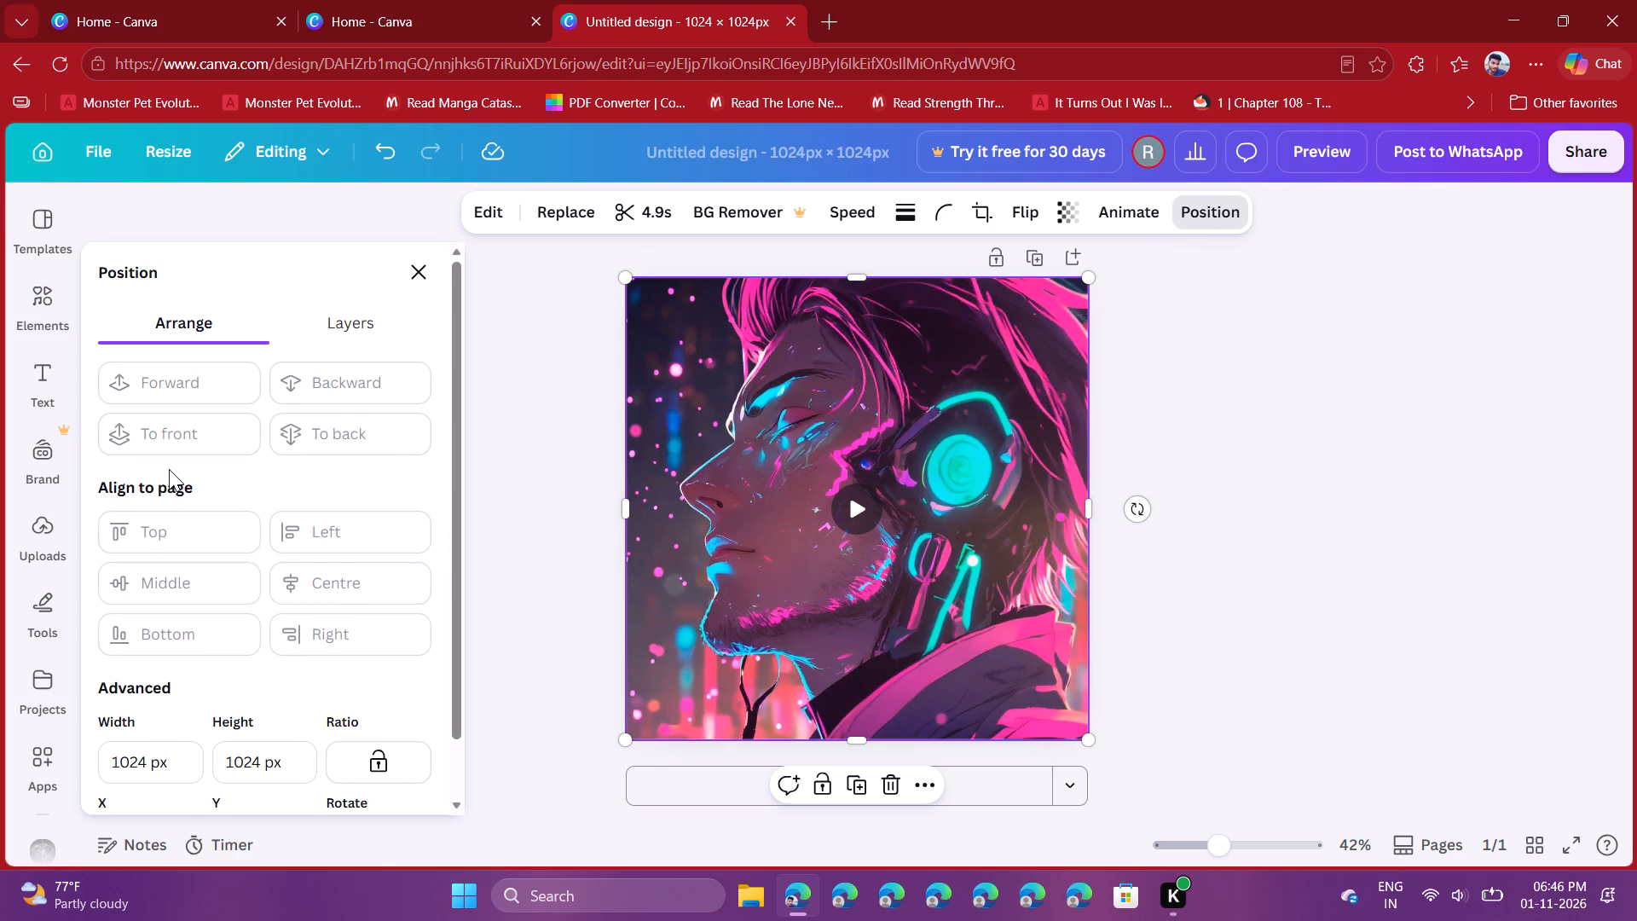
pyautogui.scroll(-3, 169, 469)
pyautogui.scroll(3, 169, 469)
pyautogui.click(336, 327)
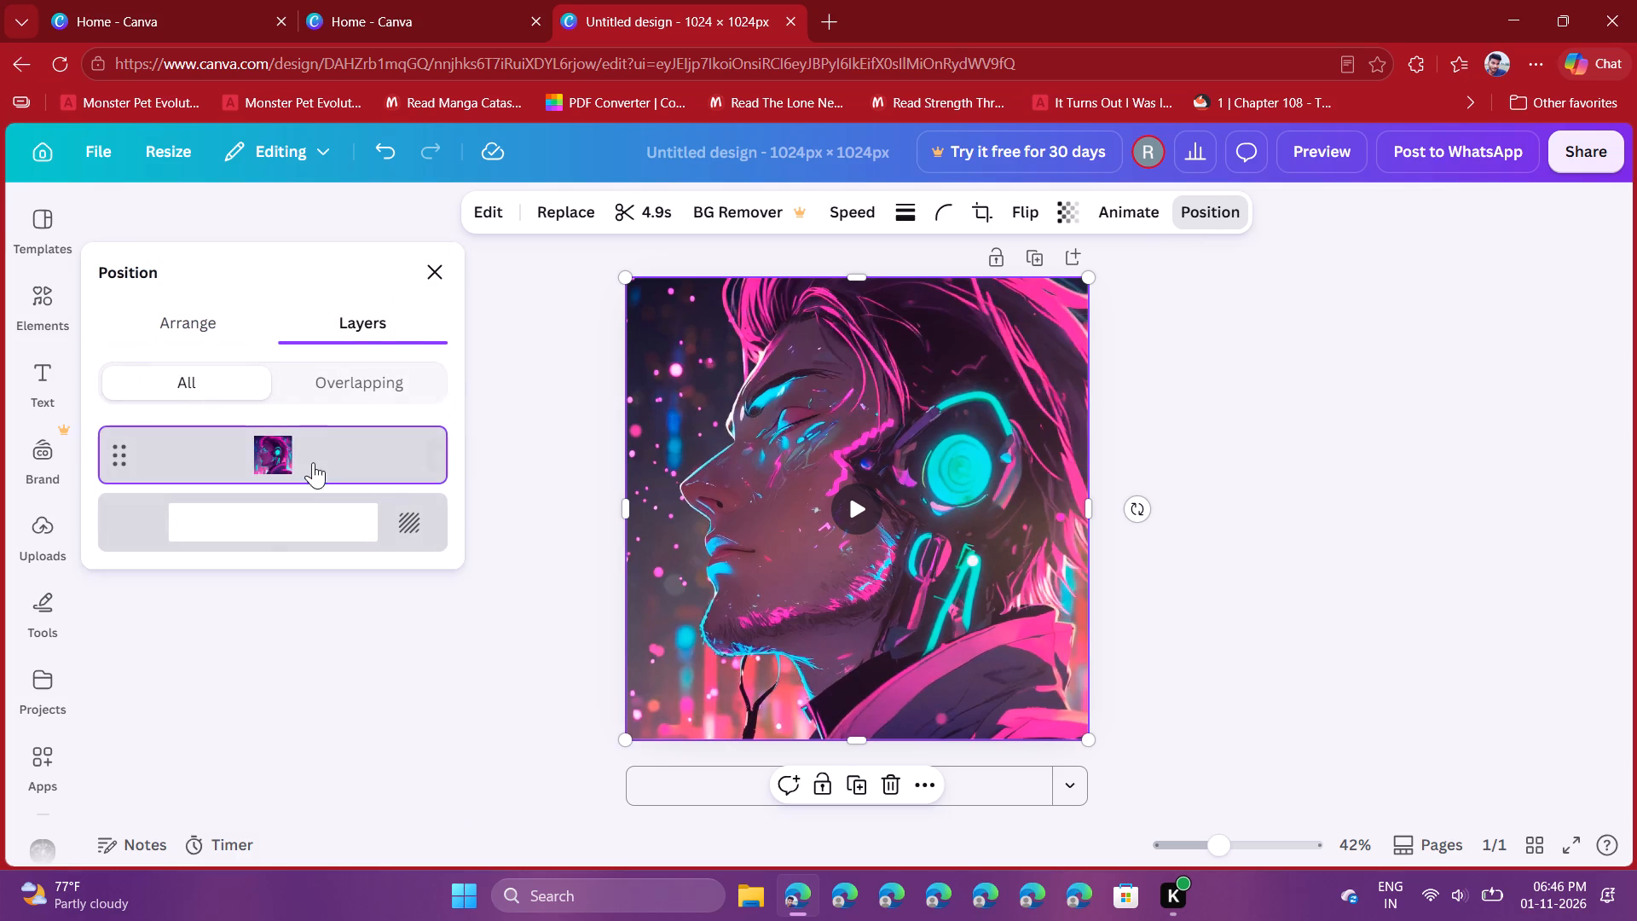
pyautogui.click(350, 379)
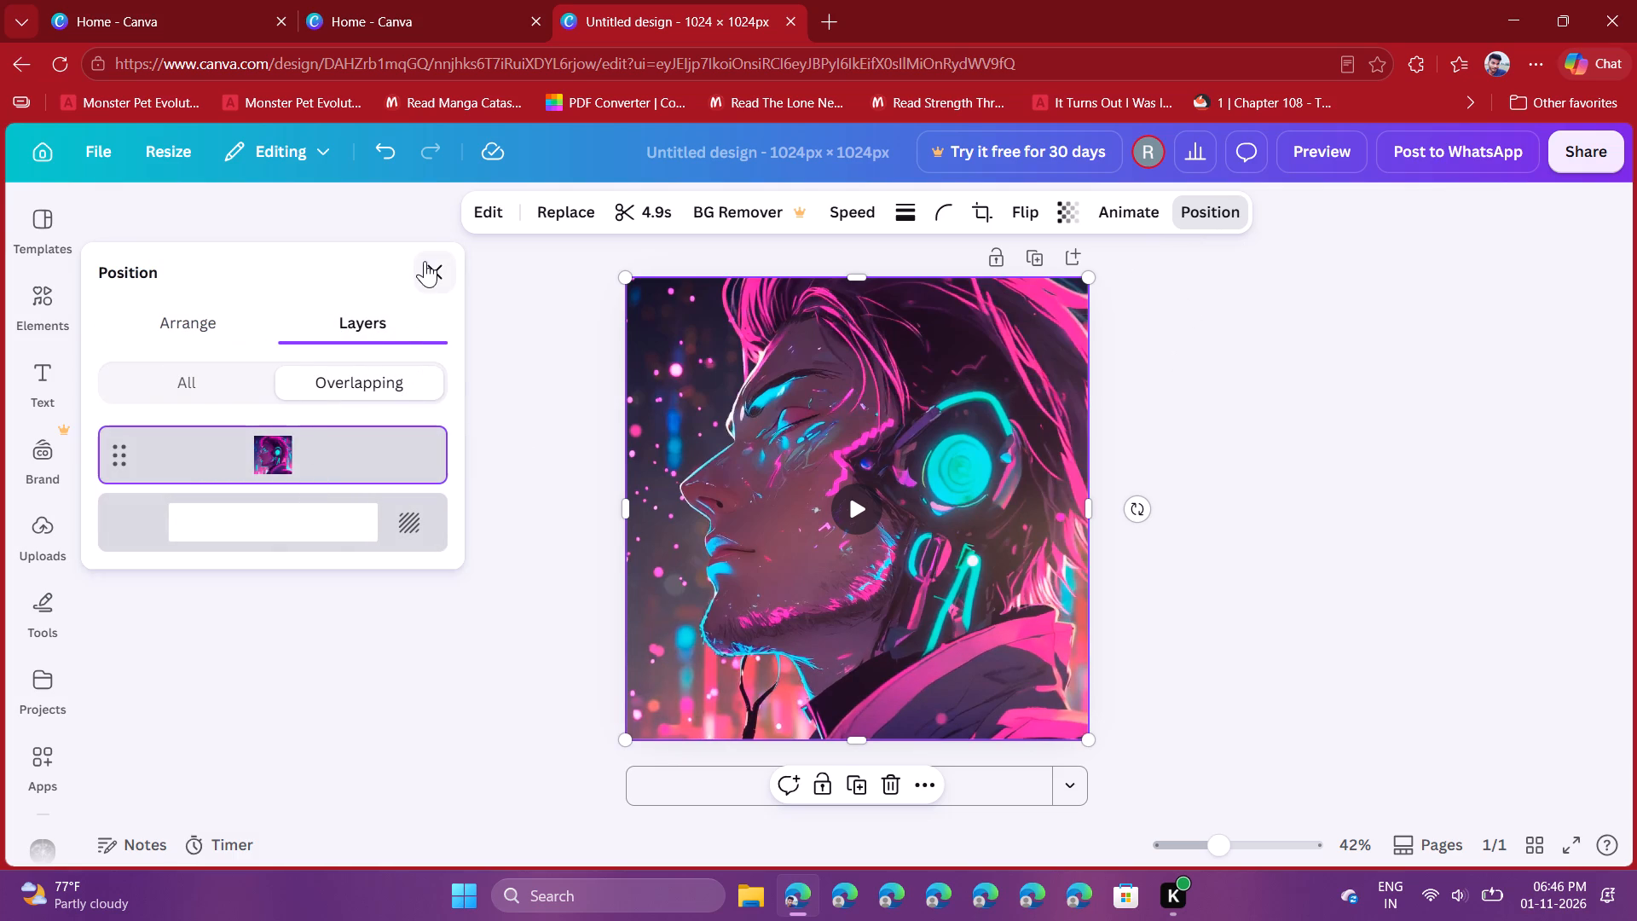
pyautogui.click(425, 258)
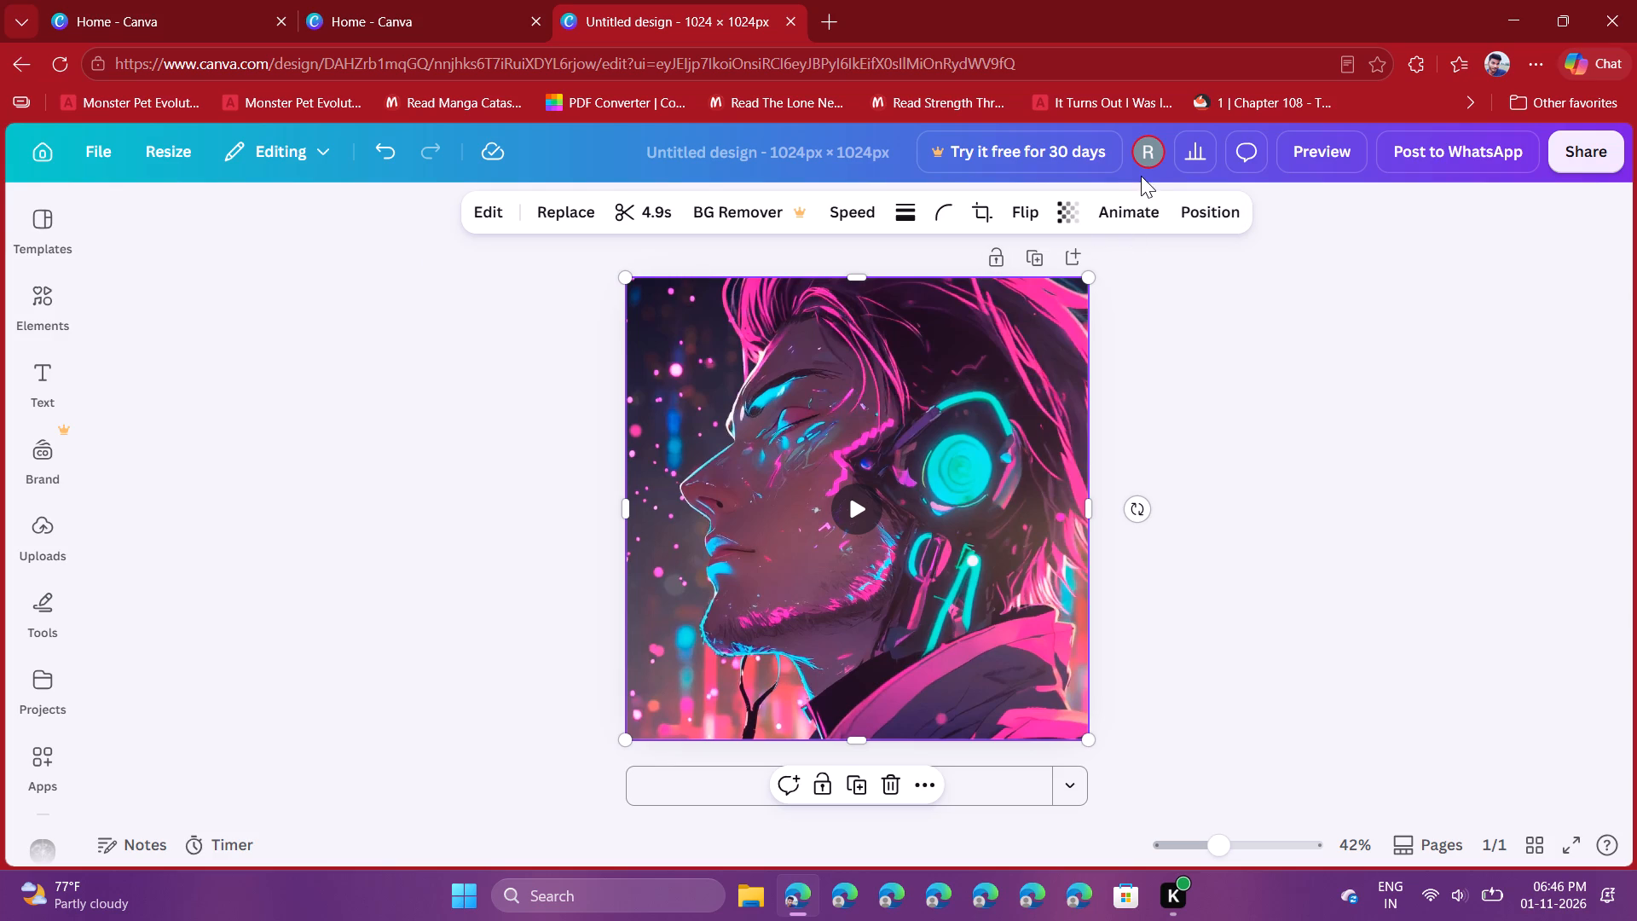
# Preview the Featured and Reveal animations offered for the video and look through the General group.
pyautogui.click(1124, 206)
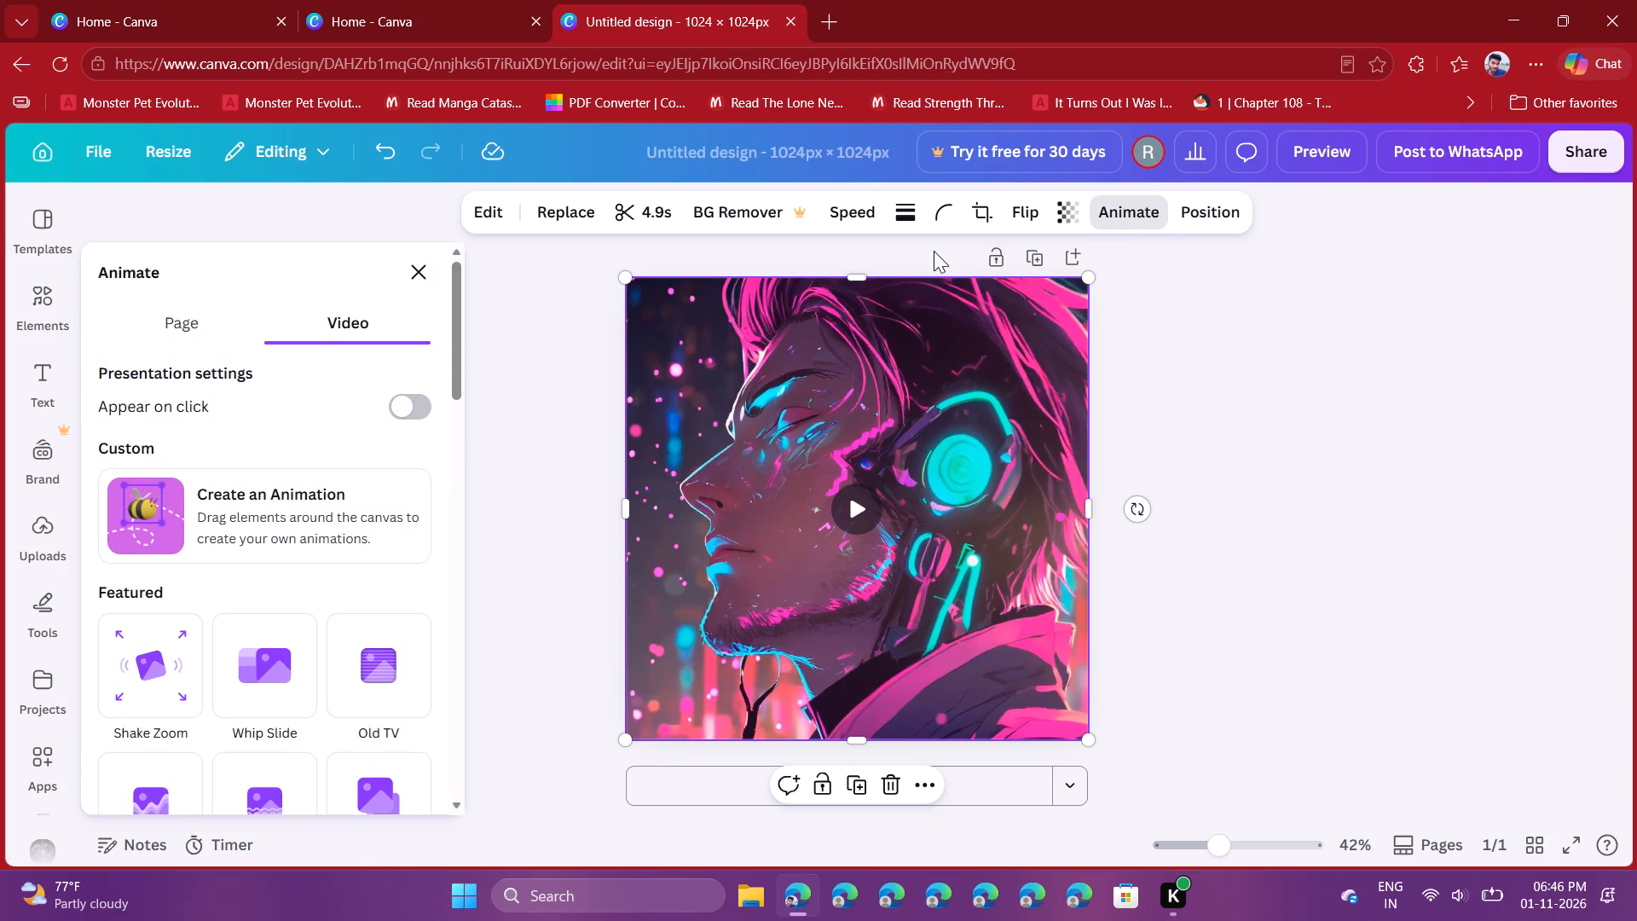
pyautogui.scroll(-2, 329, 548)
pyautogui.scroll(1, 329, 548)
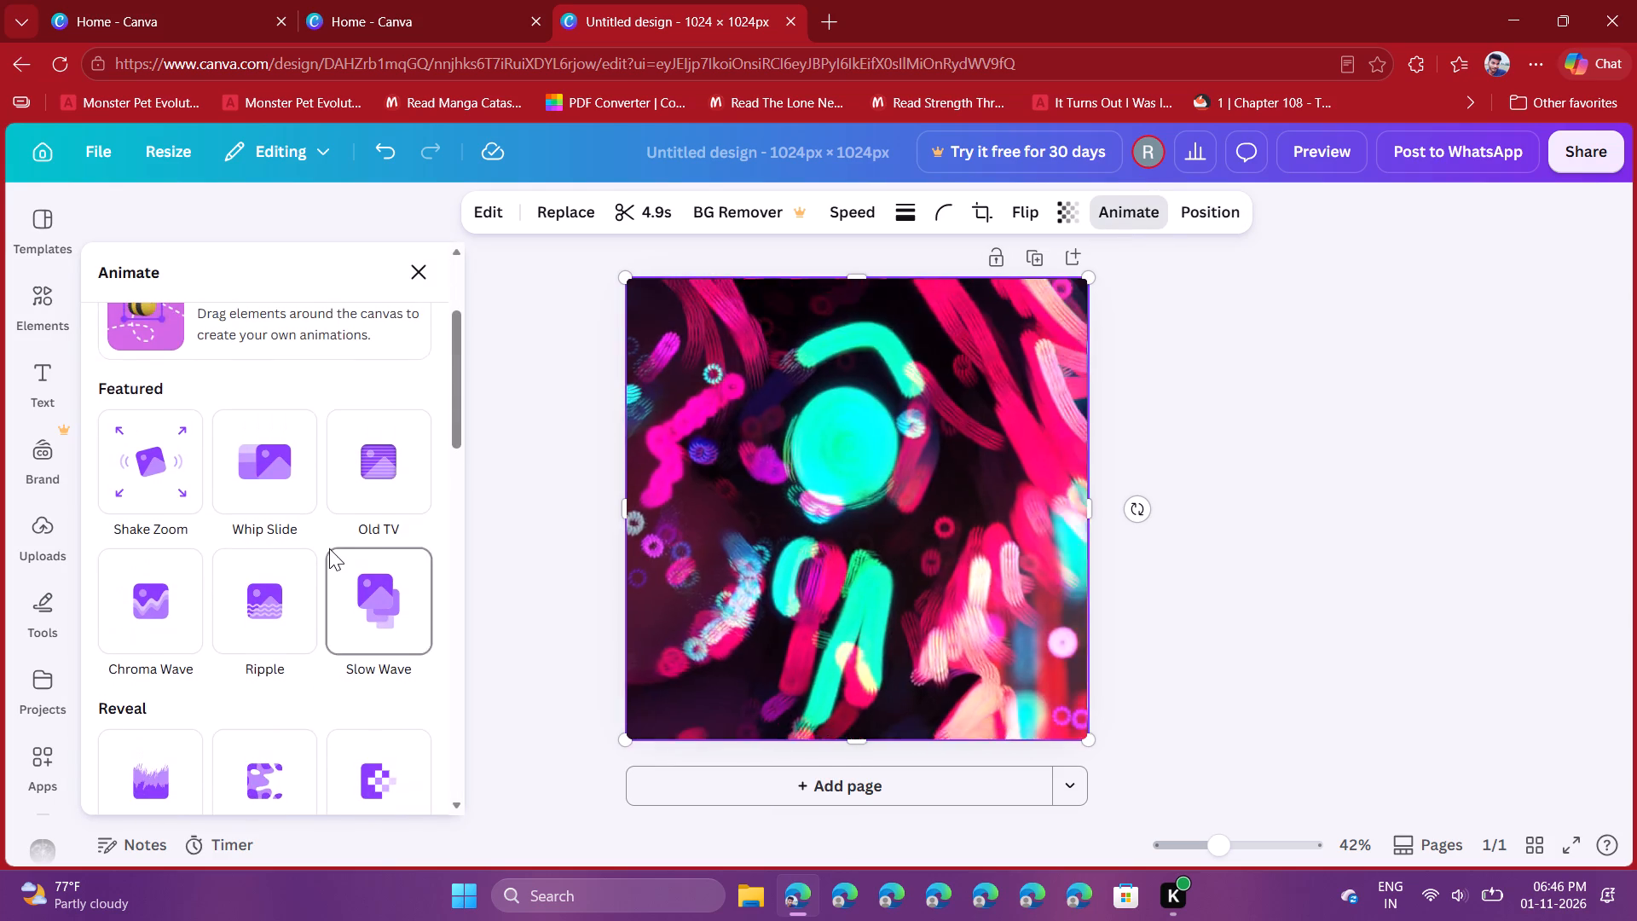
pyautogui.scroll(1, 329, 548)
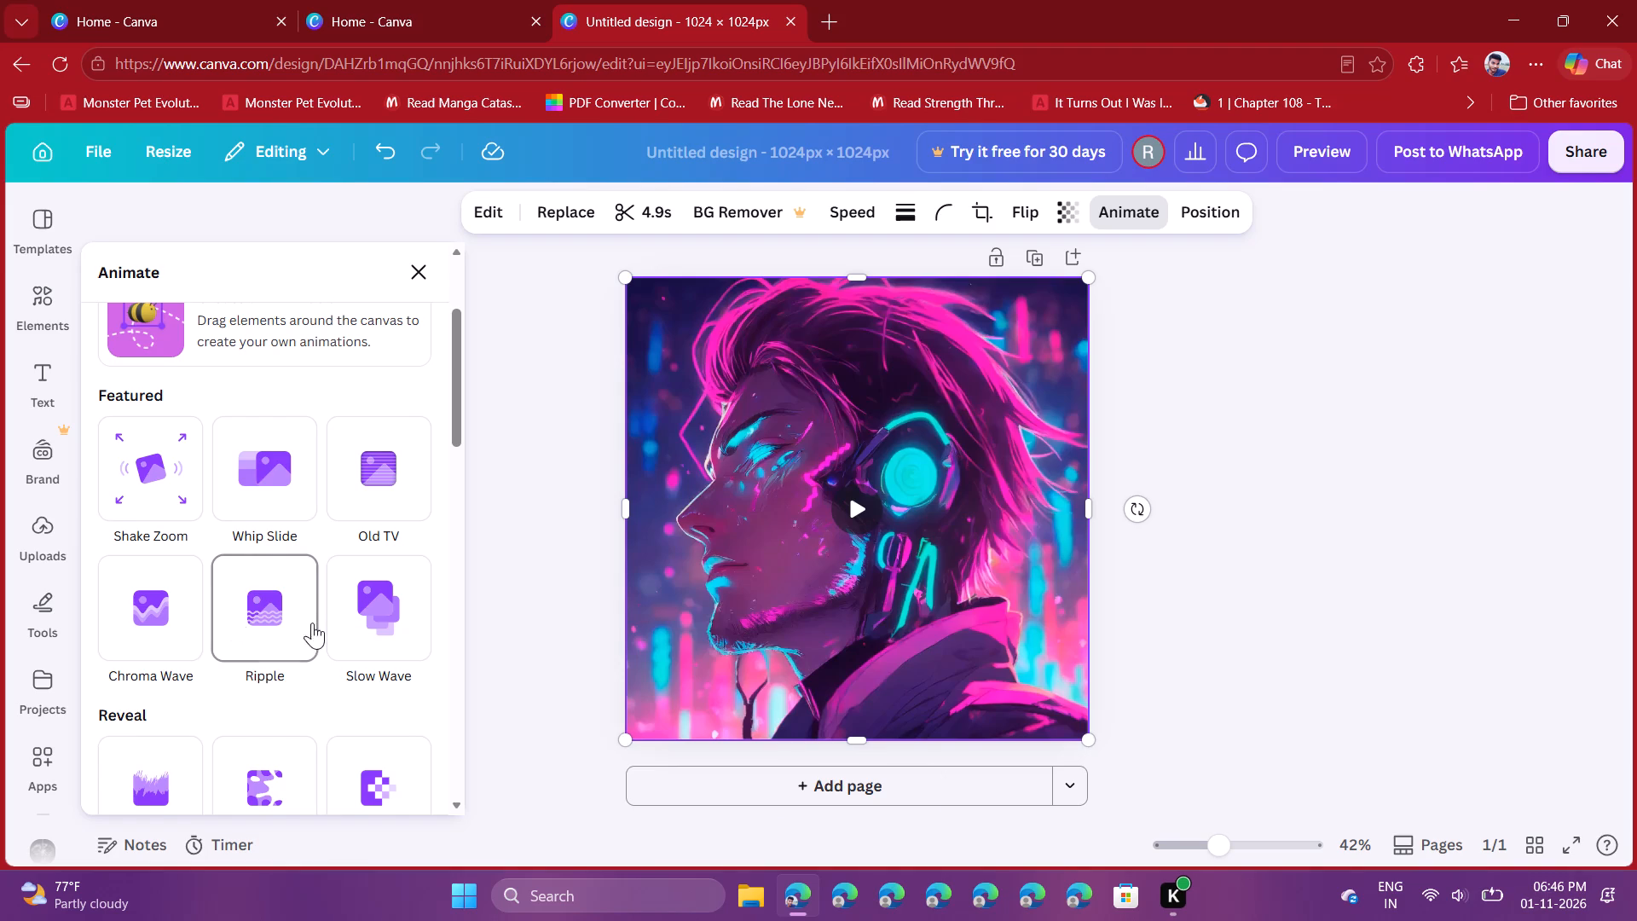
pyautogui.scroll(-1, 358, 623)
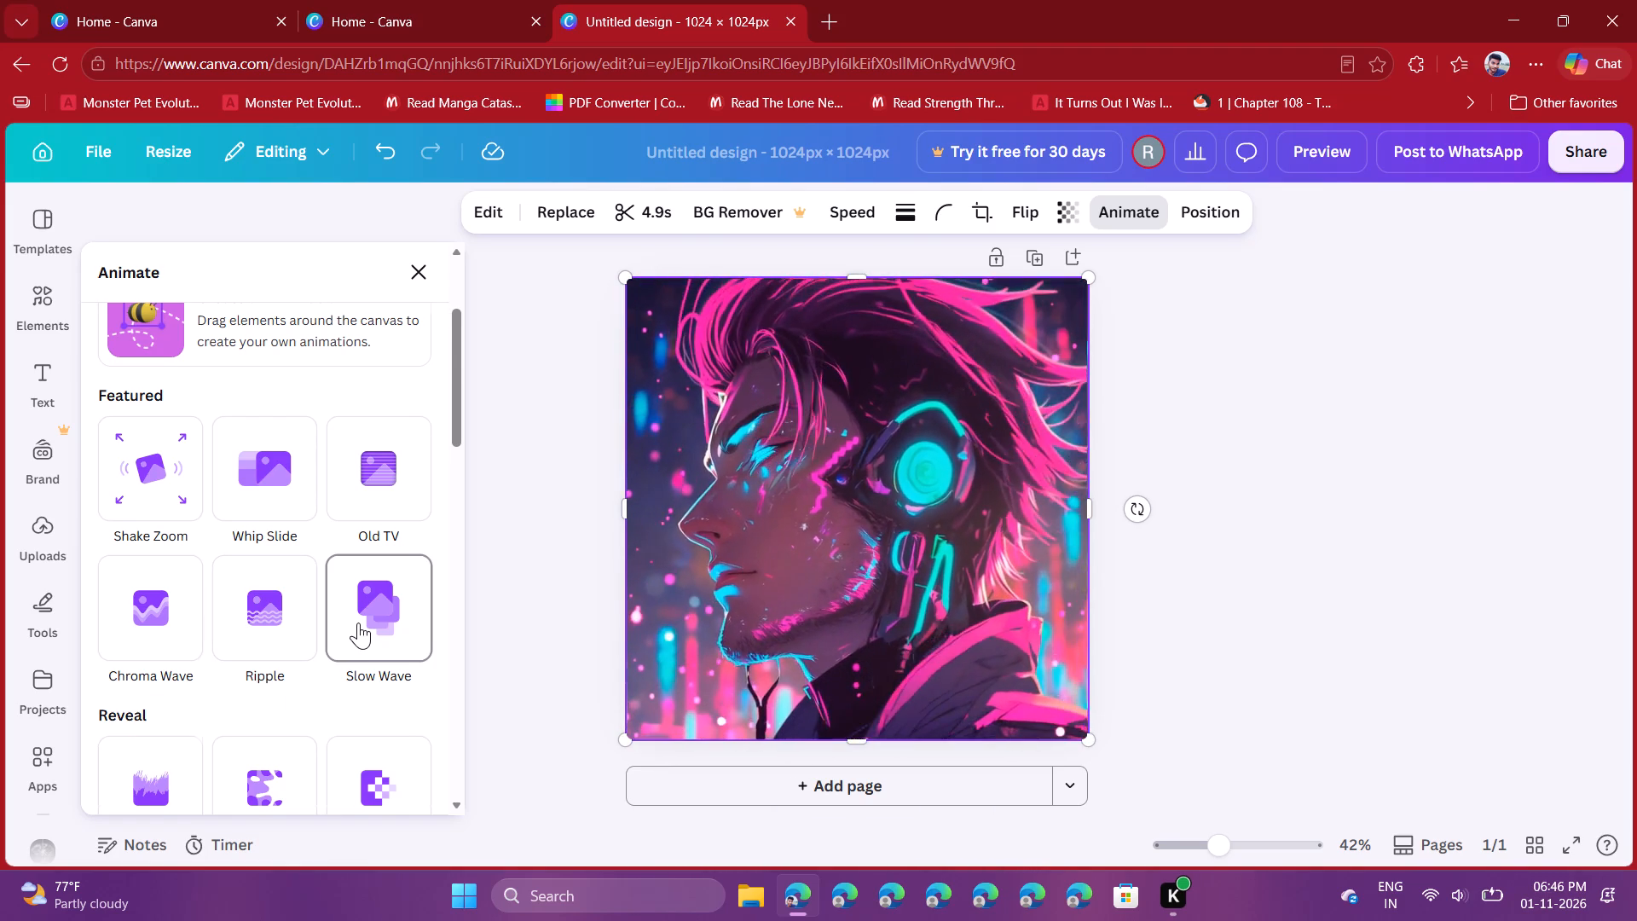
pyautogui.scroll(-1, 358, 623)
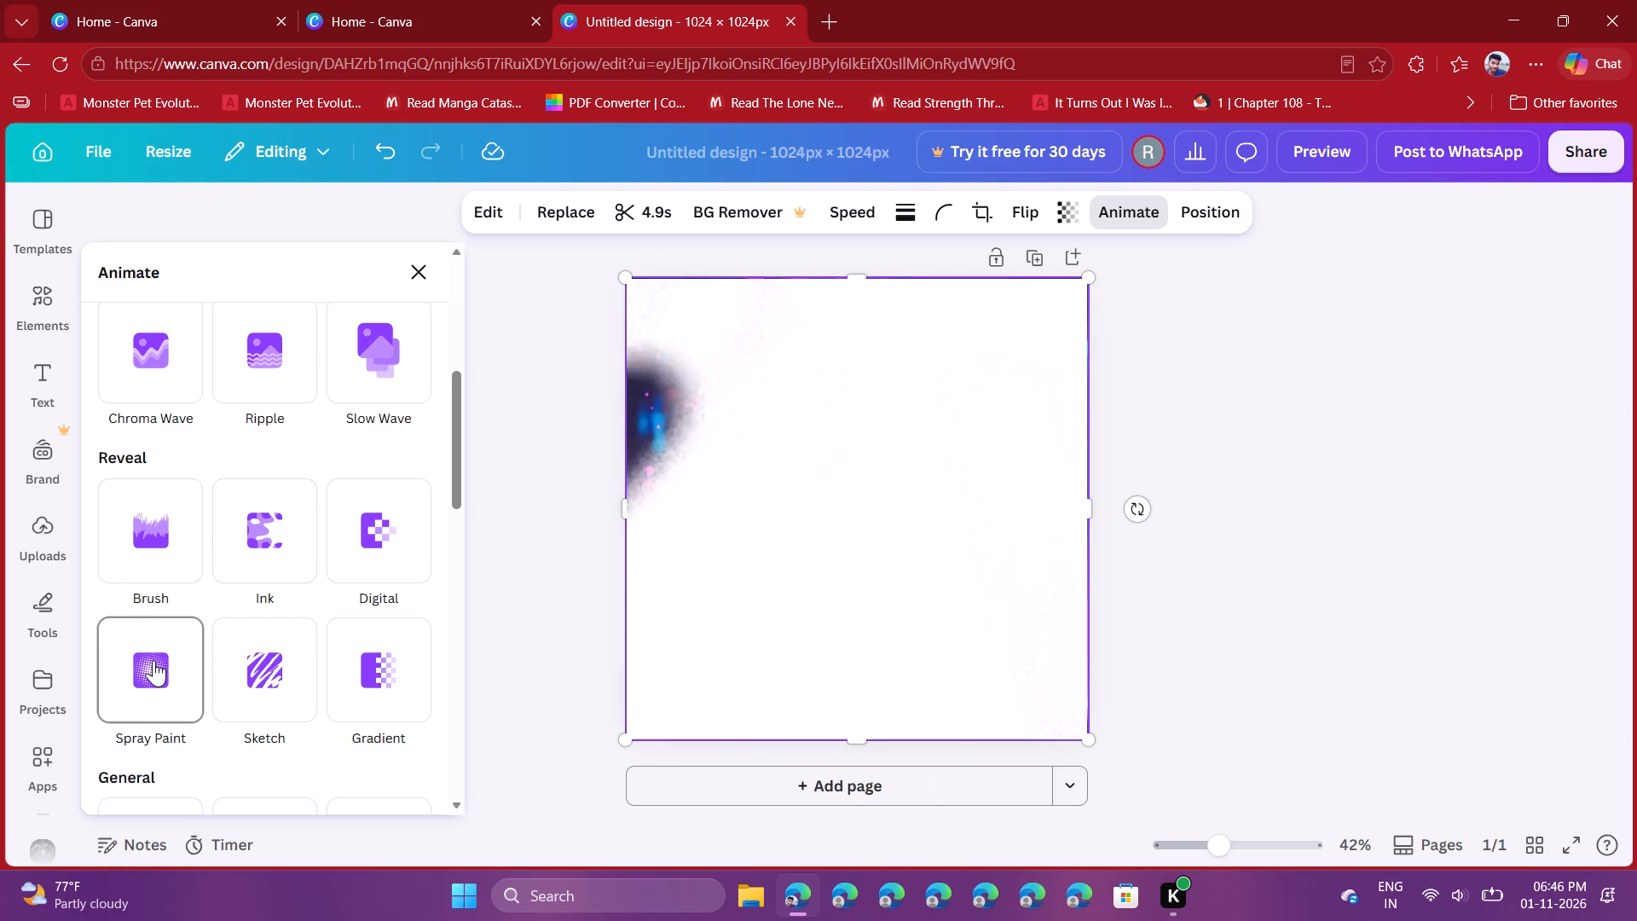
pyautogui.scroll(-1, 153, 660)
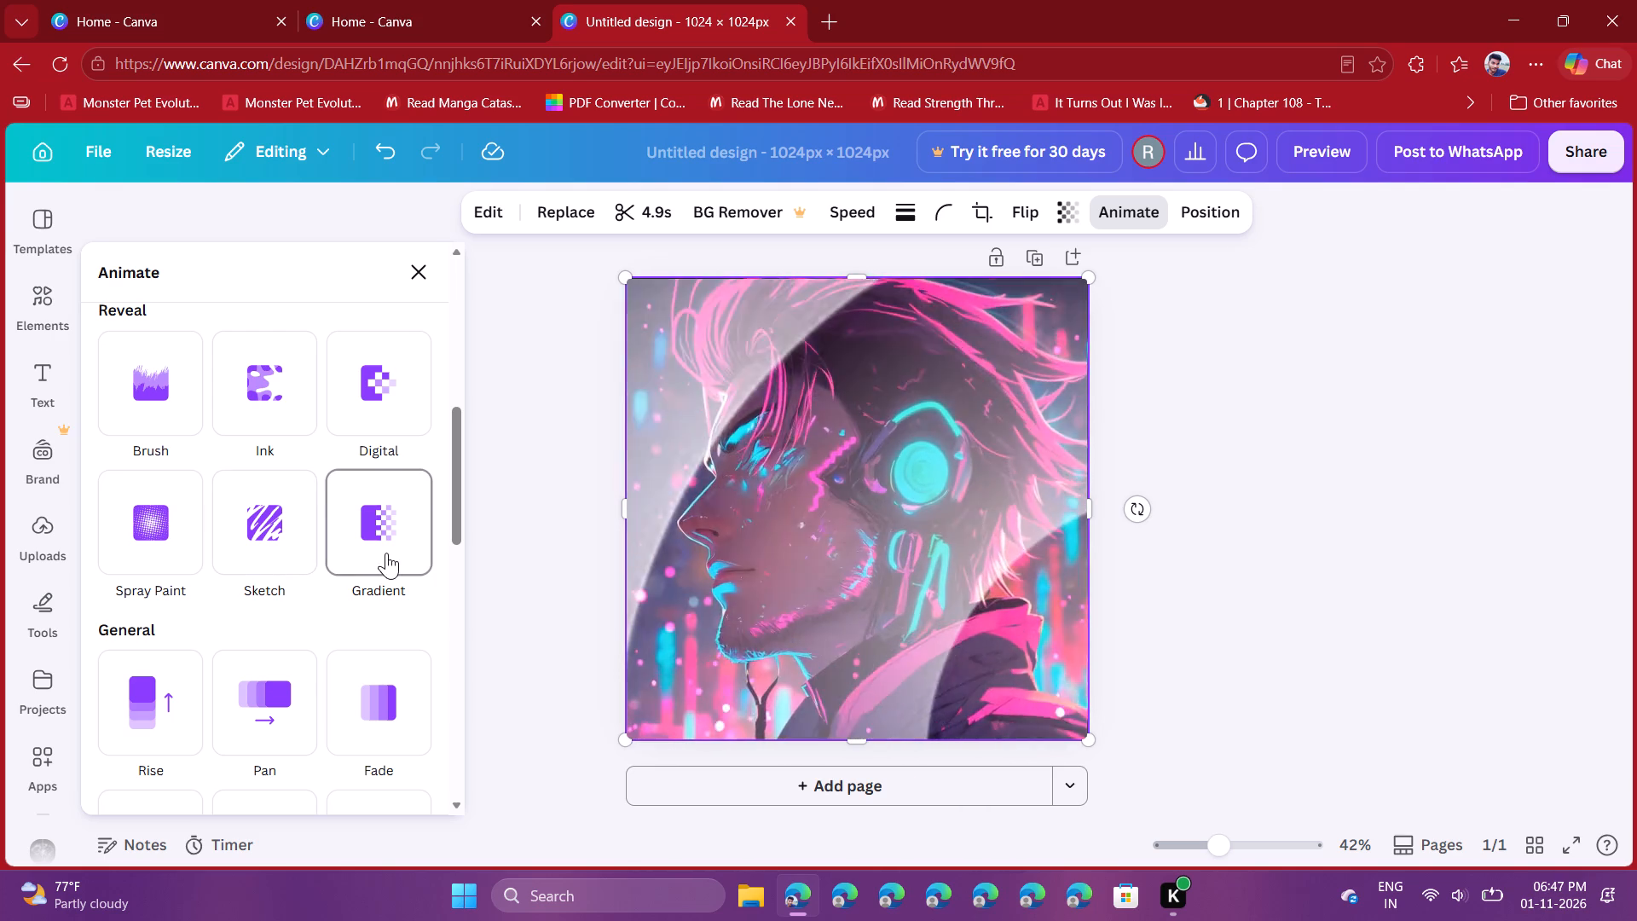
pyautogui.scroll(-3, 375, 501)
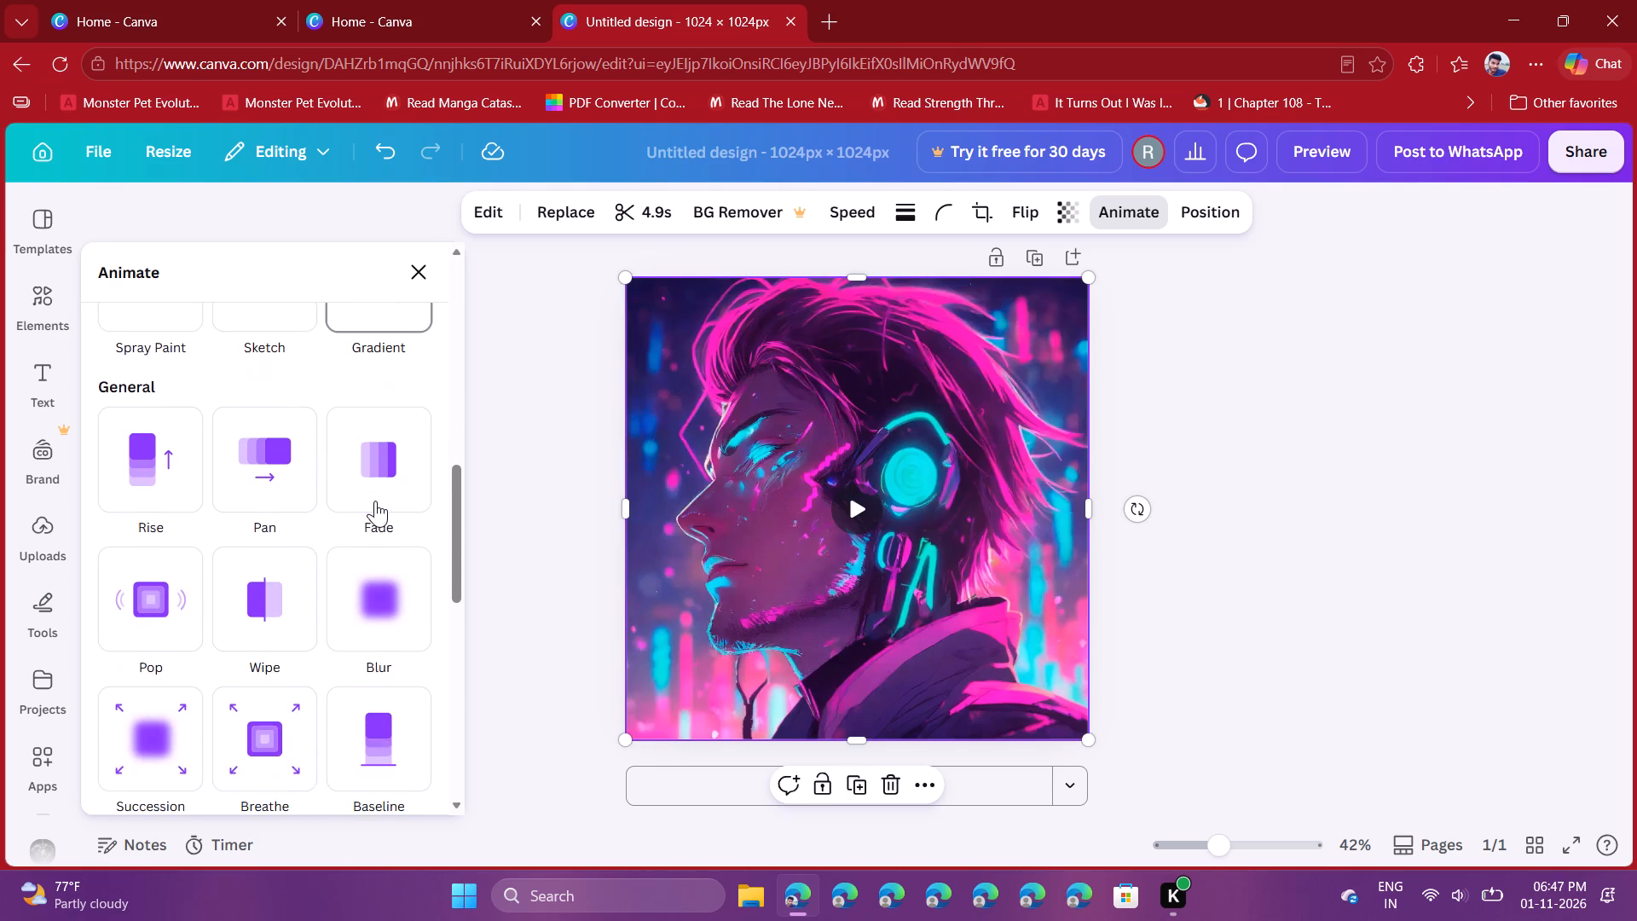
# Apply the Slow Wave animation from the Featured group to the video.
pyautogui.scroll(10, 375, 501)
pyautogui.scroll(-1, 353, 625)
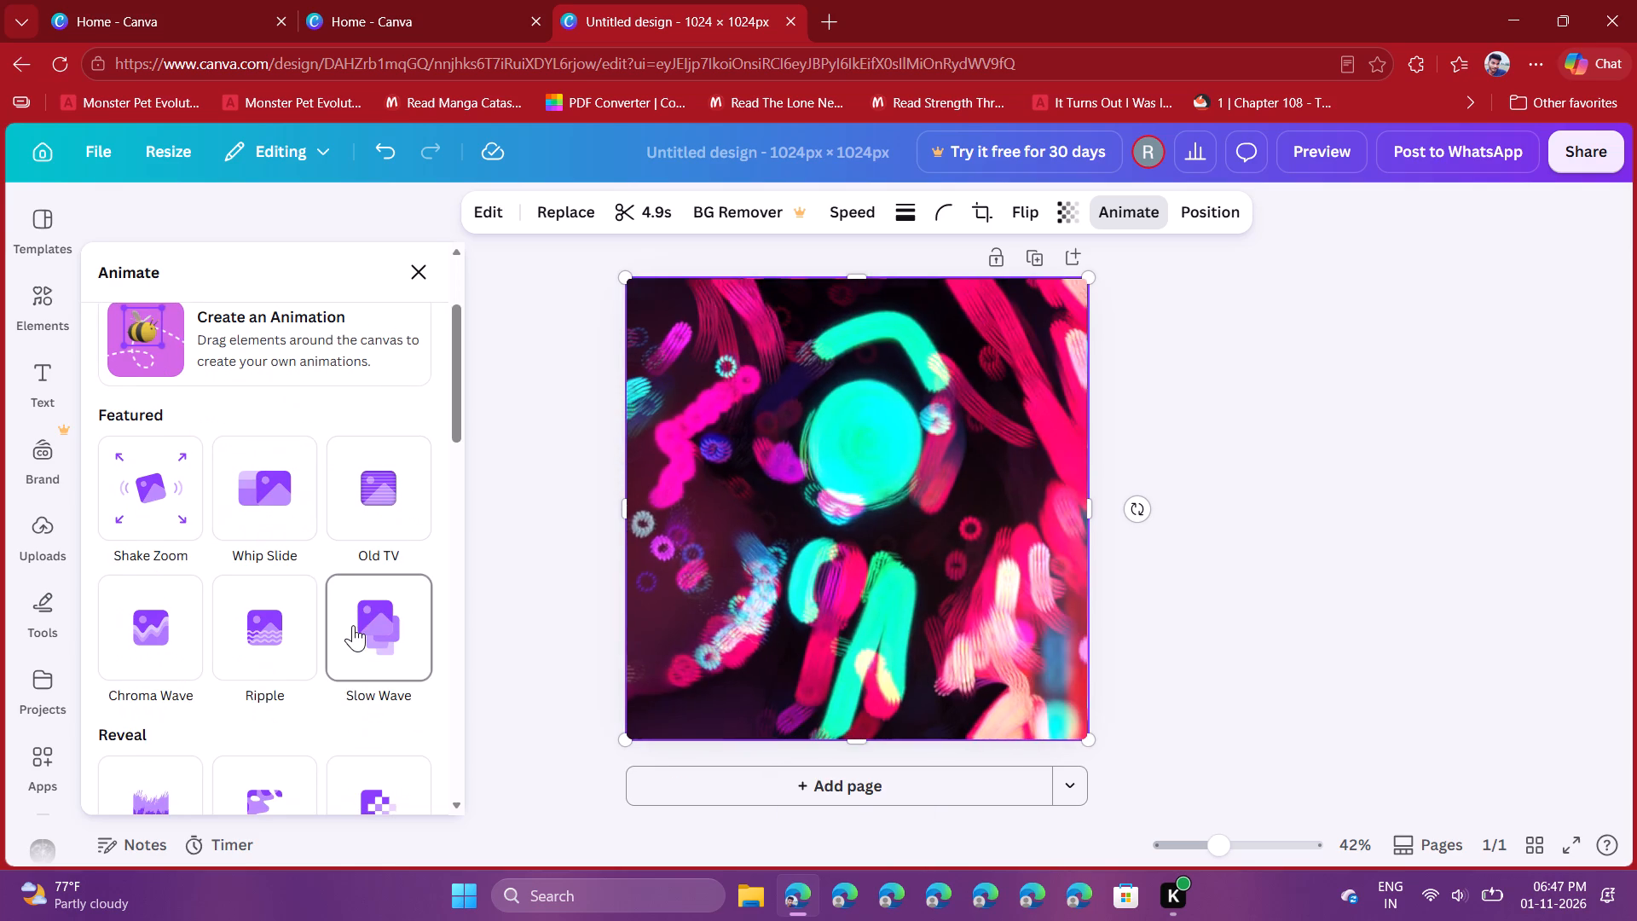
pyautogui.scroll(-1, 368, 625)
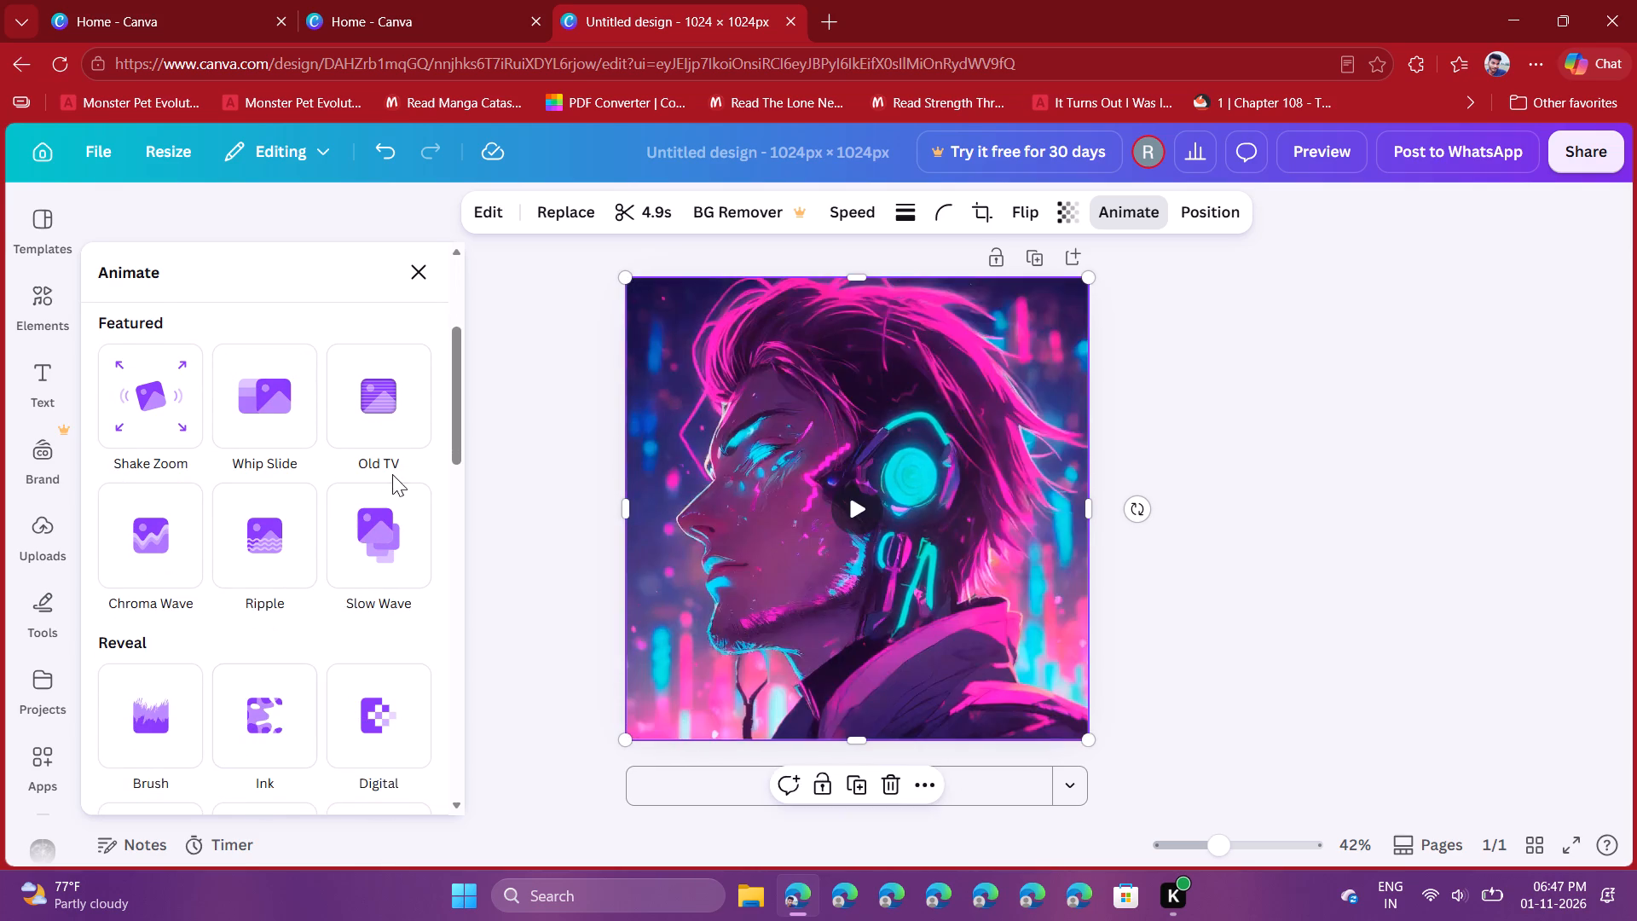
pyautogui.click(357, 542)
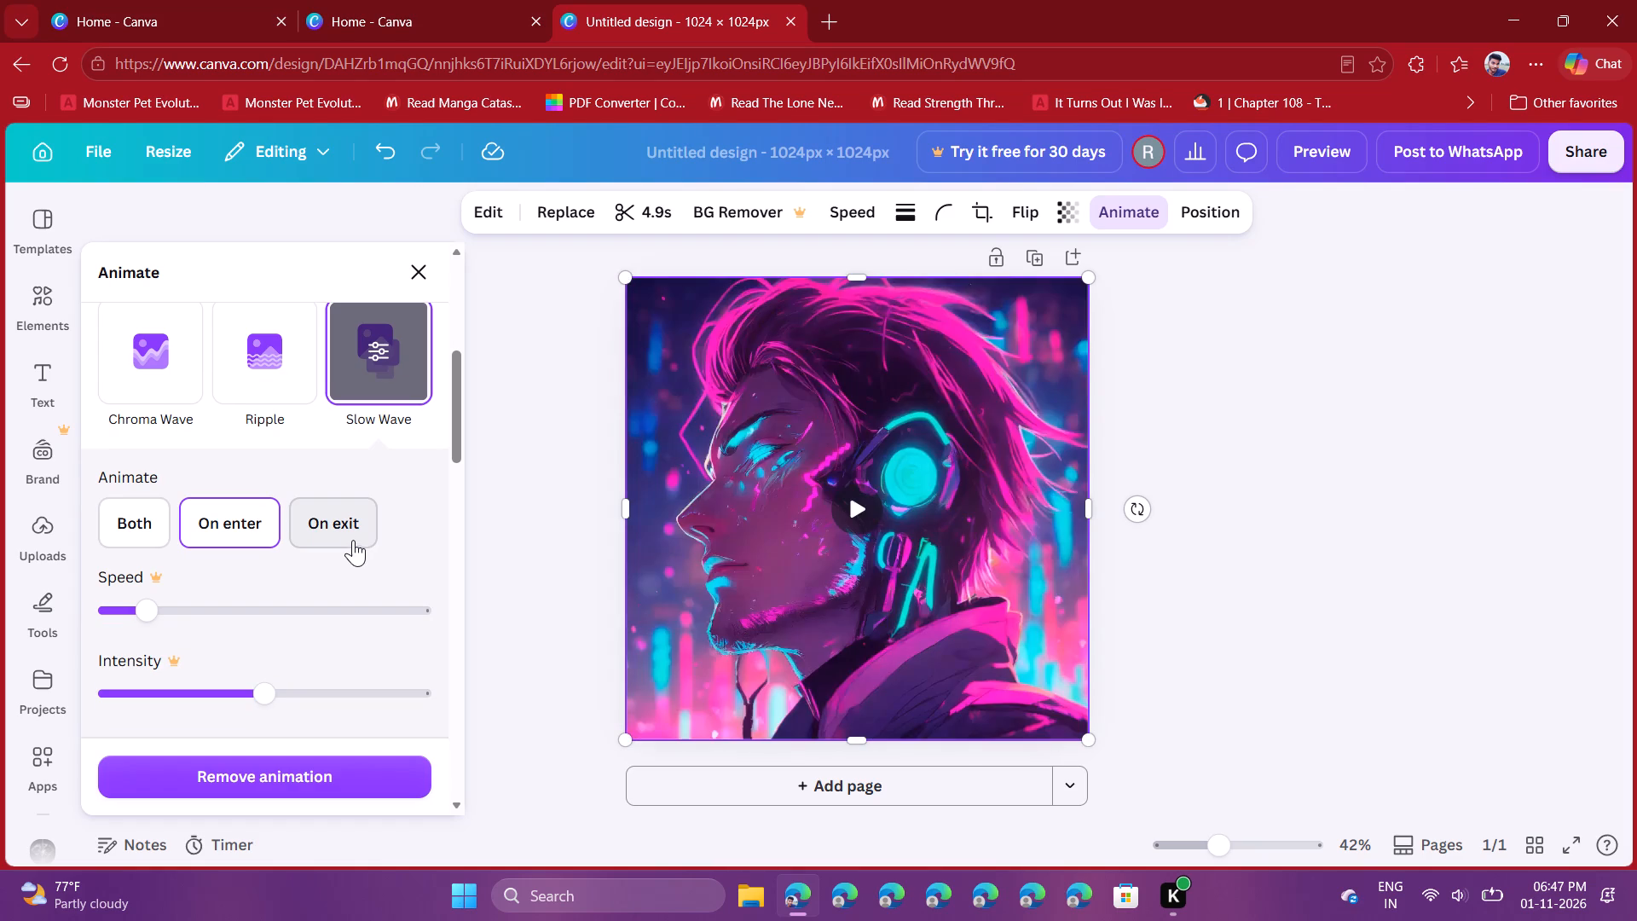
# Examine the Slow Wave timing, speed, intensity and direction settings and the other animations on offer.
pyautogui.scroll(-1, 217, 713)
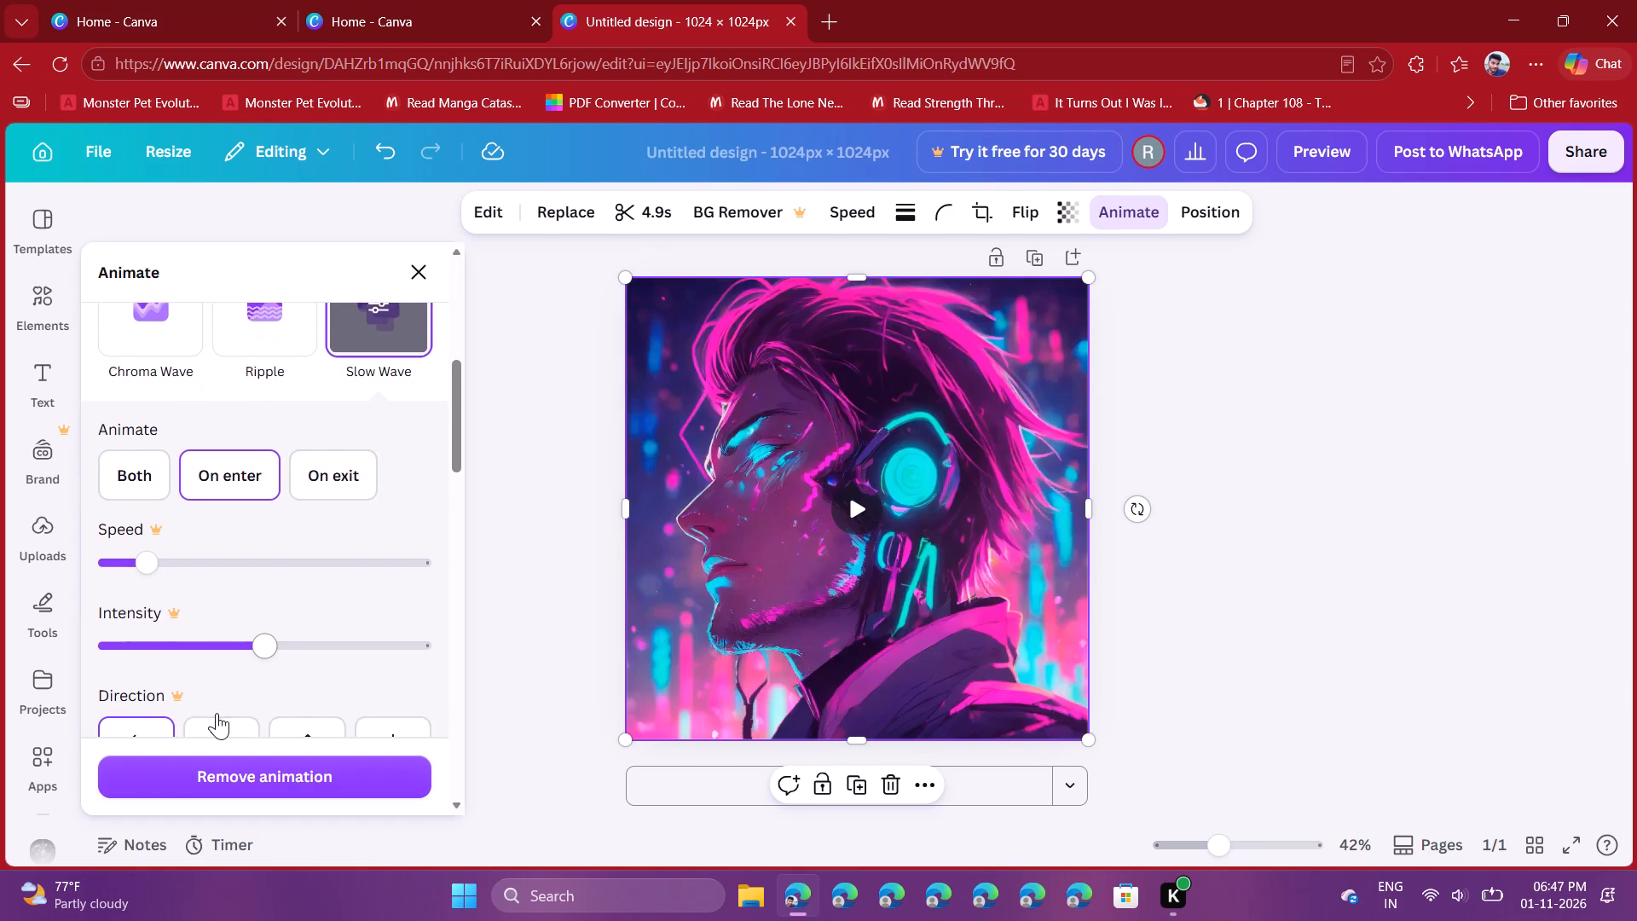
pyautogui.scroll(-3, 217, 713)
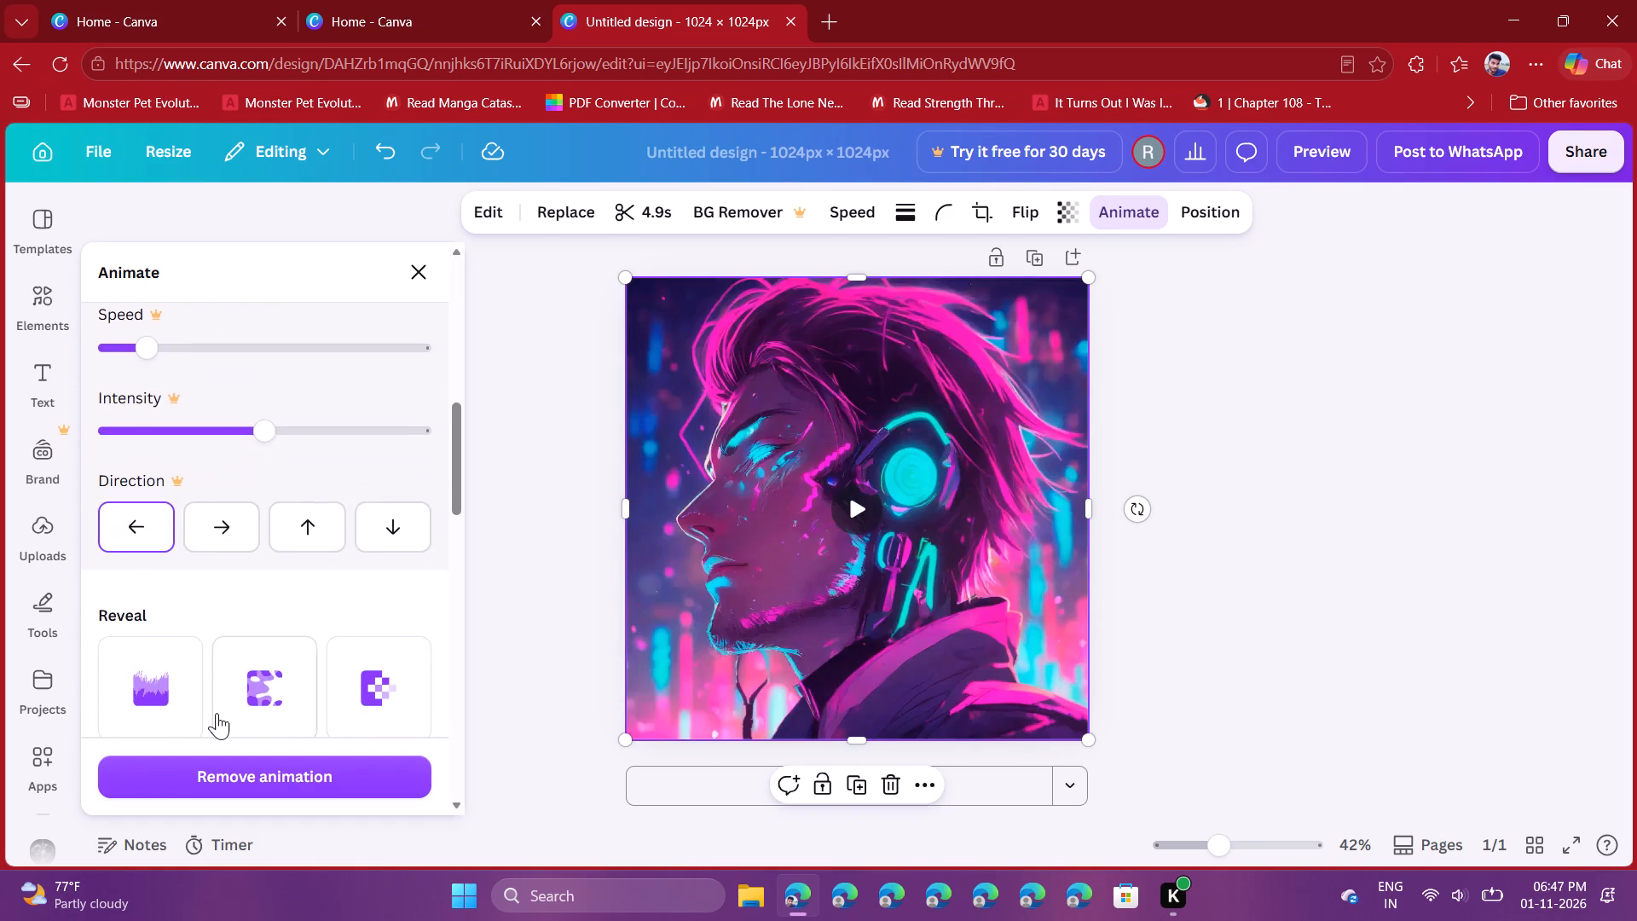
pyautogui.scroll(-1, 217, 713)
pyautogui.scroll(-1, 300, 597)
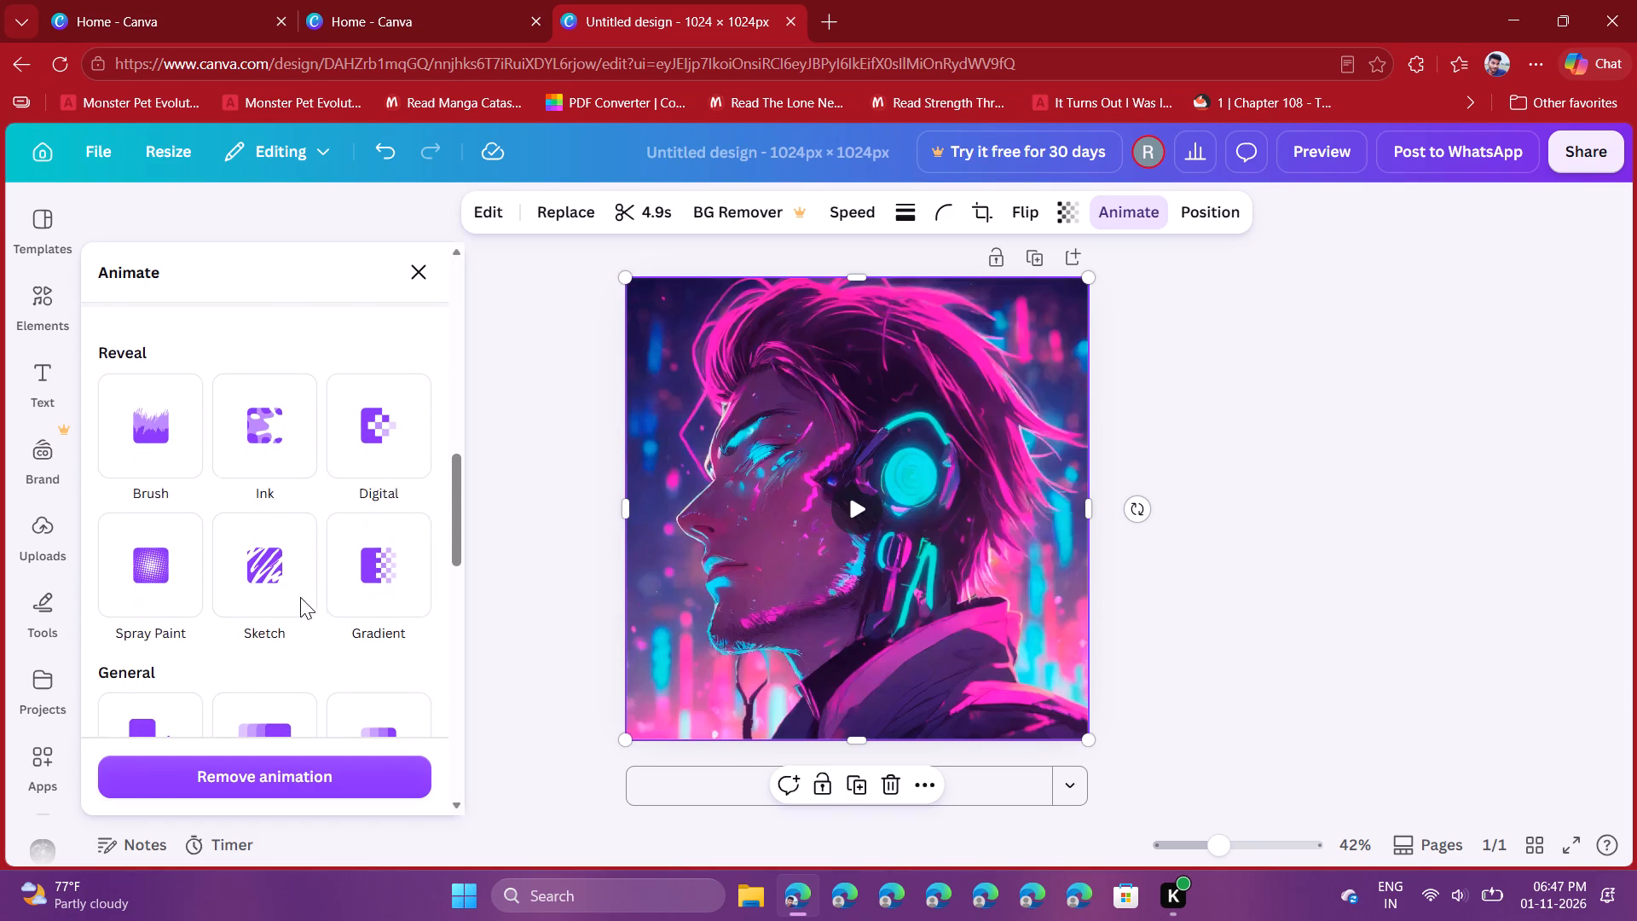
pyautogui.scroll(-1, 300, 597)
pyautogui.scroll(4, 300, 597)
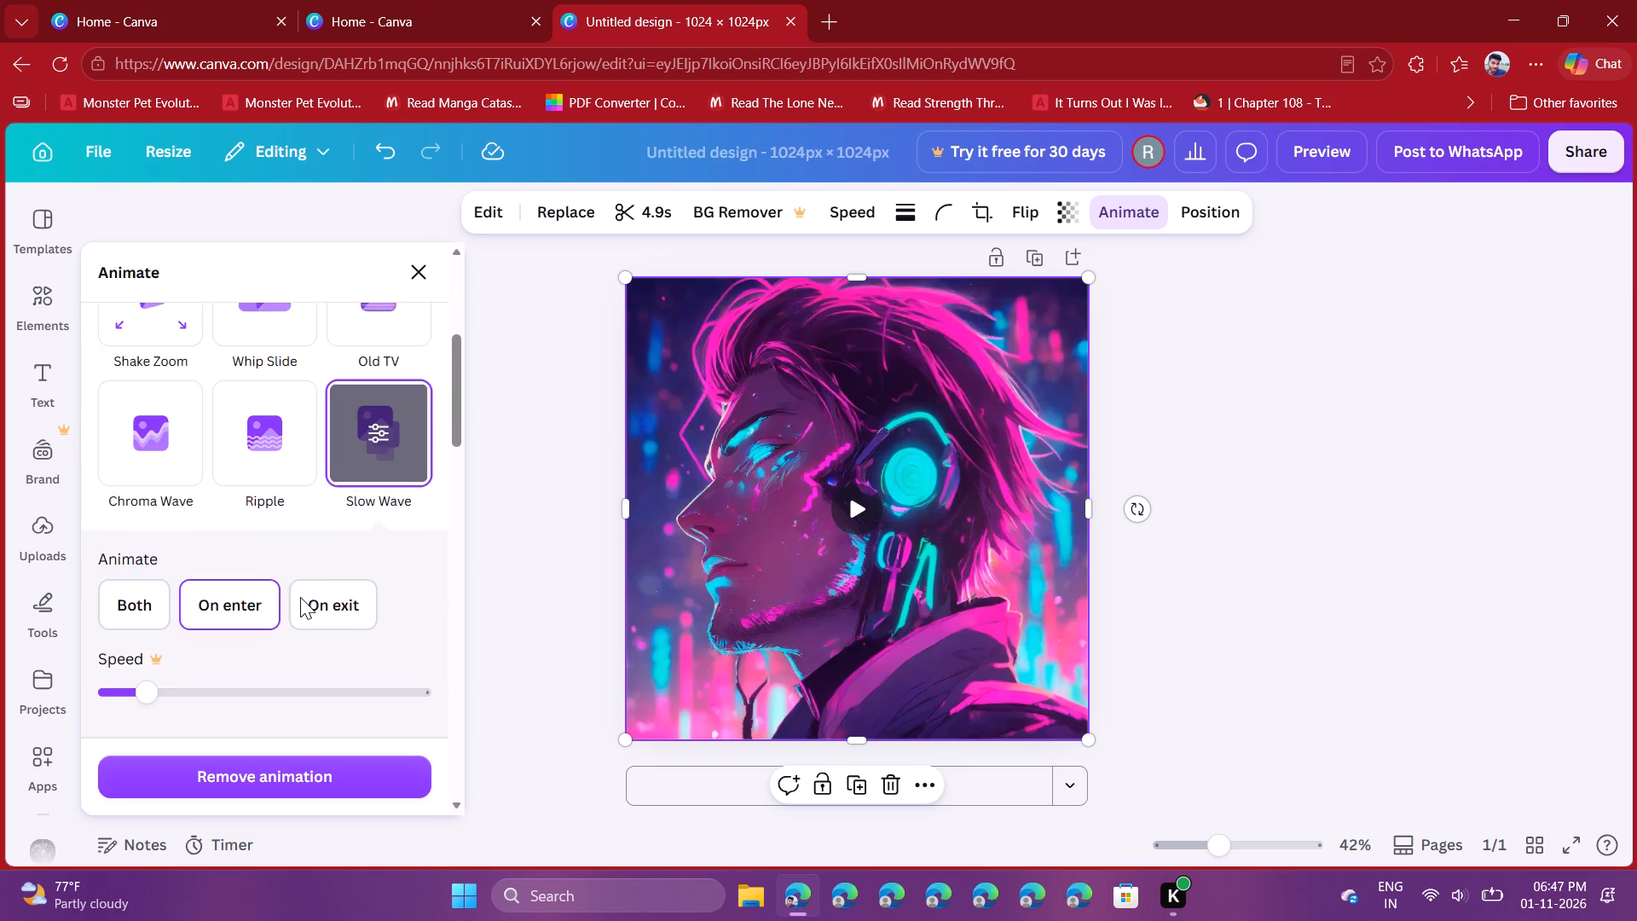
# Leave the animation settings and play the video on the canvas to preview it.
pyautogui.scroll(6, 300, 597)
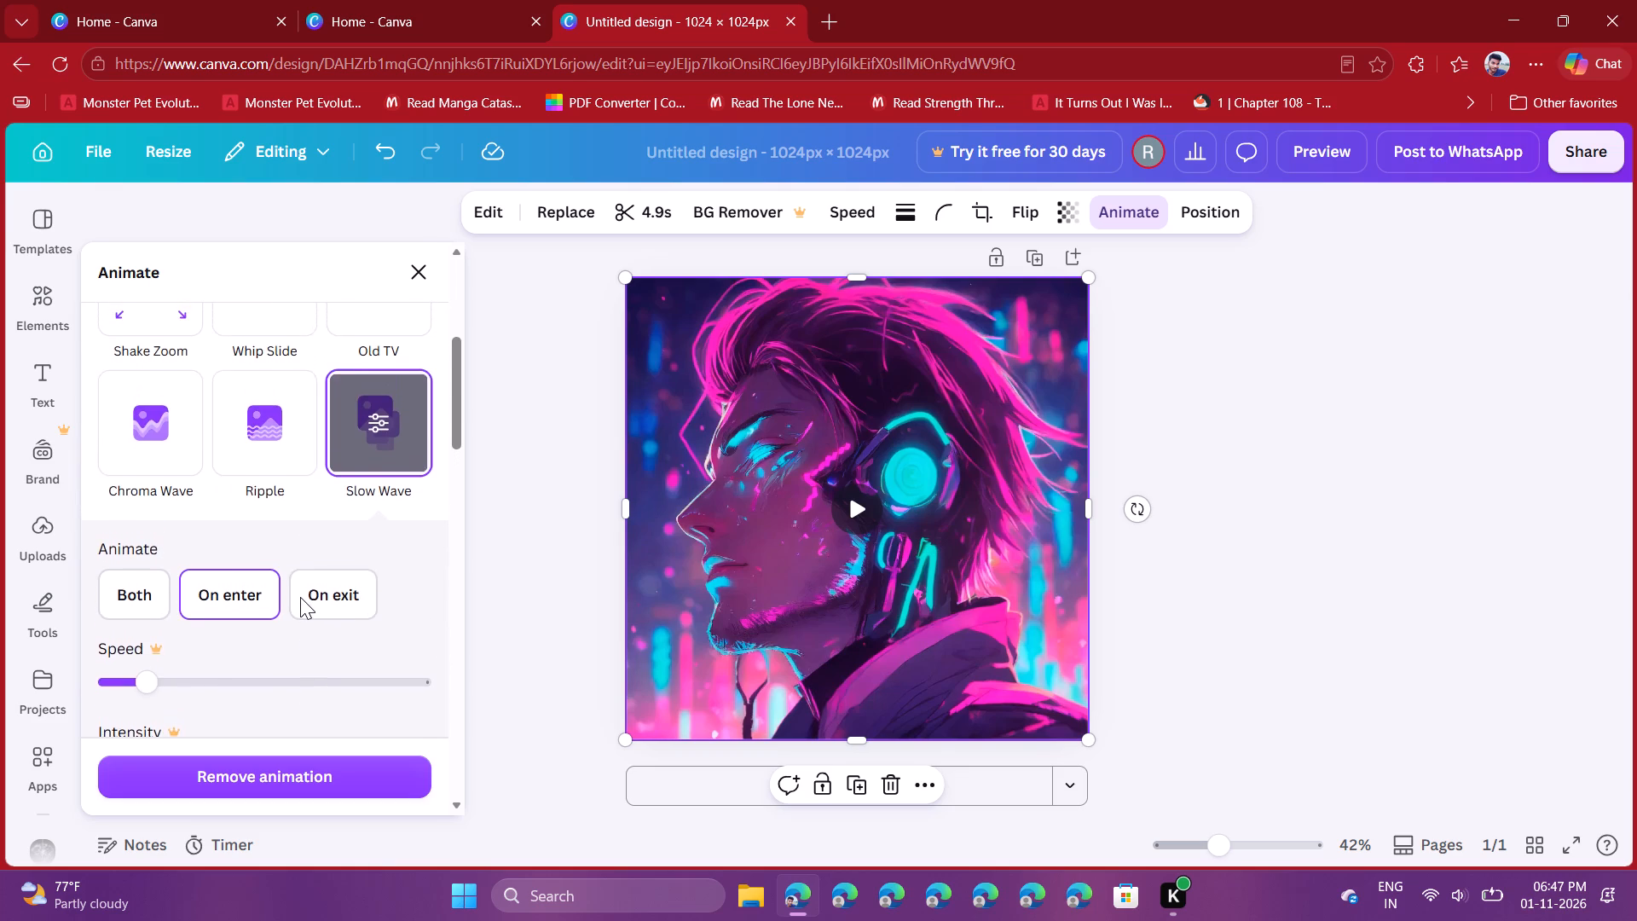
pyautogui.scroll(1, 300, 597)
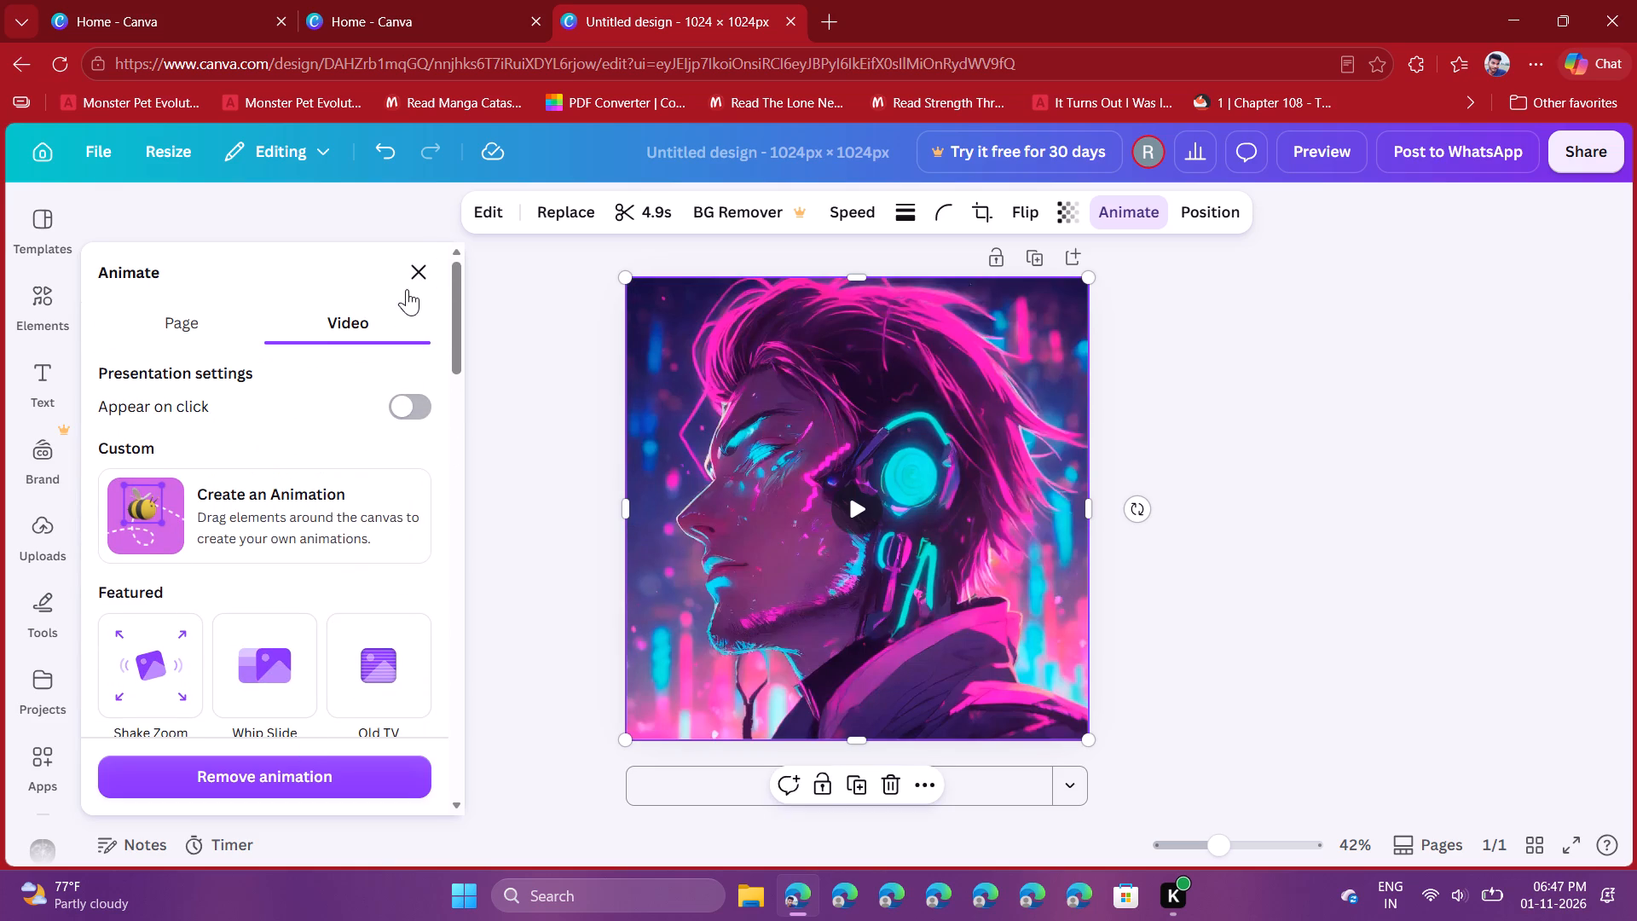
pyautogui.click(409, 266)
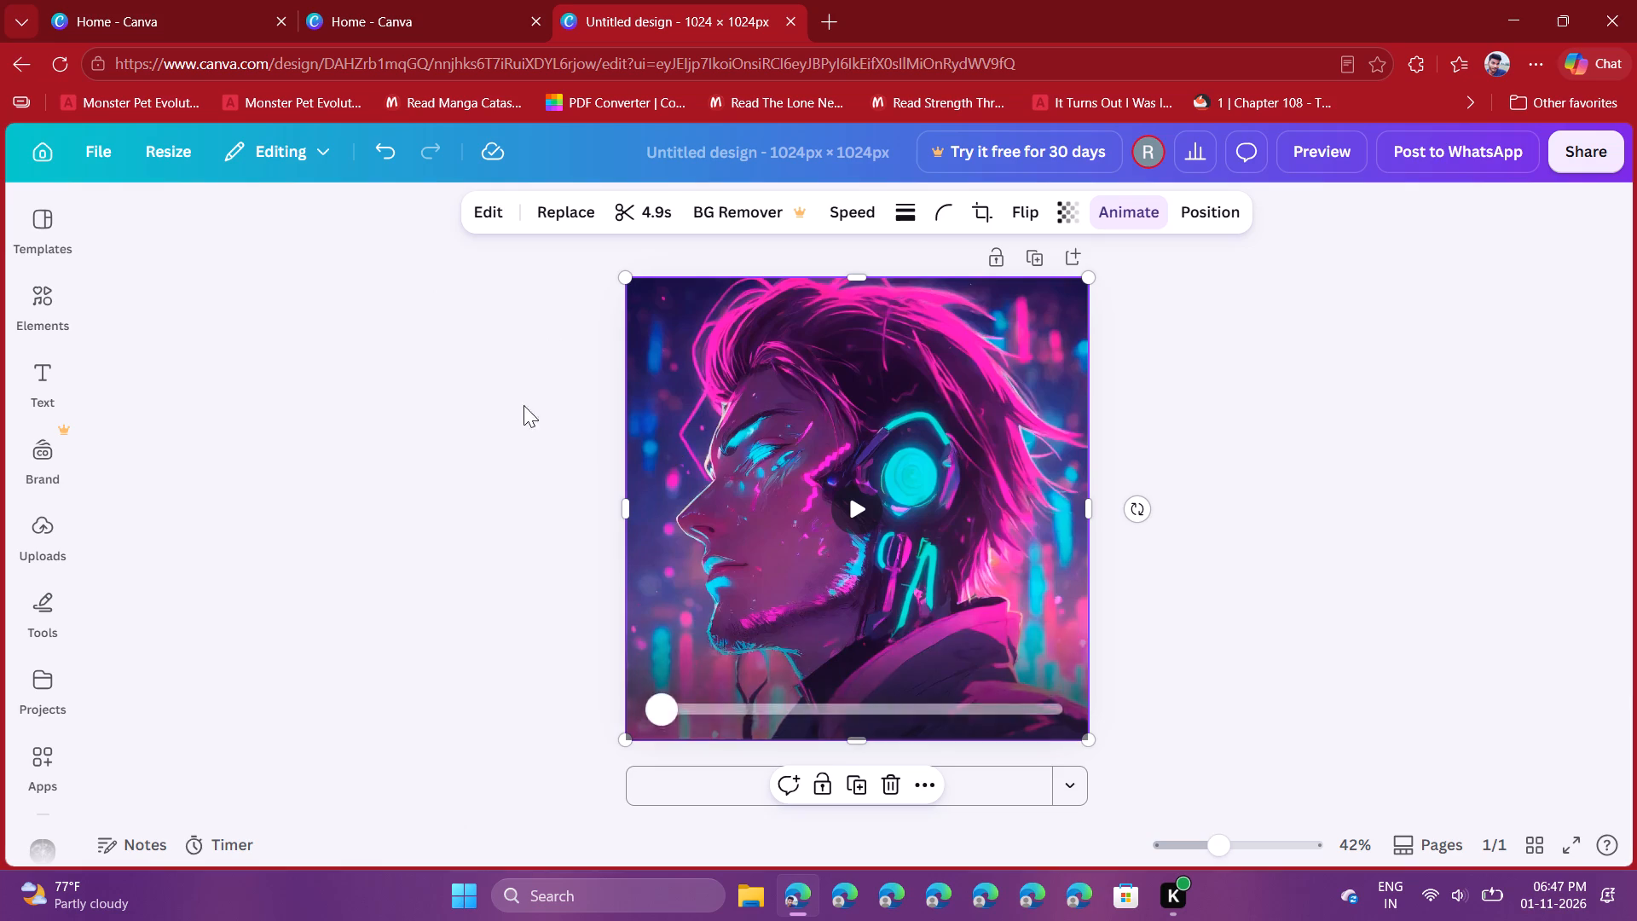
pyautogui.click(790, 596)
pyautogui.click(790, 596)
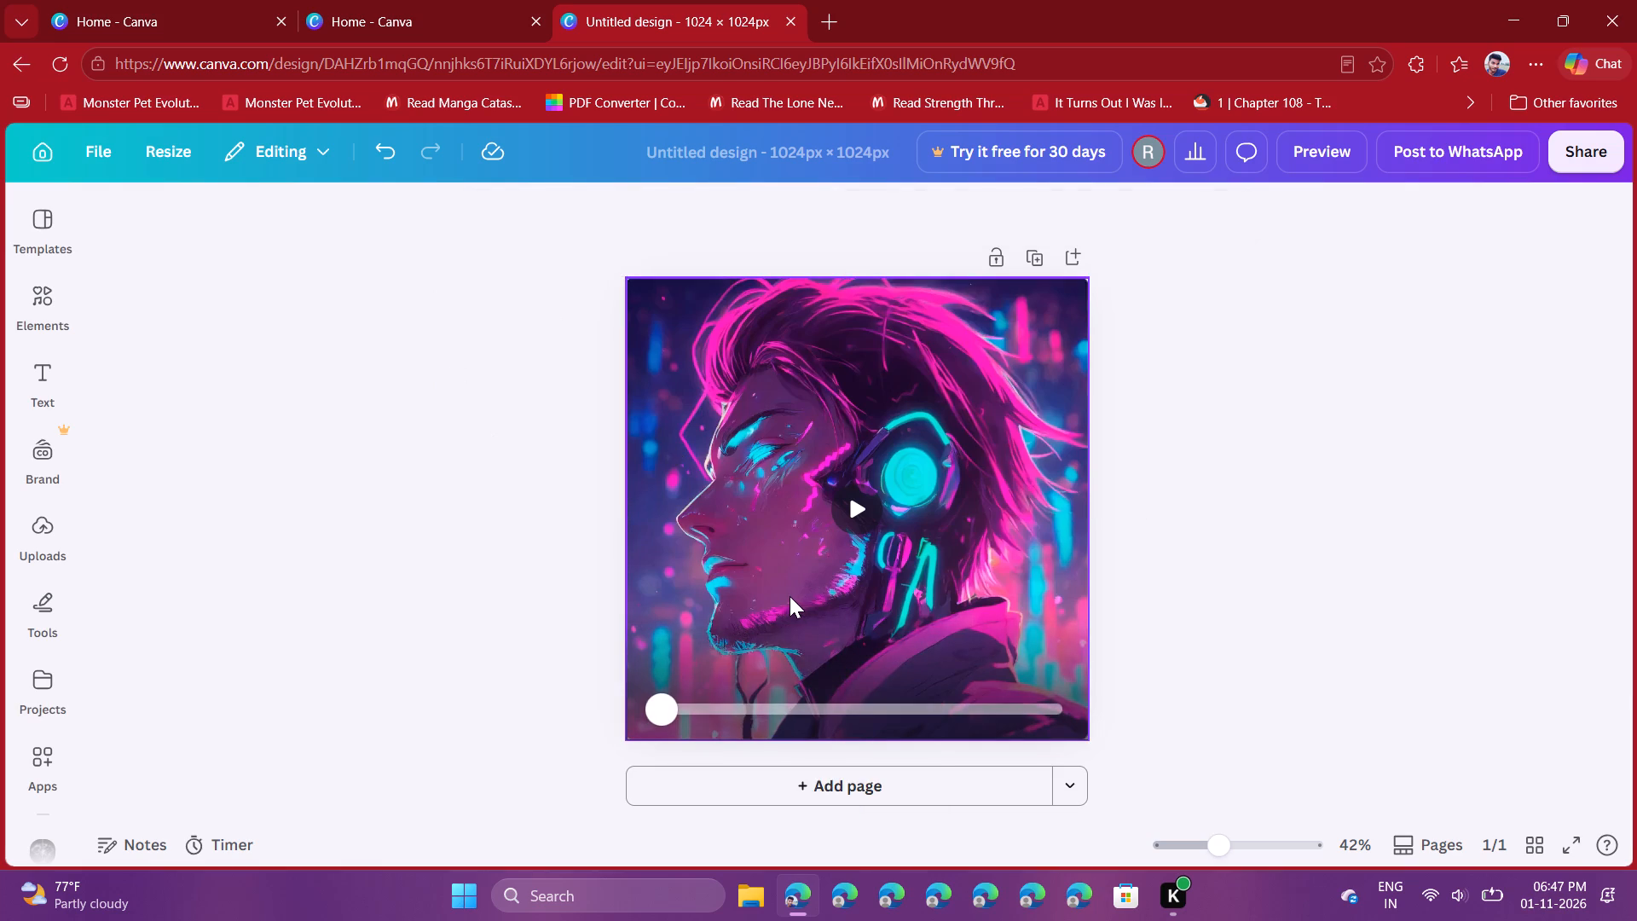
pyautogui.click(838, 511)
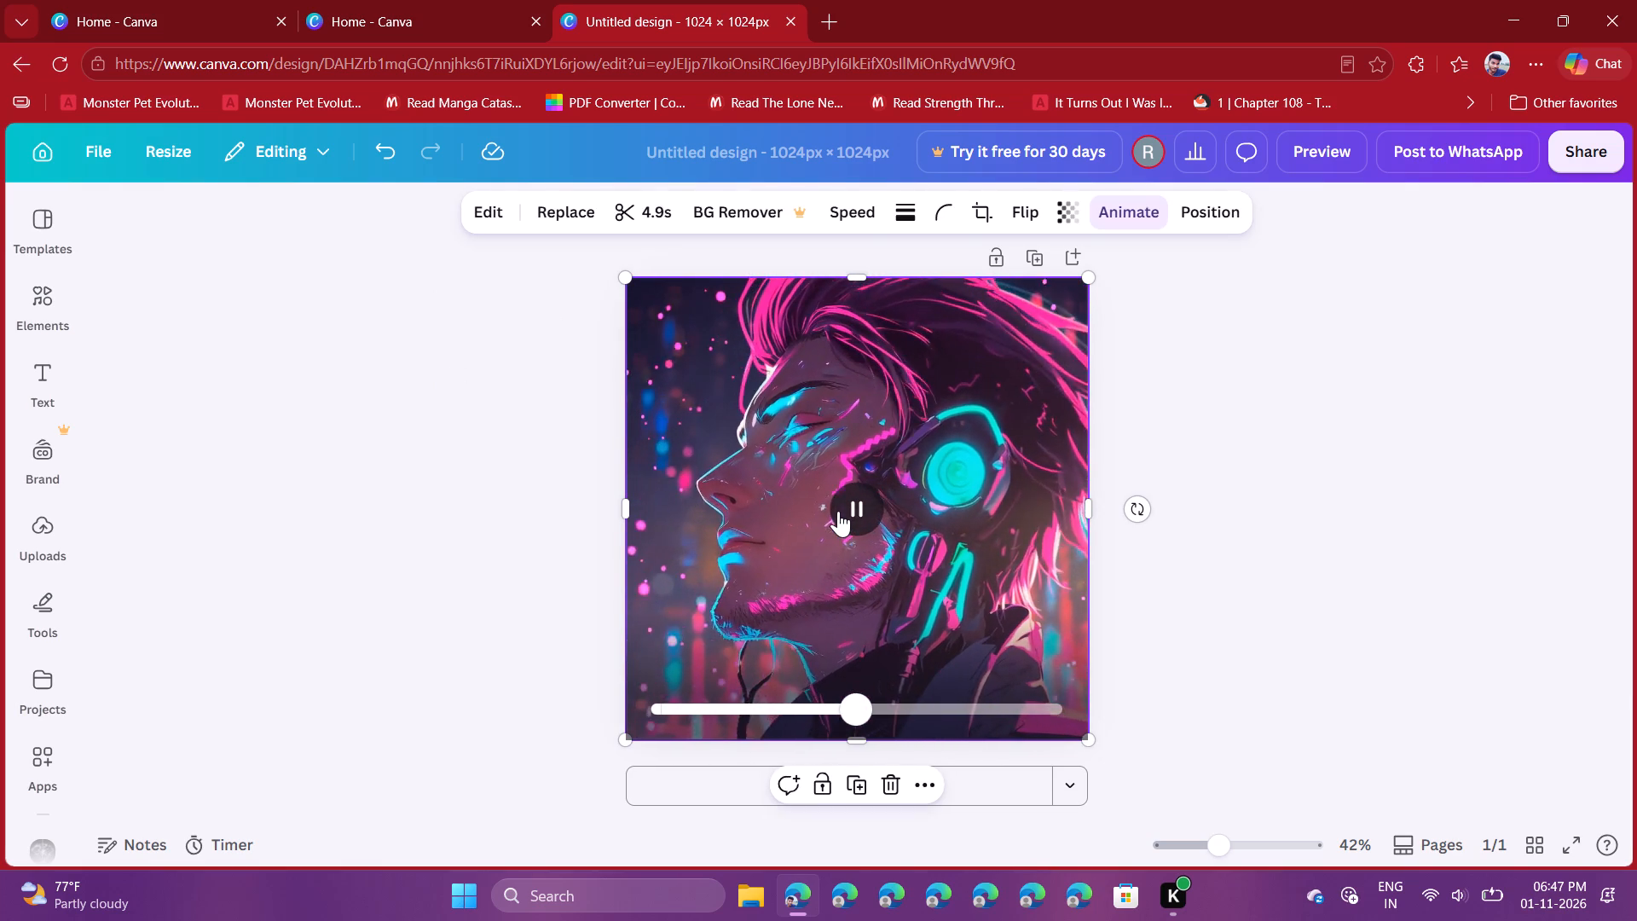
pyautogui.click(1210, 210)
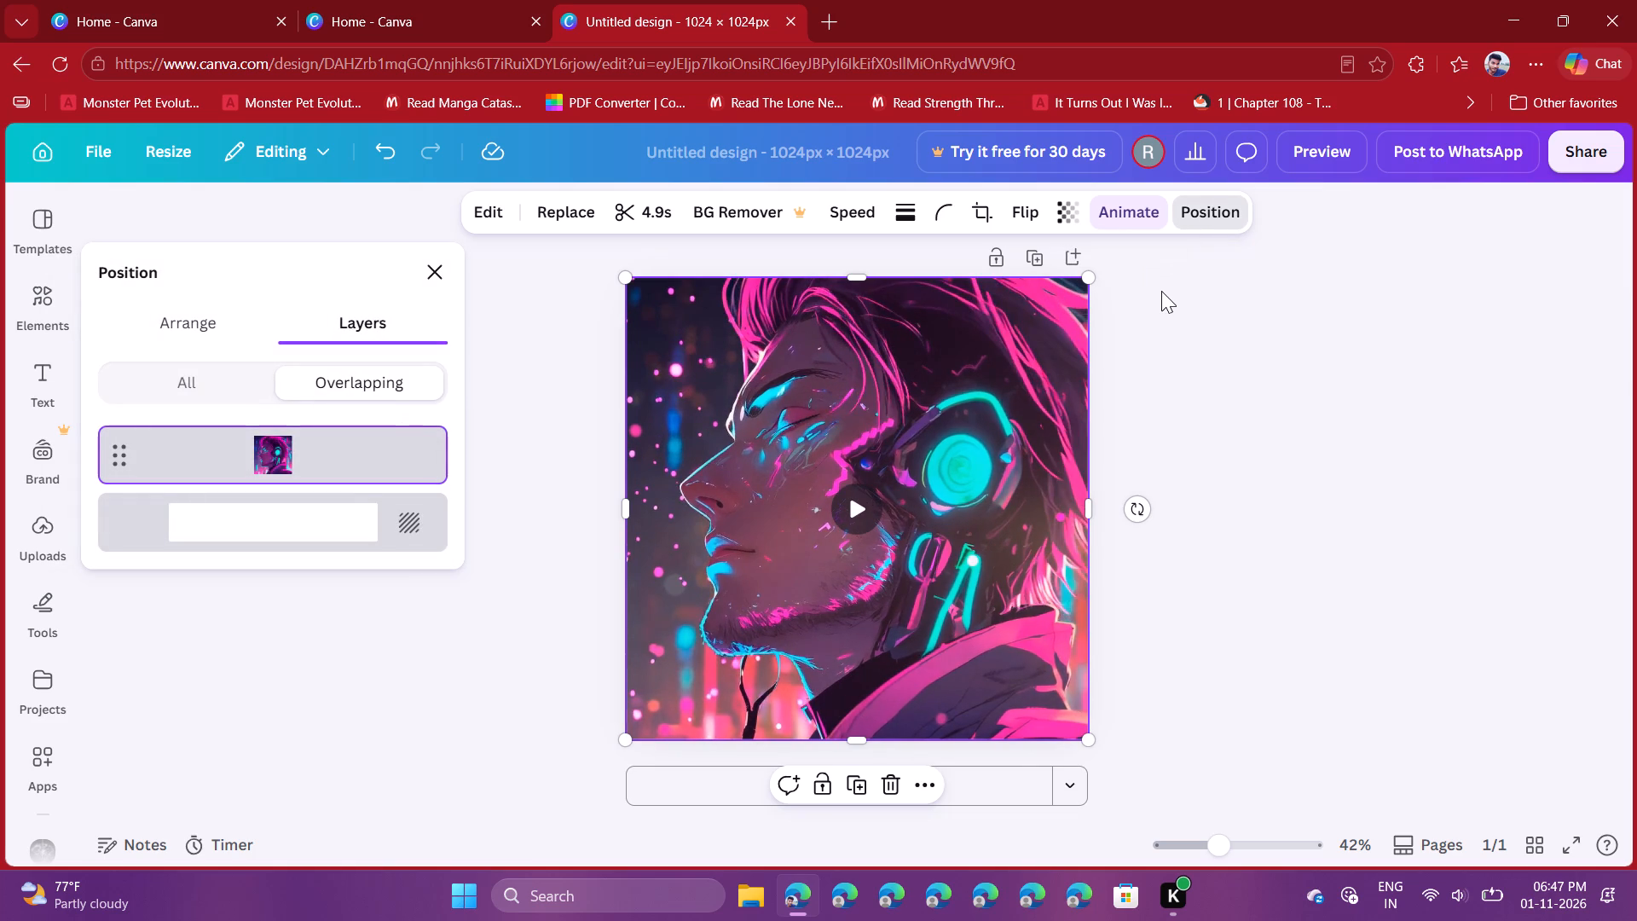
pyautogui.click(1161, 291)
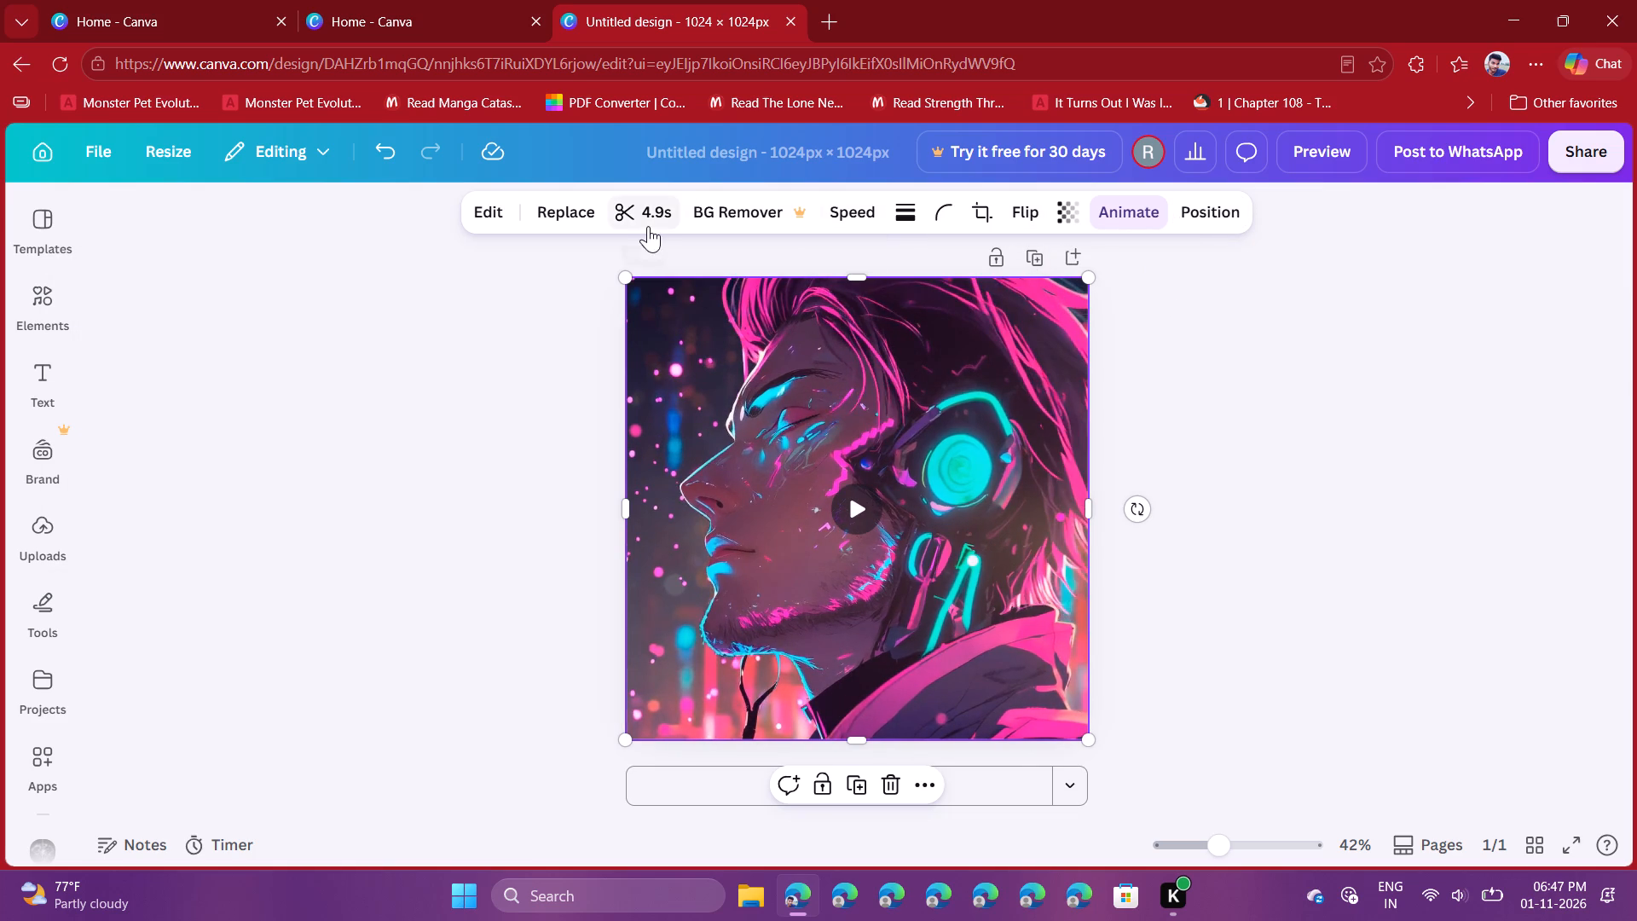
# Look through the video's editing options, covering filters, apps, video speed and playback.
pyautogui.click(498, 213)
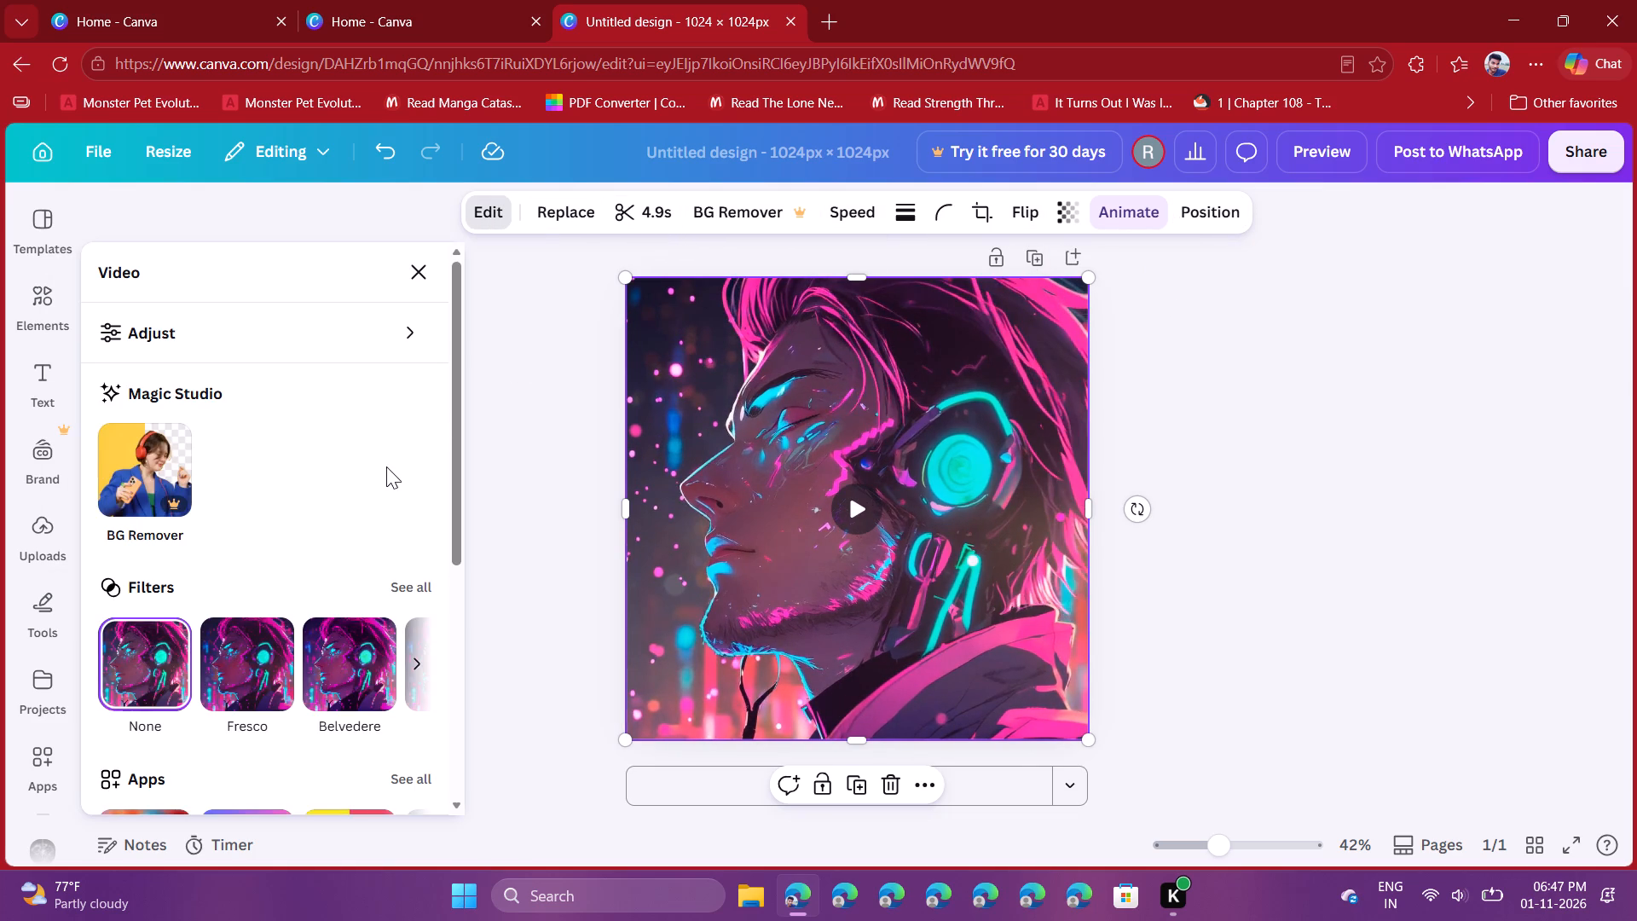
pyautogui.scroll(-3, 257, 496)
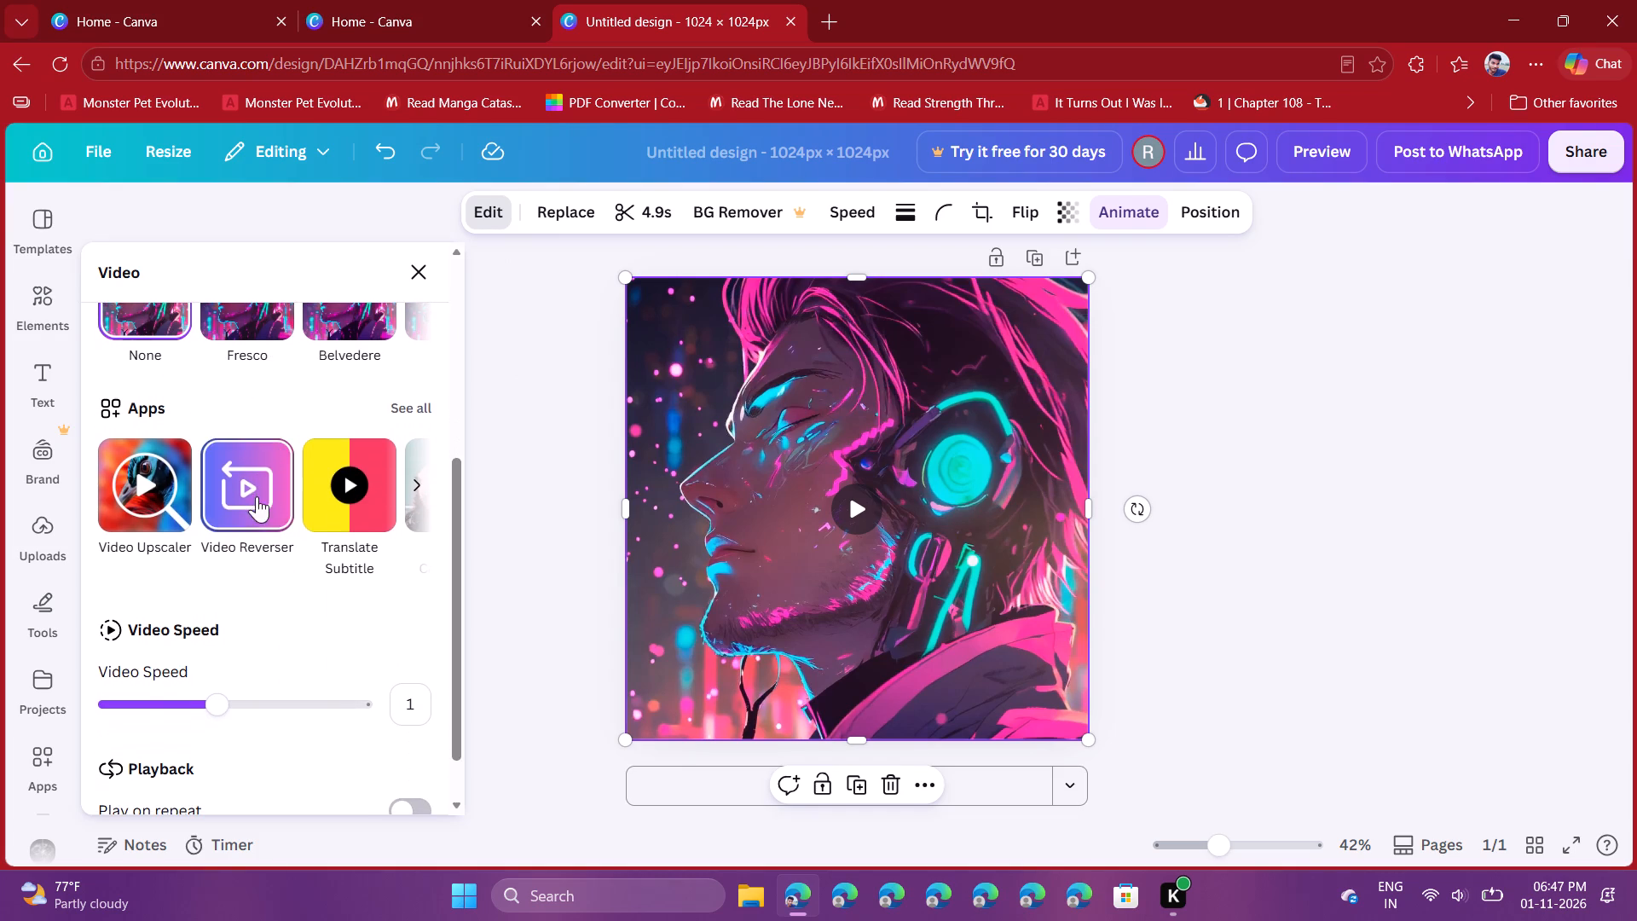
pyautogui.click(419, 489)
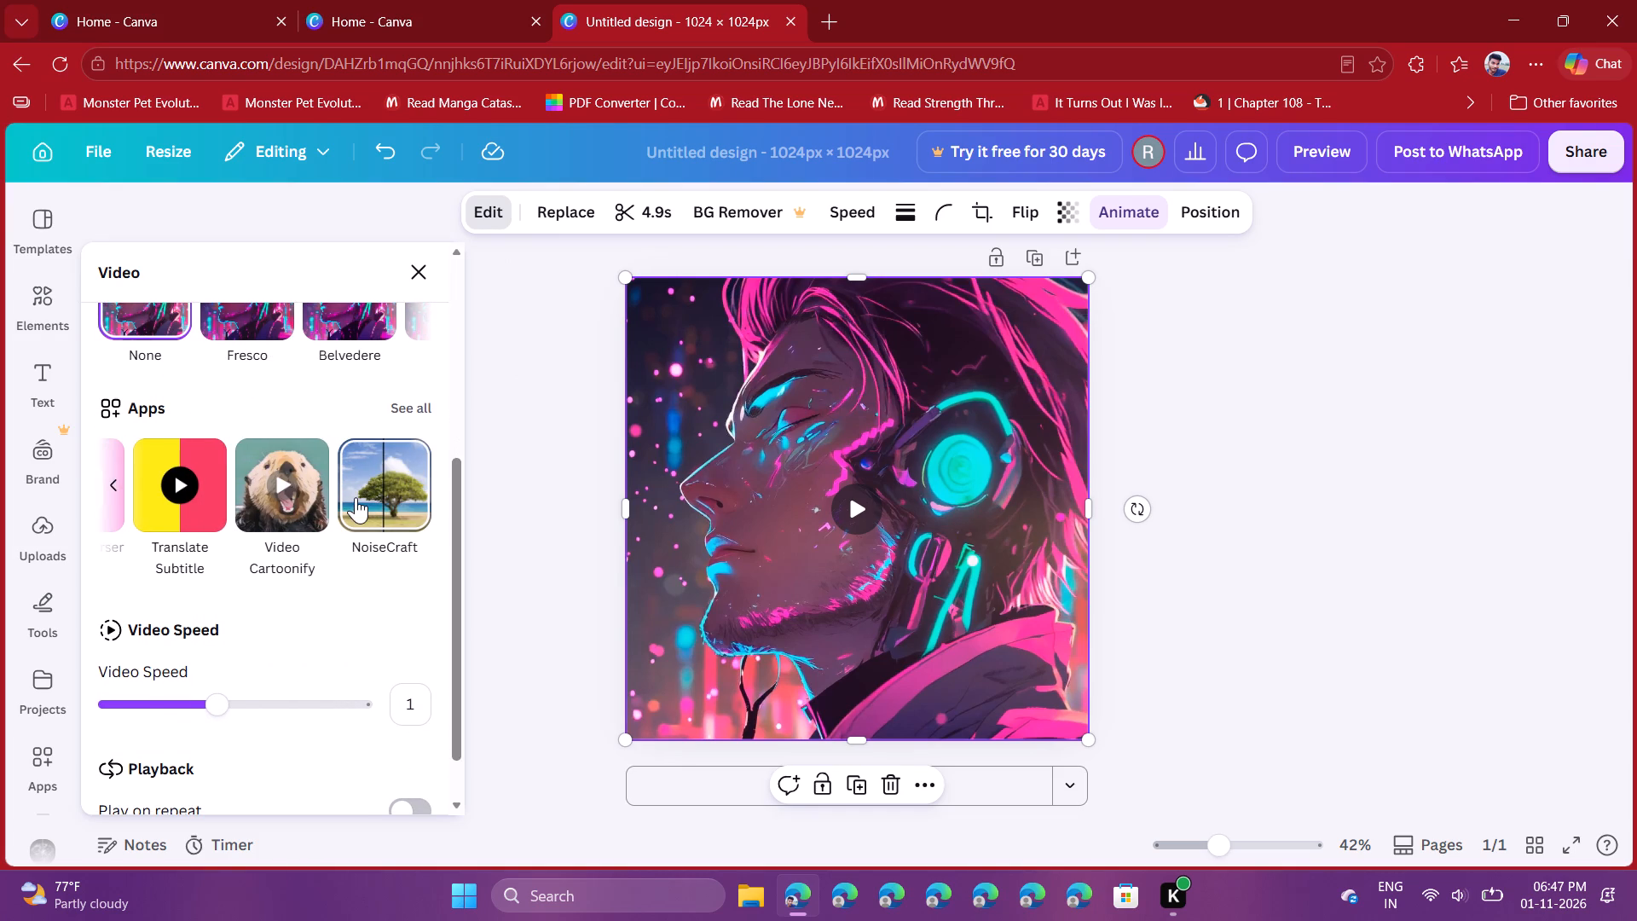
pyautogui.hscroll(-1, 356, 497)
pyautogui.scroll(-4, 321, 602)
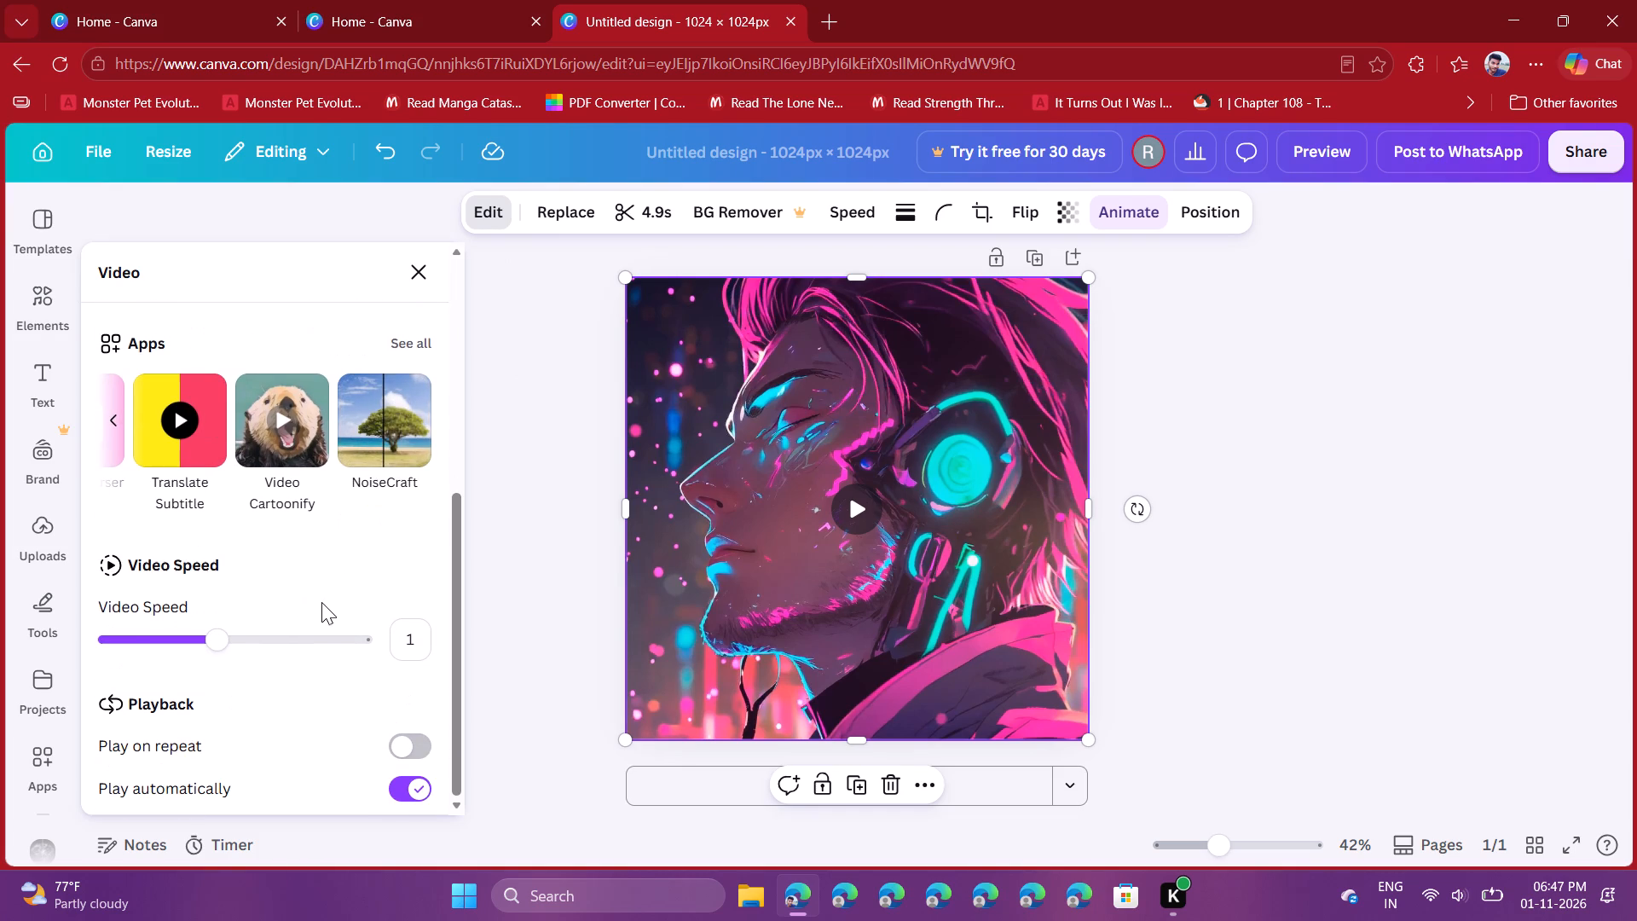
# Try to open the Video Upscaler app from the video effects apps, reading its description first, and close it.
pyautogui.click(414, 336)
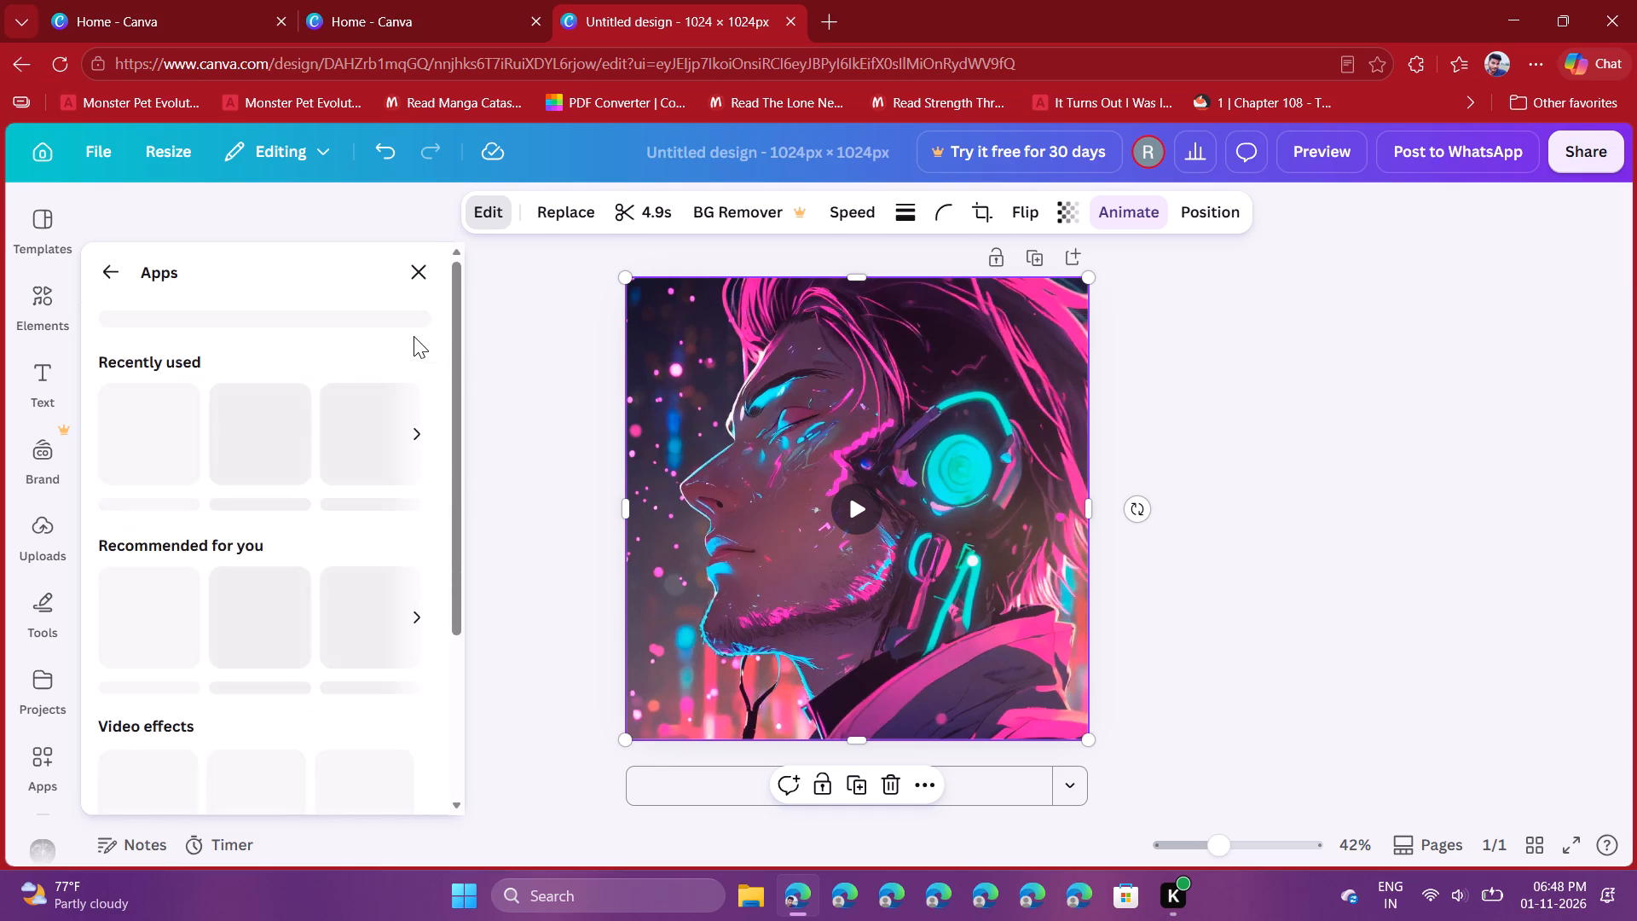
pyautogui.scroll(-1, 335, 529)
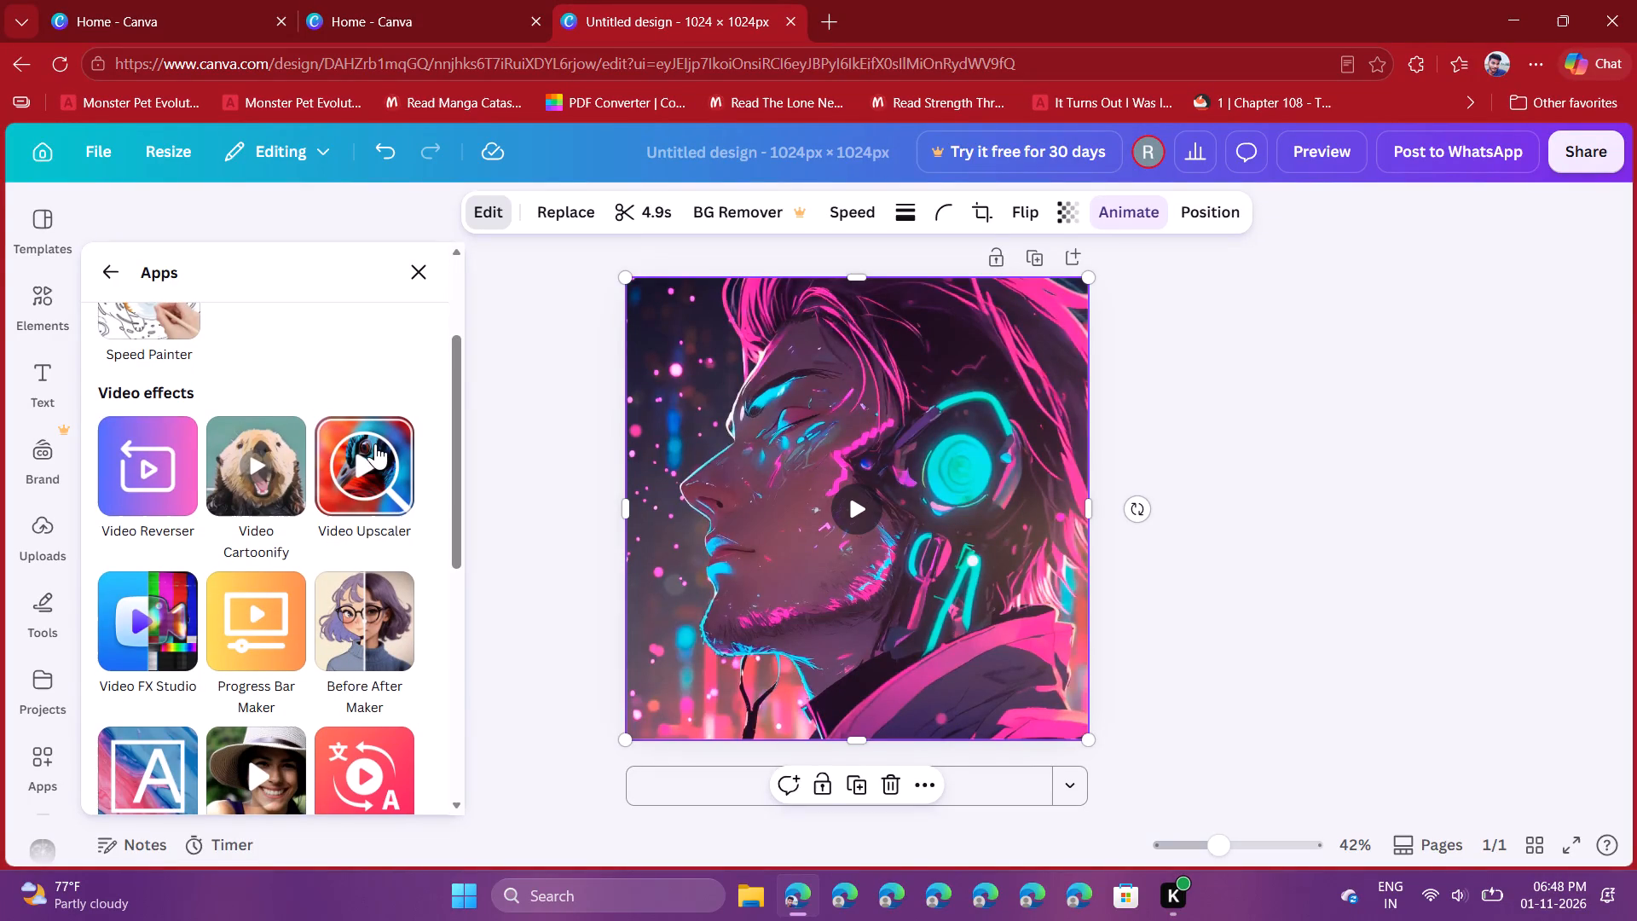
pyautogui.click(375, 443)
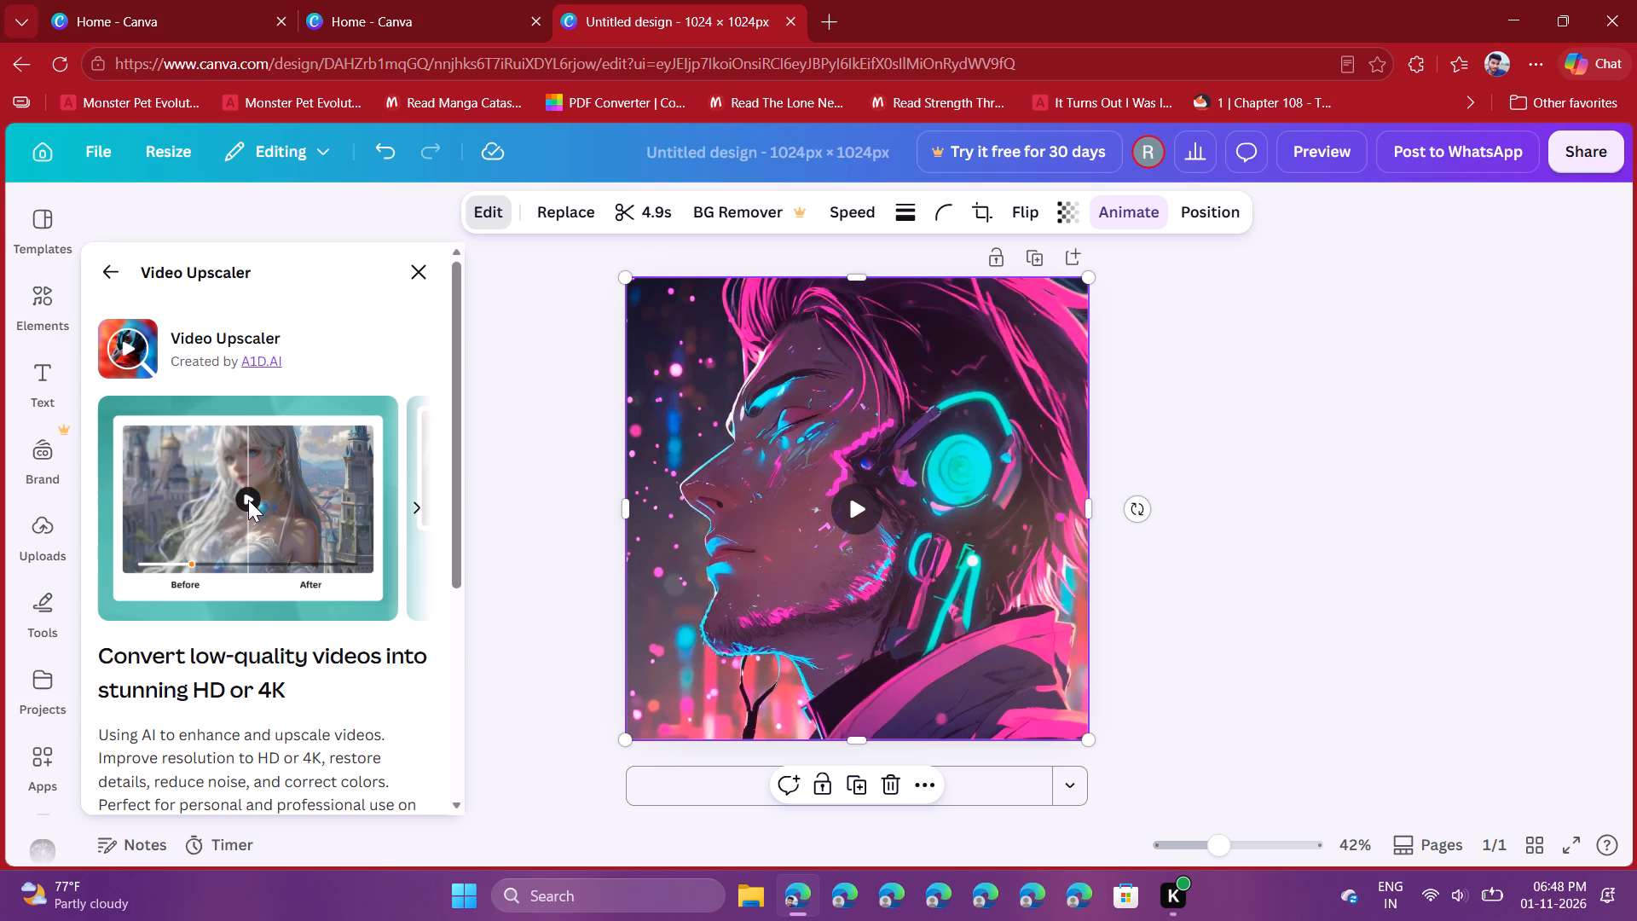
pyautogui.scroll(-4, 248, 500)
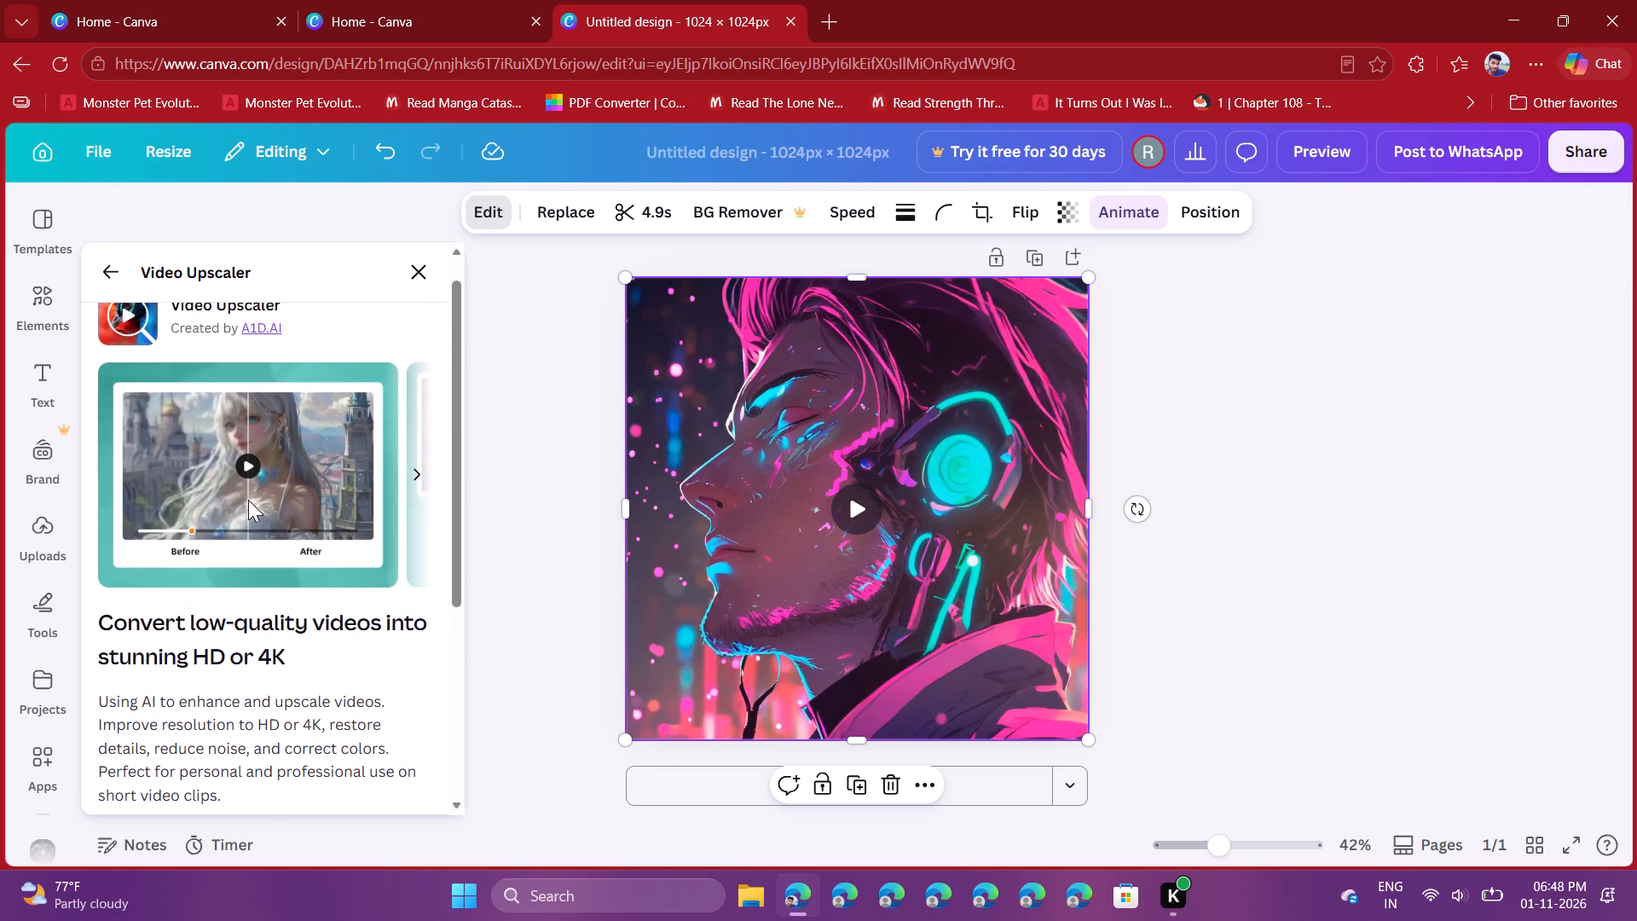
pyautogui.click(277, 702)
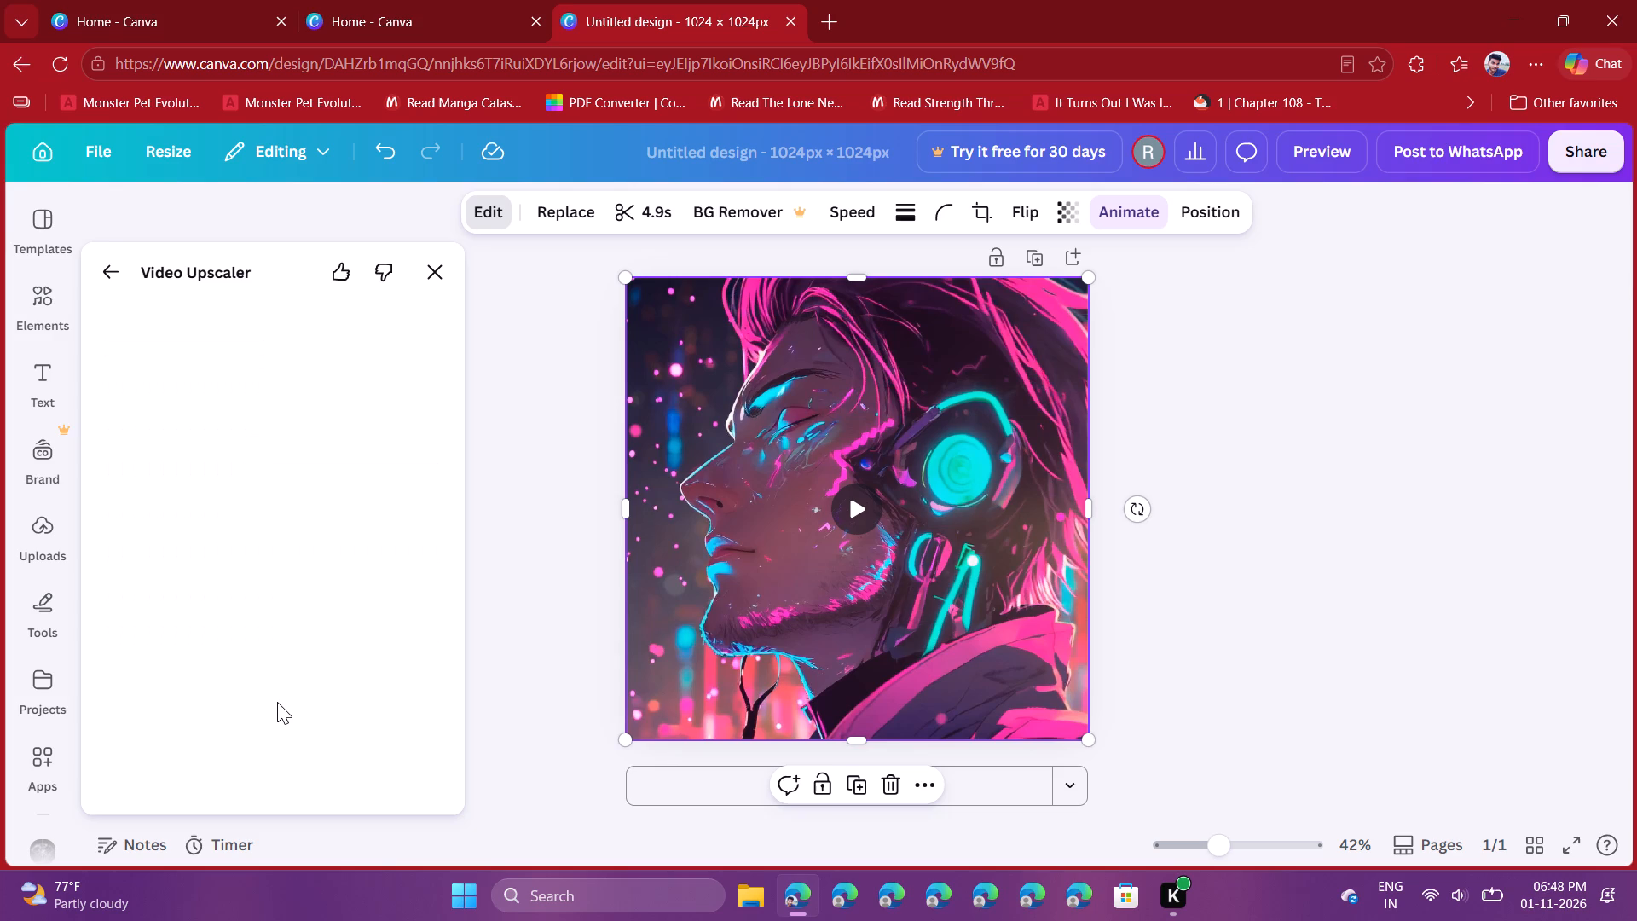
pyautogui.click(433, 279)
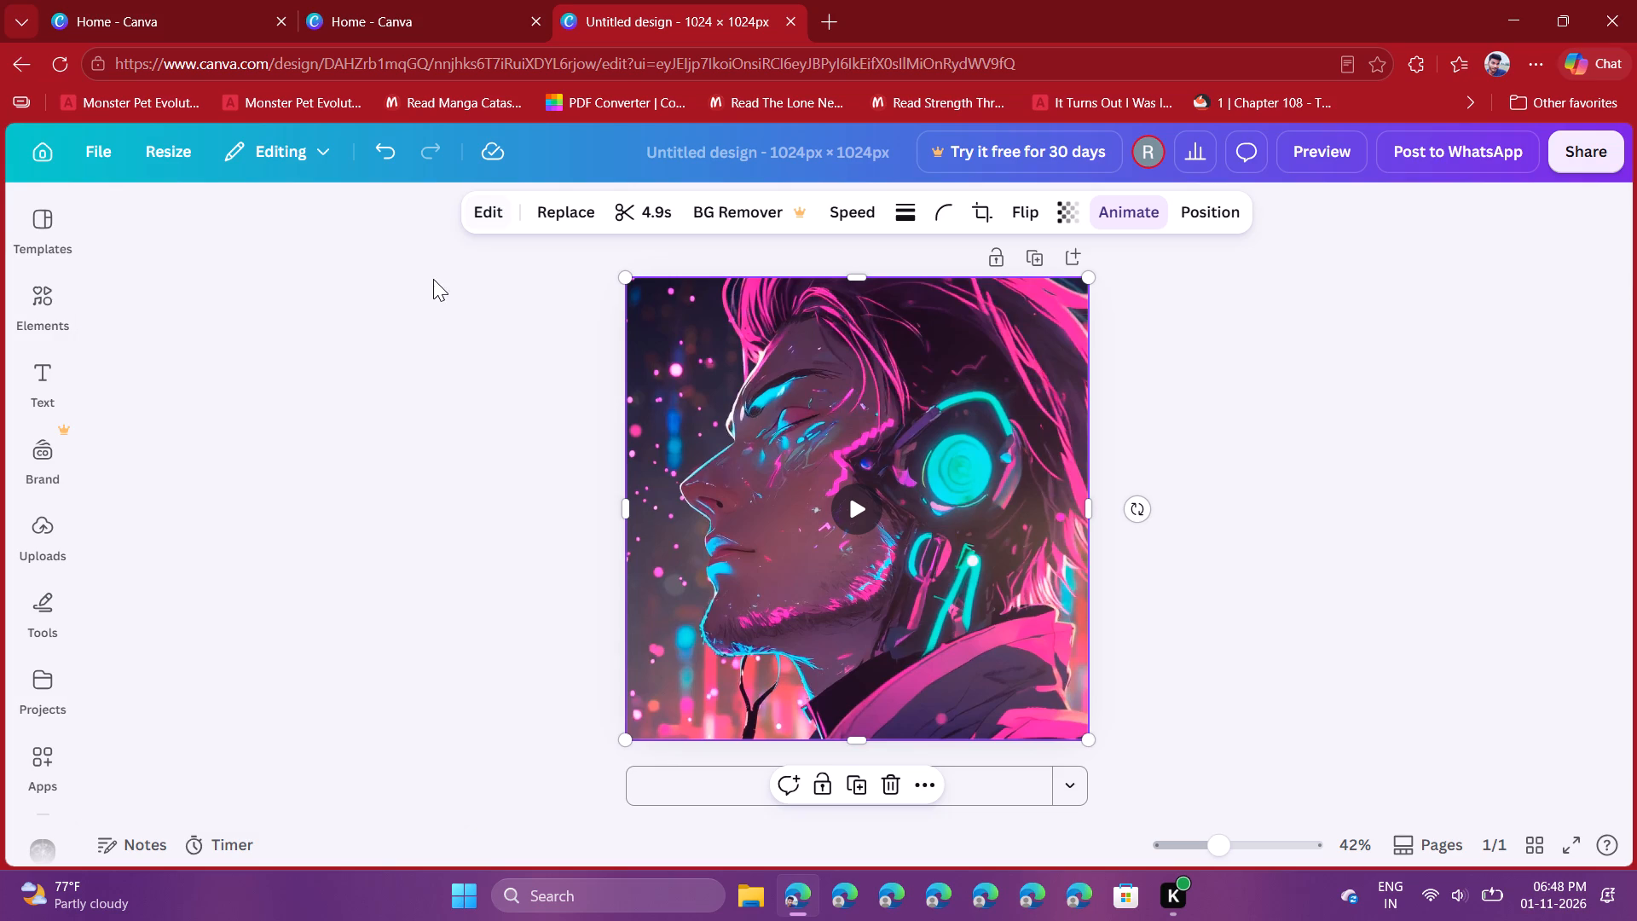
# Play the video on the canvas once more.
pyautogui.click(846, 502)
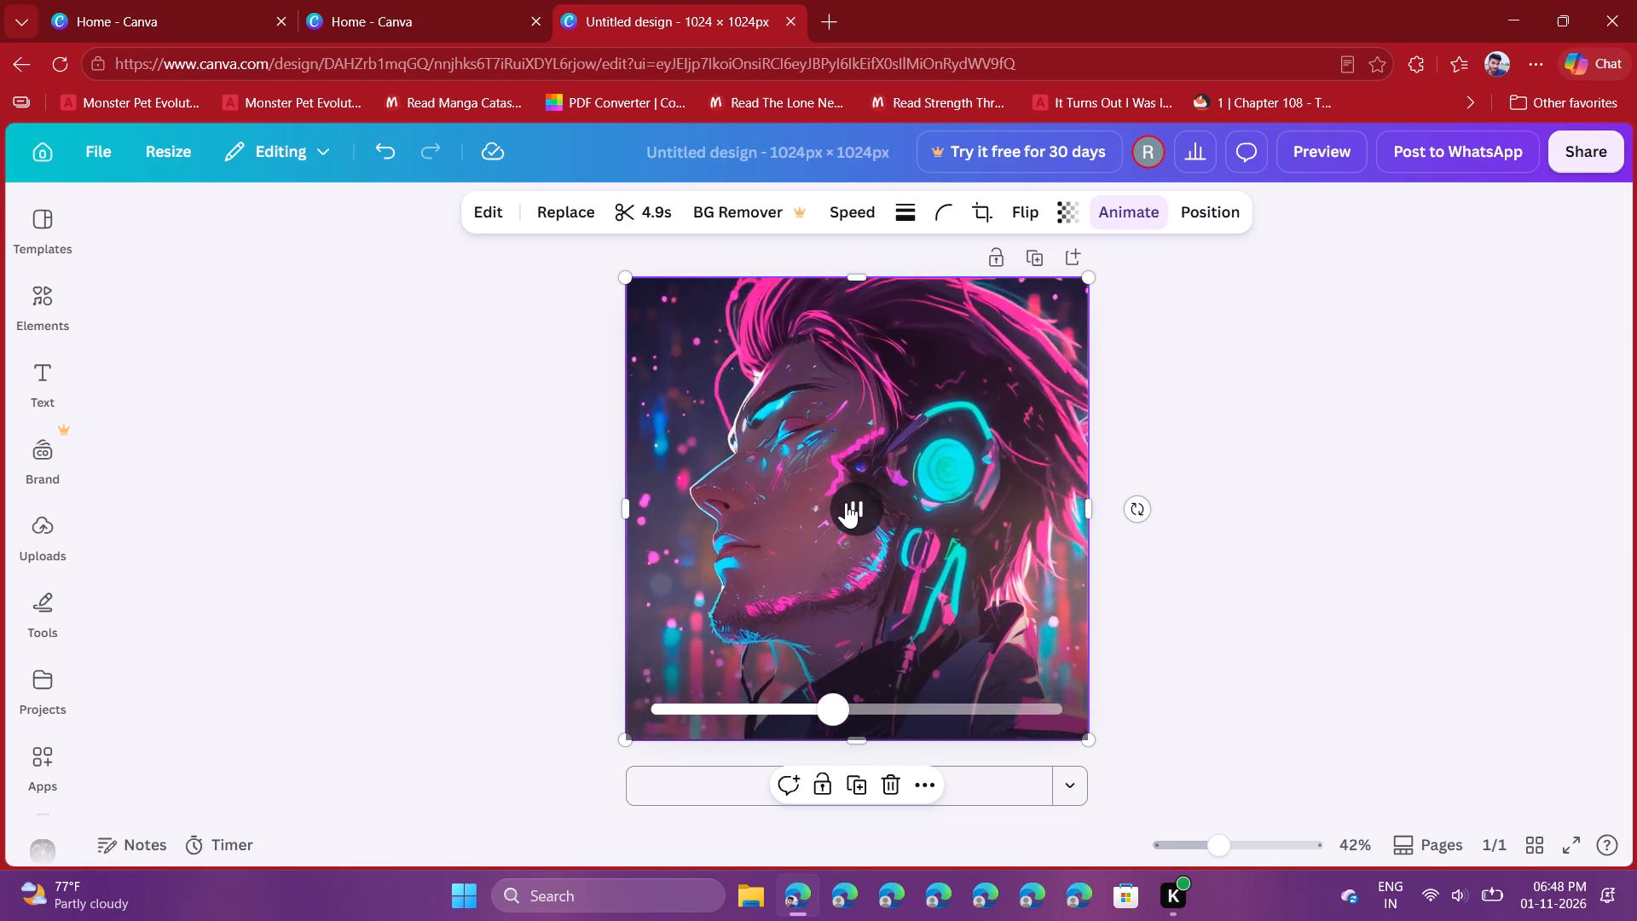
# Duplicate the video on page 1 and deselect the copy.
pyautogui.click(859, 779)
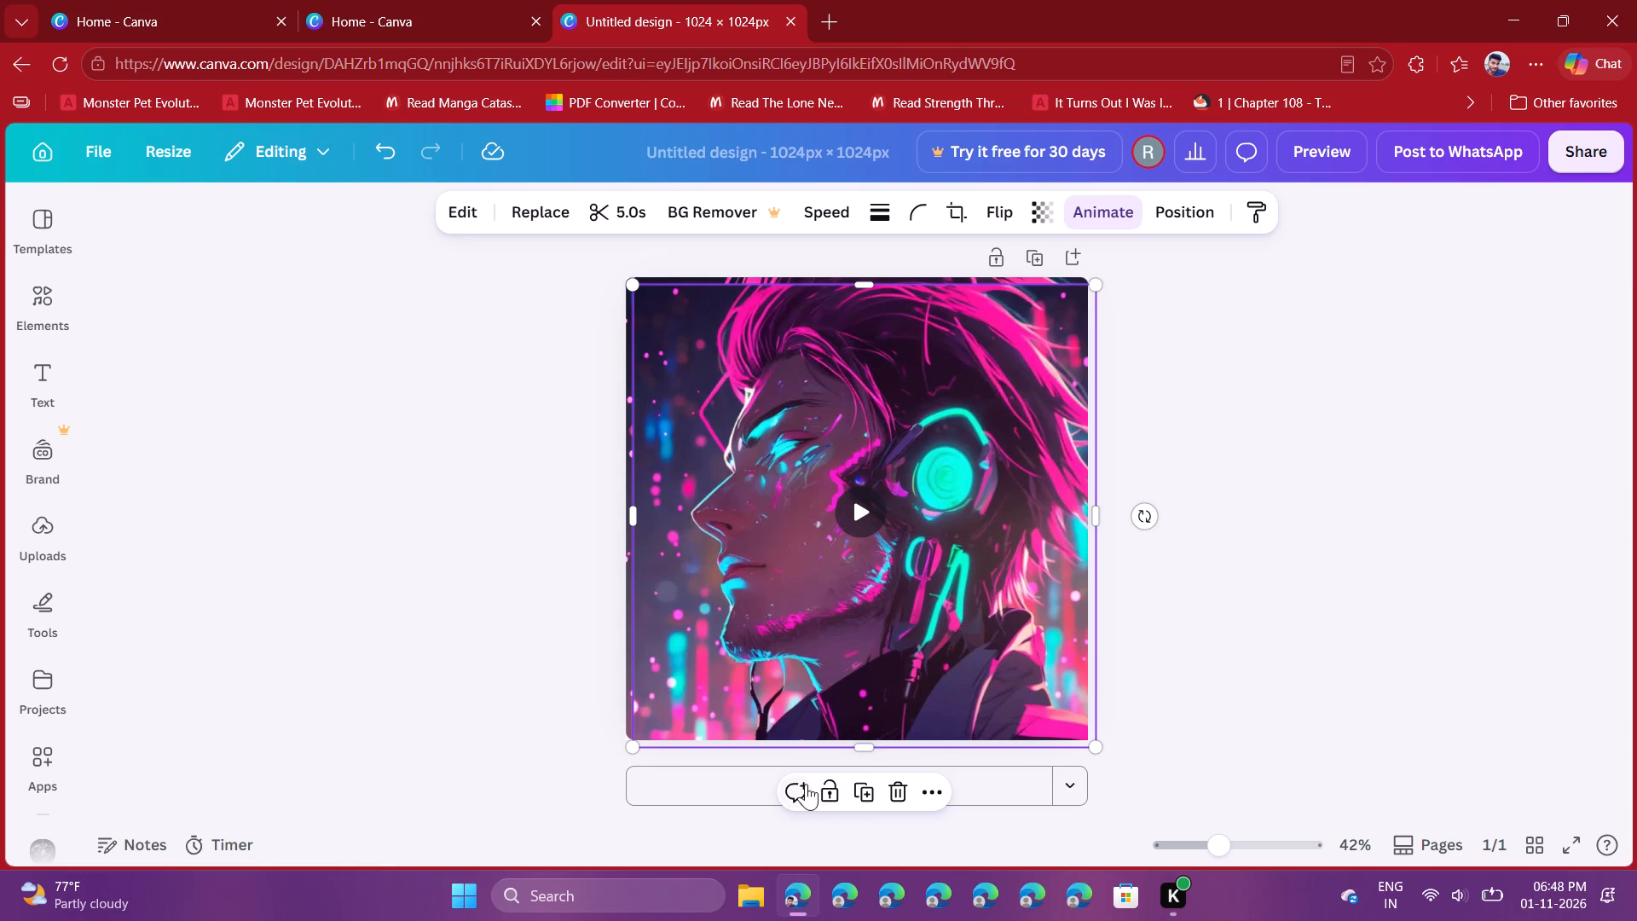
pyautogui.click(1295, 431)
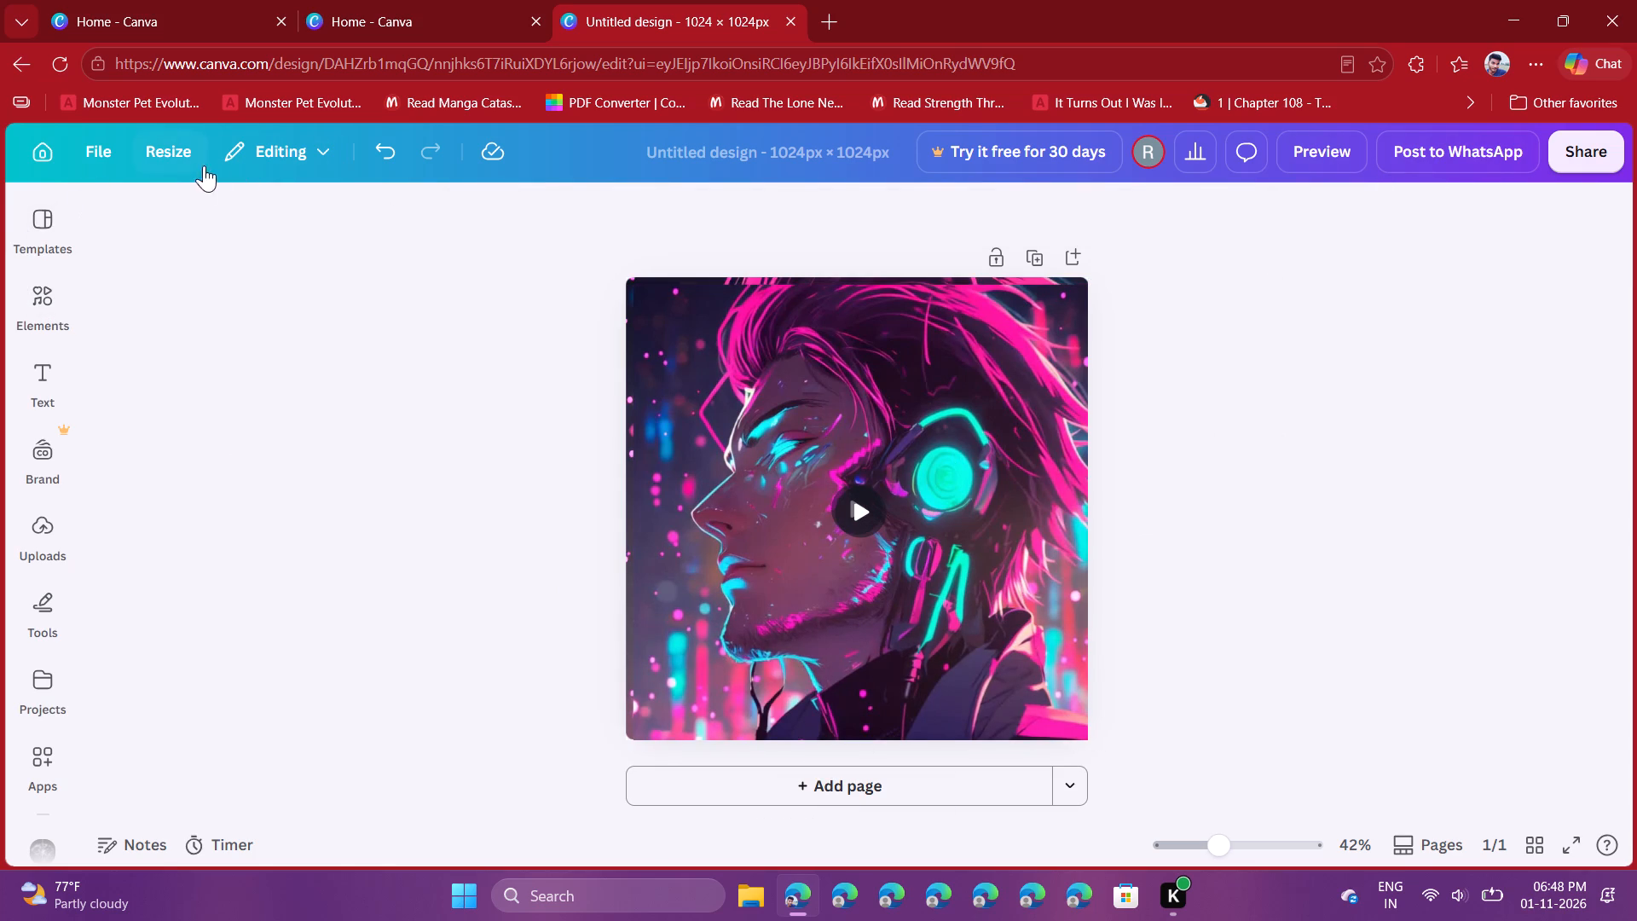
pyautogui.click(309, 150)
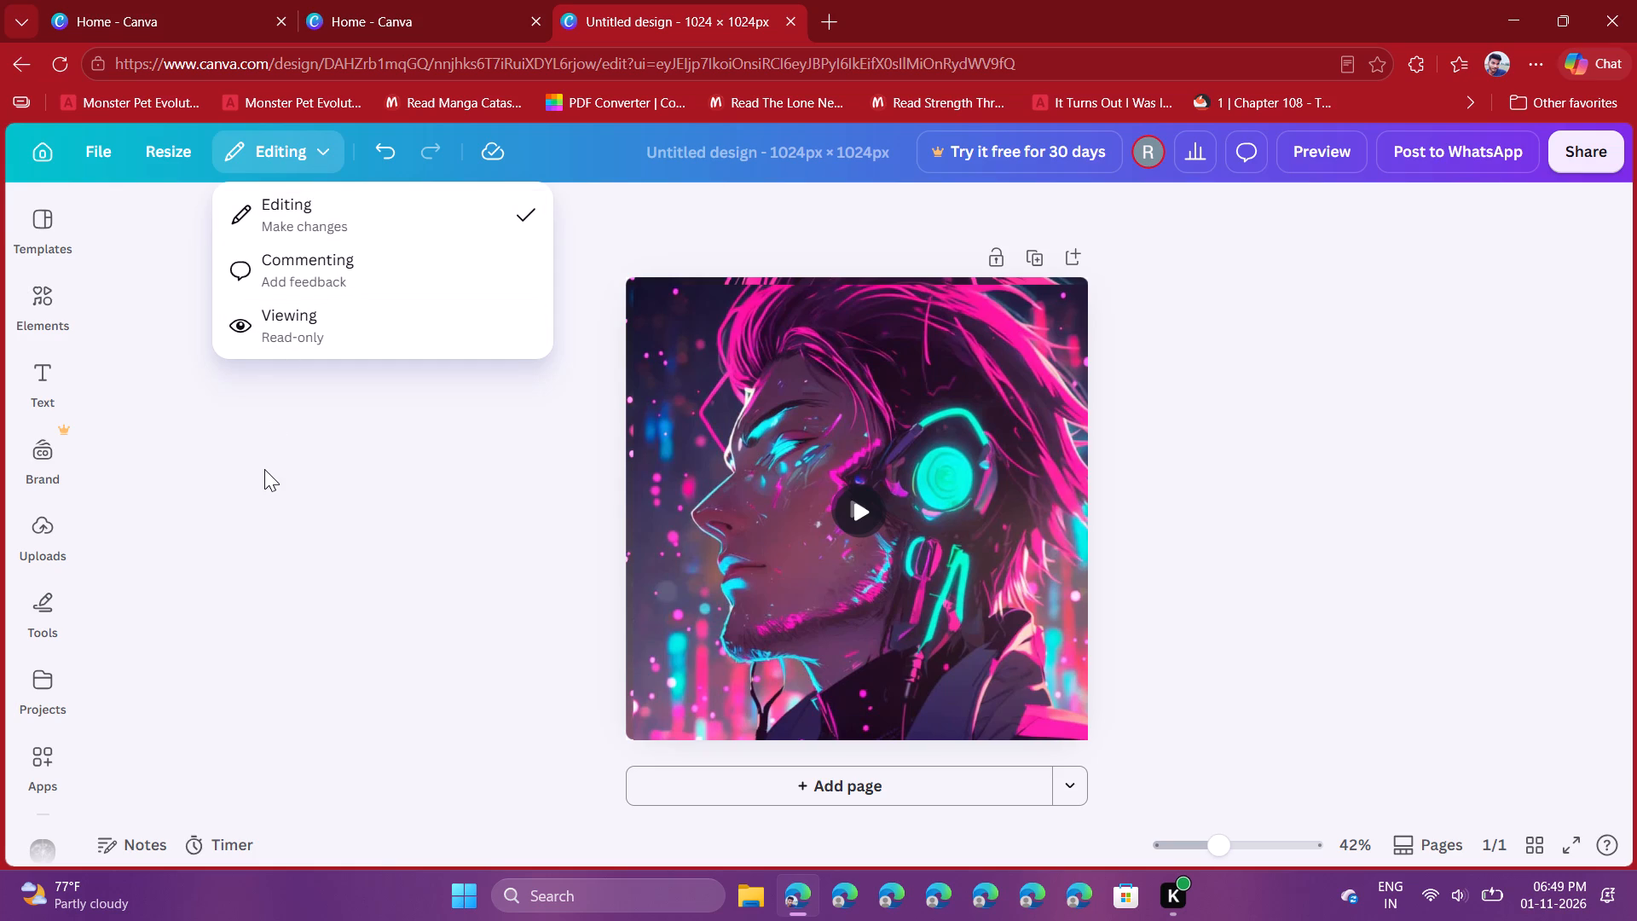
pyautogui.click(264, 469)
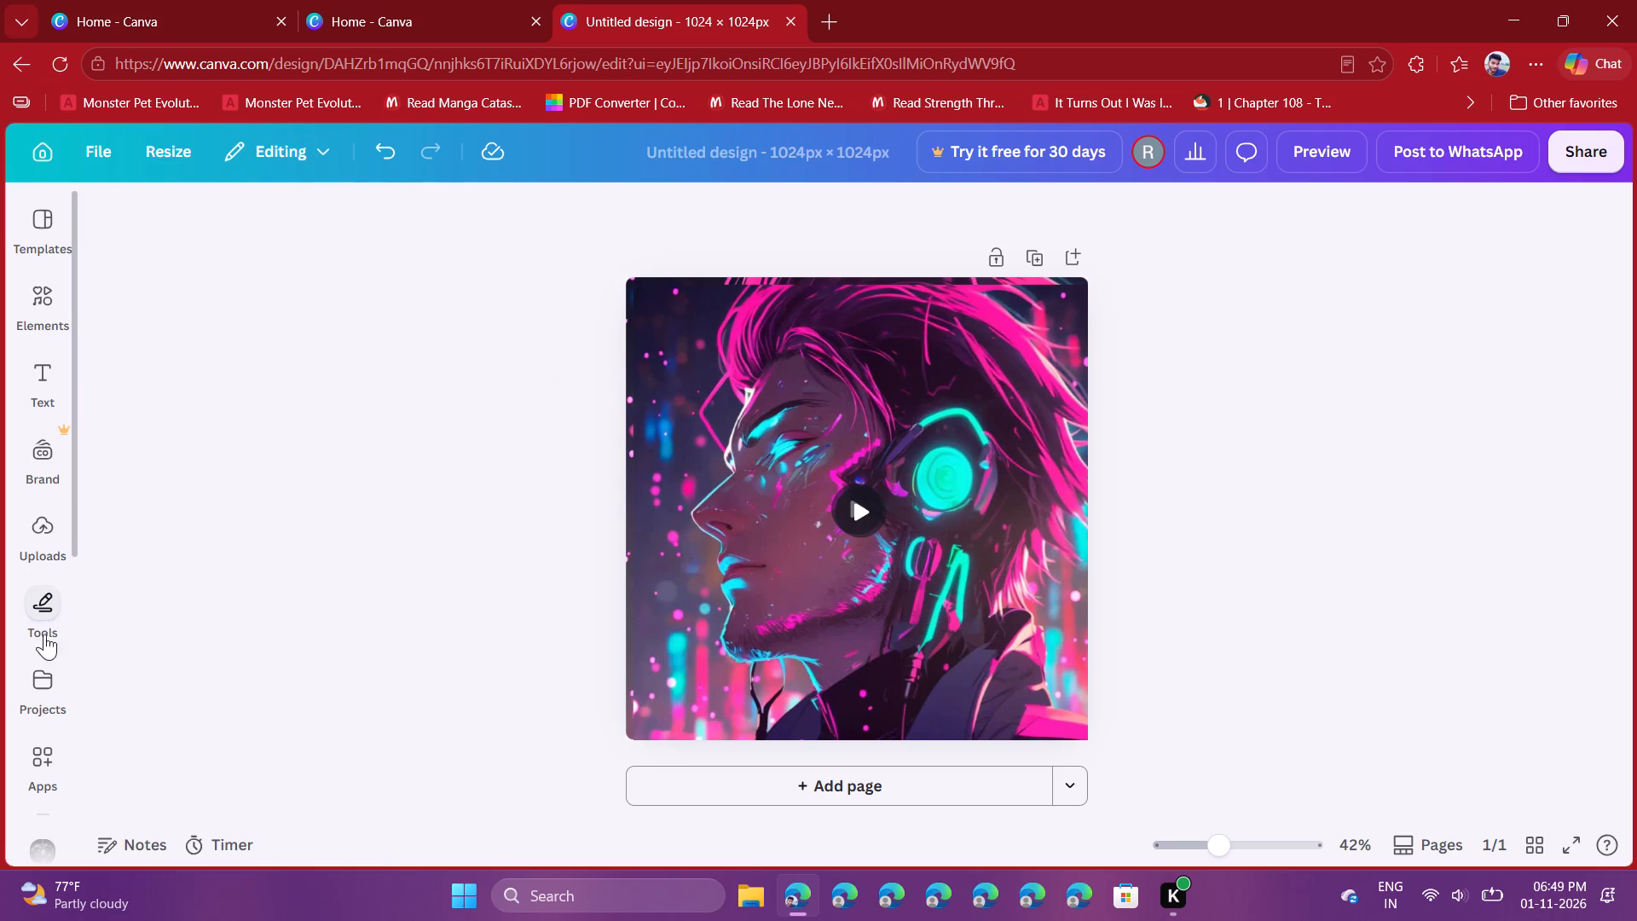
# Bring up the saved projects and add a blank second page to the design.
pyautogui.click(40, 712)
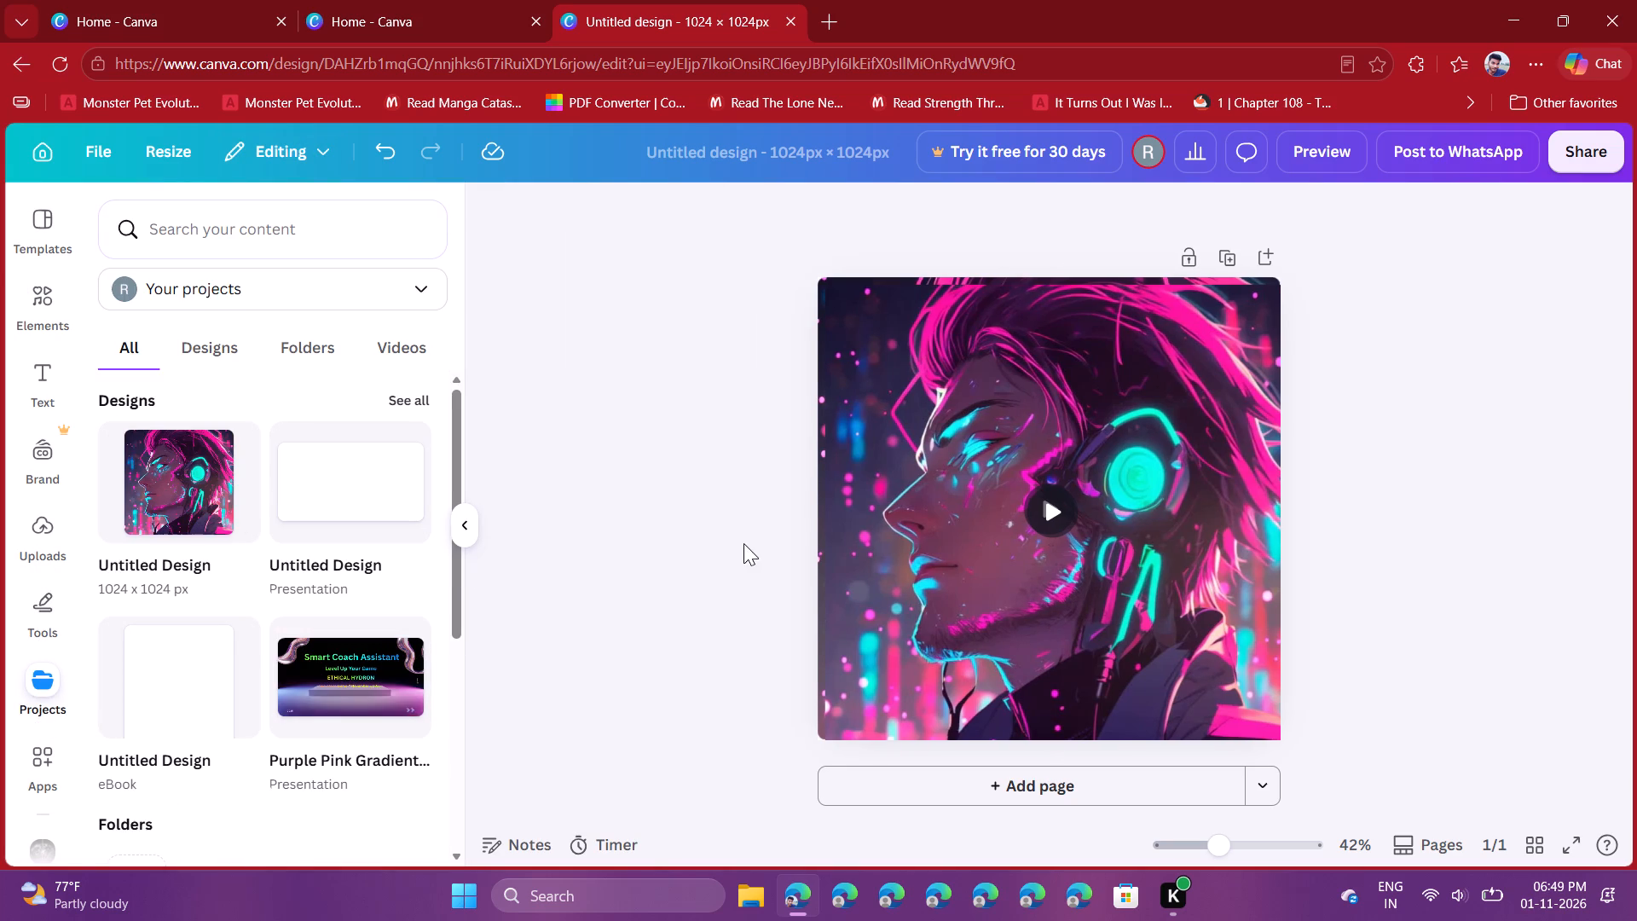
pyautogui.click(994, 779)
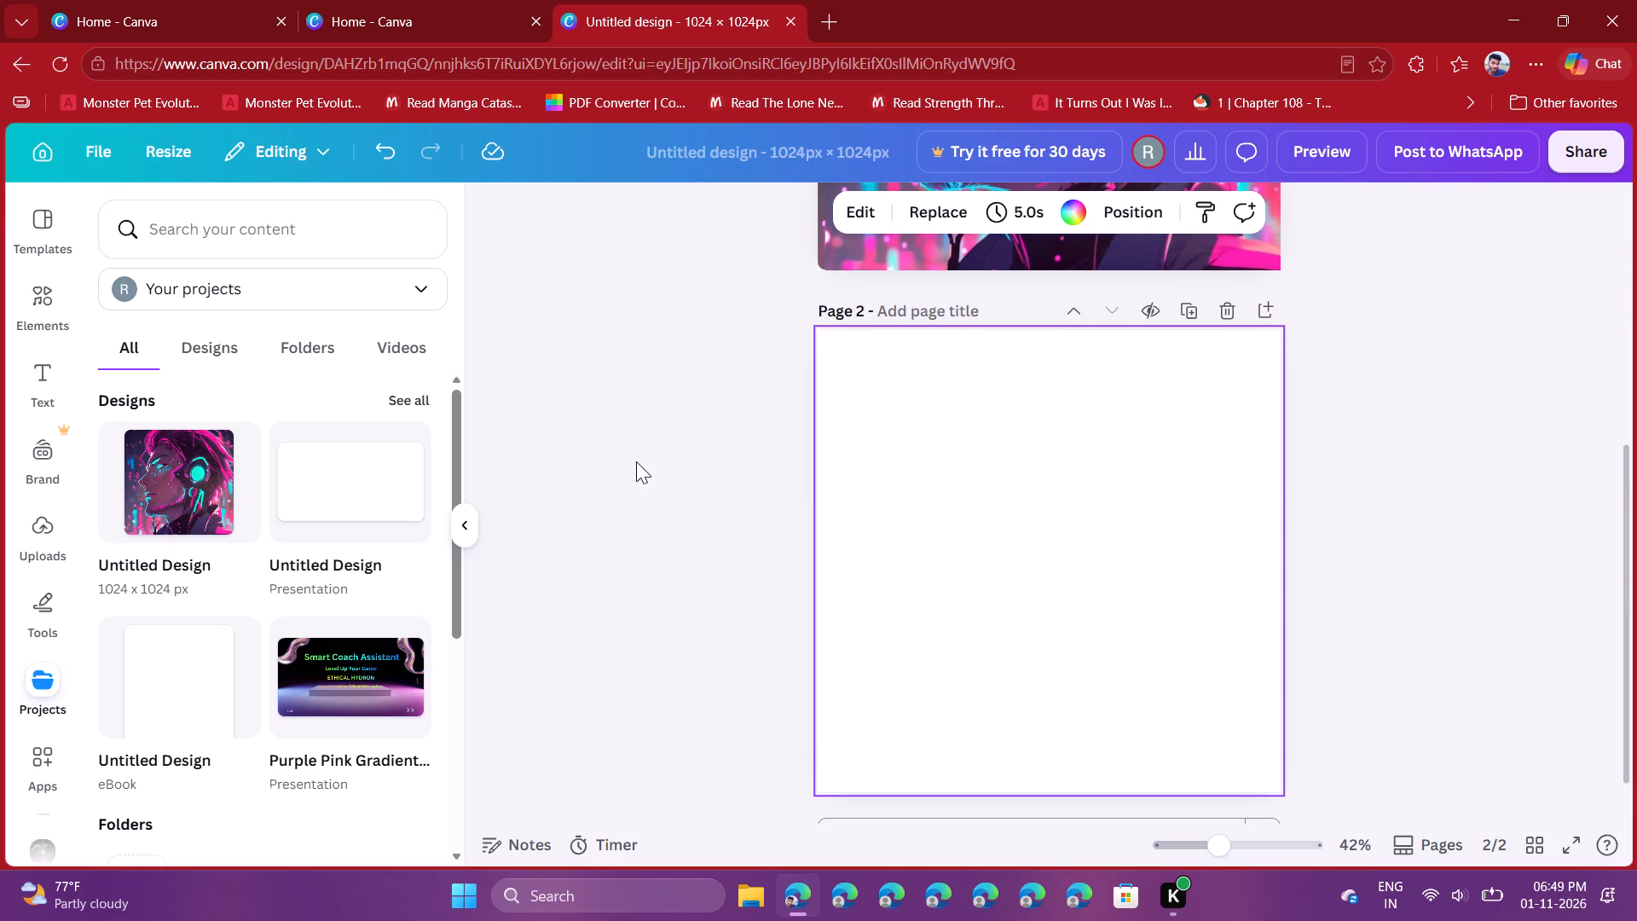
pyautogui.click(1002, 535)
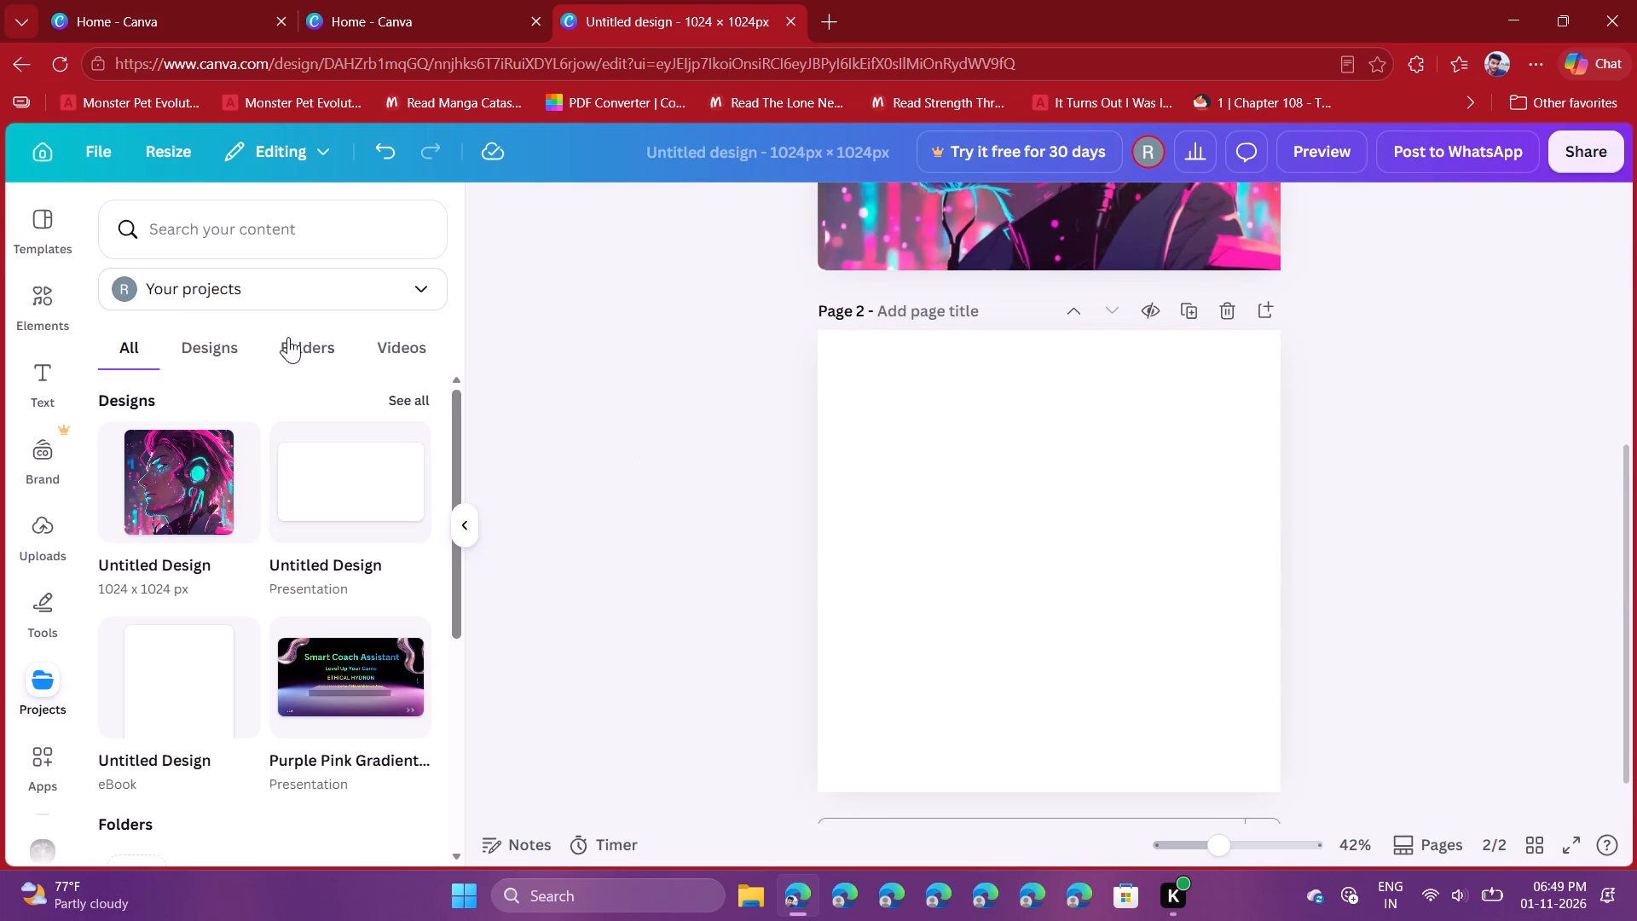
# Look through the saved designs, folders and videos in the projects, and view the blank page's context options.
pyautogui.scroll(-5, 200, 594)
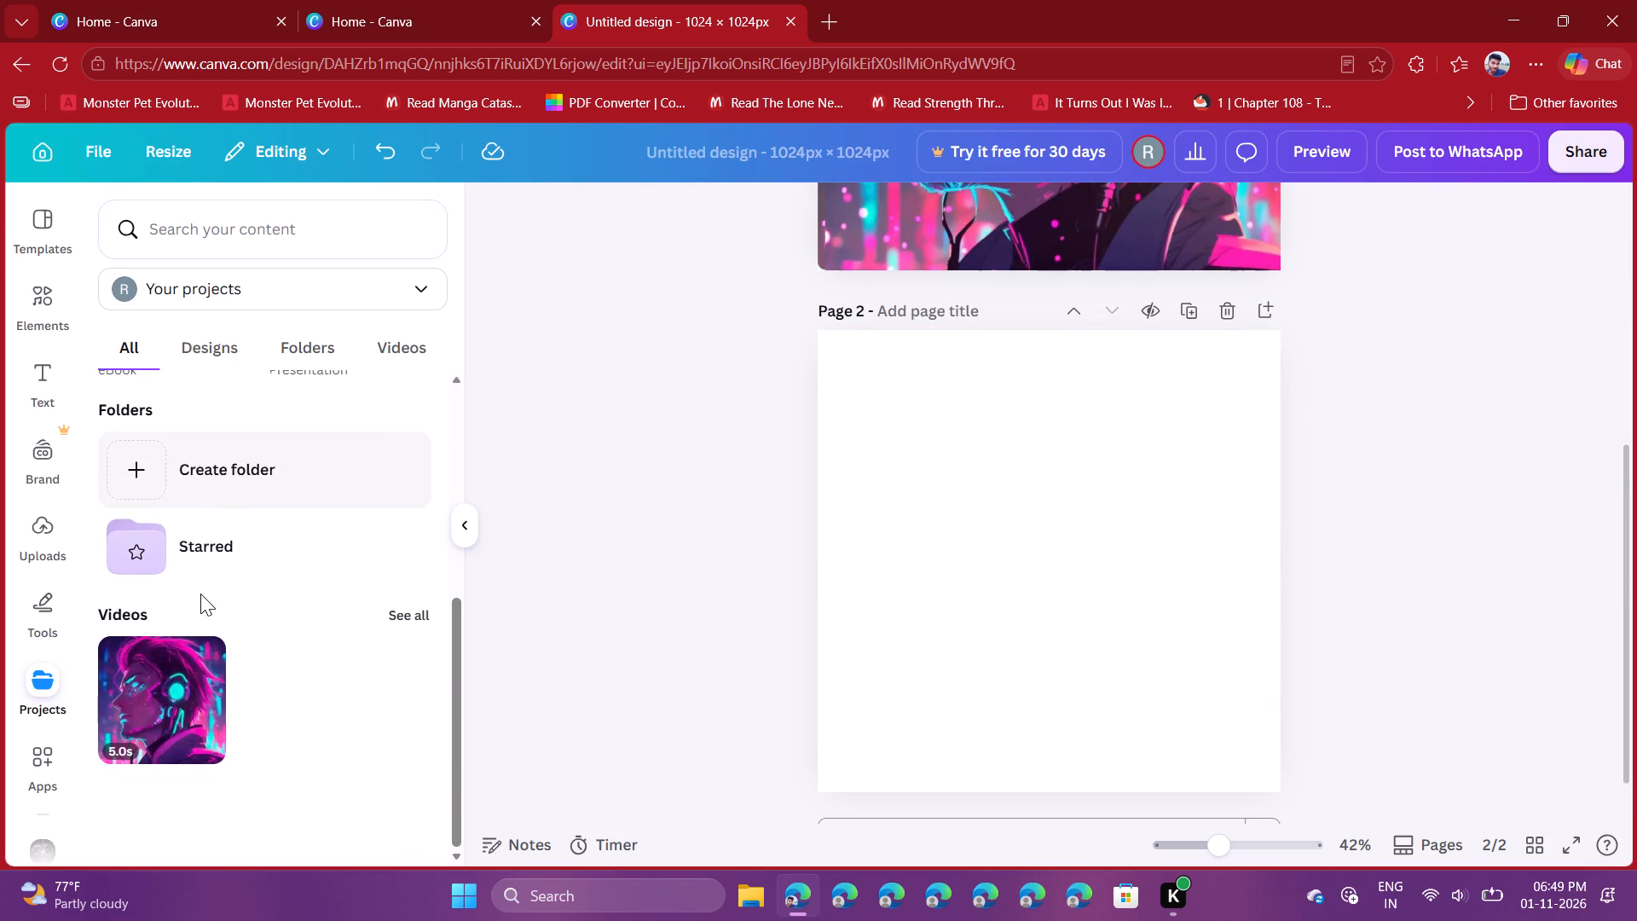
pyautogui.scroll(5, 124, 594)
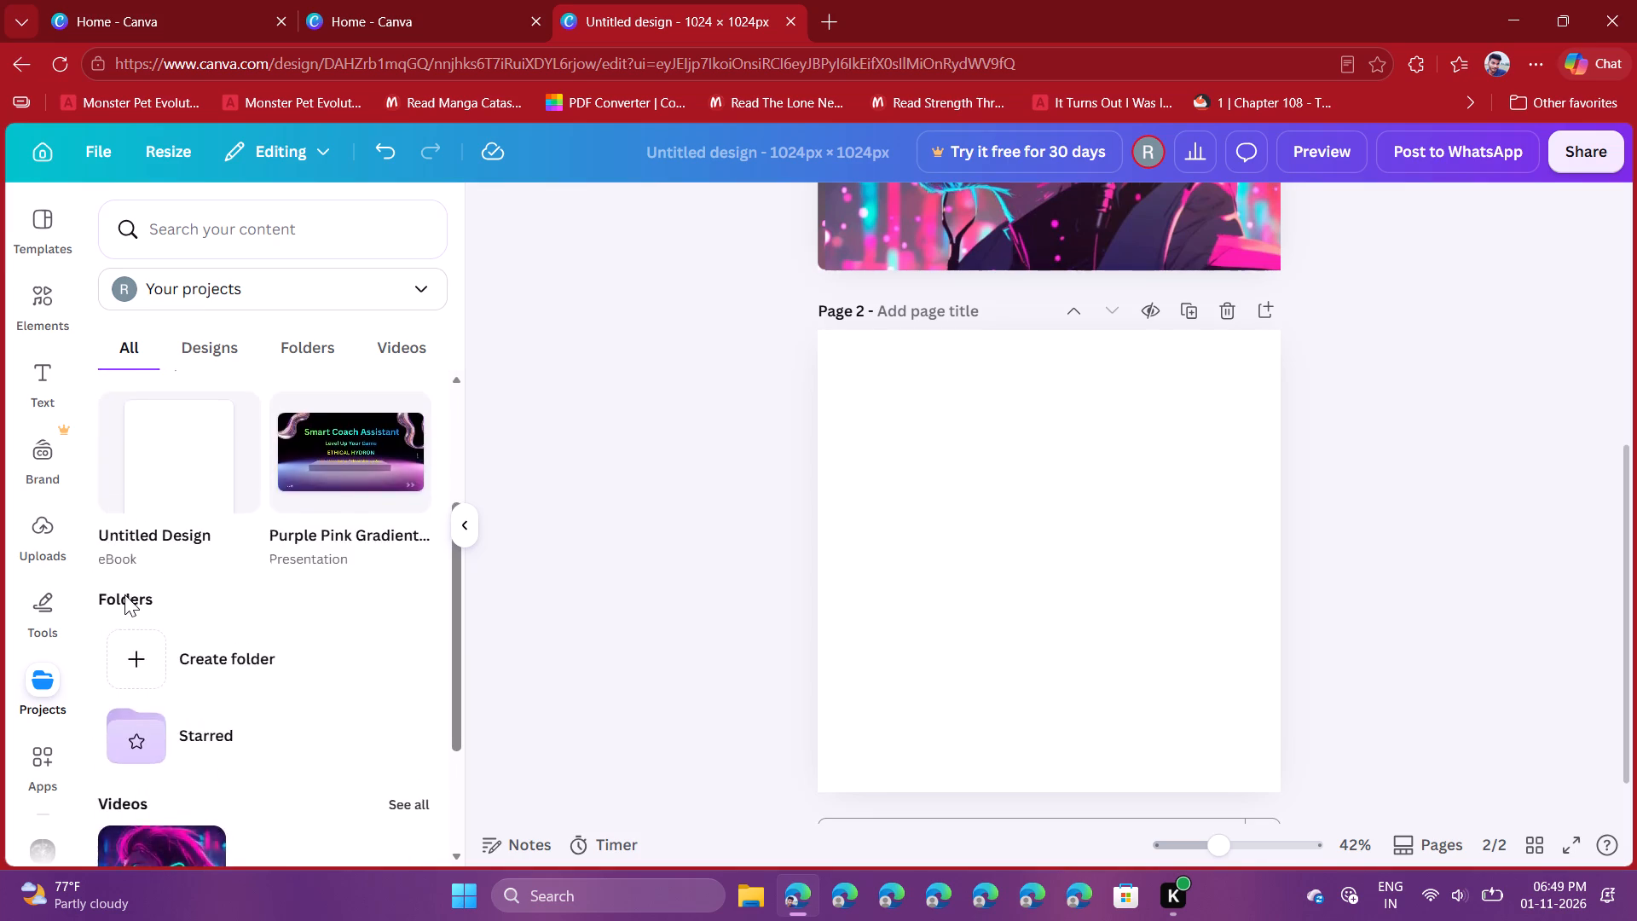
pyautogui.scroll(2, 124, 594)
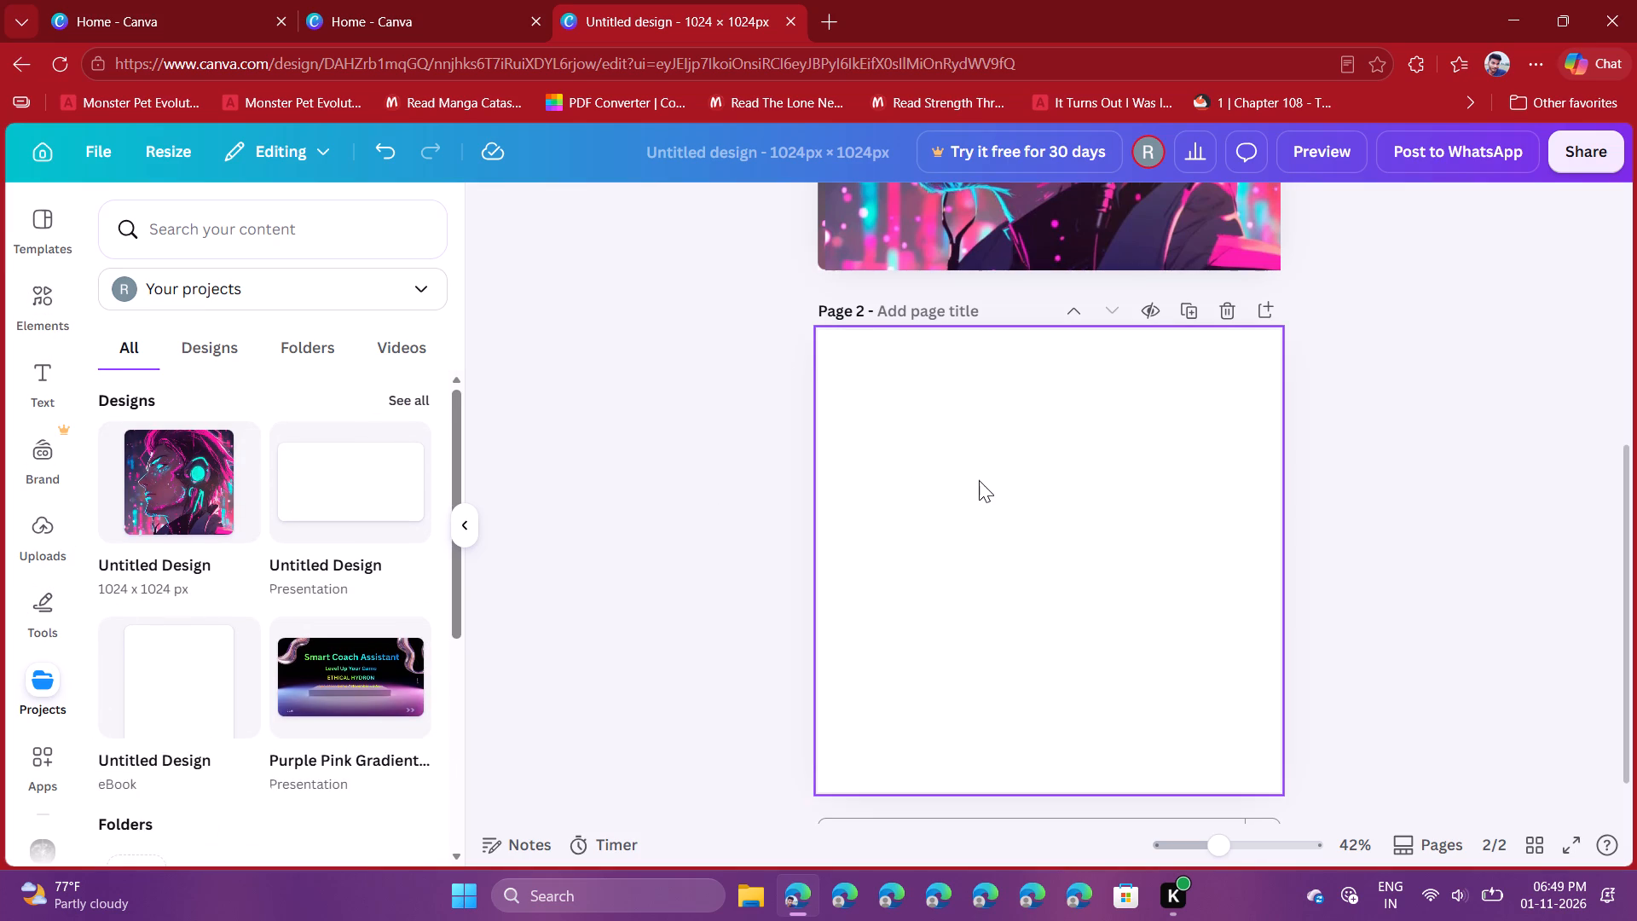
pyautogui.rightClick(984, 480)
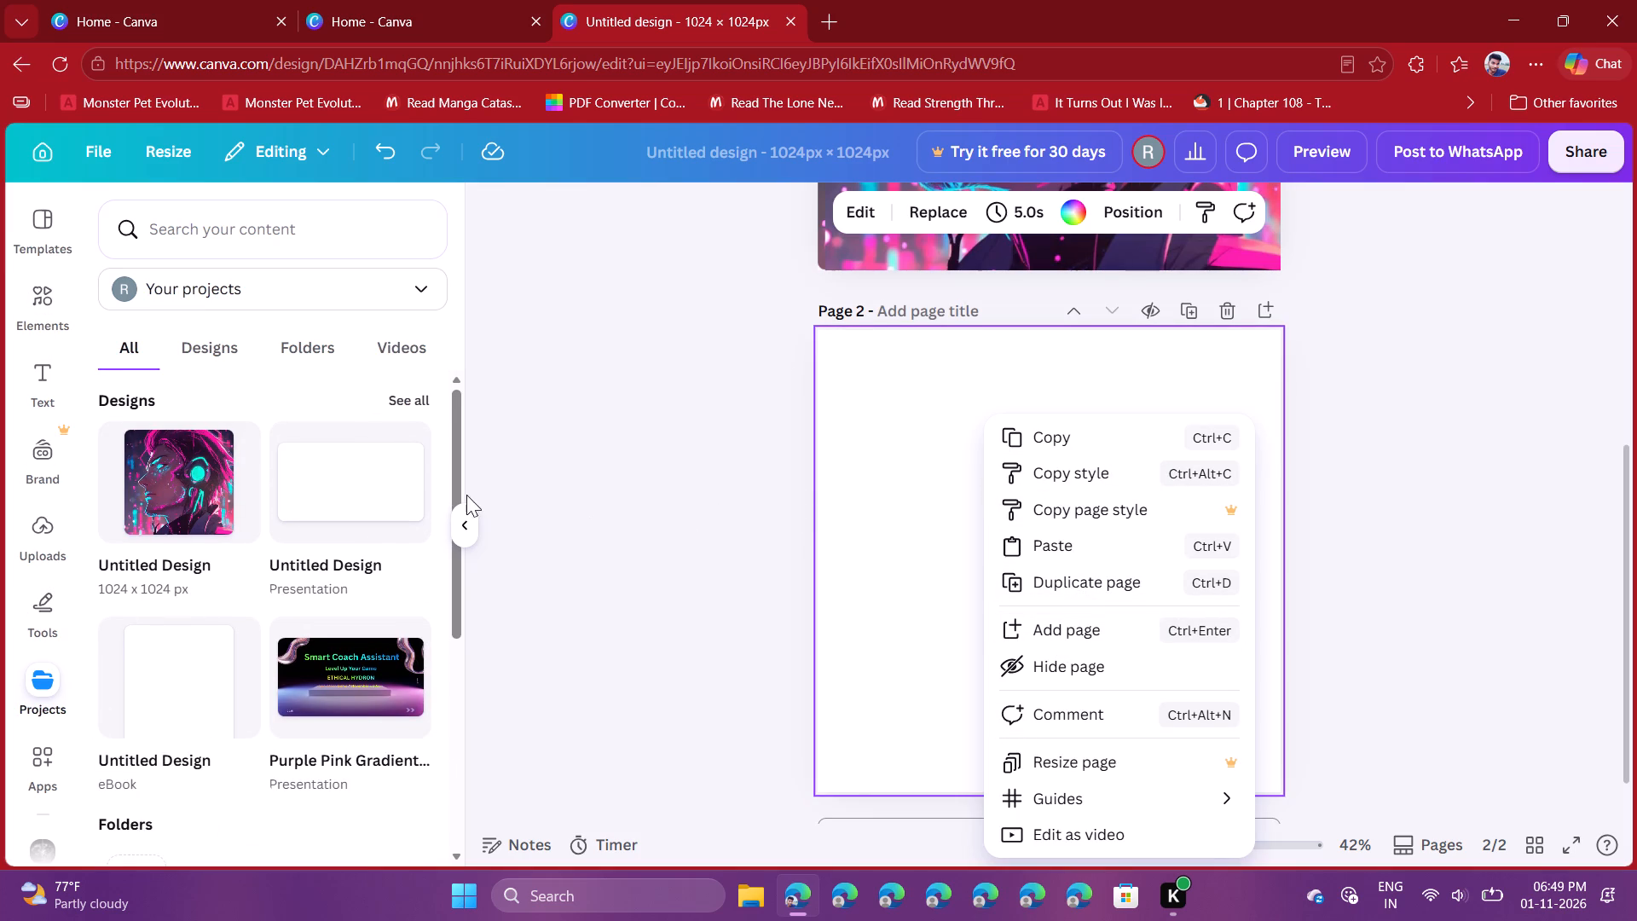
pyautogui.scroll(-3, 227, 603)
pyautogui.click(254, 288)
# Add the multicoloured cyberpunk portrait of a bearded man from the uploaded images to page 2 and deselect it.
pyautogui.scroll(-4, 34, 726)
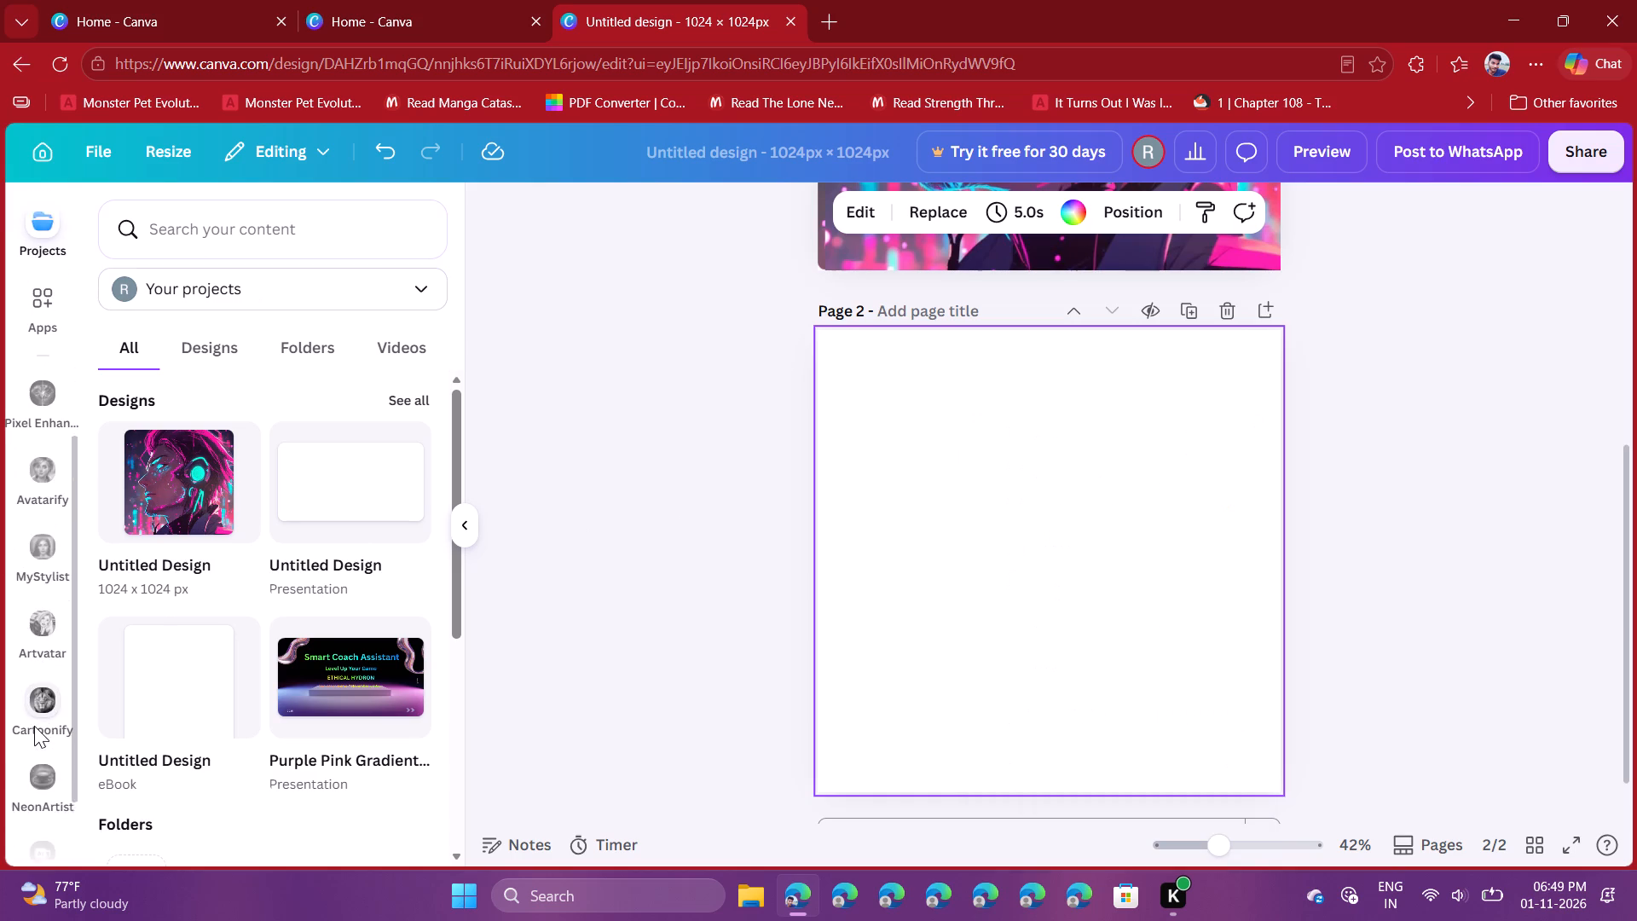
pyautogui.scroll(3, 54, 622)
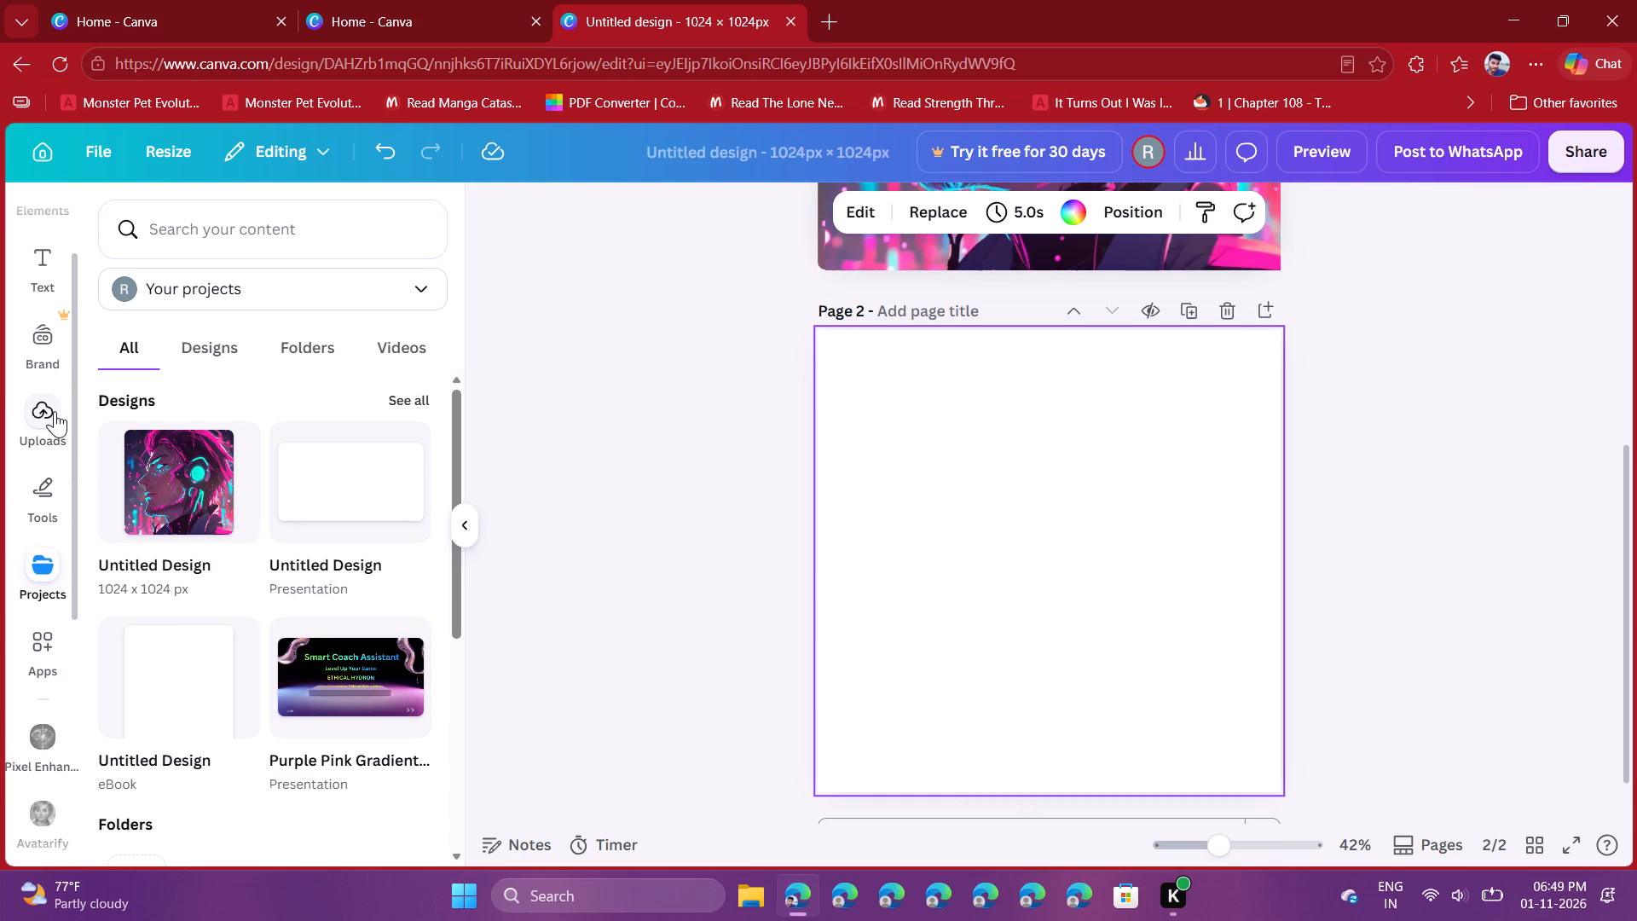
pyautogui.click(55, 411)
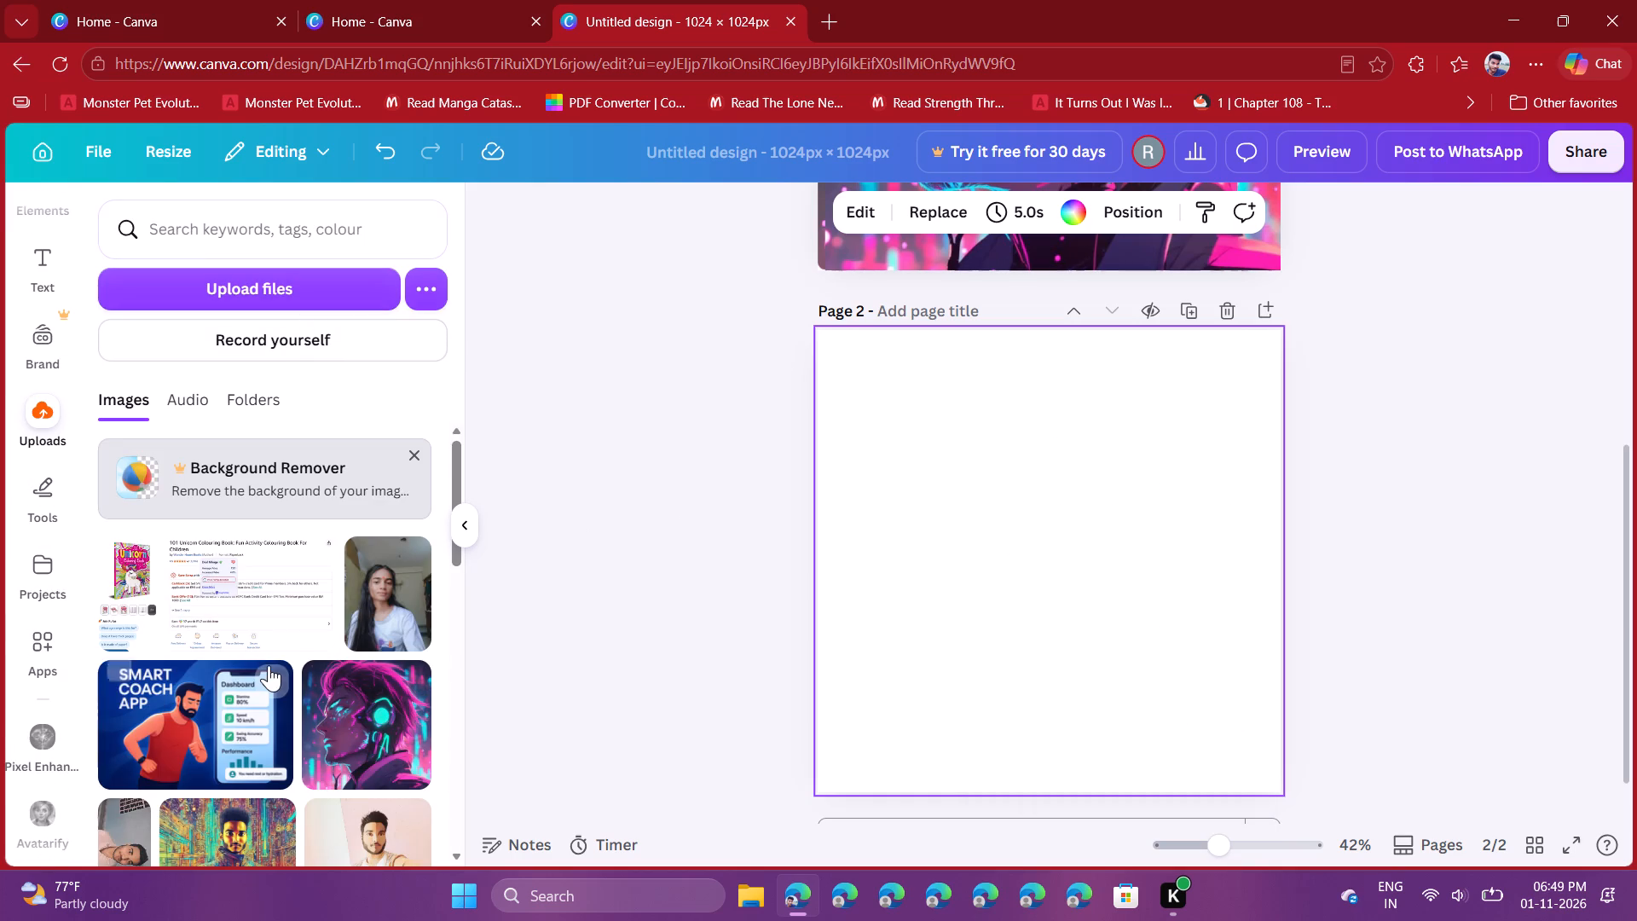
pyautogui.scroll(-4, 269, 665)
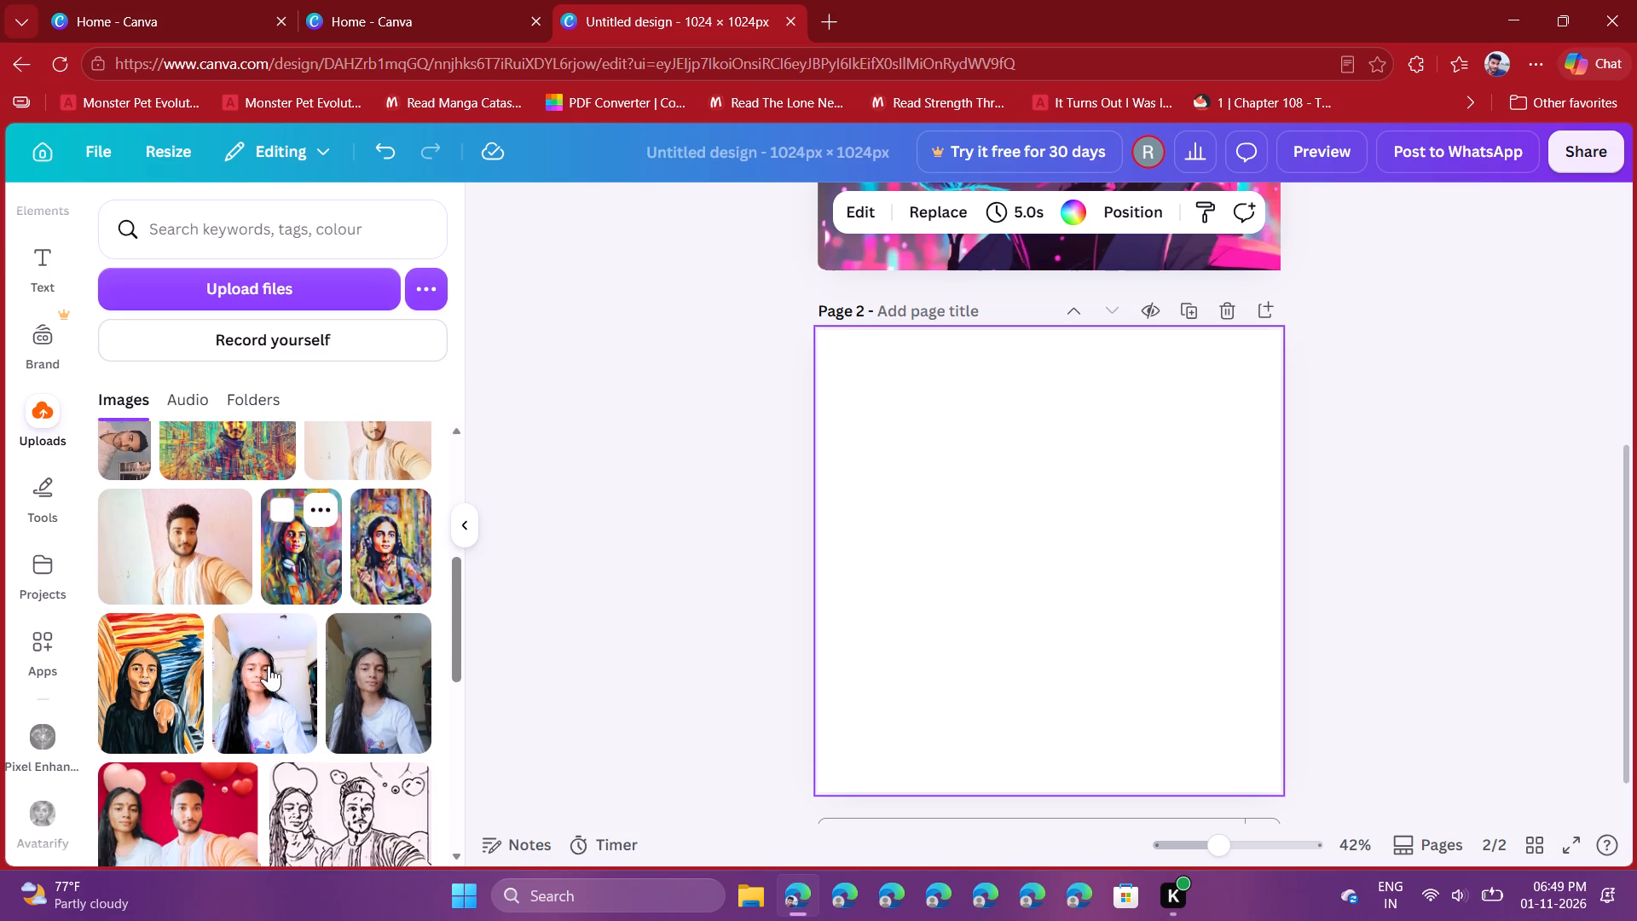
pyautogui.scroll(-5, 269, 665)
pyautogui.scroll(1, 269, 665)
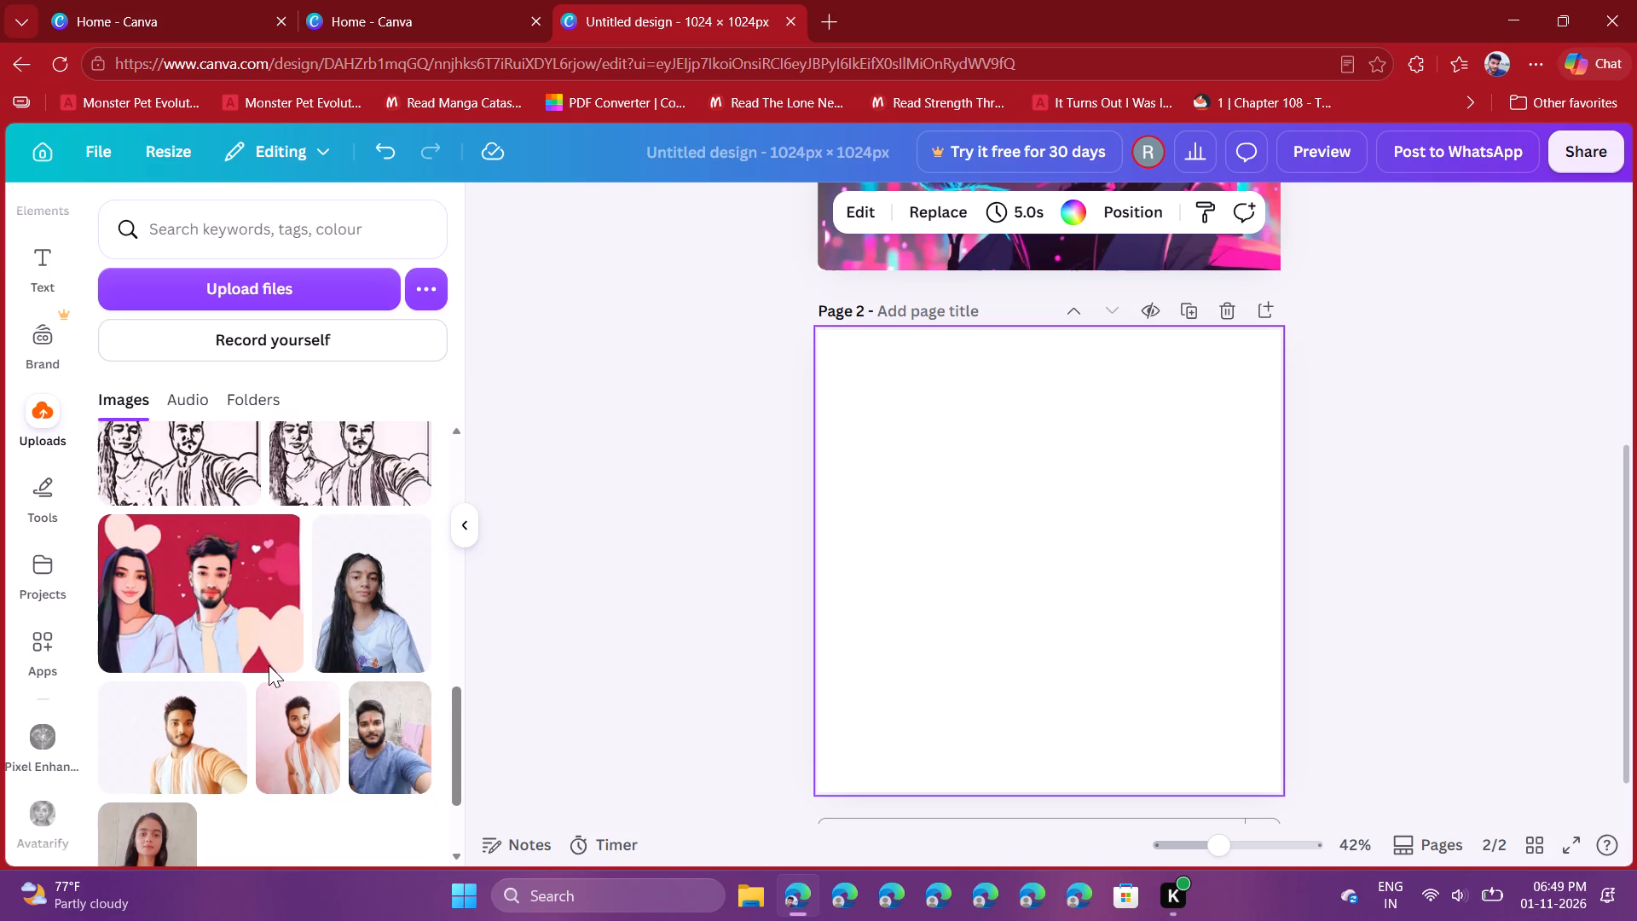
pyautogui.scroll(8, 269, 665)
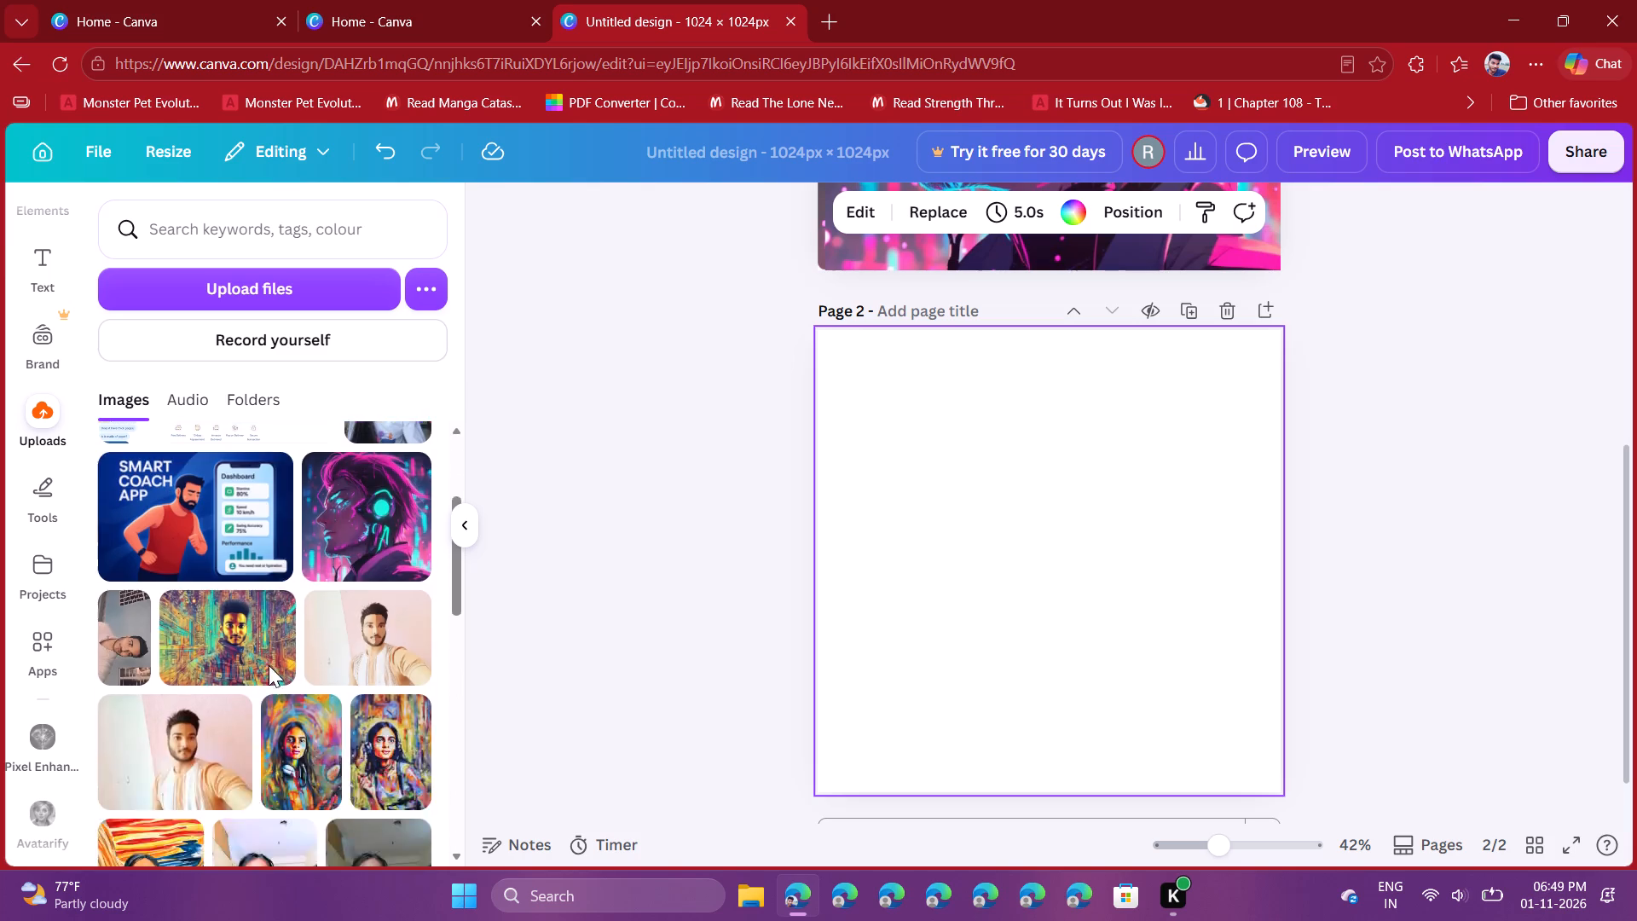
pyautogui.scroll(2, 269, 665)
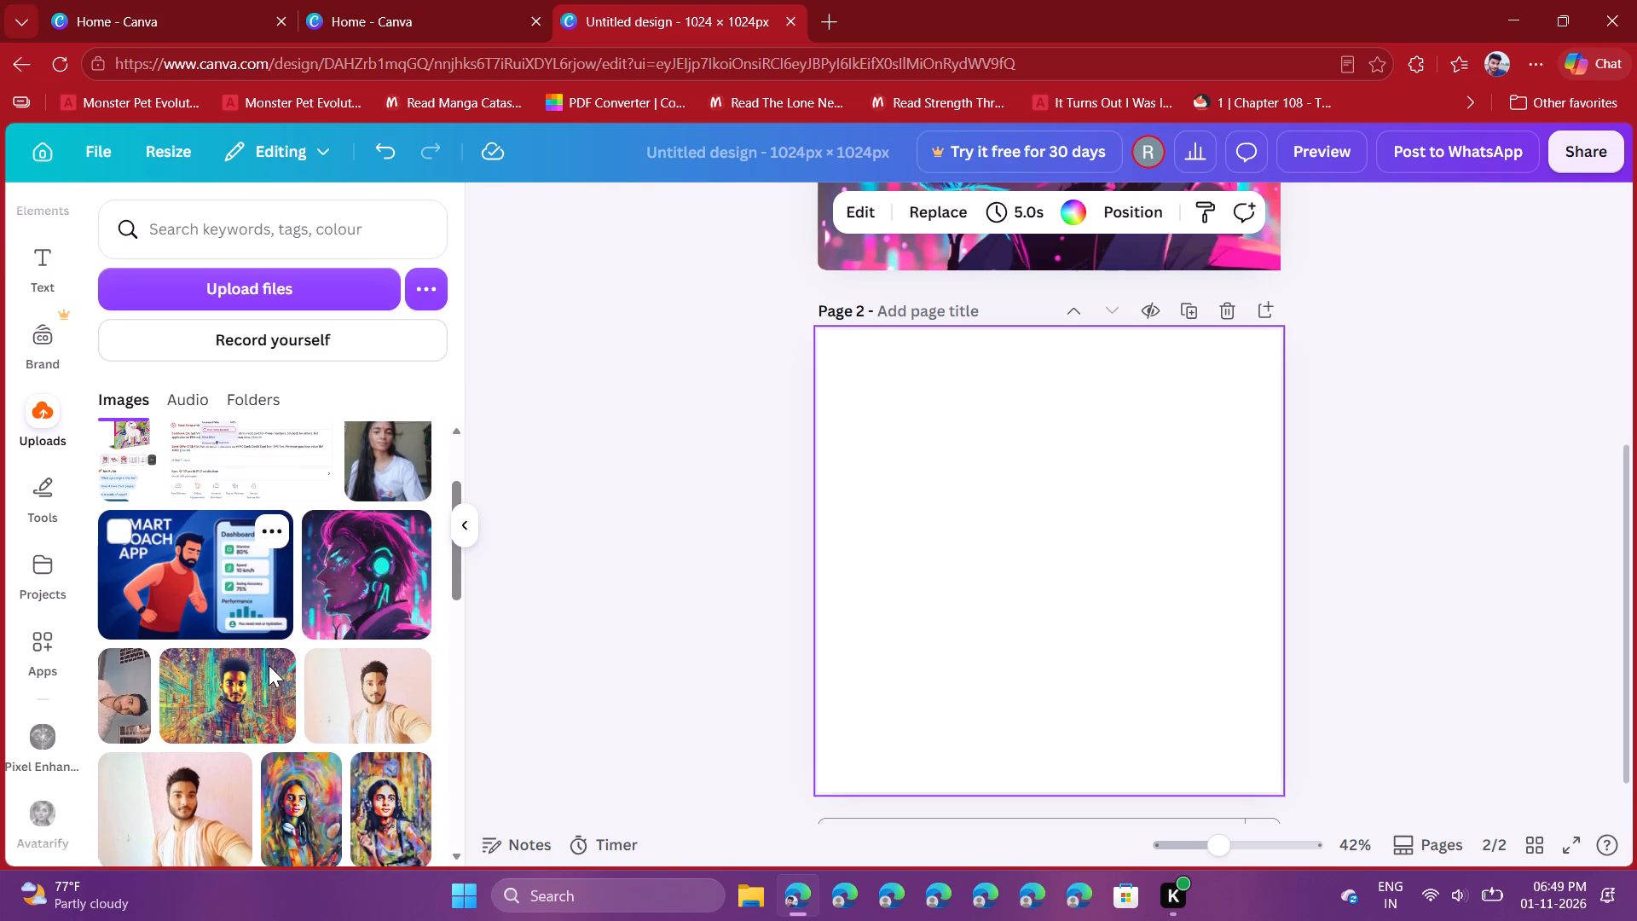
pyautogui.click(210, 707)
pyautogui.click(661, 582)
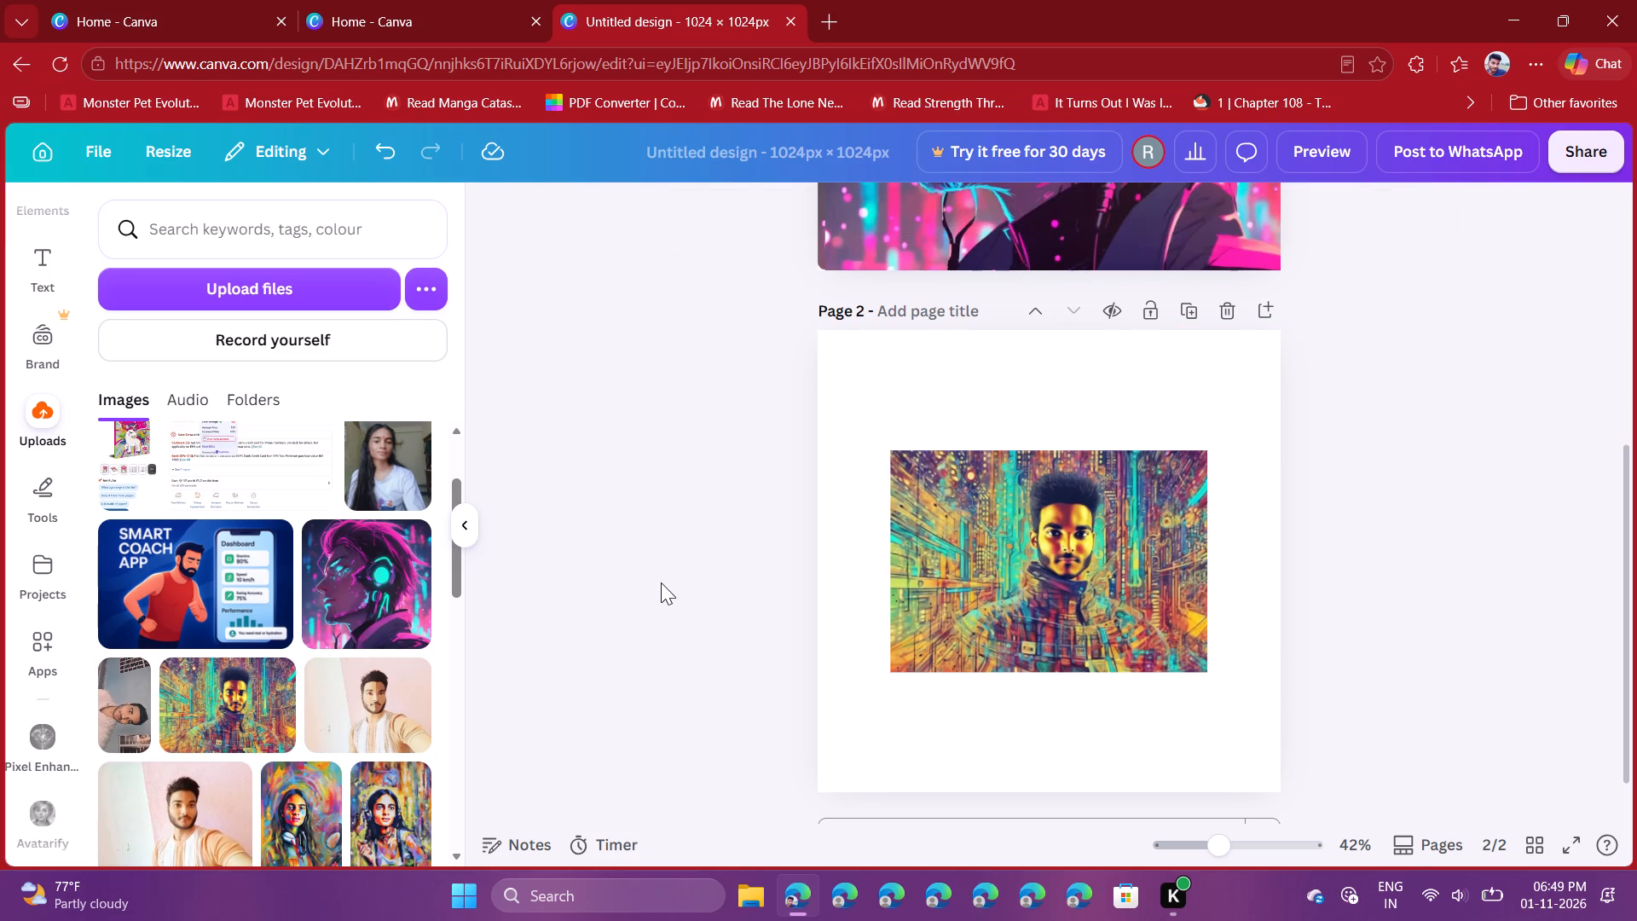
# Collapse the side content area, enlarge the portrait on page 2, and align it to the middle of the page.
pyautogui.click(466, 511)
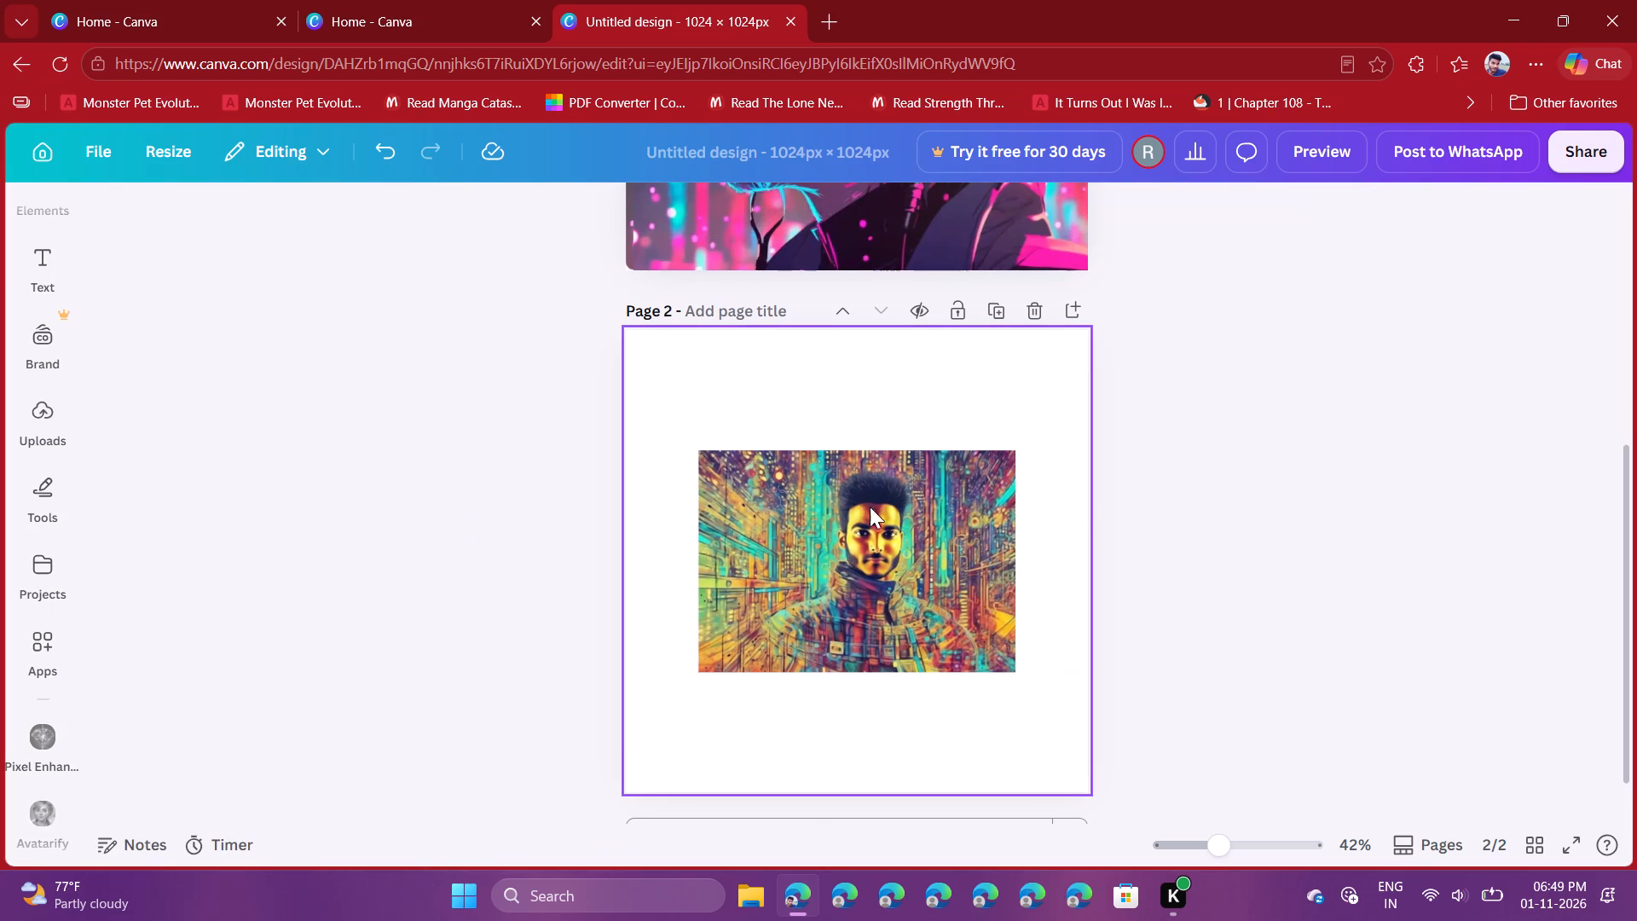
pyautogui.click(830, 501)
pyautogui.moveTo(1011, 446); pyautogui.dragTo(992, 302)
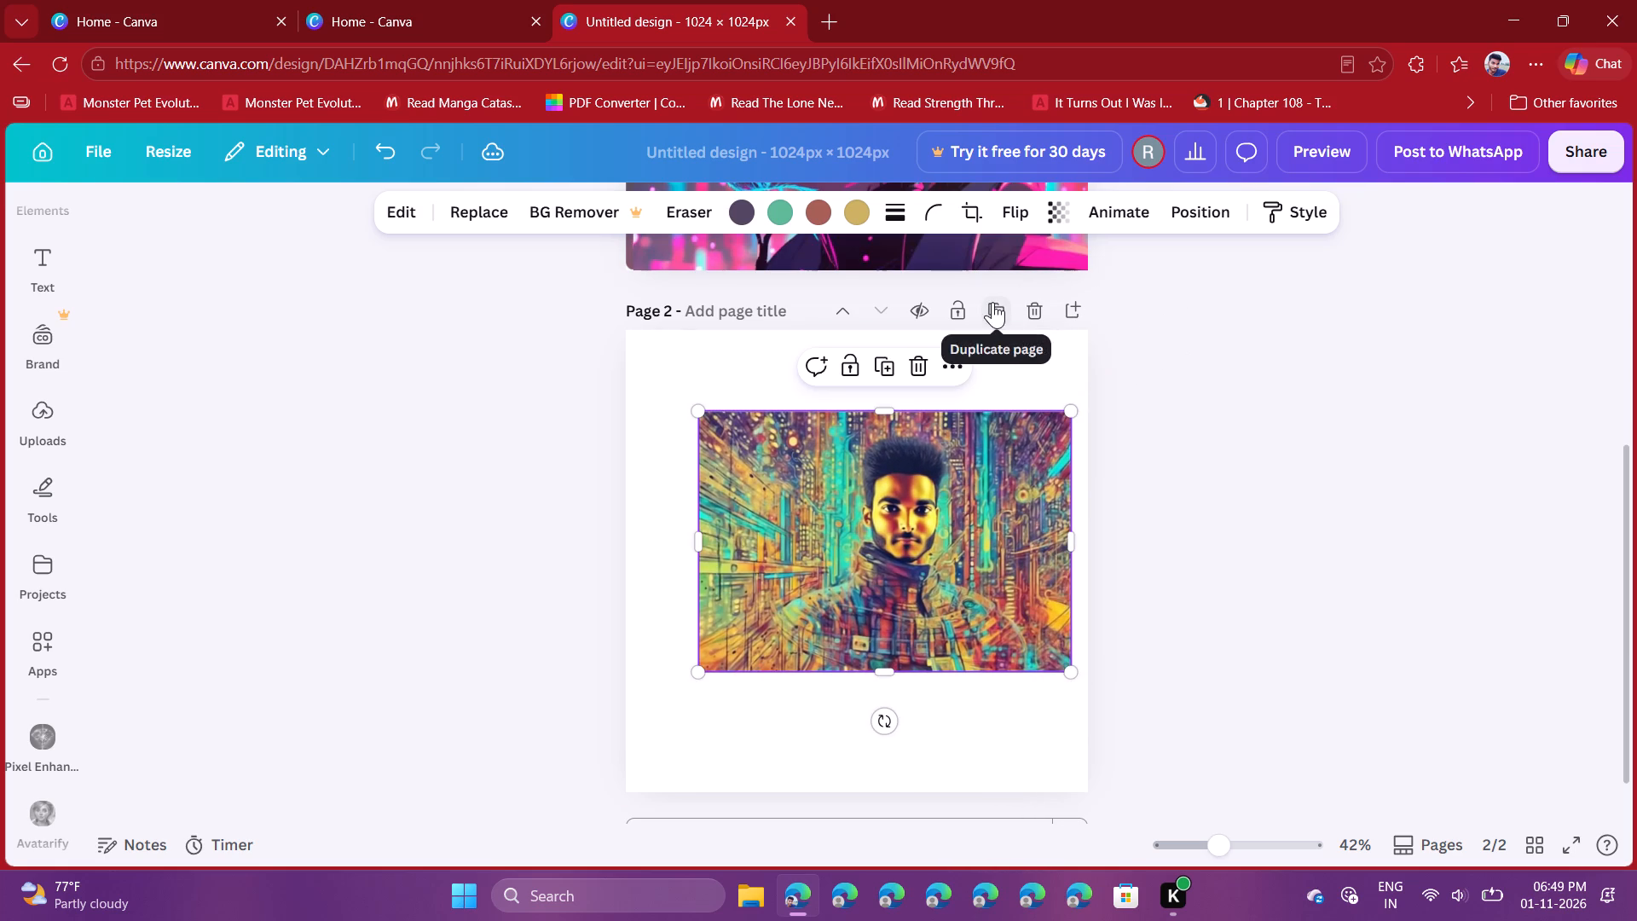
pyautogui.rightClick(887, 505)
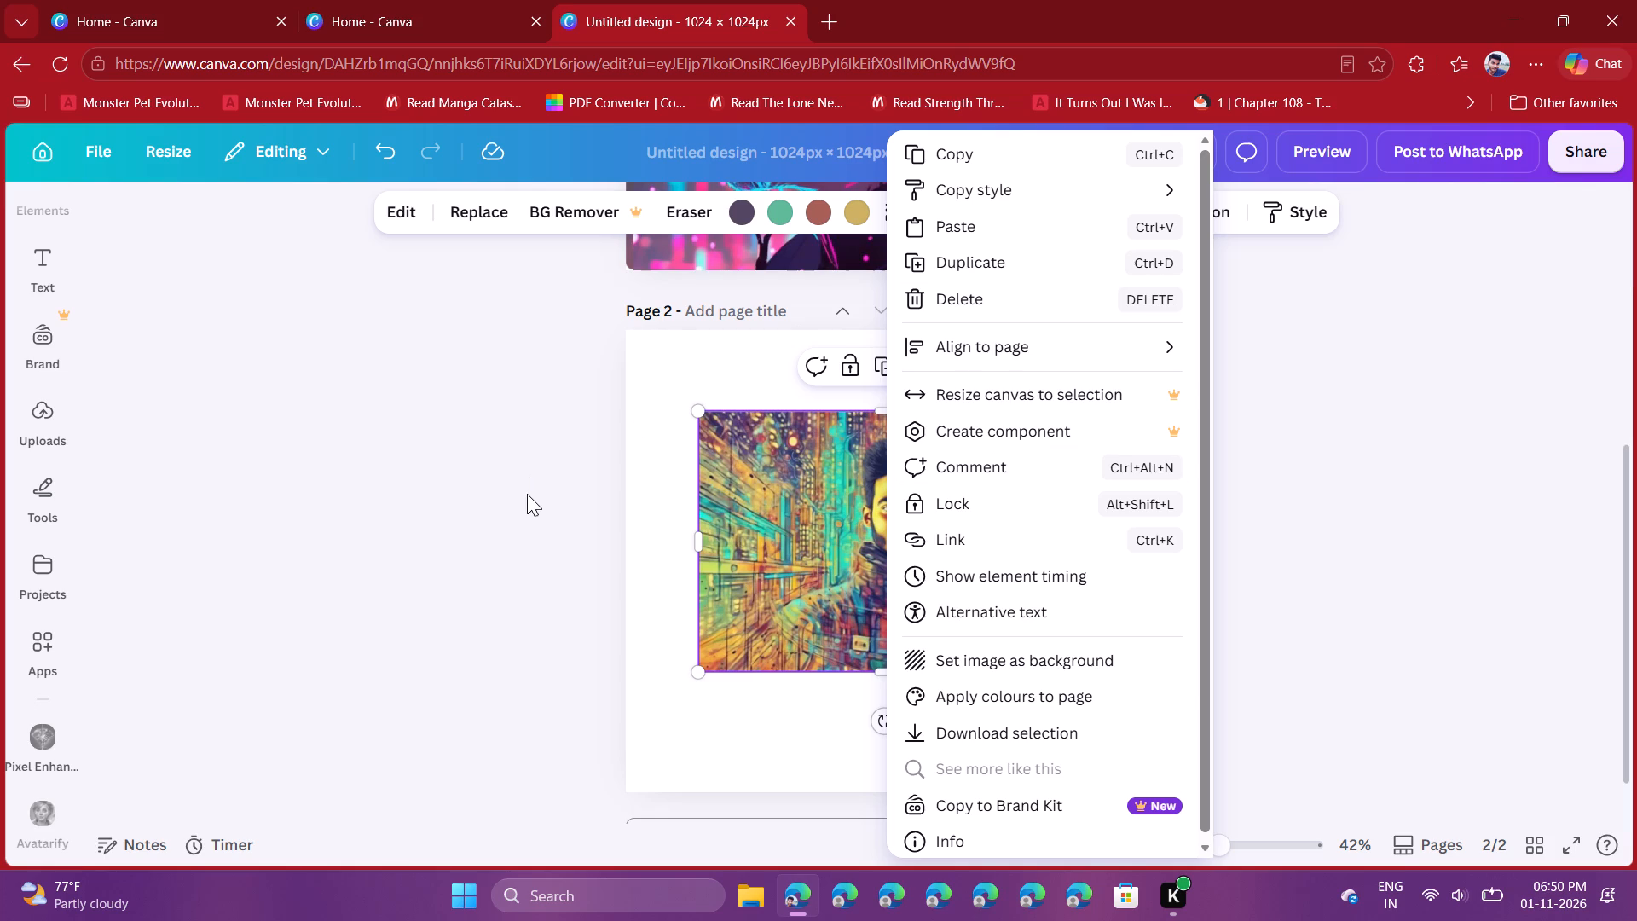
pyautogui.click(1061, 358)
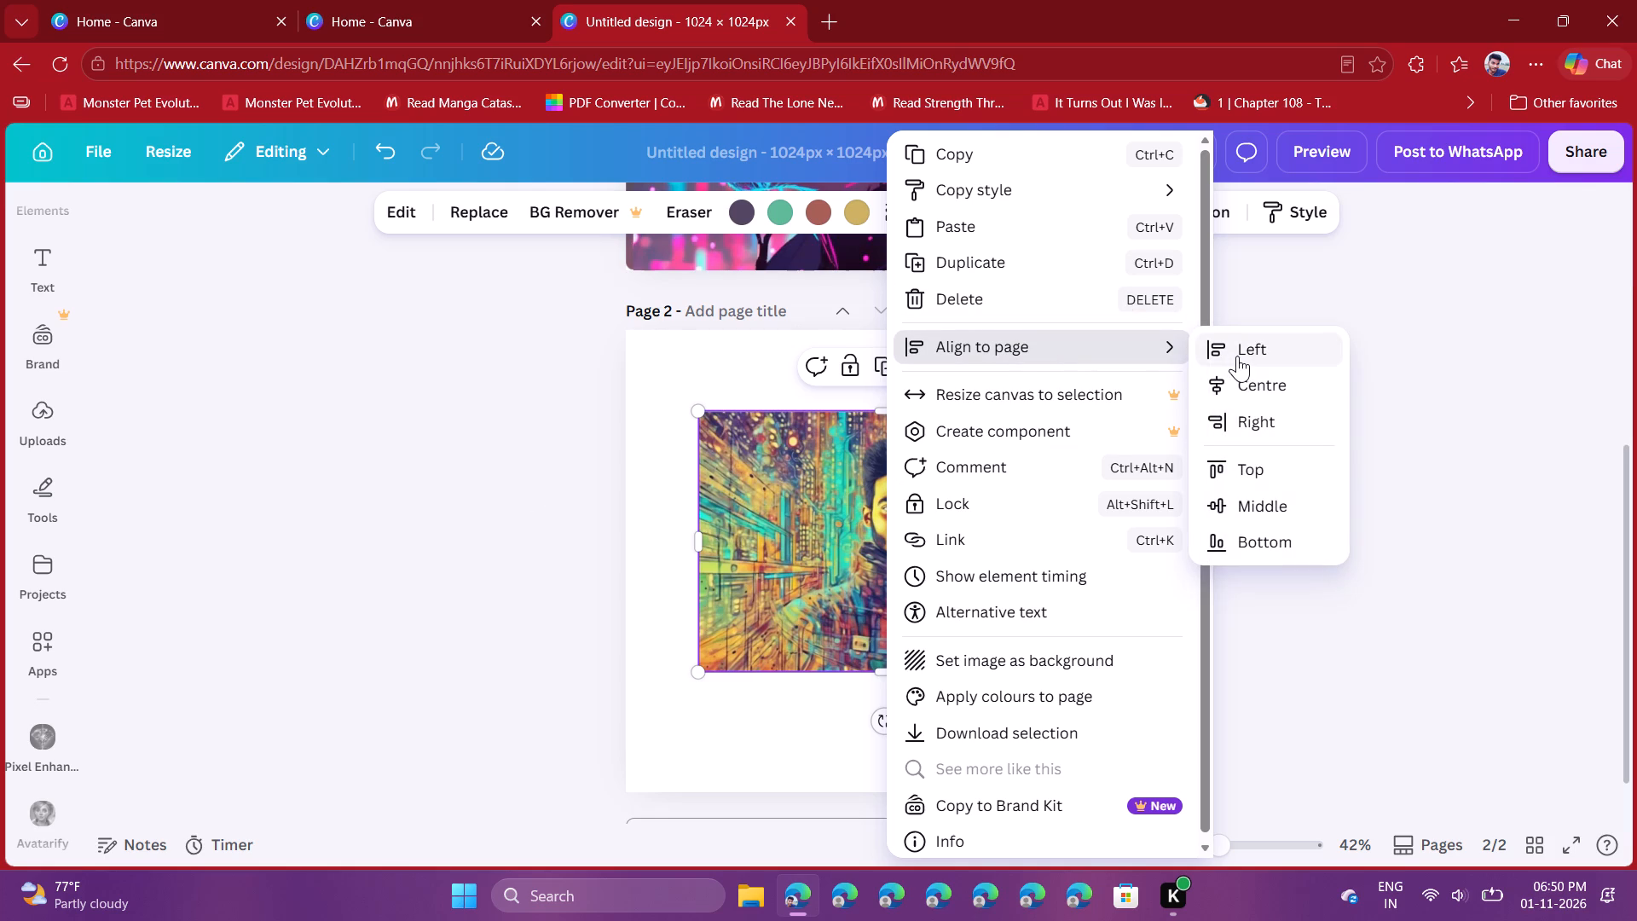
pyautogui.click(1264, 497)
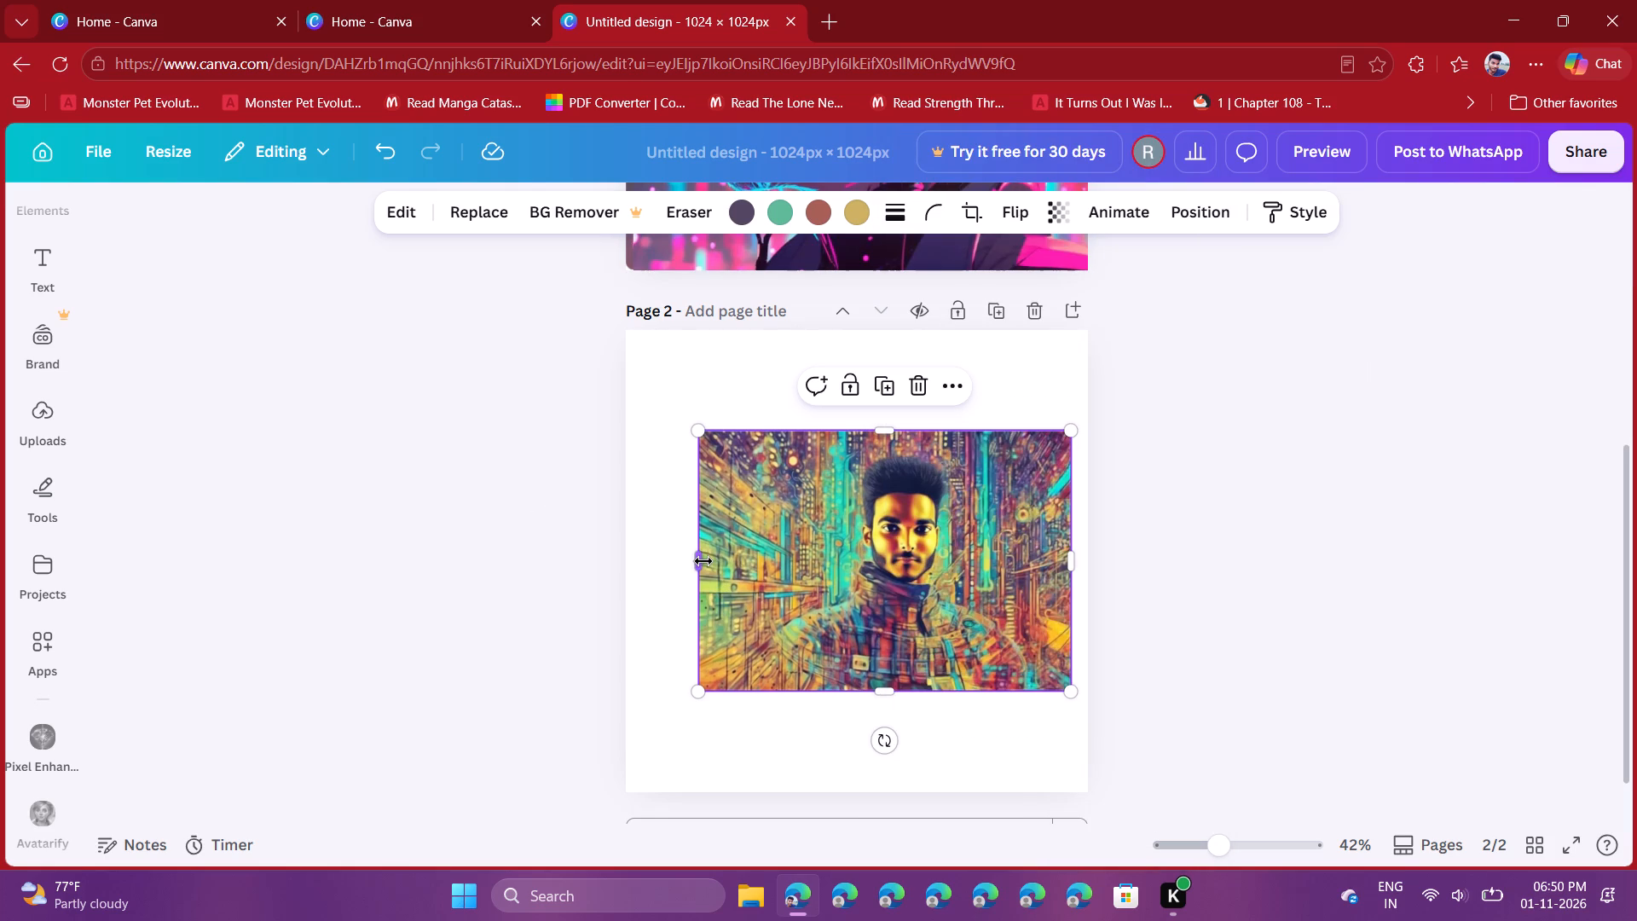
# Stretch the portrait to the page's full 1,024 px width, up to its top edge and down close to its bottom edge.
pyautogui.moveTo(703, 561); pyautogui.dragTo(637, 566)
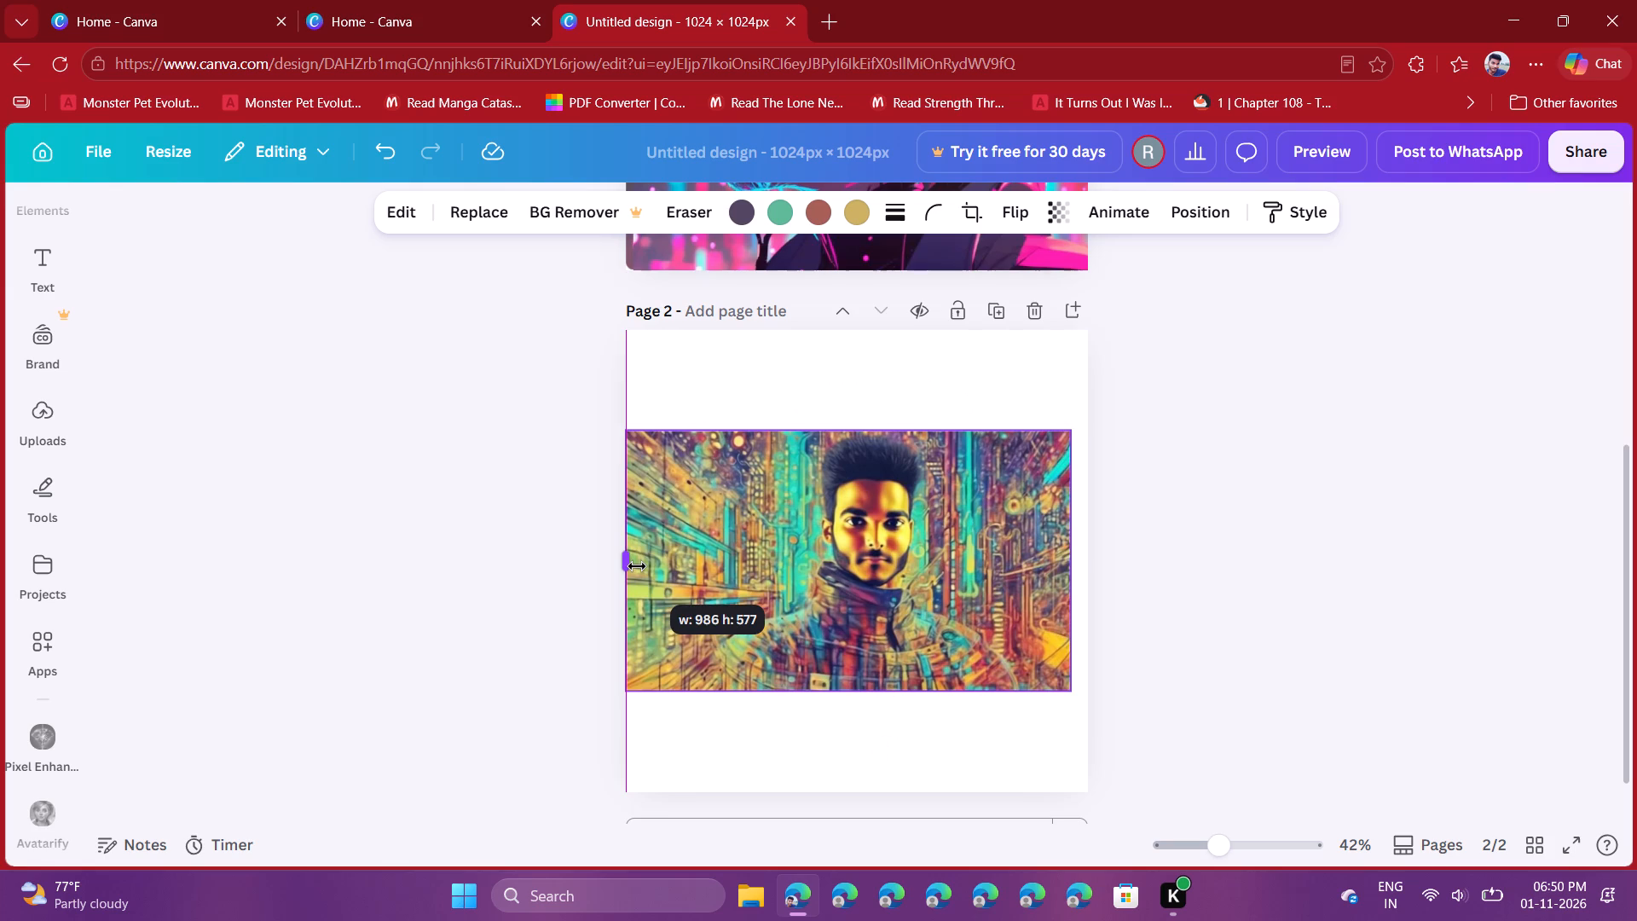
pyautogui.moveTo(637, 566); pyautogui.dragTo(637, 567)
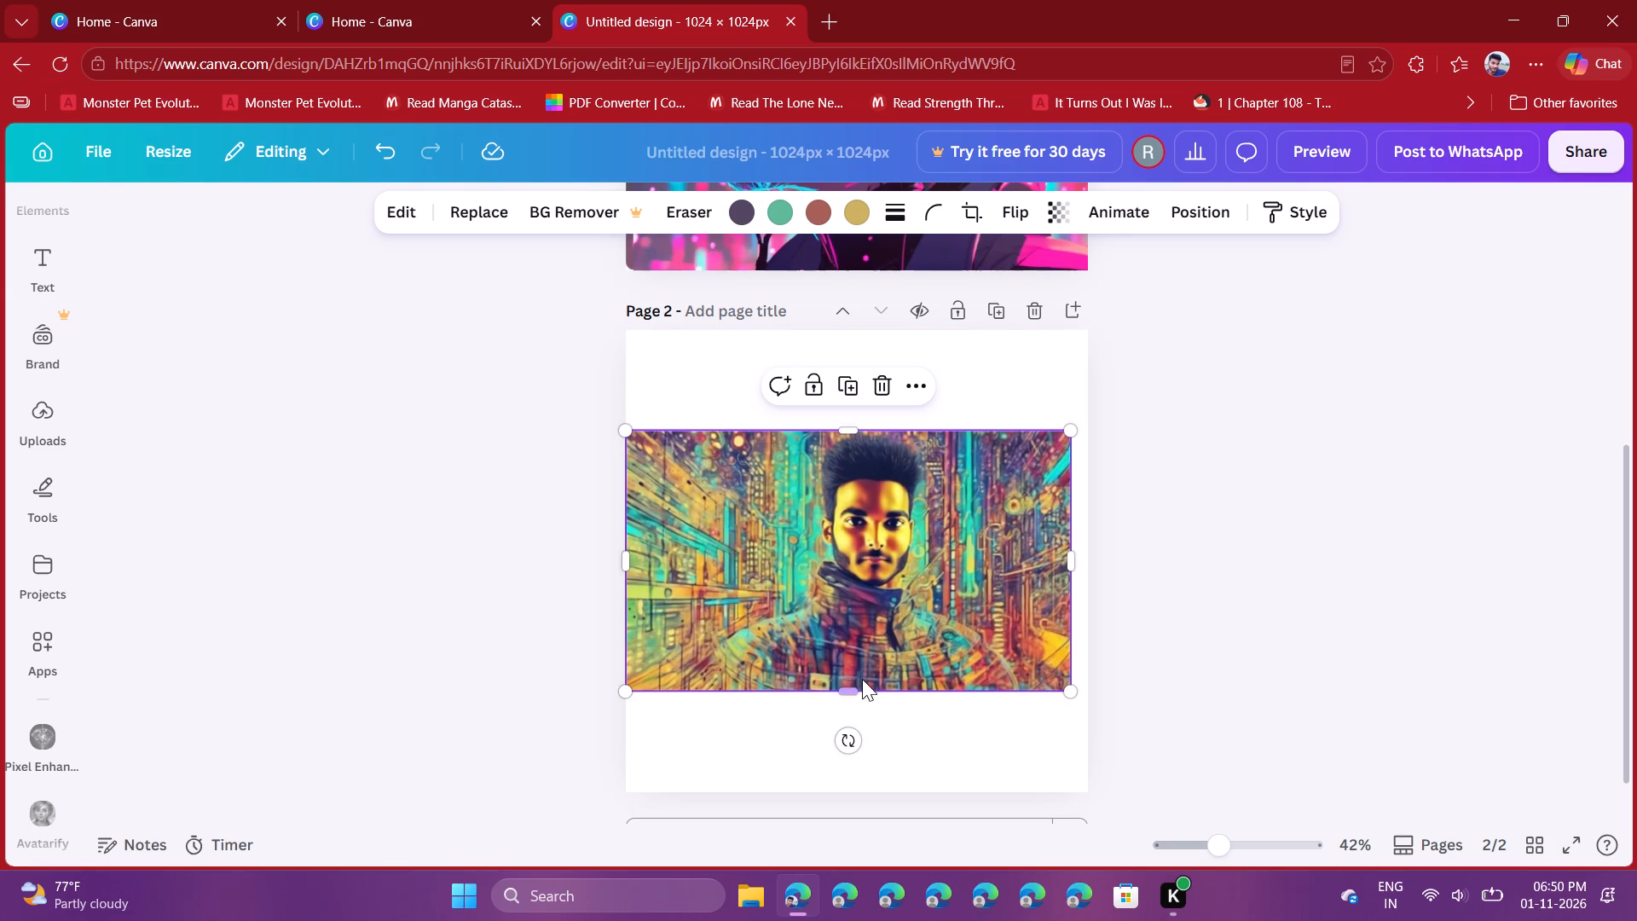
pyautogui.moveTo(847, 694); pyautogui.dragTo(873, 760)
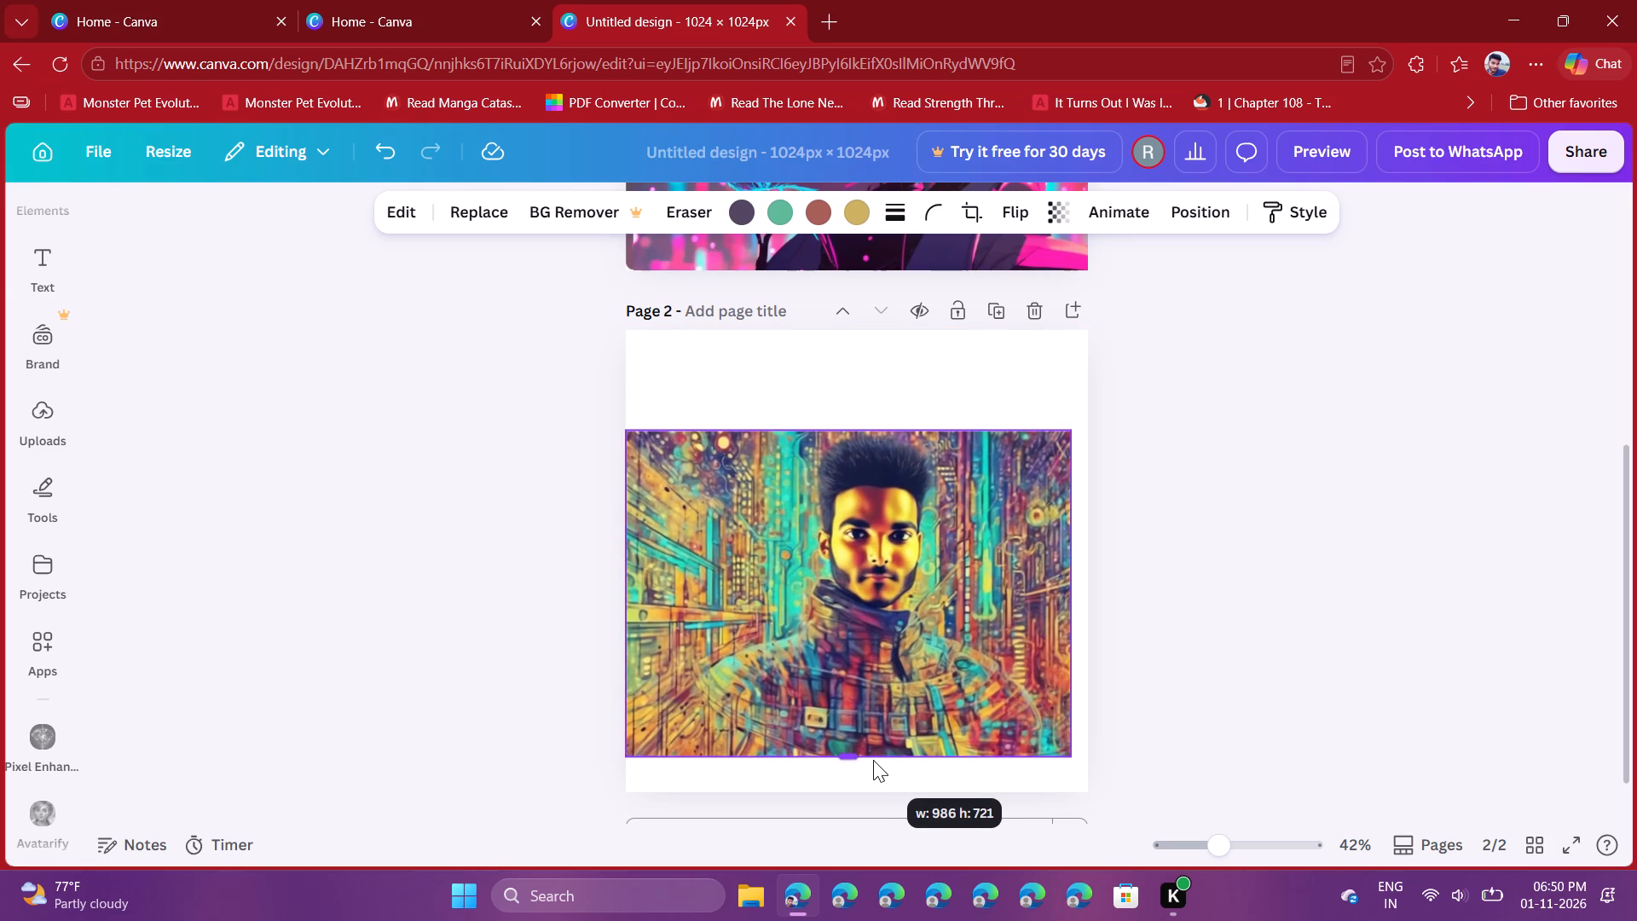
pyautogui.moveTo(873, 760); pyautogui.dragTo(874, 768)
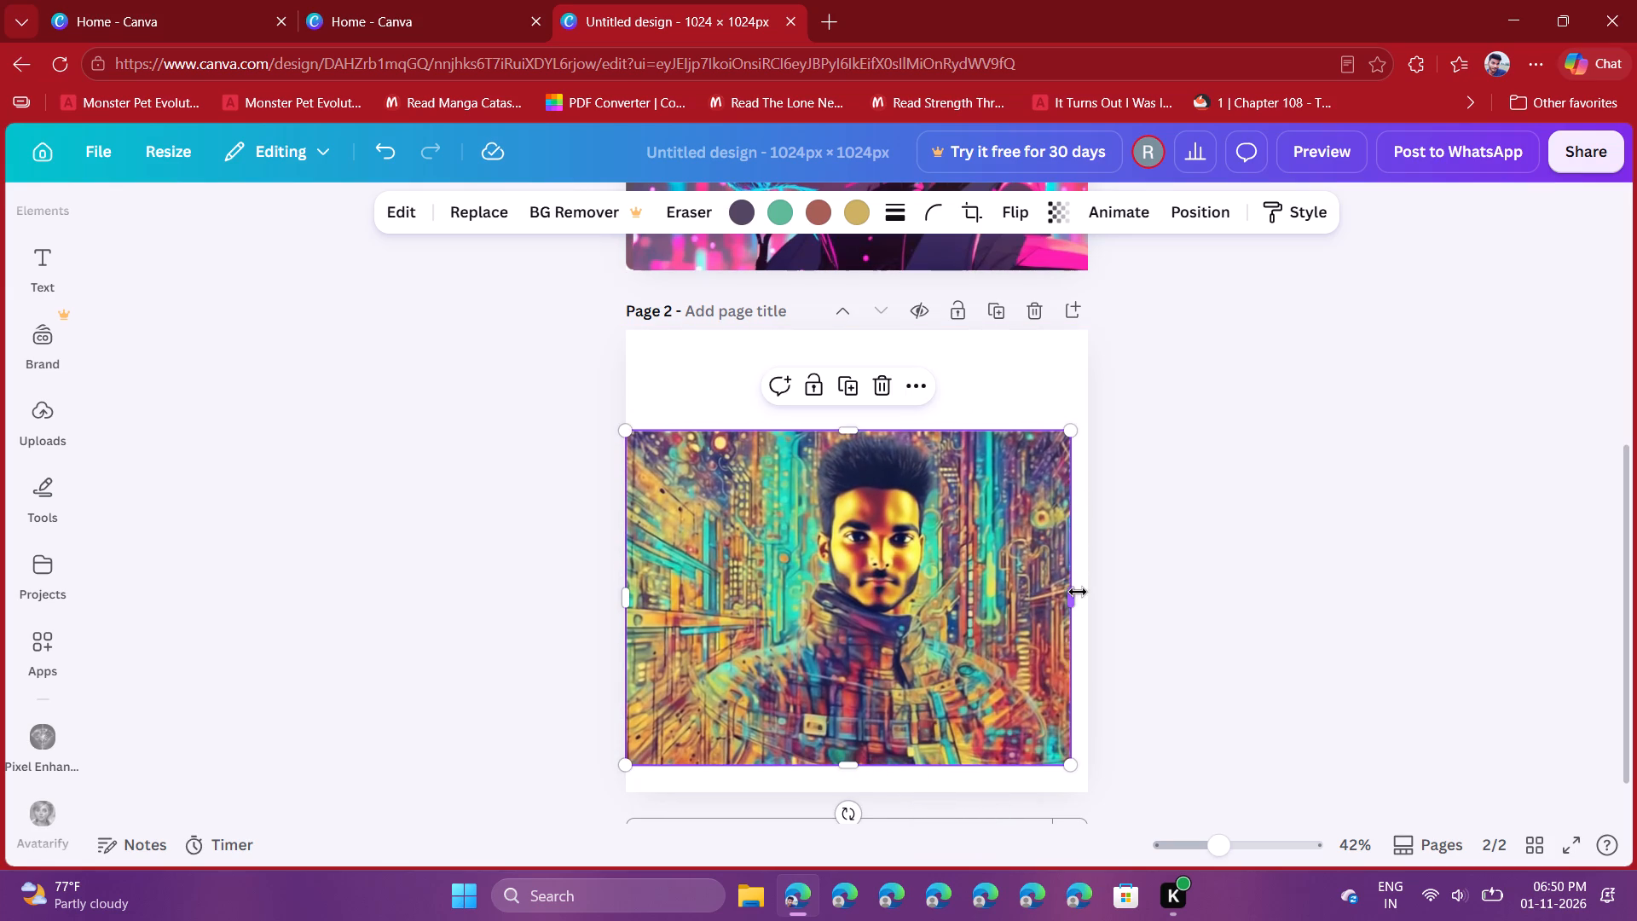
pyautogui.moveTo(1076, 596); pyautogui.dragTo(1094, 595)
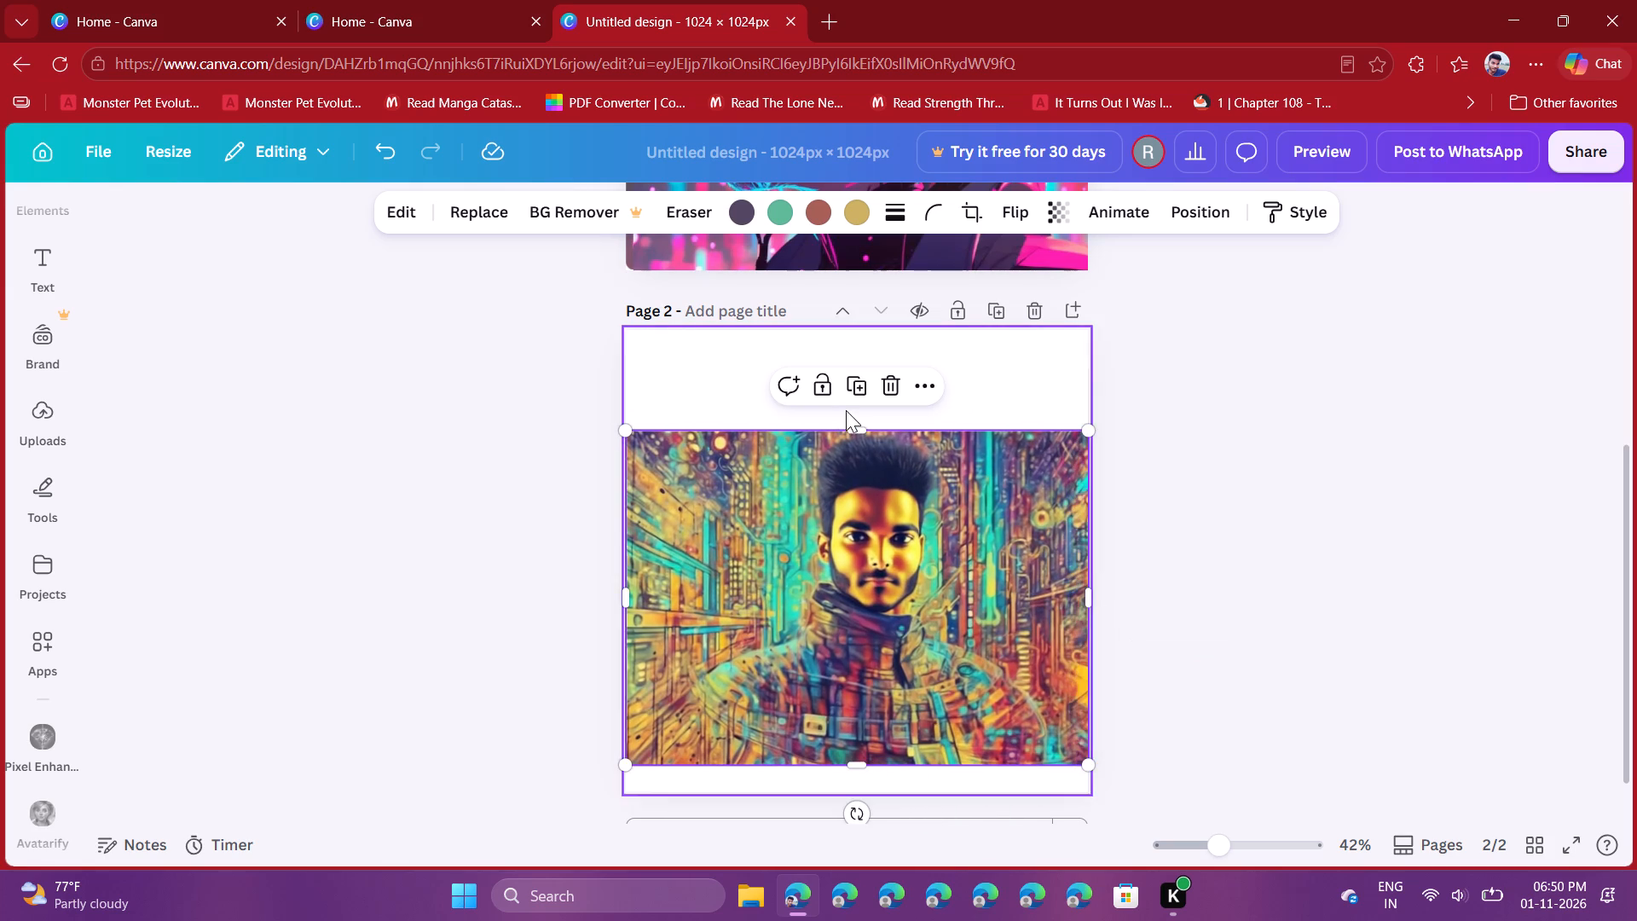
pyautogui.moveTo(859, 432); pyautogui.dragTo(855, 379)
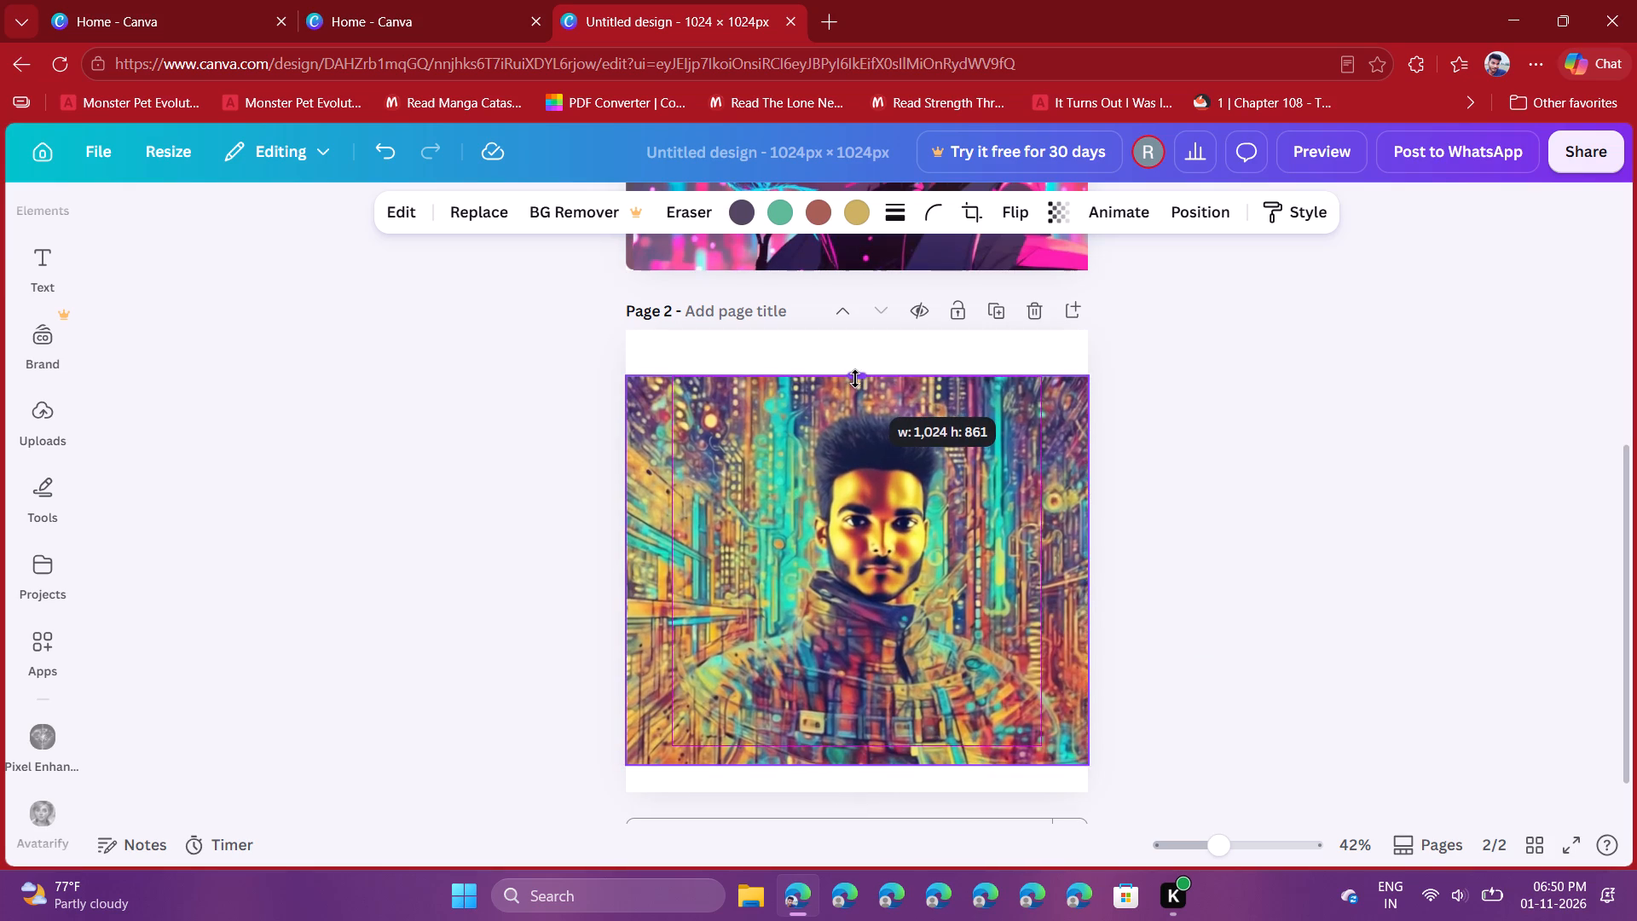
pyautogui.moveTo(855, 379); pyautogui.dragTo(854, 345)
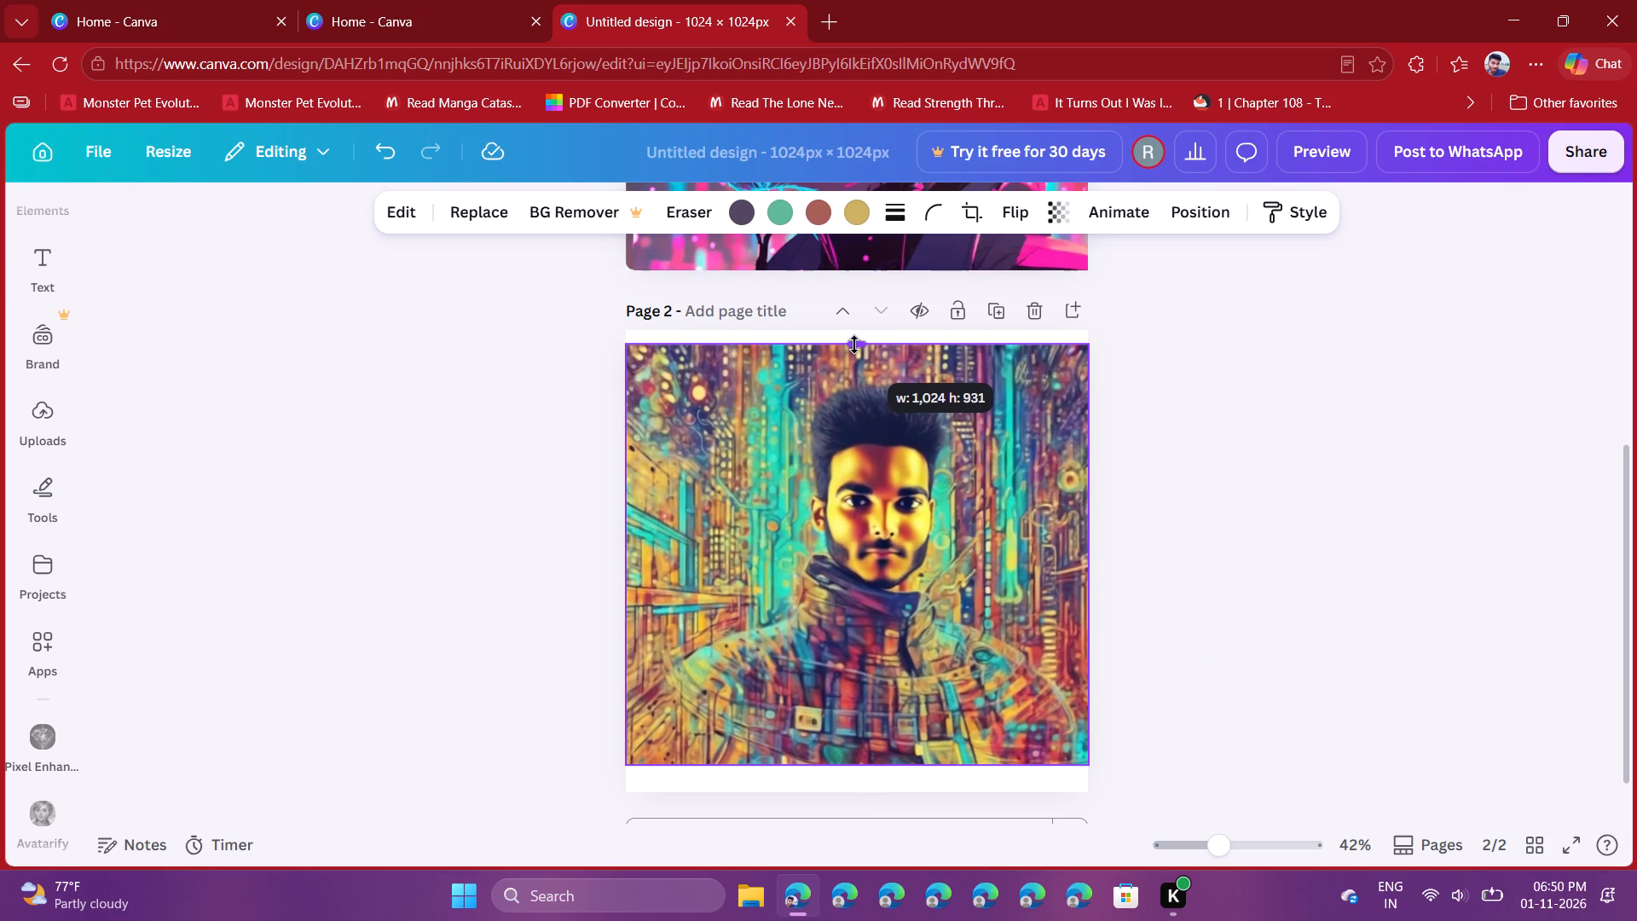
pyautogui.moveTo(854, 345); pyautogui.dragTo(847, 328)
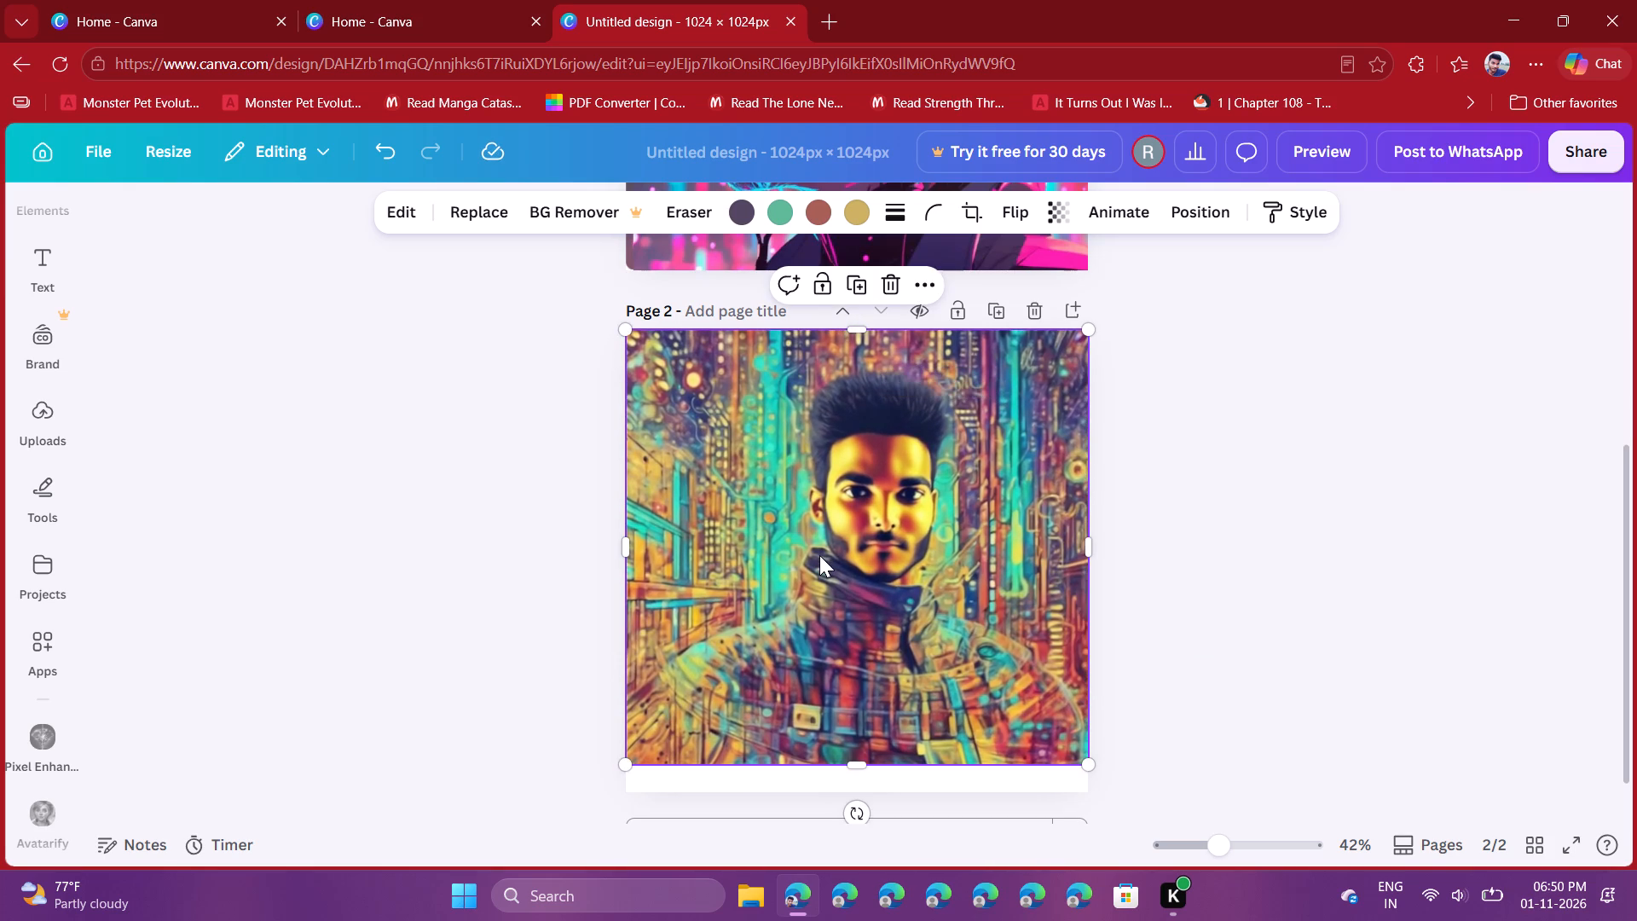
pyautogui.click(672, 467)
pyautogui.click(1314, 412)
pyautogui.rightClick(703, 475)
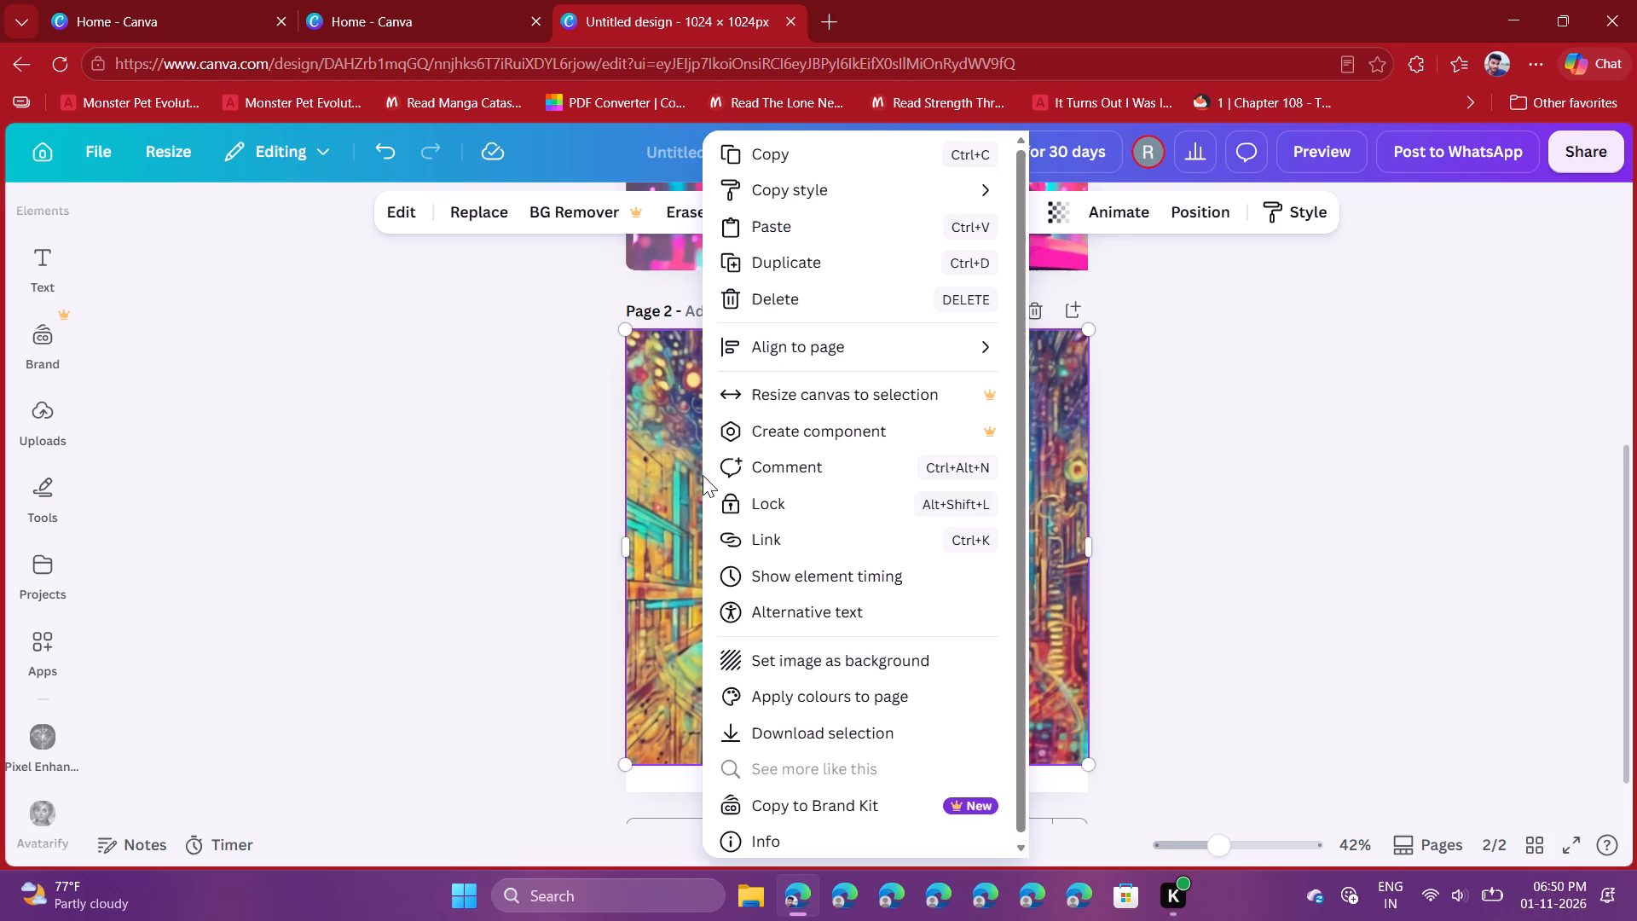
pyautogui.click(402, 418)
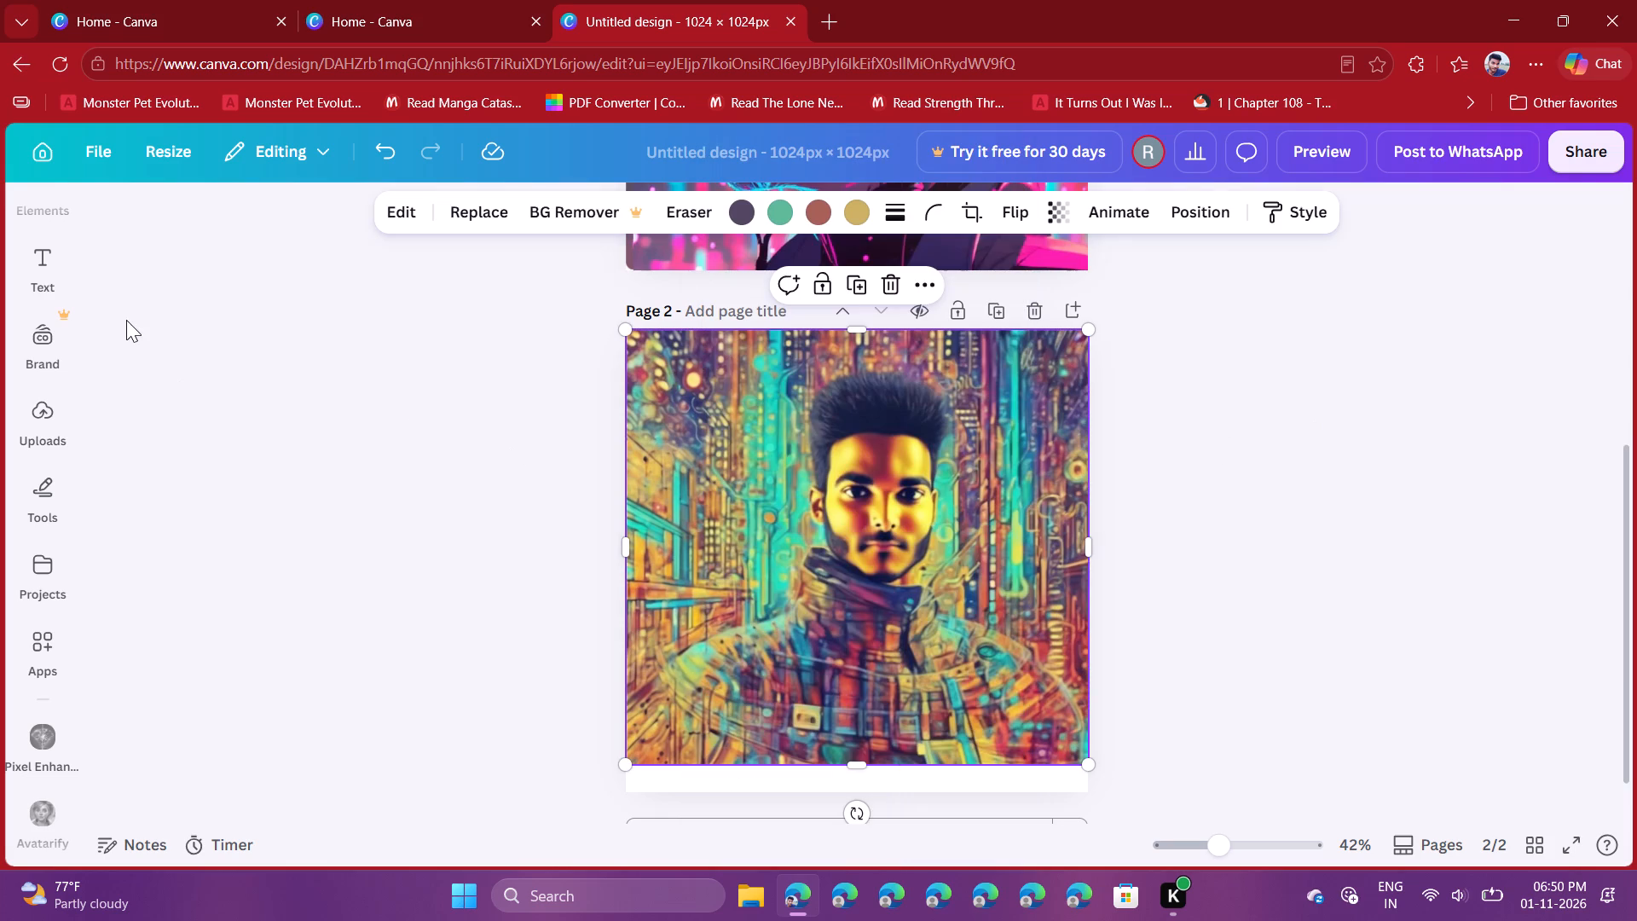
# Look through the saved designs, the Canva apps and the drawing tools for something to use with the portrait.
pyautogui.click(54, 588)
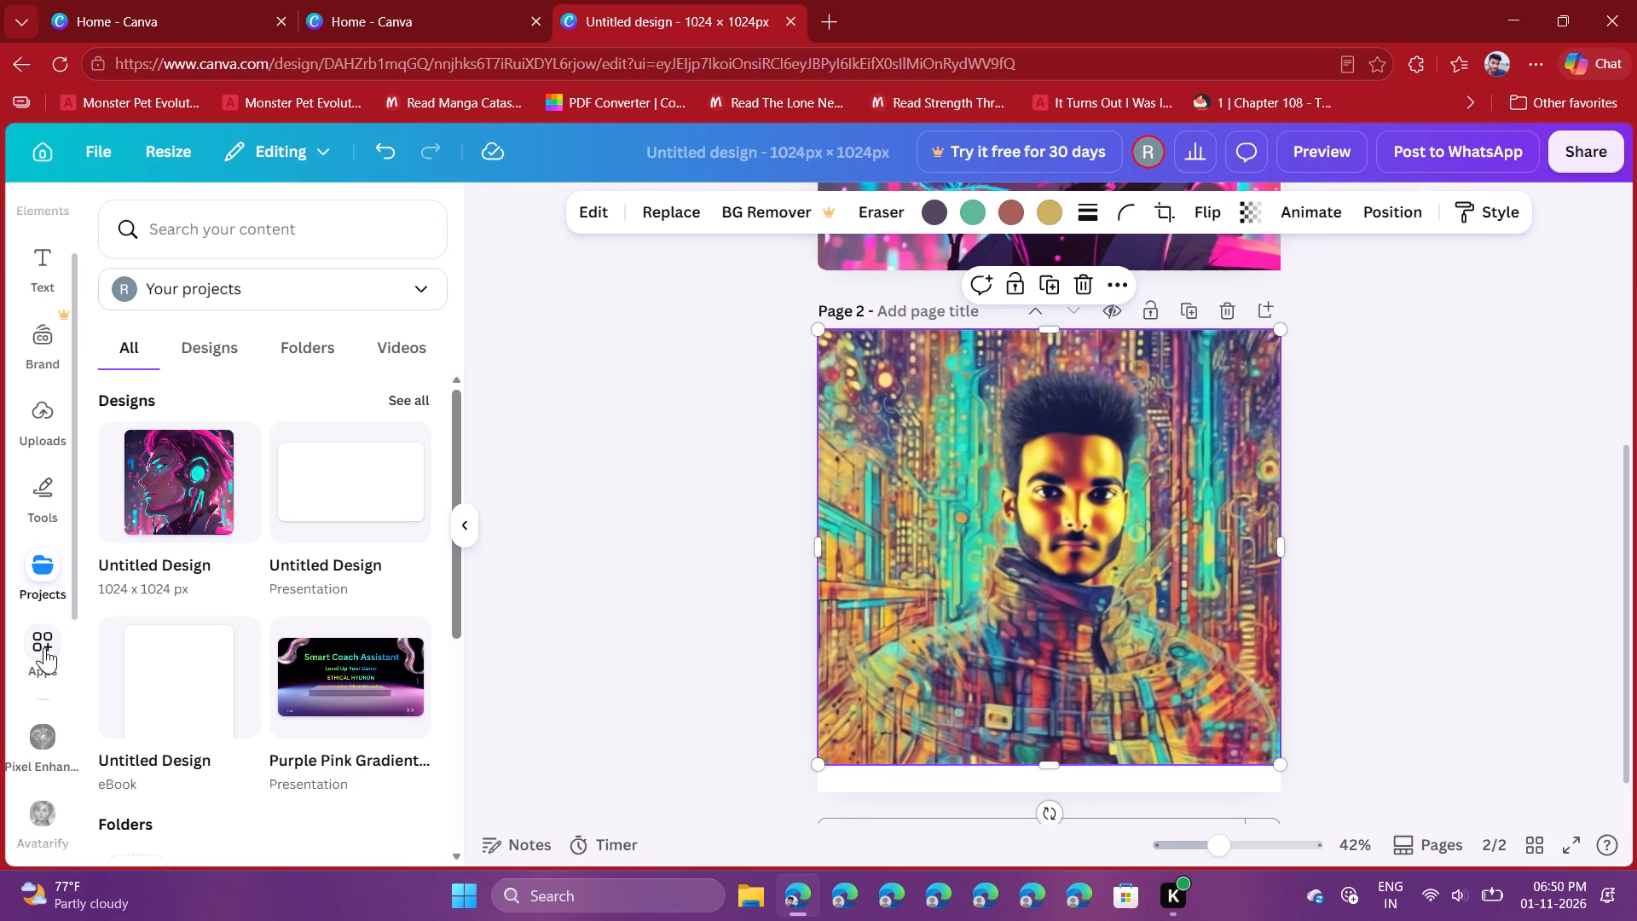
pyautogui.click(204, 338)
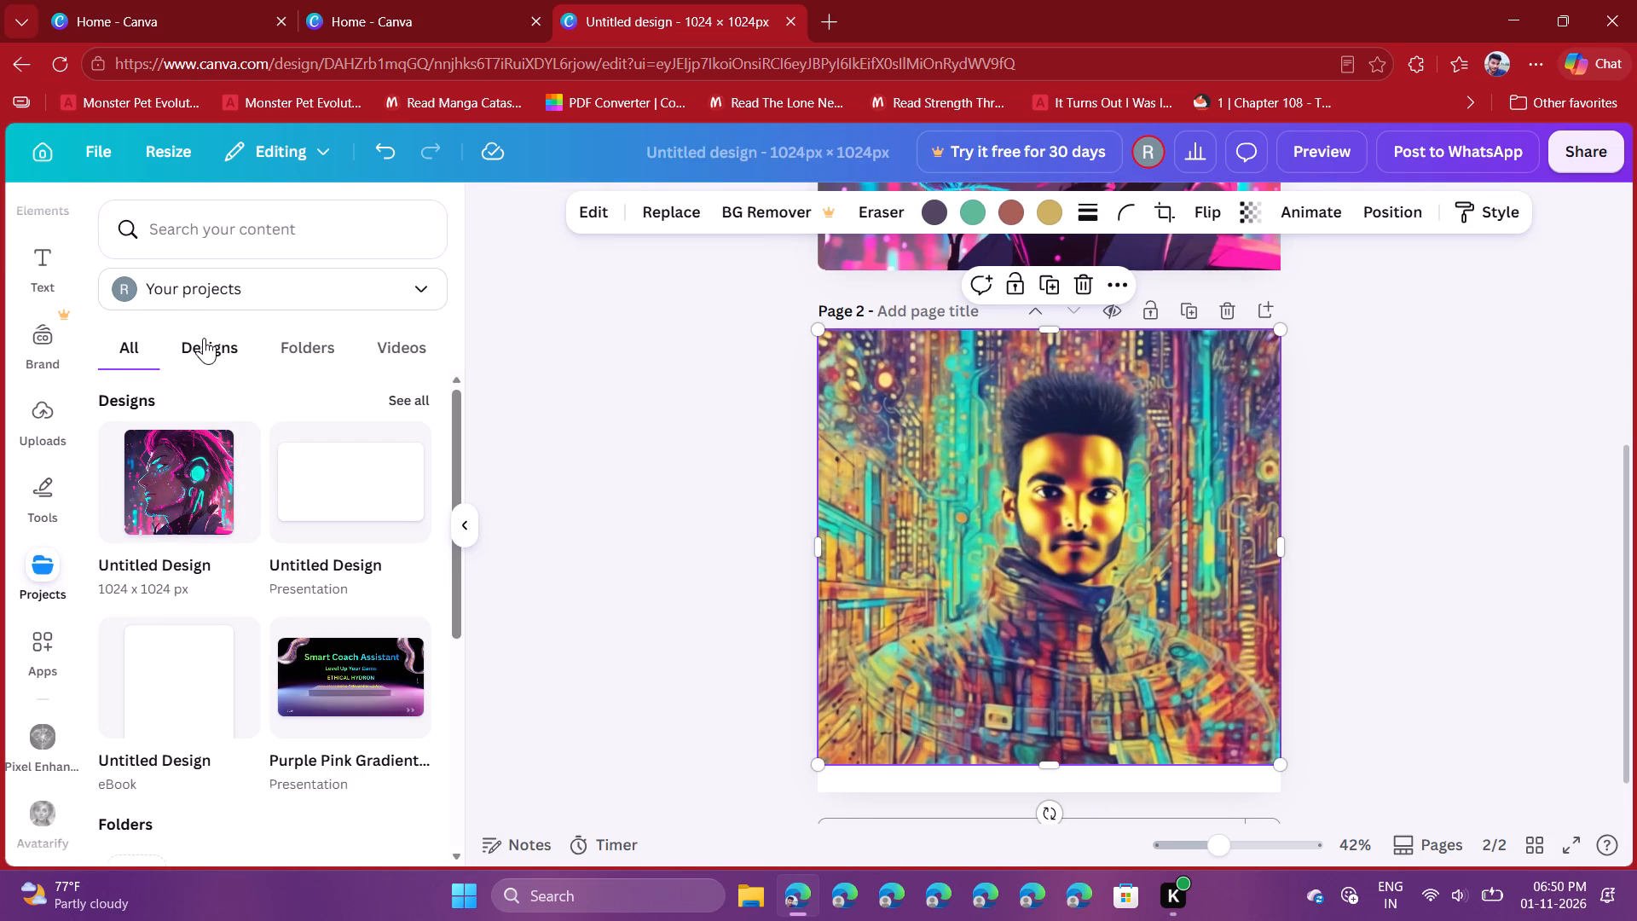
pyautogui.scroll(-2, 235, 569)
pyautogui.scroll(2, 235, 569)
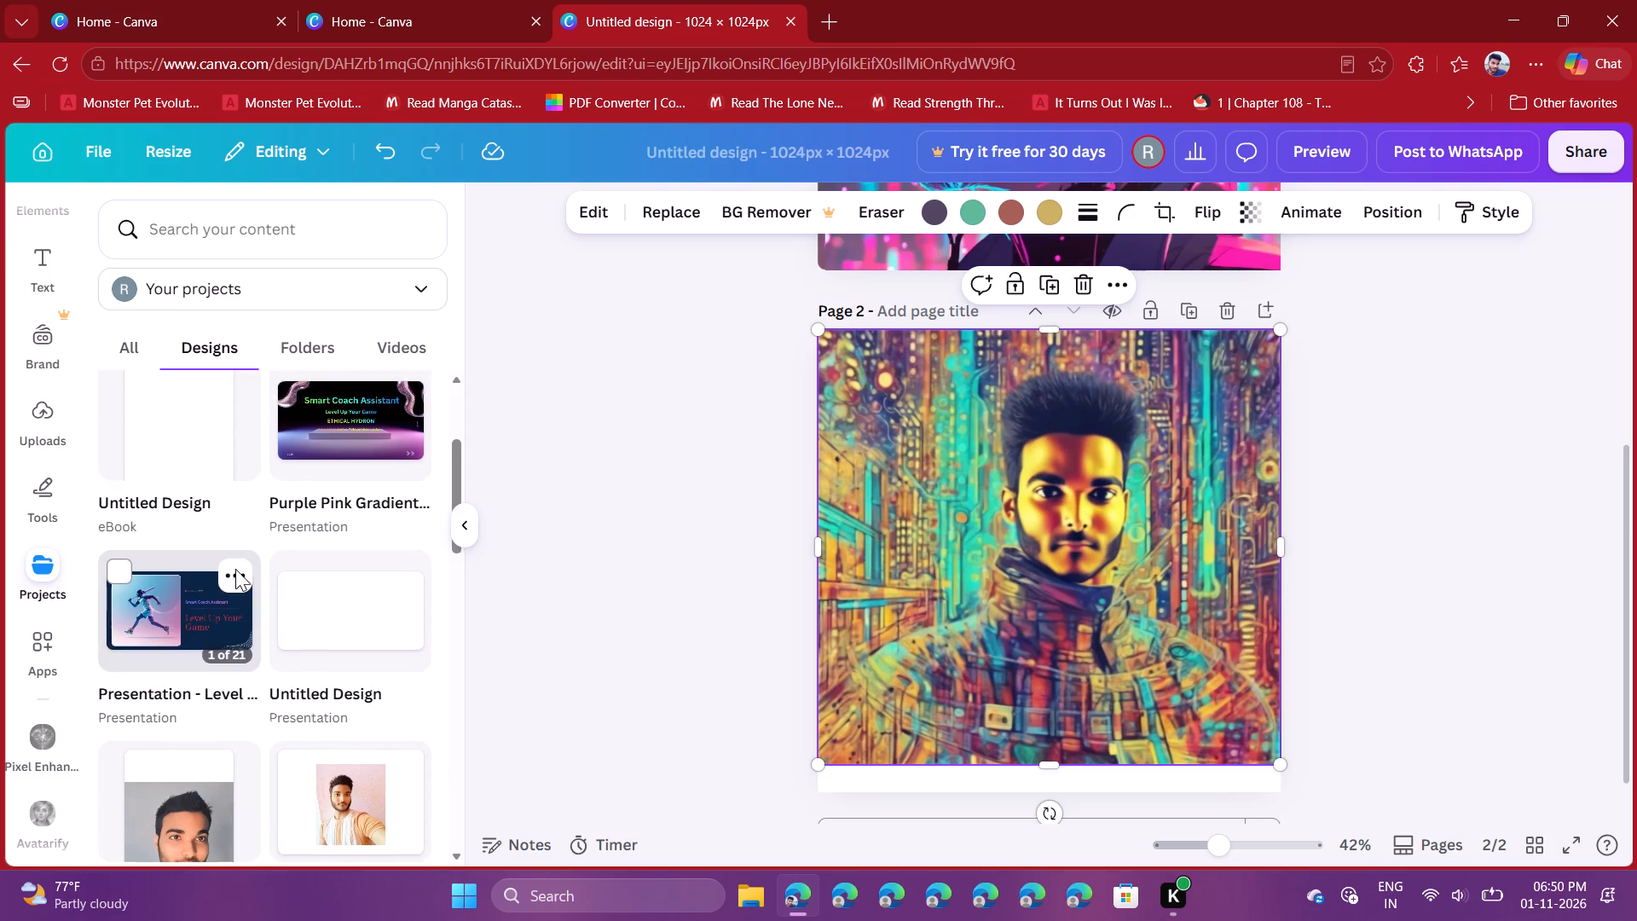
pyautogui.scroll(2, 235, 569)
pyautogui.click(24, 634)
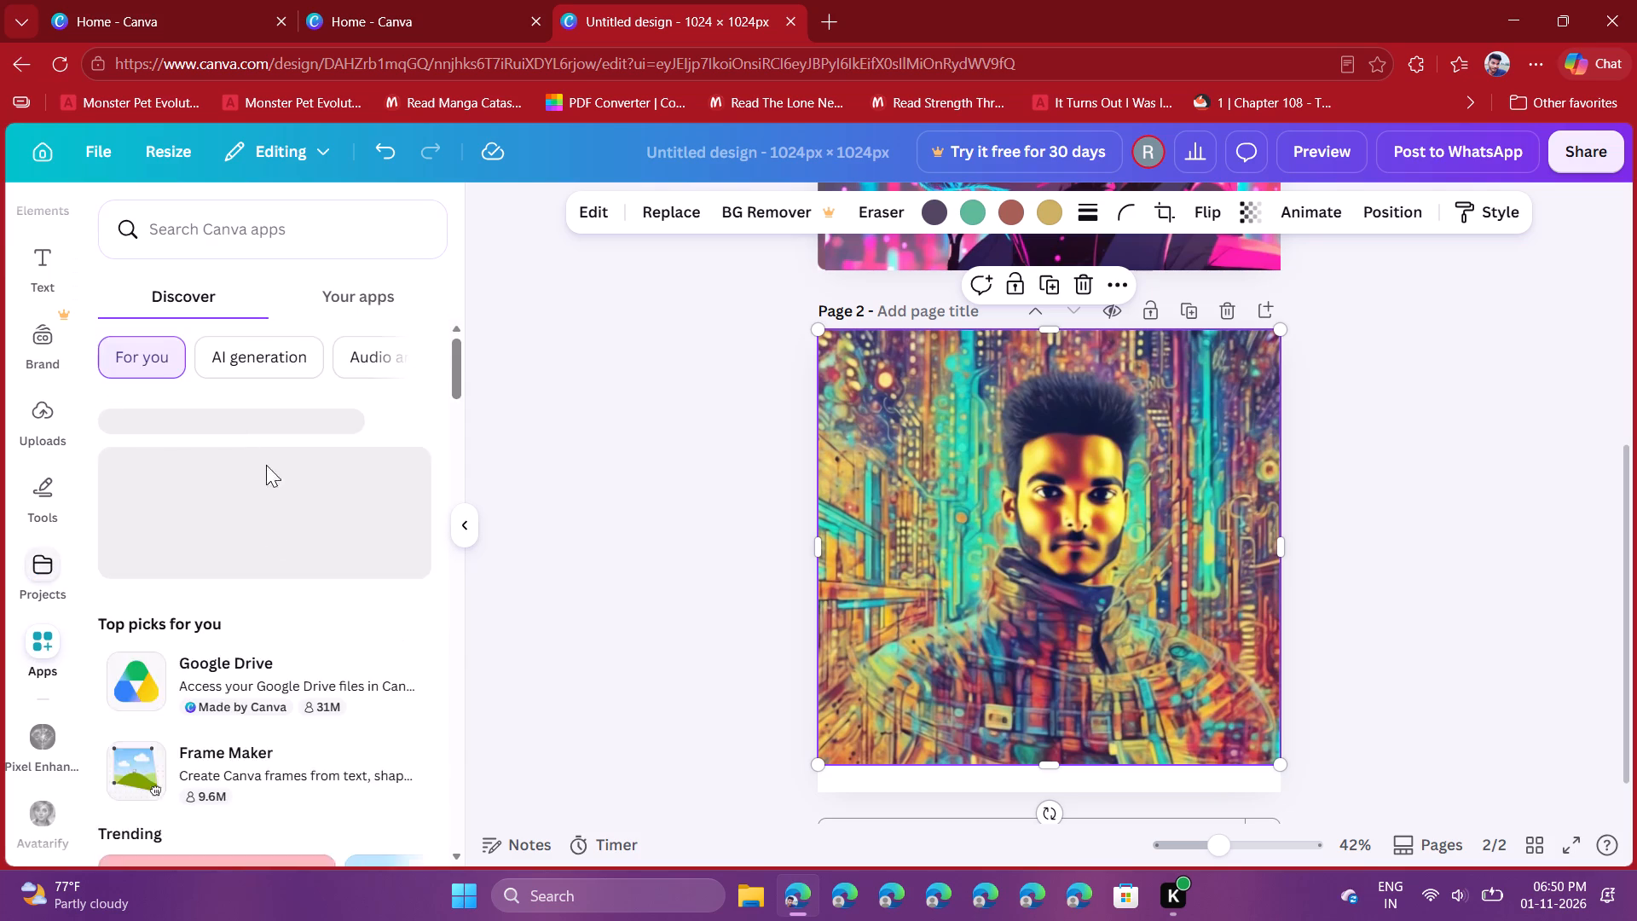
pyautogui.scroll(-4, 265, 530)
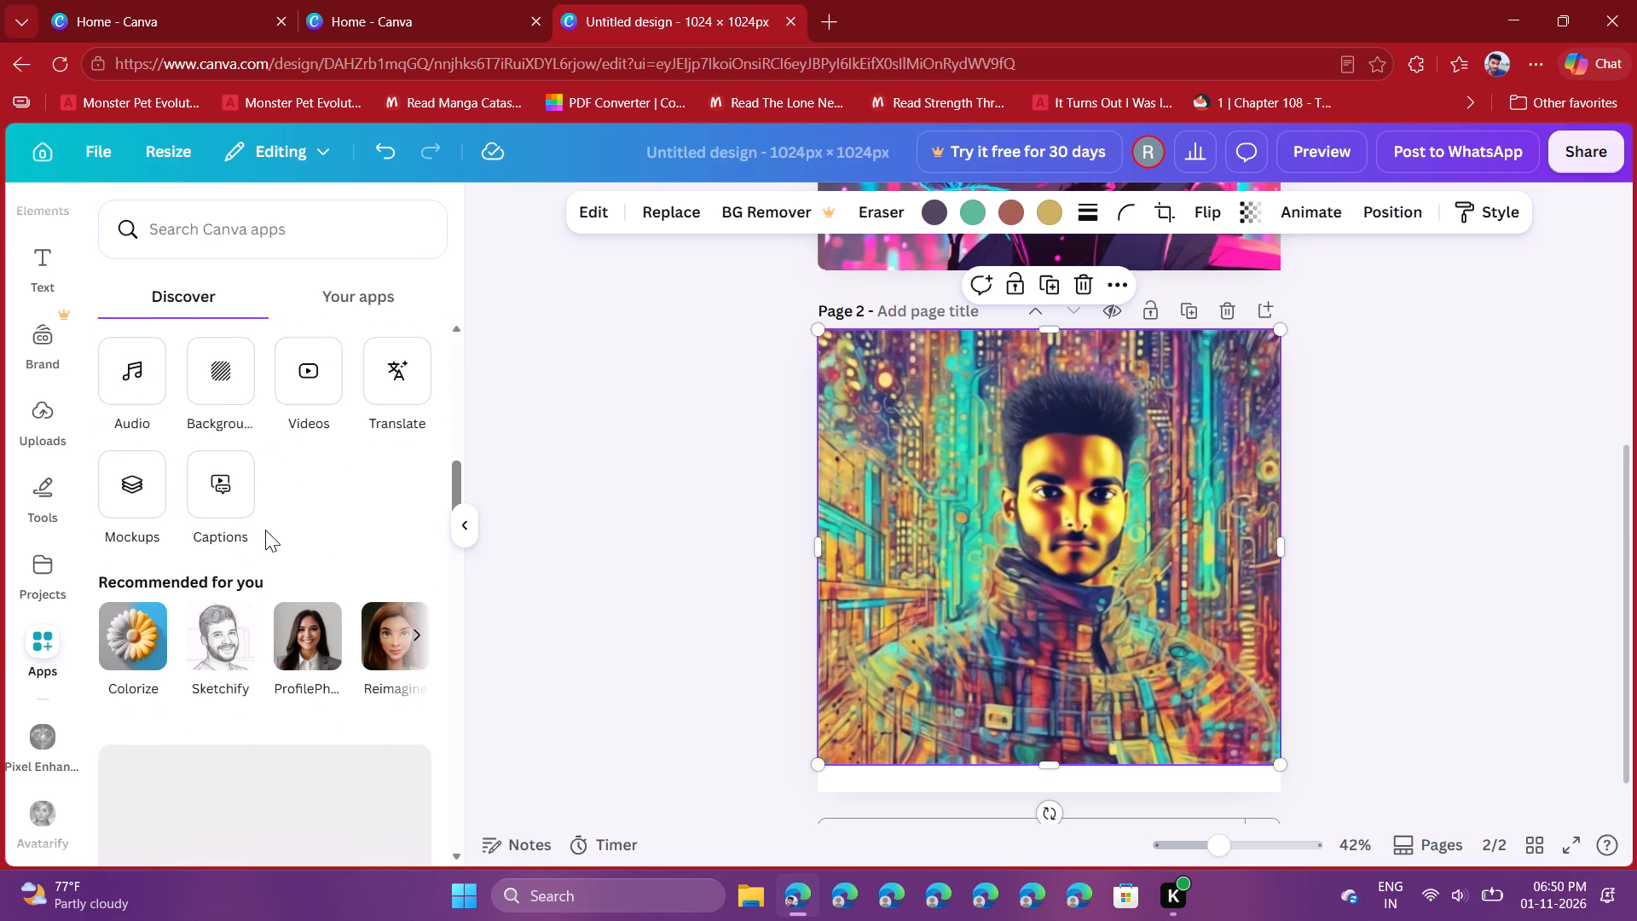
pyautogui.scroll(-4, 265, 530)
pyautogui.scroll(7, 265, 530)
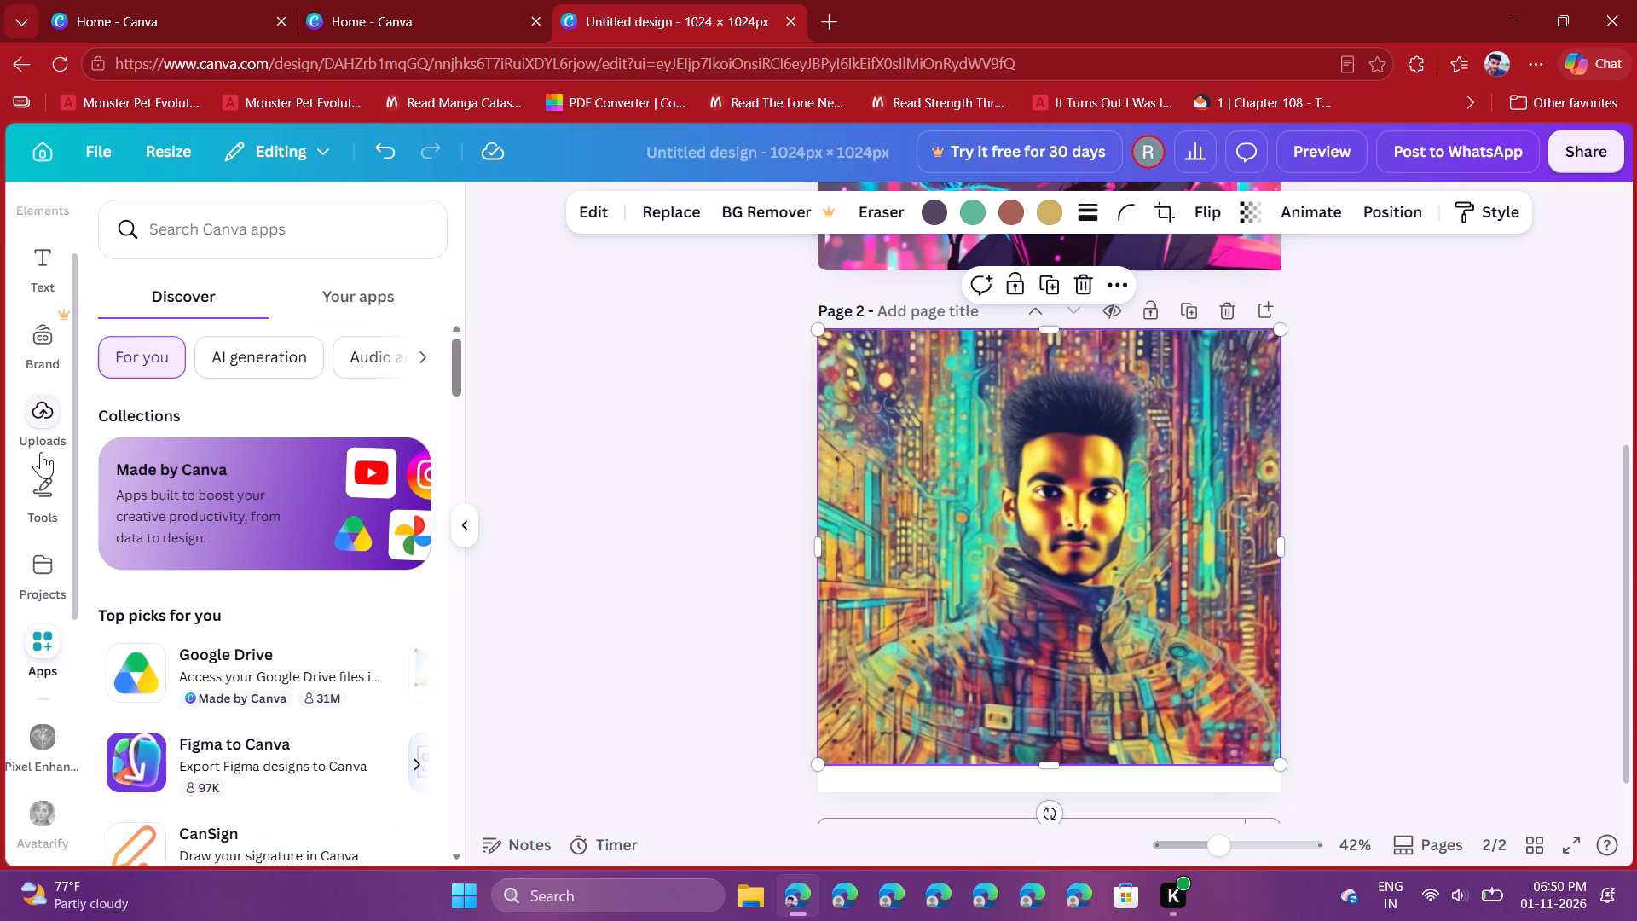
pyautogui.click(38, 474)
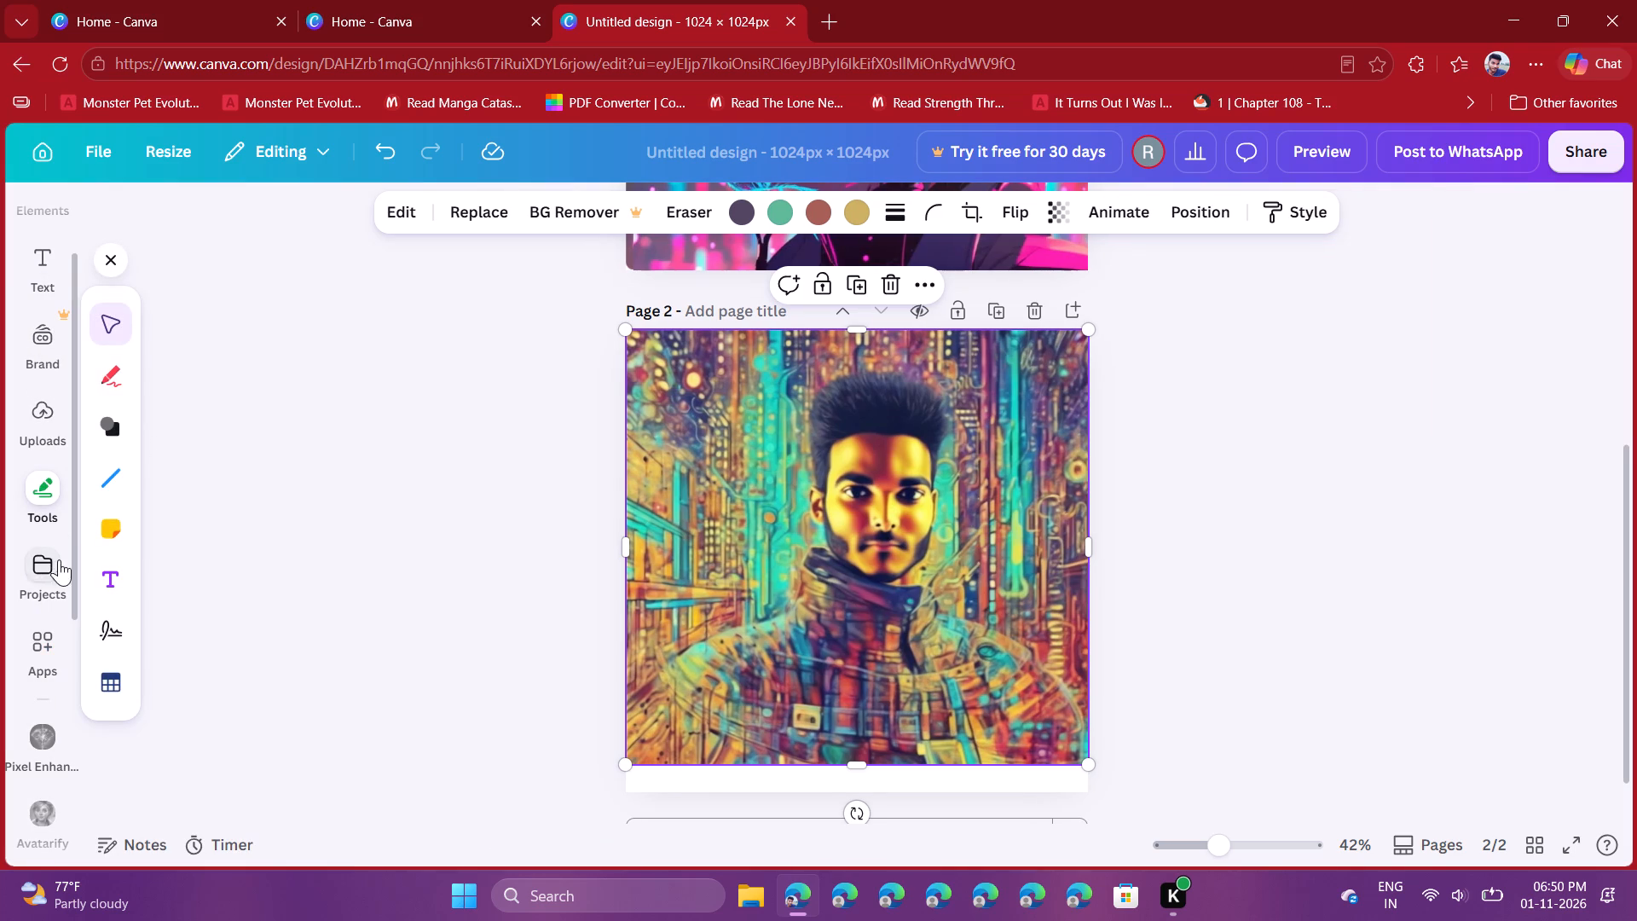
pyautogui.click(37, 569)
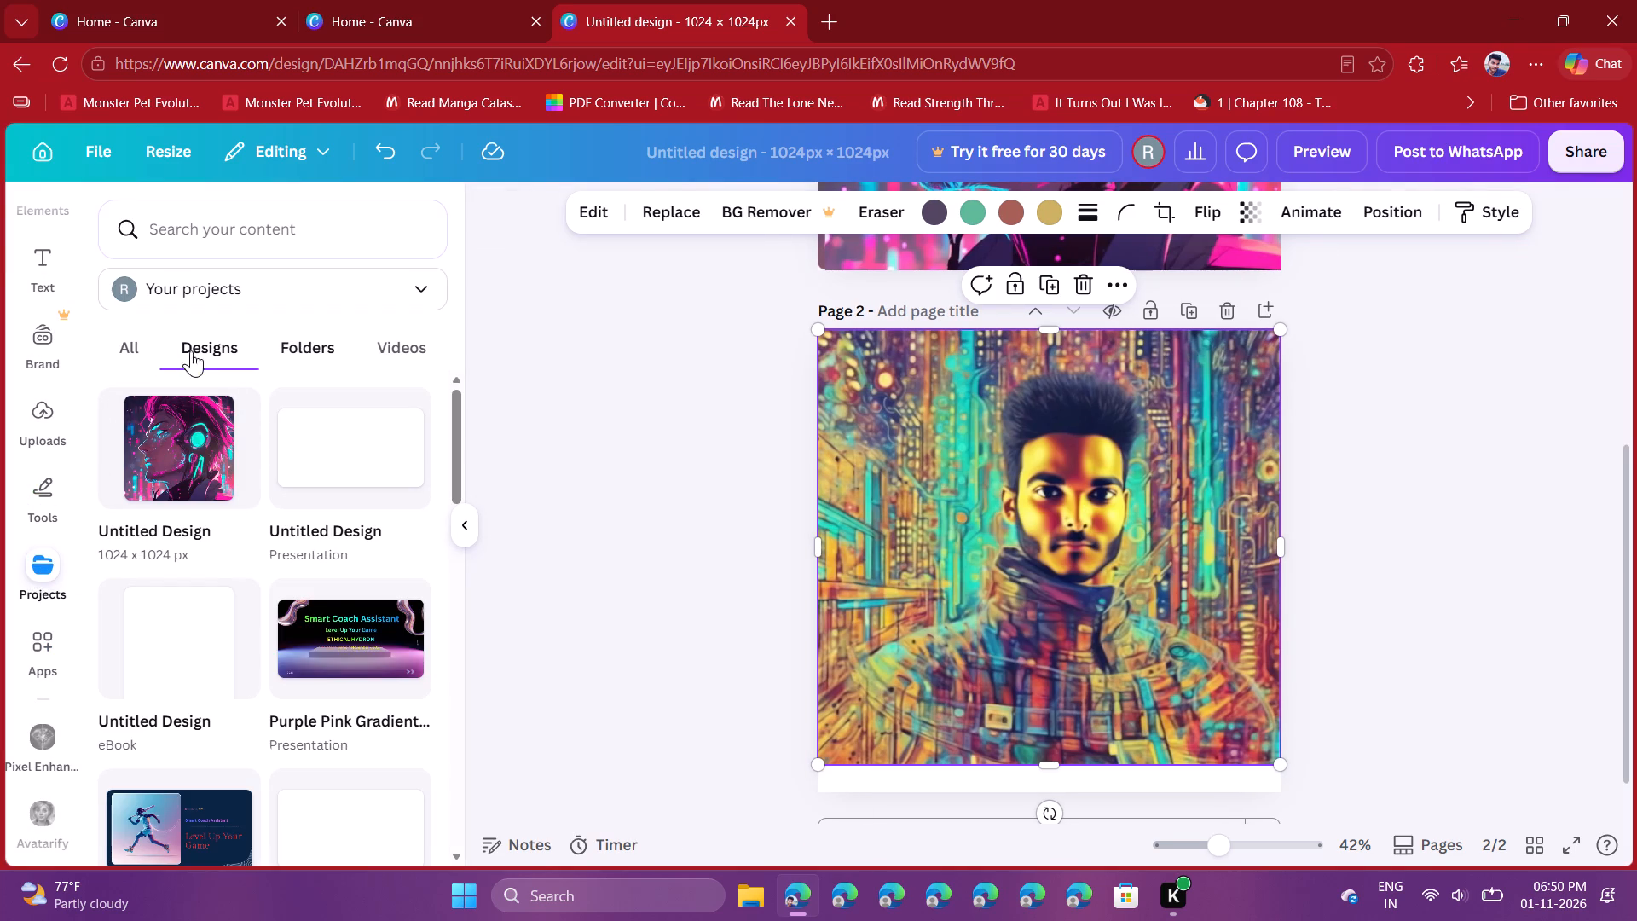
pyautogui.click(134, 348)
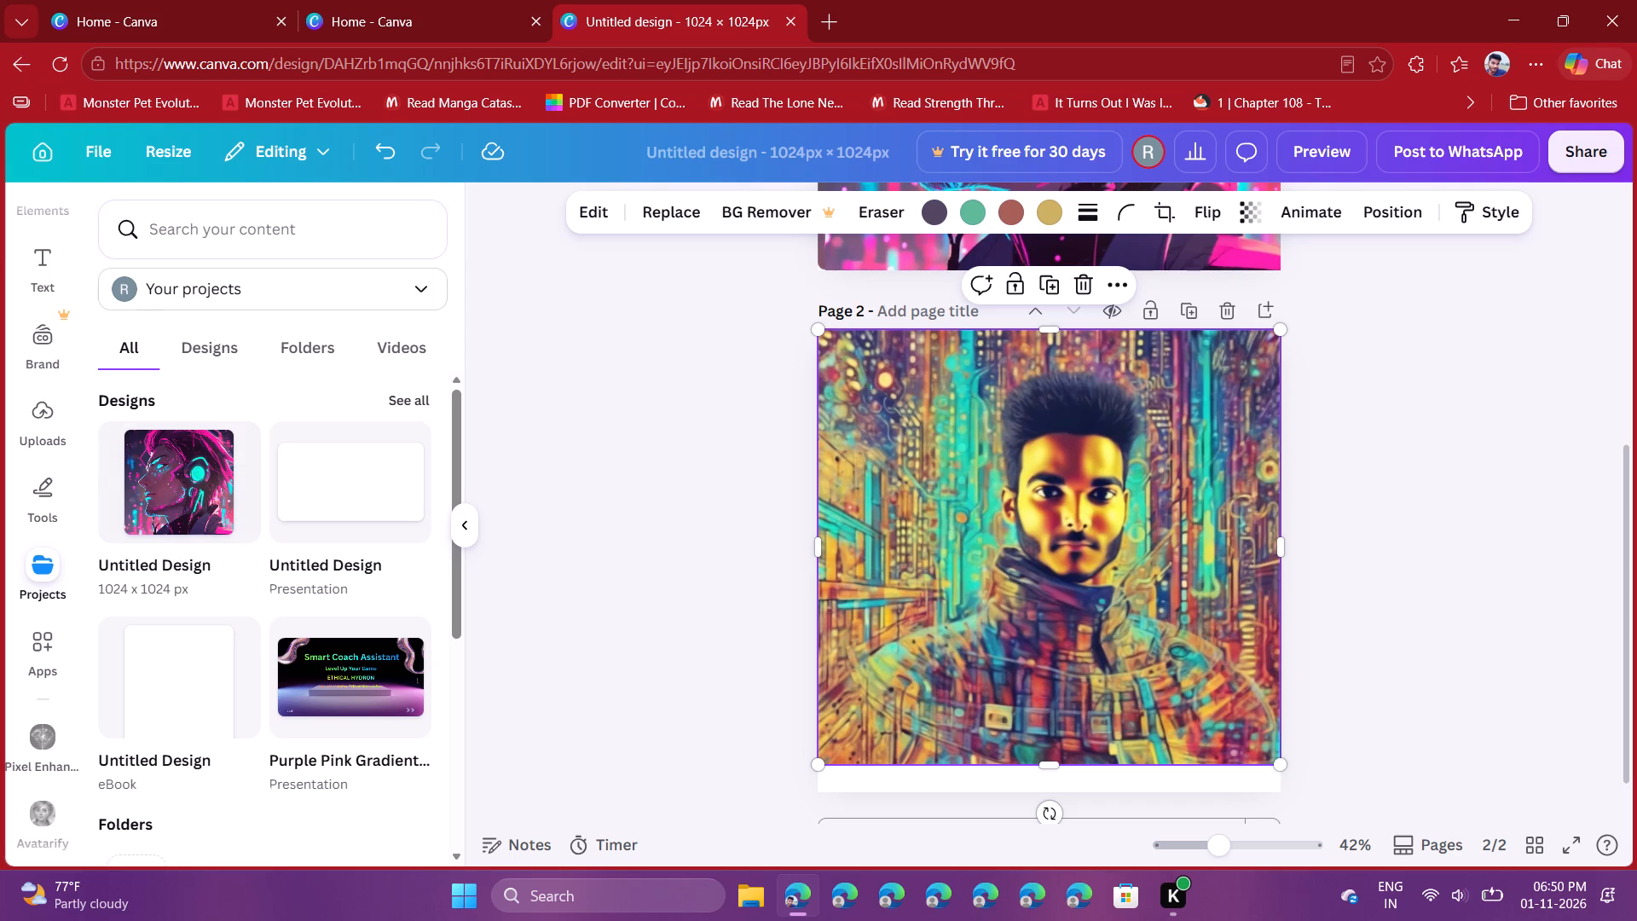
# Search the Canva apps for "image to video" and choose the Image Animate suggestion.
pyautogui.click(43, 637)
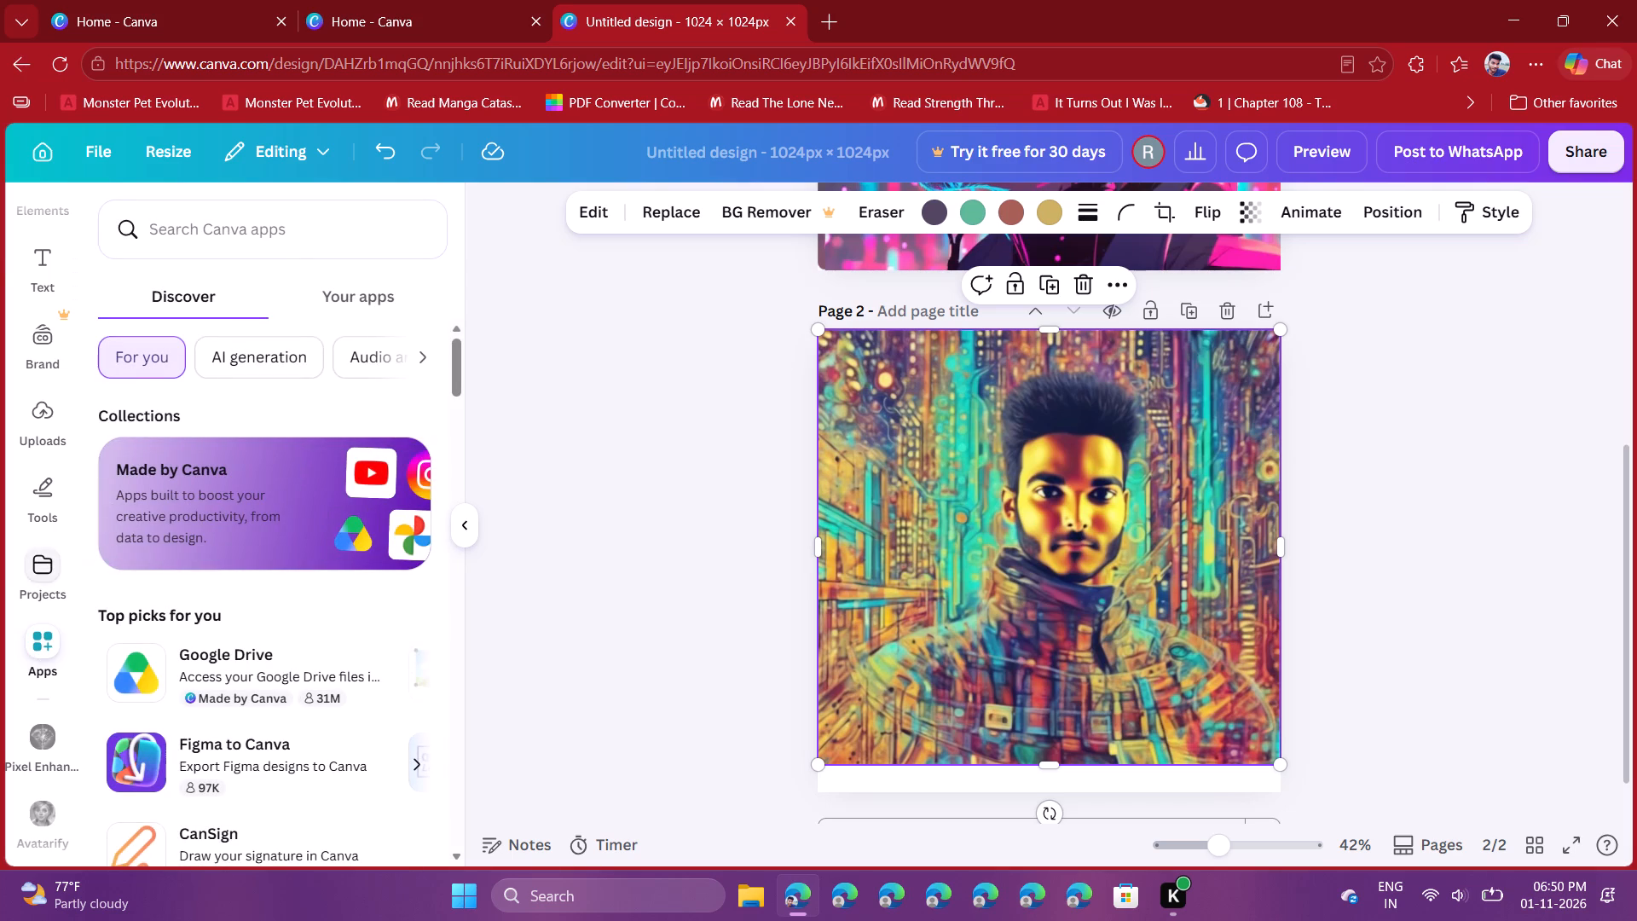
pyautogui.click(288, 233)
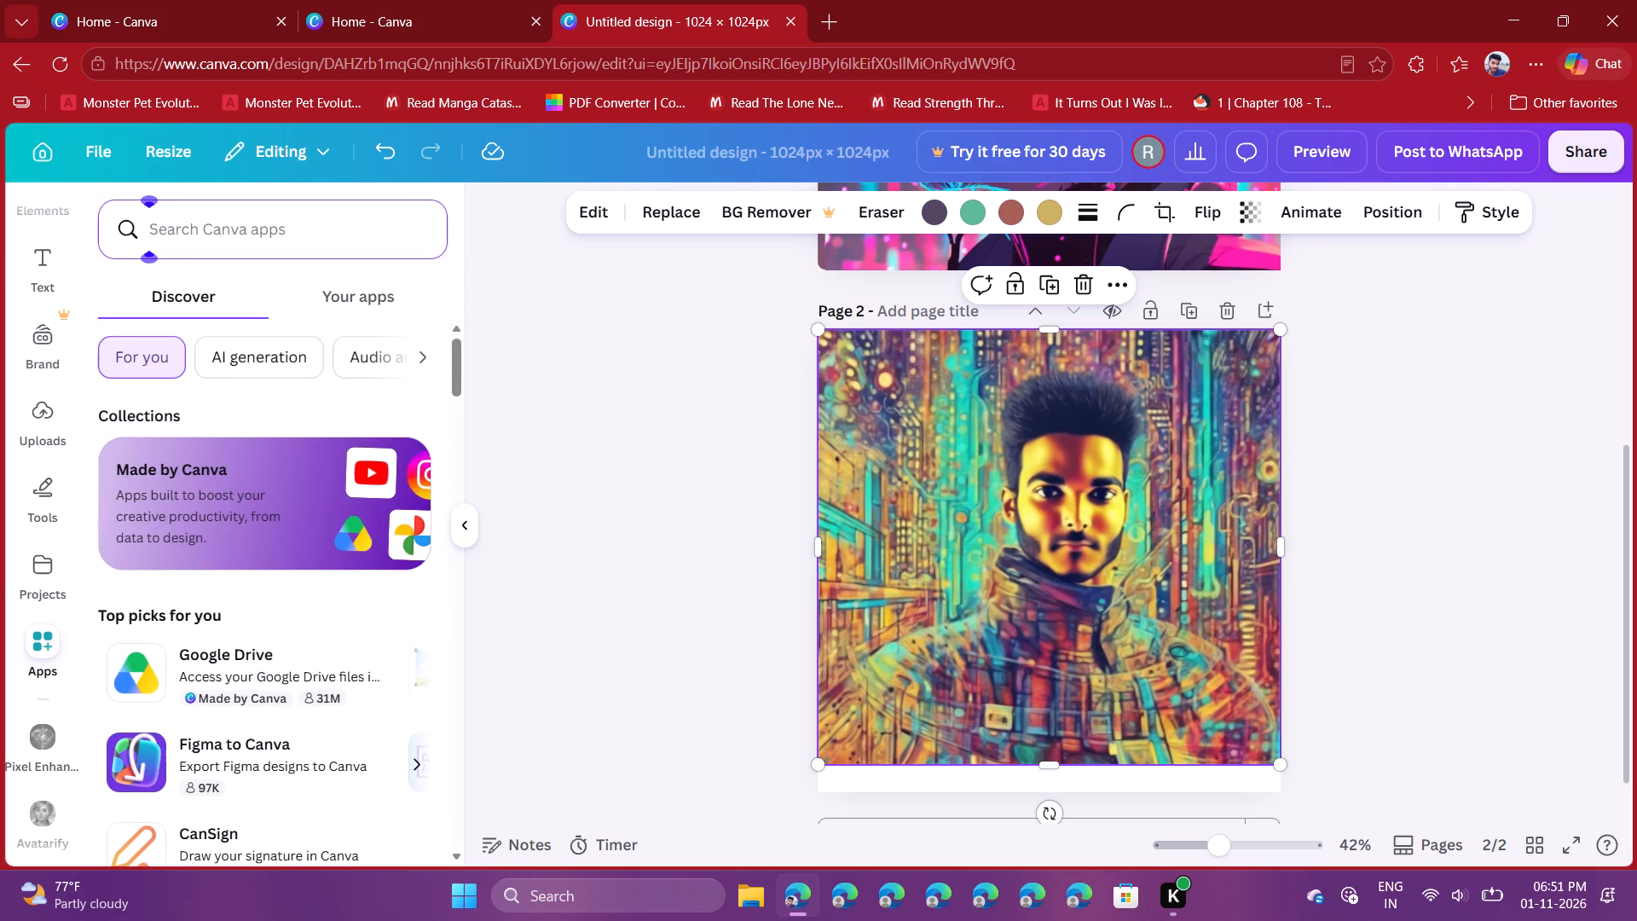
pyautogui.write('image to')
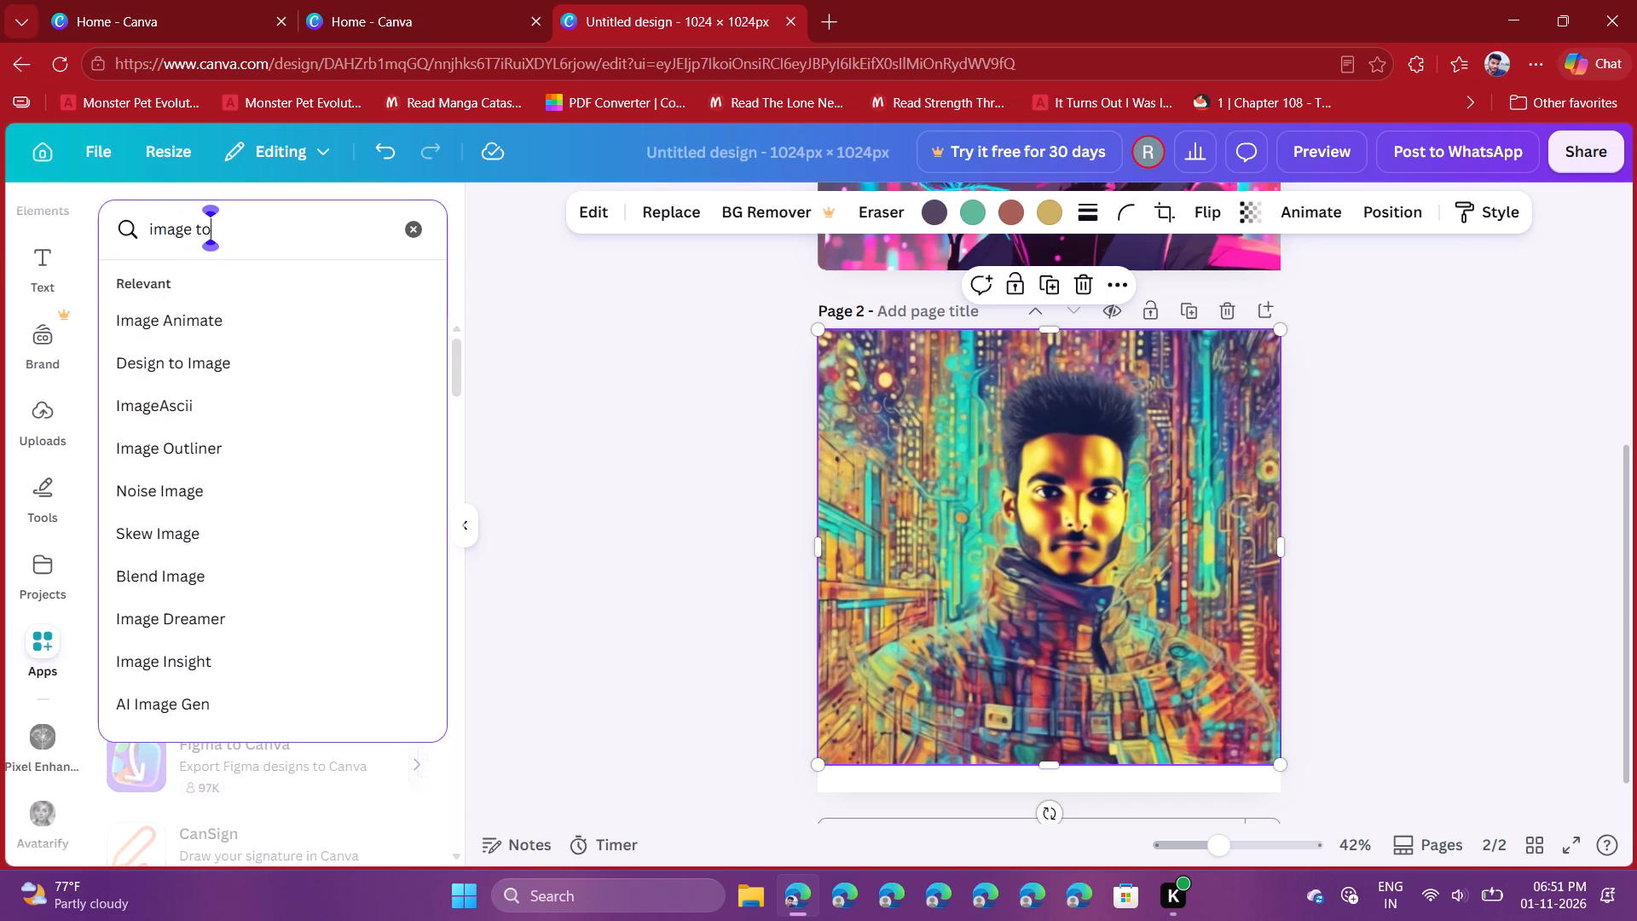
pyautogui.press('space')
pyautogui.write('video')
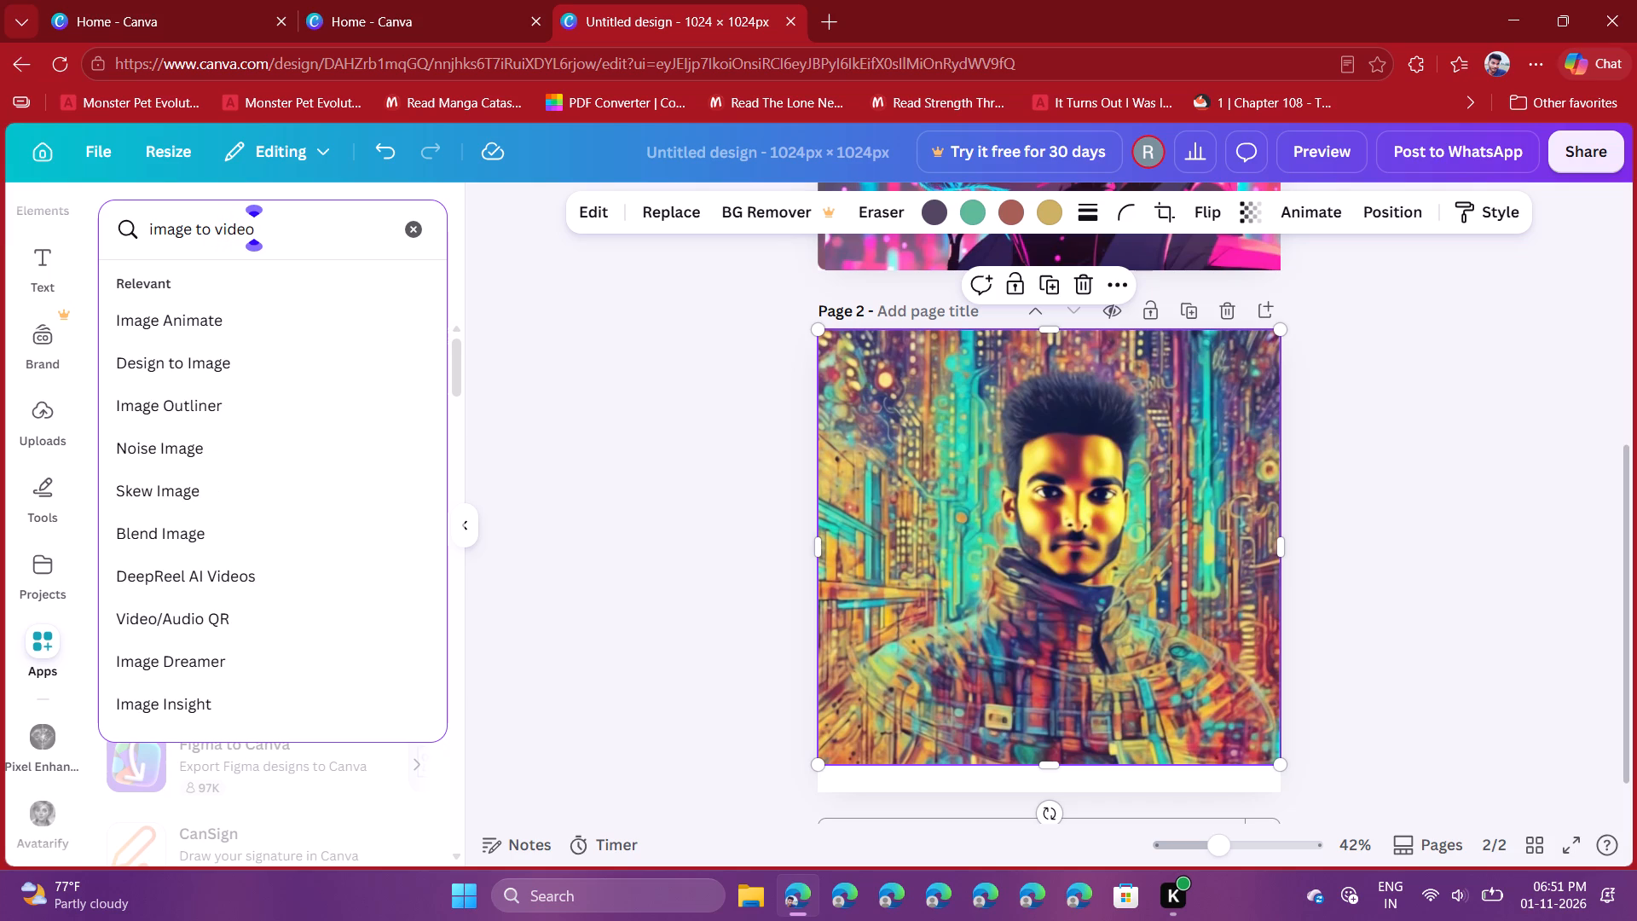
pyautogui.click(200, 301)
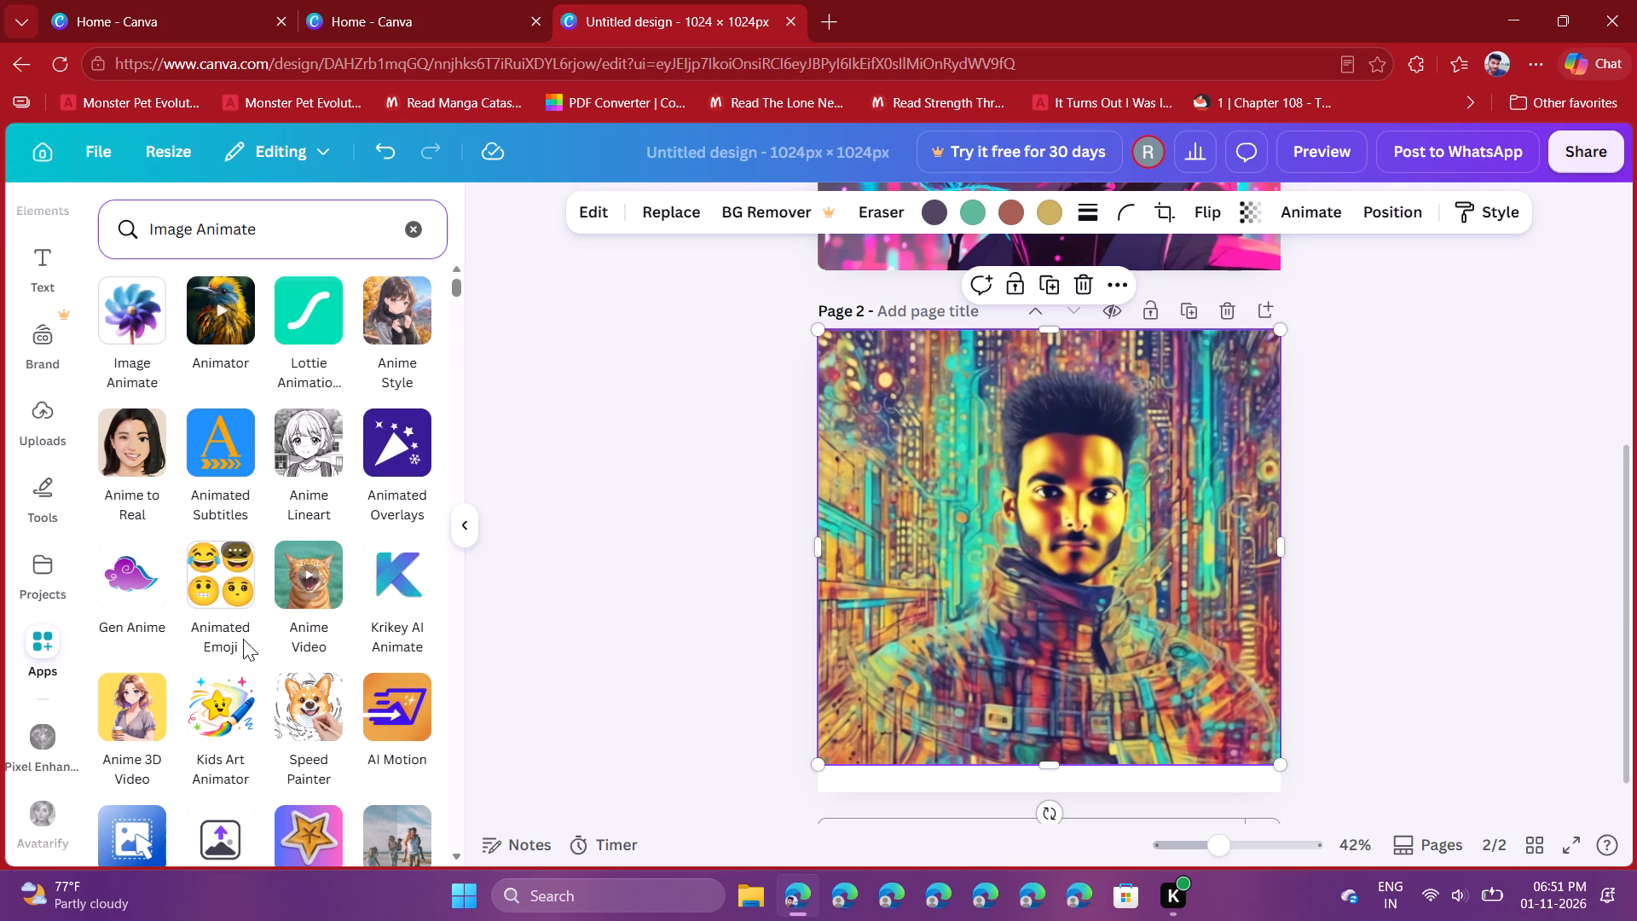
# Look through the Image Animate app results for an app that can animate the portrait.
pyautogui.scroll(-3, 243, 644)
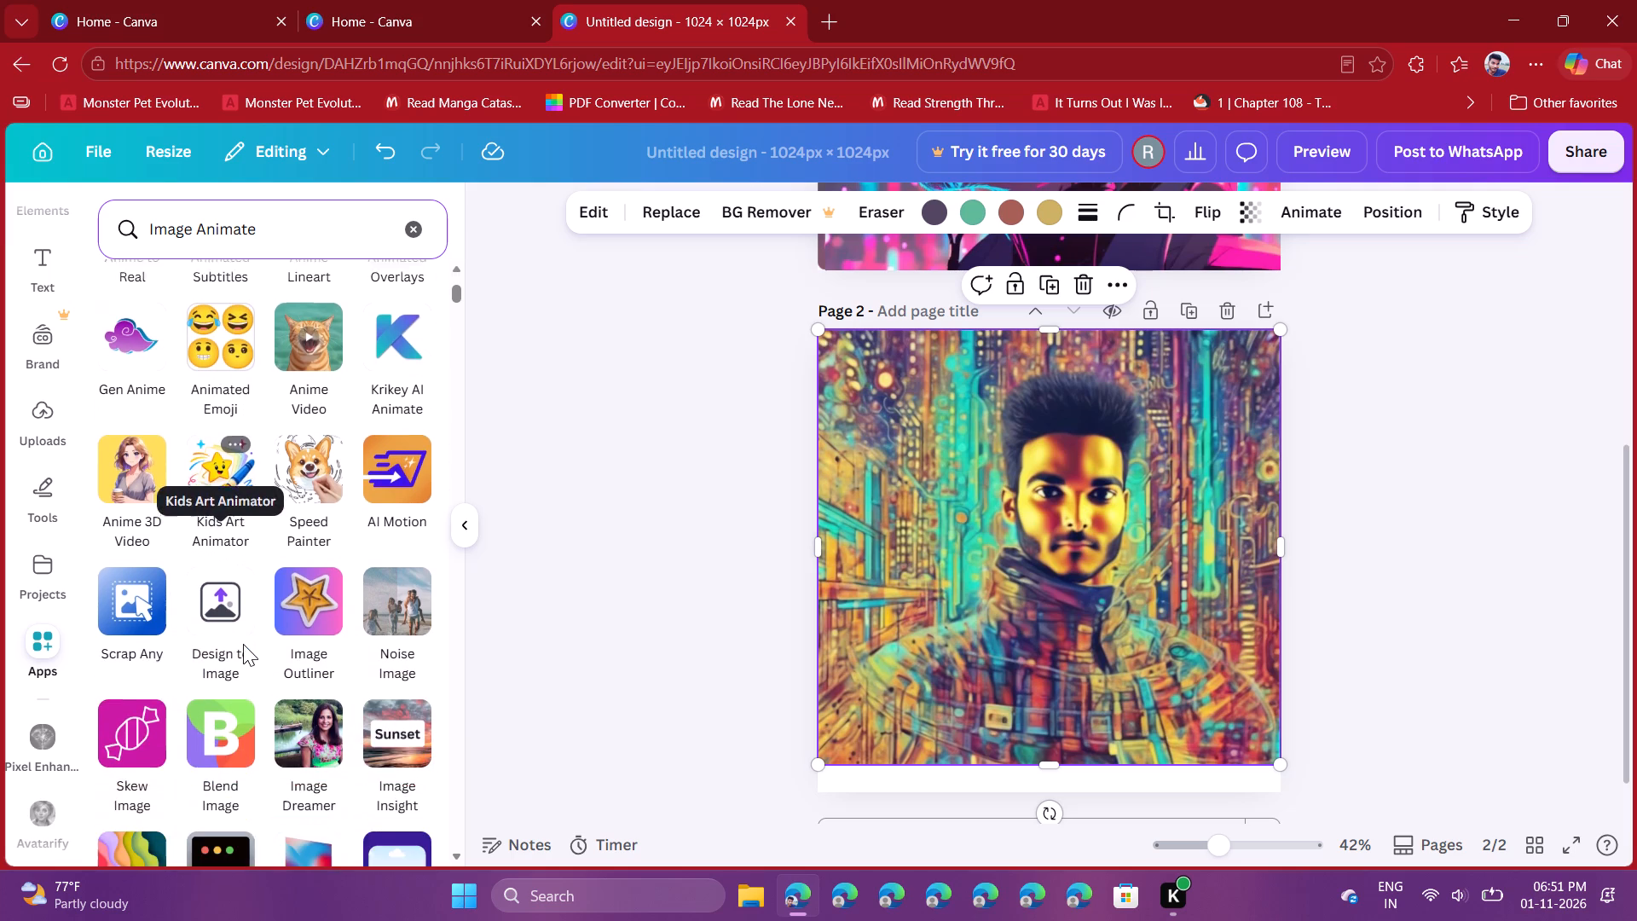
pyautogui.scroll(-5, 243, 644)
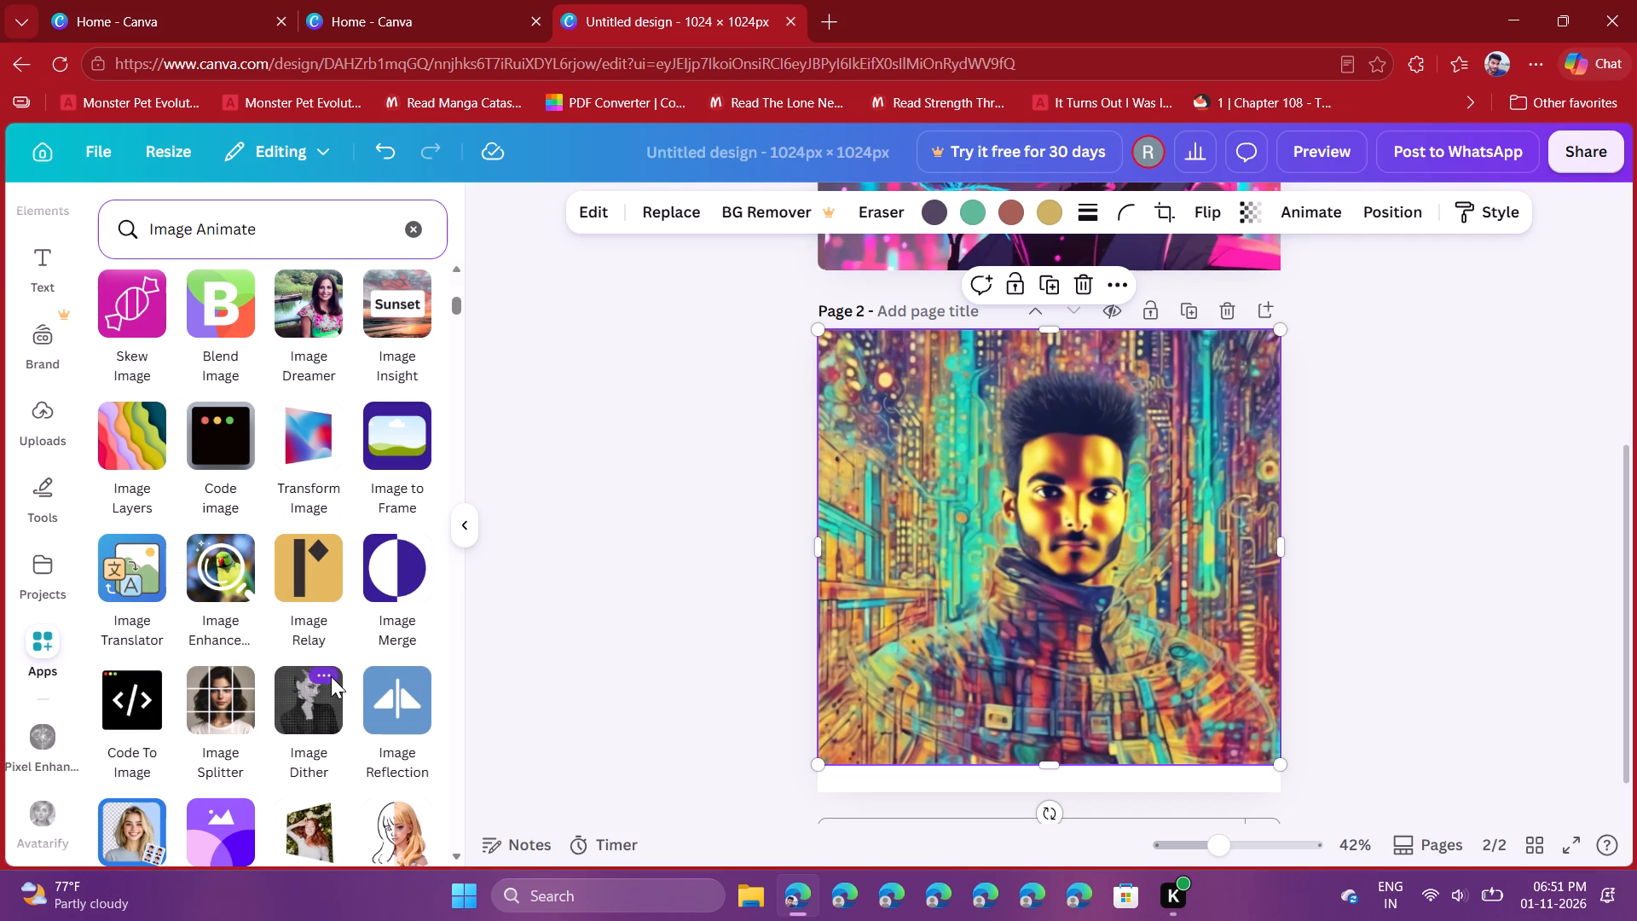
pyautogui.scroll(-1, 331, 676)
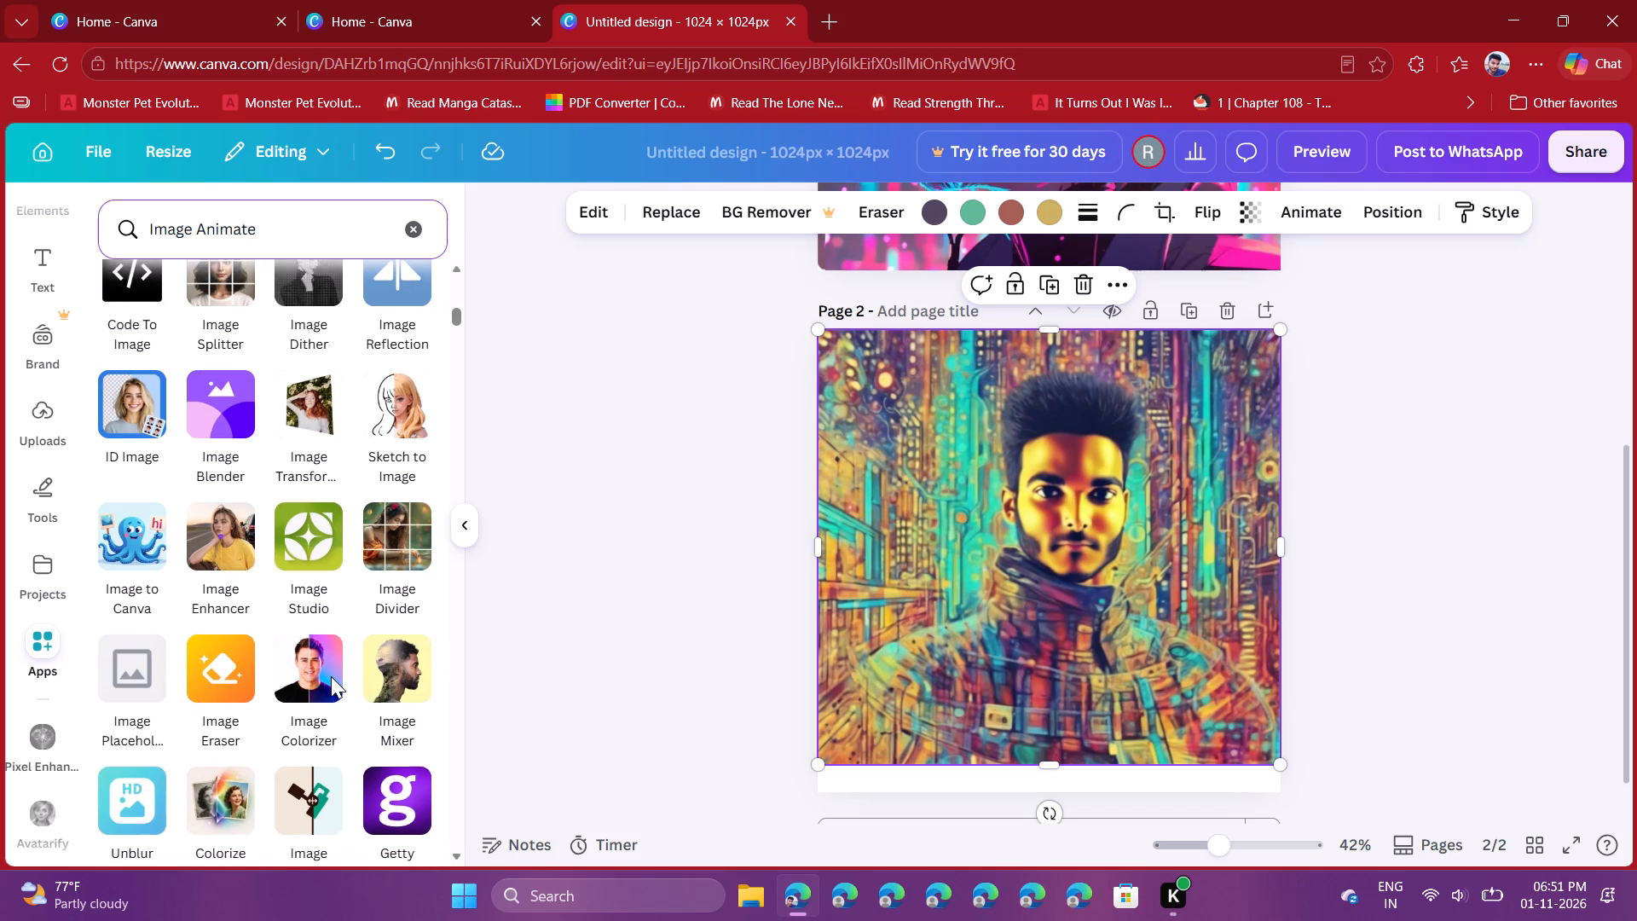
pyautogui.scroll(-4, 331, 676)
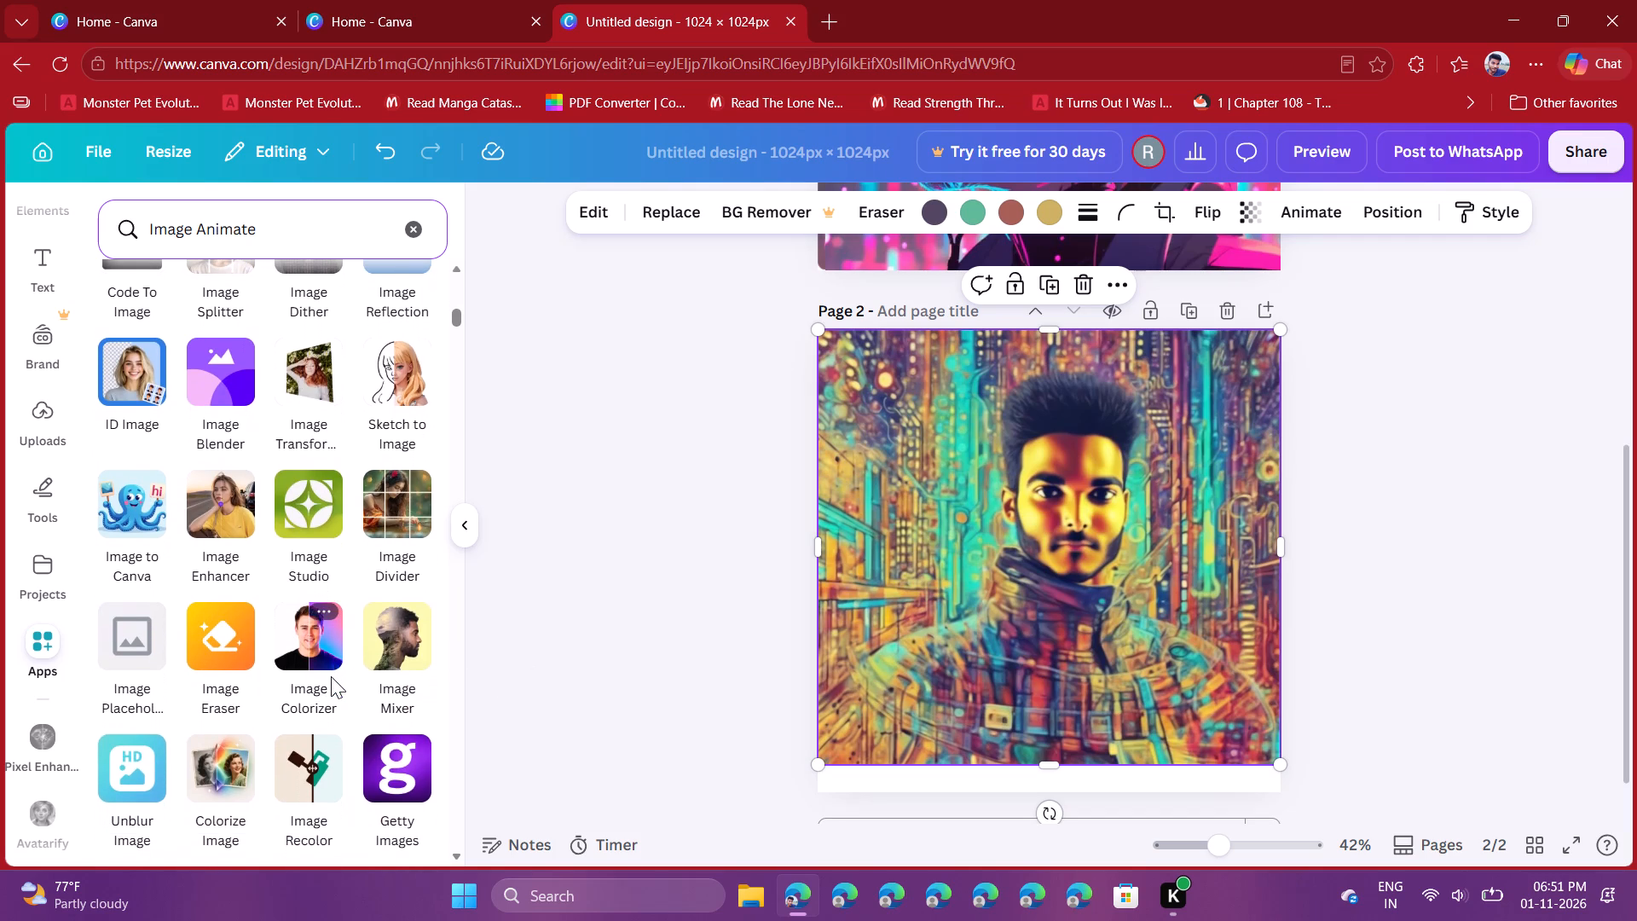
pyautogui.scroll(9, 331, 676)
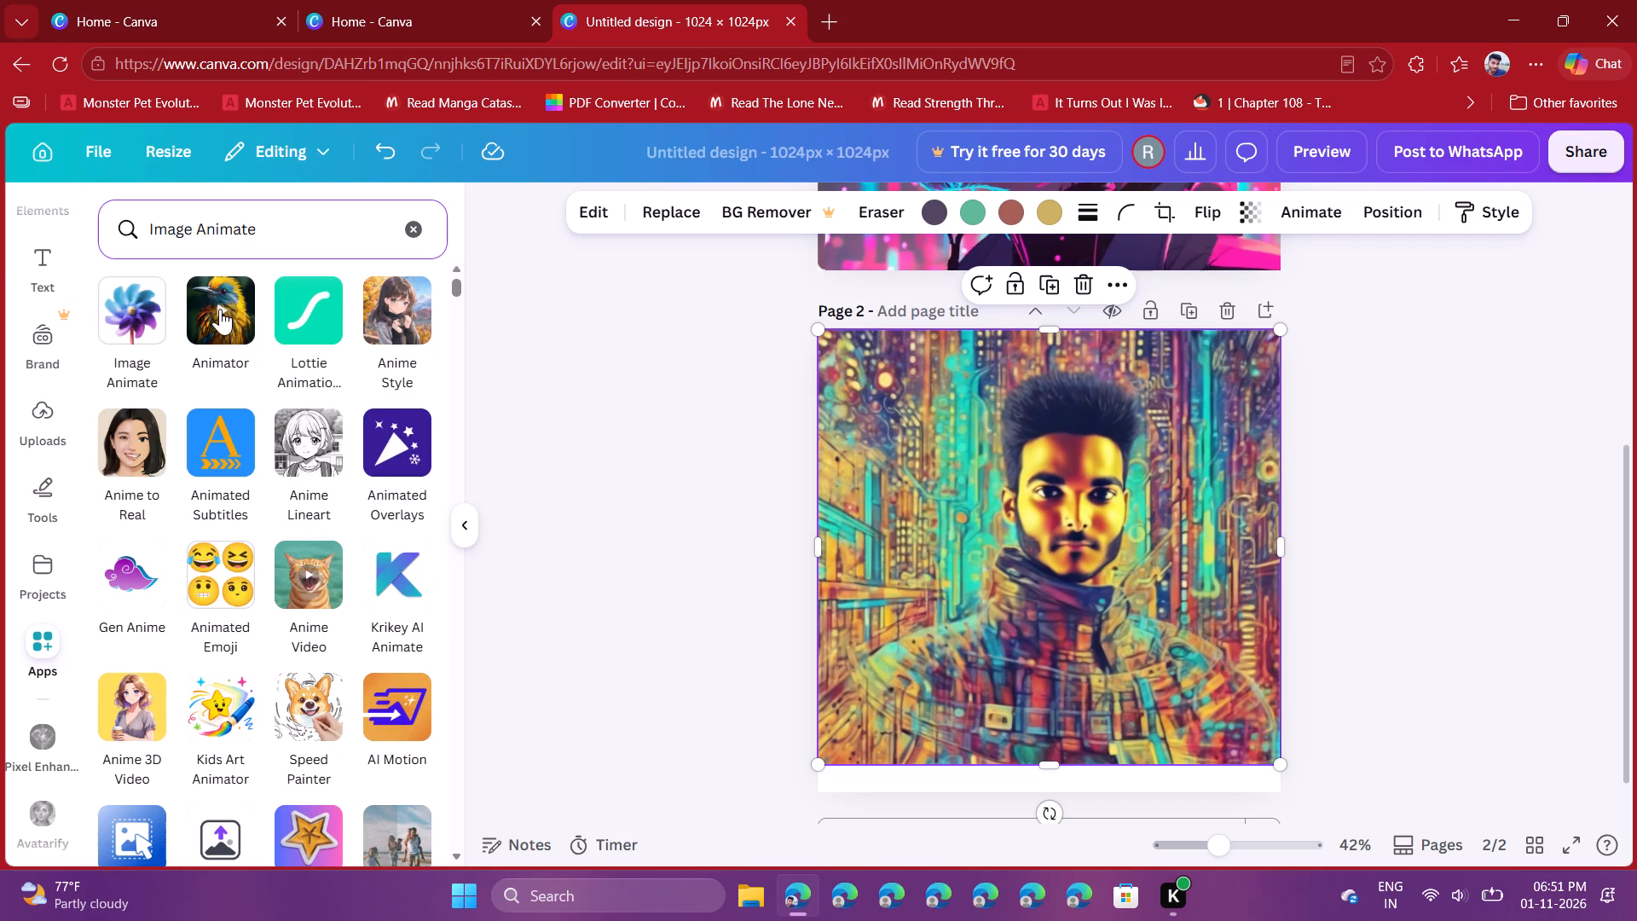
# Open the Animator app and generate a 5-second Film-mode animation of the cyberpunk portrait selected on page 2.
pyautogui.click(211, 309)
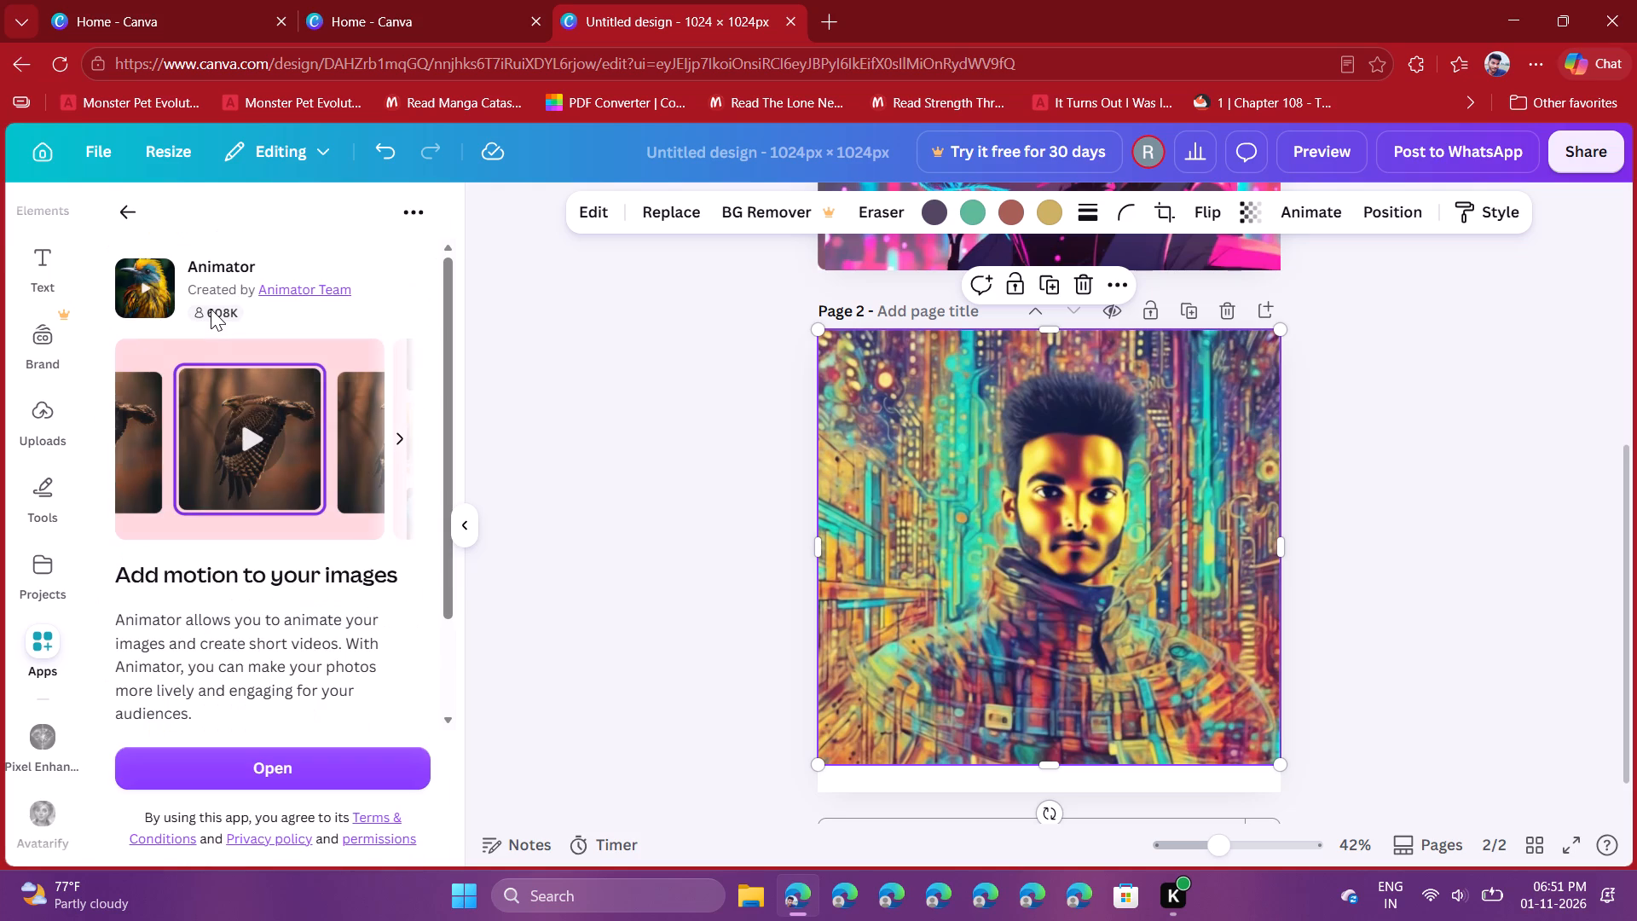
pyautogui.click(224, 768)
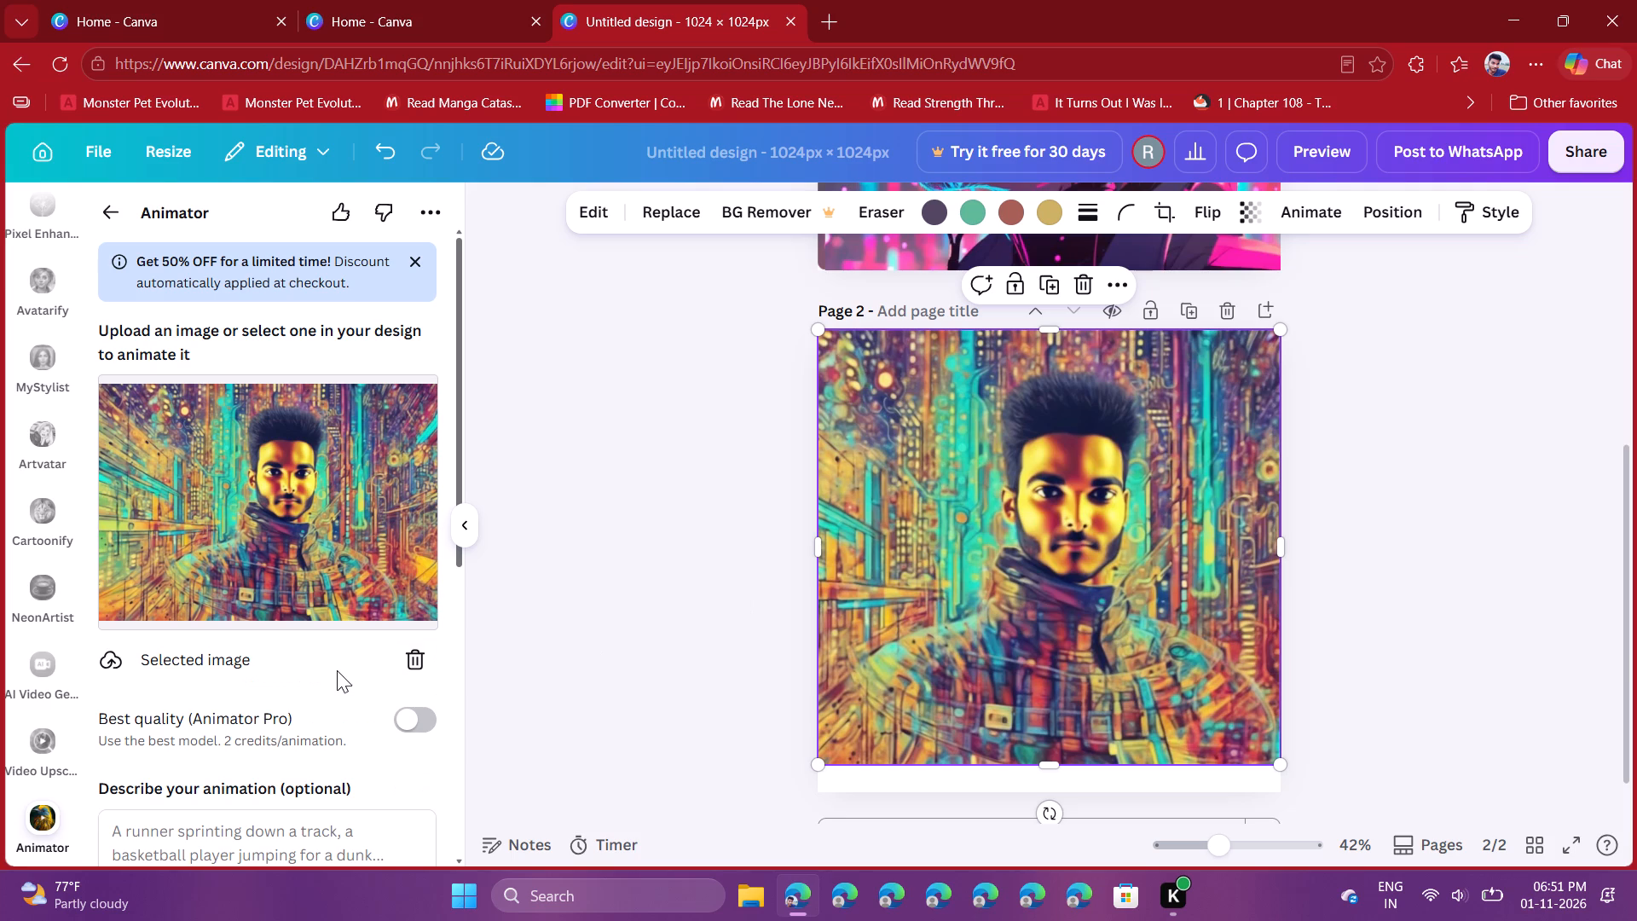
pyautogui.click(393, 714)
pyautogui.scroll(-4, 218, 697)
pyautogui.click(214, 767)
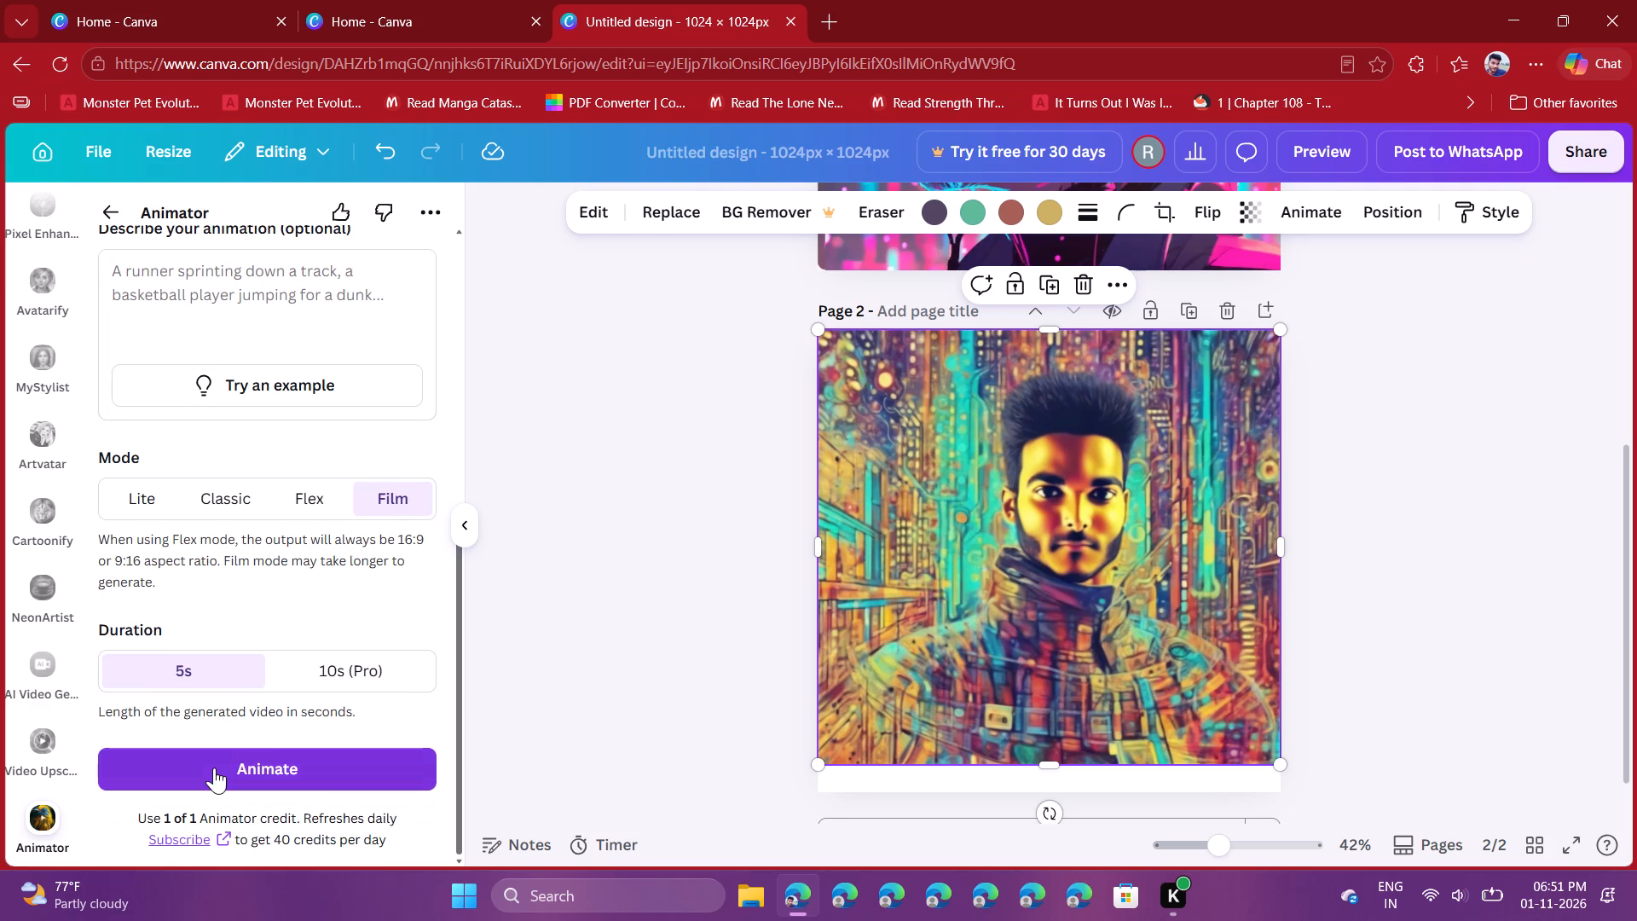
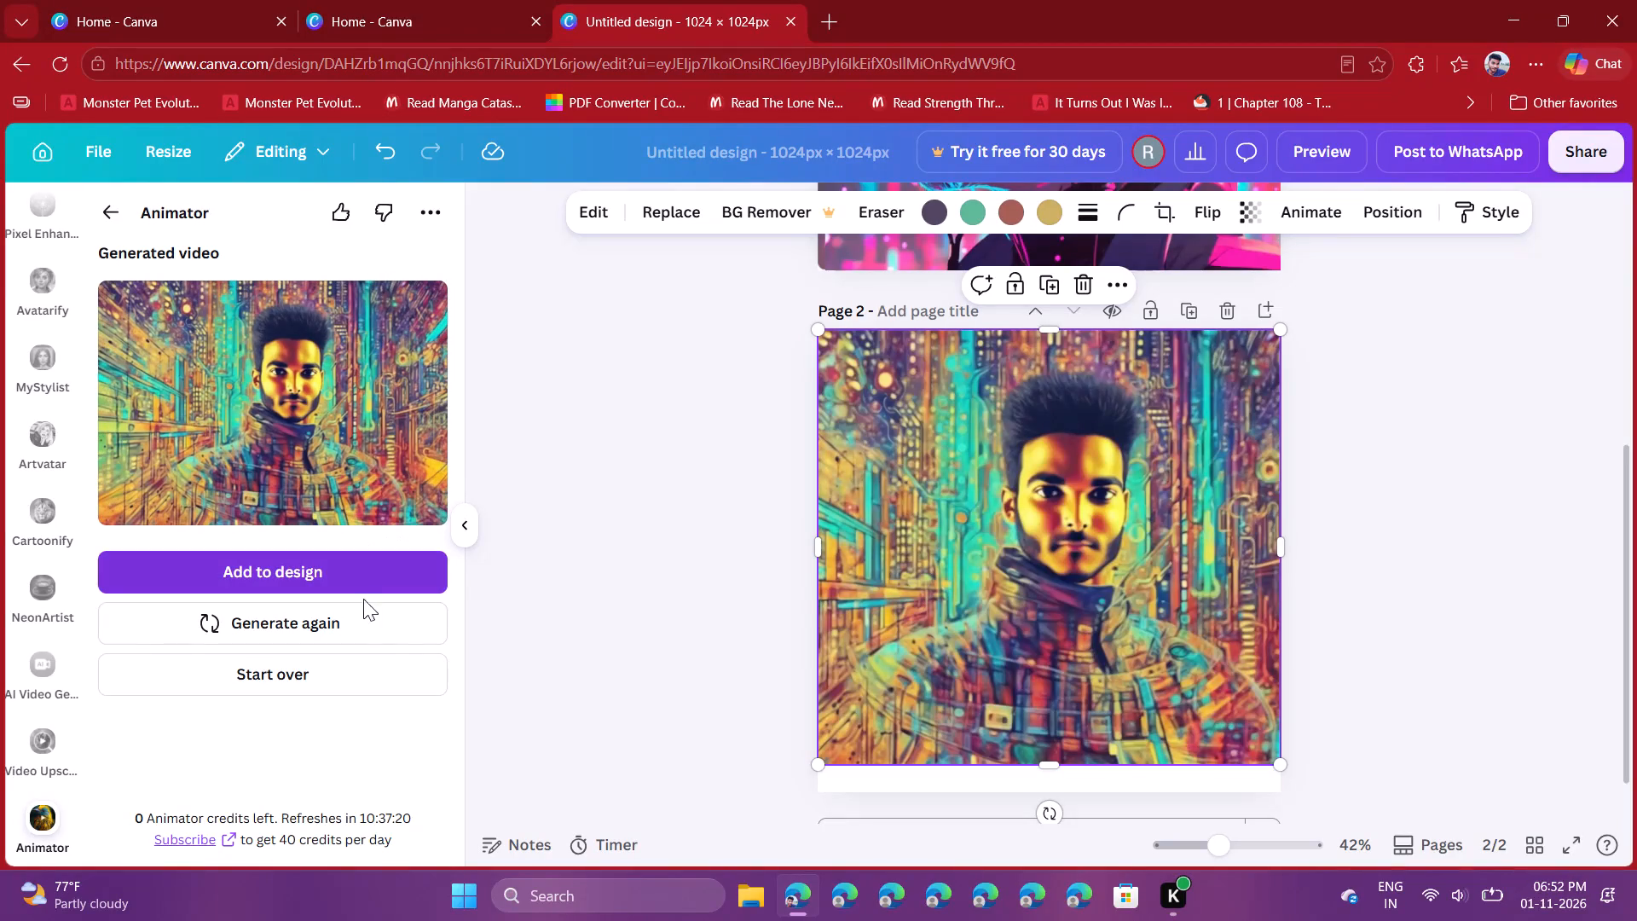
# Add the generated Animator video of the cyberpunk portrait to page 2.
pyautogui.click(1069, 502)
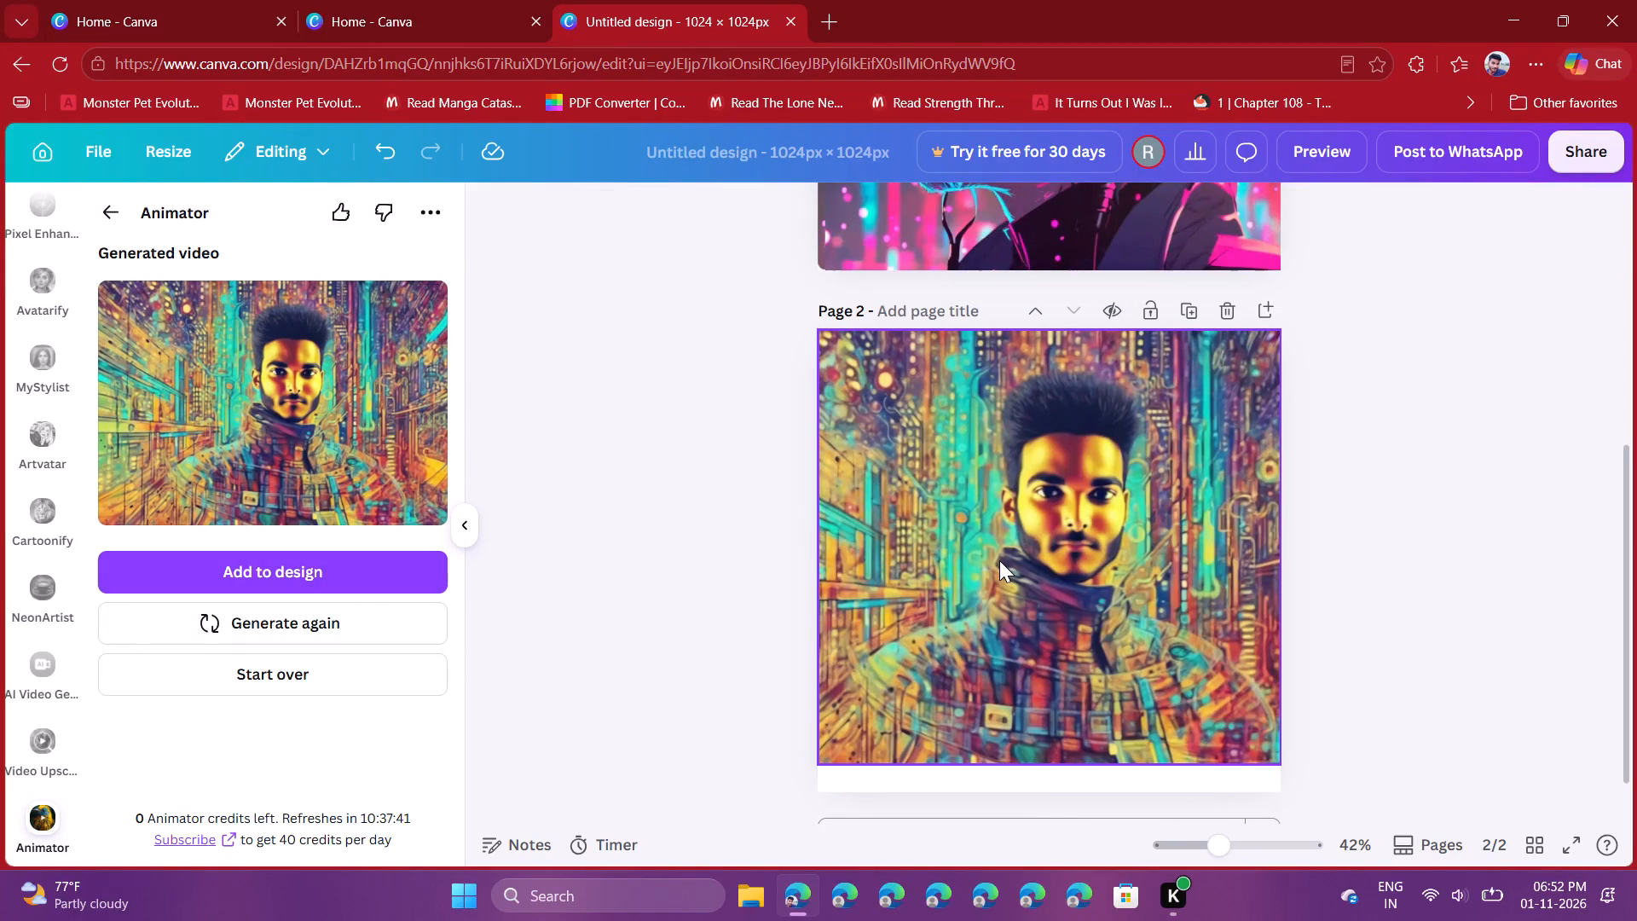
pyautogui.click(999, 560)
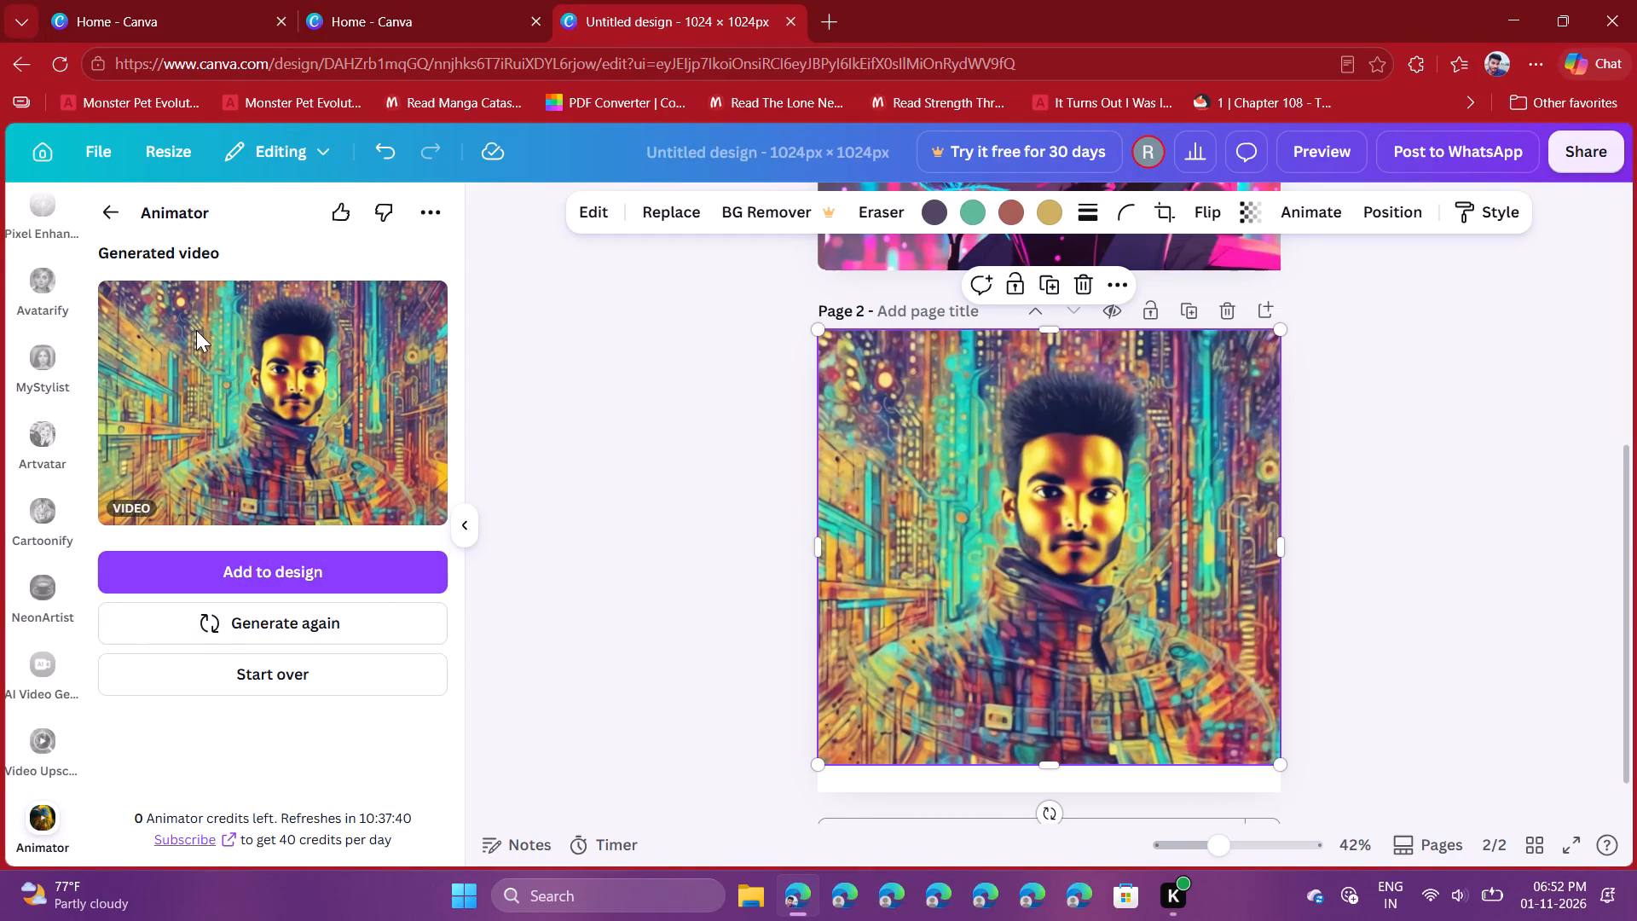
pyautogui.click(248, 440)
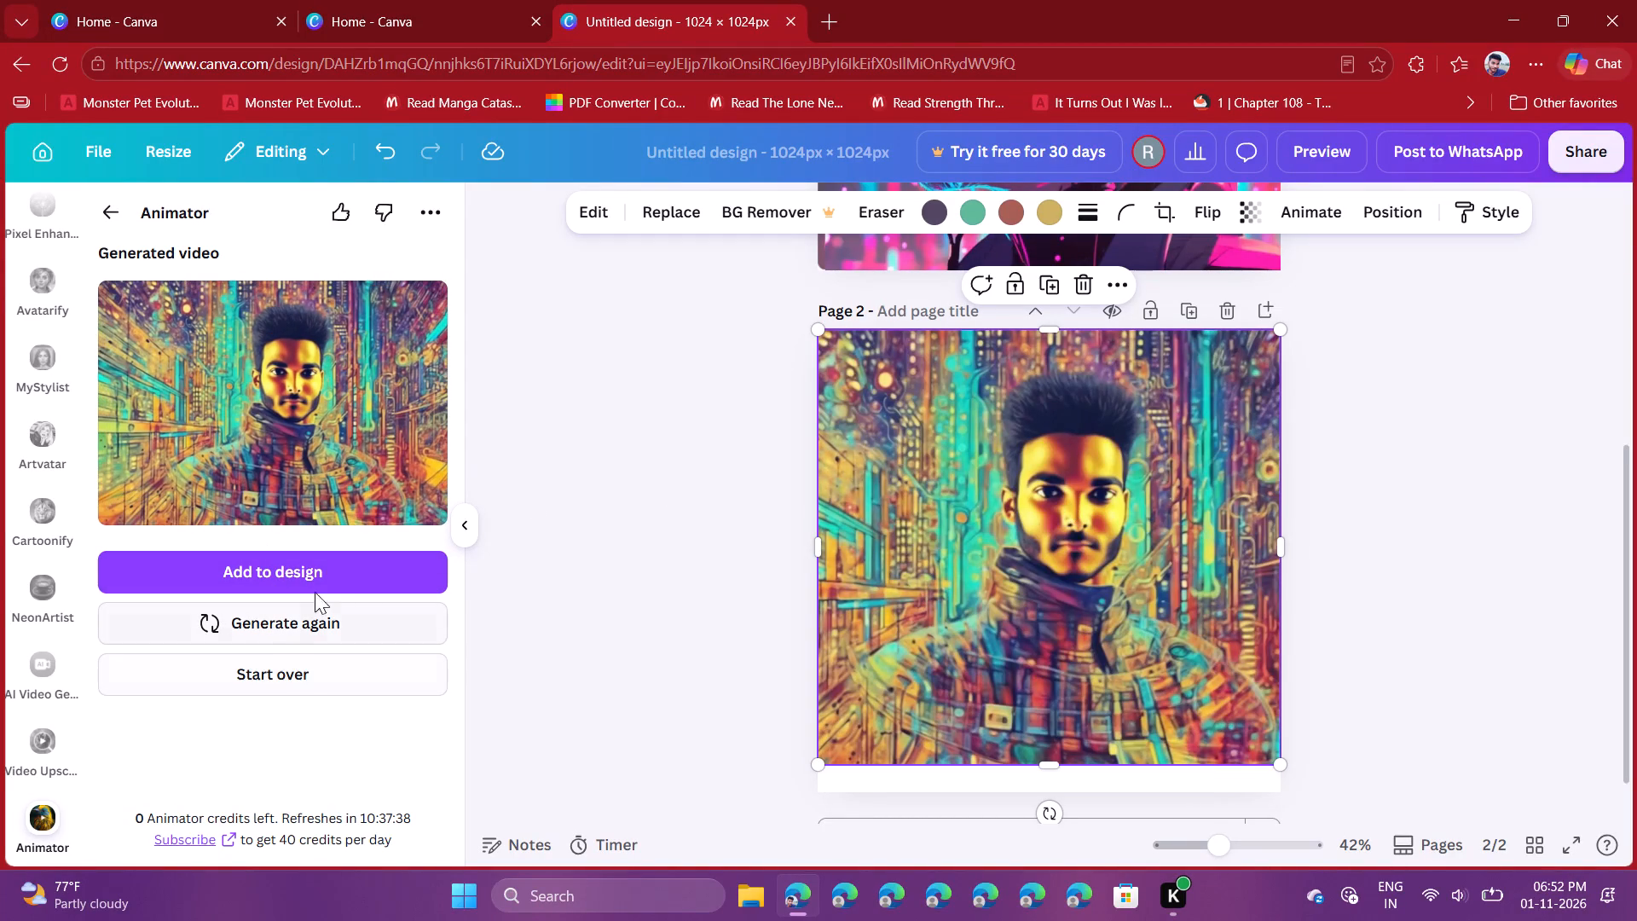
pyautogui.click(317, 571)
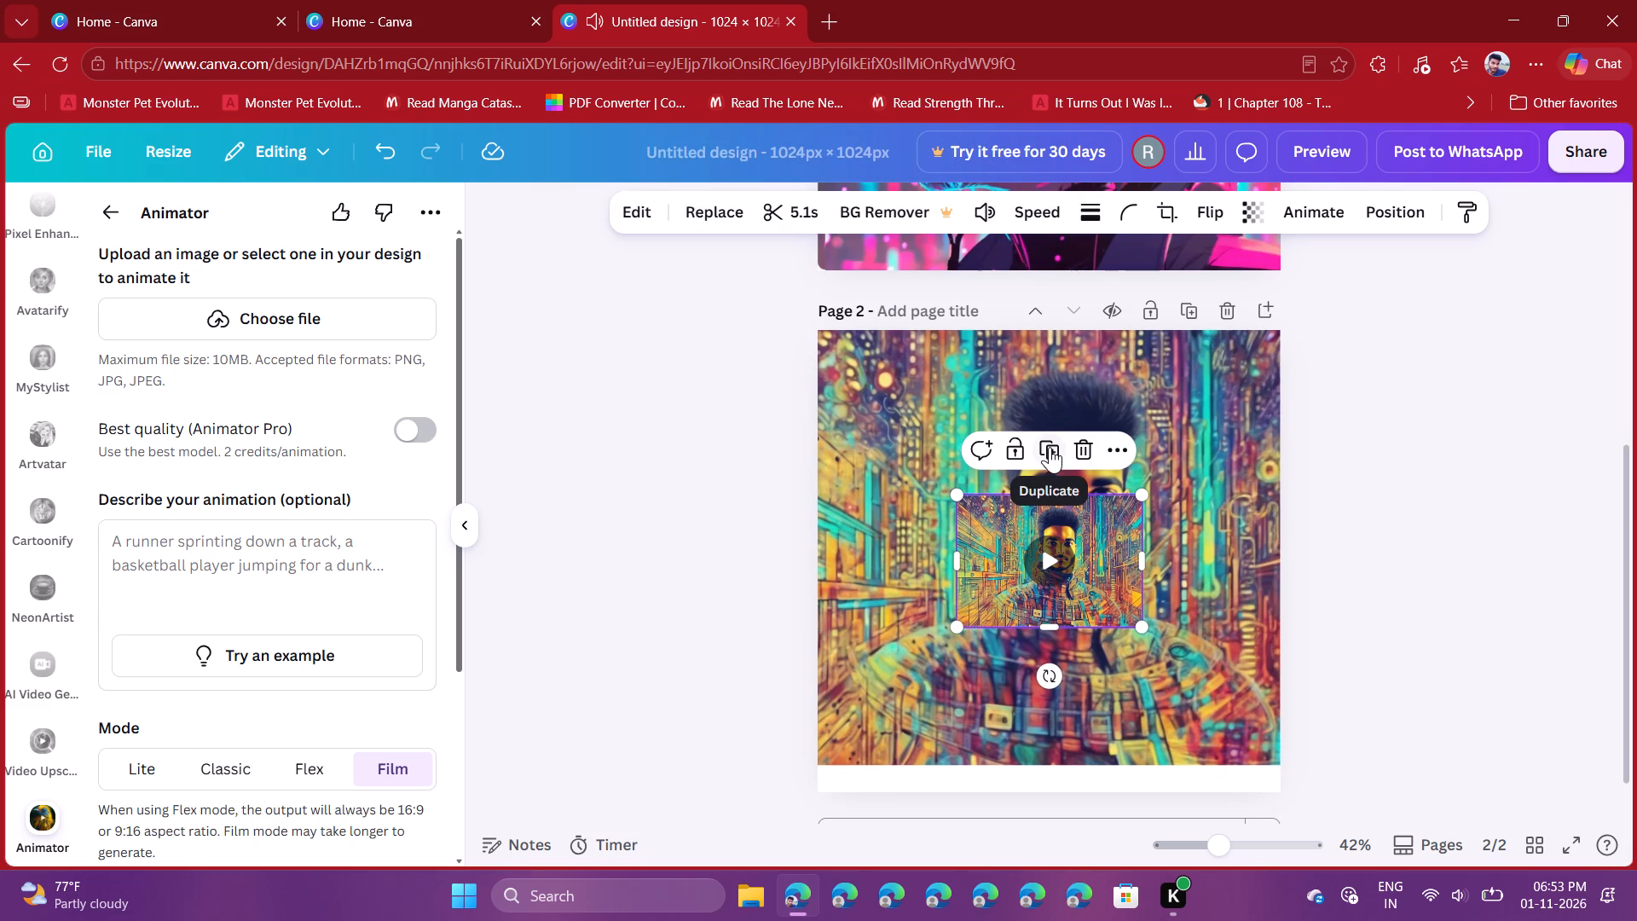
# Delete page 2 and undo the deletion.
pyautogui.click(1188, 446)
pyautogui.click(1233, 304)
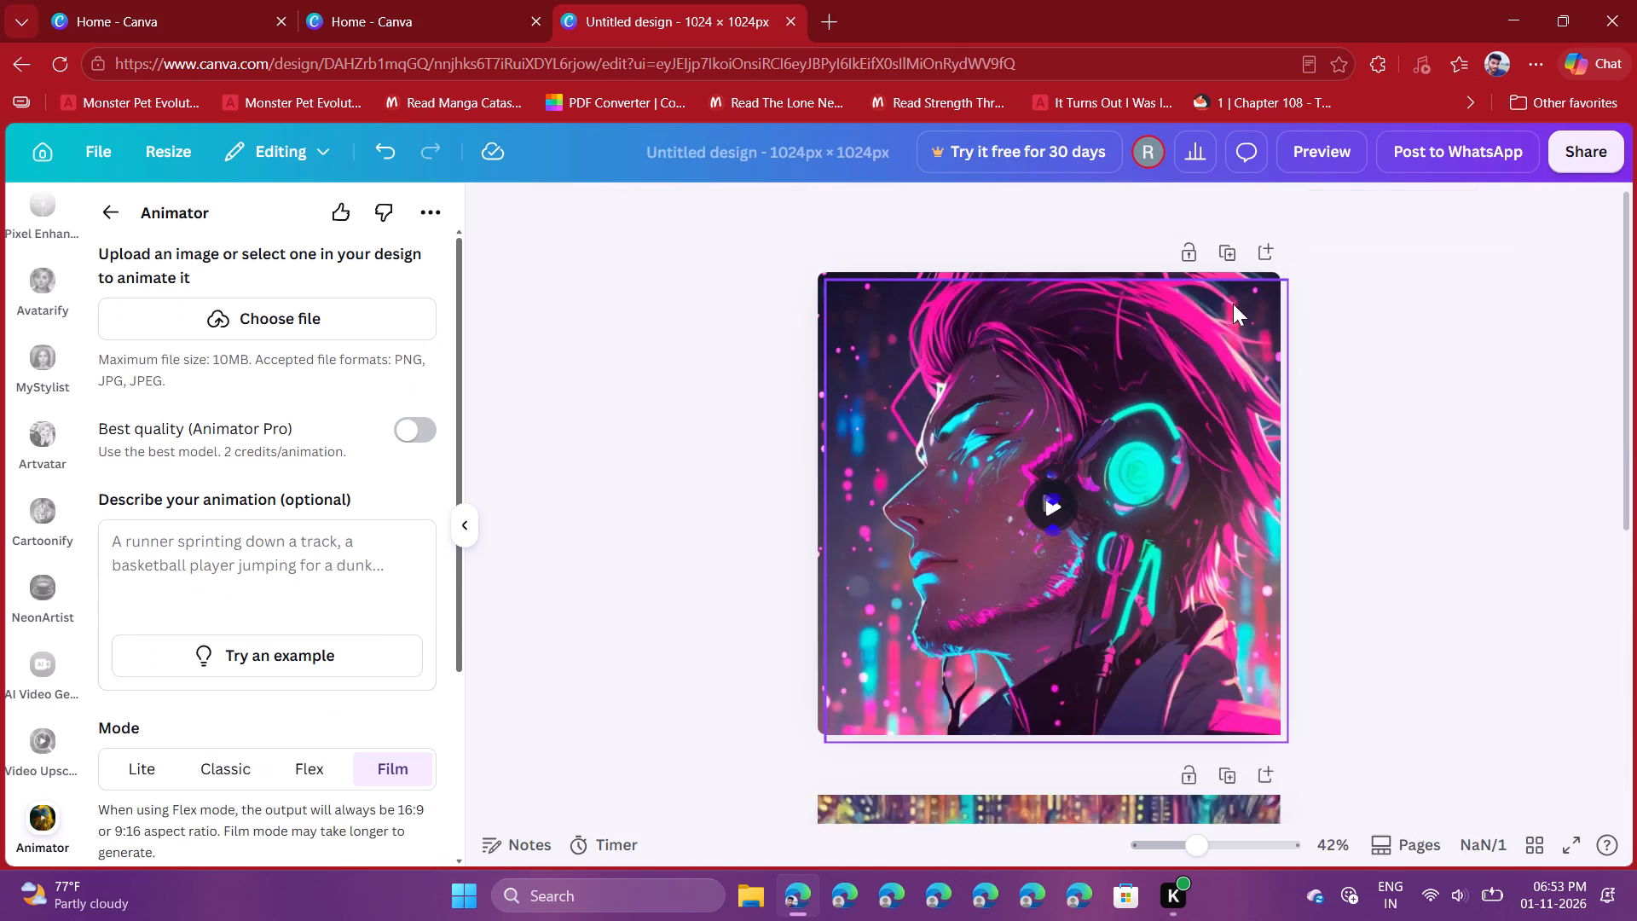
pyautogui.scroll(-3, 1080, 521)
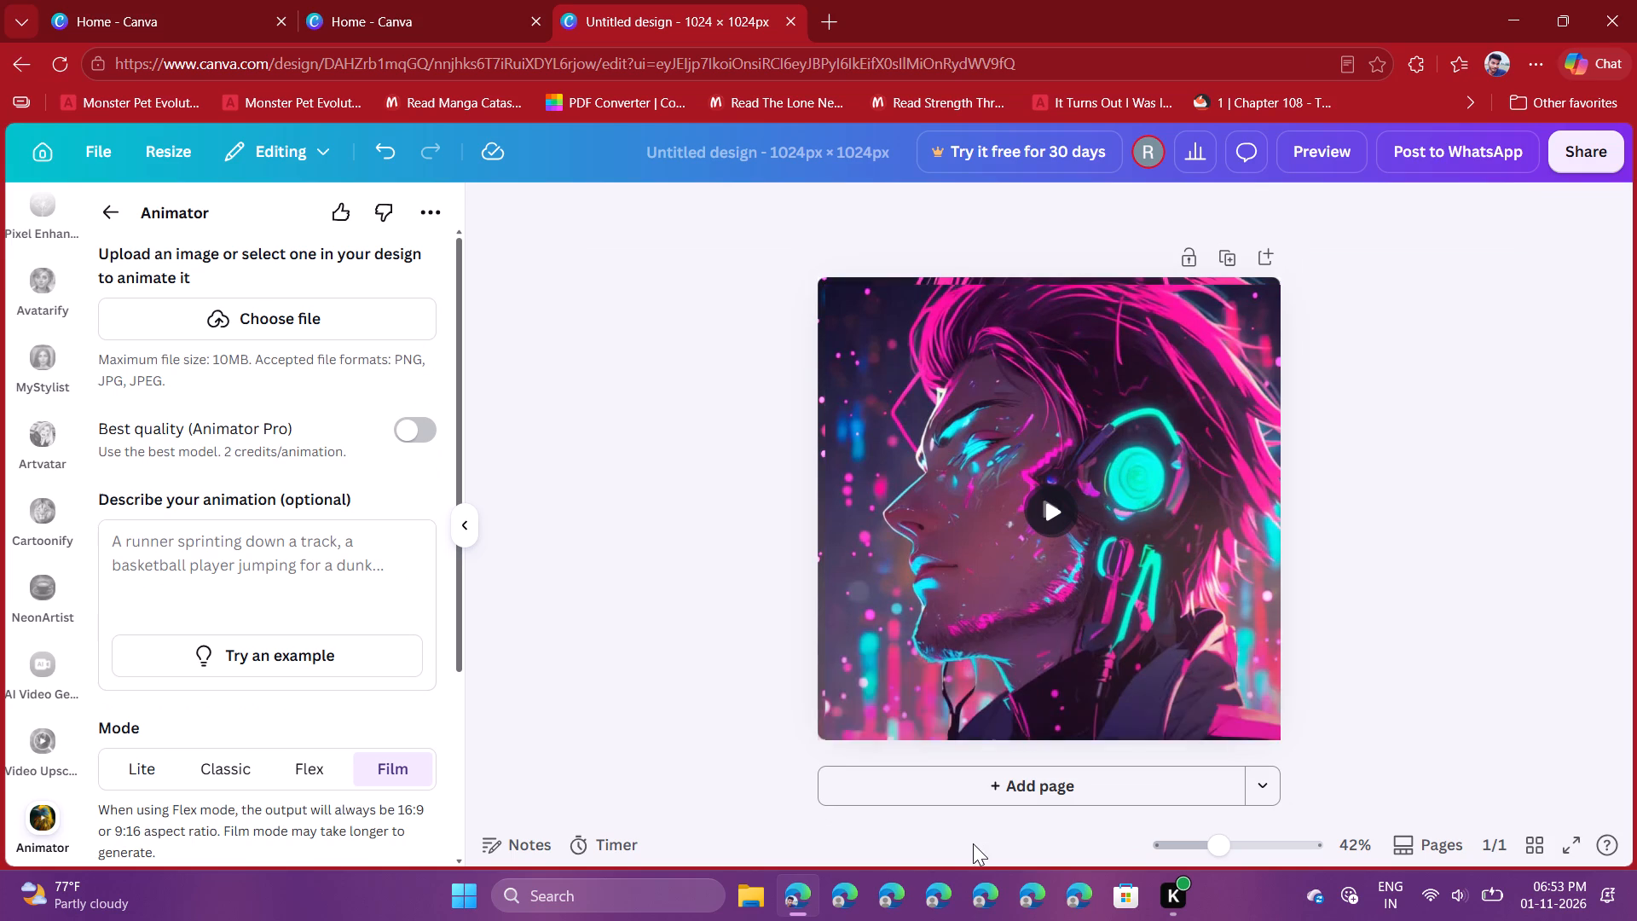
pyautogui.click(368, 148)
# Enlarge the portrait video on page 2 to about 761 px wide, shift it toward the page's centre and extend its upper edge nearly to the page top.
pyautogui.scroll(-5, 1084, 421)
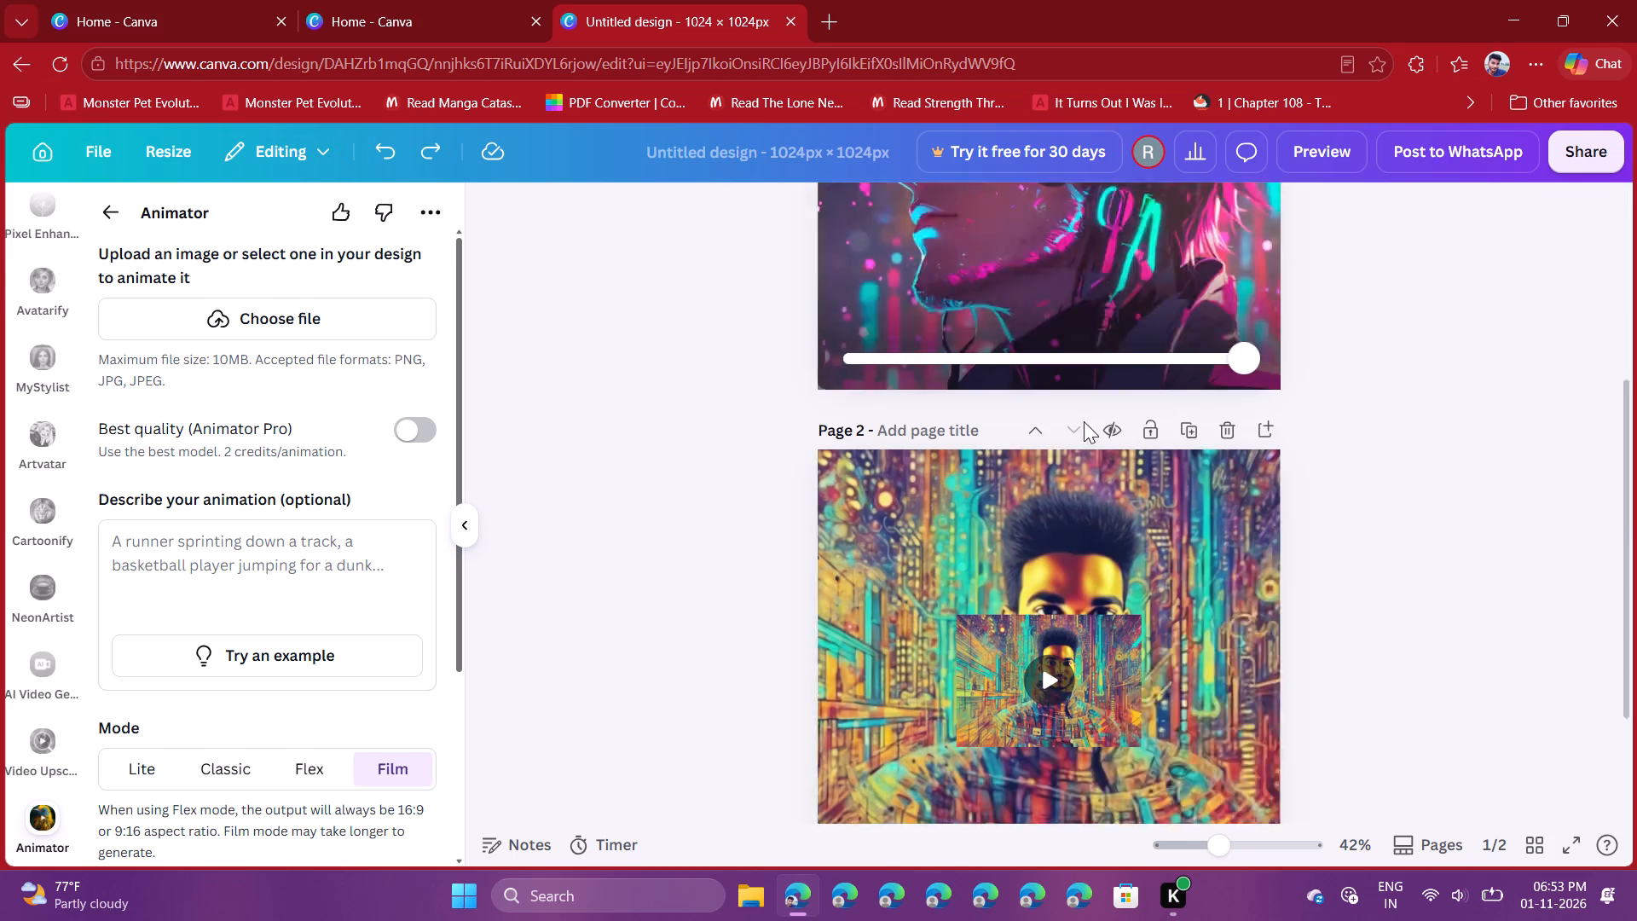
pyautogui.click(1097, 474)
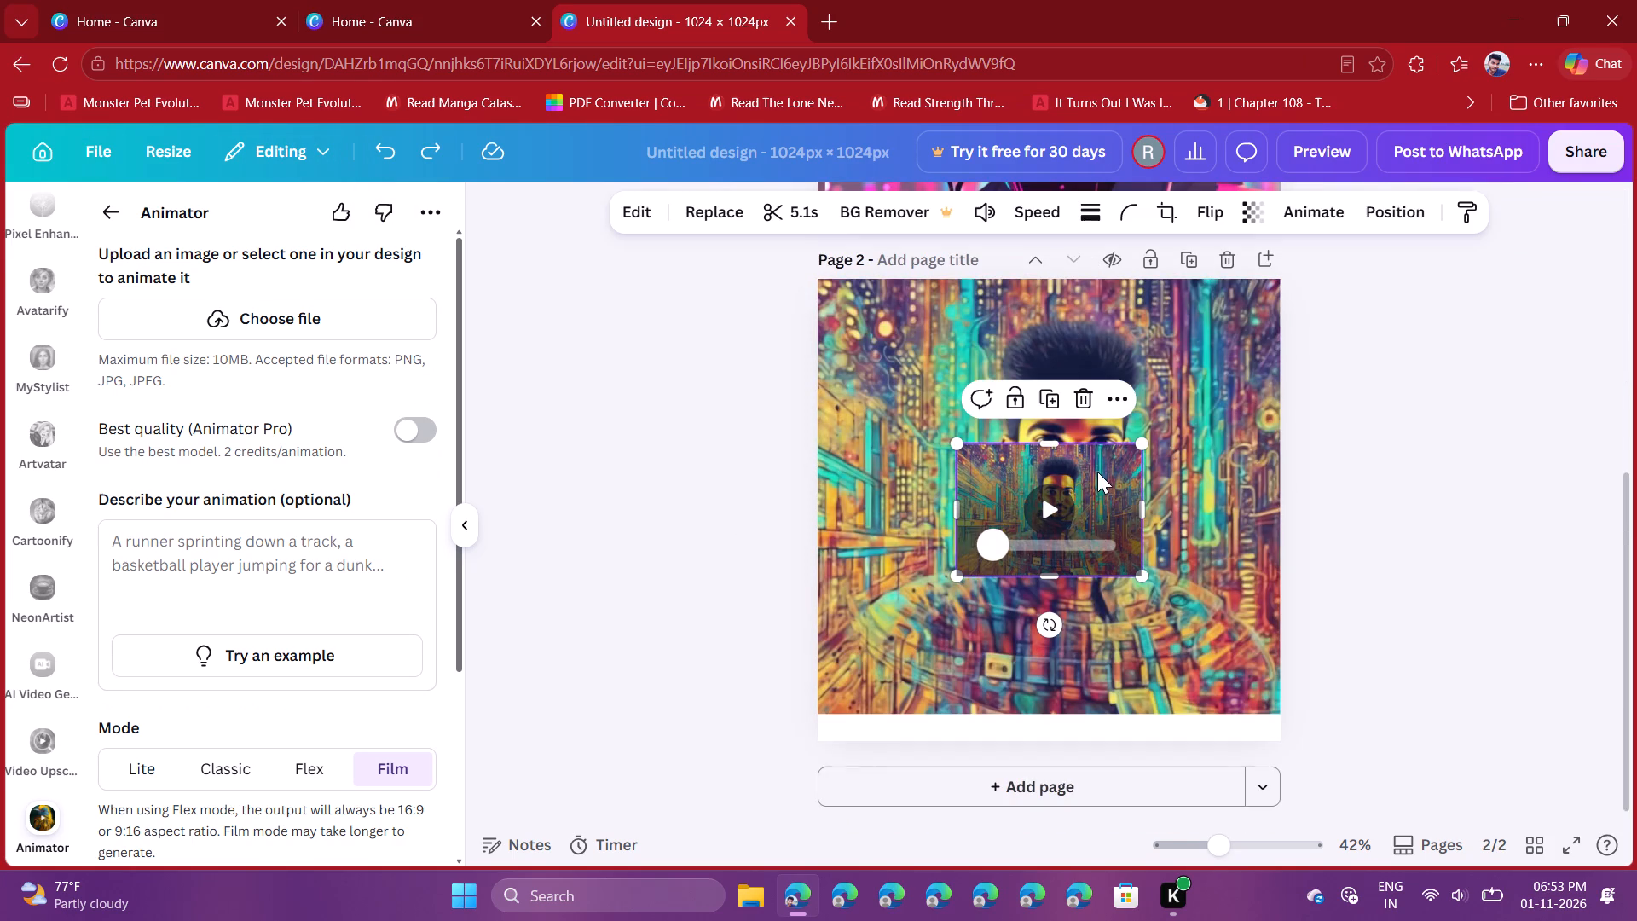
pyautogui.moveTo(1142, 446); pyautogui.dragTo(1266, 320)
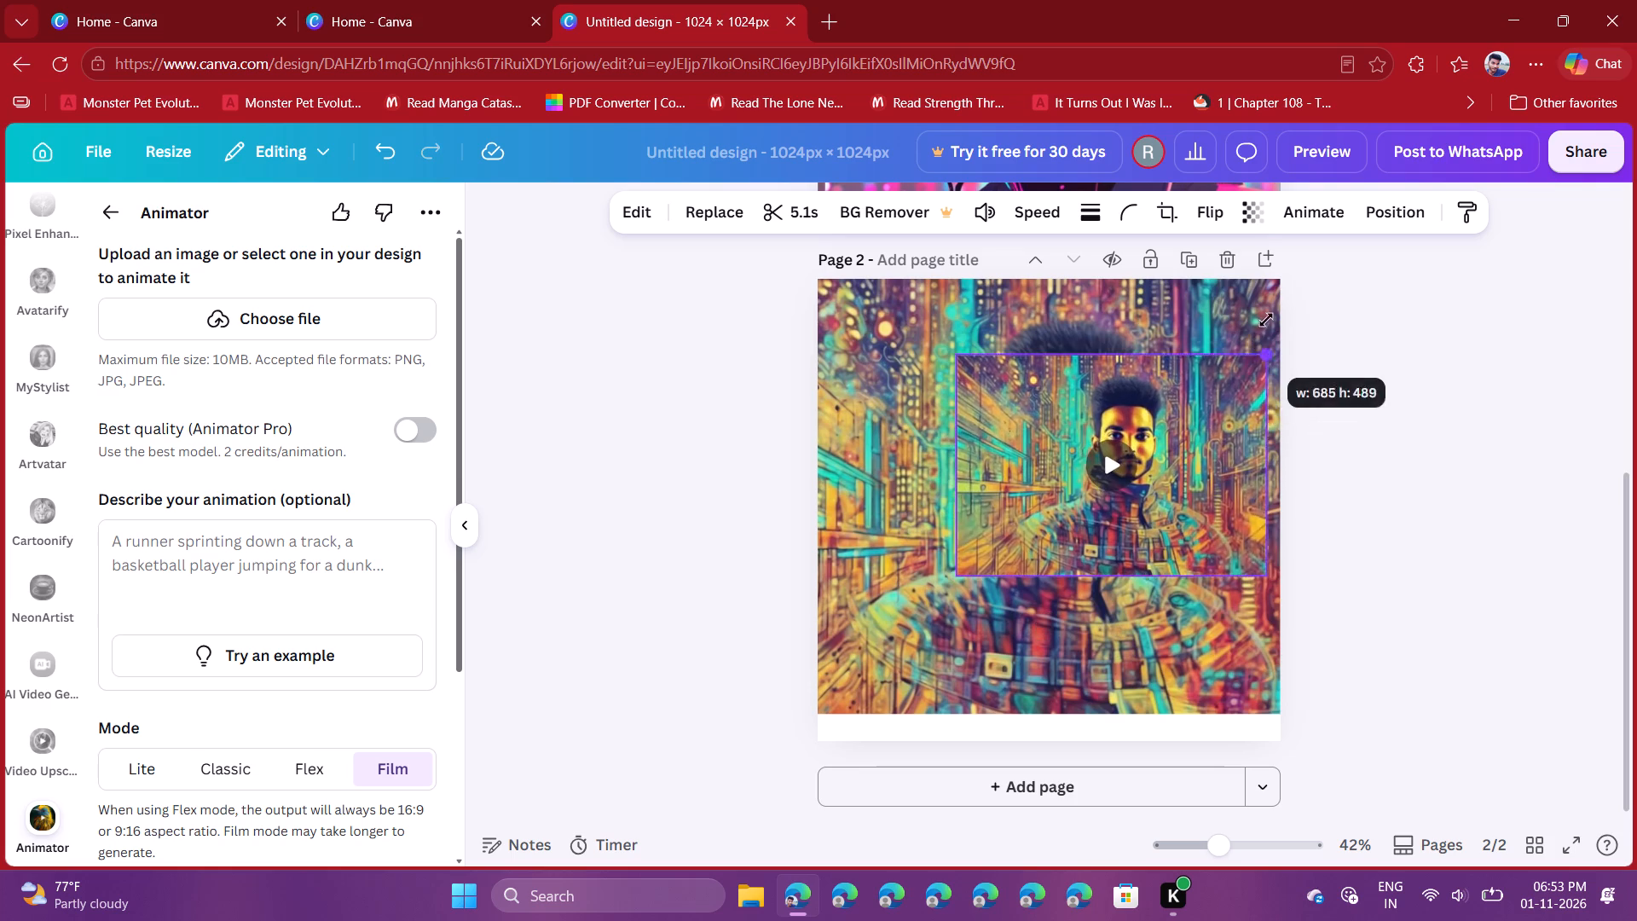
pyautogui.moveTo(1266, 320); pyautogui.dragTo(1266, 285)
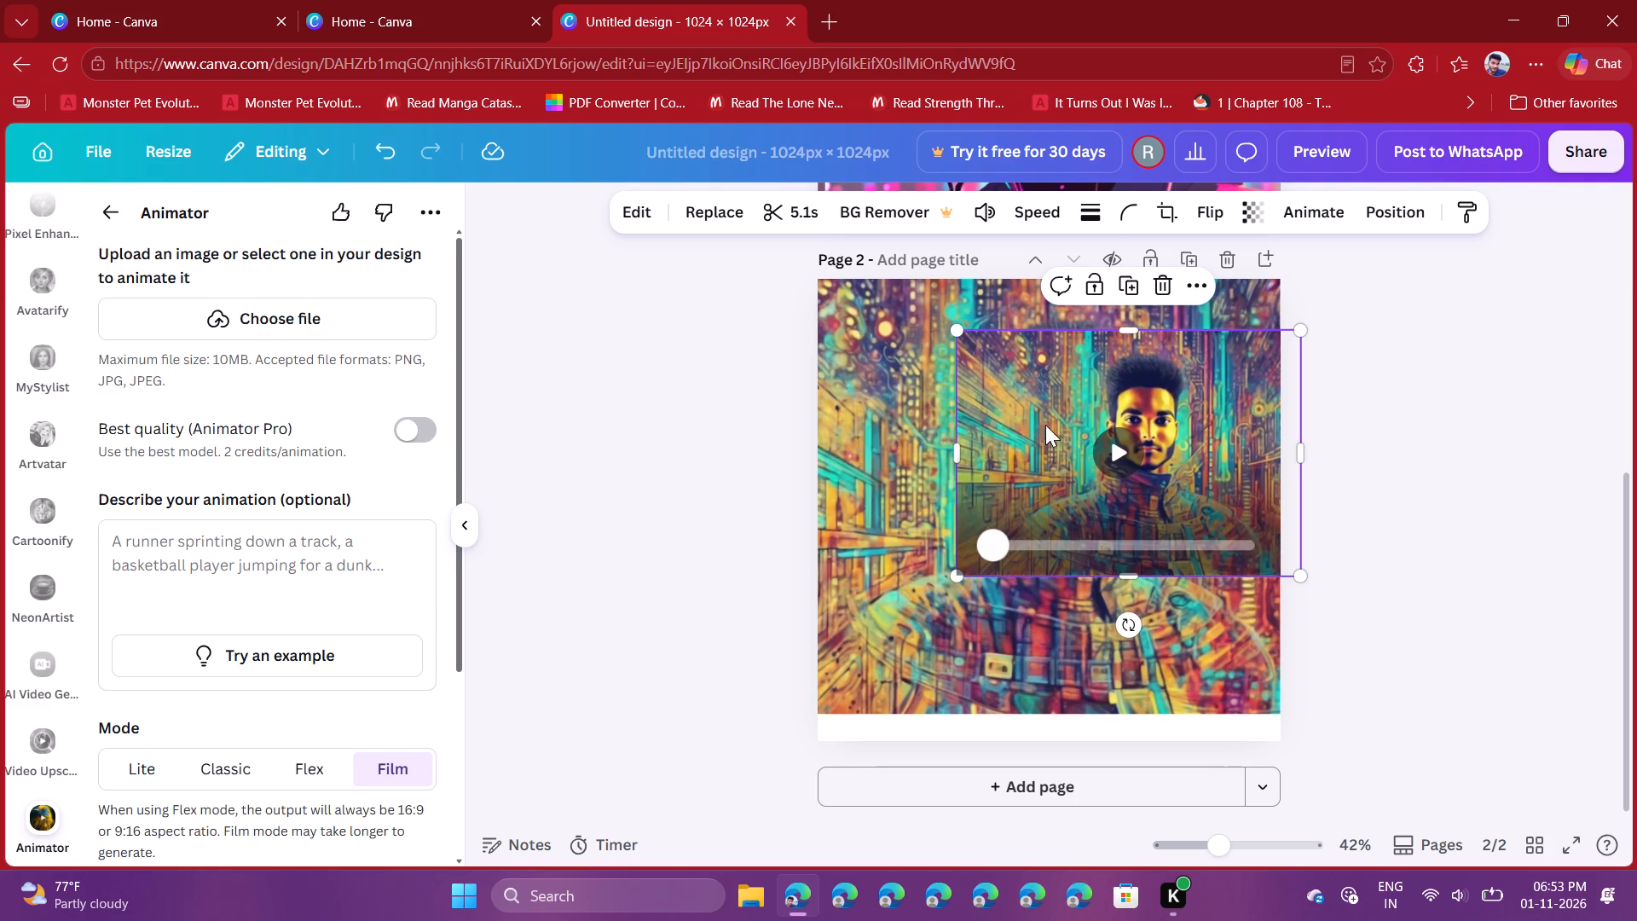
pyautogui.moveTo(1068, 423); pyautogui.dragTo(1008, 437)
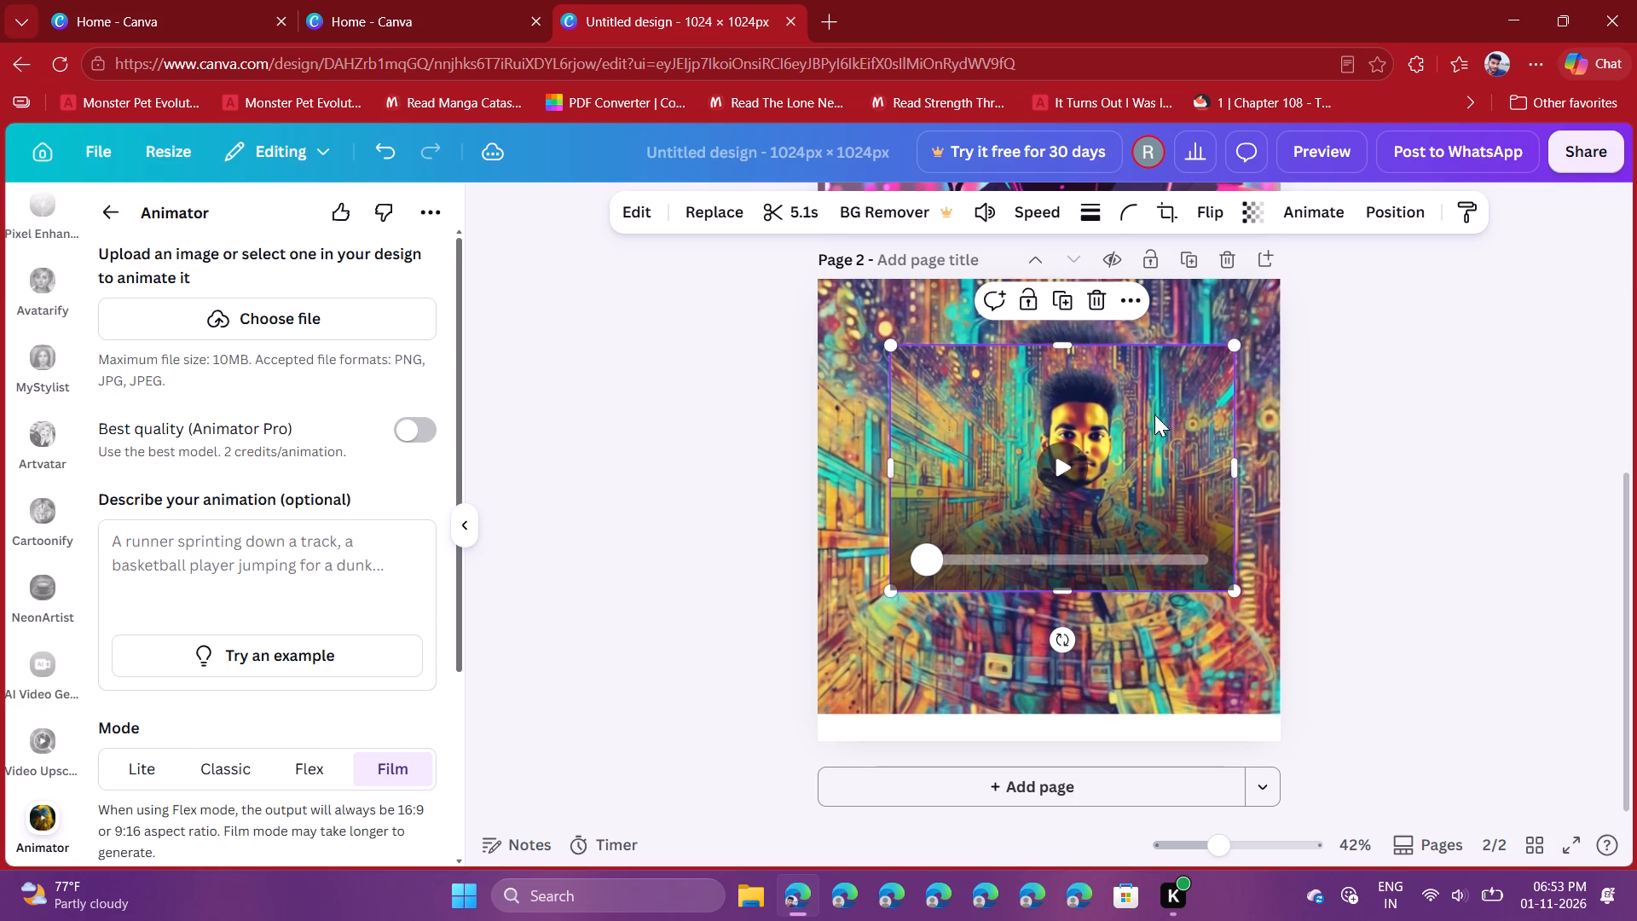
pyautogui.moveTo(1064, 343); pyautogui.dragTo(1053, 275)
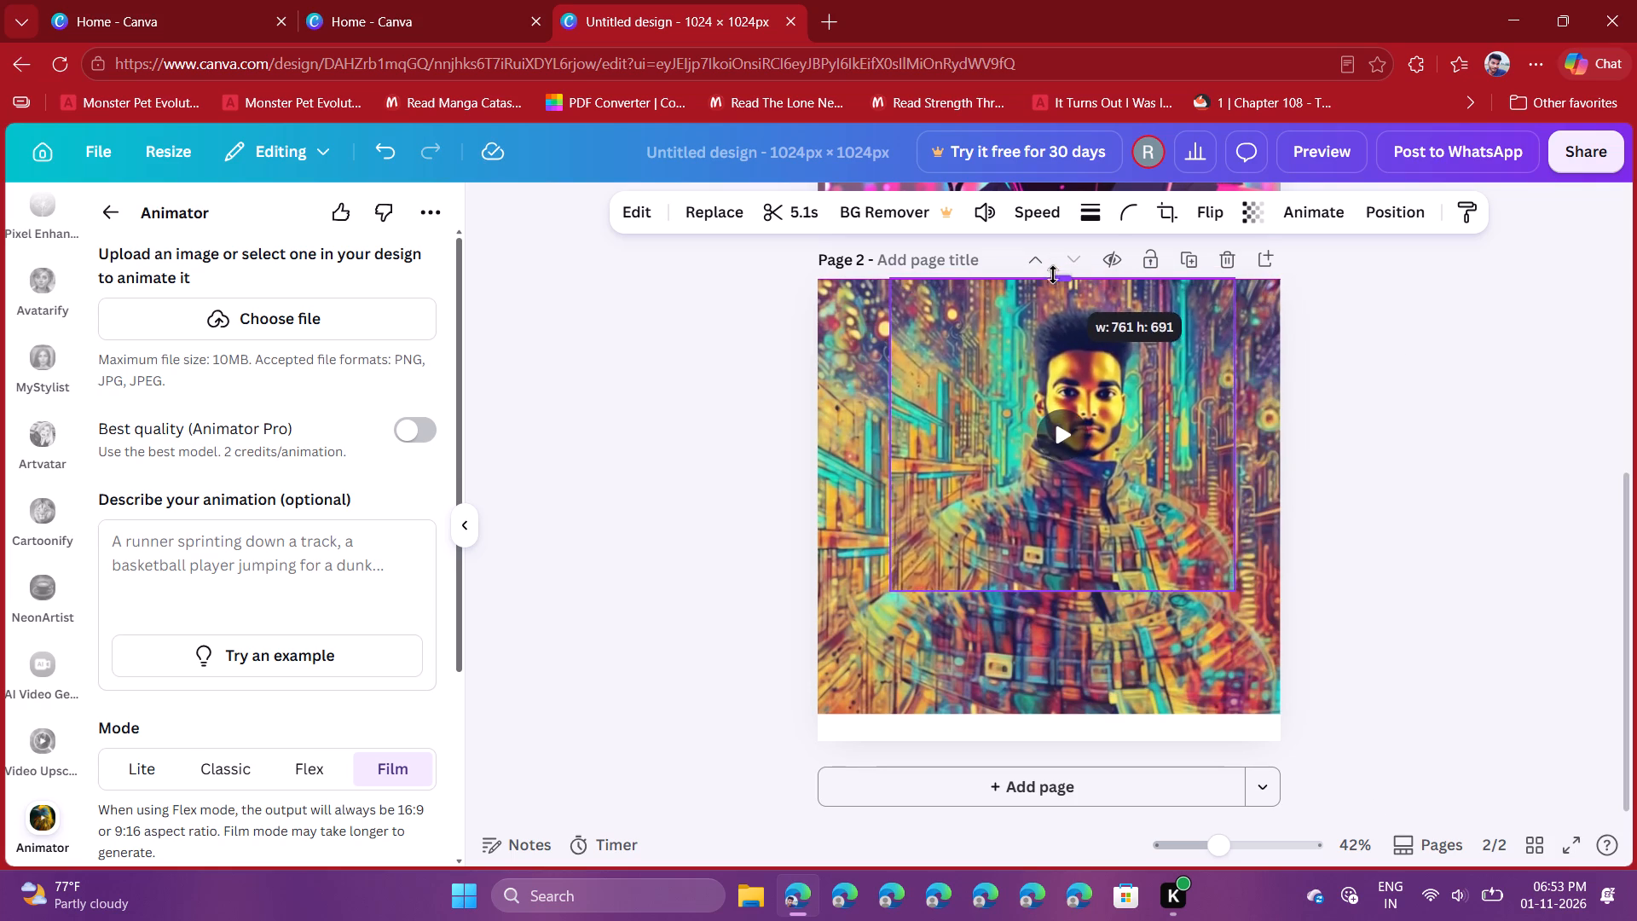
pyautogui.moveTo(1053, 275); pyautogui.dragTo(1054, 284)
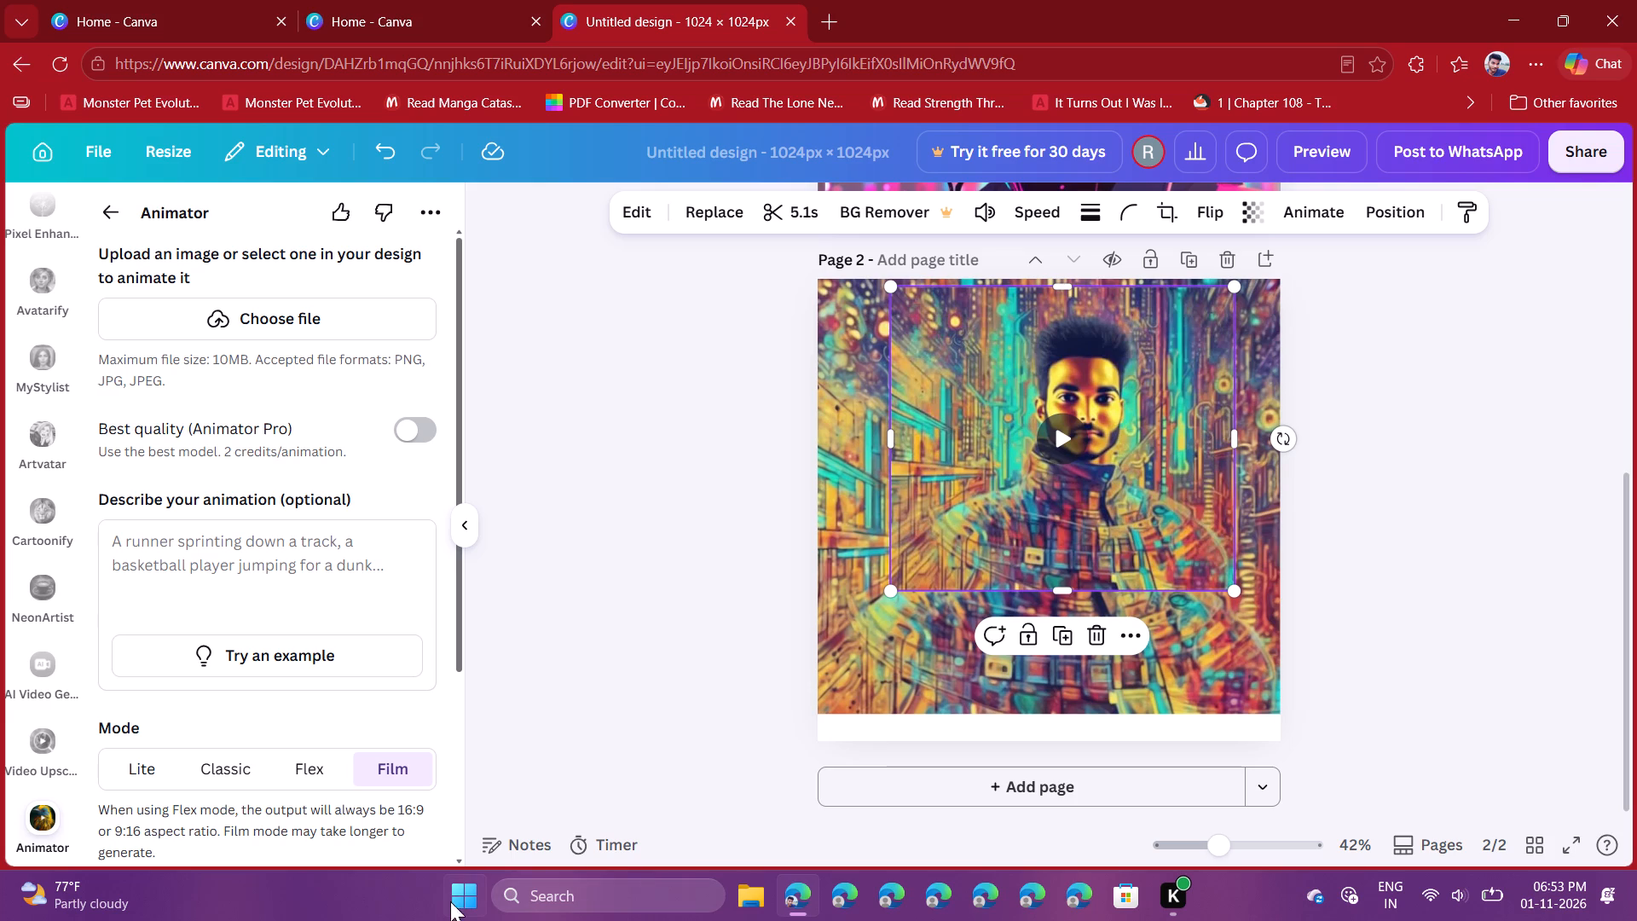
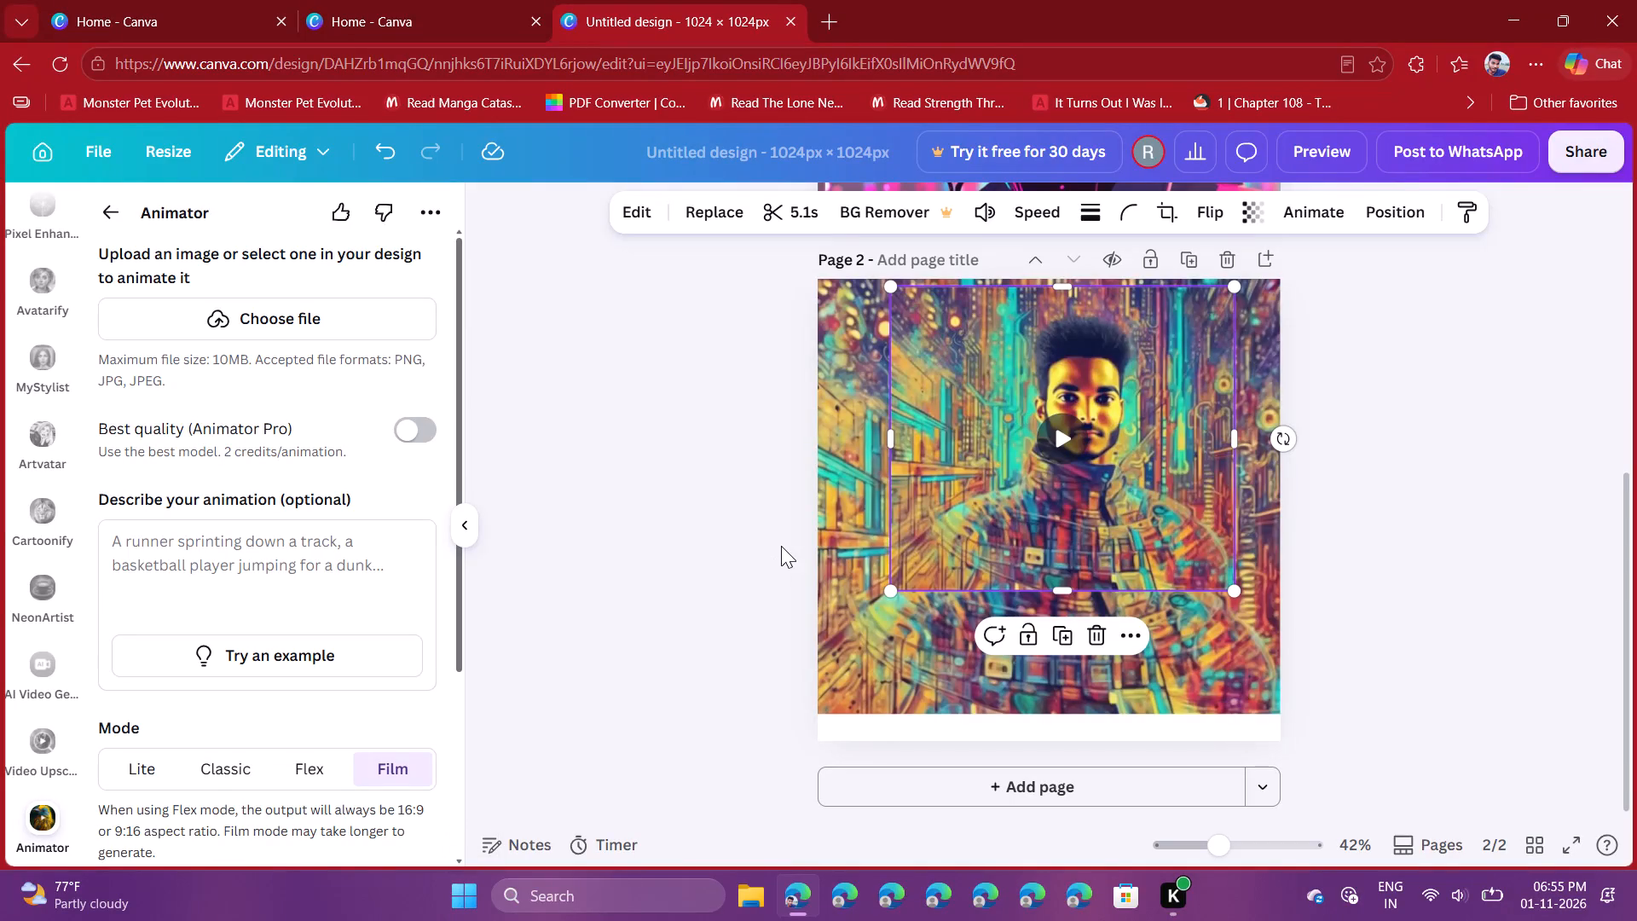
# Enlarge the portrait video on page 2 to the full 1,024 px page width and extend its lower edge to the underlying picture's bottom.
pyautogui.moveTo(886, 587); pyautogui.dragTo(859, 656)
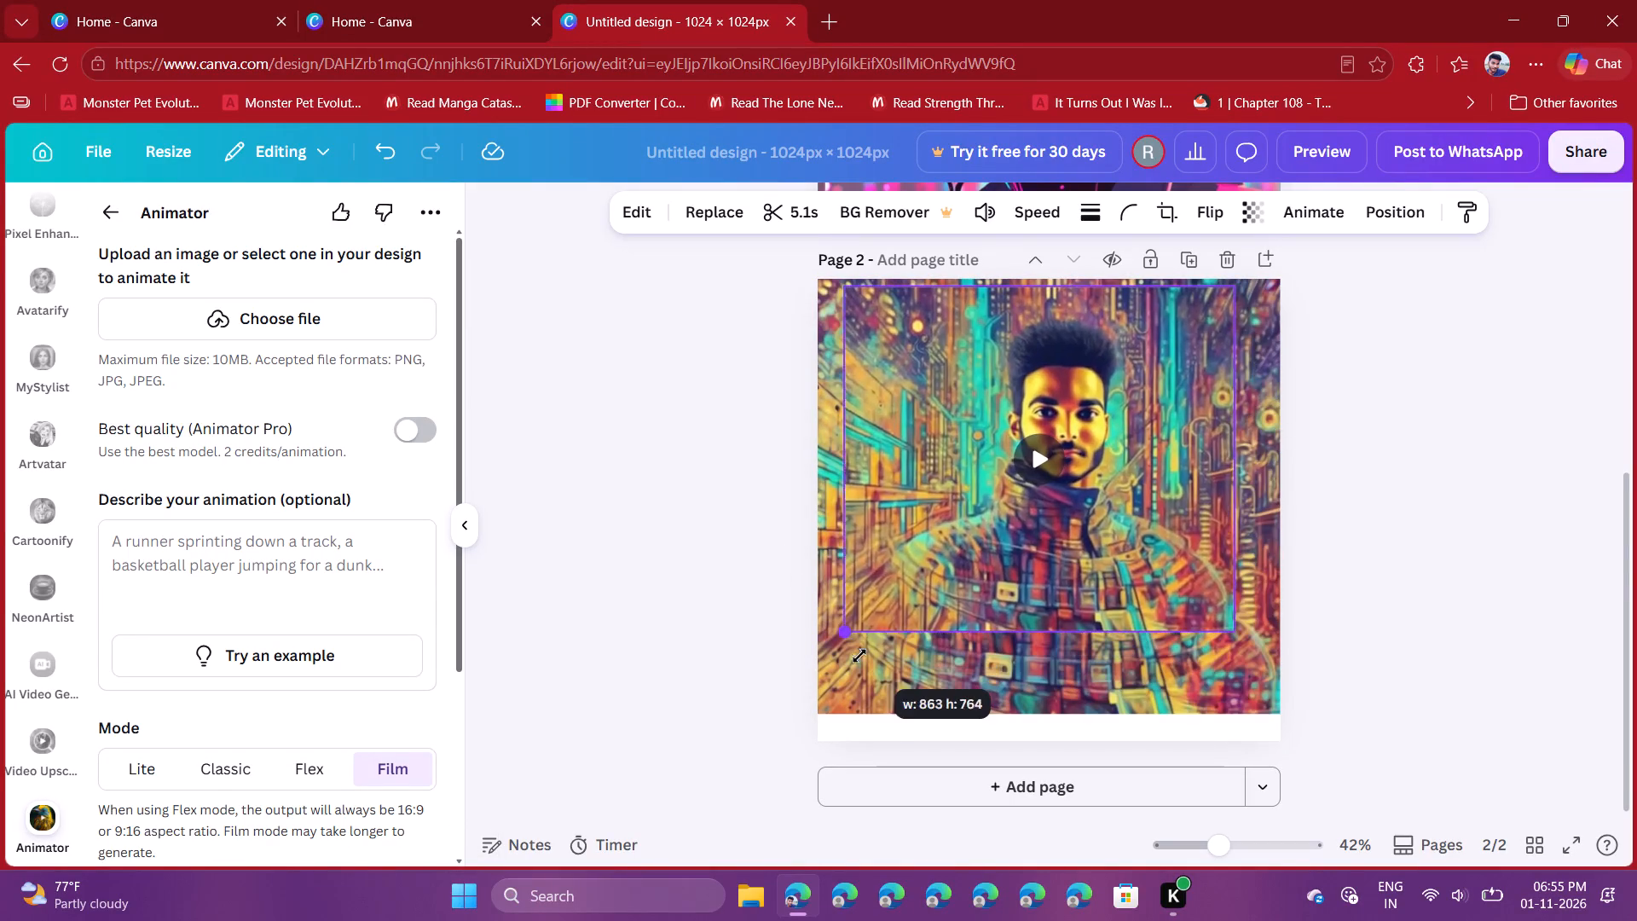
pyautogui.moveTo(859, 656); pyautogui.dragTo(848, 669)
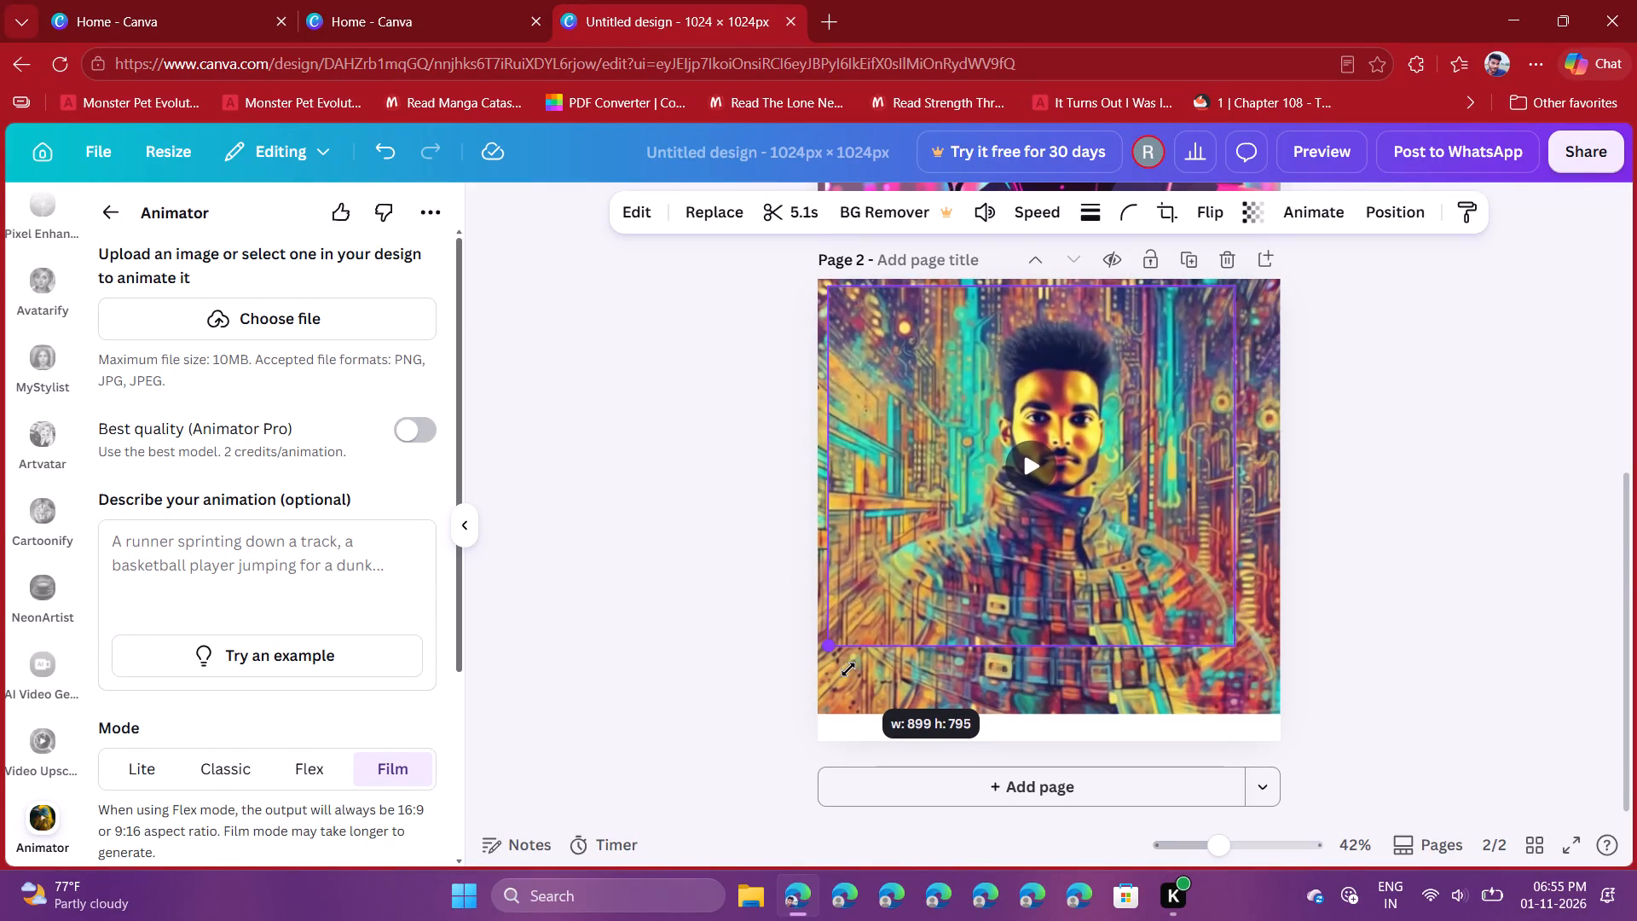
pyautogui.moveTo(848, 669); pyautogui.dragTo(842, 674)
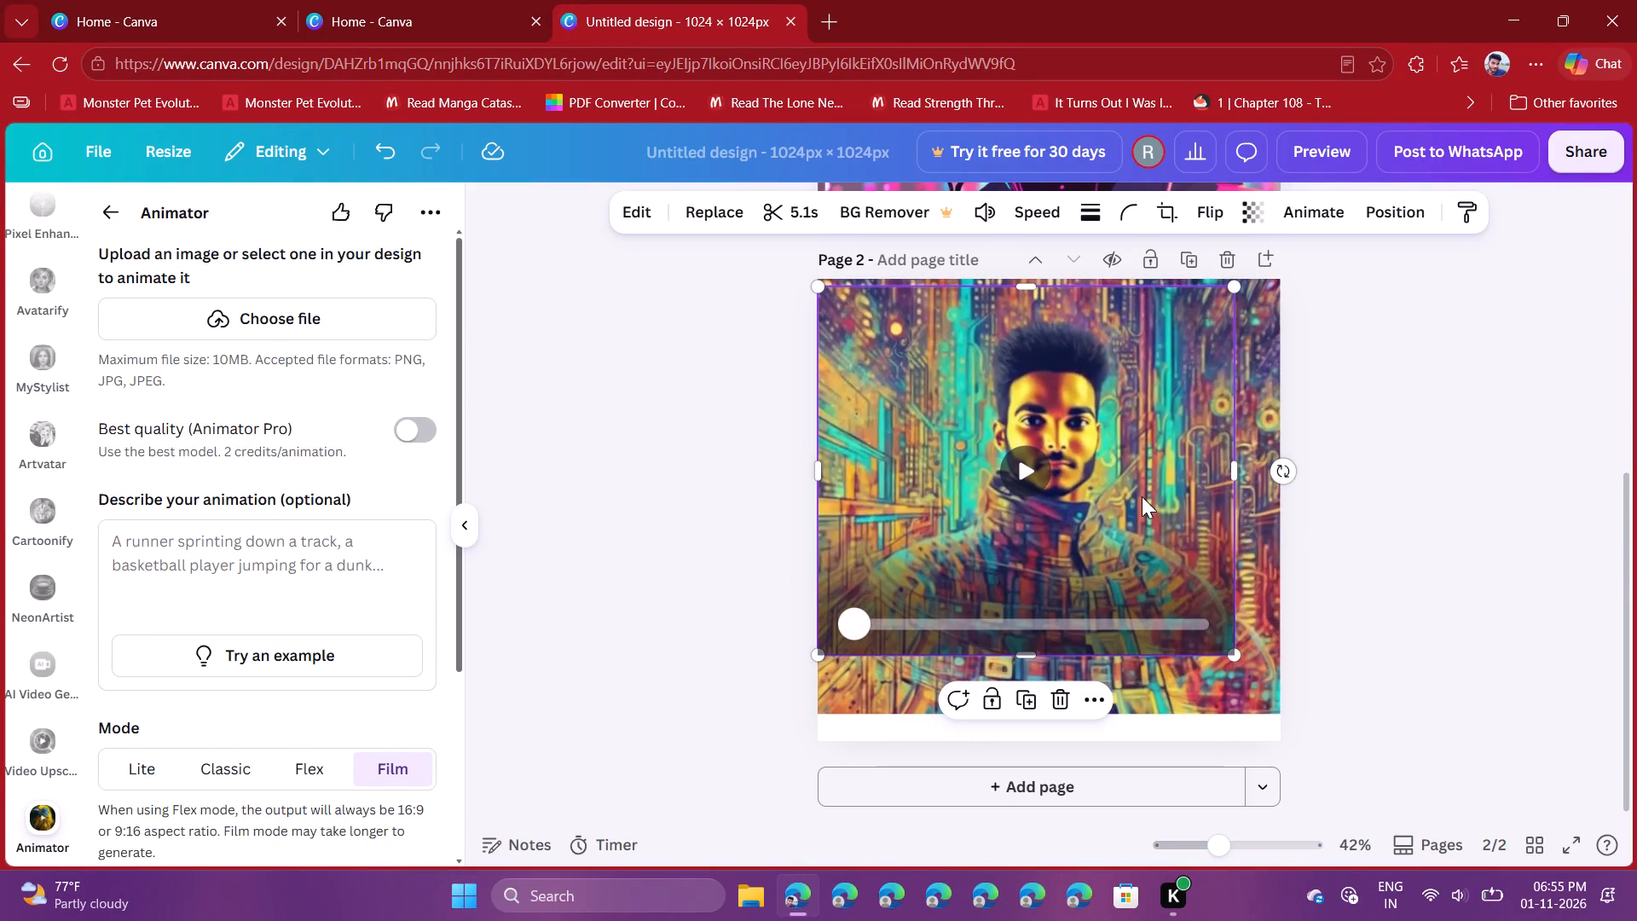
pyautogui.moveTo(1235, 475); pyautogui.dragTo(1271, 468)
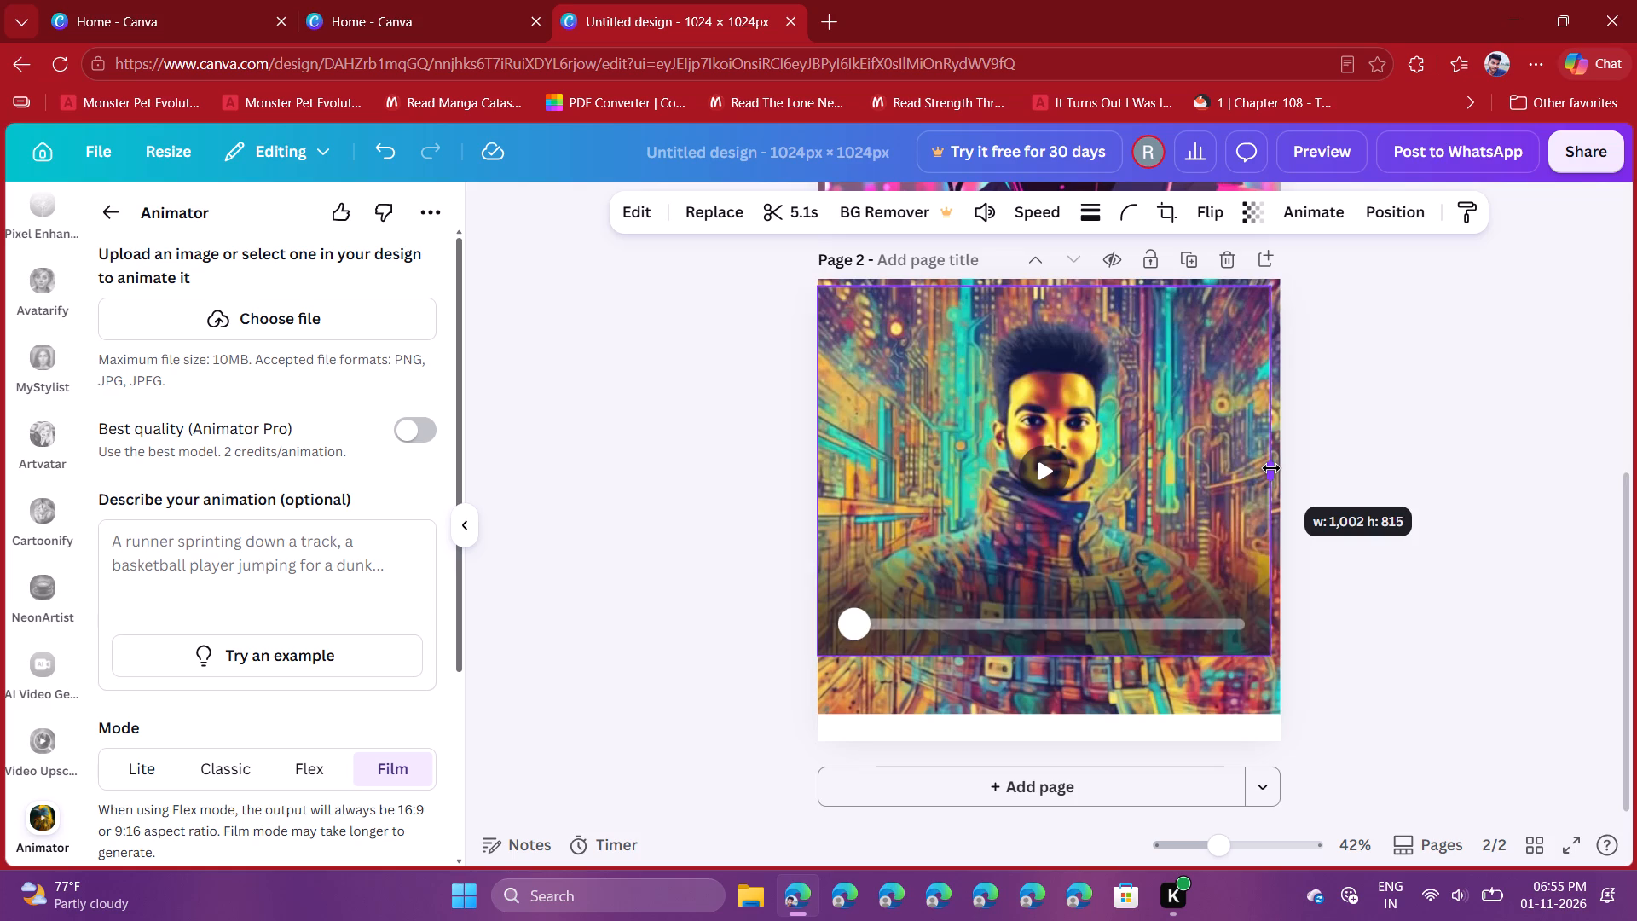
pyautogui.moveTo(1271, 468); pyautogui.dragTo(1271, 467)
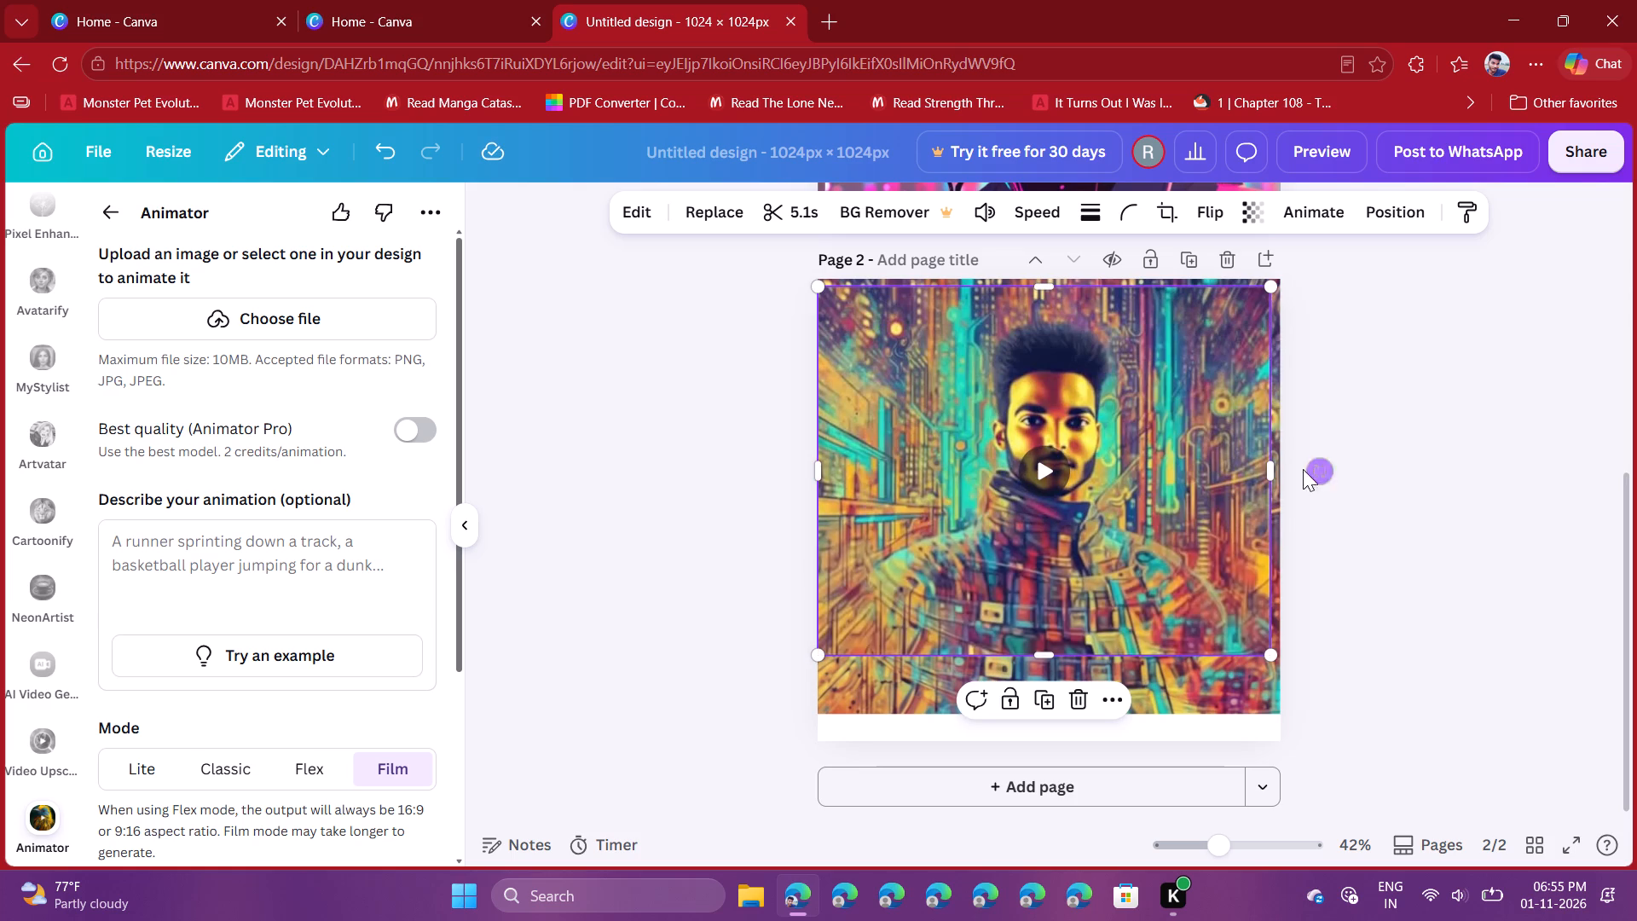
pyautogui.moveTo(1271, 472); pyautogui.dragTo(1283, 468)
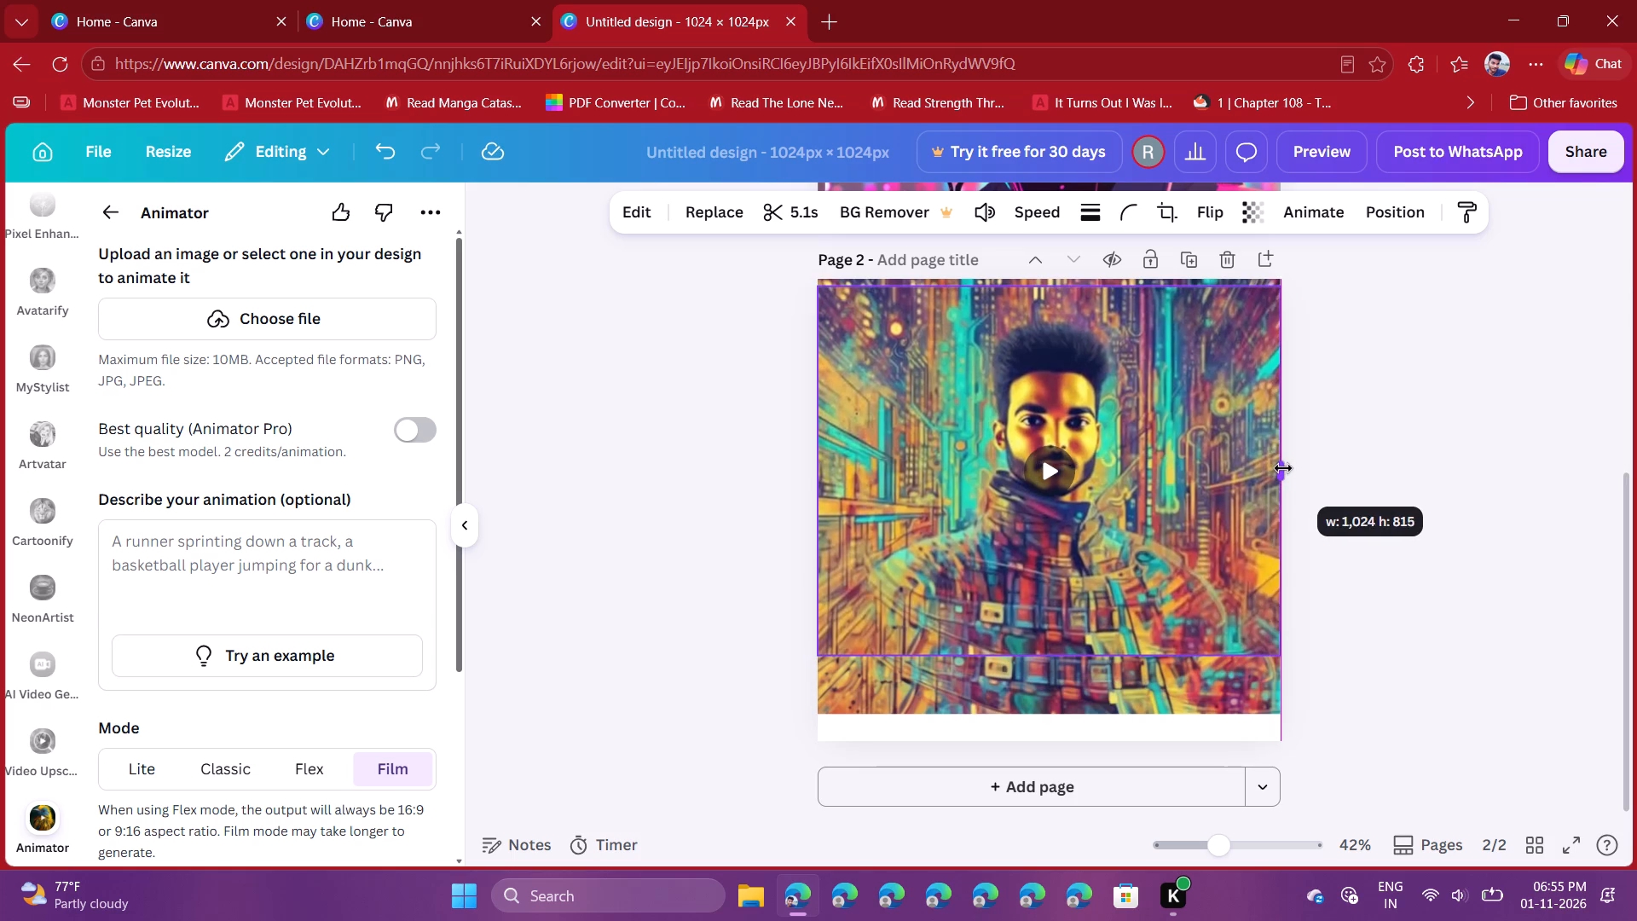
pyautogui.moveTo(1283, 468); pyautogui.dragTo(1283, 469)
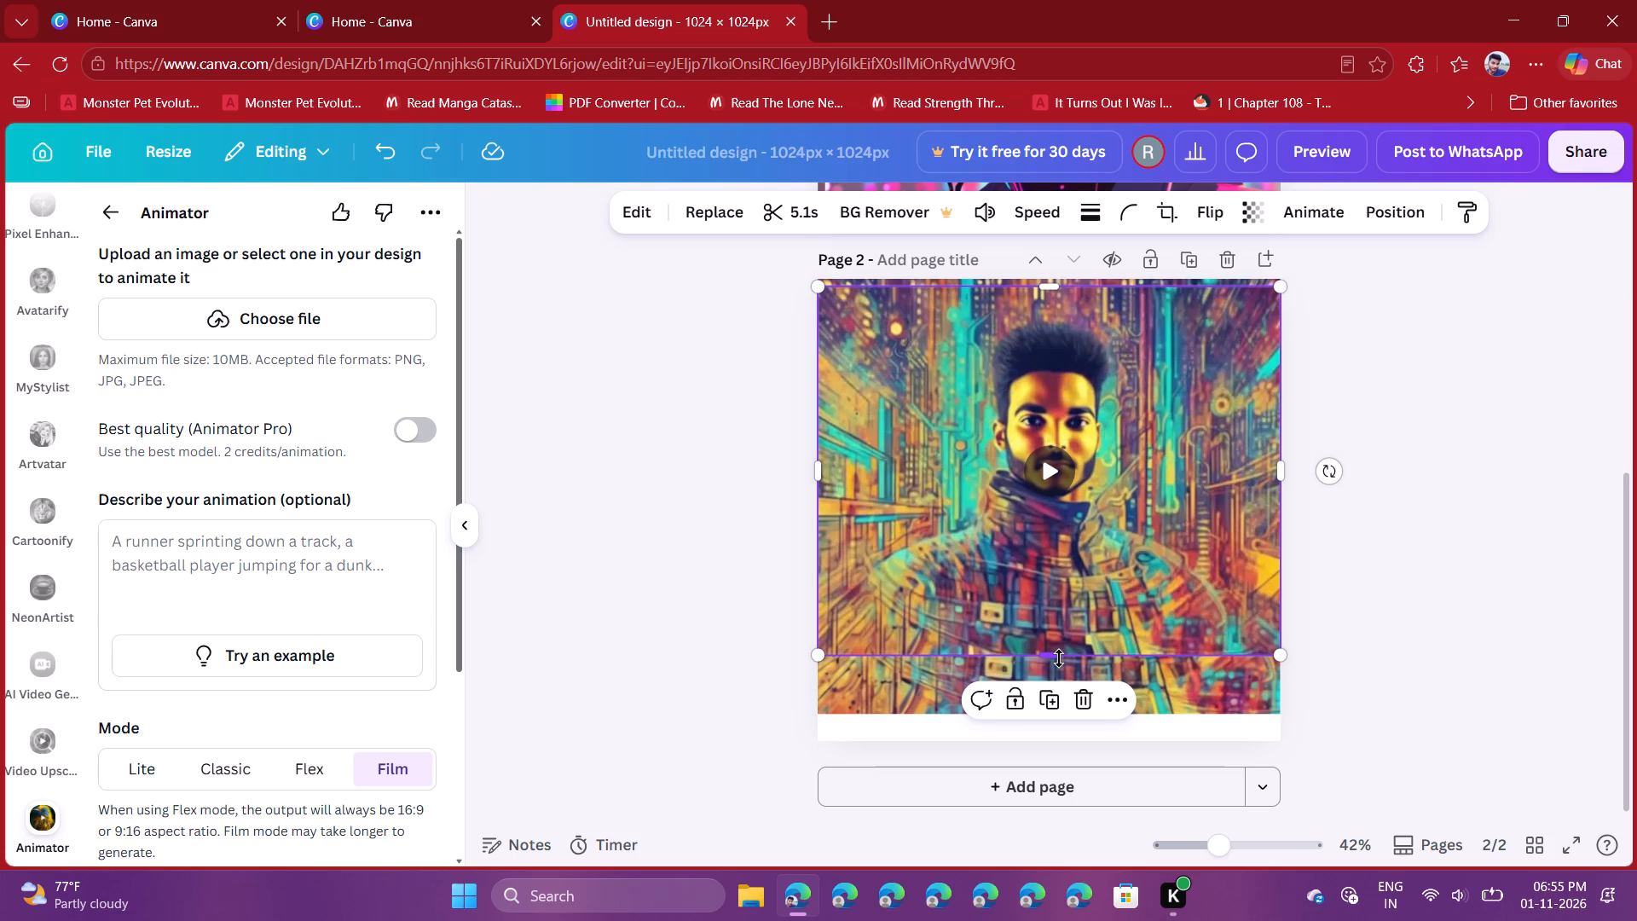
pyautogui.moveTo(1058, 660); pyautogui.dragTo(1062, 716)
# Play the resized portrait video on page 2 to check it, and deselect it.
pyautogui.click(1064, 493)
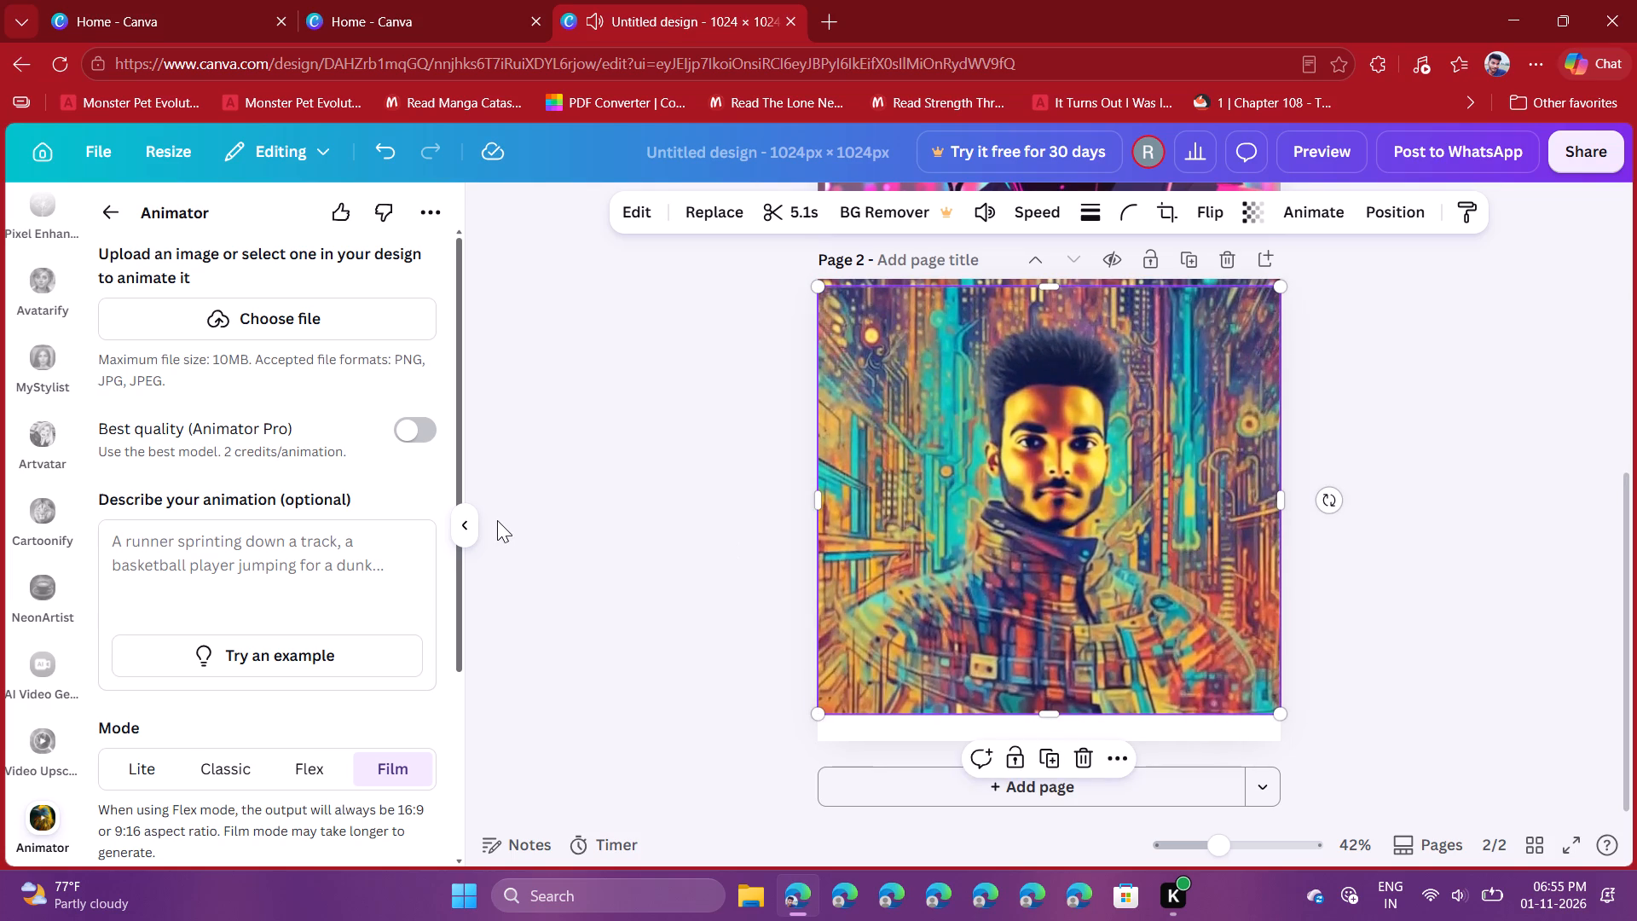
pyautogui.click(688, 422)
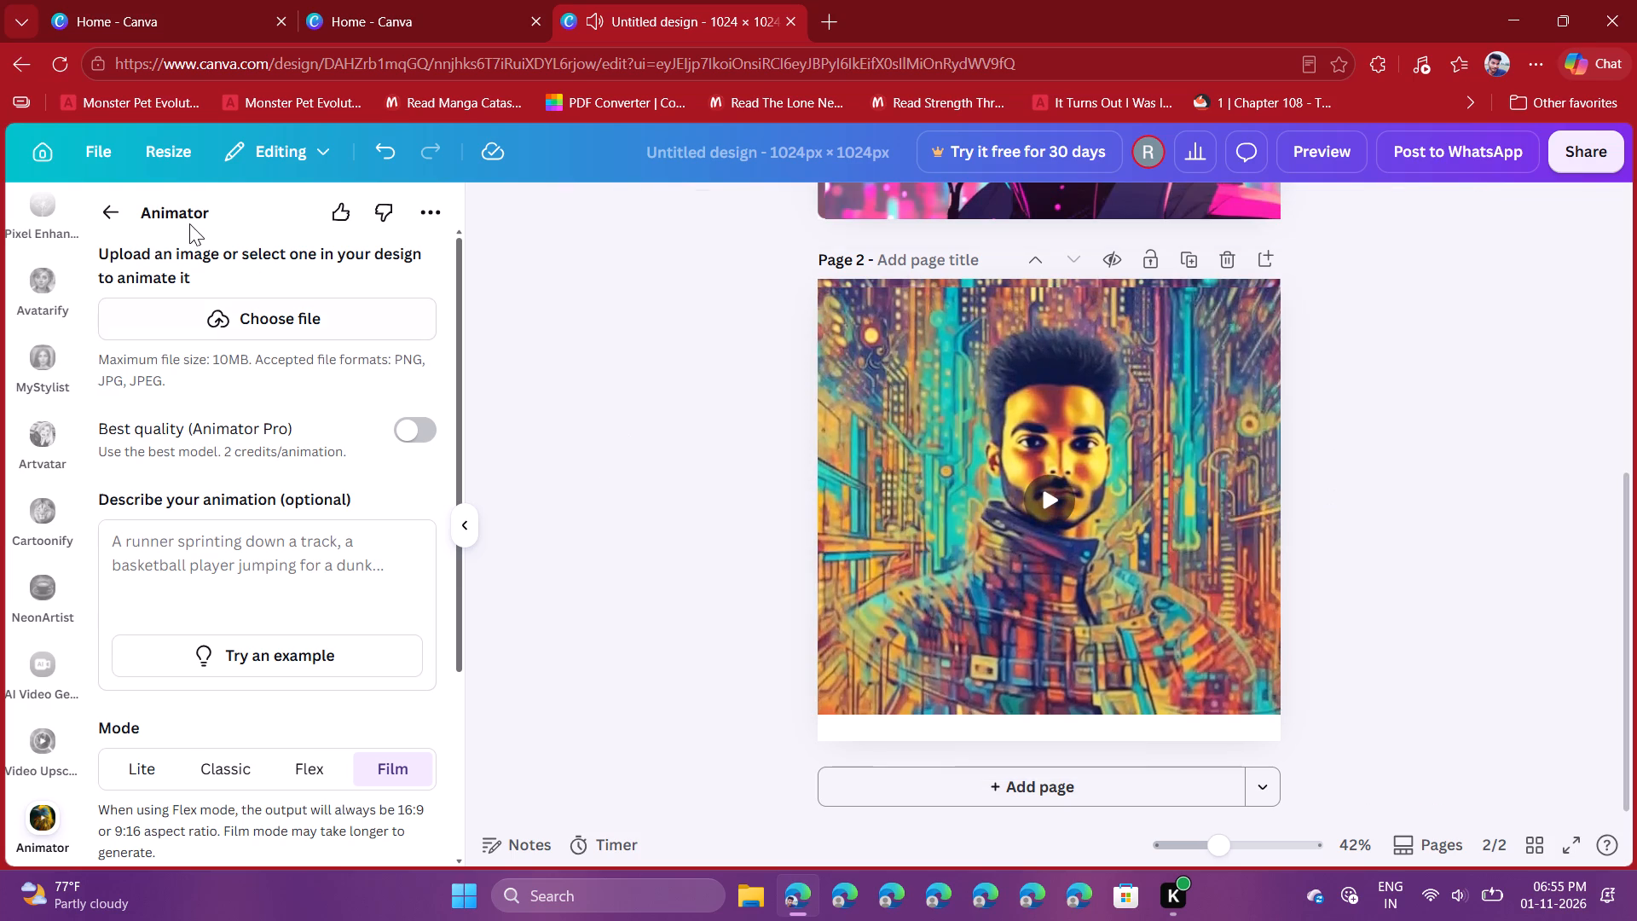
# Leave the Animator app and add a blank page 3 after the portrait video page.
pyautogui.click(109, 198)
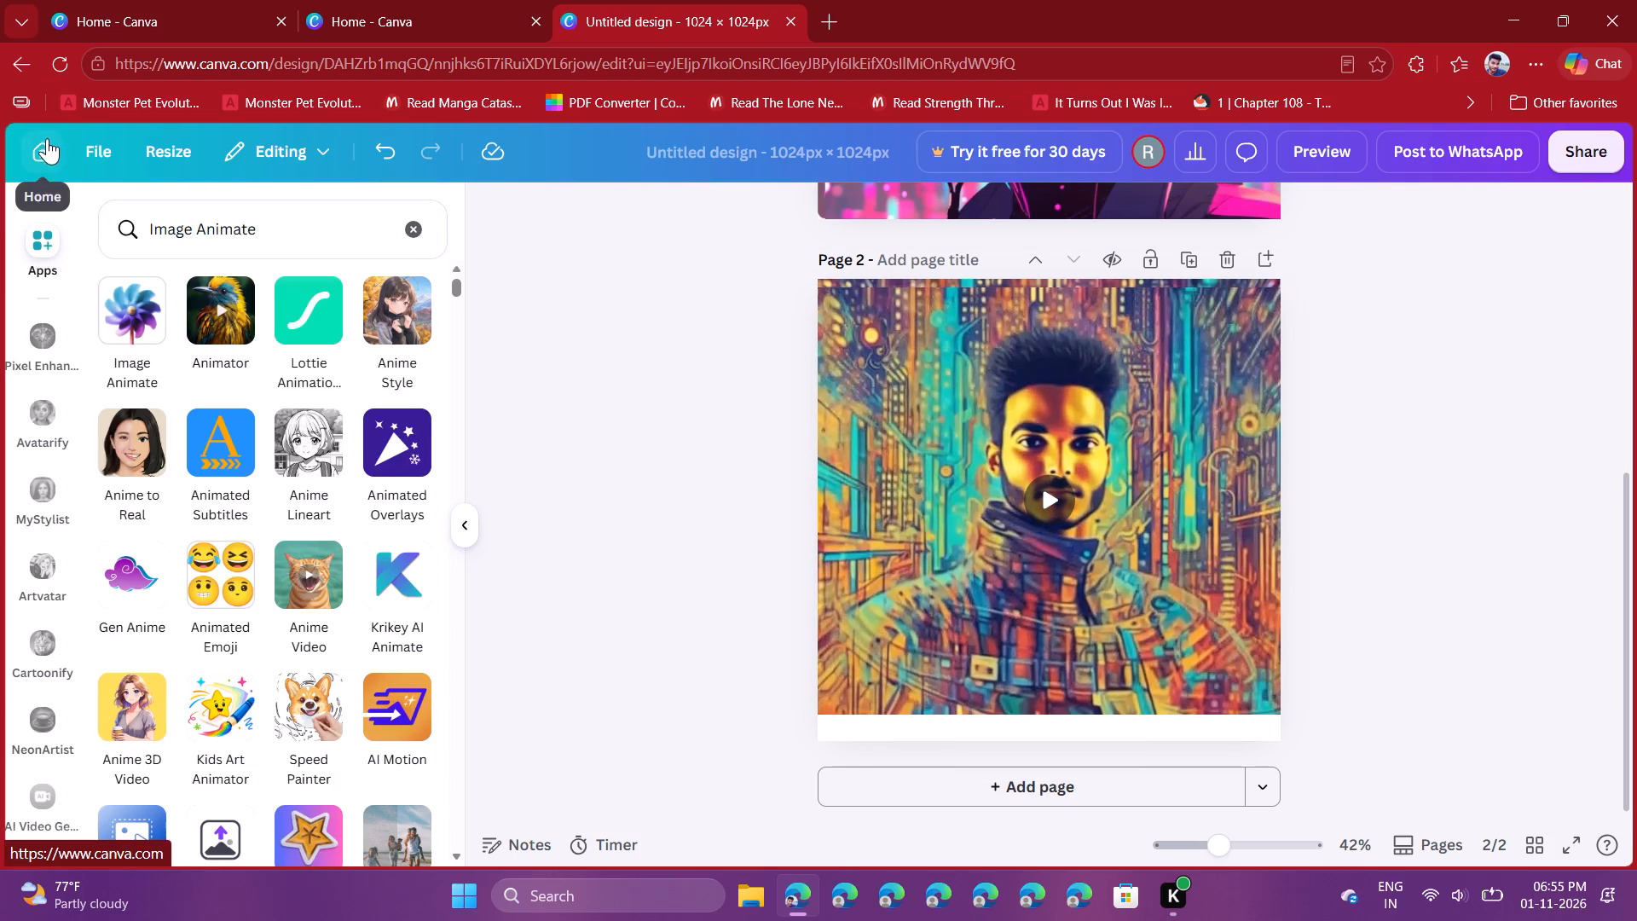
pyautogui.click(947, 769)
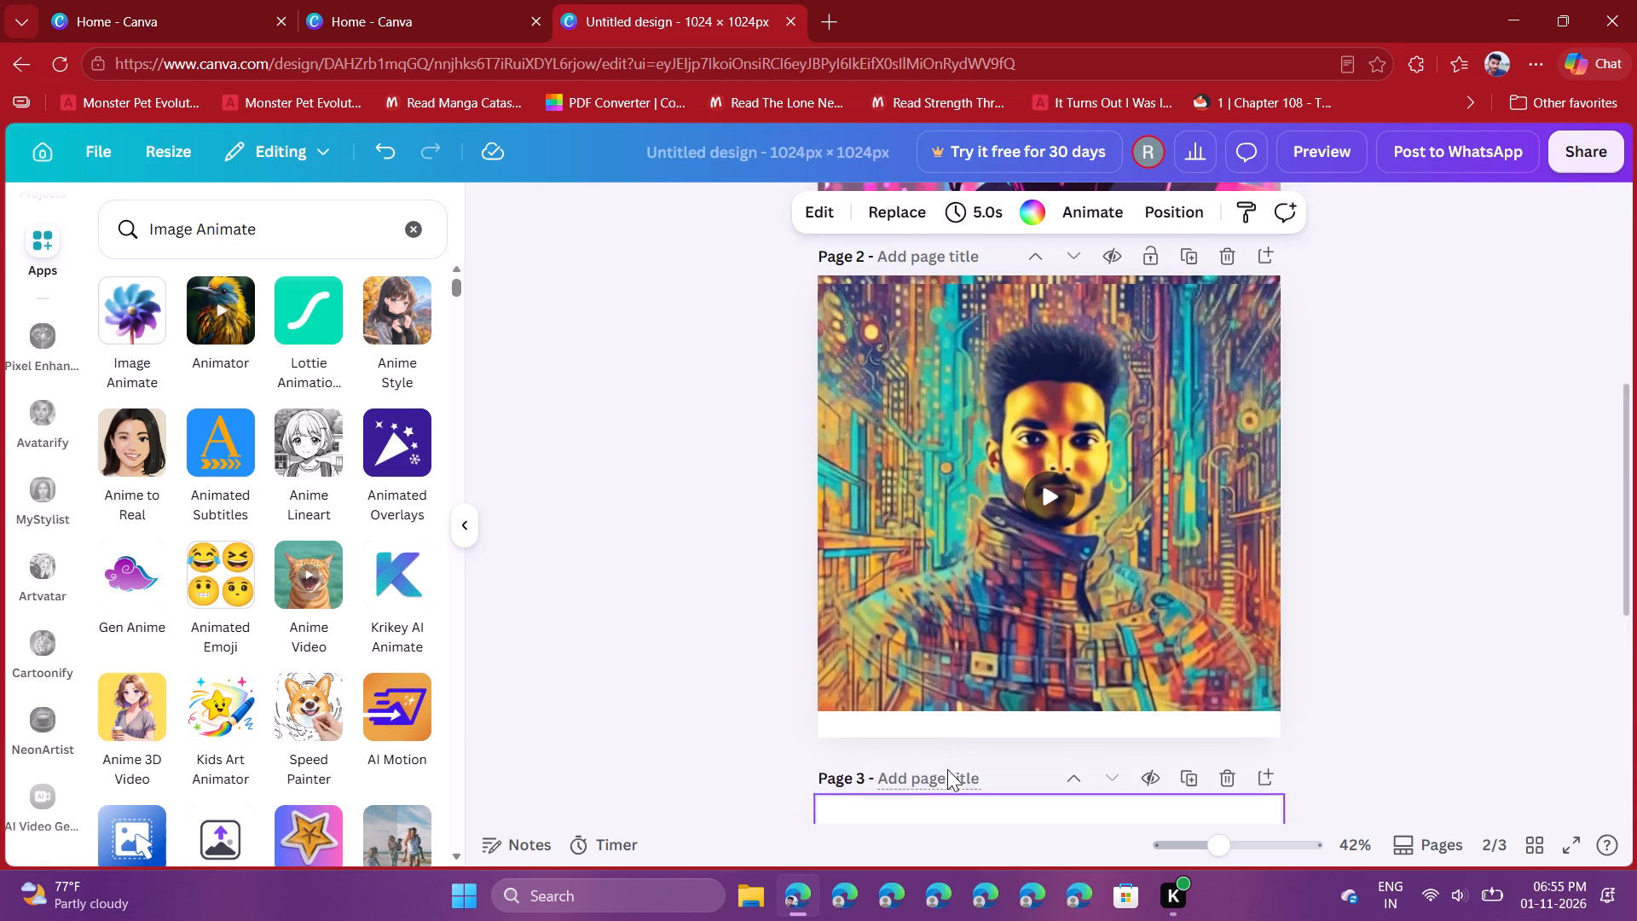
pyautogui.click(1041, 368)
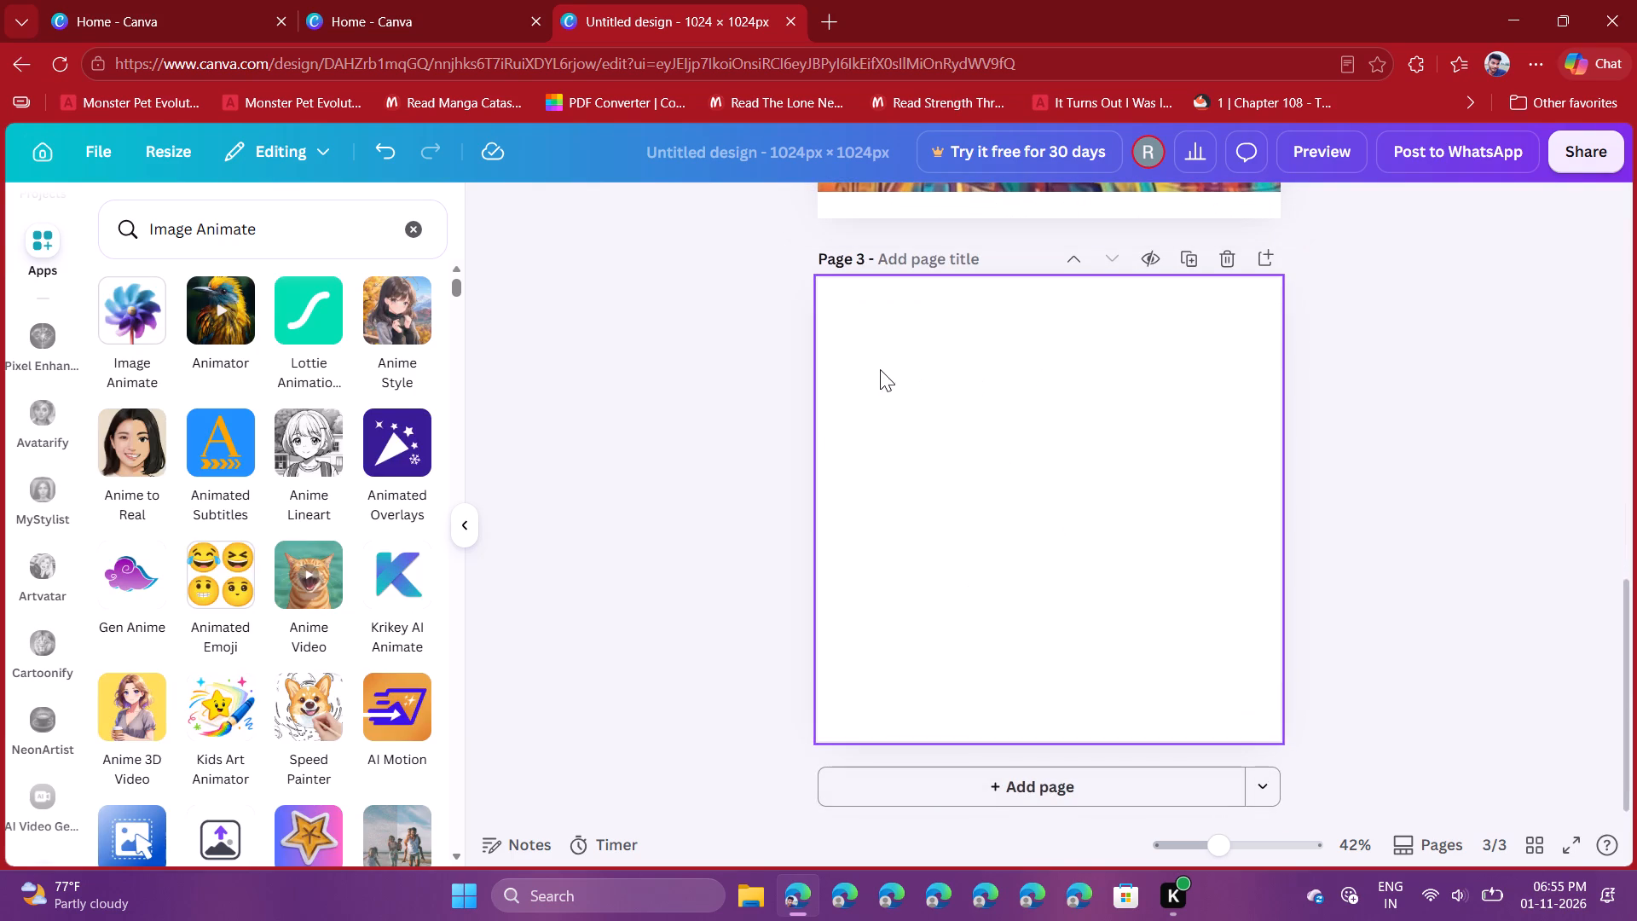
pyautogui.click(1040, 431)
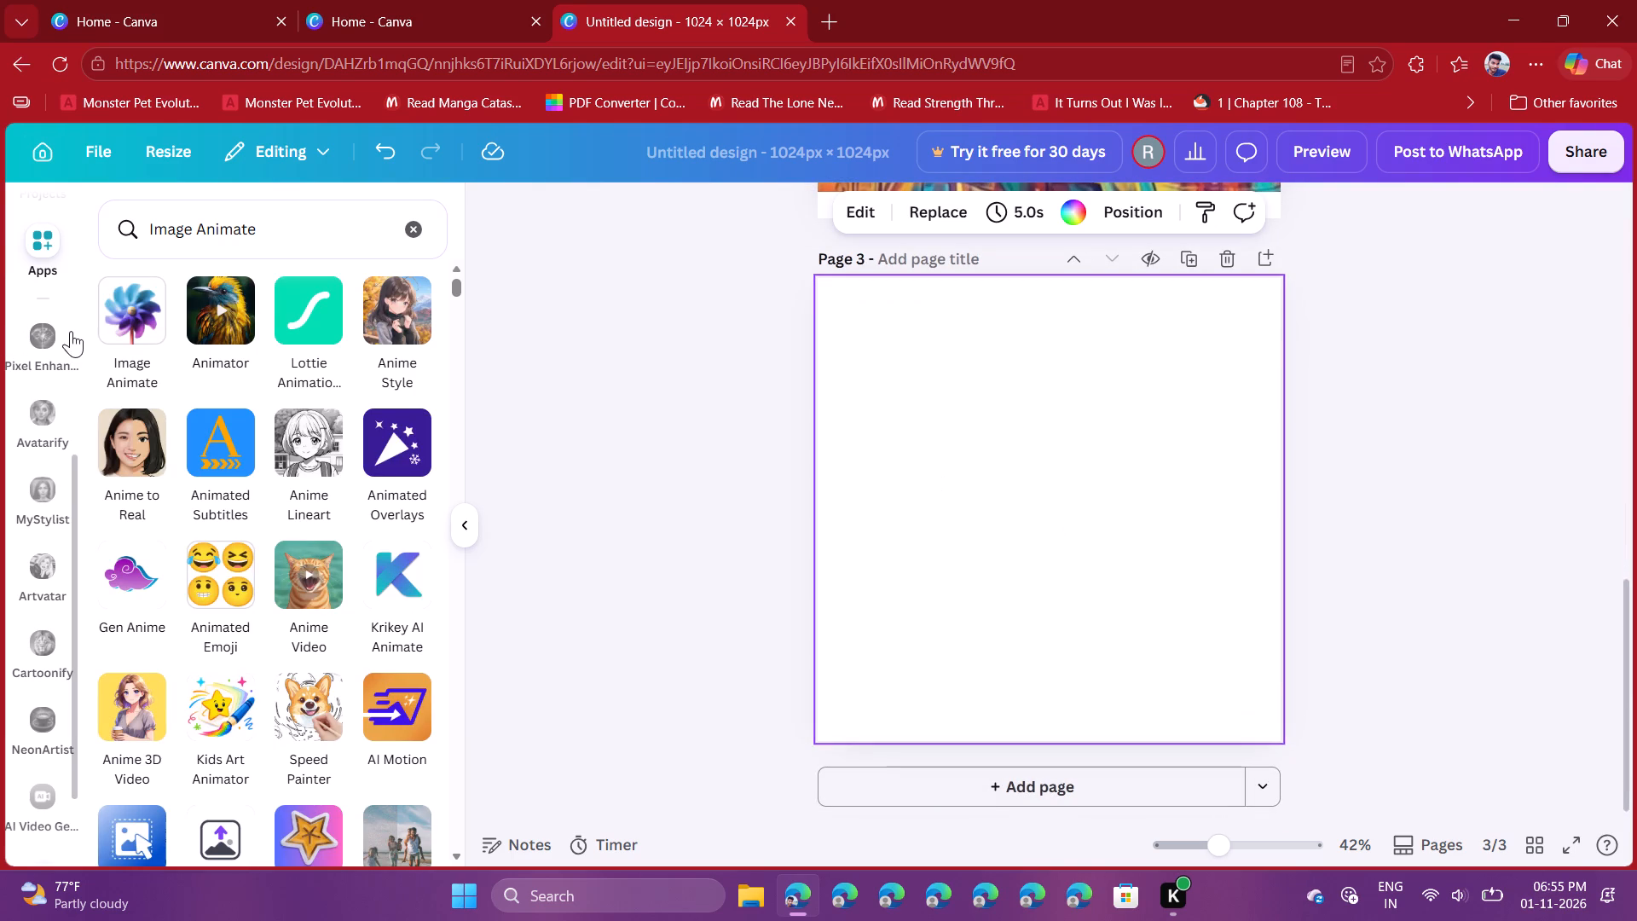
# Browse the Photos category of Elements and add the dark photo of an open book to page 3.
pyautogui.scroll(4, 36, 416)
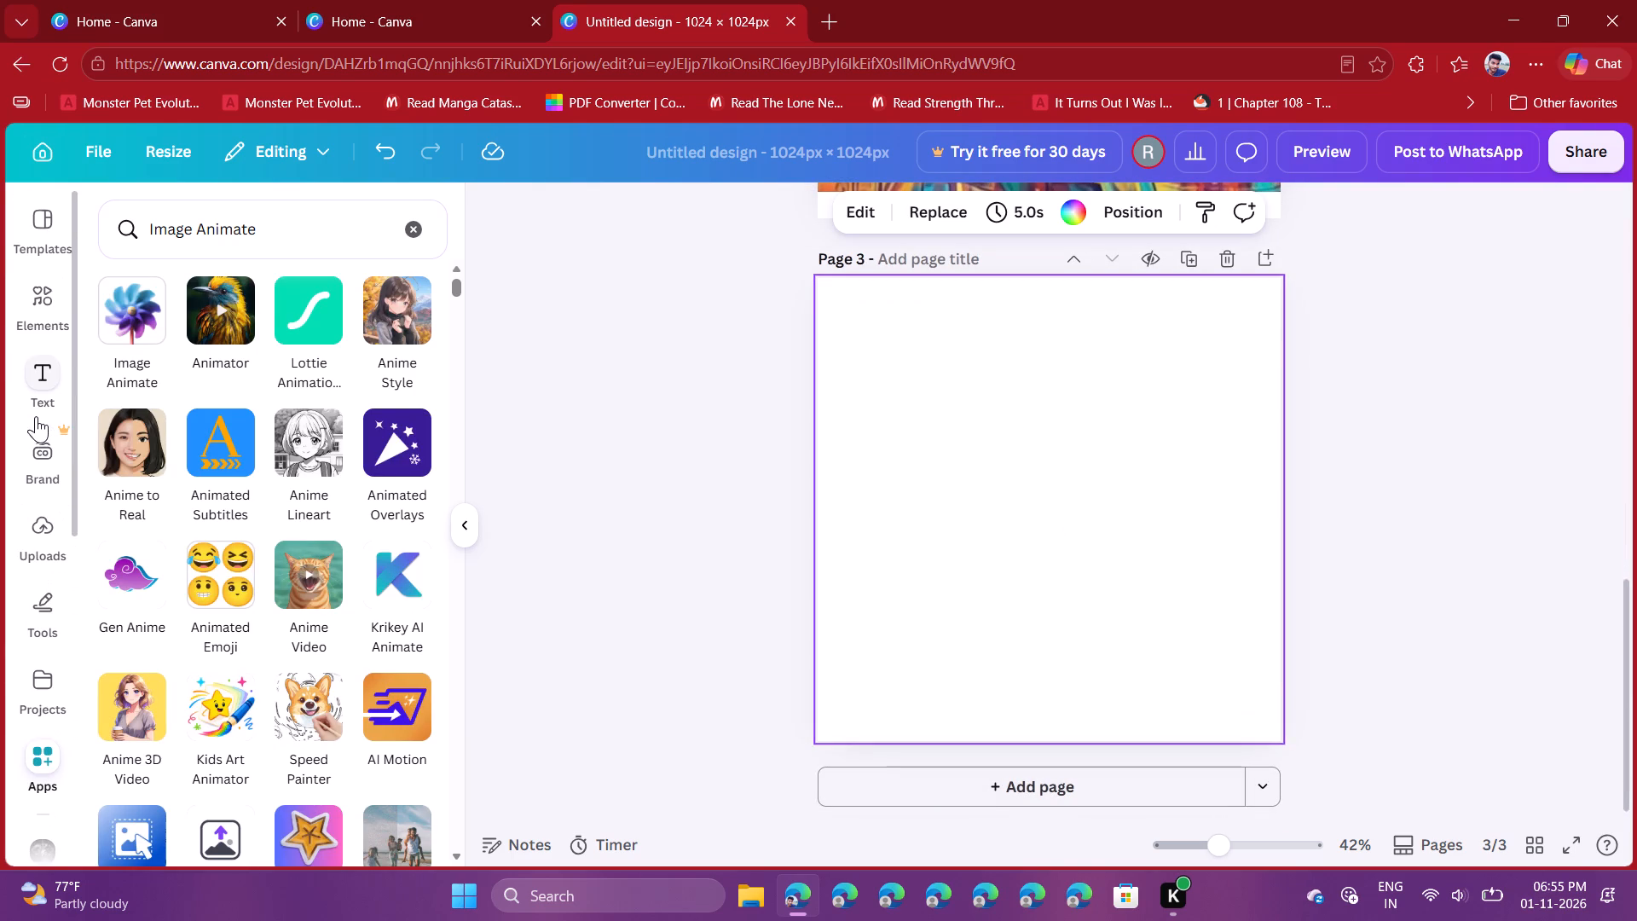
pyautogui.click(33, 296)
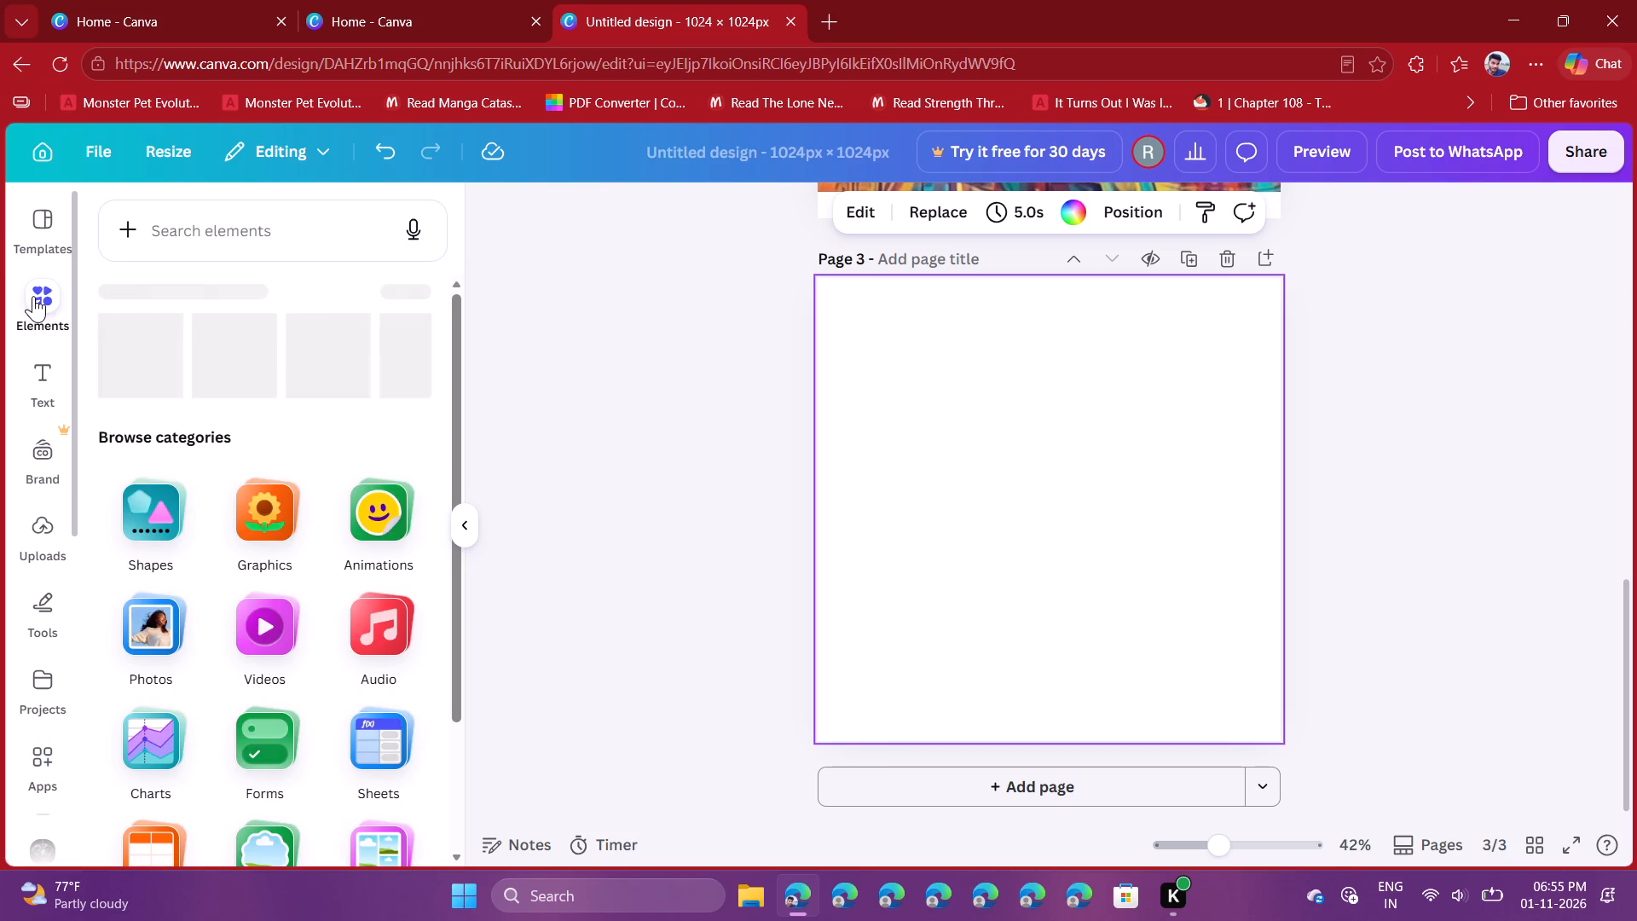
pyautogui.scroll(-2, 257, 524)
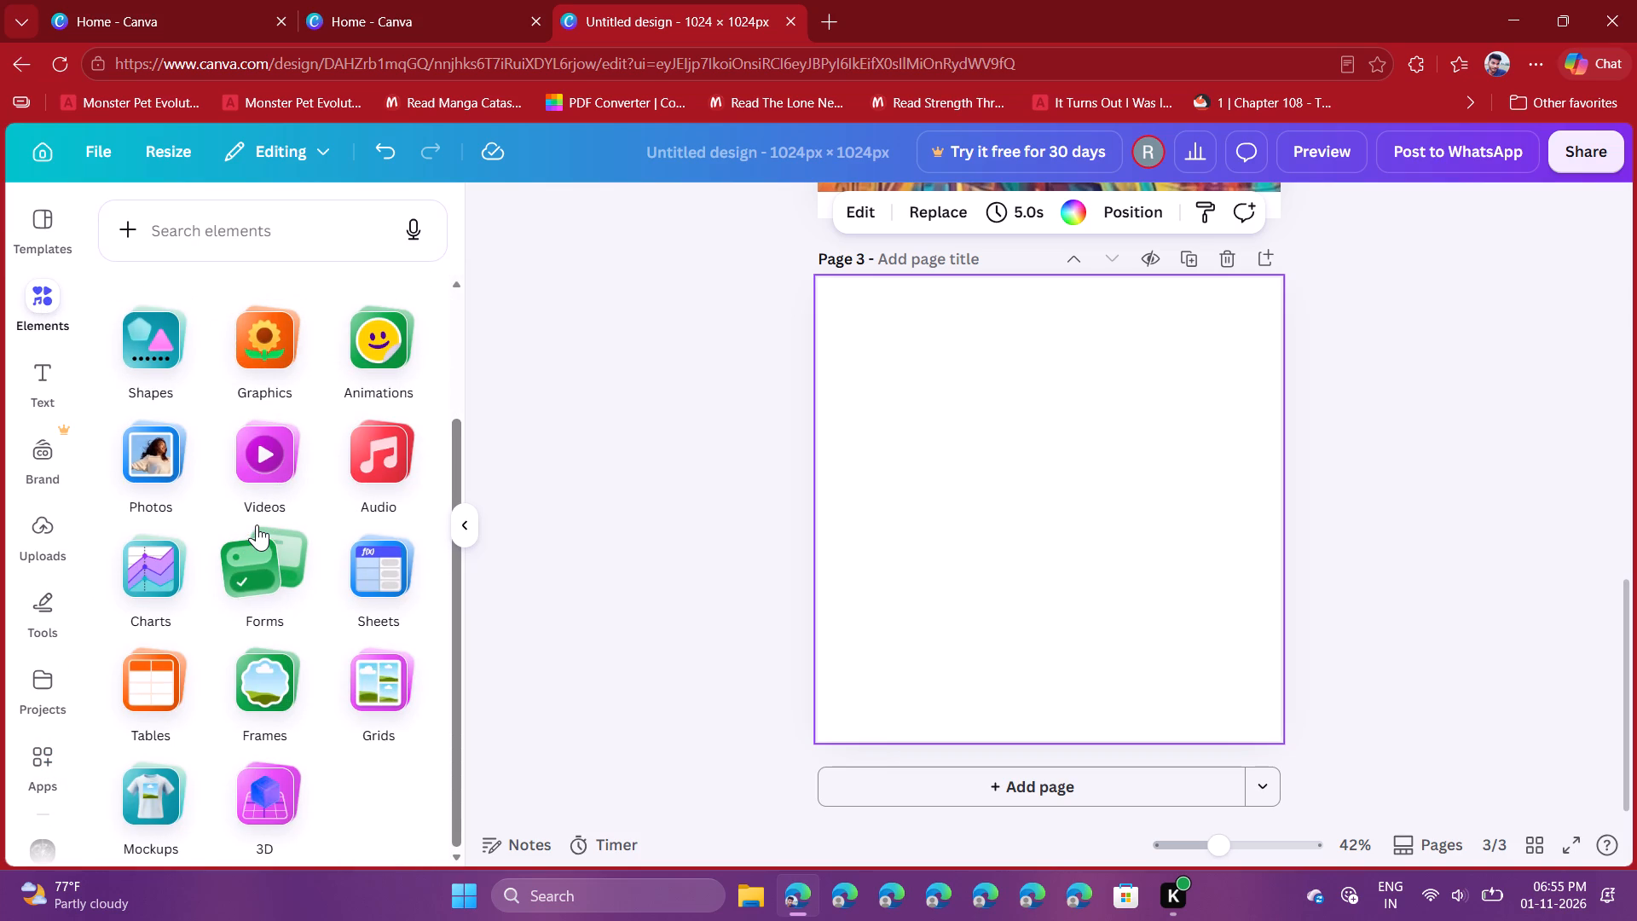
pyautogui.scroll(1, 257, 524)
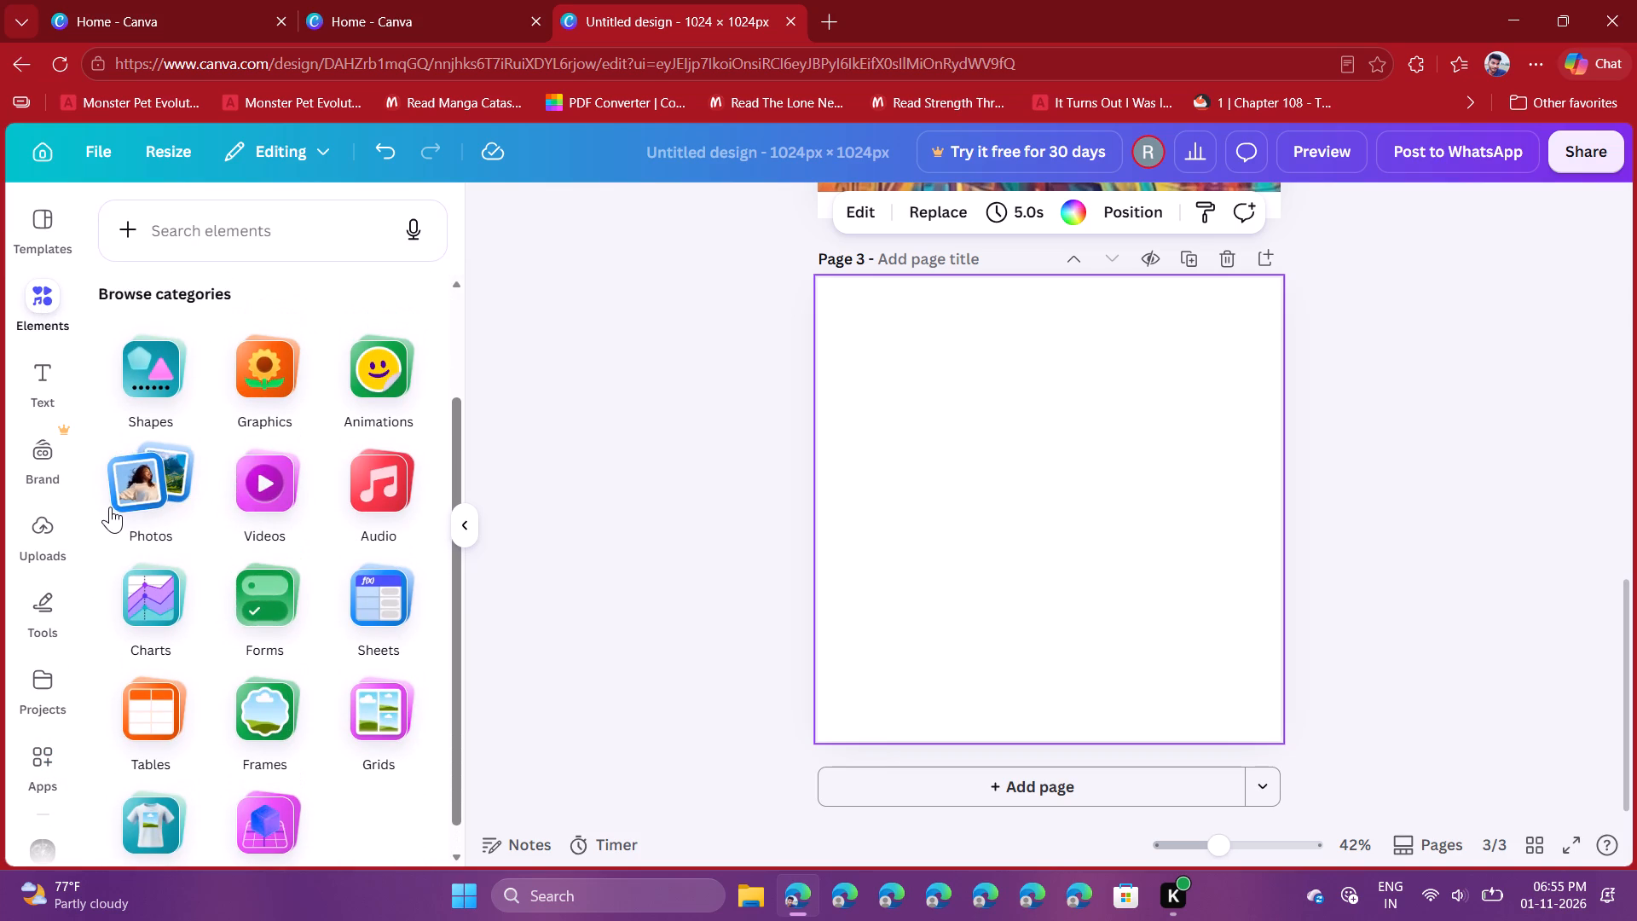
pyautogui.click(110, 507)
pyautogui.scroll(1, 269, 615)
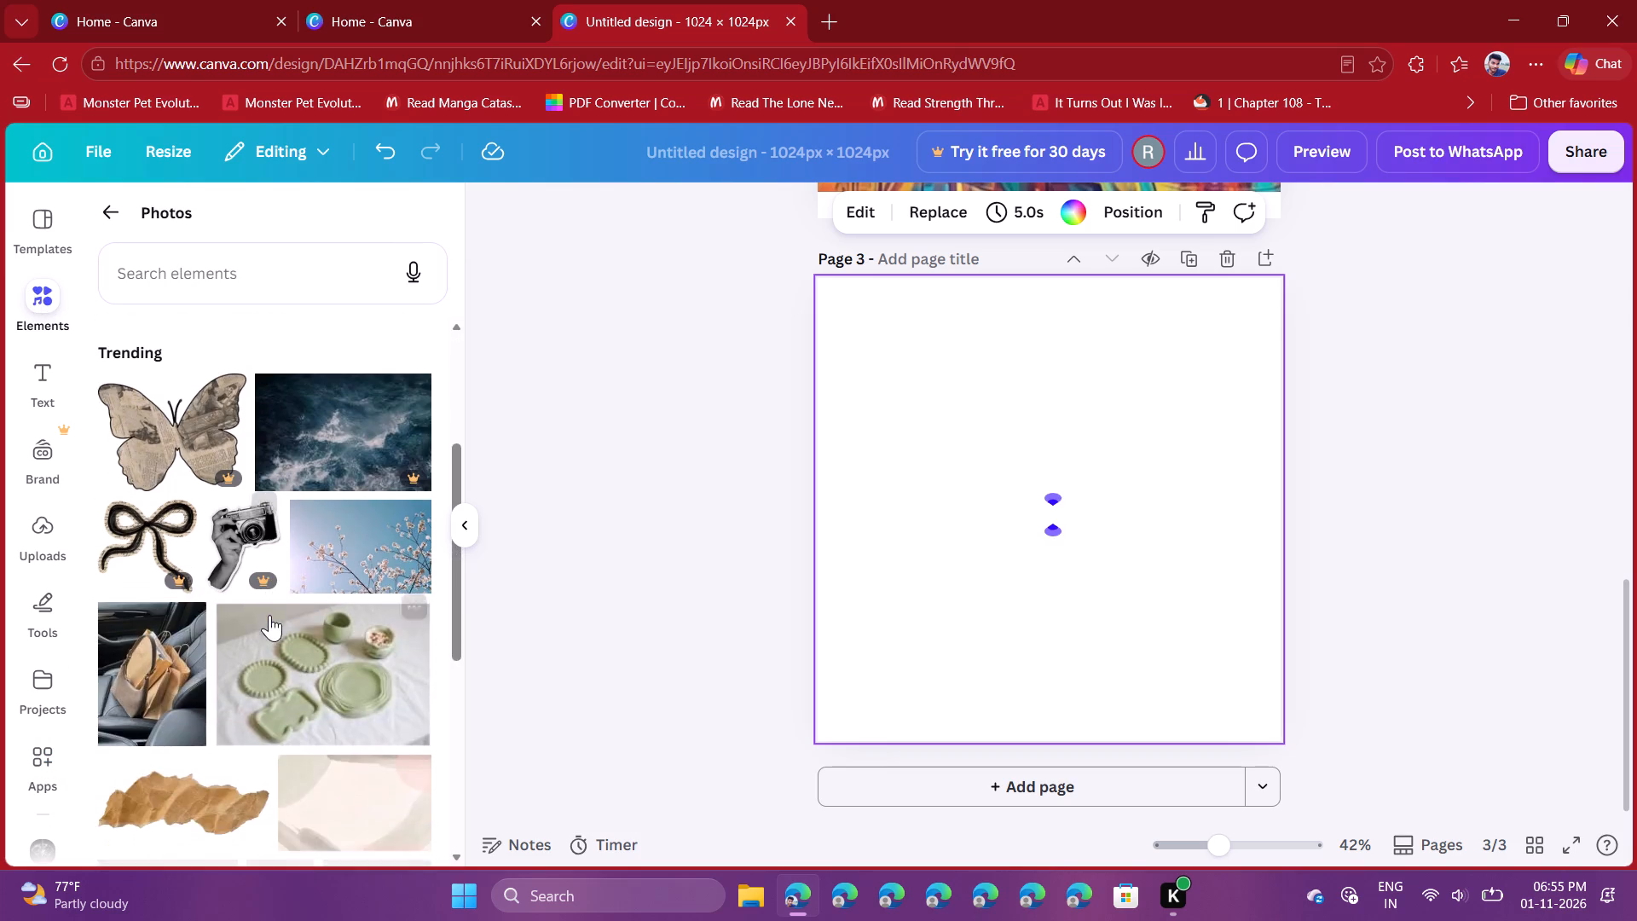
pyautogui.scroll(5, 269, 615)
pyautogui.hscroll(-1, 385, 531)
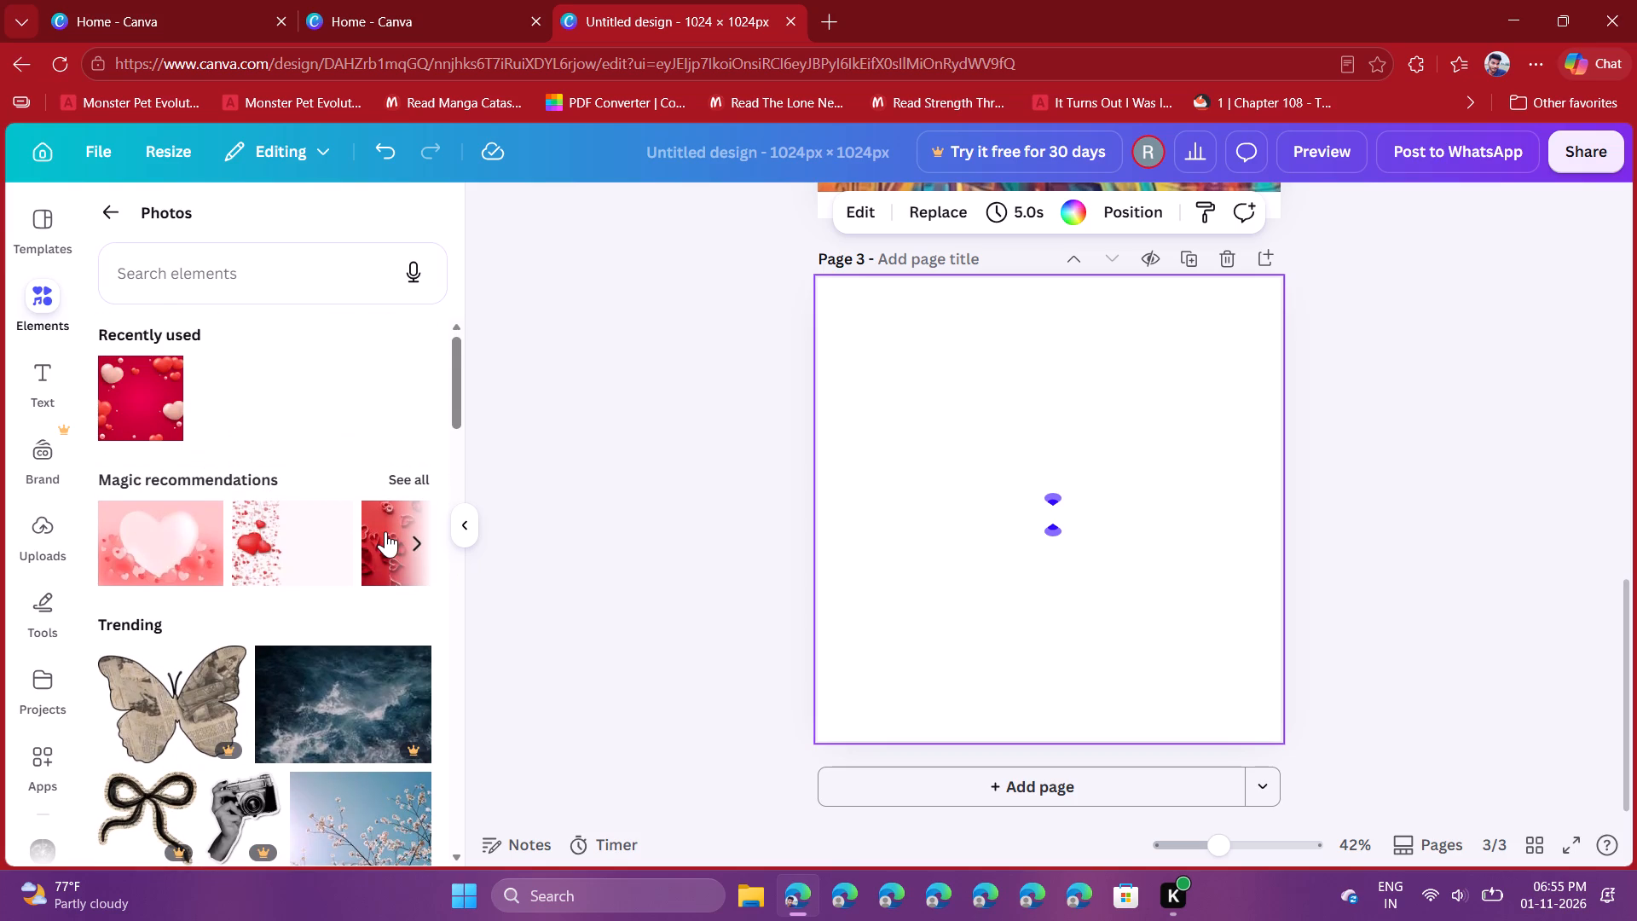
pyautogui.hscroll(-1, 385, 531)
pyautogui.scroll(-5, 385, 531)
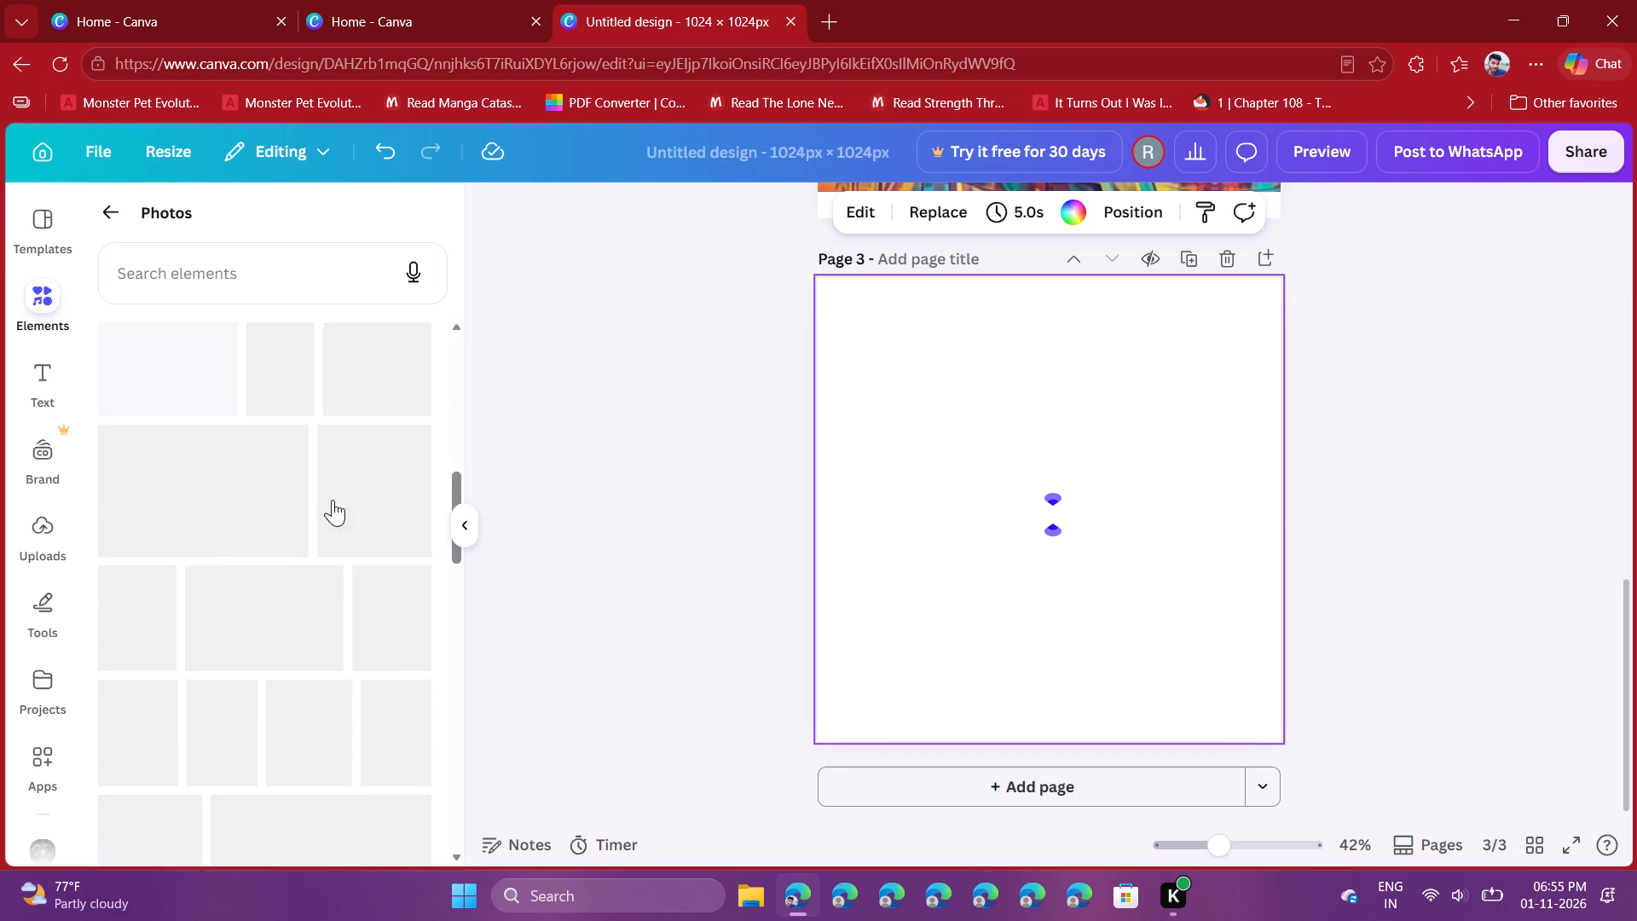
pyautogui.scroll(-2, 327, 488)
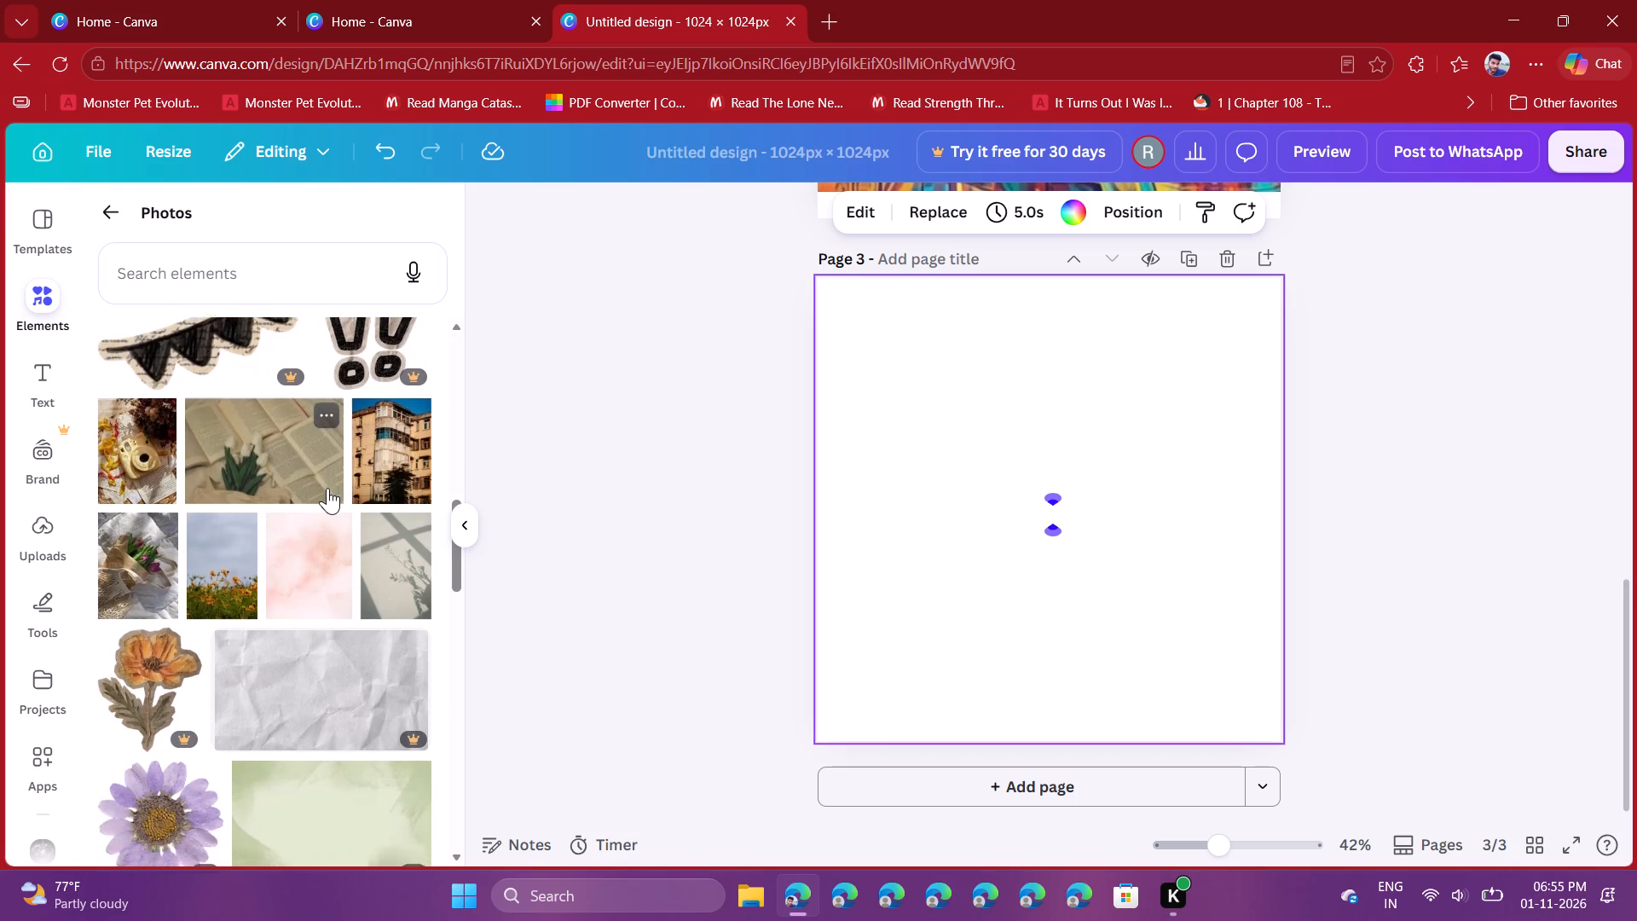
pyautogui.scroll(-5, 327, 488)
pyautogui.scroll(1, 327, 488)
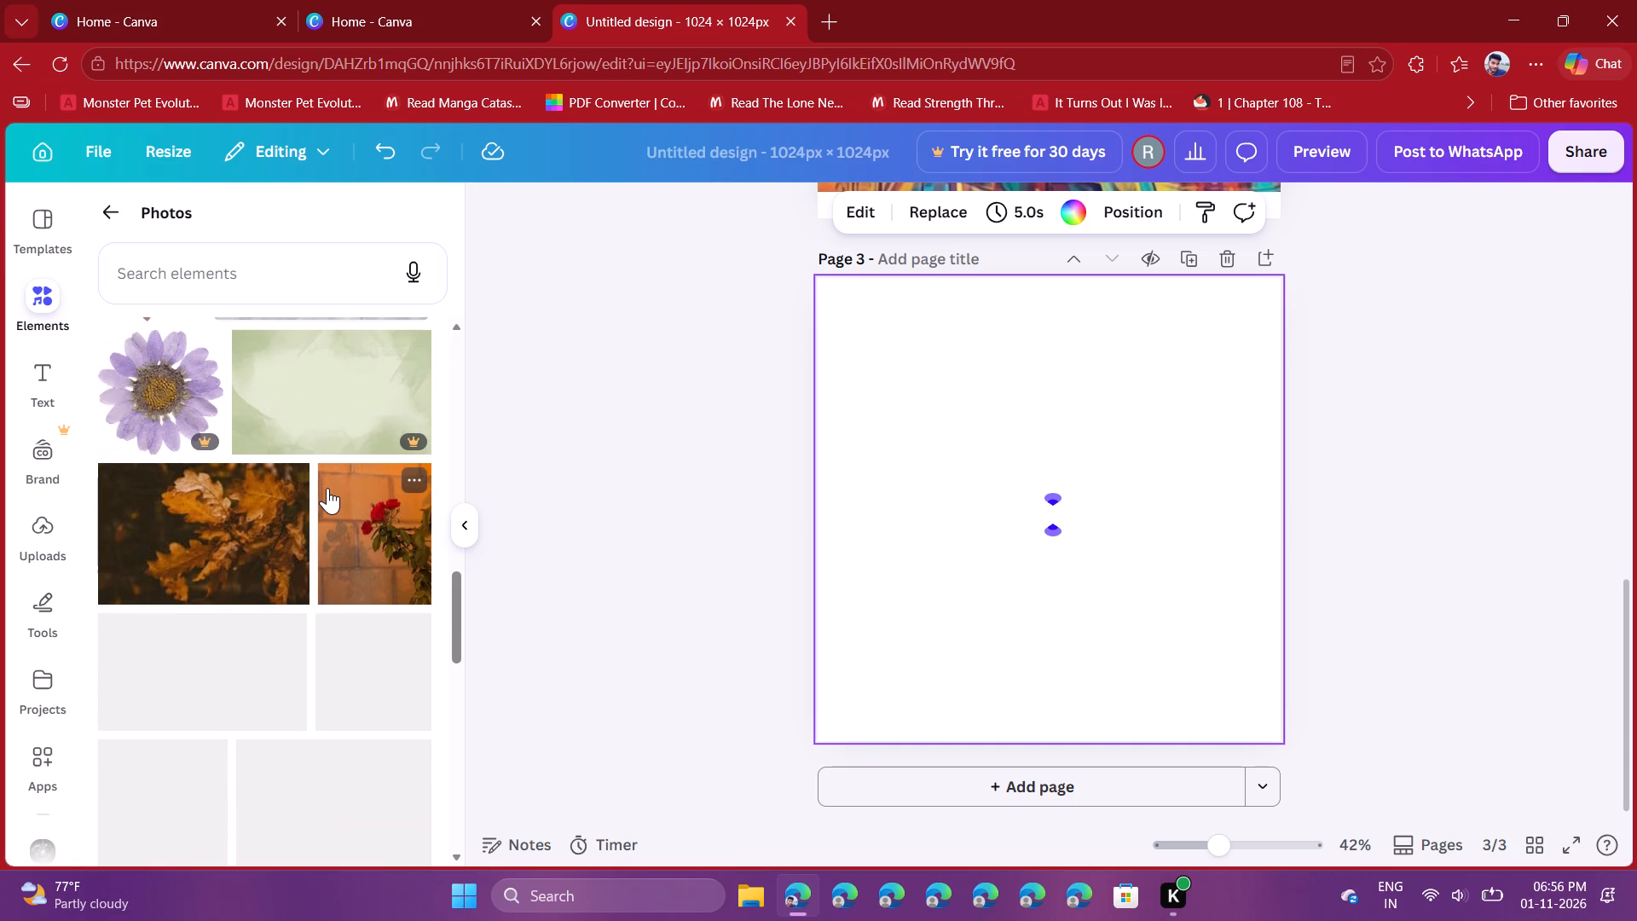
pyautogui.scroll(1, 327, 488)
pyautogui.scroll(-5, 327, 488)
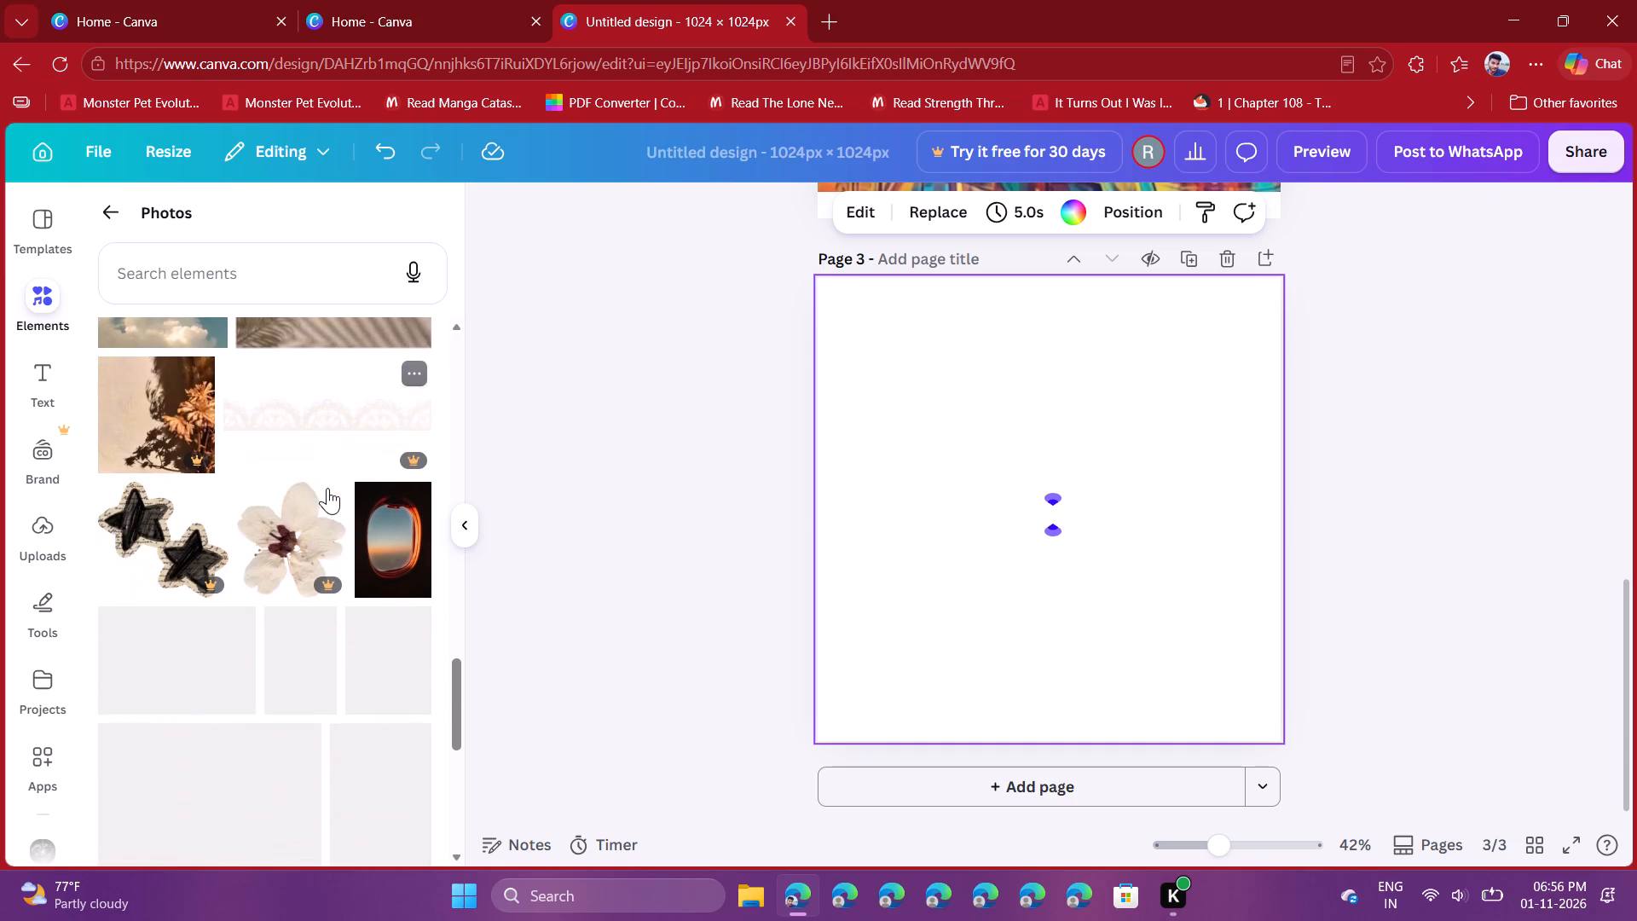
pyautogui.scroll(-2, 327, 488)
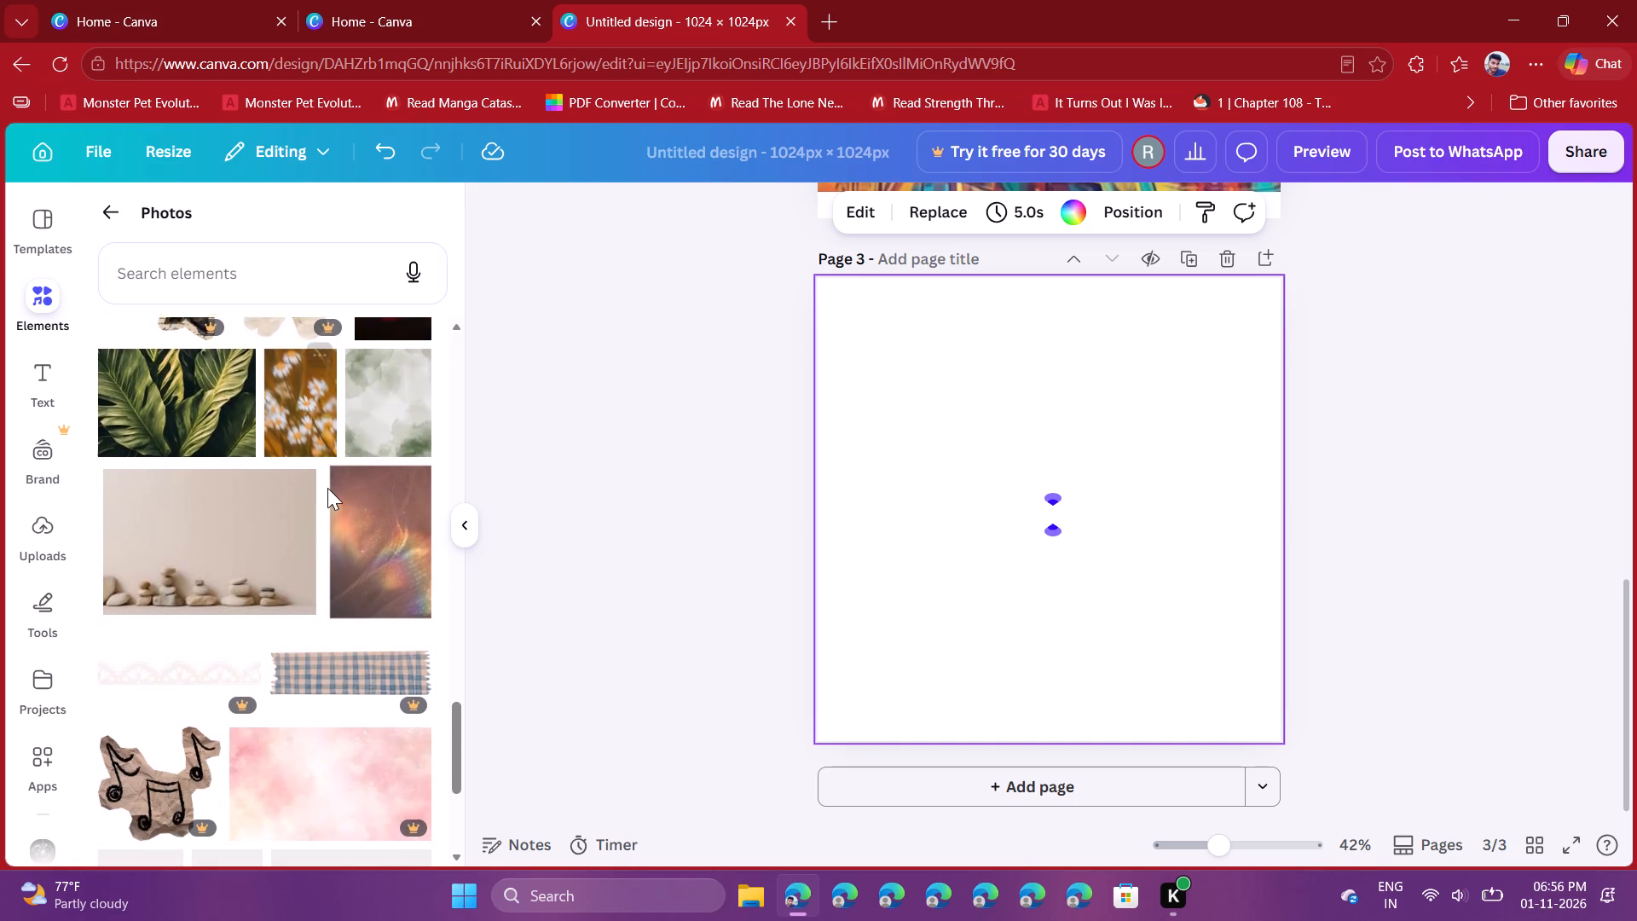
pyautogui.scroll(-4, 327, 488)
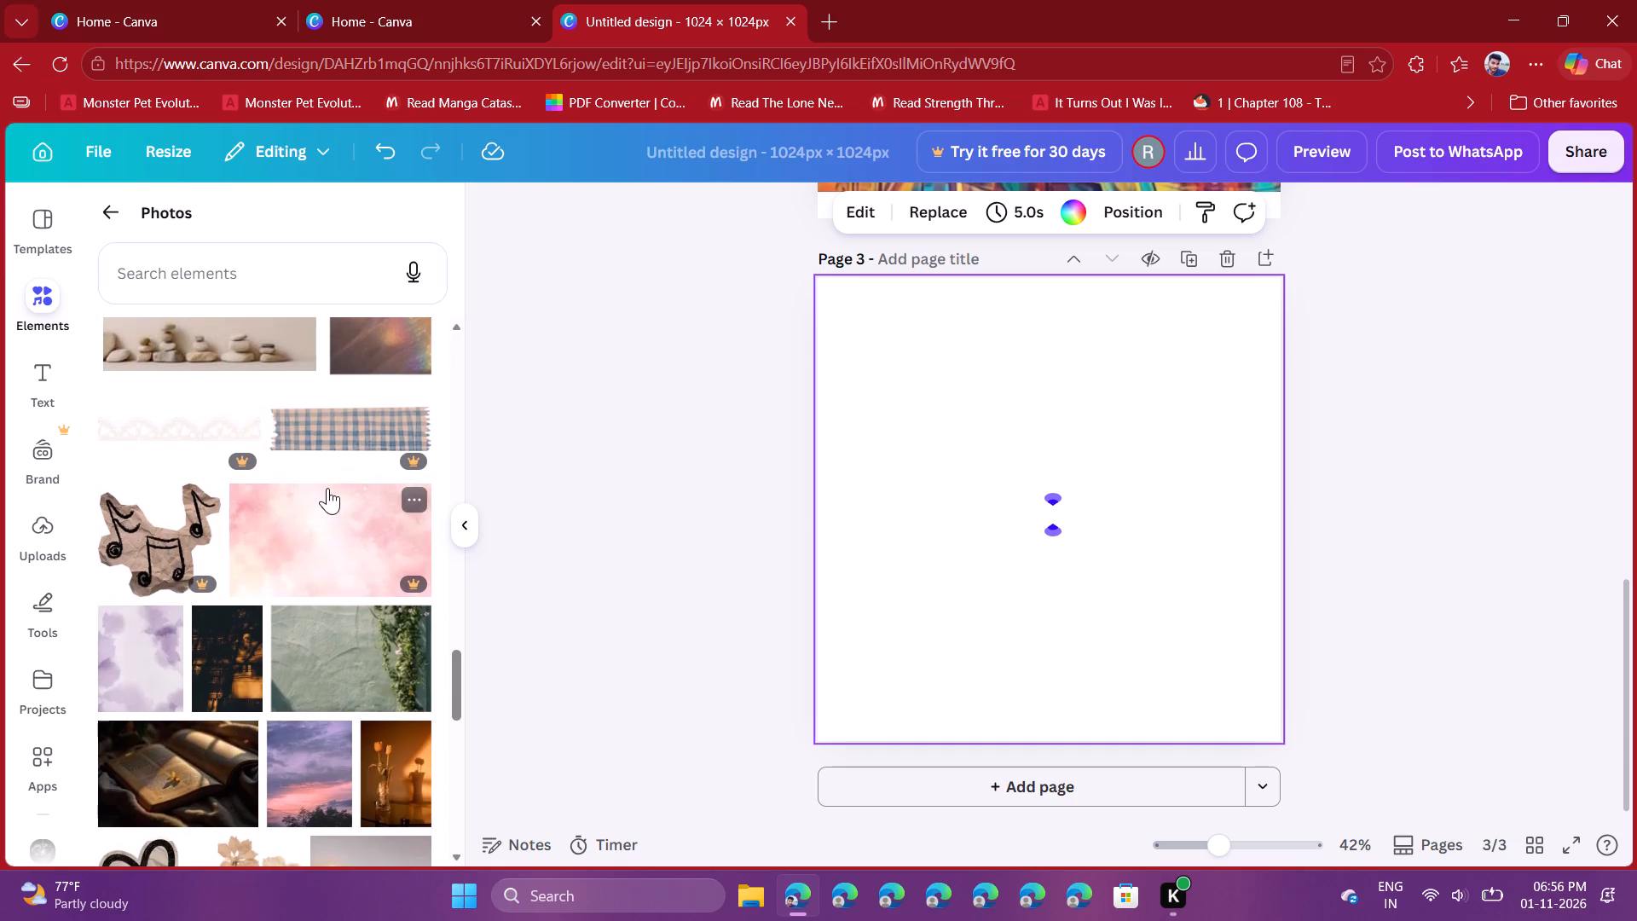
pyautogui.click(189, 709)
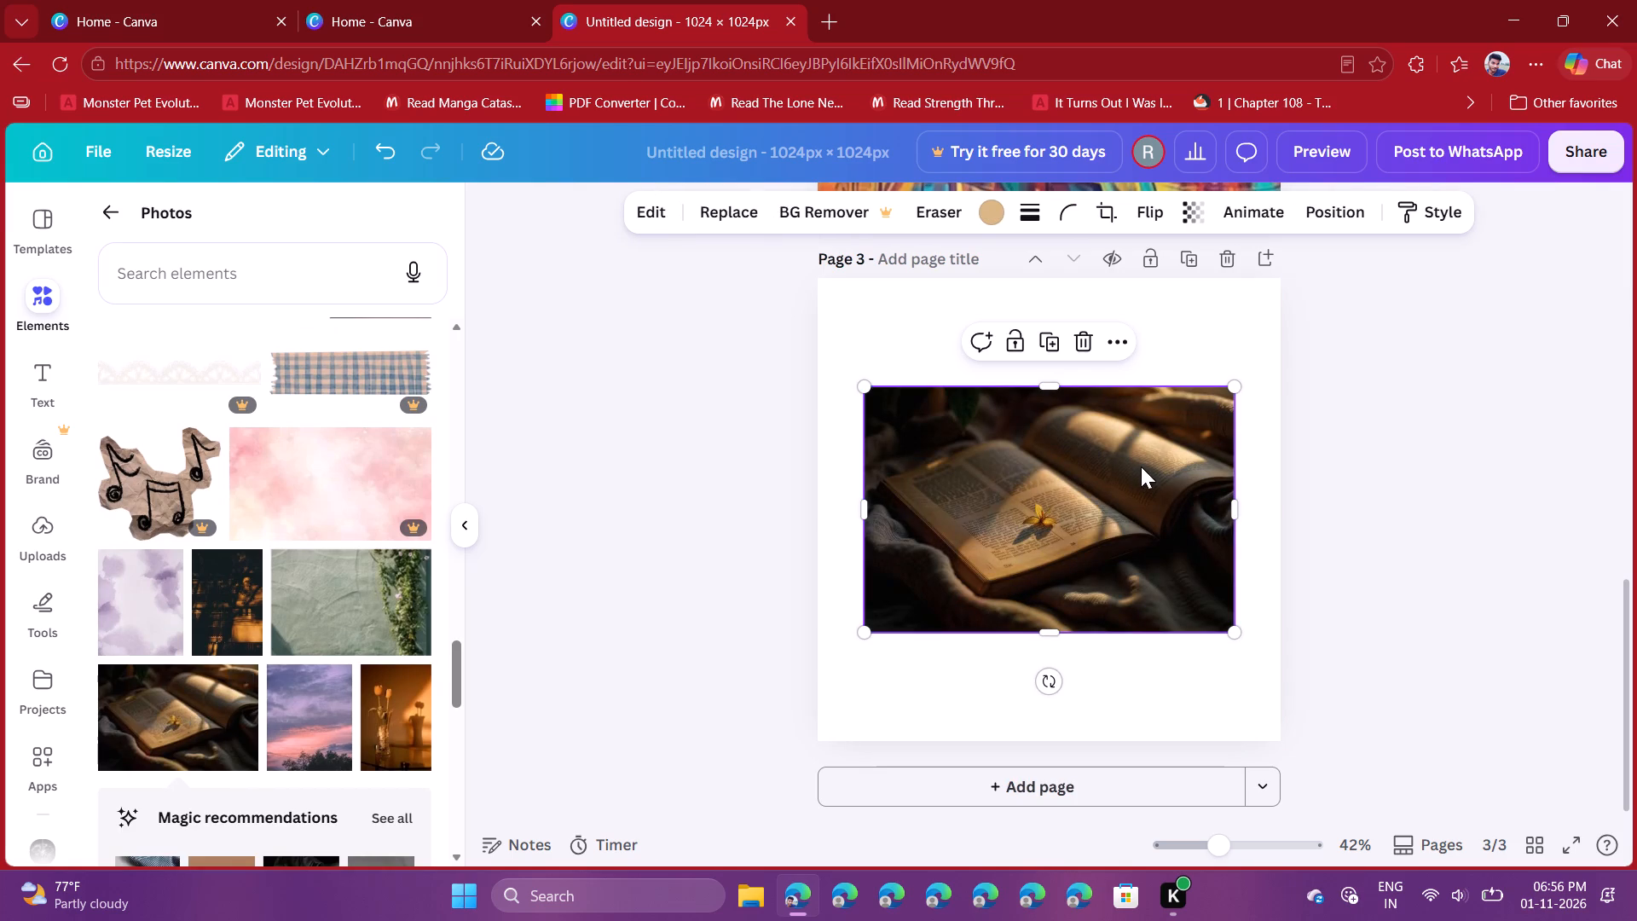
# Extend the open-book photo's edges to fill all of page 3, 1,024 px wide, and deselect it.
pyautogui.moveTo(1044, 628); pyautogui.dragTo(1044, 631)
pyautogui.moveTo(1044, 631); pyautogui.dragTo(1043, 745)
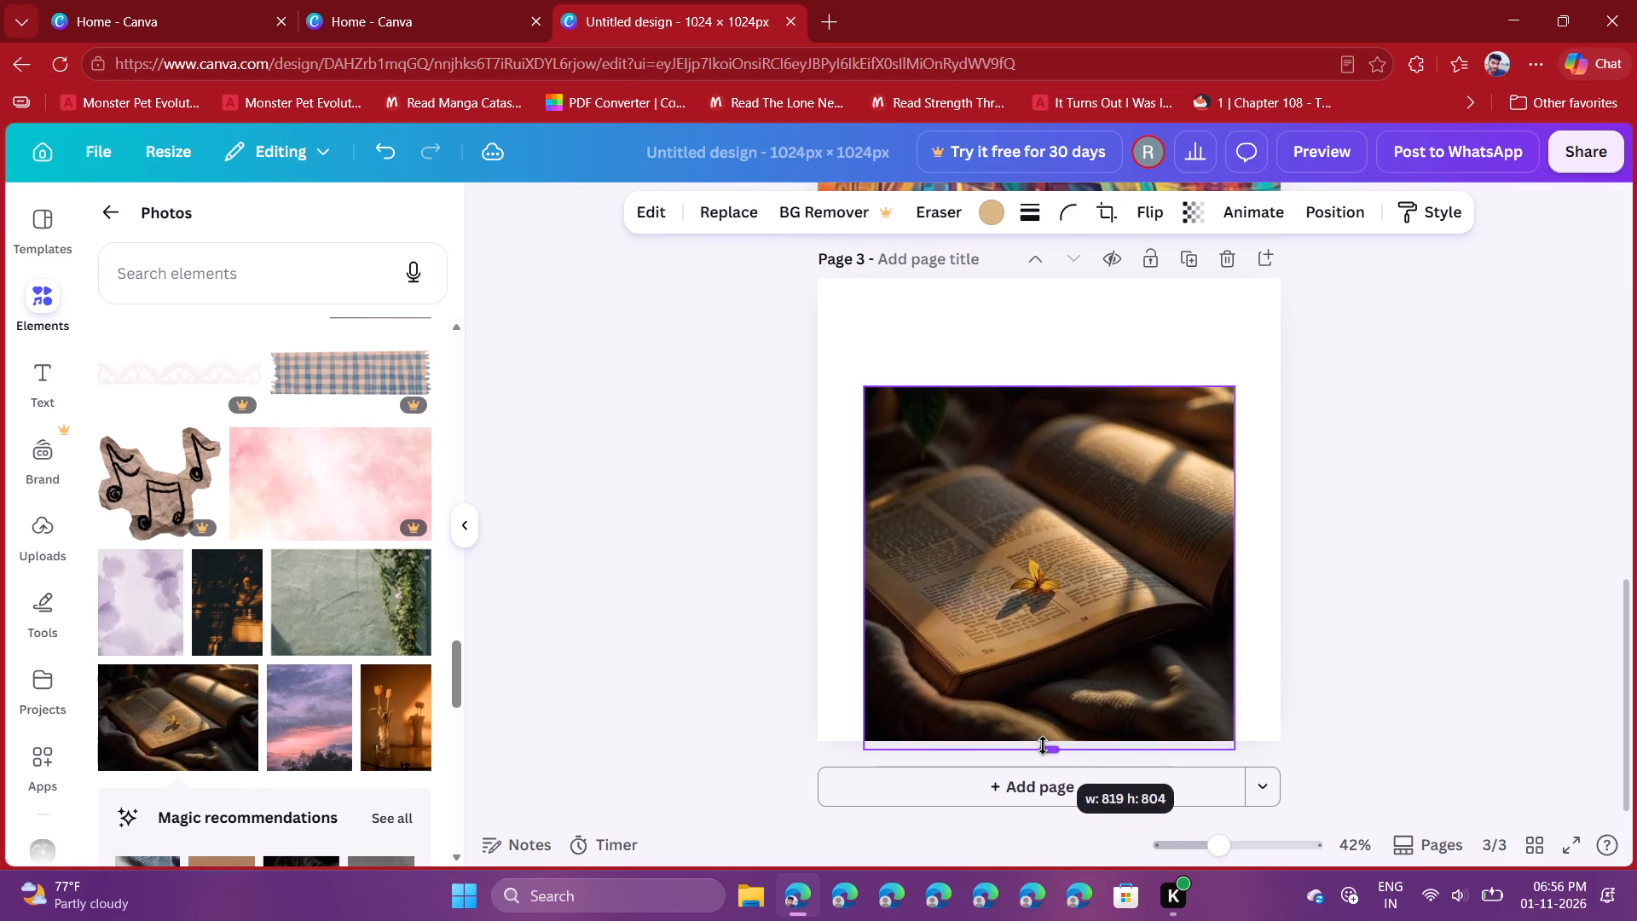
pyautogui.moveTo(1043, 745); pyautogui.dragTo(1043, 746)
pyautogui.moveTo(1045, 751); pyautogui.dragTo(1052, 741)
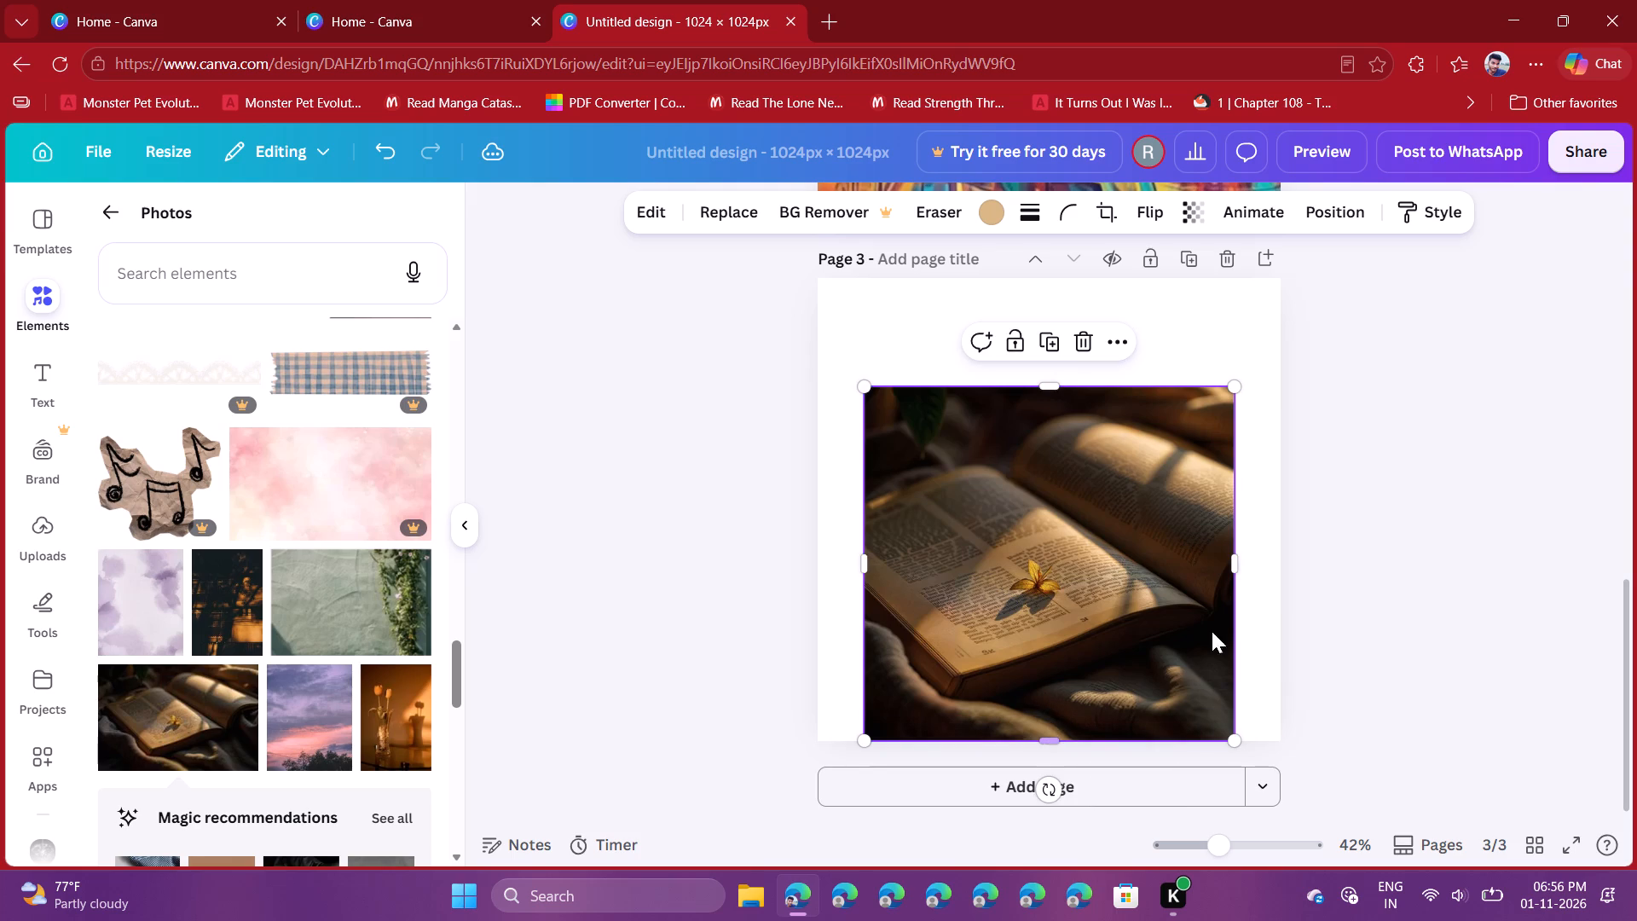
pyautogui.click(1230, 582)
pyautogui.moveTo(1230, 582); pyautogui.dragTo(1270, 575)
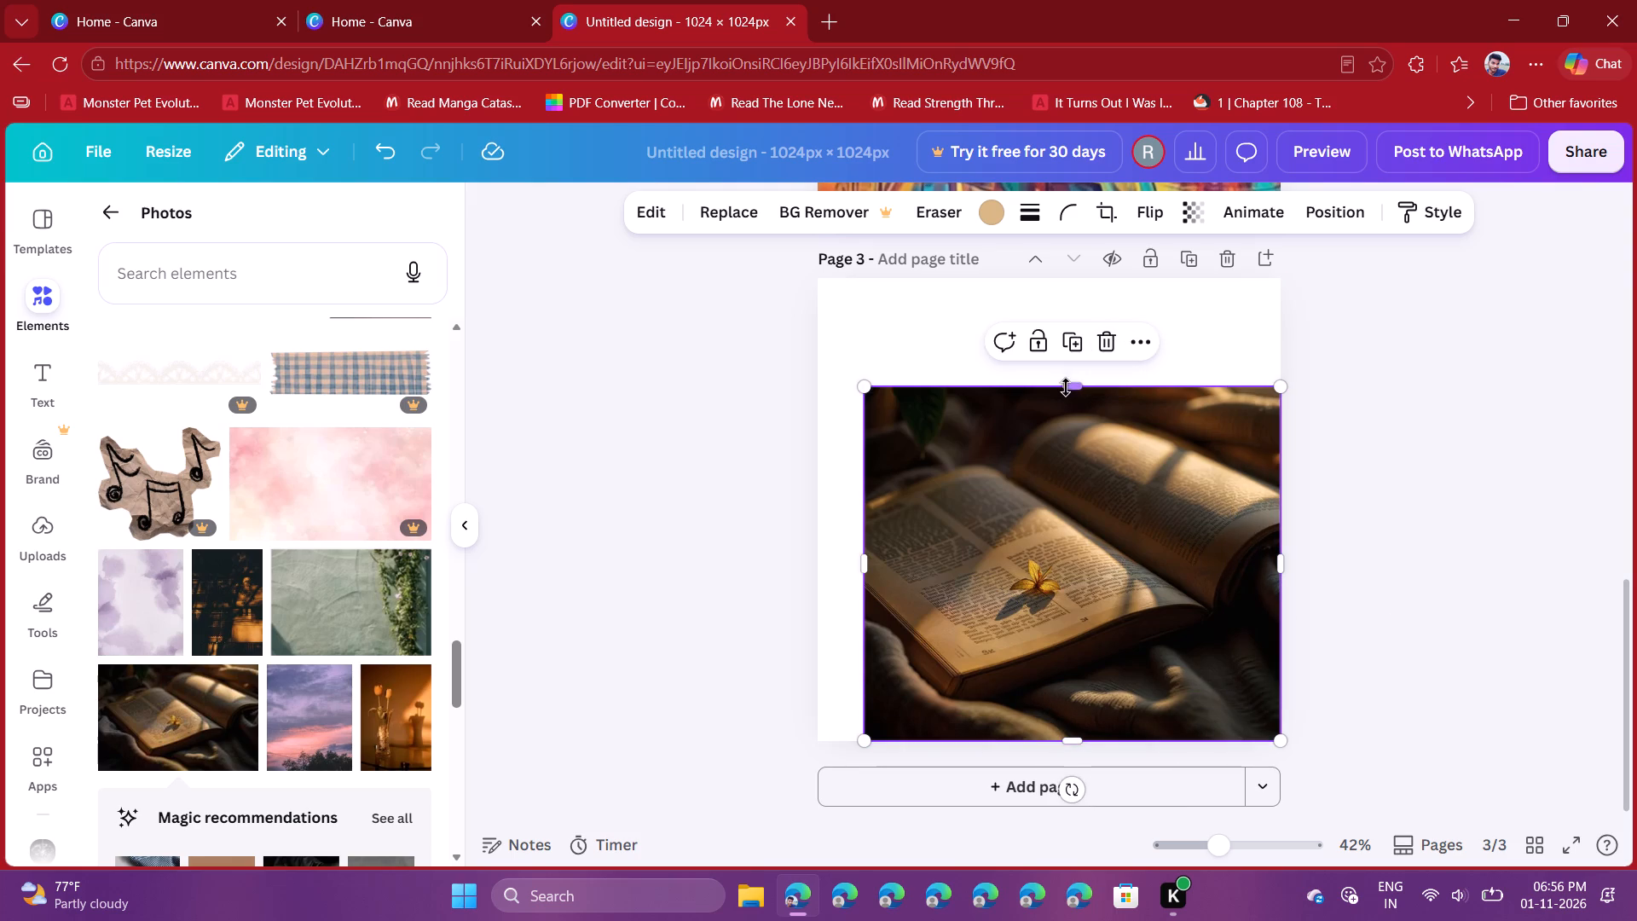
pyautogui.moveTo(1066, 391); pyautogui.dragTo(1072, 393)
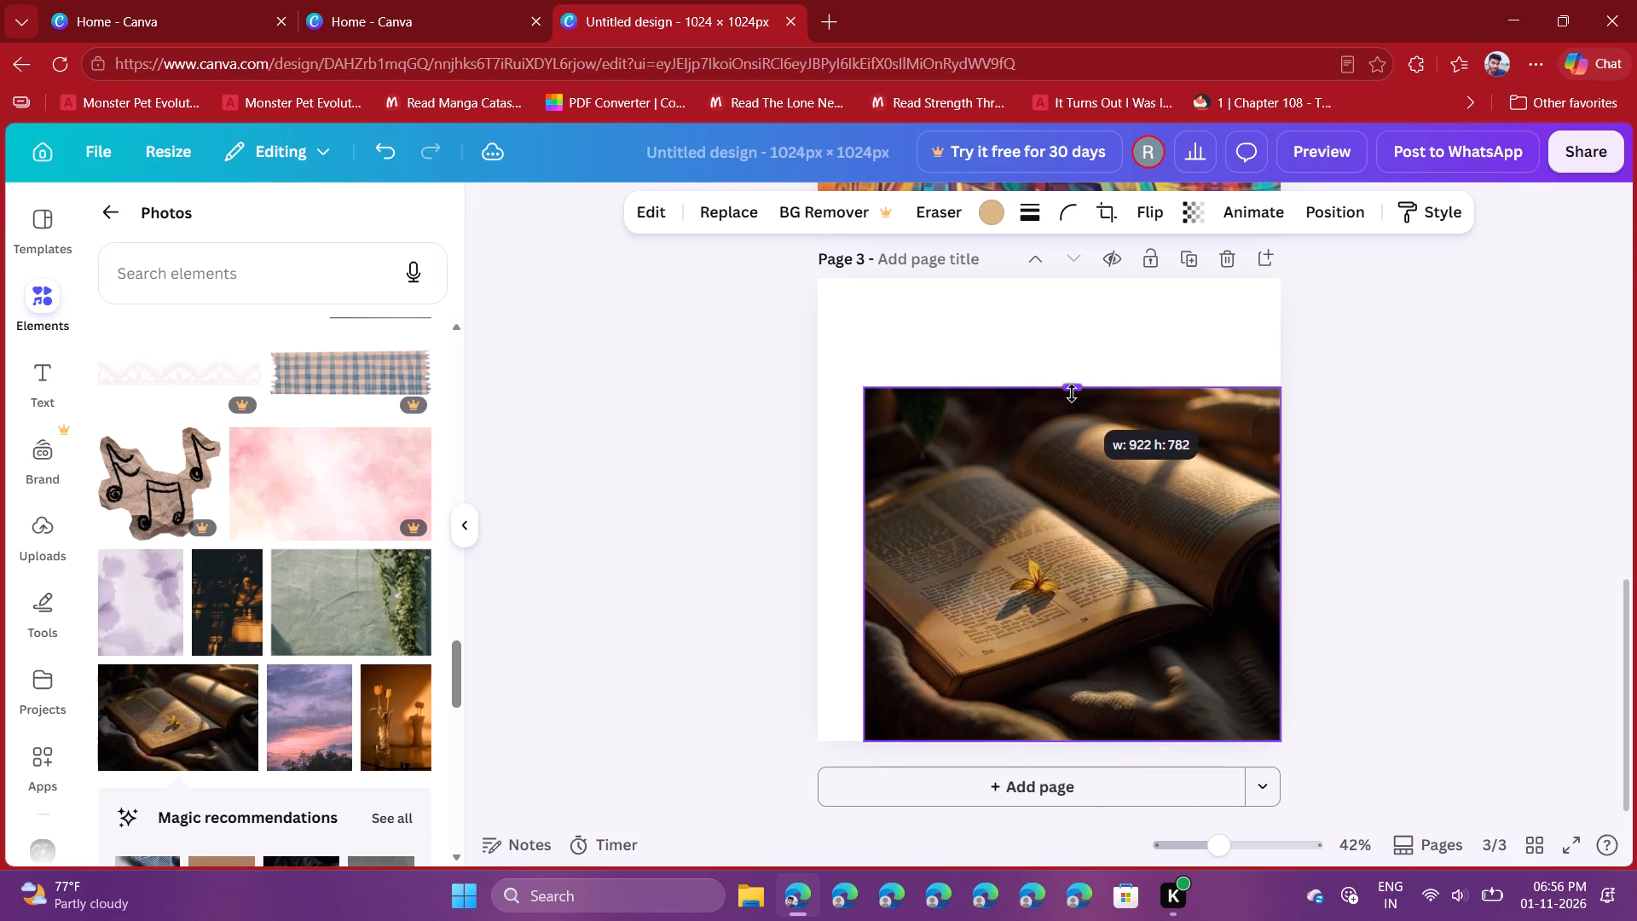
pyautogui.moveTo(1072, 393); pyautogui.dragTo(1068, 407)
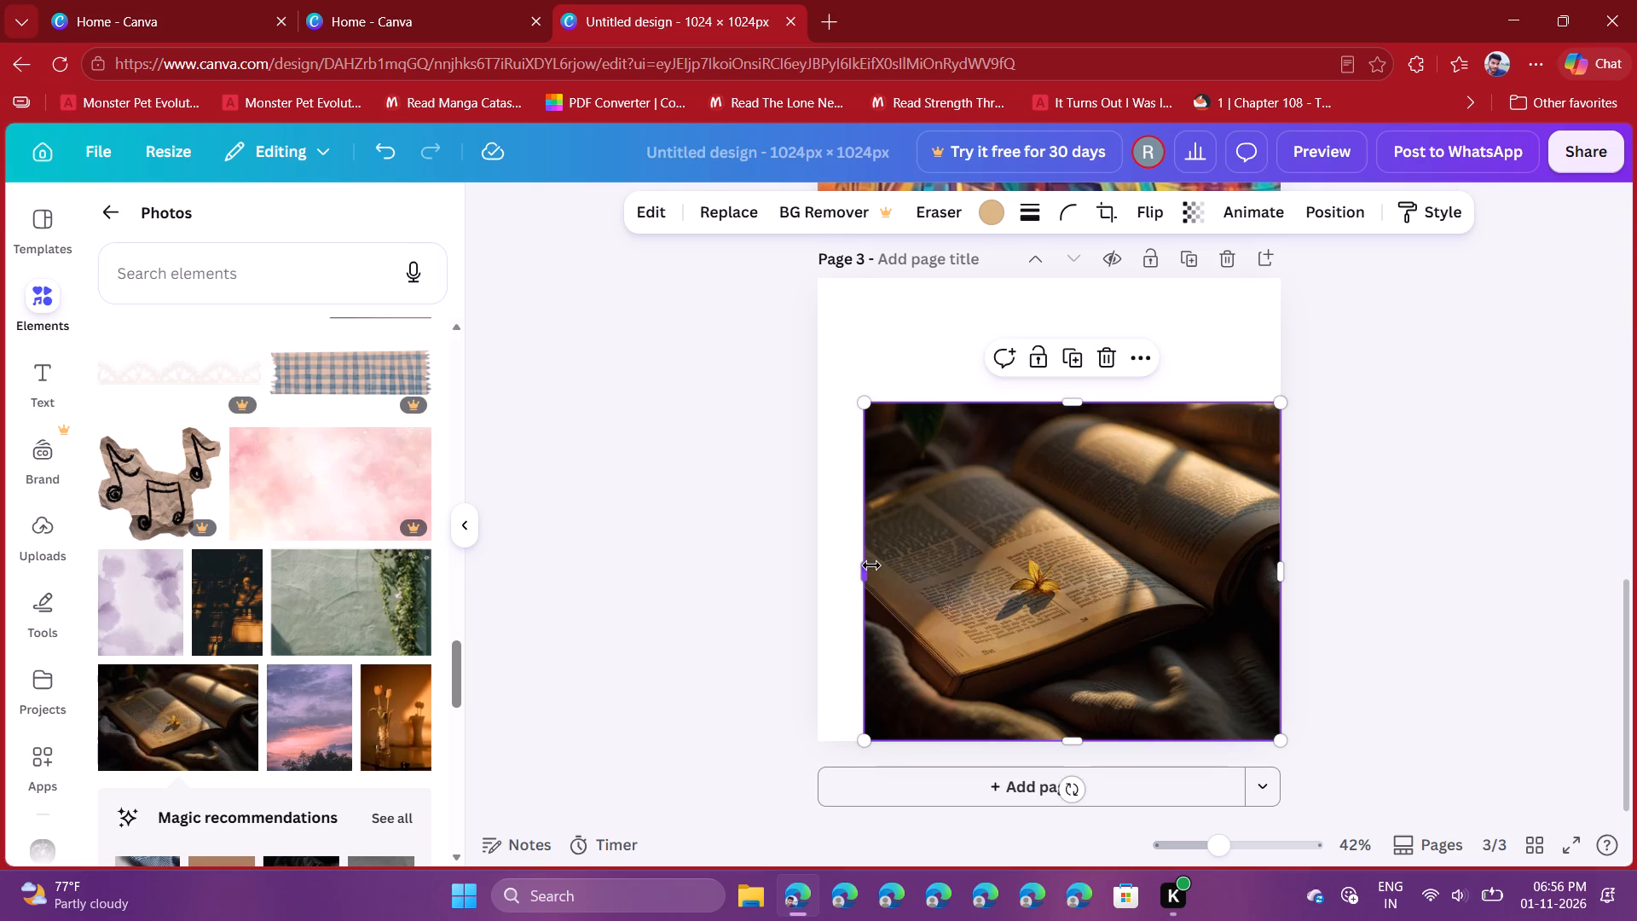
pyautogui.moveTo(871, 565); pyautogui.dragTo(826, 573)
pyautogui.moveTo(1044, 399); pyautogui.dragTo(1037, 315)
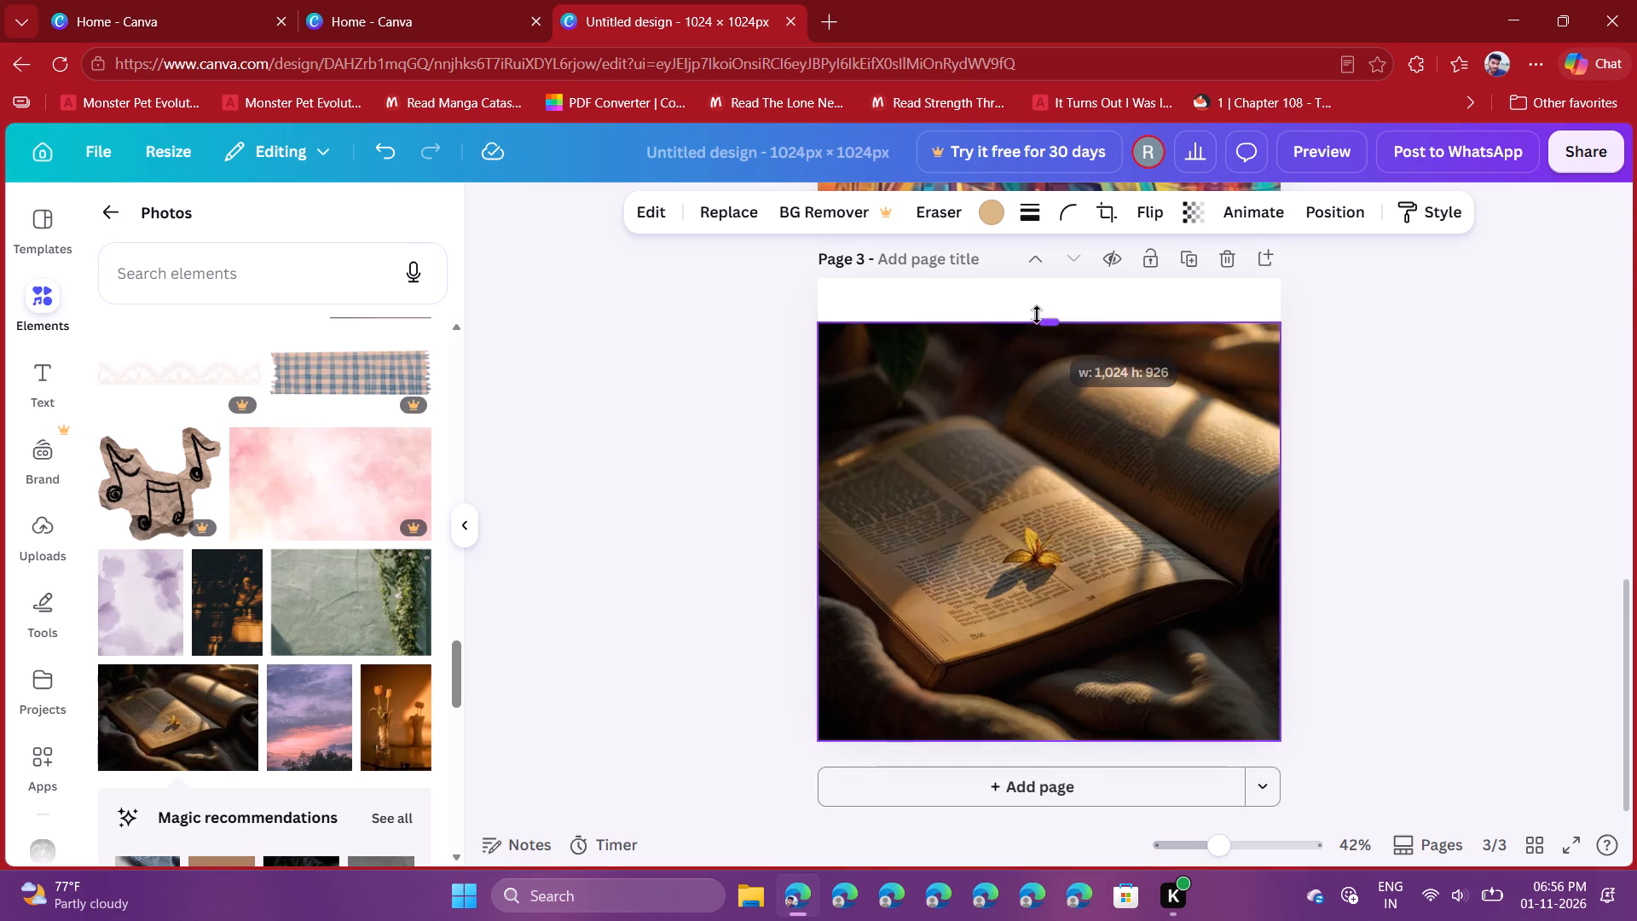
pyautogui.moveTo(1037, 315); pyautogui.dragTo(1031, 282)
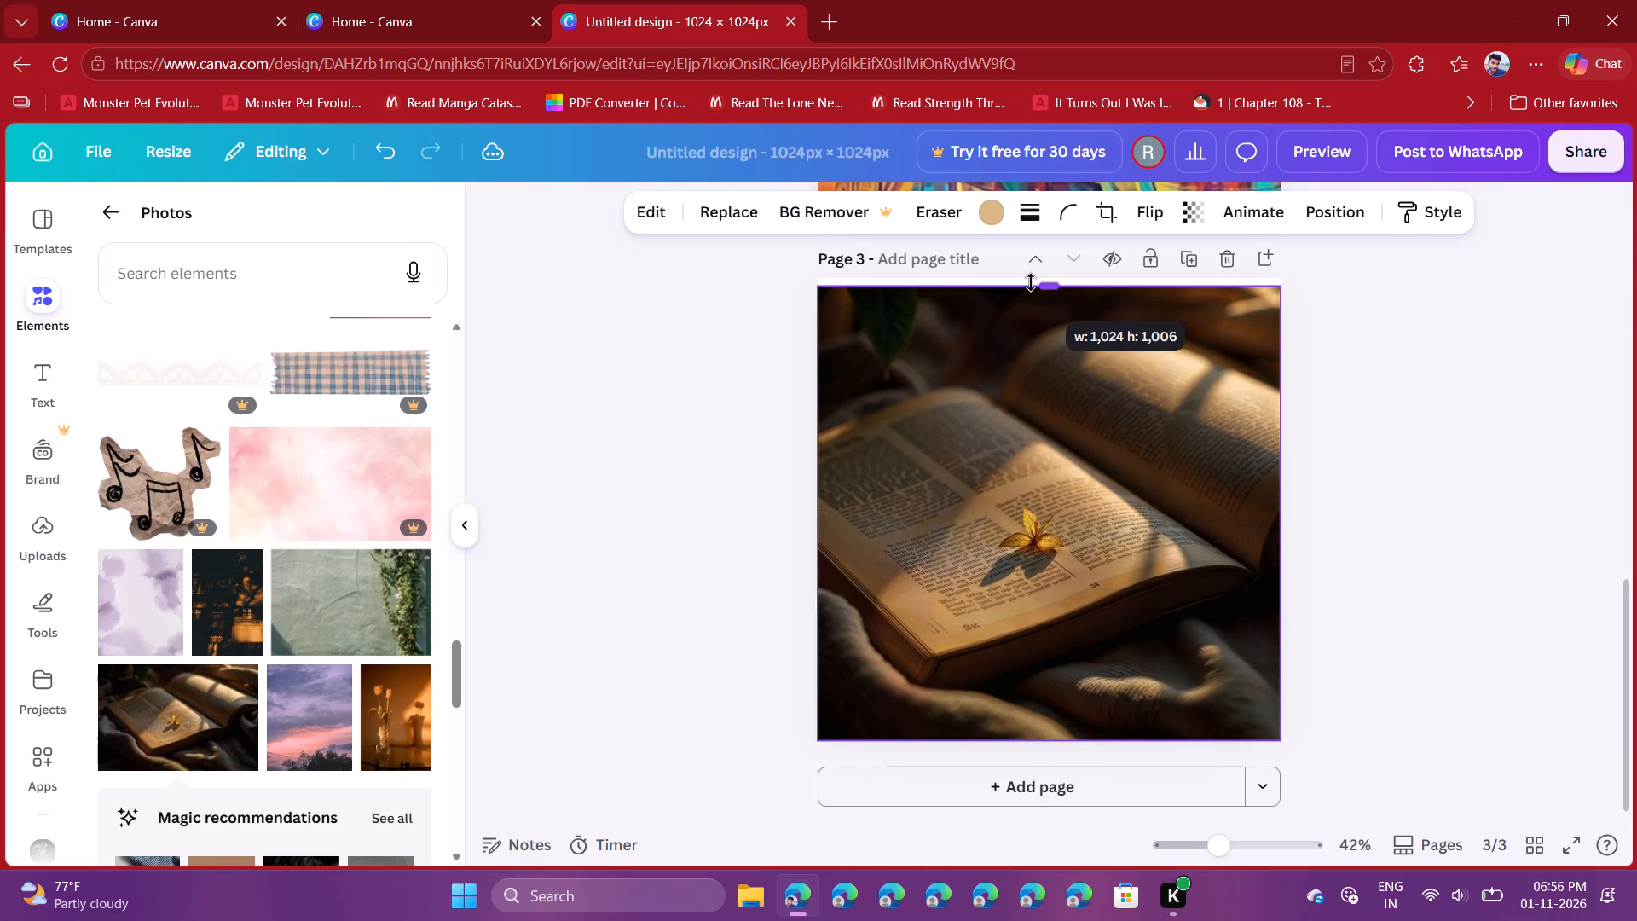
pyautogui.moveTo(1031, 282); pyautogui.dragTo(1027, 279)
pyautogui.click(709, 506)
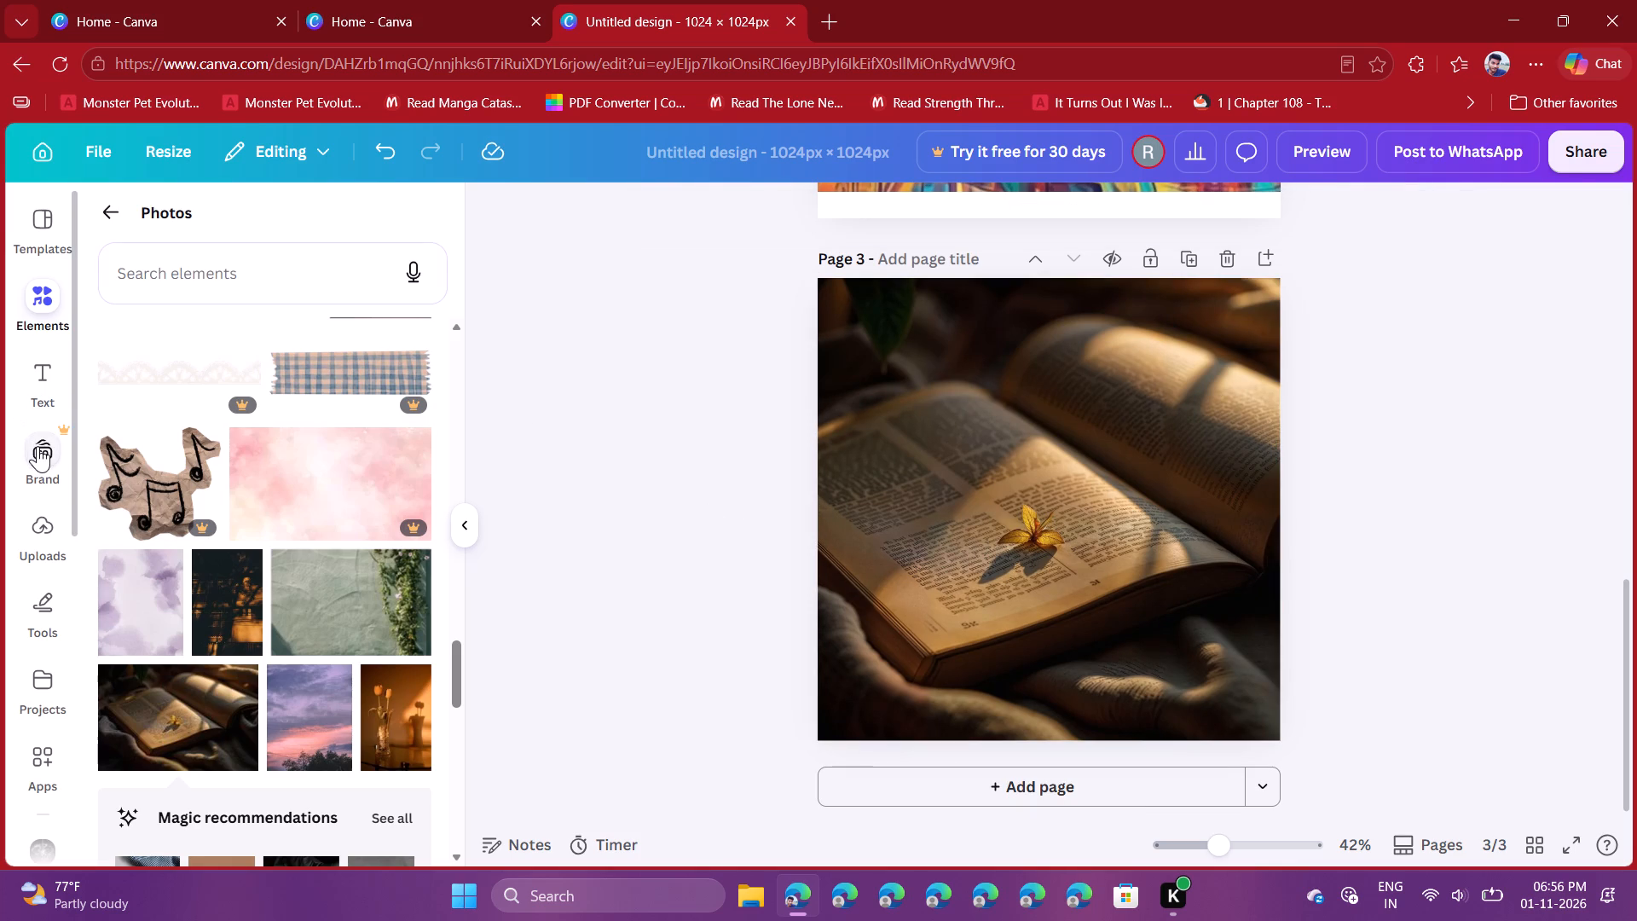
# Browse the uploaded images and move the cartoon couple picture with the red heart background to Trash.
pyautogui.click(33, 523)
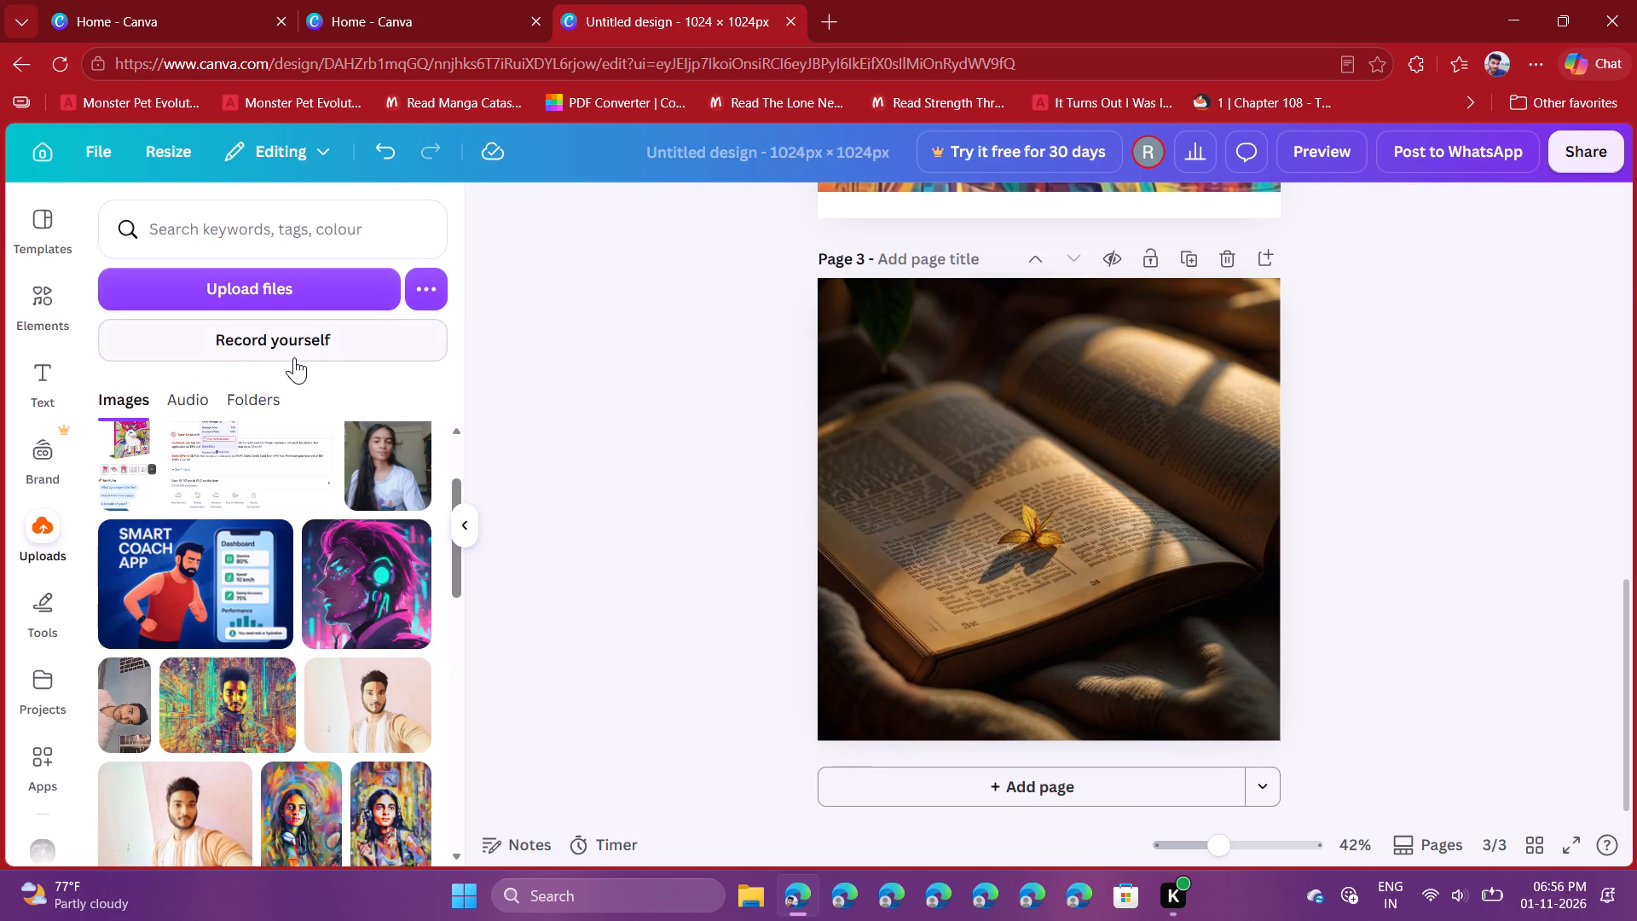
pyautogui.scroll(-4, 331, 623)
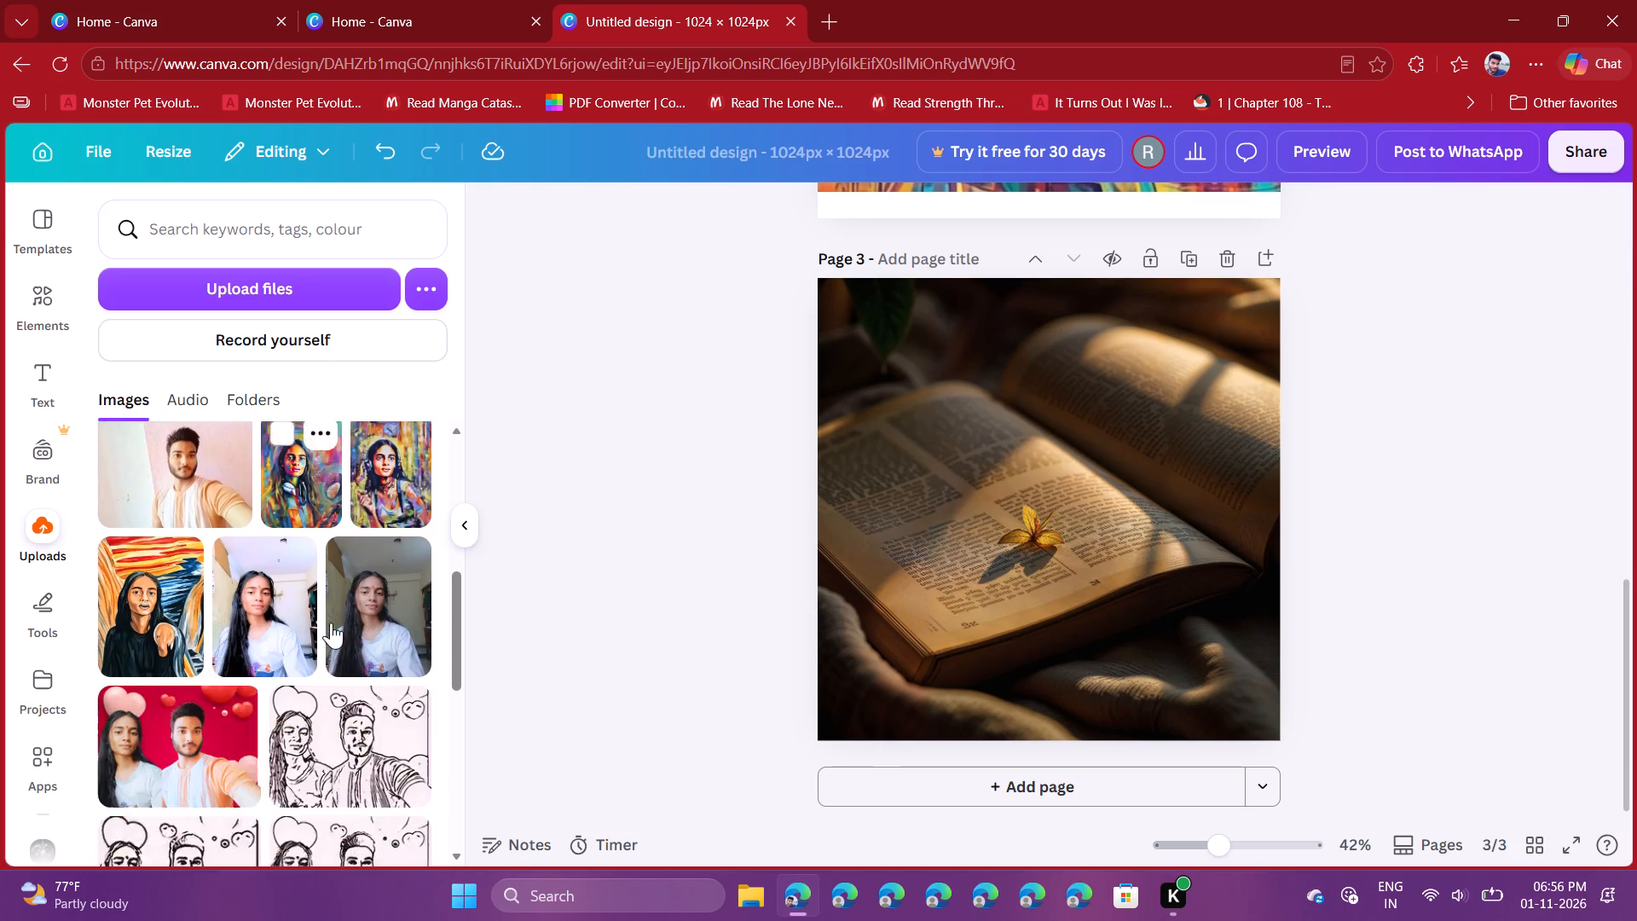
pyautogui.scroll(-1, 331, 623)
pyautogui.scroll(1, 331, 623)
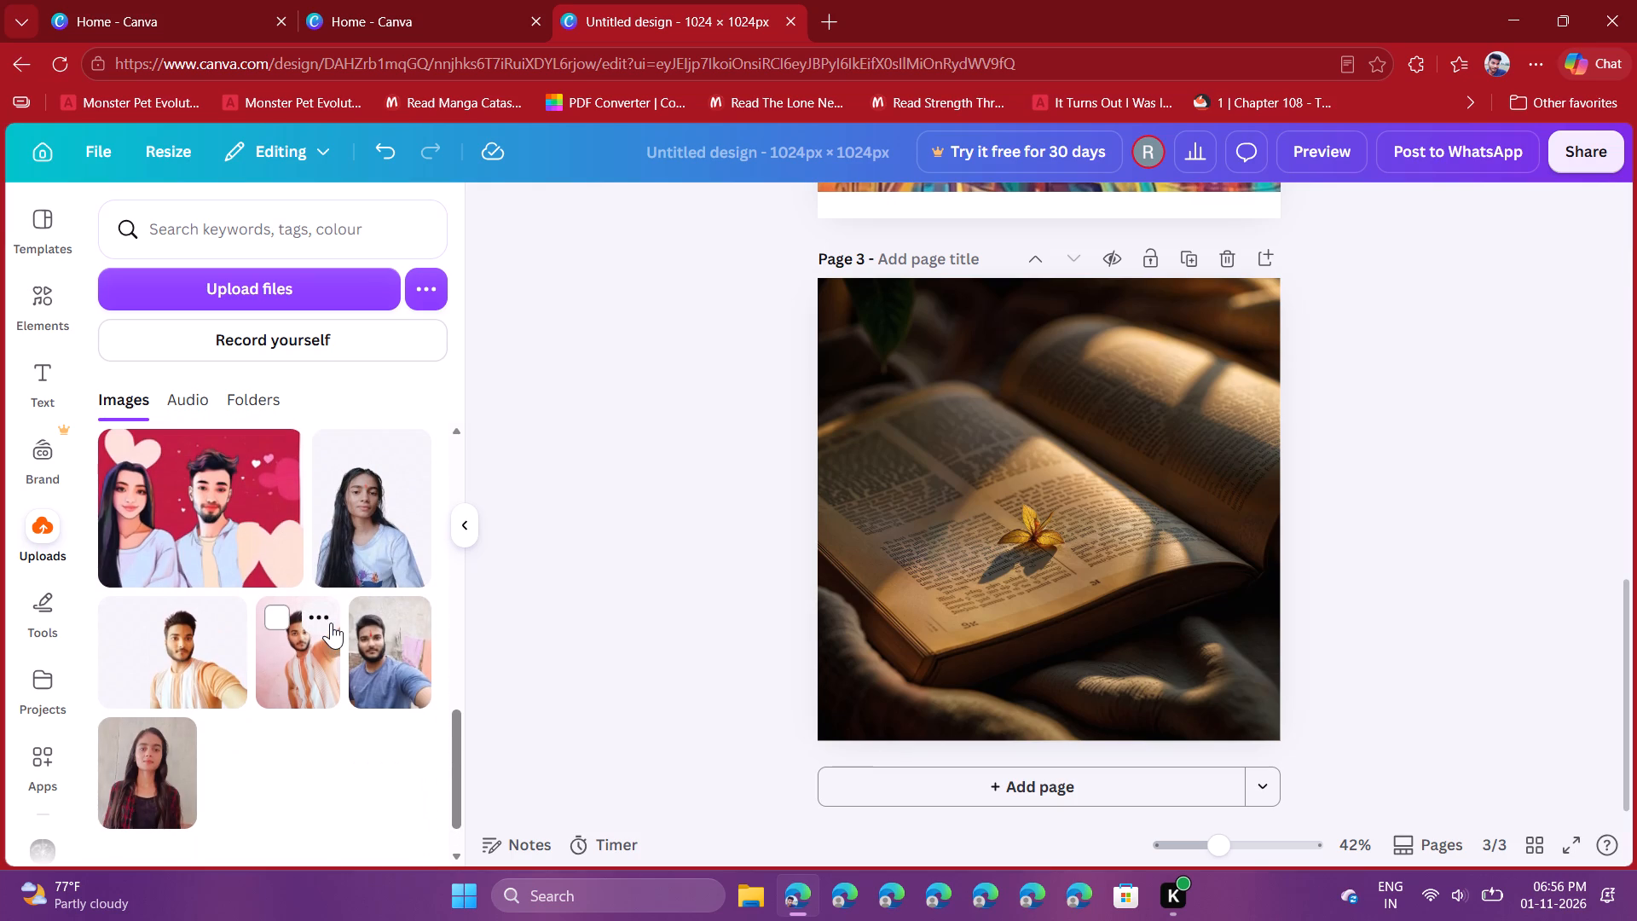
pyautogui.click(288, 453)
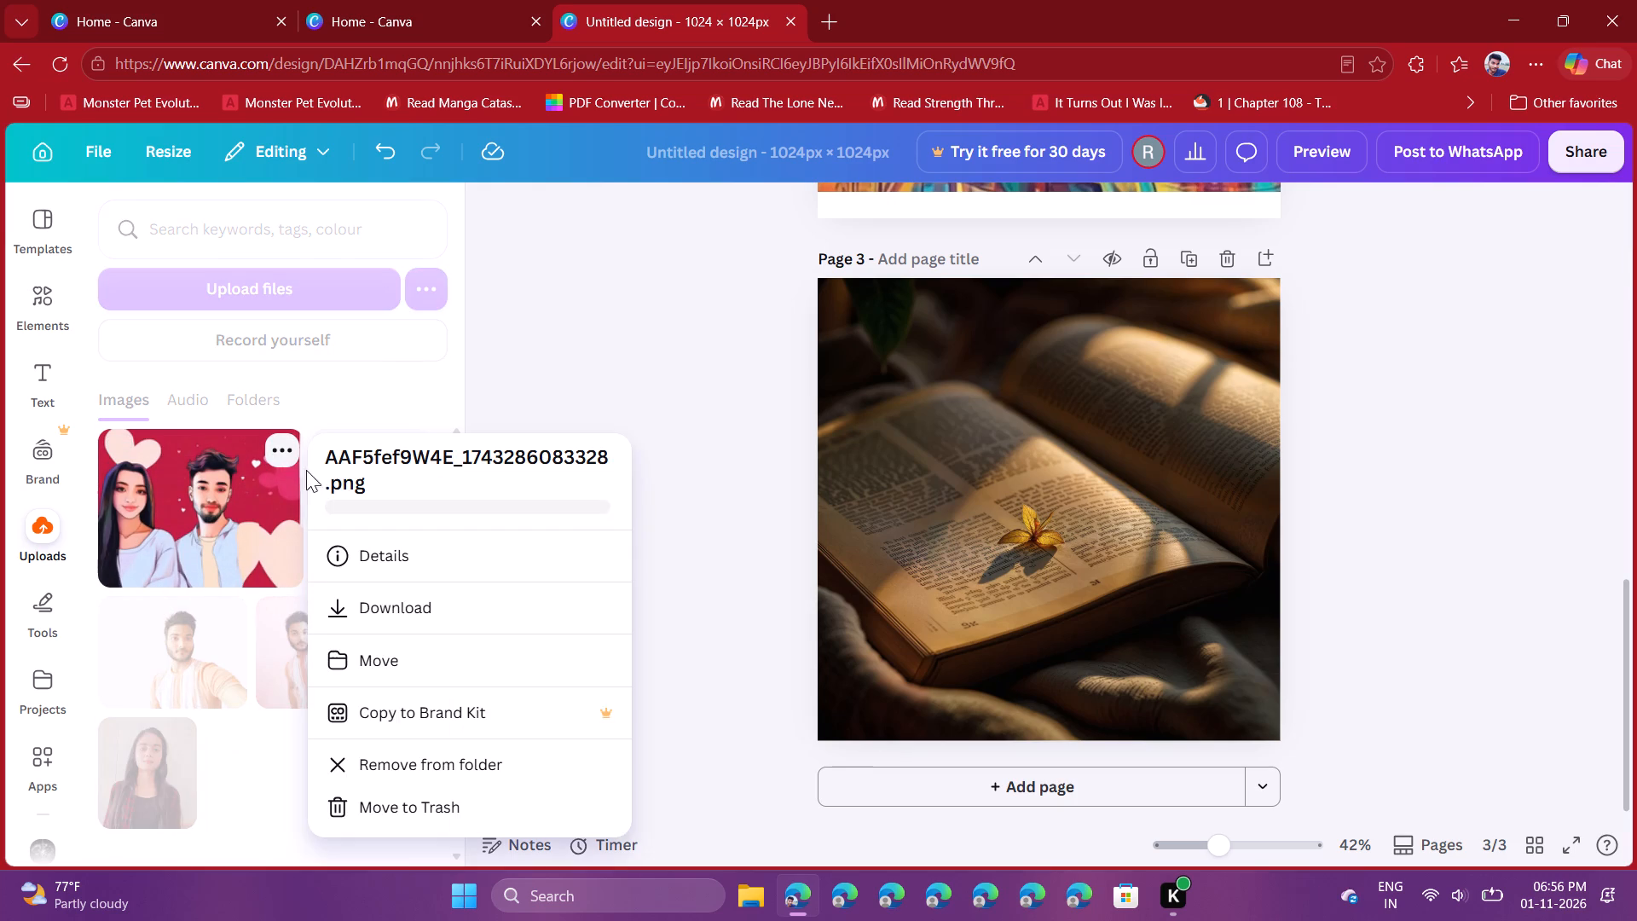
pyautogui.click(430, 790)
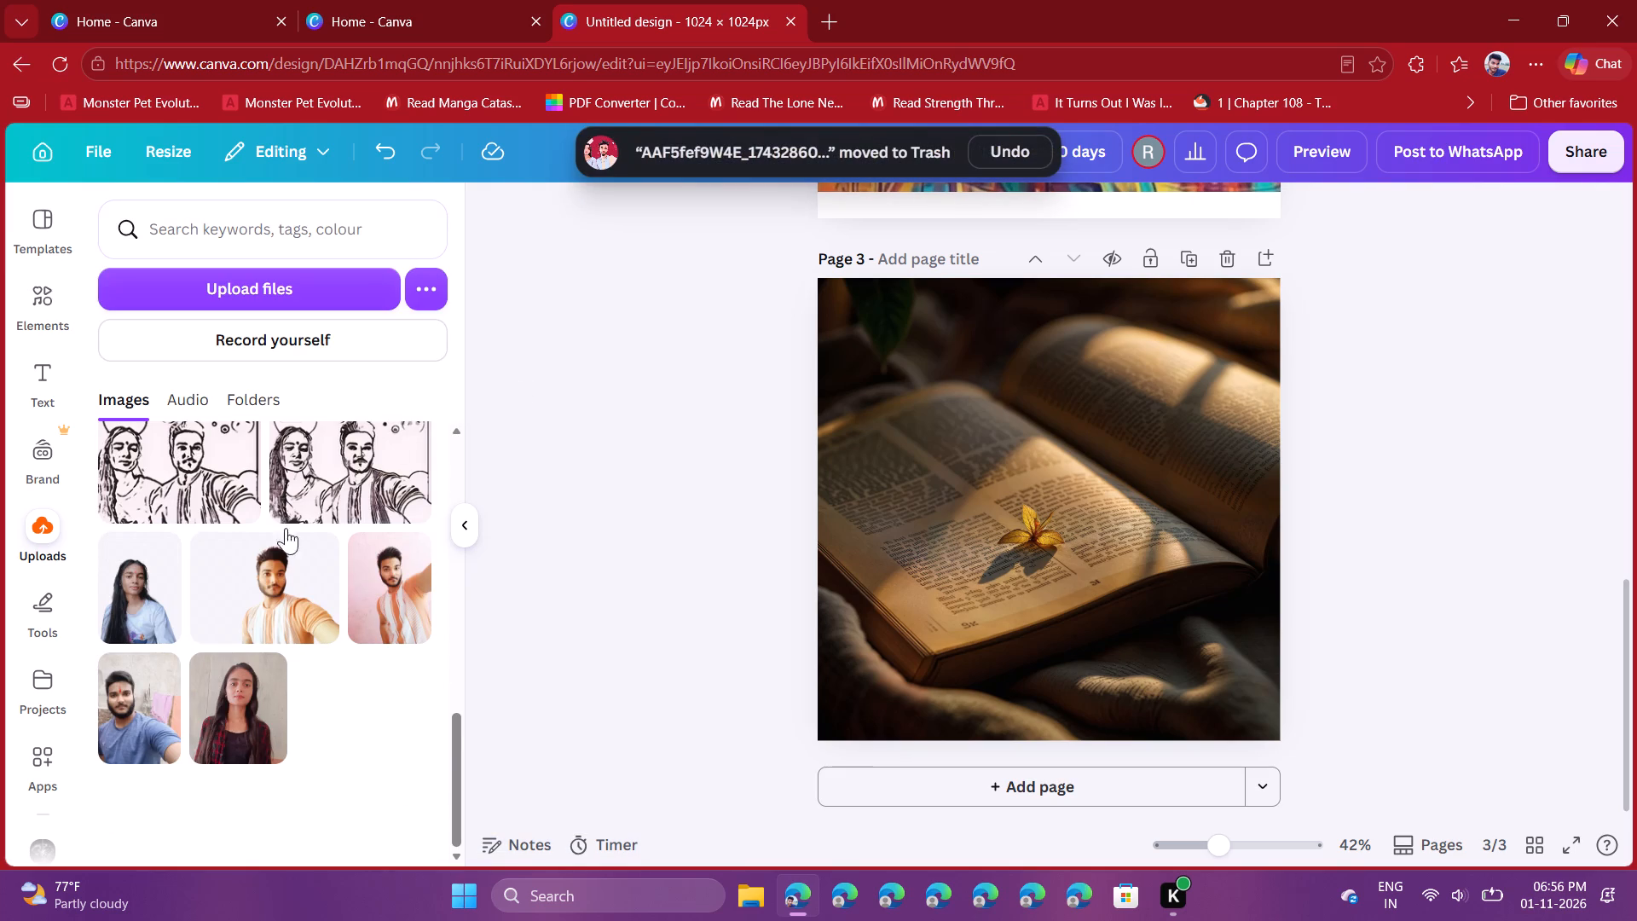
pyautogui.scroll(6, 271, 533)
pyautogui.click(599, 468)
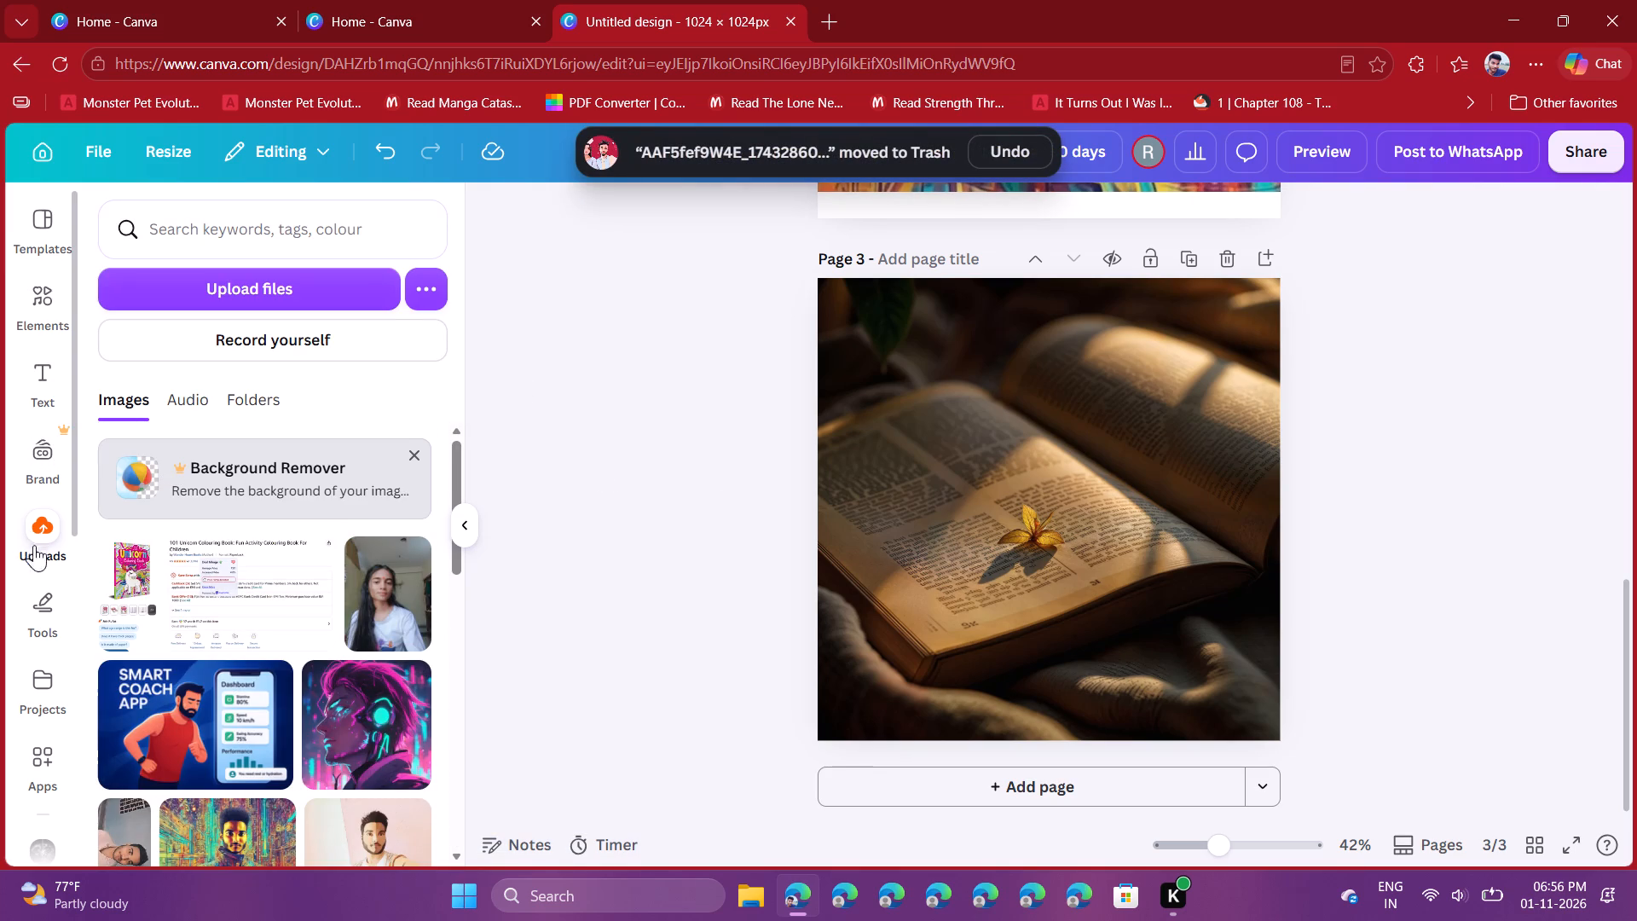
# Look through the apps matching the Image Animate search for a tool to use on the open-book photo.
pyautogui.click(55, 610)
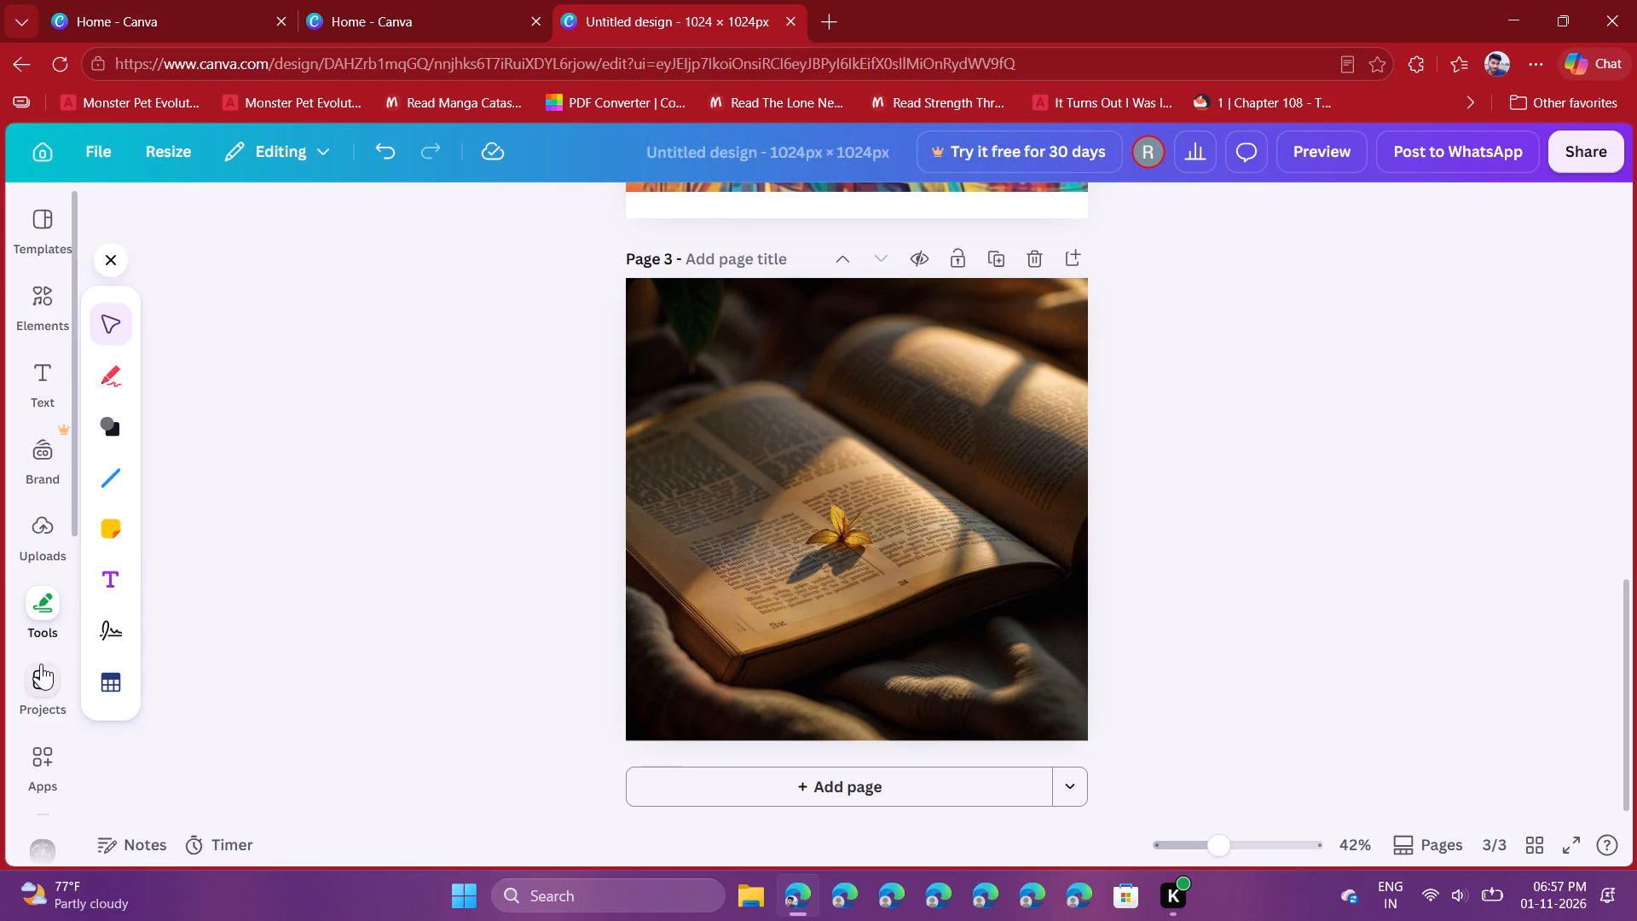
pyautogui.scroll(-2, 29, 745)
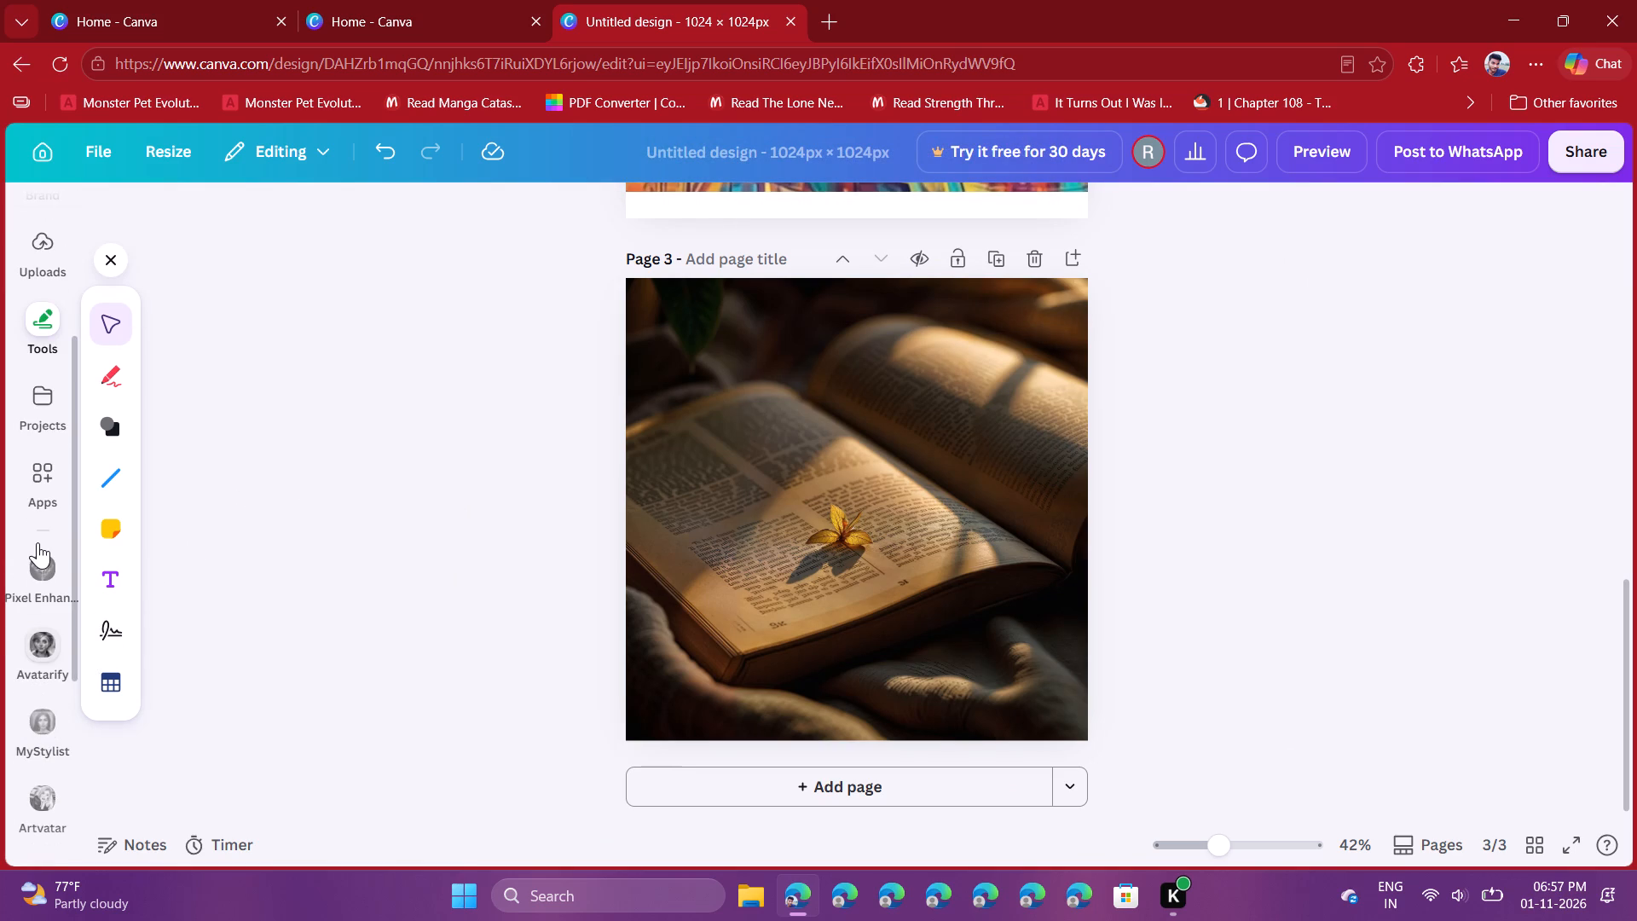
pyautogui.click(43, 496)
pyautogui.click(33, 455)
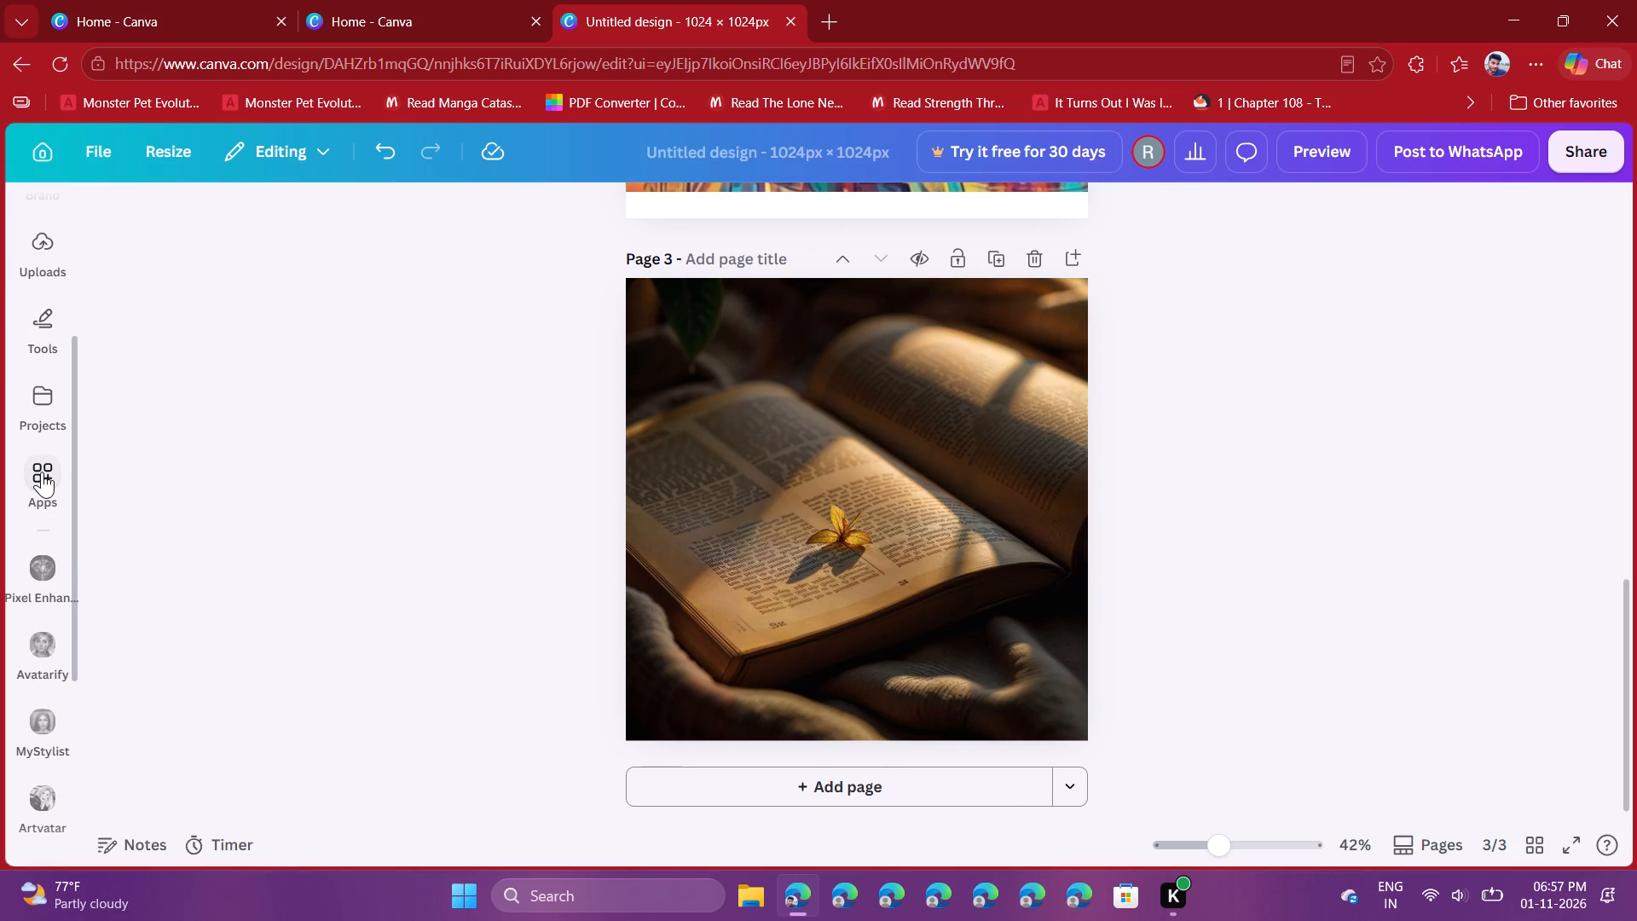
pyautogui.click(42, 472)
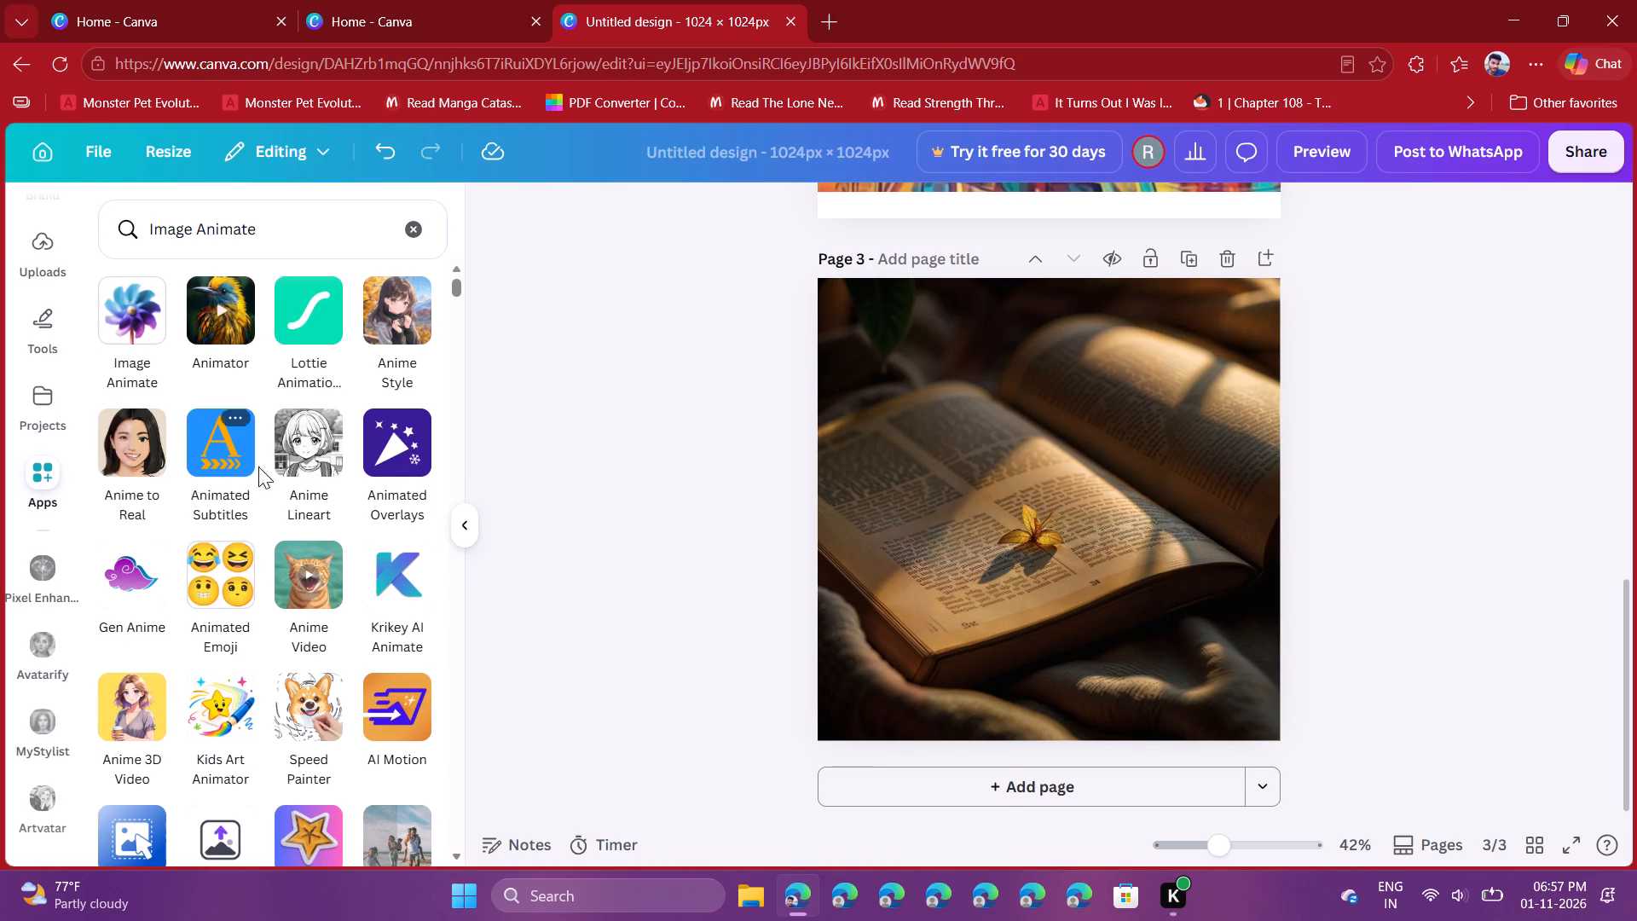
pyautogui.scroll(-2, 226, 524)
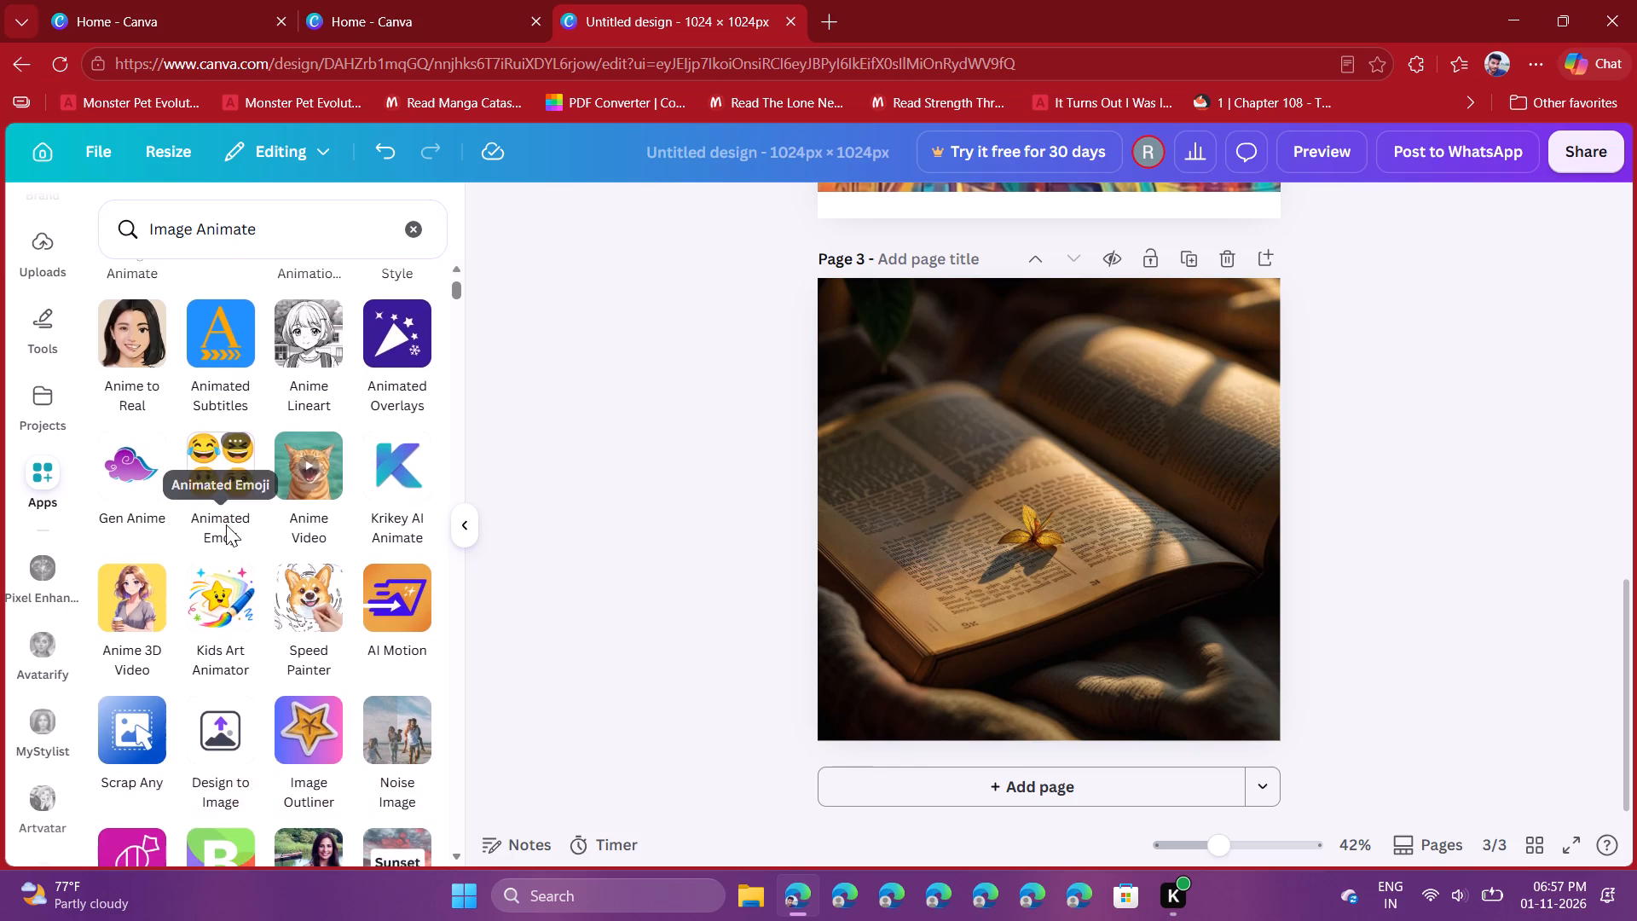
pyautogui.scroll(-5, 226, 524)
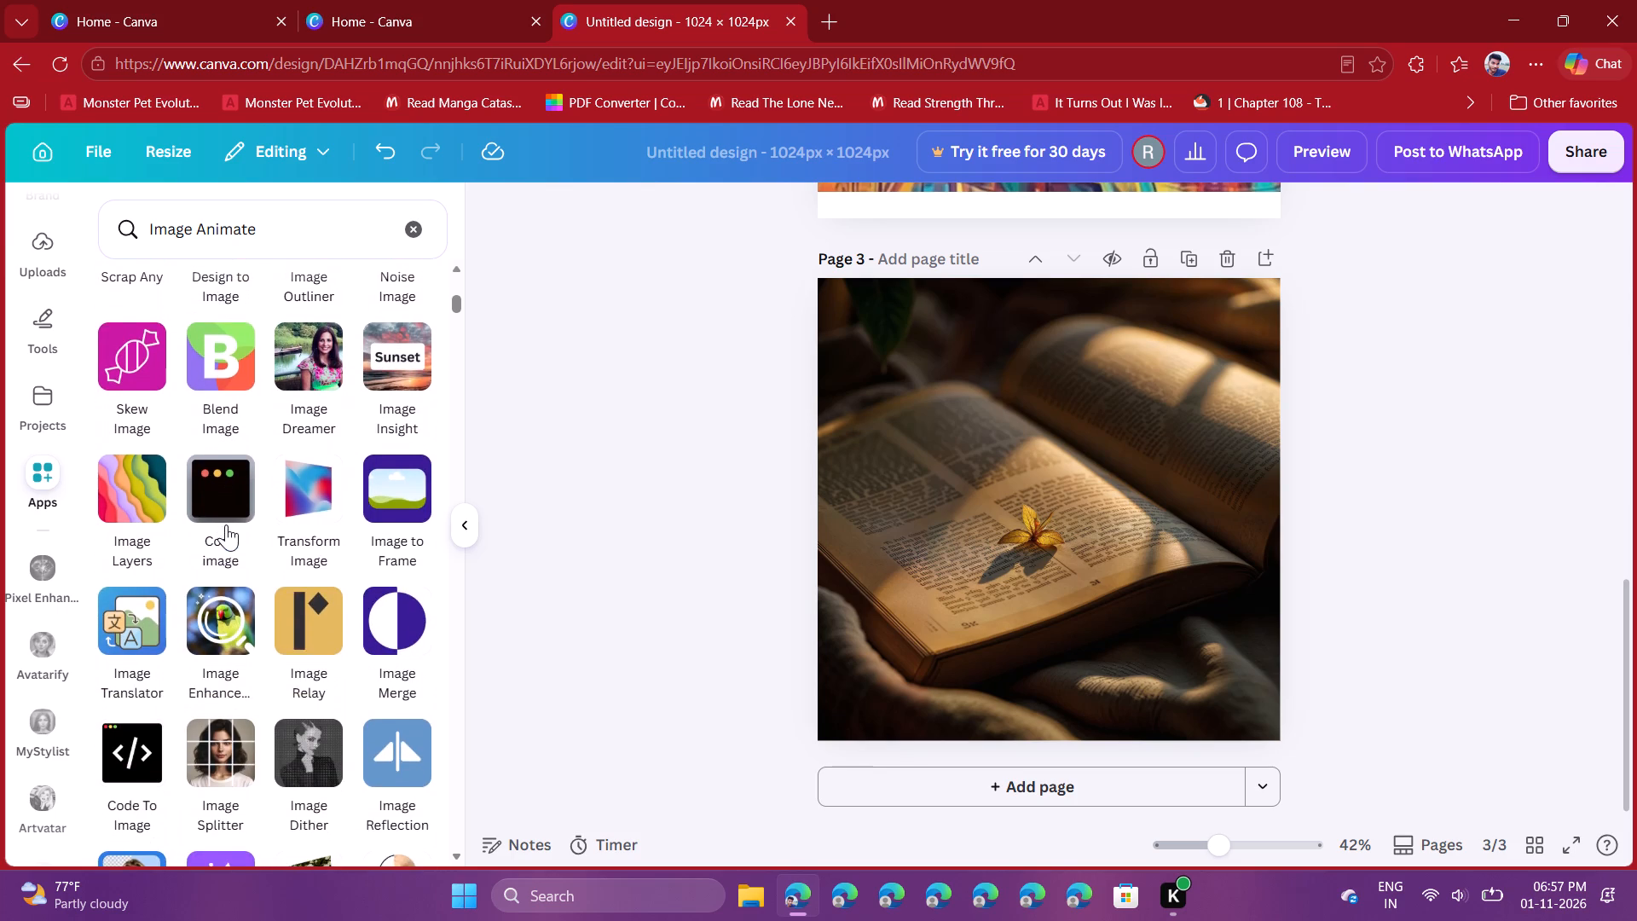
pyautogui.scroll(-7, 226, 524)
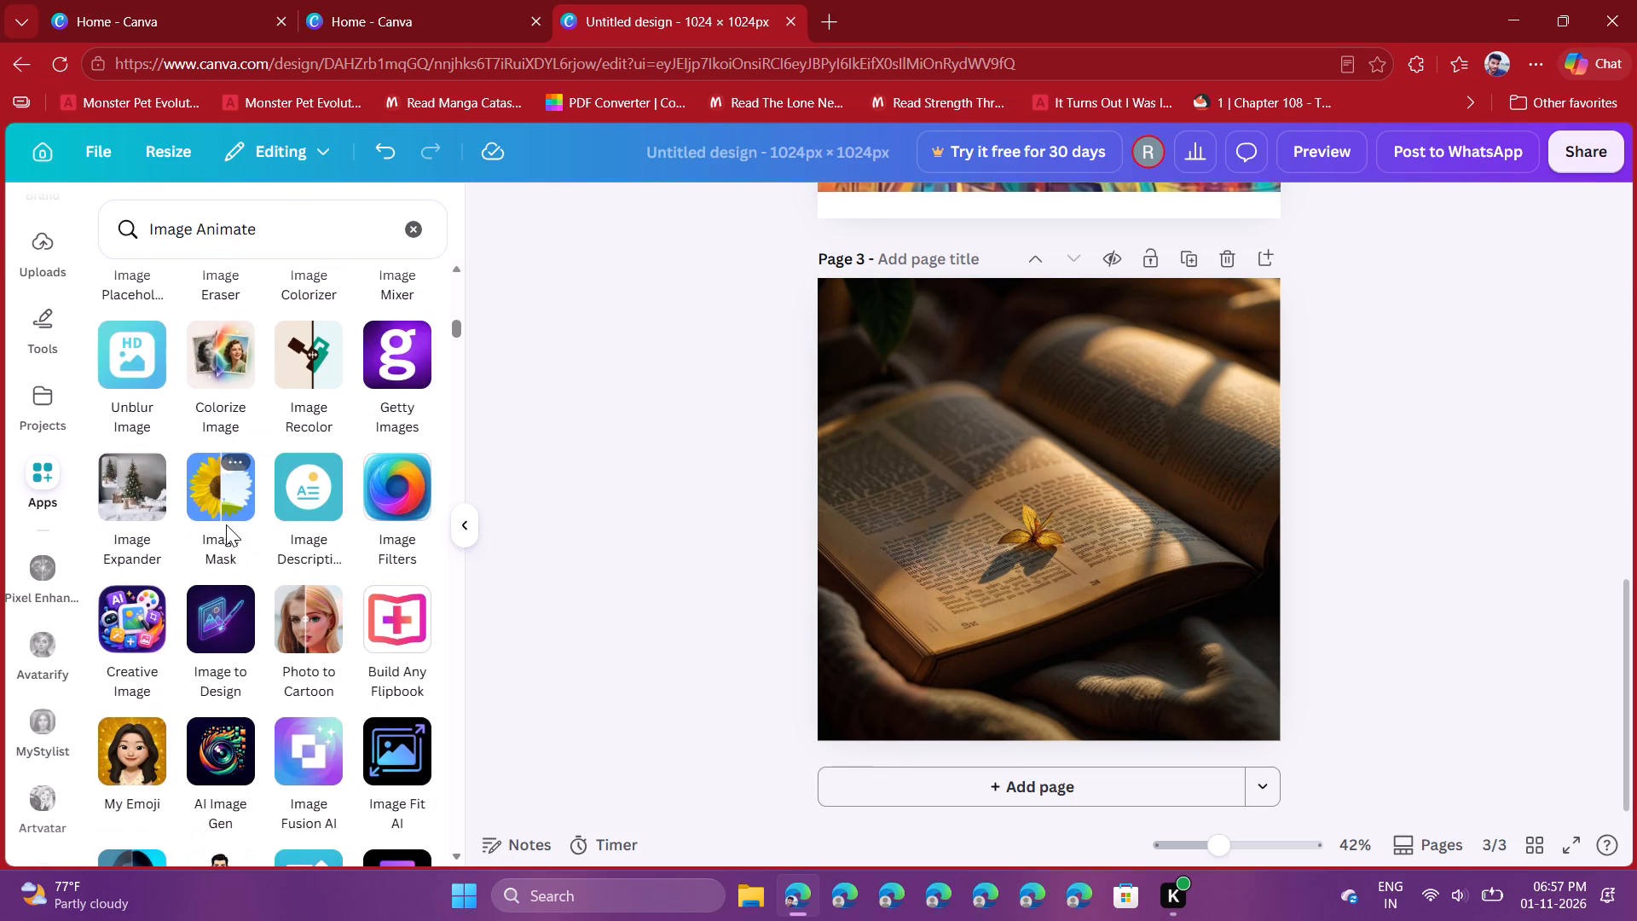
pyautogui.scroll(-2, 226, 524)
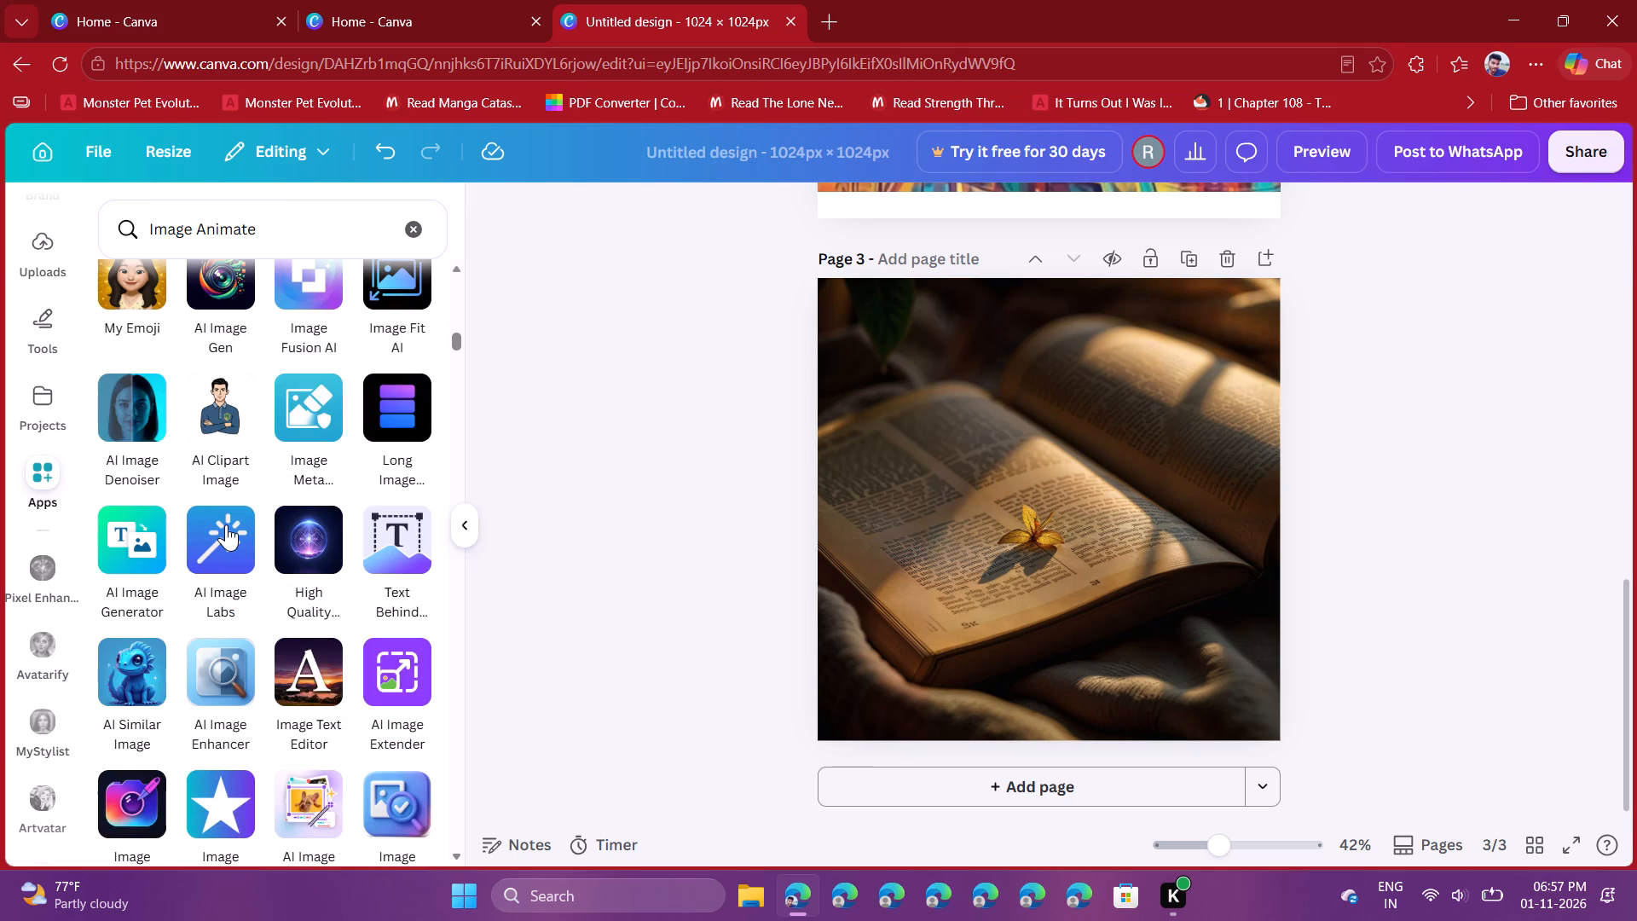
pyautogui.scroll(-1, 226, 524)
pyautogui.scroll(11, 226, 524)
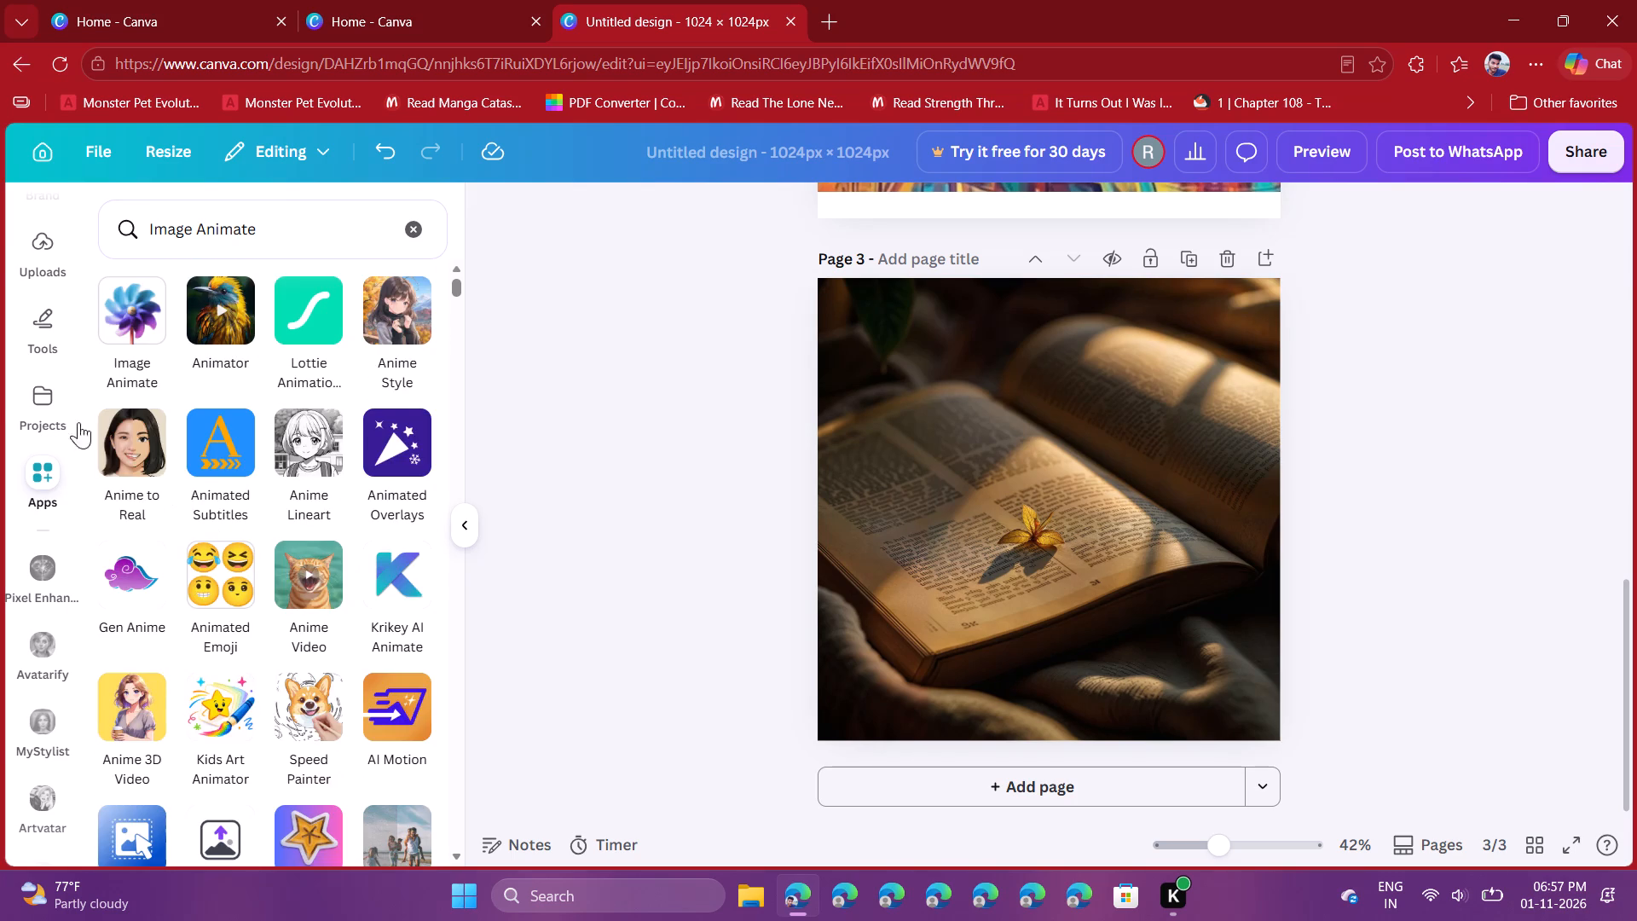
pyautogui.scroll(-2, 38, 478)
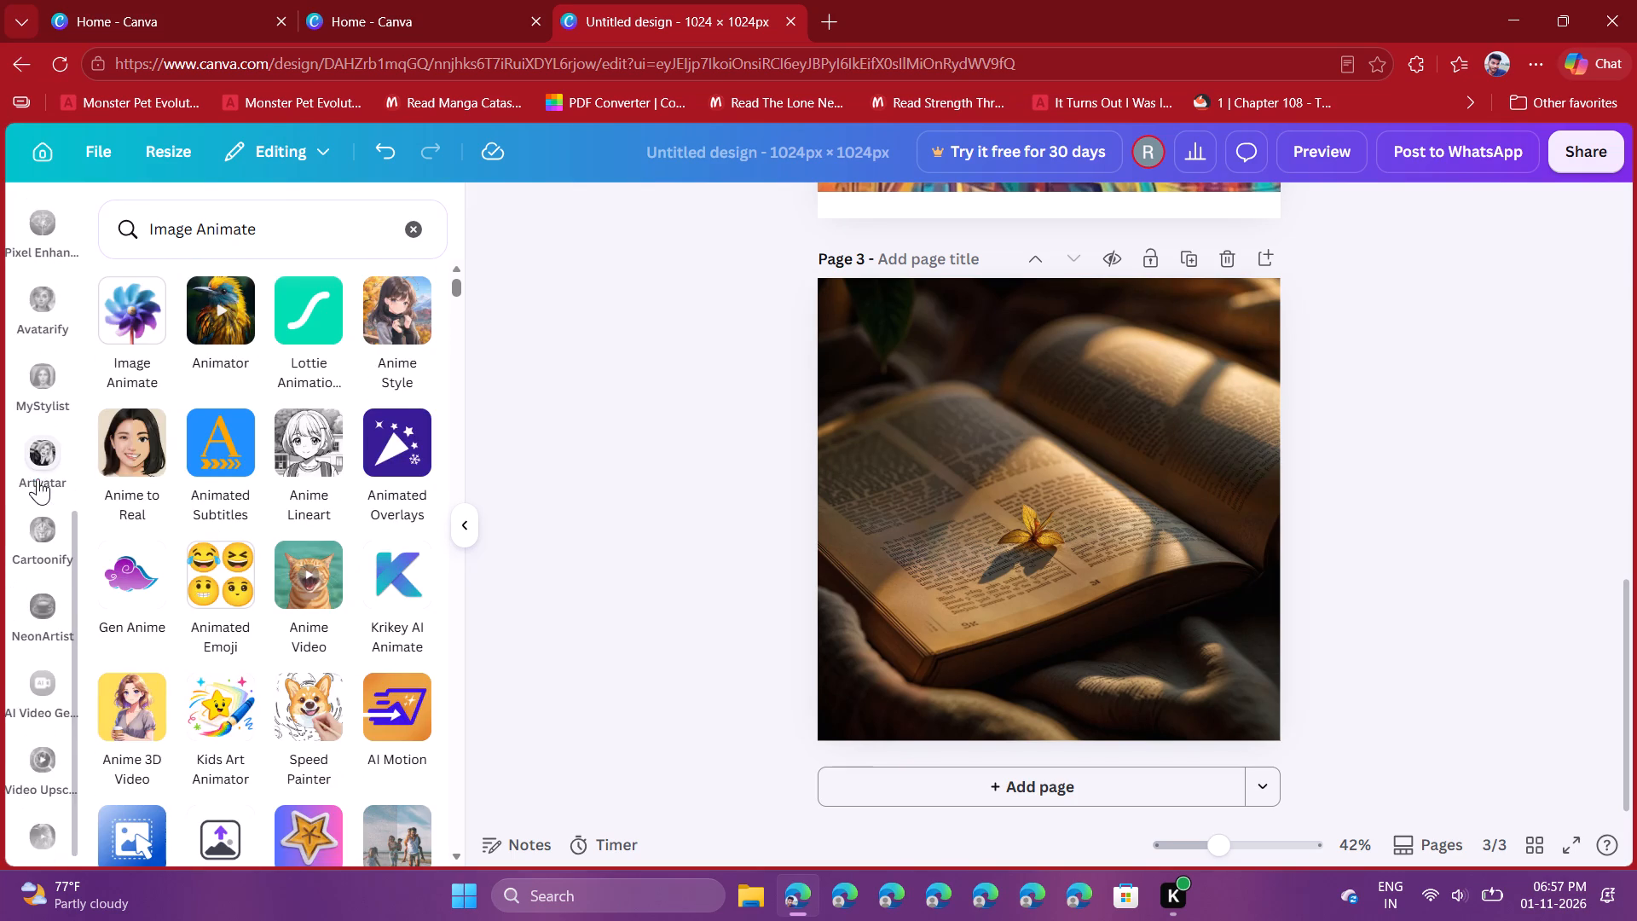
pyautogui.scroll(7, 38, 486)
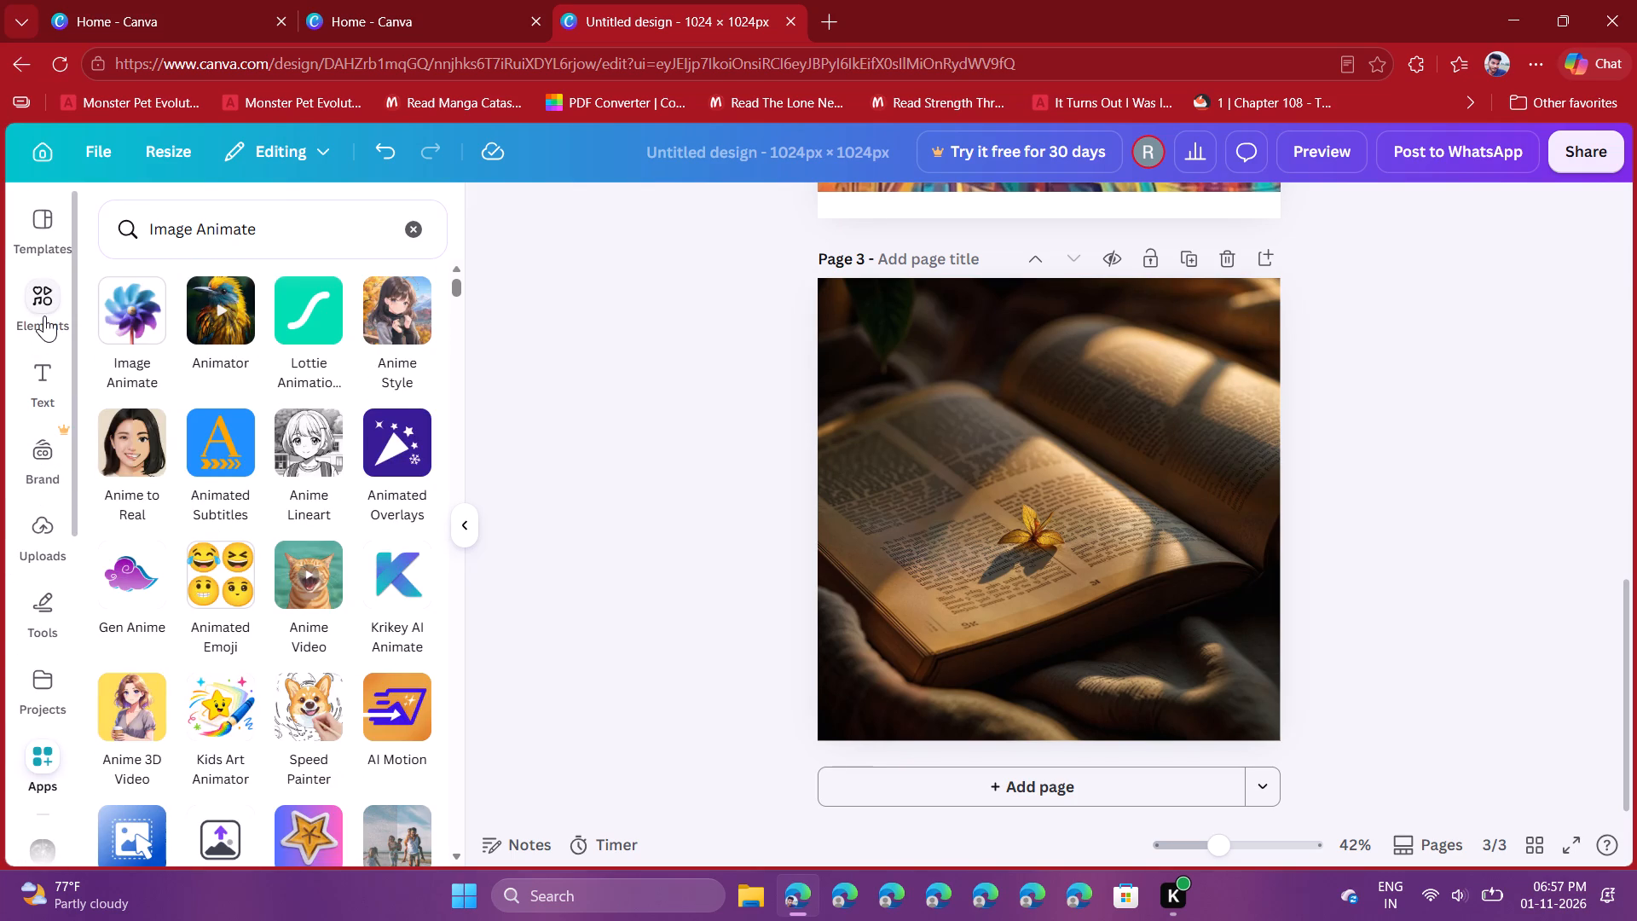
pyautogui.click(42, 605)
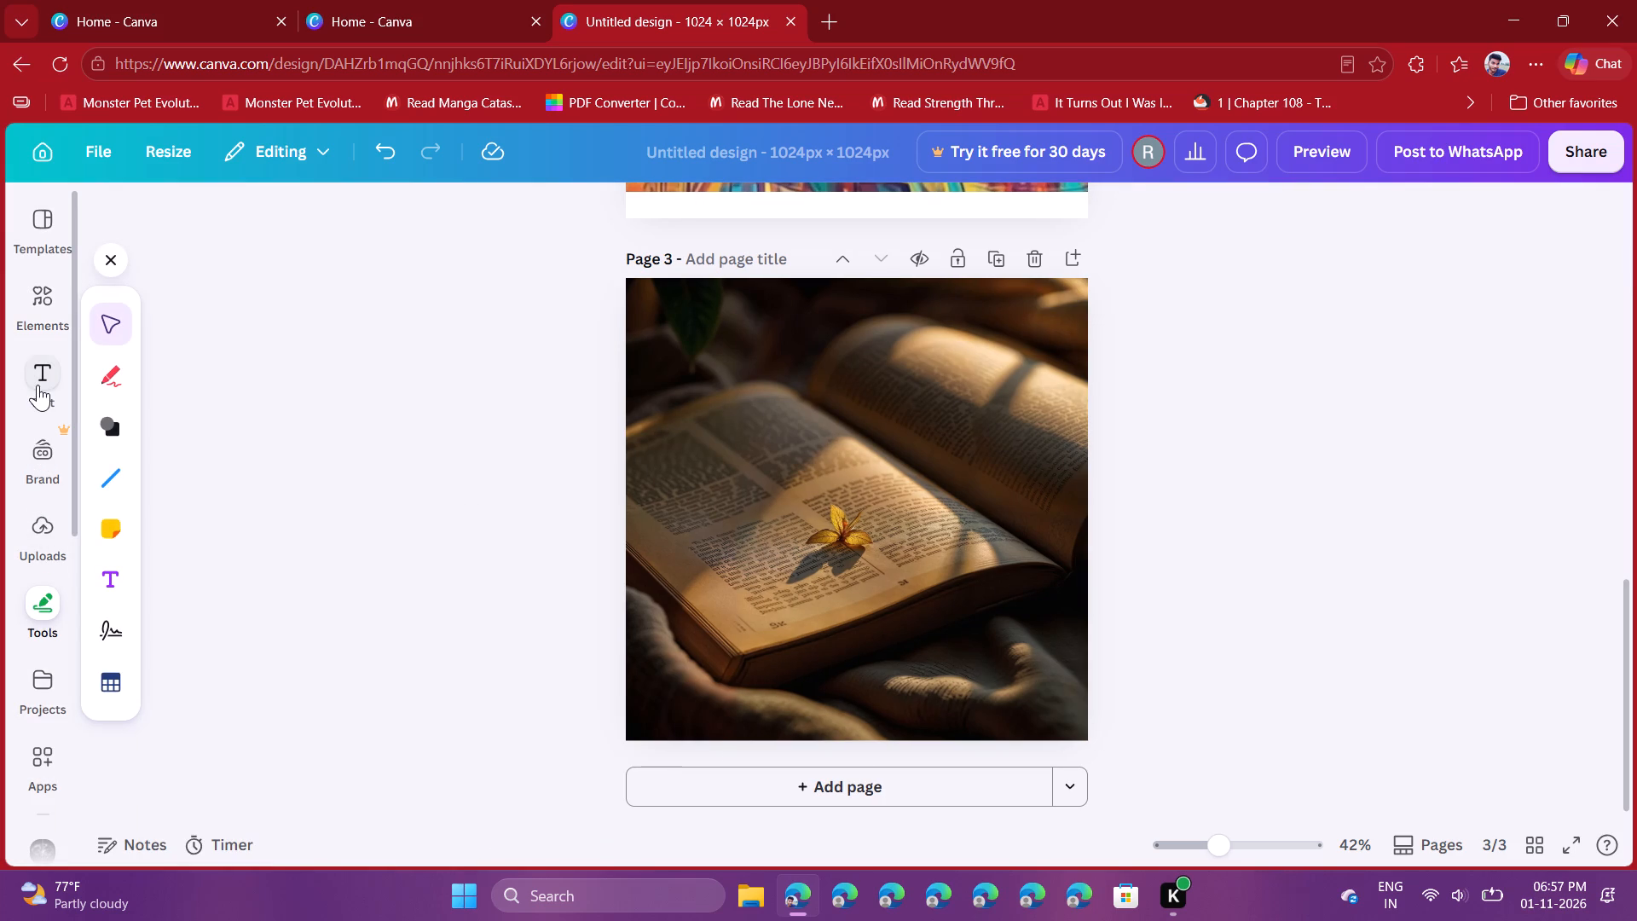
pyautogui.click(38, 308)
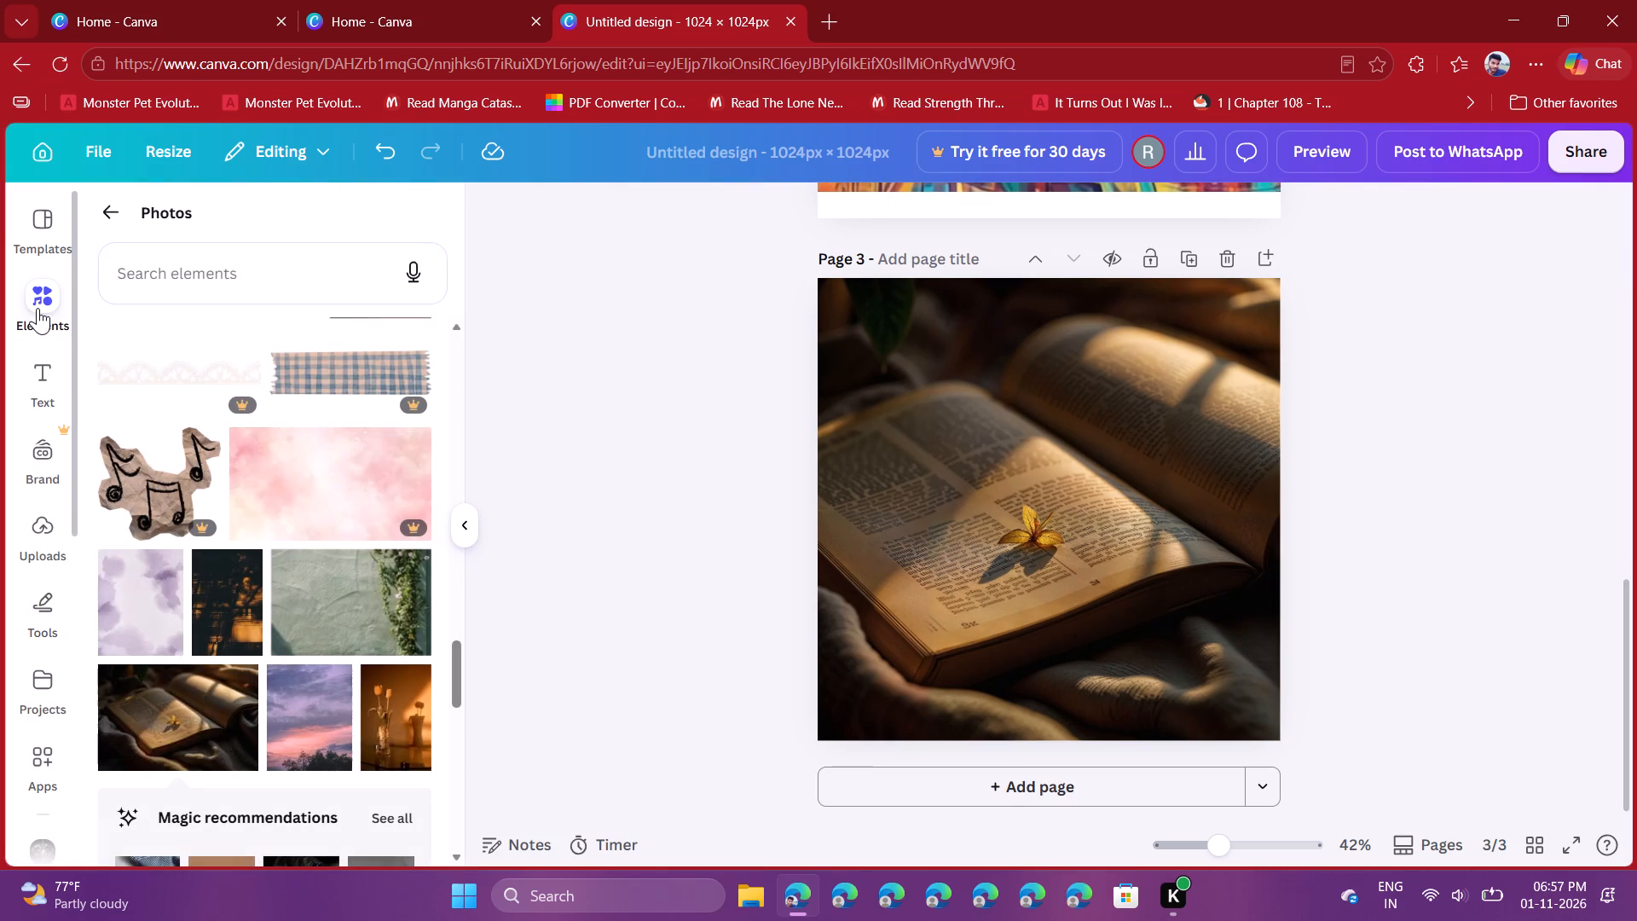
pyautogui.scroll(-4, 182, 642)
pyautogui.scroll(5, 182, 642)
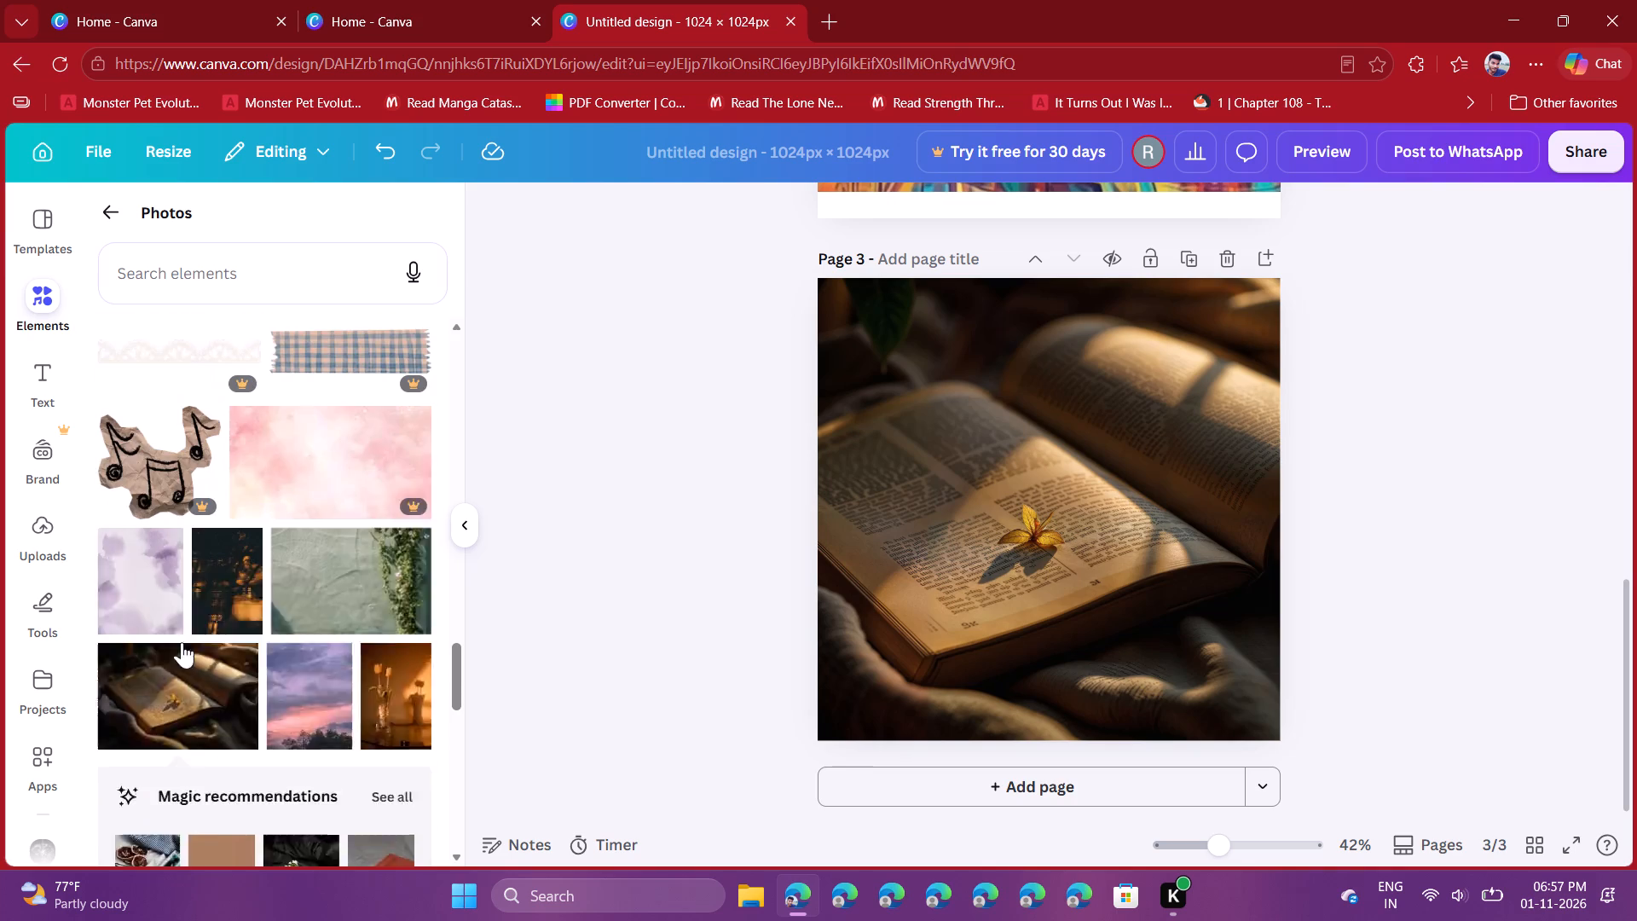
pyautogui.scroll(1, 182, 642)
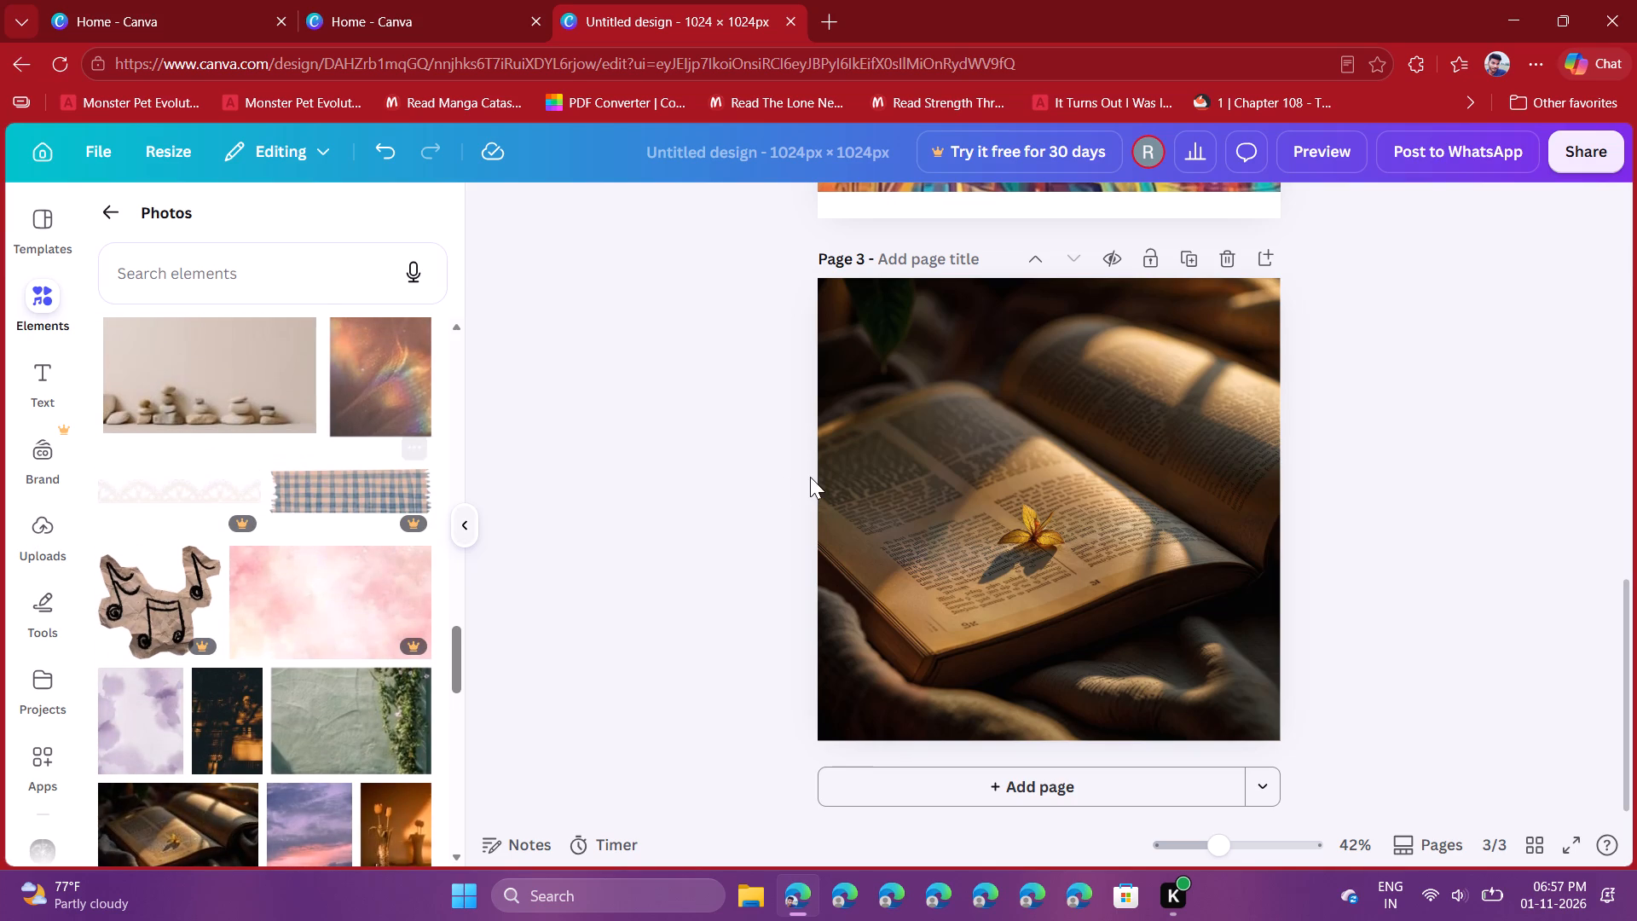
# Turn the open-book photo on page 3 into a 5 second video with the Smart setting of Image to Video.
pyautogui.click(1006, 475)
pyautogui.click(1006, 475)
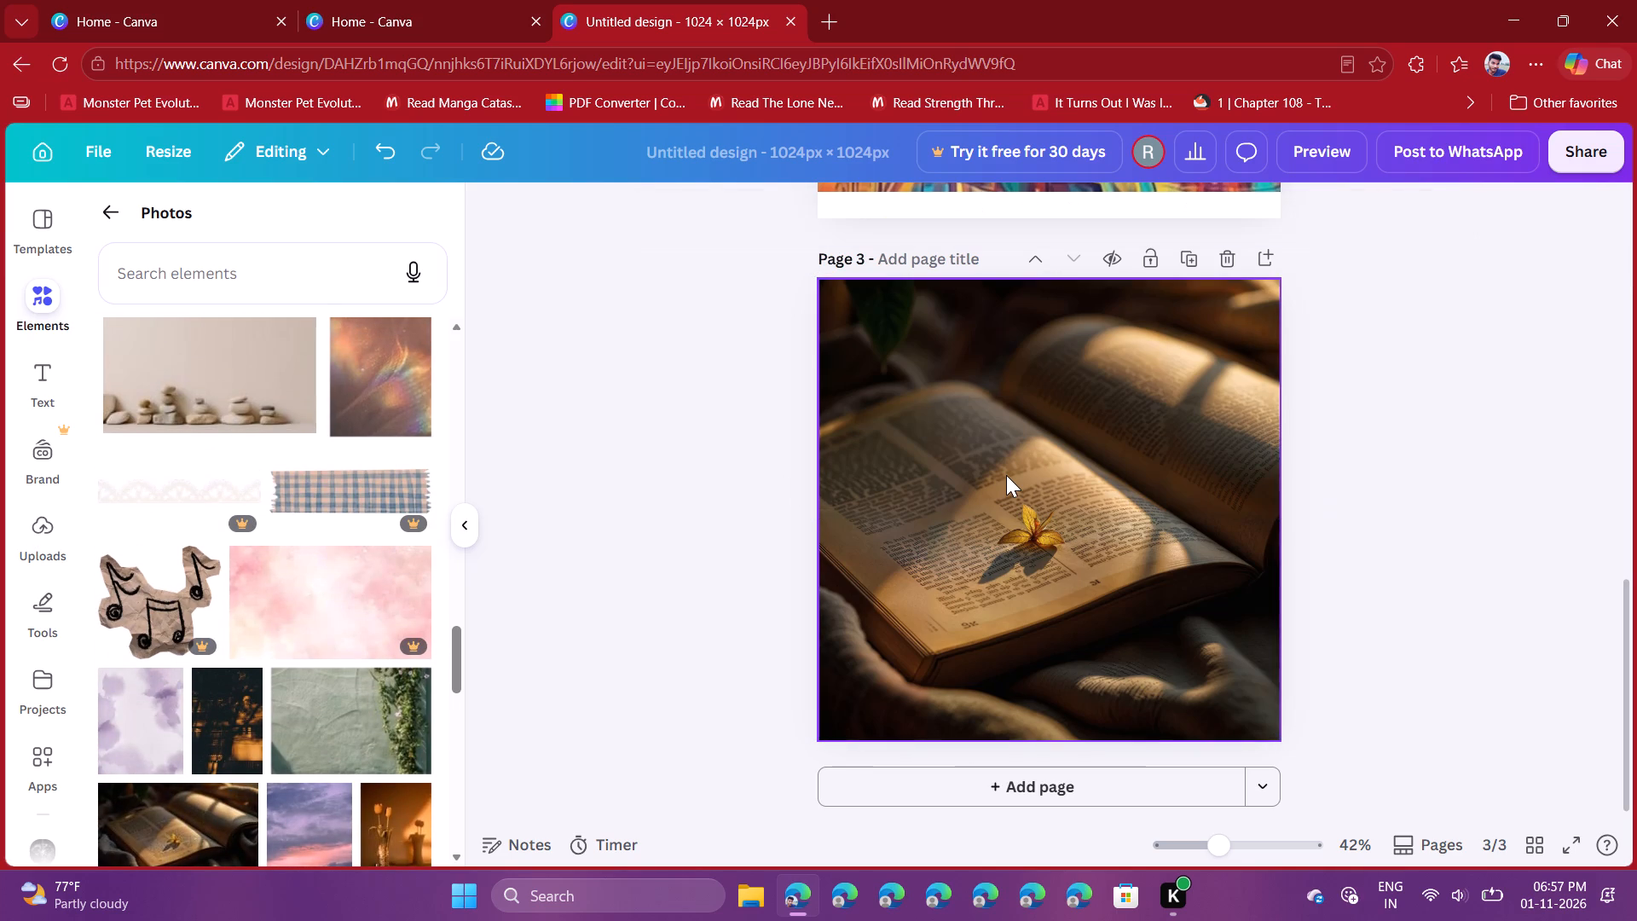
pyautogui.click(938, 431)
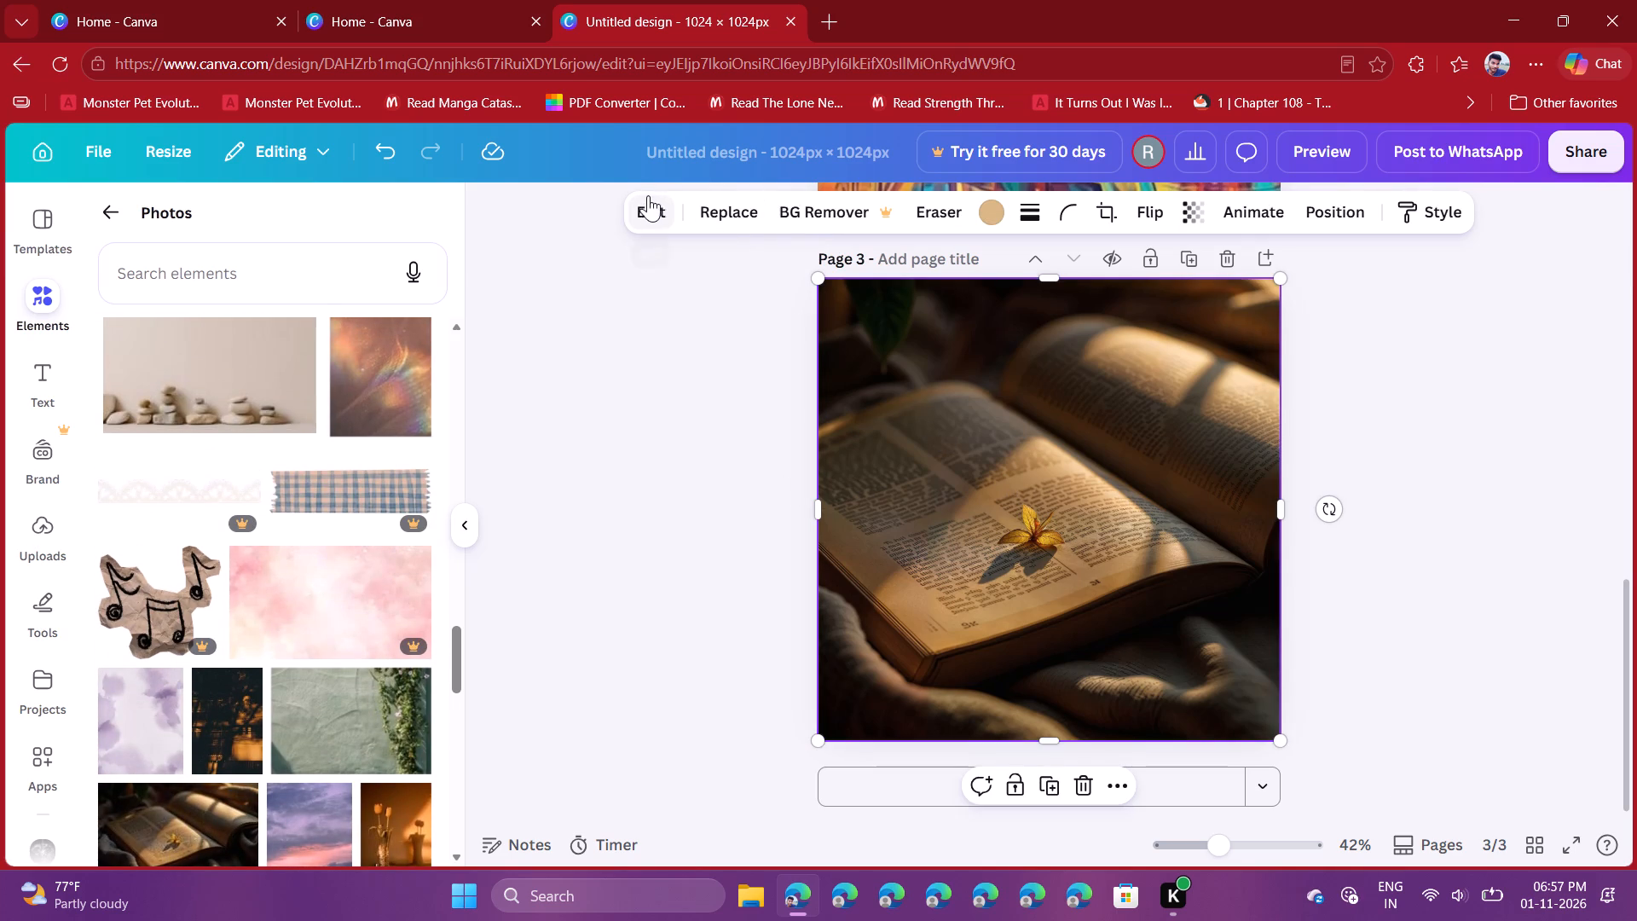
pyautogui.click(650, 200)
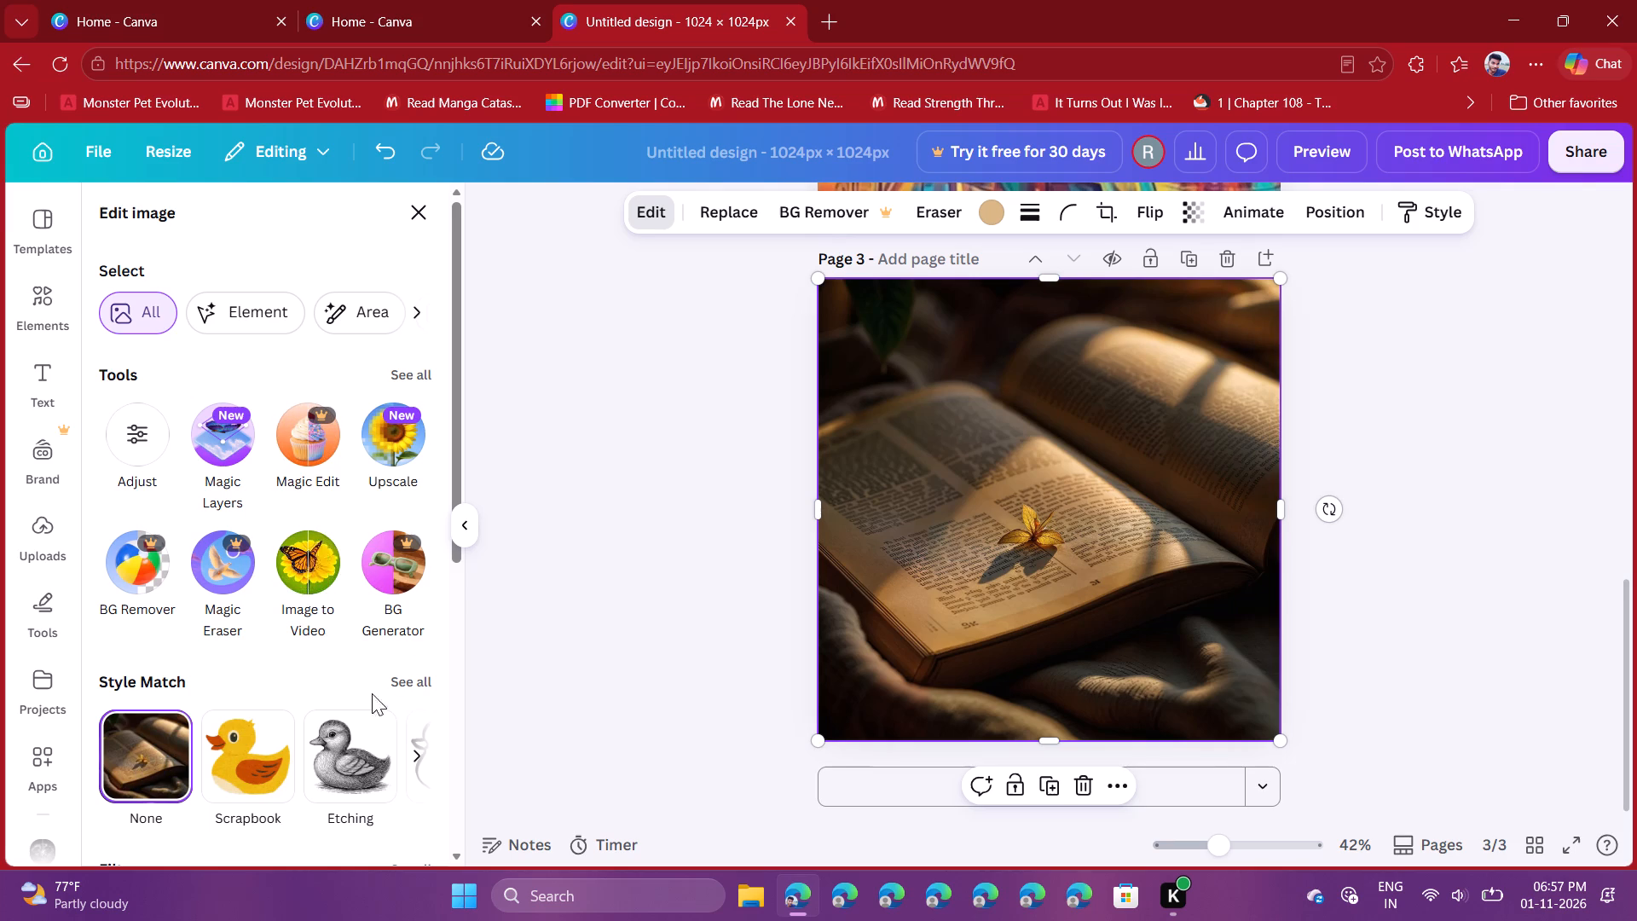
pyautogui.click(300, 535)
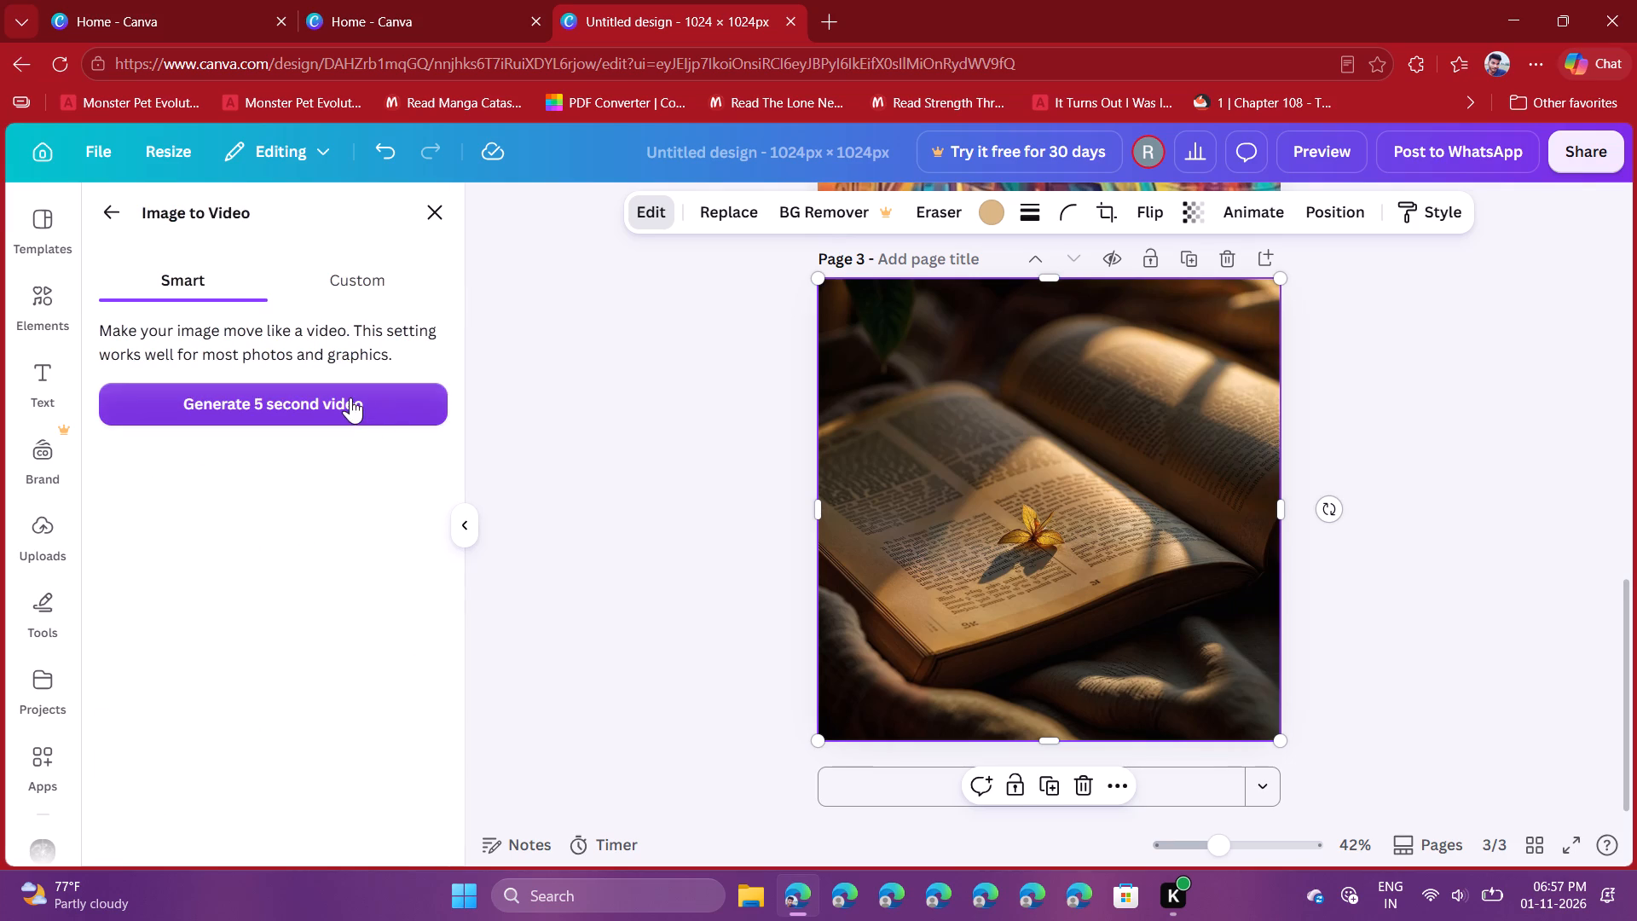
pyautogui.click(350, 397)
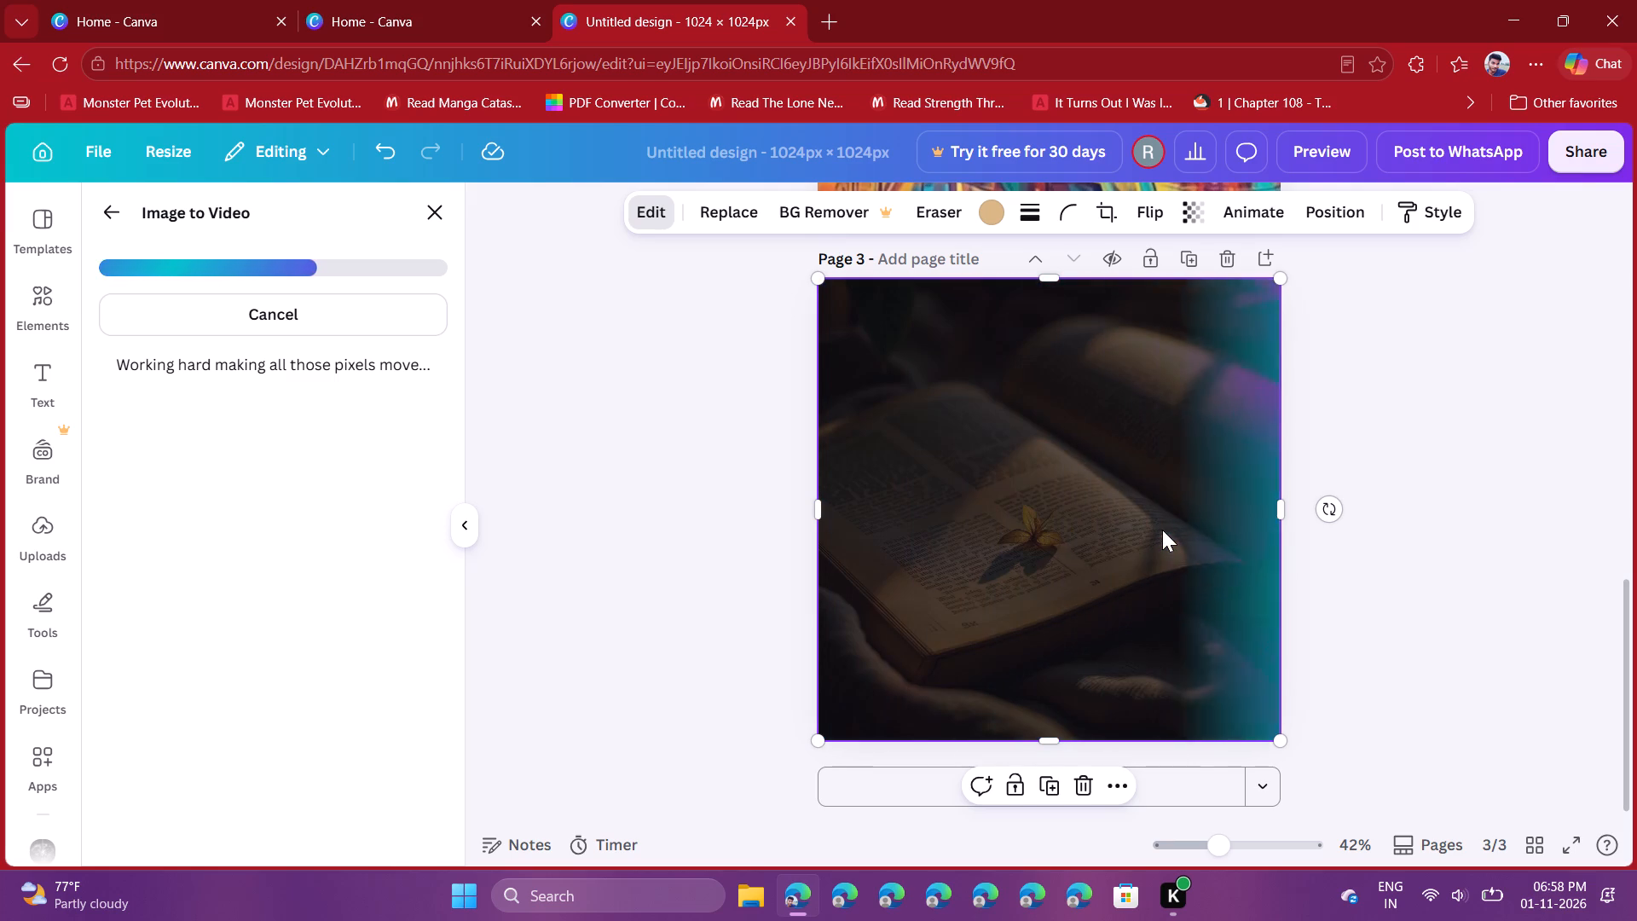
pyautogui.scroll(-1, 1162, 530)
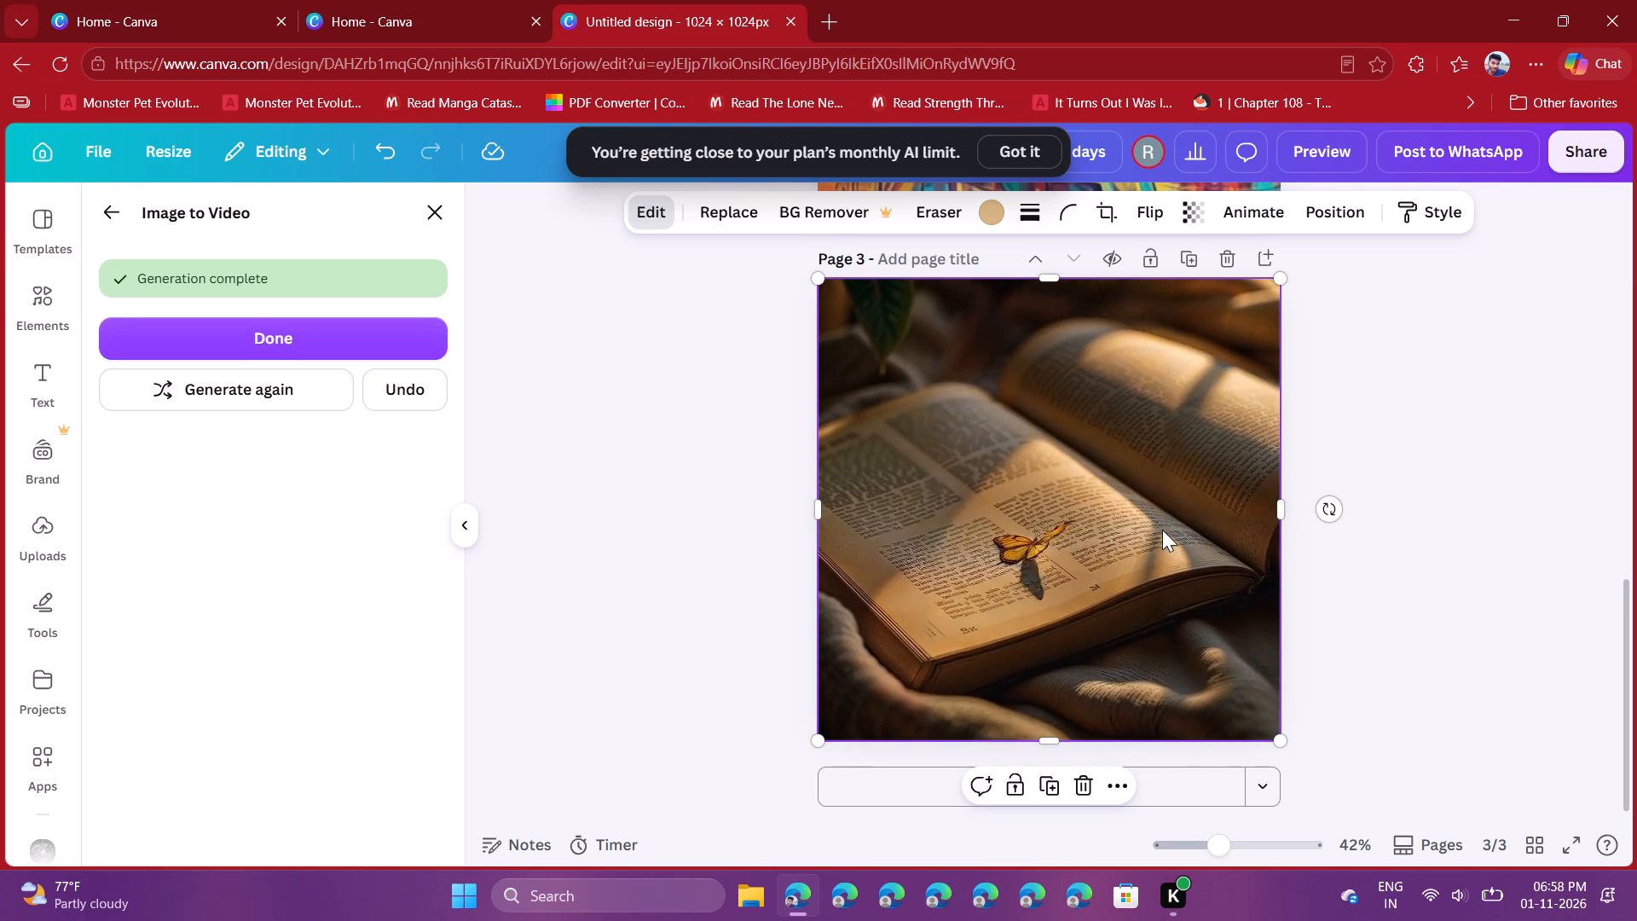
pyautogui.click(1460, 692)
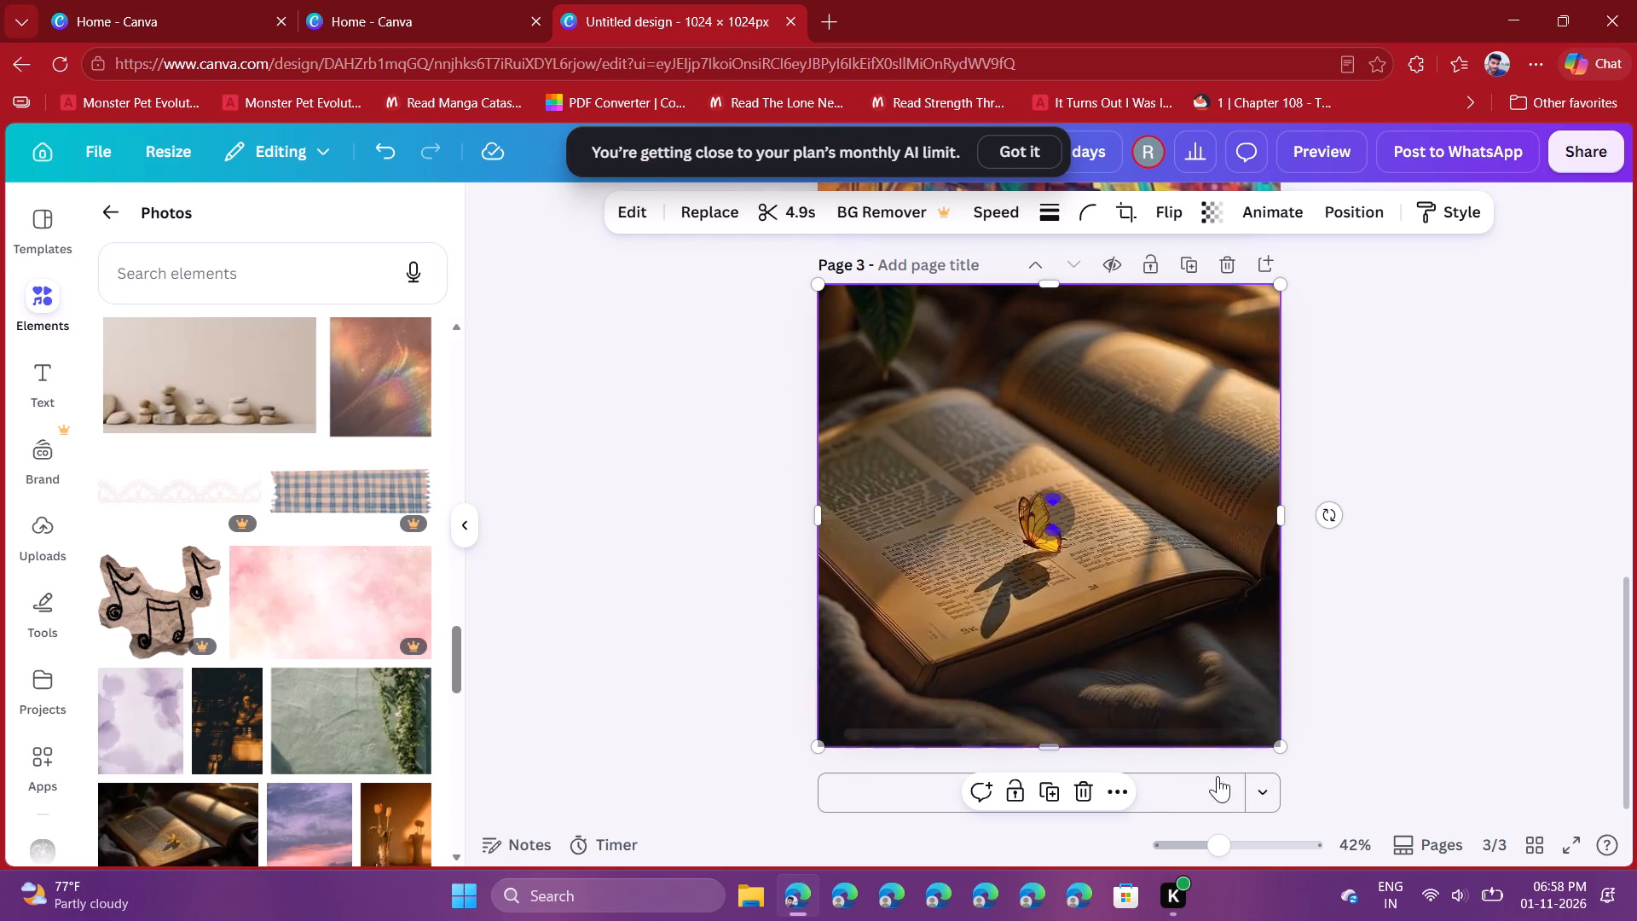
# Add a blank page 4 after the open-book video page.
pyautogui.click(1194, 785)
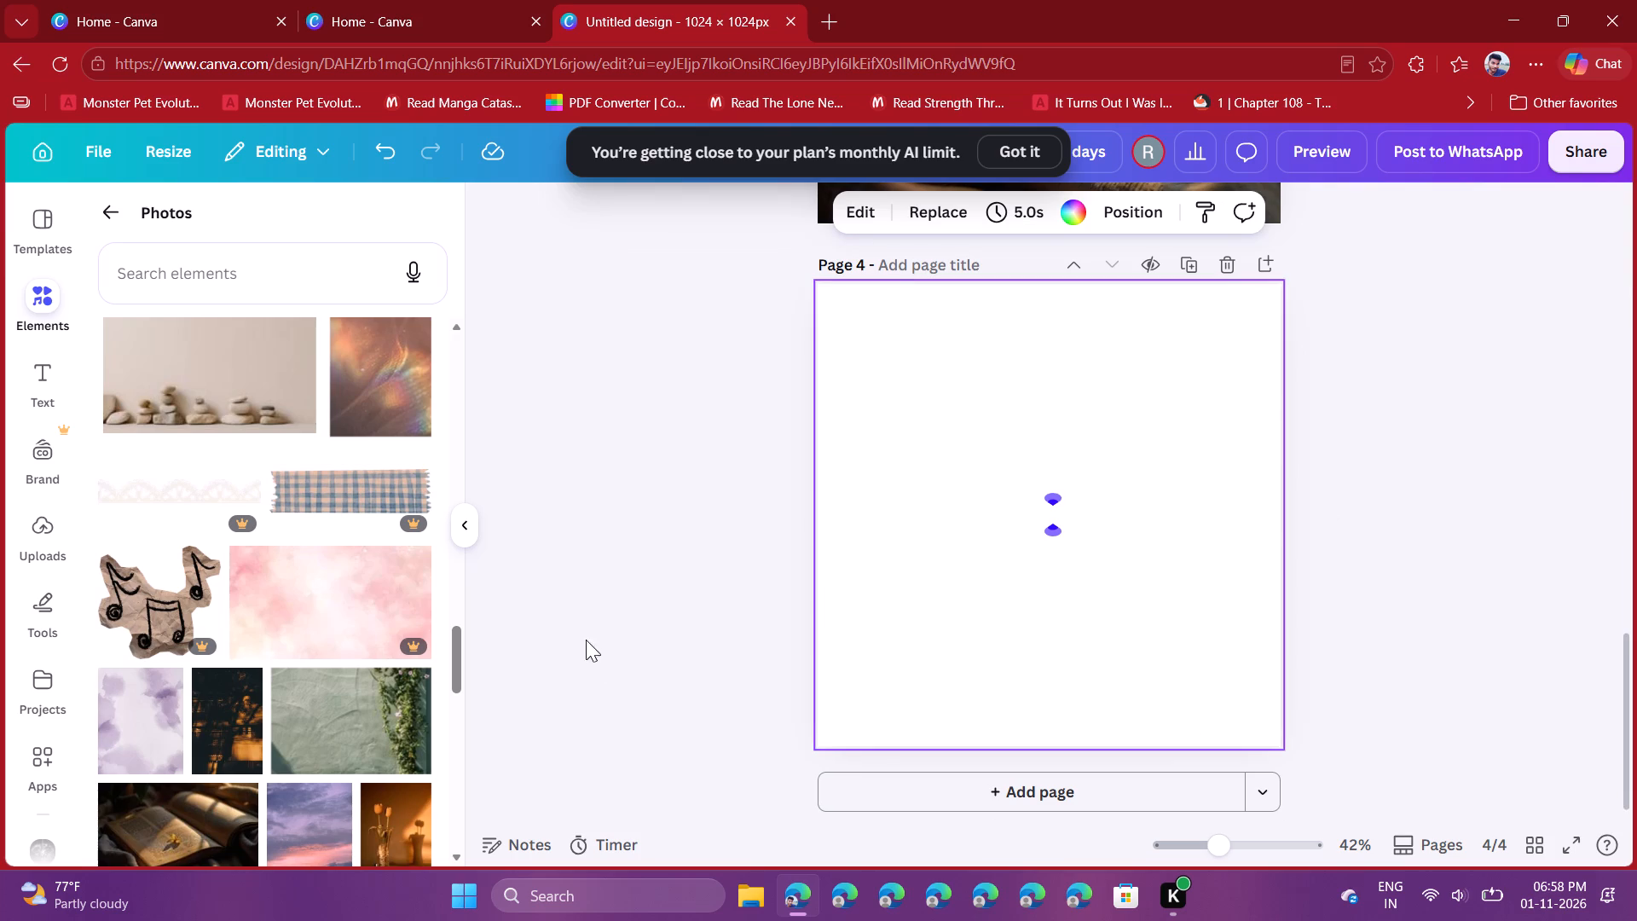
# Browse the Photos category of Elements and add the photo of a yellow flower field under a cloudy sky to page 4.
pyautogui.scroll(-3, 258, 658)
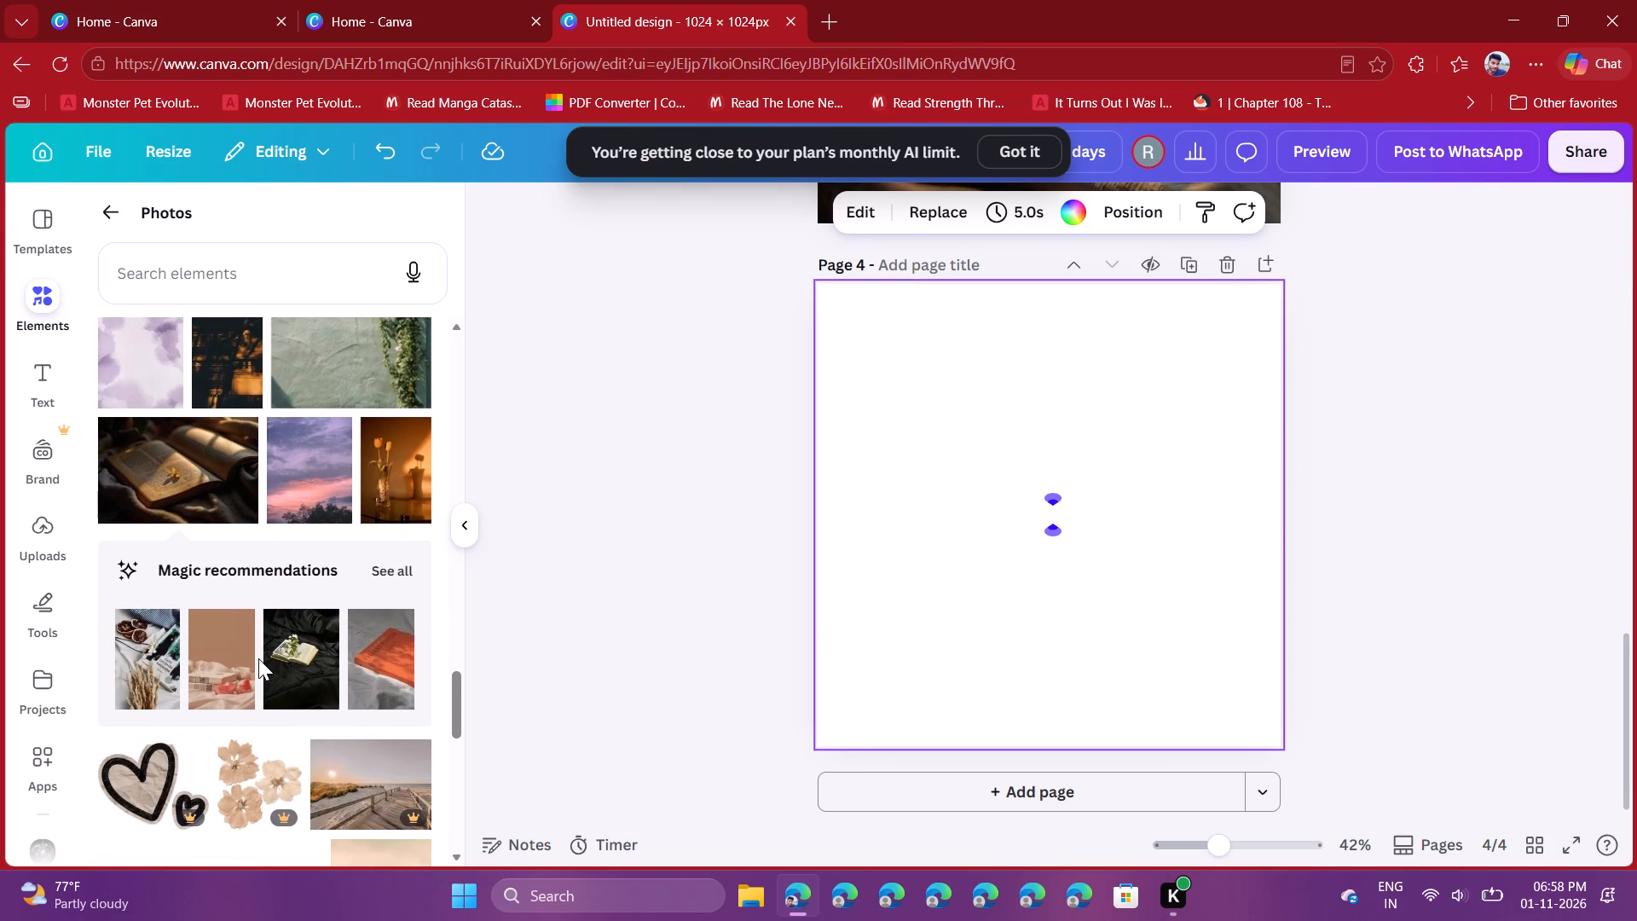
pyautogui.scroll(-4, 258, 658)
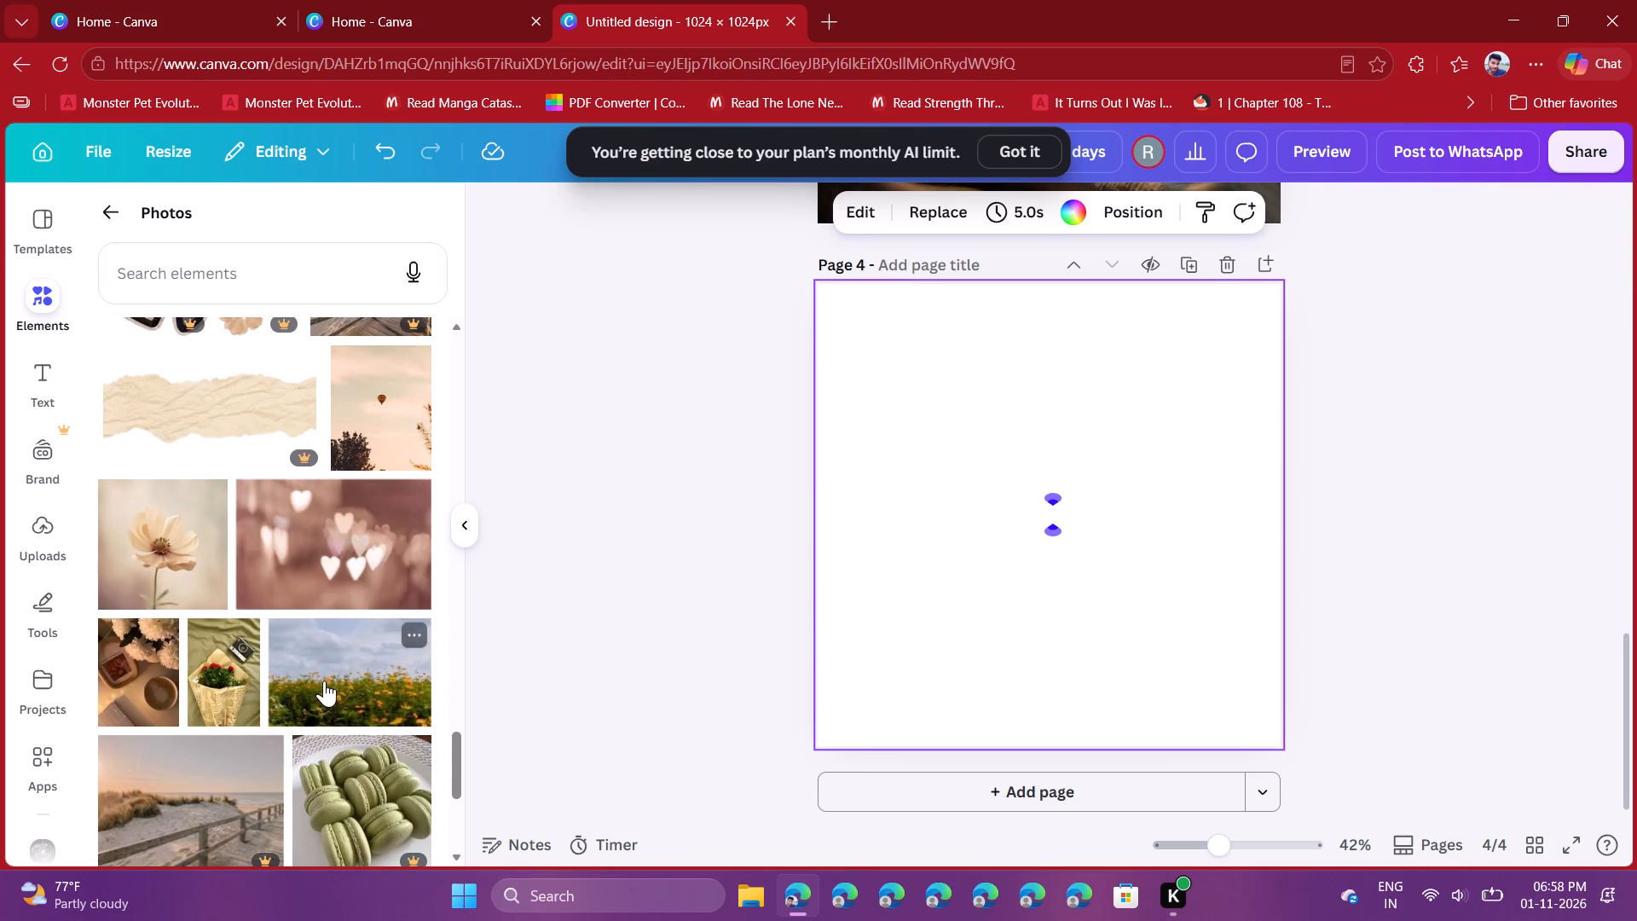
pyautogui.click(324, 681)
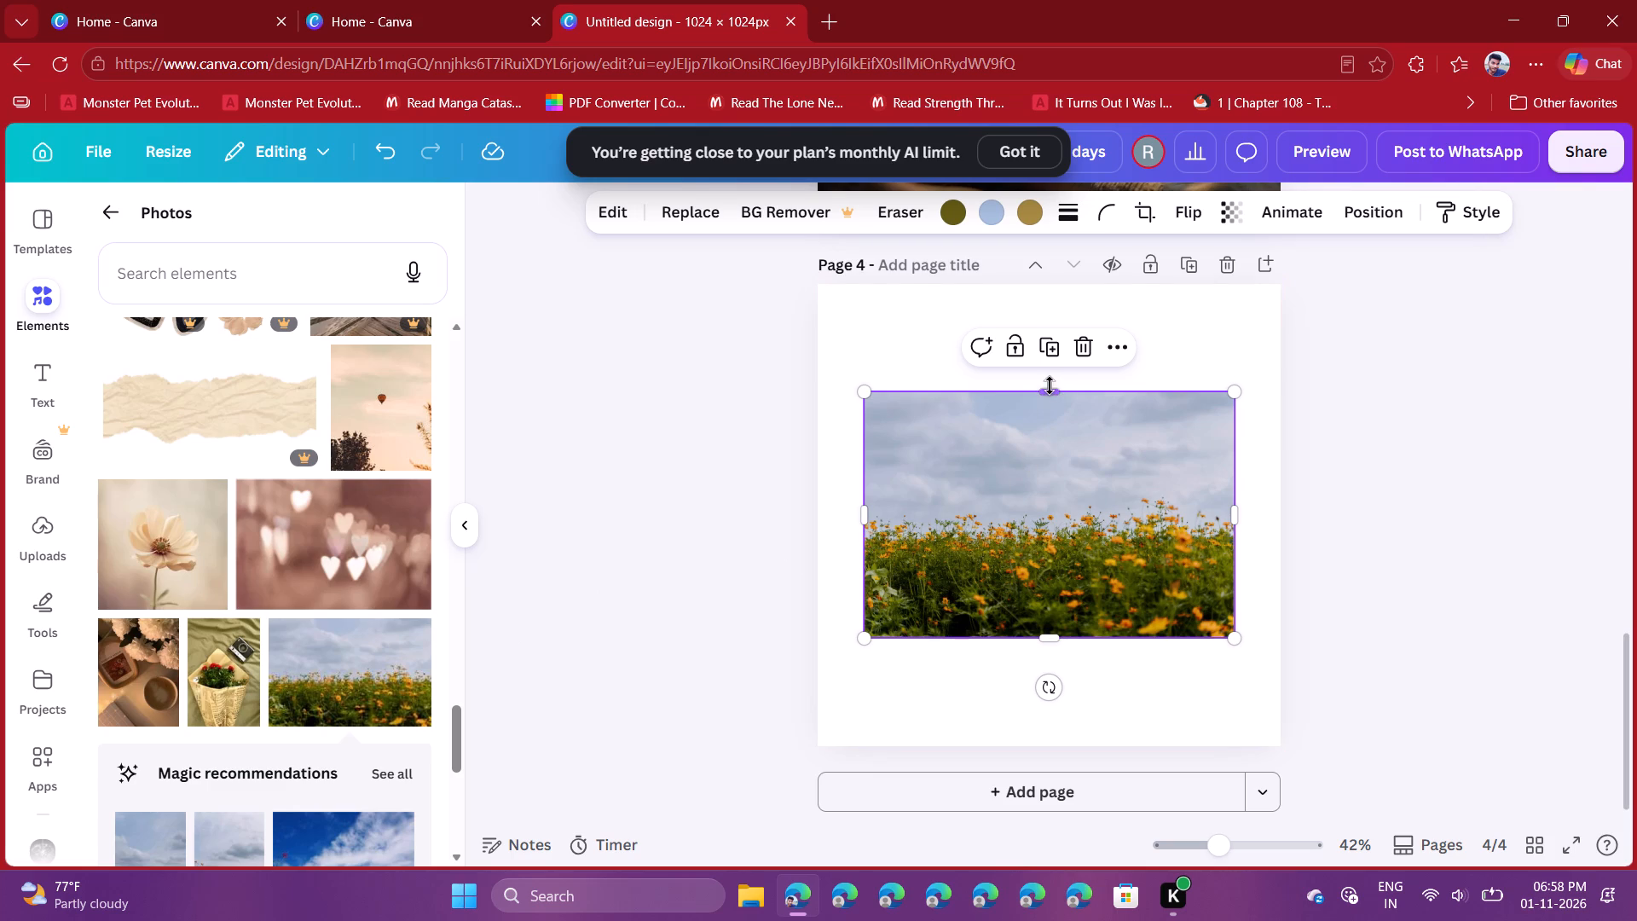
# Align the flower-field photo to the middle of page 4 and extend its edges to cover the whole page.
pyautogui.moveTo(1050, 385); pyautogui.dragTo(1027, 279)
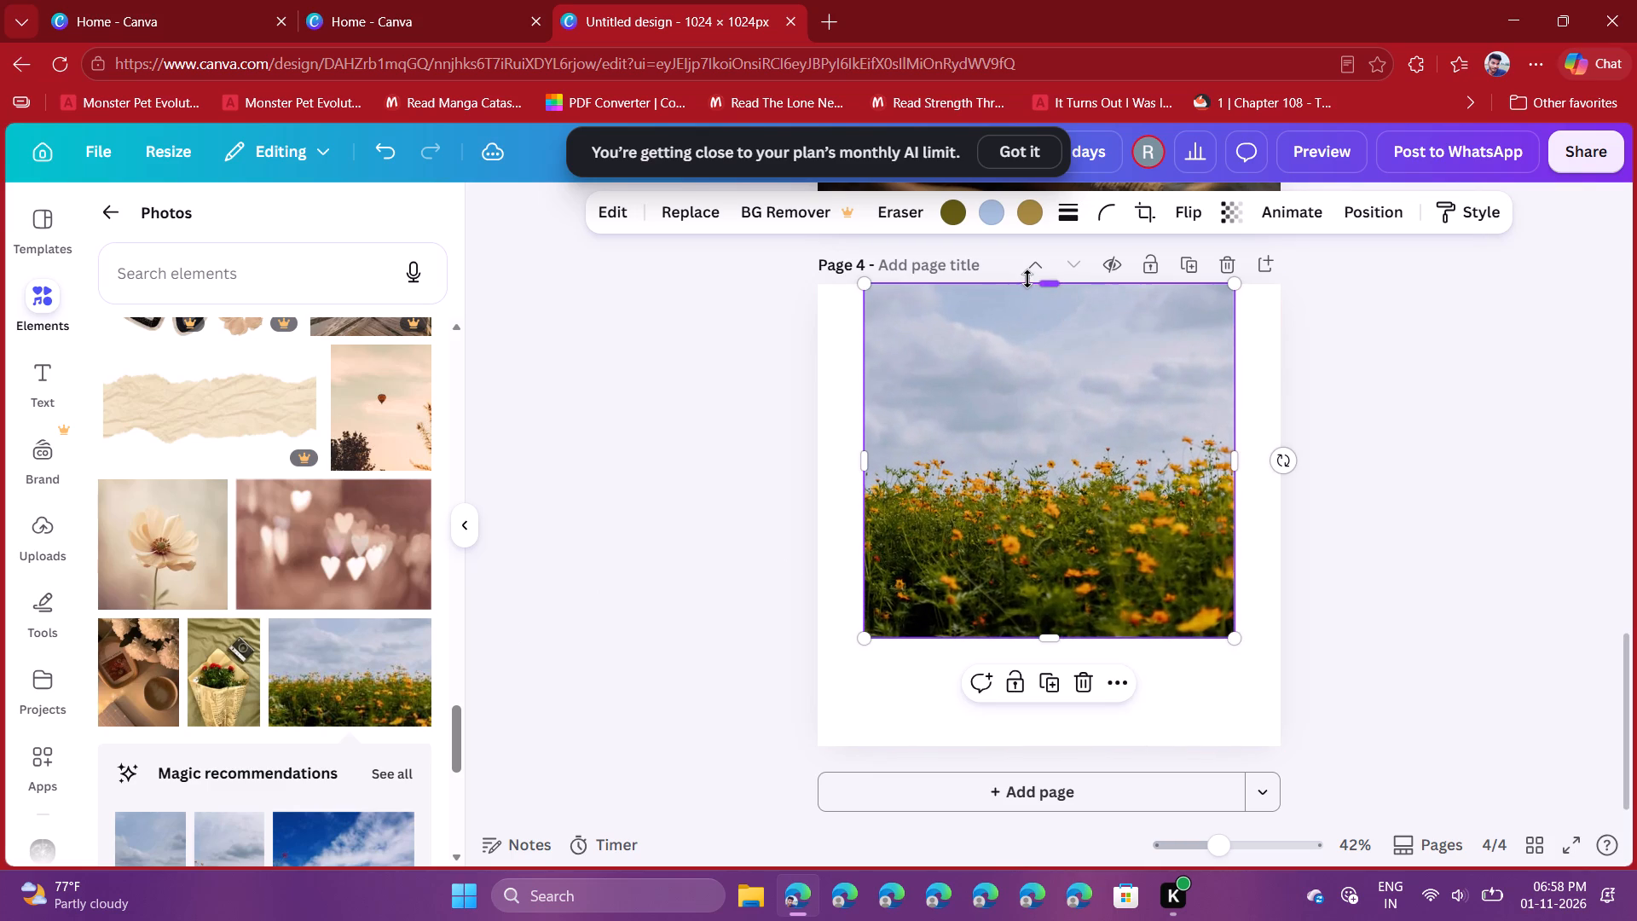
pyautogui.moveTo(1049, 536); pyautogui.dragTo(1049, 554)
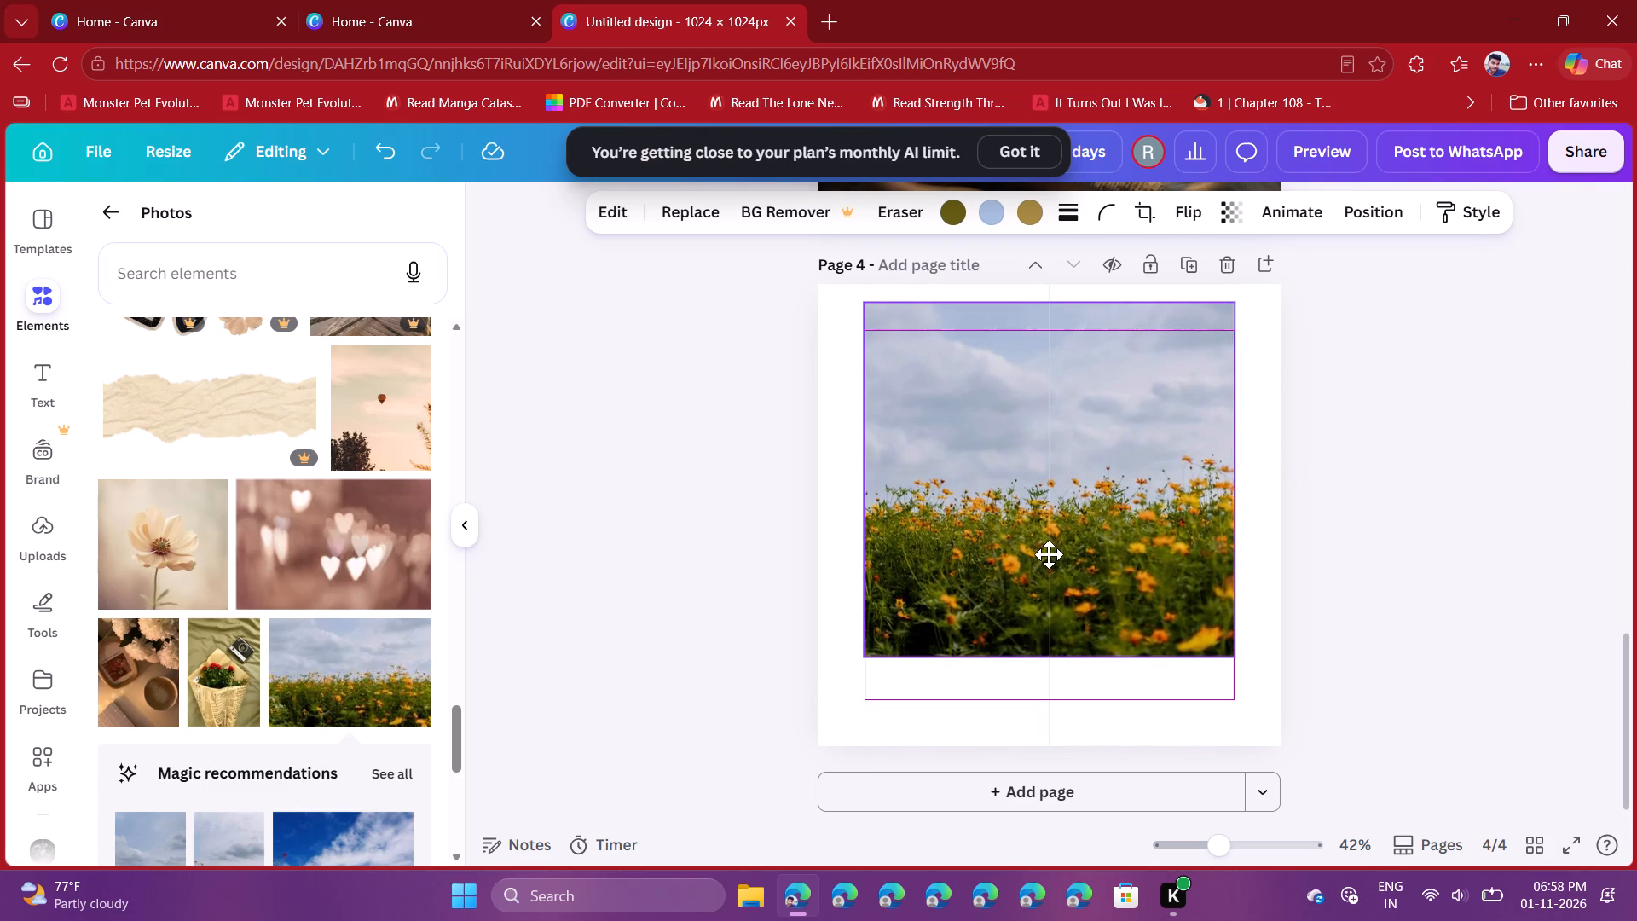
pyautogui.moveTo(1049, 554); pyautogui.dragTo(1049, 567)
pyautogui.rightClick(1057, 530)
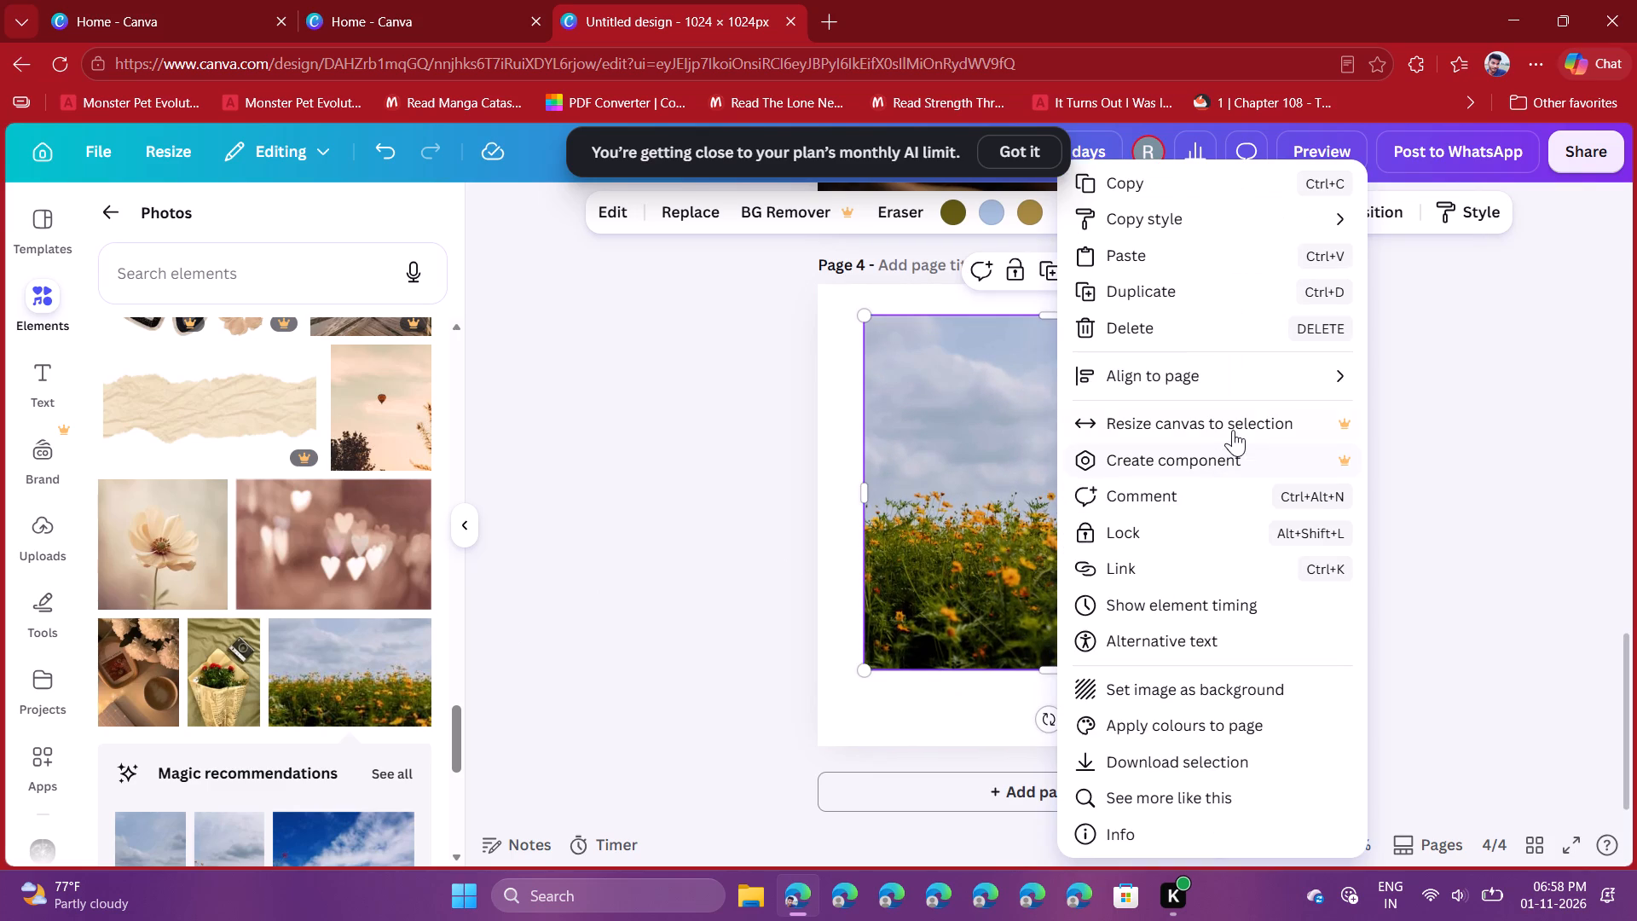
pyautogui.click(1213, 385)
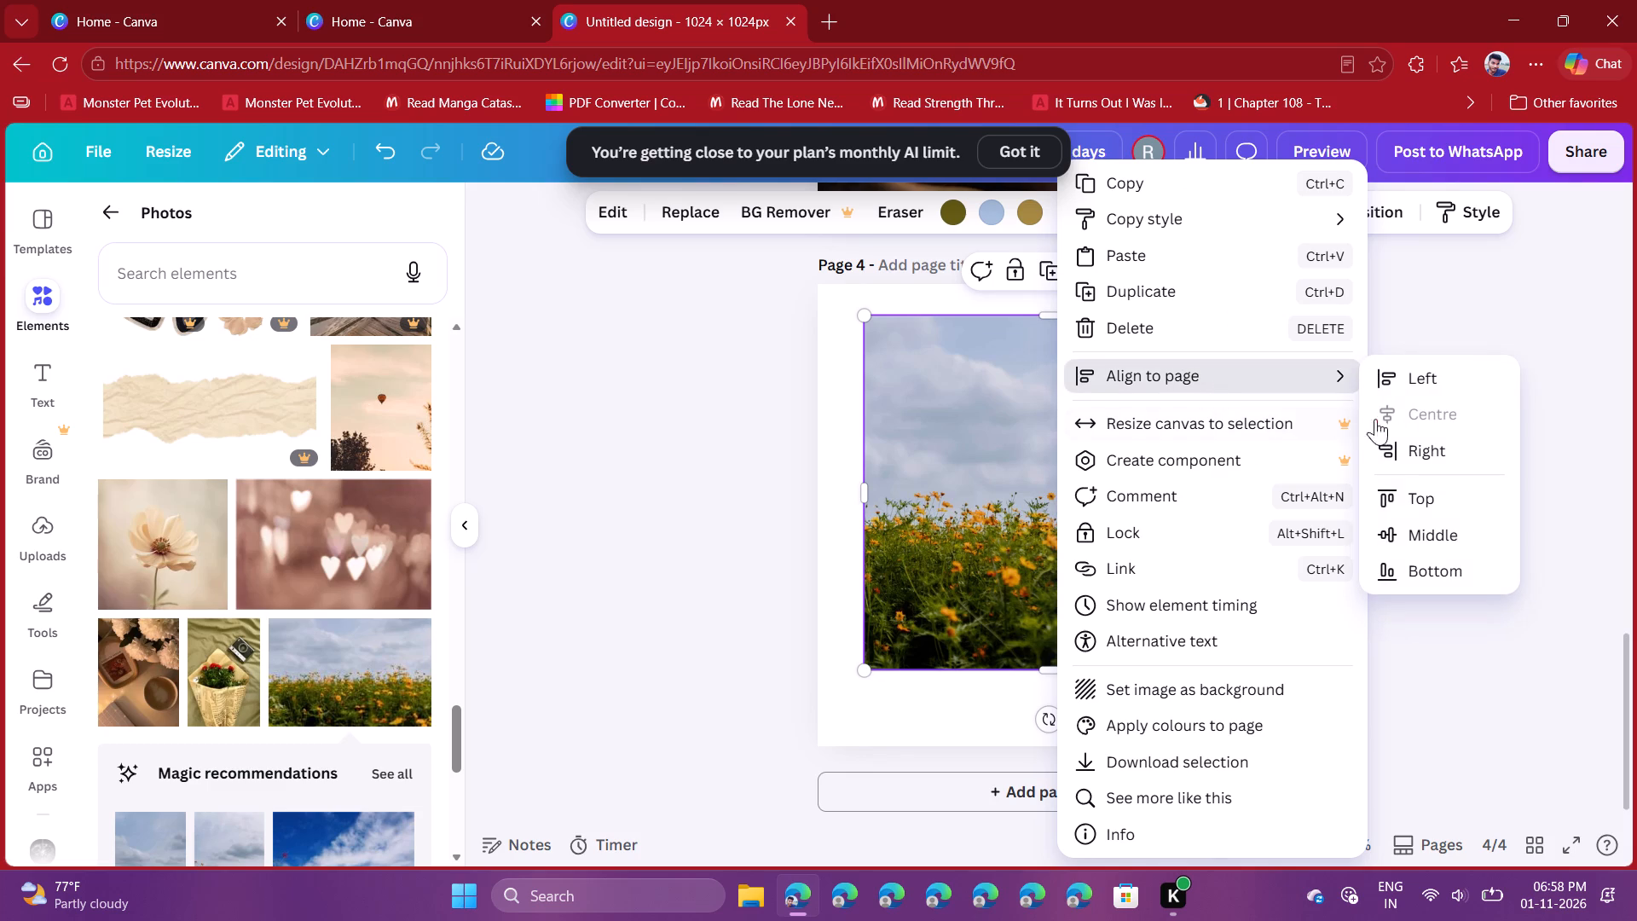
pyautogui.click(1420, 531)
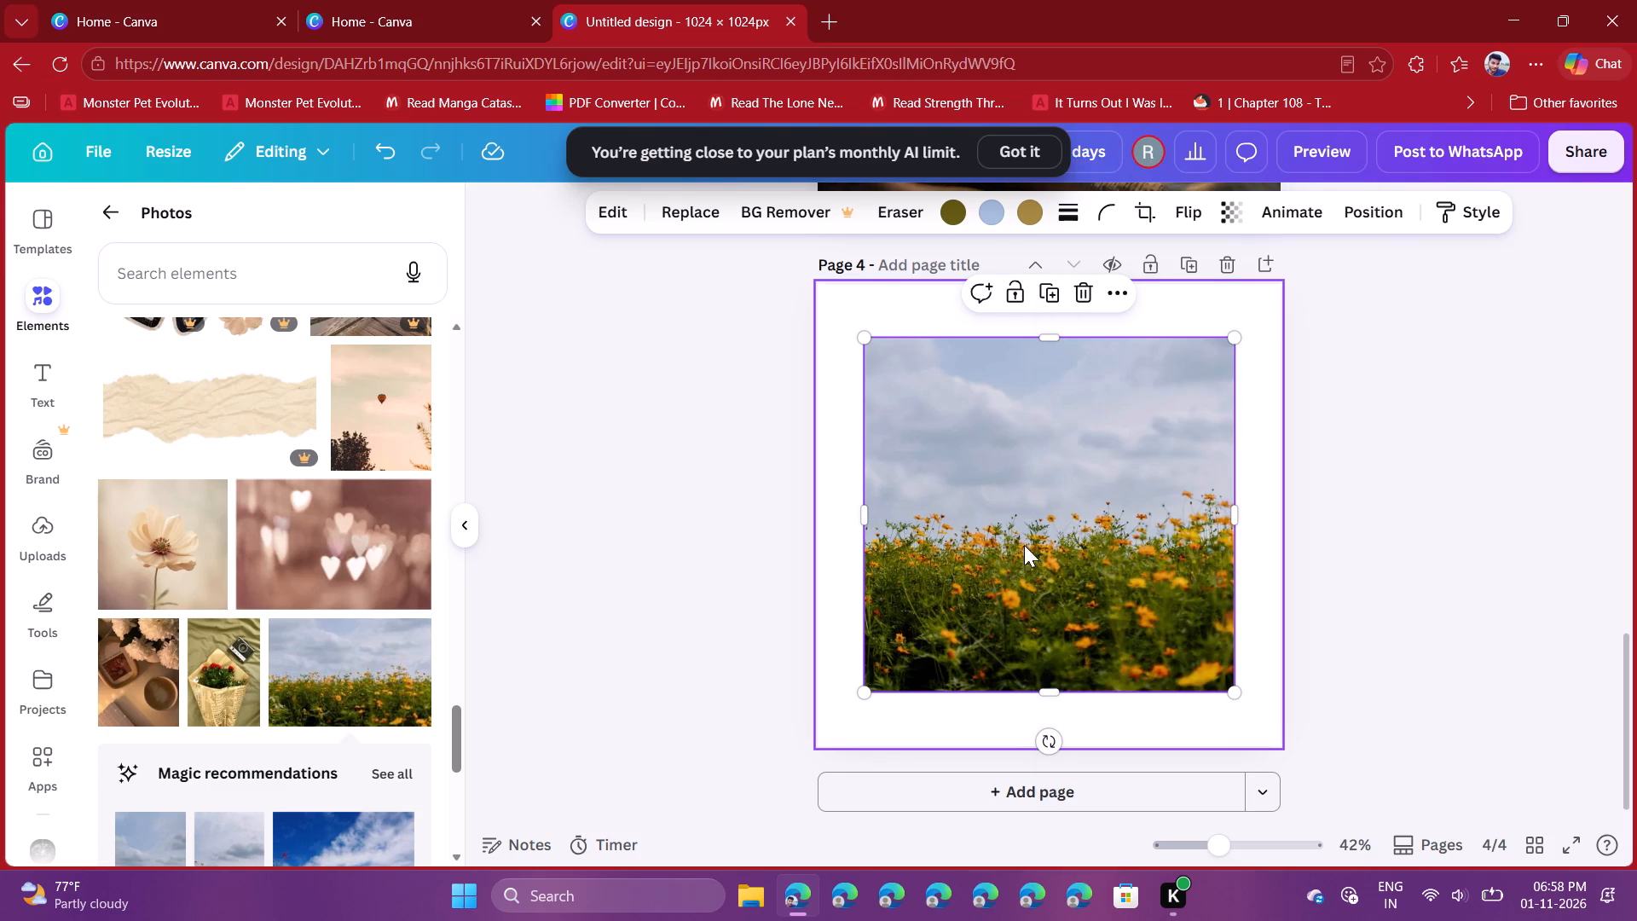
pyautogui.moveTo(862, 515); pyautogui.dragTo(818, 518)
pyautogui.moveTo(1232, 507); pyautogui.dragTo(1280, 496)
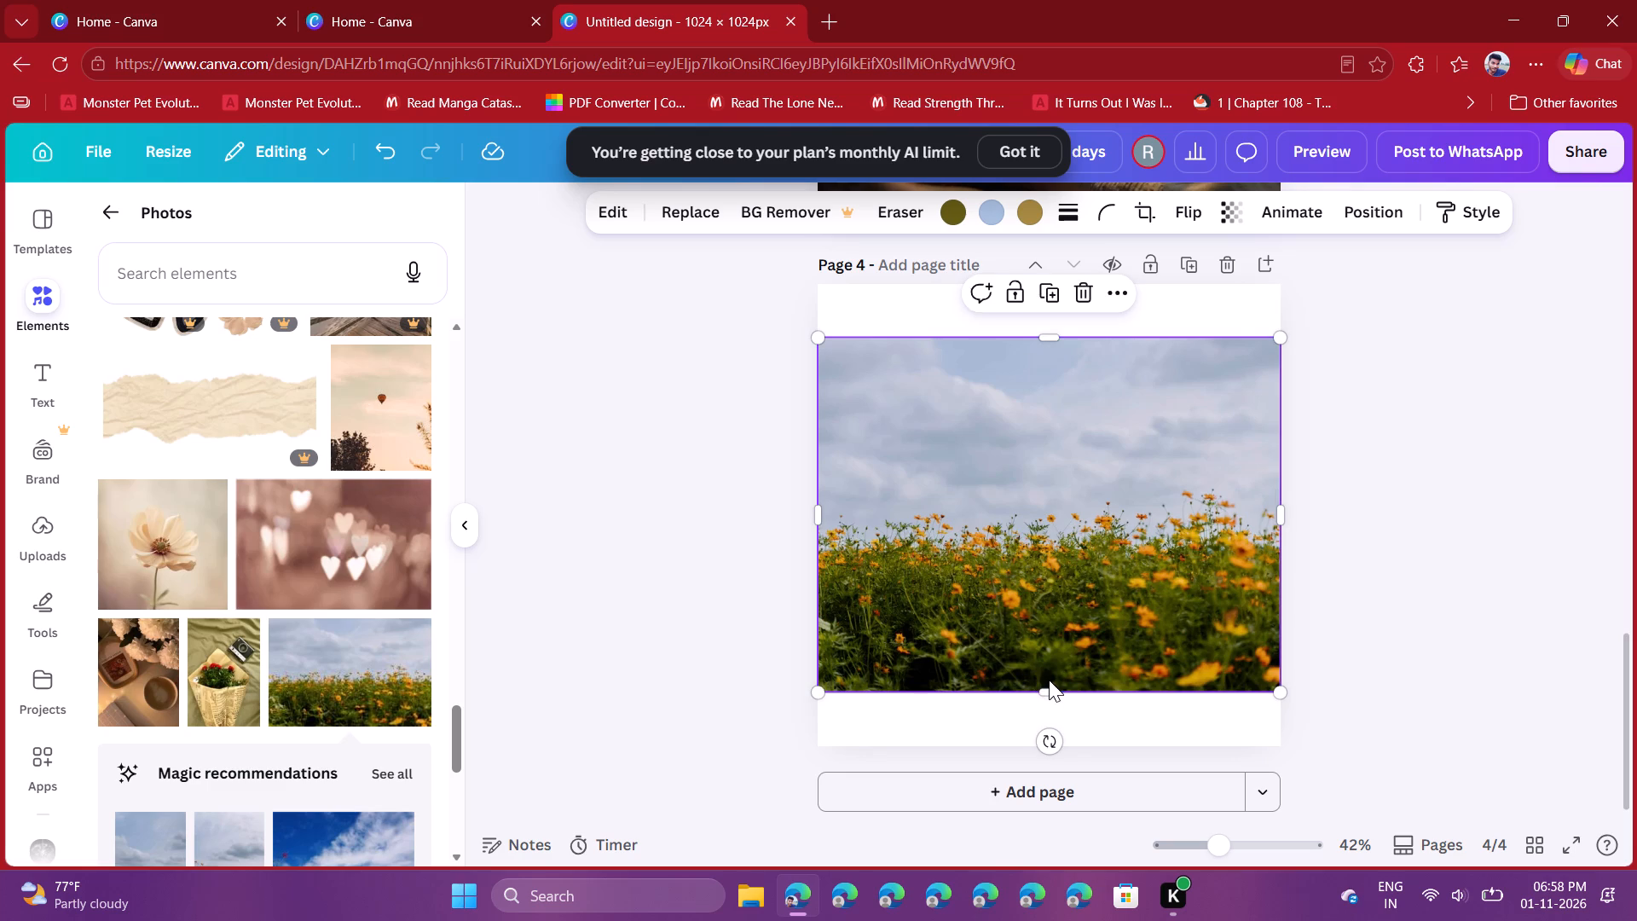
pyautogui.moveTo(1049, 684); pyautogui.dragTo(1055, 718)
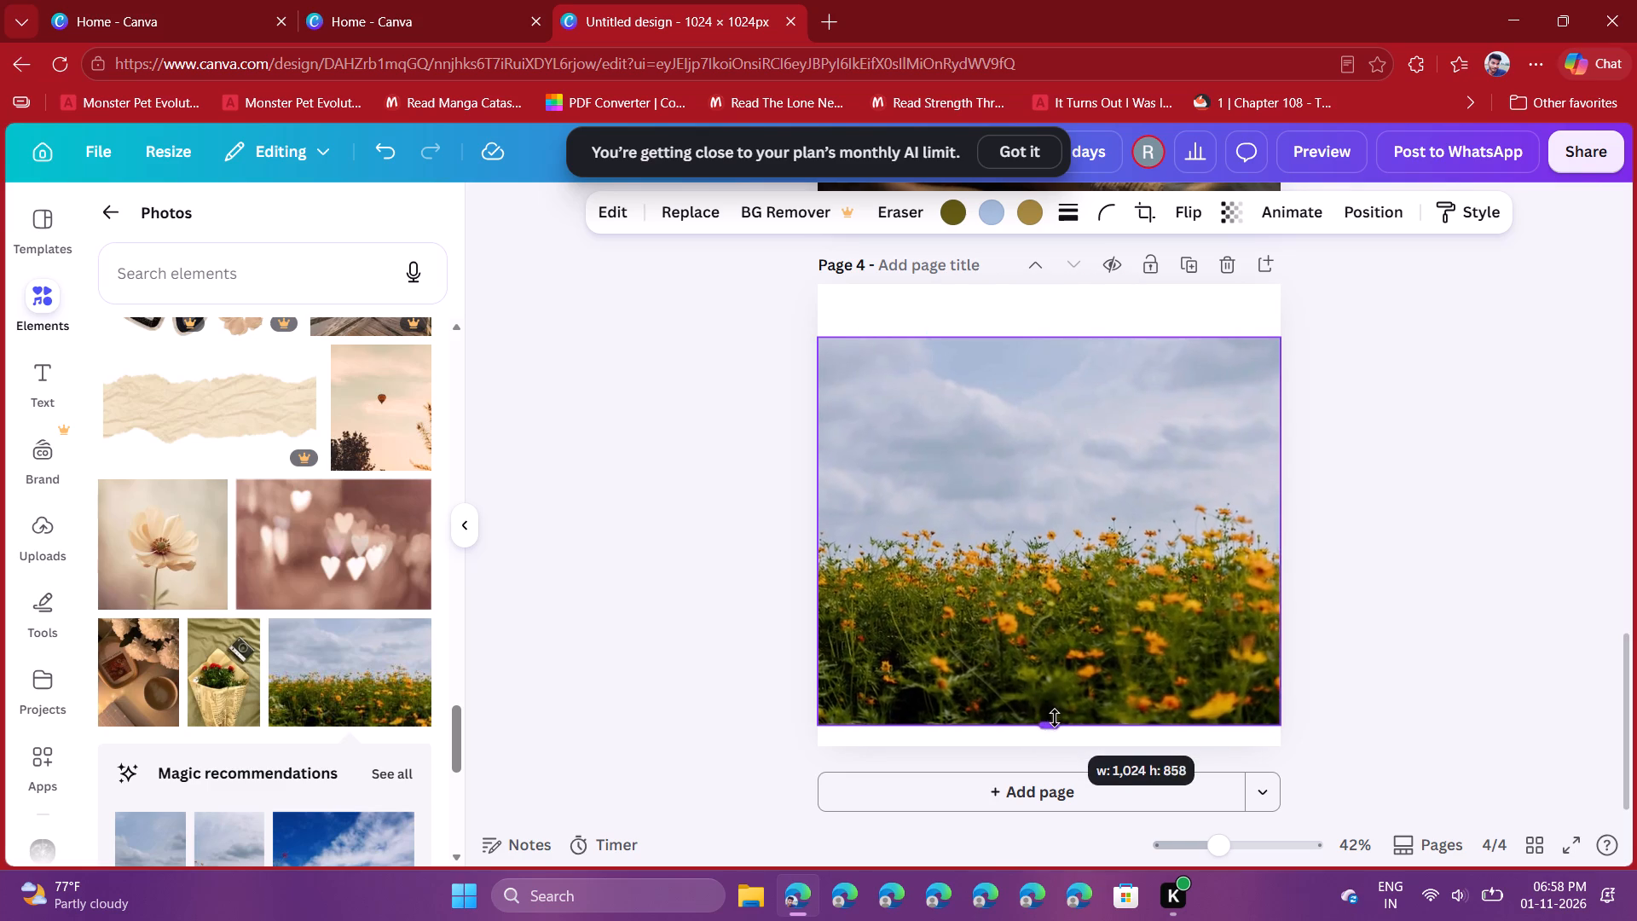
pyautogui.moveTo(1055, 718); pyautogui.dragTo(1057, 738)
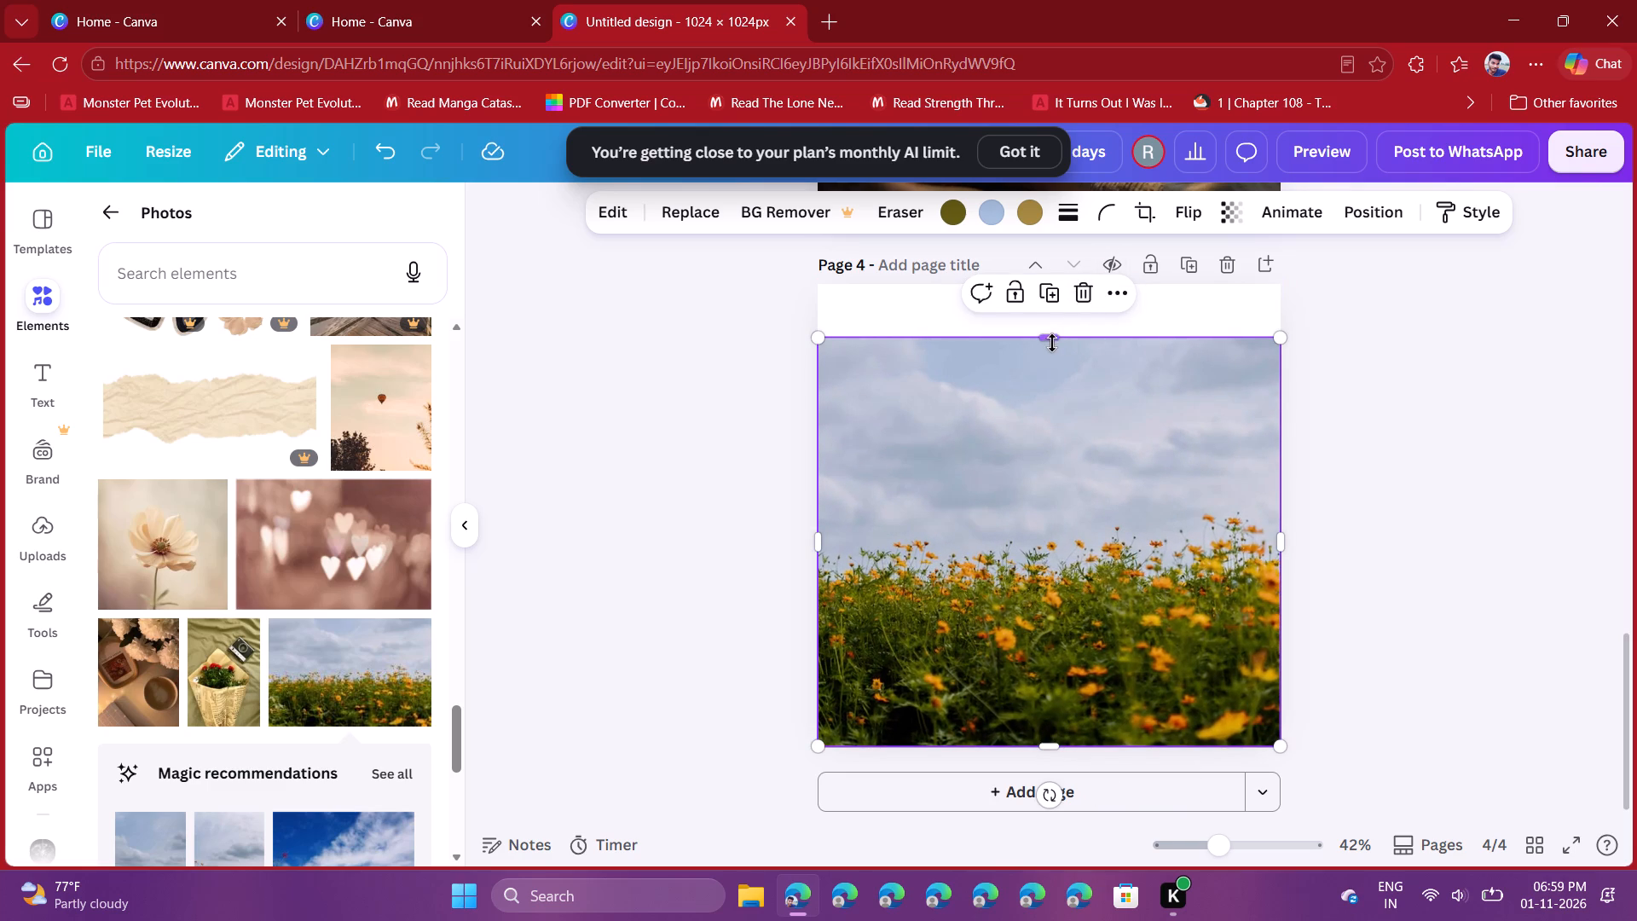
pyautogui.moveTo(1051, 345); pyautogui.dragTo(1050, 294)
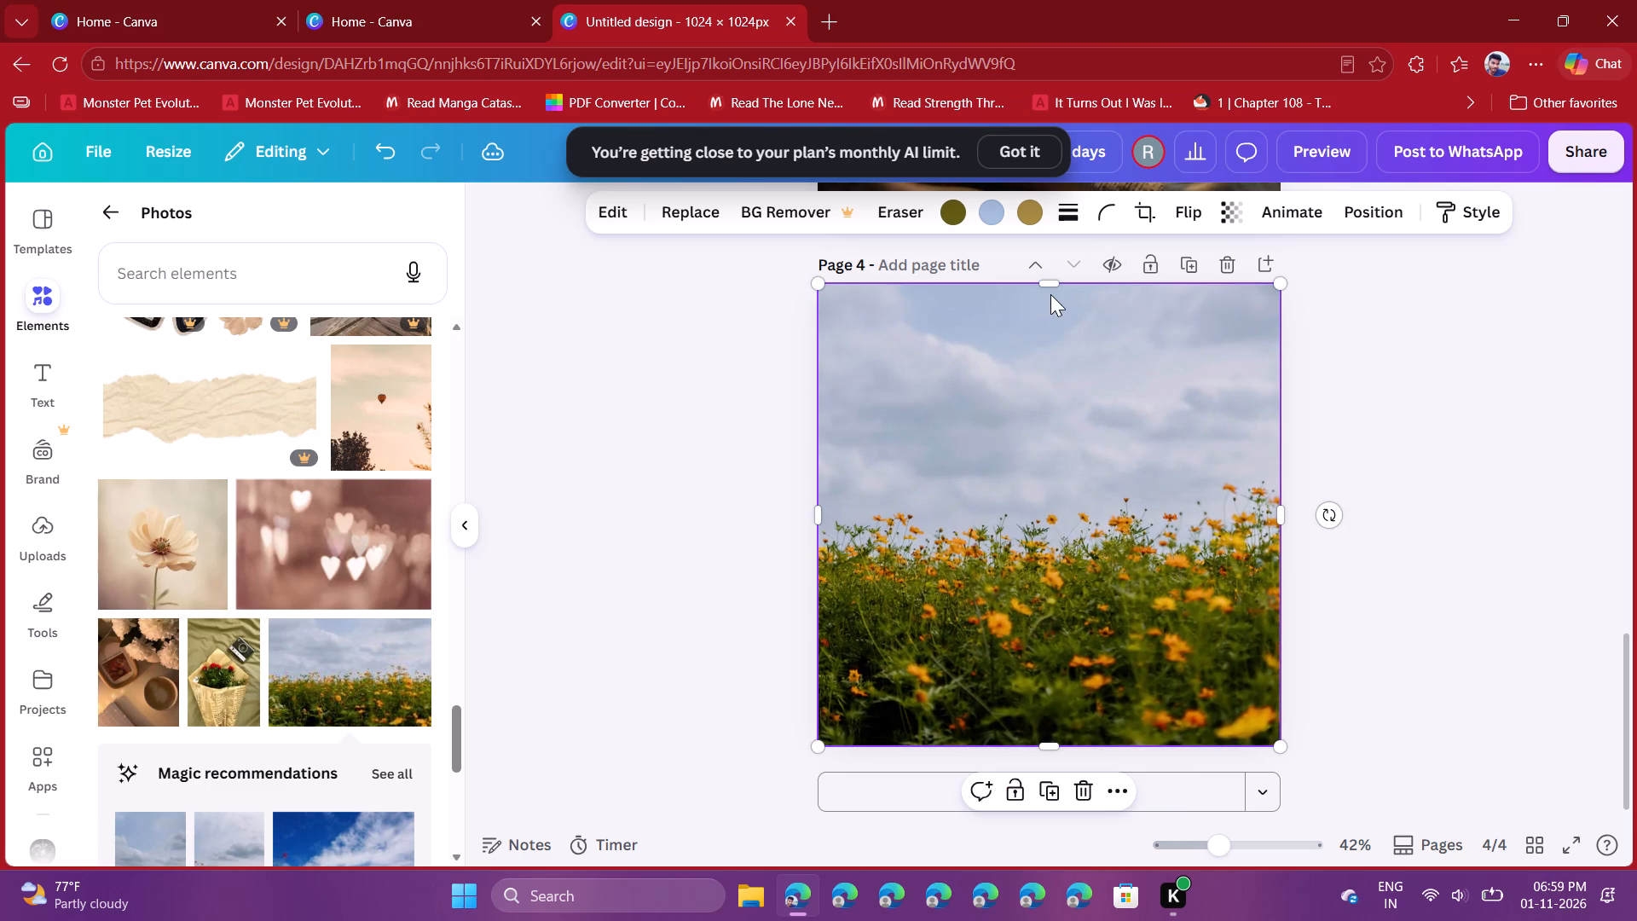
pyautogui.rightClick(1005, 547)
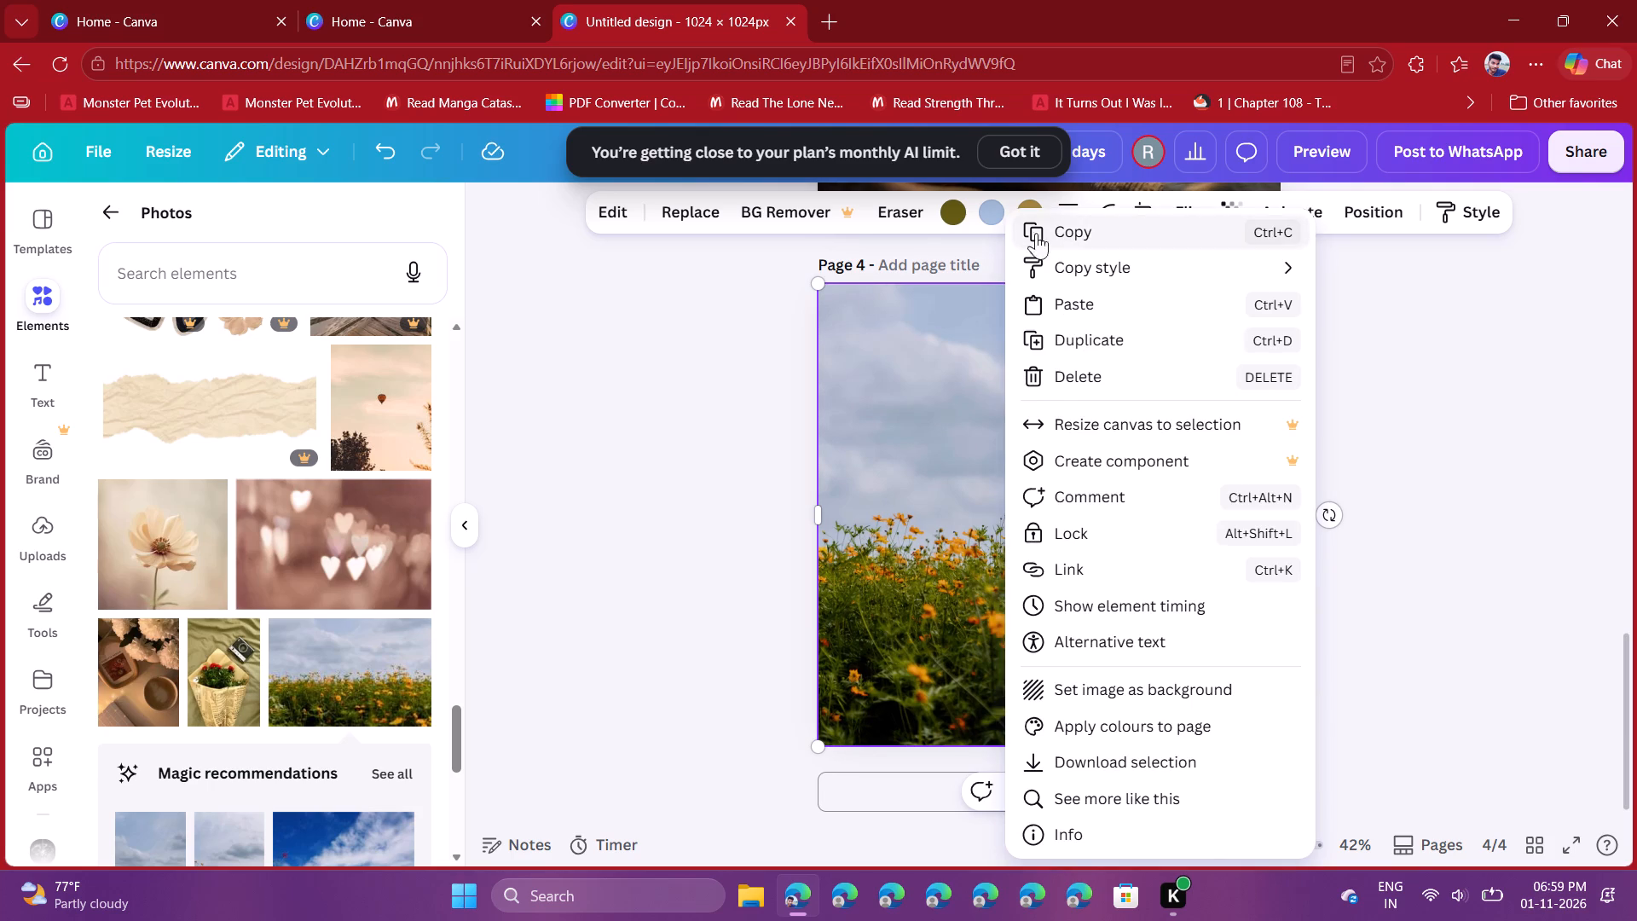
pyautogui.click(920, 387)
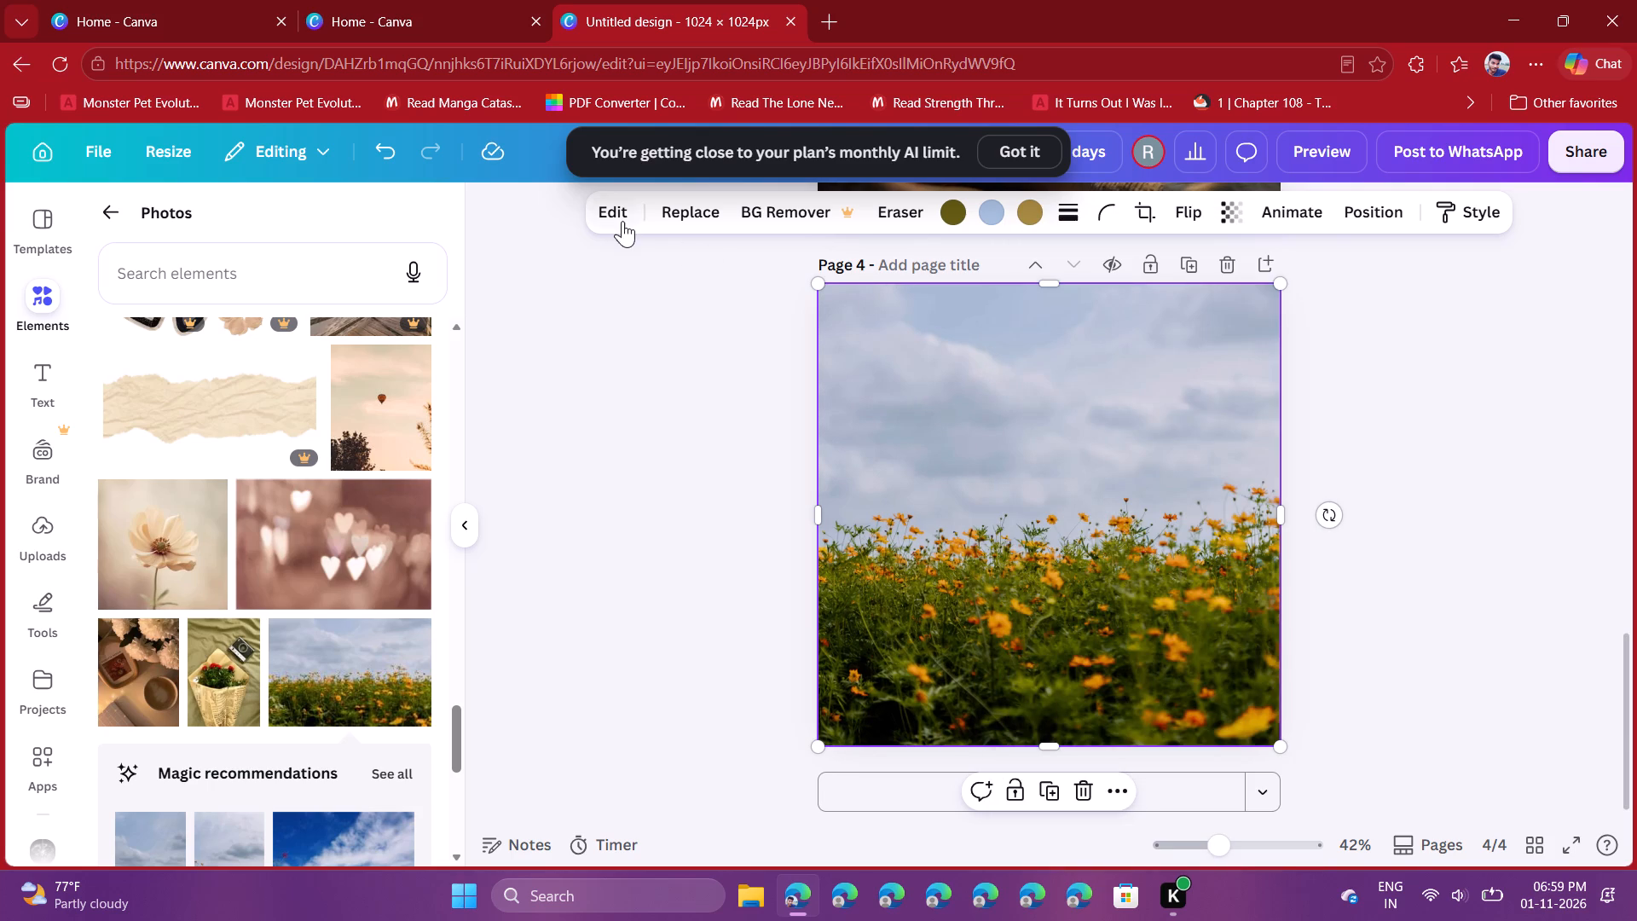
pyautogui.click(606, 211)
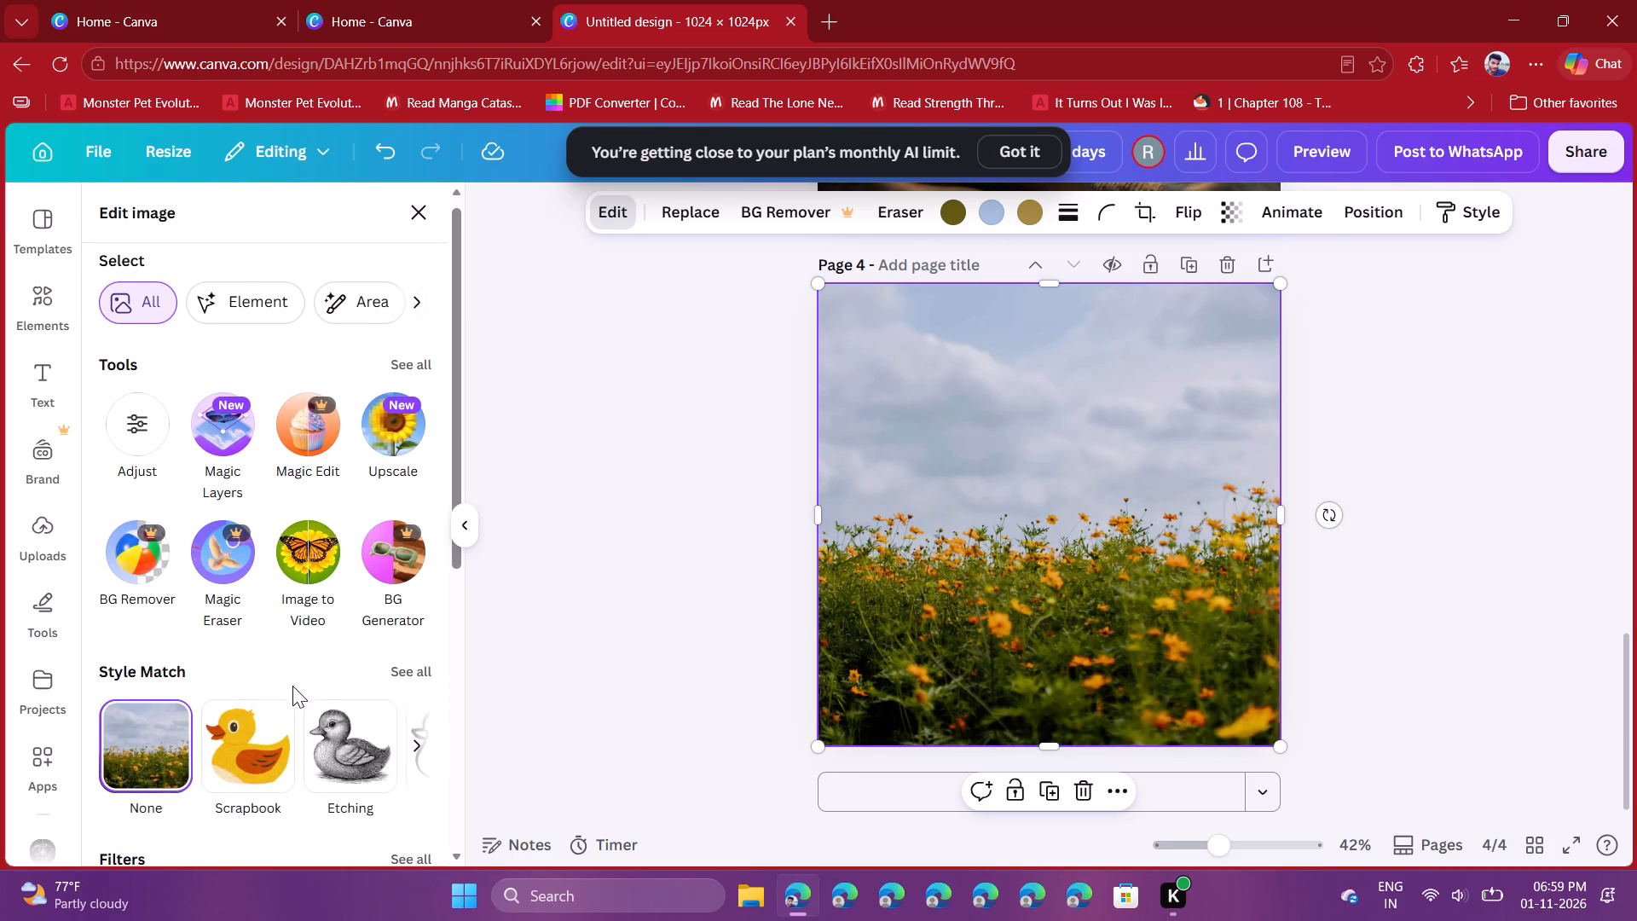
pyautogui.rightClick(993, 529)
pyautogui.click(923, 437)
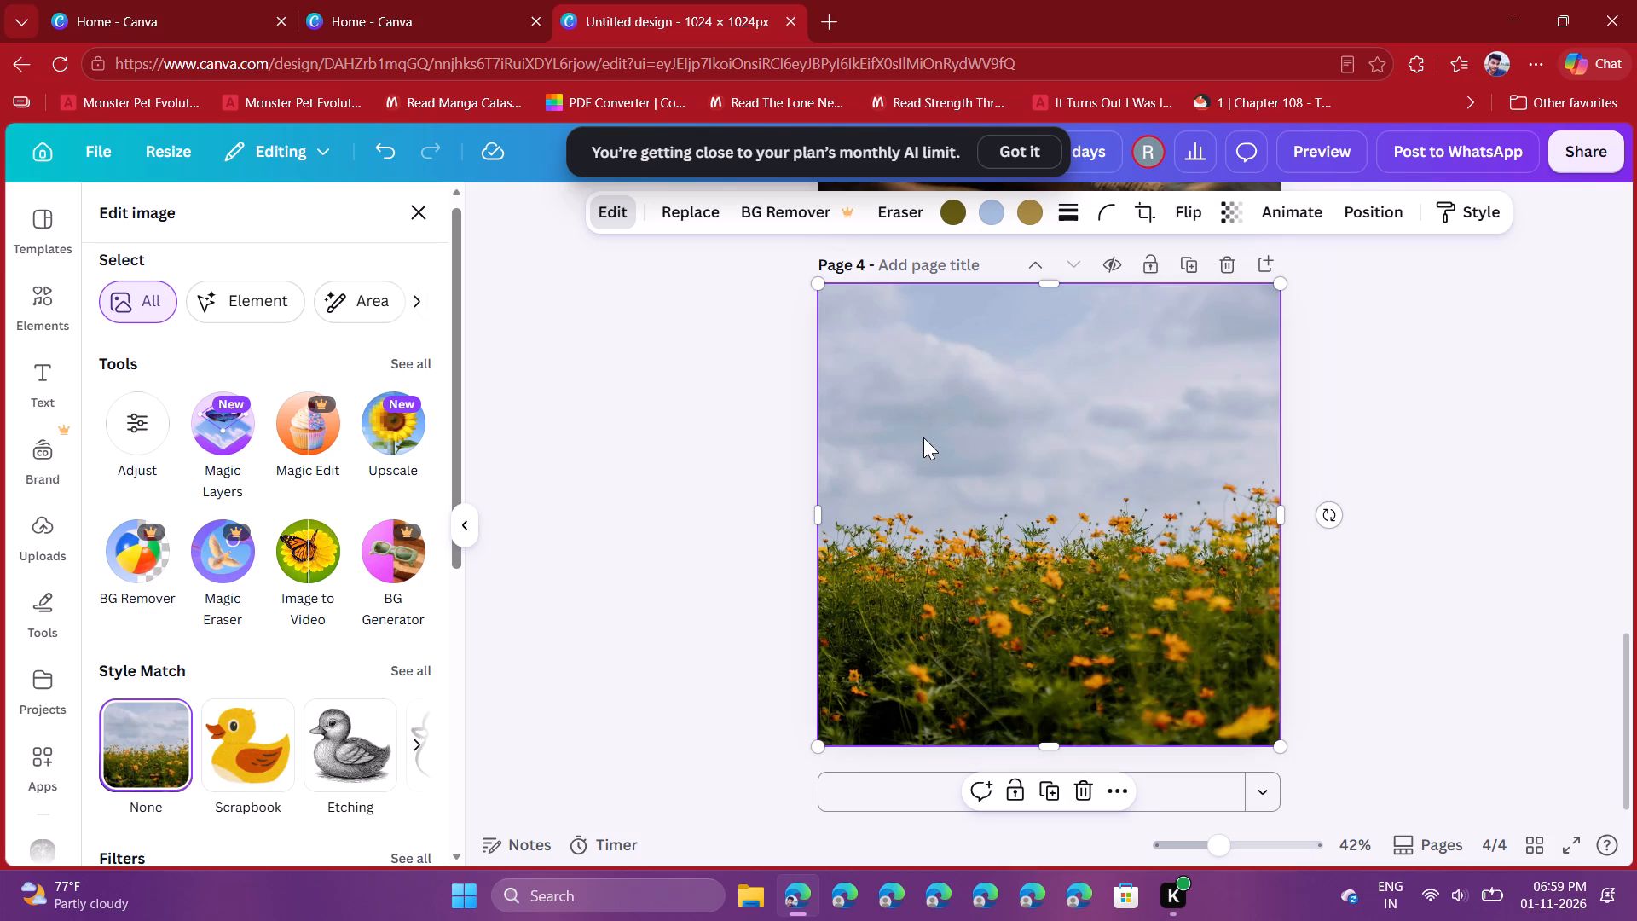
# Search the Photos category of Elements for butterfly.
pyautogui.click(43, 316)
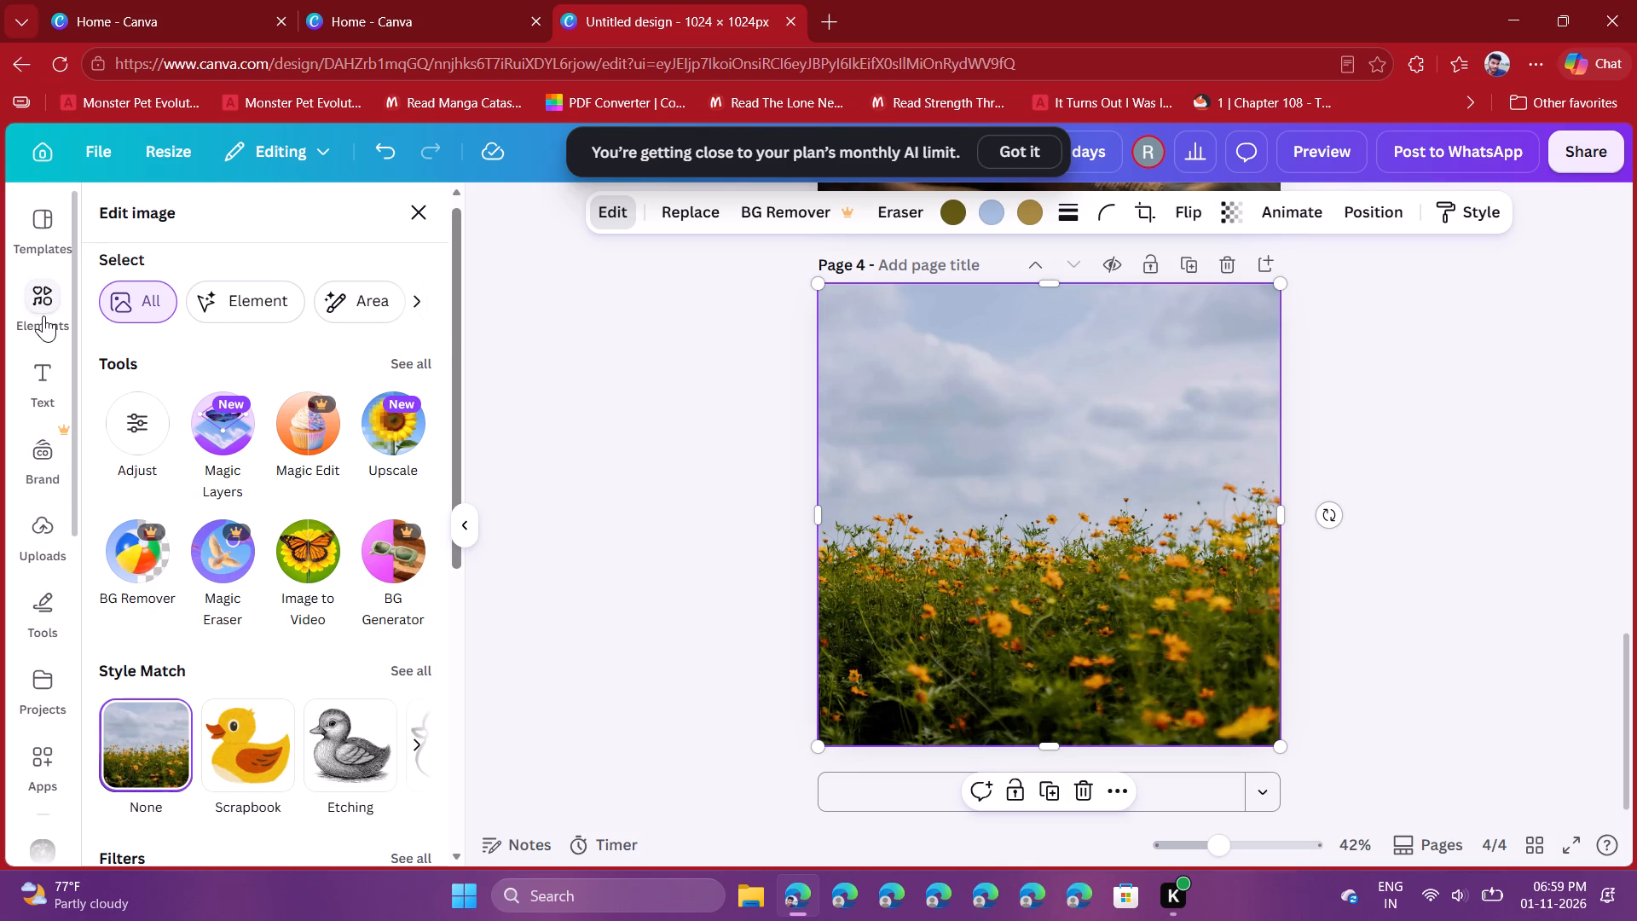
pyautogui.scroll(-4, 264, 546)
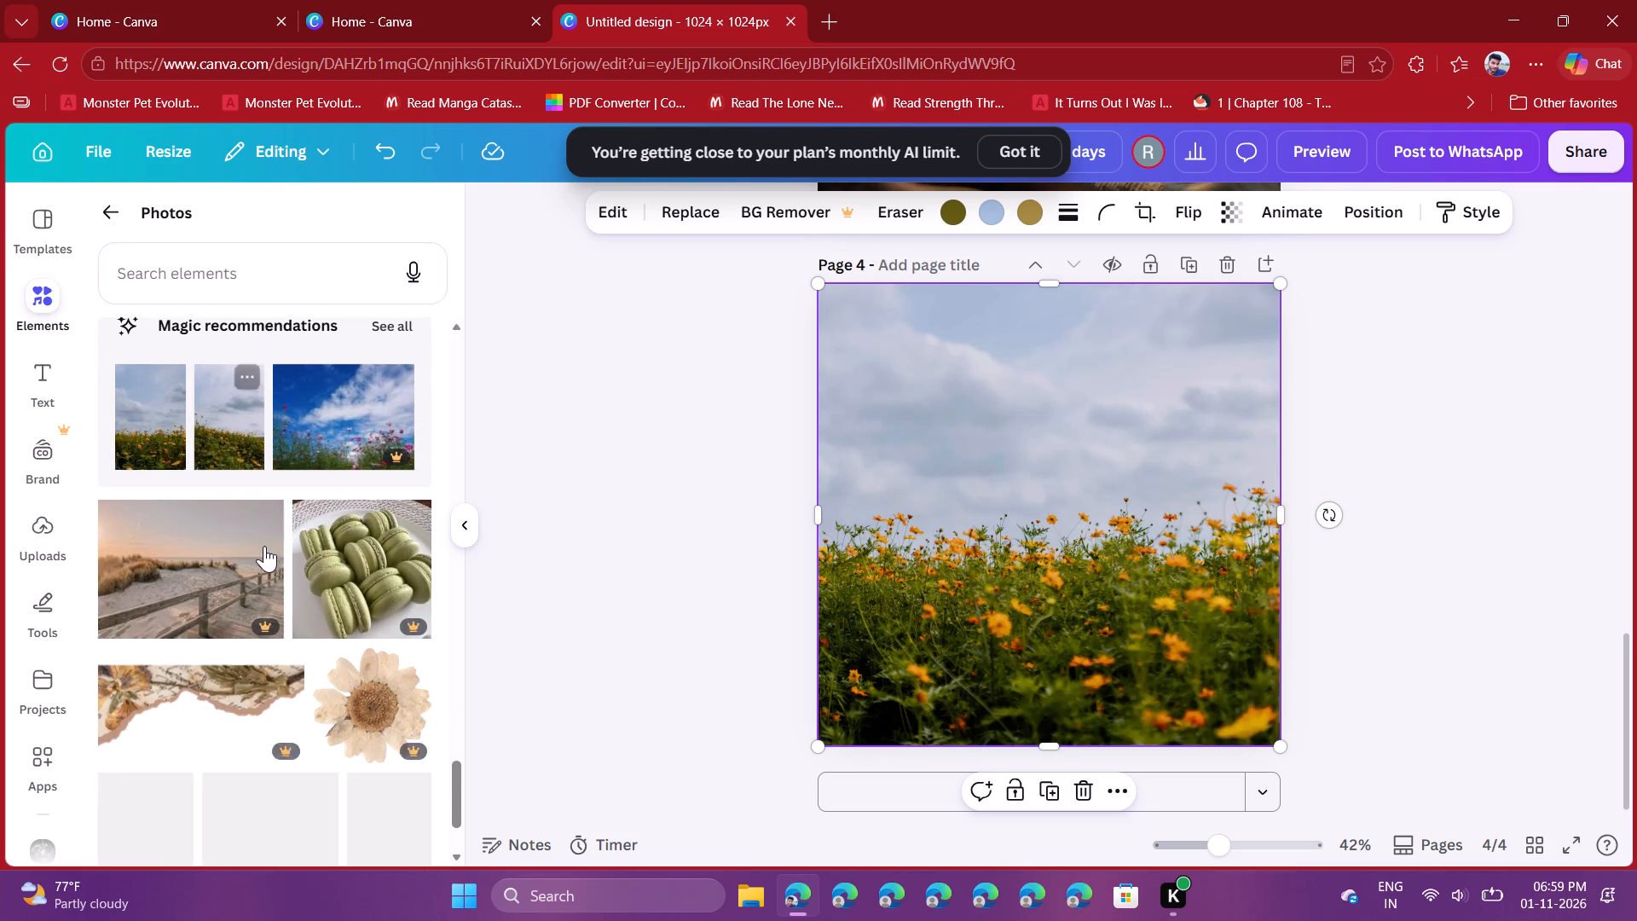
pyautogui.scroll(-2, 264, 546)
pyautogui.scroll(9, 264, 546)
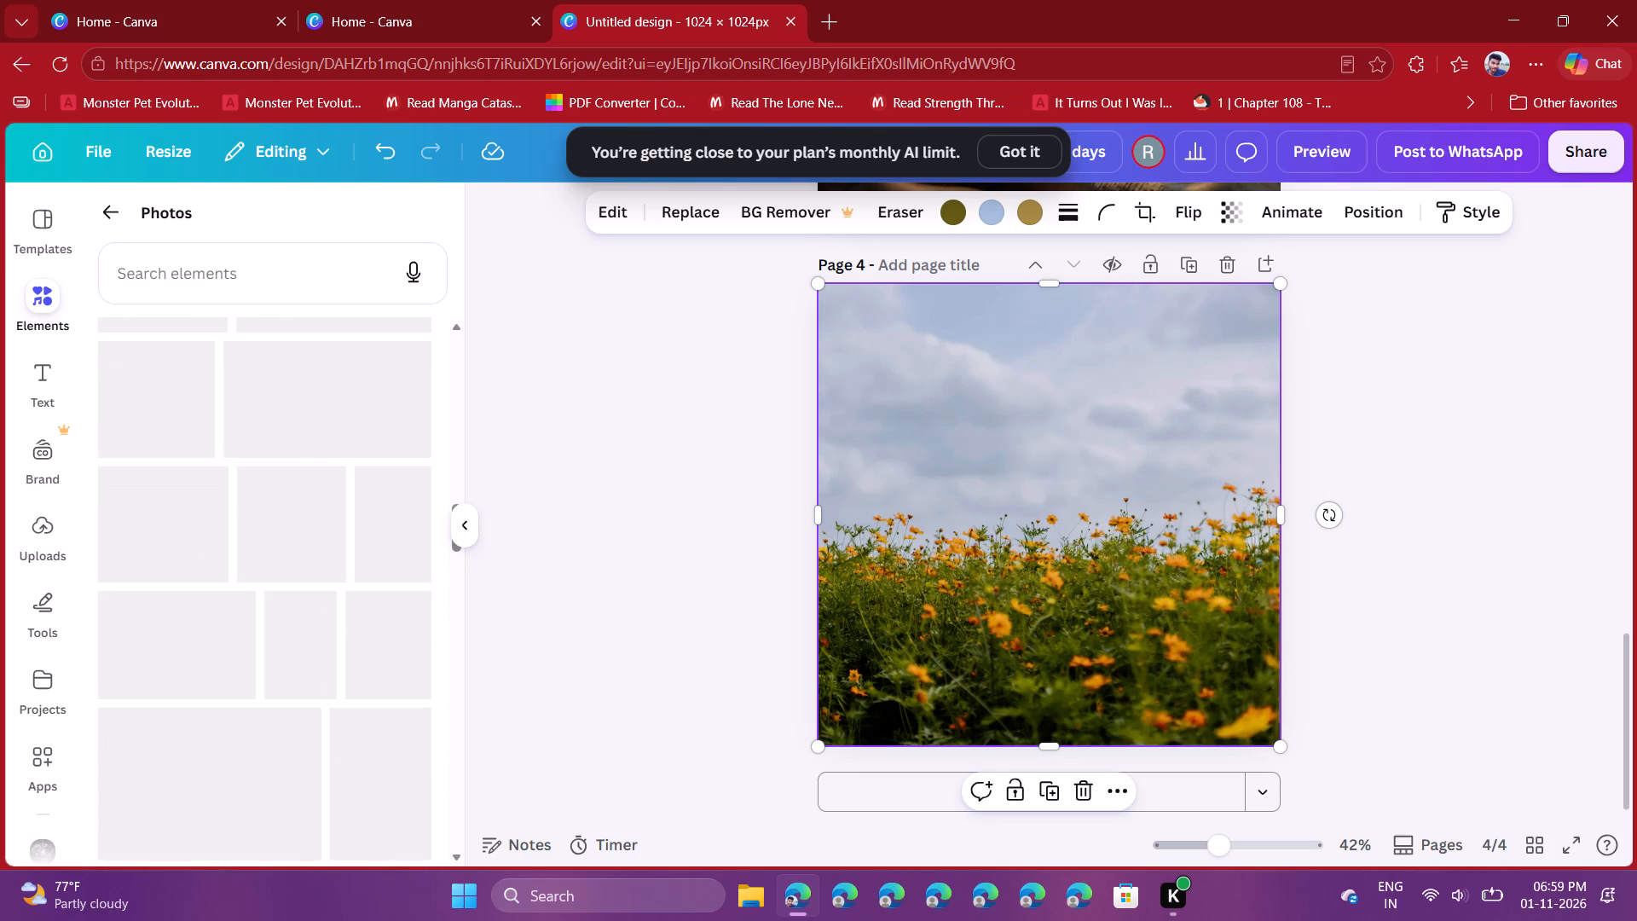
pyautogui.click(263, 263)
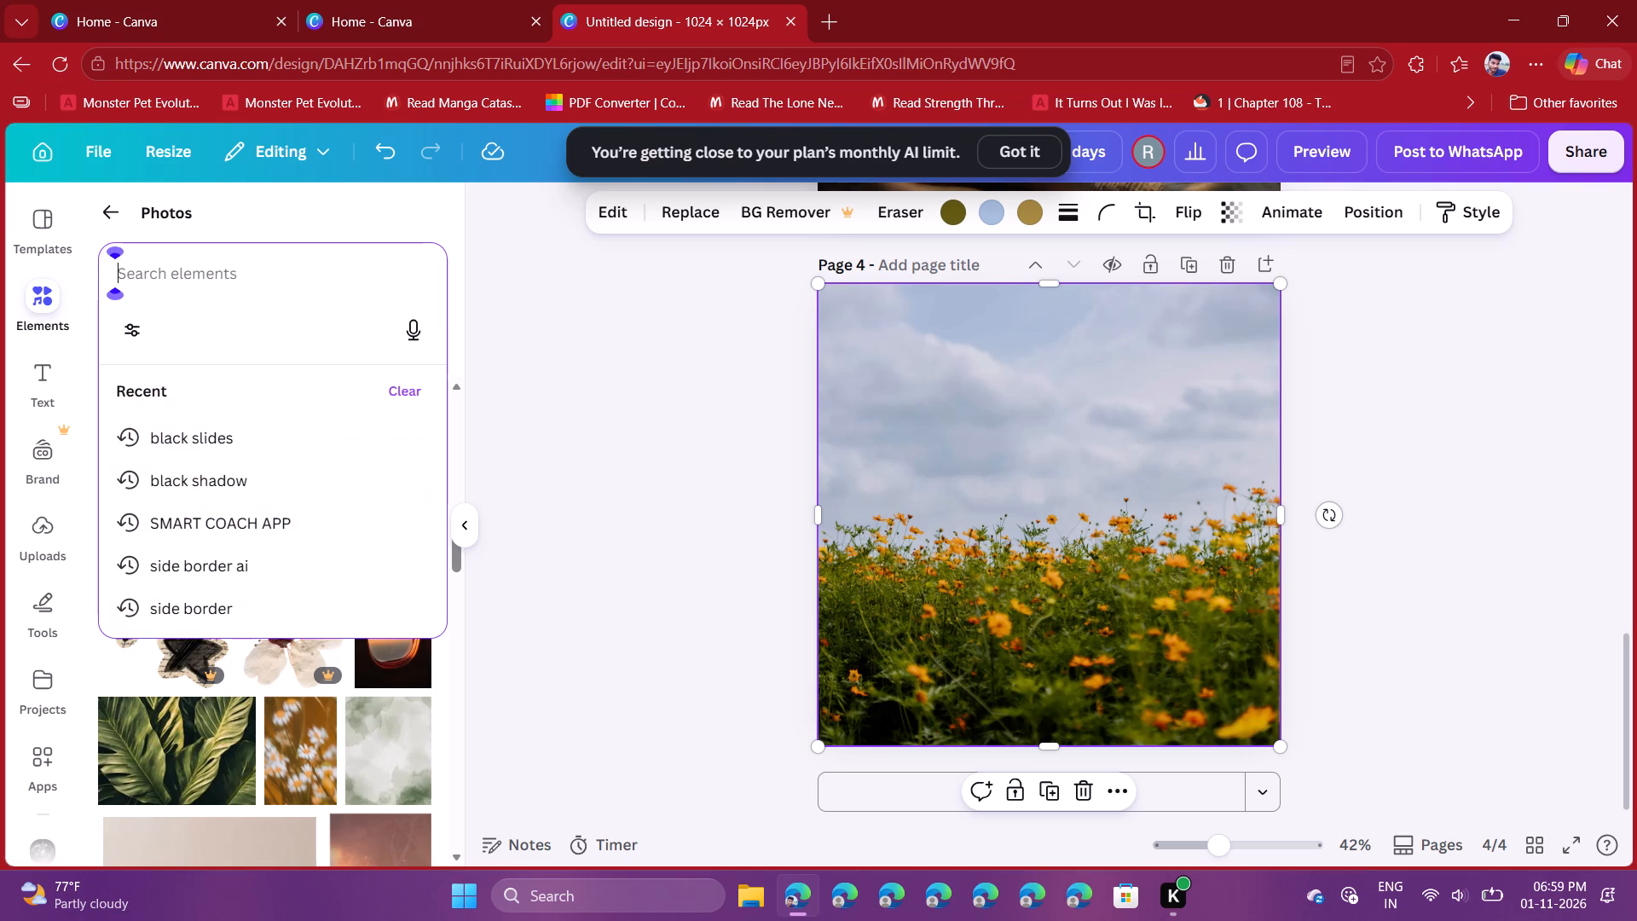
pyautogui.write('butte')
pyautogui.click(237, 425)
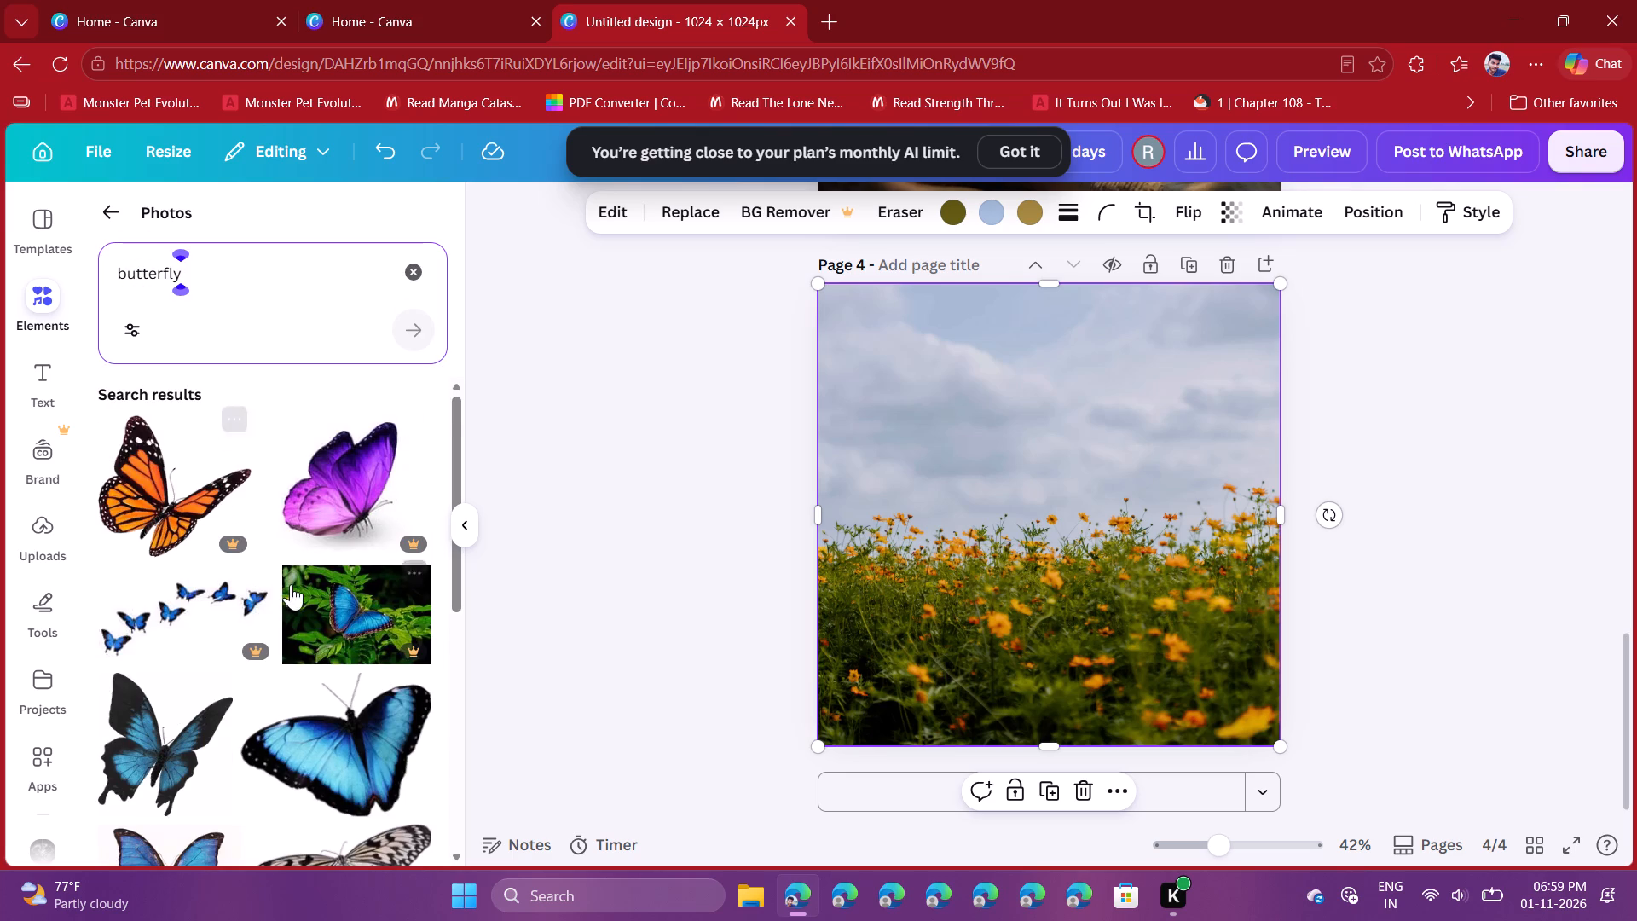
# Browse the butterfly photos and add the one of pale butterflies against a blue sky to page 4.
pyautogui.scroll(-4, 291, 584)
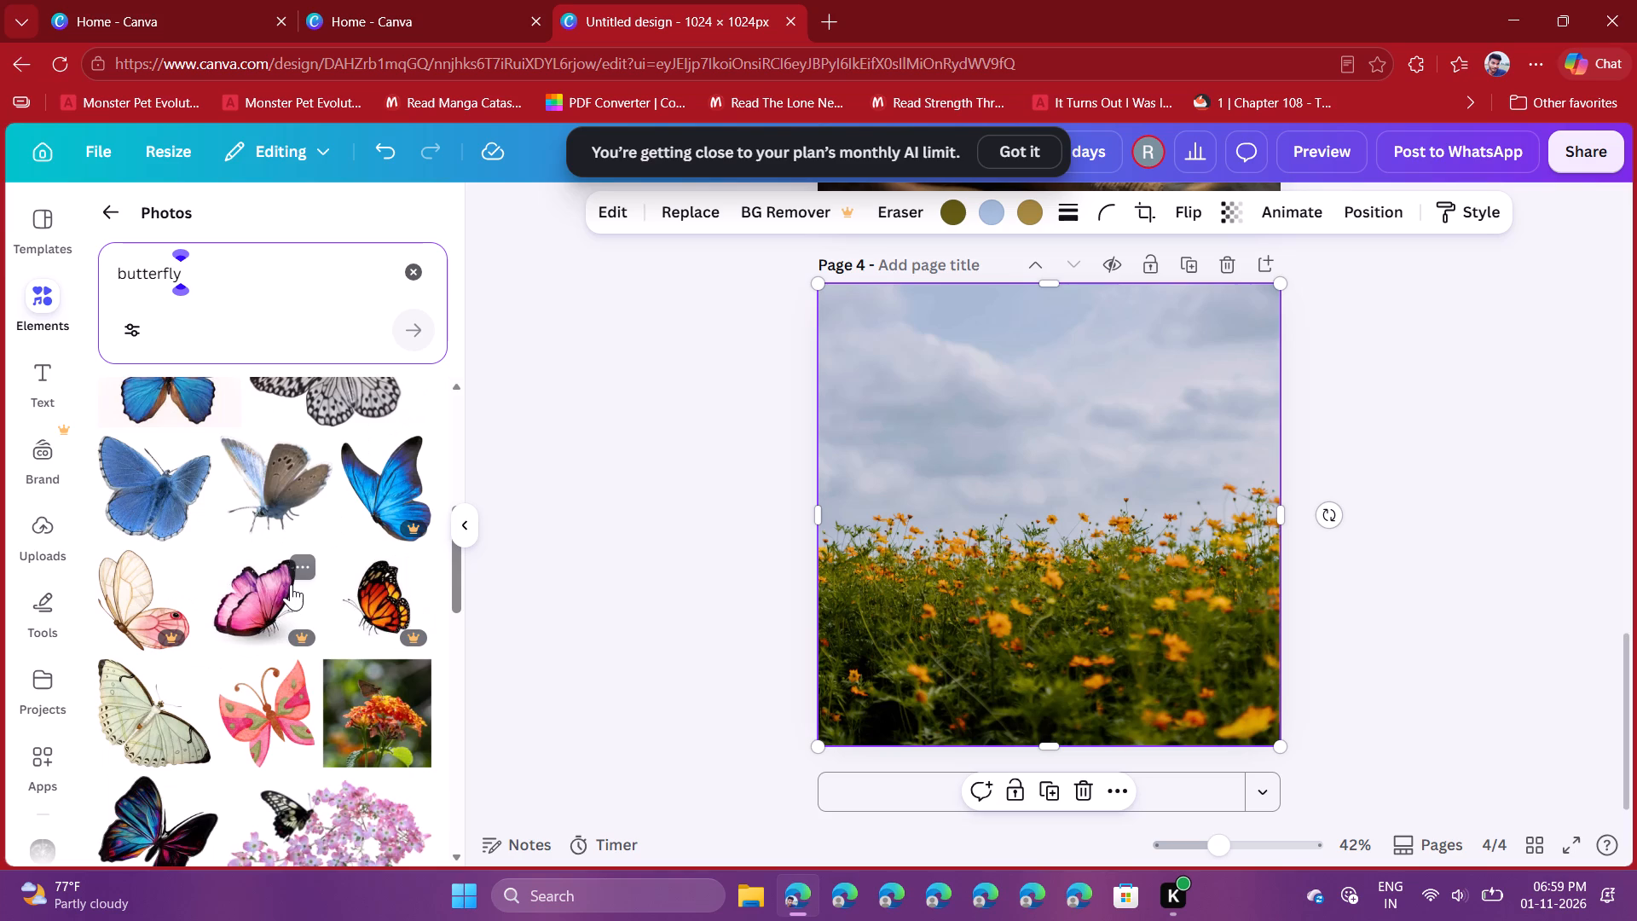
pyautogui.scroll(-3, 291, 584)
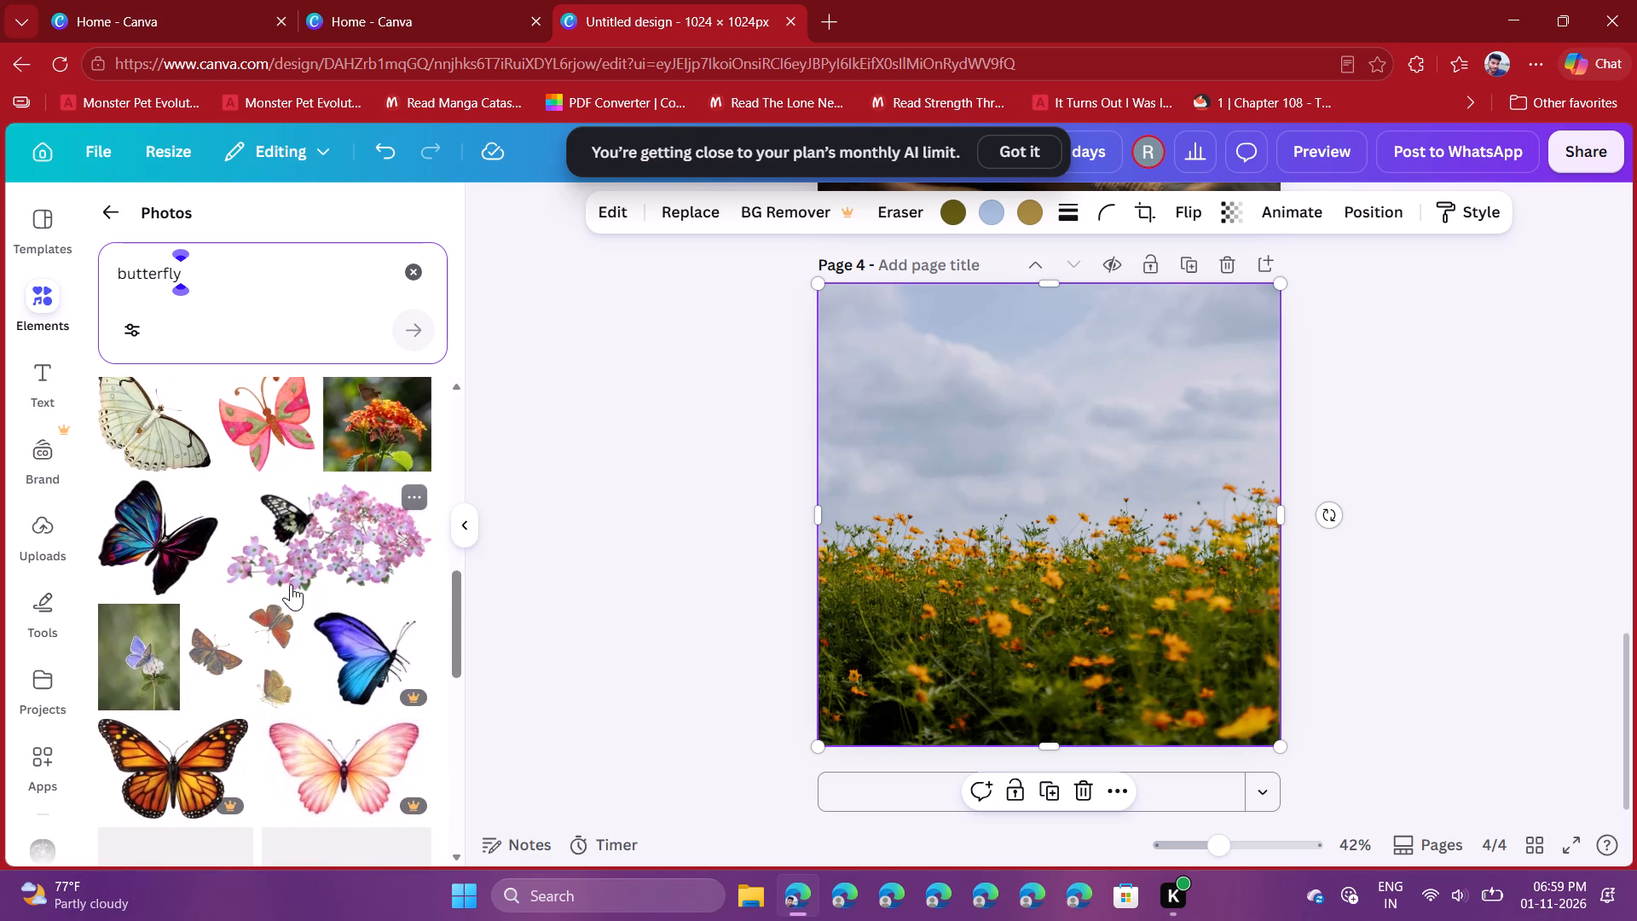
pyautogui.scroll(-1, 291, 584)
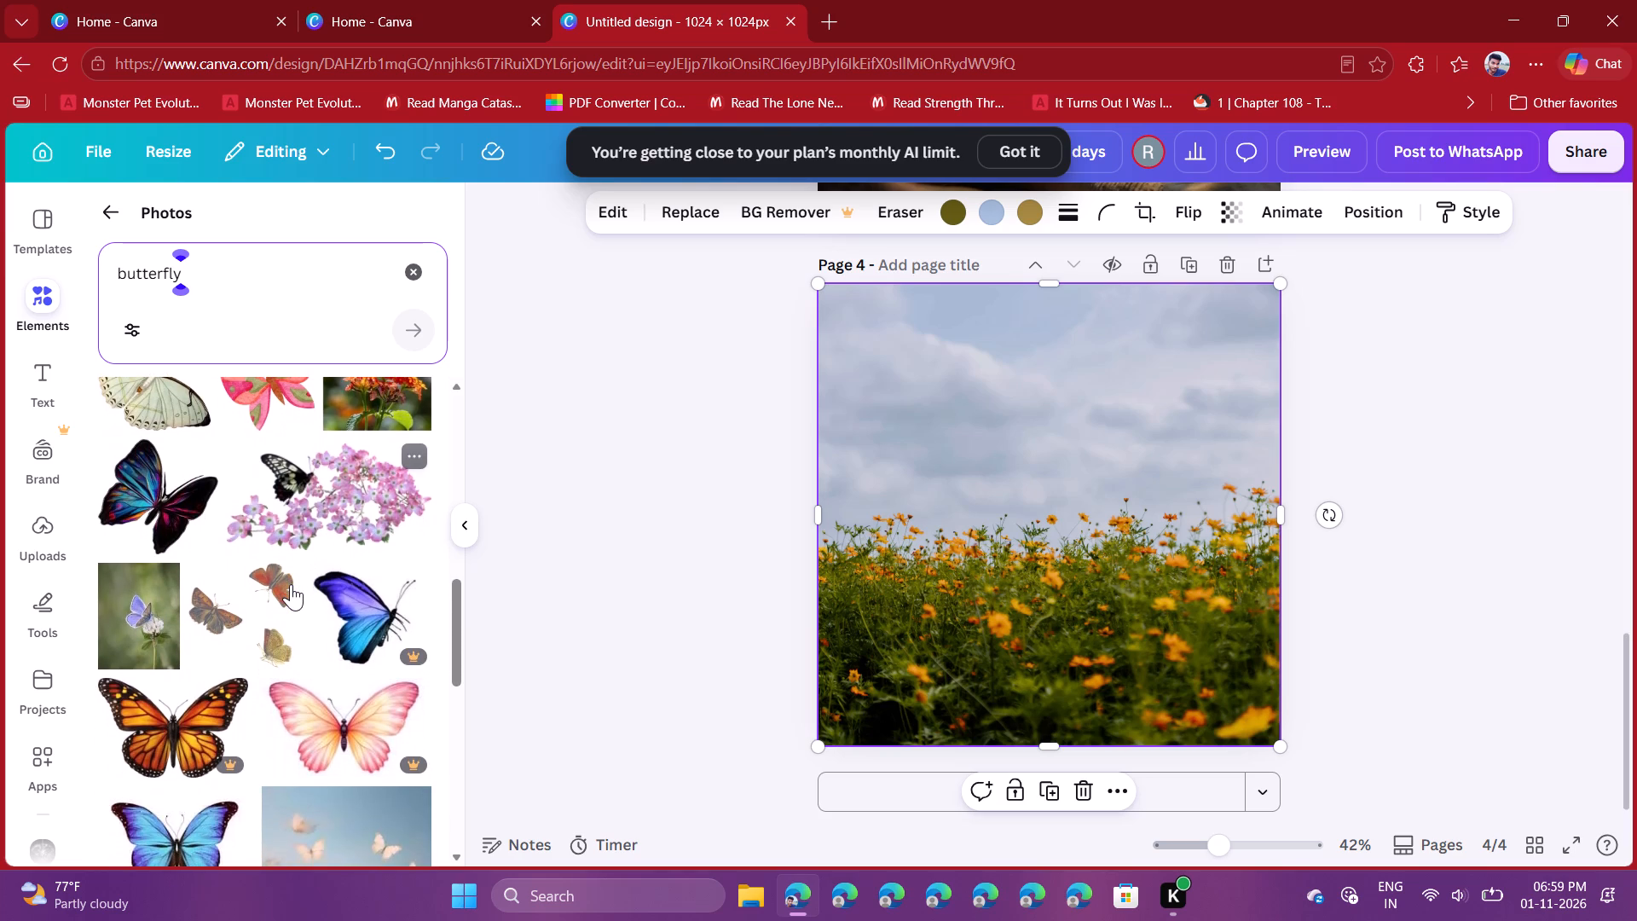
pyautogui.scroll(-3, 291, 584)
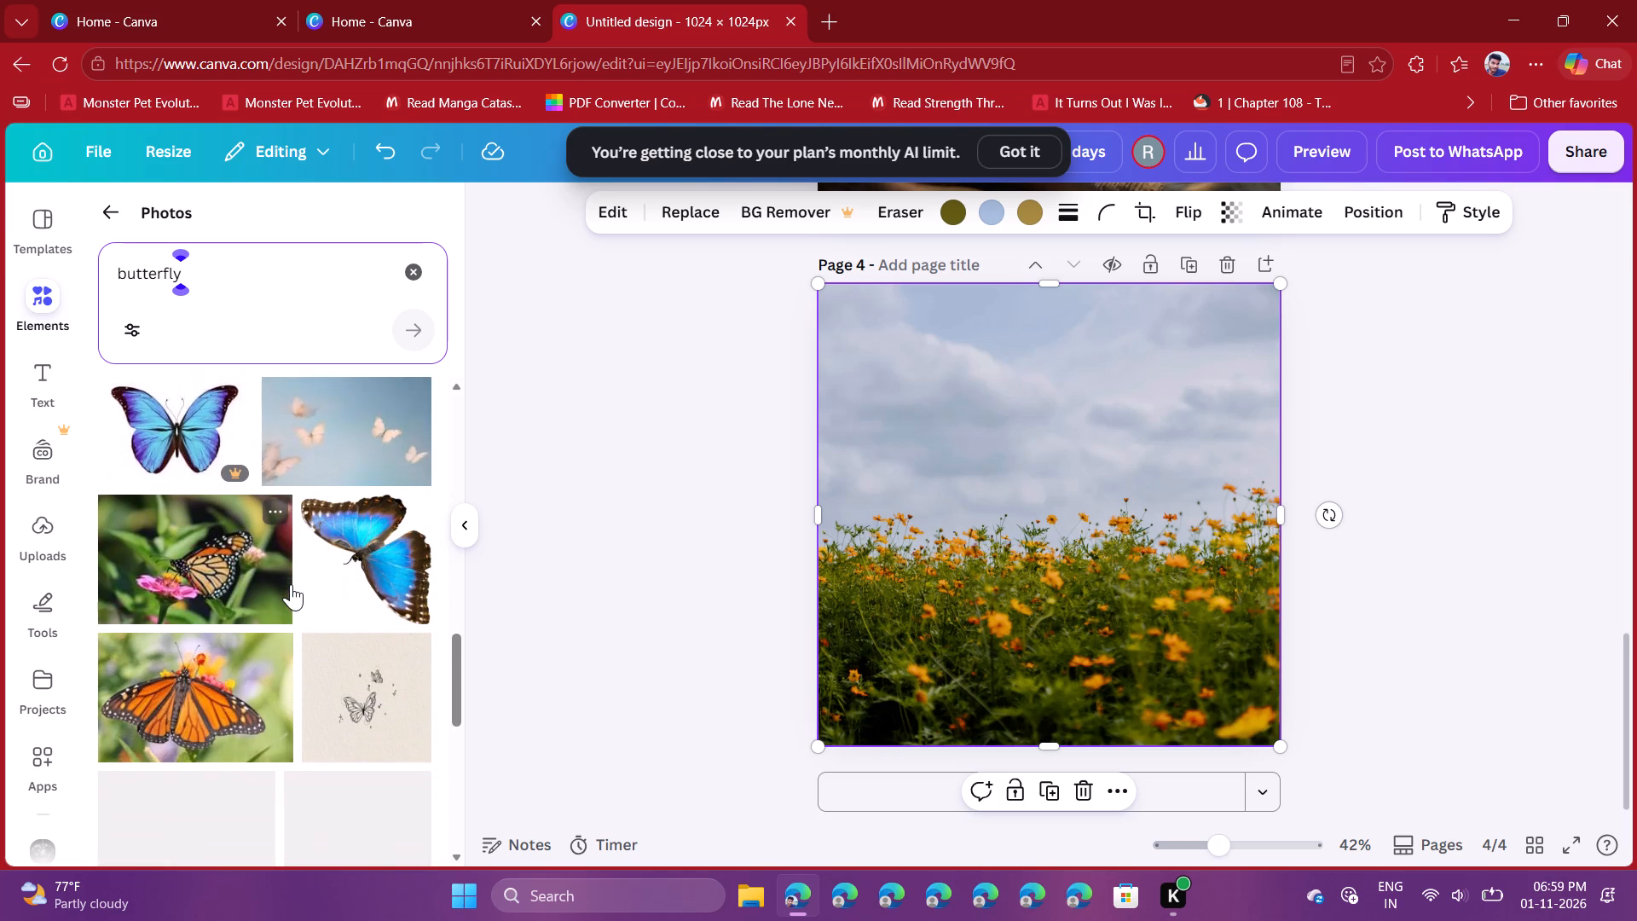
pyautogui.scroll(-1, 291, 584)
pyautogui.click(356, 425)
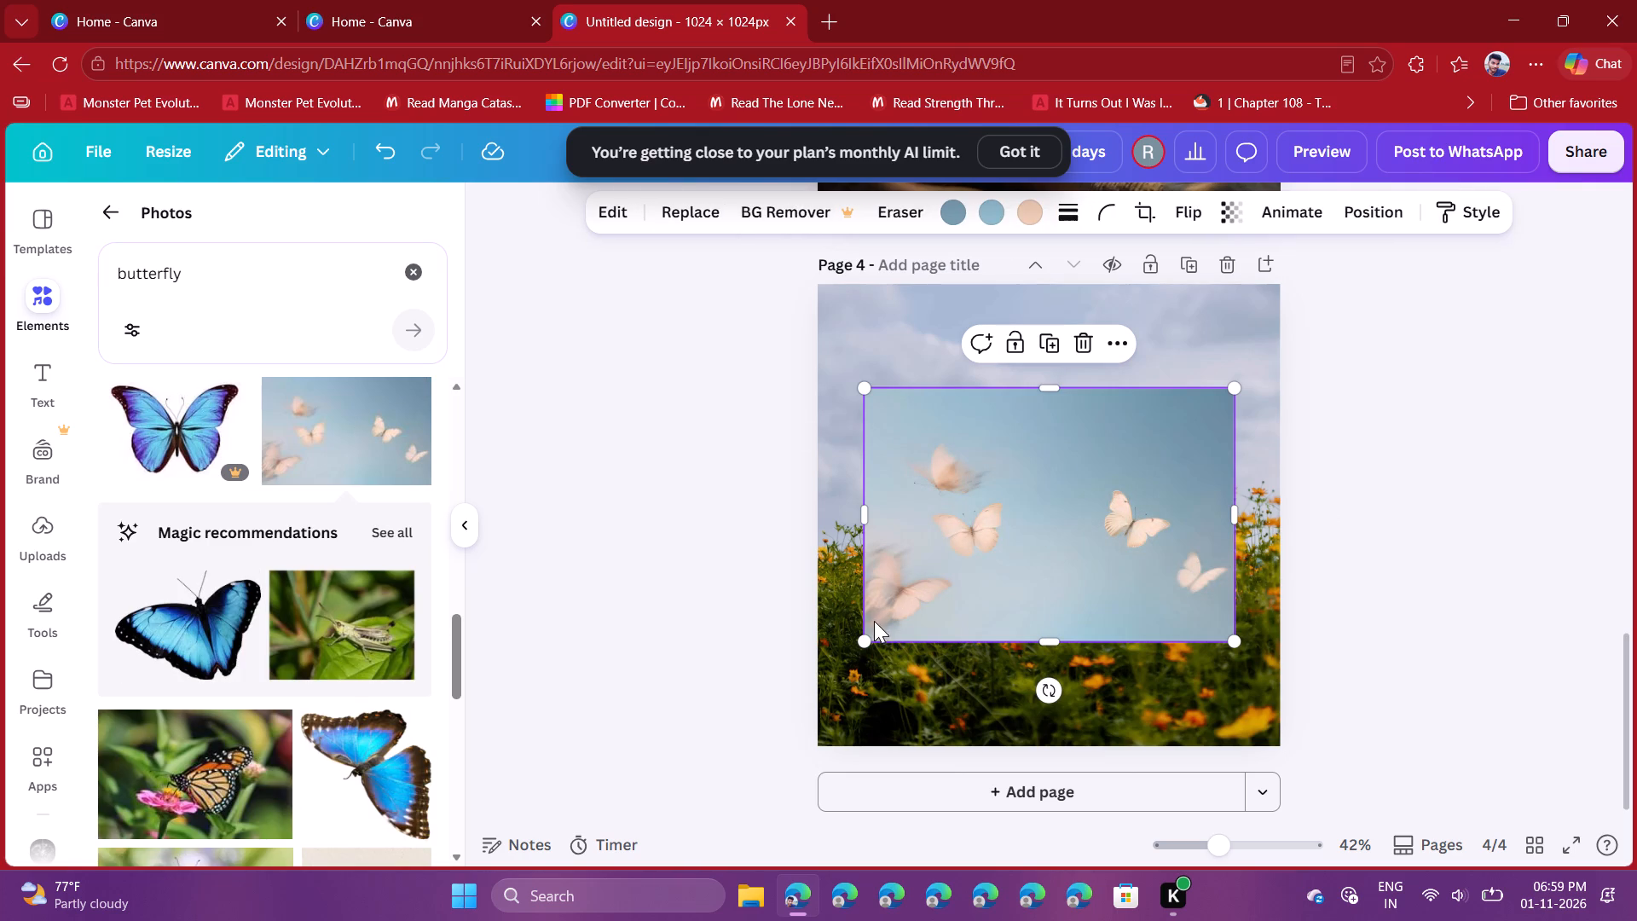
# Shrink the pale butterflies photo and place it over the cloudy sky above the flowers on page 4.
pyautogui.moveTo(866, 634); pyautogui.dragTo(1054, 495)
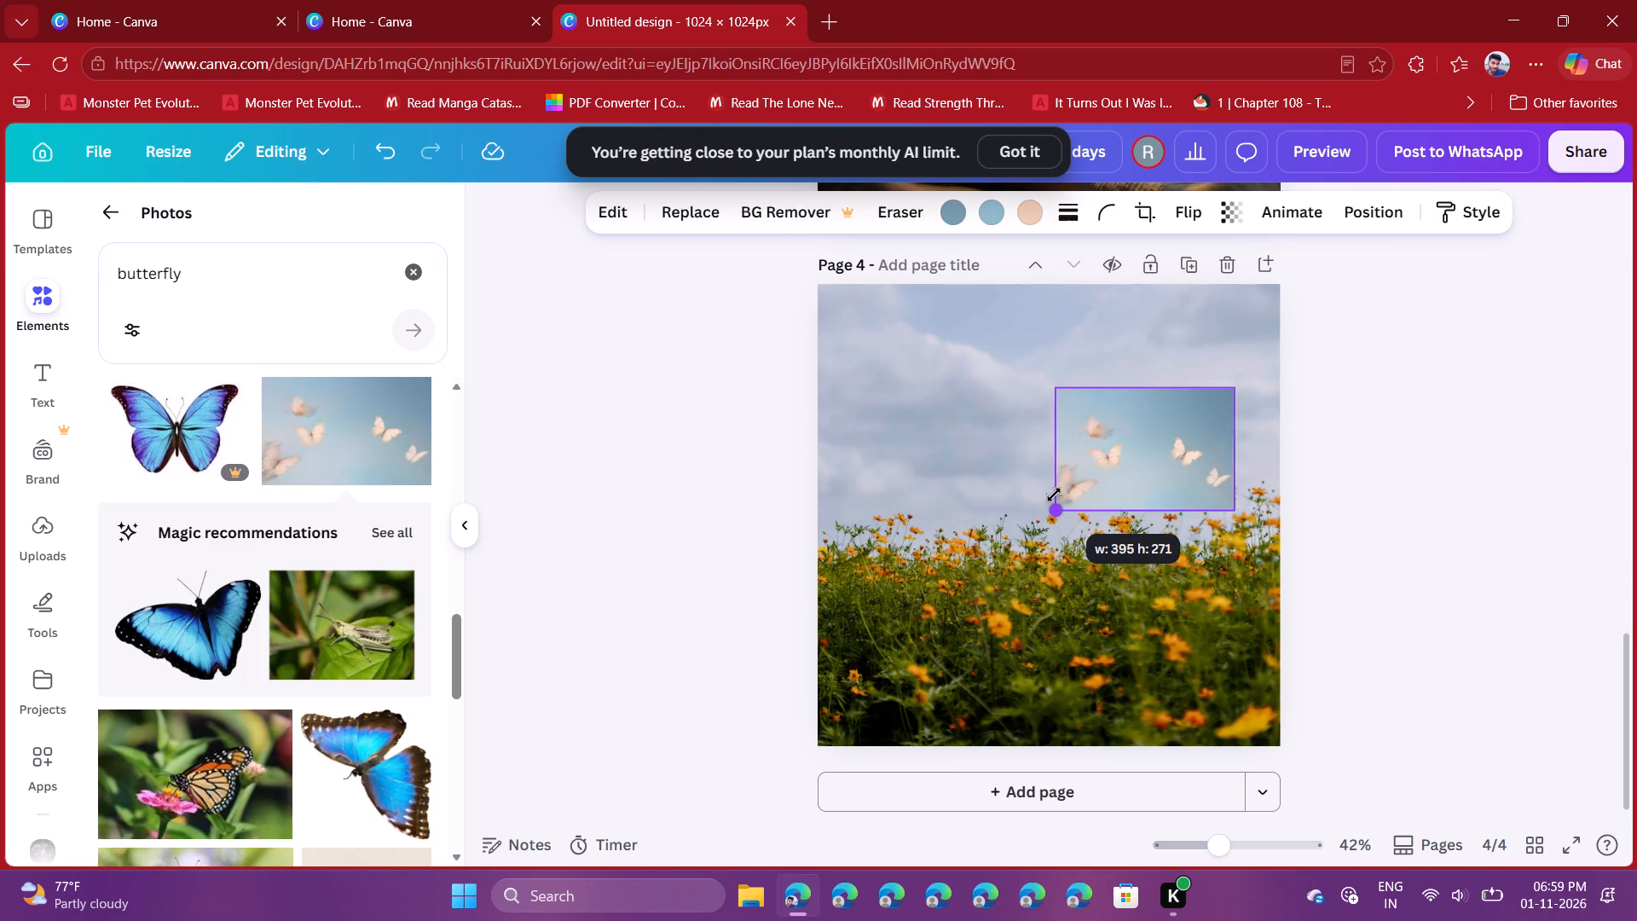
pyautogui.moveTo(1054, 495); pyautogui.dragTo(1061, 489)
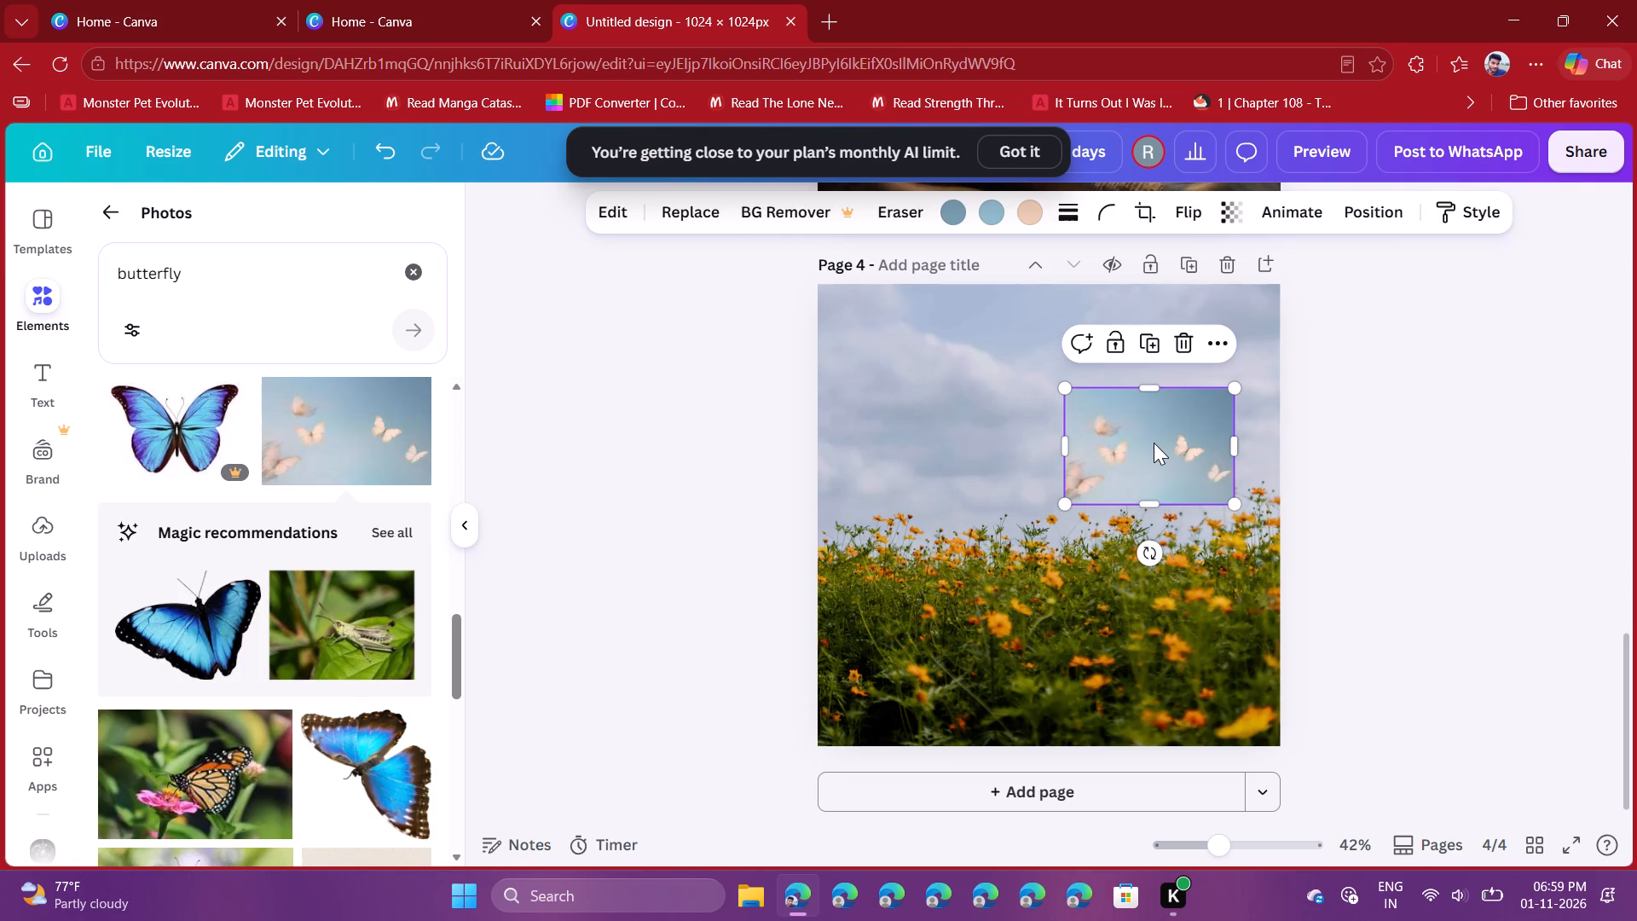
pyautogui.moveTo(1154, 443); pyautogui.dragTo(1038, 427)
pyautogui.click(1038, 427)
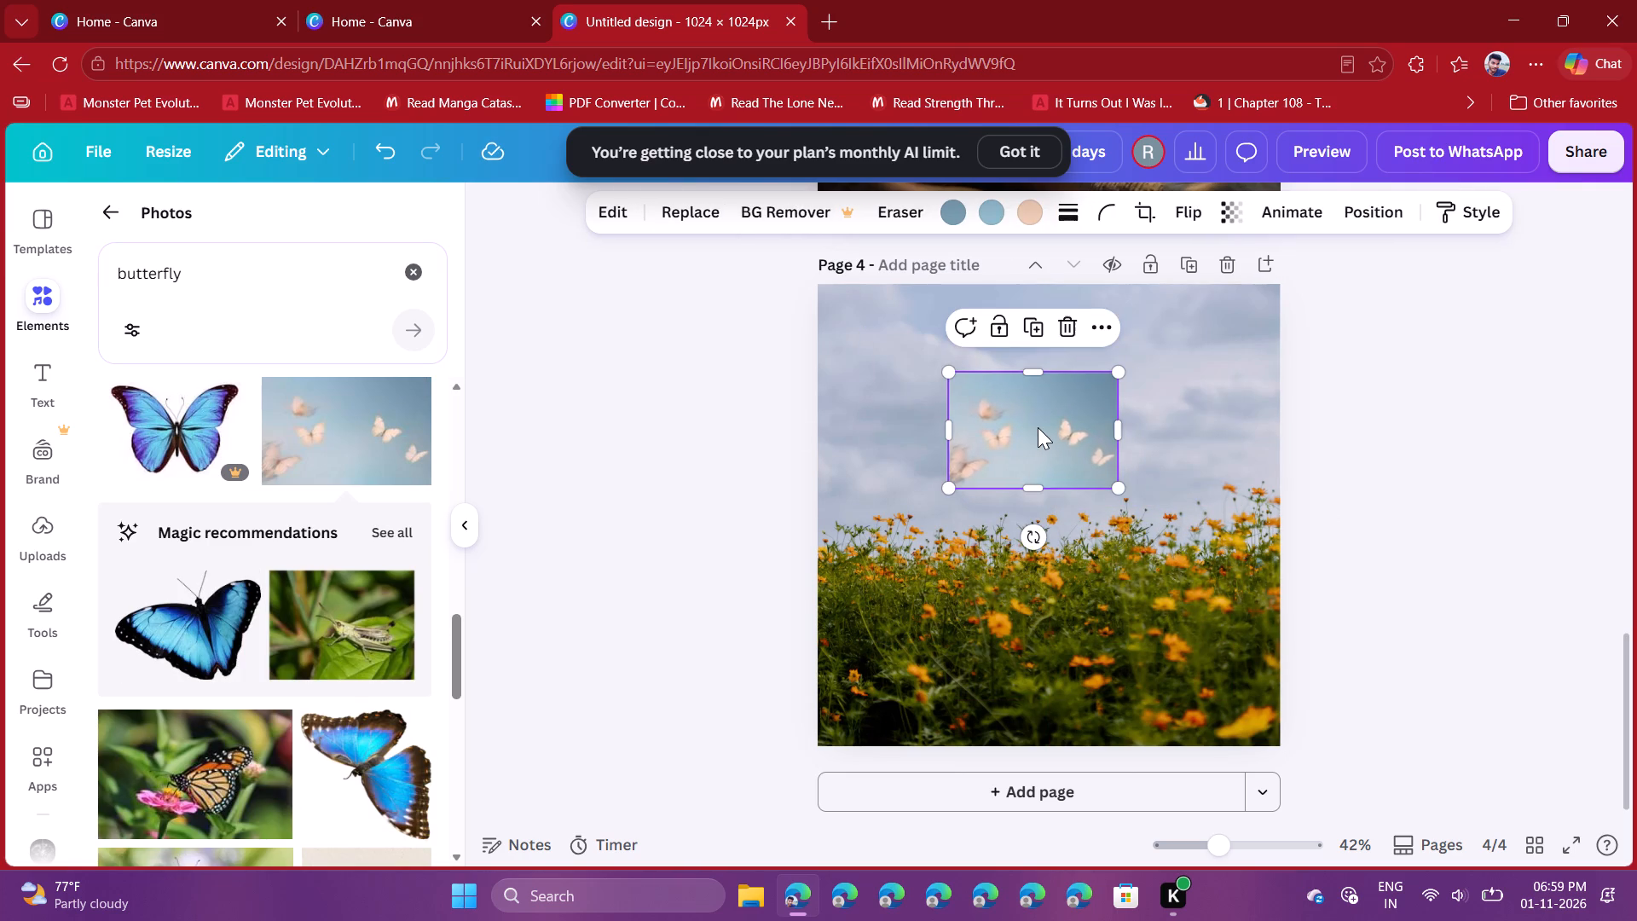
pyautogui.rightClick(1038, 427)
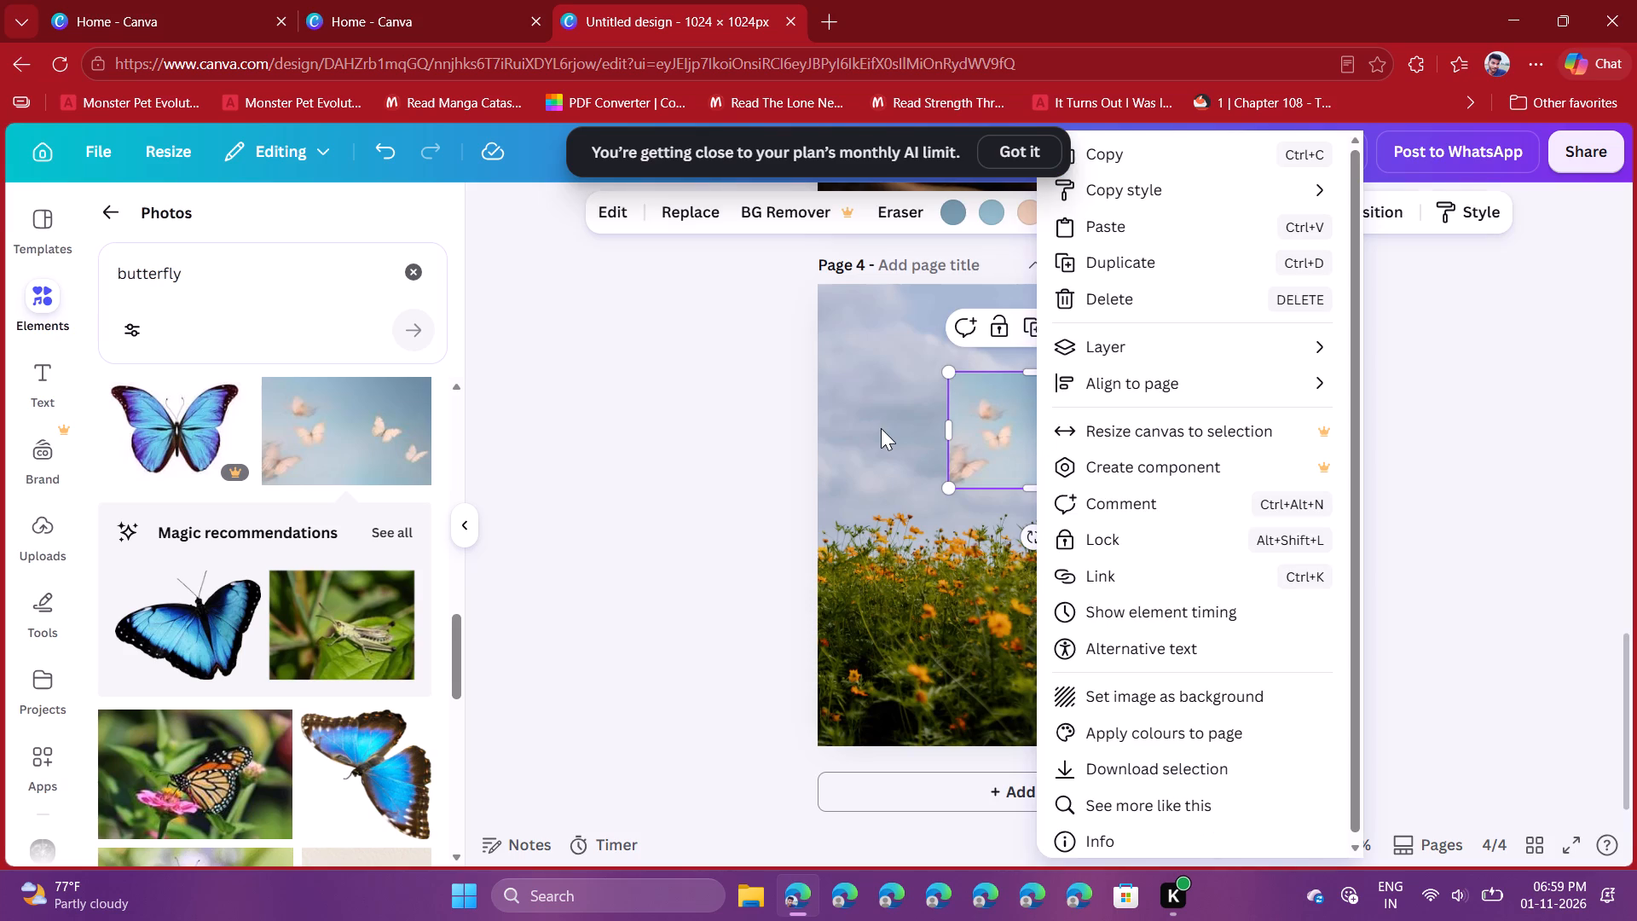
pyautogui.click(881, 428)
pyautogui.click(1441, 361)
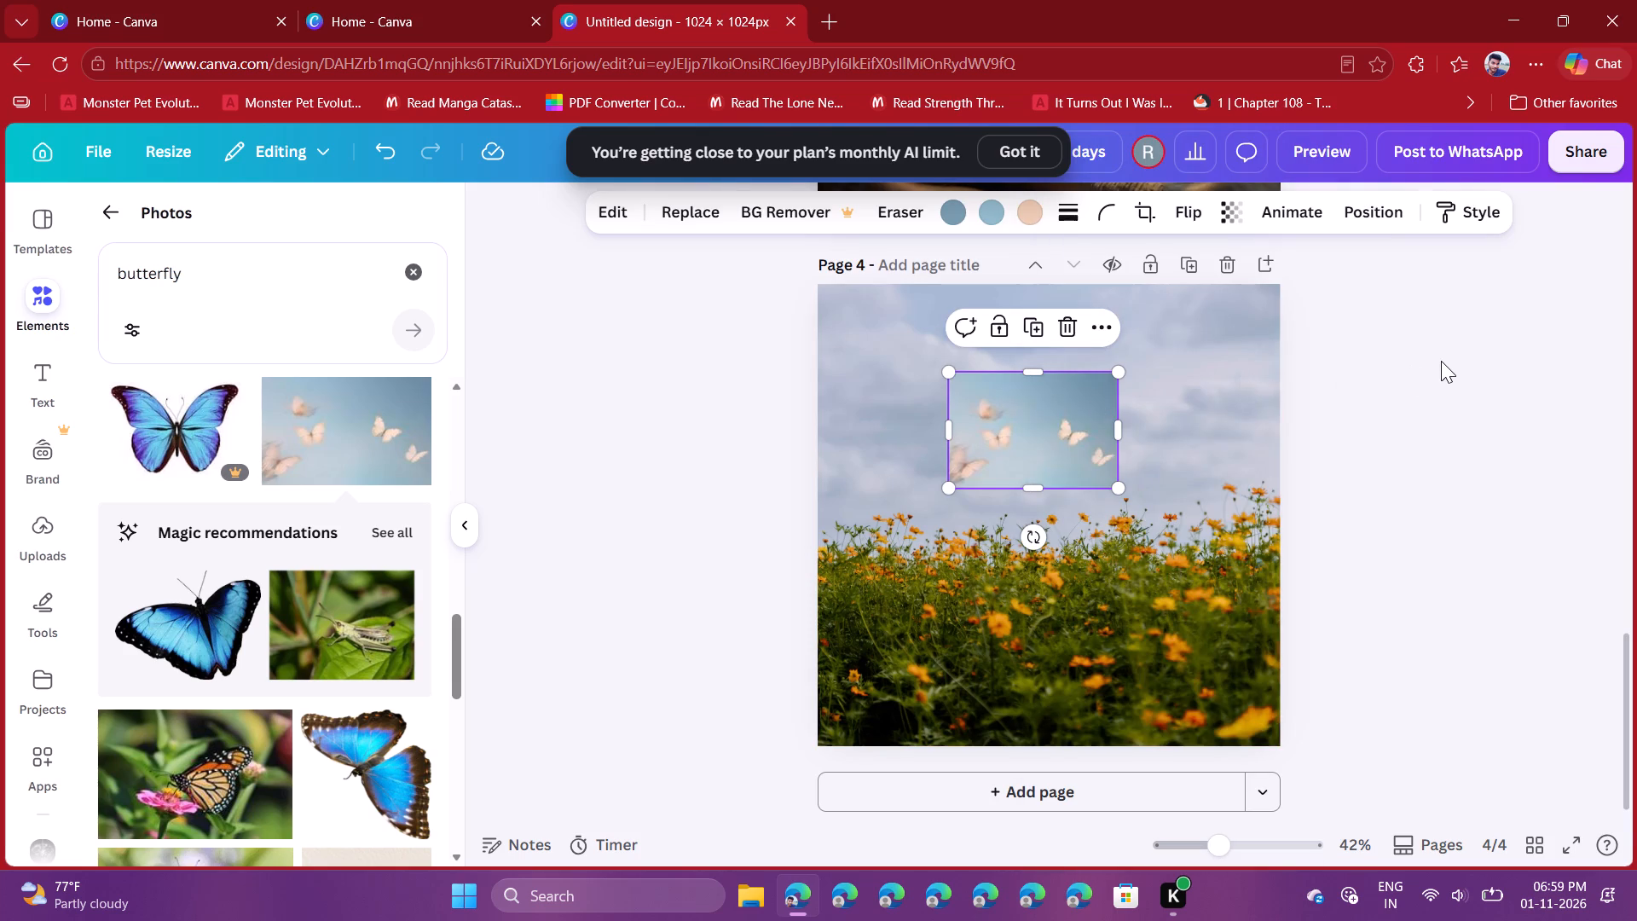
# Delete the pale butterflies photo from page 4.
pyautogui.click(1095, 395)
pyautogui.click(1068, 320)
# Browse the butterfly photos and add the black butterfly with blue and magenta wings to page 4.
pyautogui.scroll(-8, 242, 592)
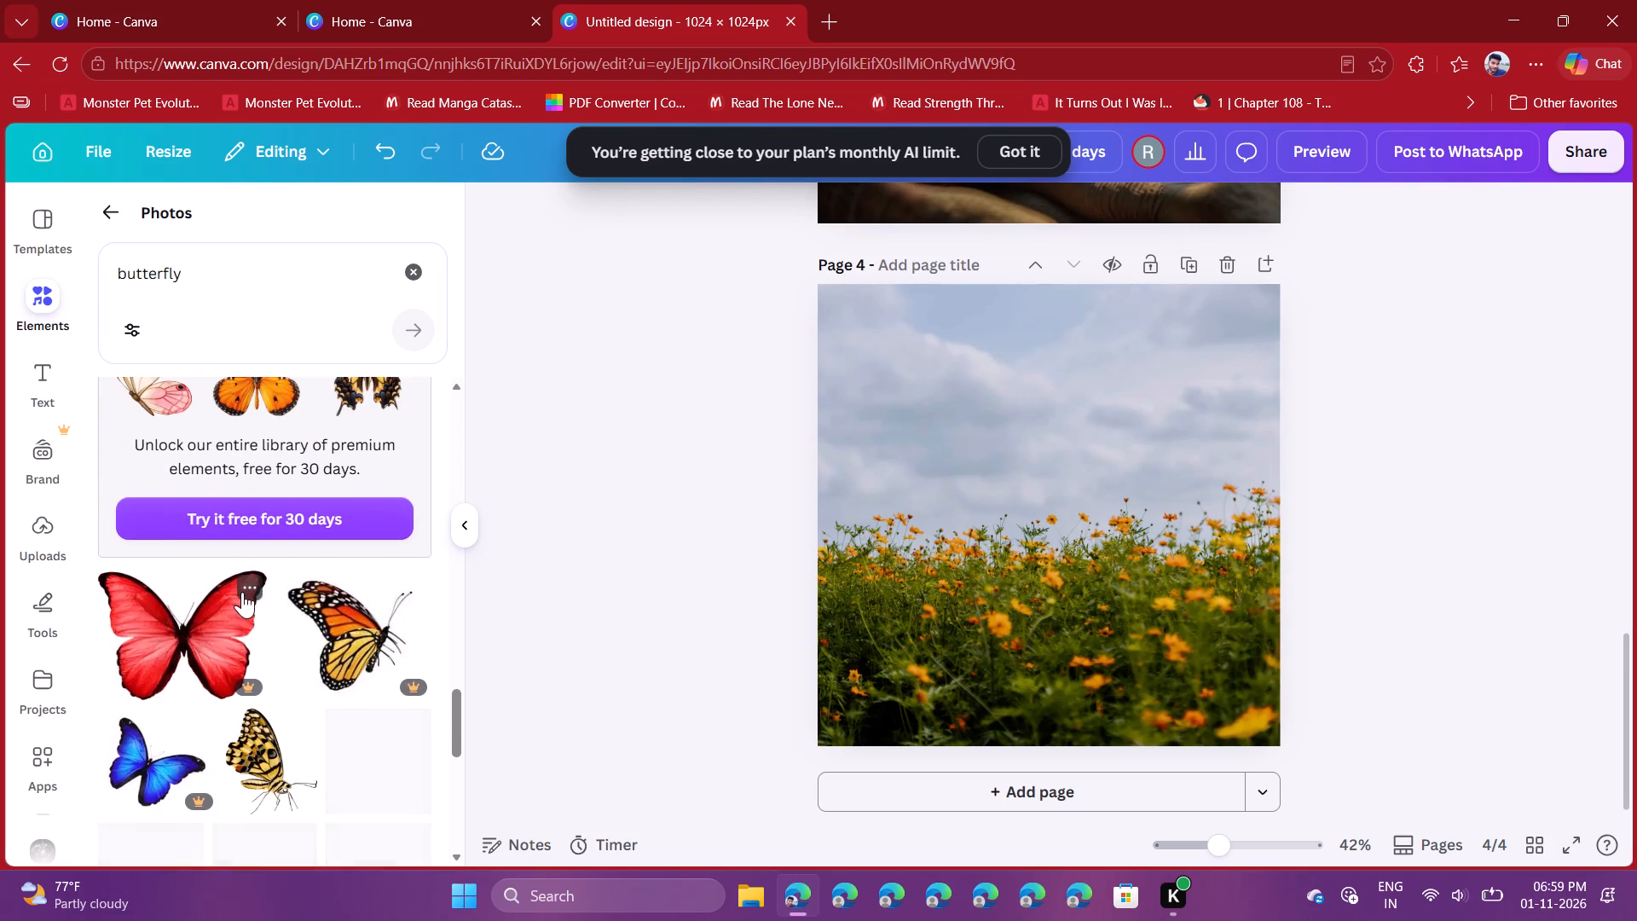
pyautogui.scroll(-1, 242, 592)
pyautogui.scroll(3, 242, 592)
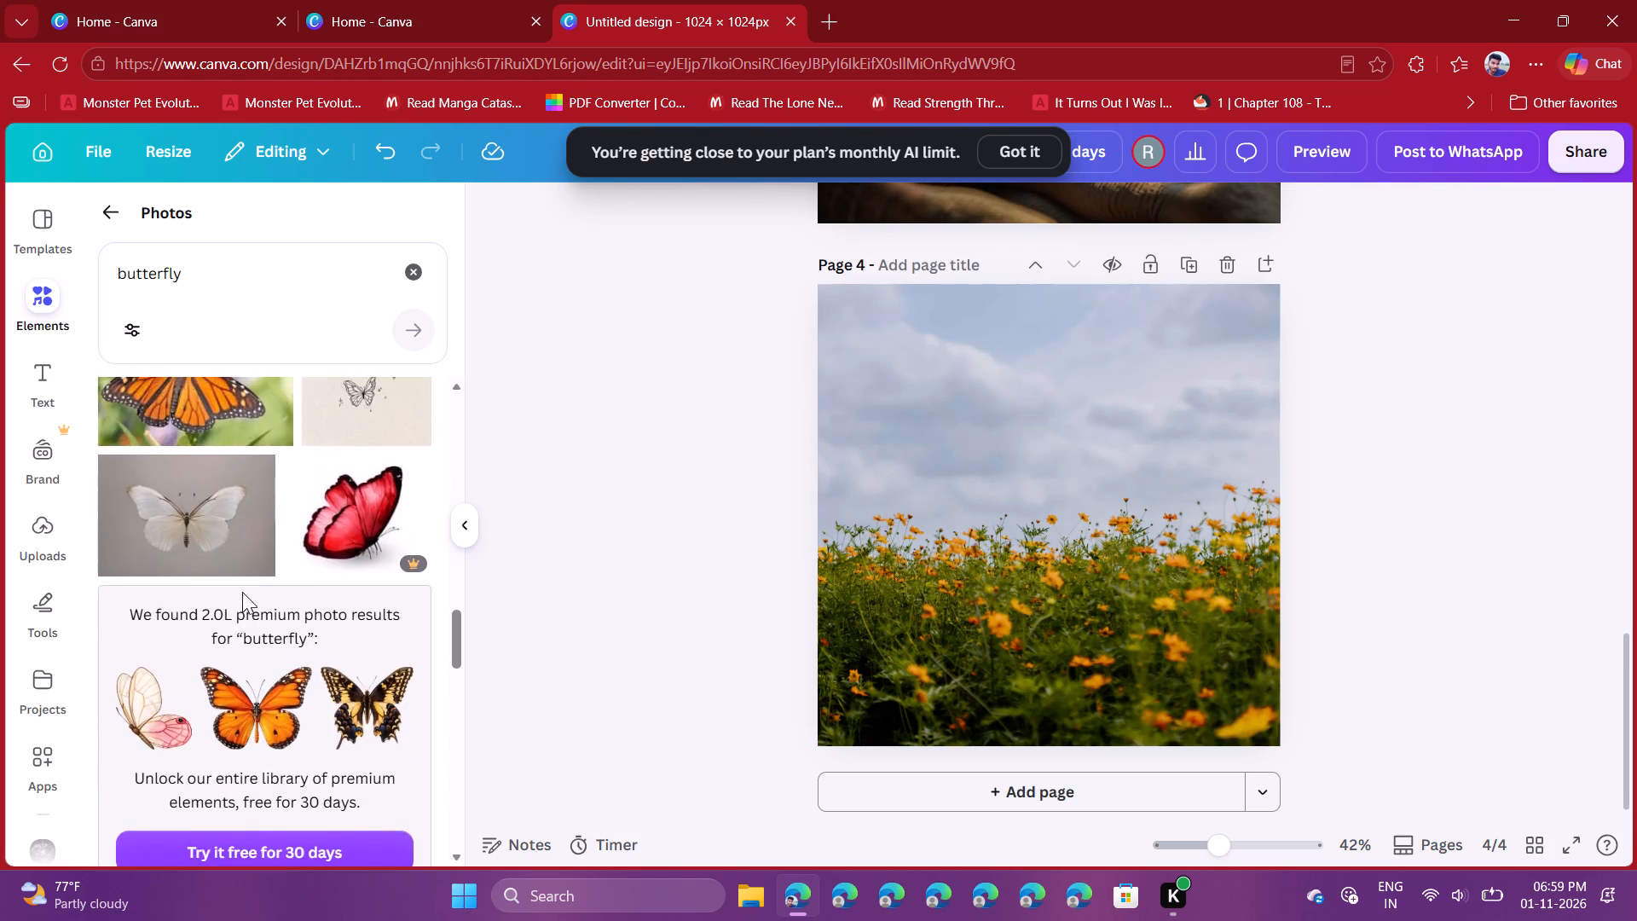
pyautogui.scroll(6, 242, 592)
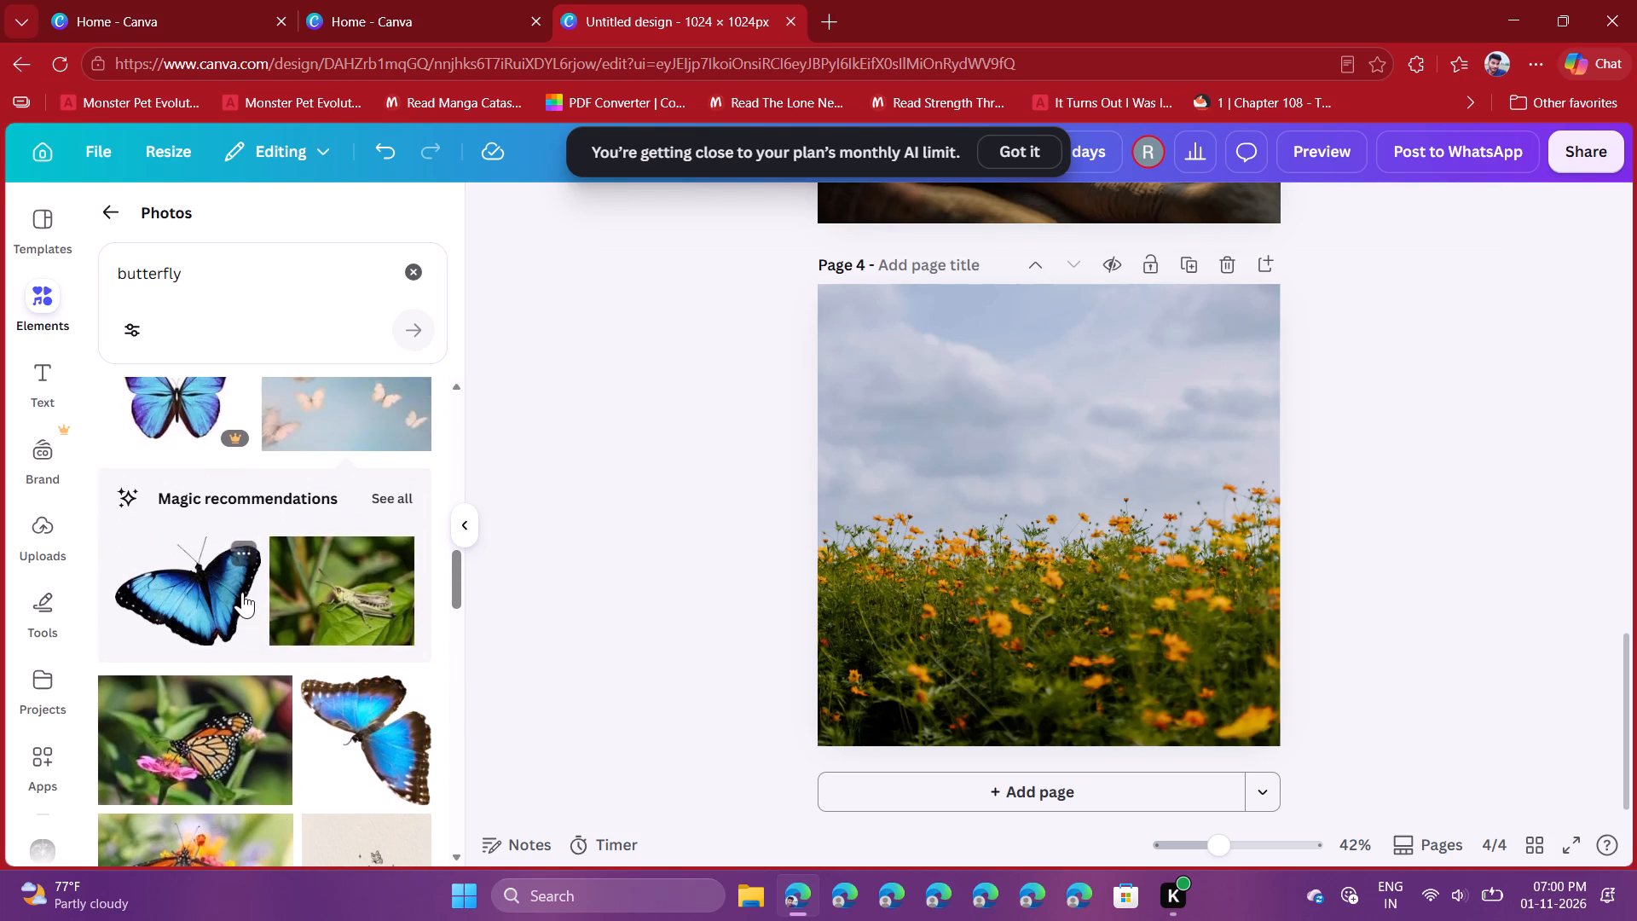
pyautogui.scroll(3, 242, 592)
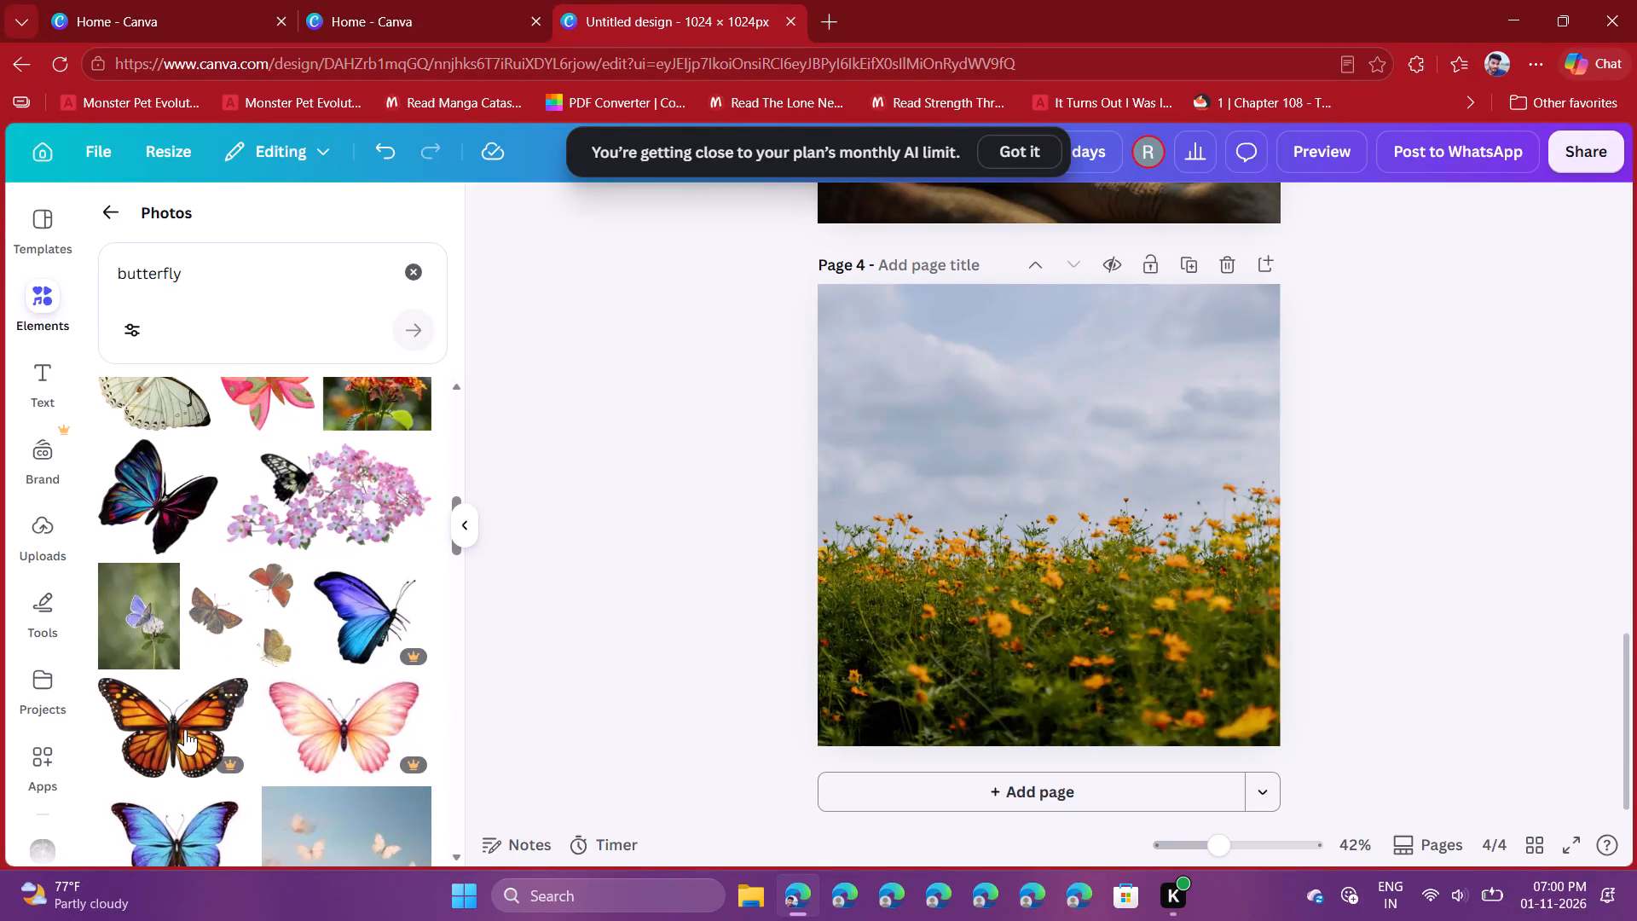
pyautogui.scroll(5, 259, 593)
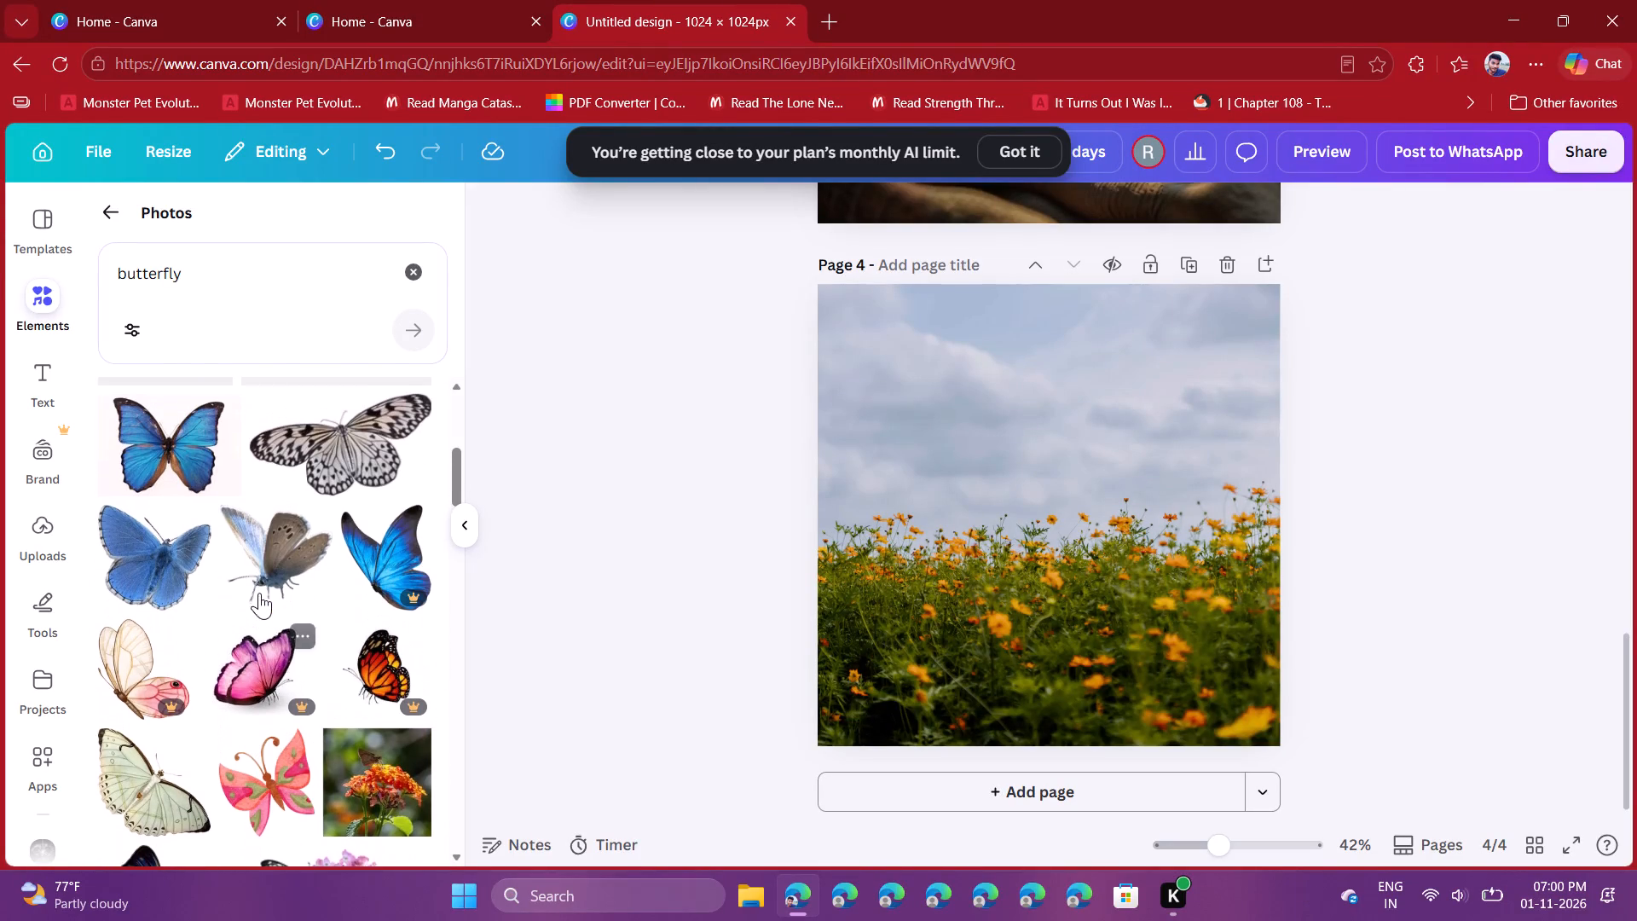
pyautogui.scroll(6, 259, 593)
pyautogui.scroll(-2, 259, 593)
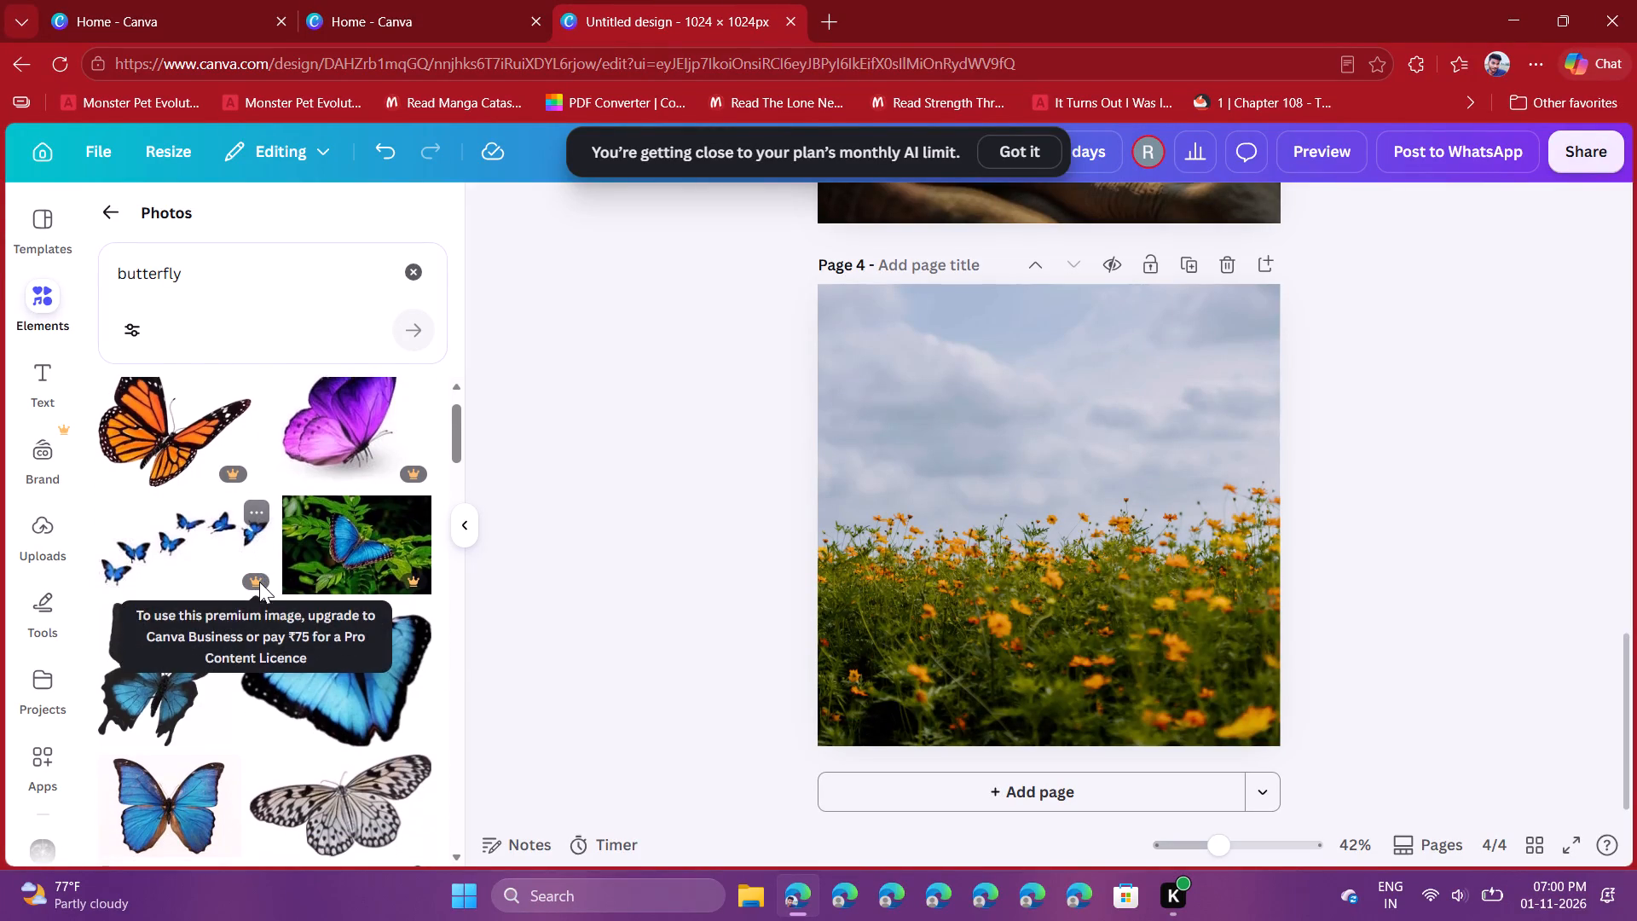
pyautogui.scroll(-3, 259, 582)
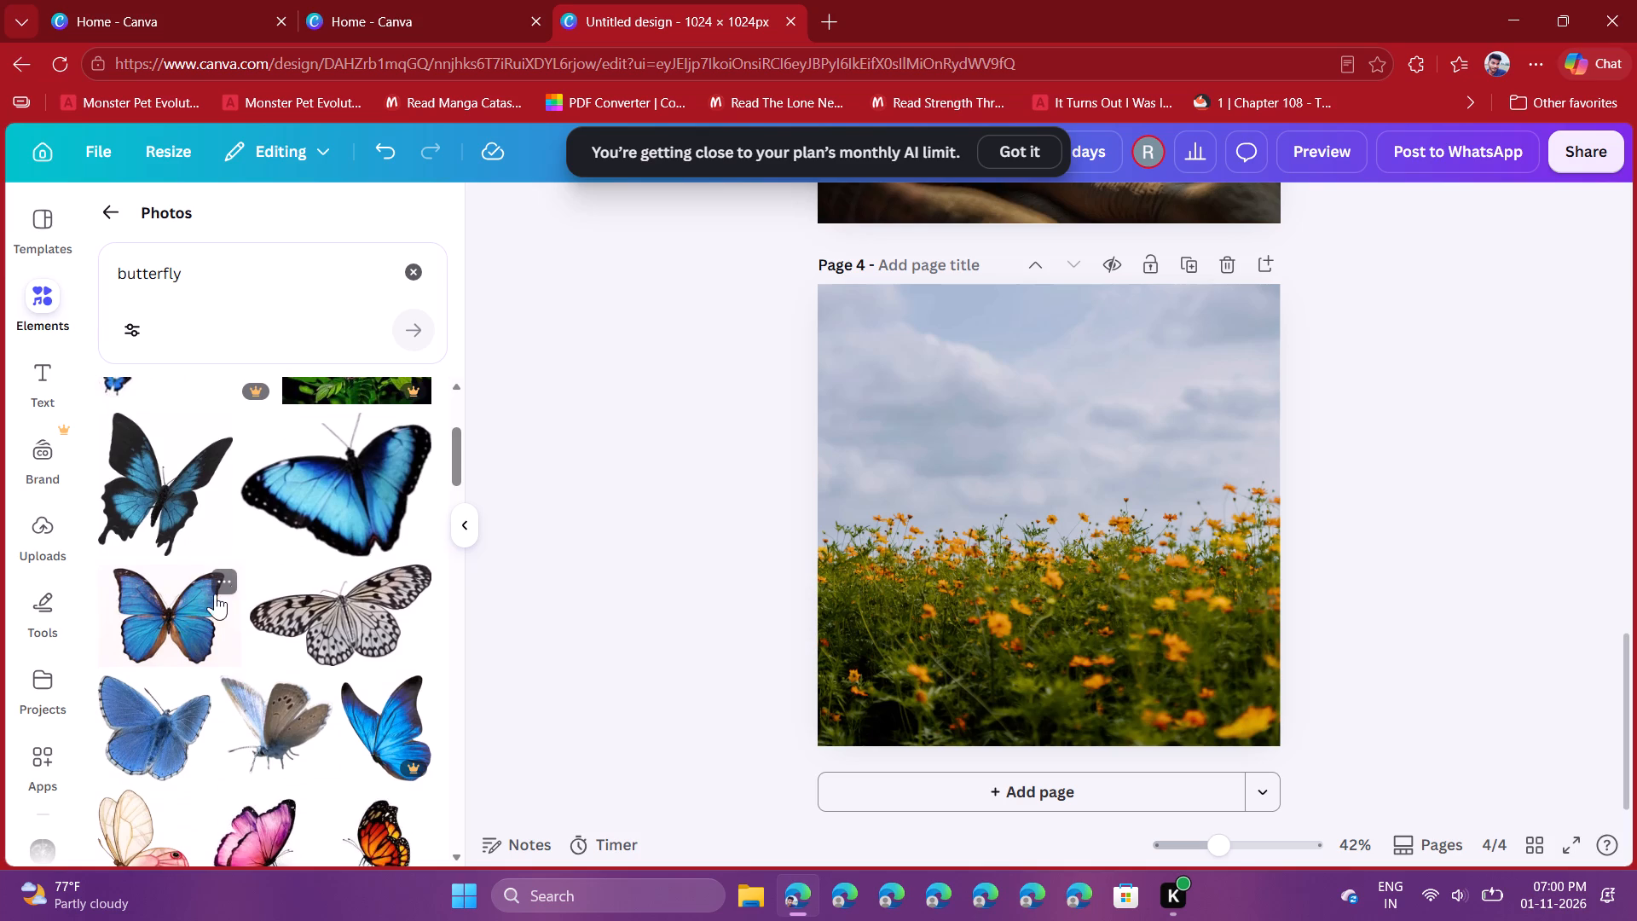
pyautogui.scroll(-1, 234, 582)
pyautogui.scroll(1, 167, 640)
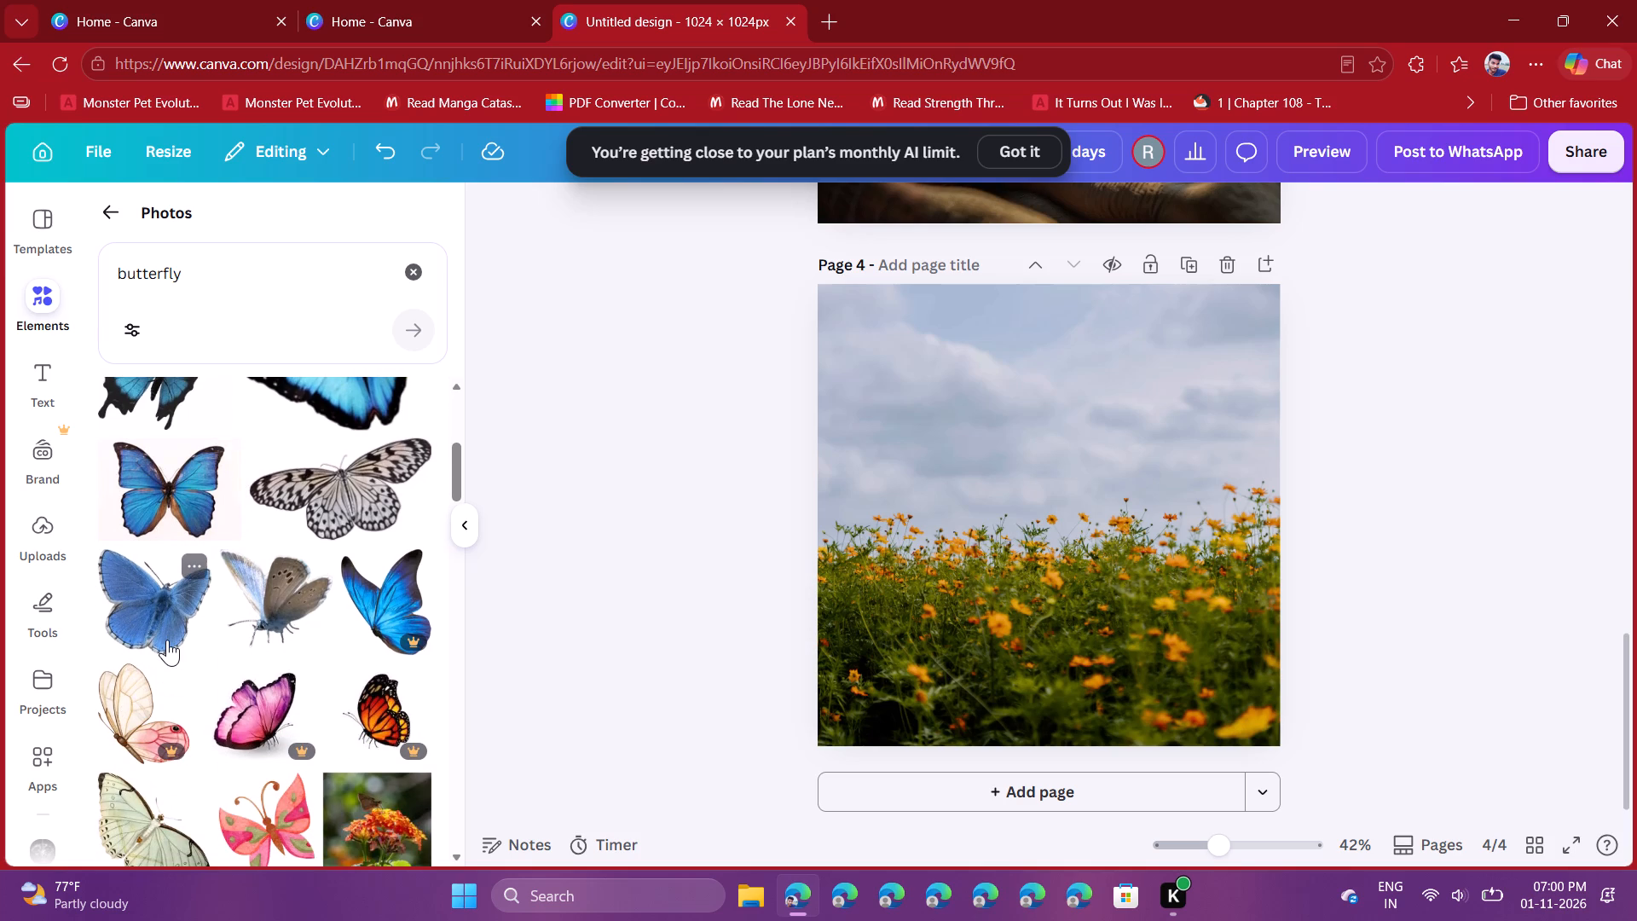
pyautogui.scroll(1, 167, 640)
pyautogui.scroll(-4, 167, 640)
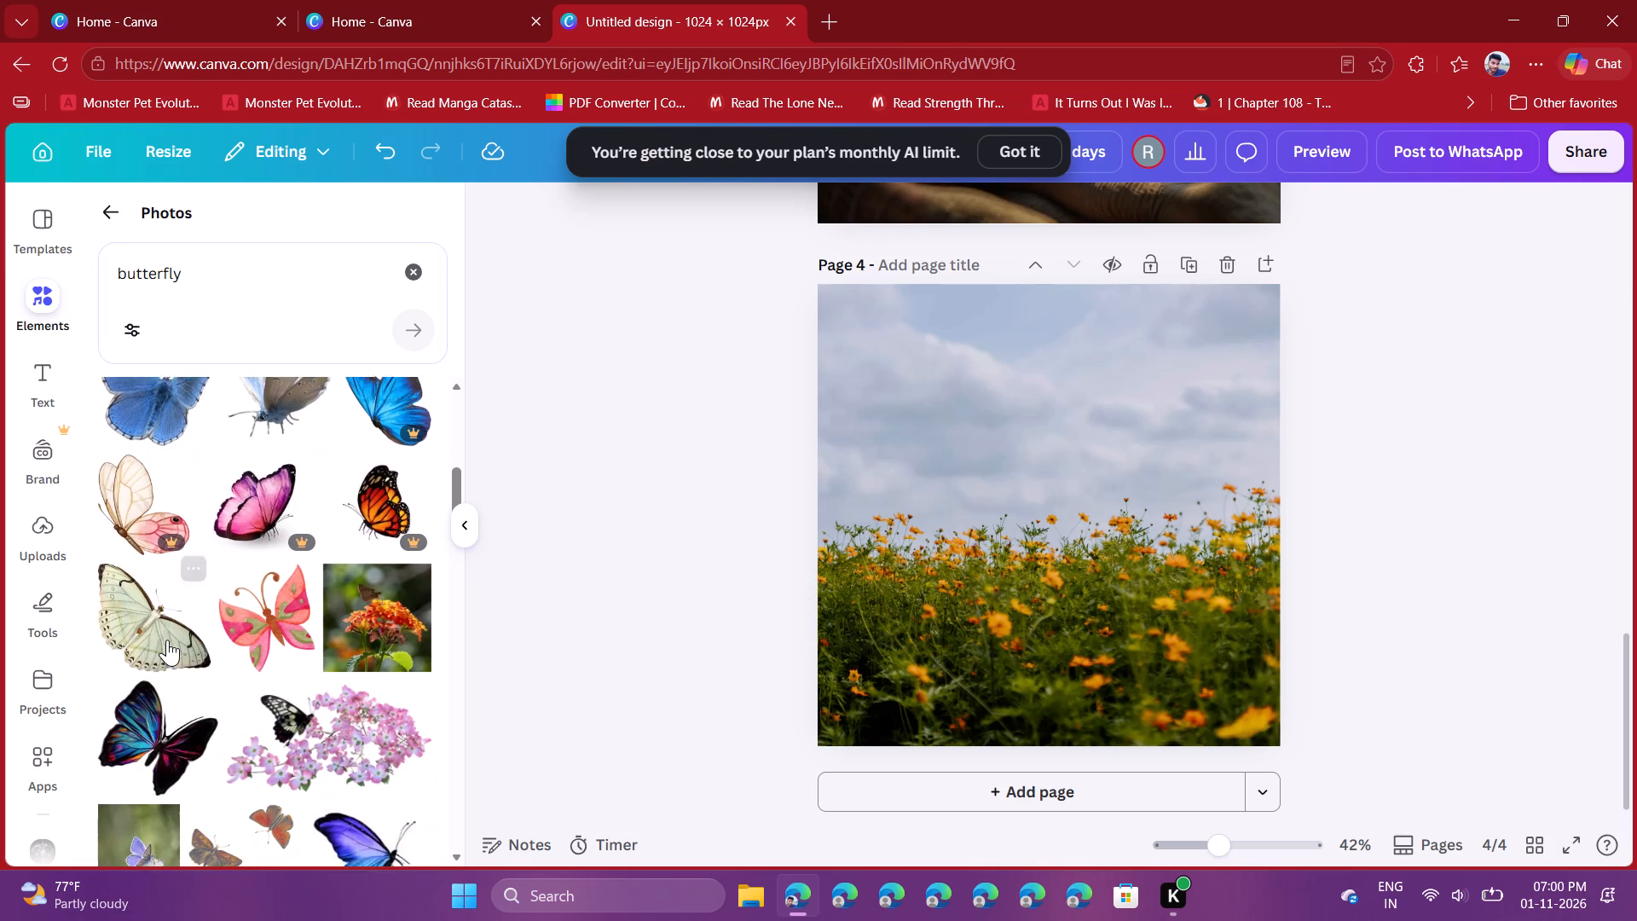
pyautogui.scroll(-1, 167, 640)
pyautogui.click(157, 616)
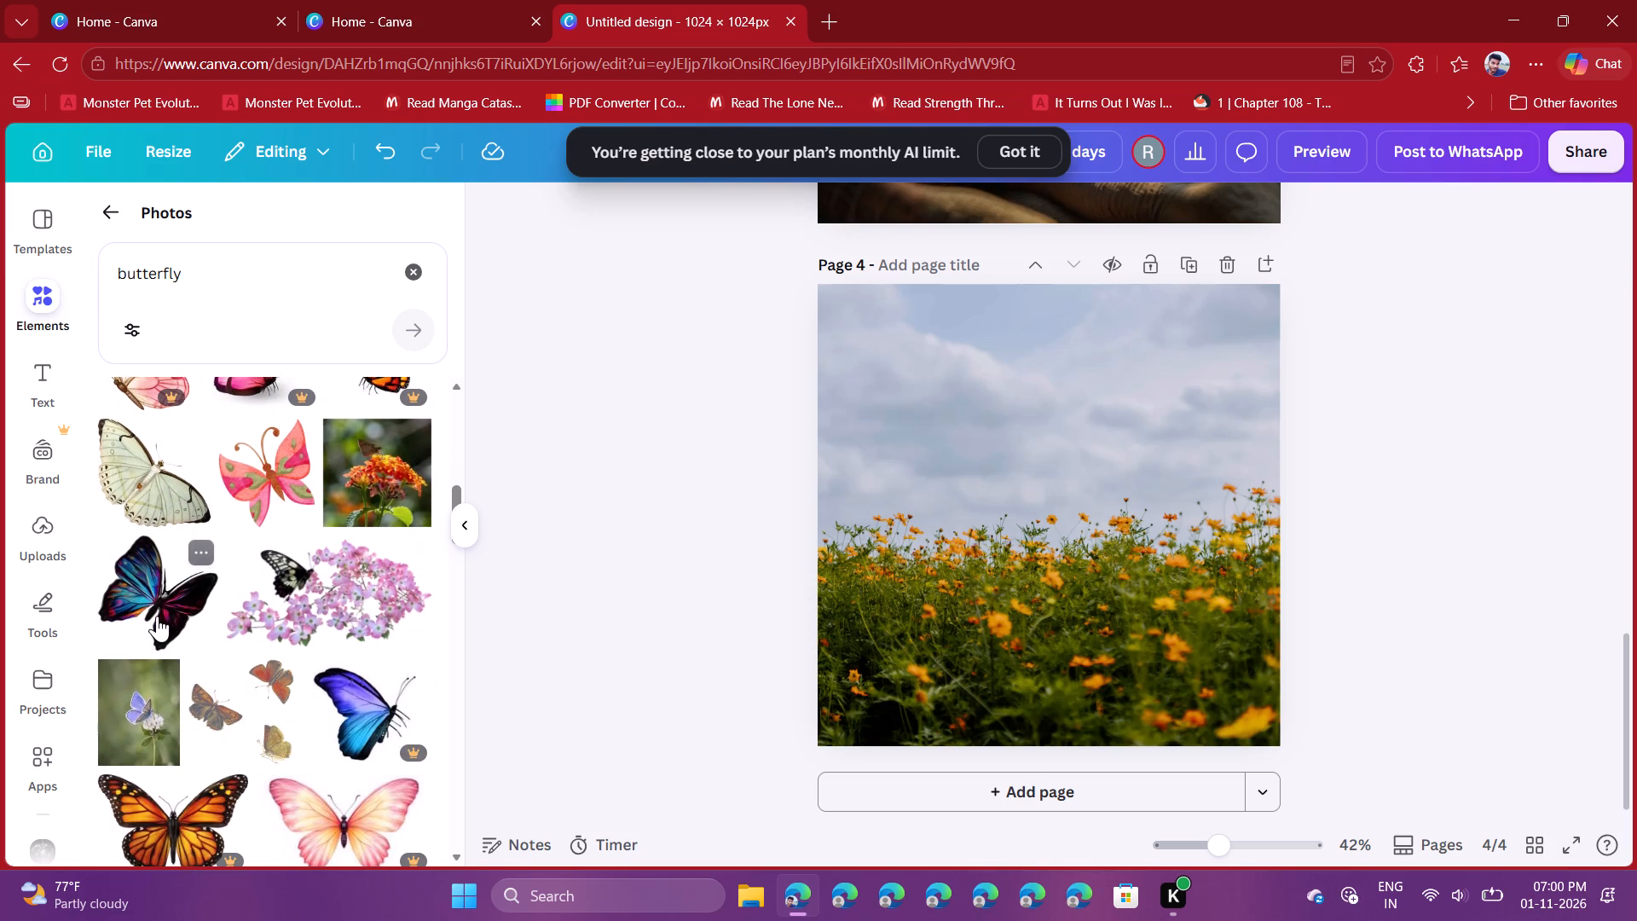
# Shrink the blue and magenta butterfly to a small size and place it in the cloudy sky above the flowers on page 4.
pyautogui.click(1204, 562)
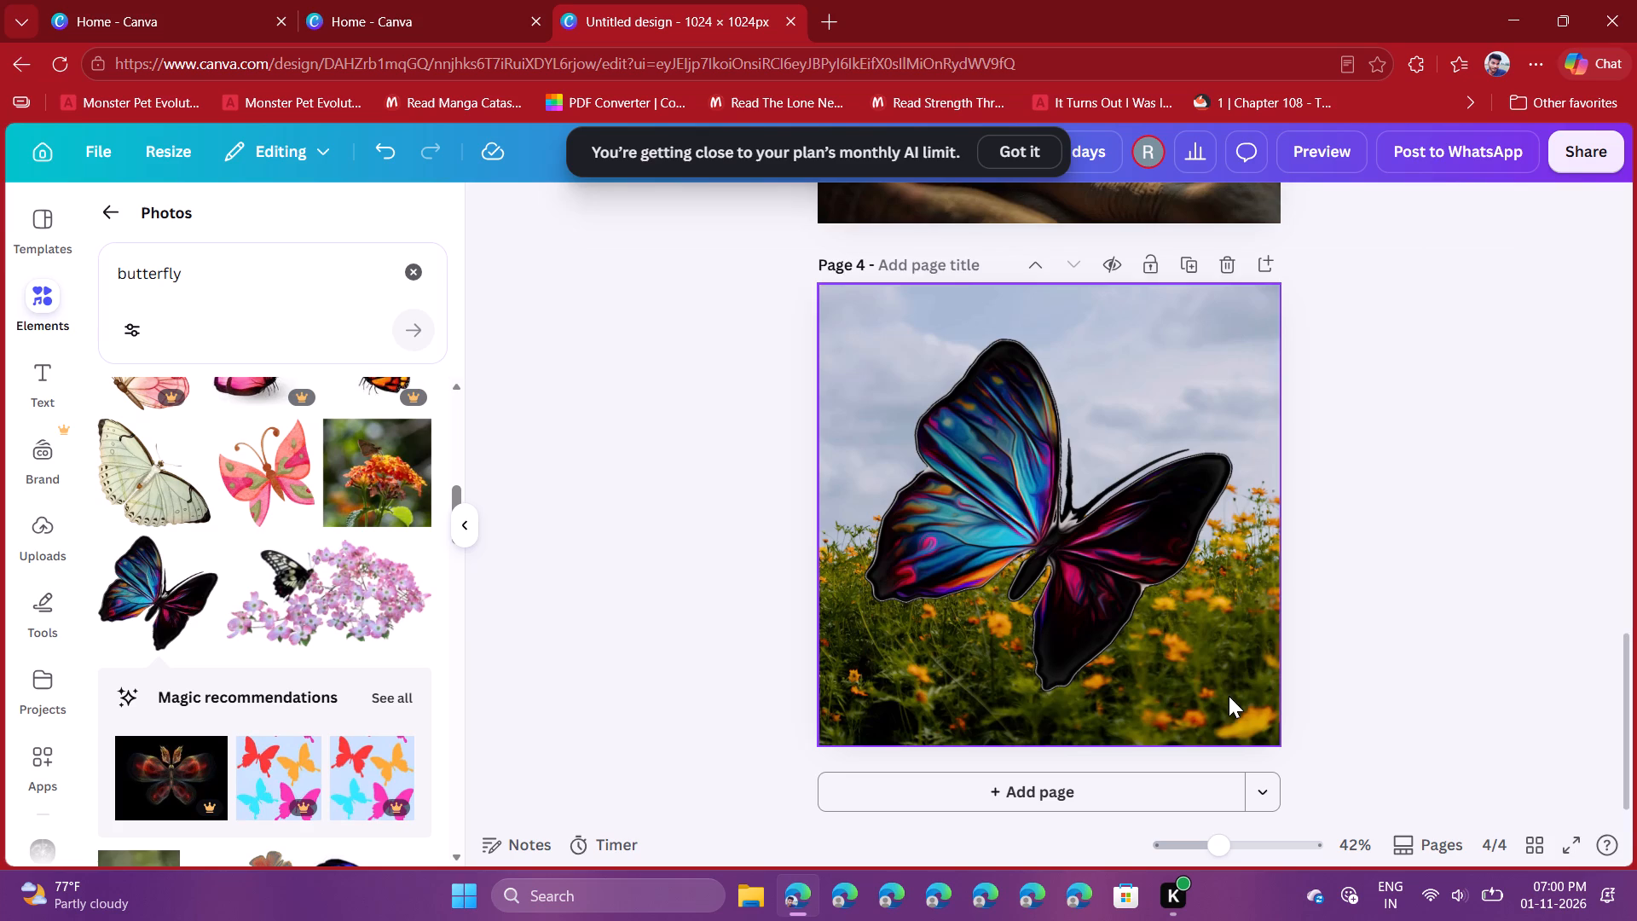
pyautogui.click(1132, 552)
pyautogui.moveTo(1237, 697); pyautogui.dragTo(911, 381)
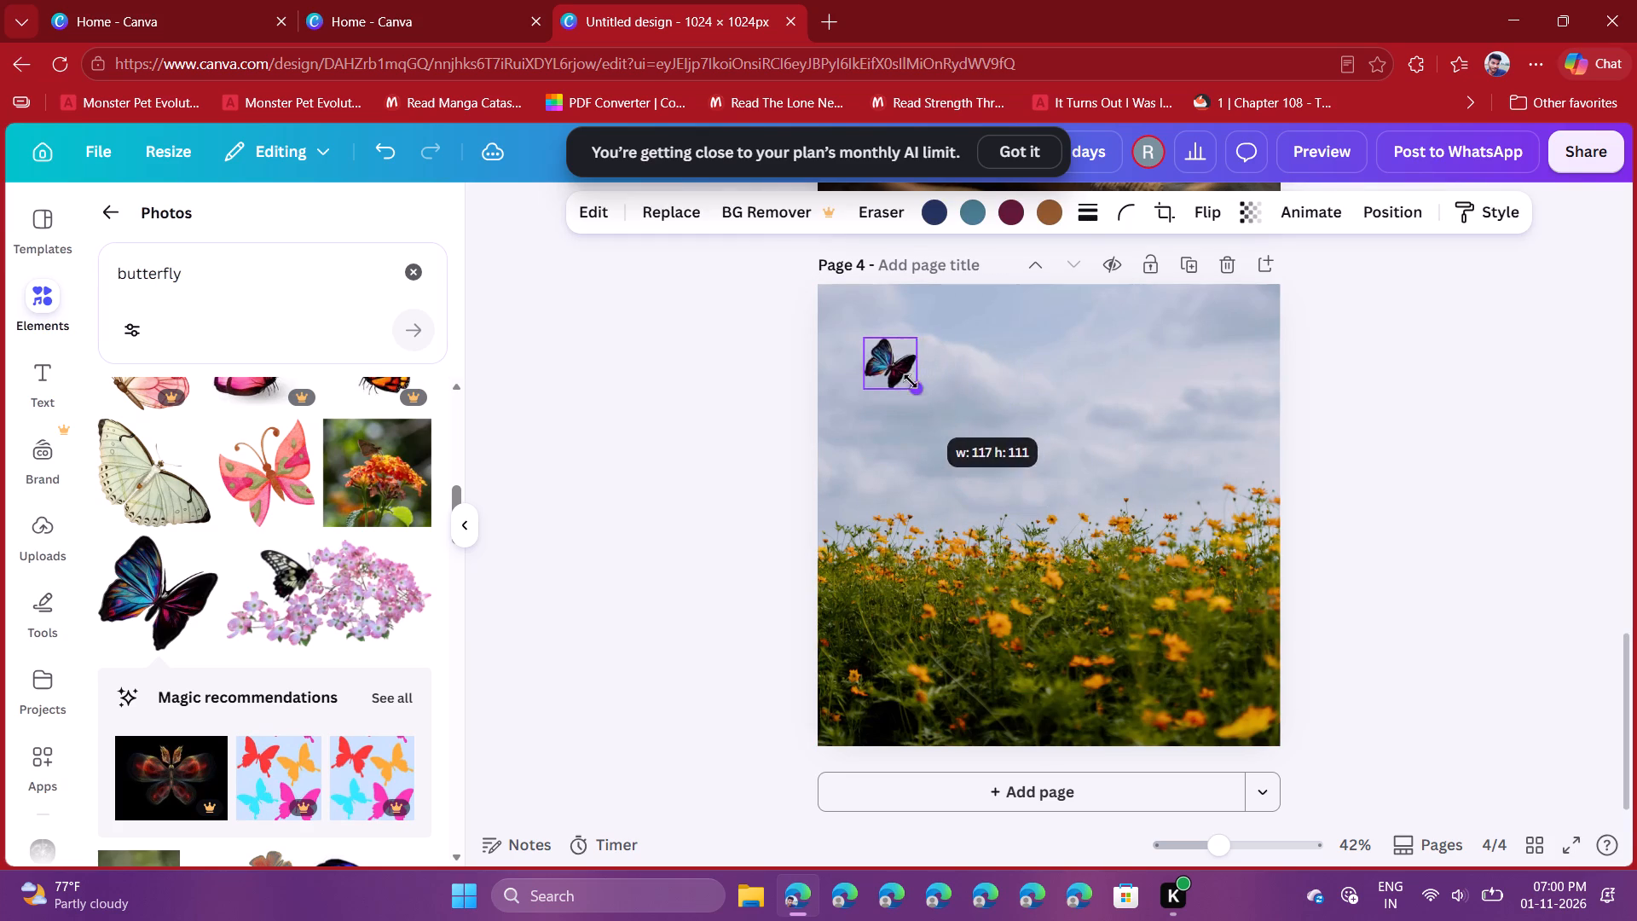
pyautogui.moveTo(911, 381); pyautogui.dragTo(930, 375)
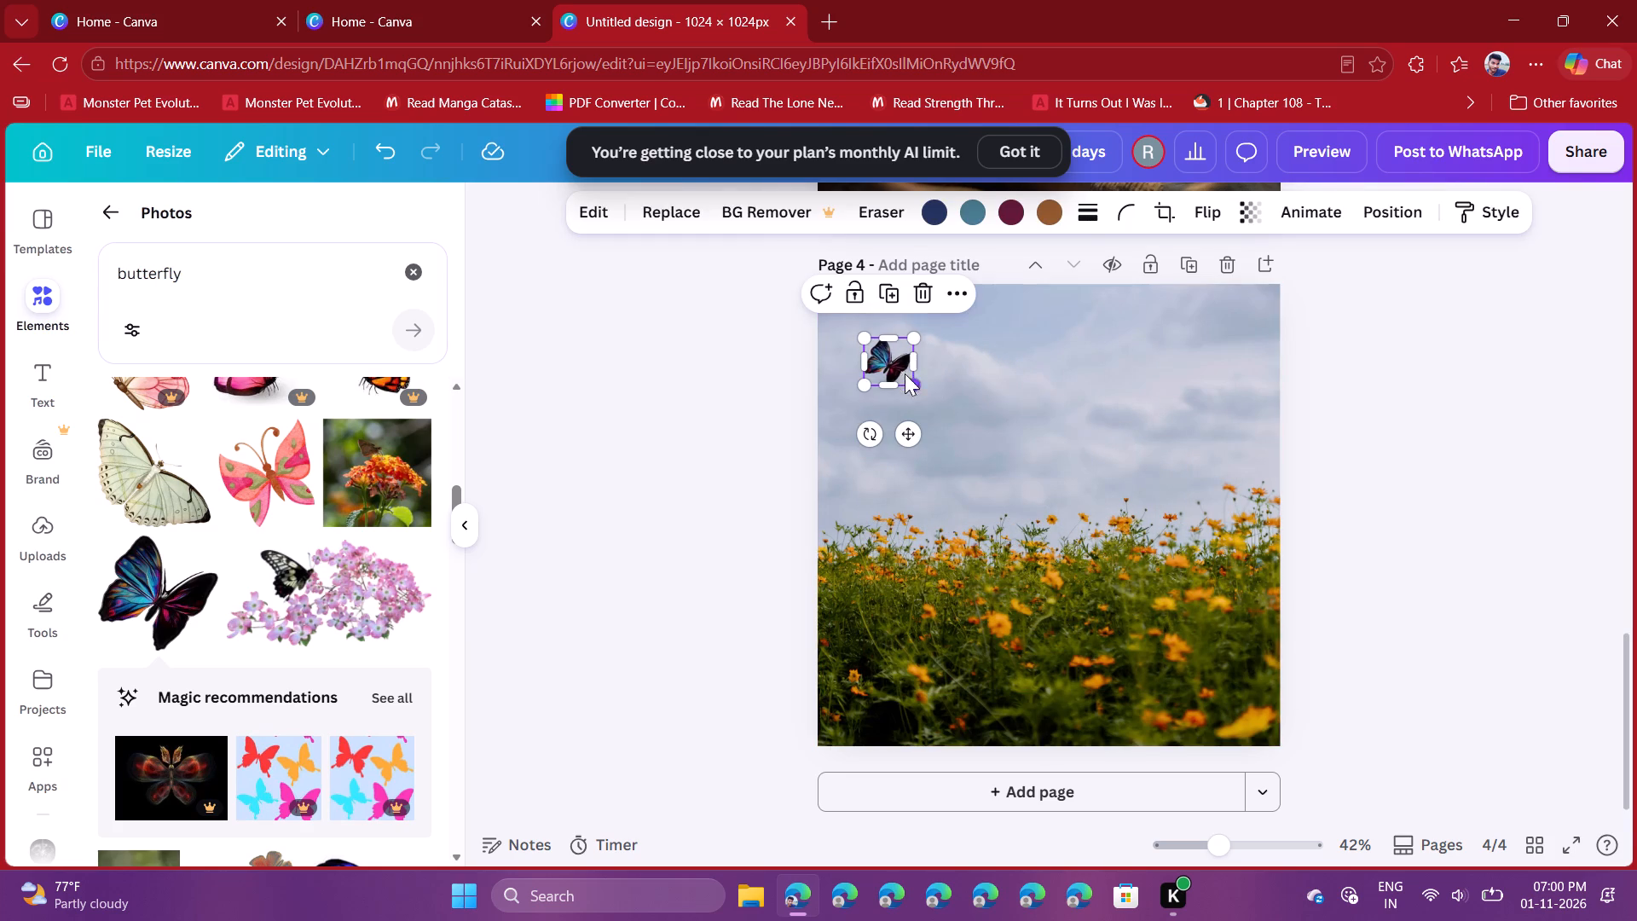
pyautogui.moveTo(884, 362); pyautogui.dragTo(972, 466)
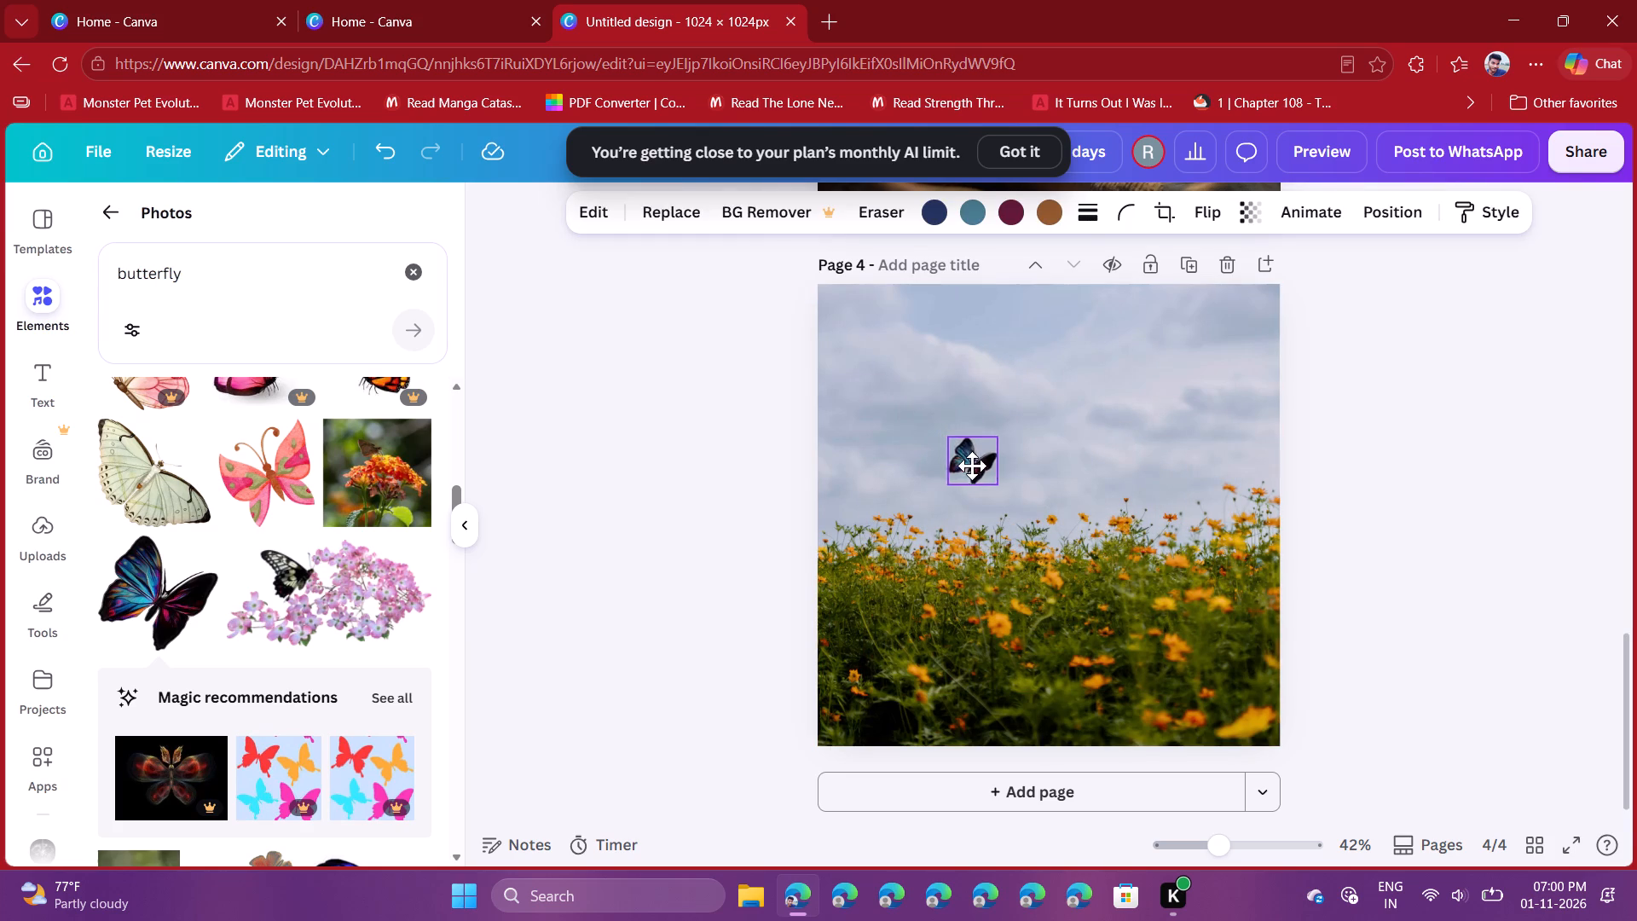
pyautogui.moveTo(972, 466); pyautogui.dragTo(1010, 487)
pyautogui.moveTo(1018, 490); pyautogui.dragTo(1058, 452)
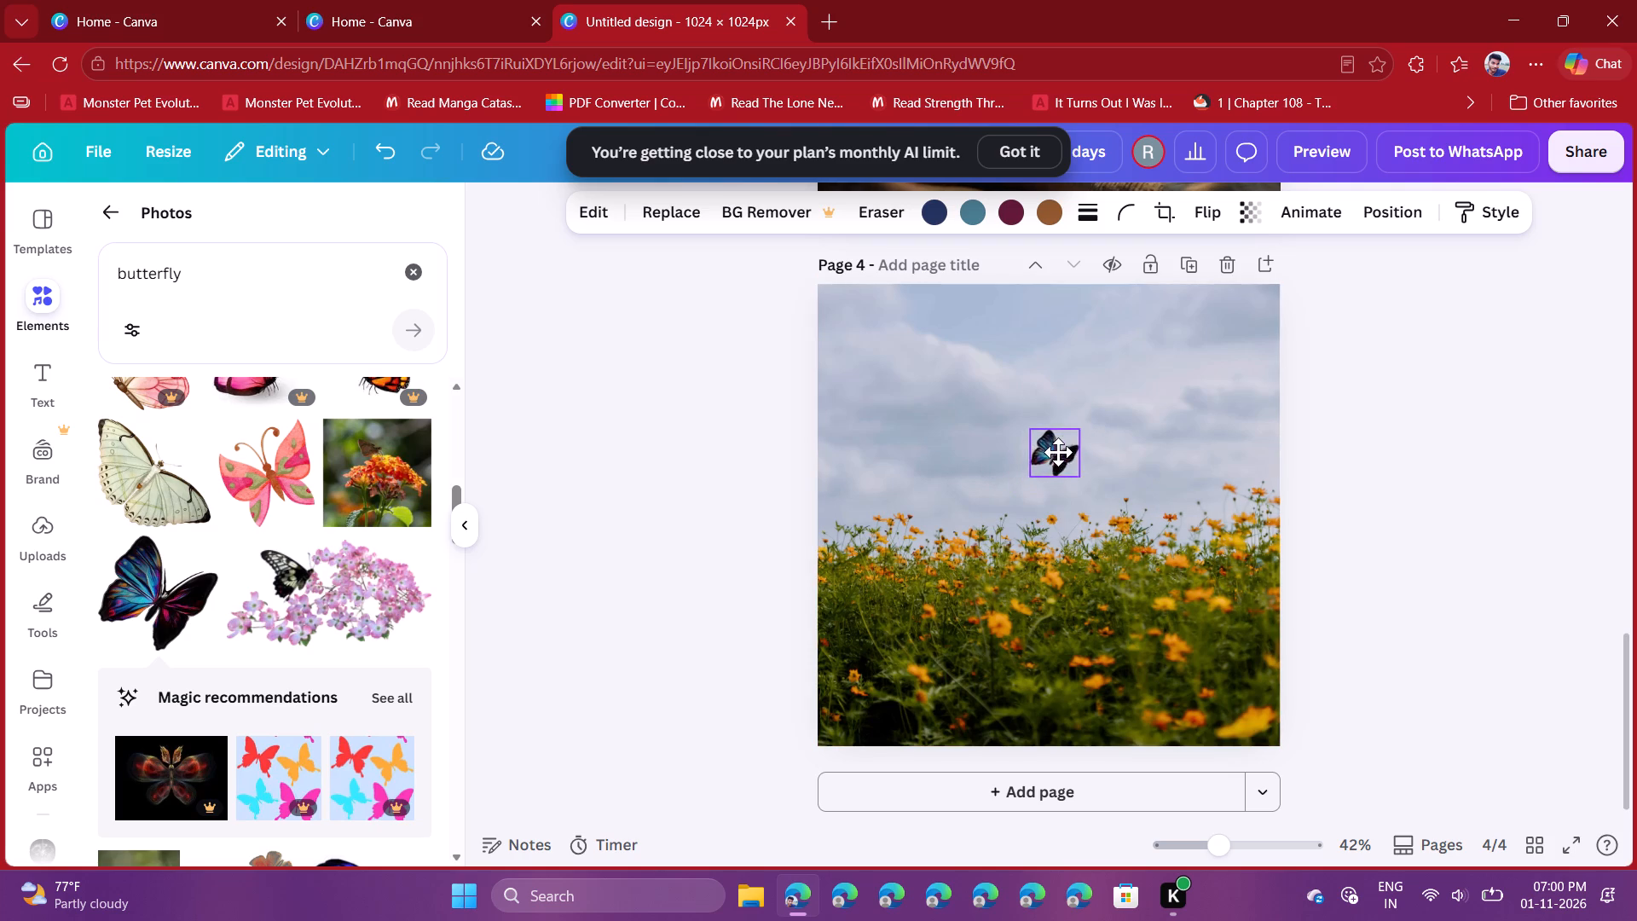
pyautogui.moveTo(1058, 452); pyautogui.dragTo(1060, 452)
pyautogui.click(1086, 478)
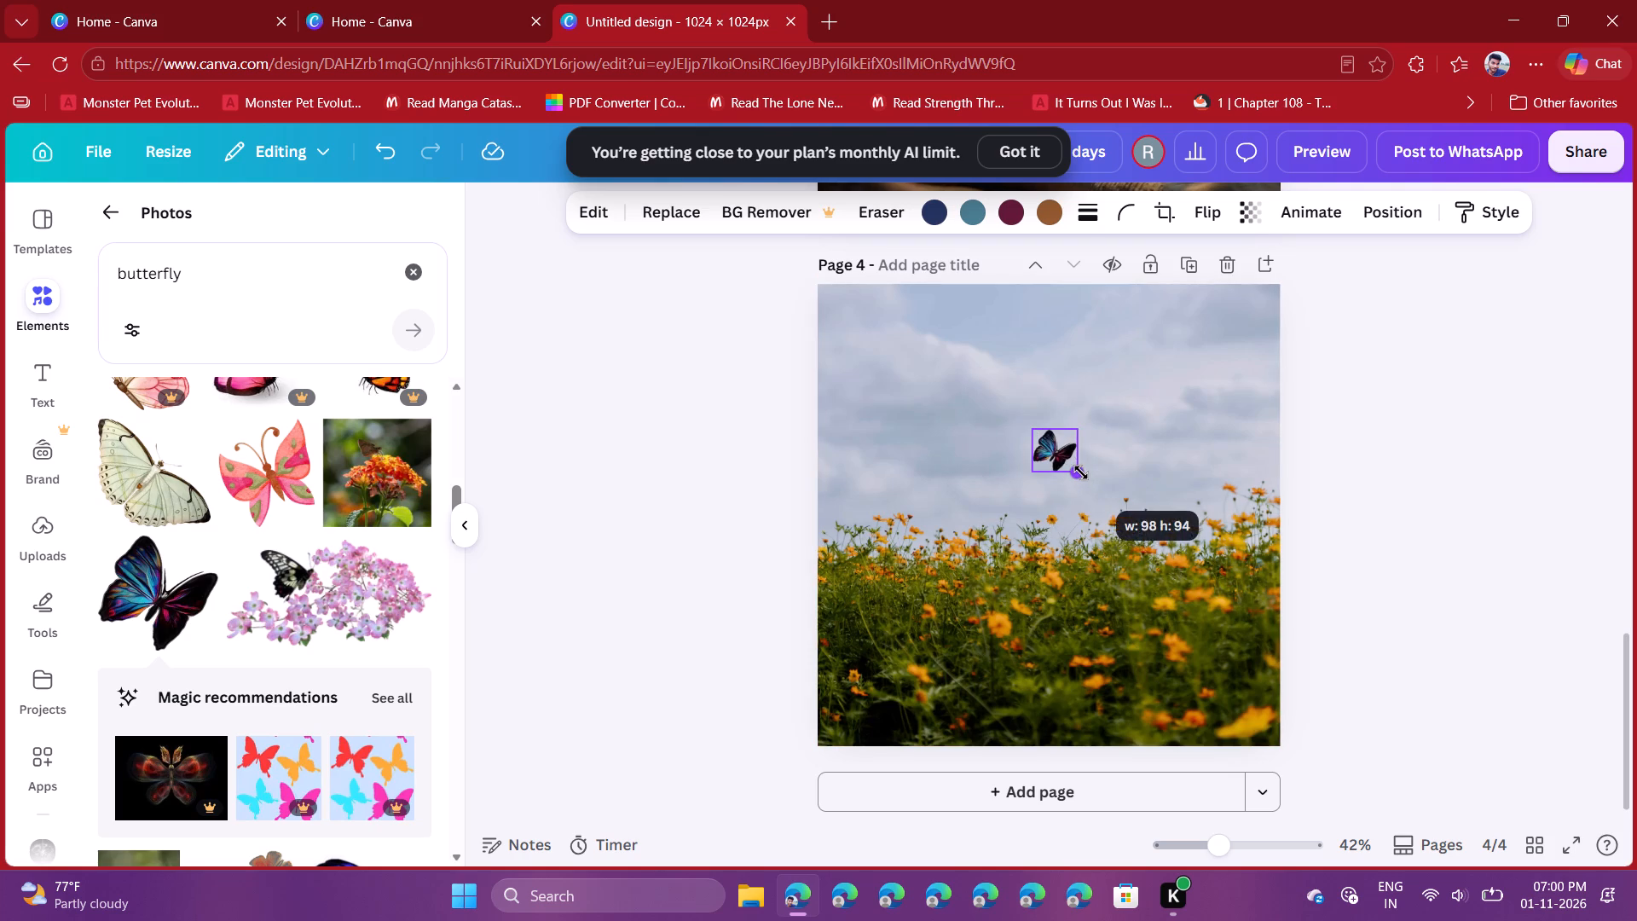
# Add a second copy of the same butterfly to page 4 and move the first one to its upper right, just above the flowers.
pyautogui.click(159, 597)
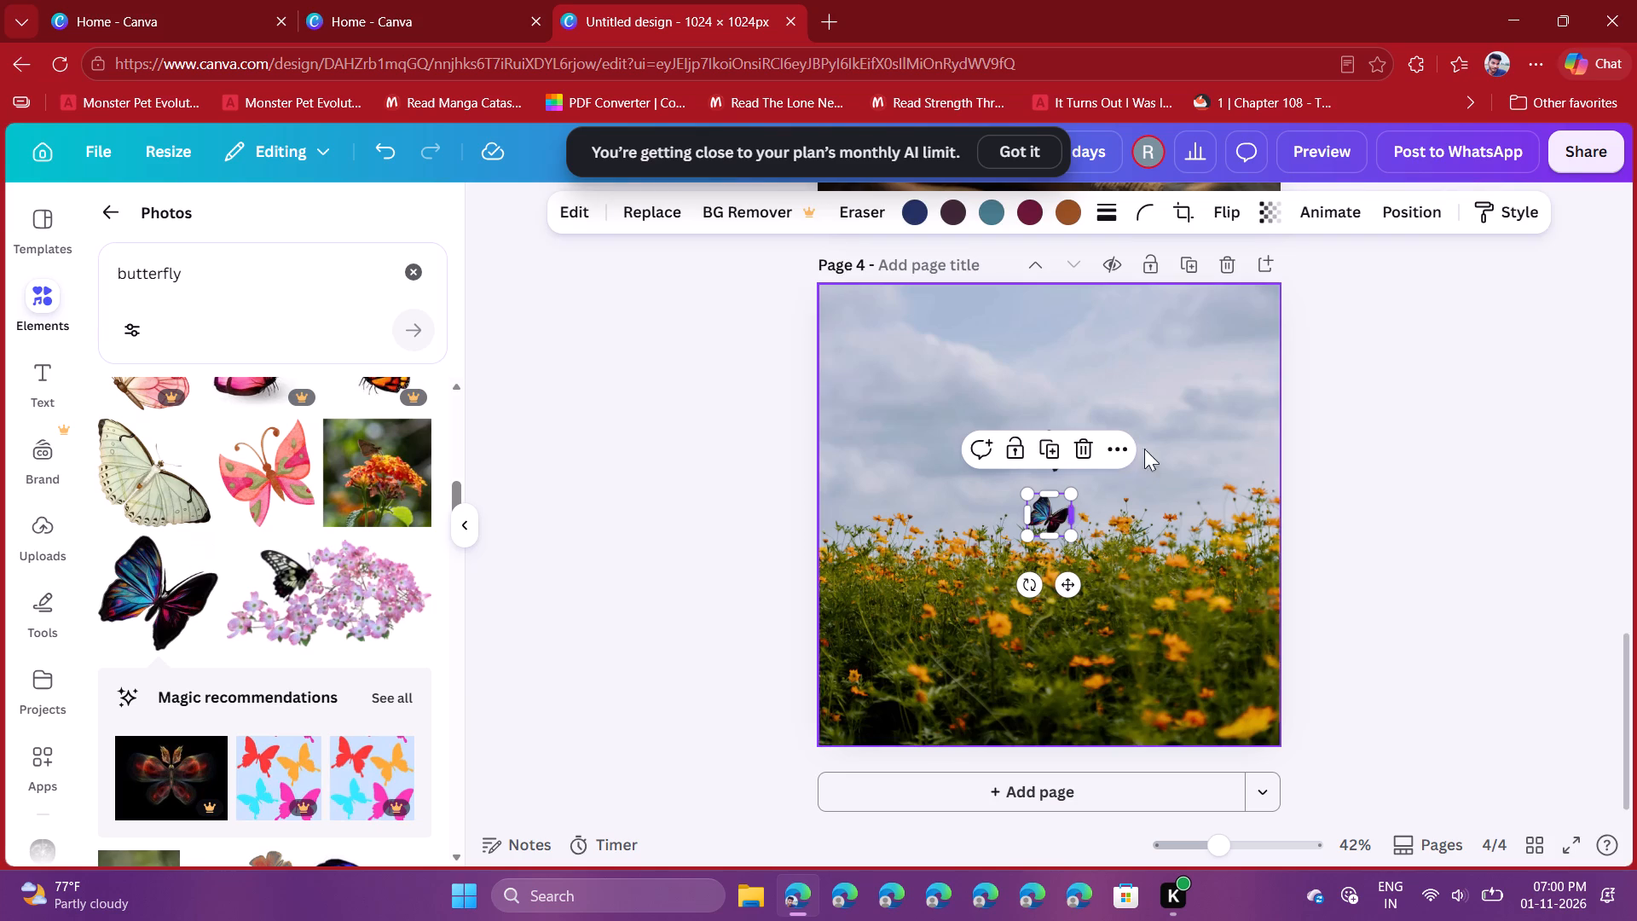
pyautogui.click(1154, 429)
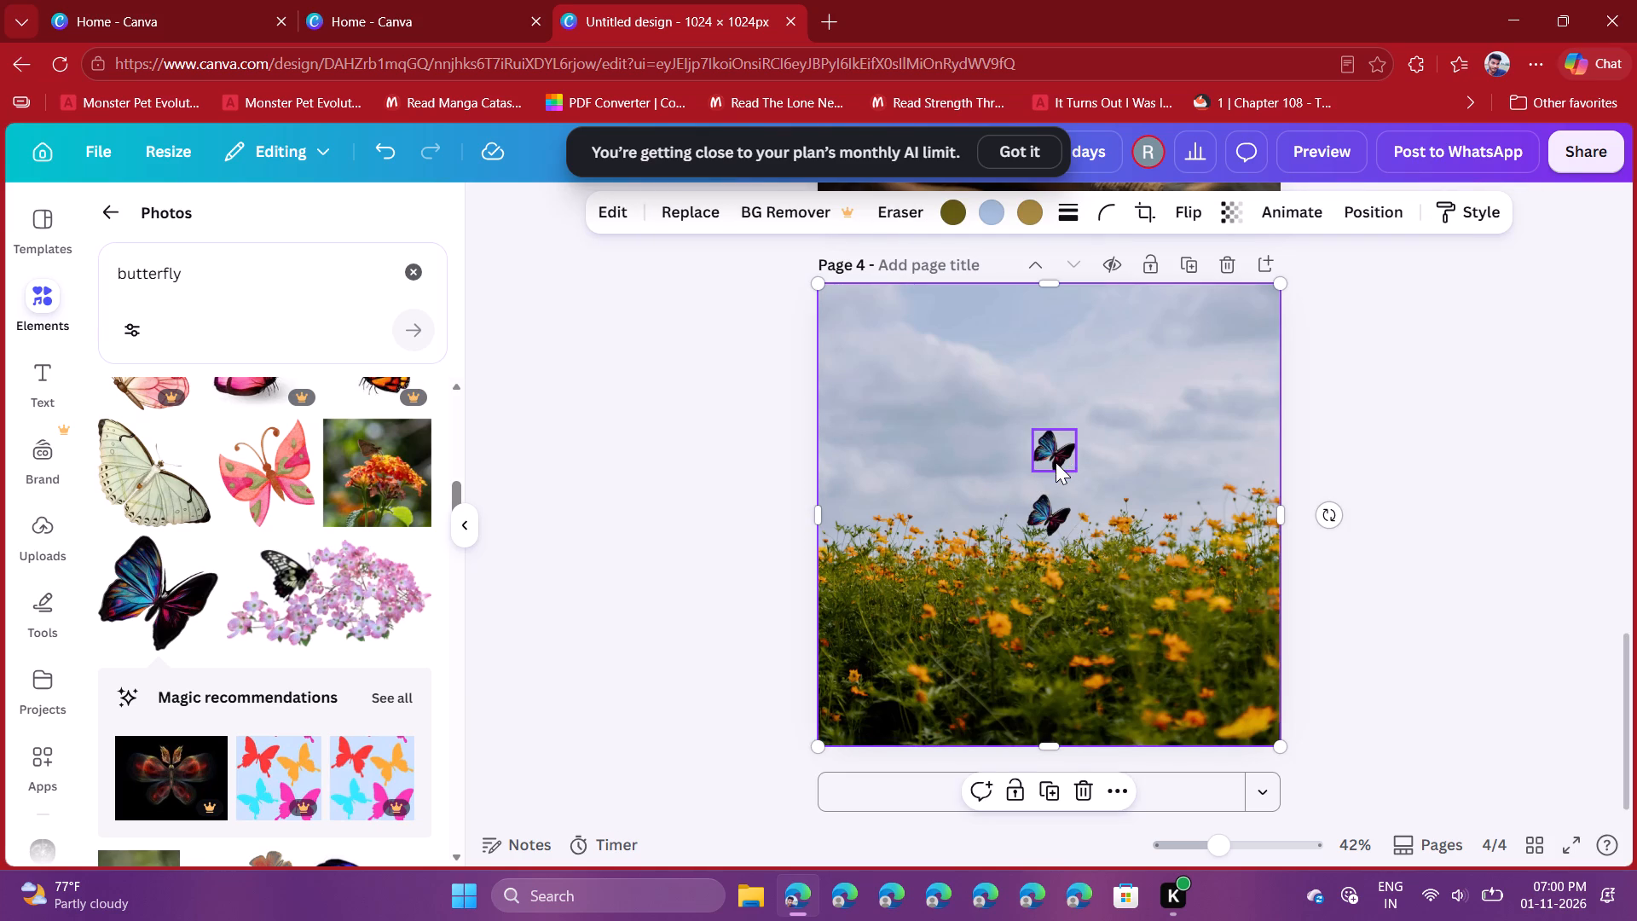
pyautogui.moveTo(1056, 462); pyautogui.dragTo(1114, 496)
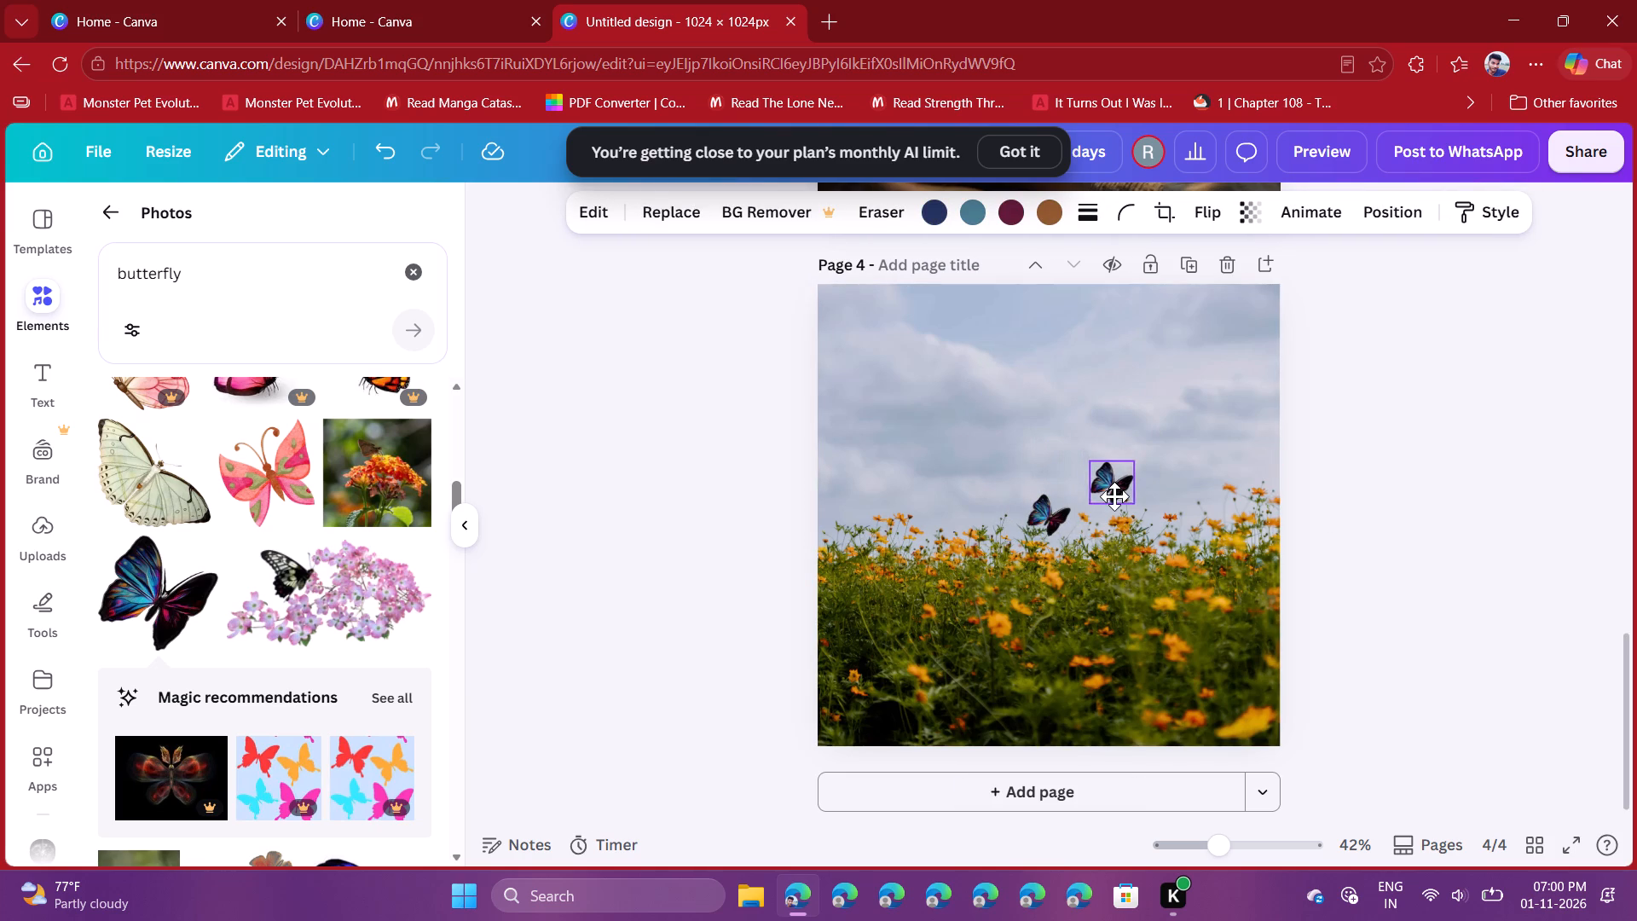
pyautogui.moveTo(1114, 496); pyautogui.dragTo(1114, 507)
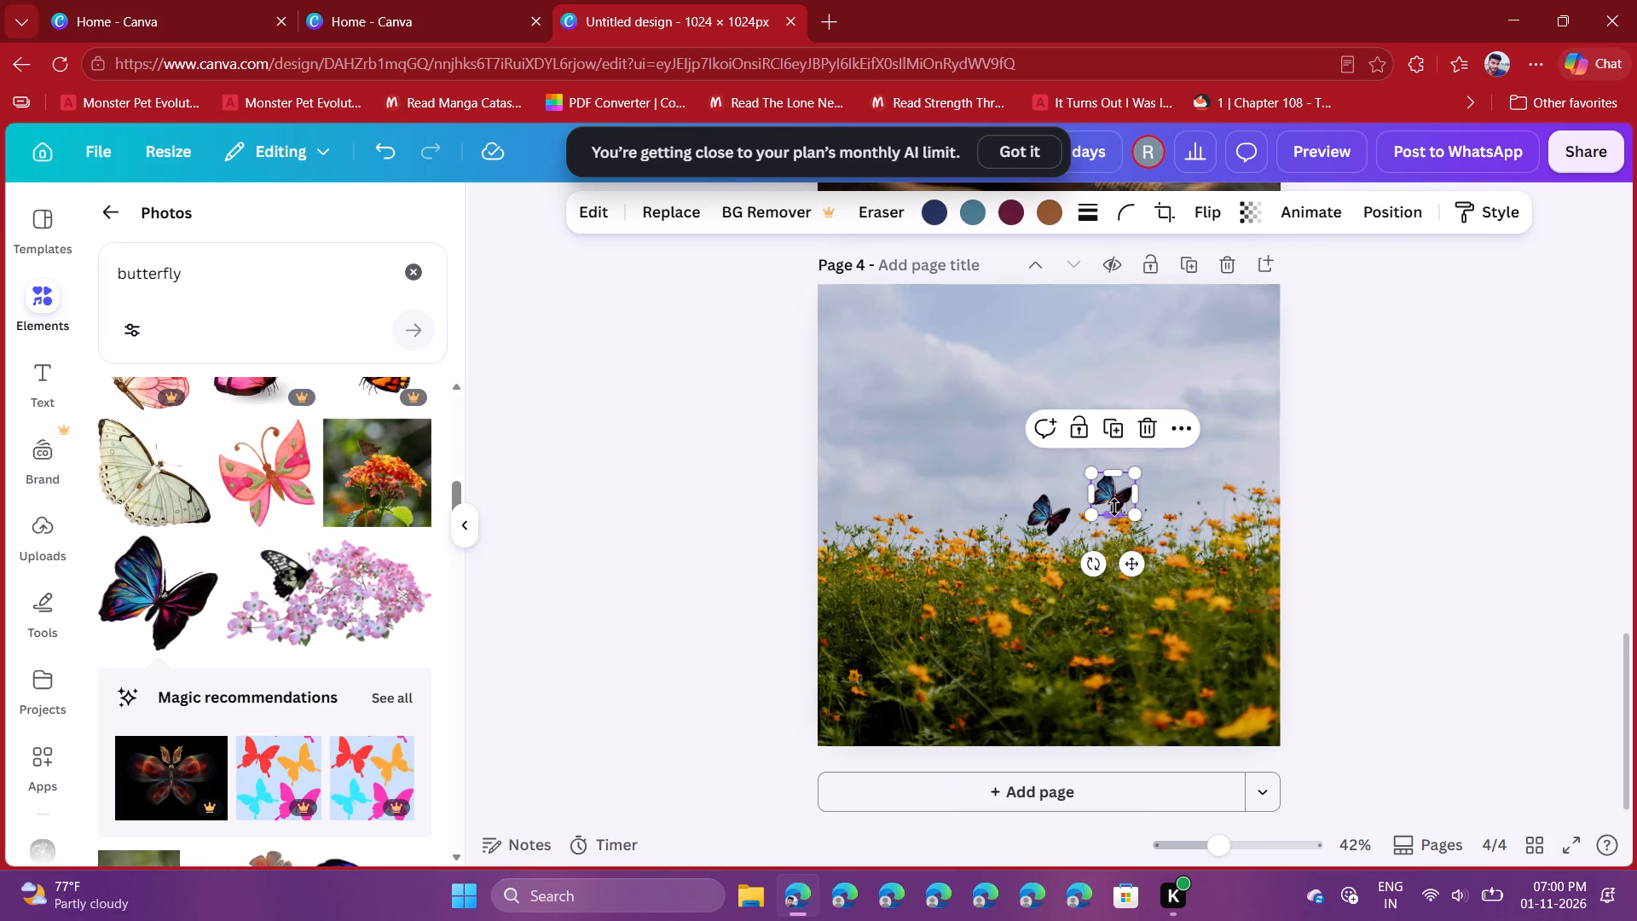
pyautogui.click(1377, 447)
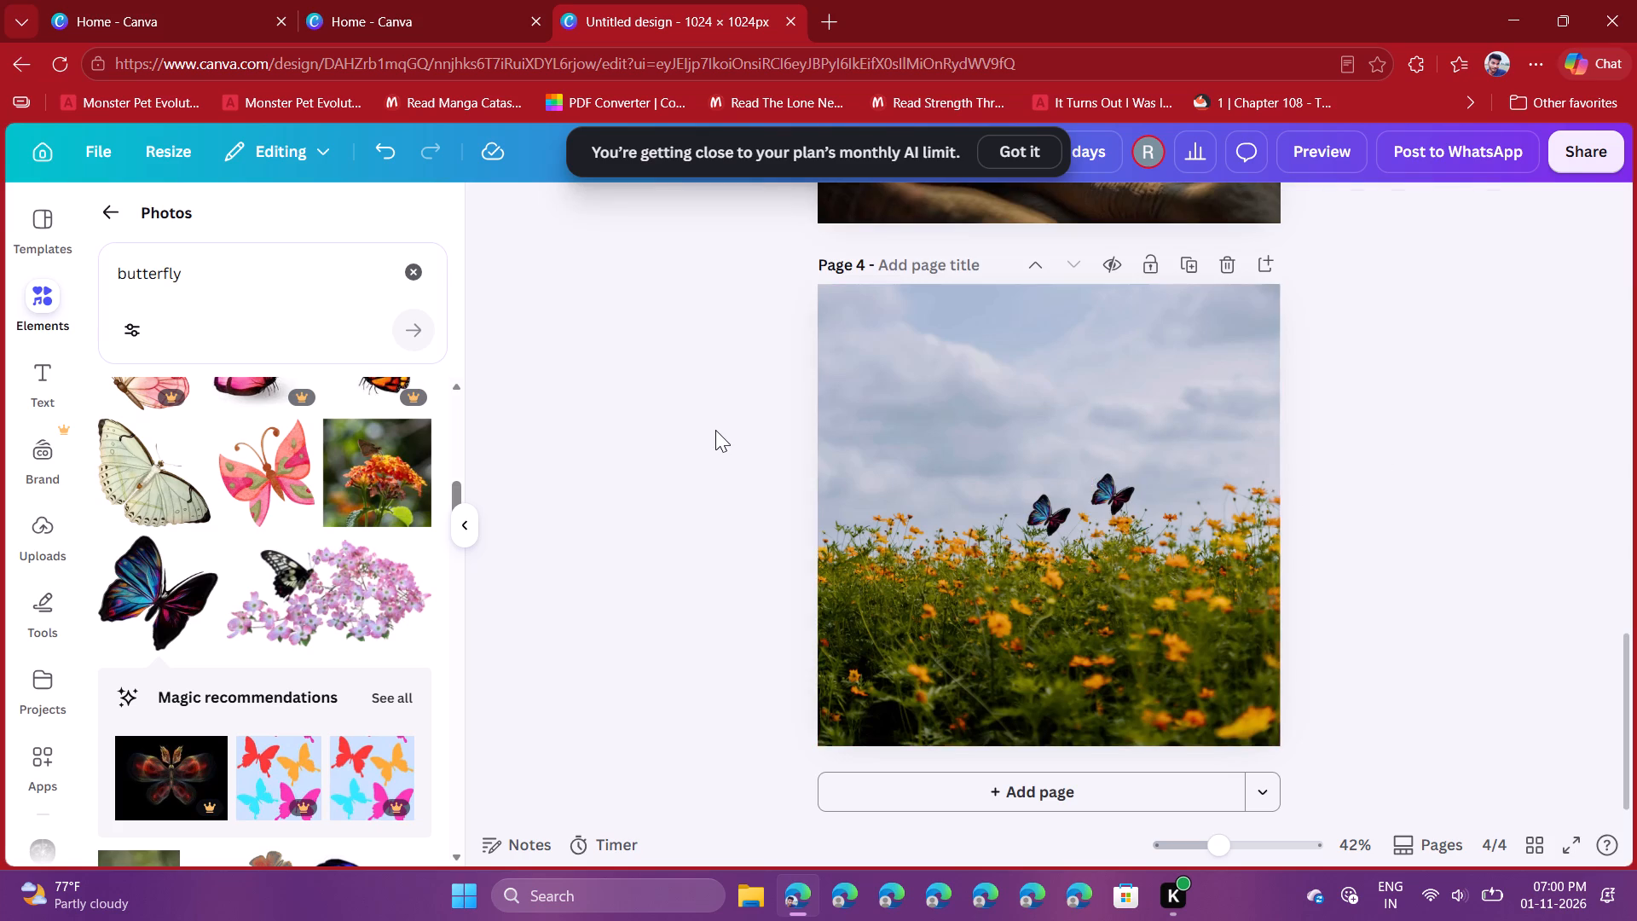
# Move the second butterfly just left of the page's centre line, level with the first butterfly above the flowers.
pyautogui.moveTo(1036, 518); pyautogui.dragTo(980, 524)
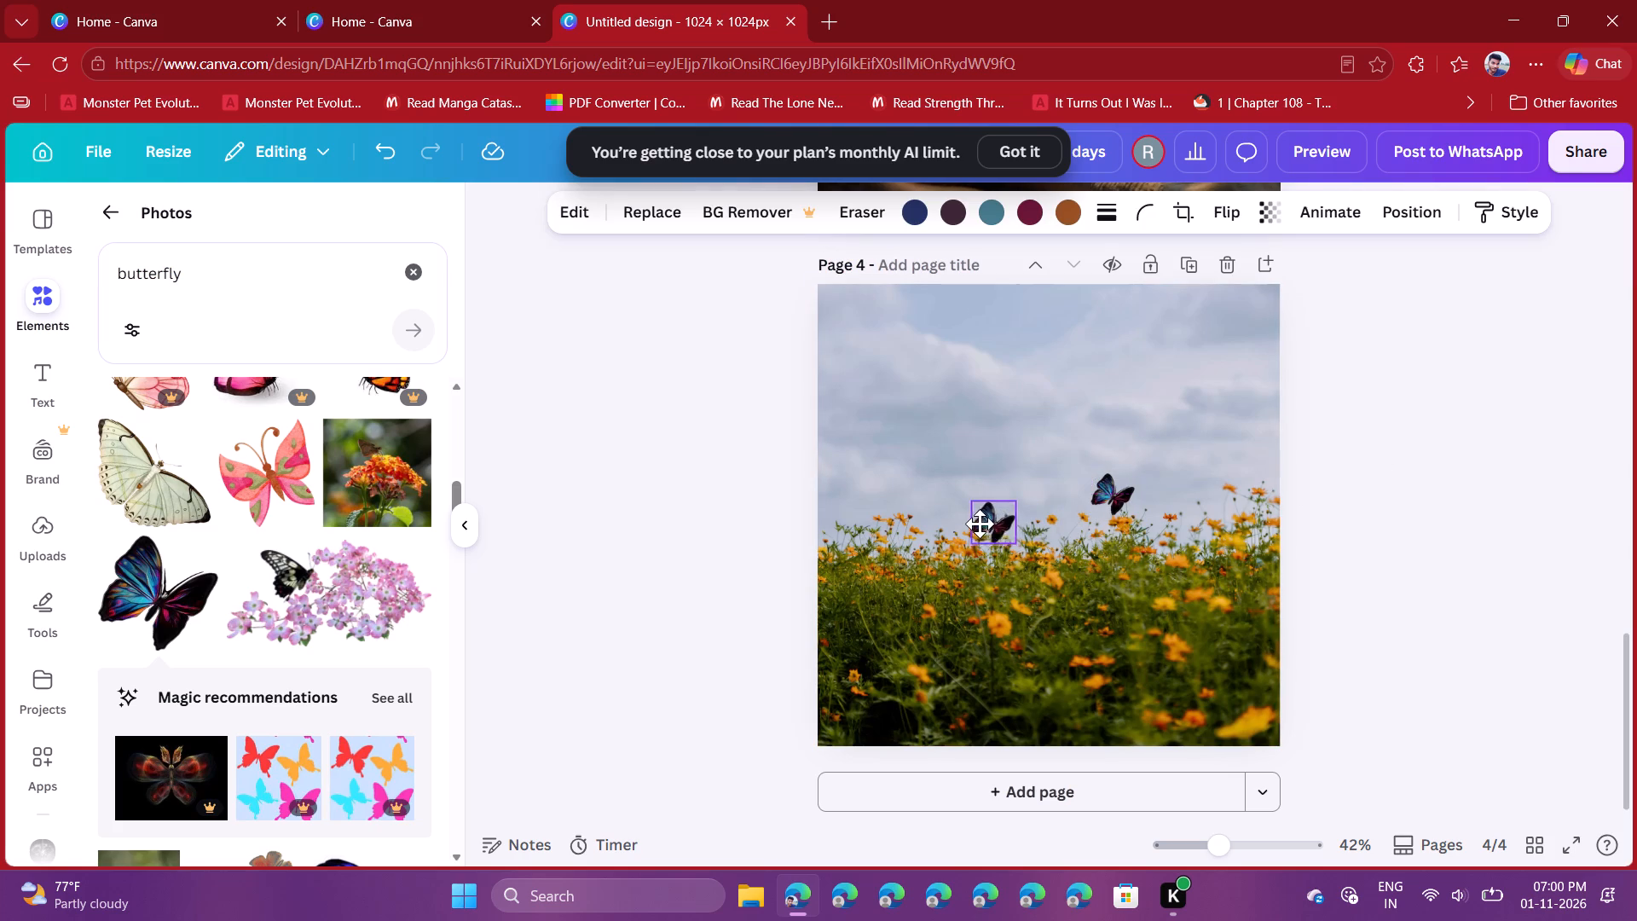
pyautogui.moveTo(980, 524); pyautogui.dragTo(1165, 495)
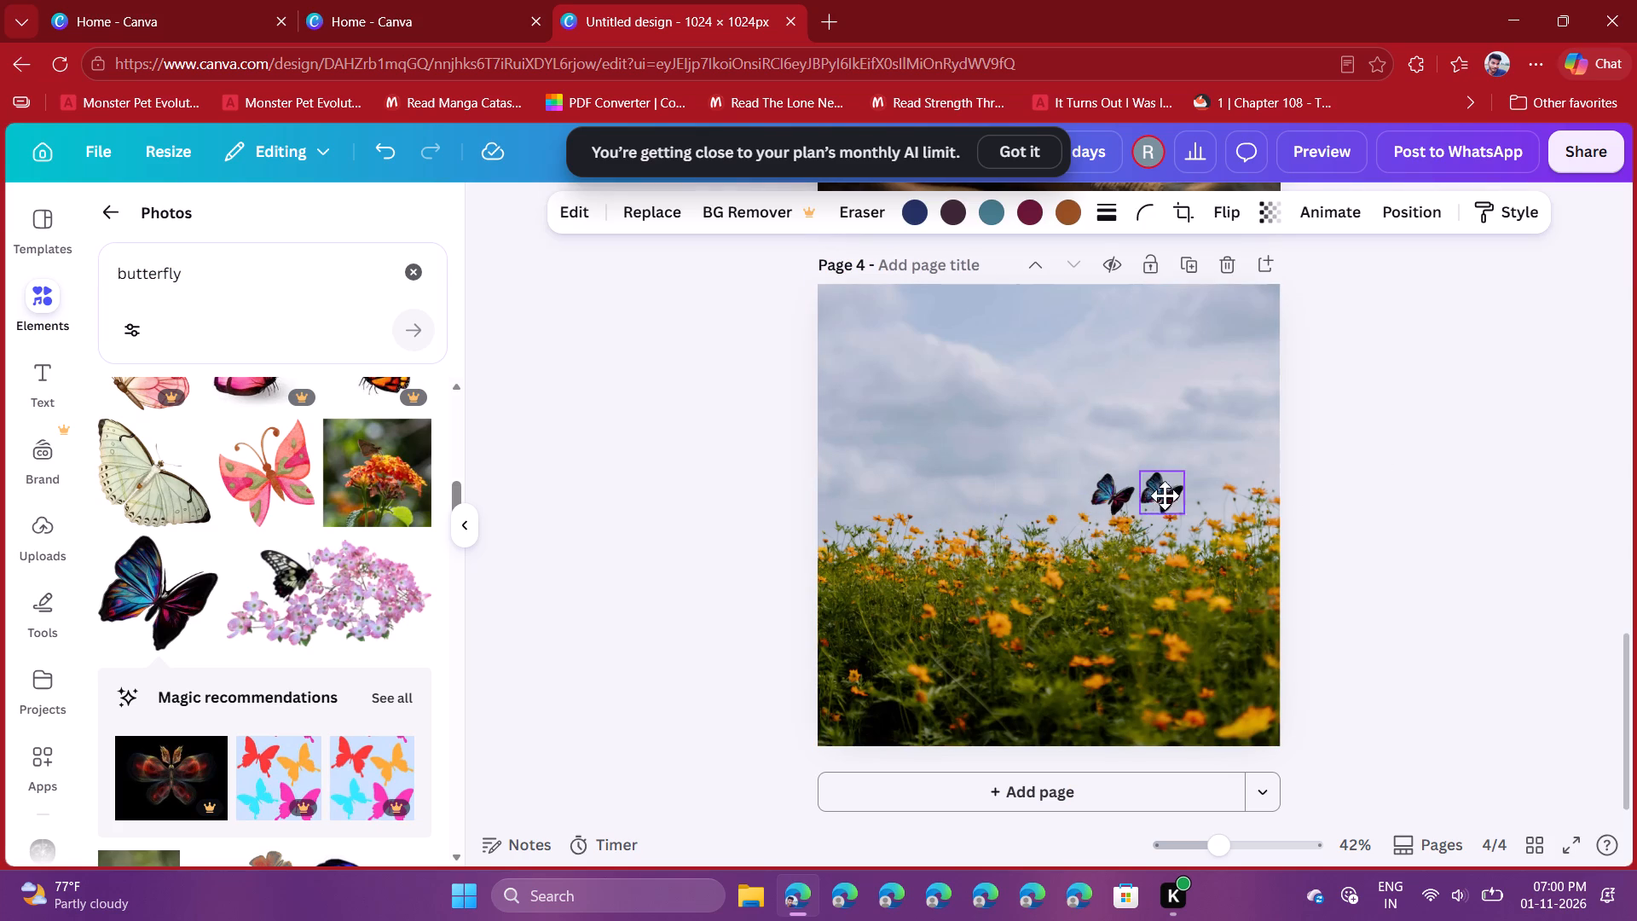
pyautogui.moveTo(1165, 495); pyautogui.dragTo(1065, 515)
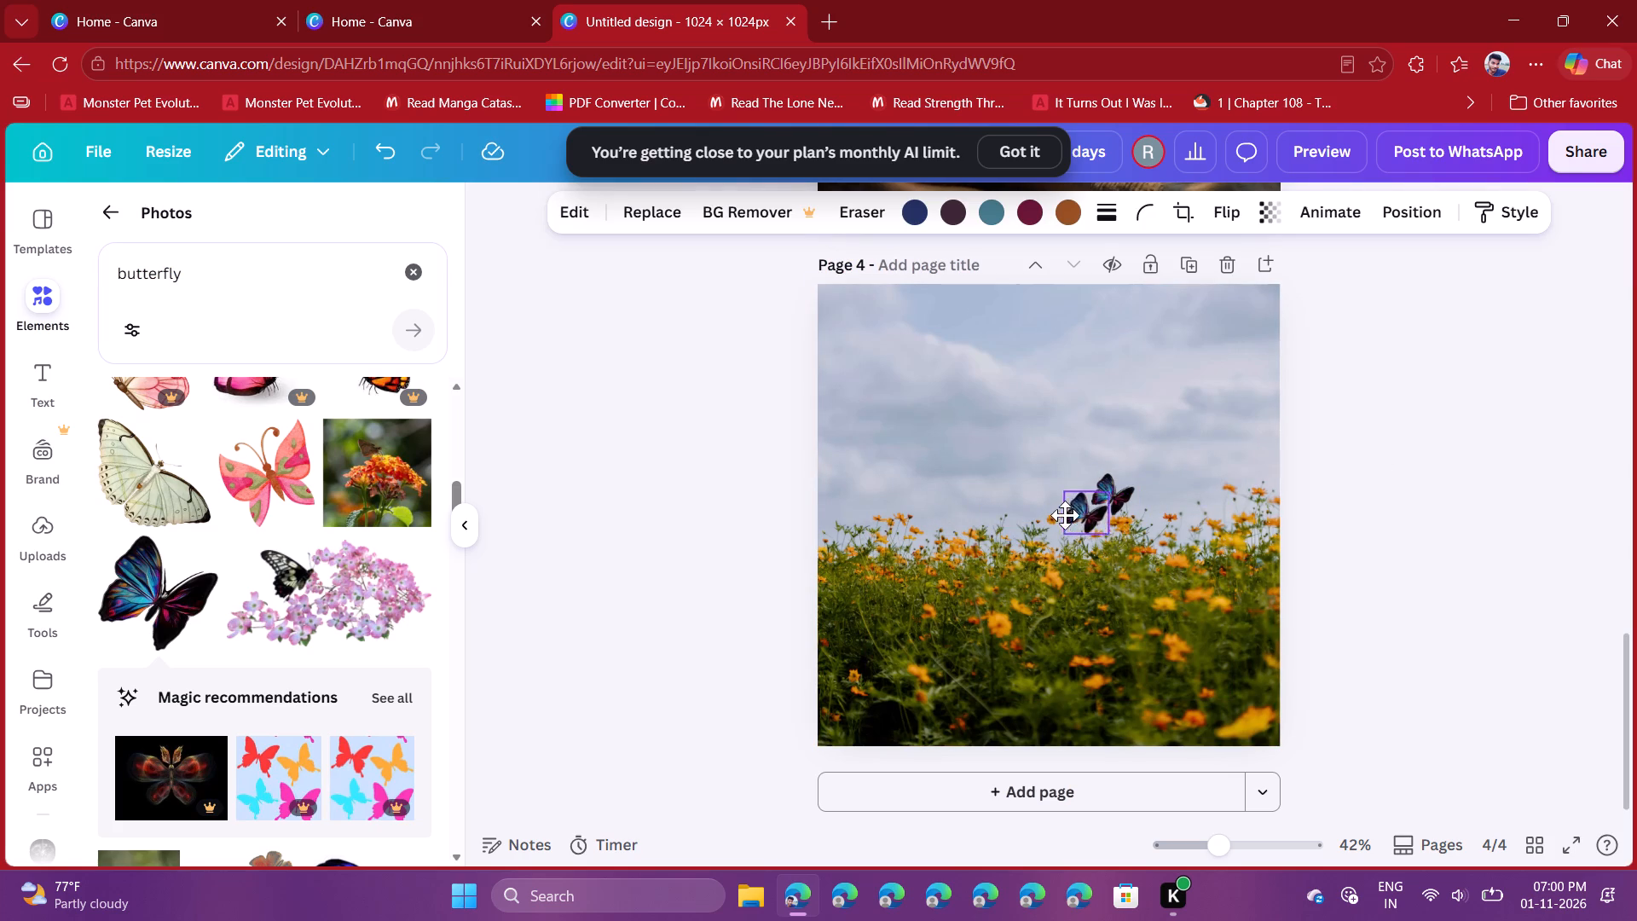
pyautogui.moveTo(1065, 515); pyautogui.dragTo(1016, 514)
pyautogui.click(1363, 448)
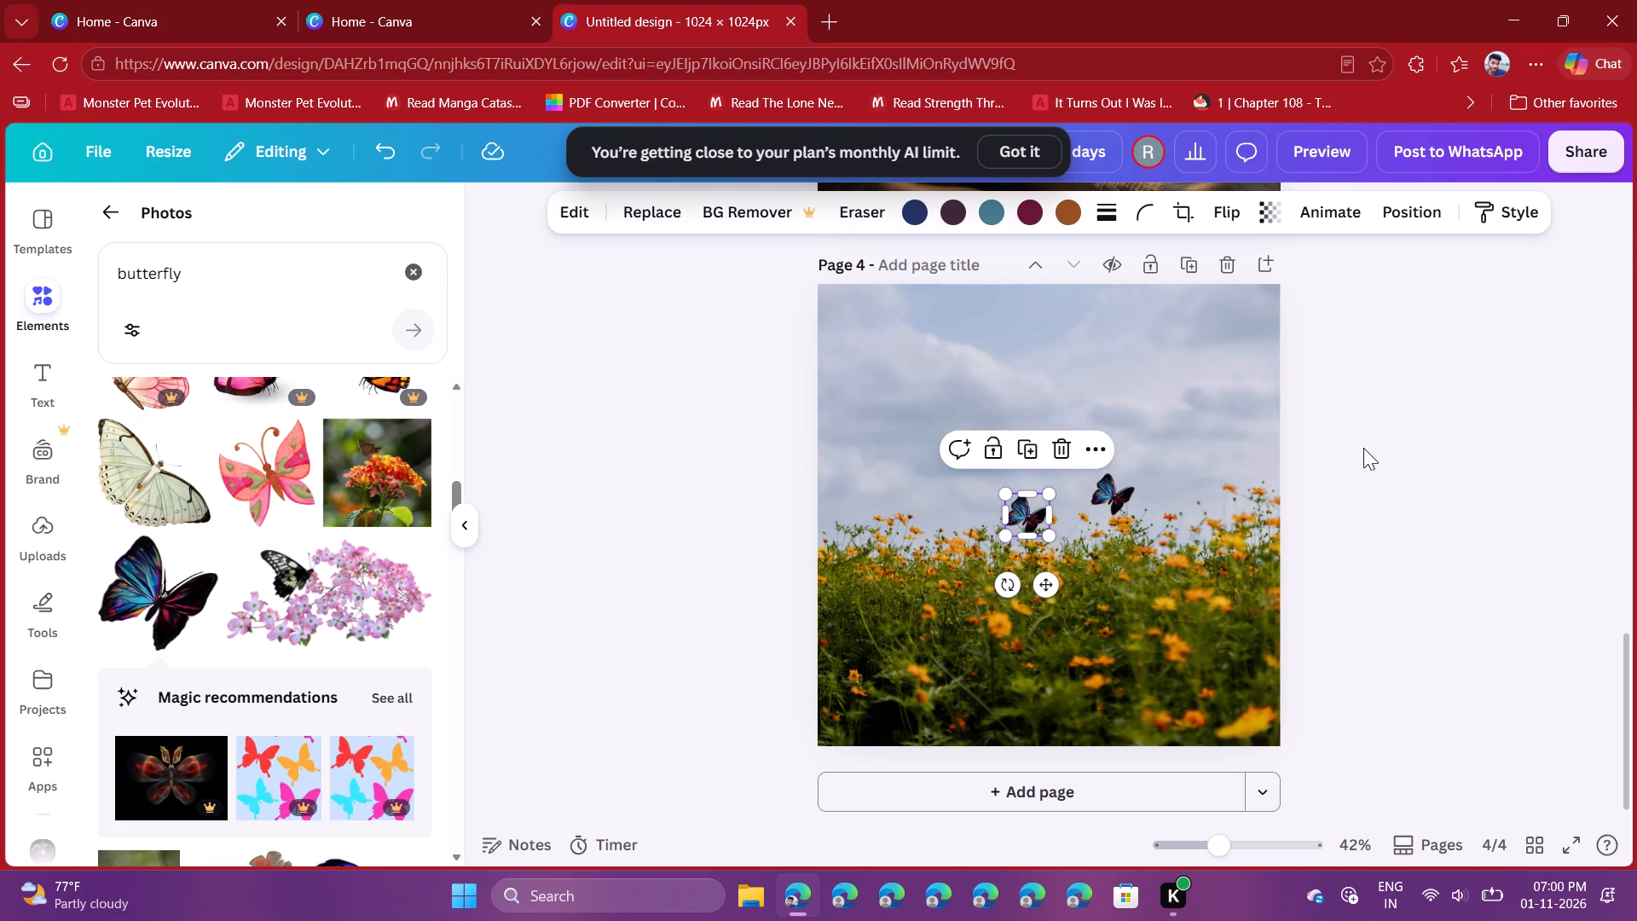
pyautogui.moveTo(1024, 518); pyautogui.dragTo(1020, 507)
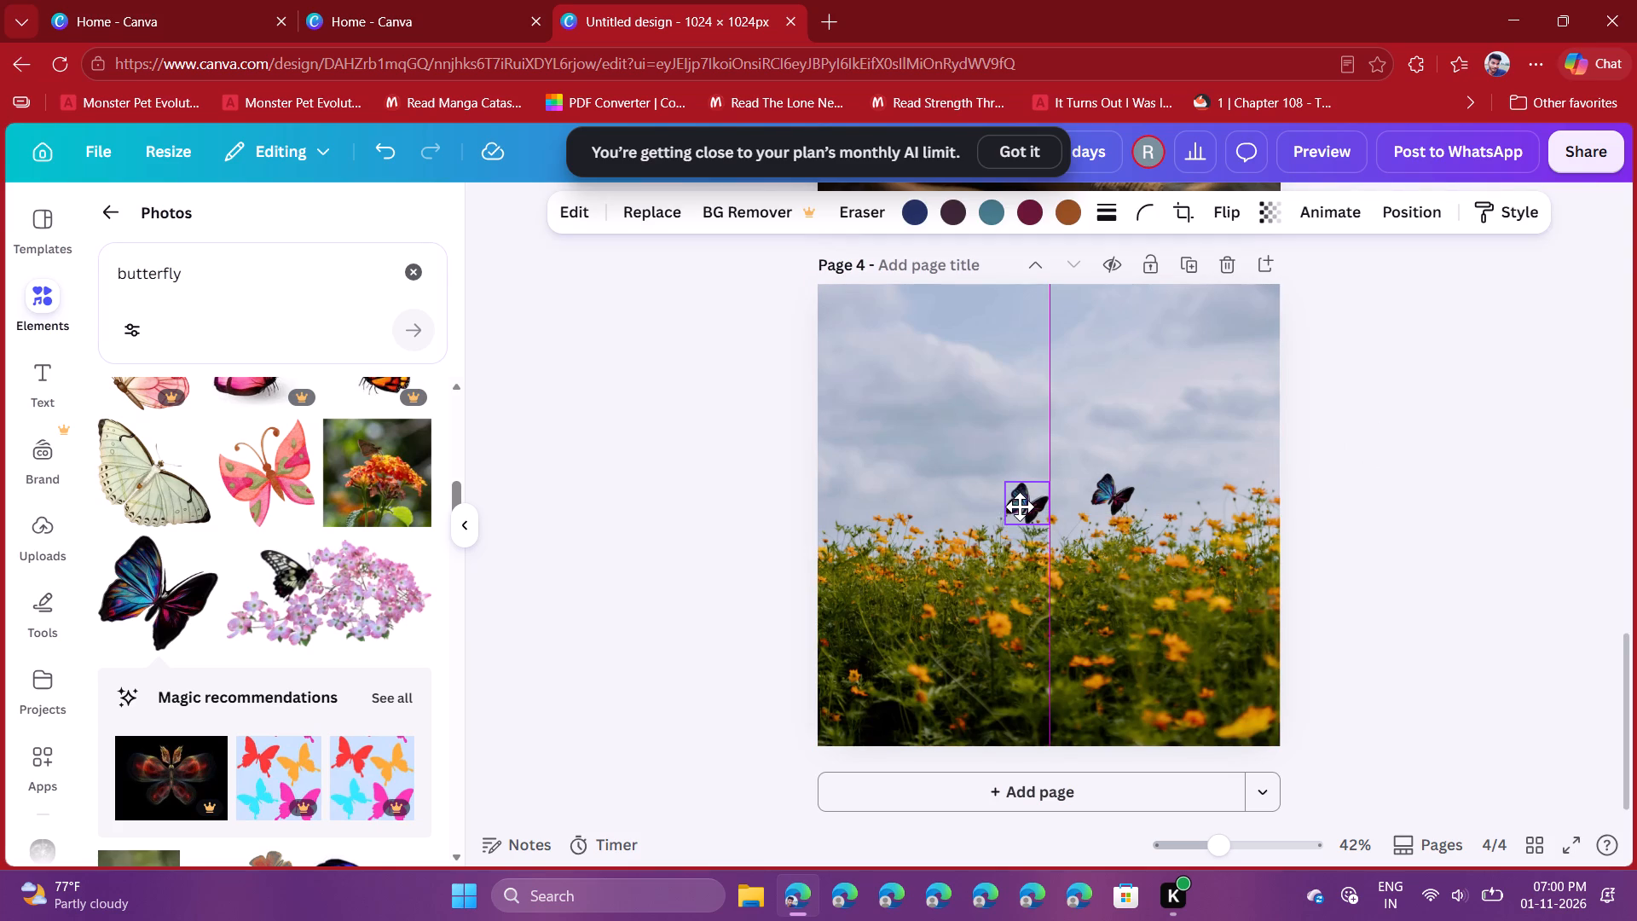
pyautogui.moveTo(1020, 507); pyautogui.dragTo(1018, 503)
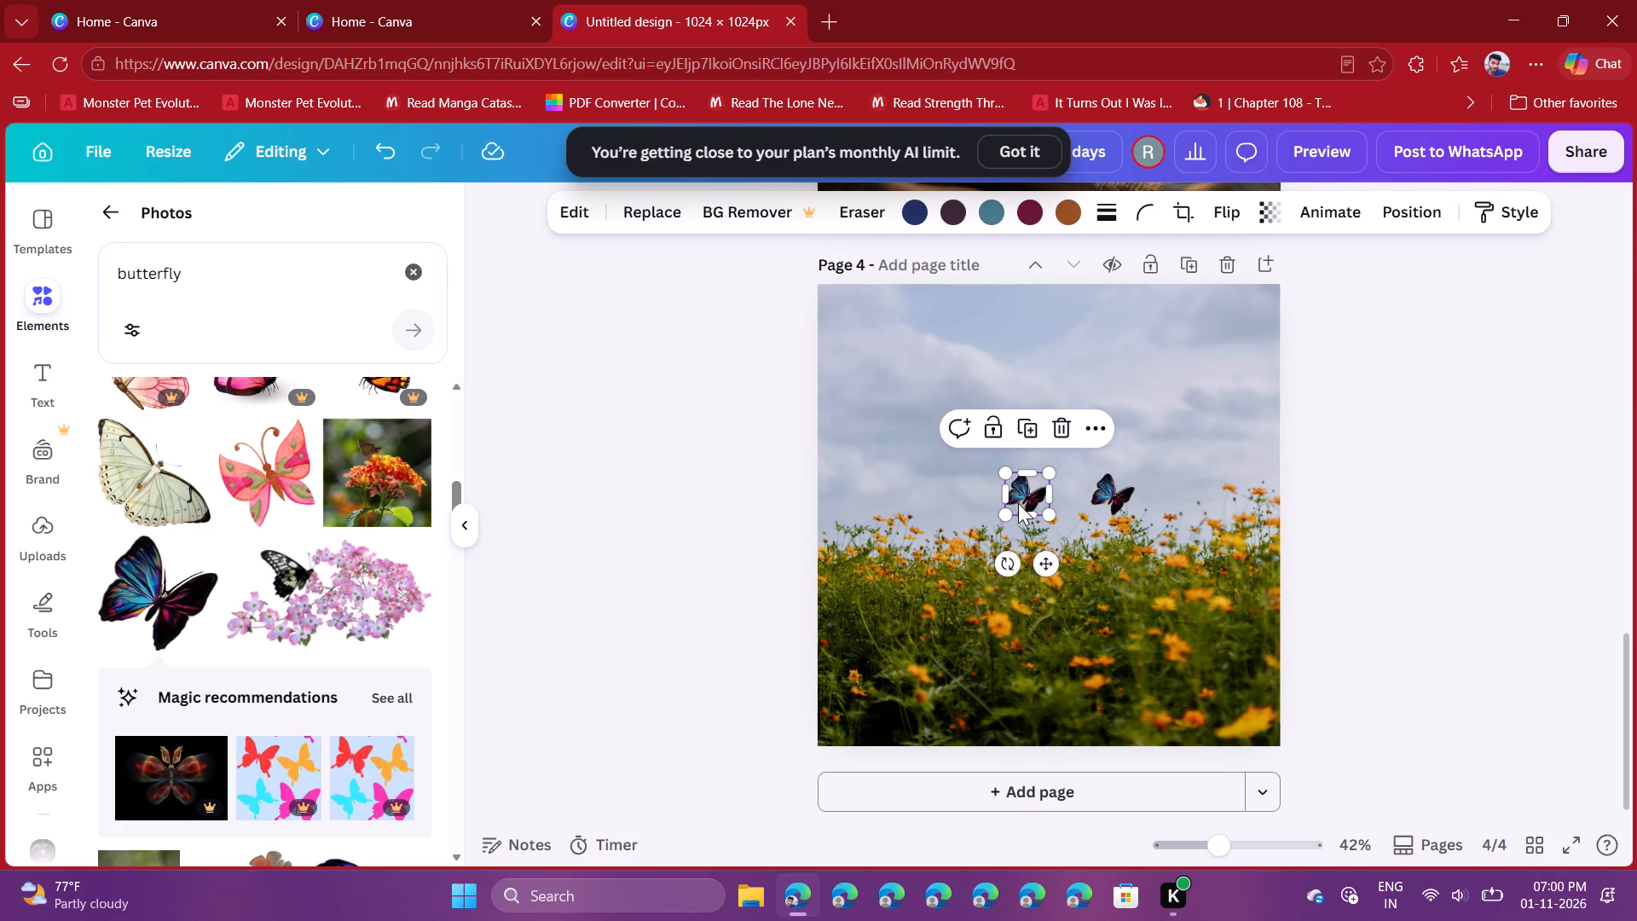
pyautogui.click(1445, 529)
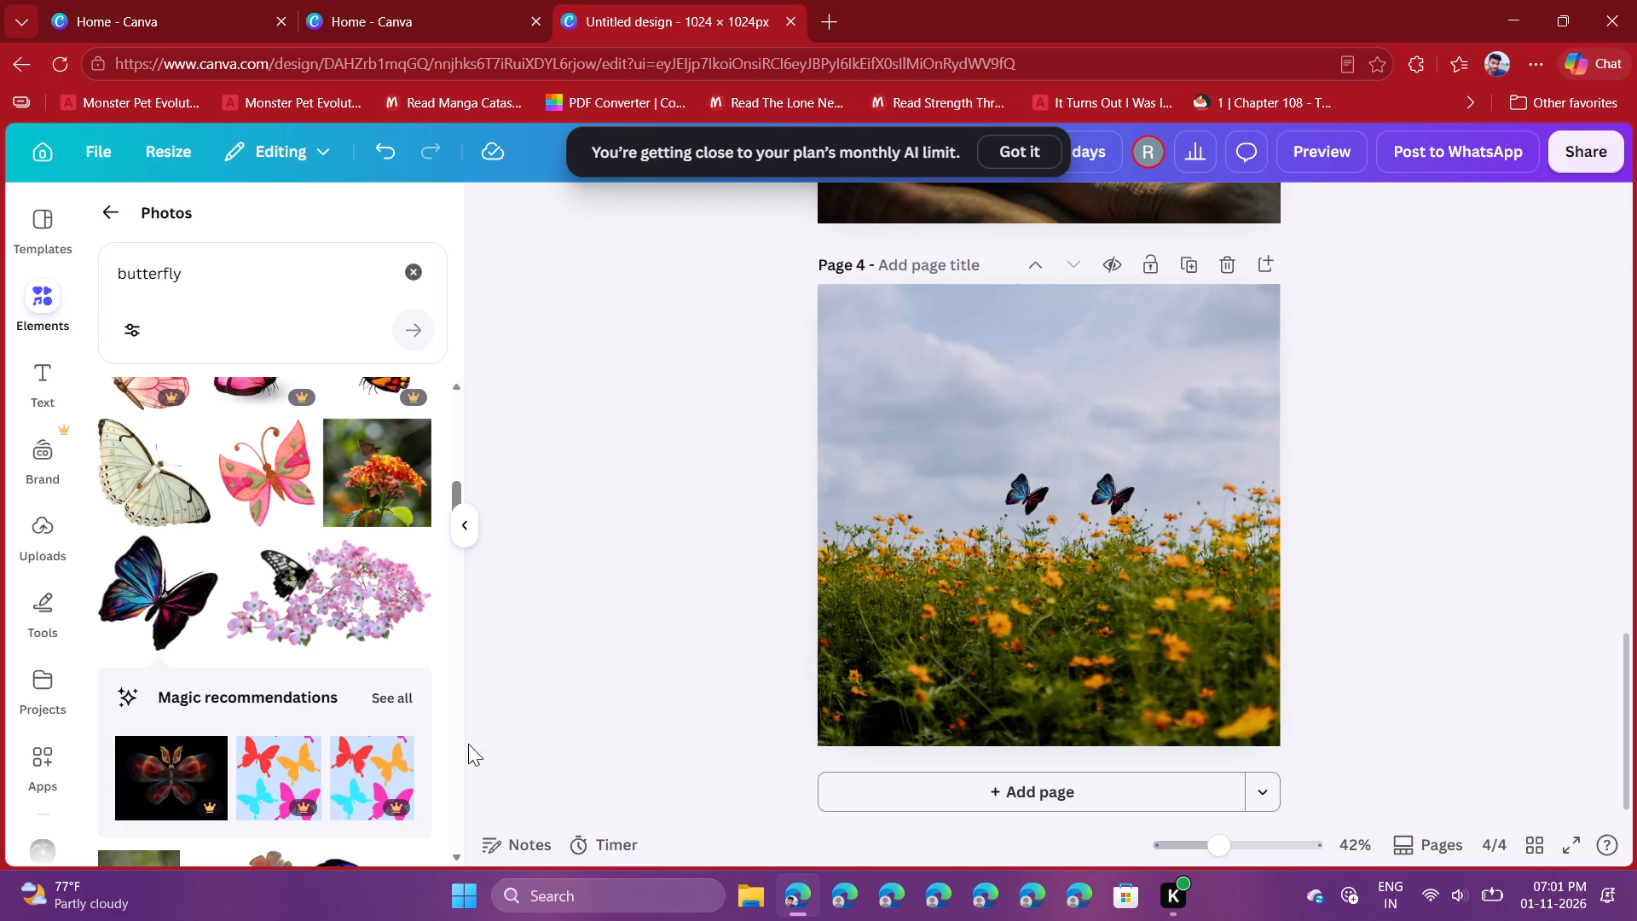
# Add a third copy of the butterfly and place it in the sky near the upper right of page 4.
pyautogui.click(153, 611)
pyautogui.moveTo(1052, 514); pyautogui.dragTo(1110, 472)
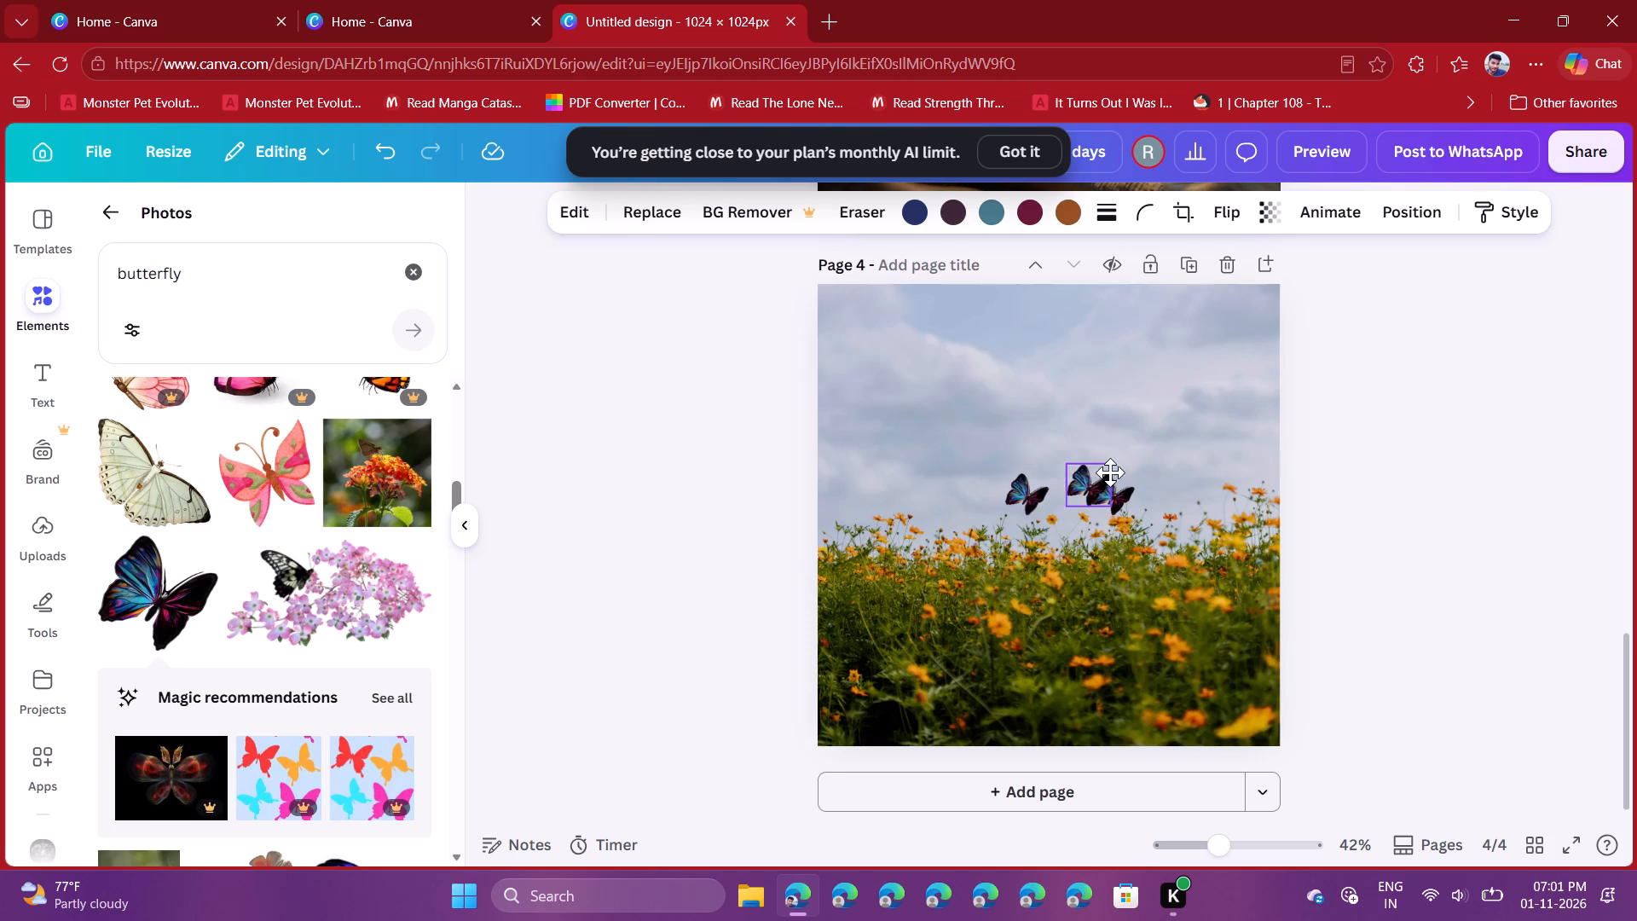
pyautogui.moveTo(1110, 472); pyautogui.dragTo(1211, 484)
pyautogui.moveTo(1219, 484); pyautogui.dragTo(1216, 388)
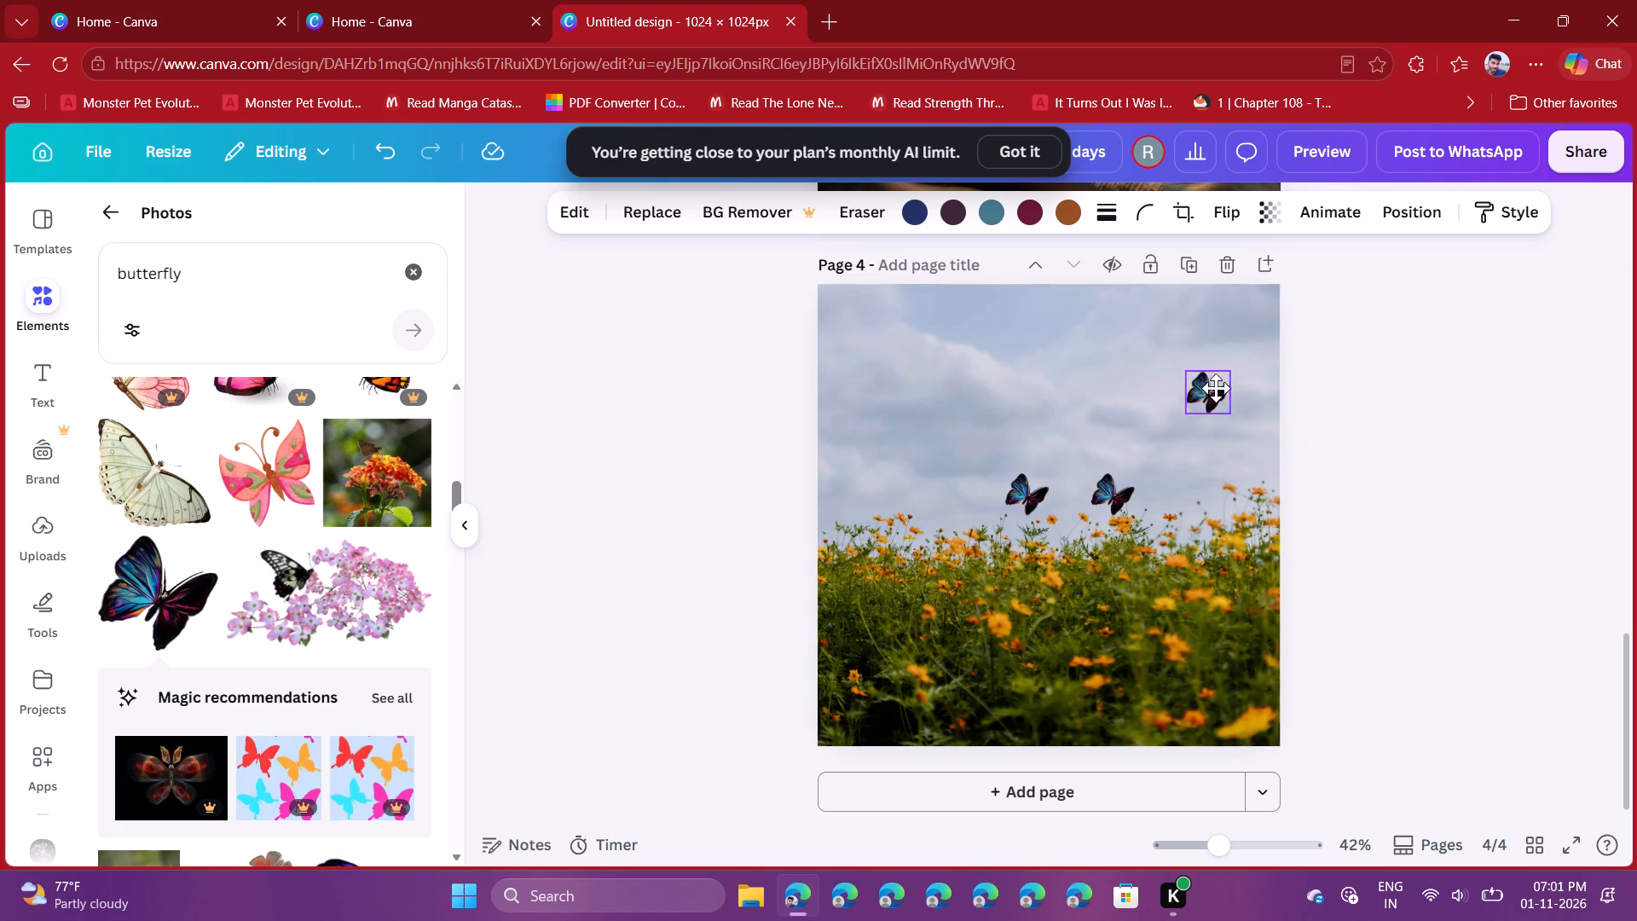
pyautogui.moveTo(1216, 388); pyautogui.dragTo(1206, 400)
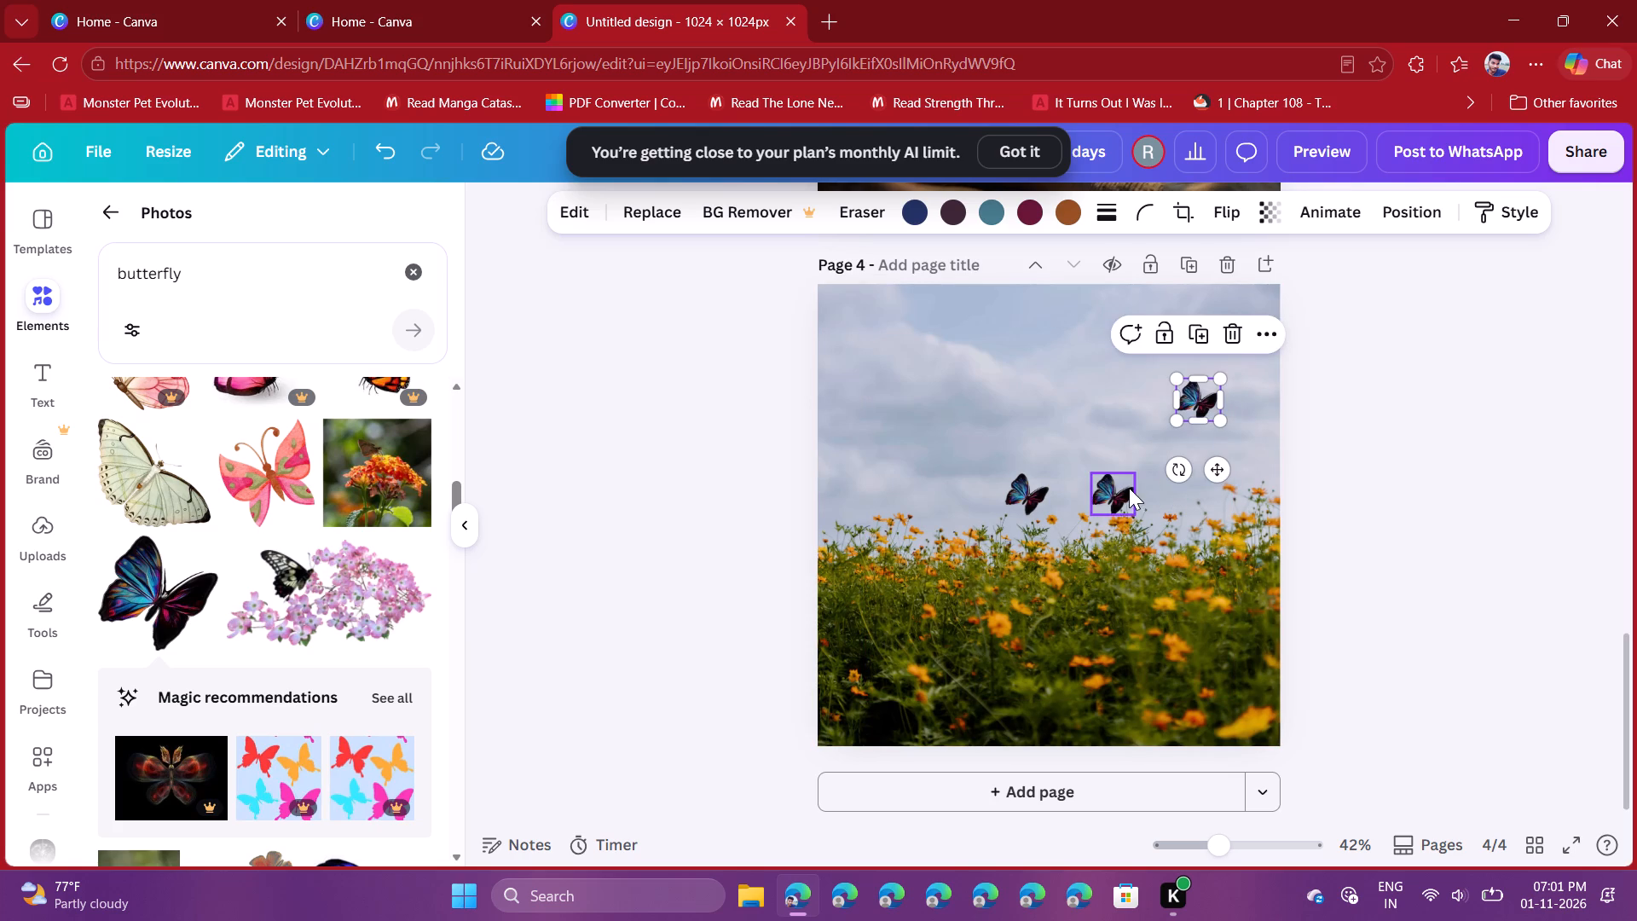
# Move the butterfly just right of centre above the flowers up into the sky near the top middle of page 4.
pyautogui.moveTo(1117, 492); pyautogui.dragTo(1070, 385)
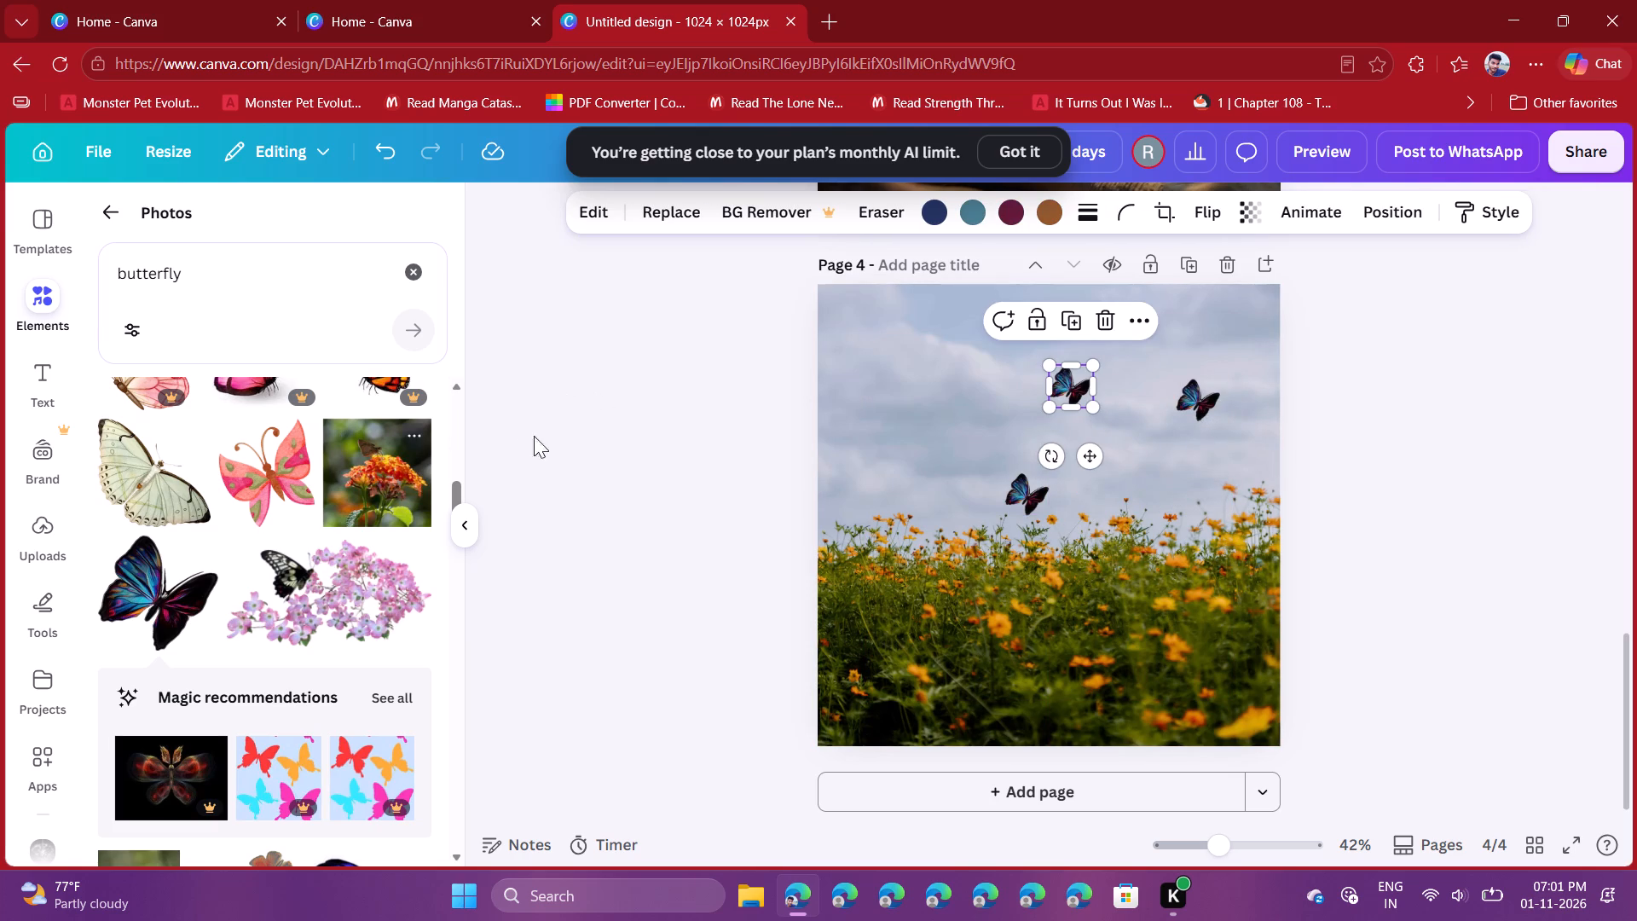
# Generate a 5-second video from page 4's flower-field photo with the Smart mode of Image to Video and dismiss the AI limit notices.
pyautogui.click(879, 479)
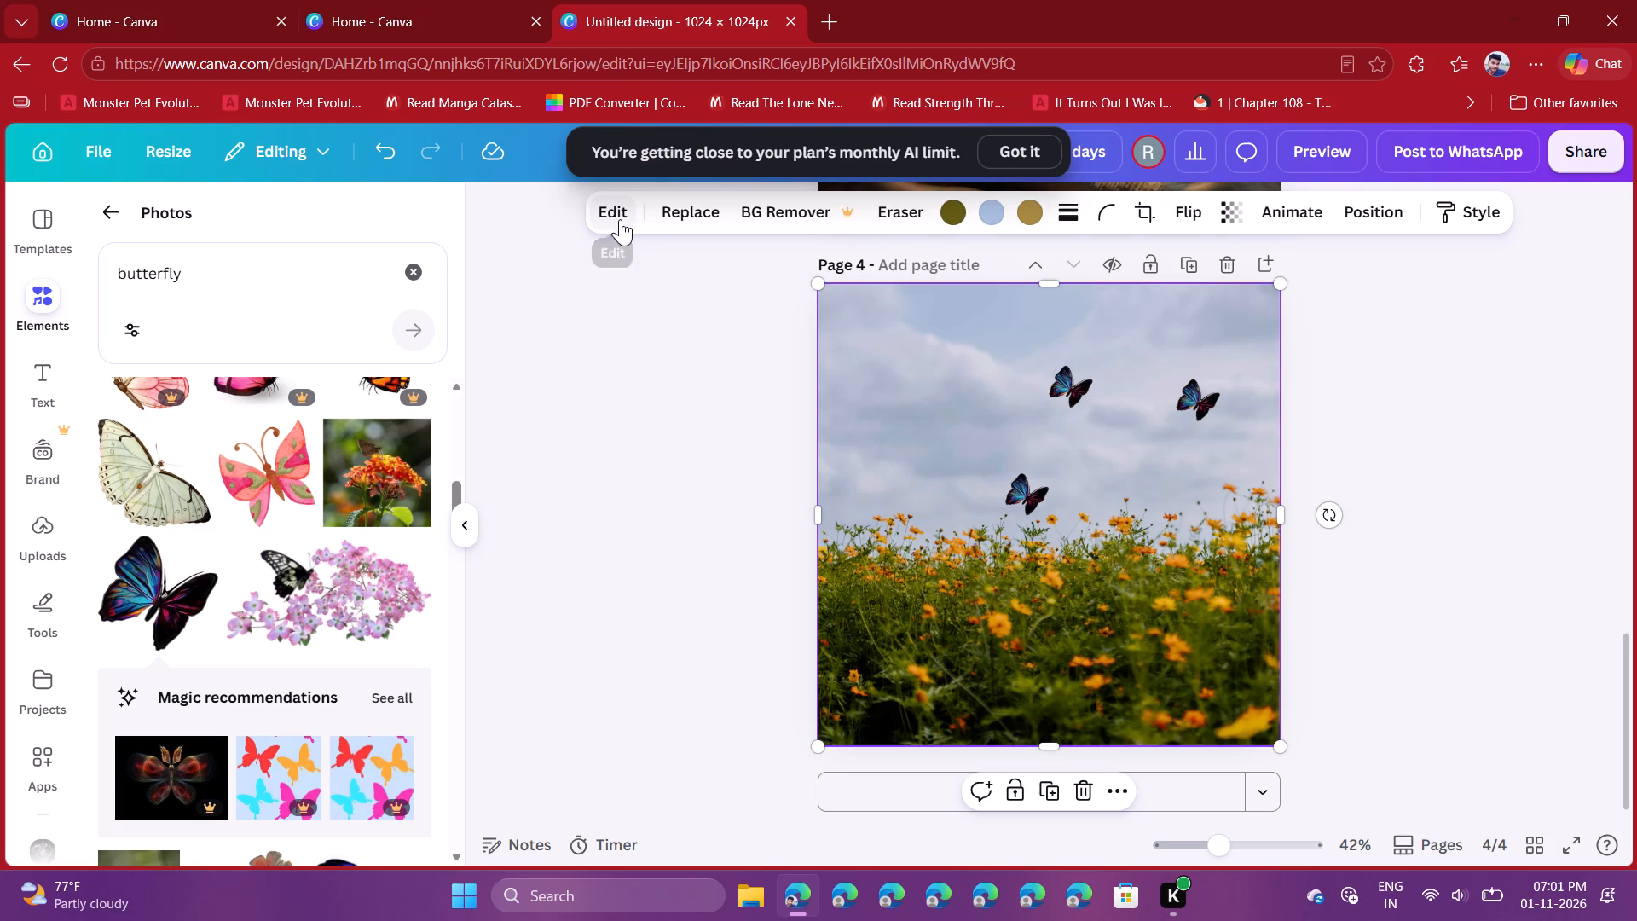
pyautogui.click(619, 217)
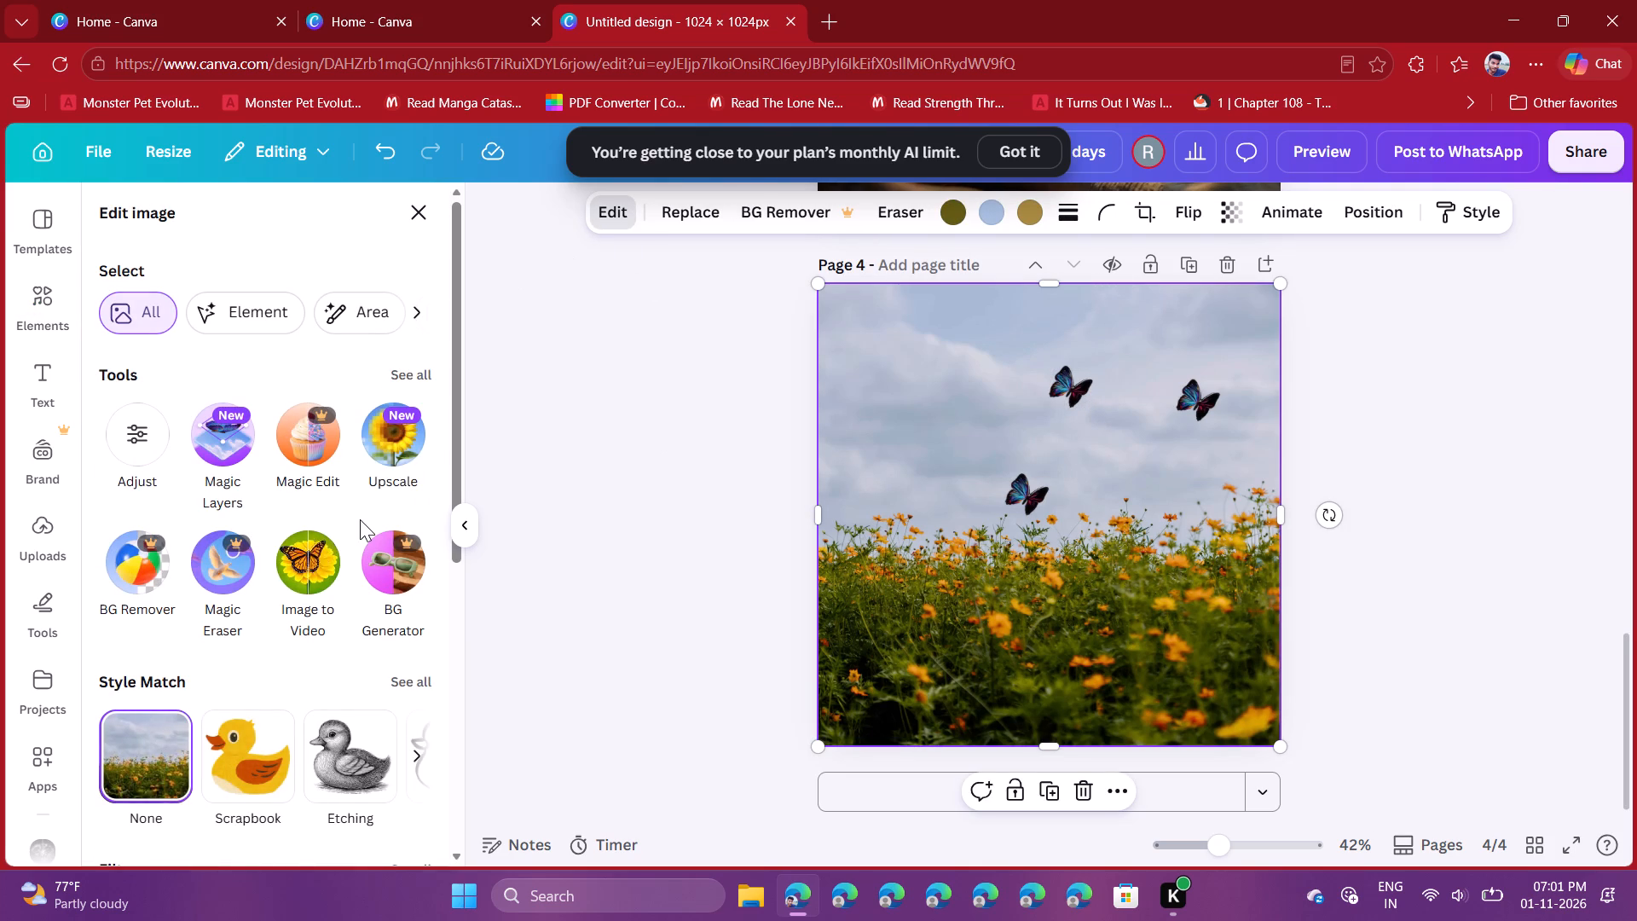
pyautogui.click(309, 548)
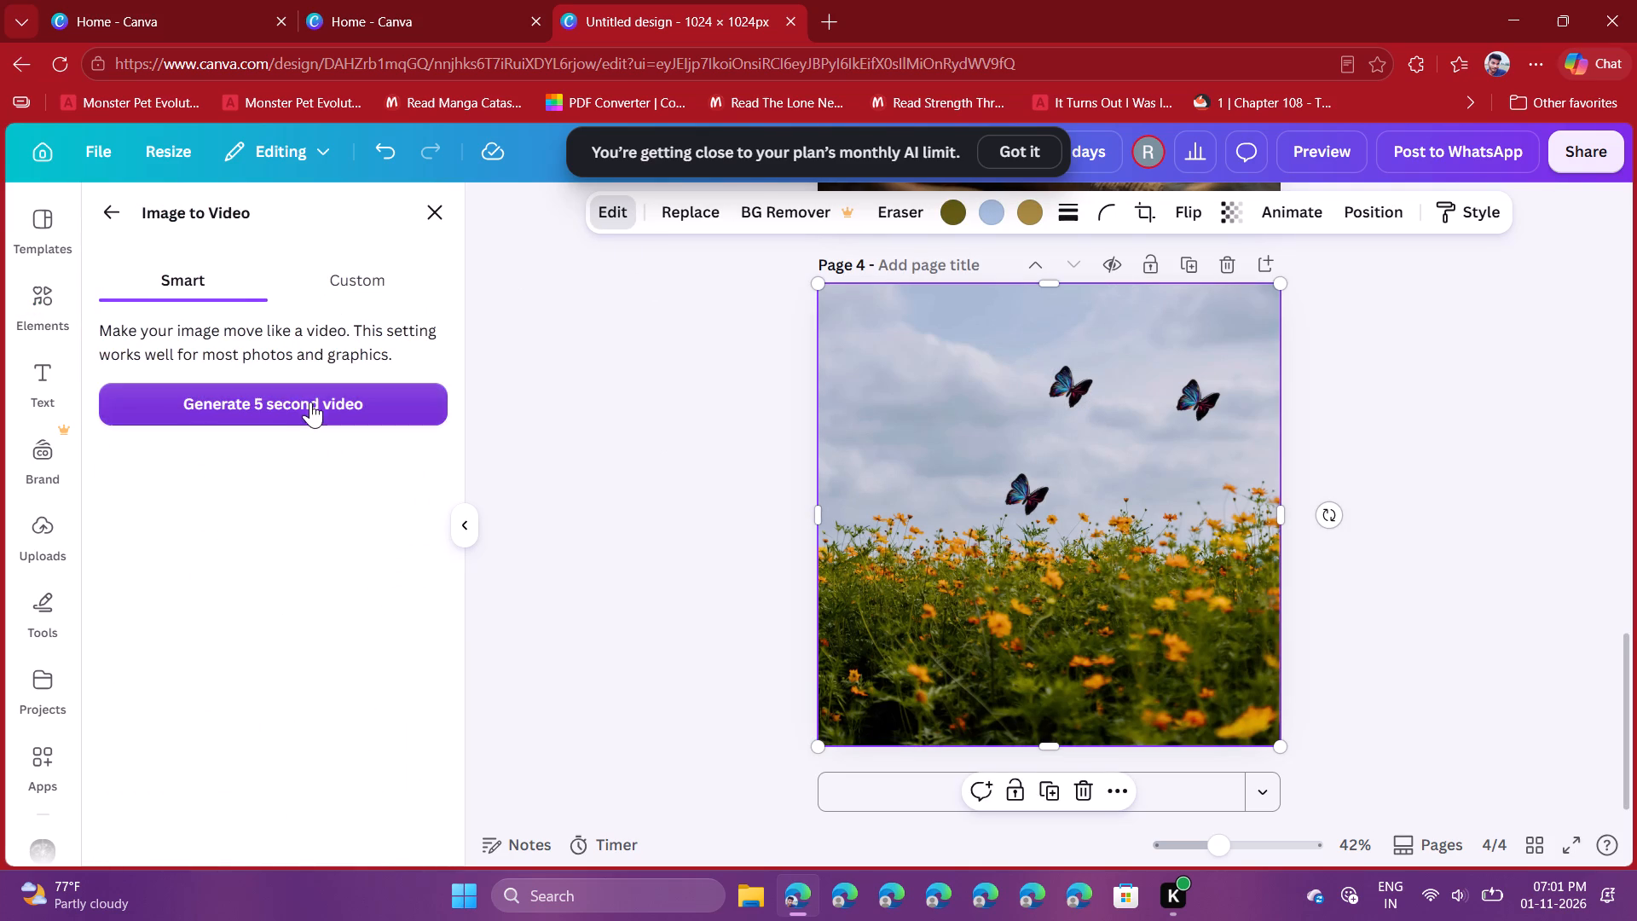
pyautogui.click(309, 399)
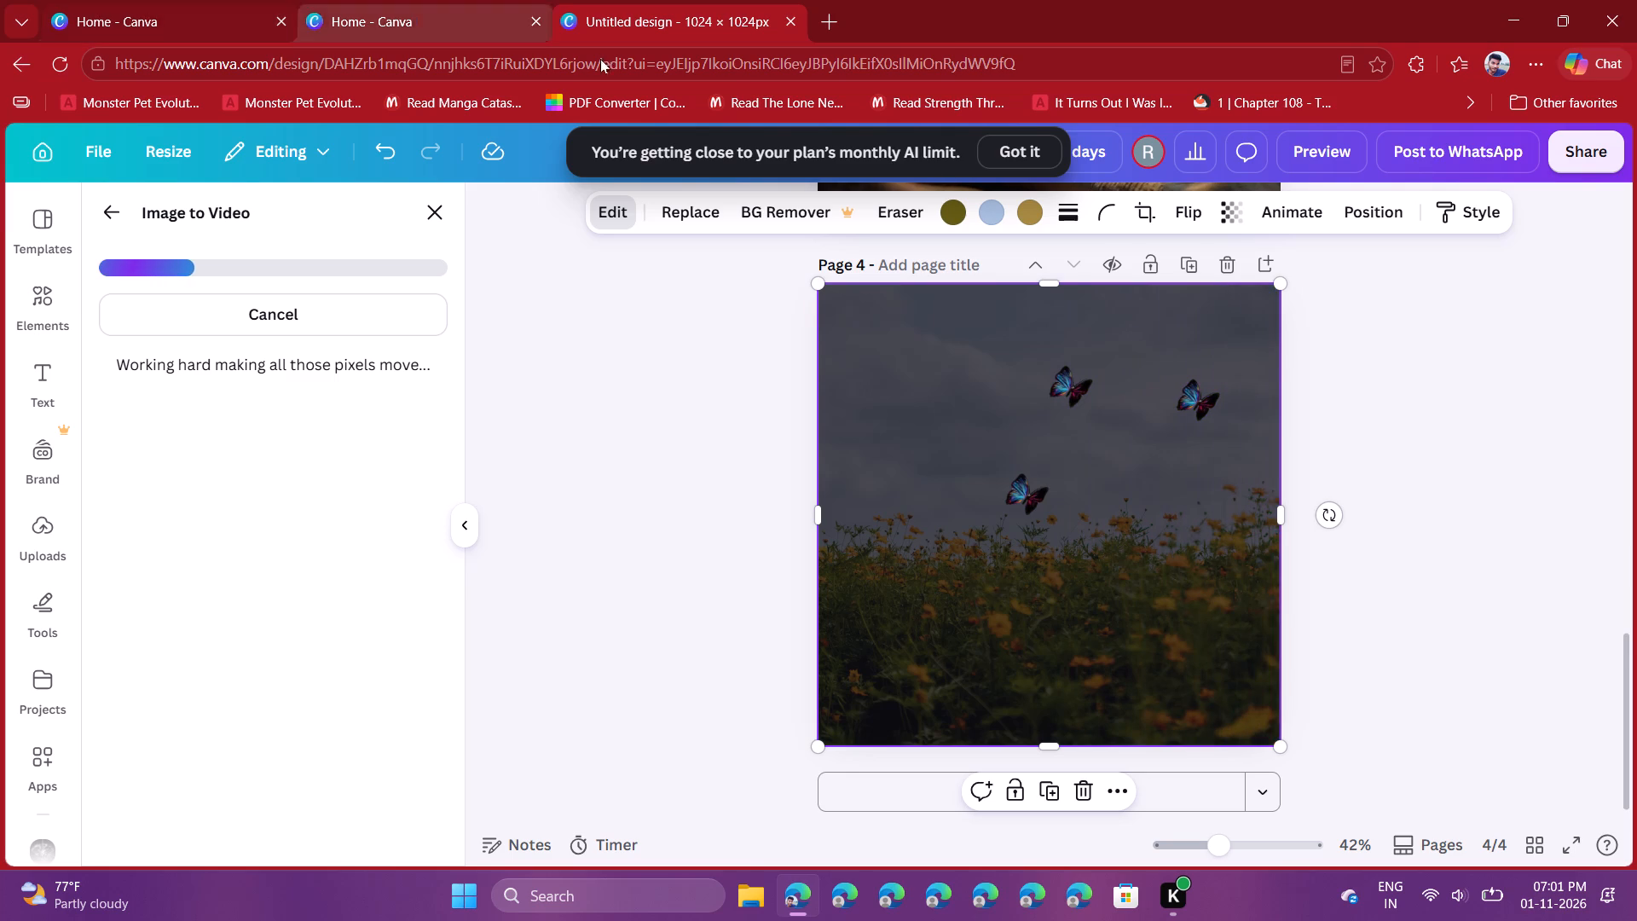
pyautogui.click(1001, 155)
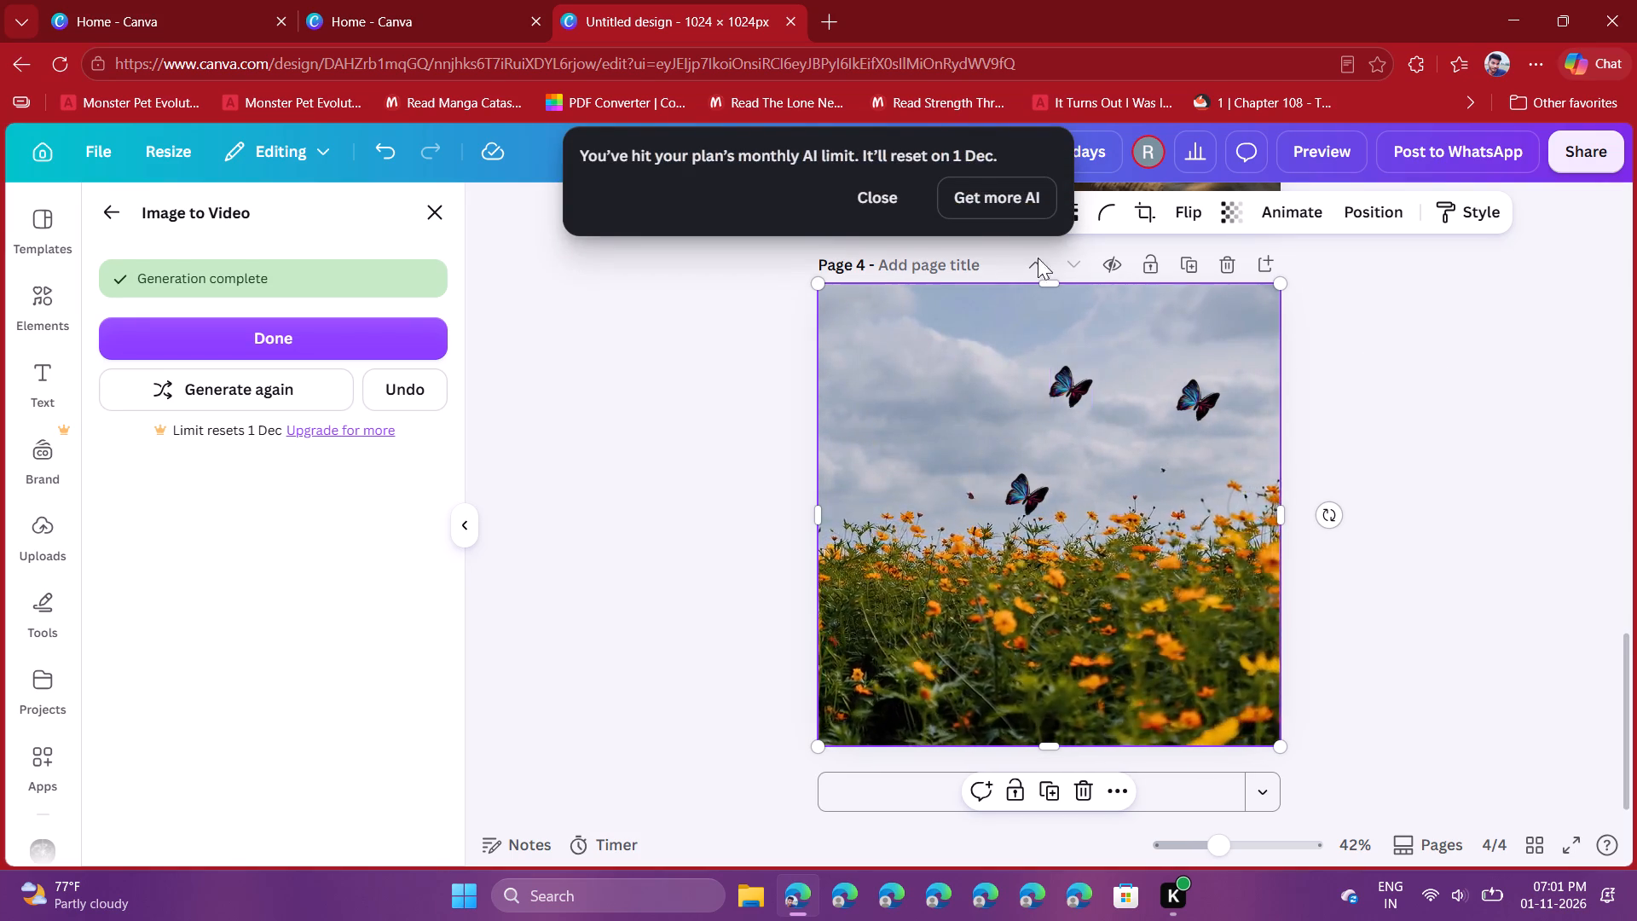
pyautogui.click(877, 199)
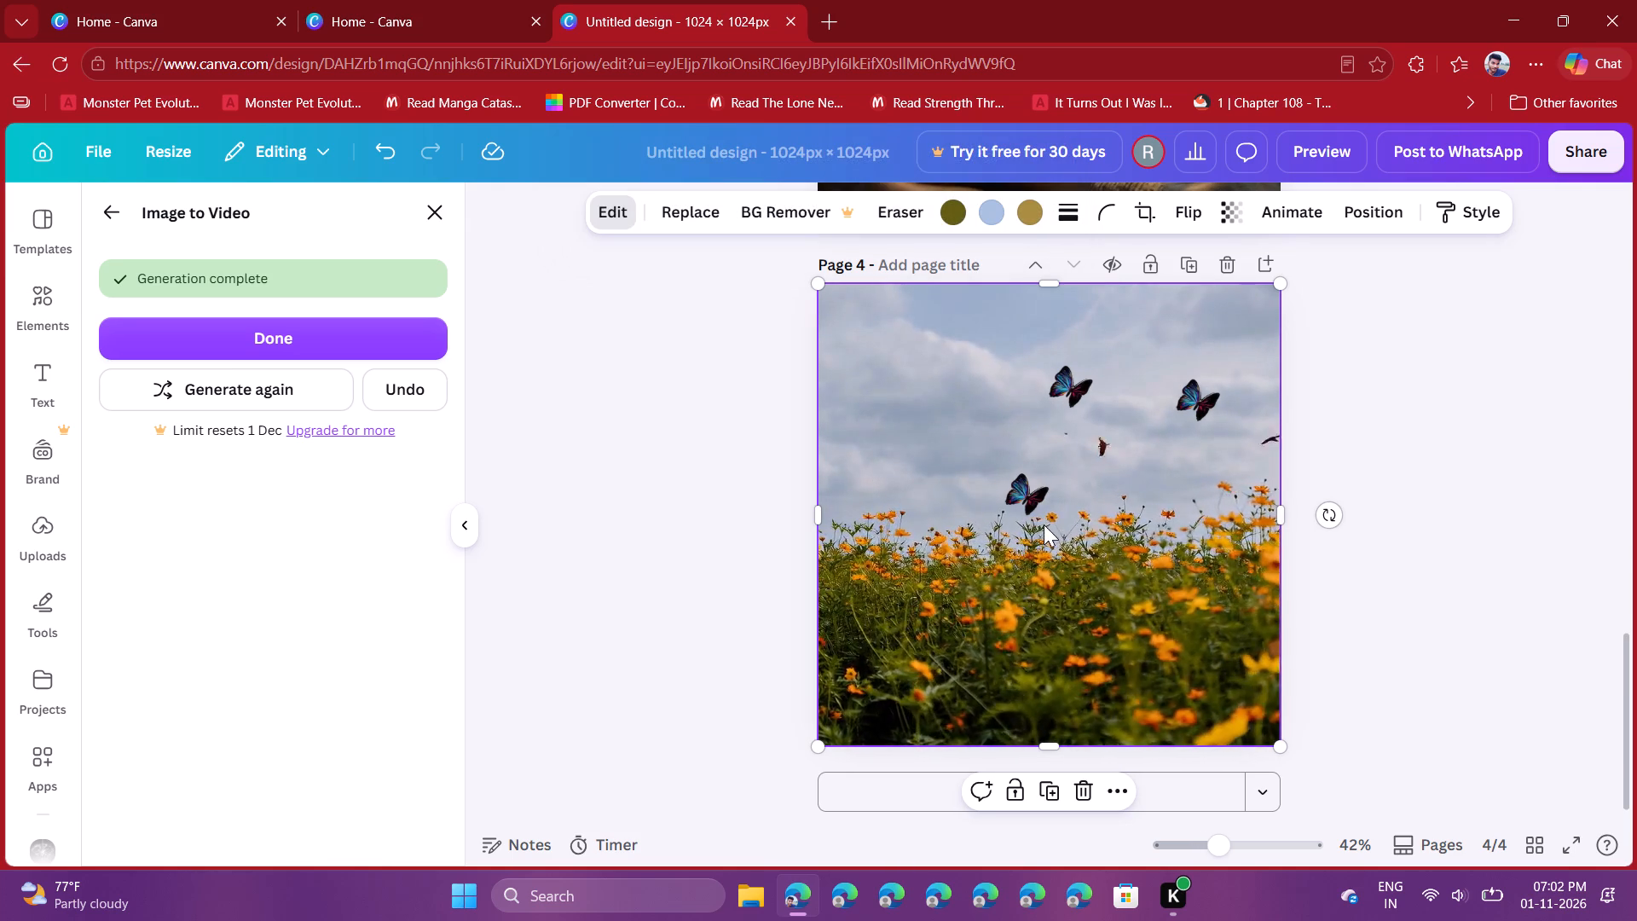
# Delete all three butterfly images from page 4, leaving only the flower-field video.
pyautogui.click(1025, 492)
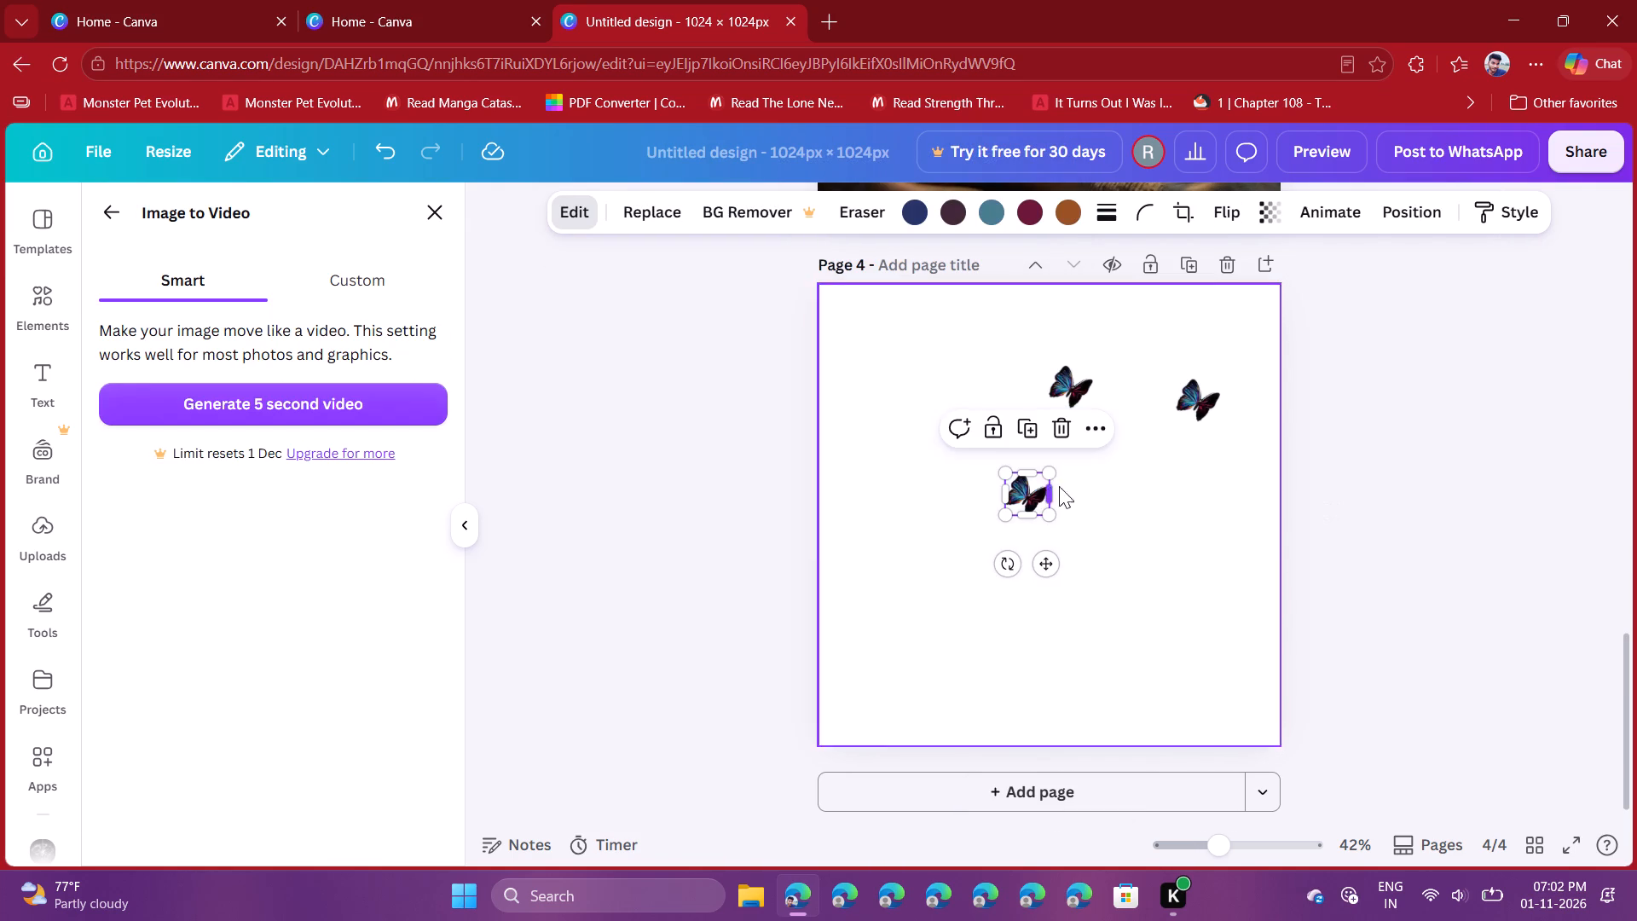
pyautogui.click(1060, 426)
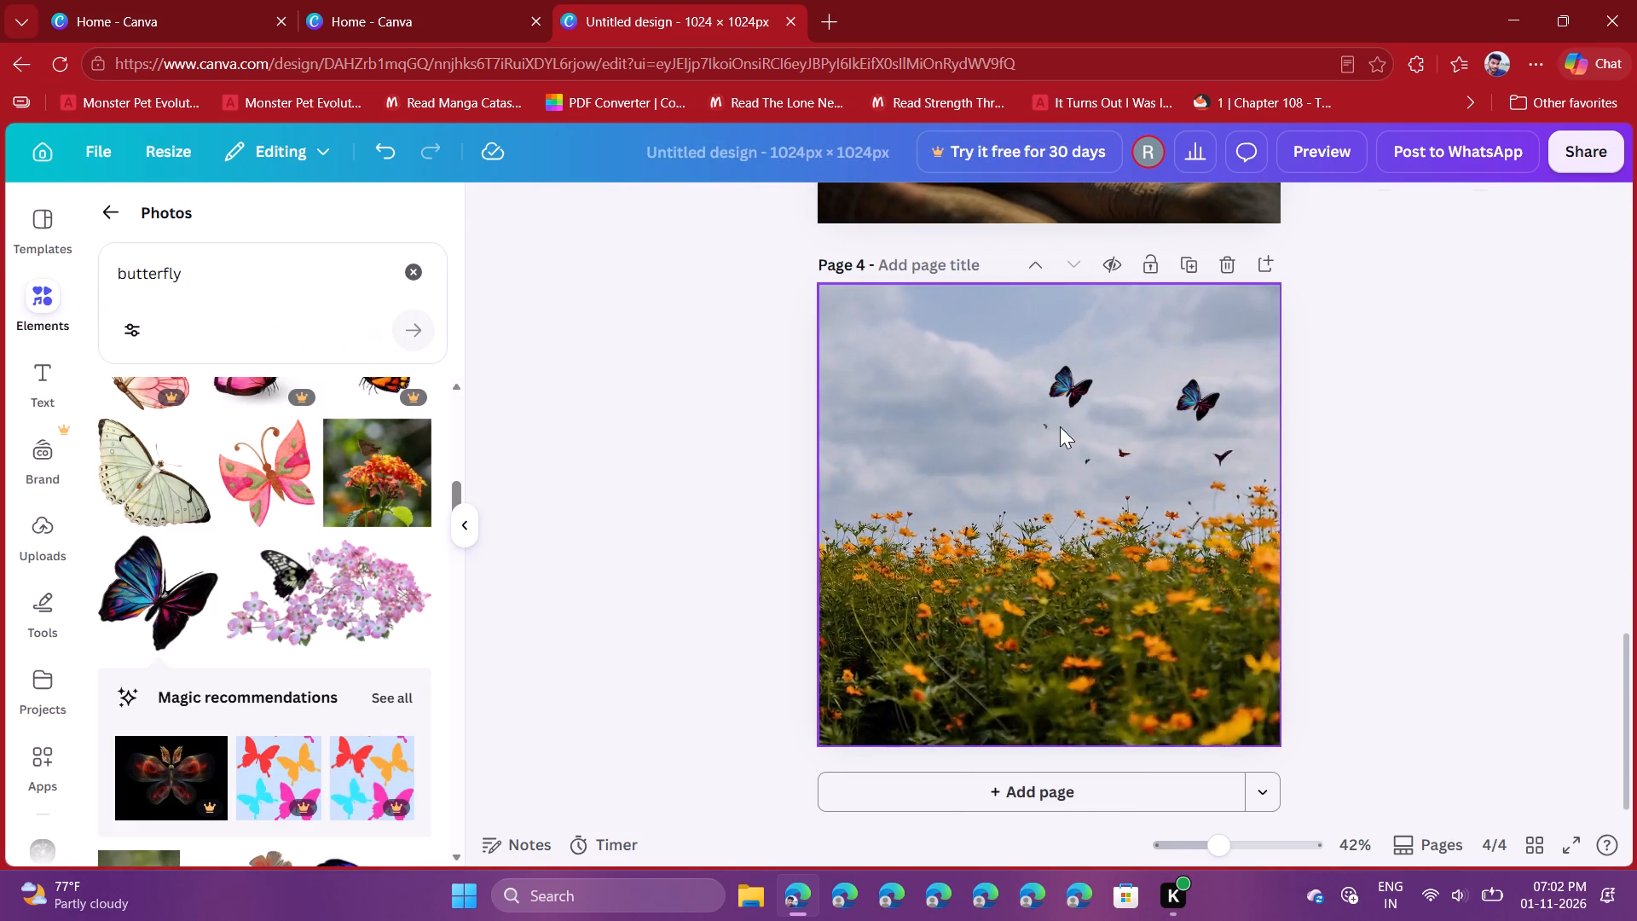
pyautogui.click(1070, 387)
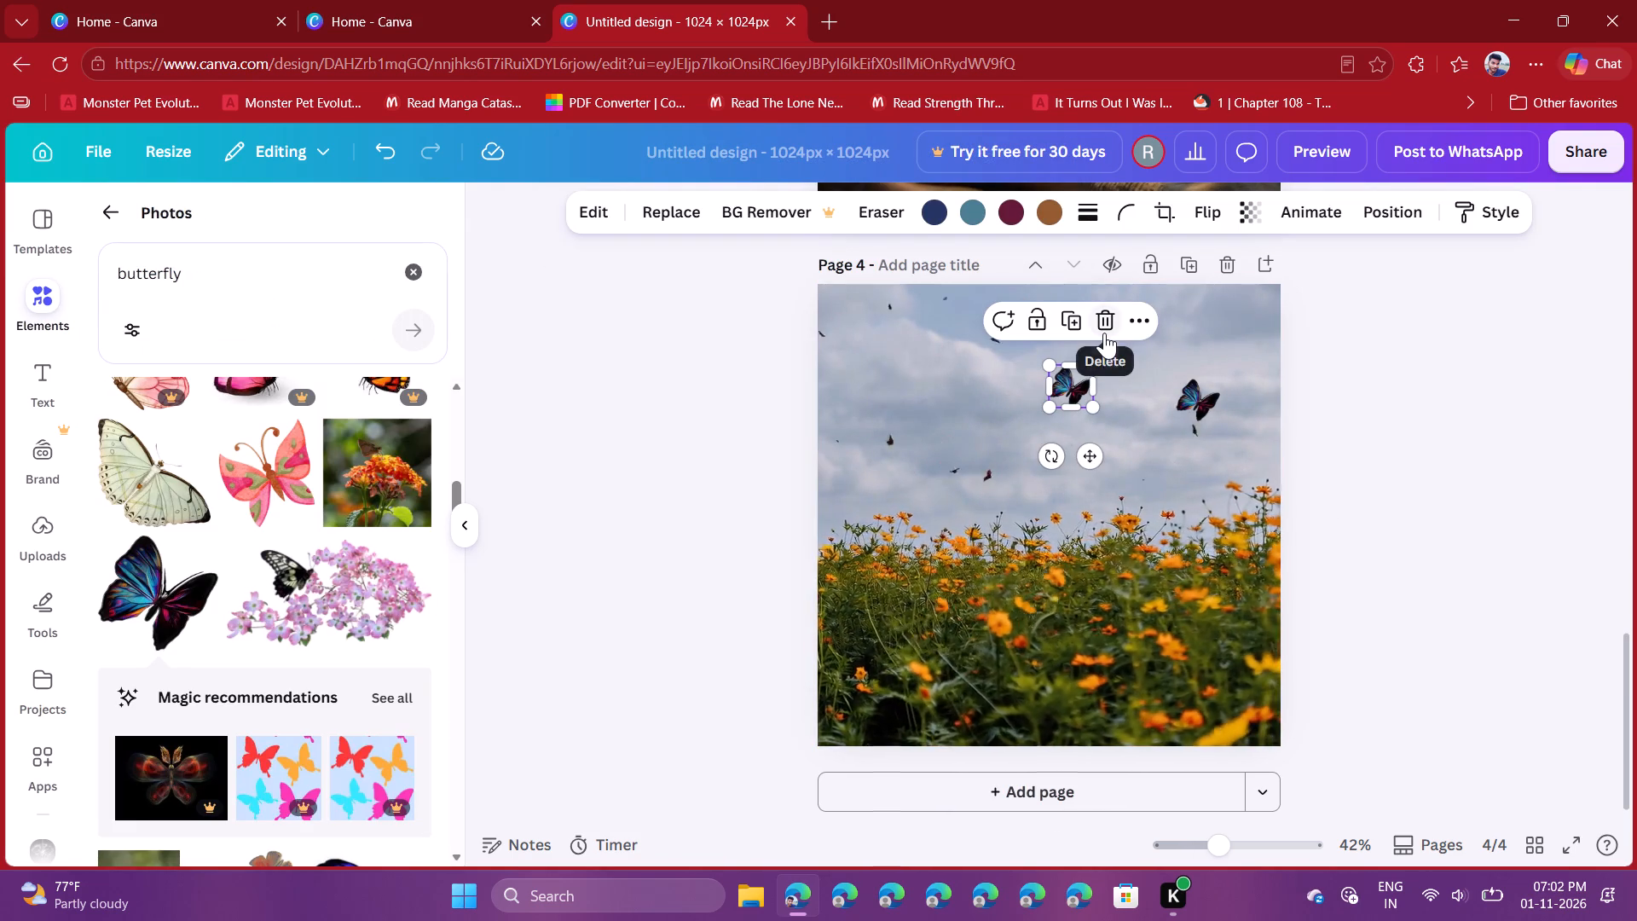
pyautogui.click(1104, 333)
pyautogui.click(1206, 391)
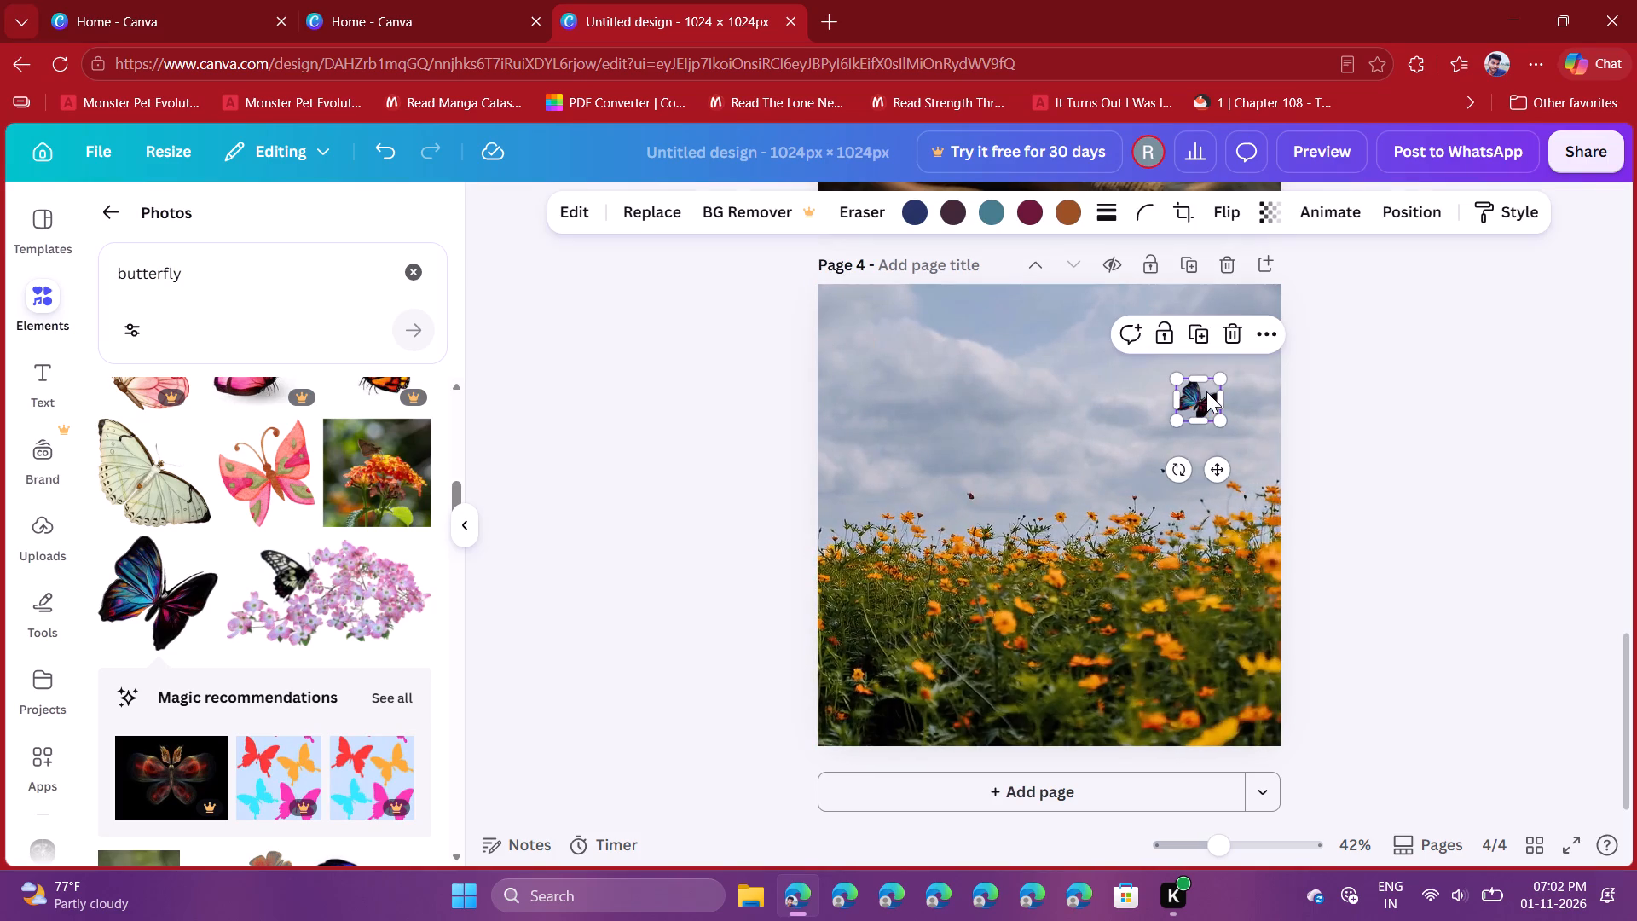
pyautogui.click(1225, 339)
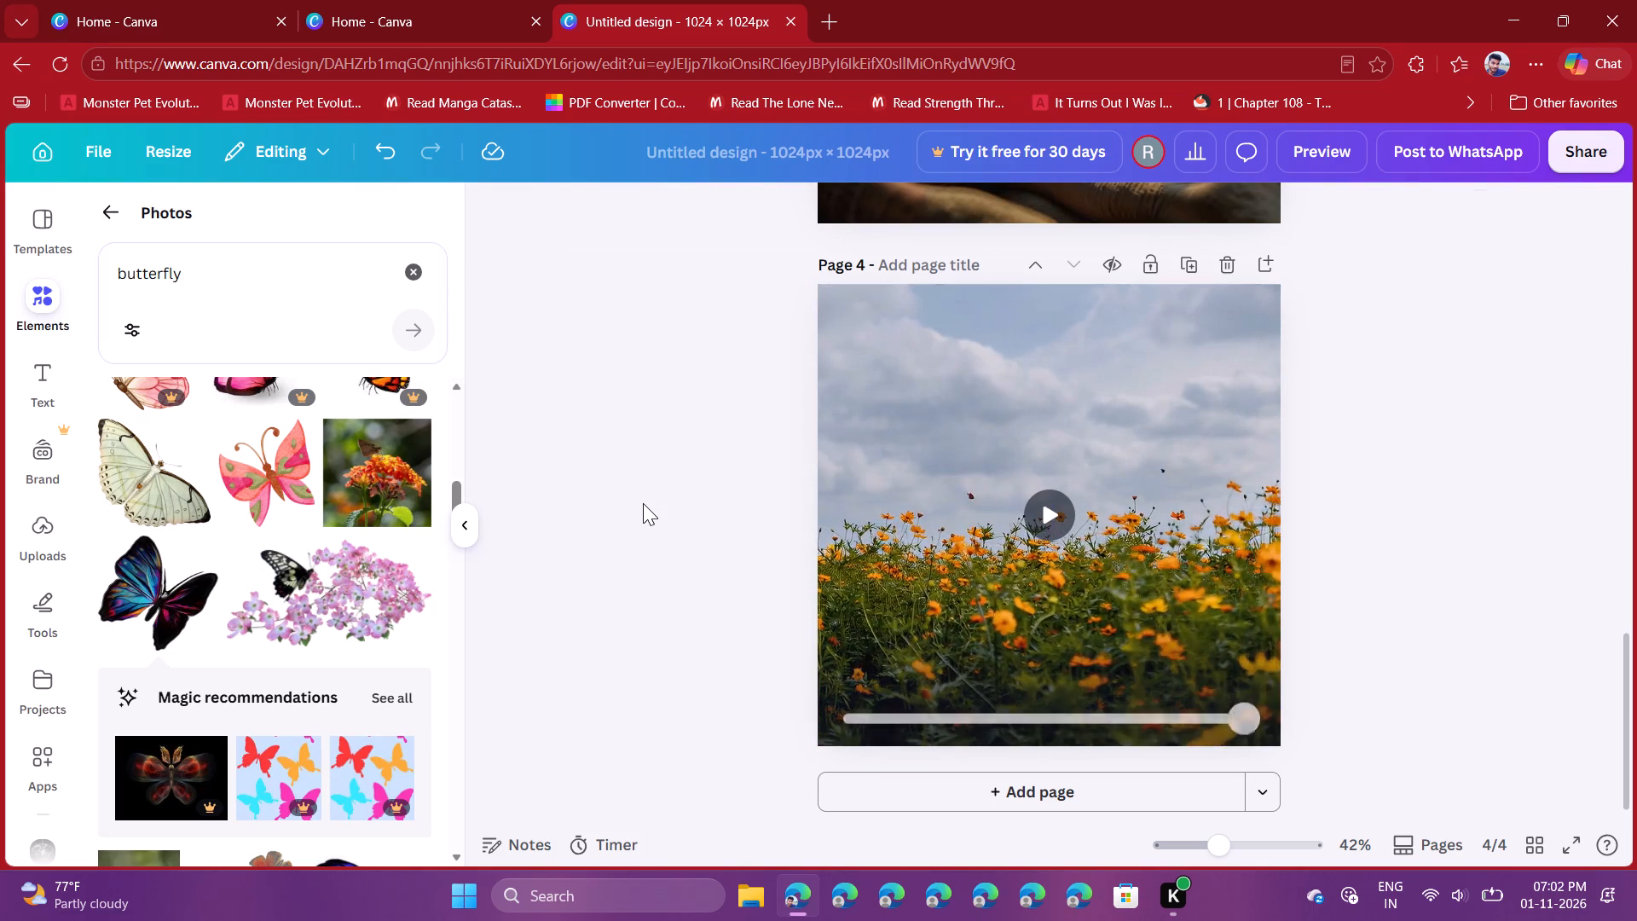
pyautogui.click(643, 503)
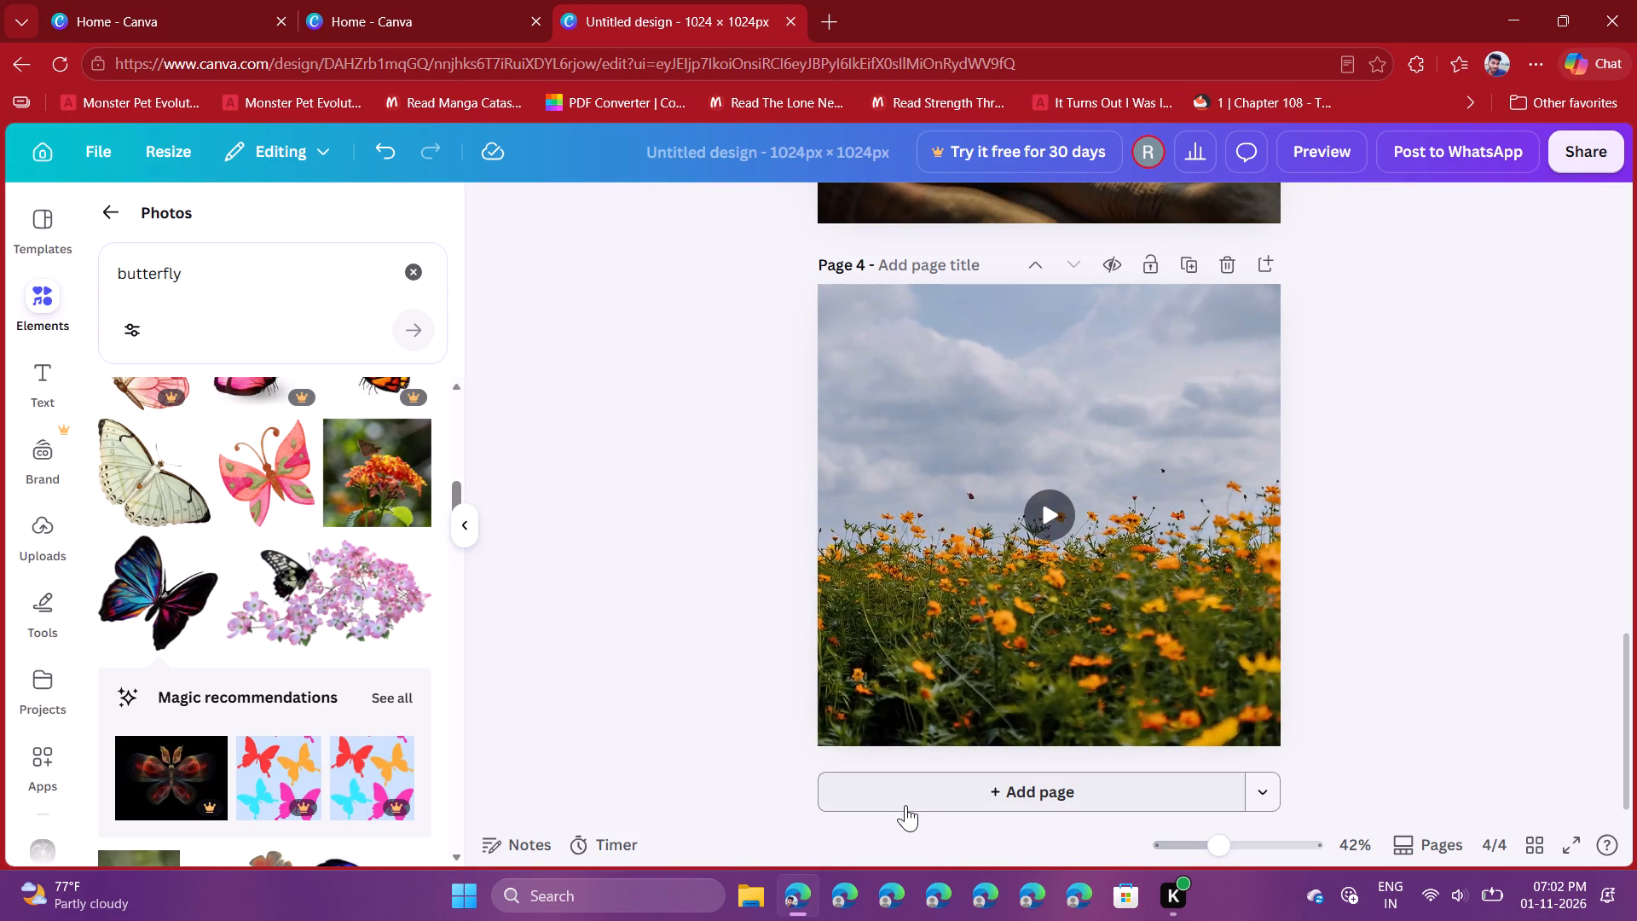
# Add a blank page 5 after the flower-field page.
pyautogui.click(905, 805)
pyautogui.scroll(2, 670, 530)
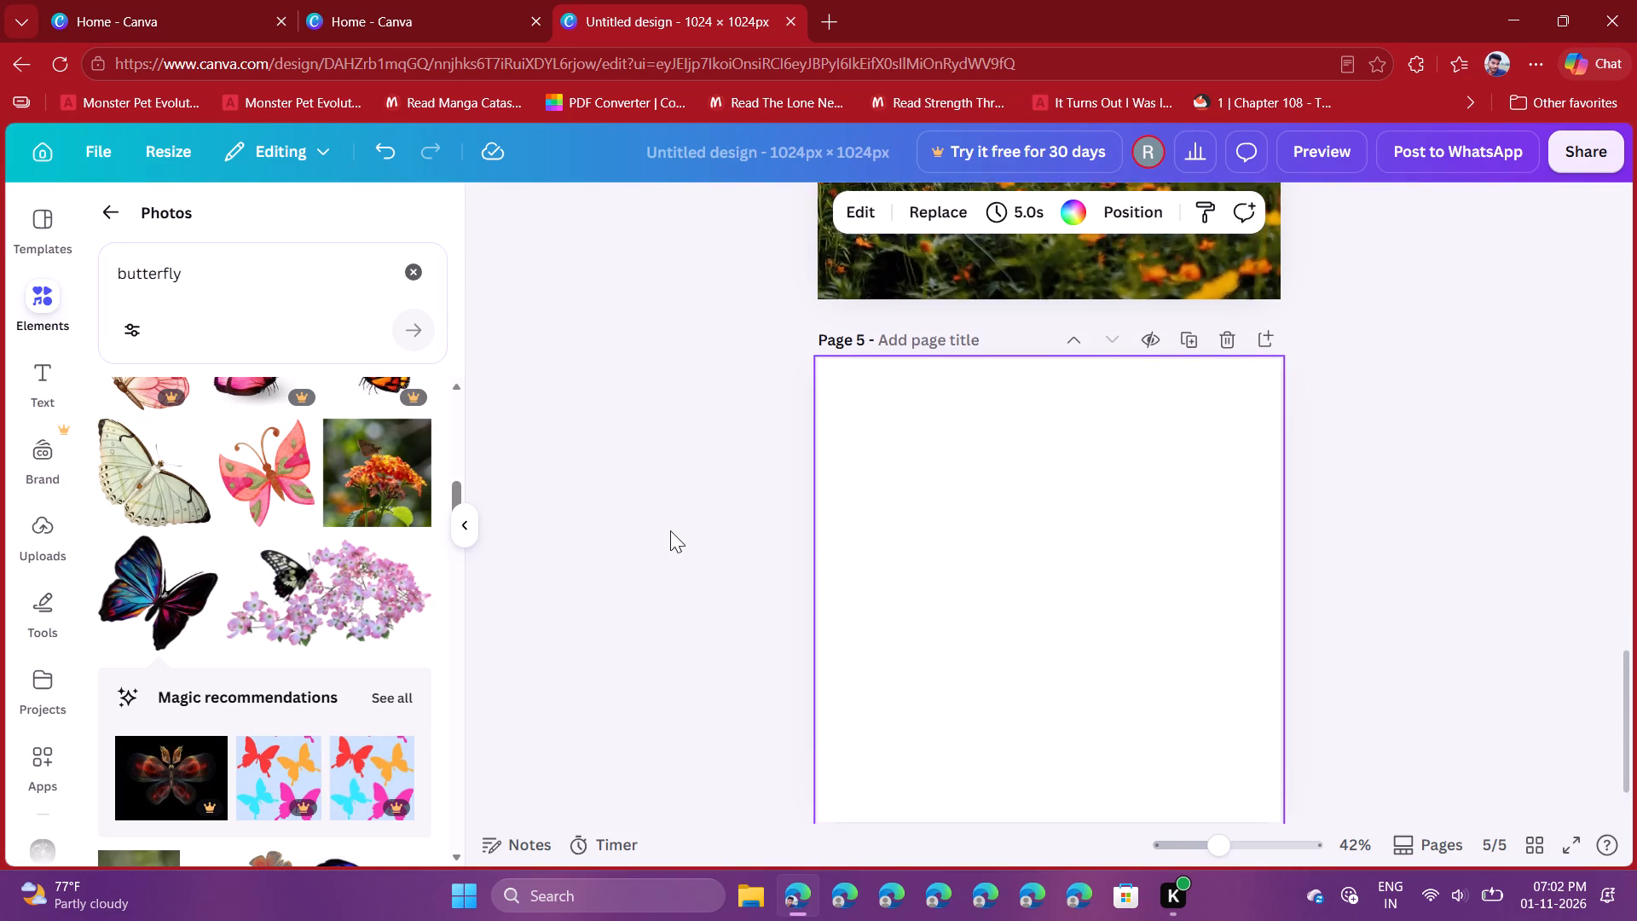
pyautogui.scroll(9, 670, 530)
pyautogui.scroll(-1, 670, 530)
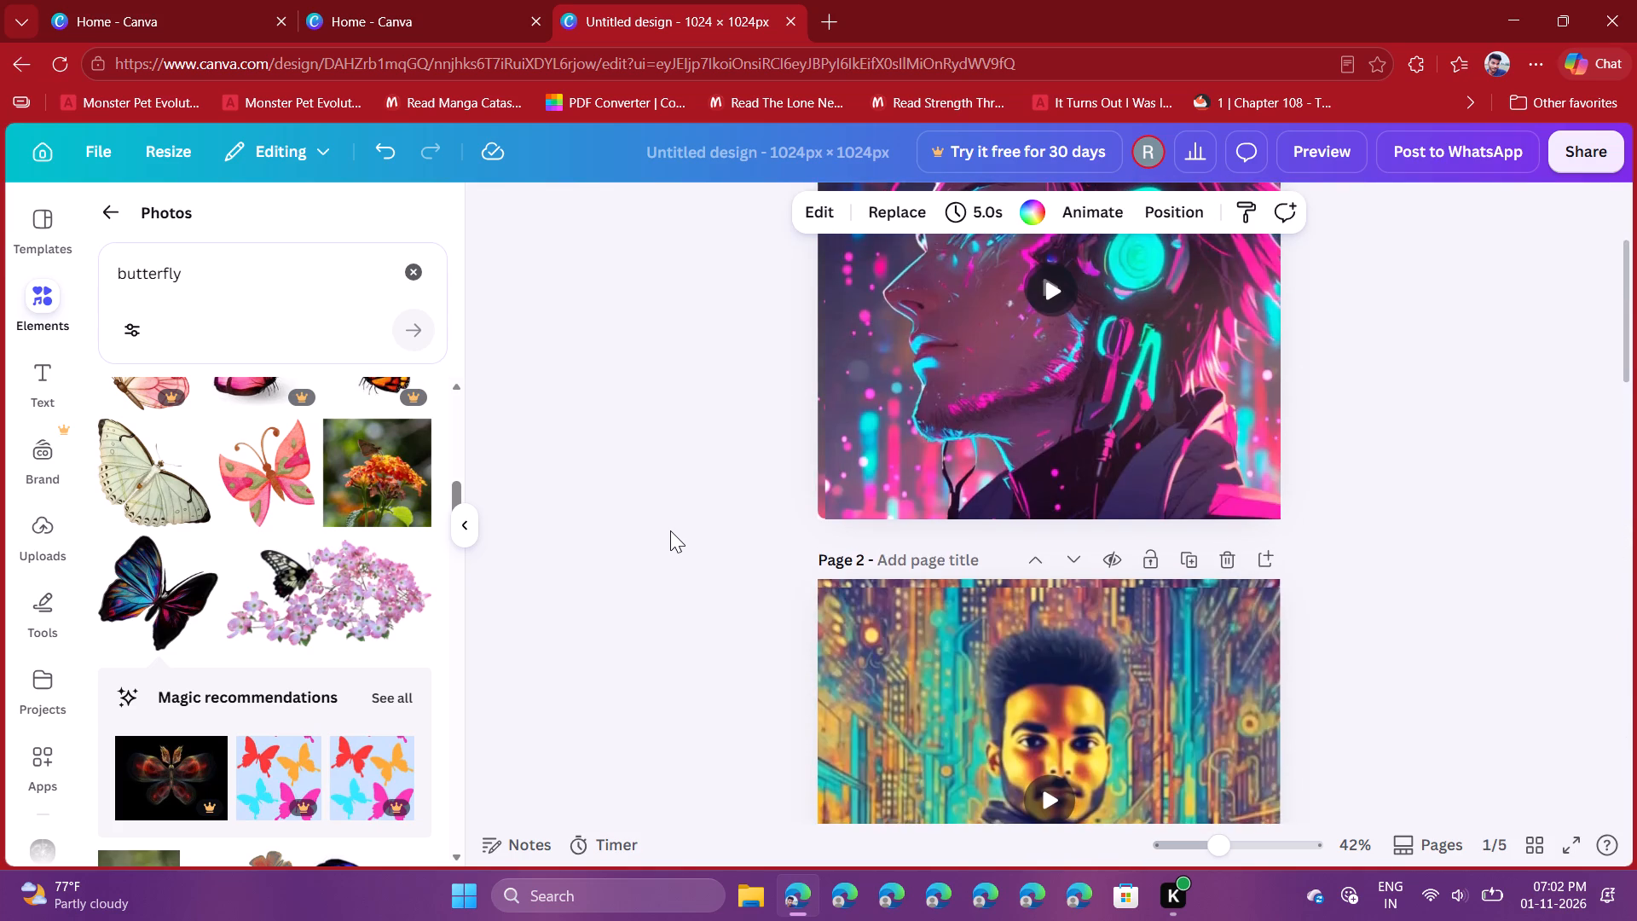
pyautogui.scroll(-1, 670, 530)
pyautogui.scroll(-3, 165, 646)
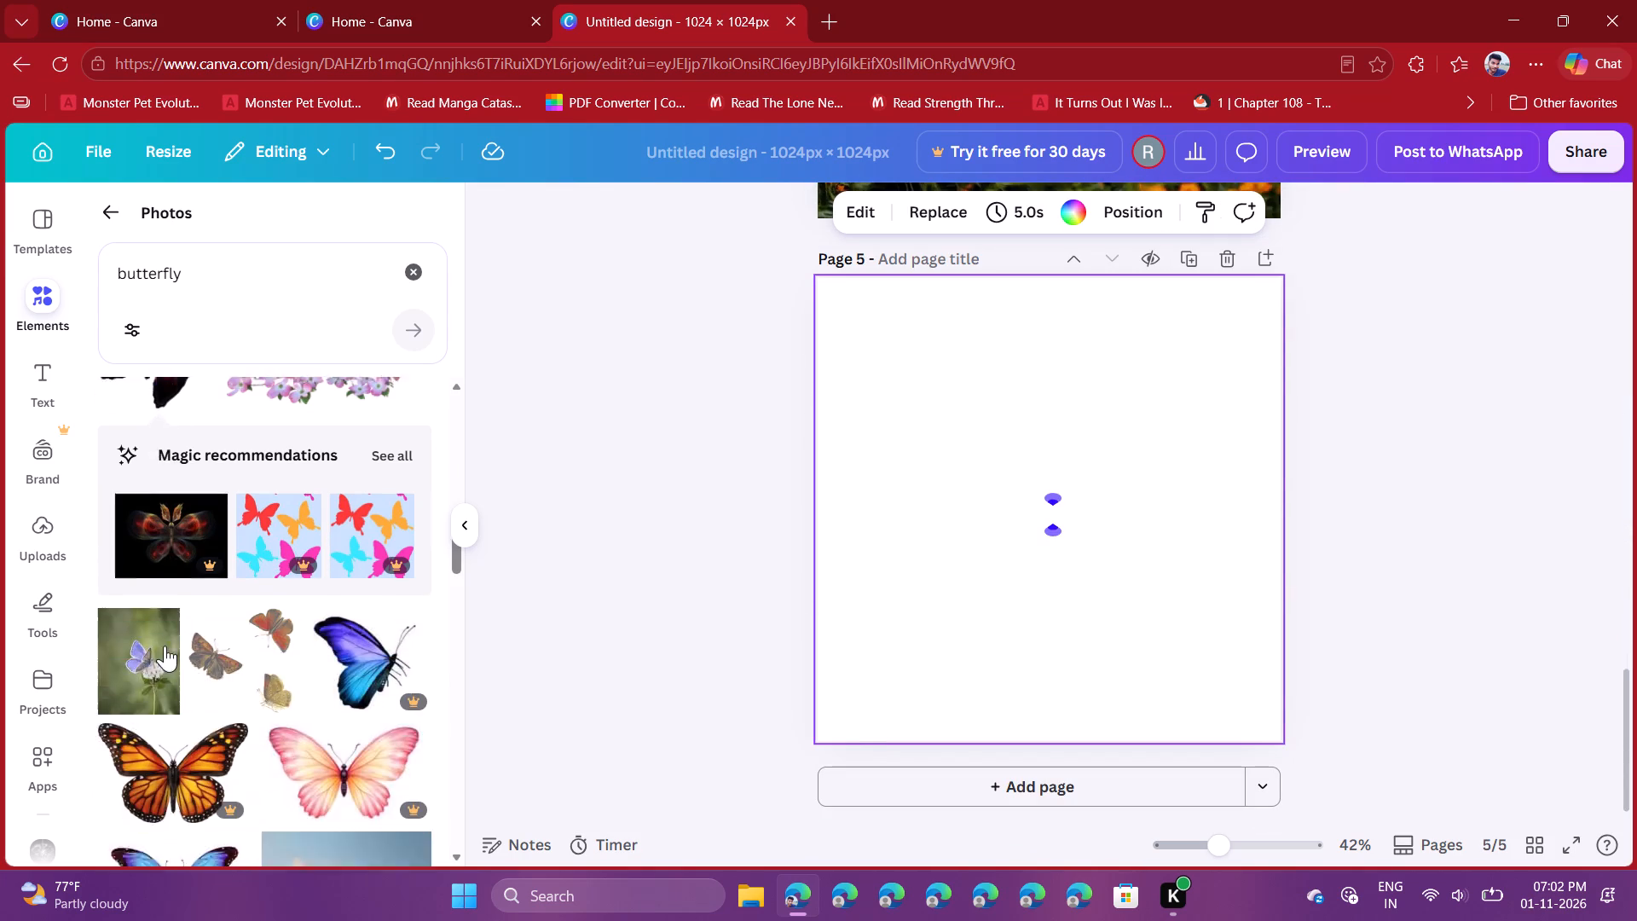
# Clear the butterfly search and reopen the Photos category of the elements library.
pyautogui.scroll(-3, 165, 646)
pyautogui.scroll(1, 165, 646)
pyautogui.scroll(-5, 165, 646)
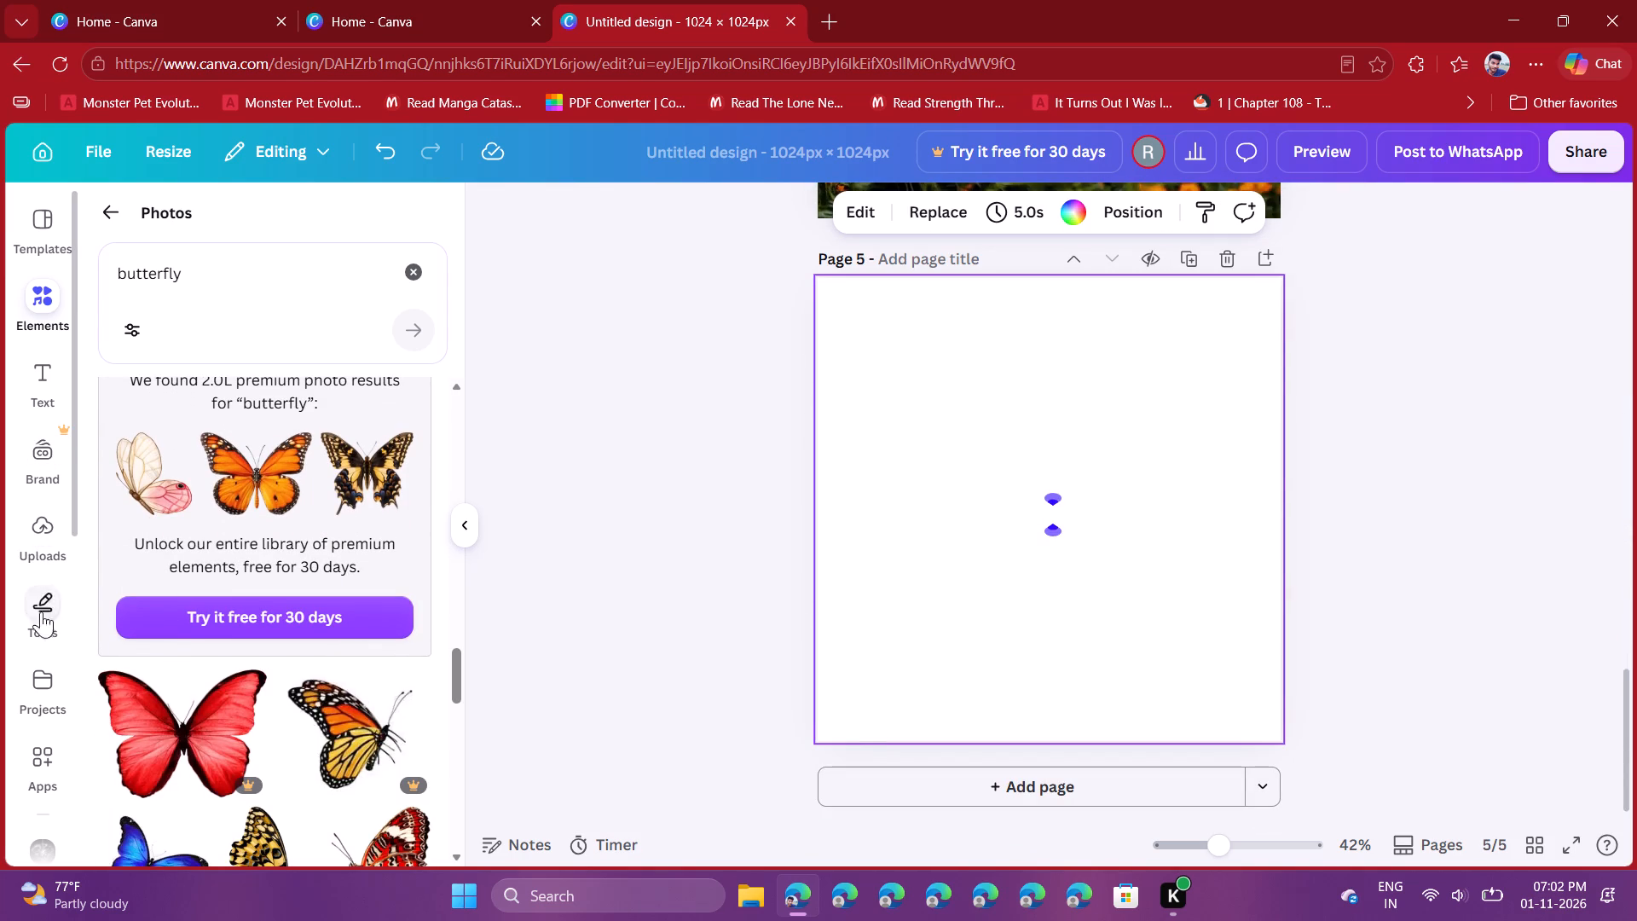
pyautogui.click(41, 299)
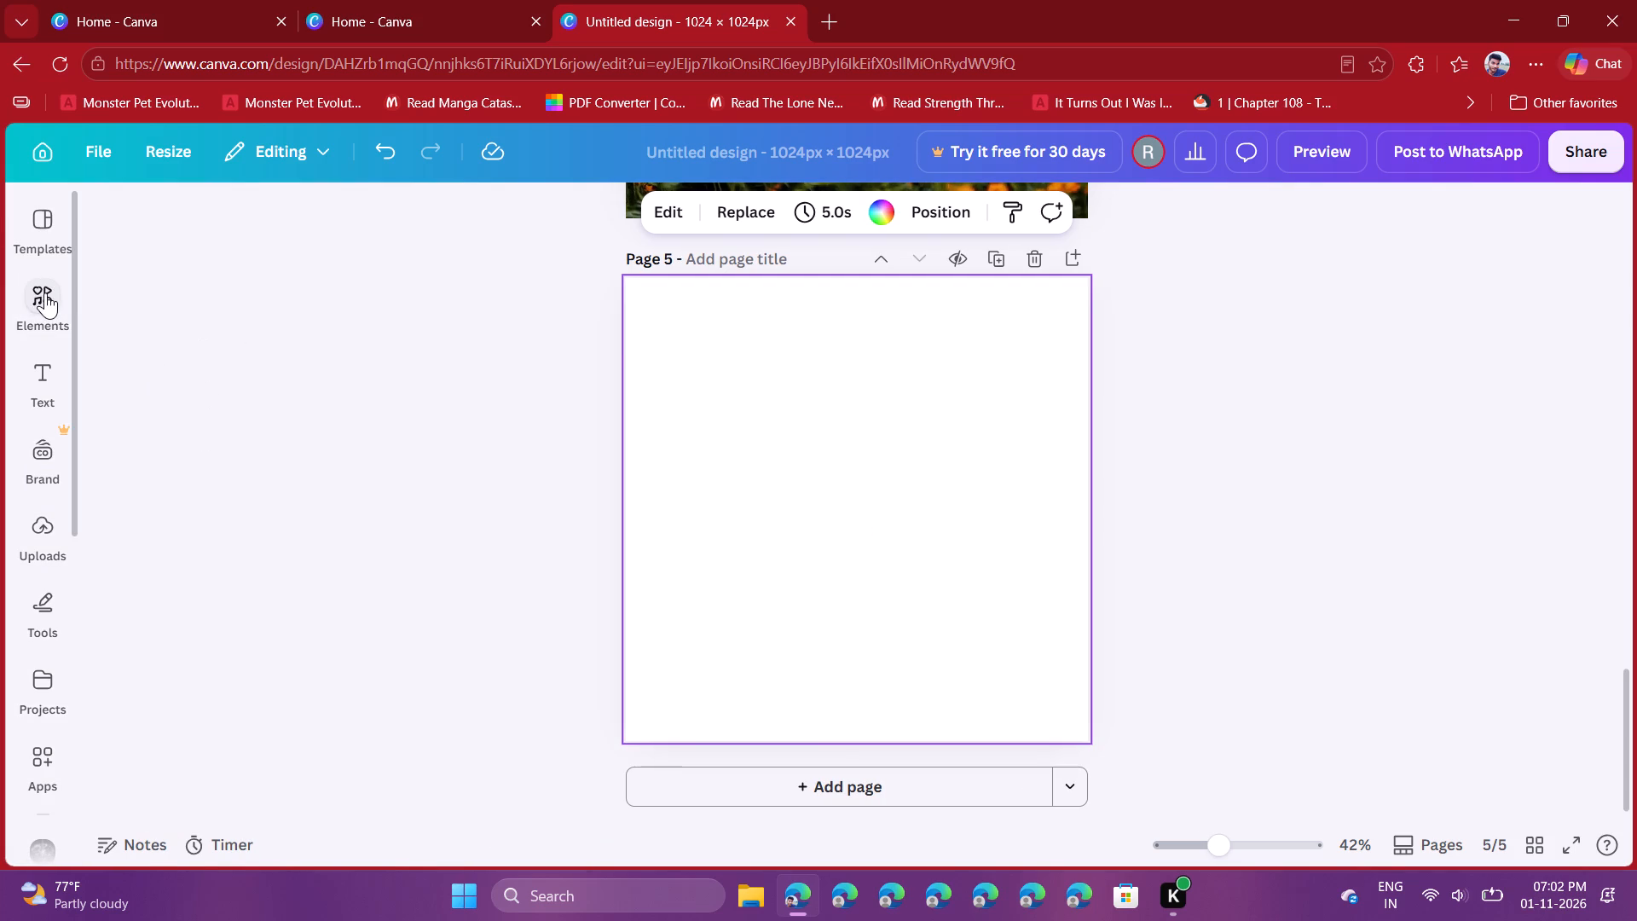
pyautogui.click(45, 293)
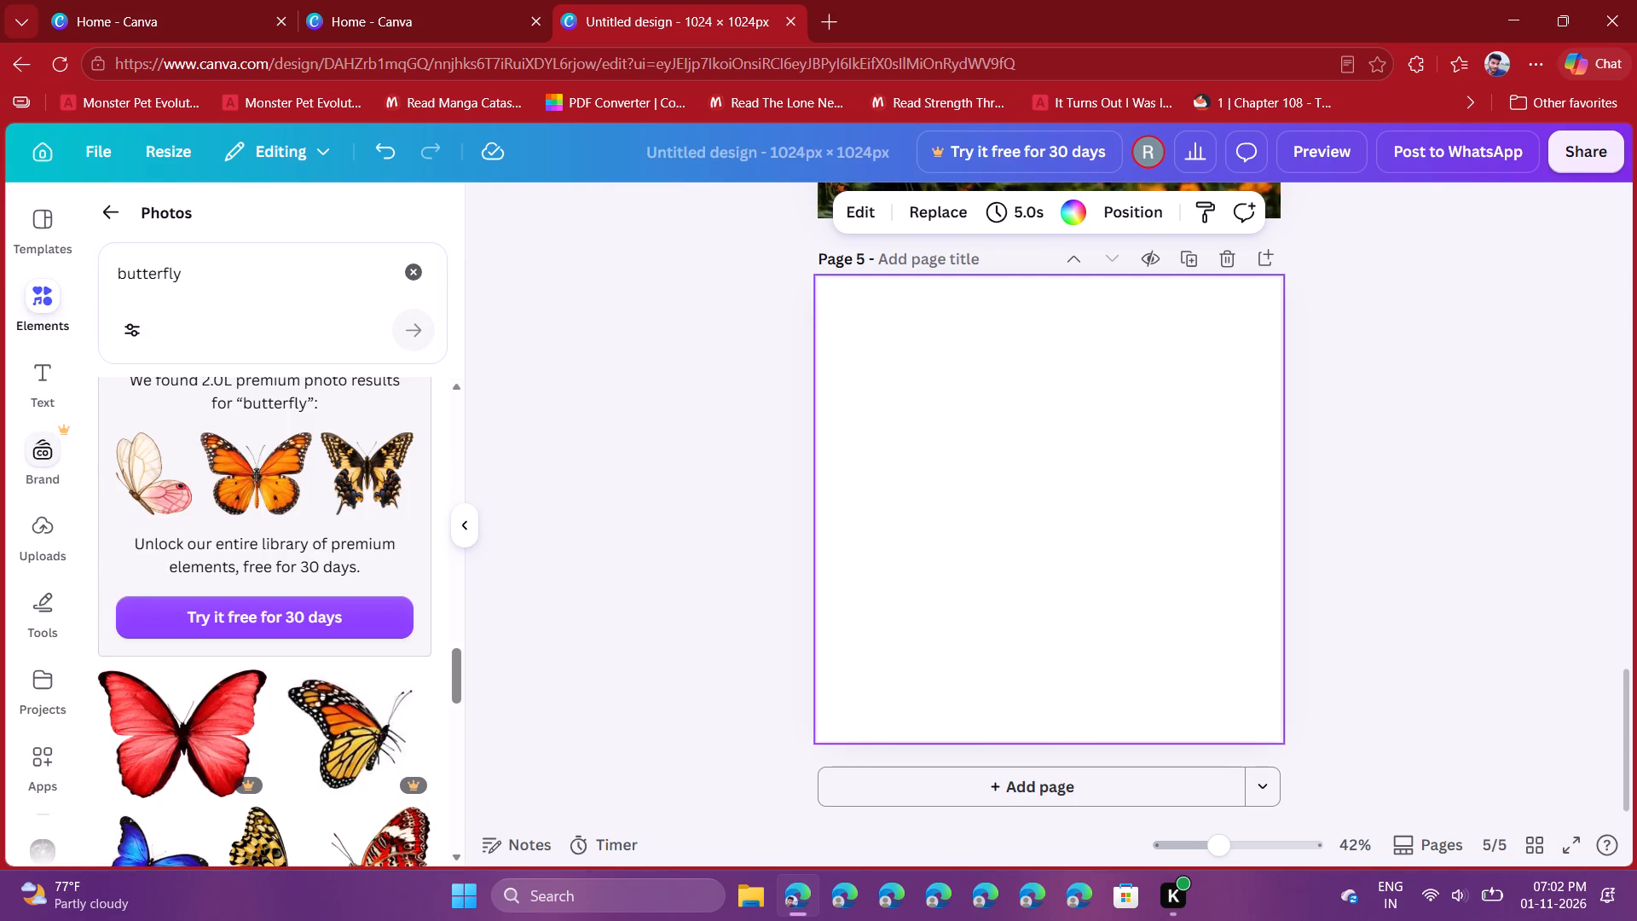
pyautogui.click(416, 279)
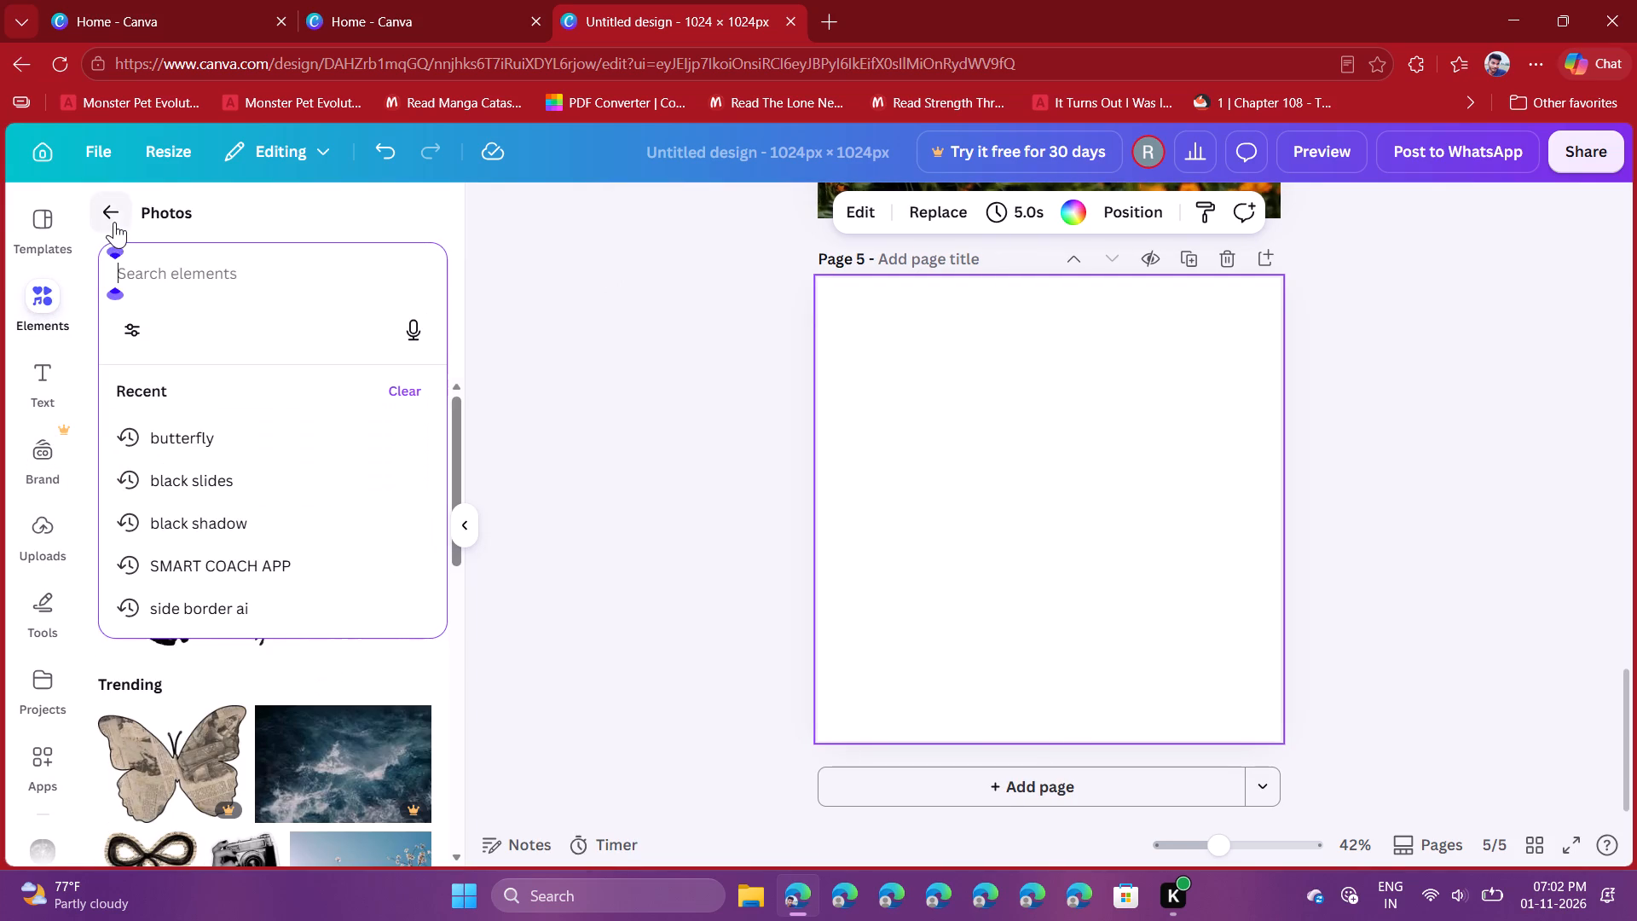
pyautogui.click(114, 222)
pyautogui.scroll(-1, 186, 522)
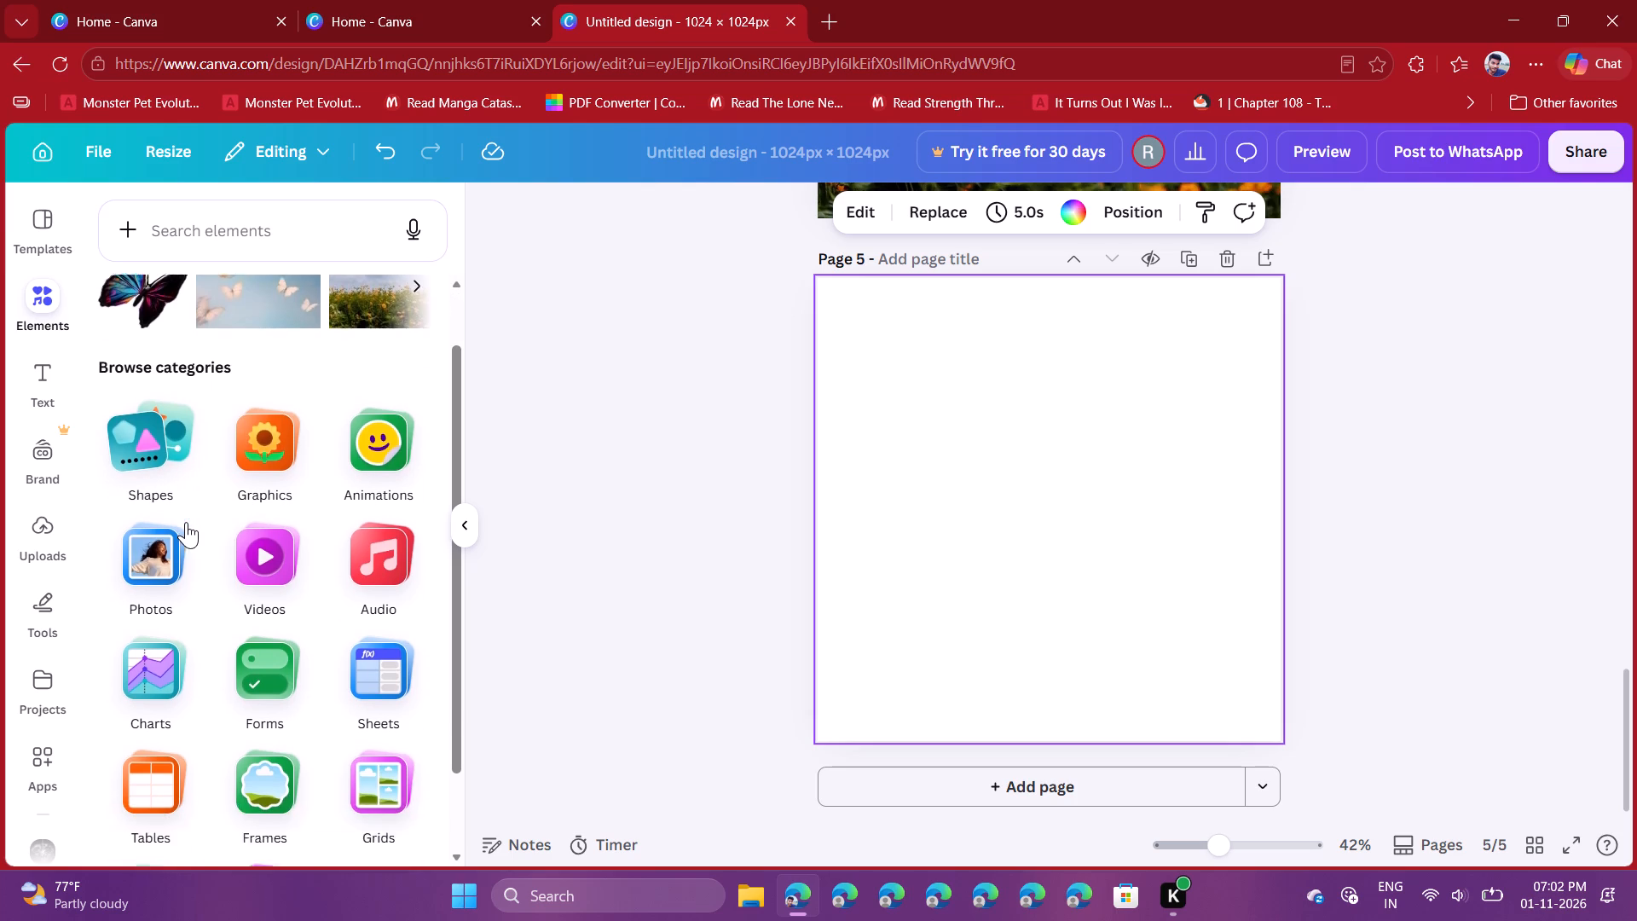
pyautogui.scroll(-2, 186, 522)
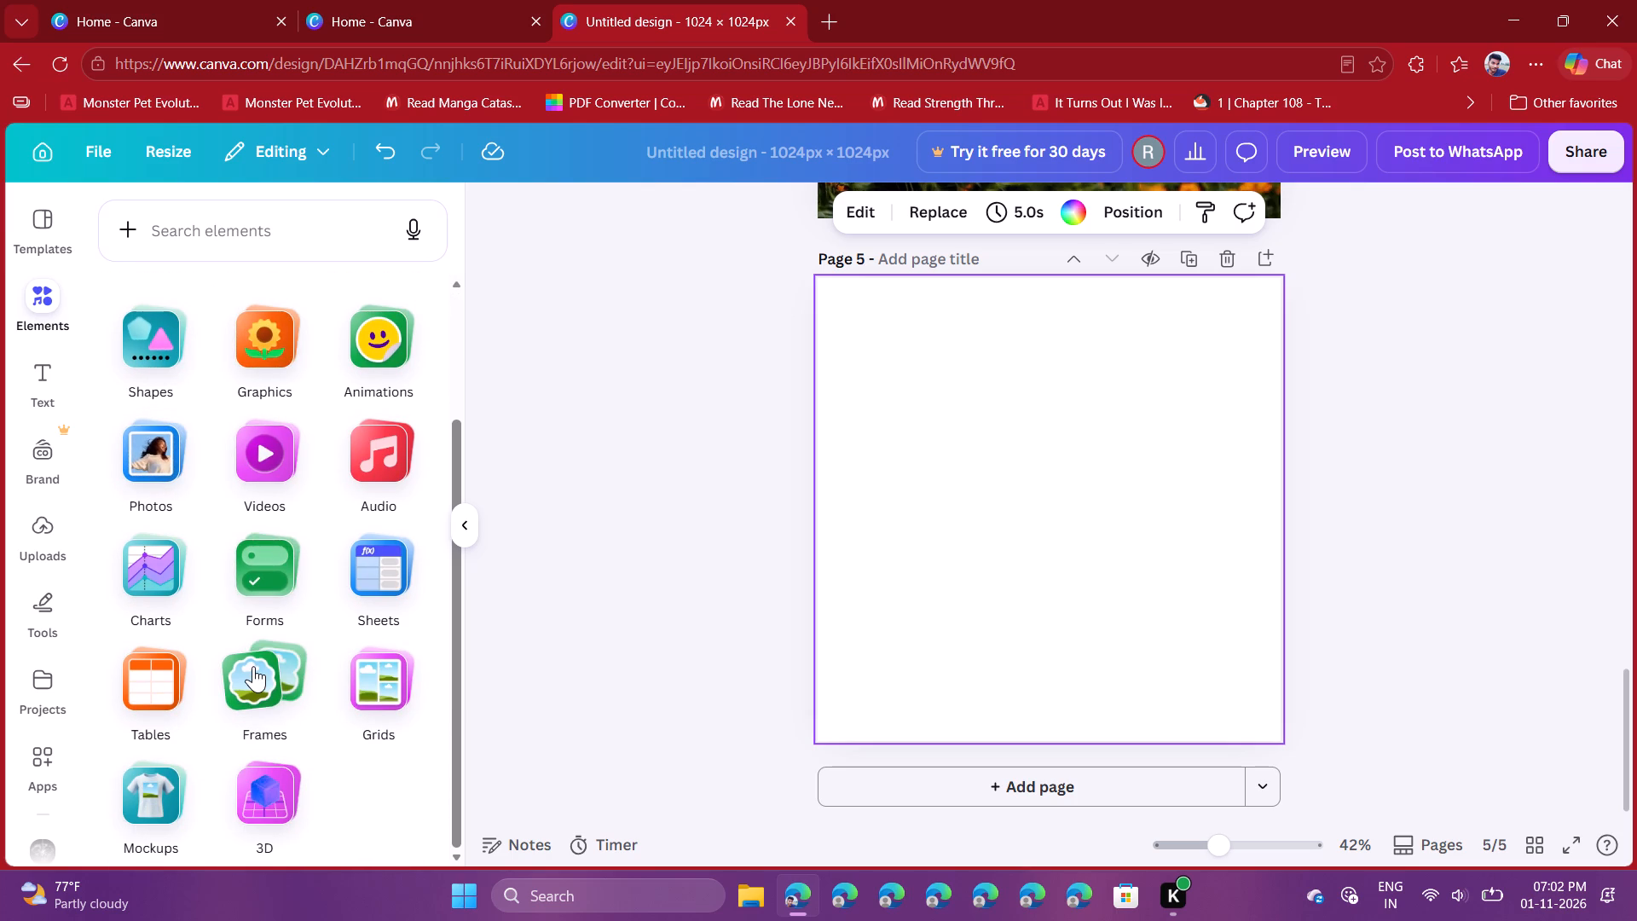
pyautogui.click(153, 458)
# Find the photo of a person raising their arms in an orange flower field under a cloudy sky and add it to page 5.
pyautogui.scroll(-3, 318, 559)
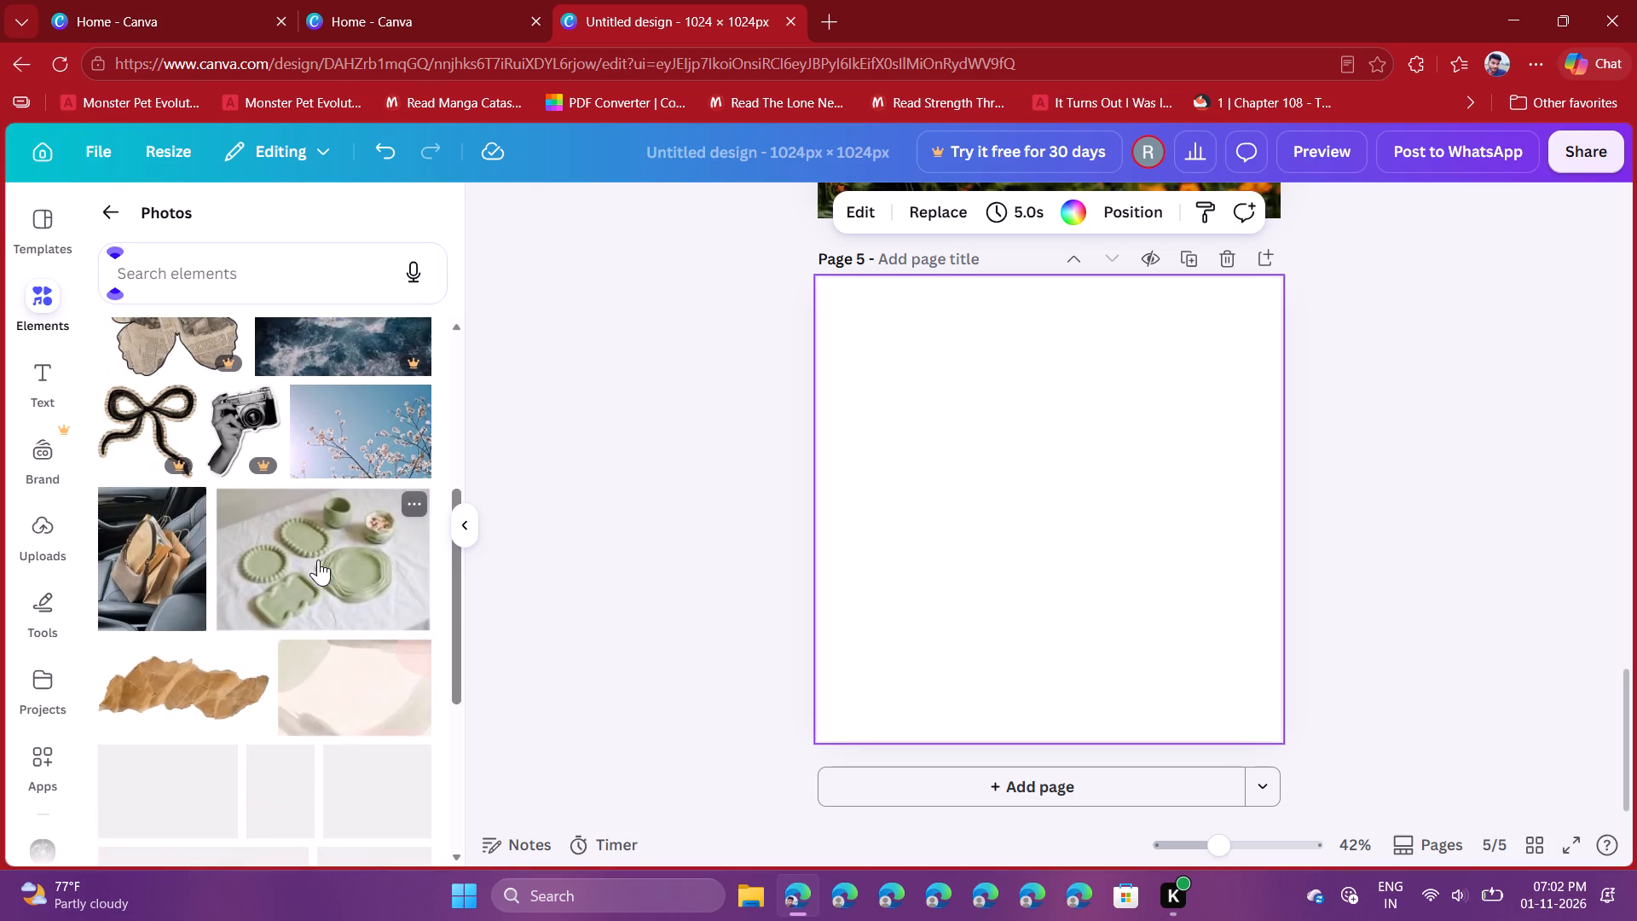
pyautogui.scroll(1, 318, 559)
pyautogui.scroll(-3, 318, 559)
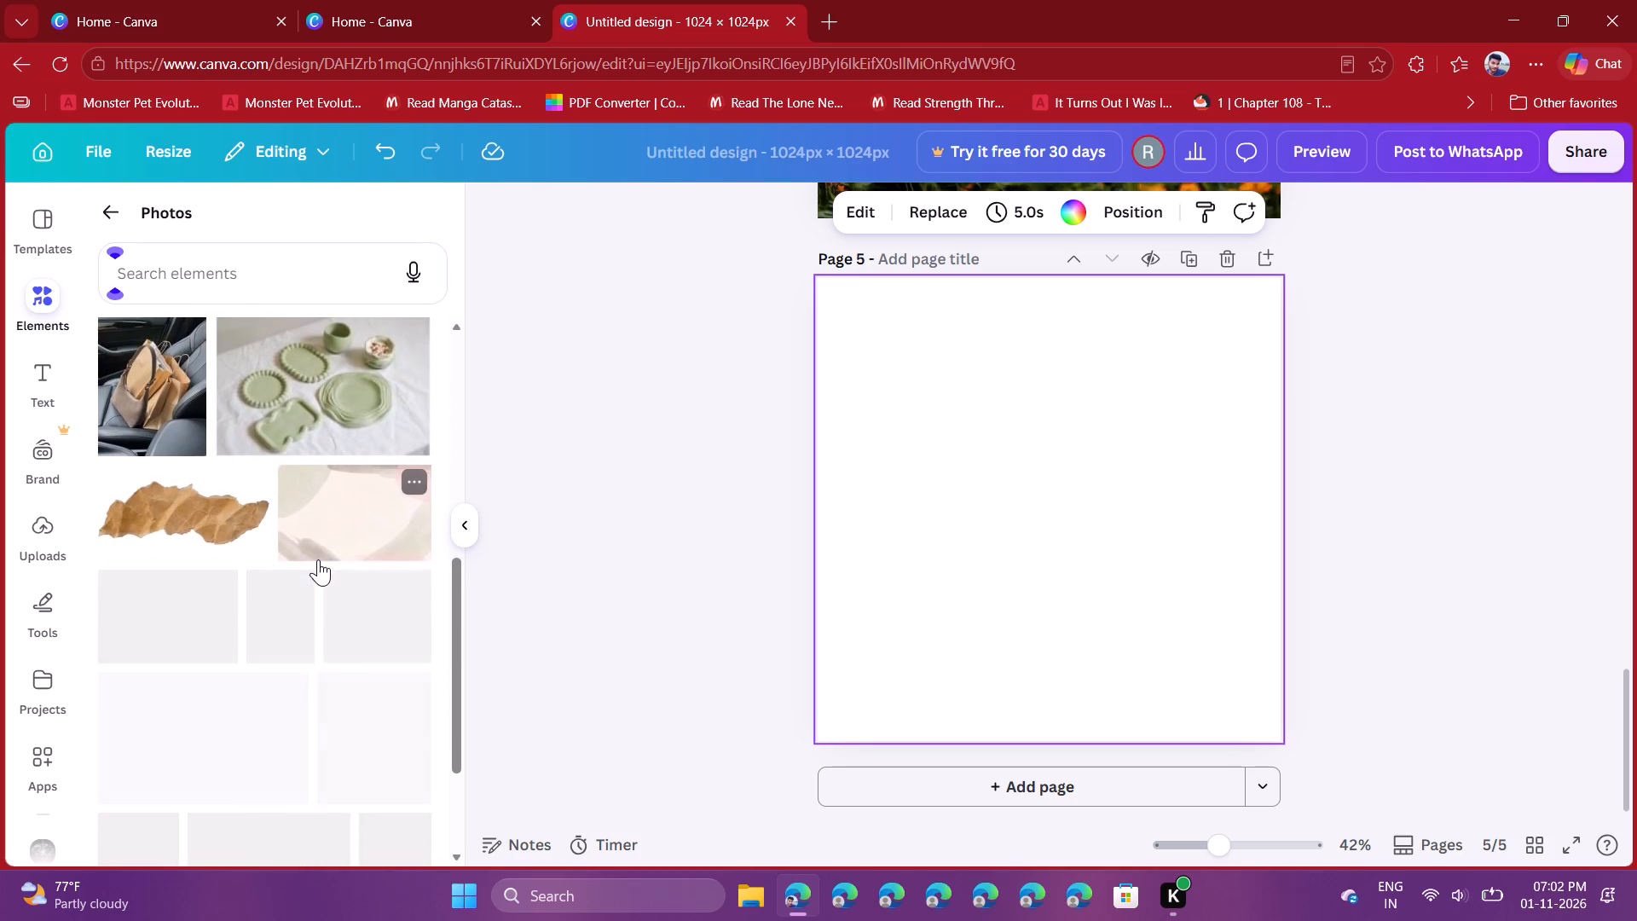
pyautogui.scroll(-2, 318, 559)
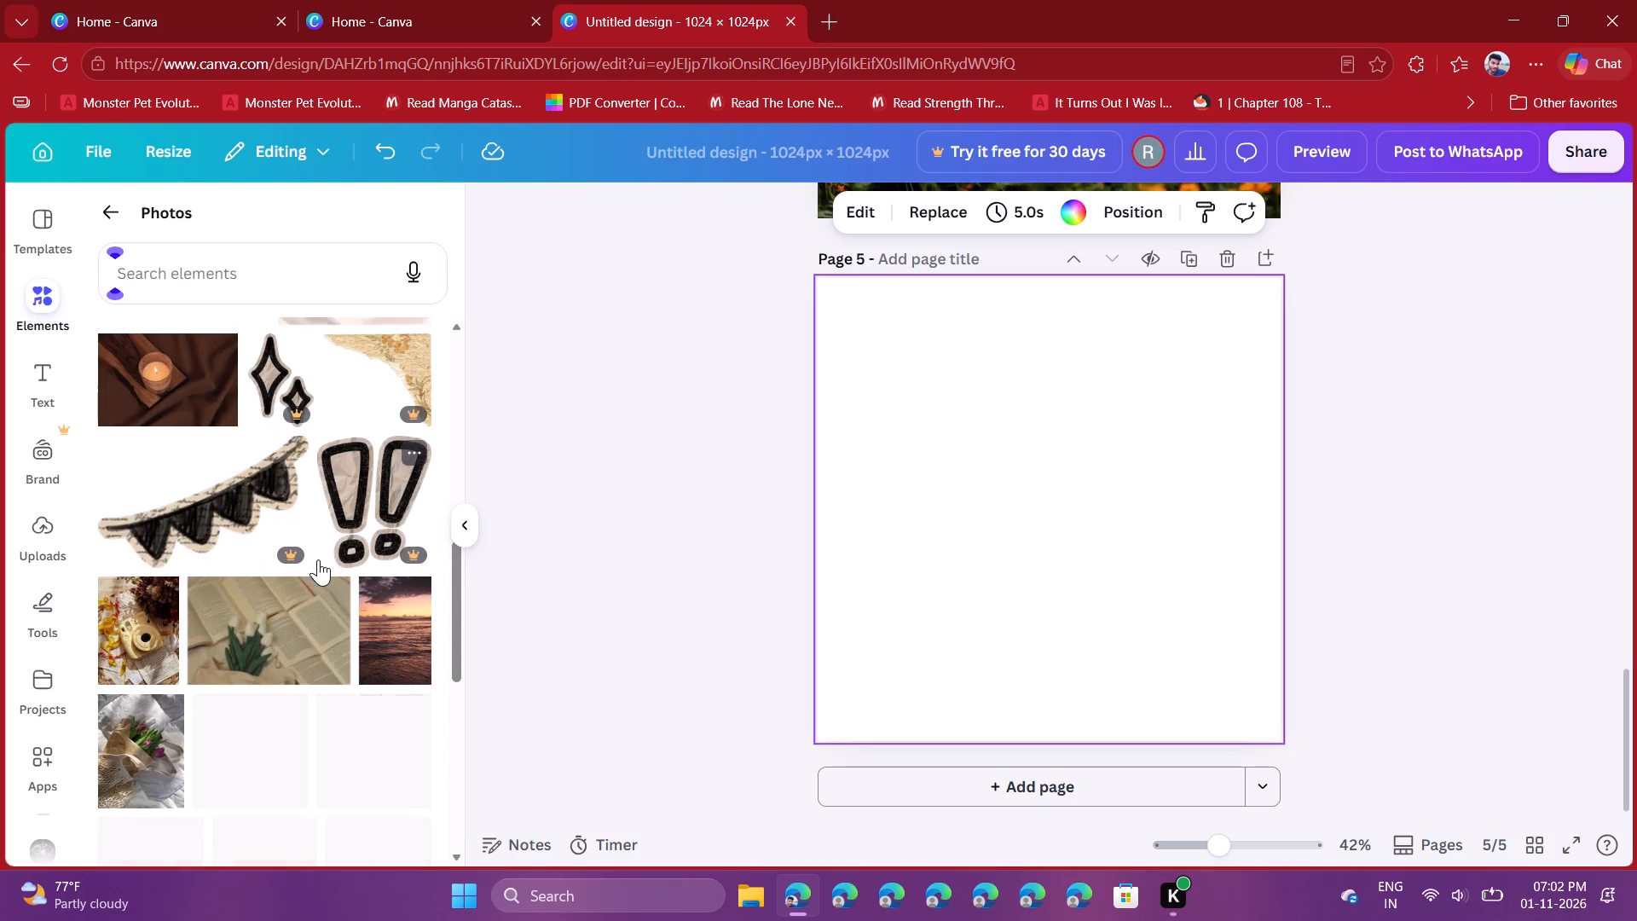
pyautogui.scroll(-2, 318, 559)
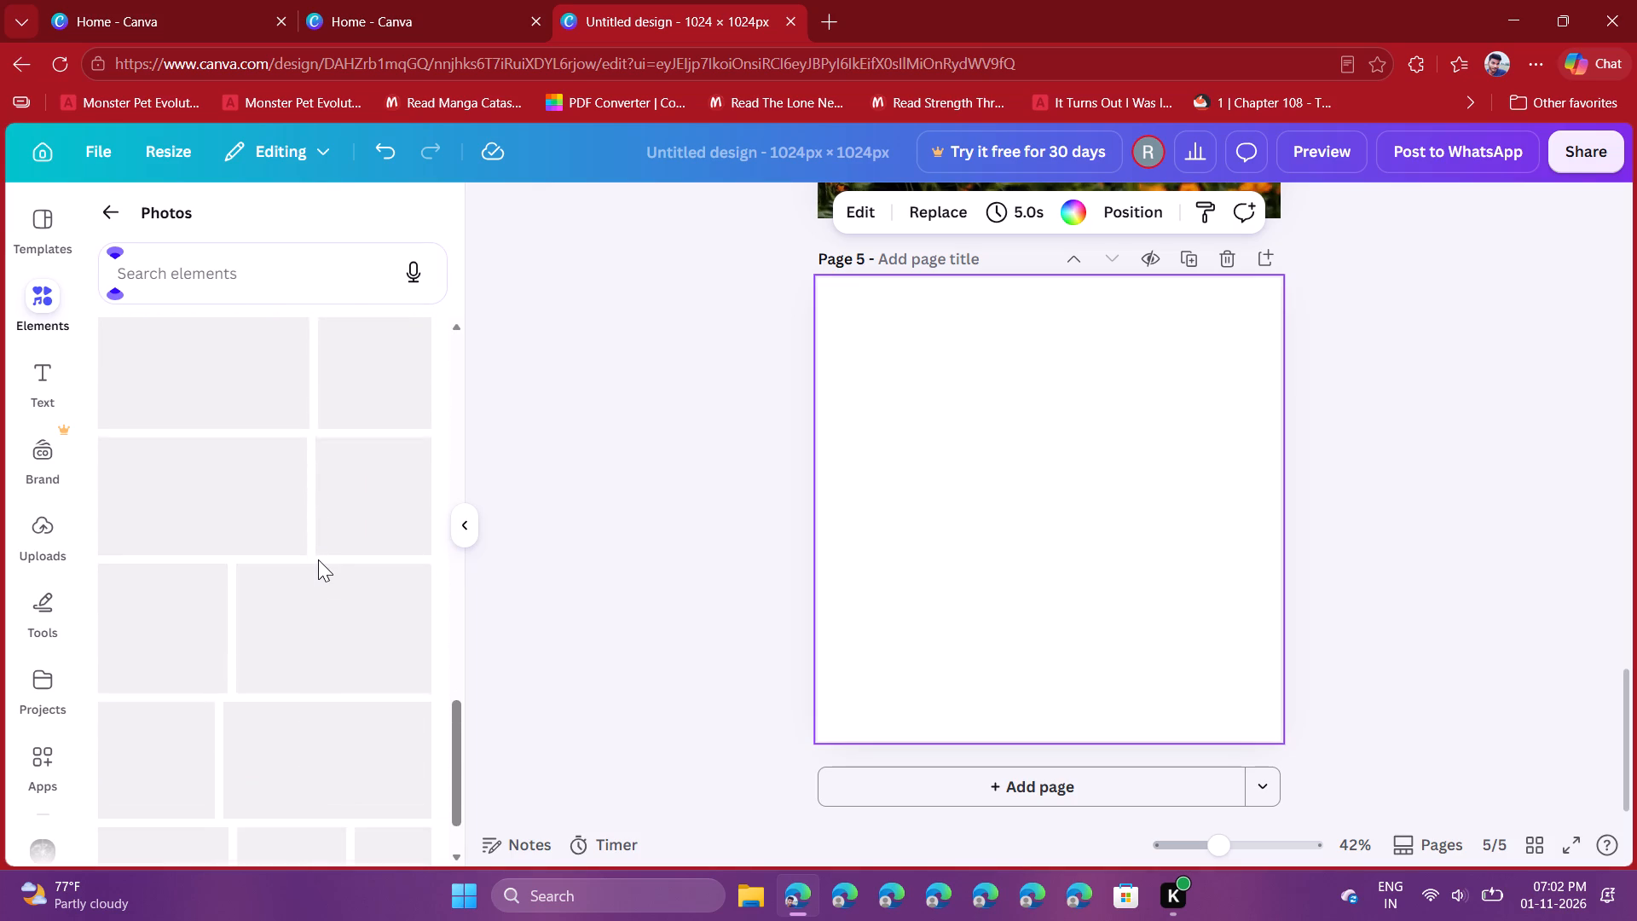
pyautogui.scroll(3, 318, 559)
pyautogui.scroll(-1, 318, 559)
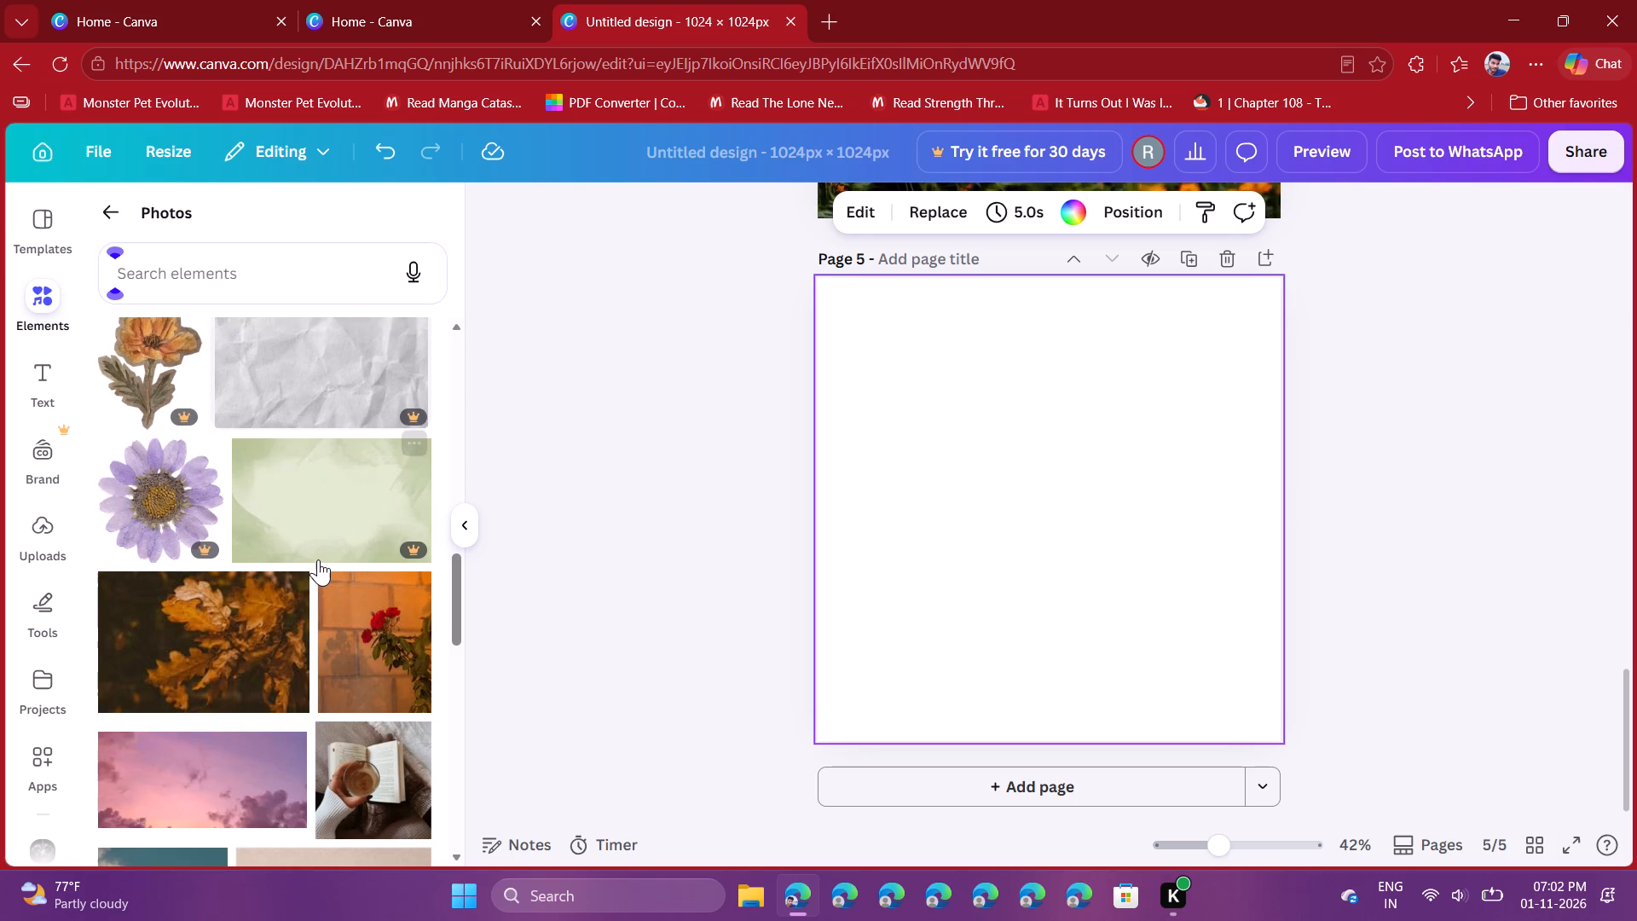
pyautogui.scroll(-4, 318, 559)
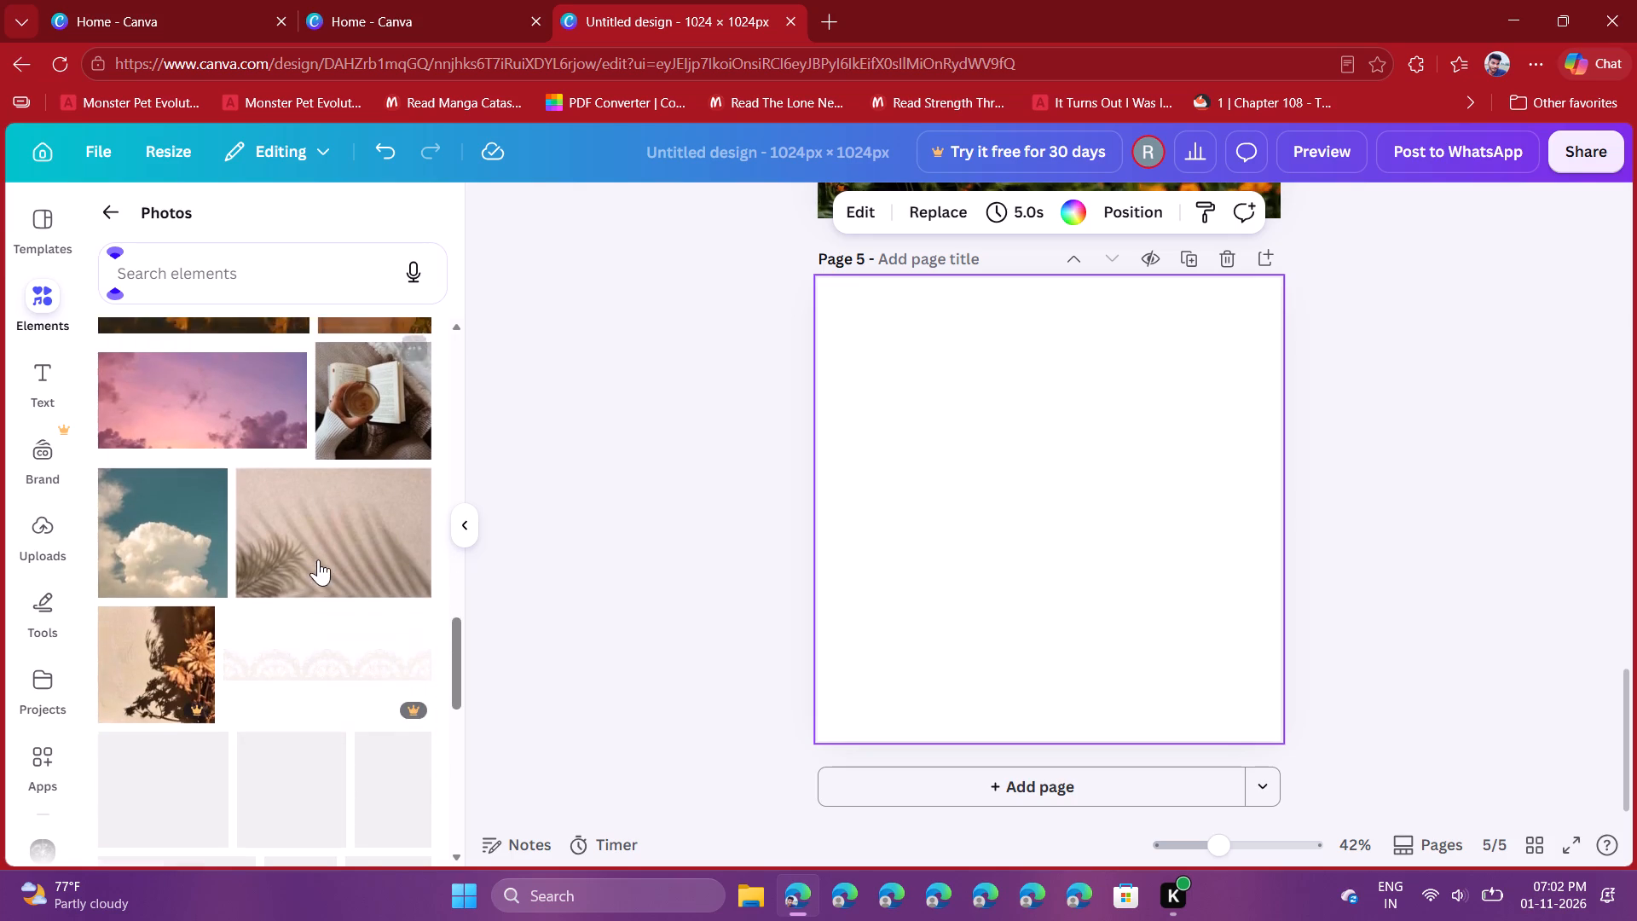
pyautogui.scroll(-5, 318, 559)
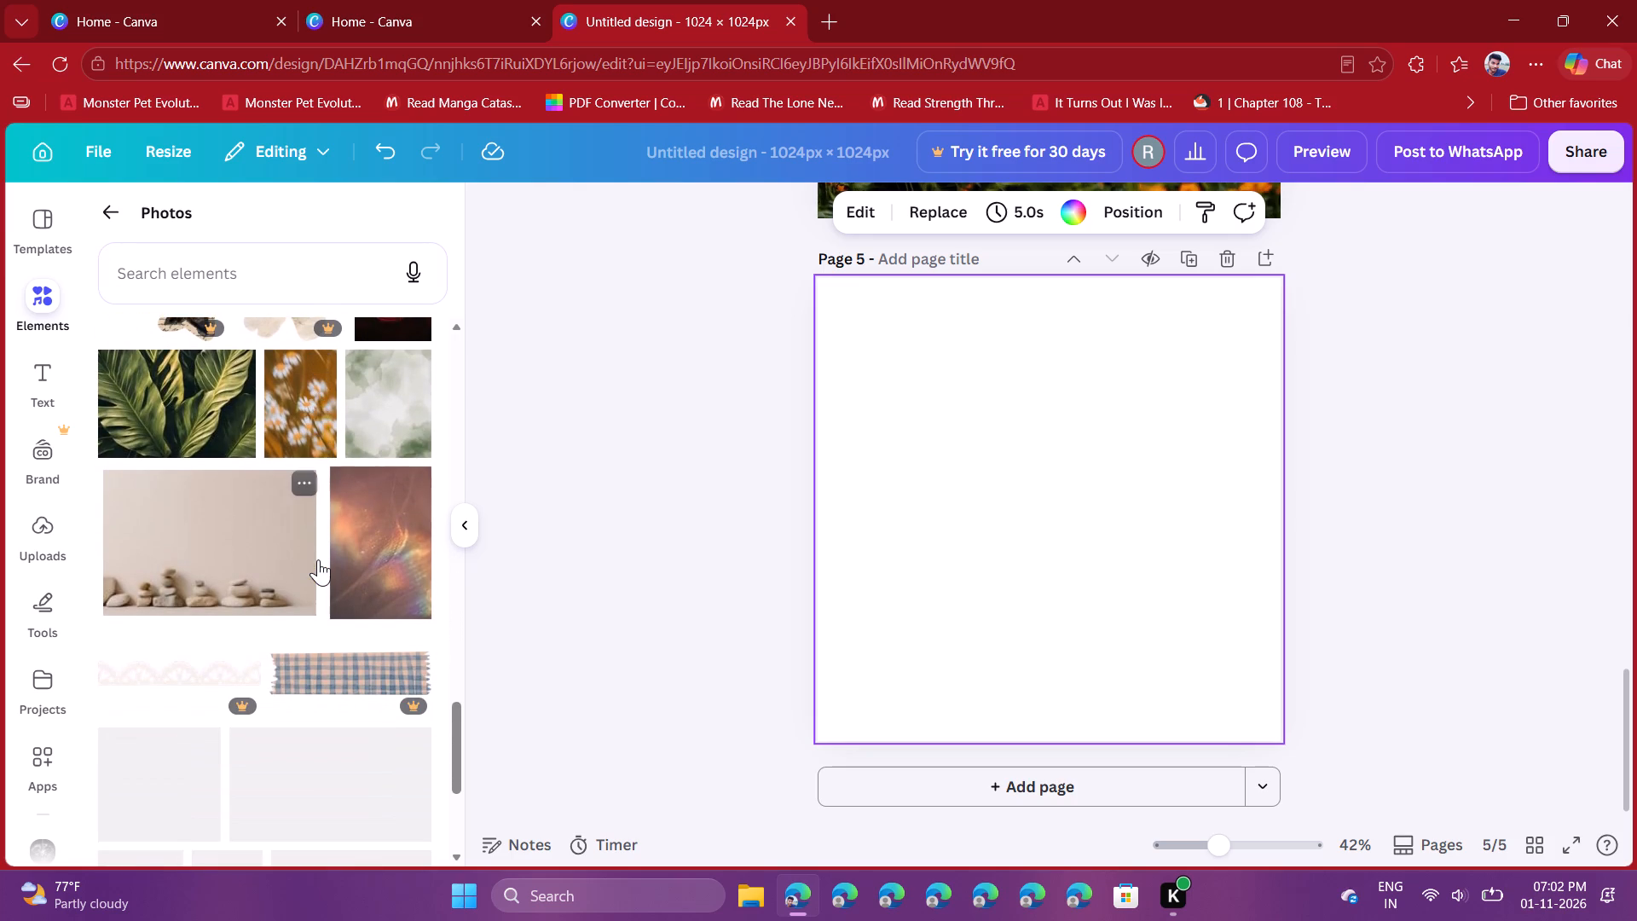
pyautogui.scroll(-3, 318, 559)
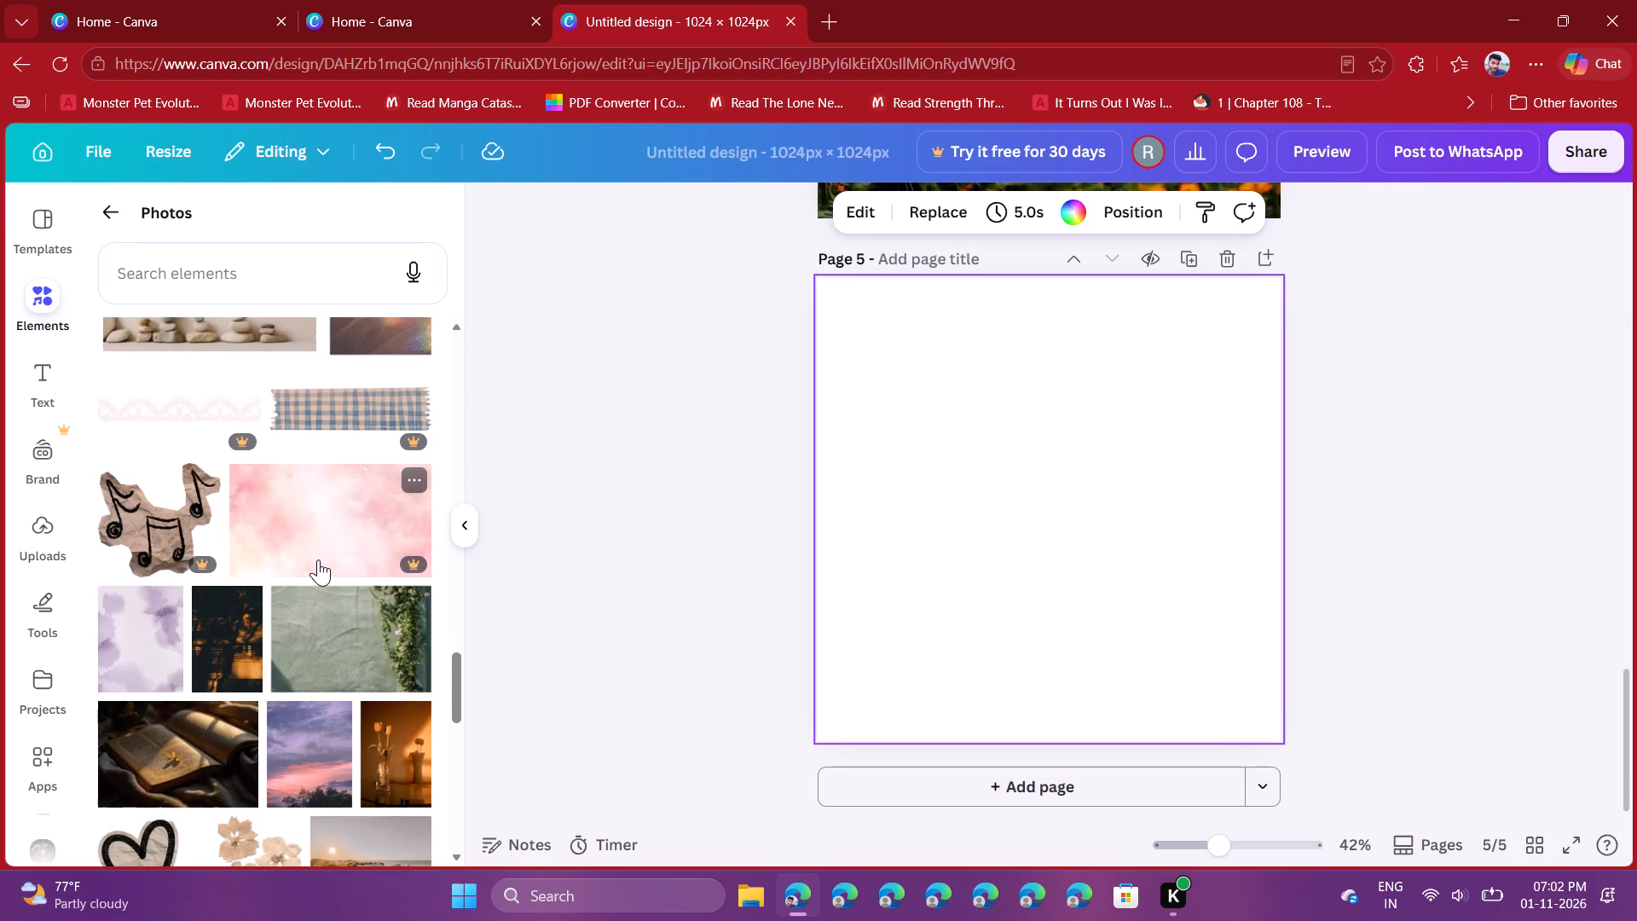
pyautogui.scroll(-3, 318, 559)
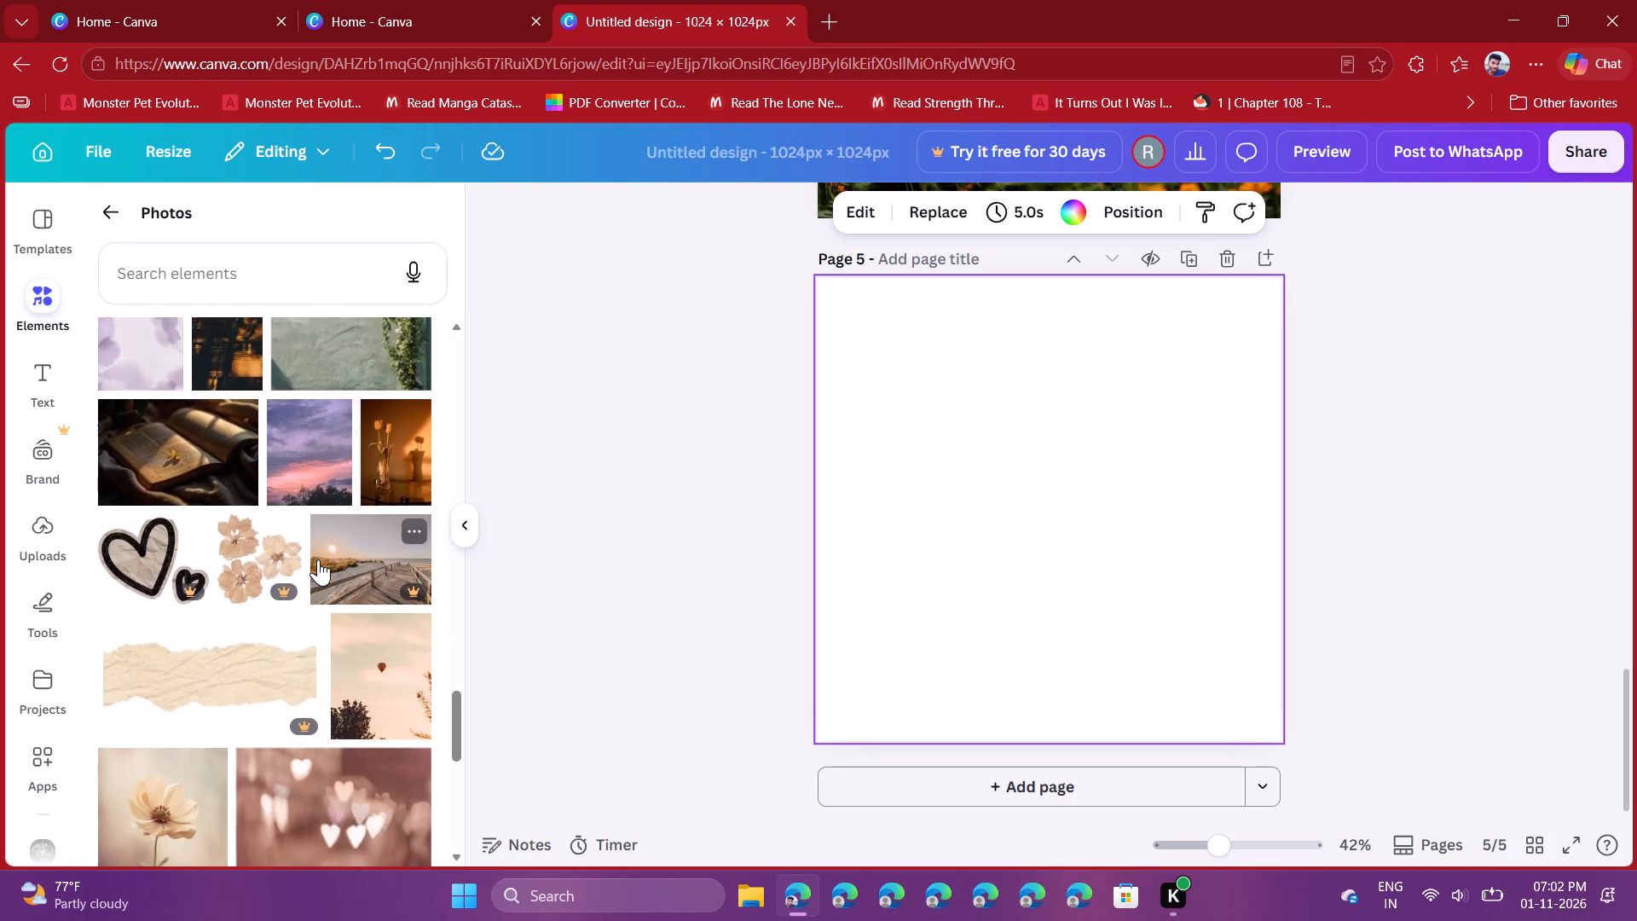
pyautogui.scroll(-2, 318, 559)
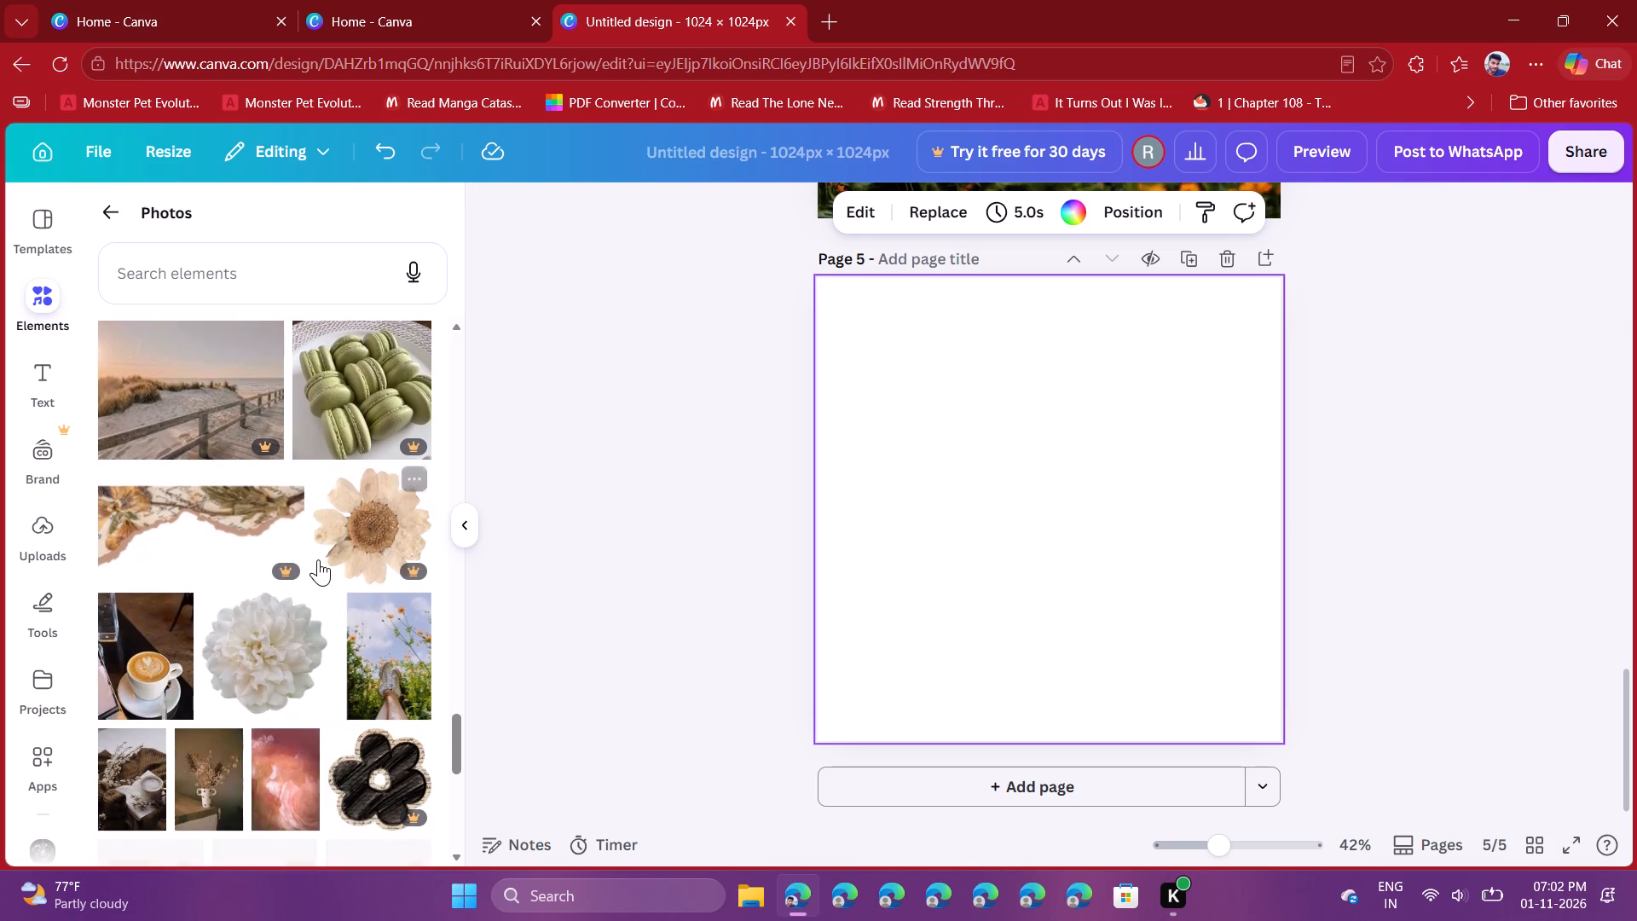
pyautogui.scroll(-4, 318, 559)
pyautogui.scroll(1, 318, 559)
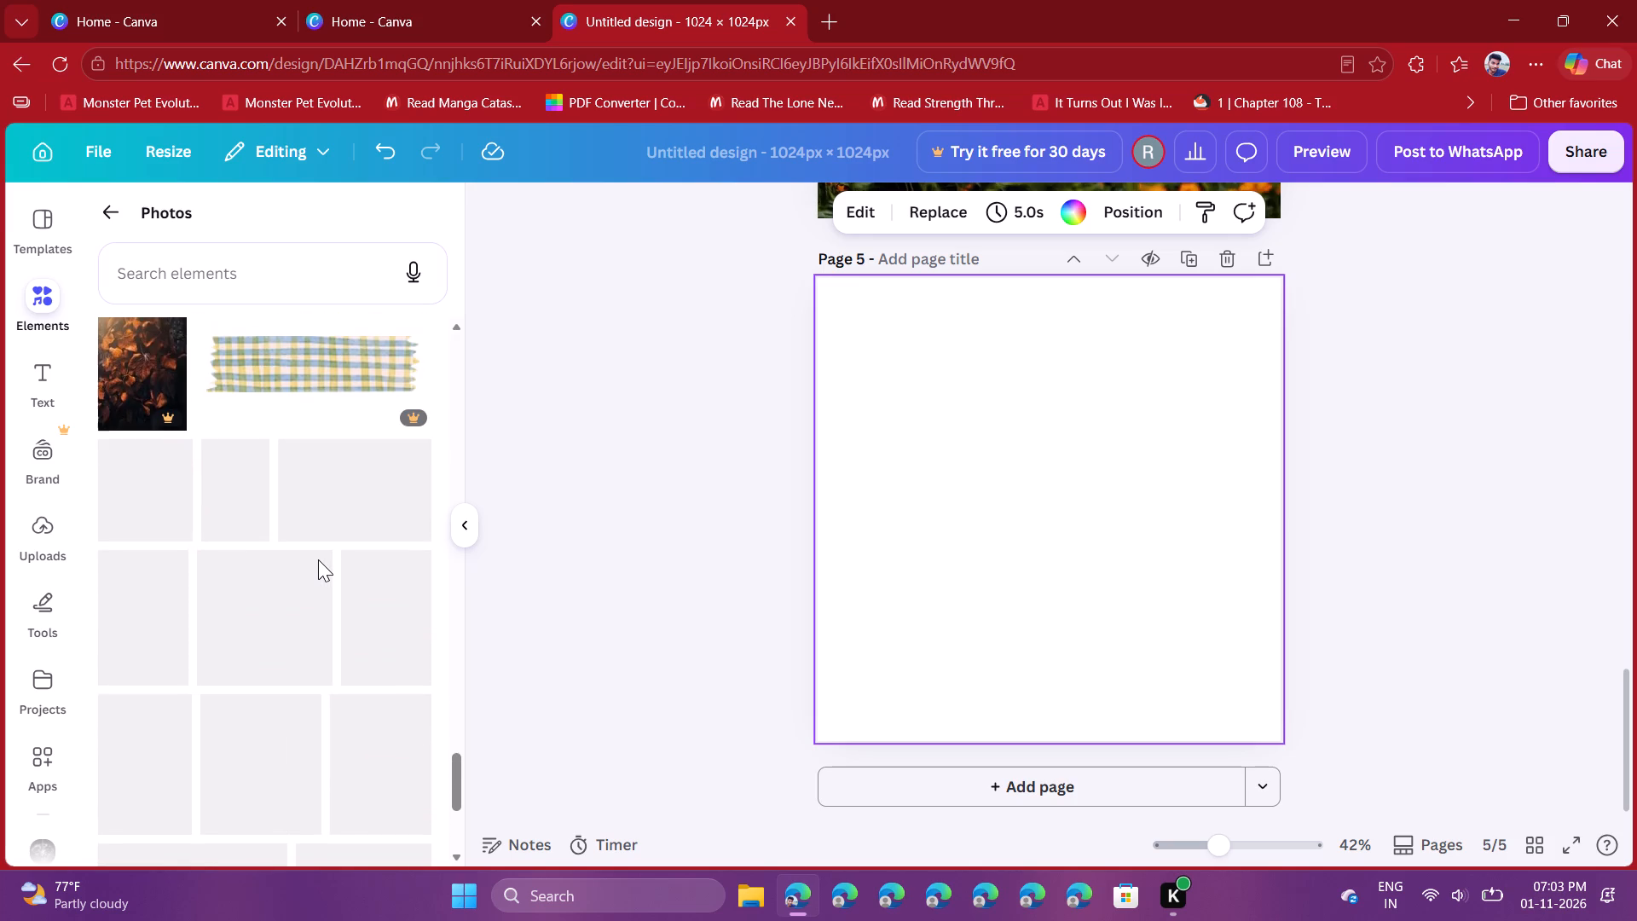
pyautogui.scroll(1, 318, 559)
pyautogui.scroll(-3, 318, 559)
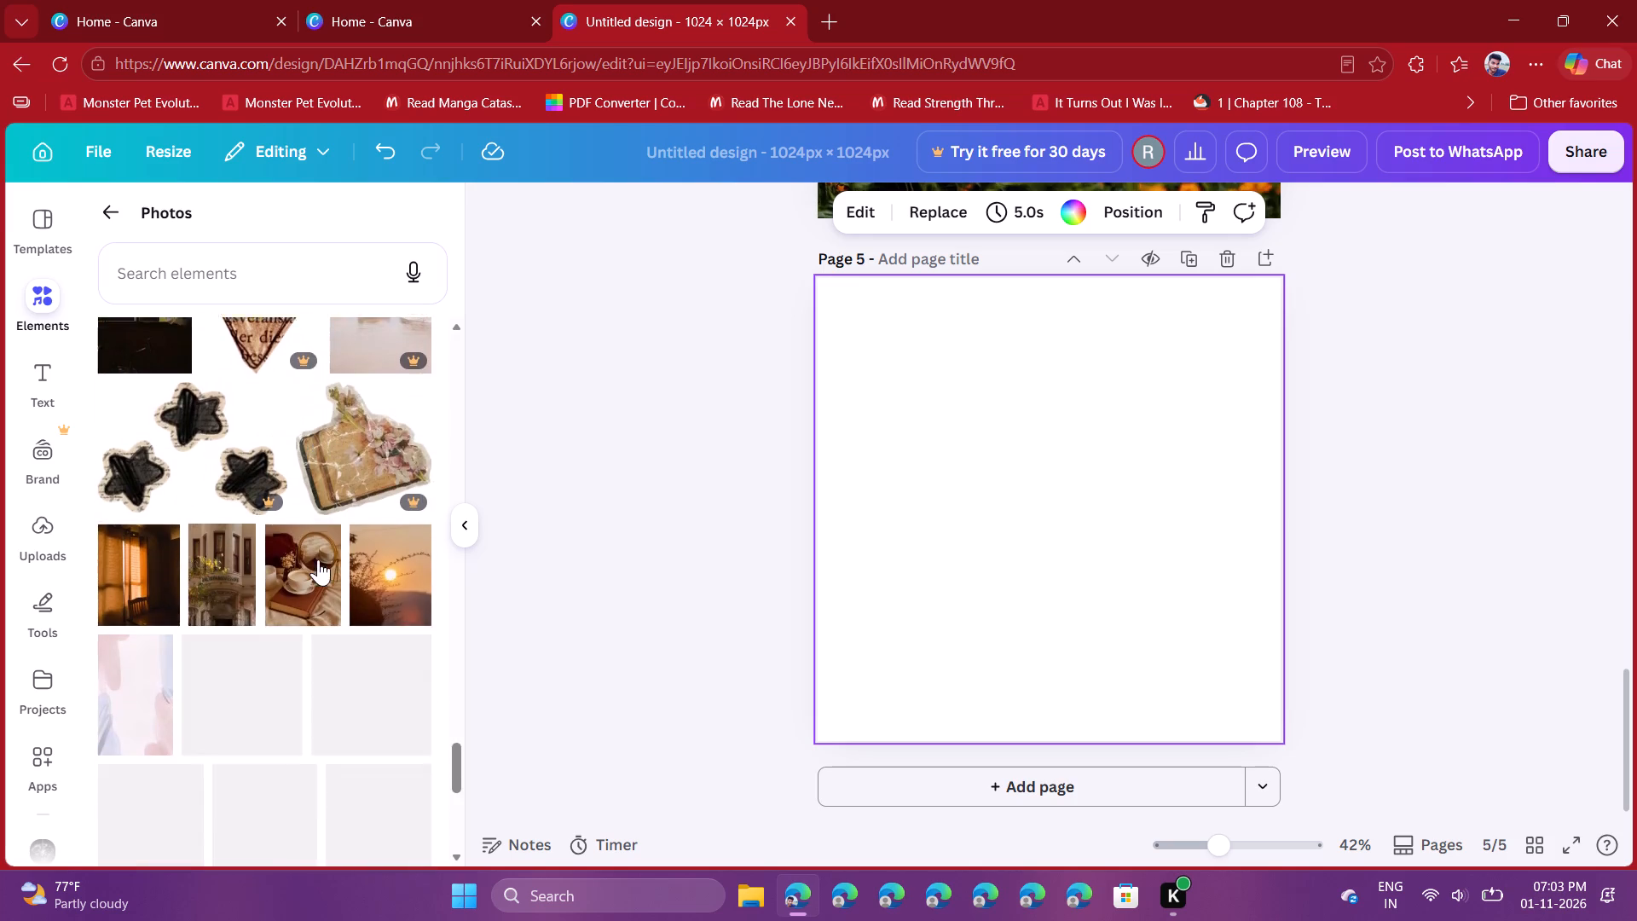
pyautogui.scroll(-2, 318, 559)
pyautogui.scroll(1, 318, 559)
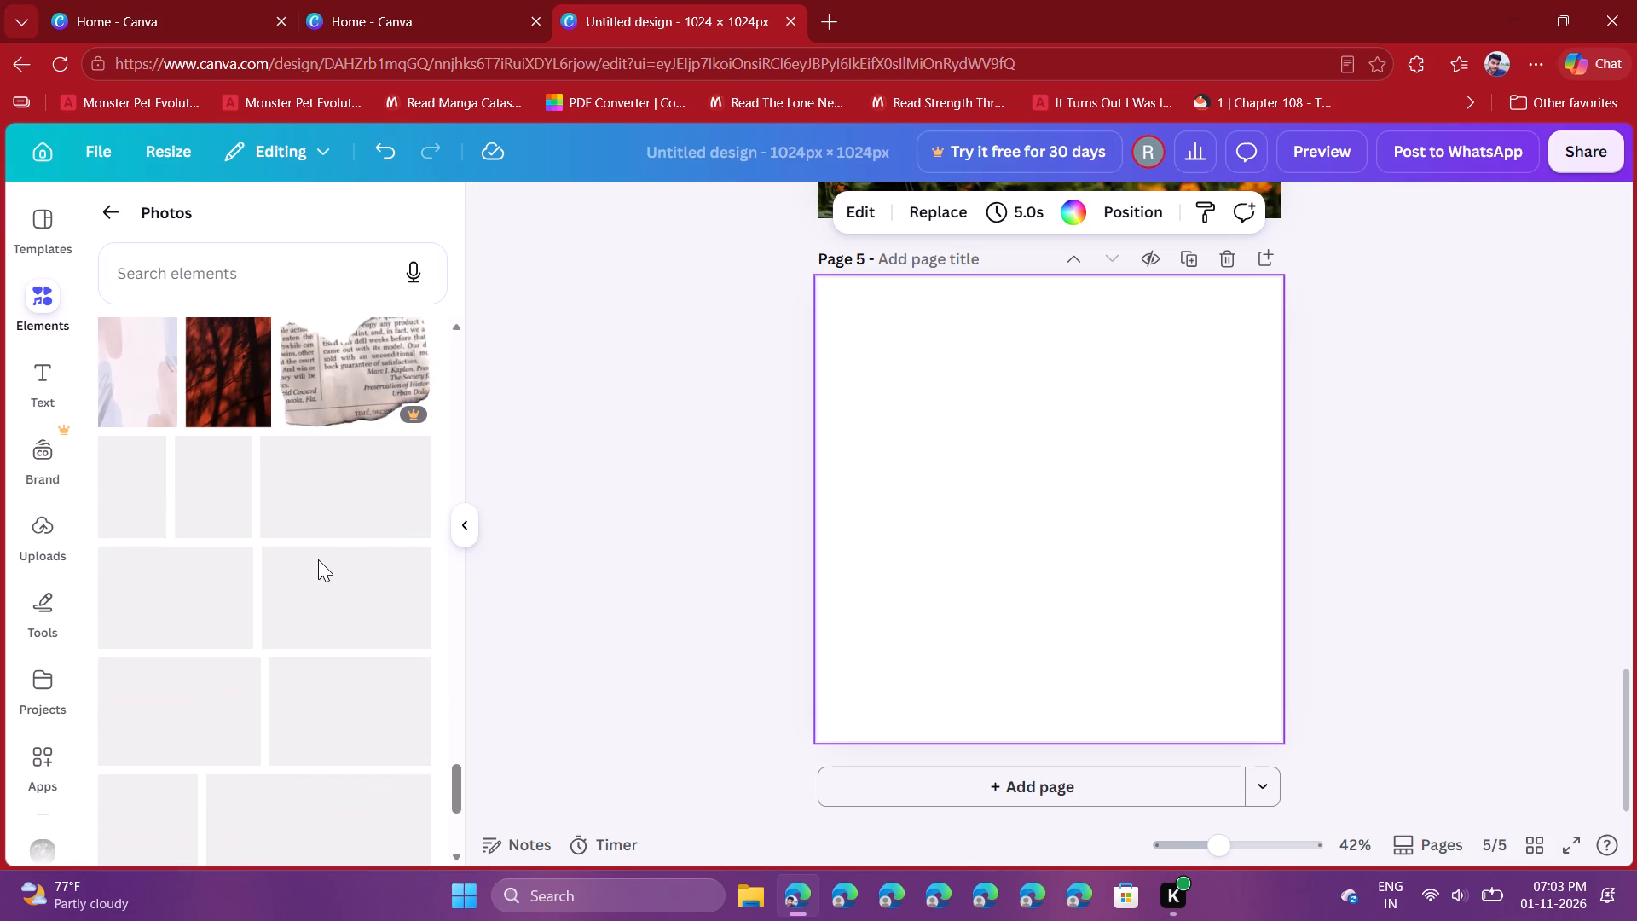
pyautogui.scroll(-2, 318, 559)
pyautogui.scroll(1, 318, 559)
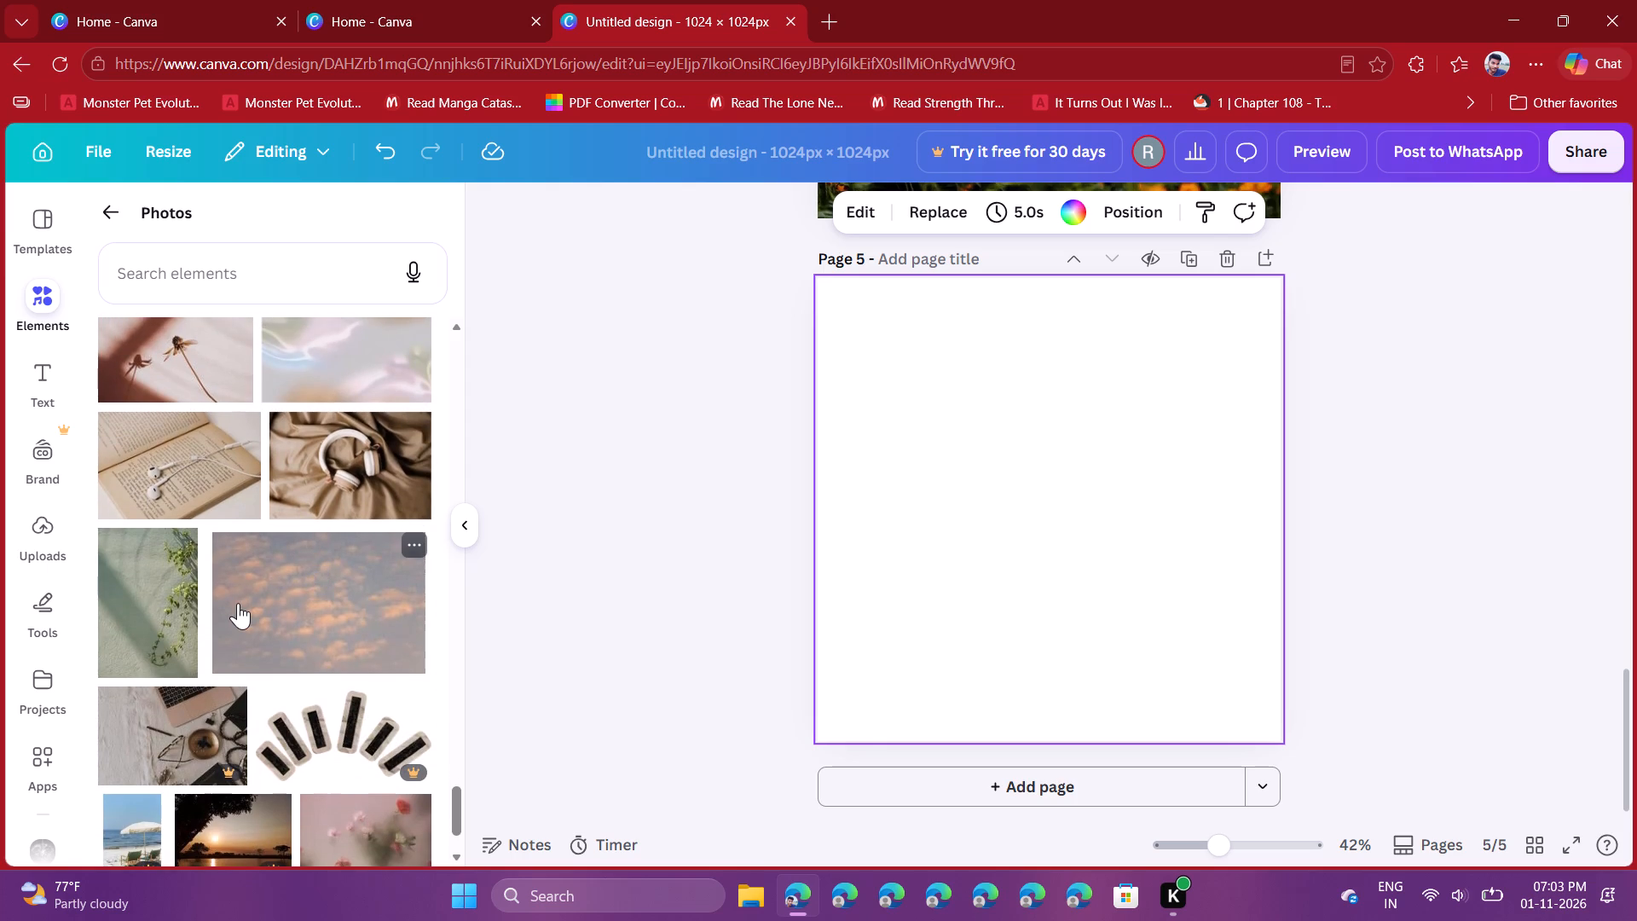
pyautogui.scroll(-2, 238, 603)
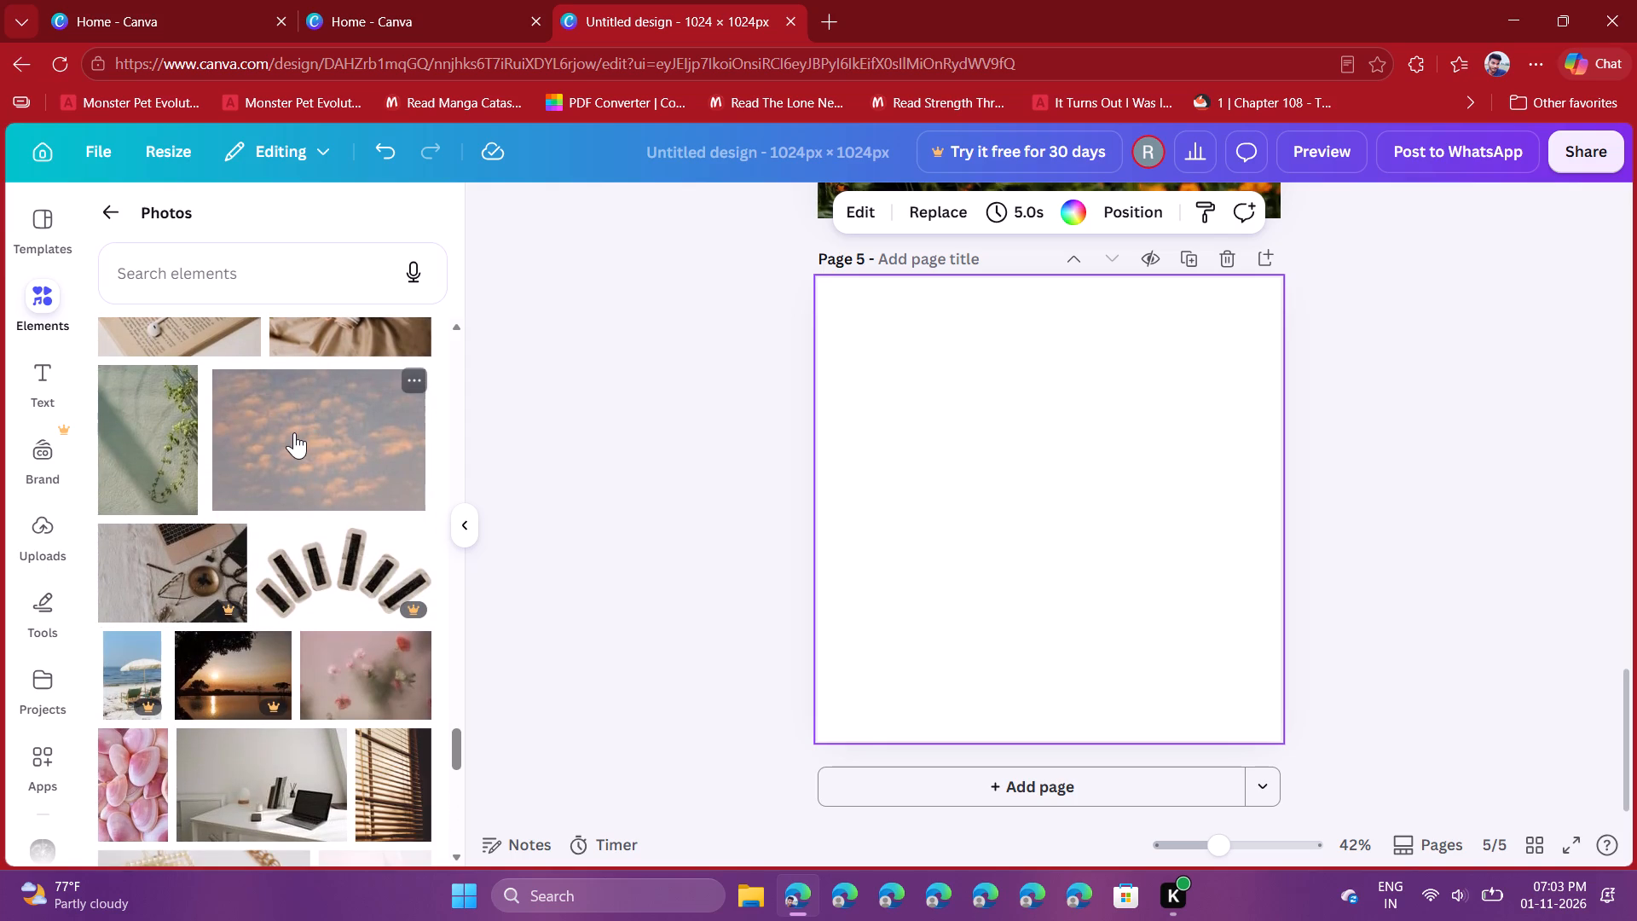
pyautogui.scroll(-5, 294, 432)
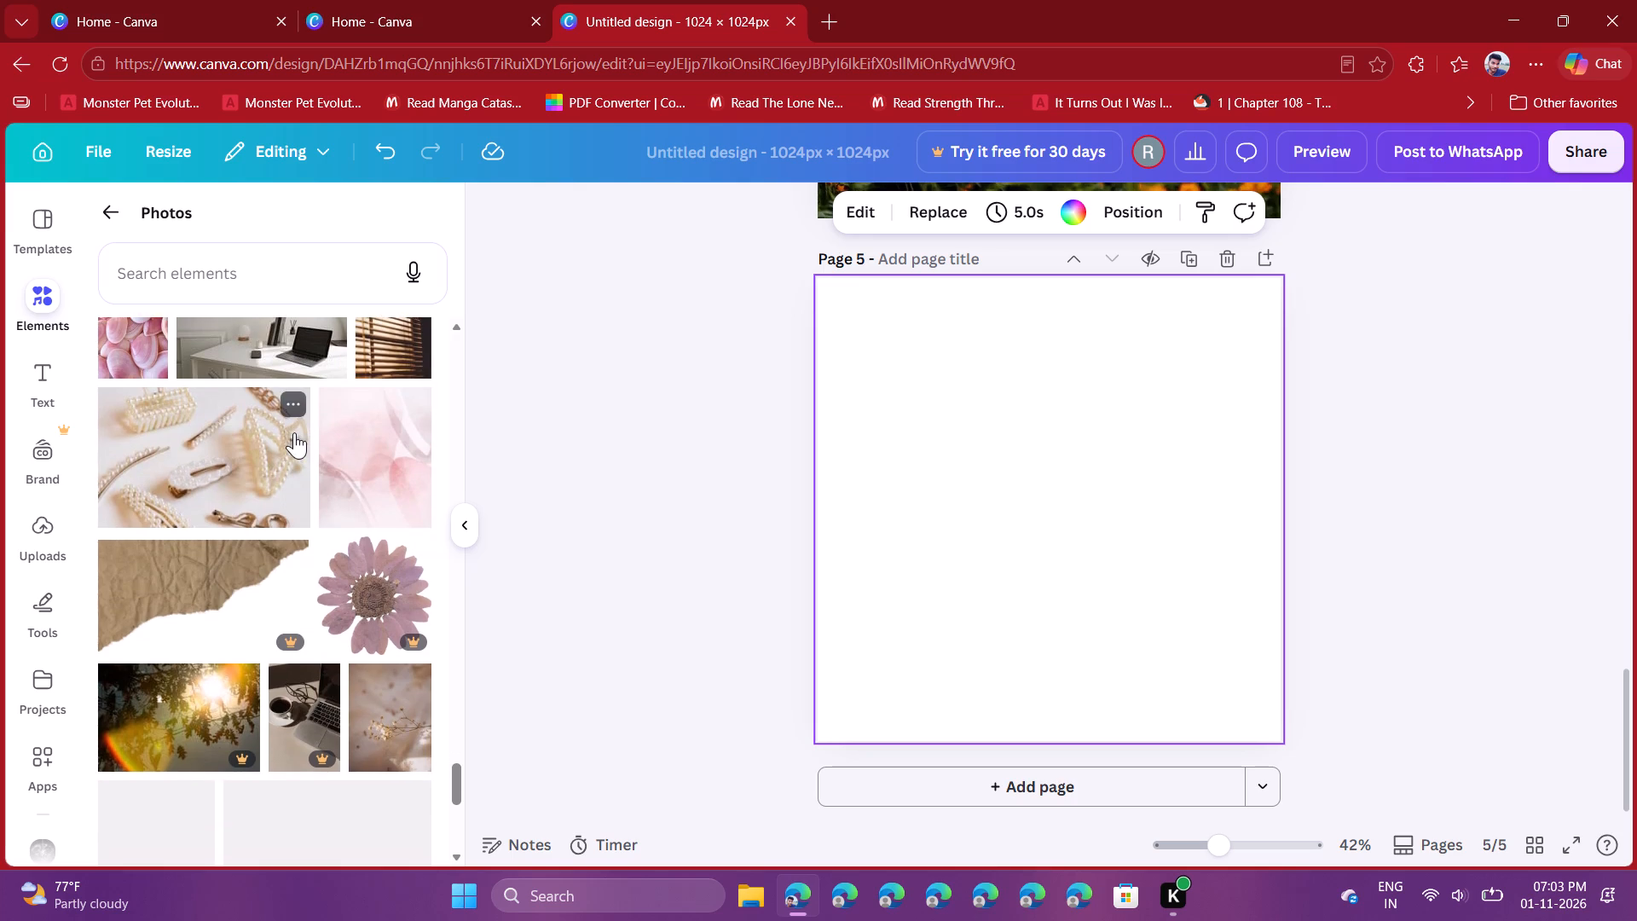
pyautogui.scroll(-1, 294, 432)
pyautogui.scroll(2, 294, 432)
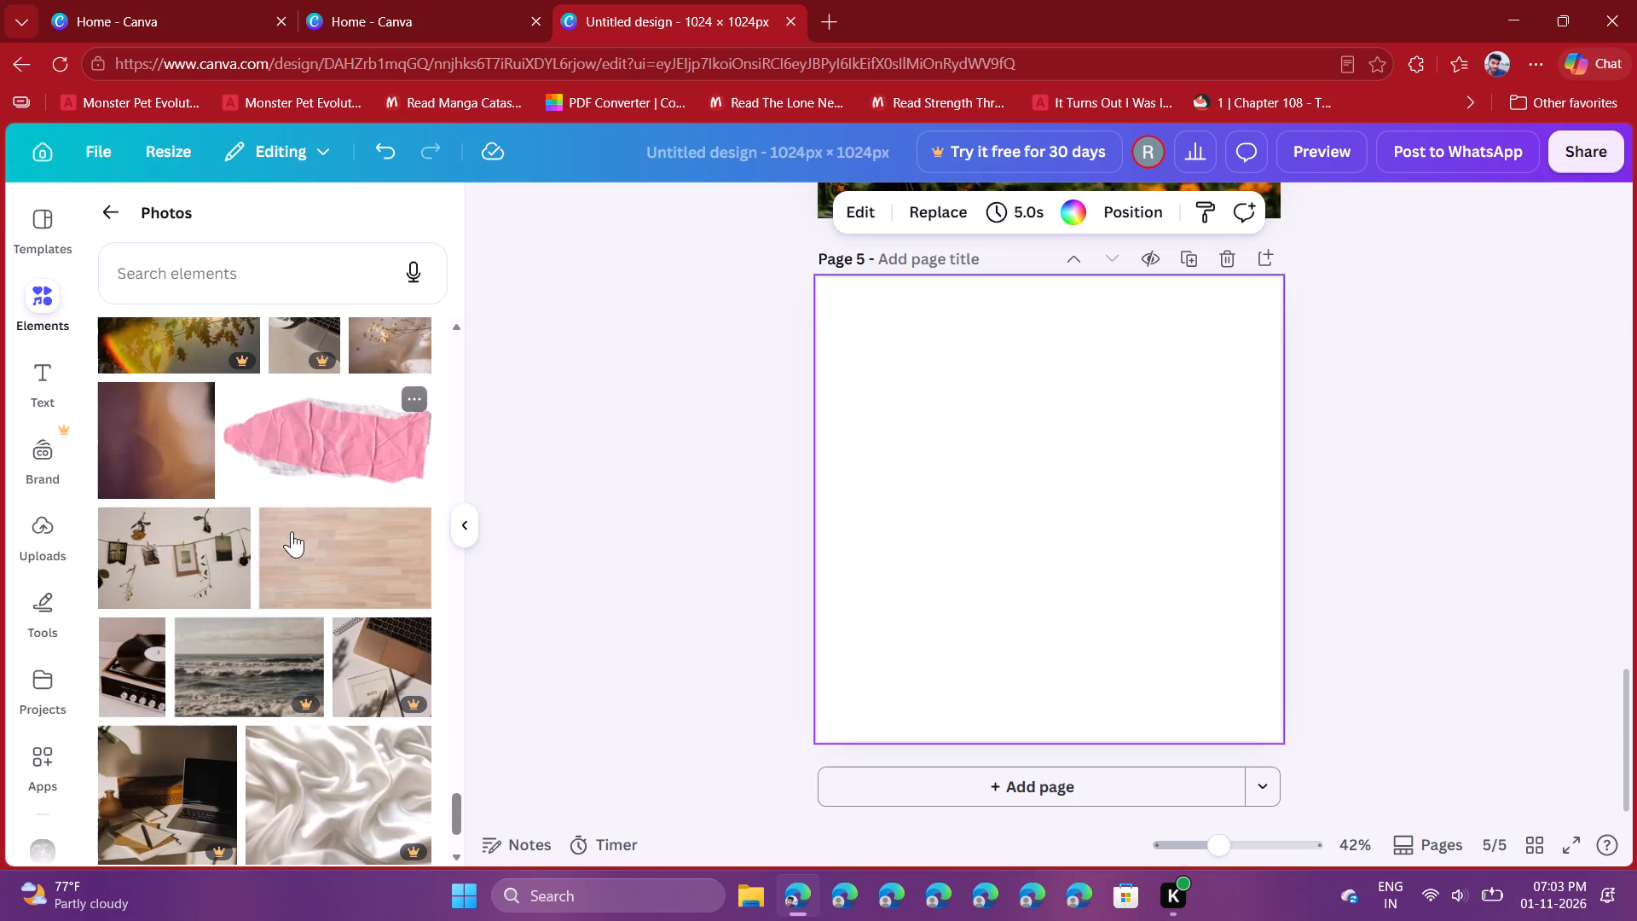
pyautogui.scroll(-5, 289, 567)
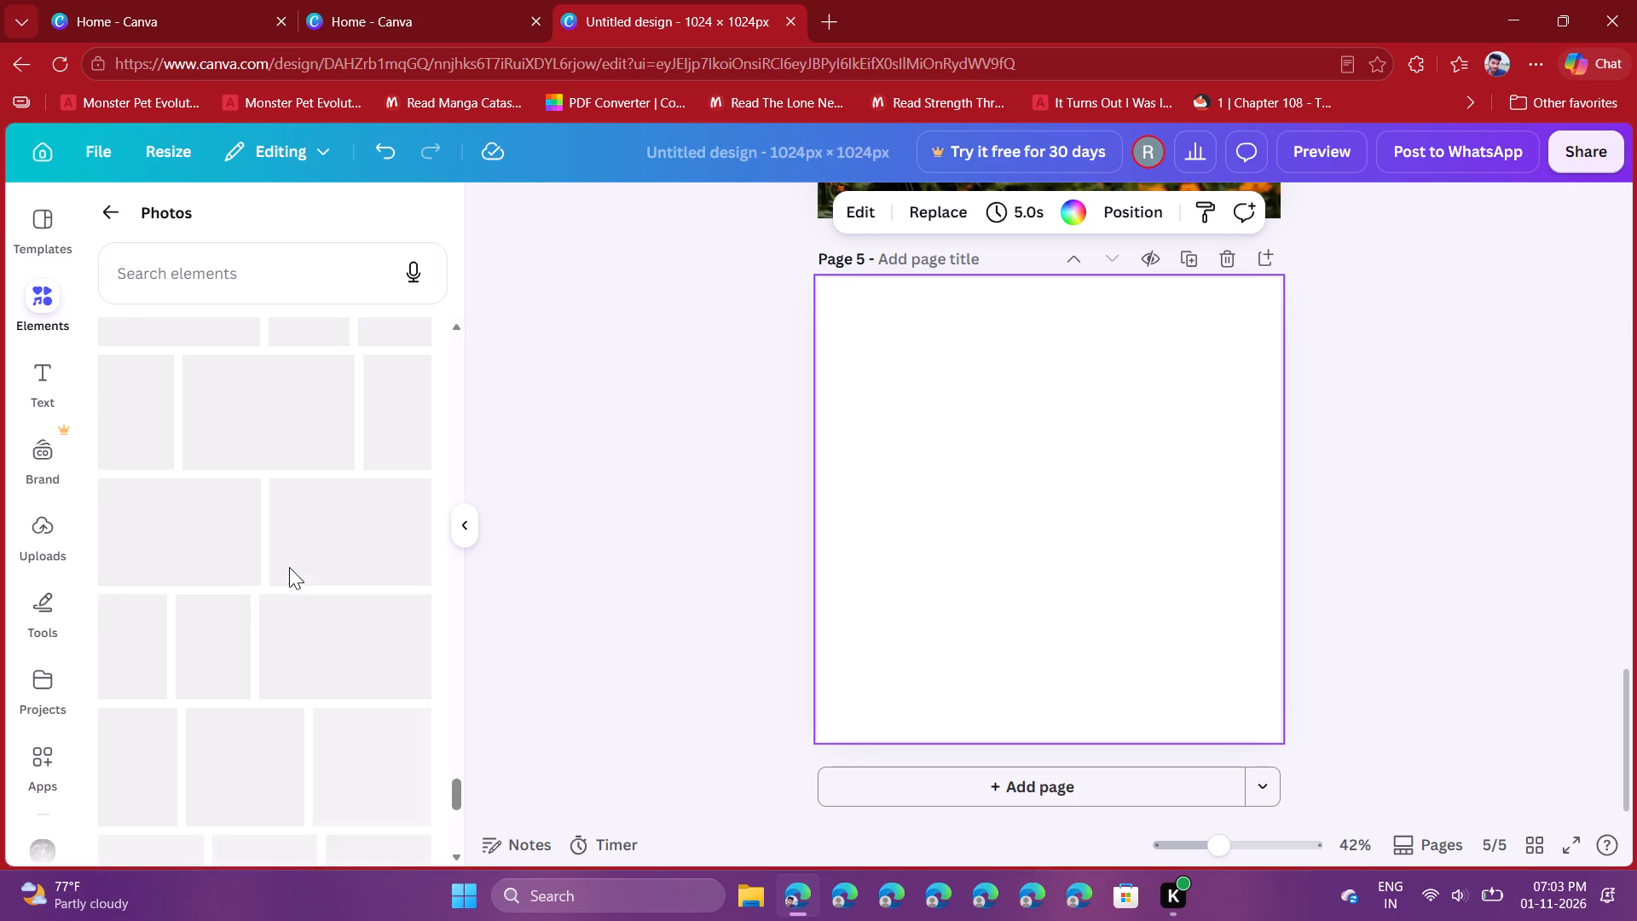
pyautogui.scroll(7, 289, 567)
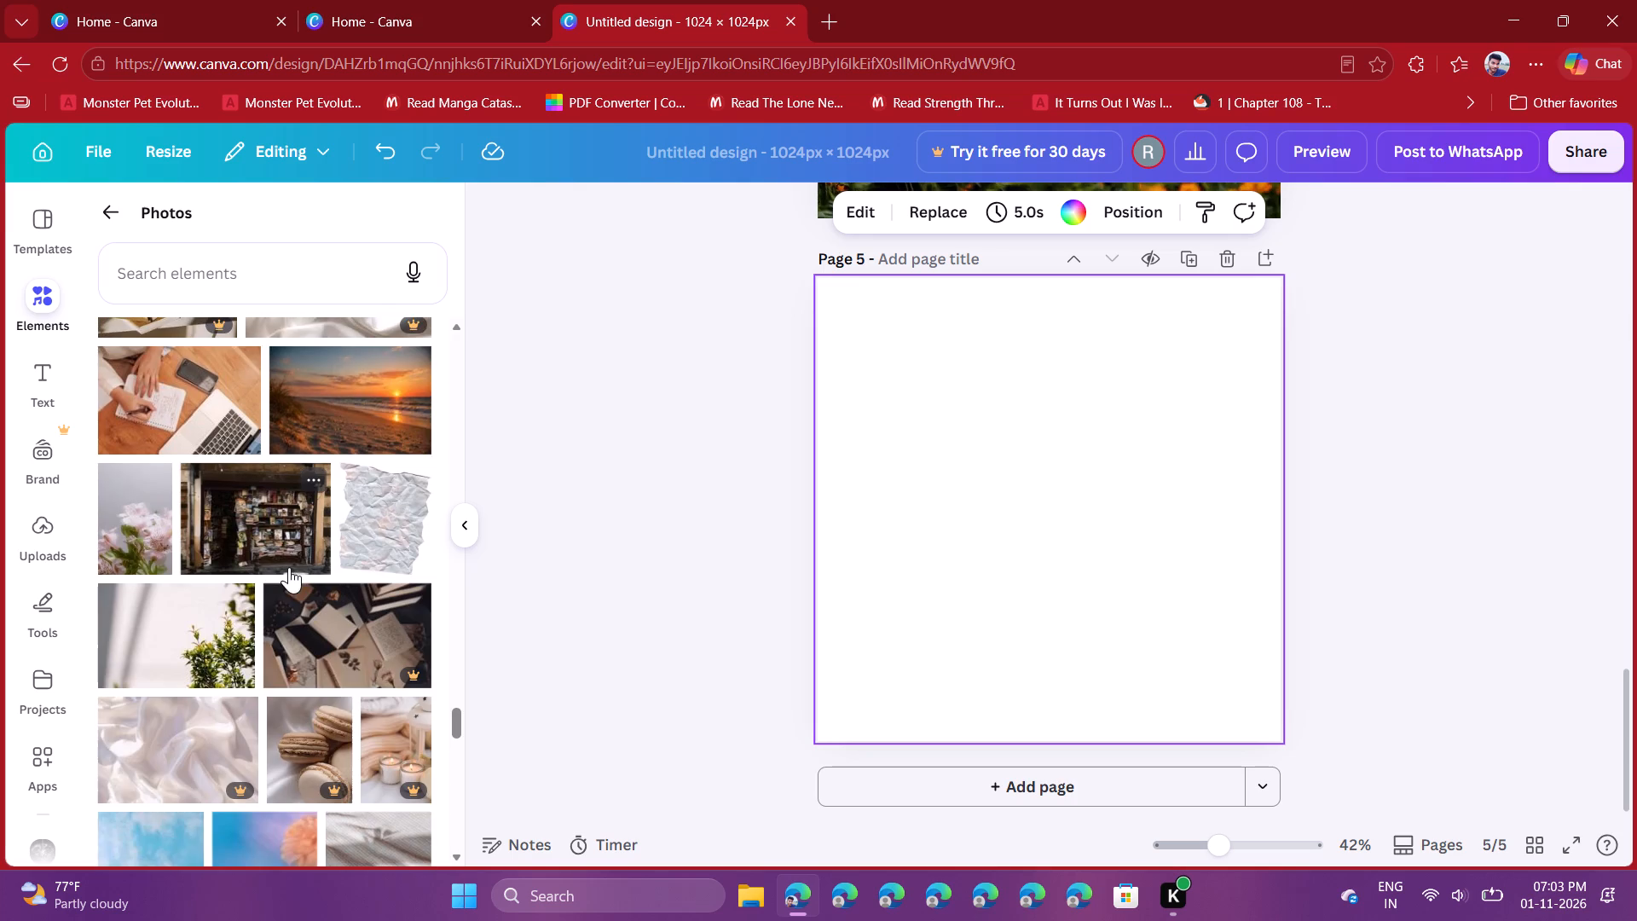
pyautogui.scroll(-1, 333, 523)
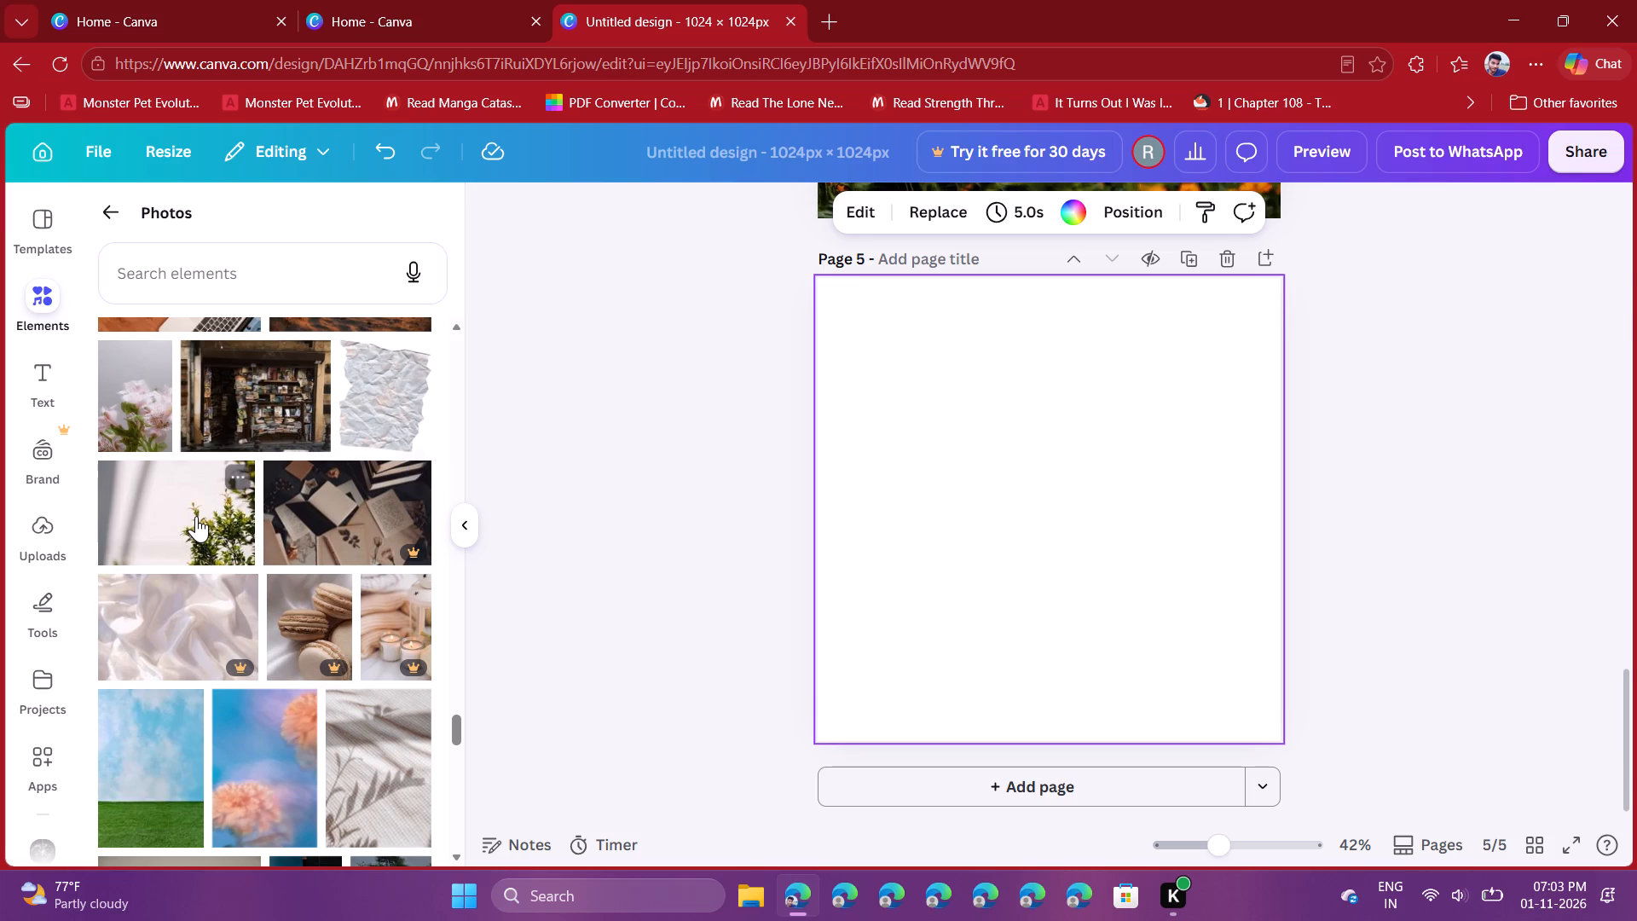
pyautogui.scroll(-2, 196, 516)
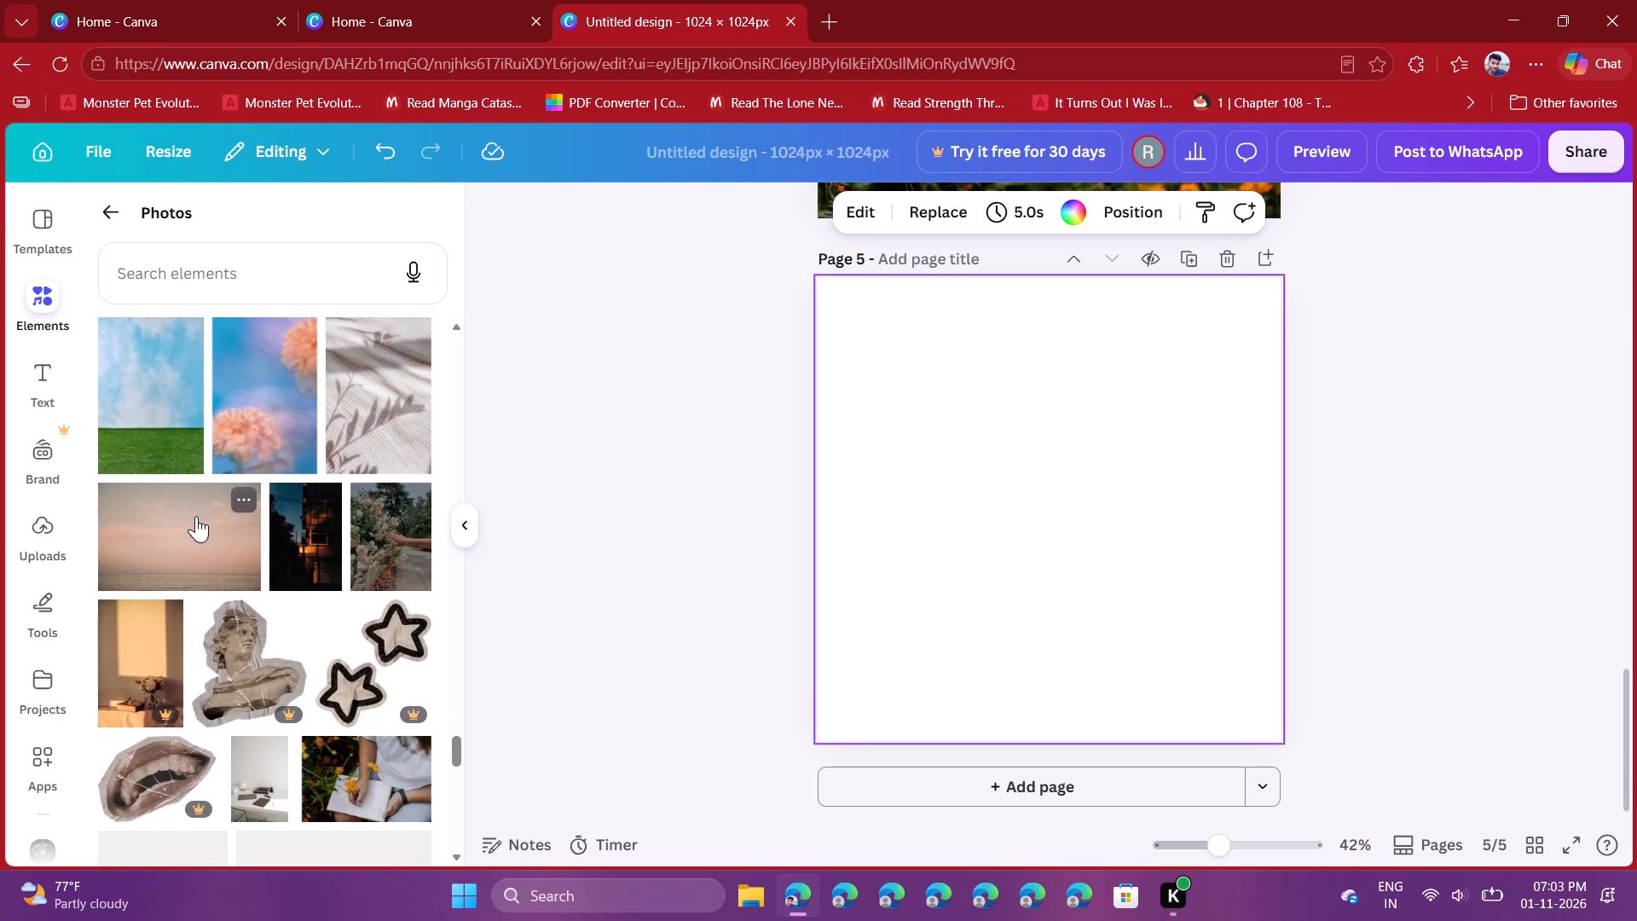
pyautogui.scroll(-2, 196, 516)
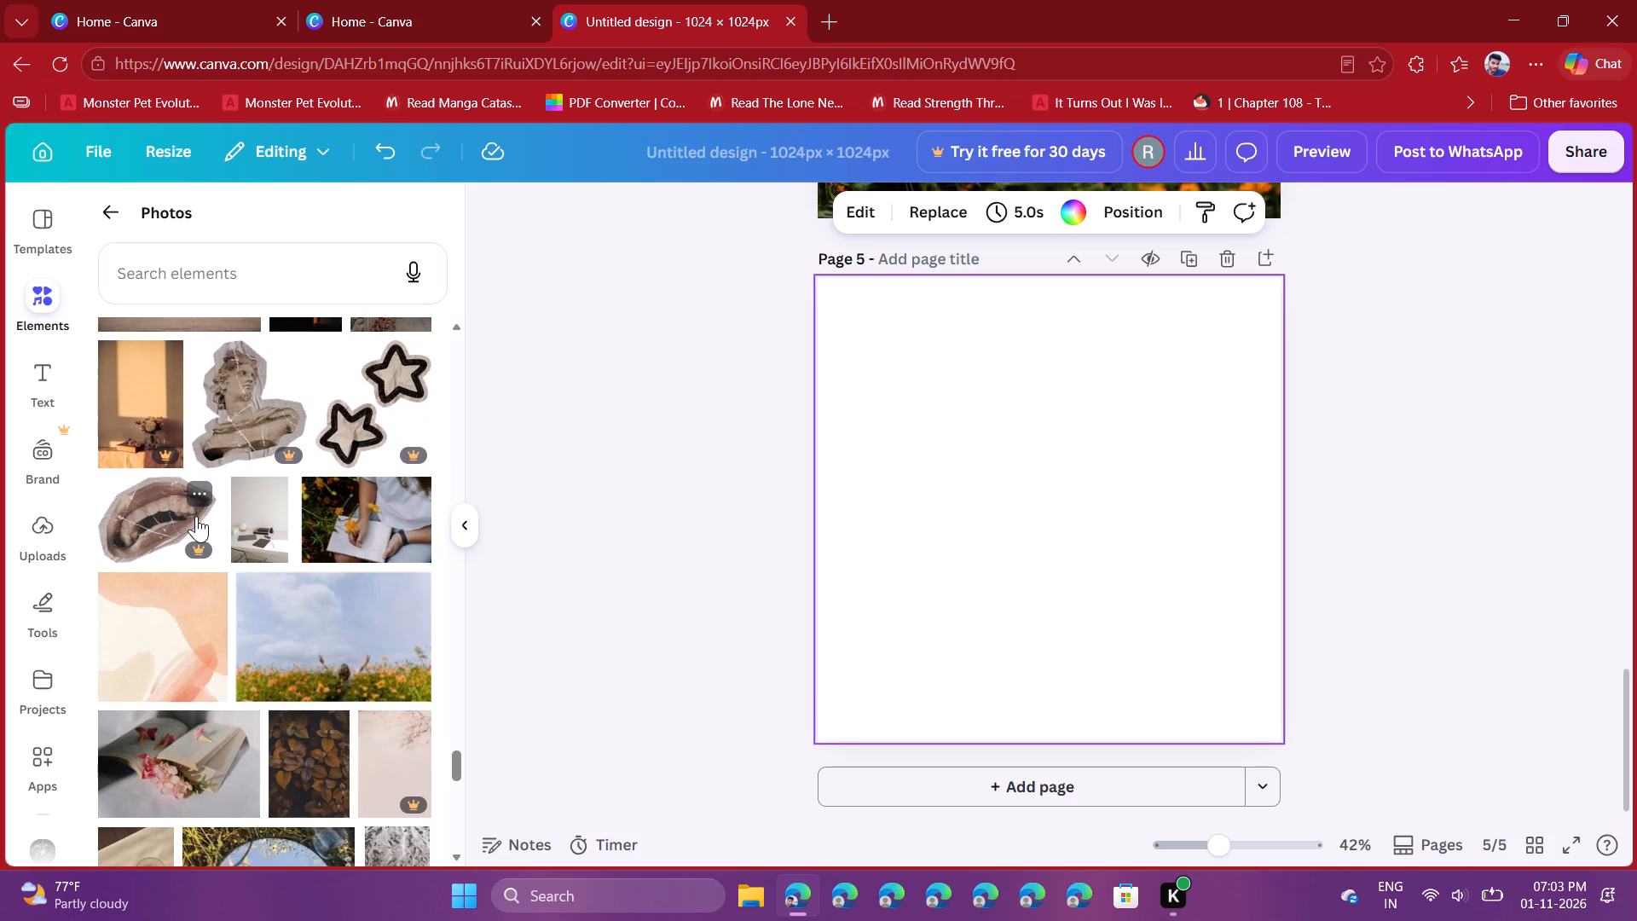
pyautogui.click(315, 621)
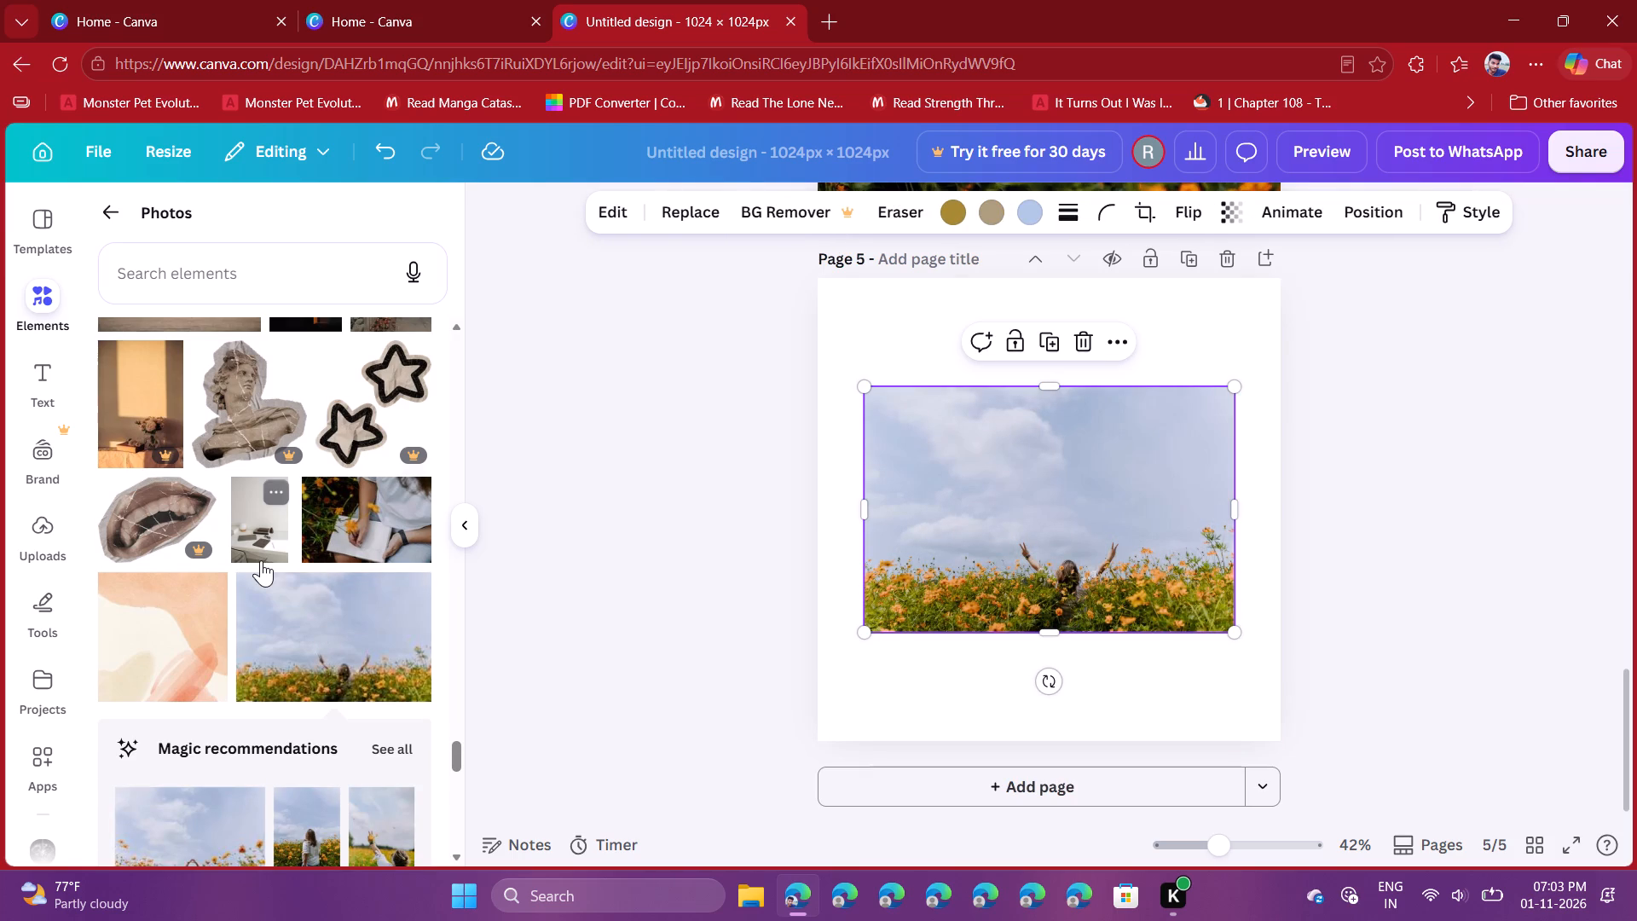
# Browse the surrounding Photos library results for another picture to use in the design.
pyautogui.scroll(-3, 261, 560)
pyautogui.scroll(4, 261, 560)
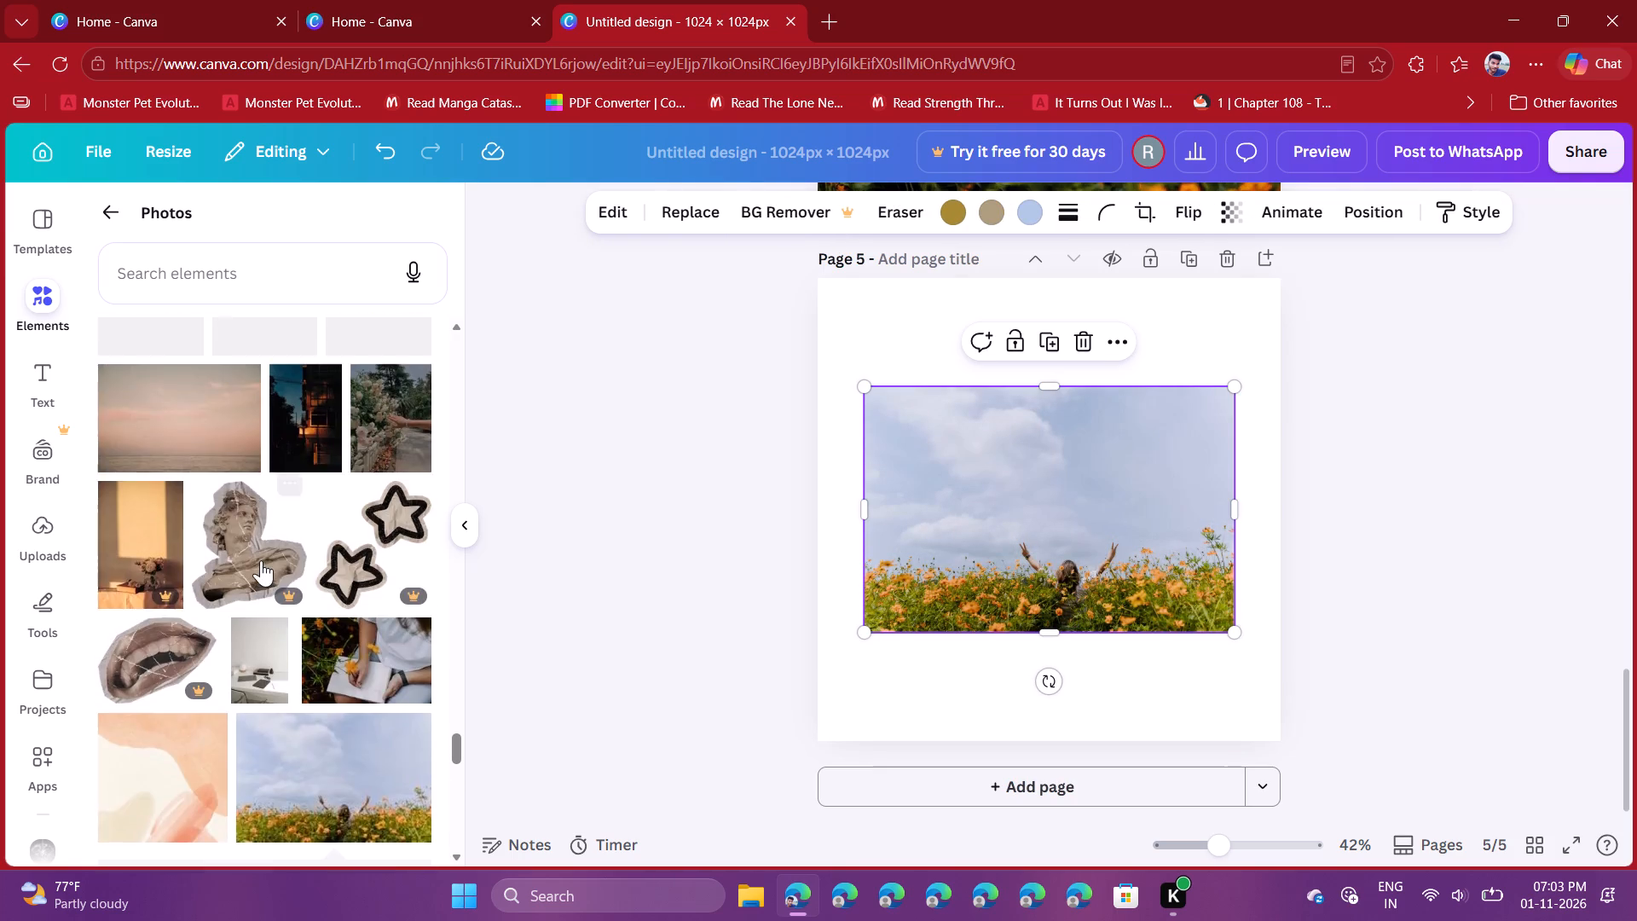
pyautogui.scroll(6, 261, 560)
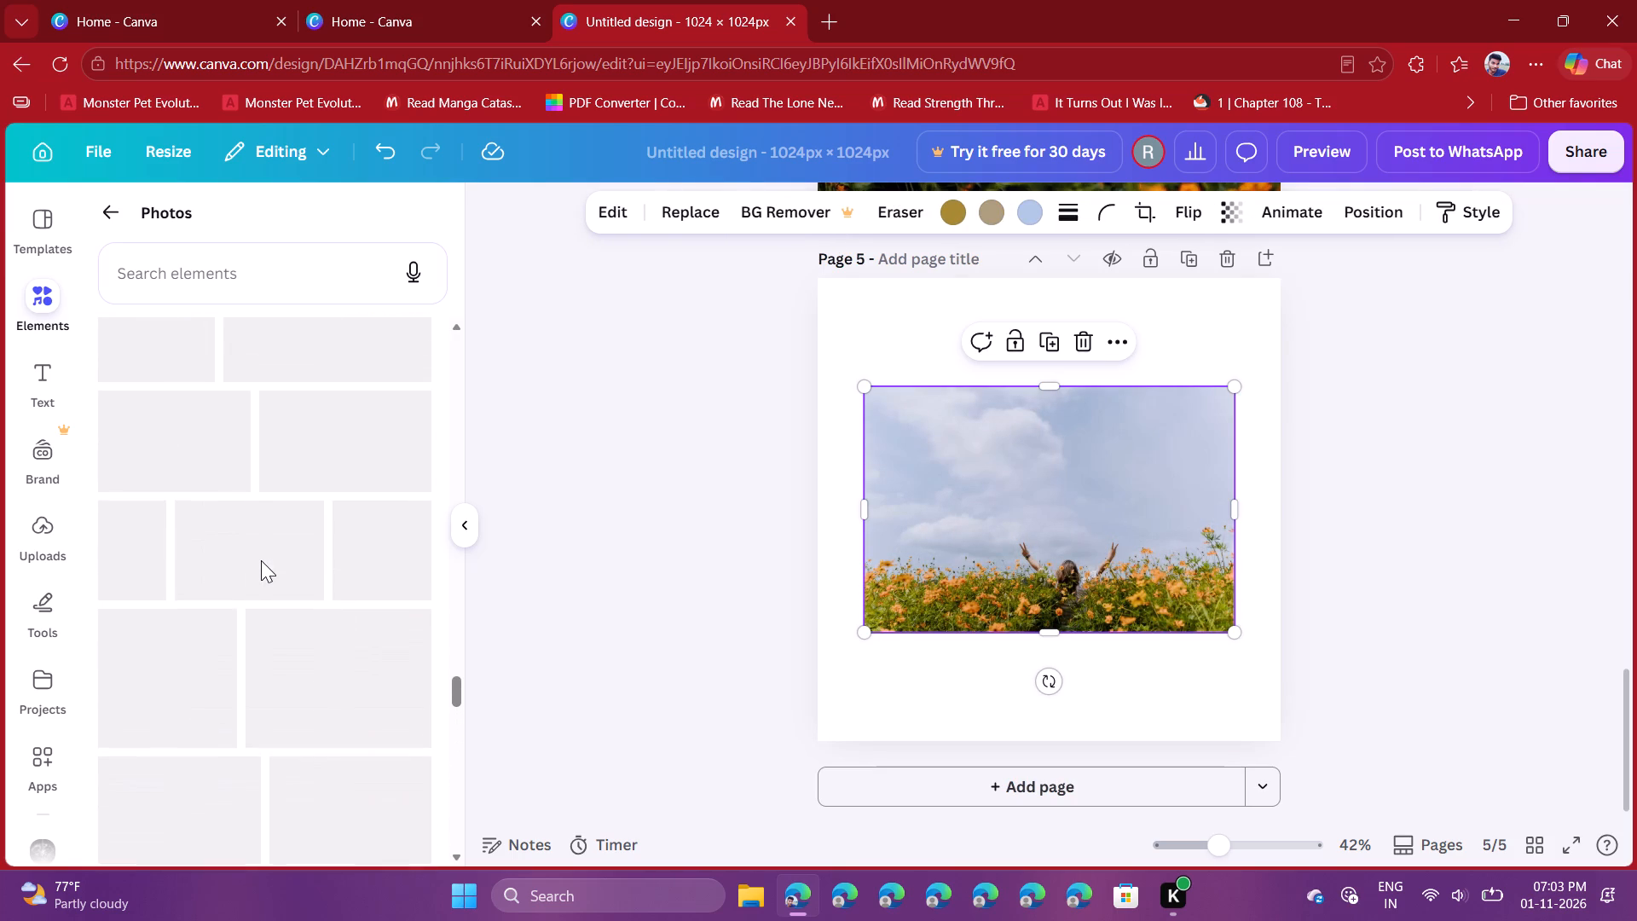
pyautogui.scroll(-1, 261, 560)
pyautogui.scroll(3, 261, 560)
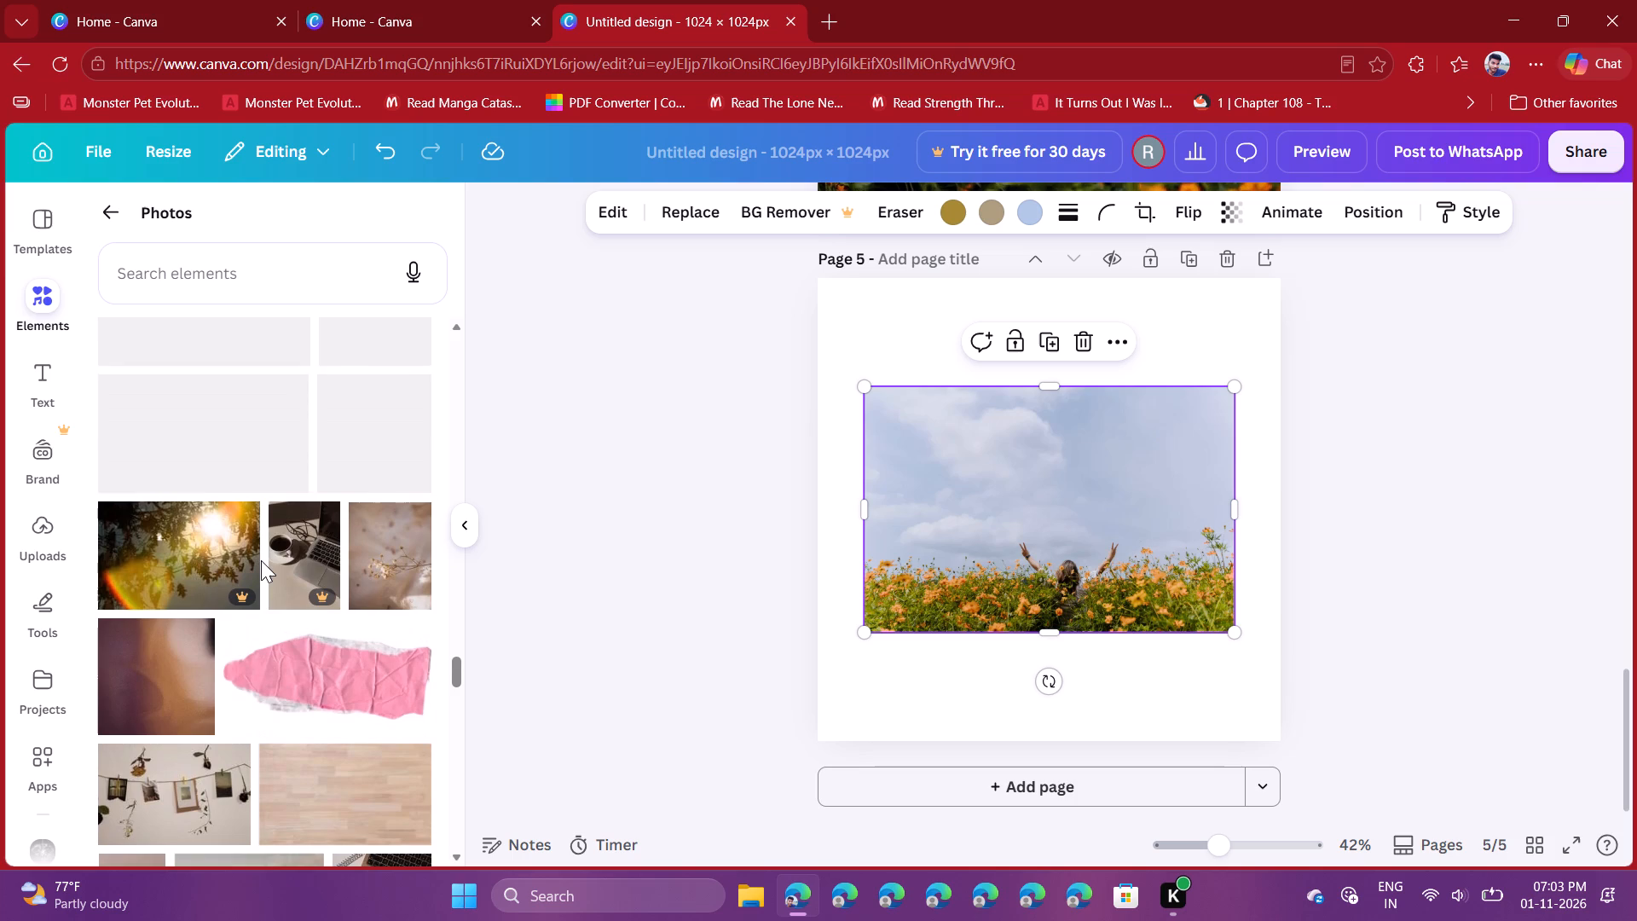
pyautogui.scroll(1, 261, 560)
pyautogui.scroll(1, 183, 518)
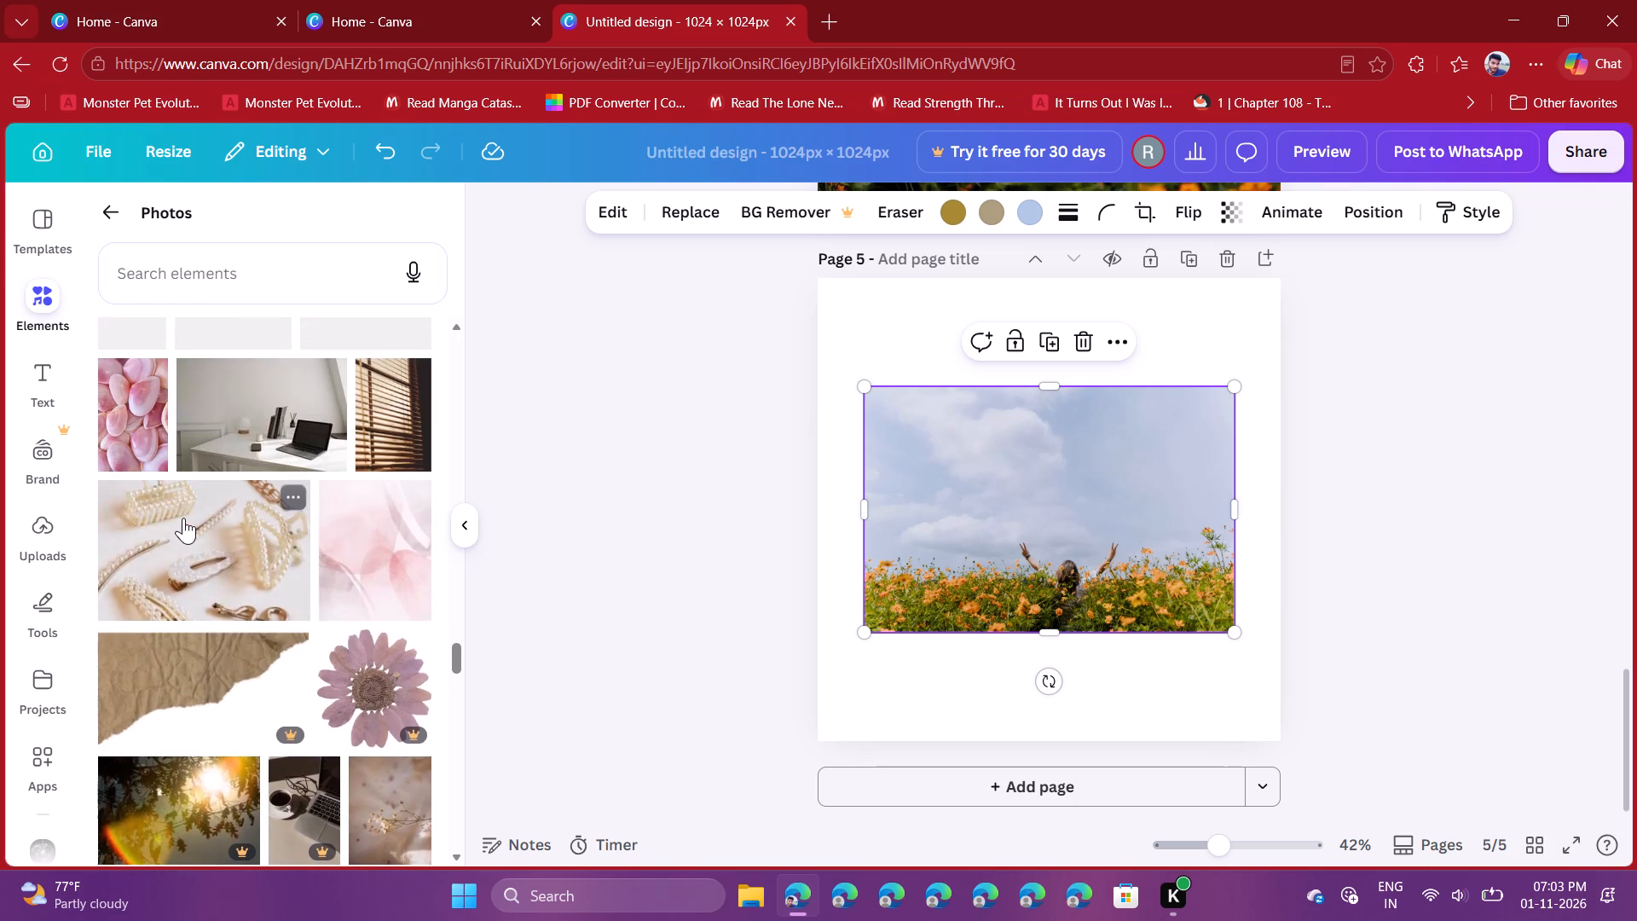
pyautogui.scroll(4, 183, 518)
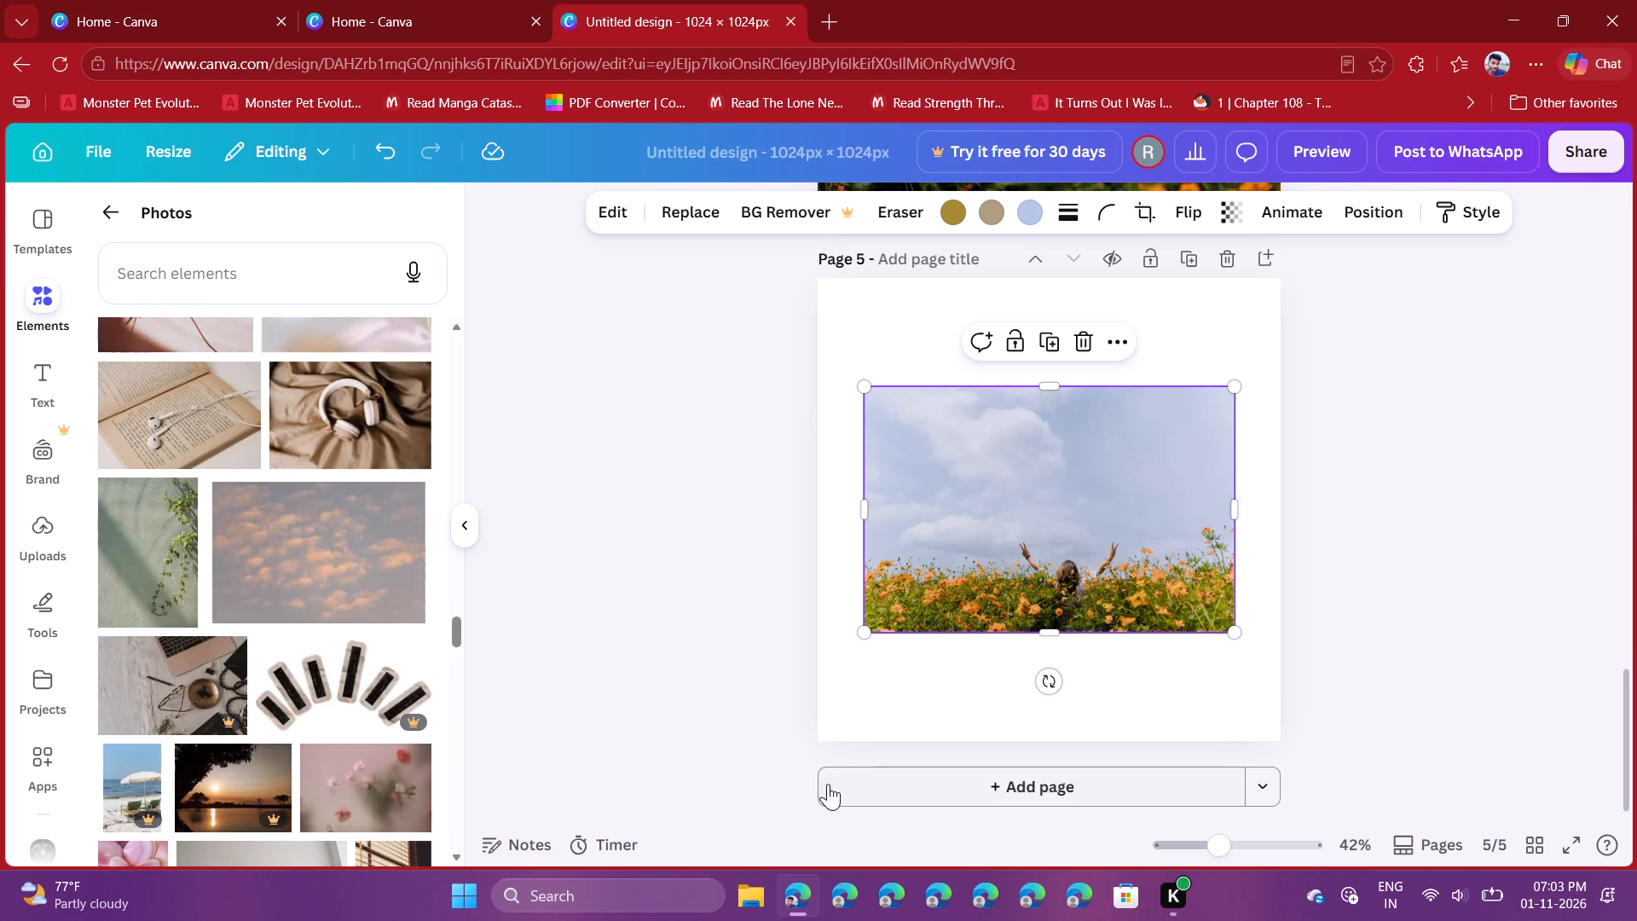
# Add a blank page 6 after the page with the raised-arms flower-field photo.
pyautogui.click(830, 785)
# Add the photo of sunlight shining through dark leafy branches to page 6.
pyautogui.scroll(-2, 241, 576)
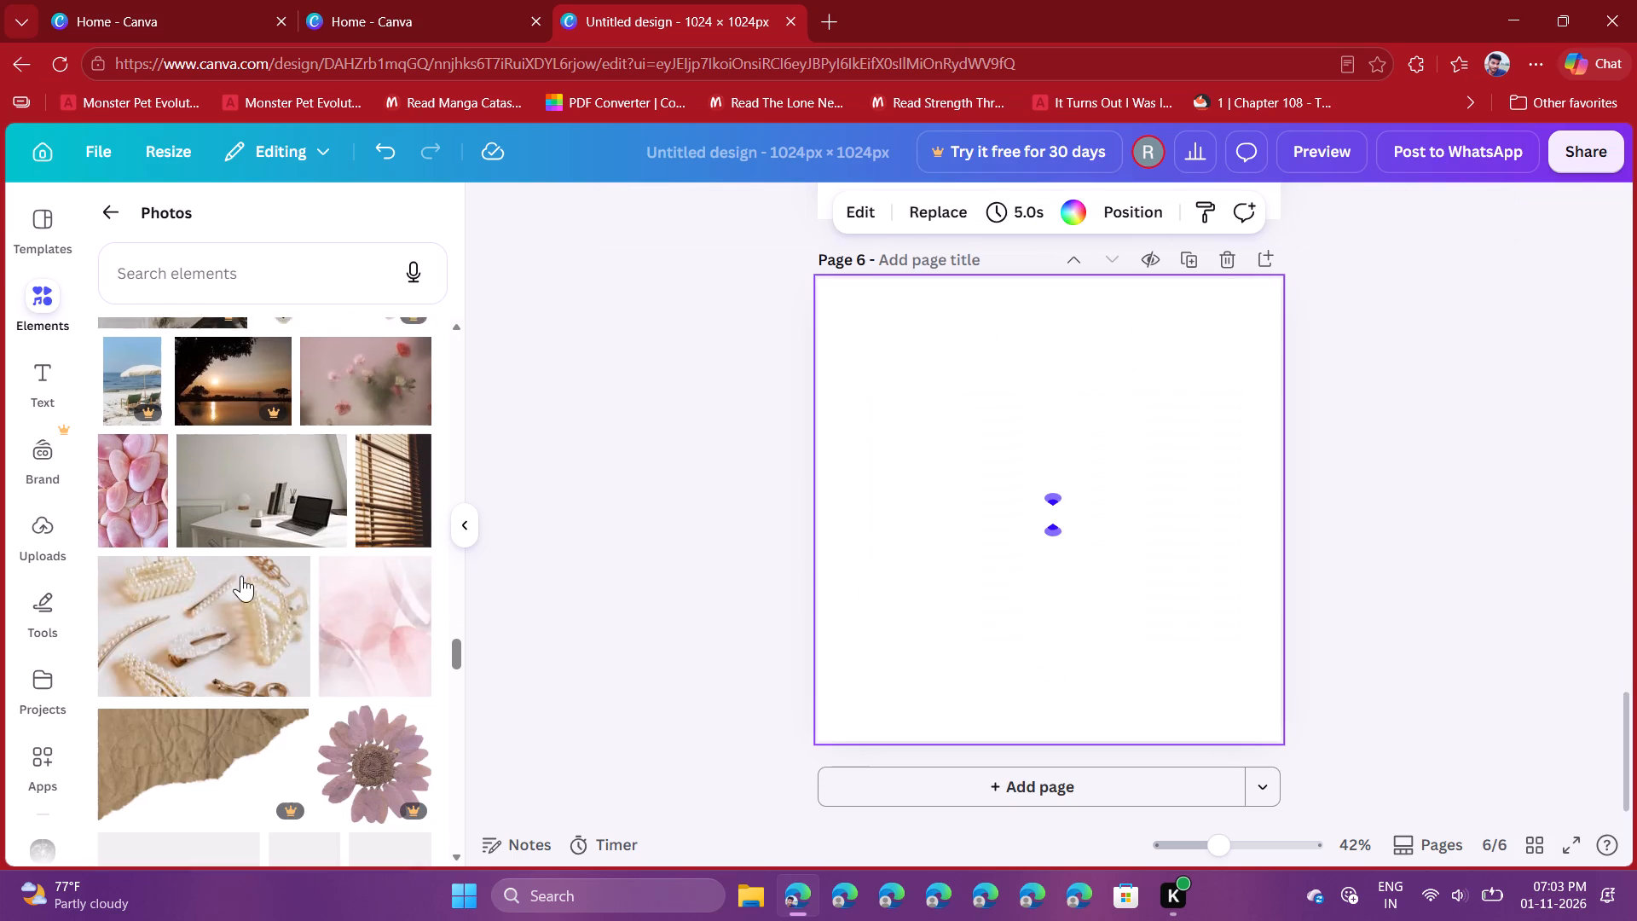
pyautogui.scroll(-4, 241, 576)
pyautogui.scroll(1, 241, 576)
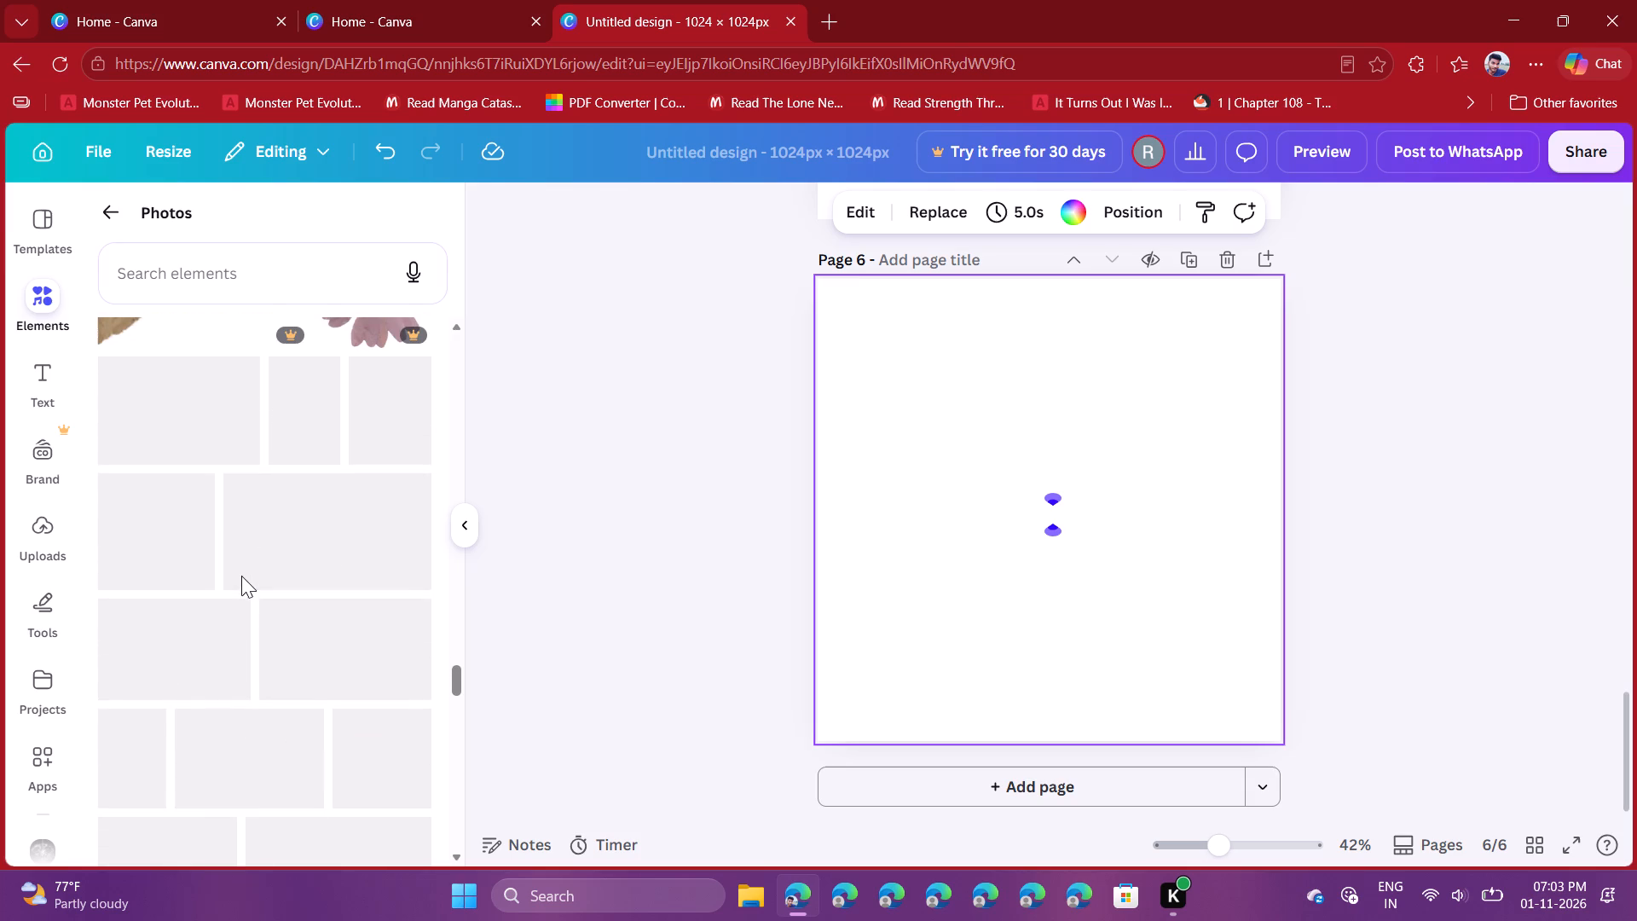
pyautogui.scroll(1, 241, 576)
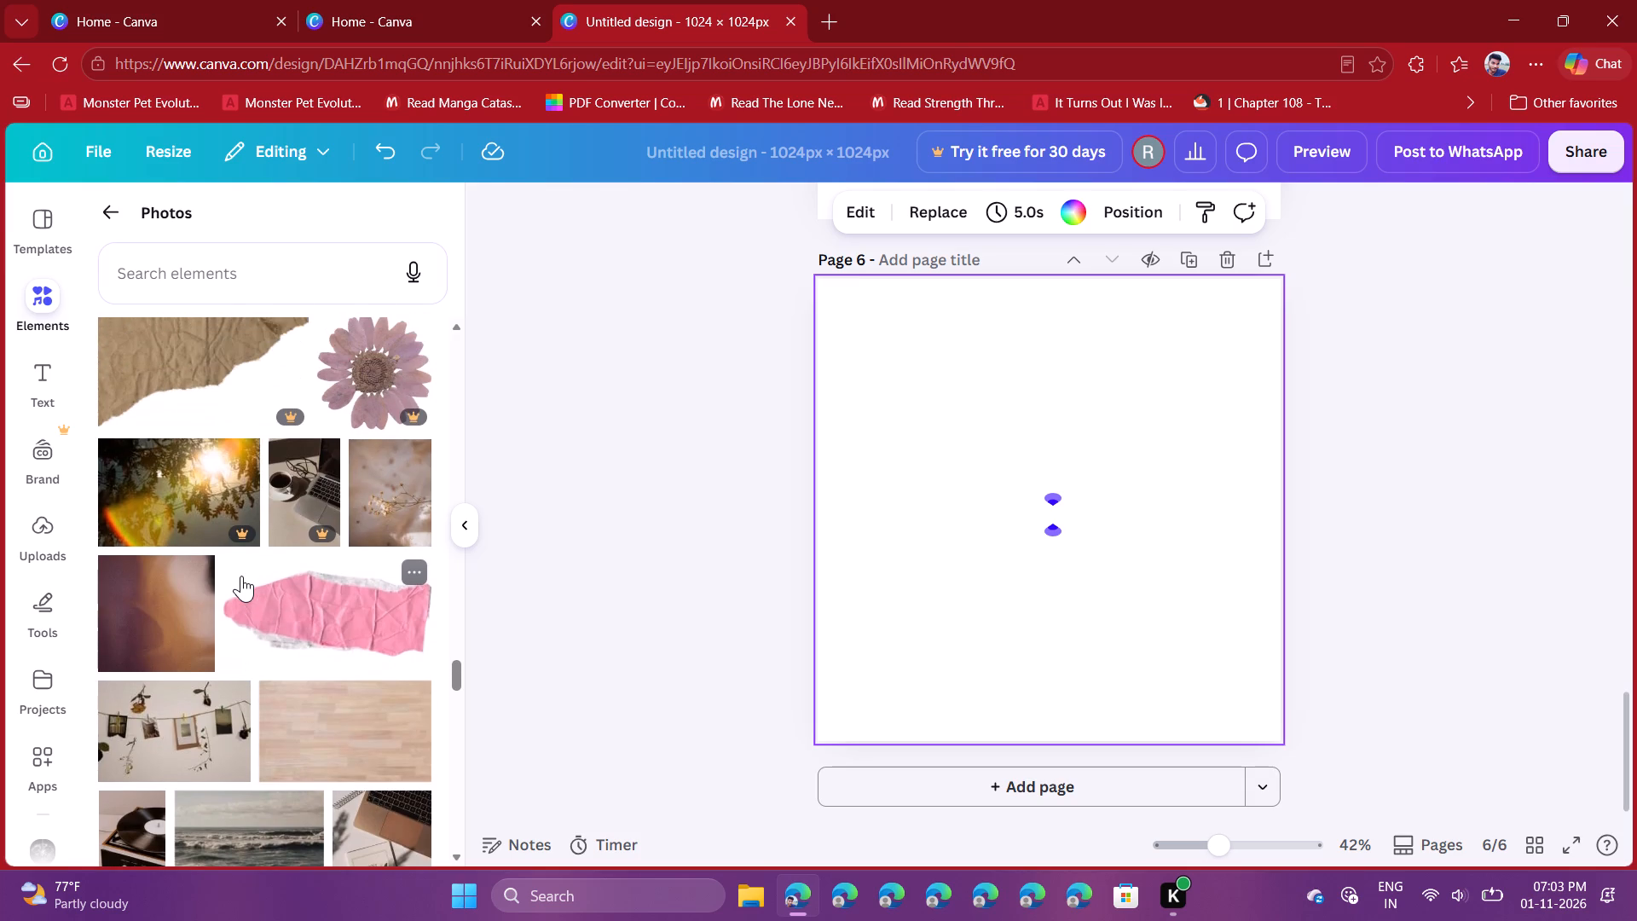
pyautogui.click(206, 514)
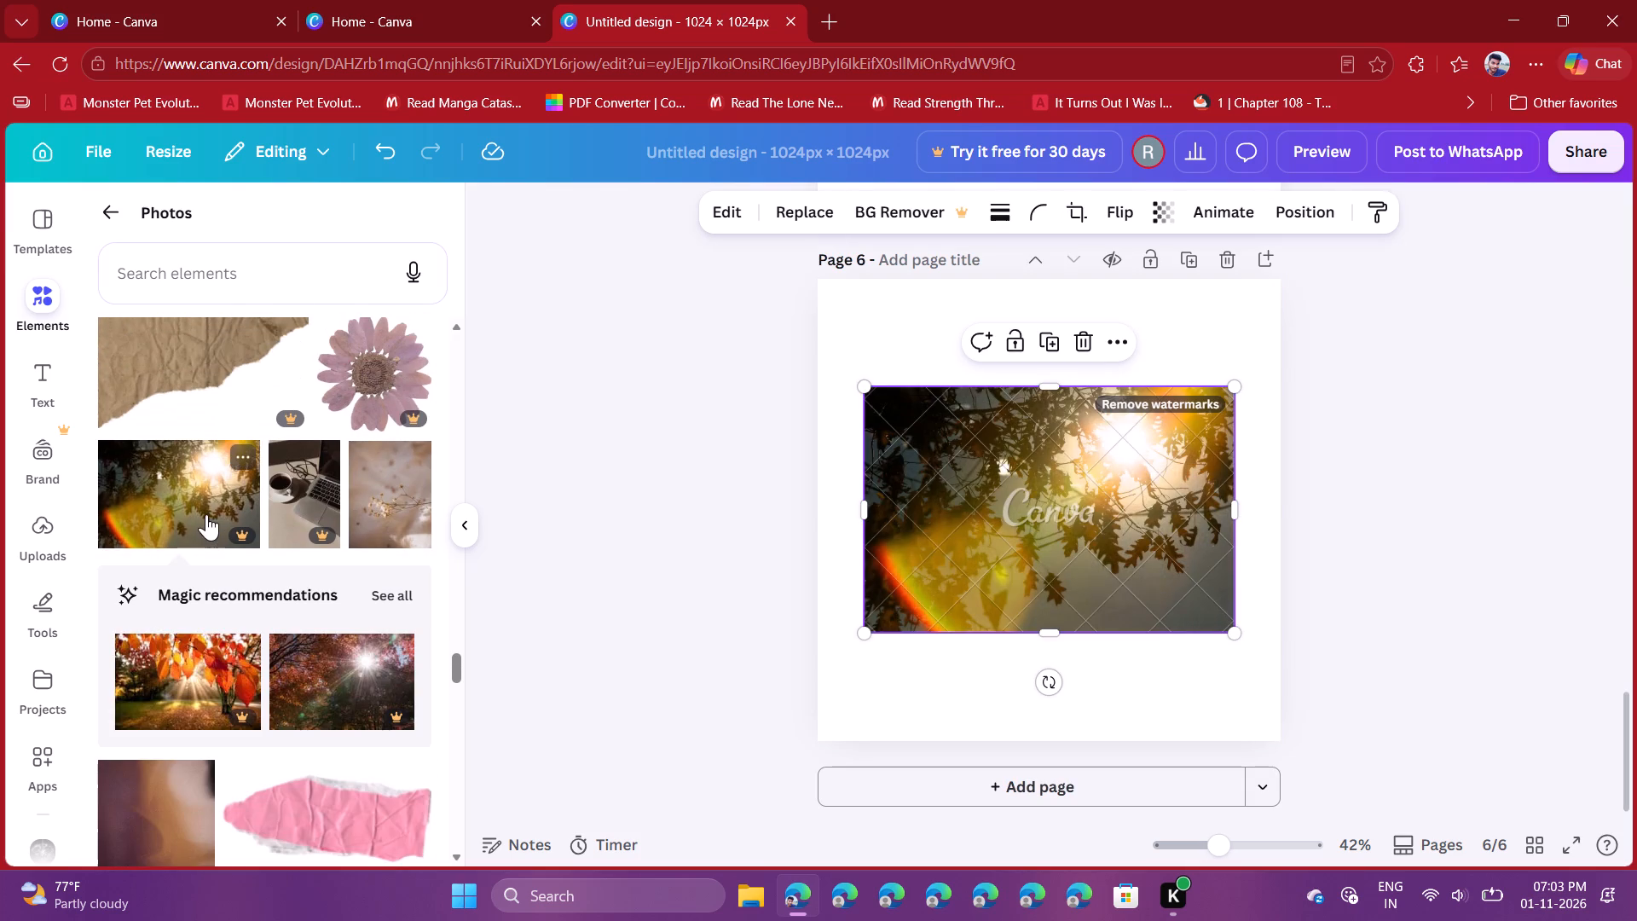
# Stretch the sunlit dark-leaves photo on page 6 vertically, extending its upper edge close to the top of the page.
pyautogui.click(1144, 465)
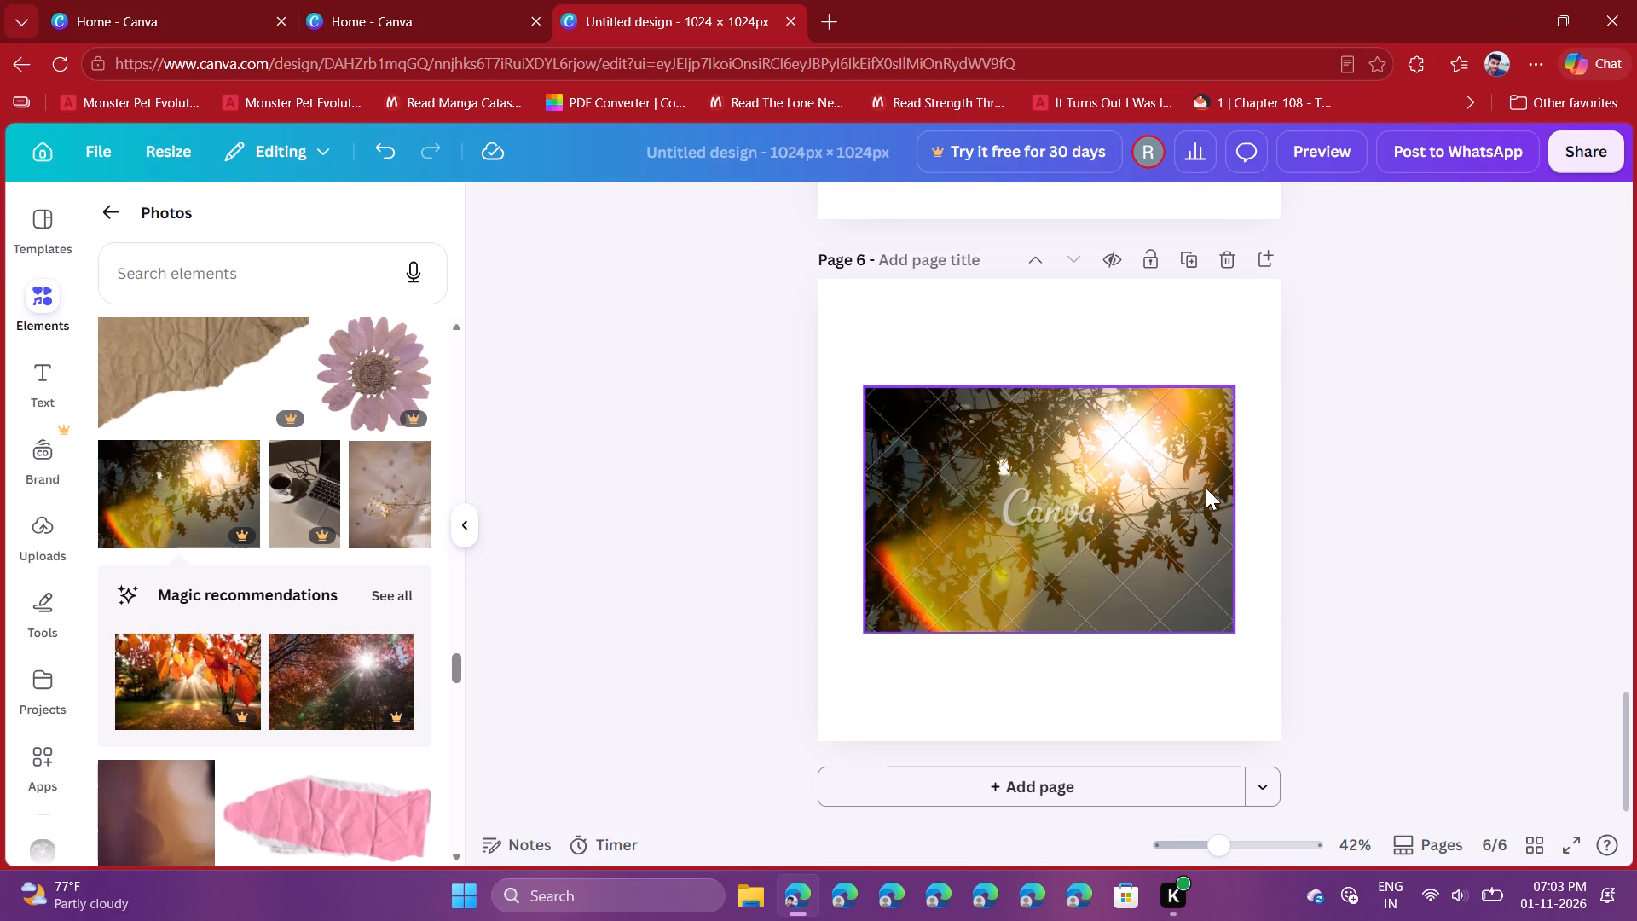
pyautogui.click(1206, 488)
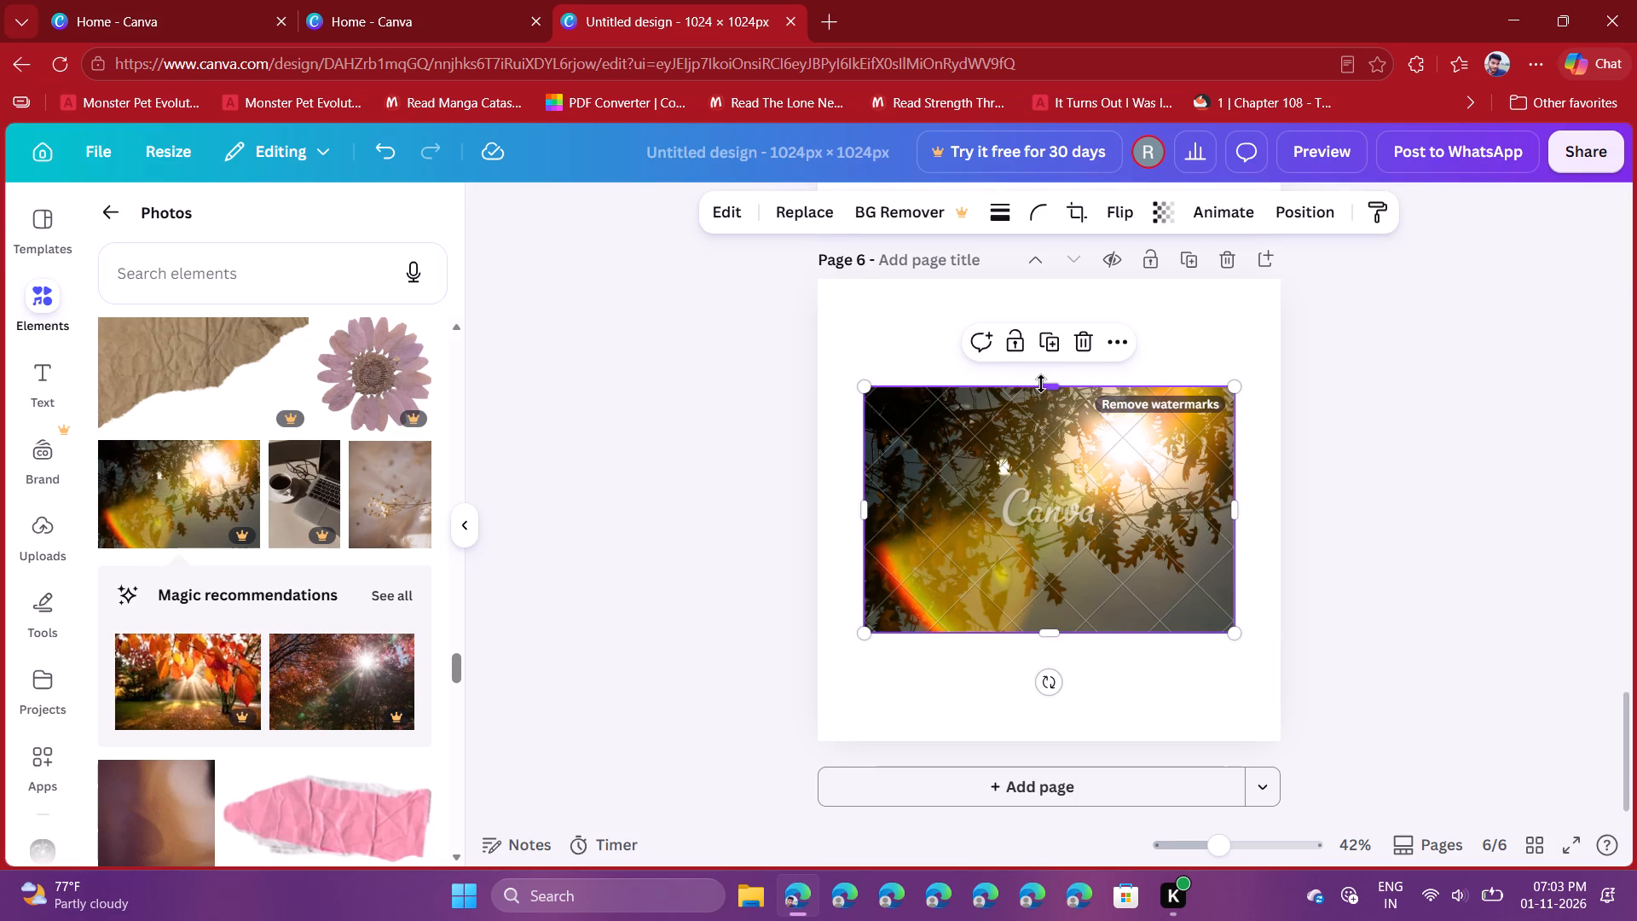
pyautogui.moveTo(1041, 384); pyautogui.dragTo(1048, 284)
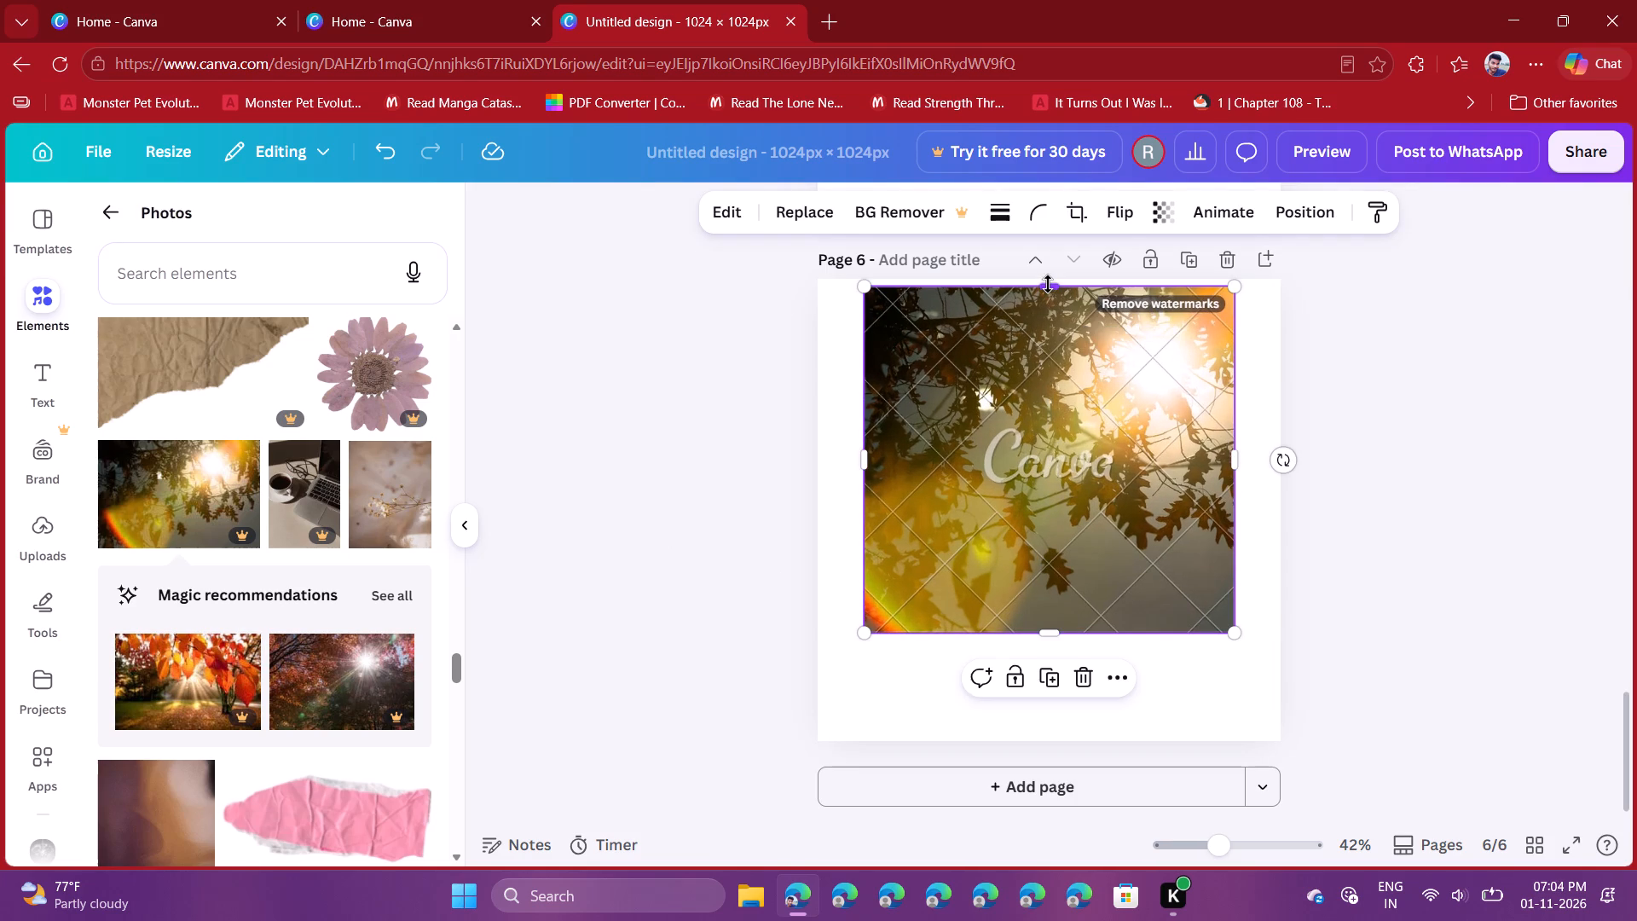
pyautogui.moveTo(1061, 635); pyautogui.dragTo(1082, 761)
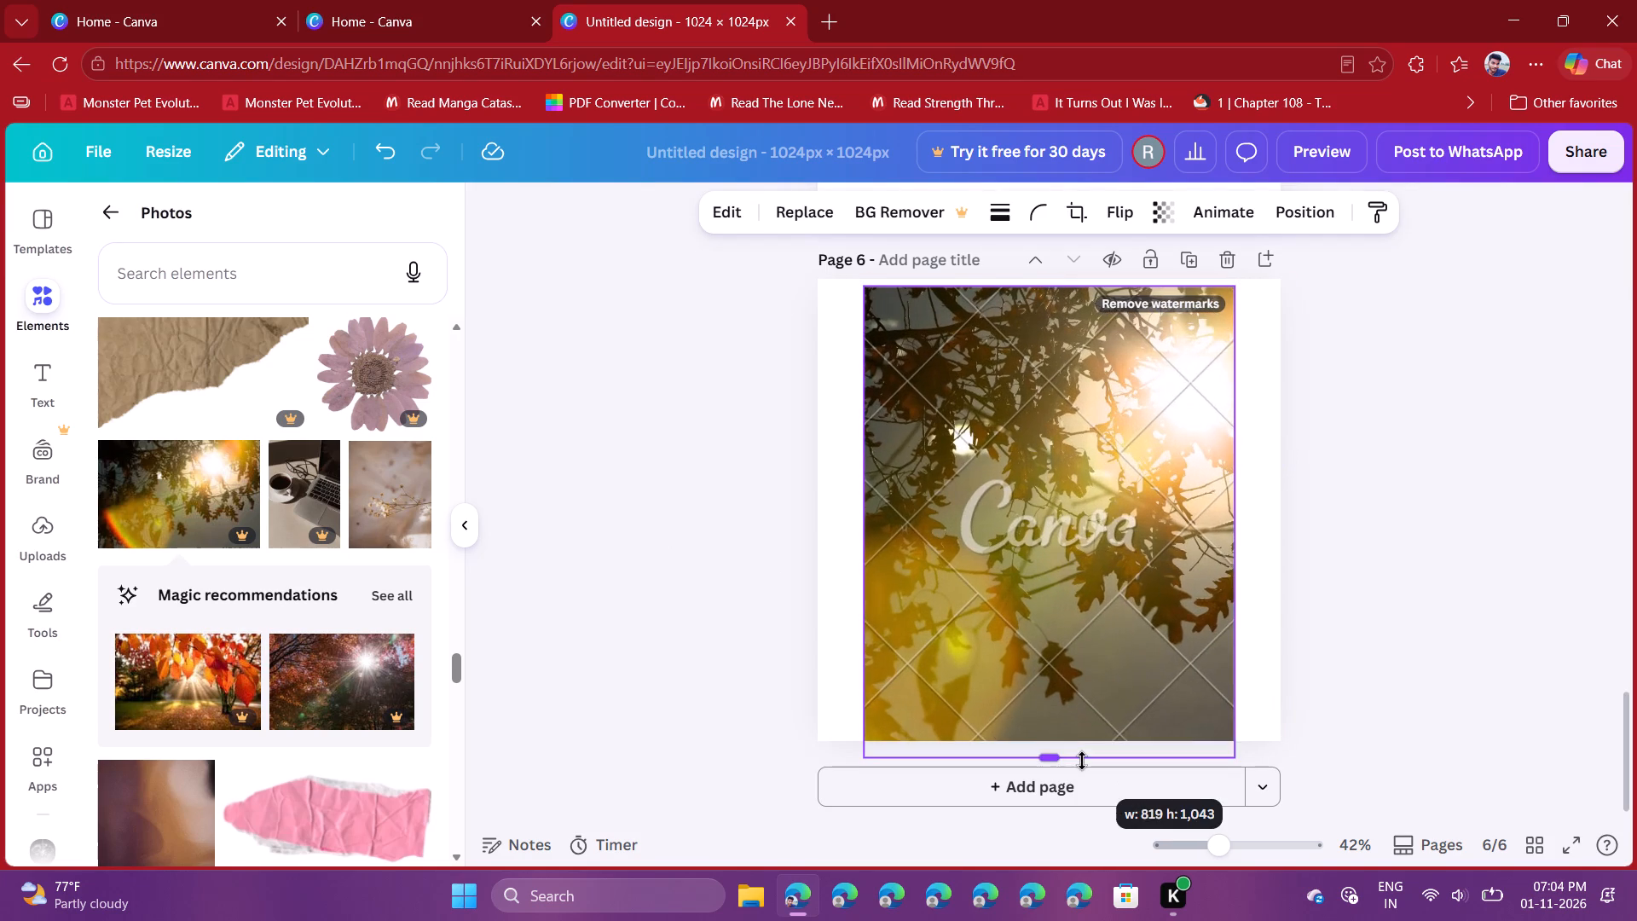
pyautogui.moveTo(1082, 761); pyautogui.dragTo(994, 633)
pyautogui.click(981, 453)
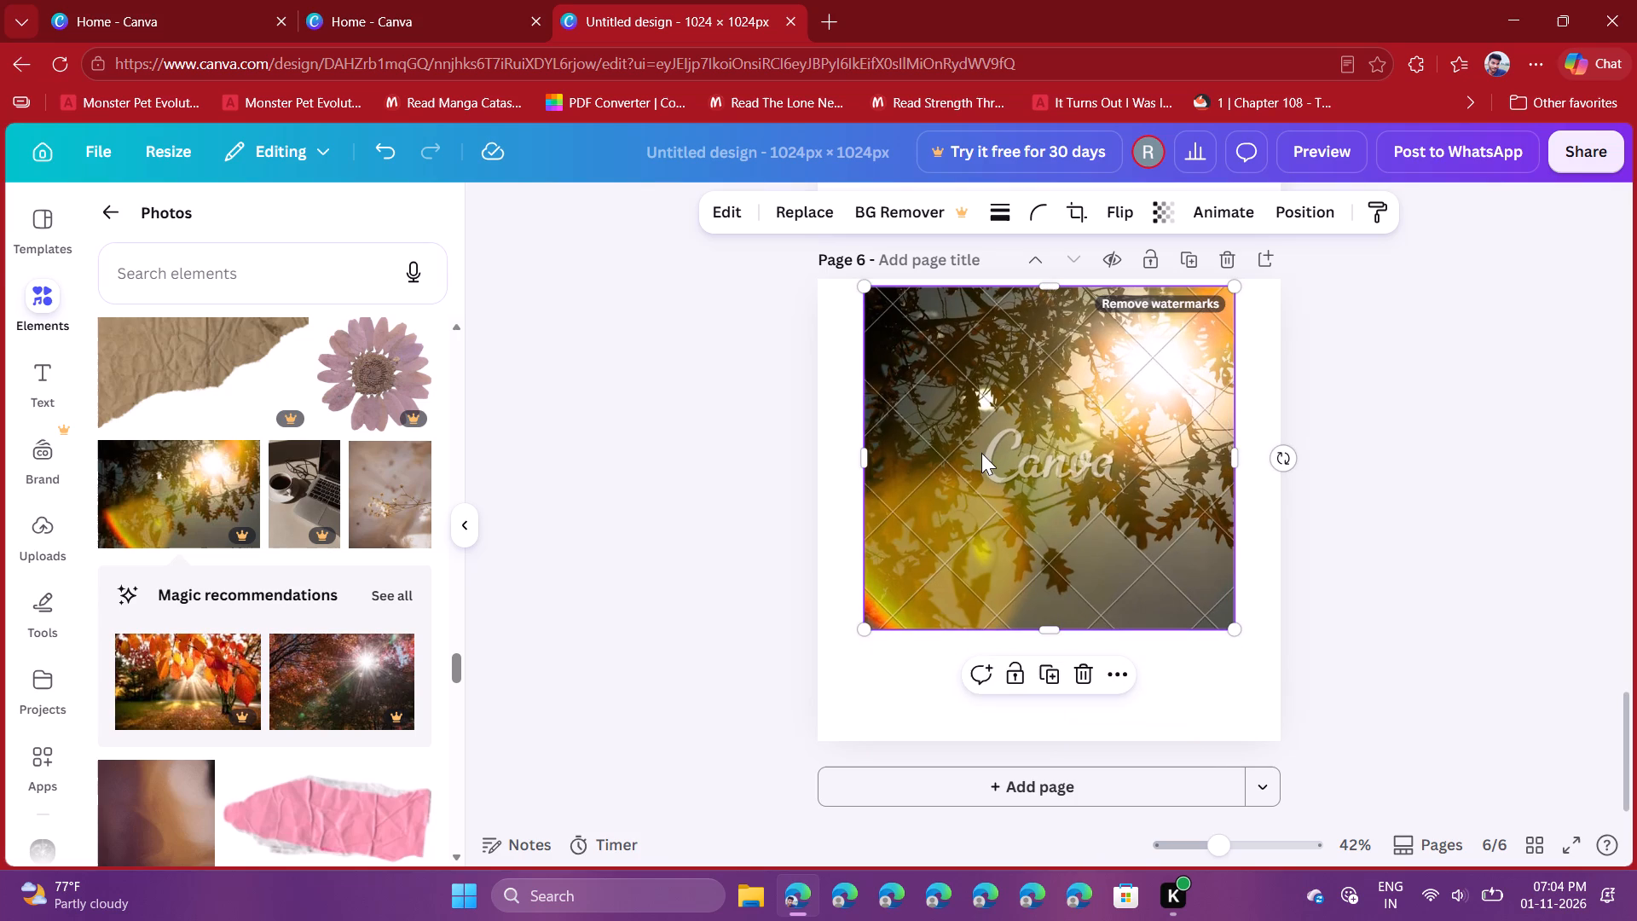
# Delete the sunlit dark-leaves photo from page 6.
pyautogui.rightClick(1142, 413)
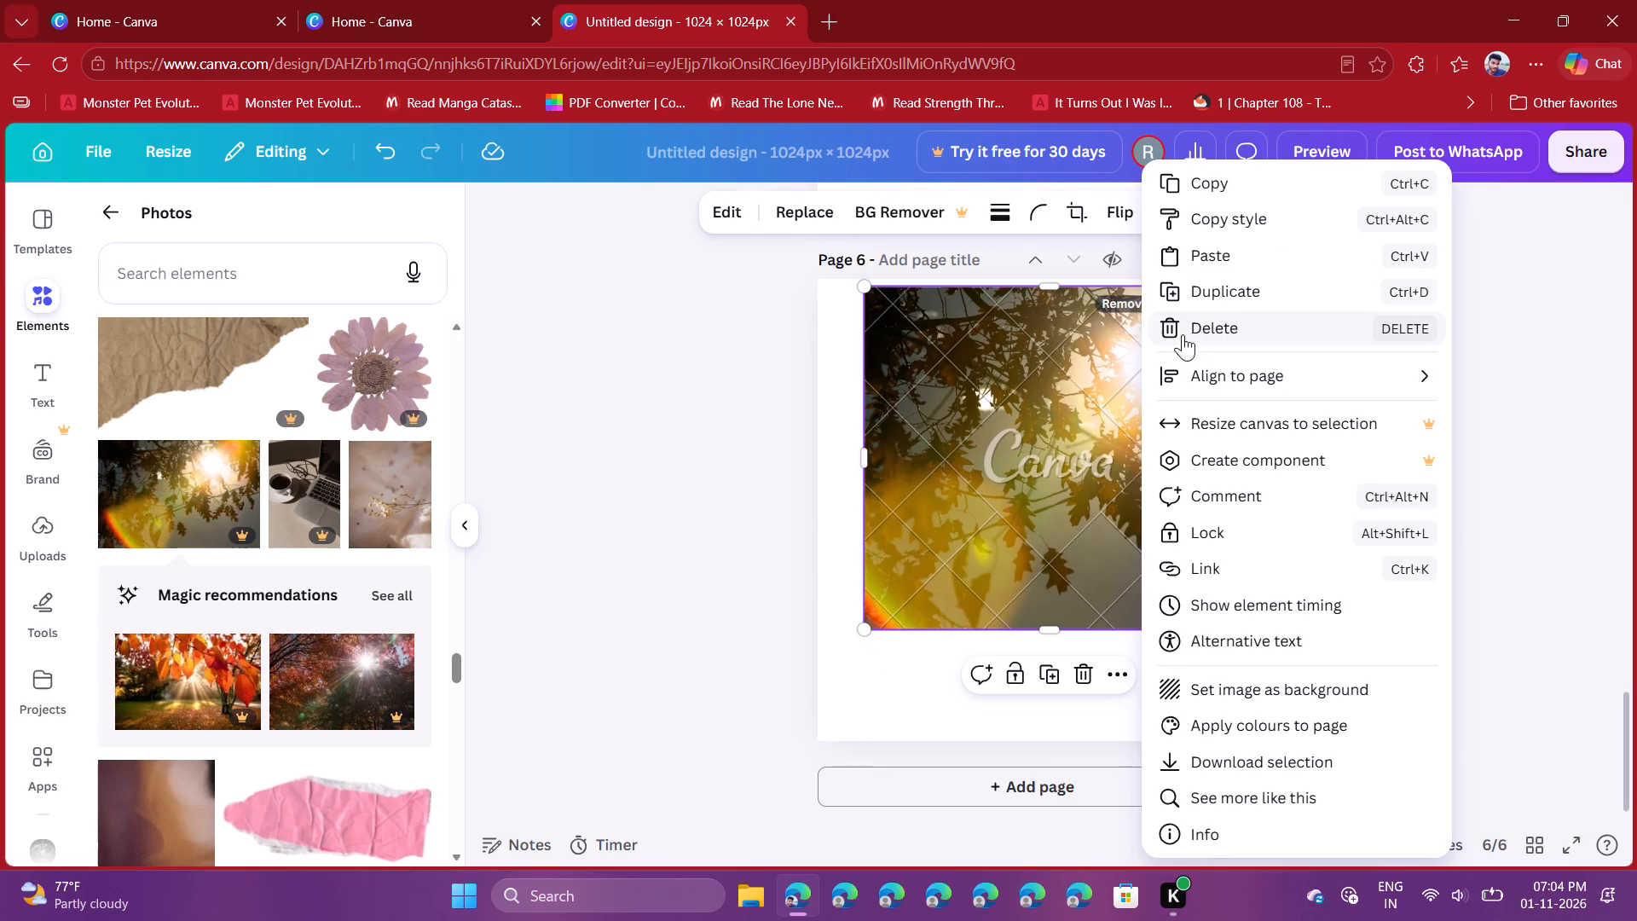
pyautogui.click(1182, 332)
# Find the photo of a person writing in a notebook beside orange flowers and add it to page 6.
pyautogui.scroll(-3, 348, 557)
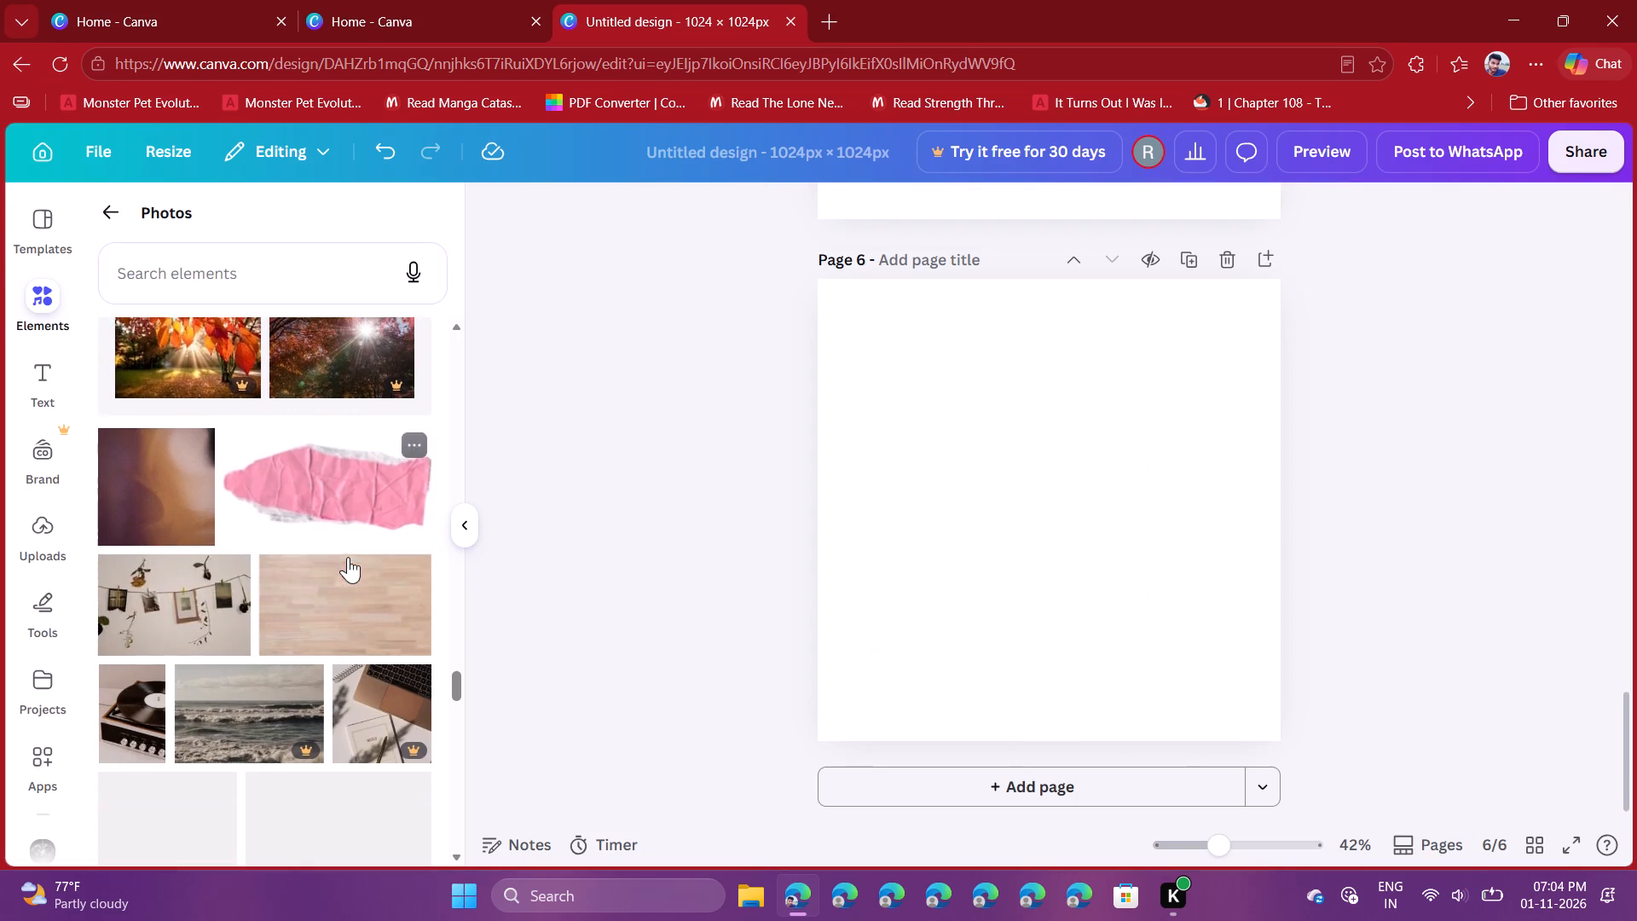
pyautogui.scroll(-1, 348, 557)
pyautogui.scroll(1, 348, 557)
pyautogui.scroll(-2, 348, 557)
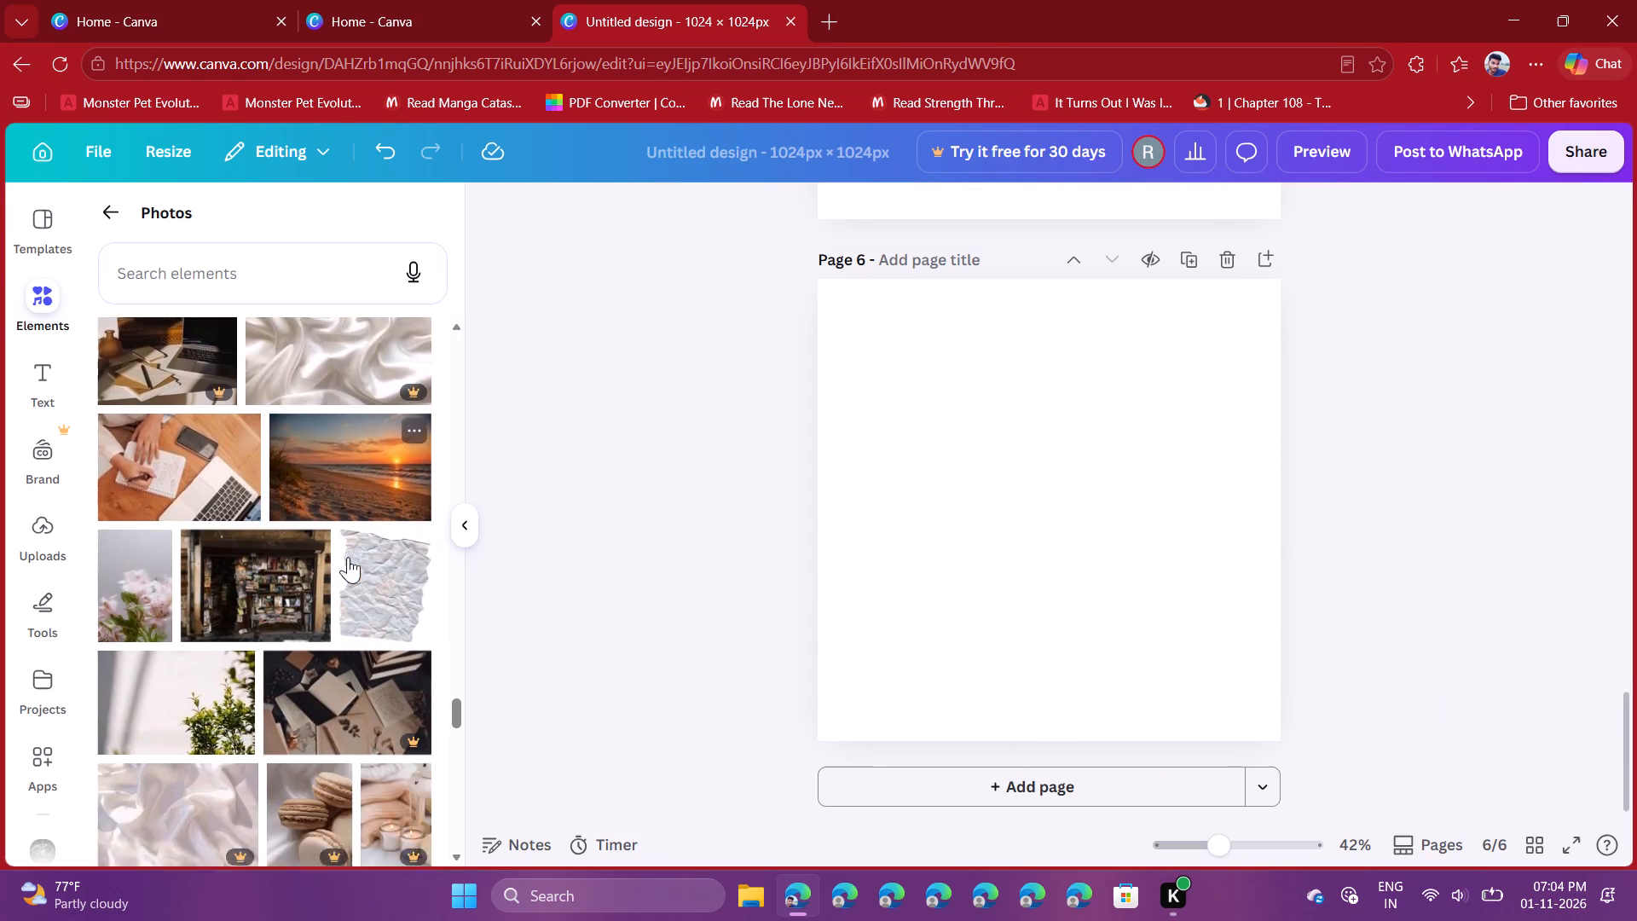
pyautogui.scroll(-2, 348, 557)
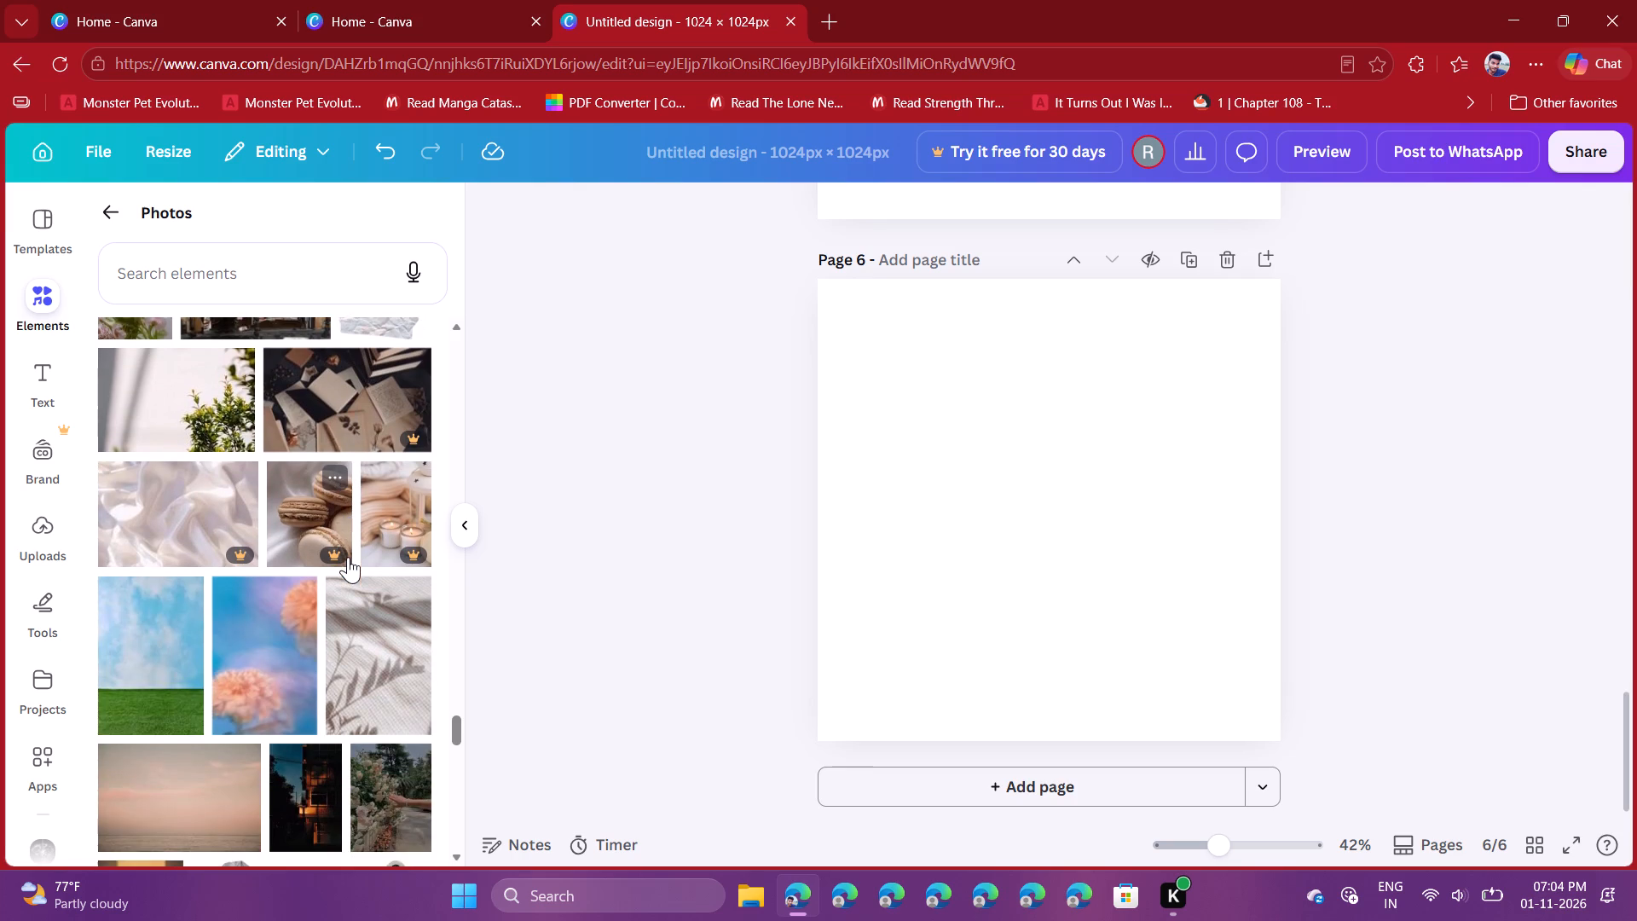
pyautogui.scroll(-2, 348, 557)
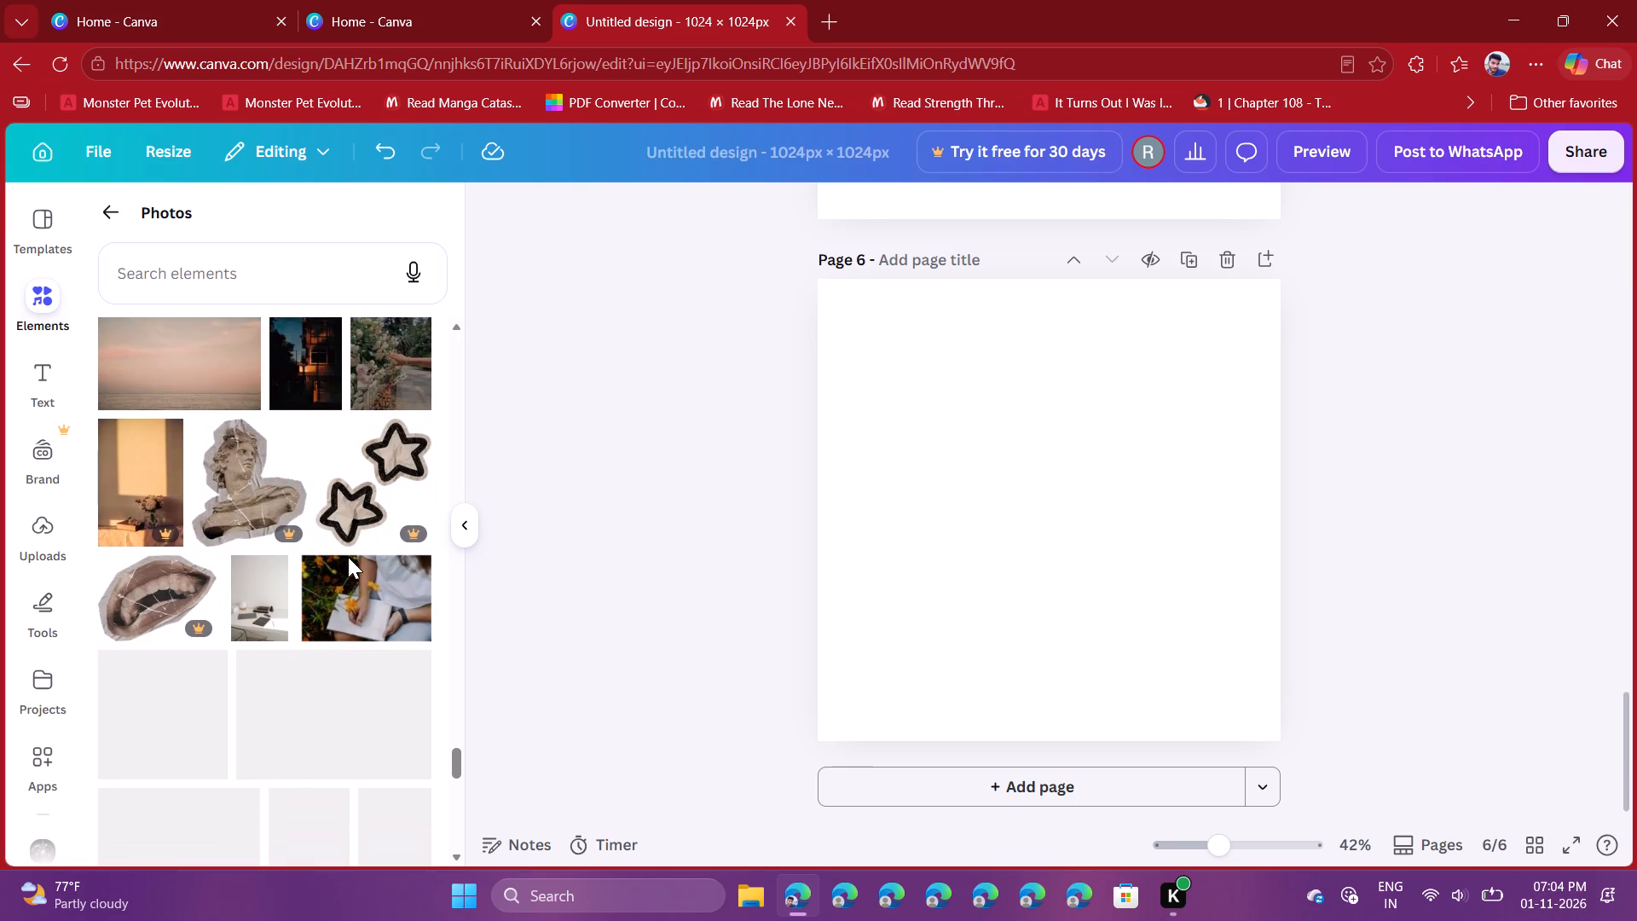
pyautogui.scroll(-1, 348, 557)
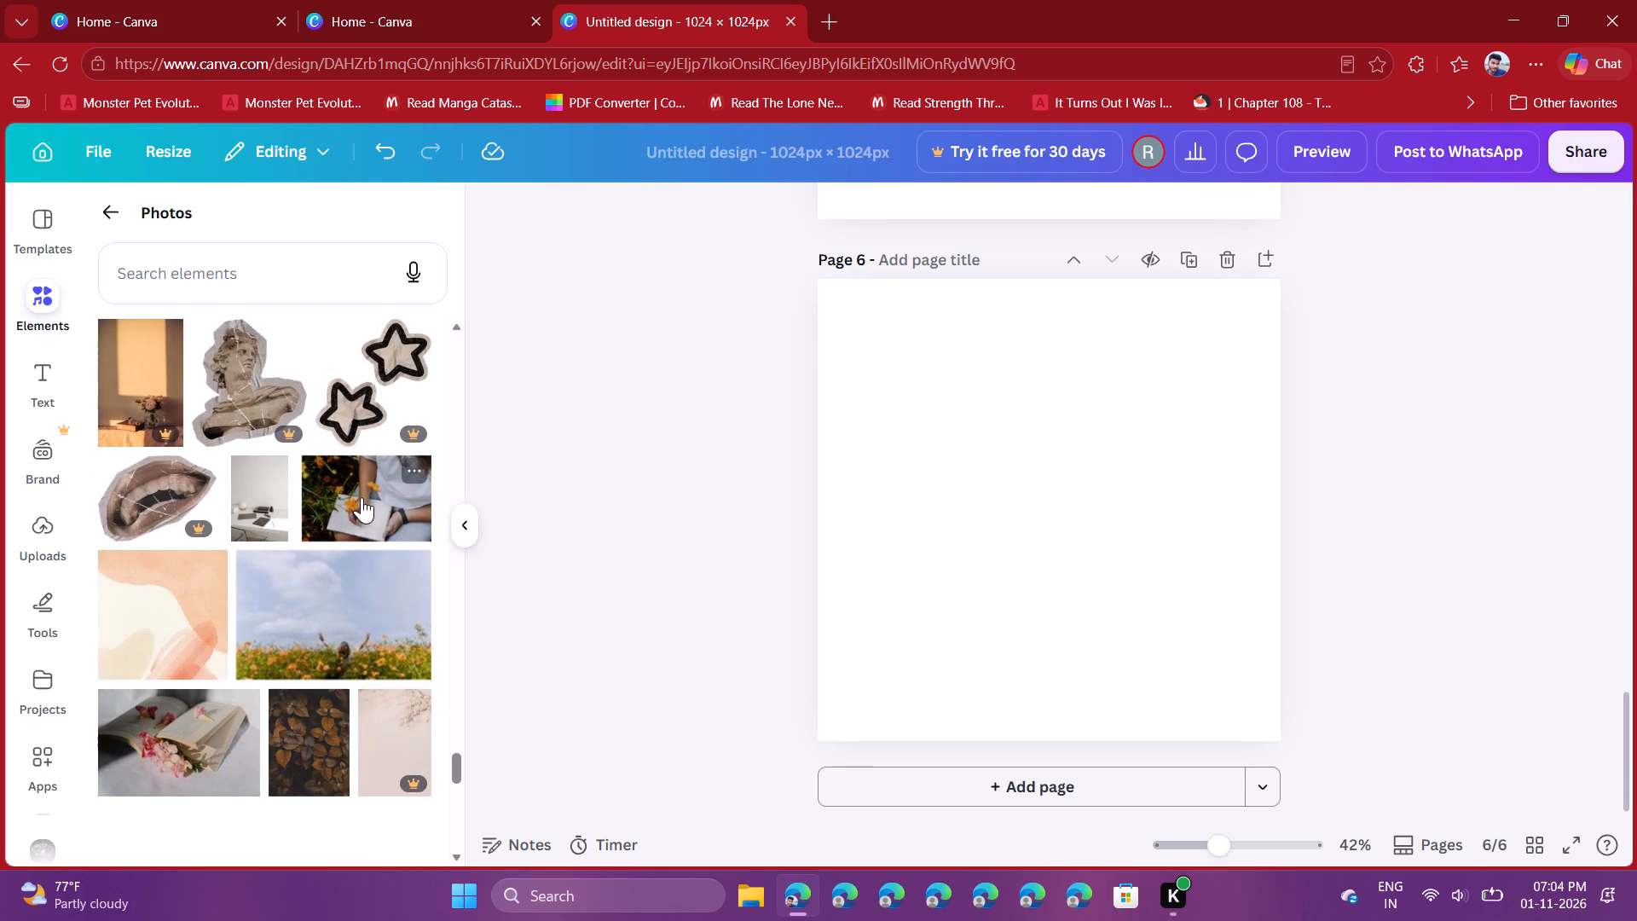
pyautogui.click(362, 497)
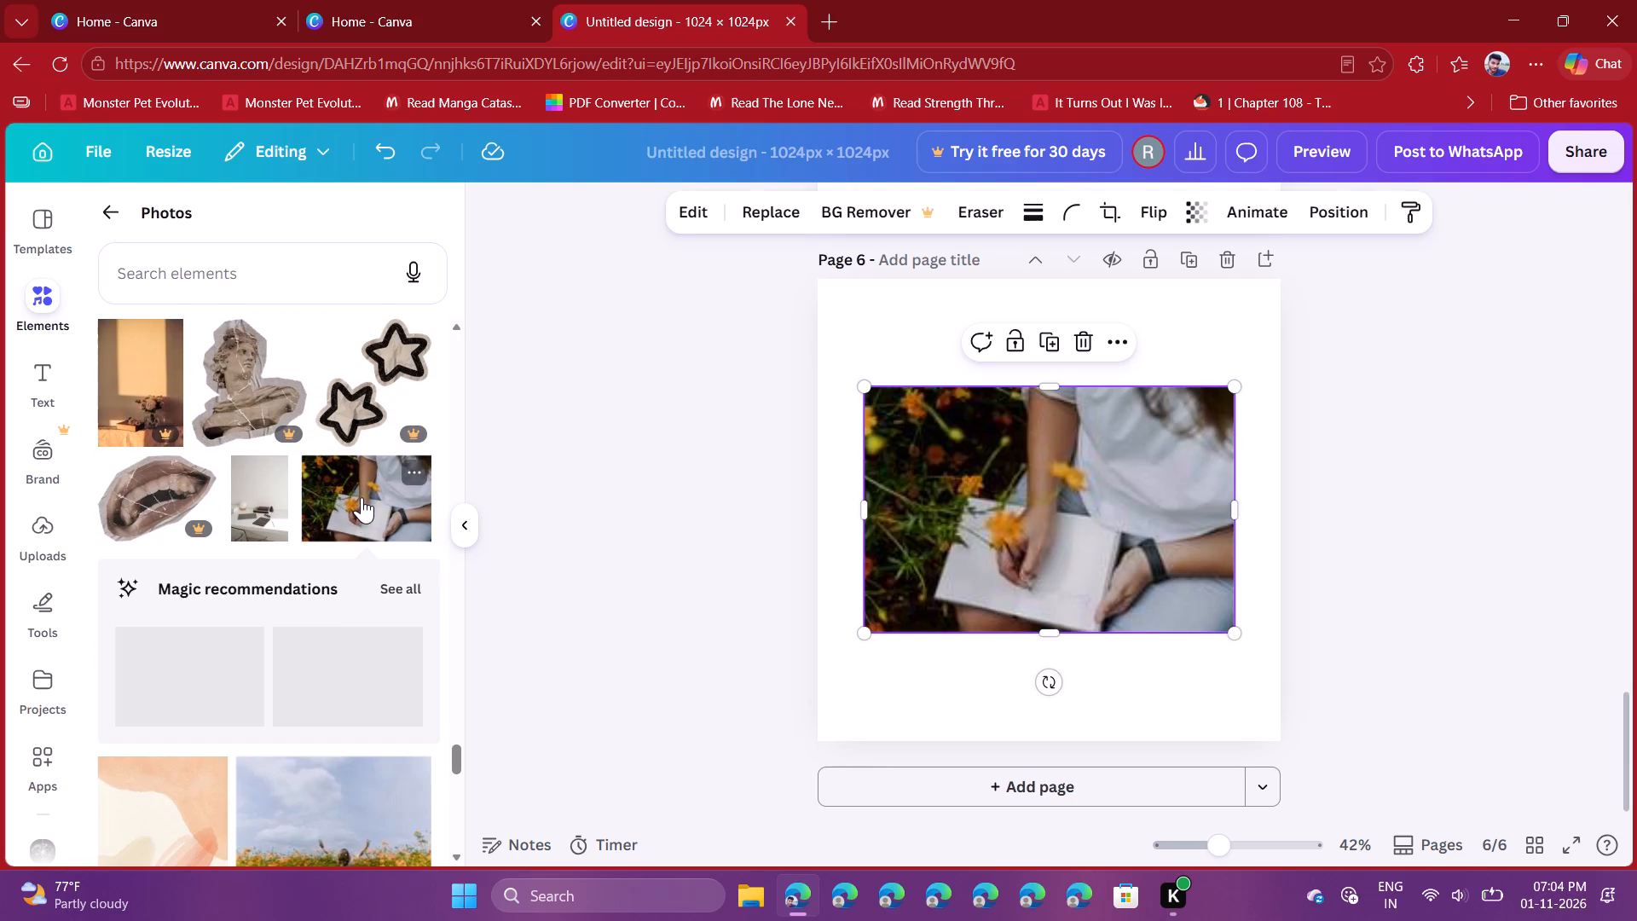
# Add page 7 and place on it the photo of legs in white sneakers raised among orange flowers.
pyautogui.scroll(-3, 228, 642)
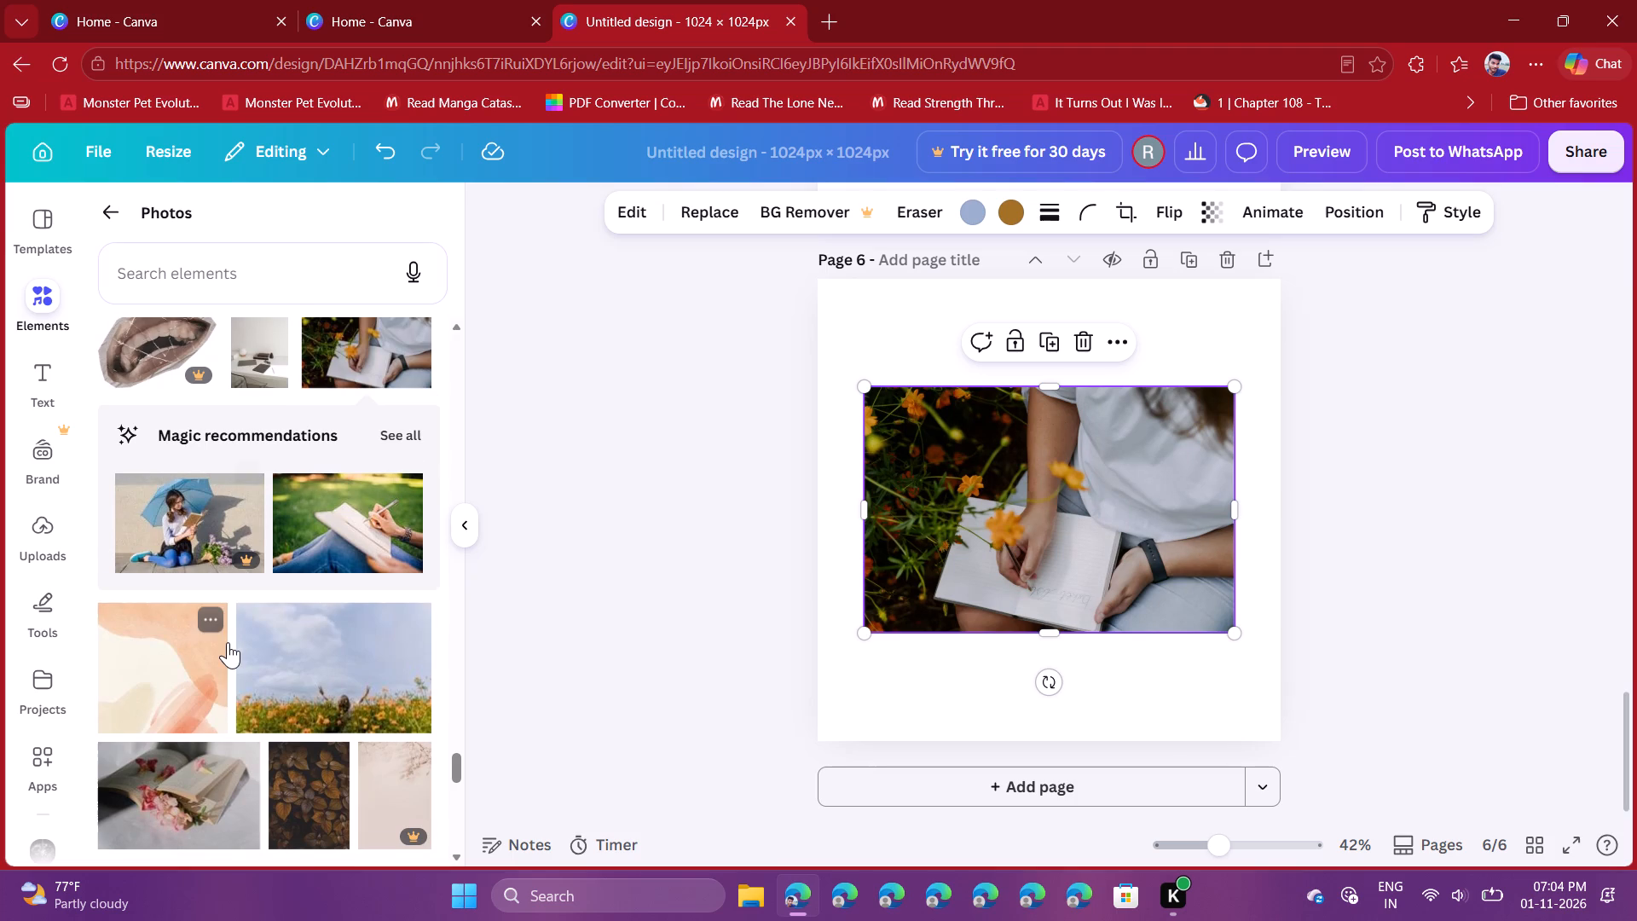
pyautogui.scroll(-3, 228, 642)
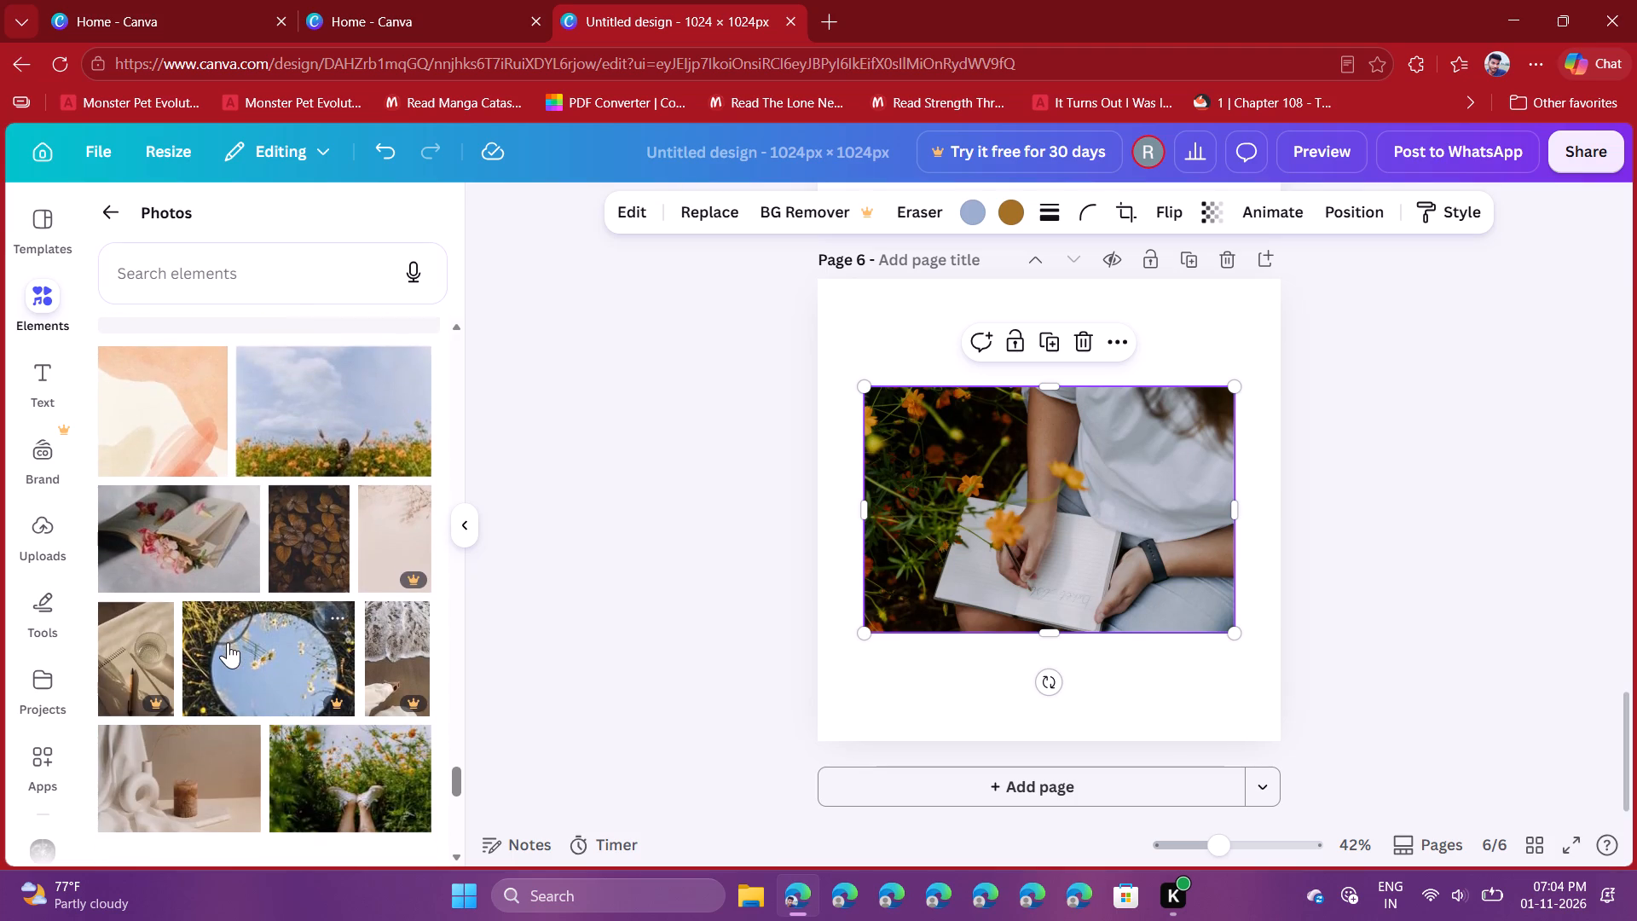
pyautogui.scroll(-1, 228, 642)
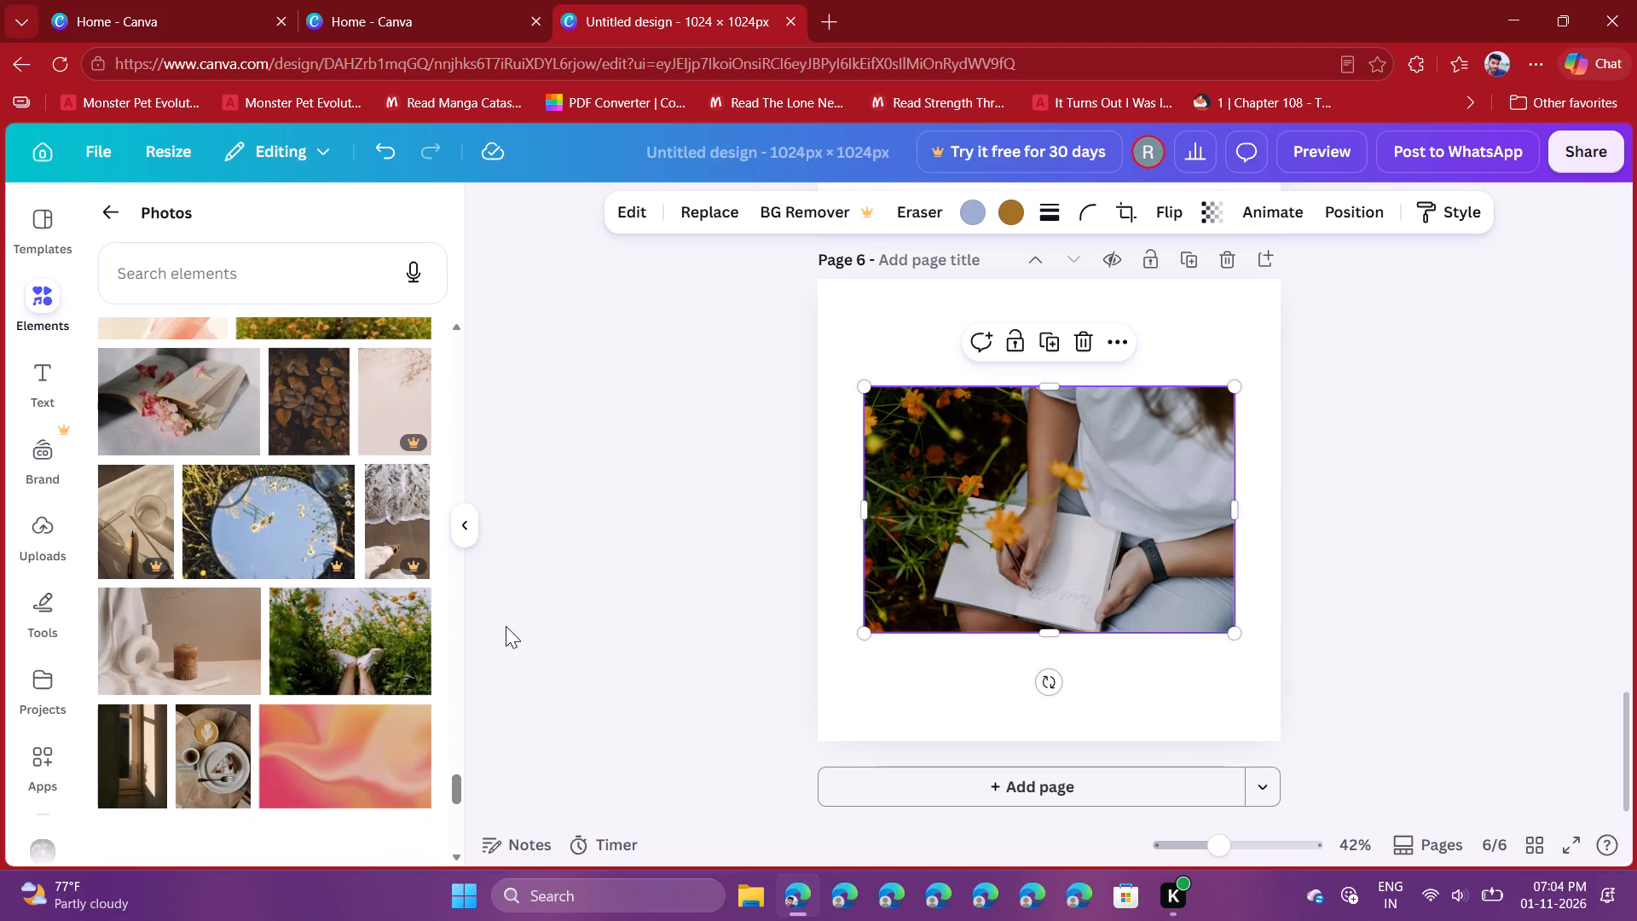
pyautogui.click(932, 794)
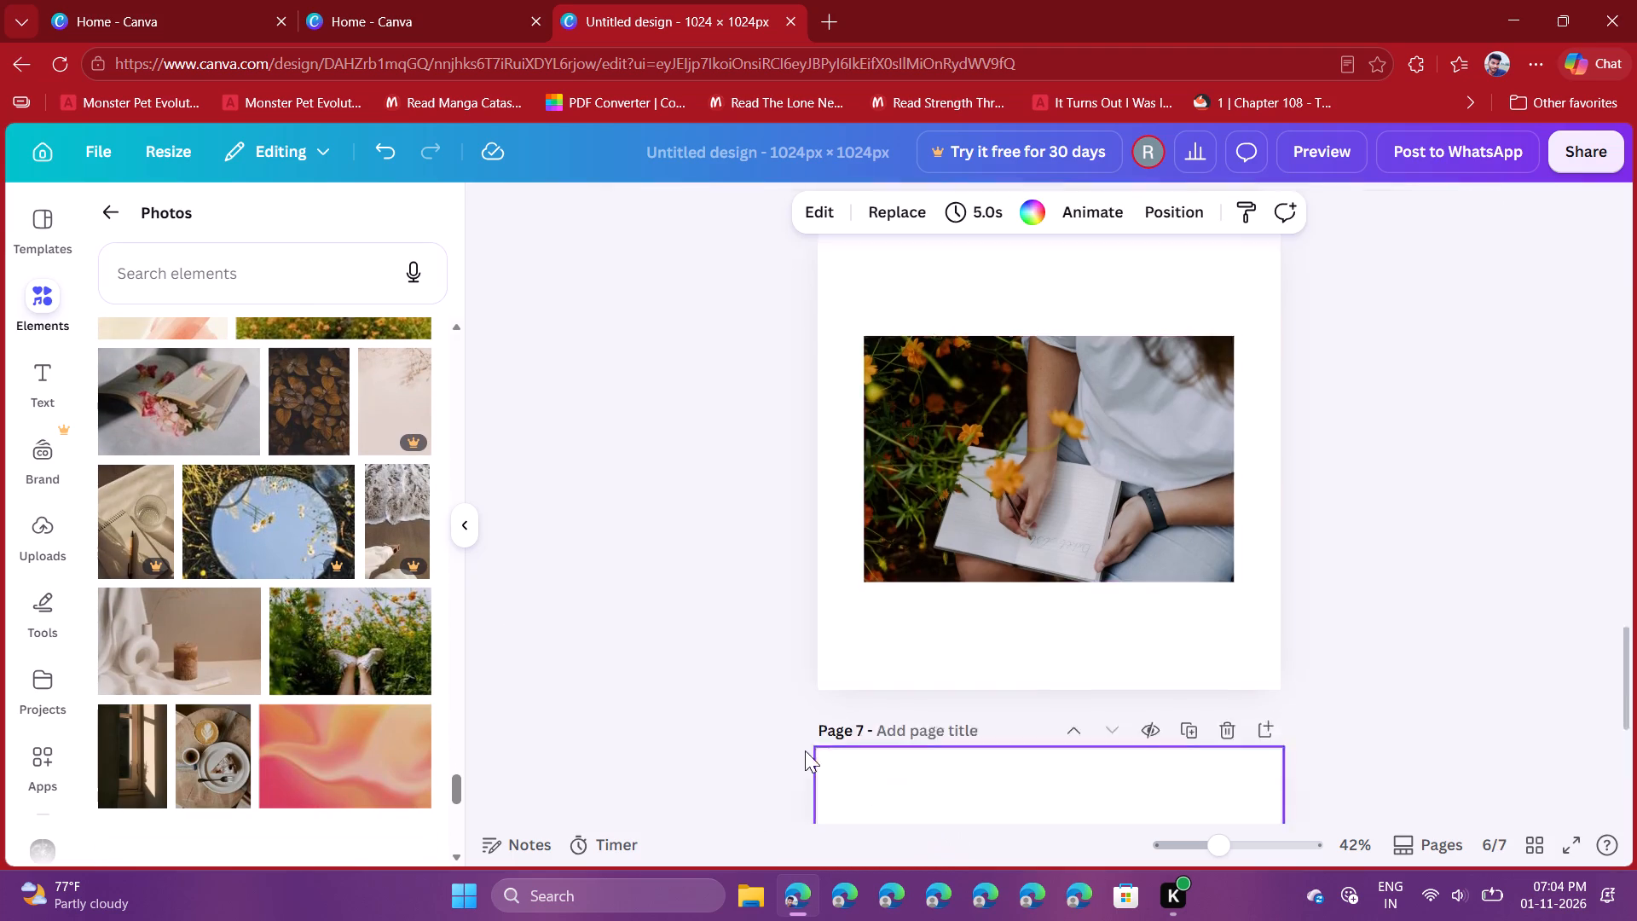
pyautogui.click(360, 640)
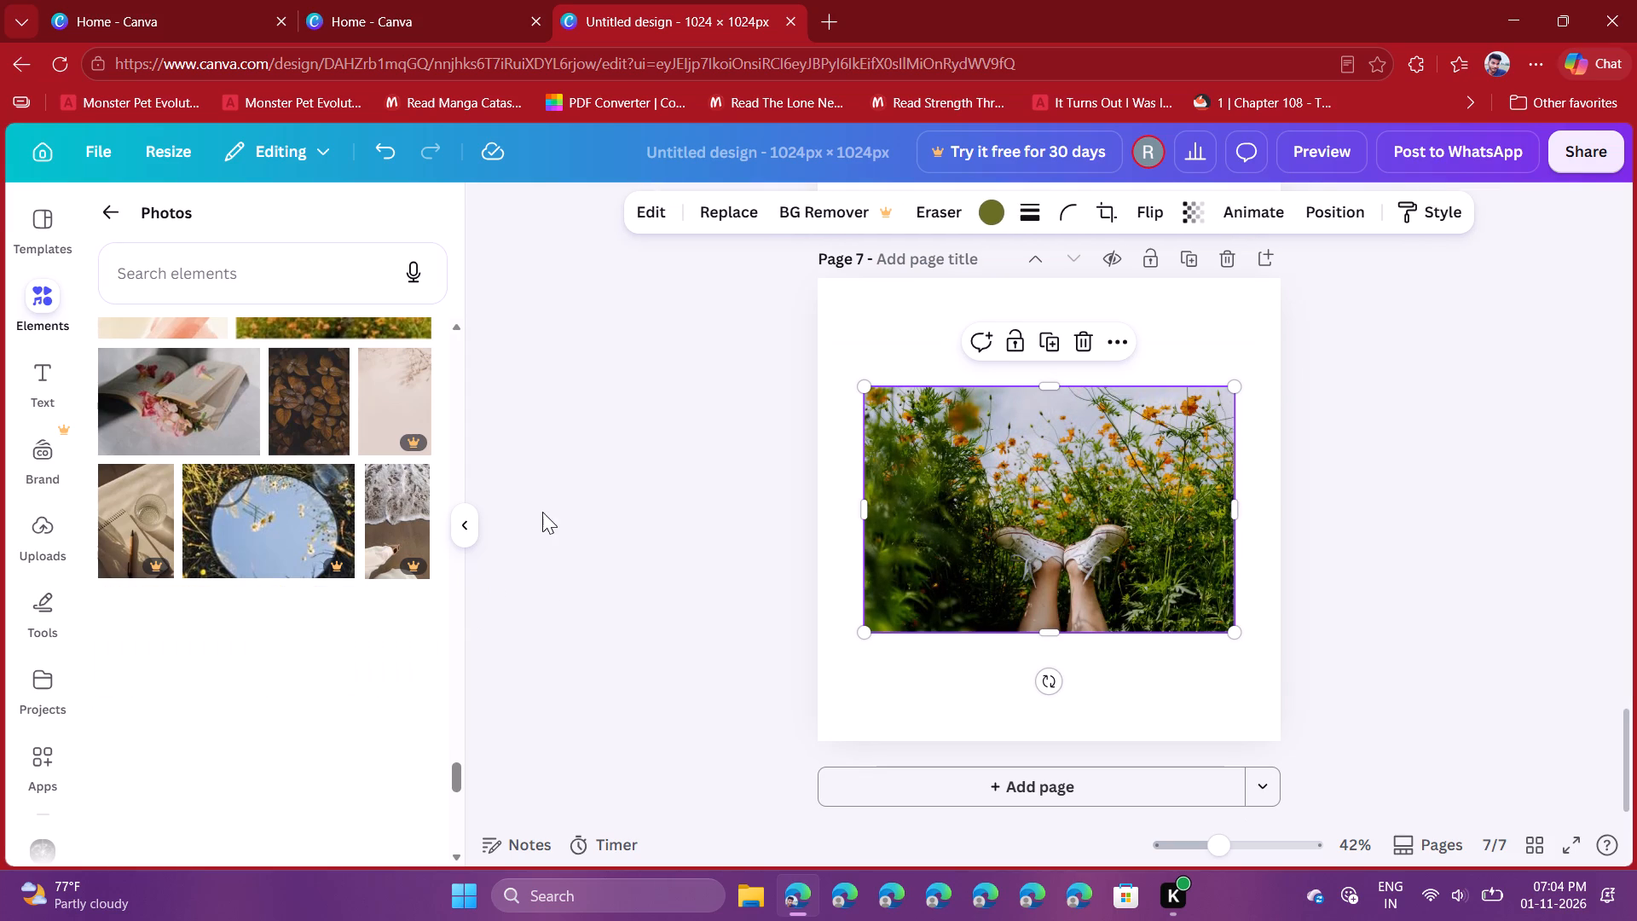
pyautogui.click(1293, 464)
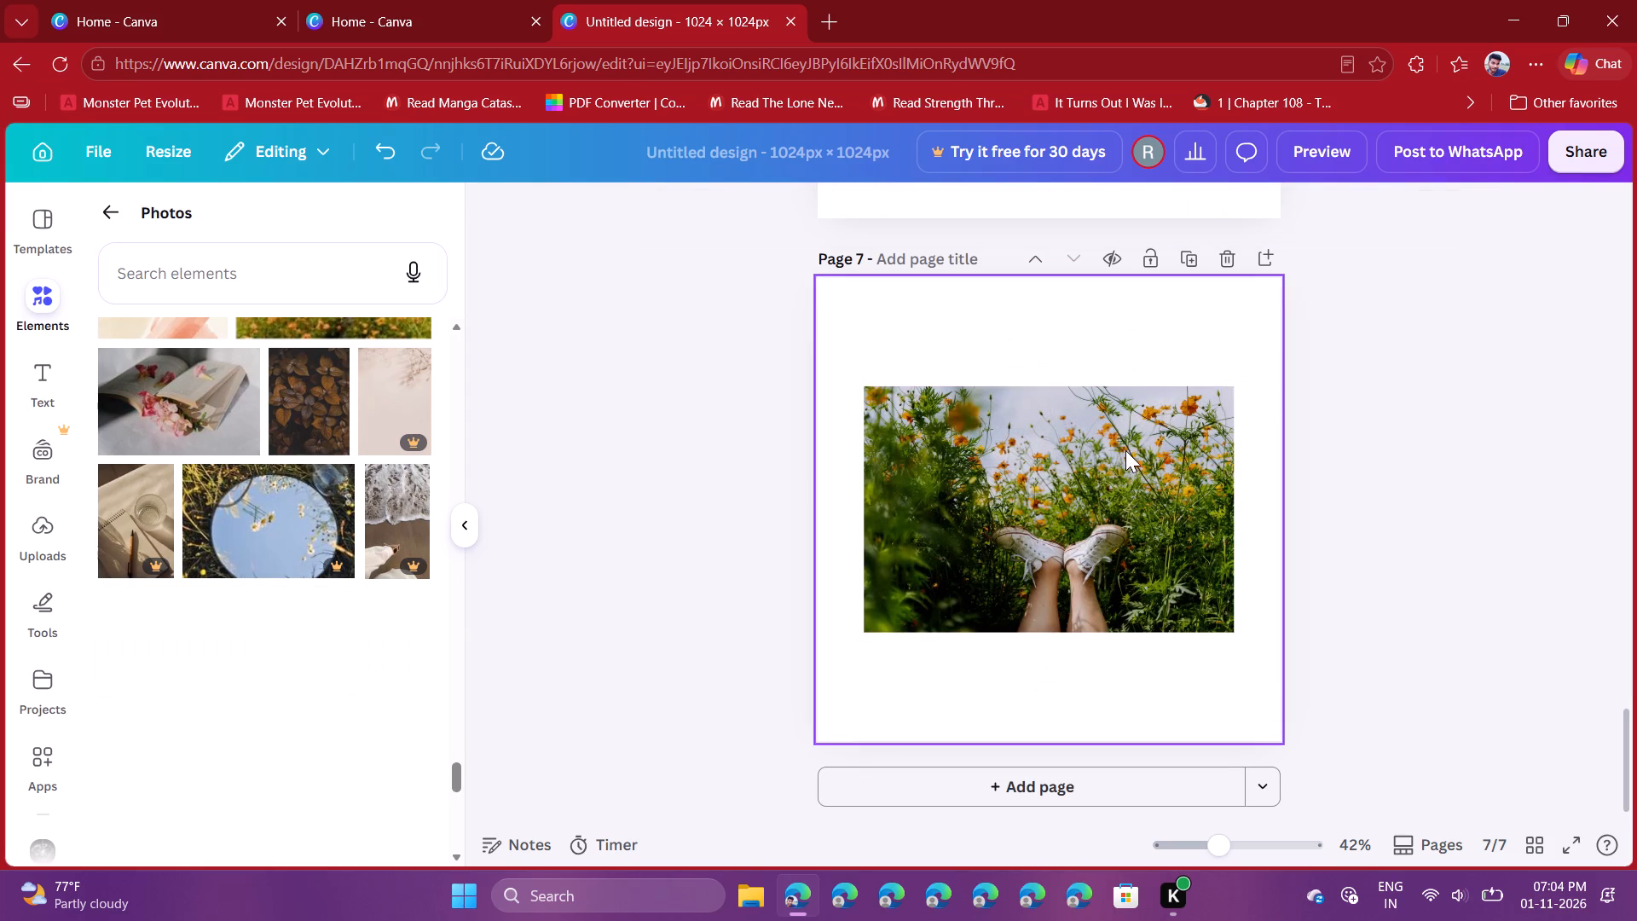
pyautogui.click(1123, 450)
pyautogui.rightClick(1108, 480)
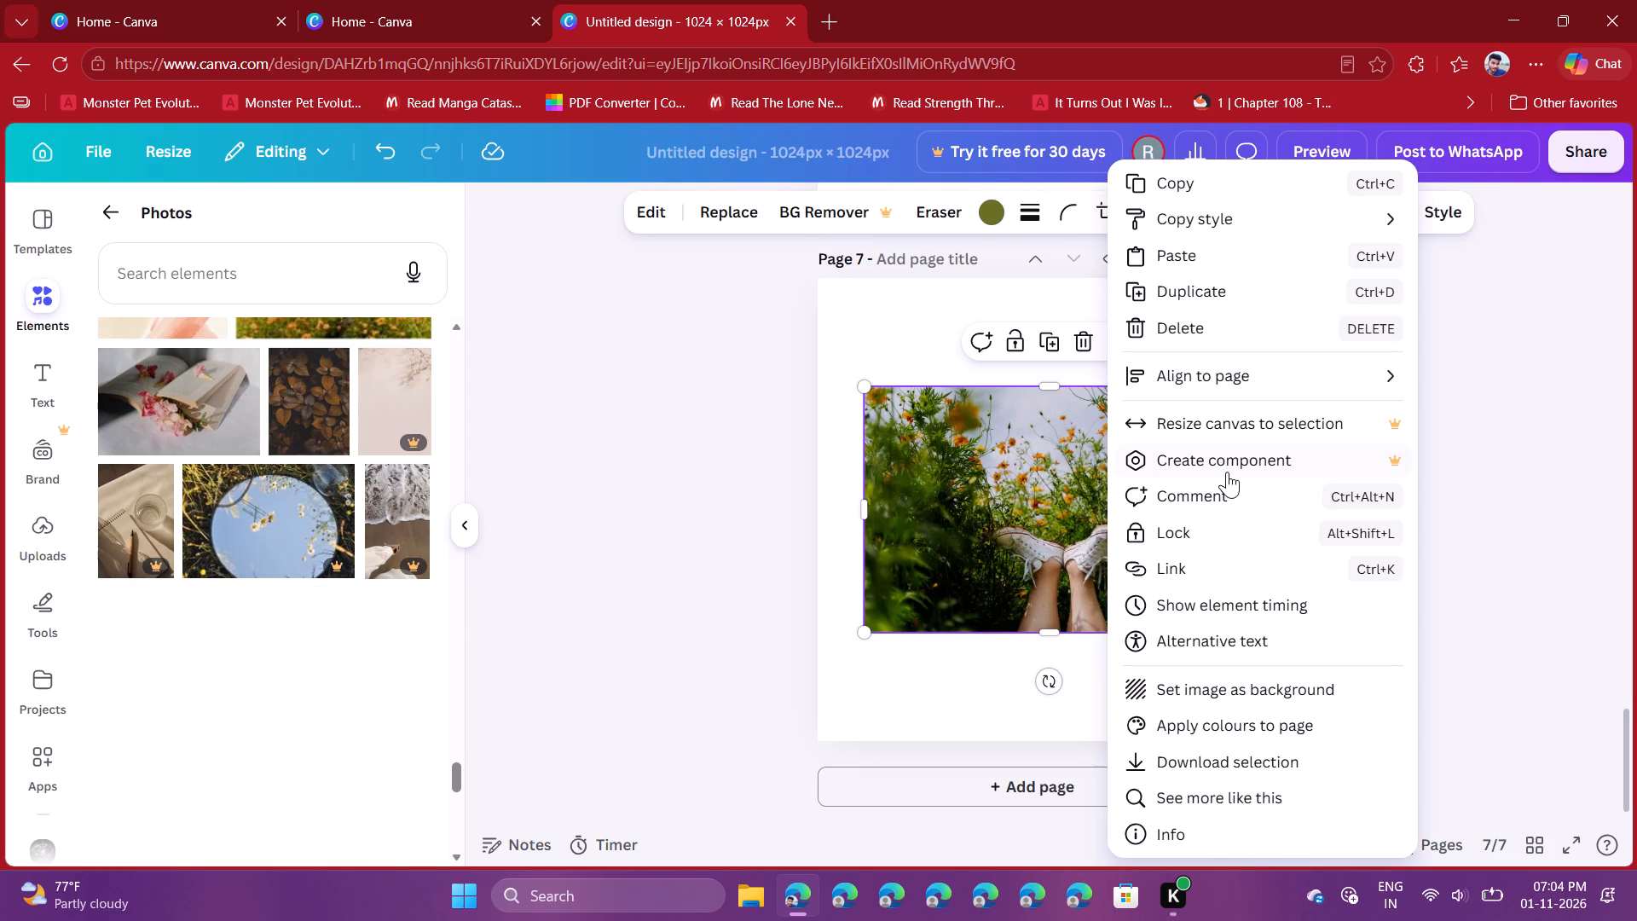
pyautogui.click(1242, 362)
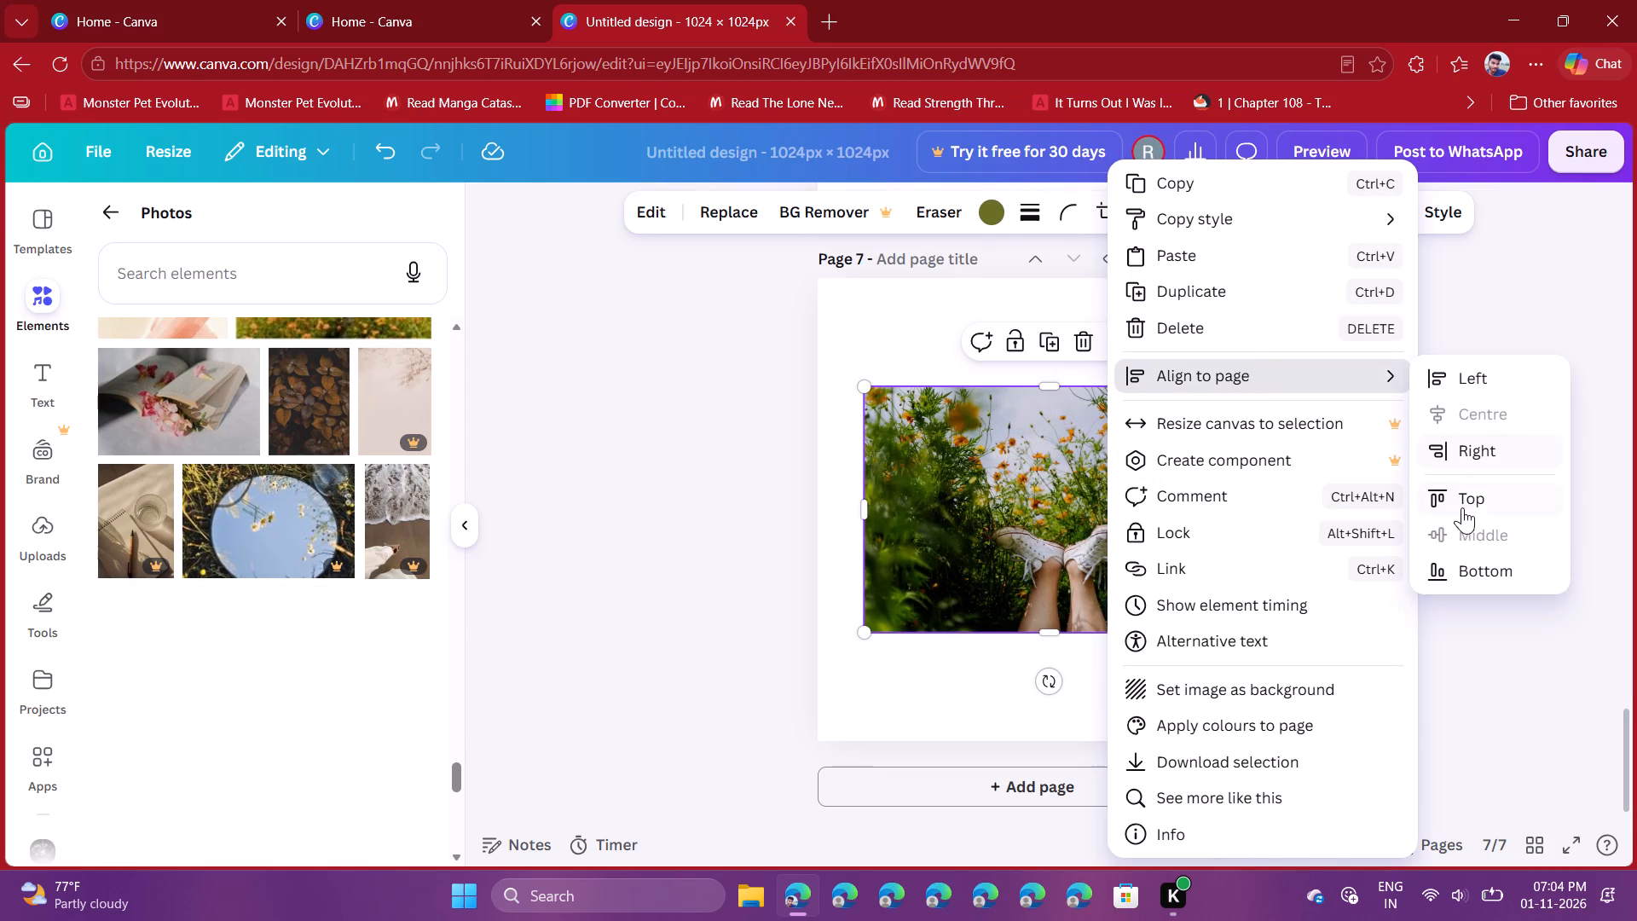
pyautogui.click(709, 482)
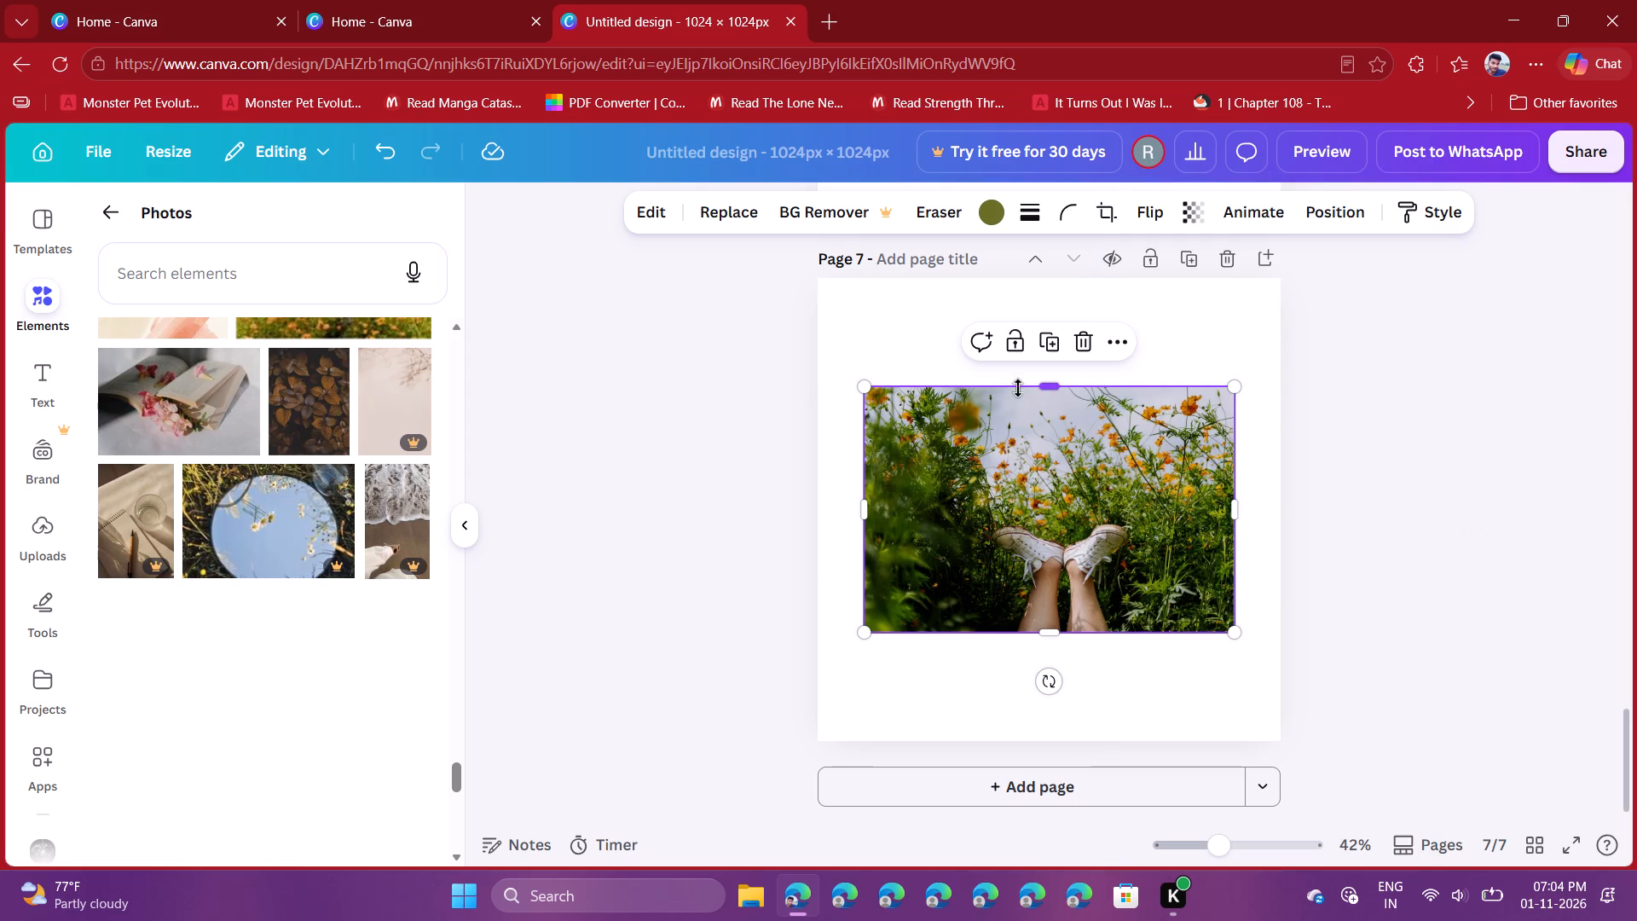
# Enlarge the white-sneakers flower photo to all four edges of page 7, at 1,024 by 1,024.
pyautogui.moveTo(1048, 390); pyautogui.dragTo(1043, 302)
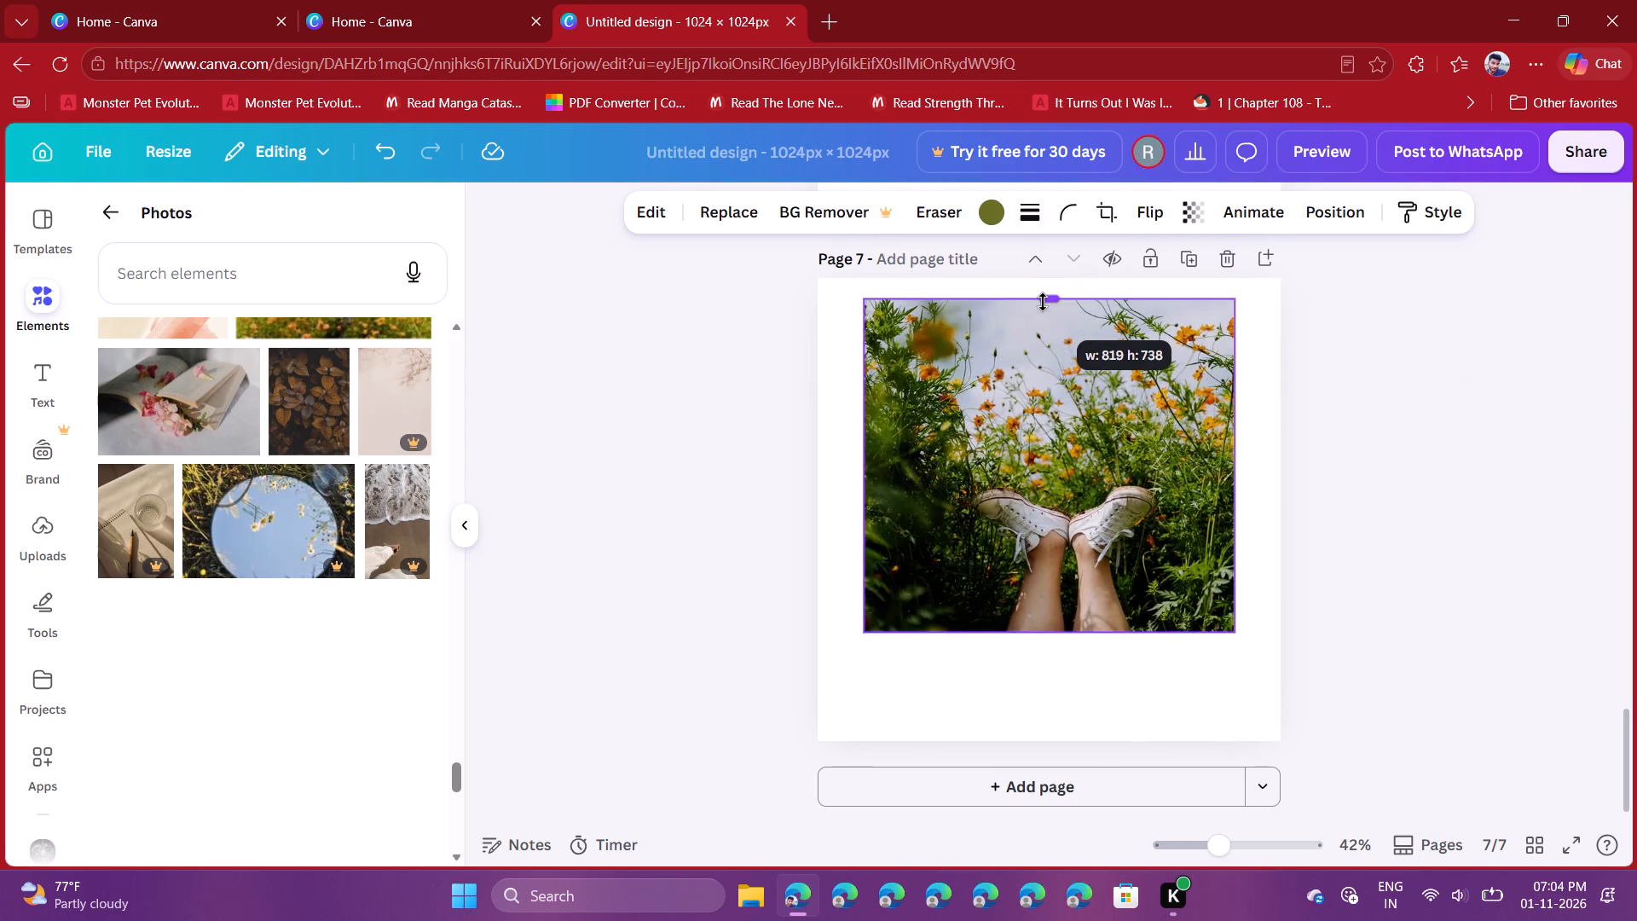
pyautogui.moveTo(1043, 302); pyautogui.dragTo(1043, 289)
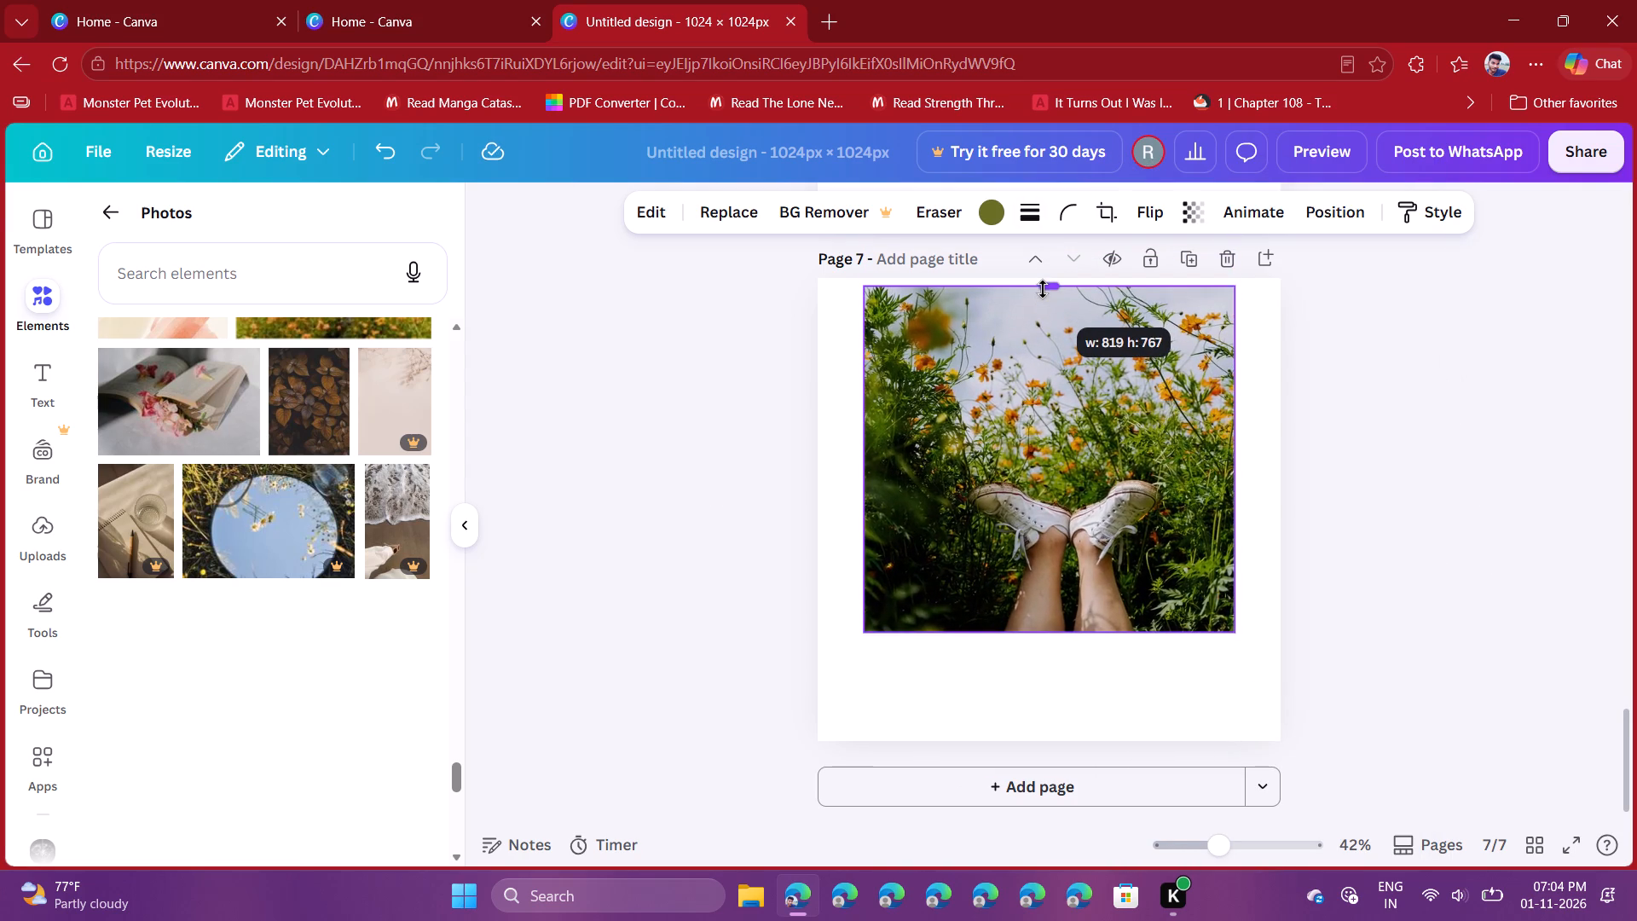
pyautogui.moveTo(1043, 289); pyautogui.dragTo(1038, 286)
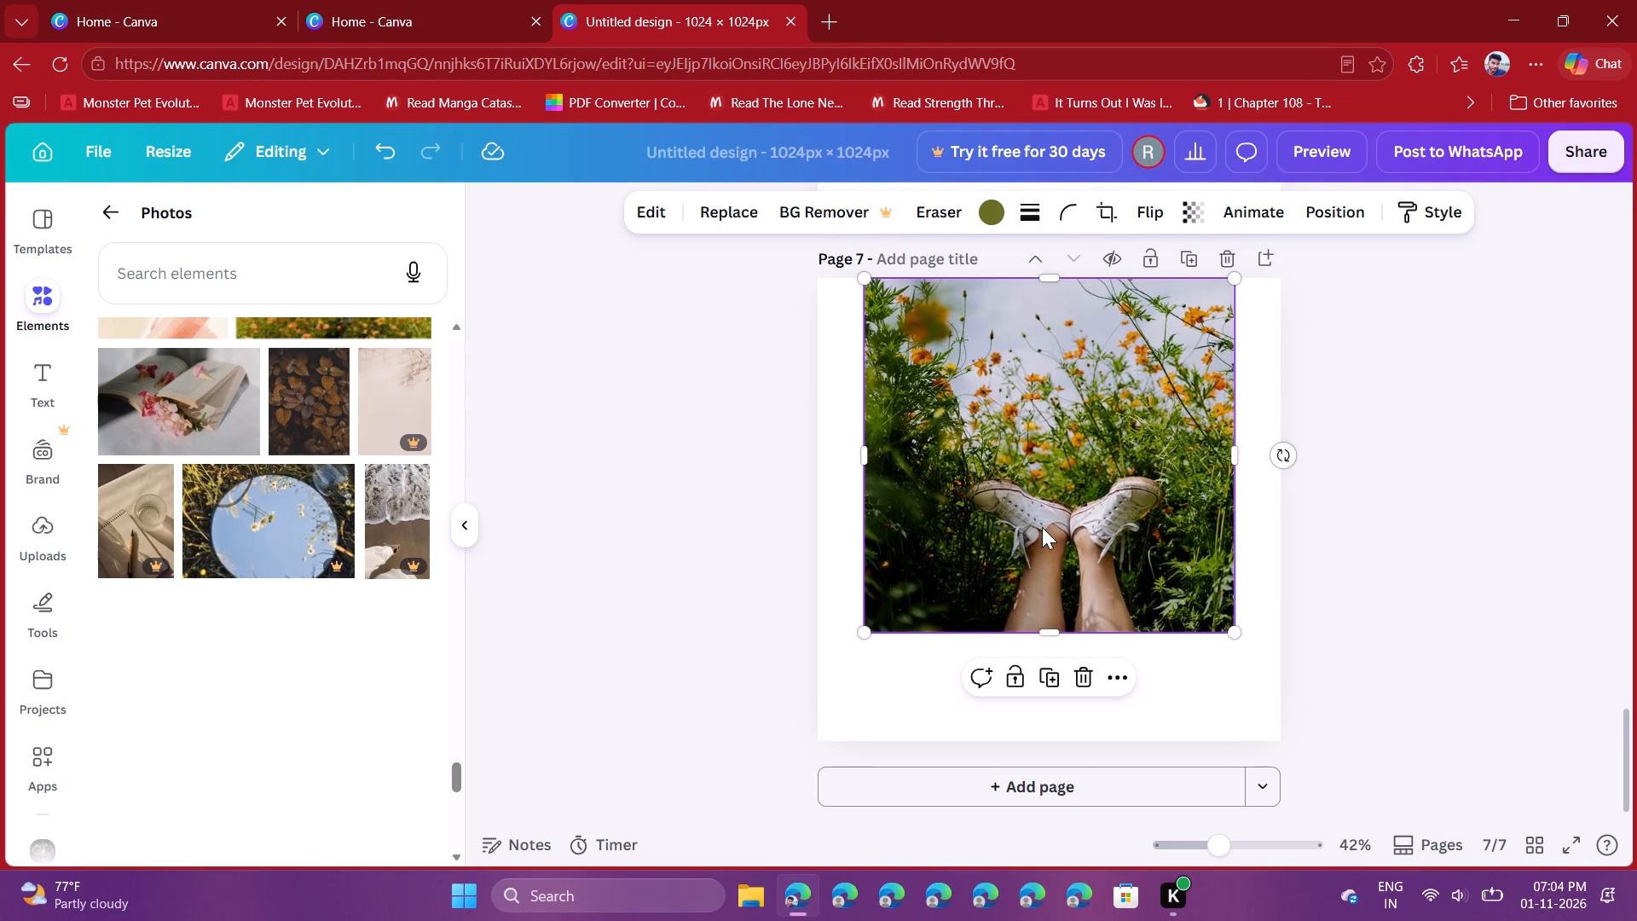
pyautogui.moveTo(1235, 459); pyautogui.dragTo(1260, 459)
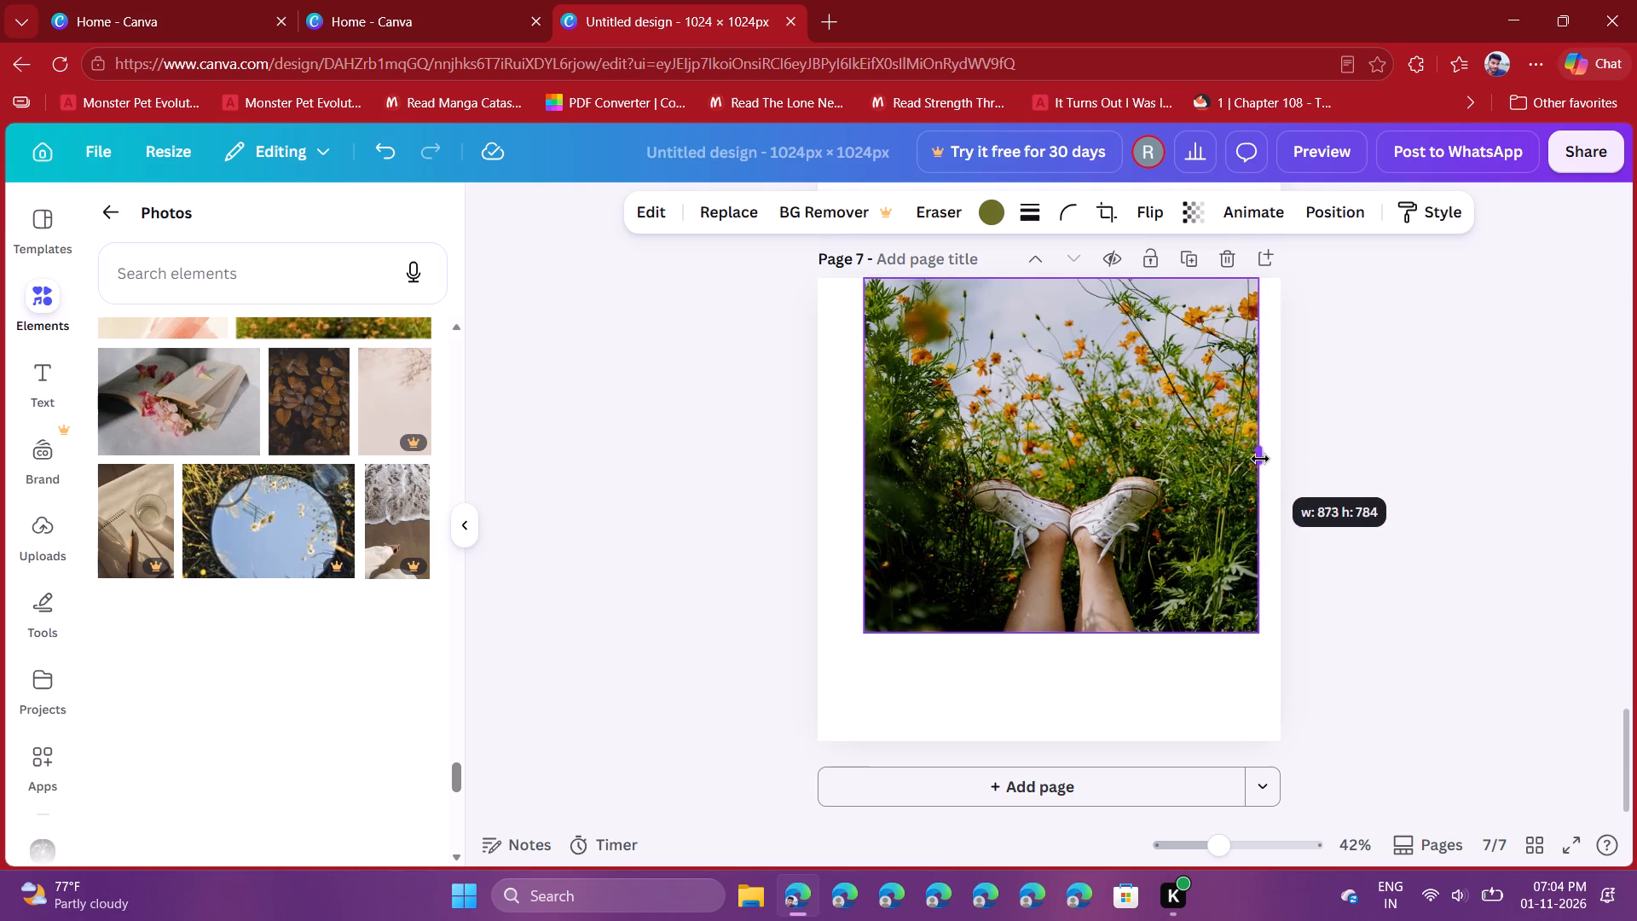
pyautogui.moveTo(1260, 459); pyautogui.dragTo(1281, 459)
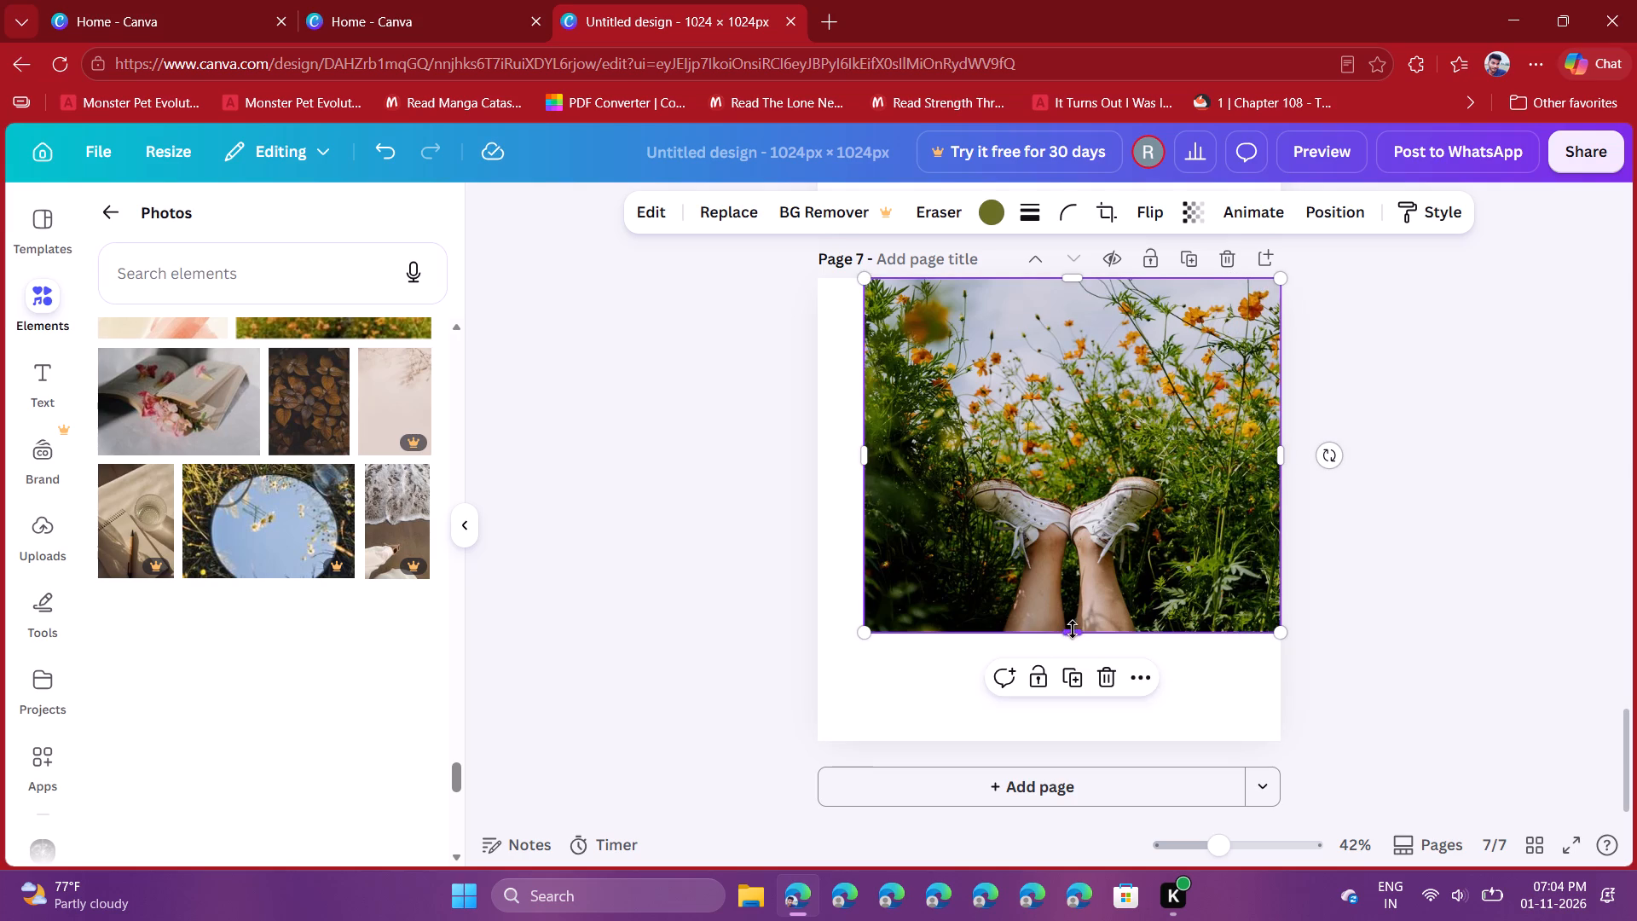
pyautogui.moveTo(1073, 629); pyautogui.dragTo(1059, 734)
pyautogui.click(1076, 559)
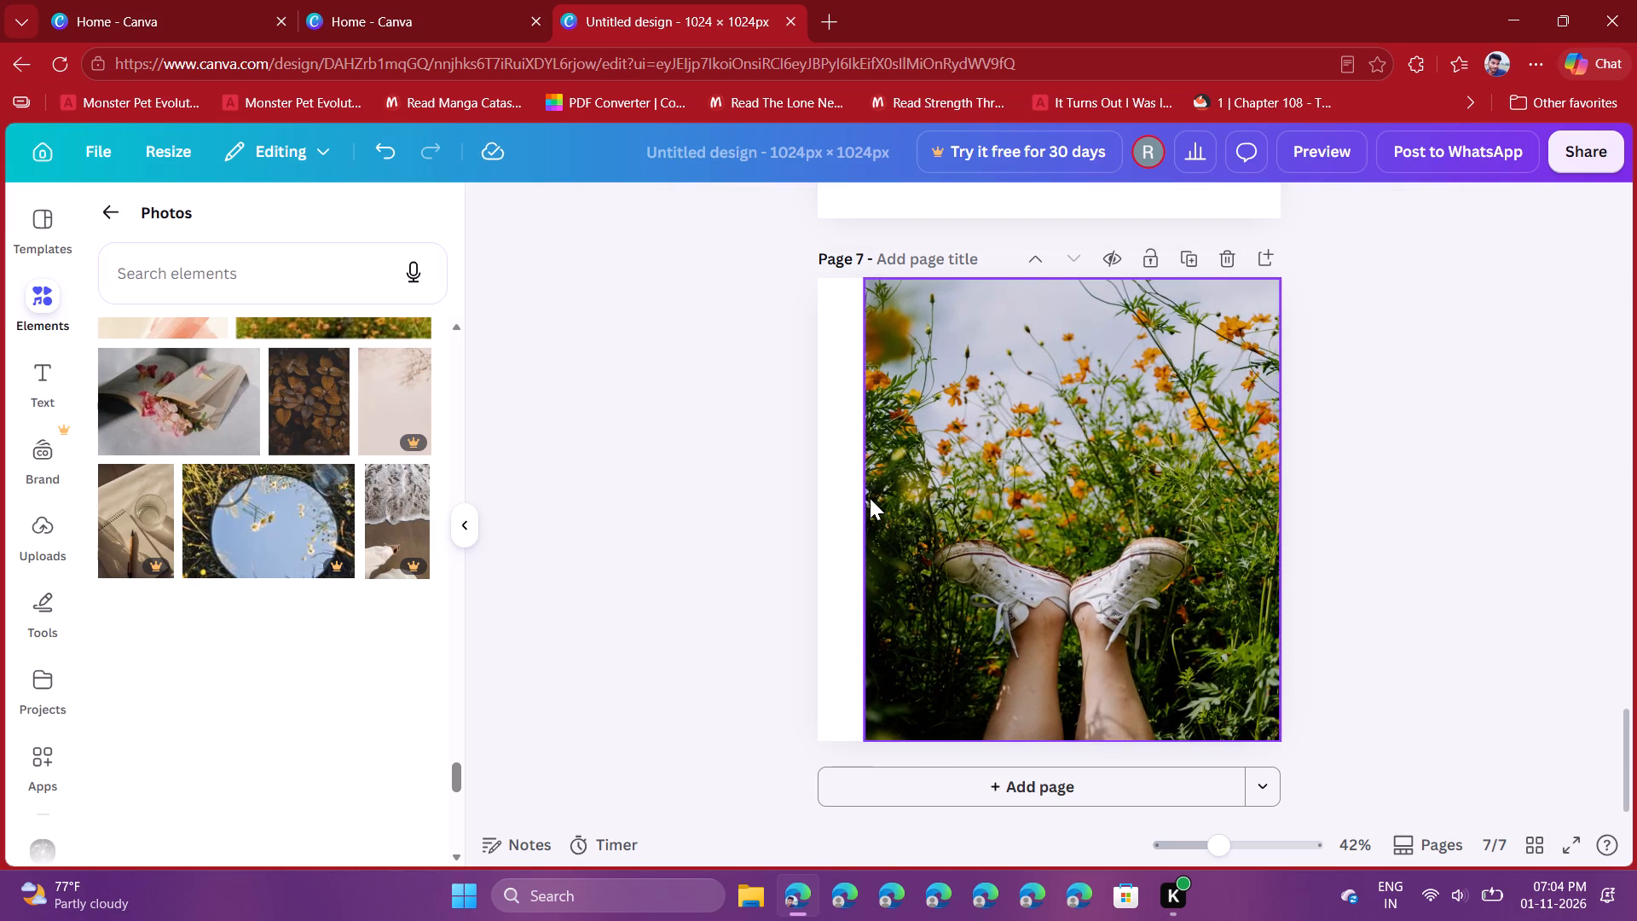
pyautogui.click(923, 500)
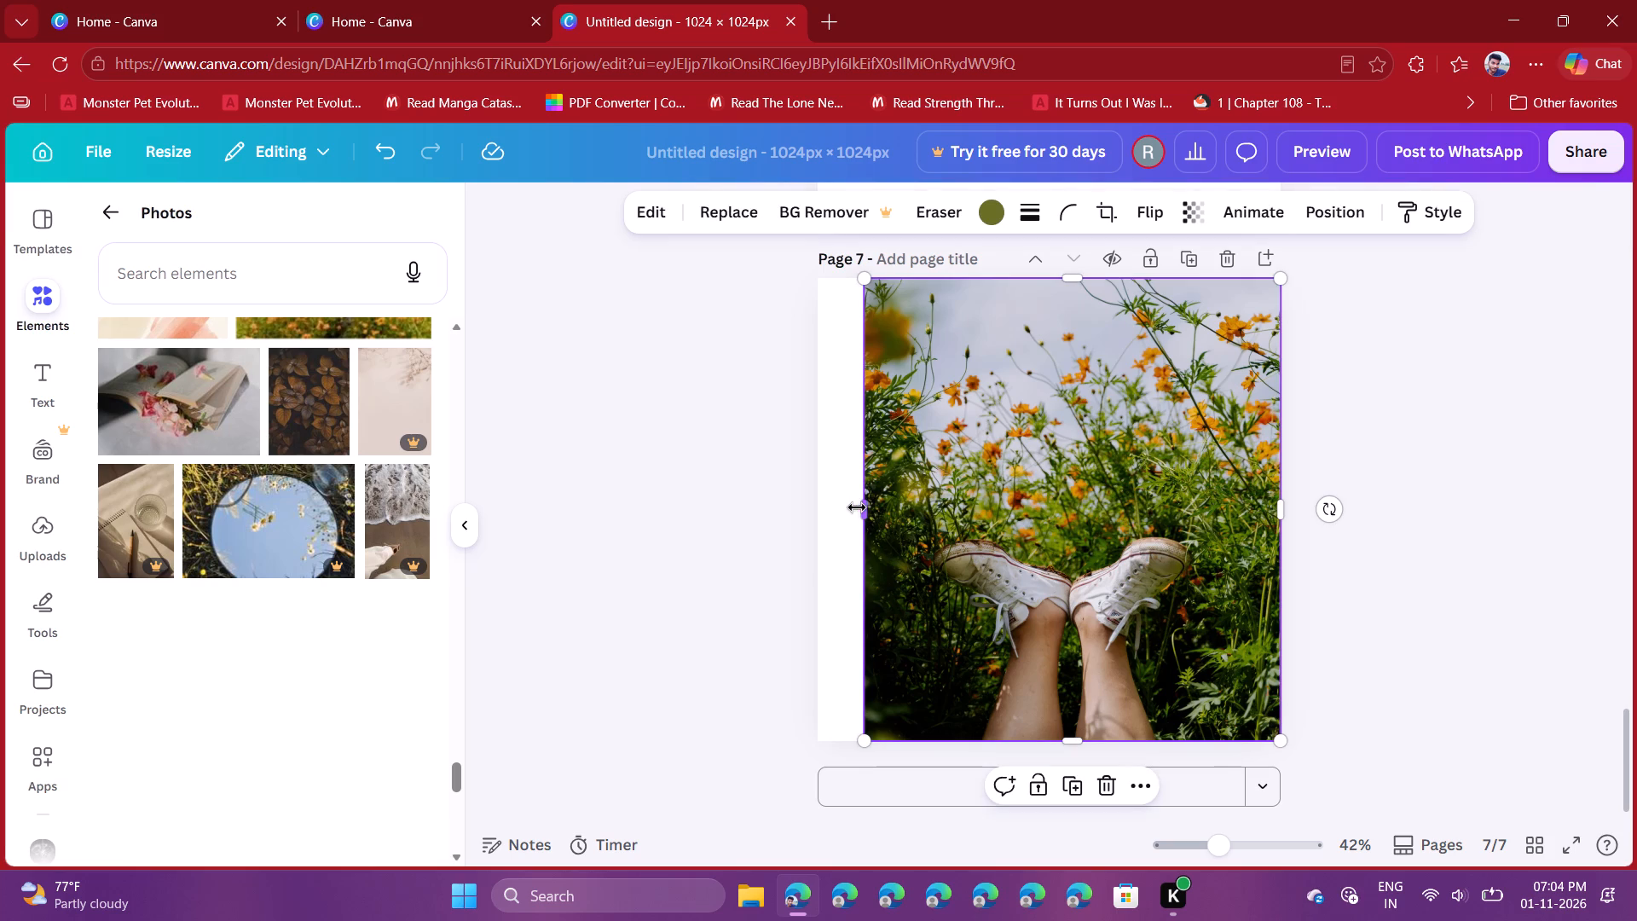
pyautogui.moveTo(857, 507); pyautogui.dragTo(817, 510)
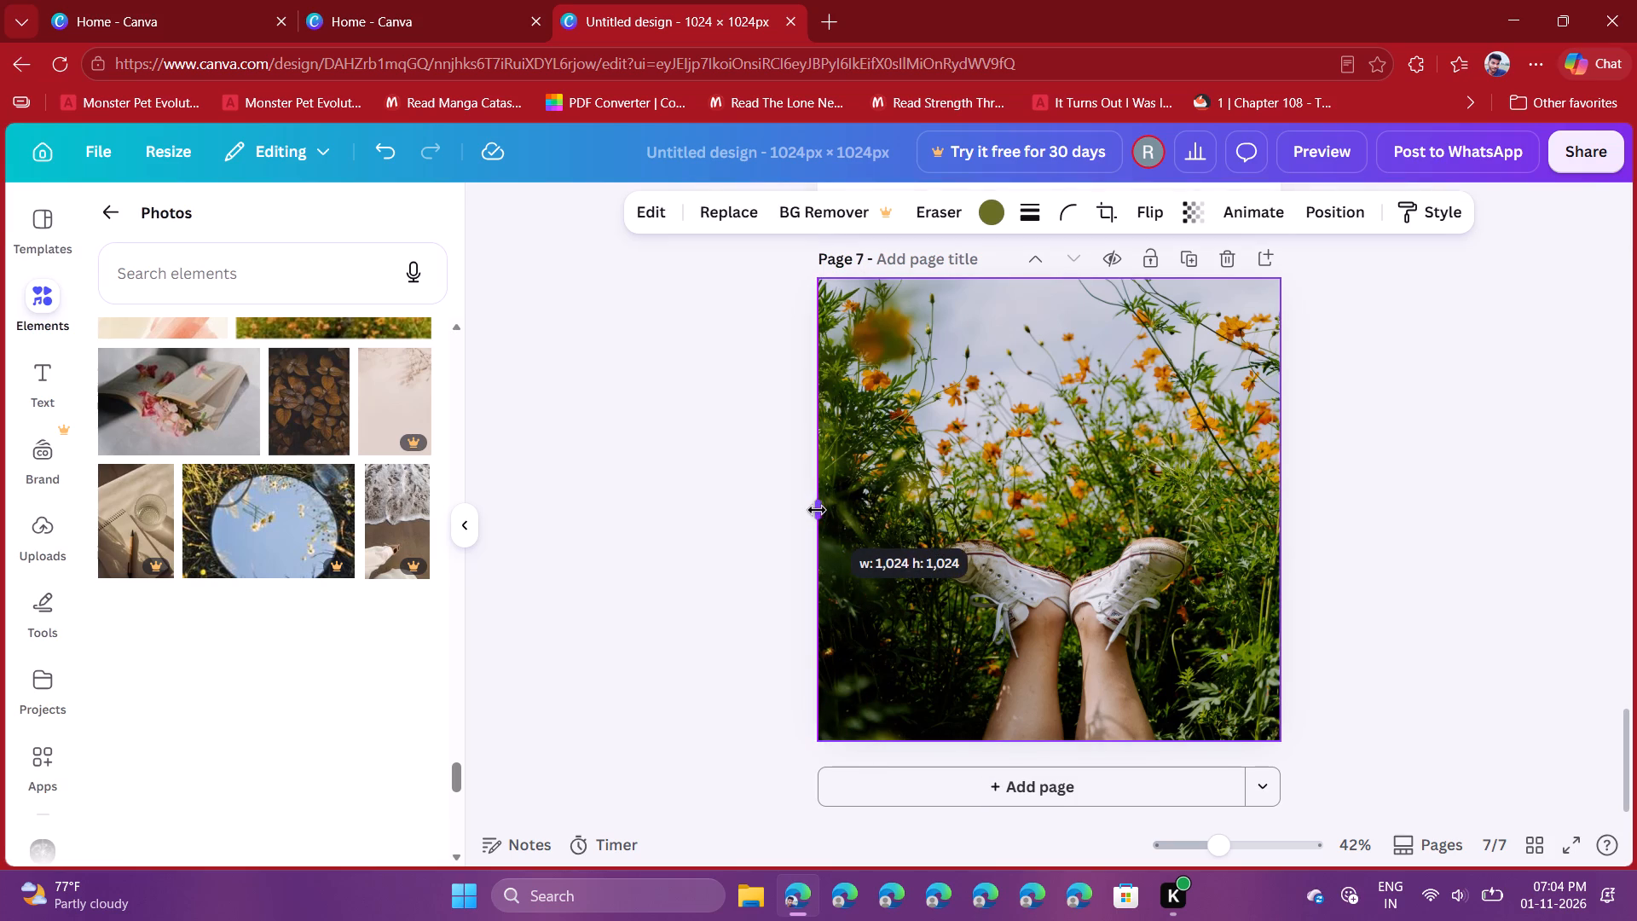
pyautogui.moveTo(817, 510); pyautogui.dragTo(813, 512)
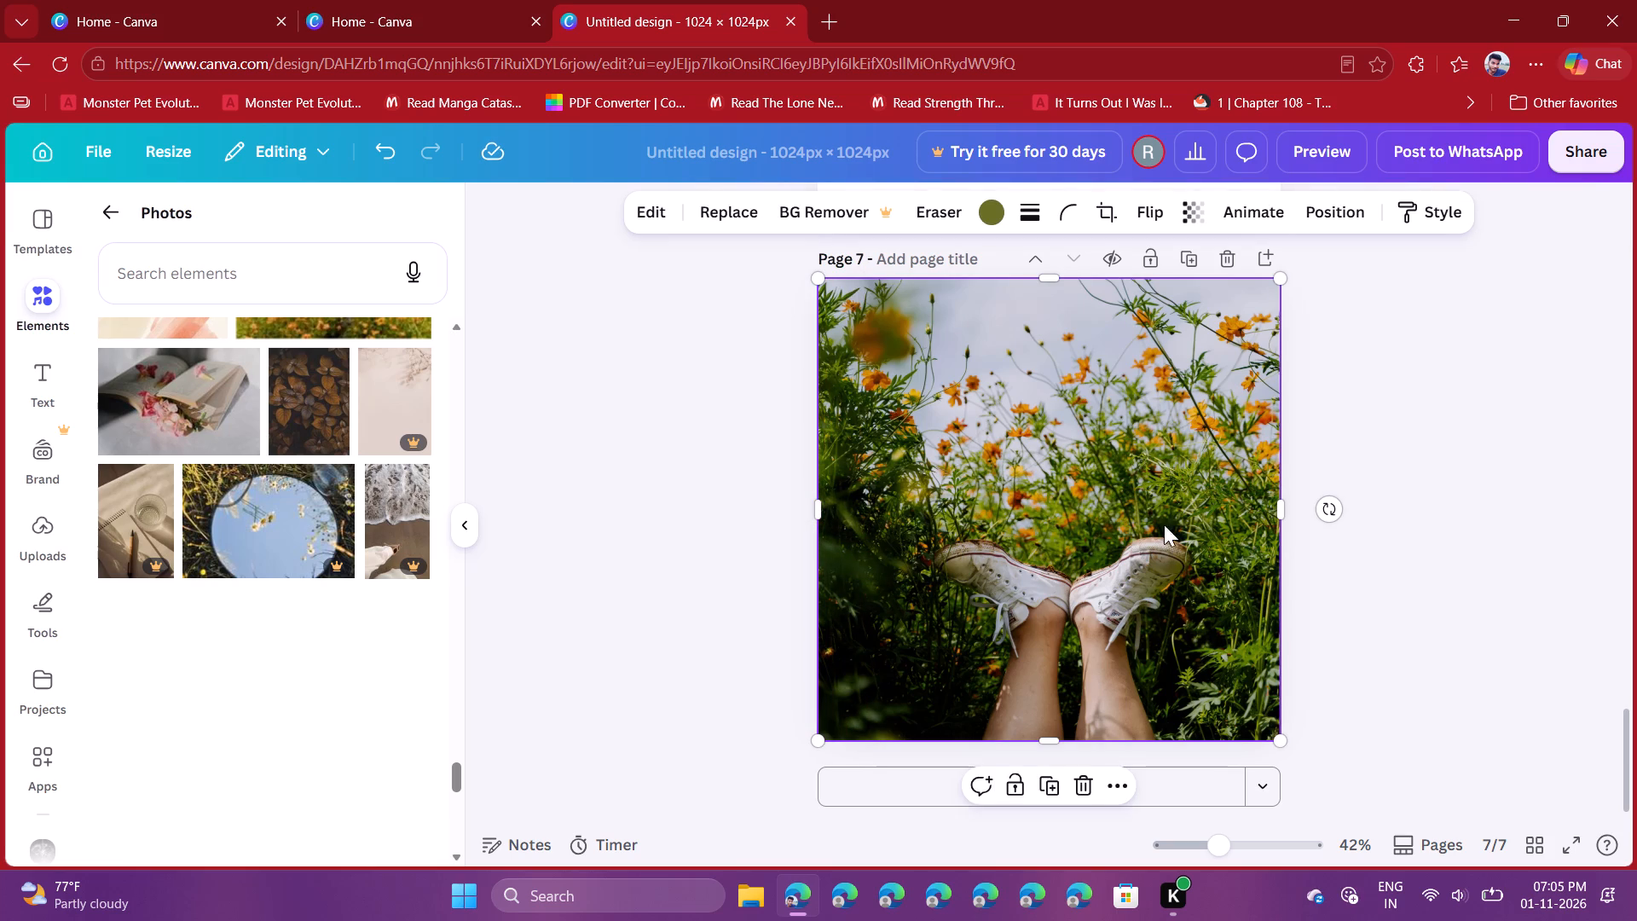
pyautogui.click(1484, 401)
# Enlarge the notebook-writing photo on page 6 until it reaches all four edges of the page.
pyautogui.scroll(6, 1332, 420)
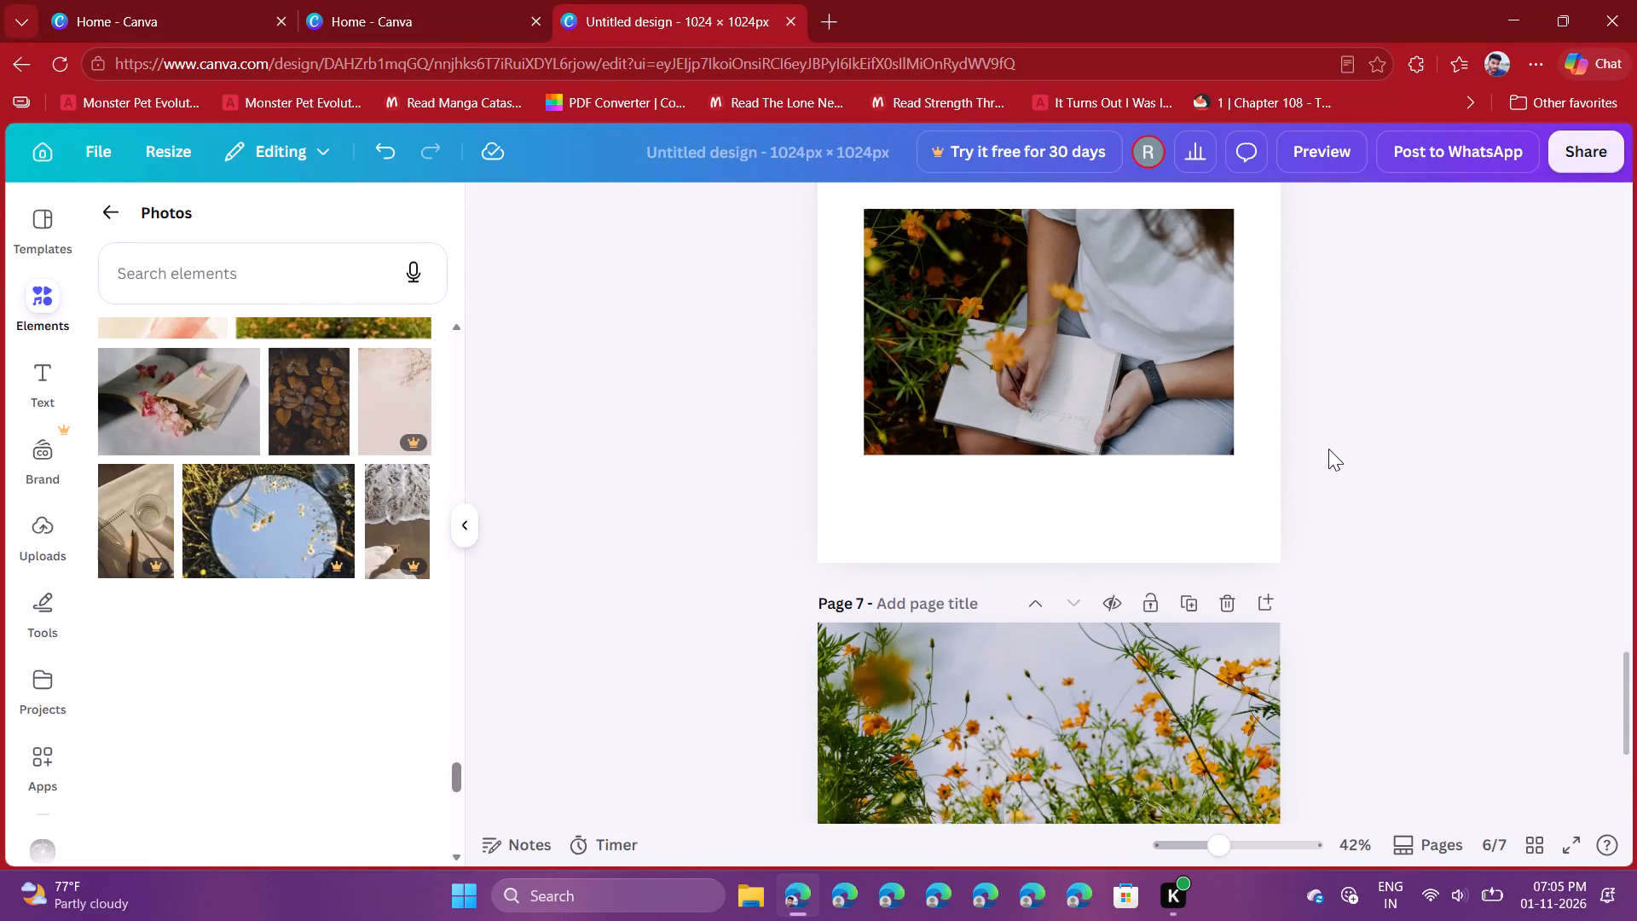
pyautogui.scroll(1, 1328, 449)
pyautogui.click(1102, 362)
pyautogui.scroll(1, 1228, 378)
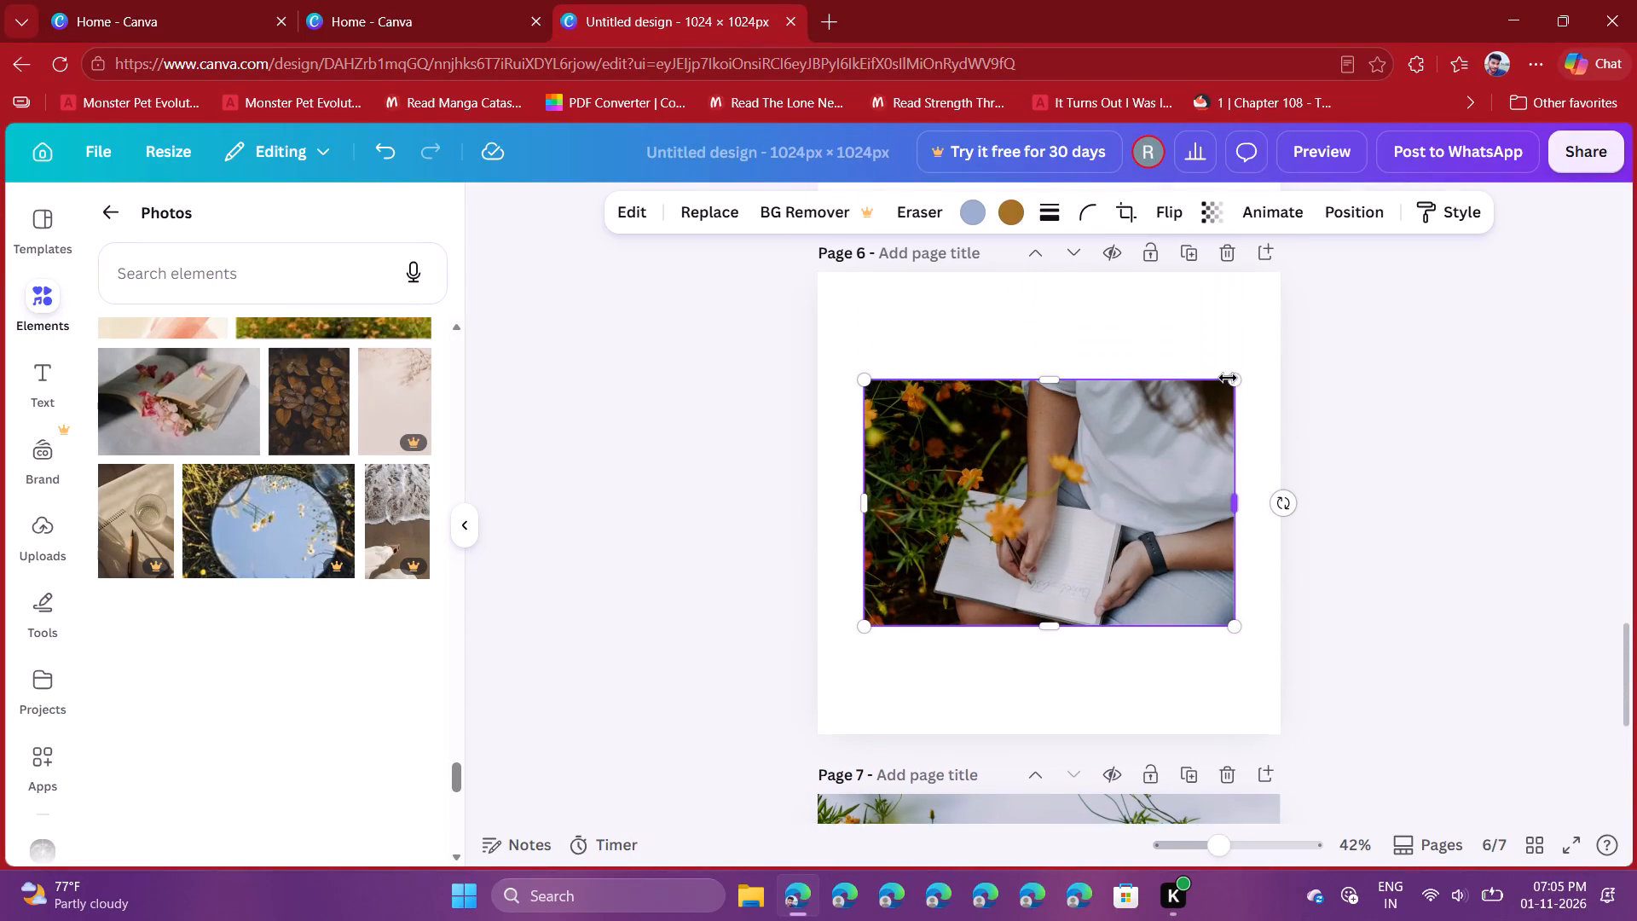
pyautogui.scroll(1, 1228, 378)
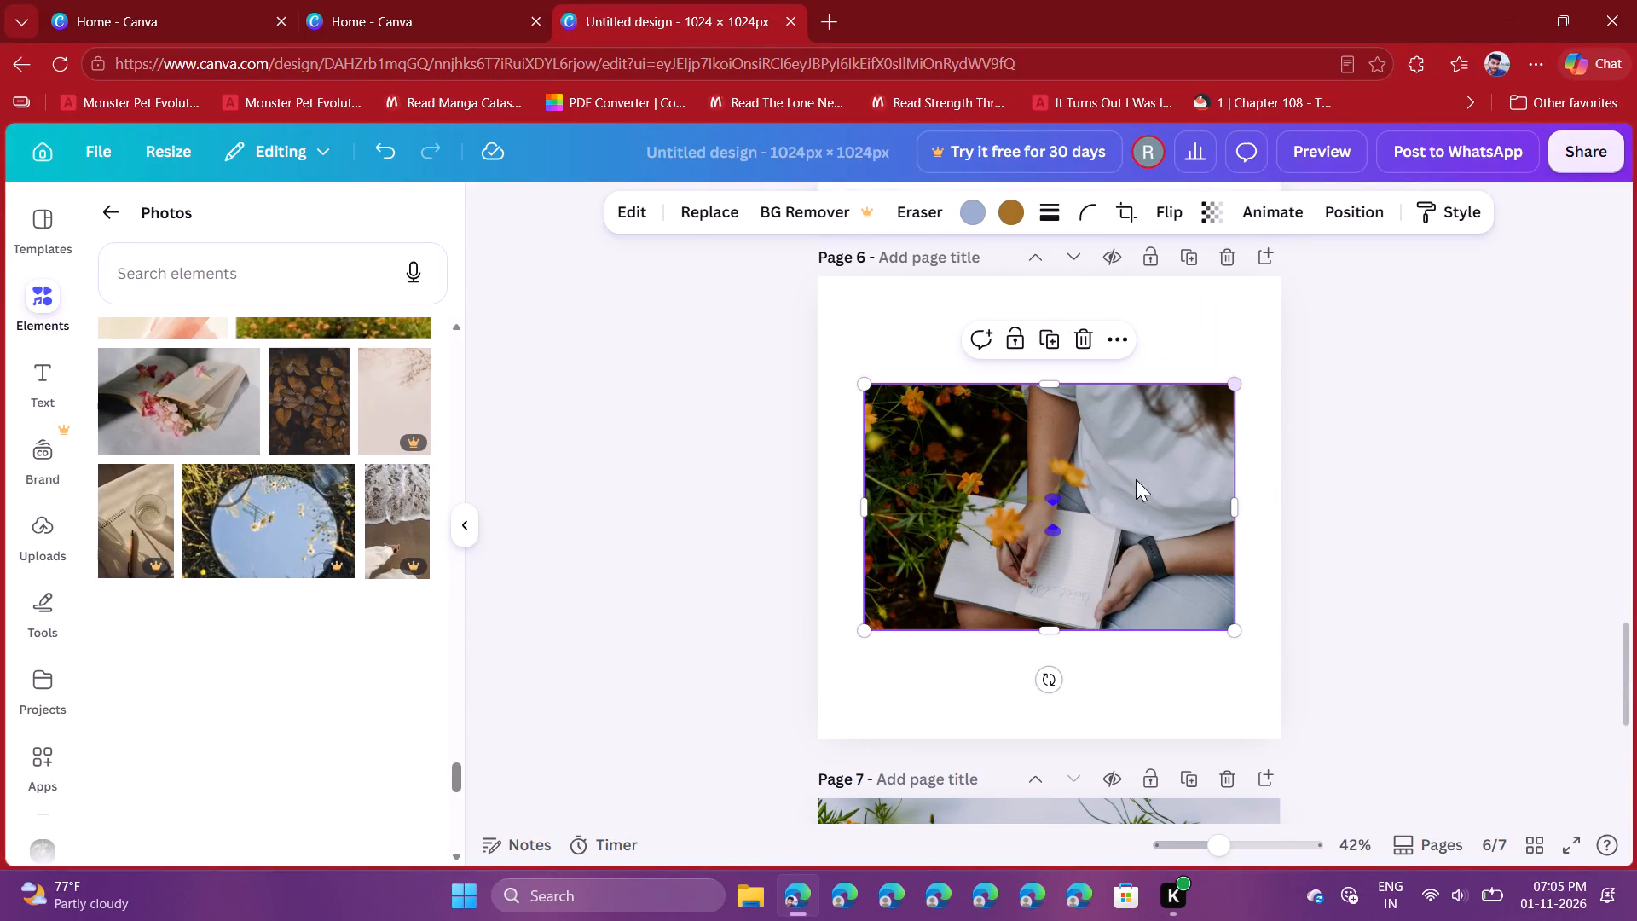
pyautogui.rightClick(1100, 469)
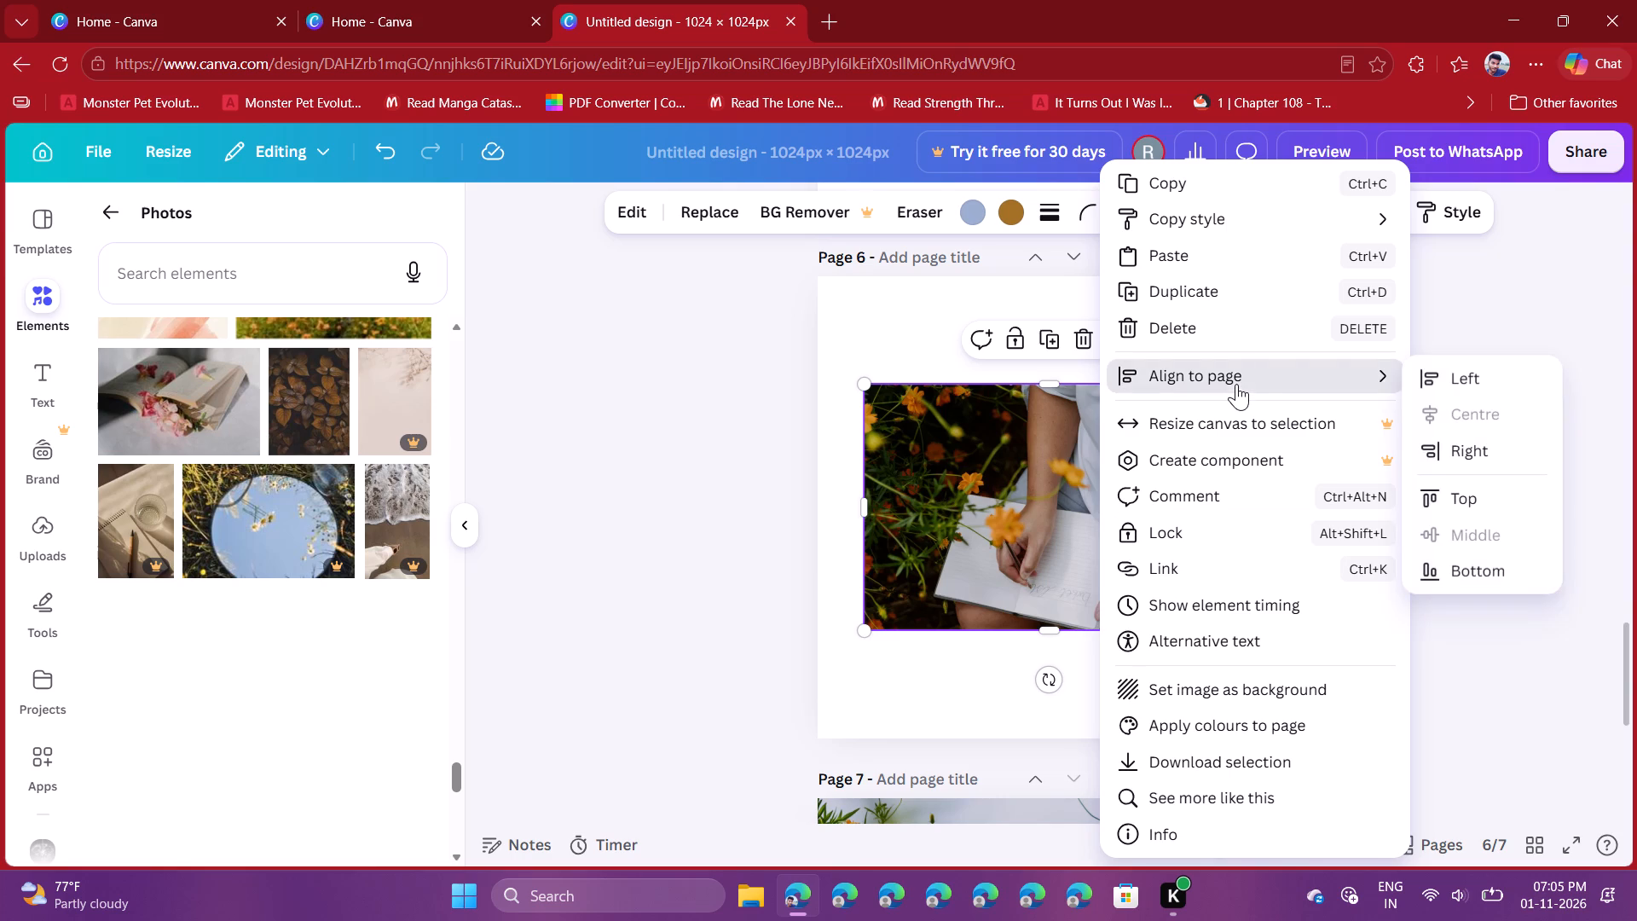
pyautogui.click(745, 558)
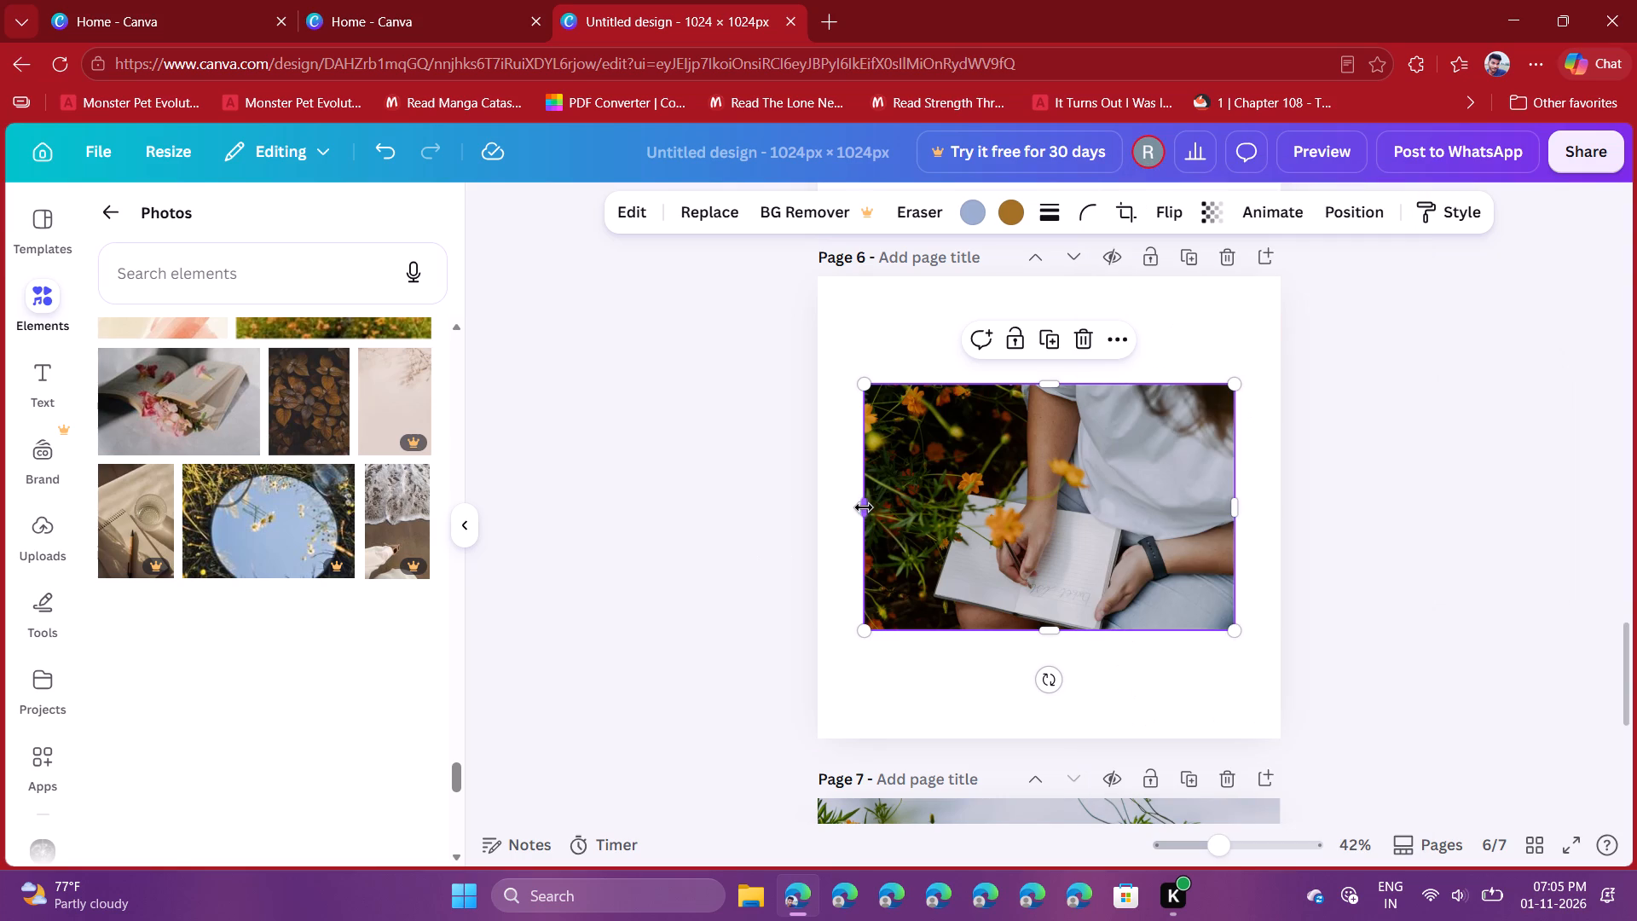
pyautogui.moveTo(863, 507); pyautogui.dragTo(817, 509)
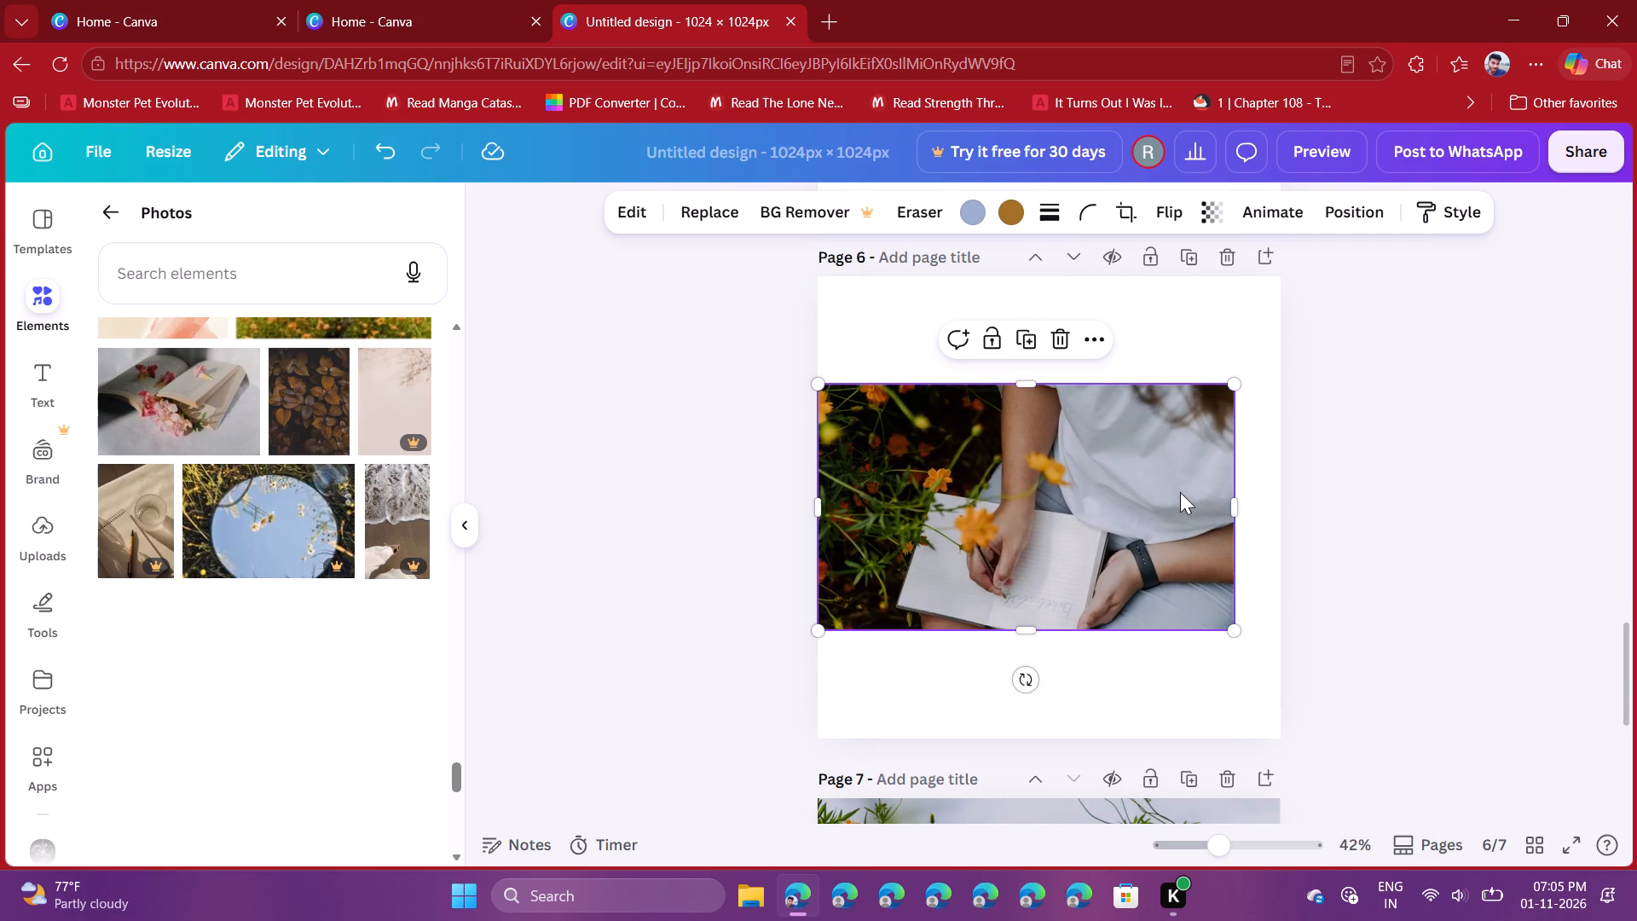
pyautogui.moveTo(1233, 501); pyautogui.dragTo(1275, 501)
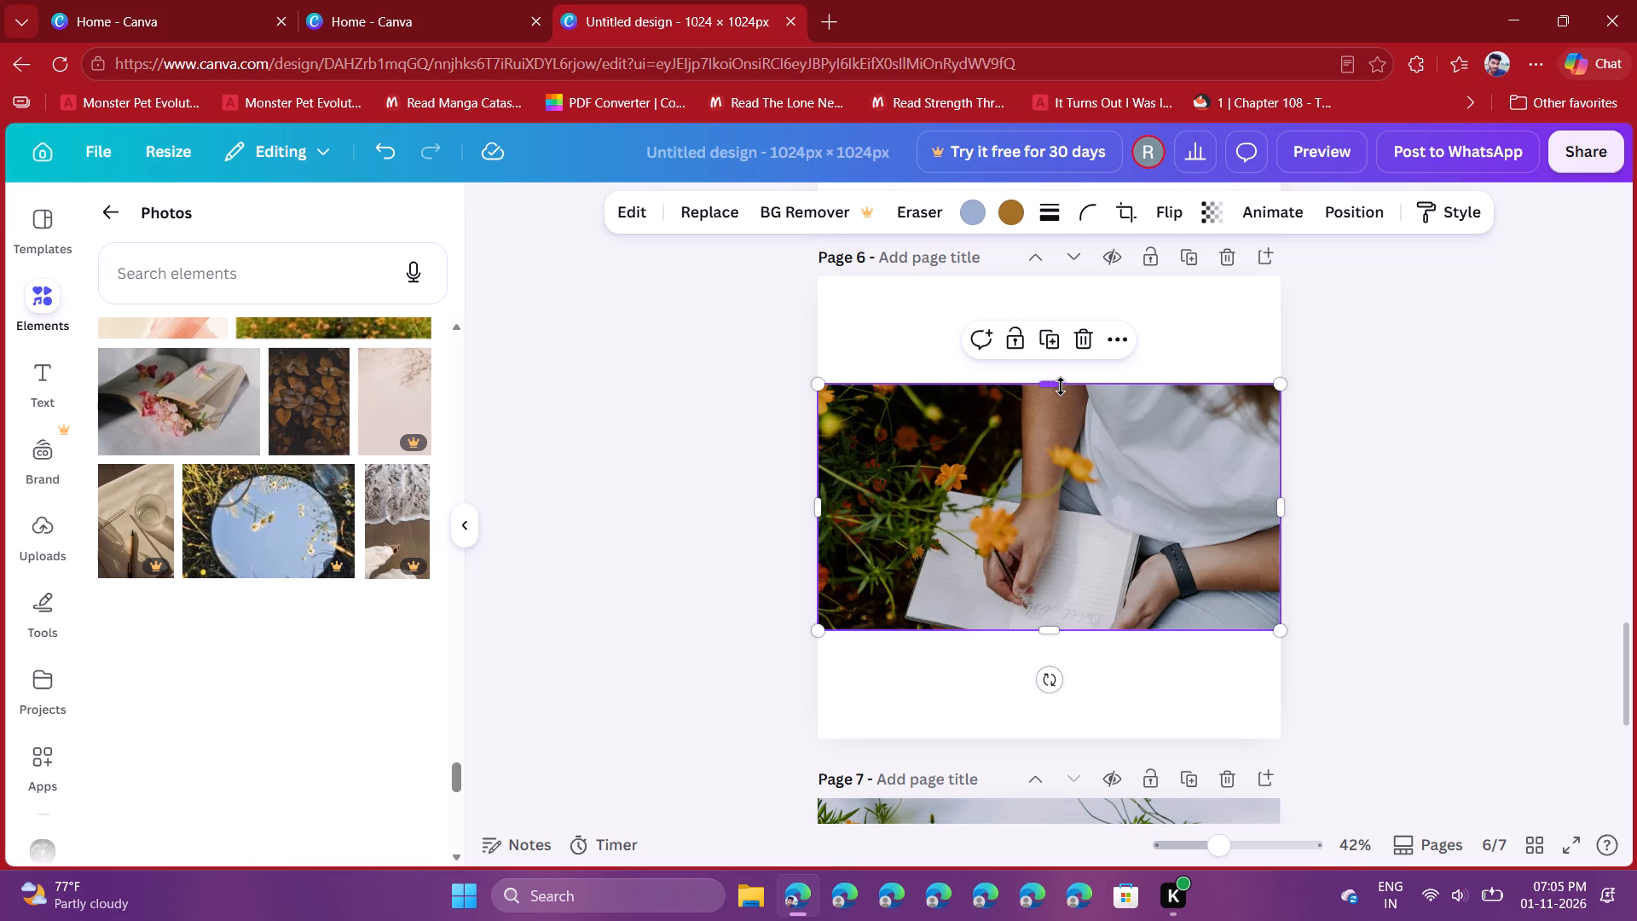
pyautogui.moveTo(1061, 386); pyautogui.dragTo(1041, 287)
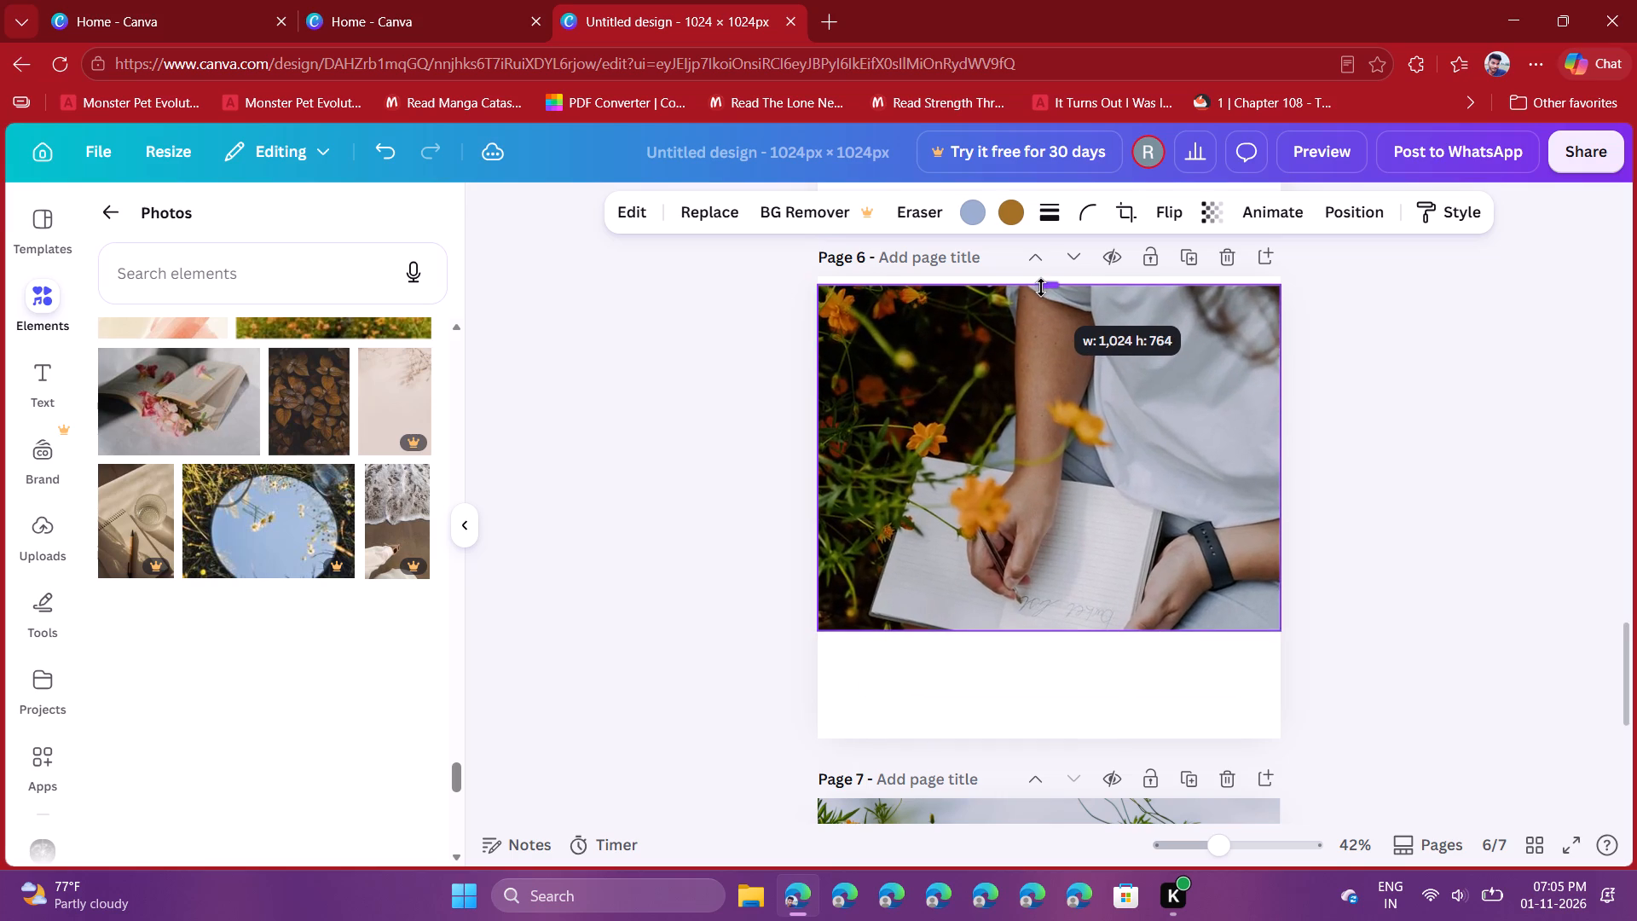
pyautogui.moveTo(1041, 287); pyautogui.dragTo(1038, 283)
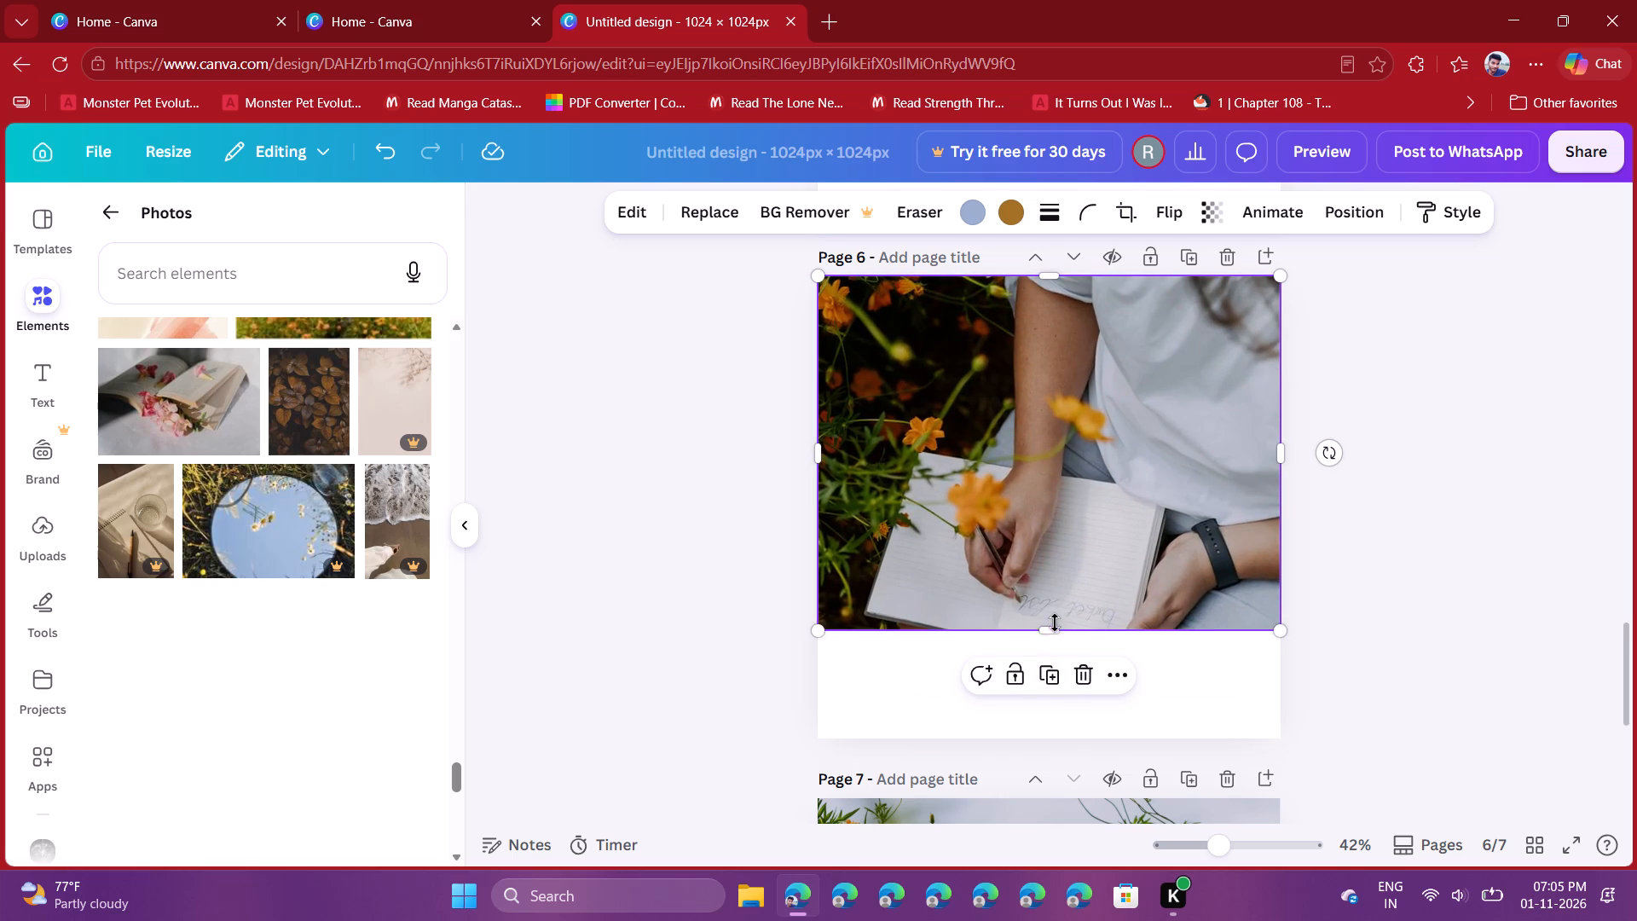
pyautogui.moveTo(1050, 628); pyautogui.dragTo(1050, 733)
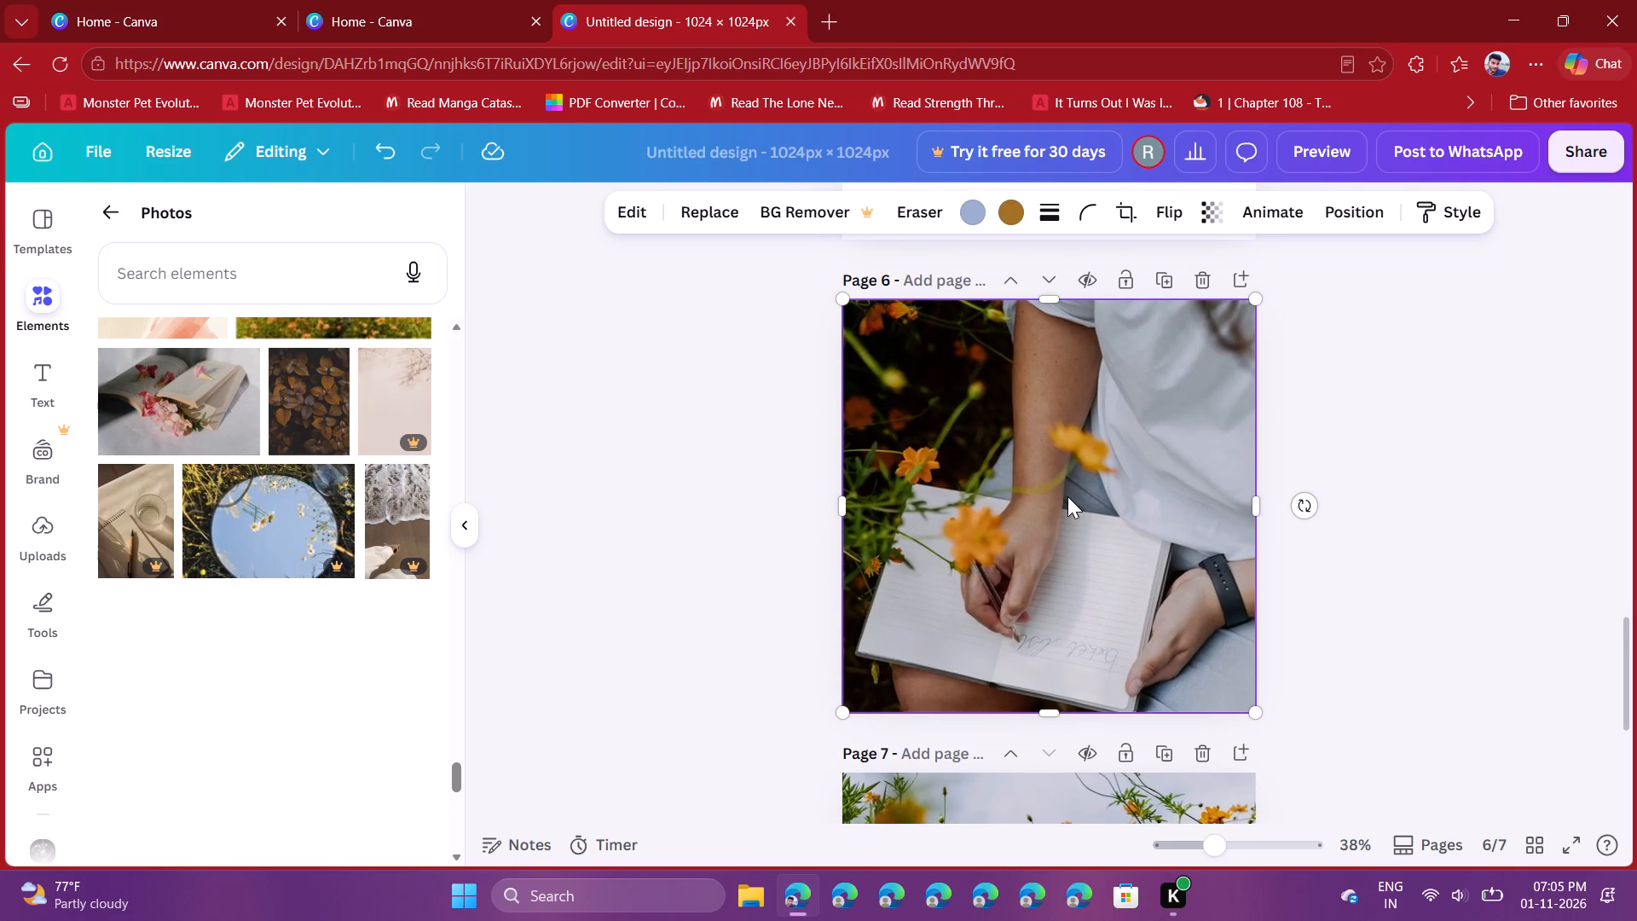
# Enlarge the page 5 photo of a person raising both arms in the flower field to all four page edges.
pyautogui.scroll(-2, 1381, 469)
pyautogui.scroll(6, 1381, 469)
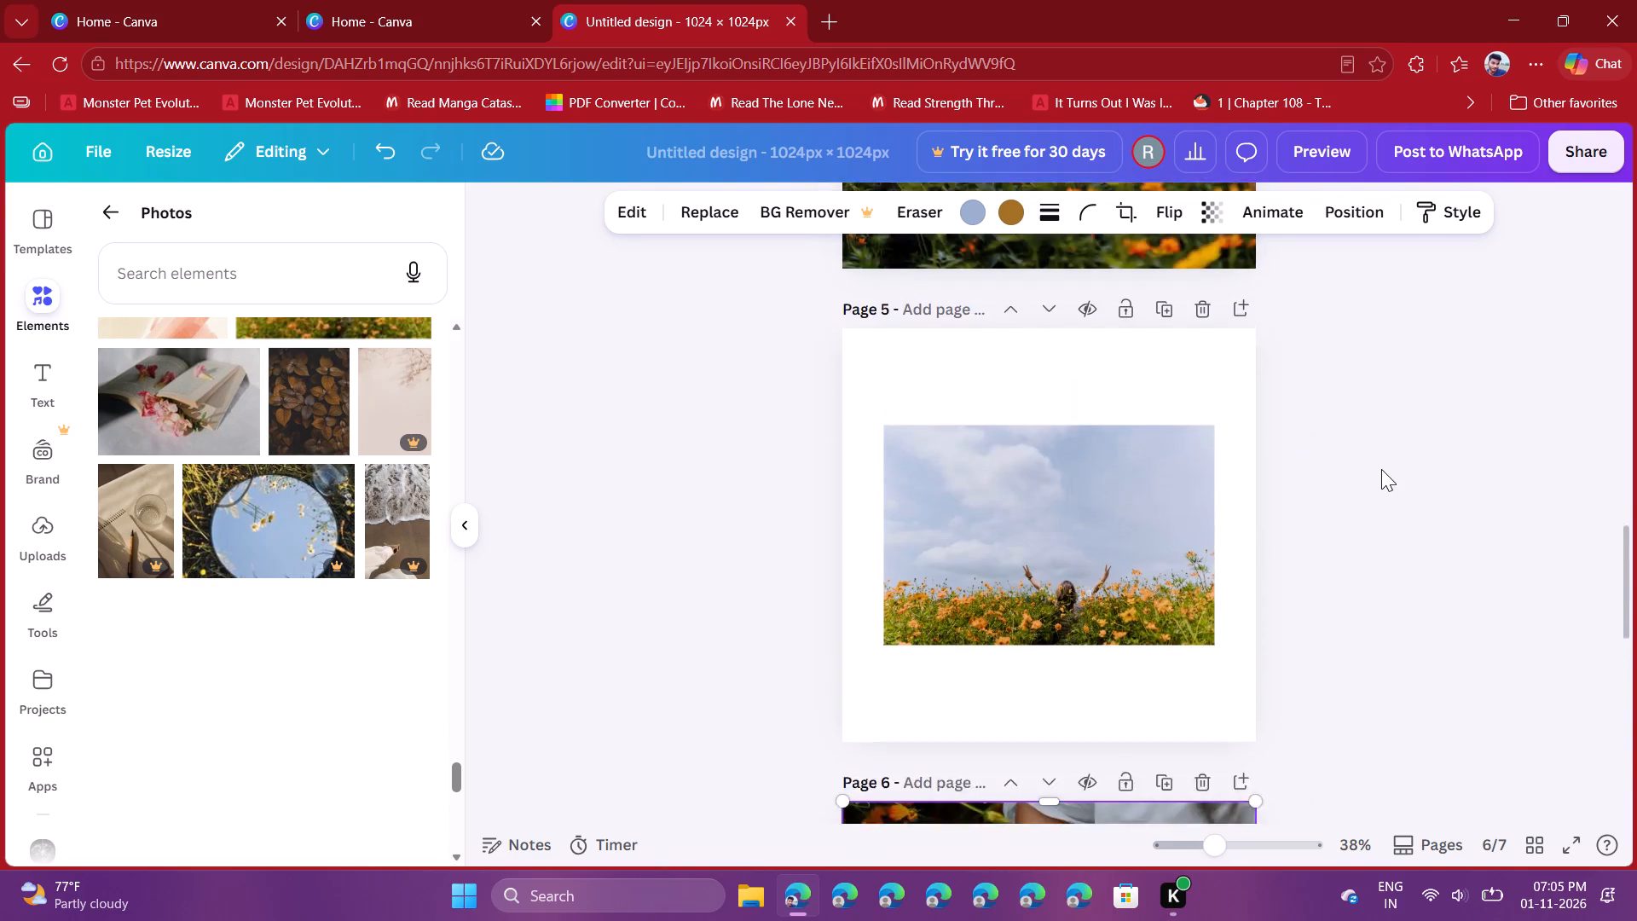
pyautogui.scroll(-1, 1381, 469)
pyautogui.click(987, 537)
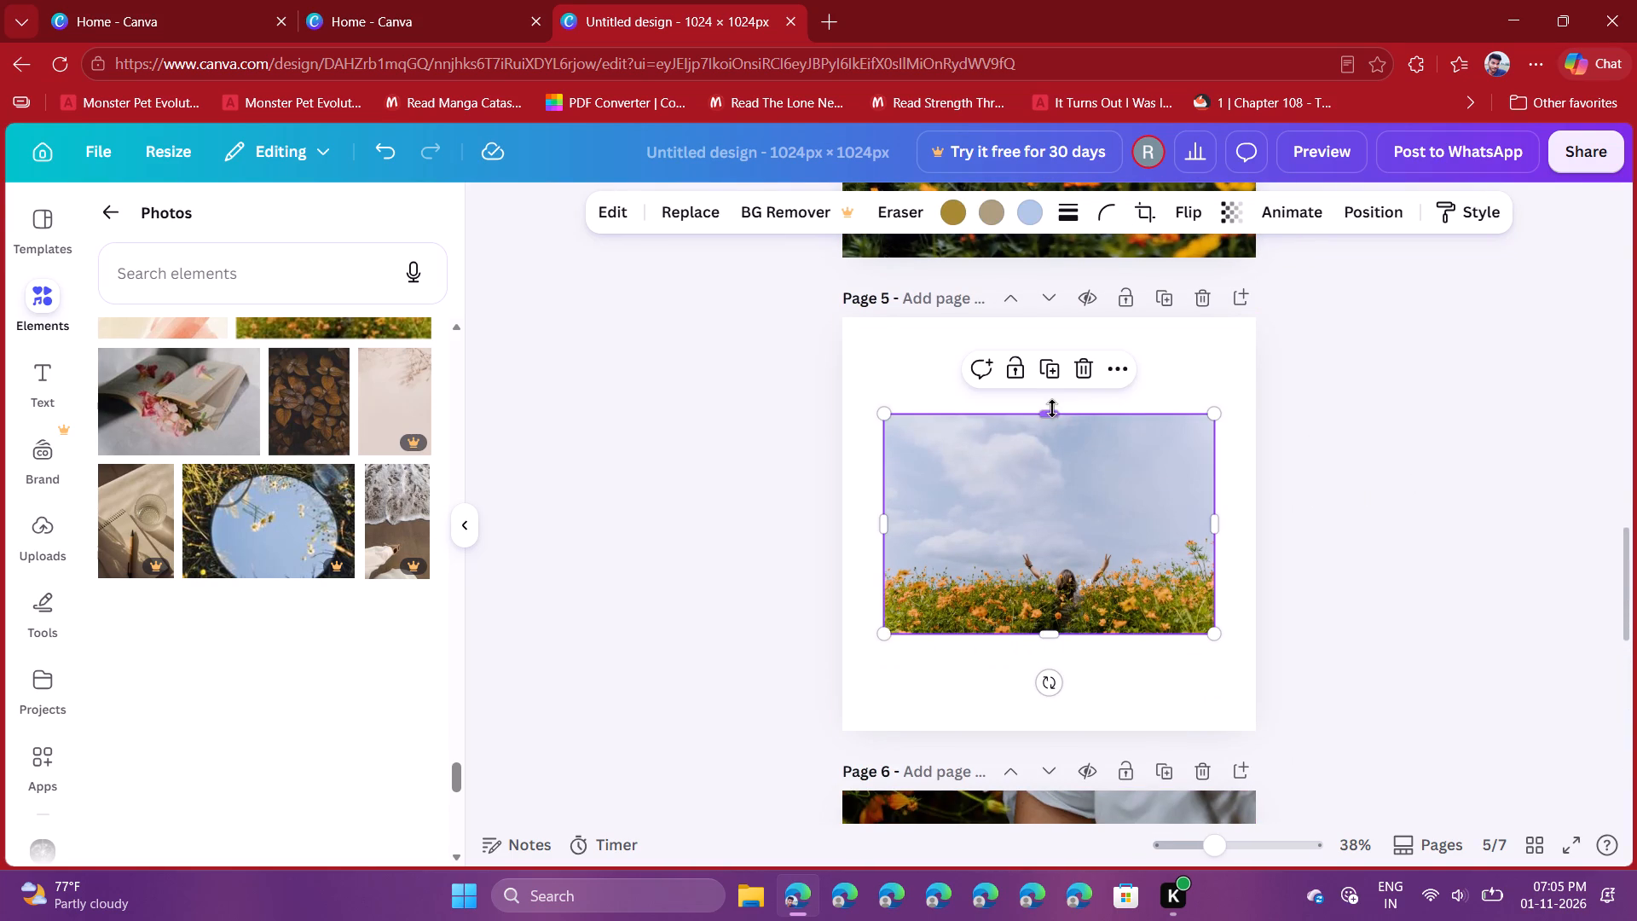
pyautogui.click(1049, 411)
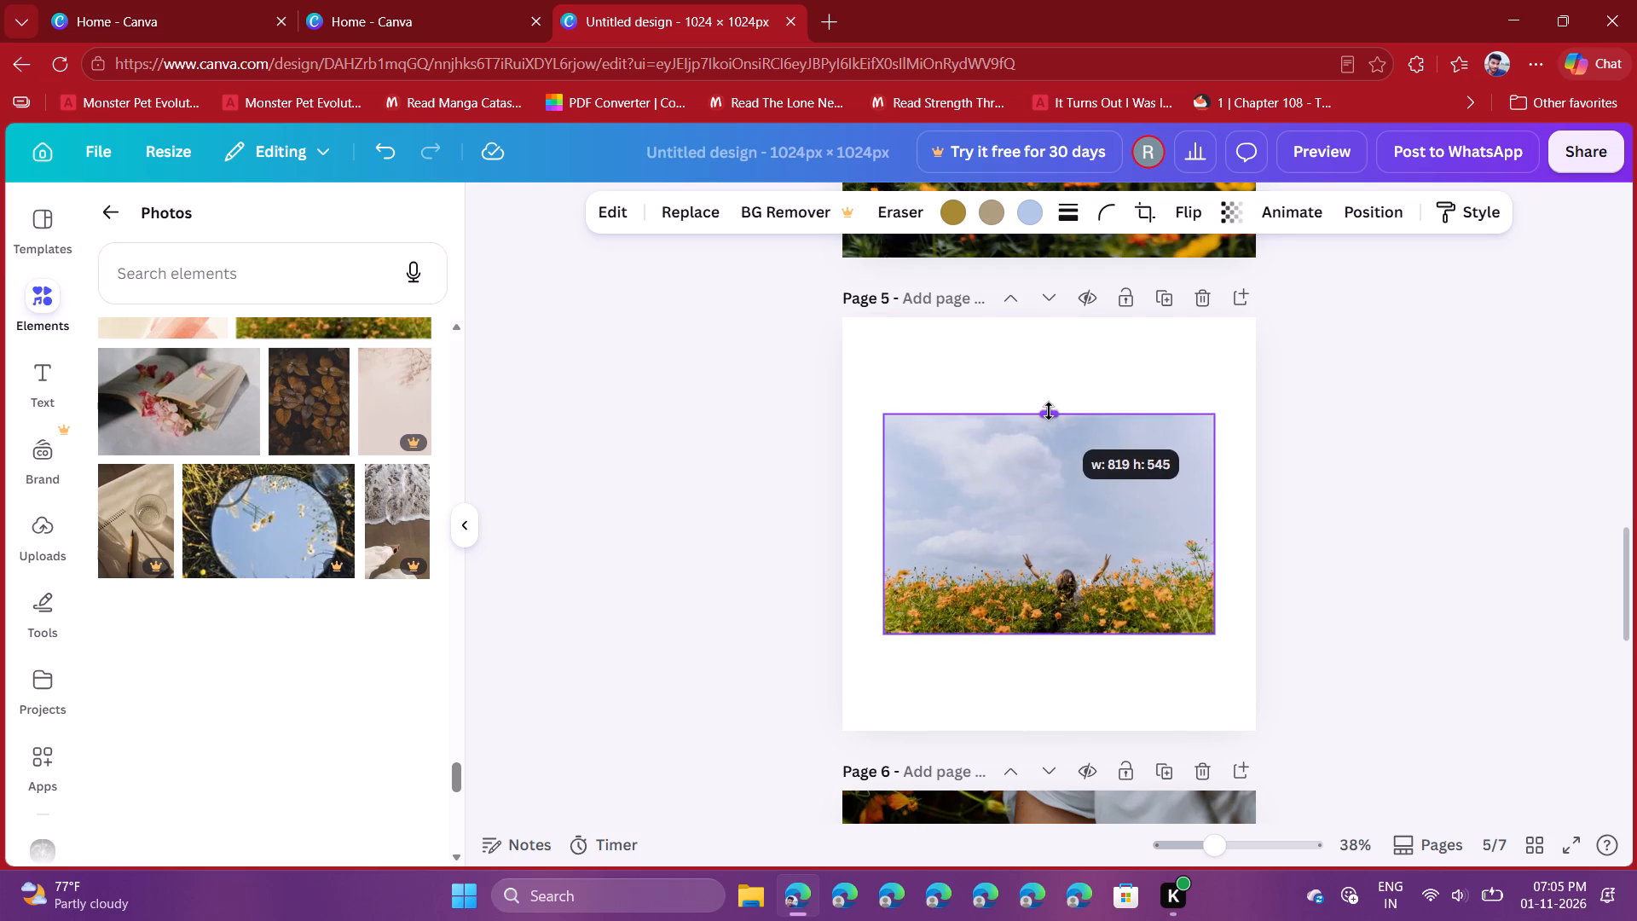
pyautogui.rightClick(1026, 482)
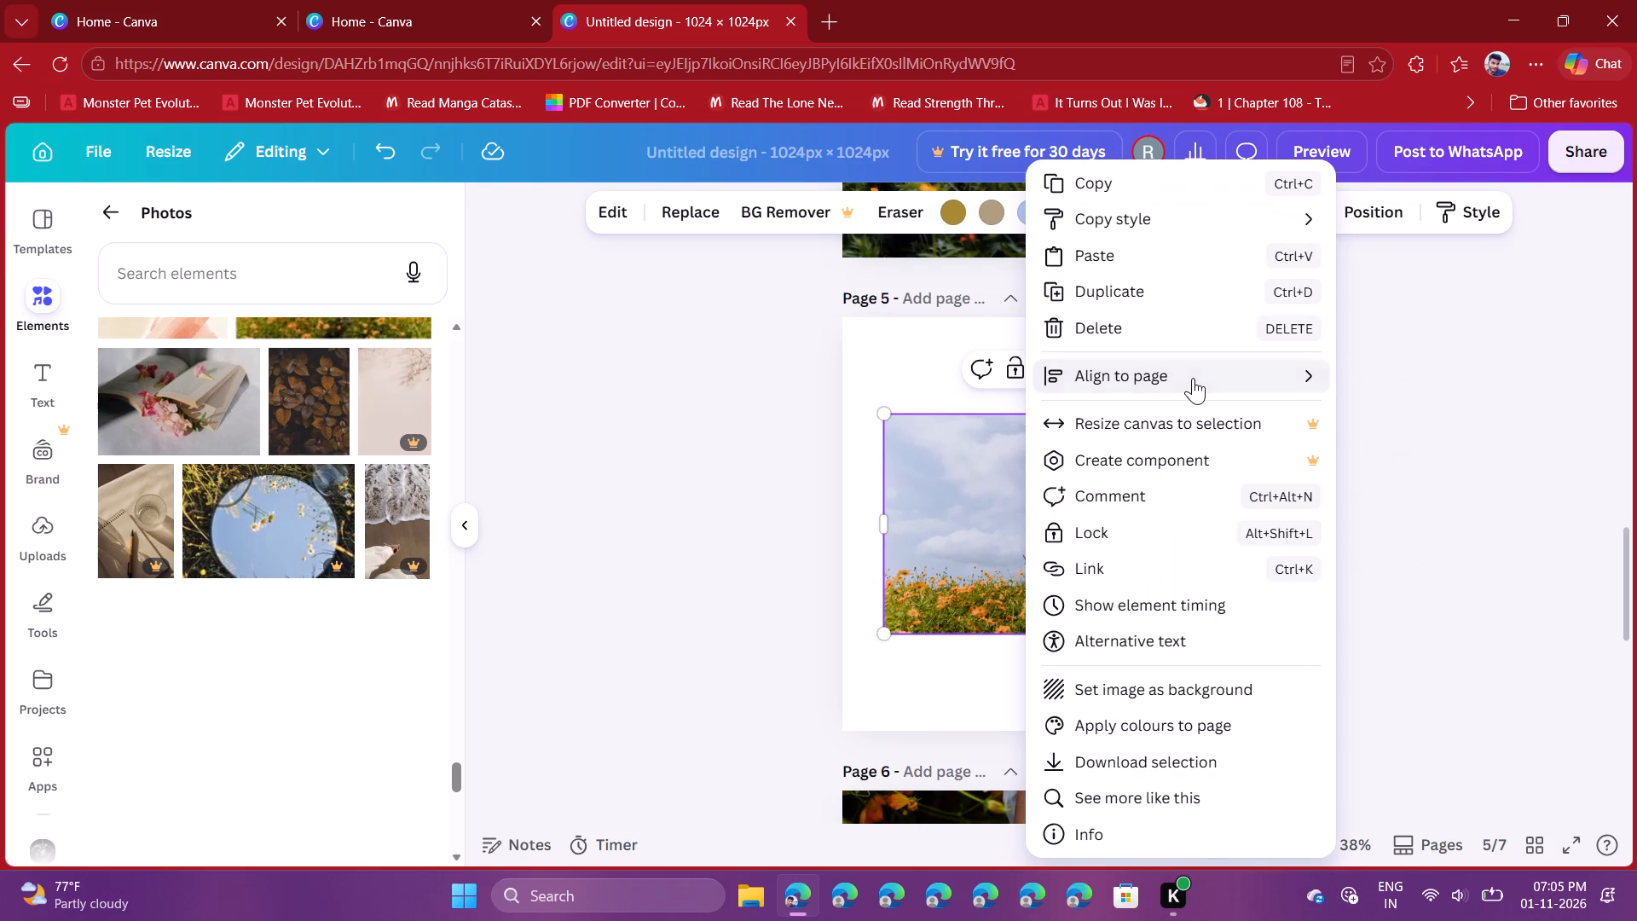
pyautogui.click(1193, 378)
pyautogui.click(1560, 339)
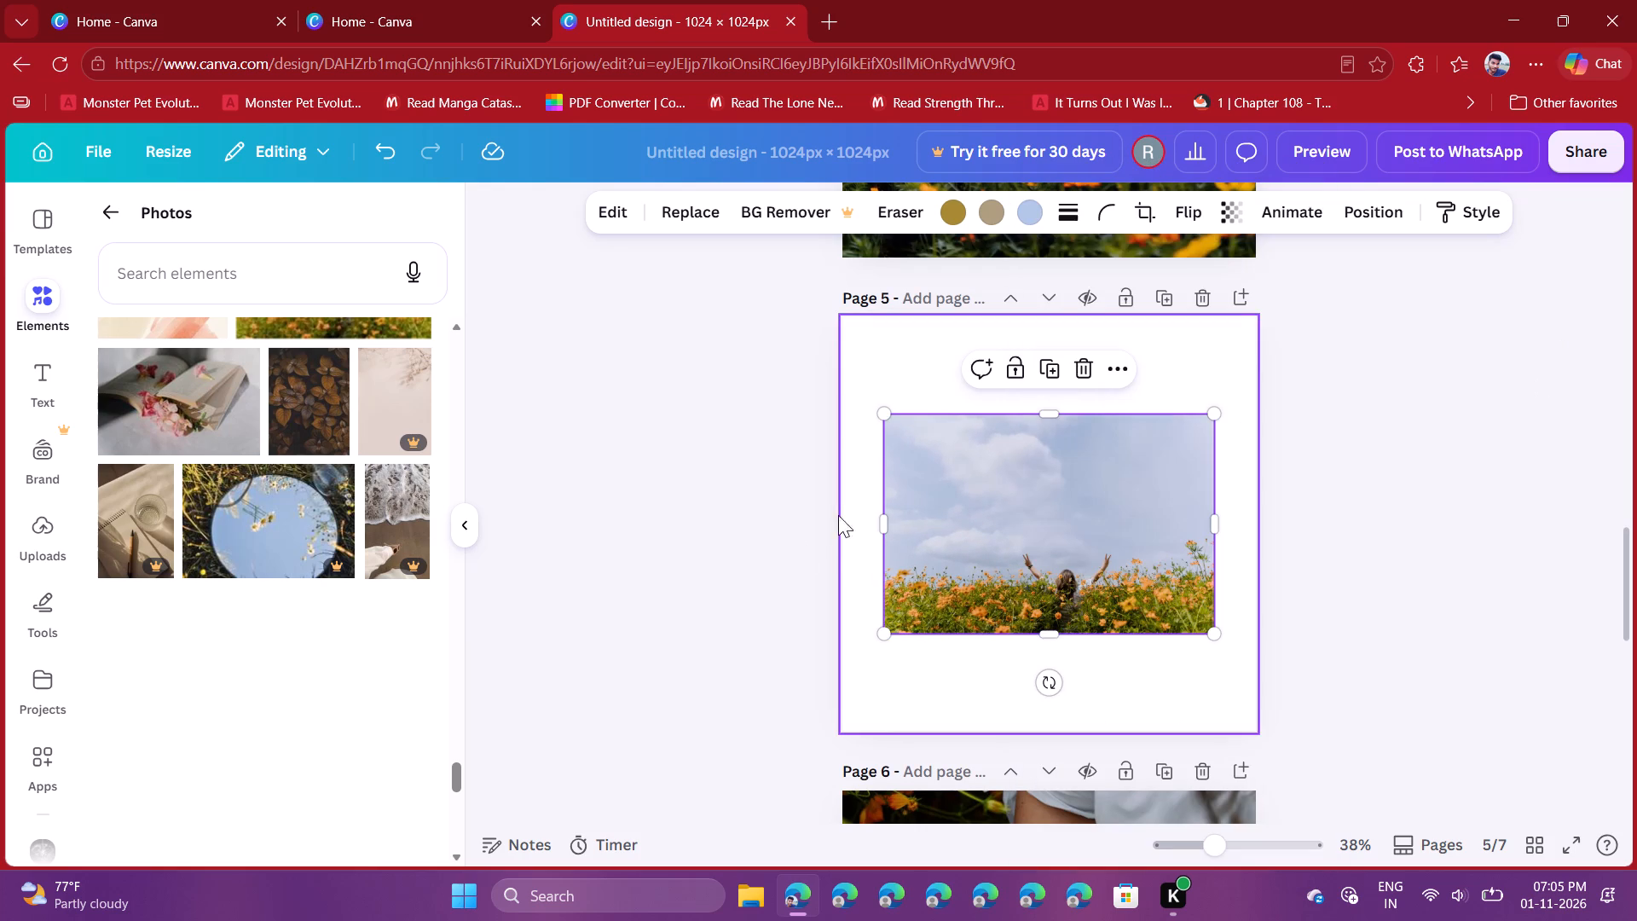
pyautogui.moveTo(881, 518); pyautogui.dragTo(850, 514)
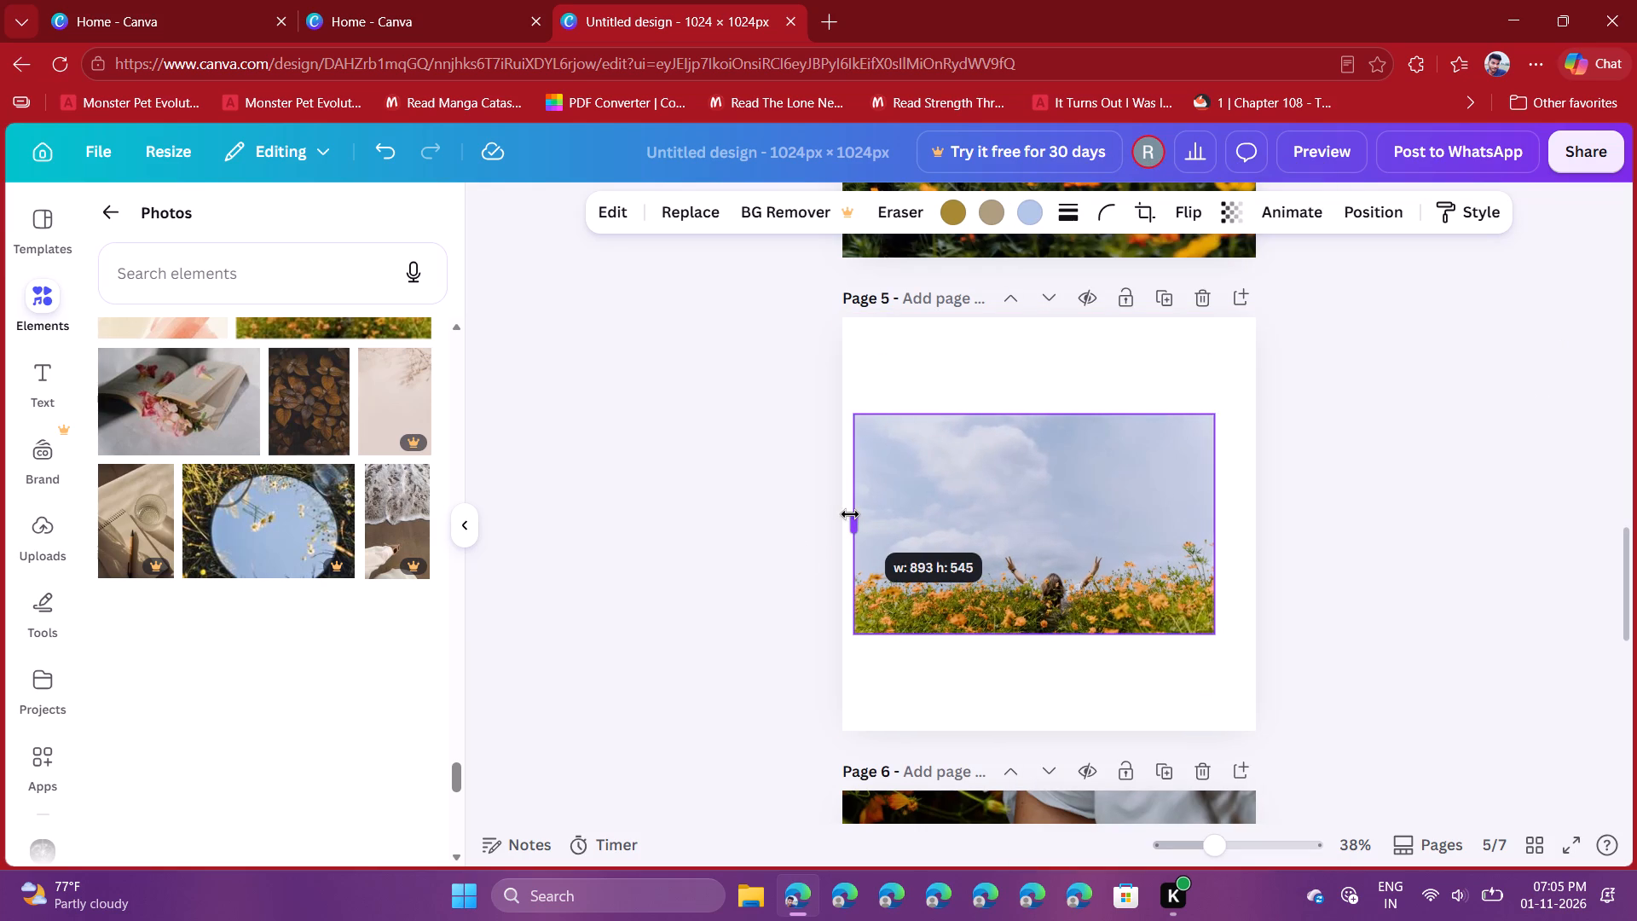
pyautogui.moveTo(850, 514); pyautogui.dragTo(844, 513)
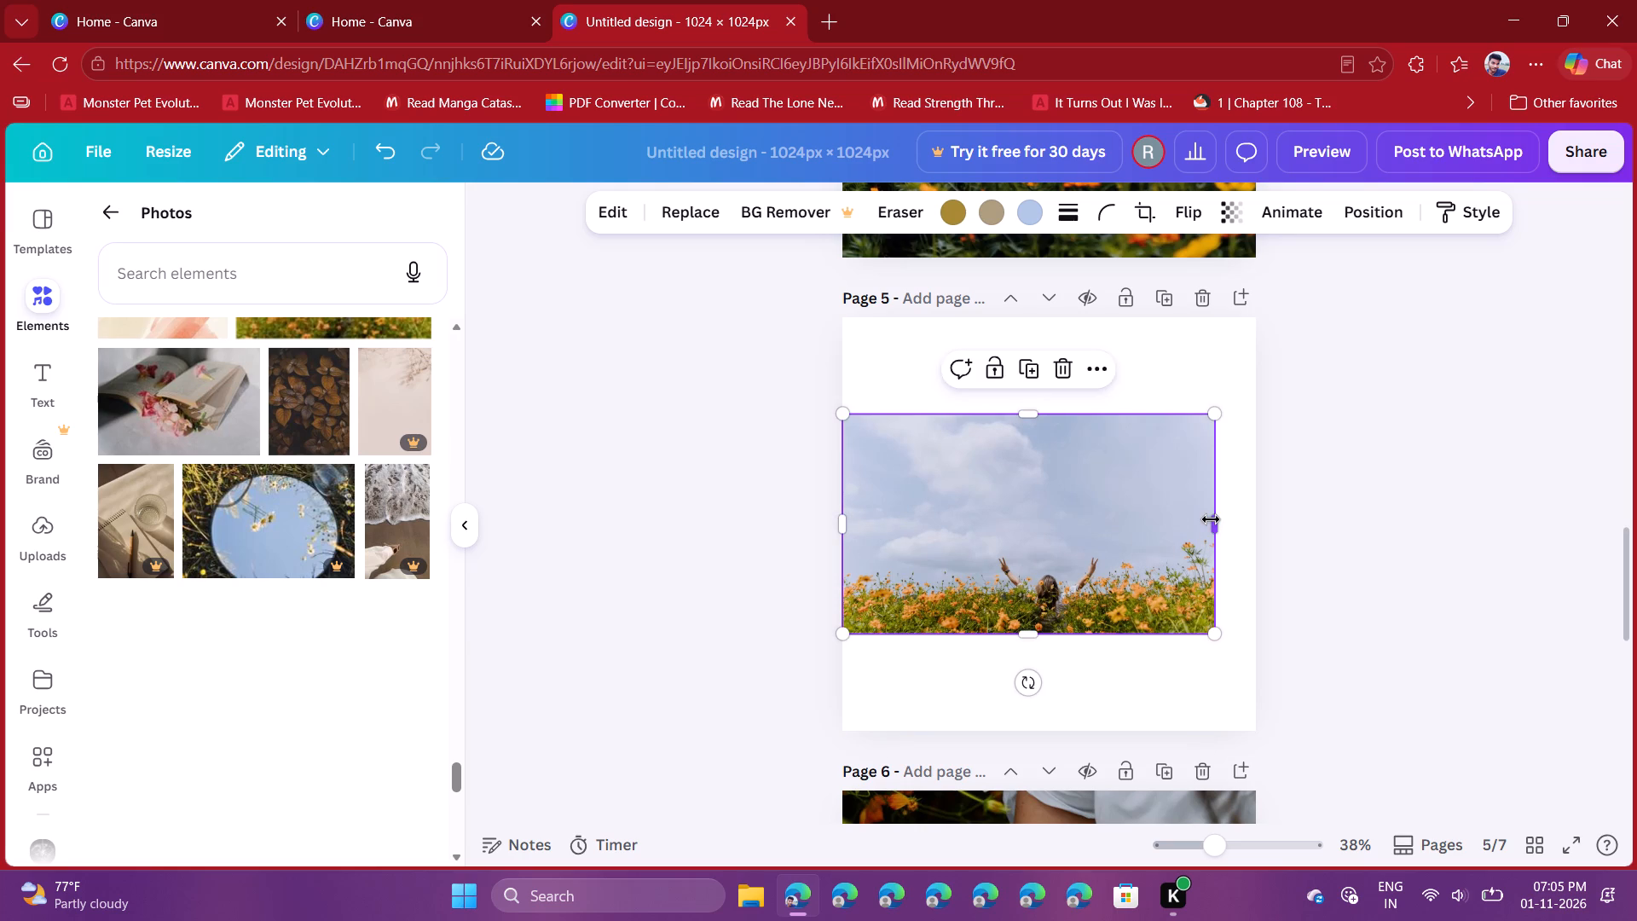
pyautogui.moveTo(1211, 519); pyautogui.dragTo(1249, 507)
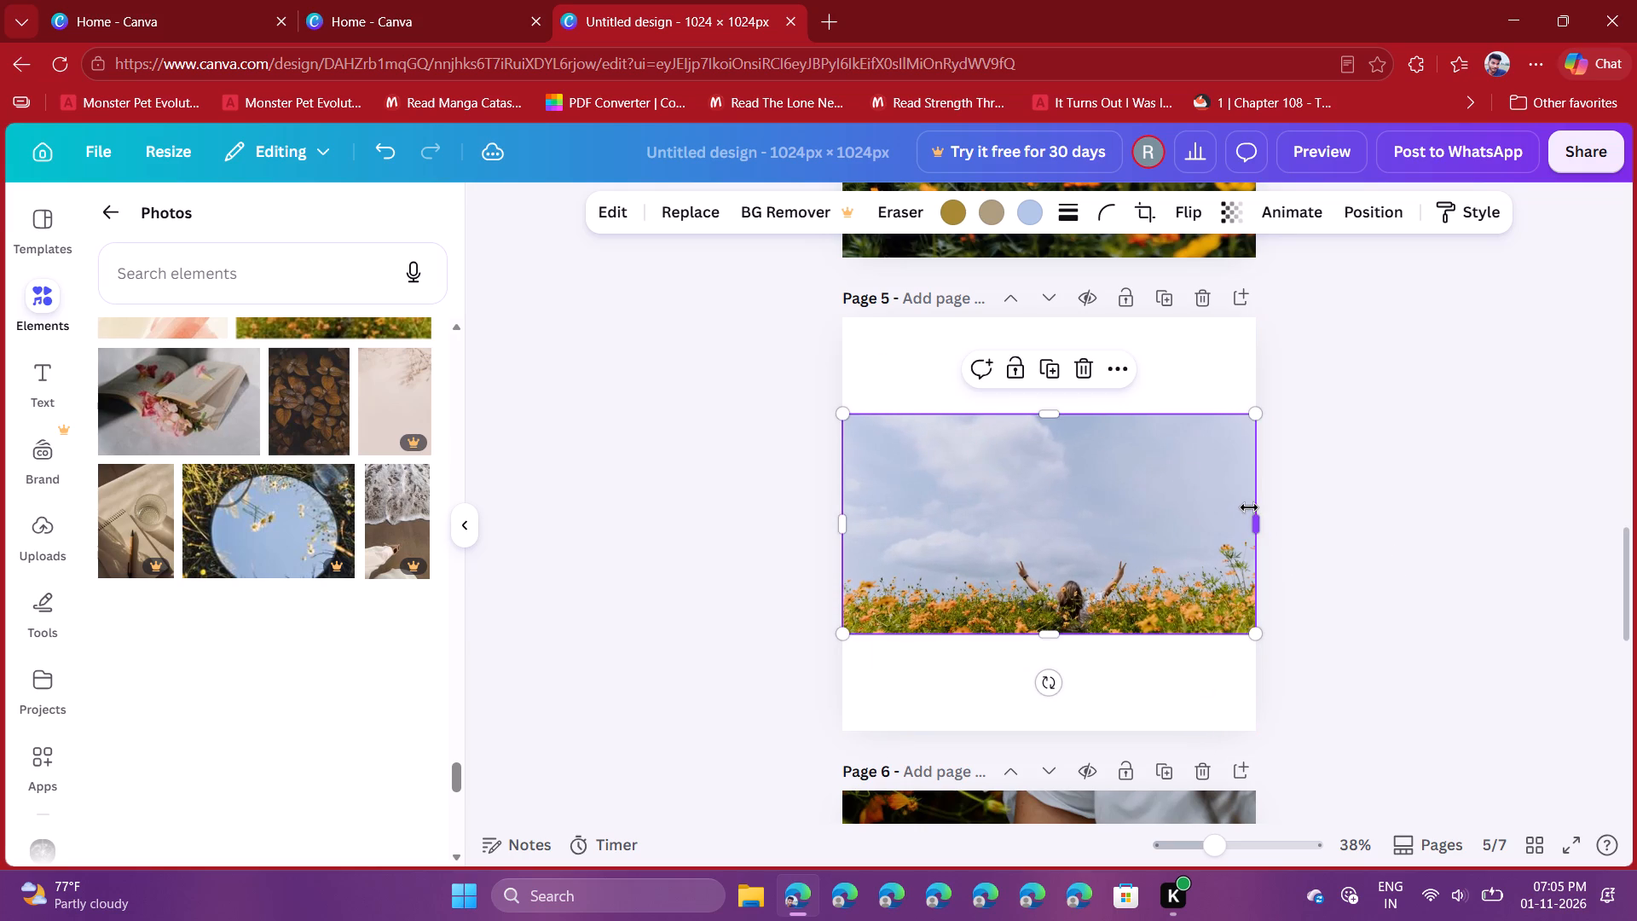
pyautogui.moveTo(1056, 411); pyautogui.dragTo(1047, 326)
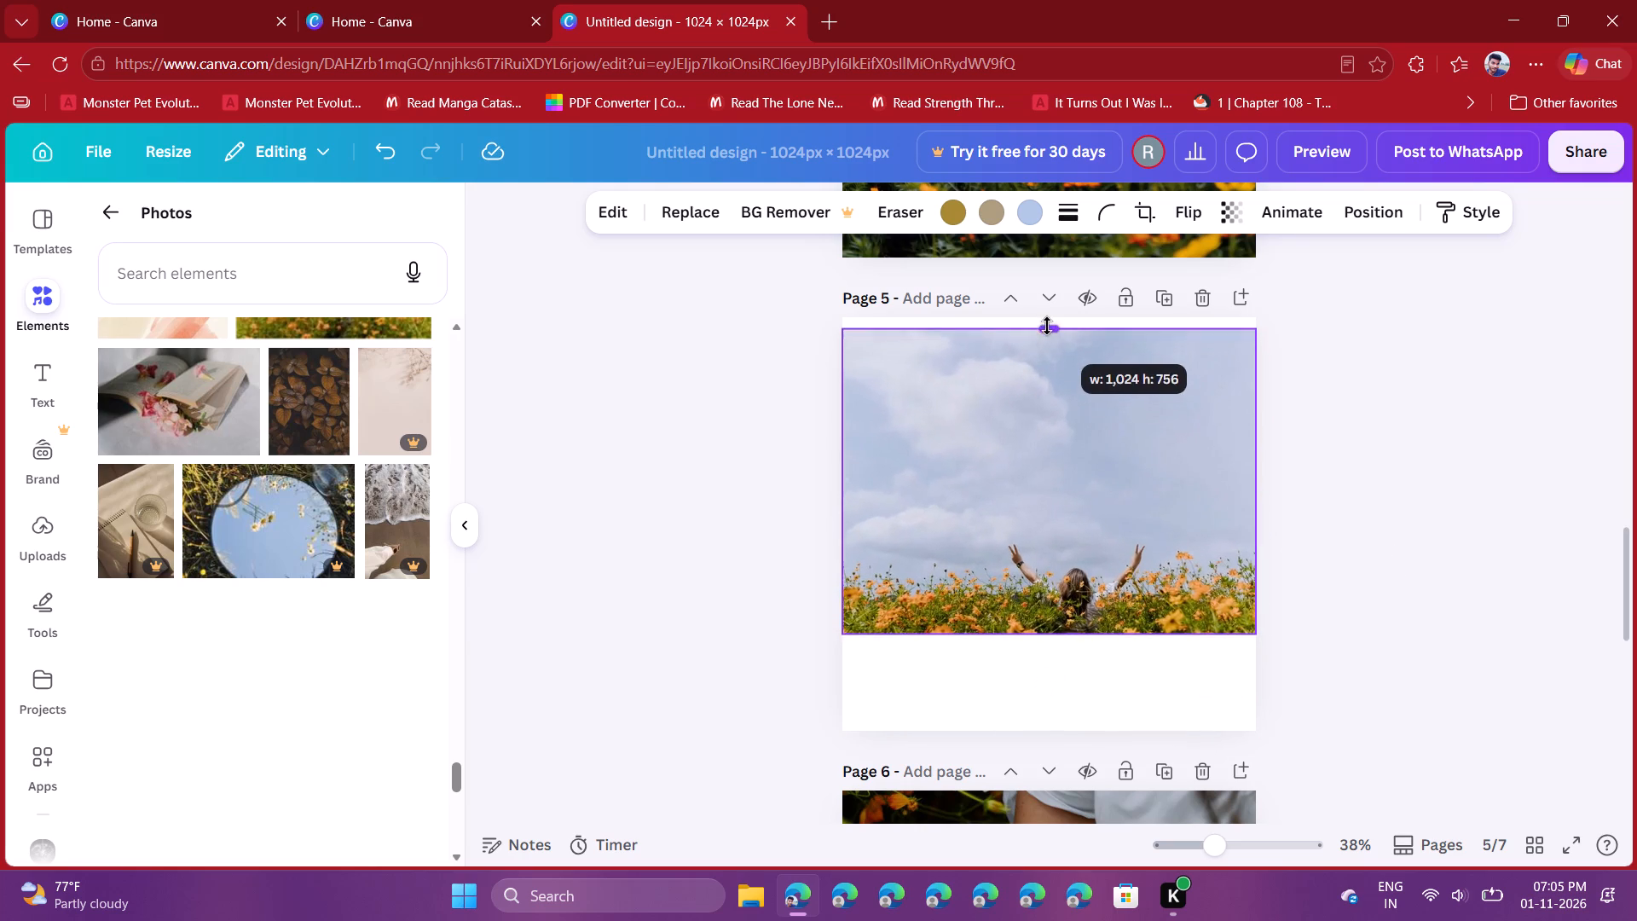
pyautogui.moveTo(1047, 326); pyautogui.dragTo(1042, 319)
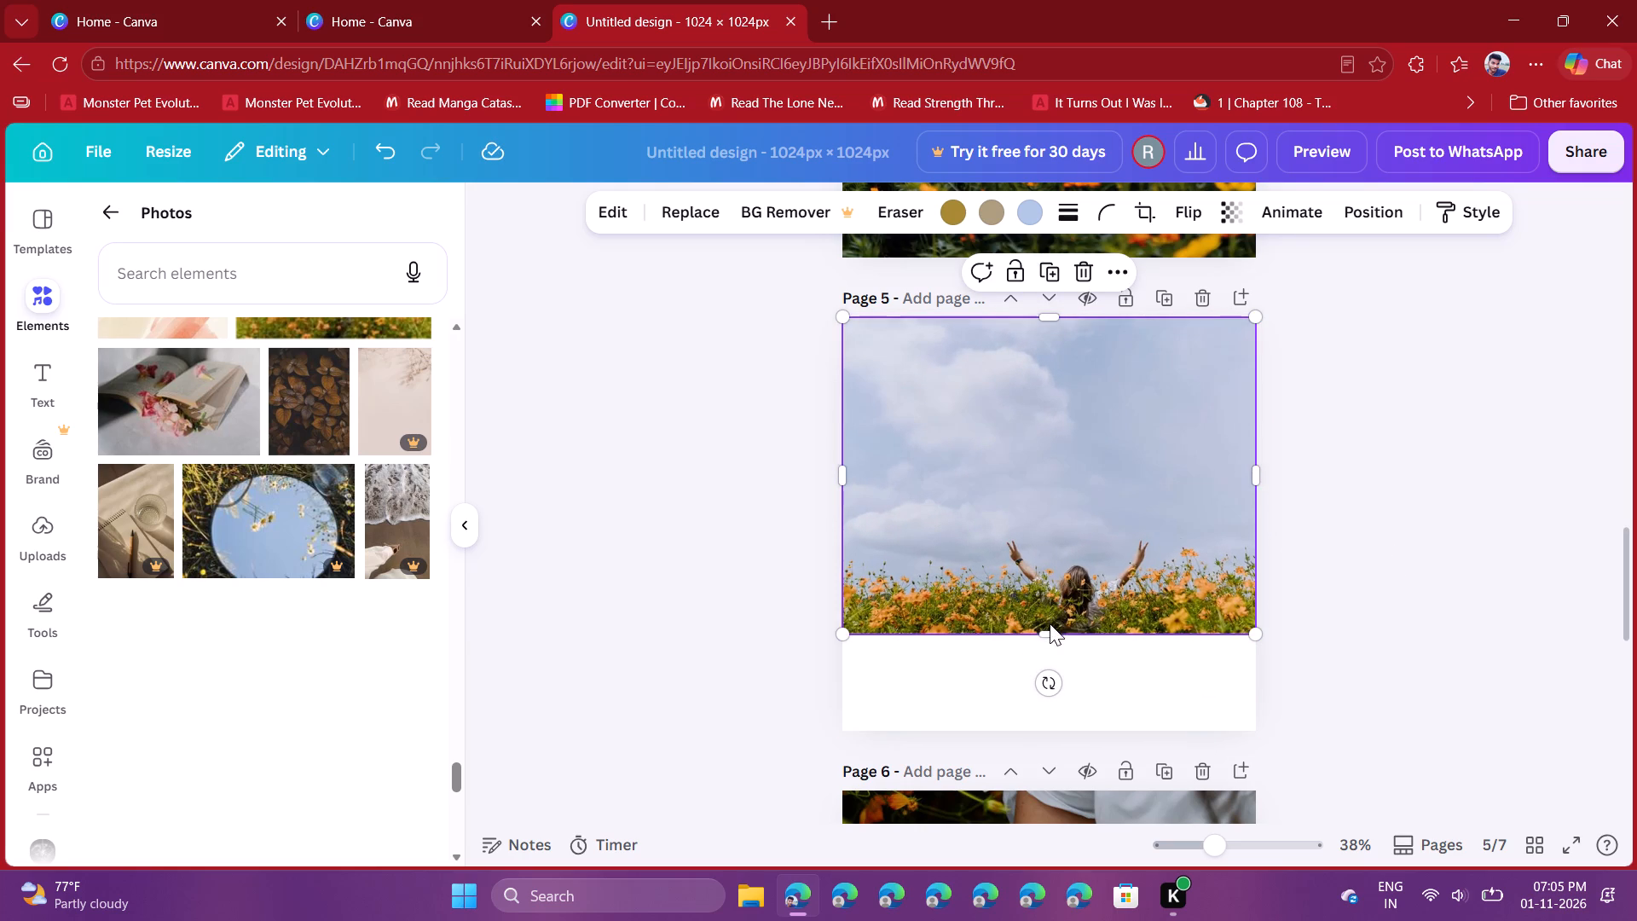
pyautogui.moveTo(1047, 634); pyautogui.dragTo(1046, 721)
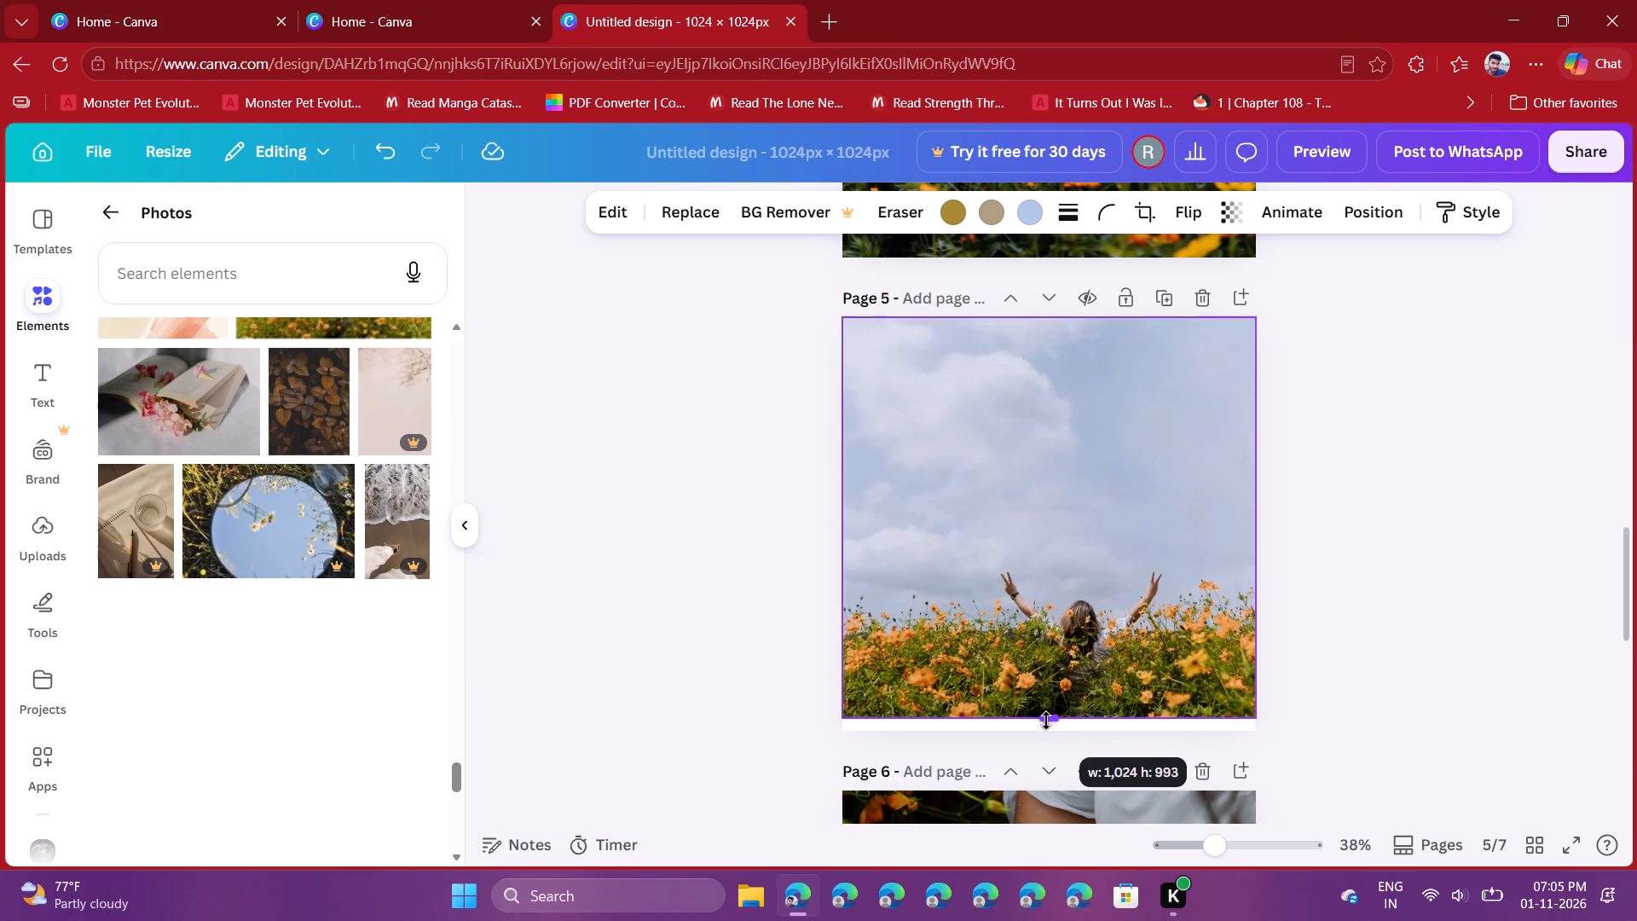
pyautogui.moveTo(1046, 721); pyautogui.dragTo(1046, 732)
# Look through all seven pages of the design to check how each photo and video fills its page.
pyautogui.scroll(3, 1374, 429)
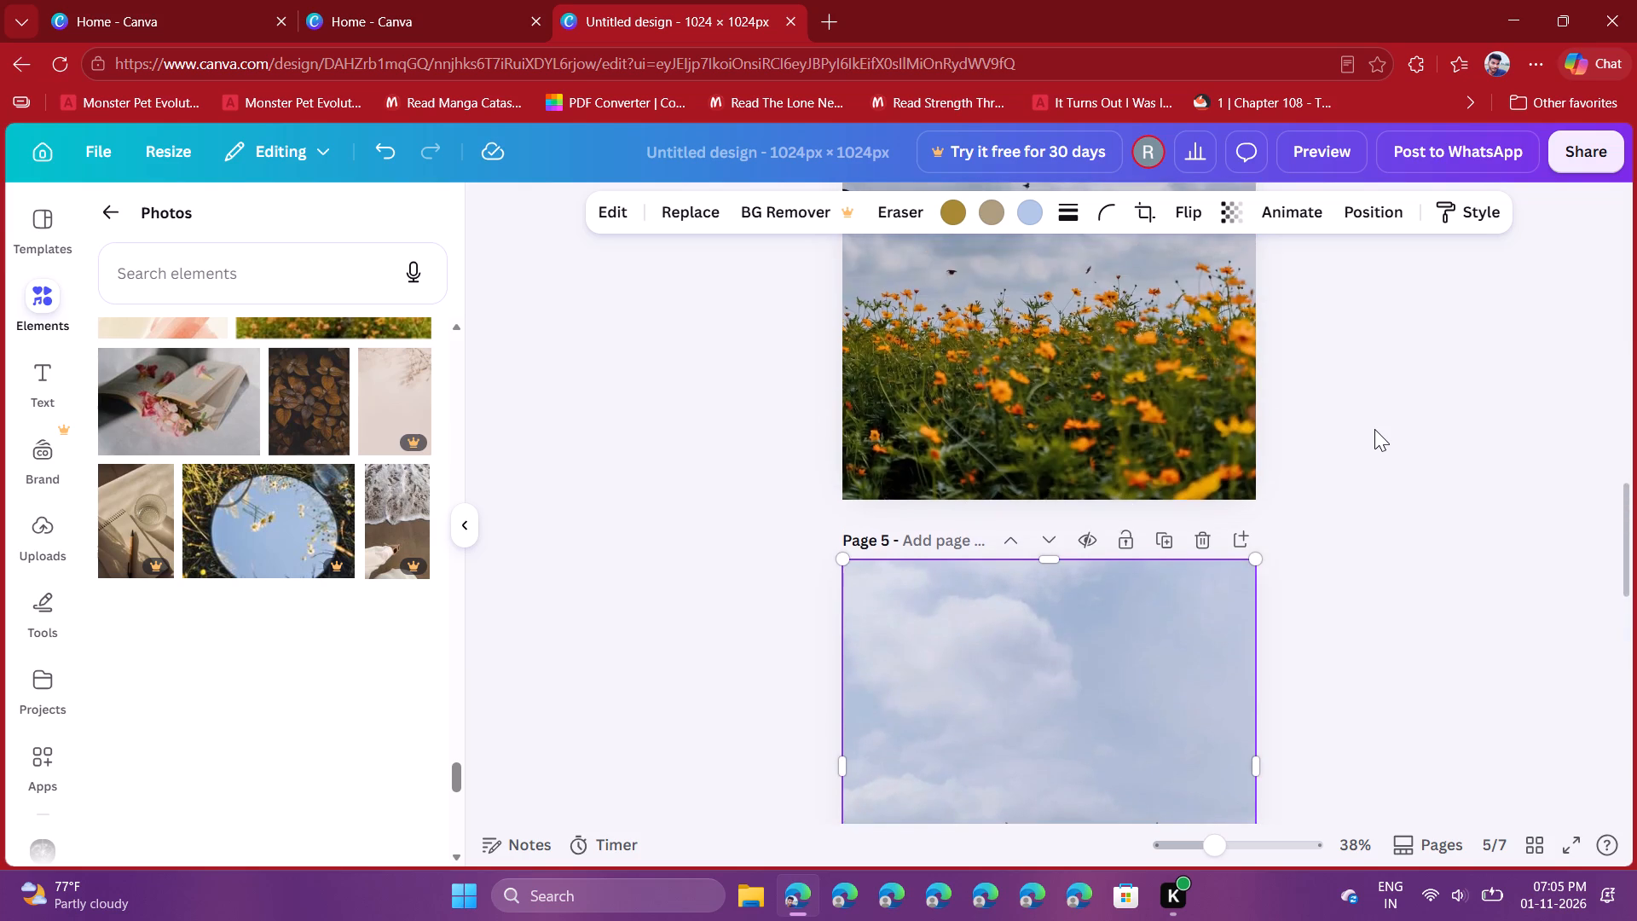
pyautogui.scroll(7, 1374, 429)
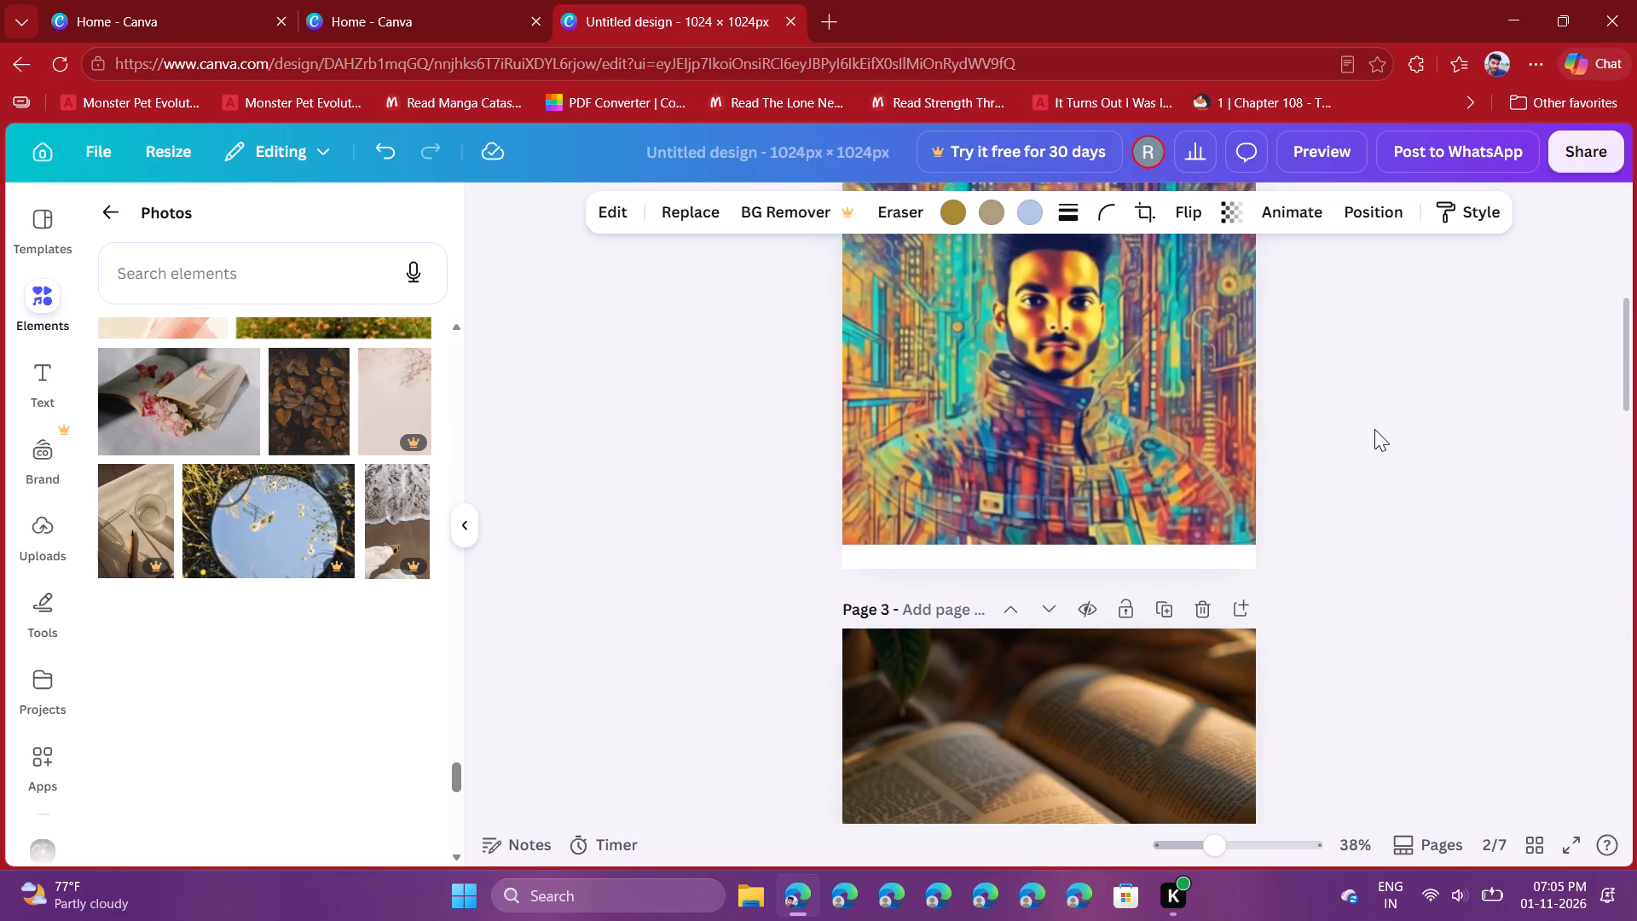
pyautogui.scroll(-3, 1374, 429)
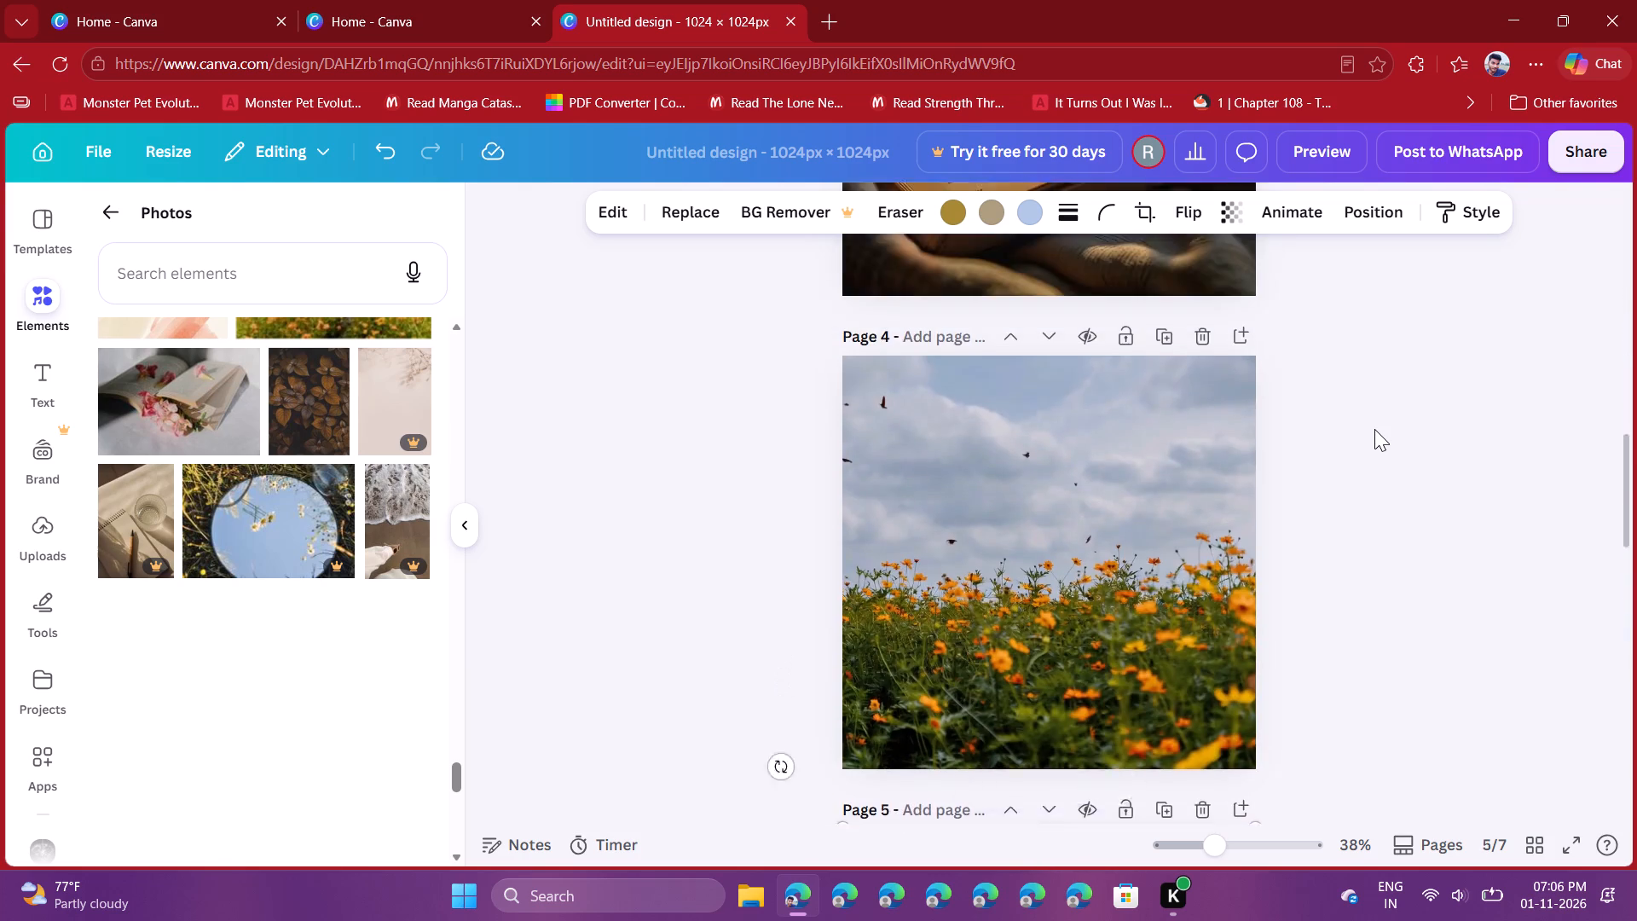
pyautogui.scroll(-3, 1374, 429)
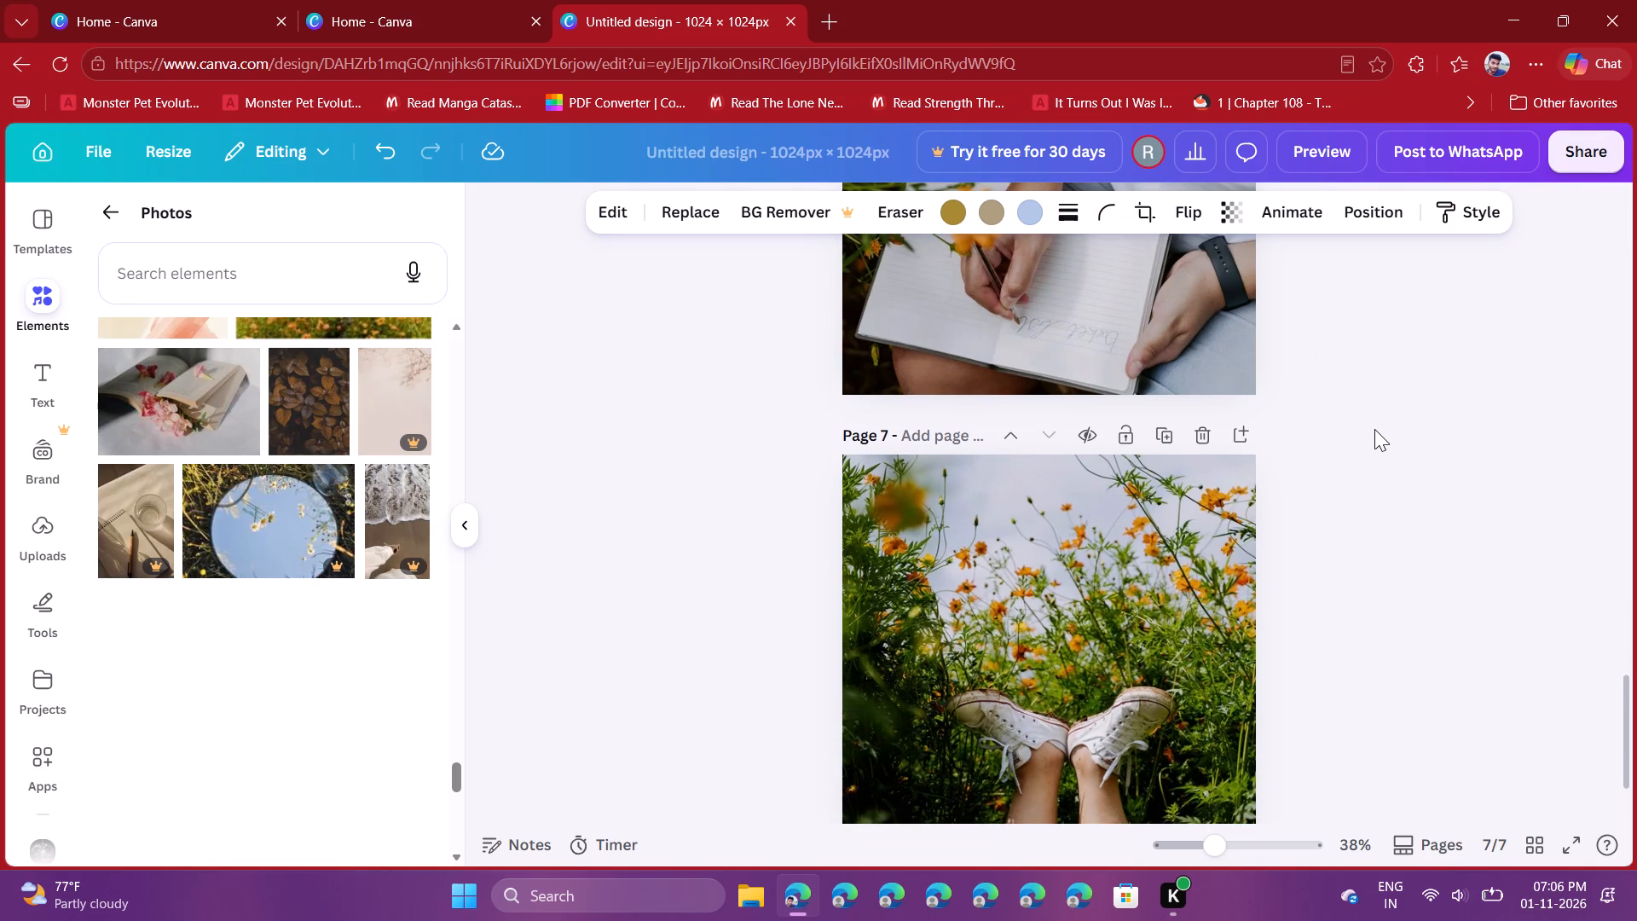
pyautogui.scroll(10, 1374, 429)
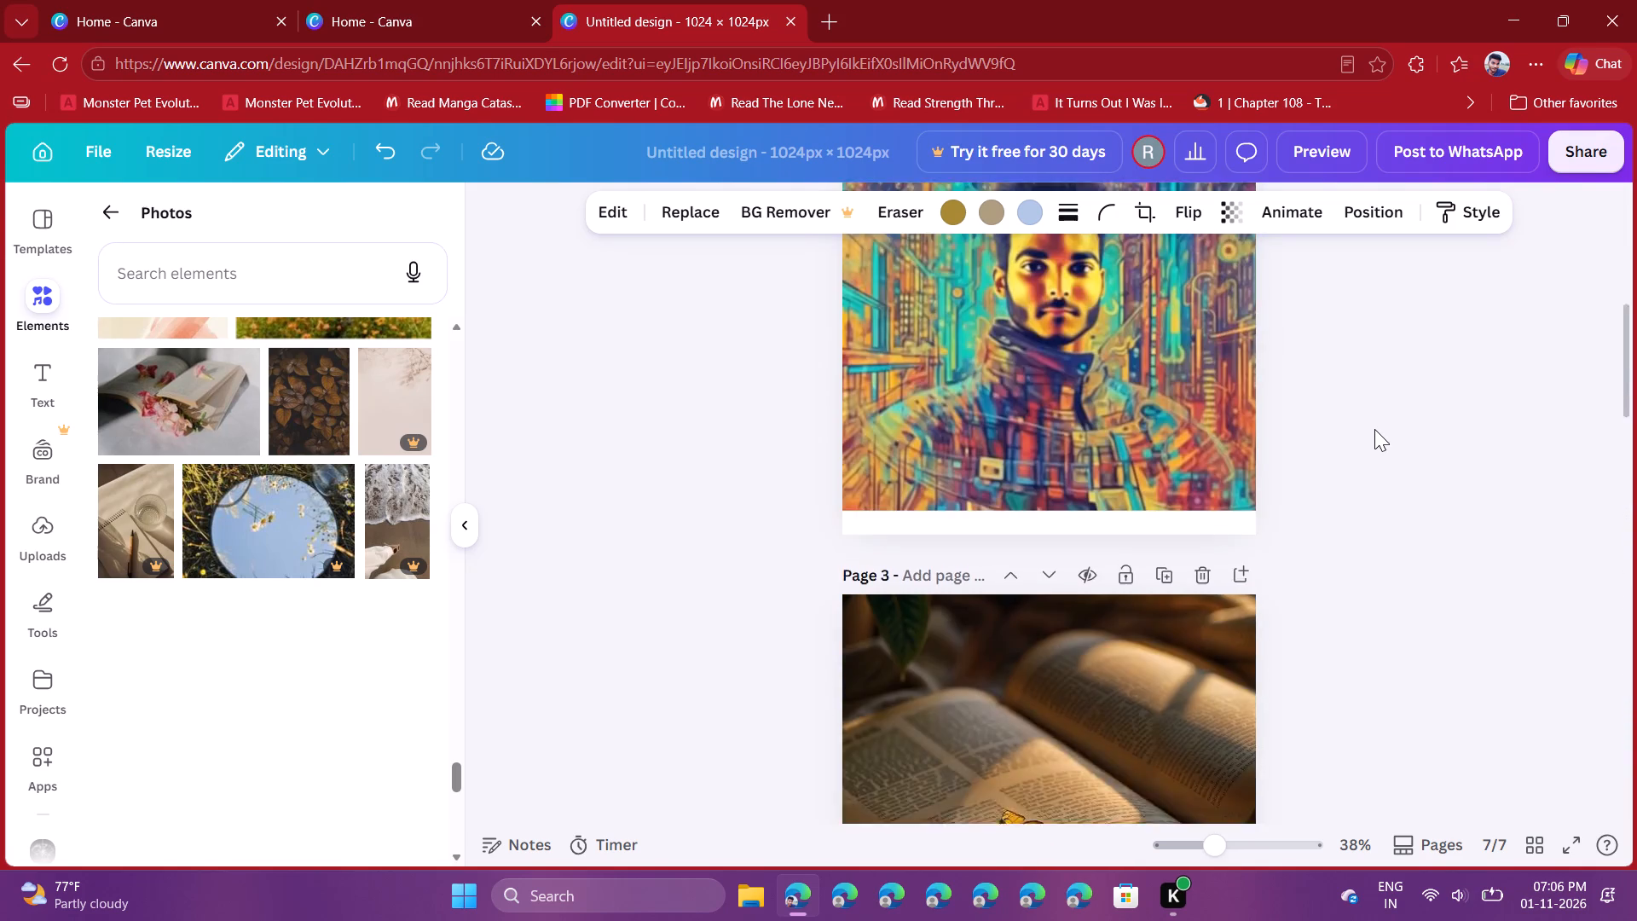
pyautogui.scroll(4, 1374, 429)
# Delete page 2, which holds the colourful portrait video of the man in a high-collared jacket.
pyautogui.scroll(-1, 1374, 429)
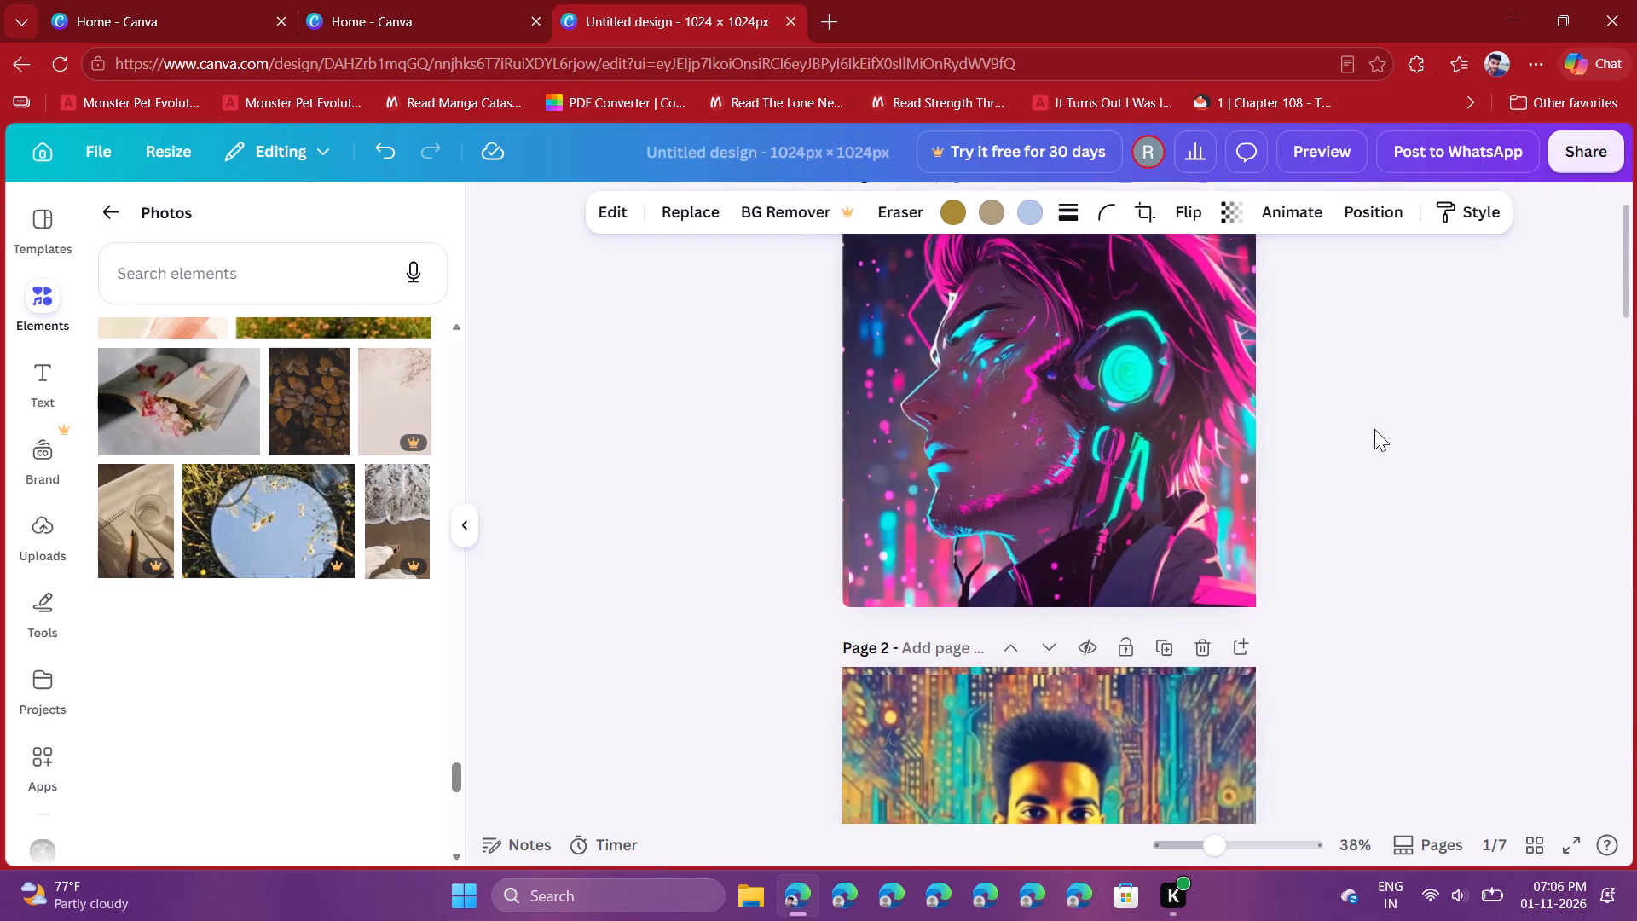
pyautogui.scroll(-2, 1374, 429)
pyautogui.click(1106, 553)
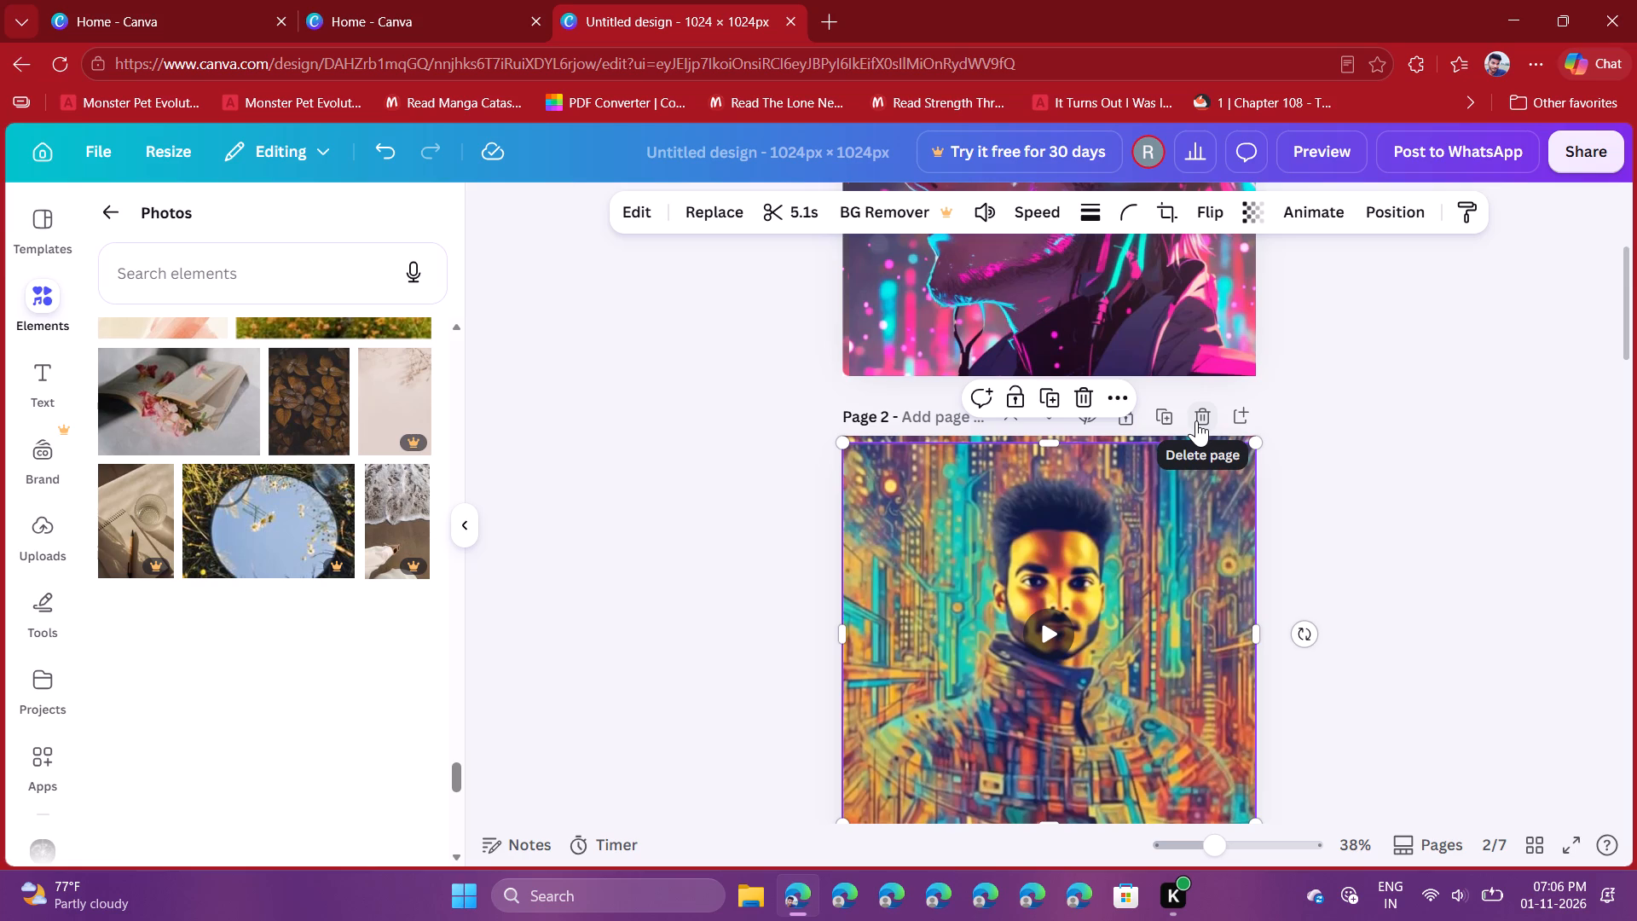
pyautogui.click(1196, 420)
# Look through the pages of the design from the open-book video to the last page.
pyautogui.scroll(-3, 1381, 396)
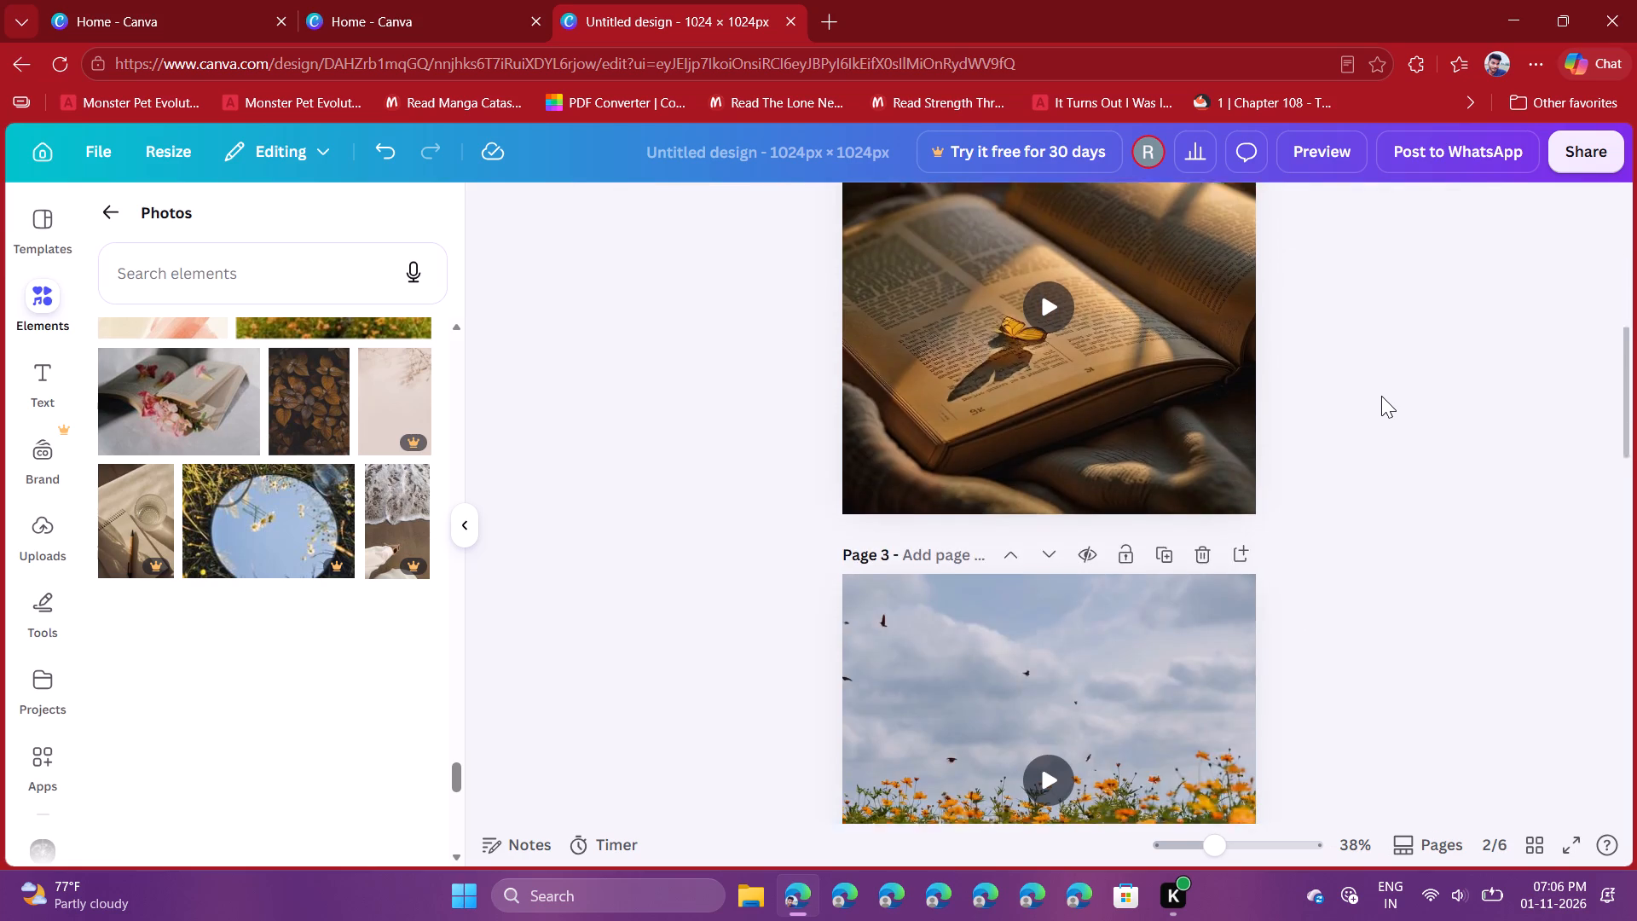
pyautogui.scroll(-7, 1381, 396)
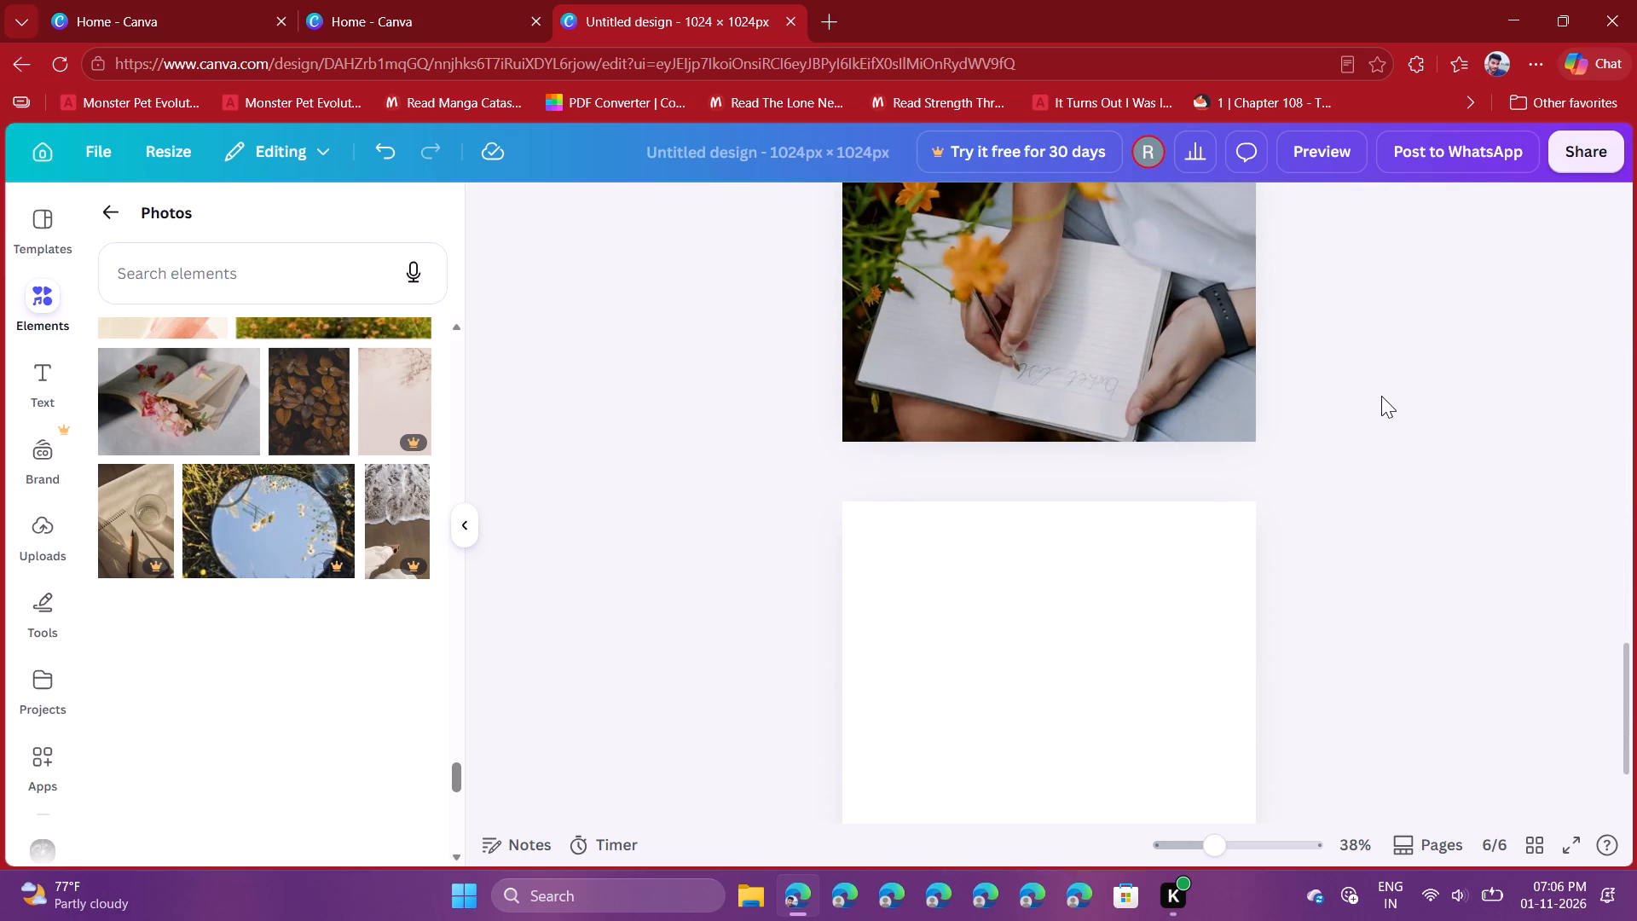
pyautogui.scroll(10, 1381, 396)
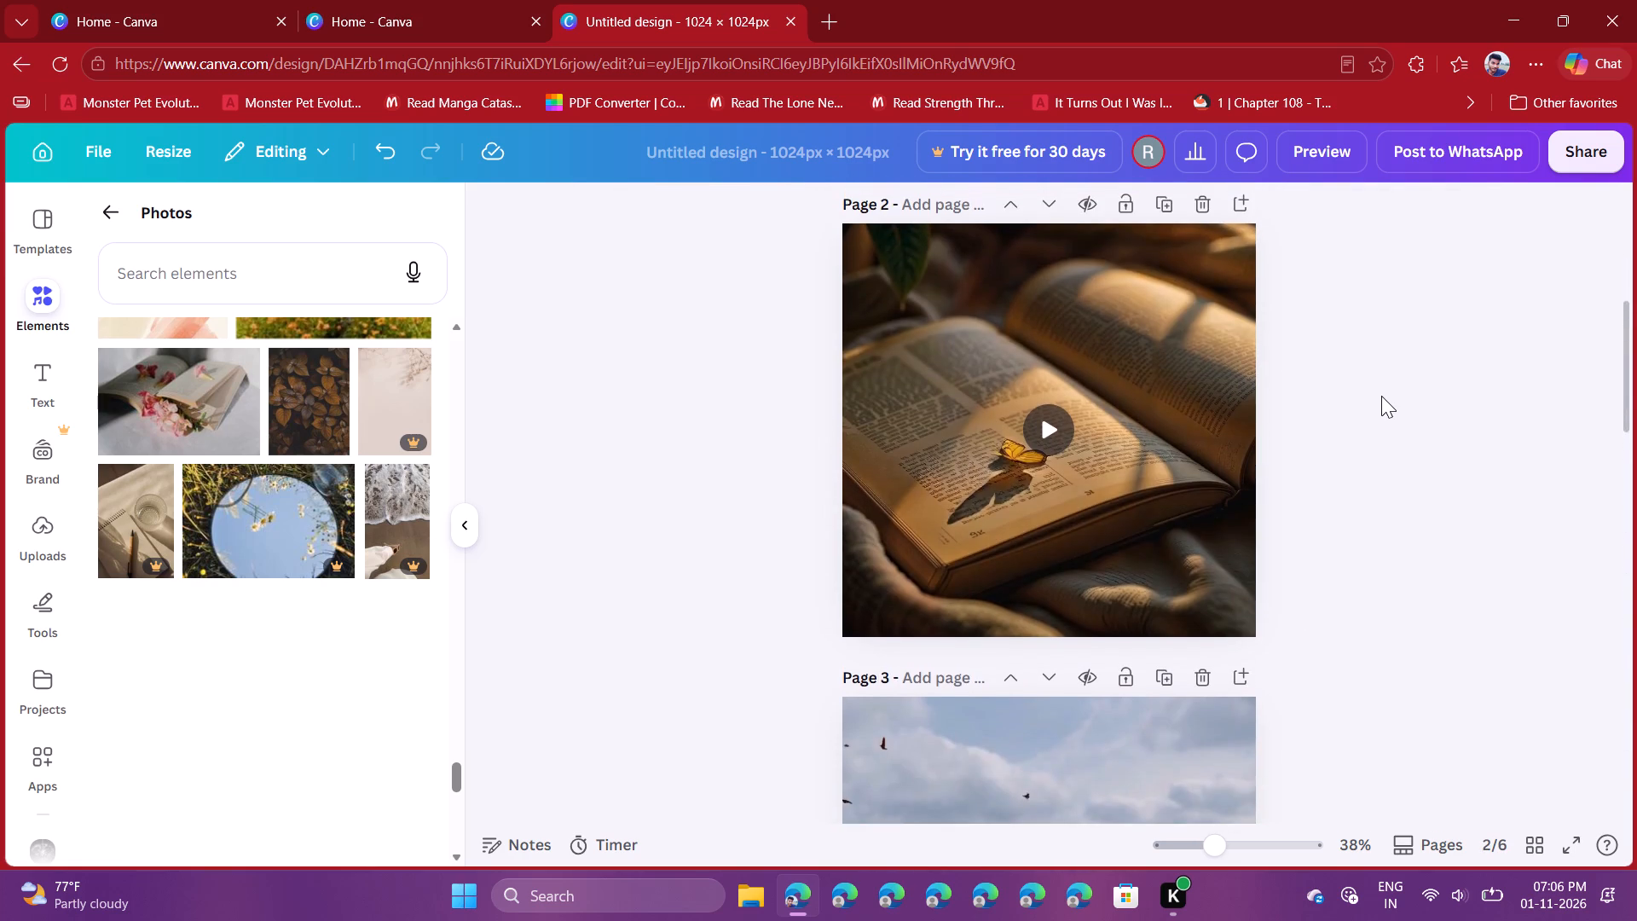
pyautogui.scroll(-1, 1381, 396)
pyautogui.scroll(-5, 1186, 602)
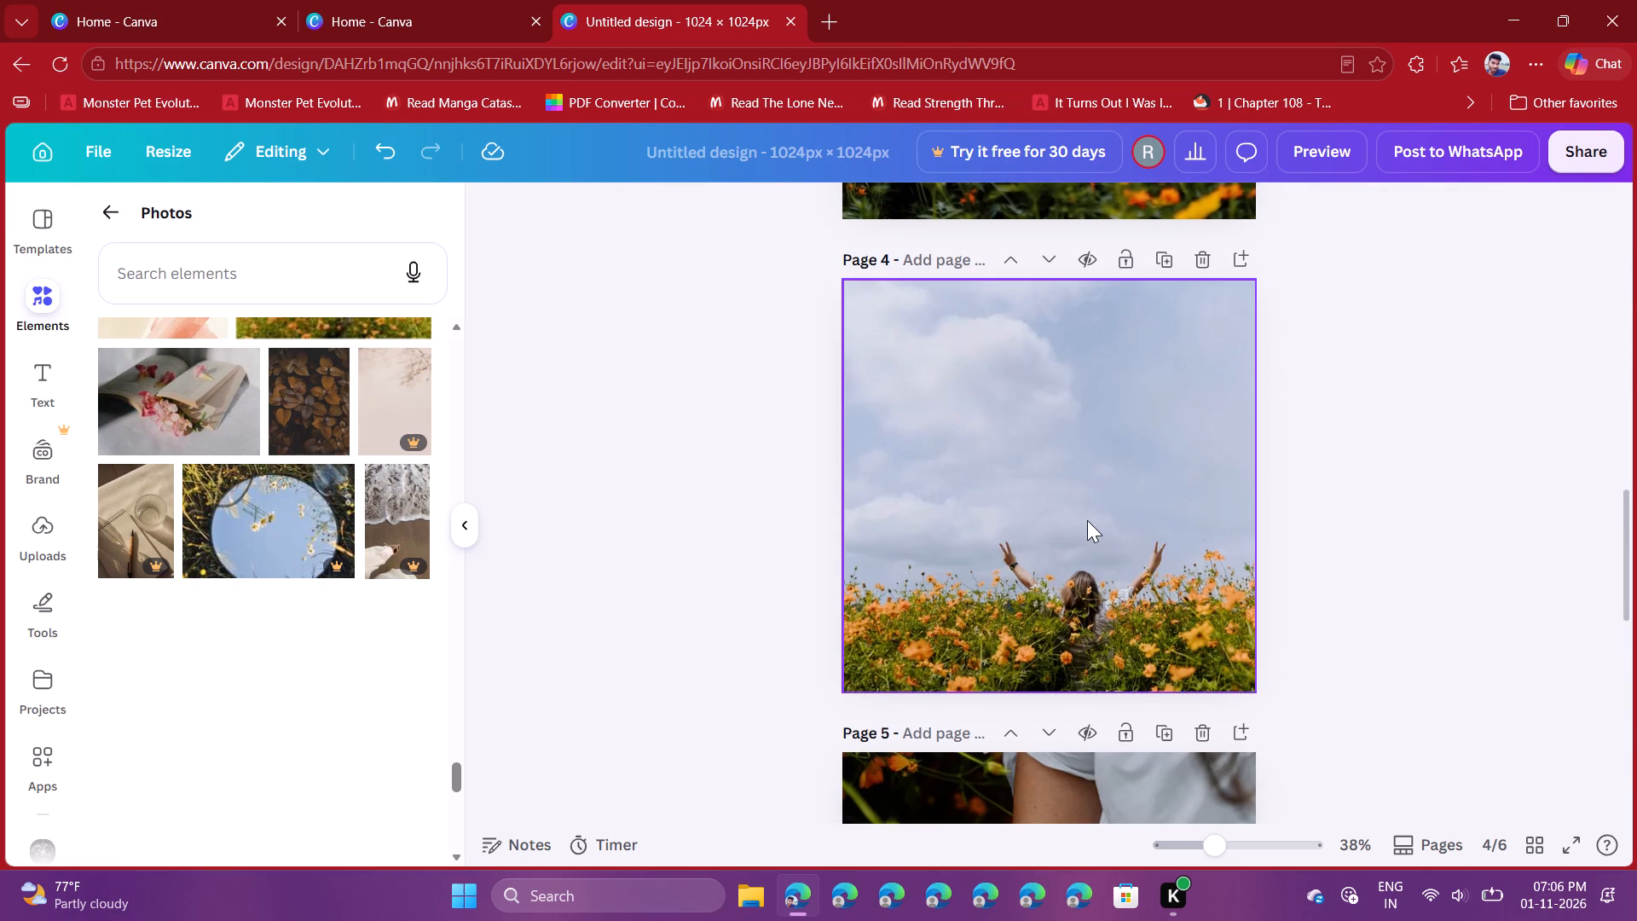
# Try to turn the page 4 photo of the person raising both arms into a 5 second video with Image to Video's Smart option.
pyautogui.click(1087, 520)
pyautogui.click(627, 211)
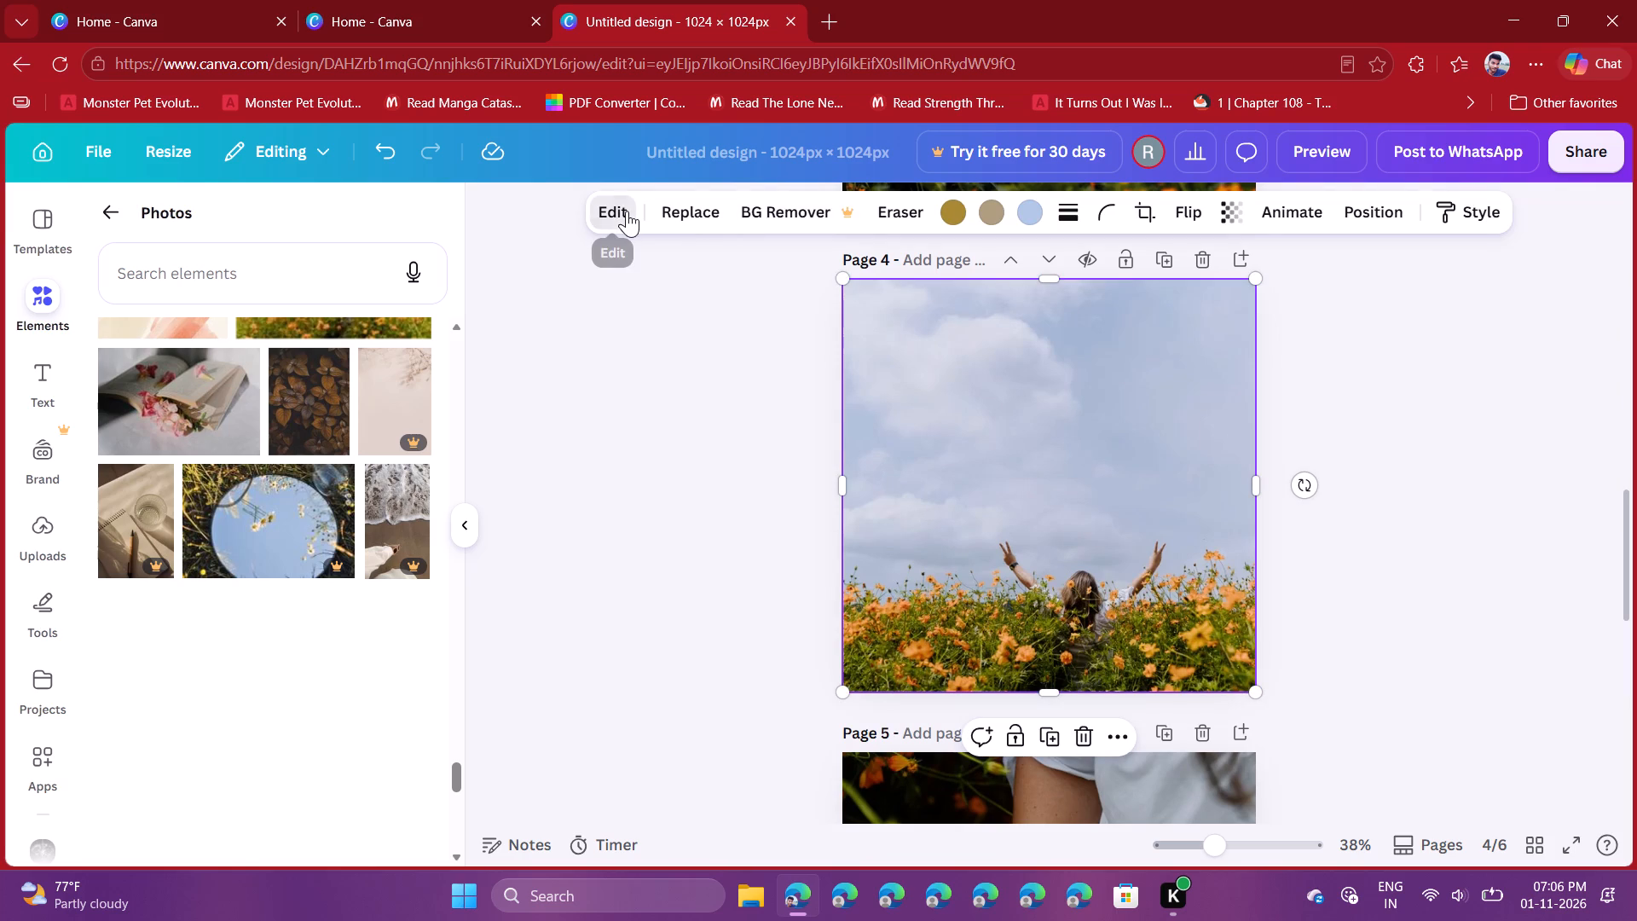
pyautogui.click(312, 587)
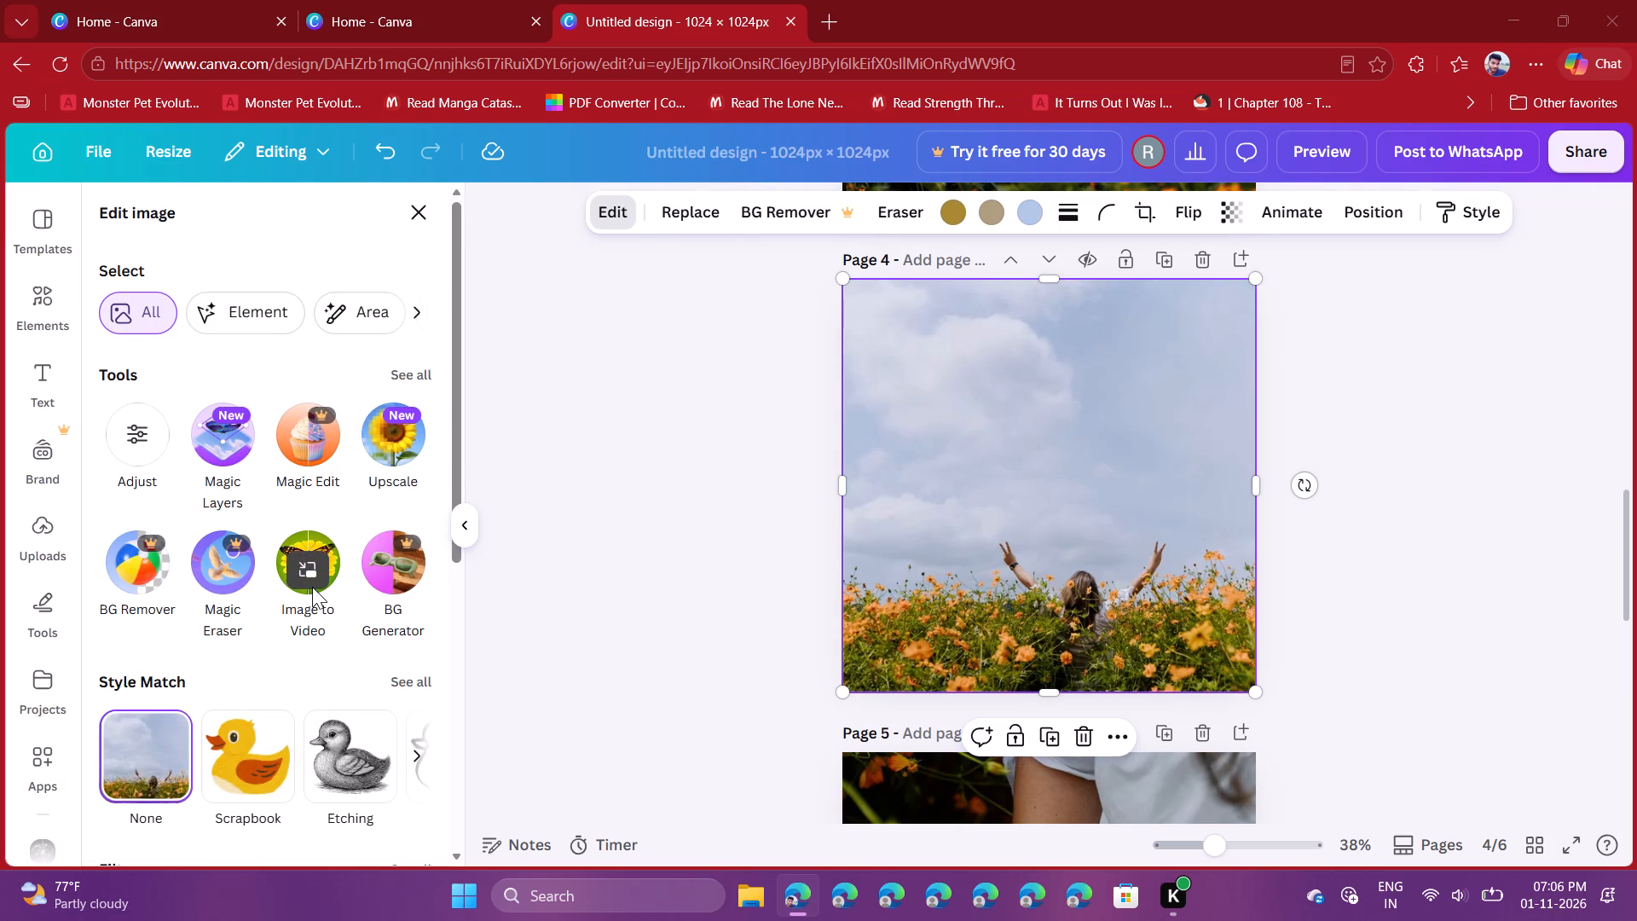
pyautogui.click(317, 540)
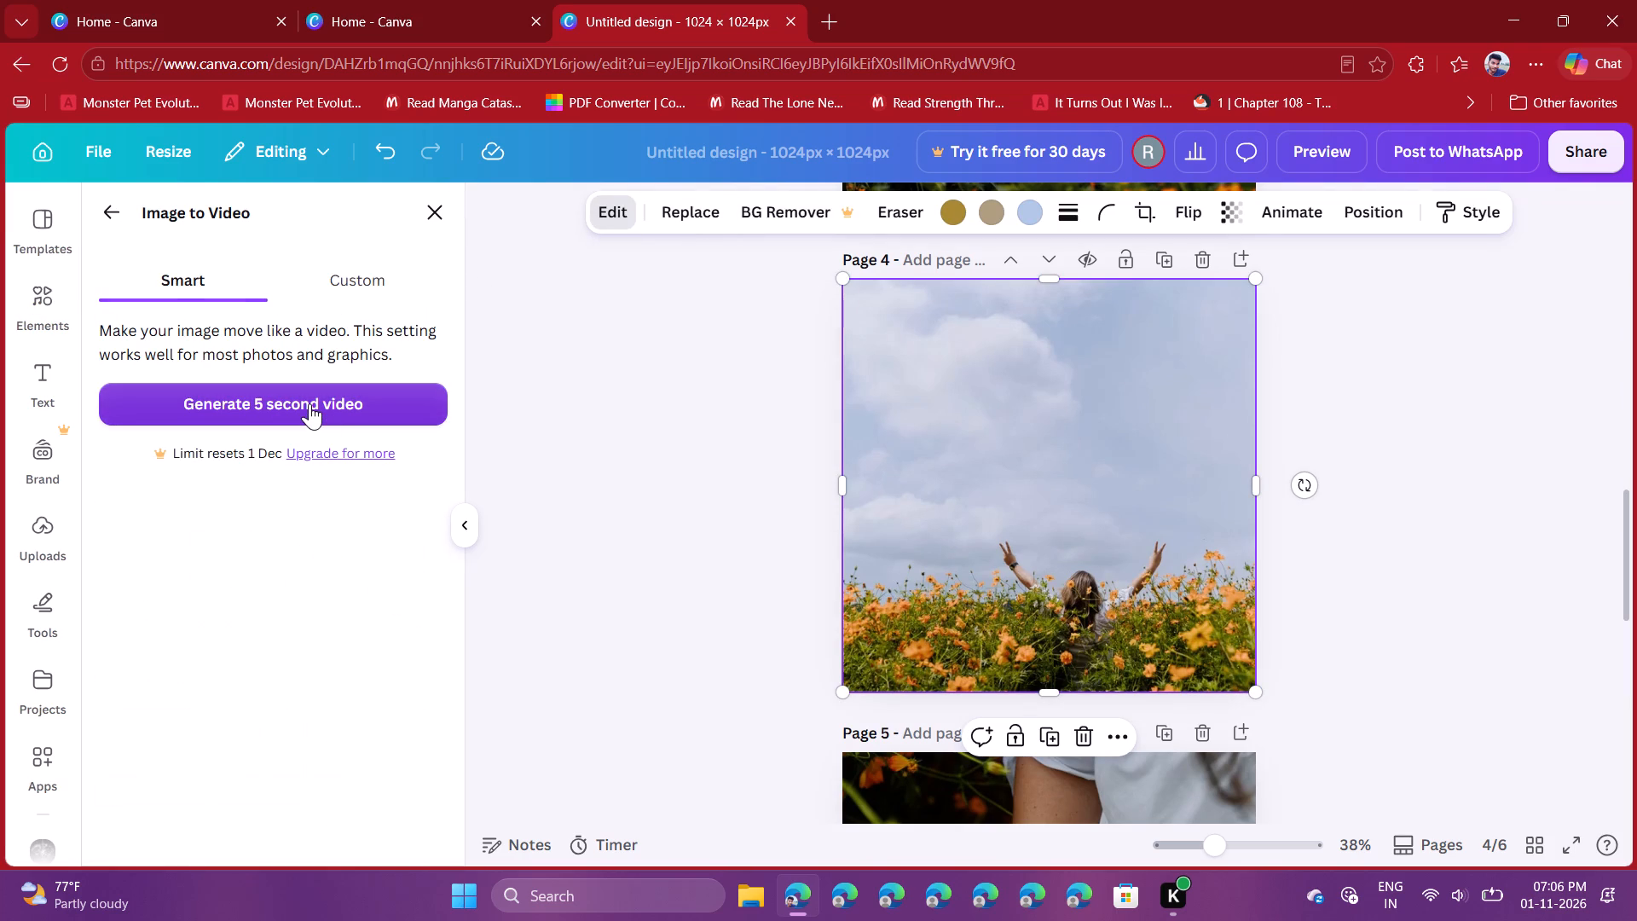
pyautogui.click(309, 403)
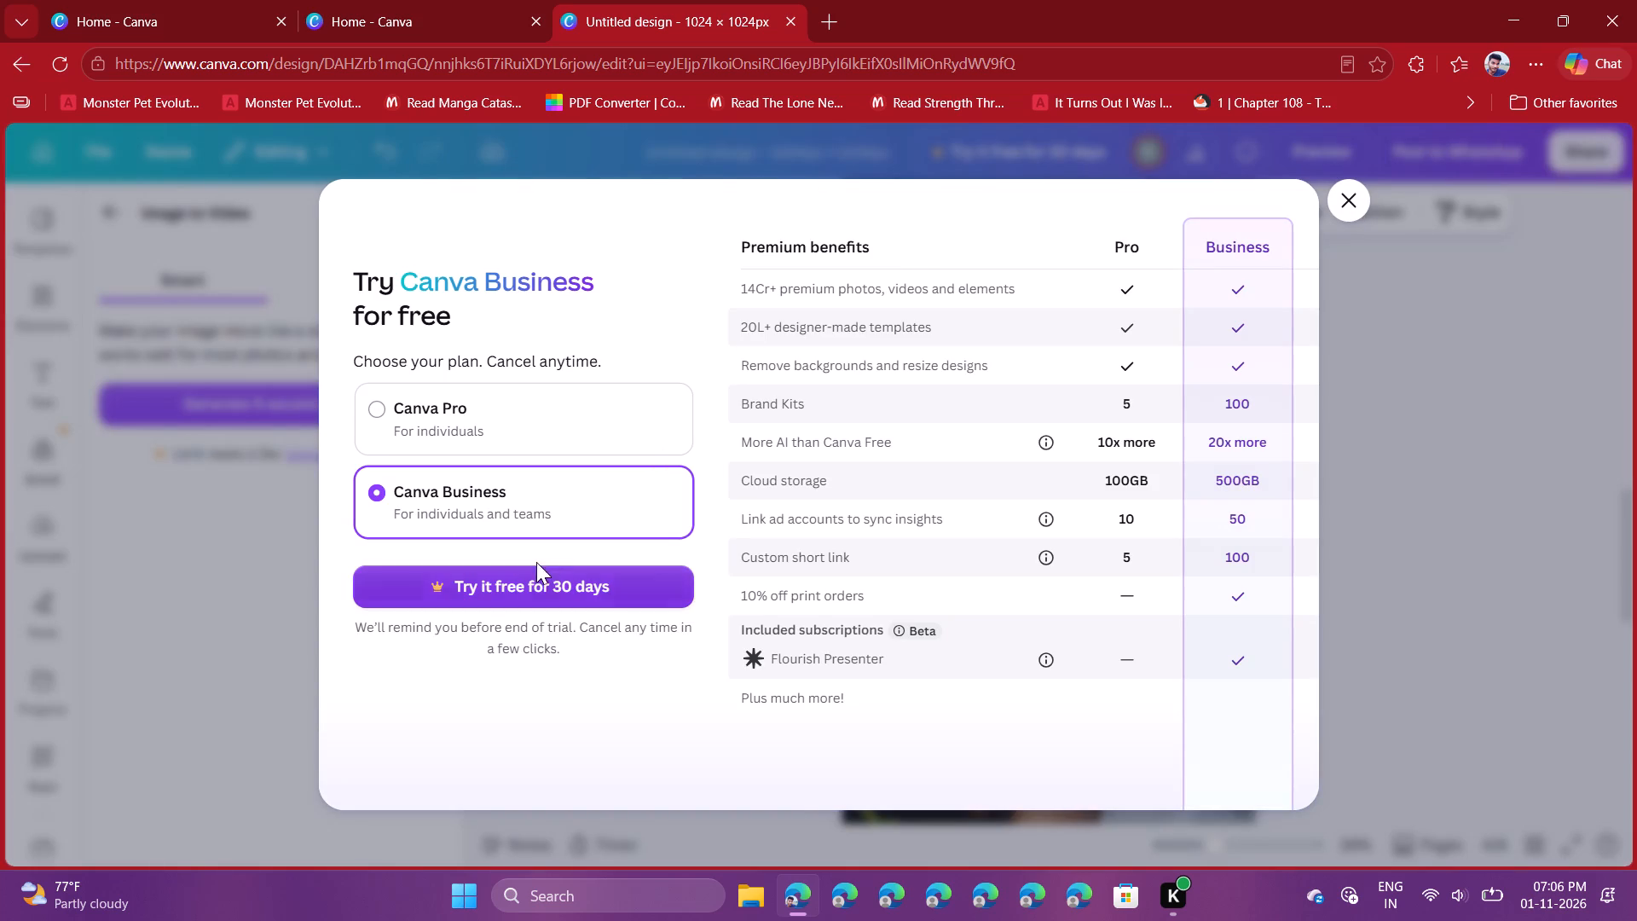
# View the Canva Pro free-trial plan choices and leave without subscribing.
pyautogui.click(512, 423)
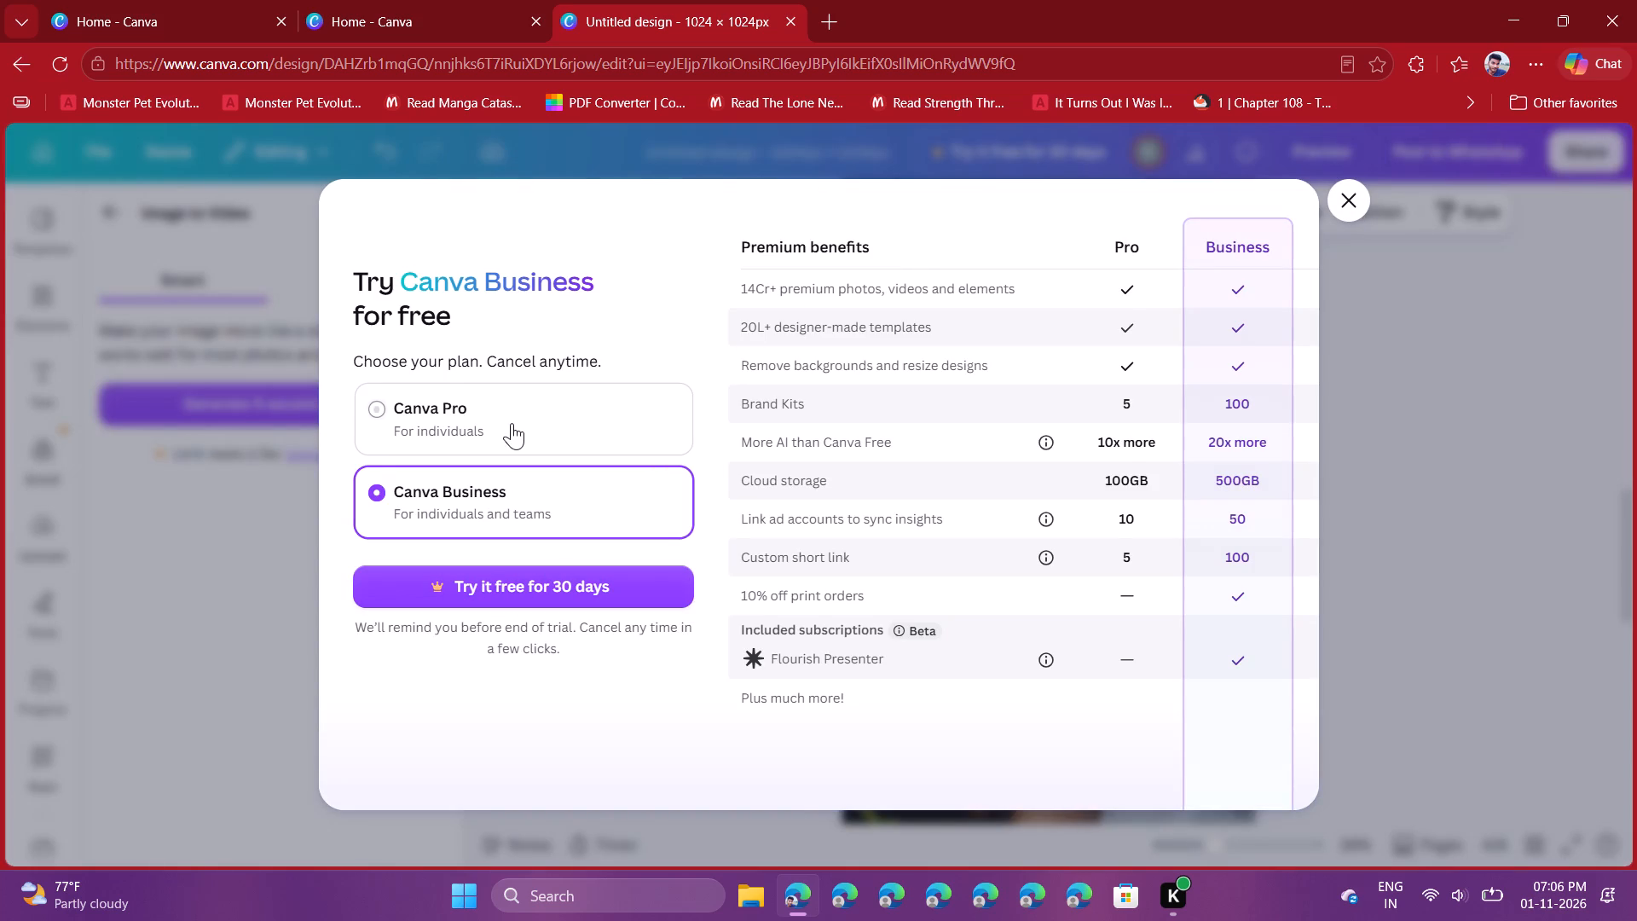
pyautogui.click(593, 604)
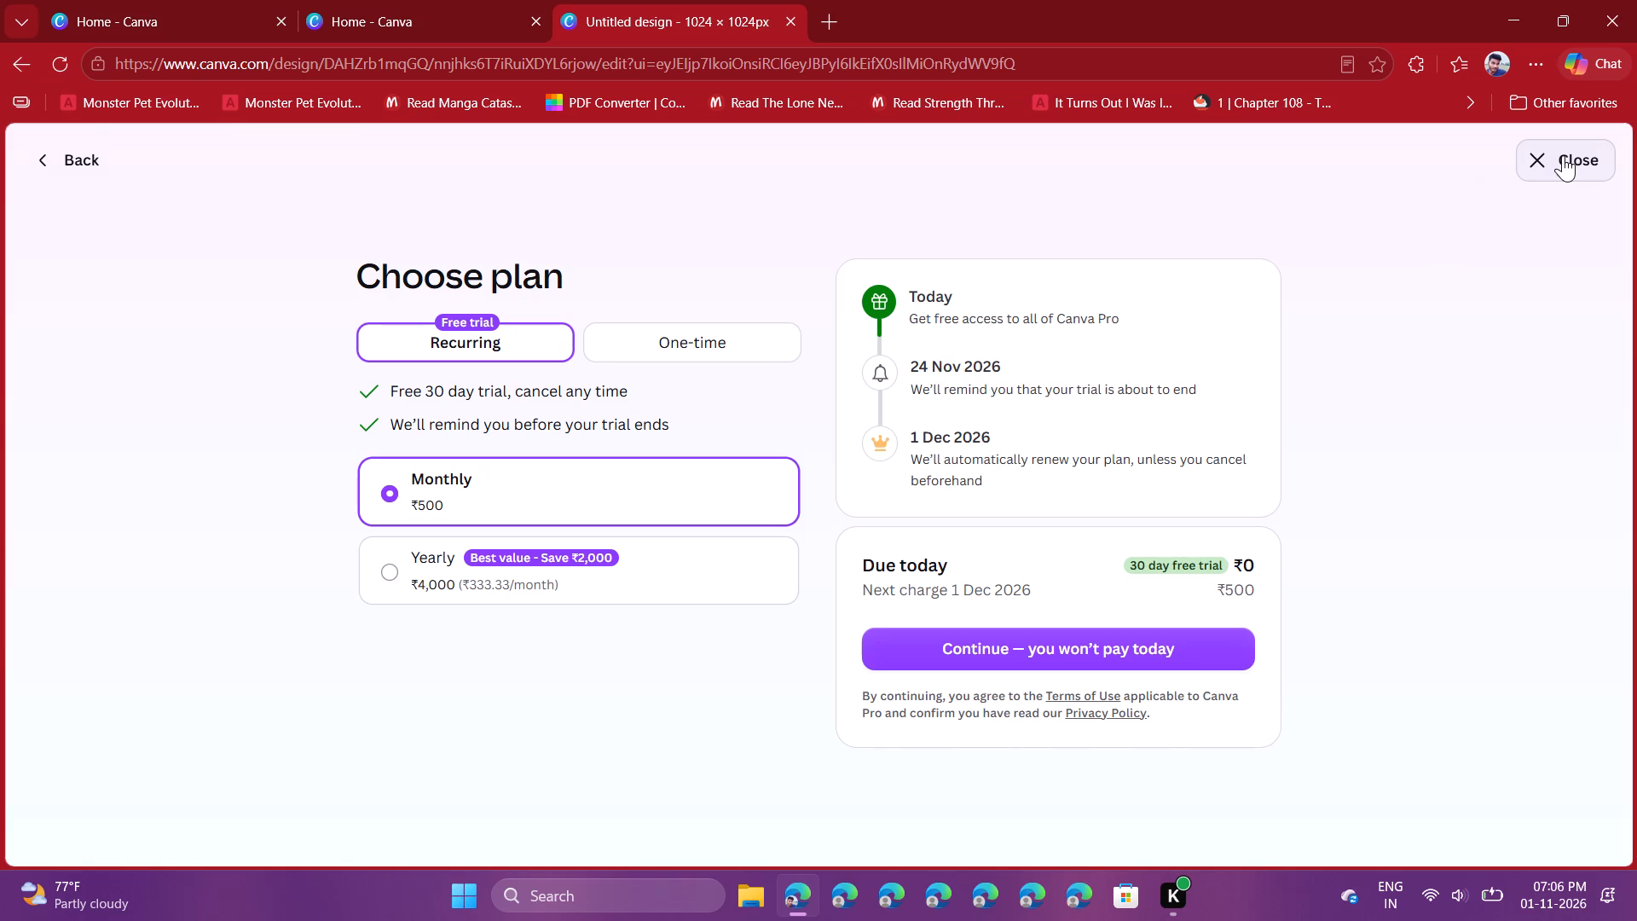
pyautogui.click(1563, 155)
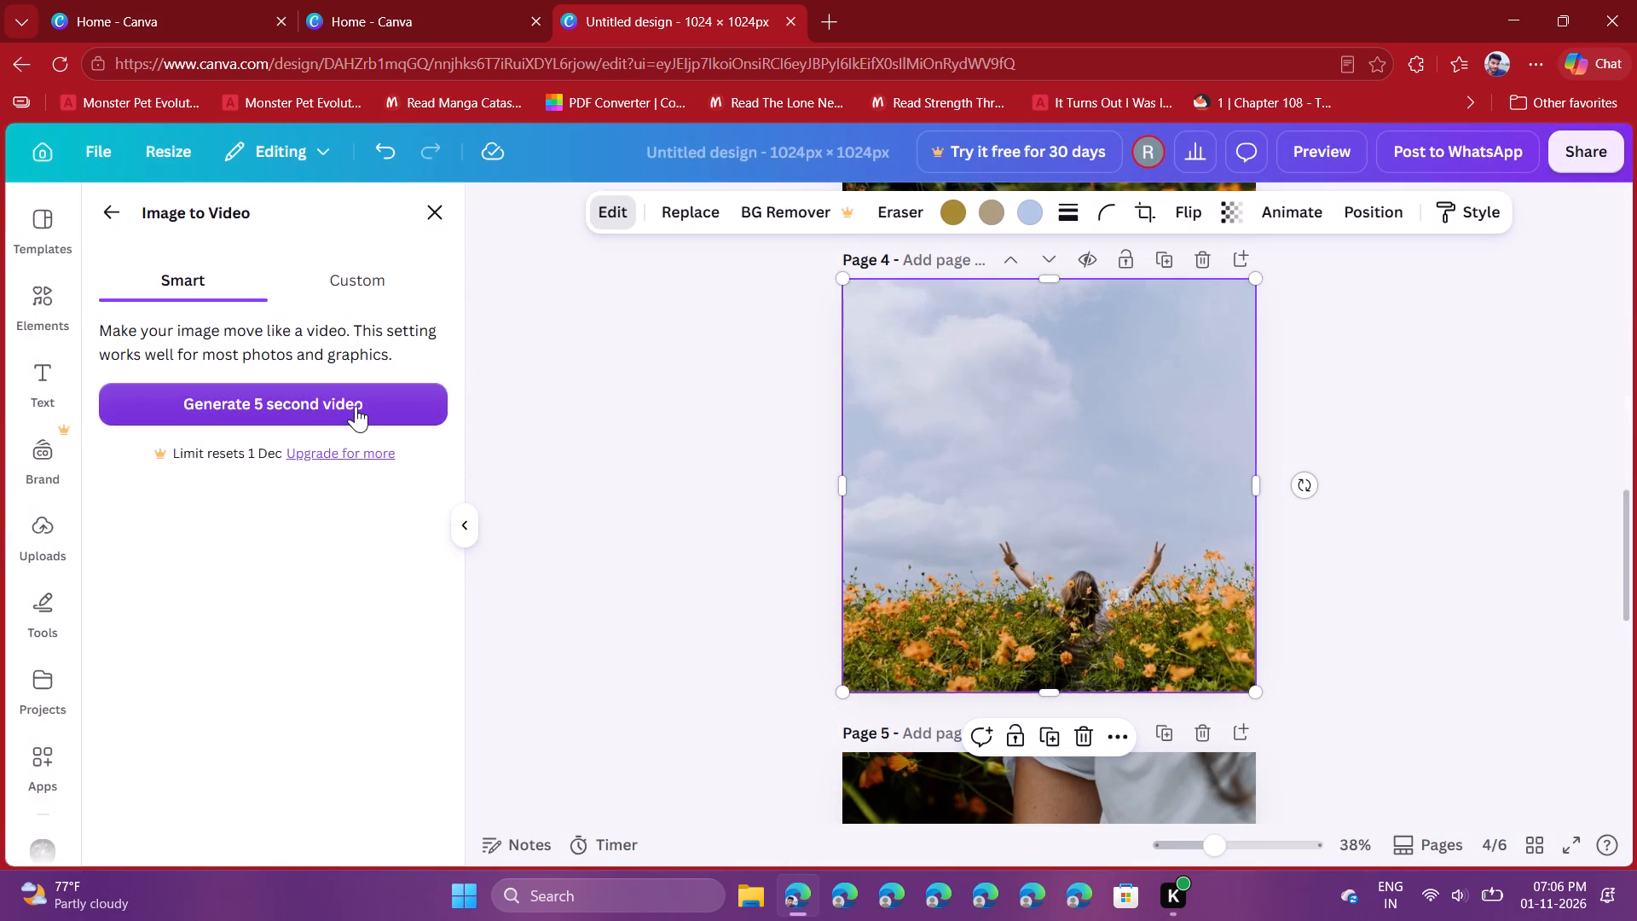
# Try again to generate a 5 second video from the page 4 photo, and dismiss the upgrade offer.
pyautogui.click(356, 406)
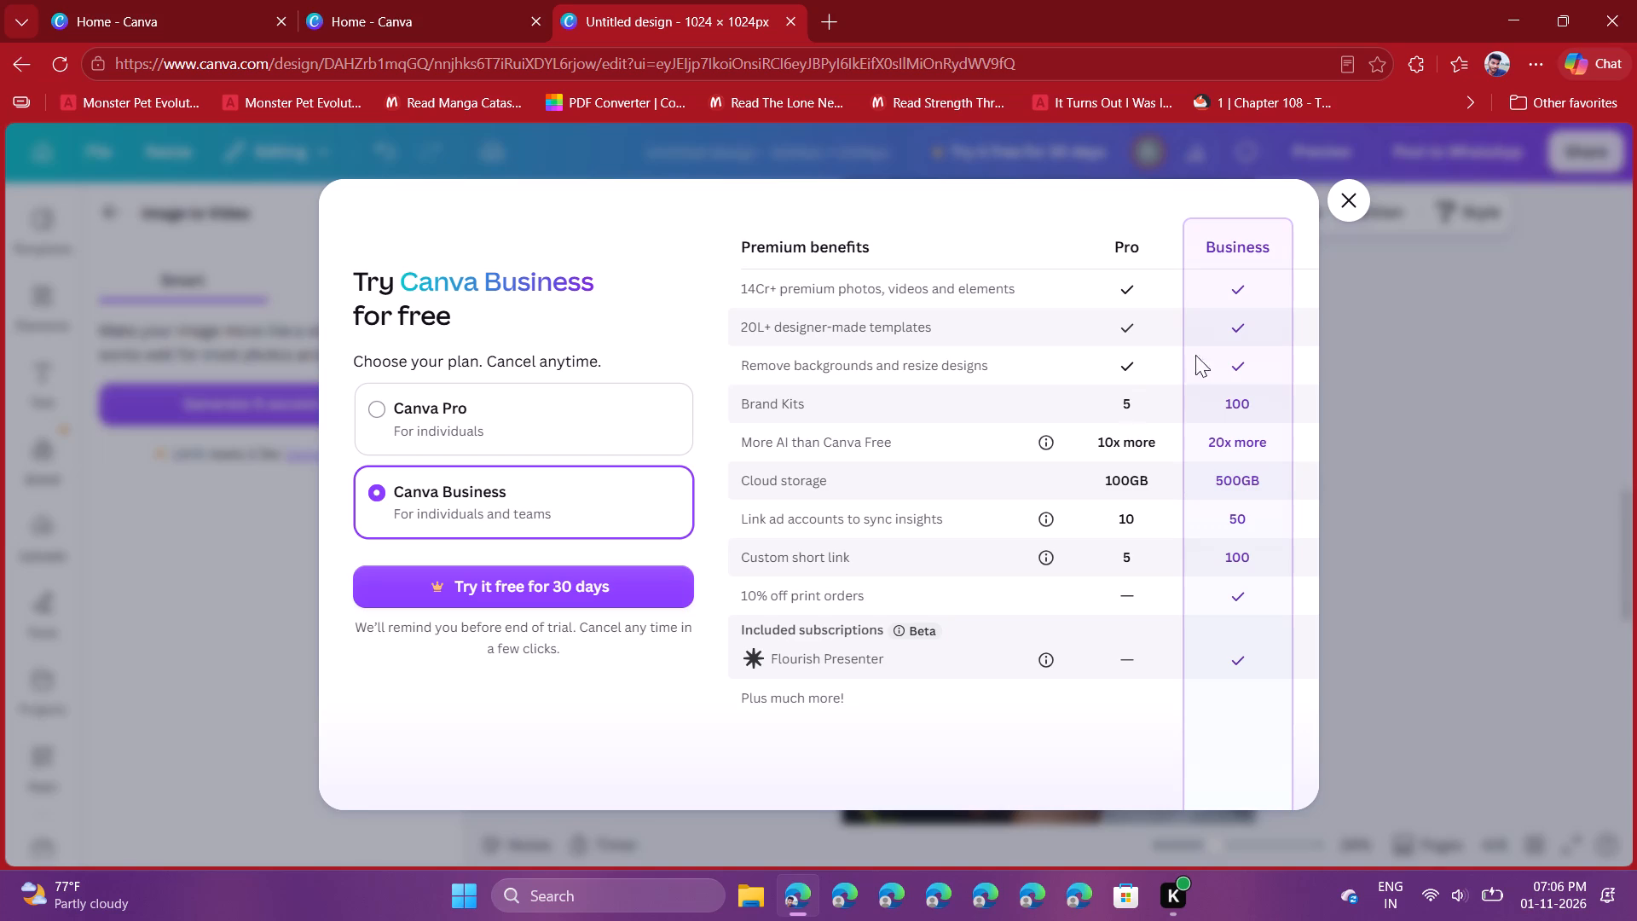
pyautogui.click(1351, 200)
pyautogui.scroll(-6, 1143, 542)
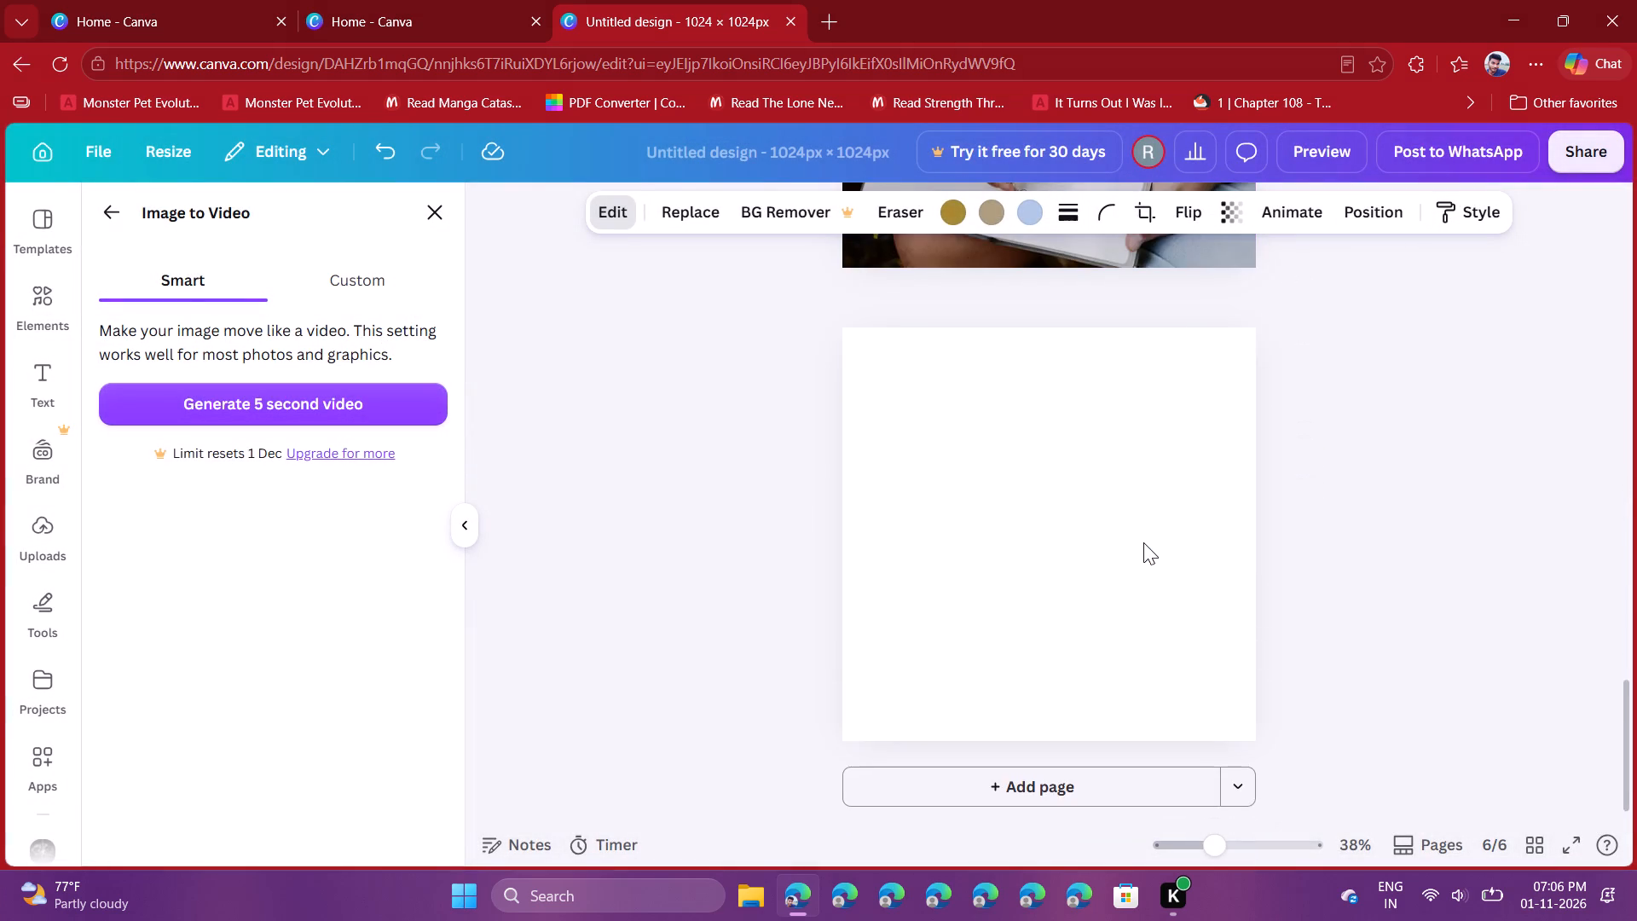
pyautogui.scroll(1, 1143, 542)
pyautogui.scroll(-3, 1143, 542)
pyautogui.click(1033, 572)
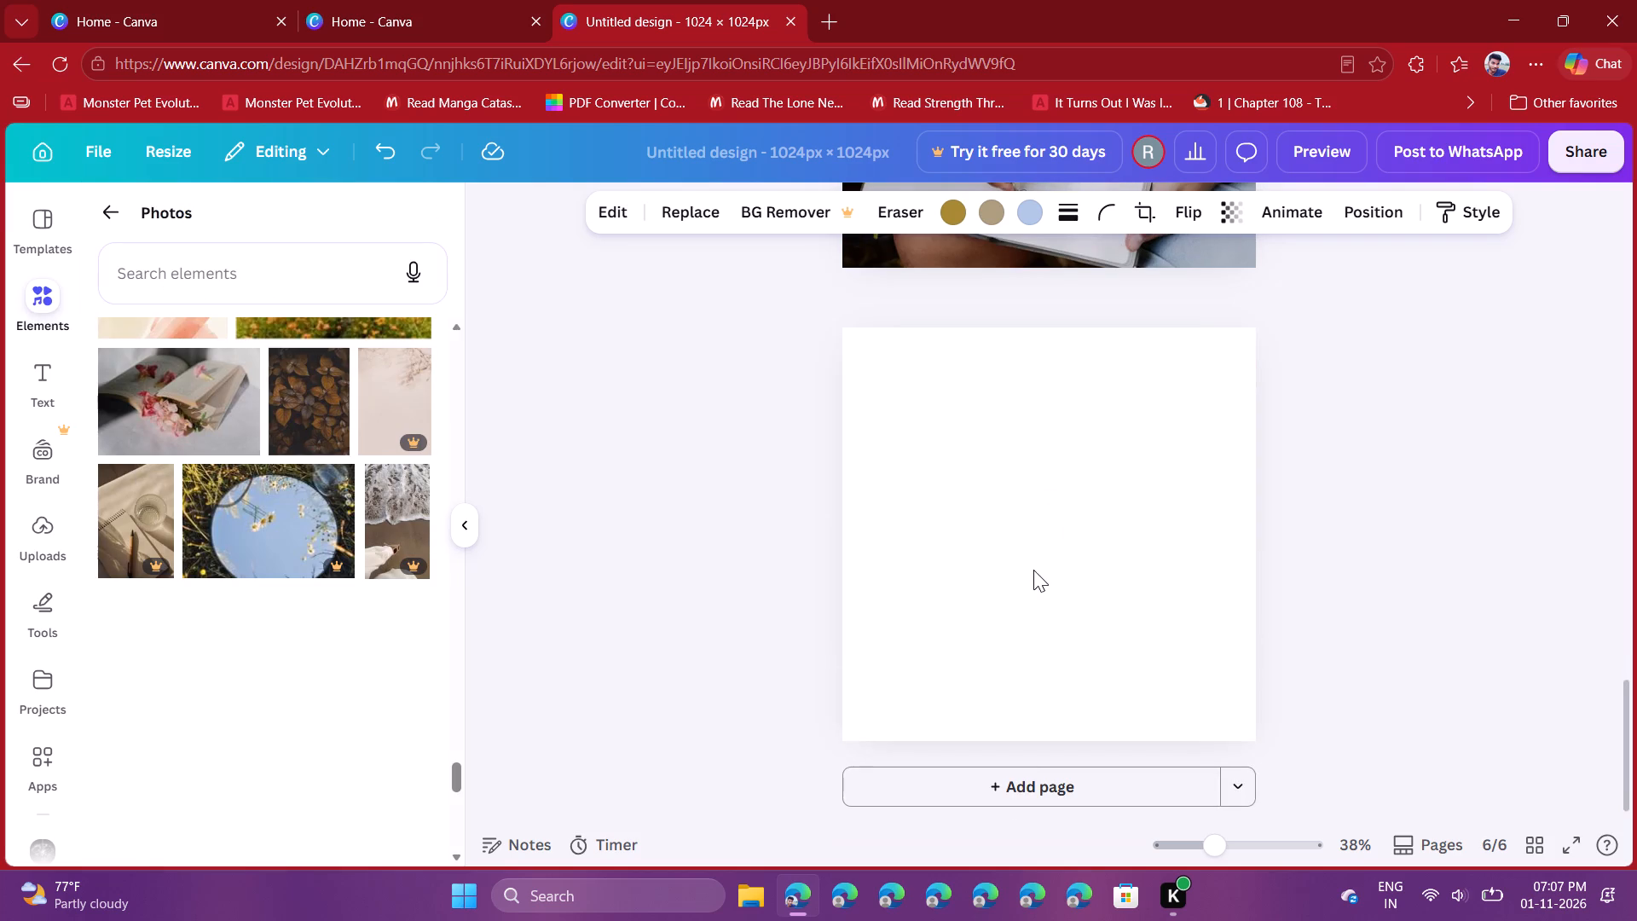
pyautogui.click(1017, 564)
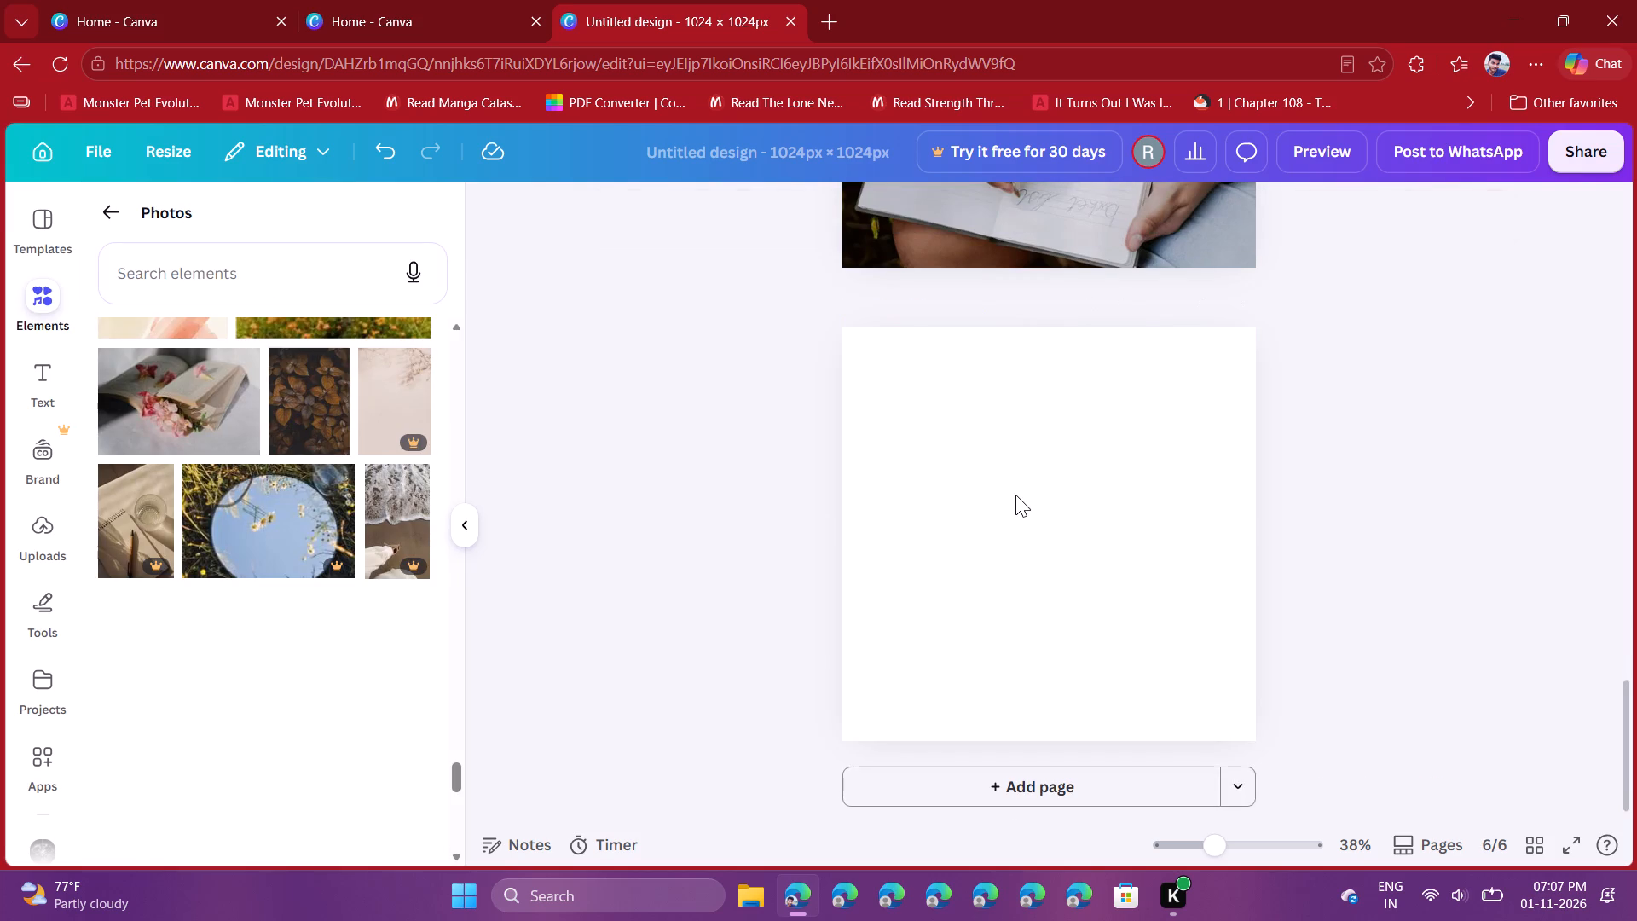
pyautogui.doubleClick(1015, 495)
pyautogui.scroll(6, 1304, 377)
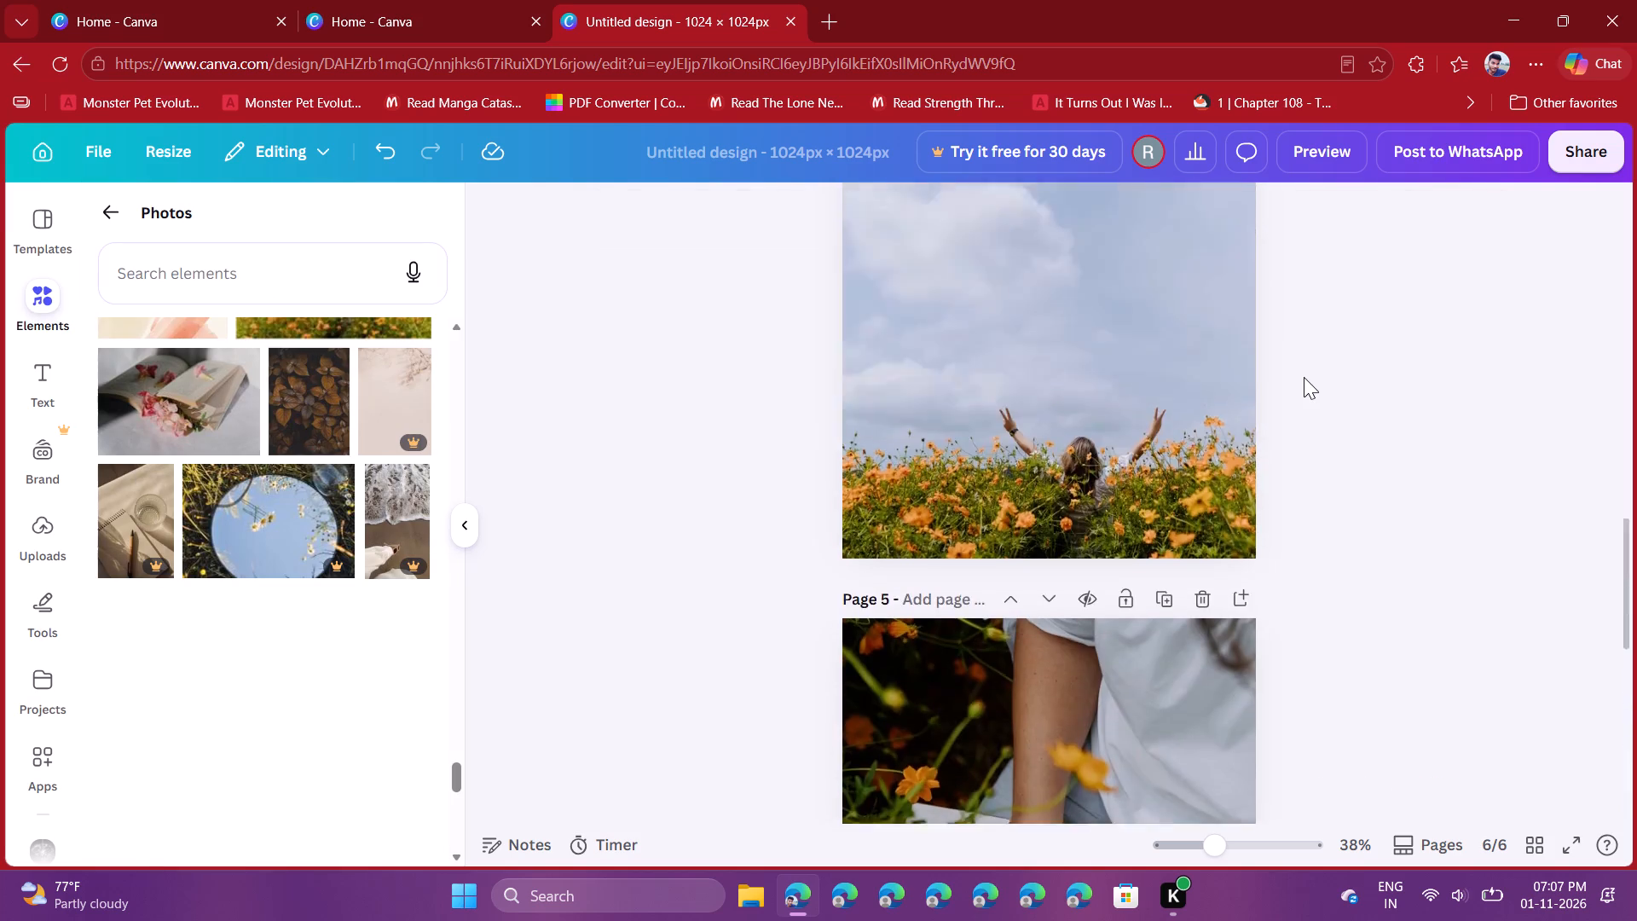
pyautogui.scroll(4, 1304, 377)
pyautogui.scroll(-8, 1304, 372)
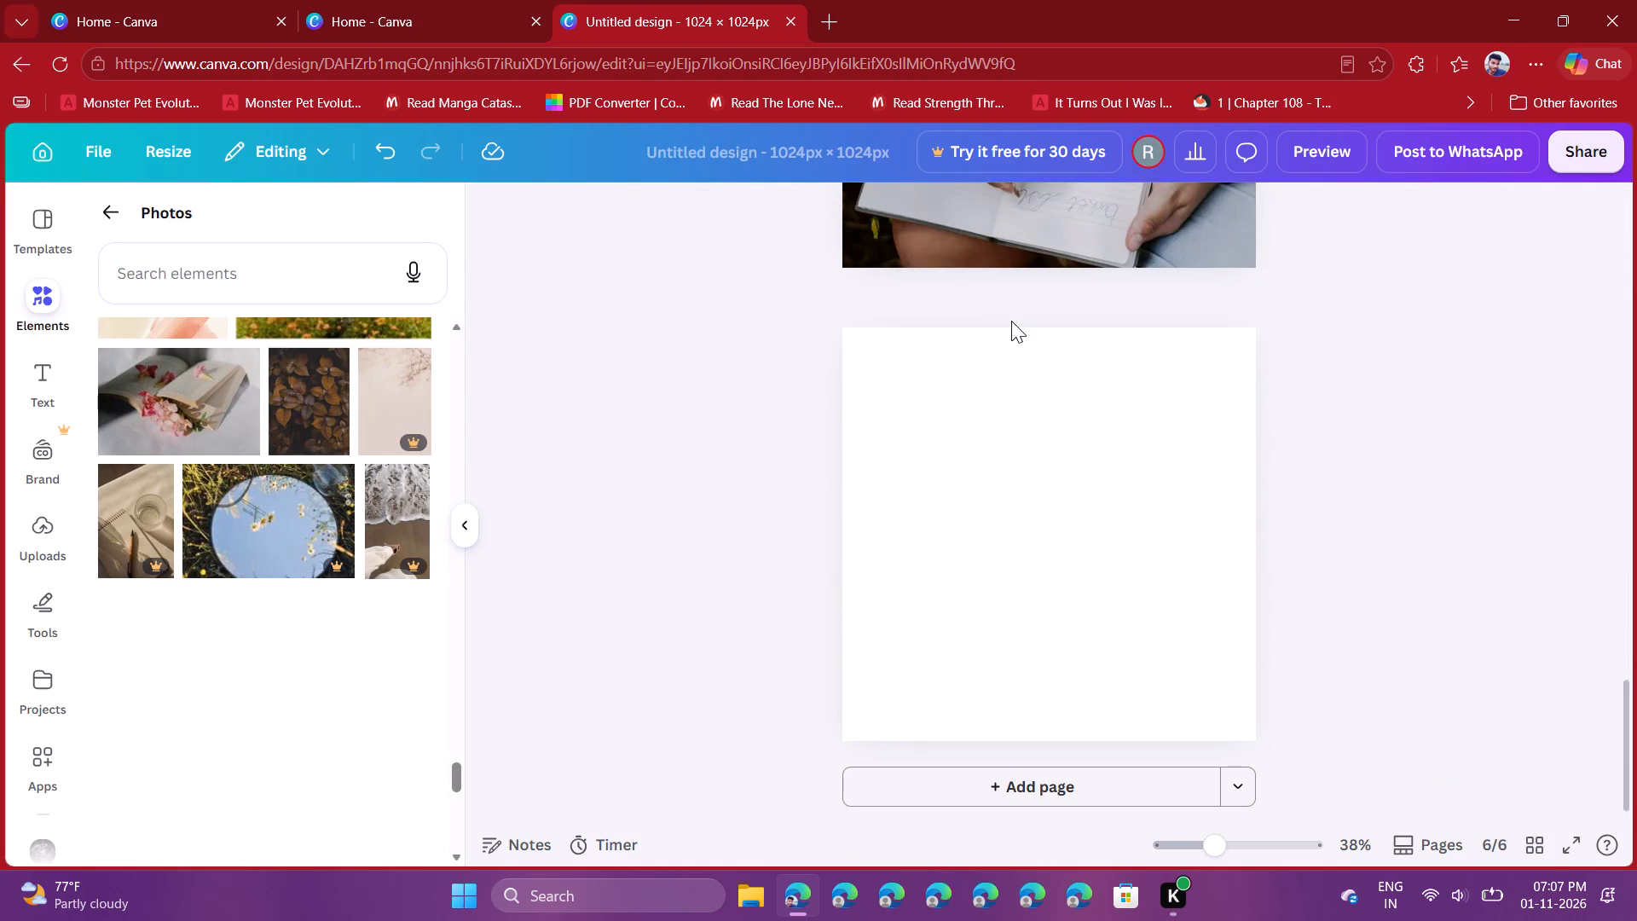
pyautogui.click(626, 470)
# Add the hanging green willow-branch animation from the Animations category of Elements to page 6.
pyautogui.click(113, 194)
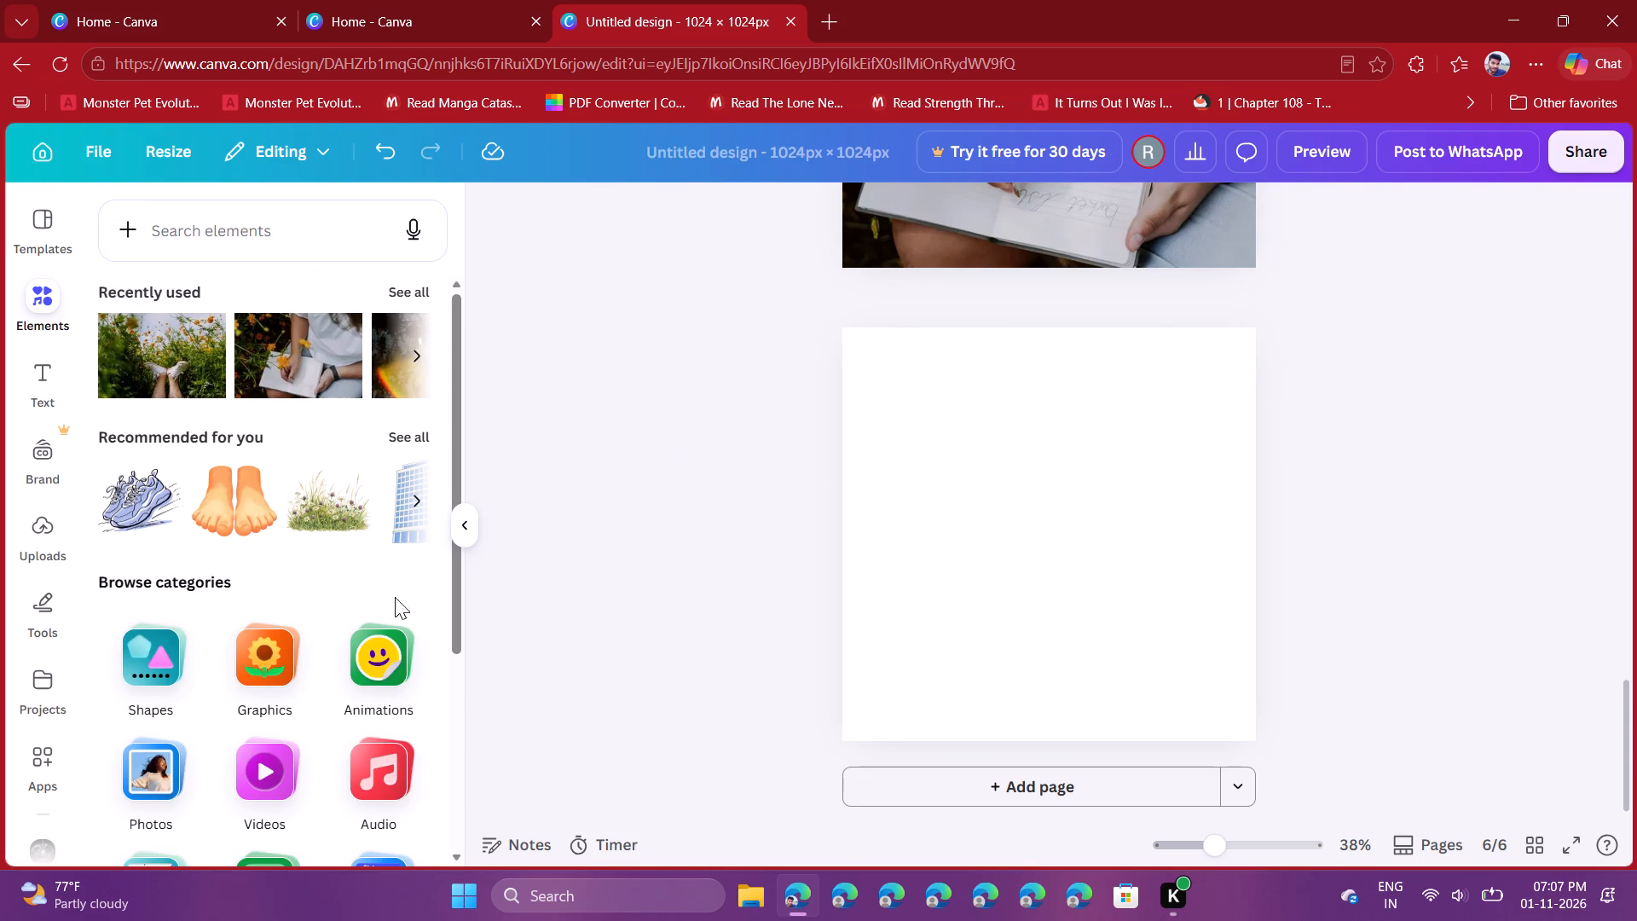
pyautogui.scroll(-1, 205, 738)
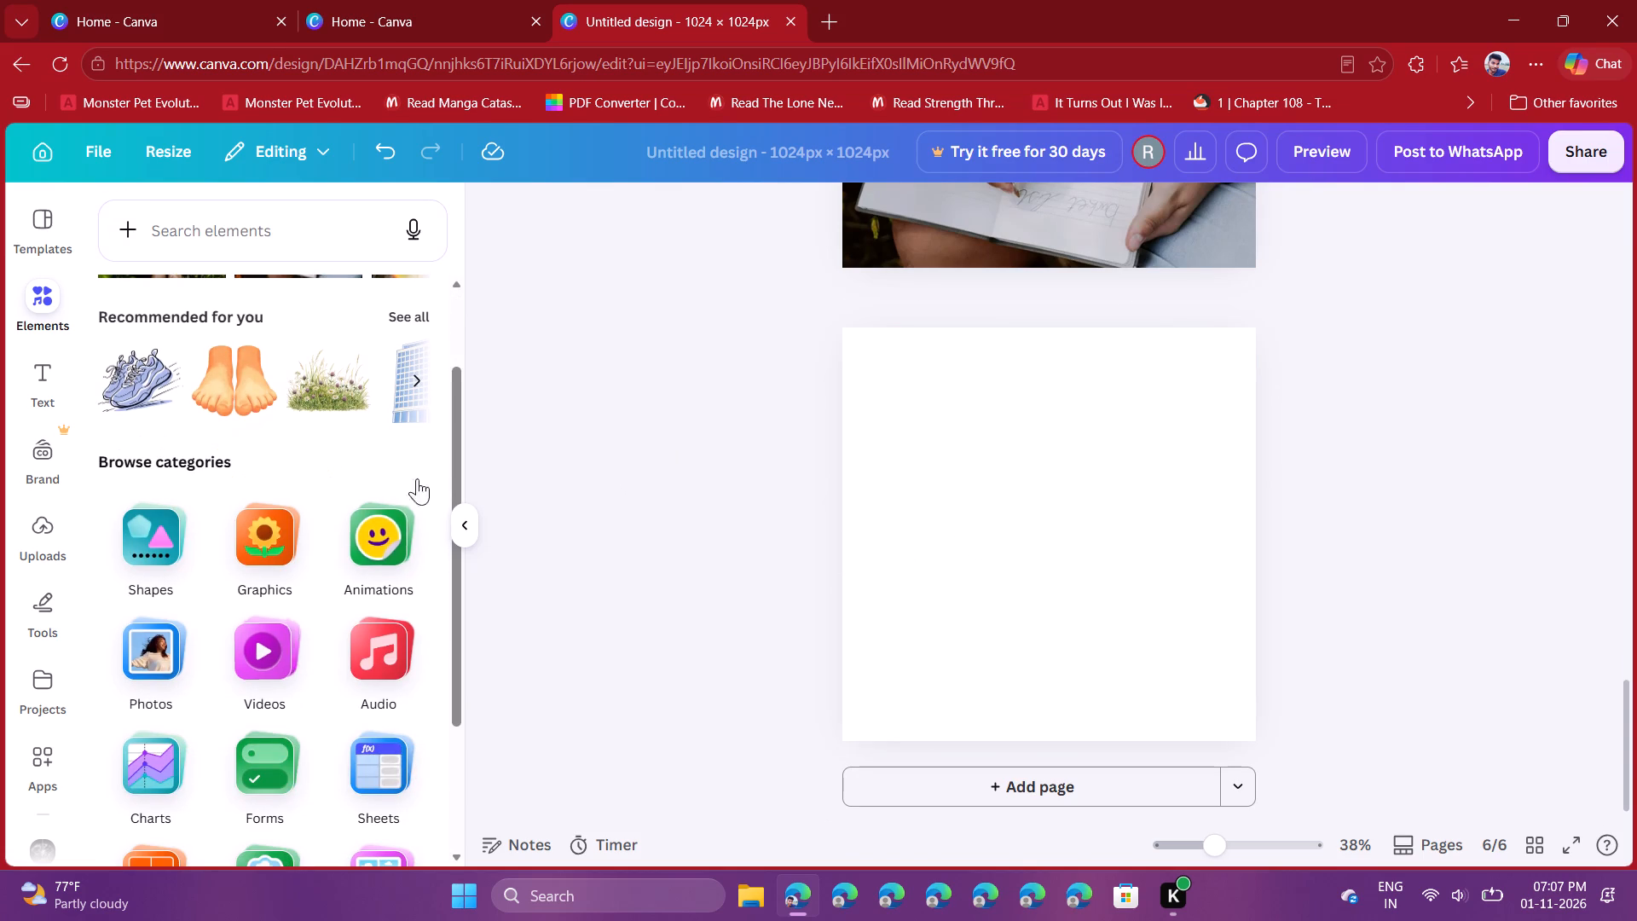
pyautogui.click(373, 540)
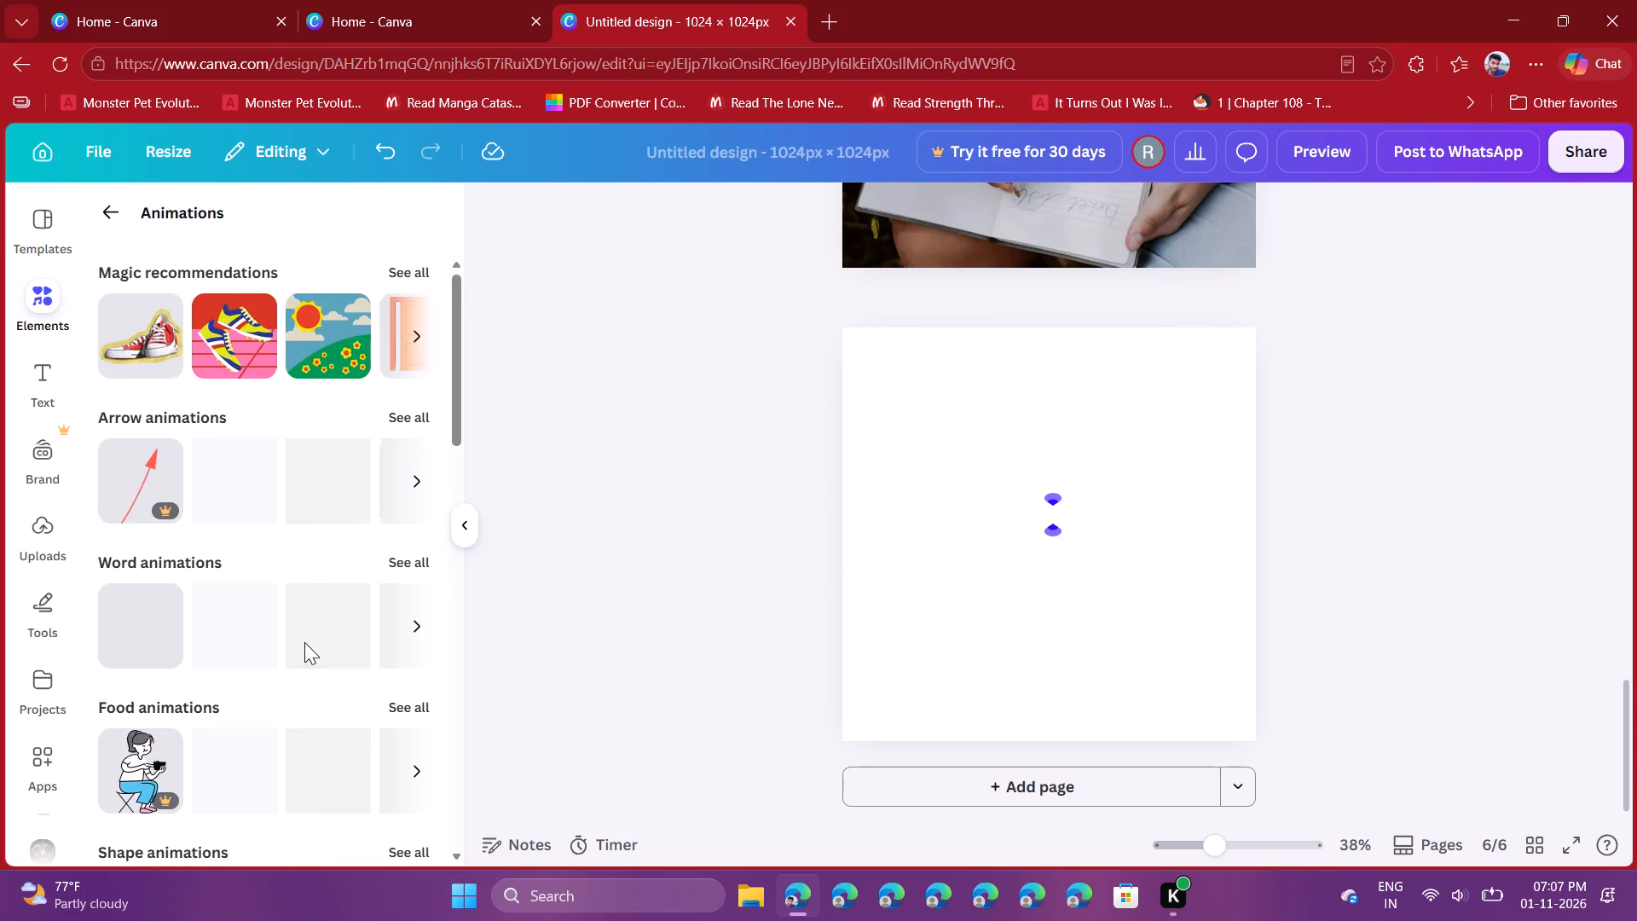
pyautogui.scroll(-3, 297, 570)
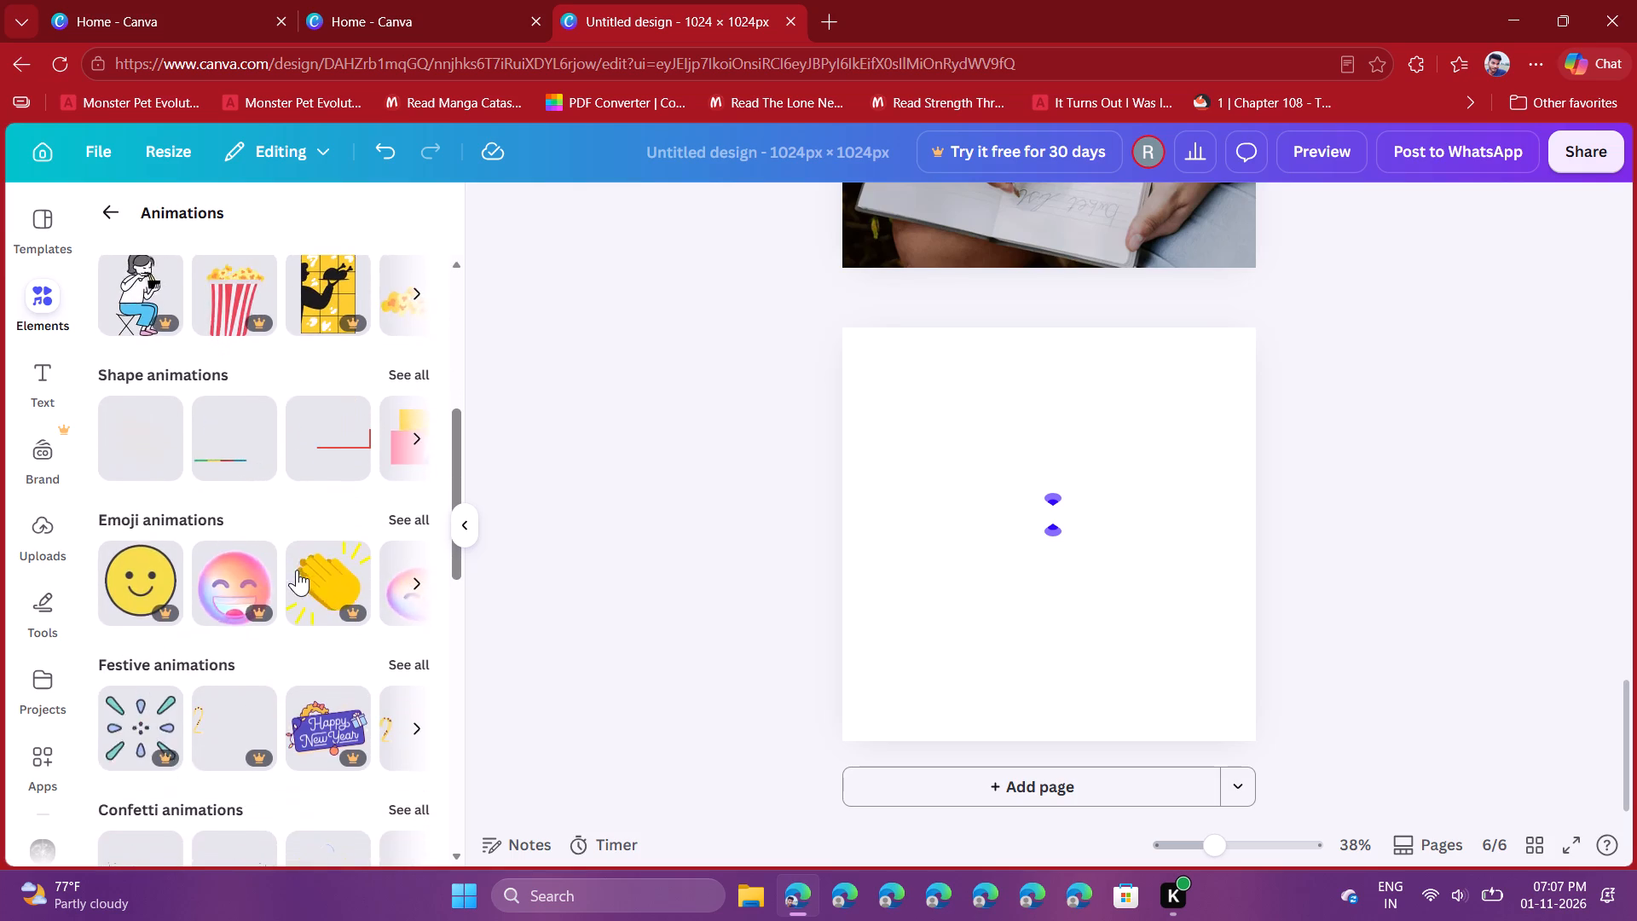
pyautogui.scroll(-2, 297, 570)
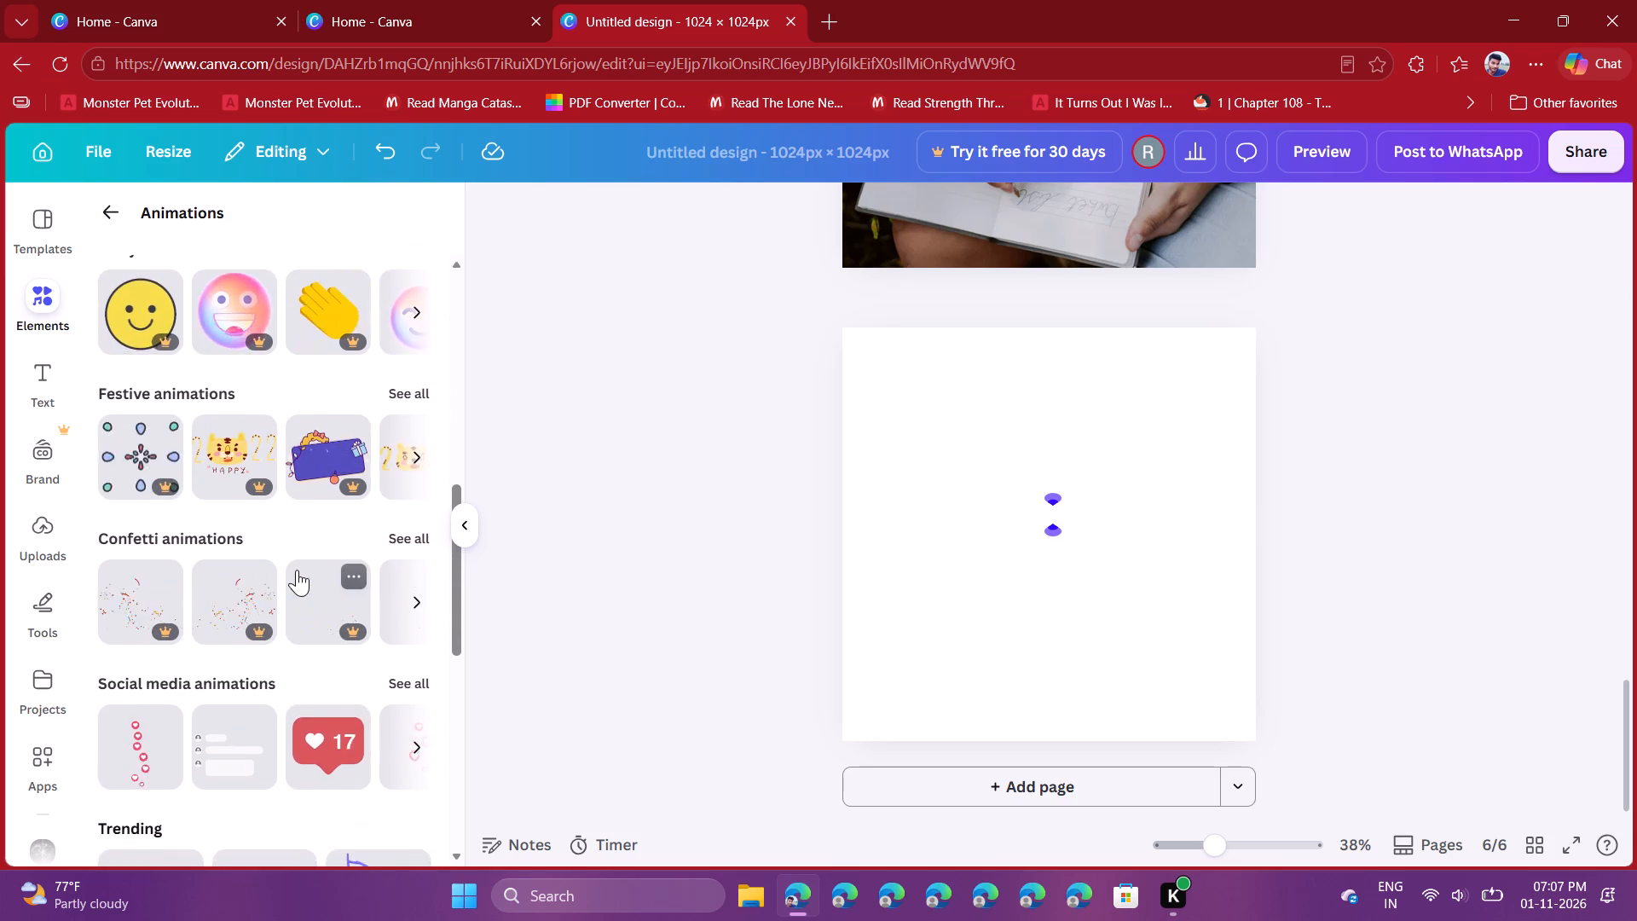
pyautogui.scroll(-2, 297, 570)
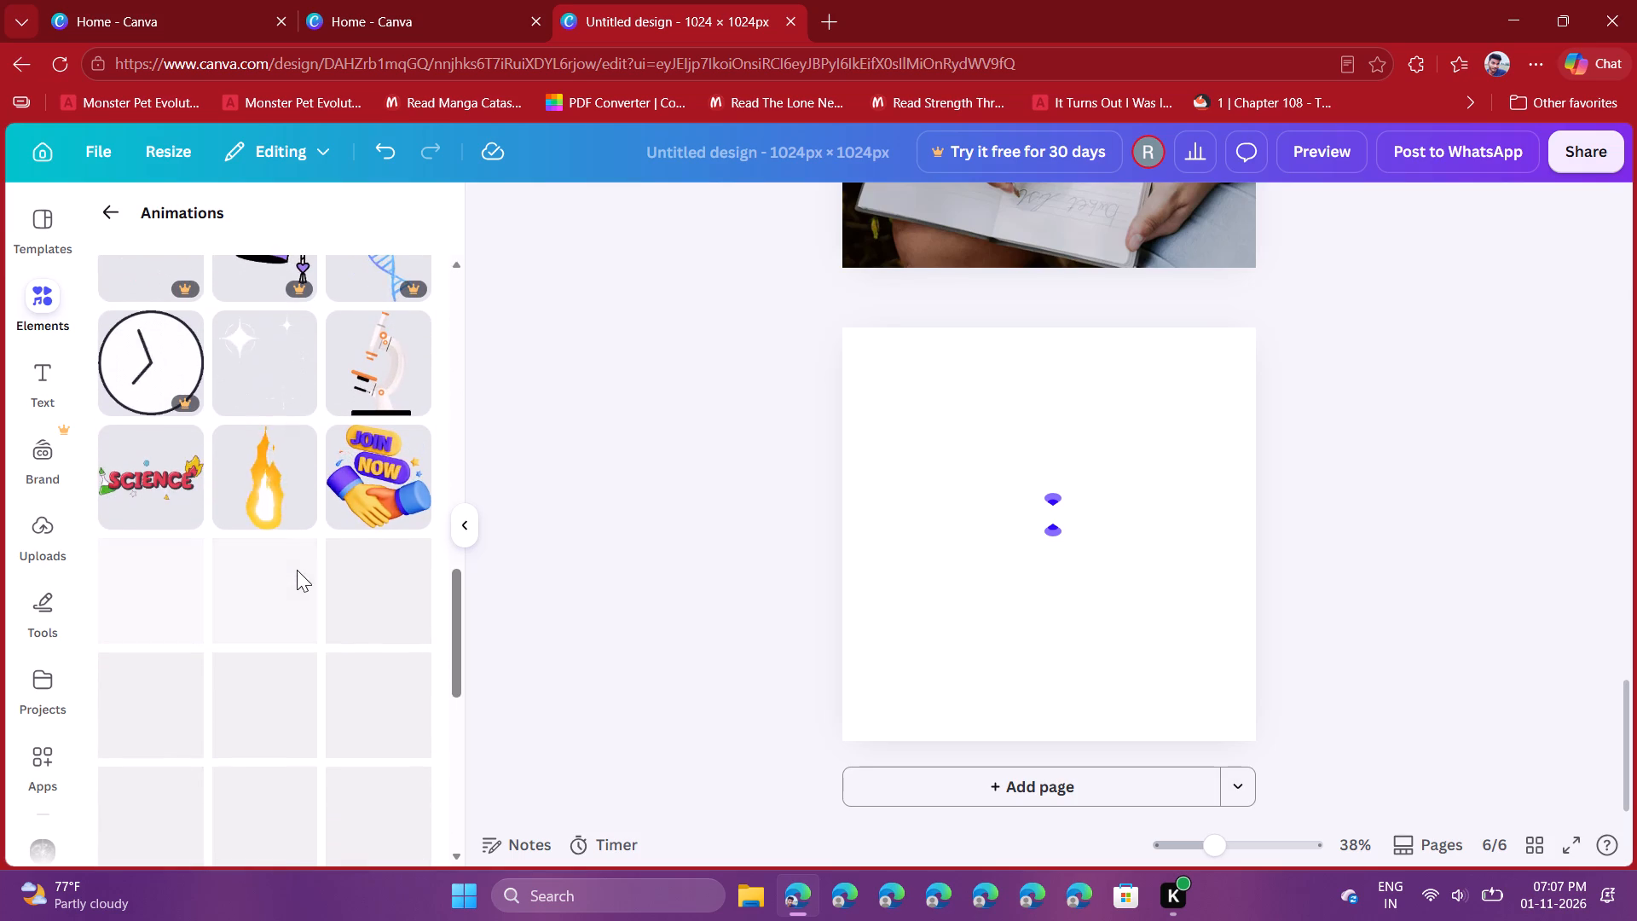
pyautogui.scroll(-1, 297, 570)
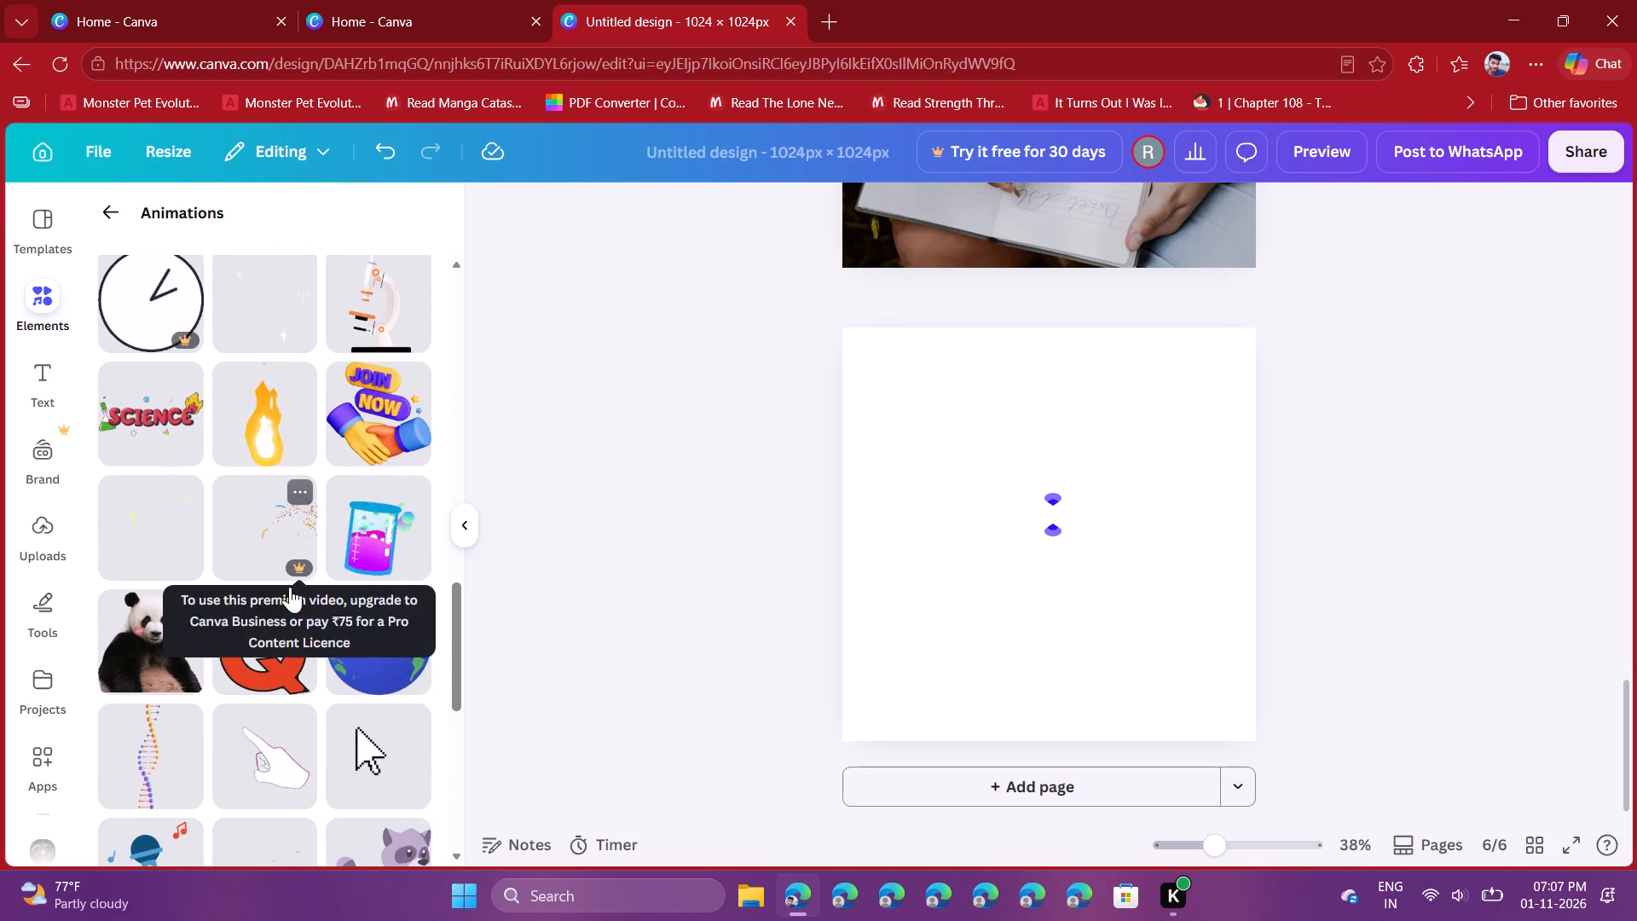
pyautogui.scroll(-2, 266, 663)
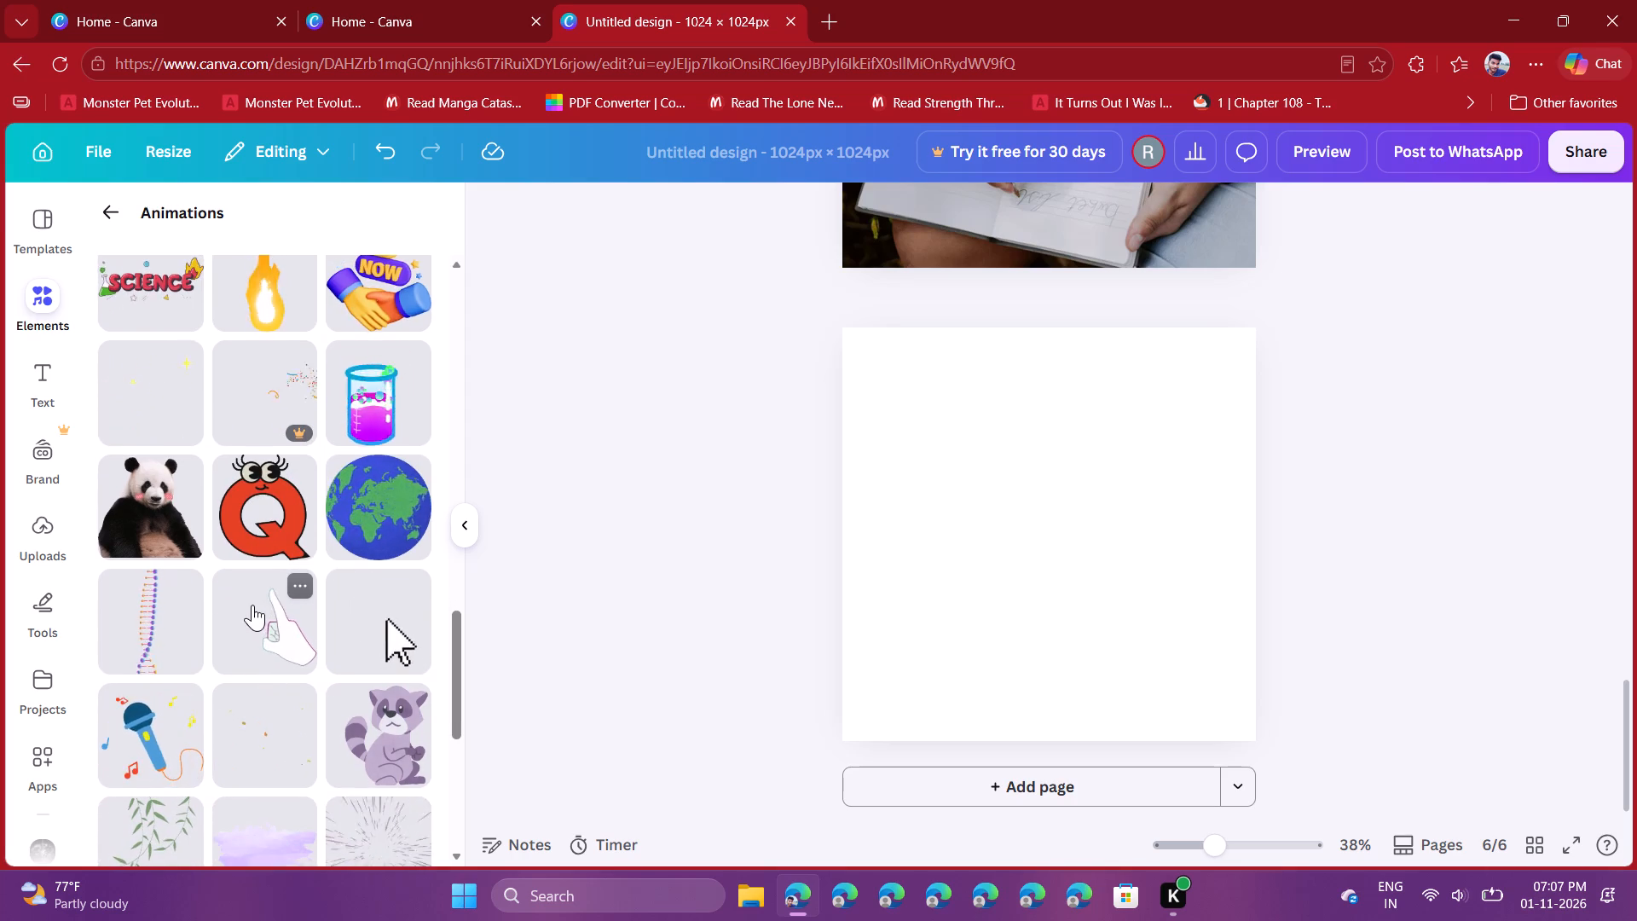
pyautogui.scroll(-3, 252, 605)
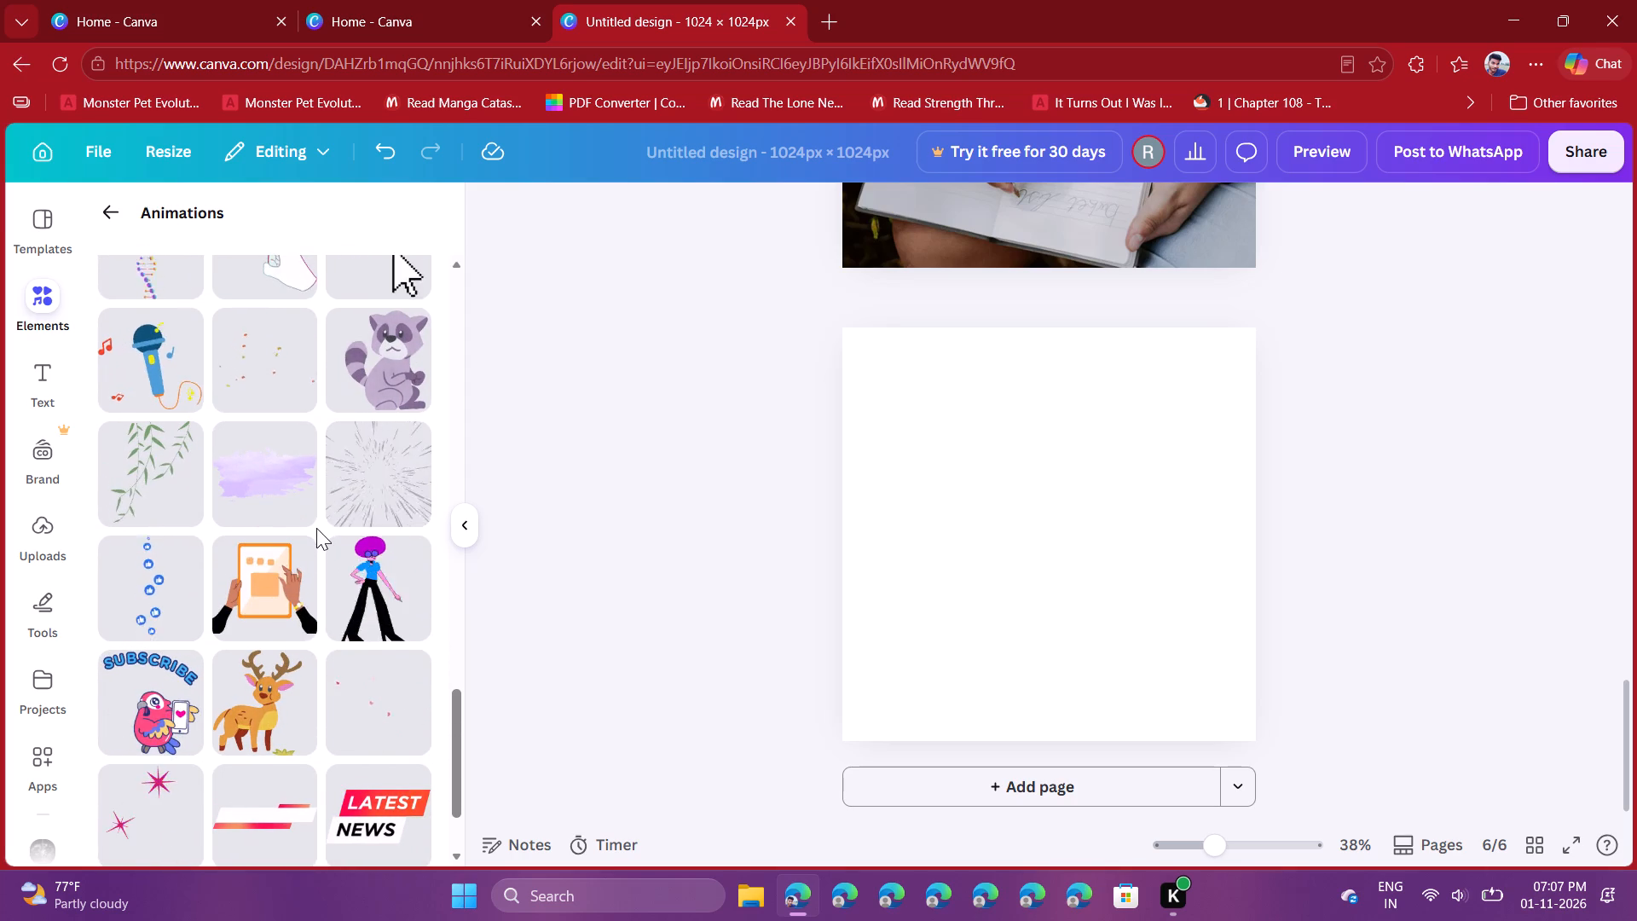
pyautogui.click(128, 451)
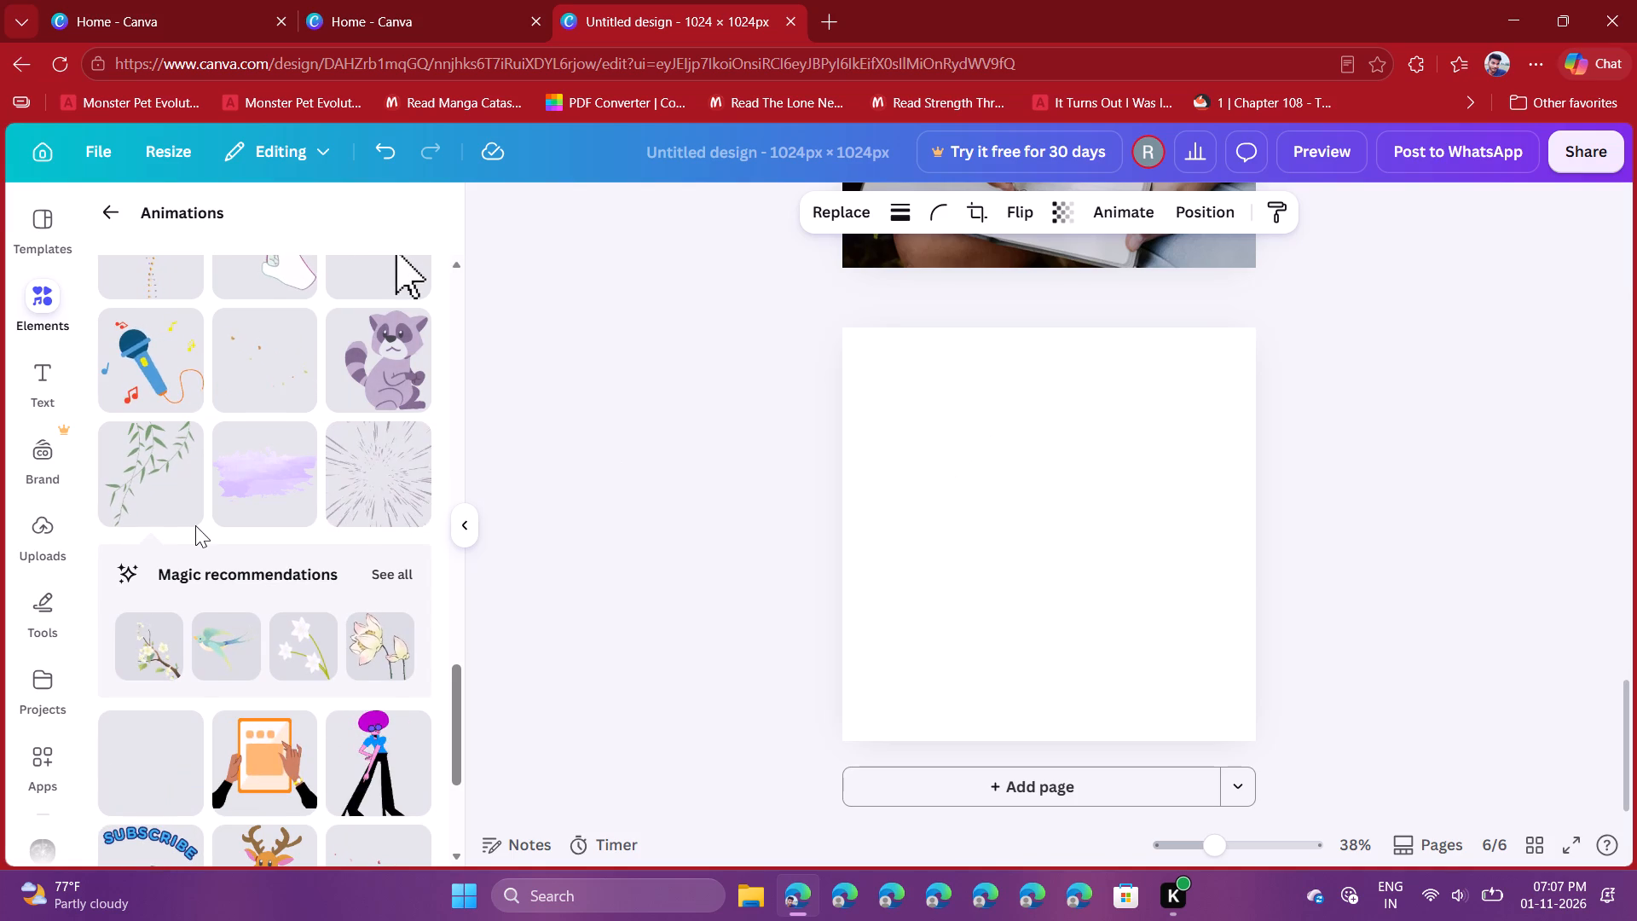
pyautogui.moveTo(159, 478); pyautogui.dragTo(1023, 547)
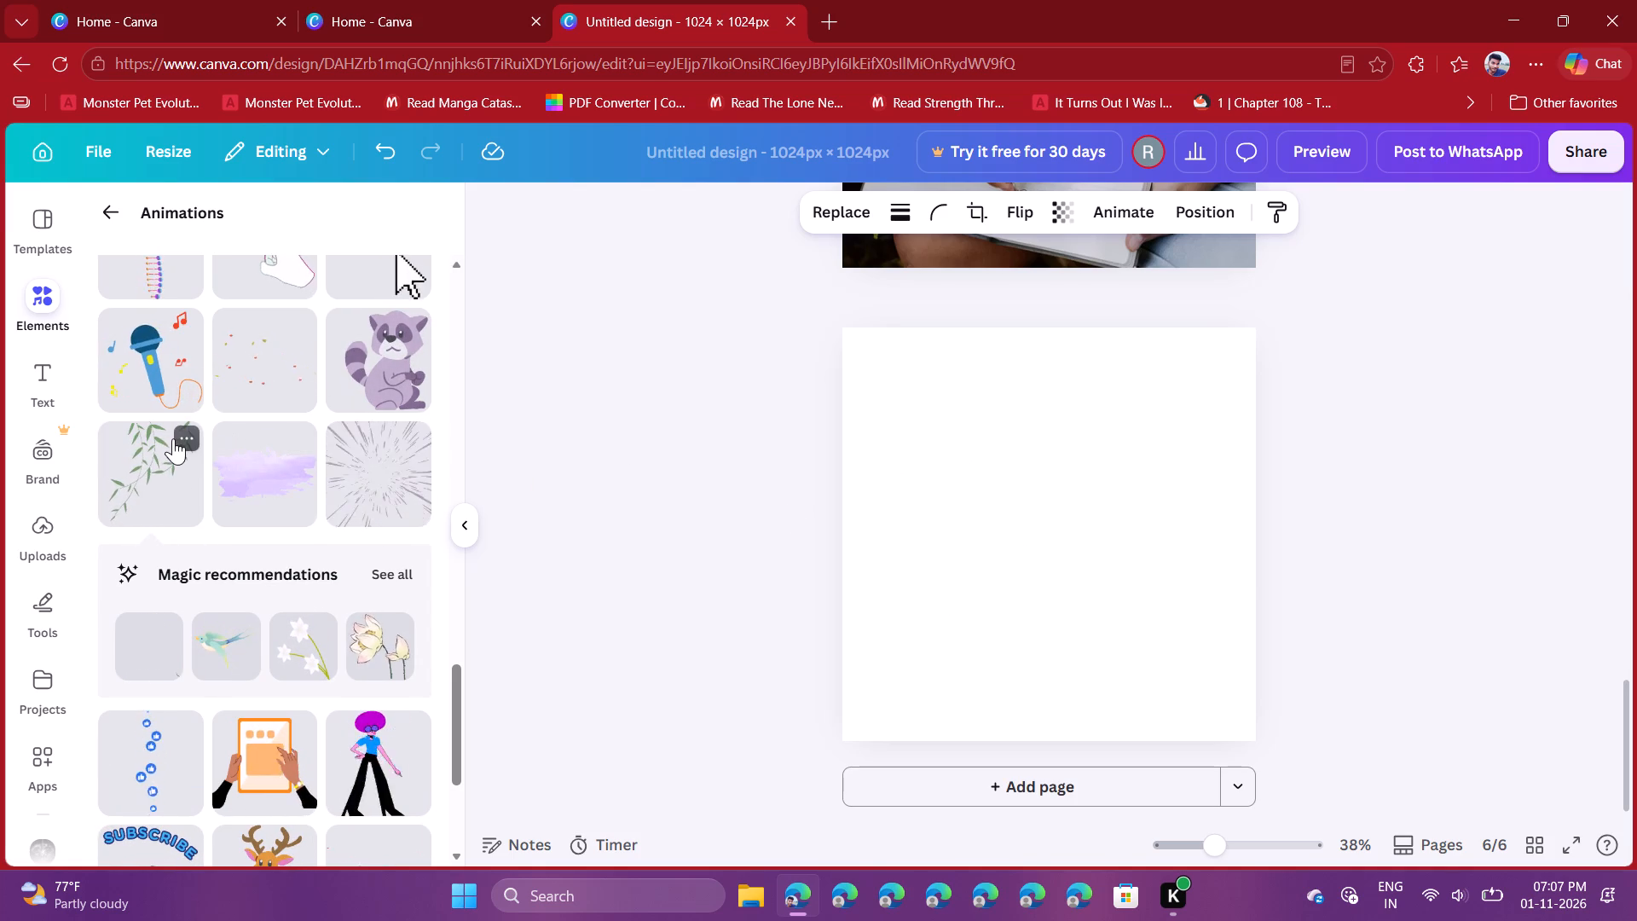
# Check the willow-branch animation's details and add the animation to page 6 again.
pyautogui.click(173, 438)
pyautogui.click(184, 442)
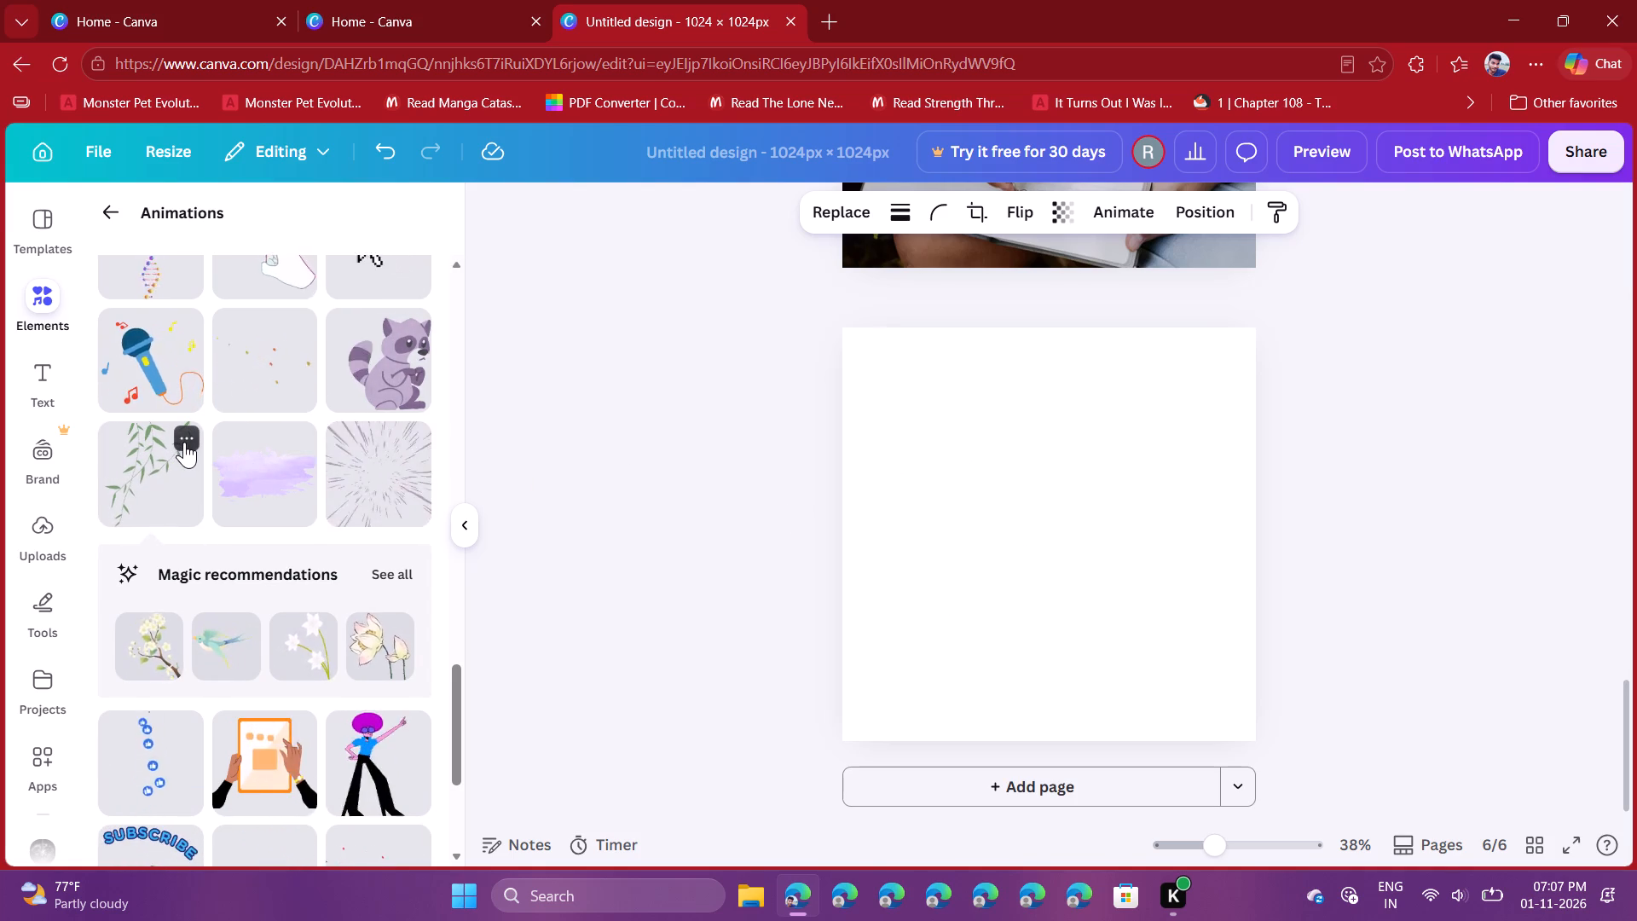
pyautogui.click(602, 461)
pyautogui.click(130, 468)
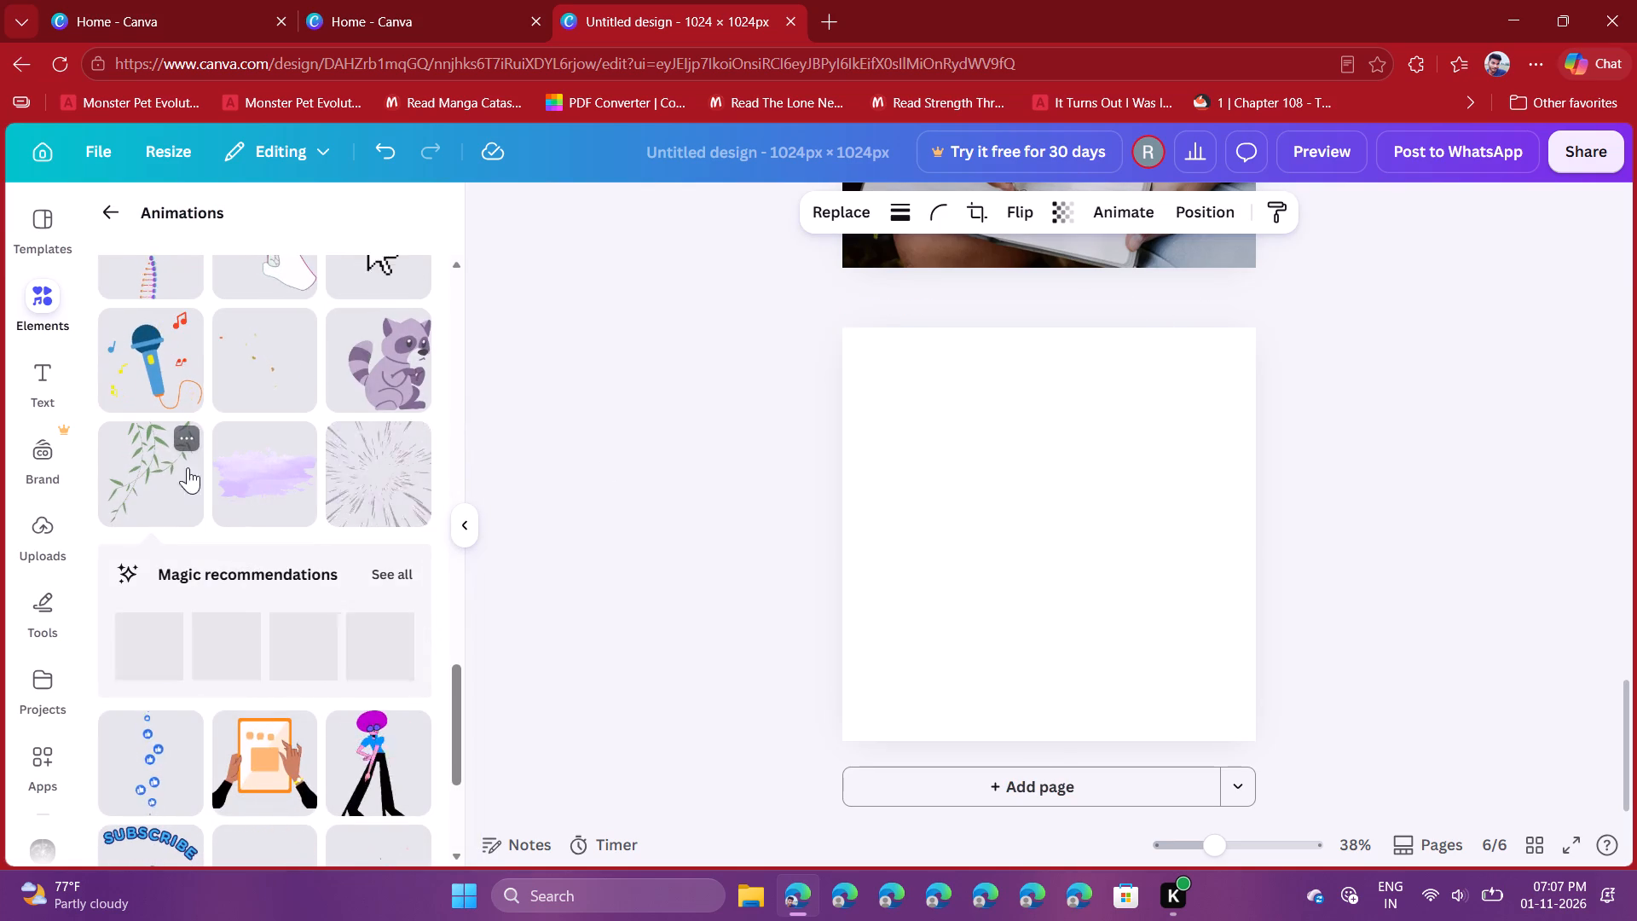
pyautogui.click(842, 382)
pyautogui.click(842, 382)
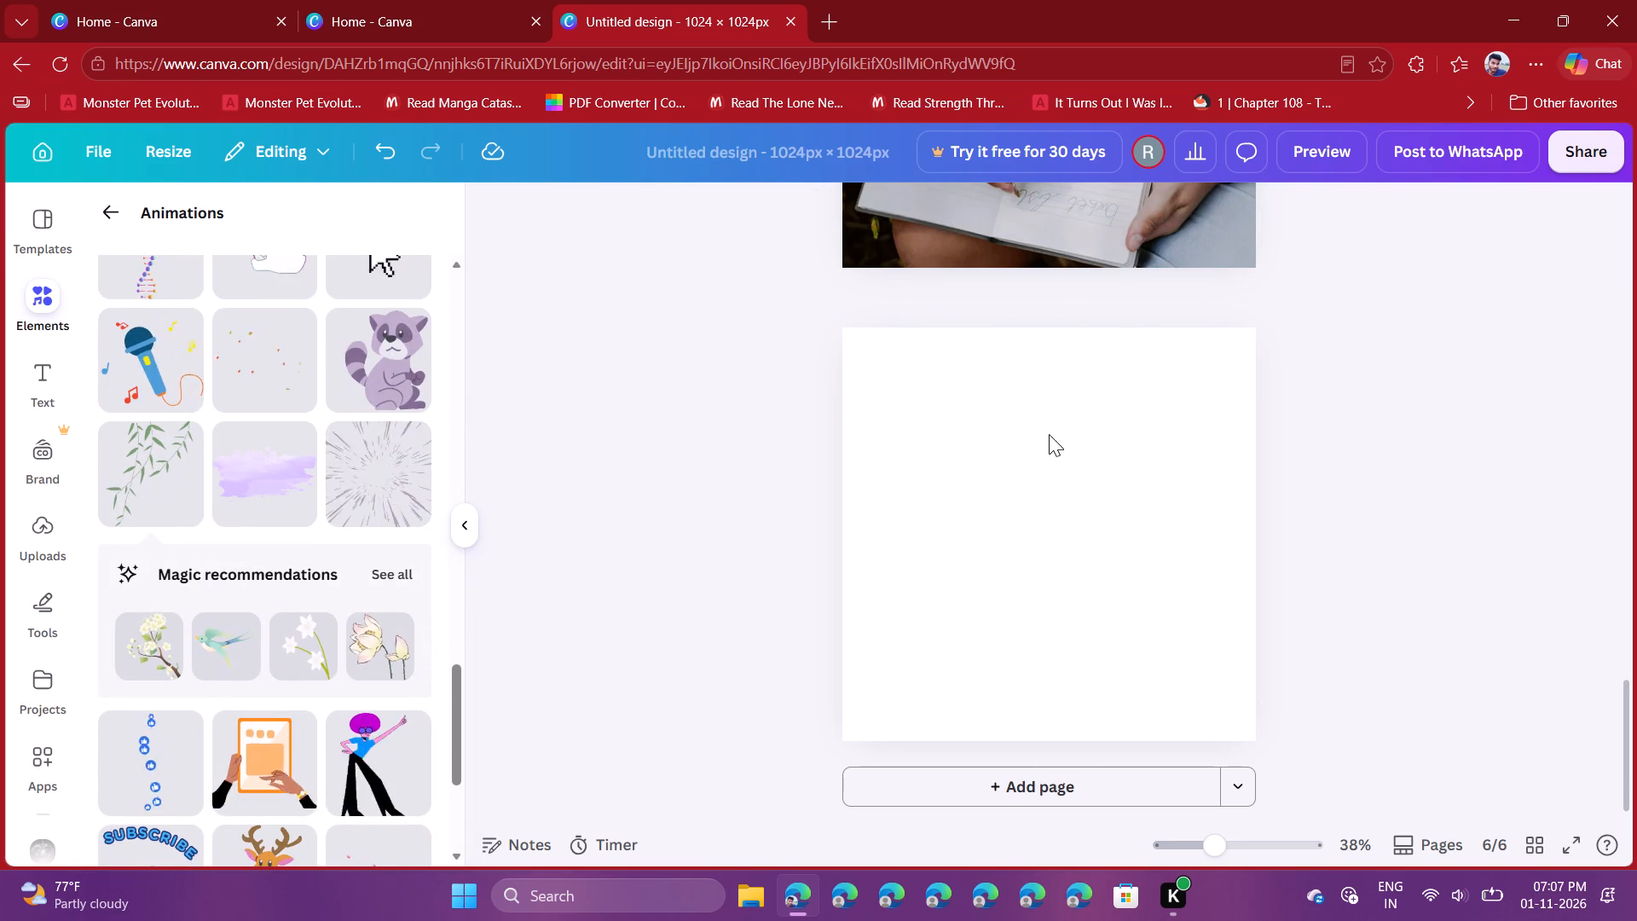
# Add the hanging willow-branch animation over the notebook-writing photo on page 5.
pyautogui.scroll(5, 1255, 396)
pyautogui.scroll(2, 993, 337)
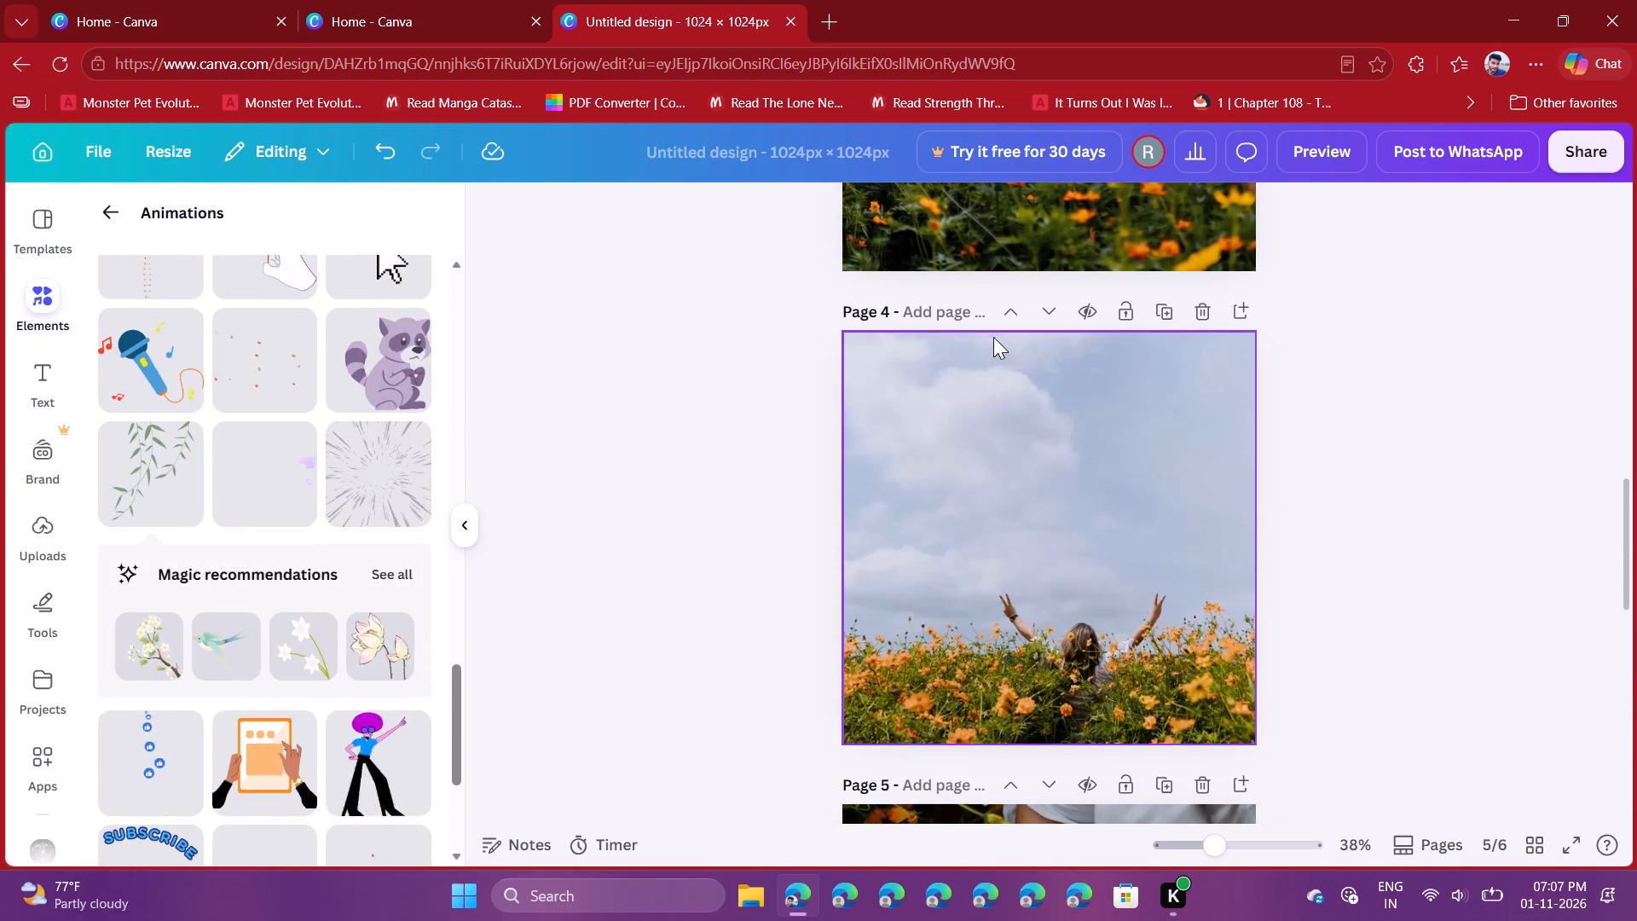
pyautogui.scroll(1, 993, 337)
pyautogui.click(993, 337)
pyautogui.scroll(-4, 928, 428)
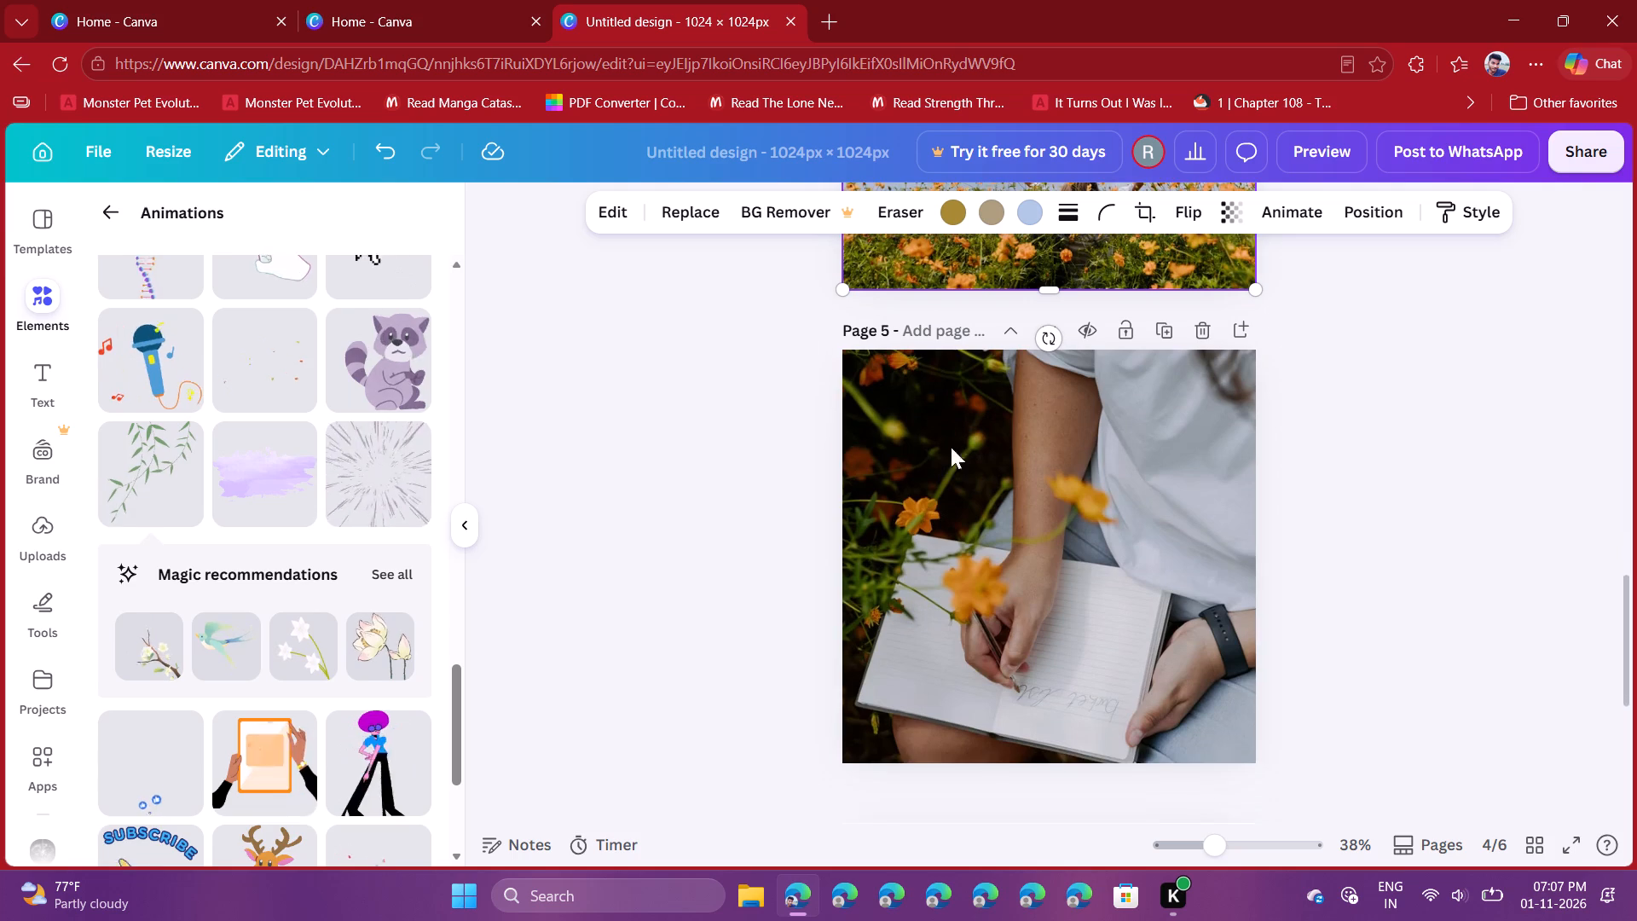
pyautogui.click(1028, 512)
pyautogui.click(142, 486)
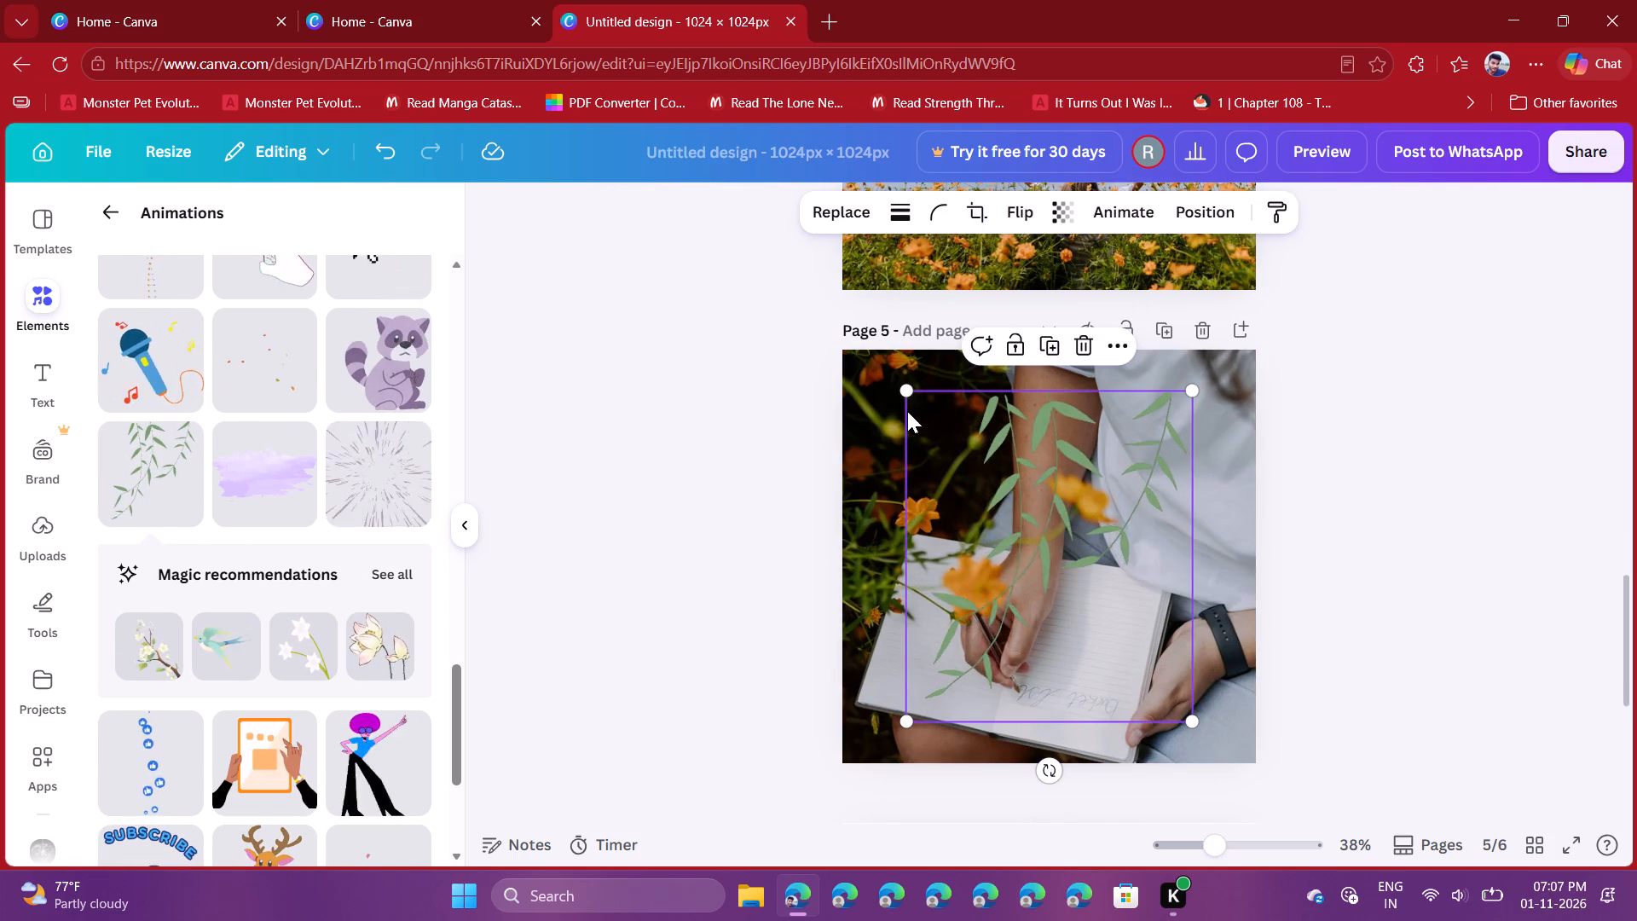
# Reposition the willow-branch animation on page 5 so it hangs from the photo's top edge, slightly past its right edge.
pyautogui.moveTo(1092, 483); pyautogui.dragTo(1199, 388)
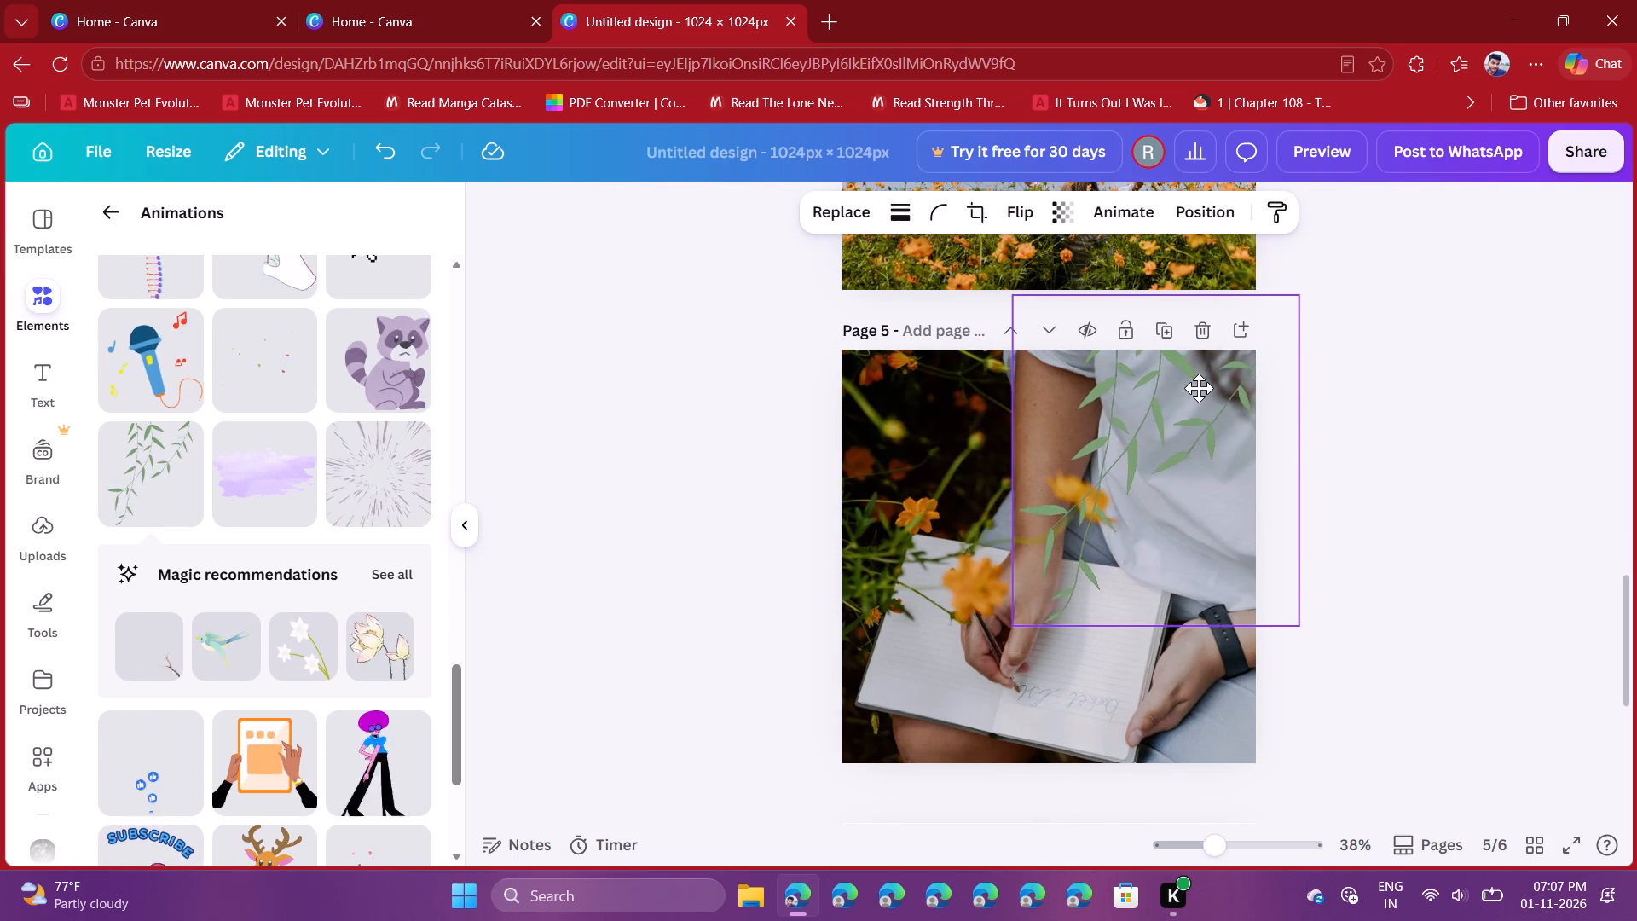
pyautogui.moveTo(1199, 388); pyautogui.dragTo(1174, 466)
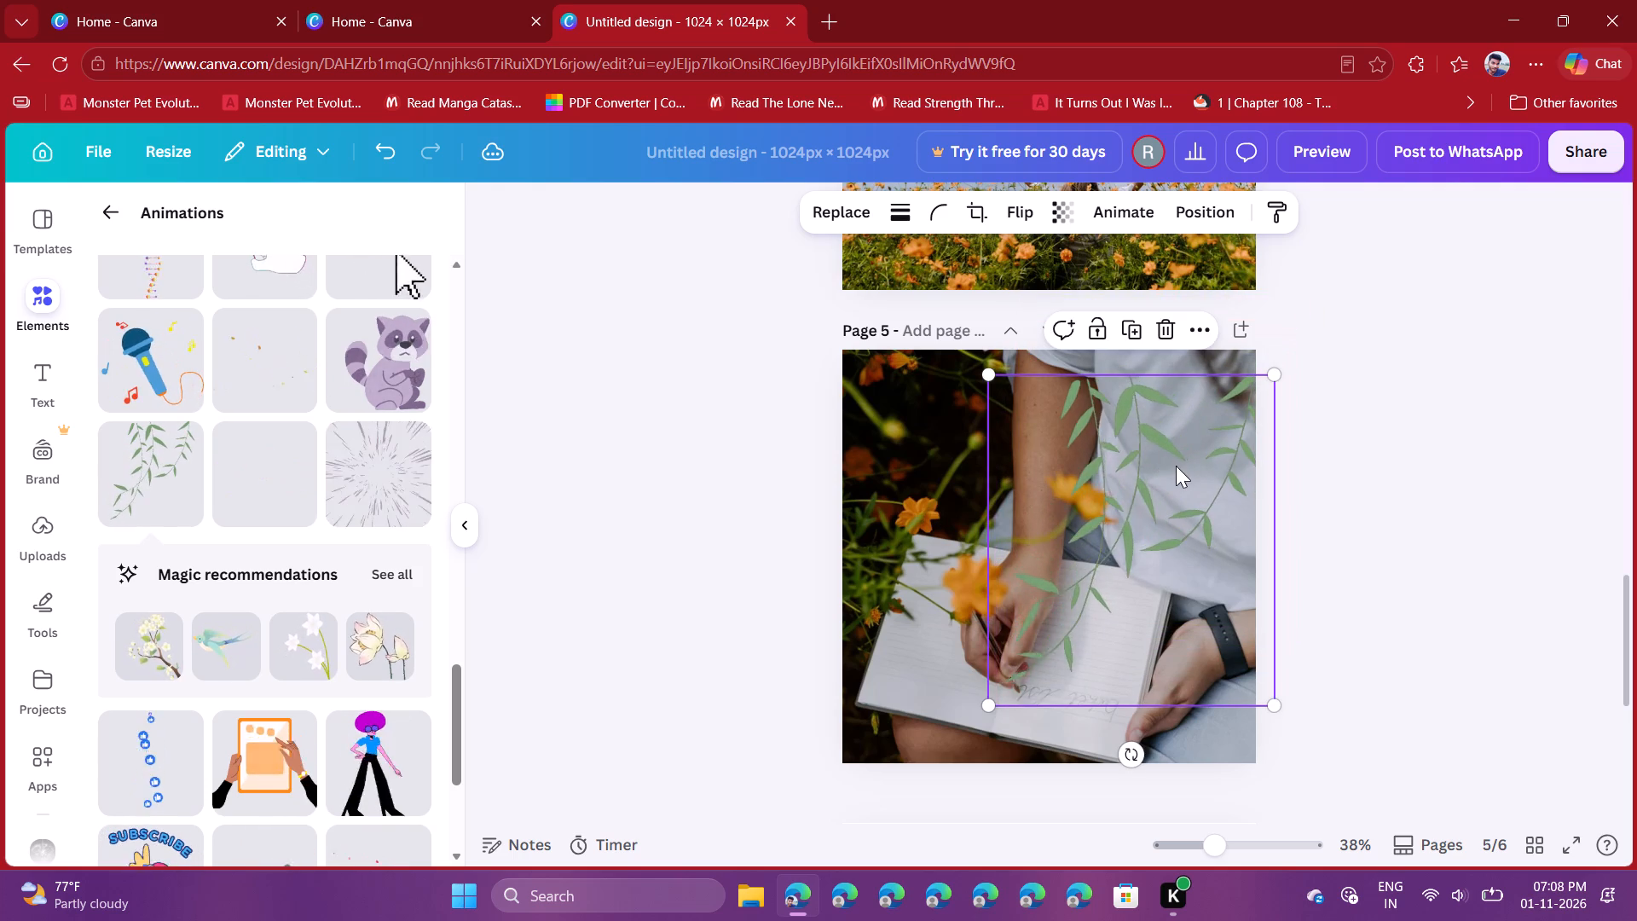
pyautogui.moveTo(1218, 466); pyautogui.dragTo(1186, 450)
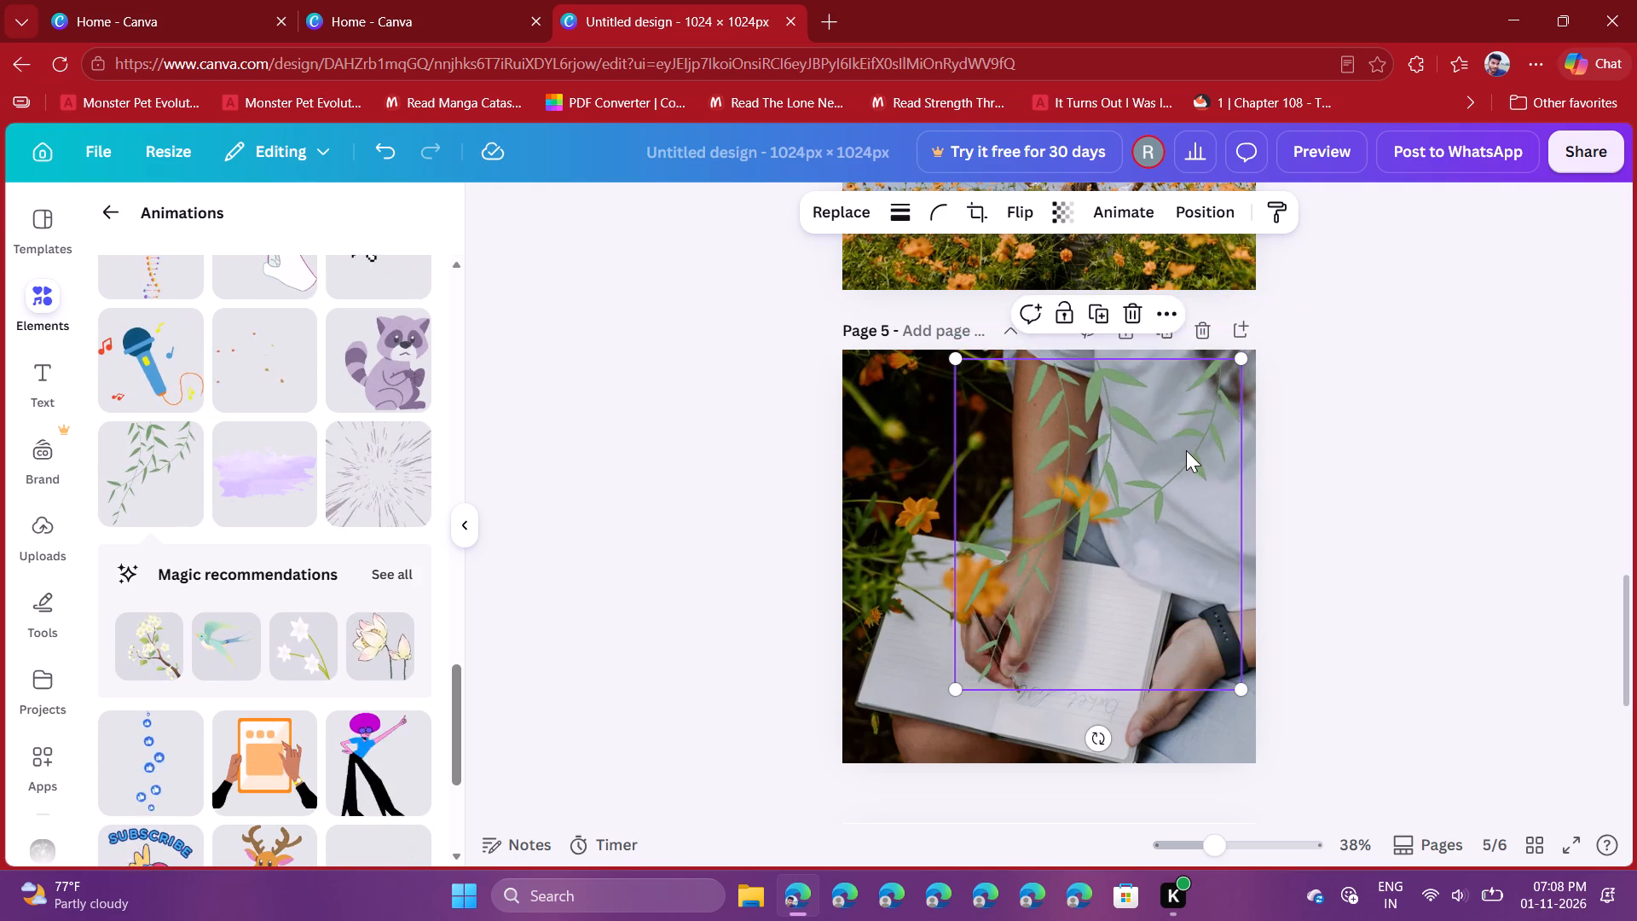
pyautogui.scroll(9, 1186, 450)
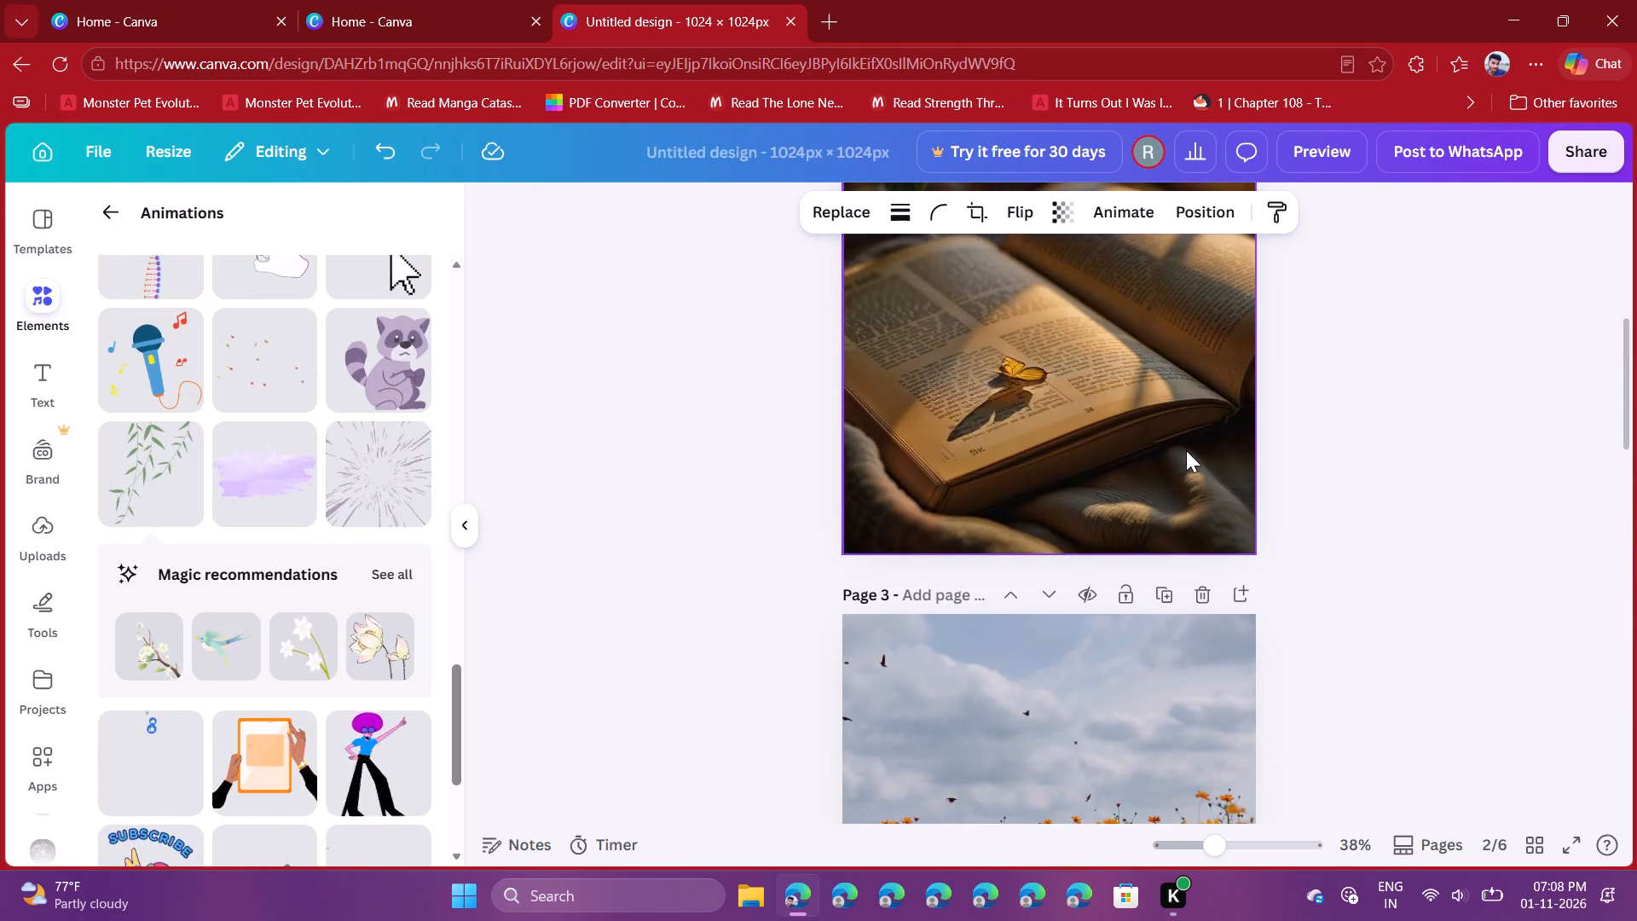
pyautogui.scroll(-2, 1186, 450)
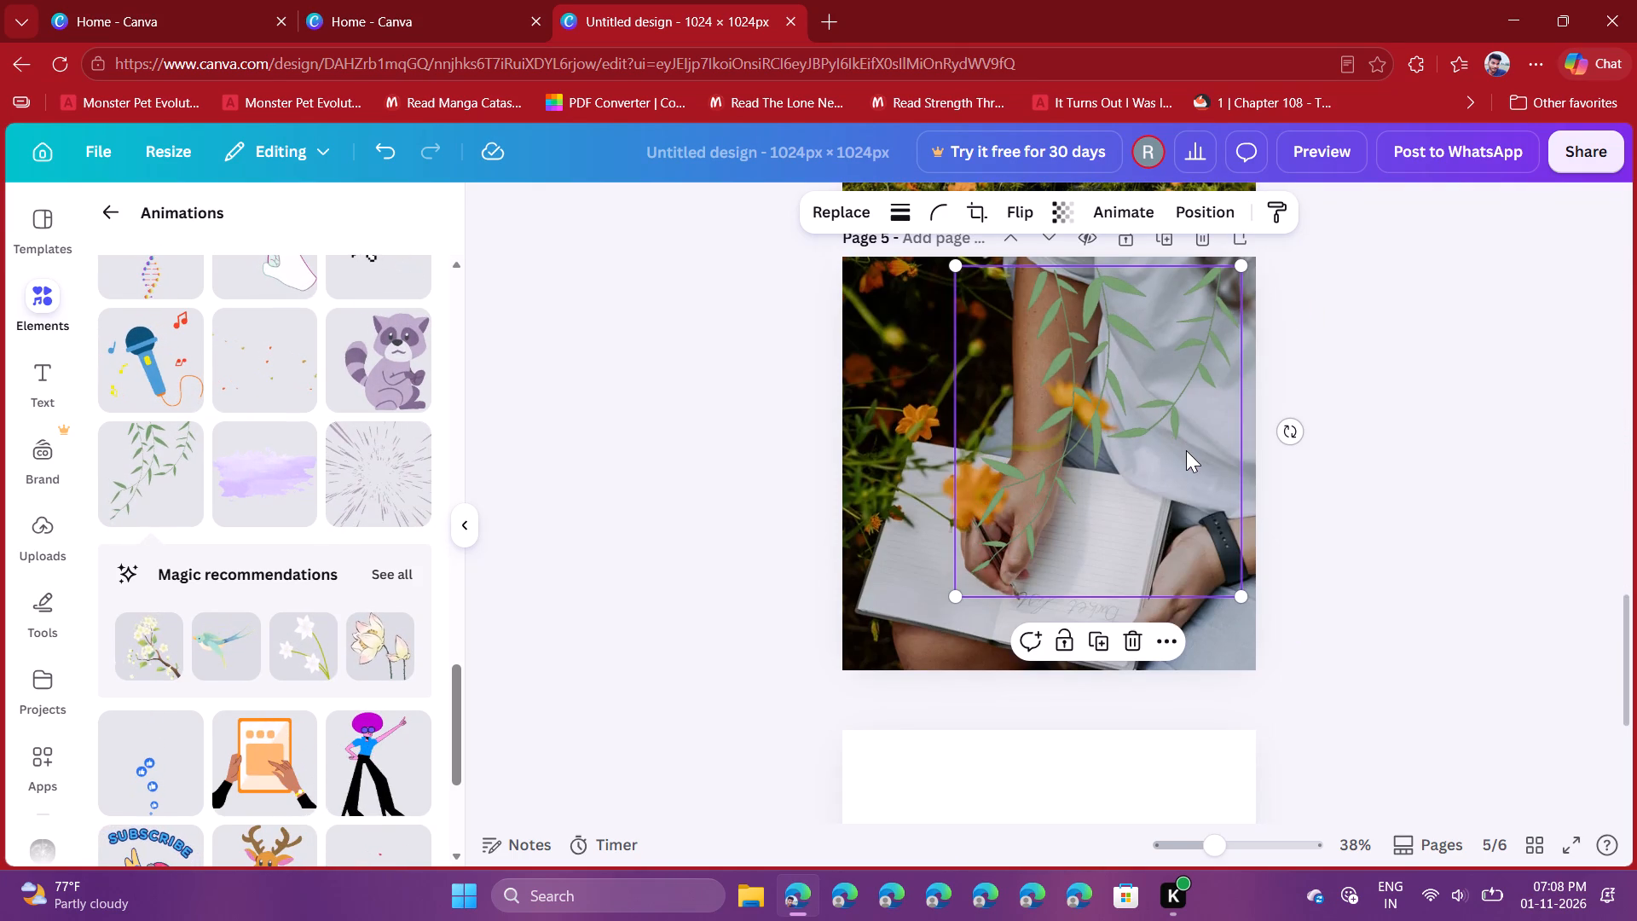
pyautogui.scroll(1, 1186, 450)
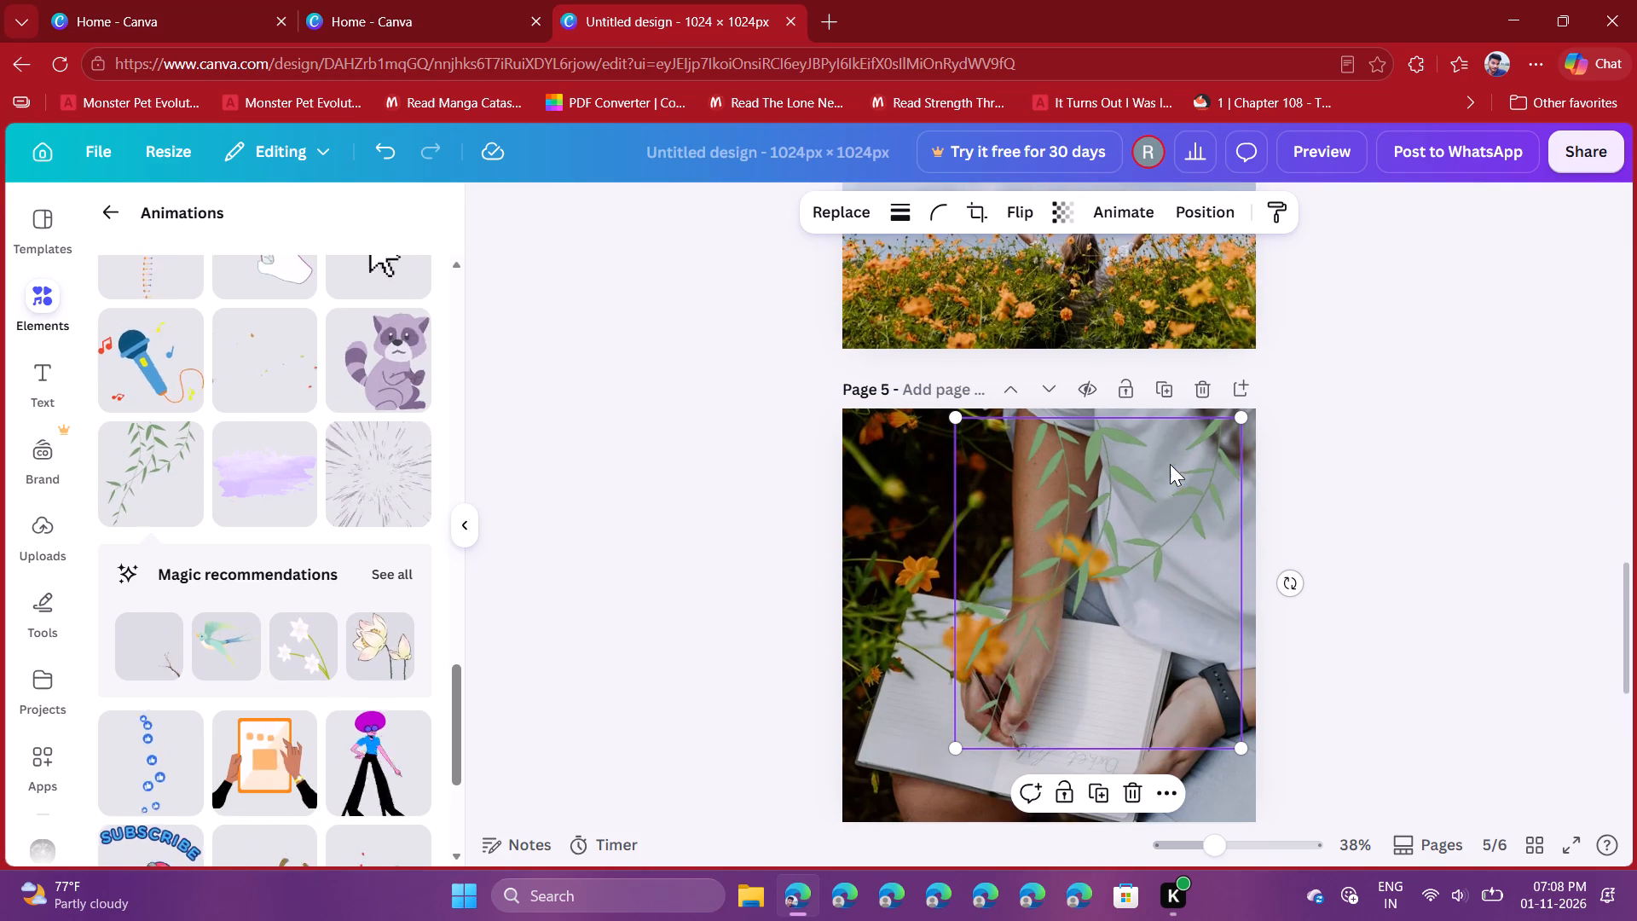
pyautogui.moveTo(1137, 478); pyautogui.dragTo(1166, 461)
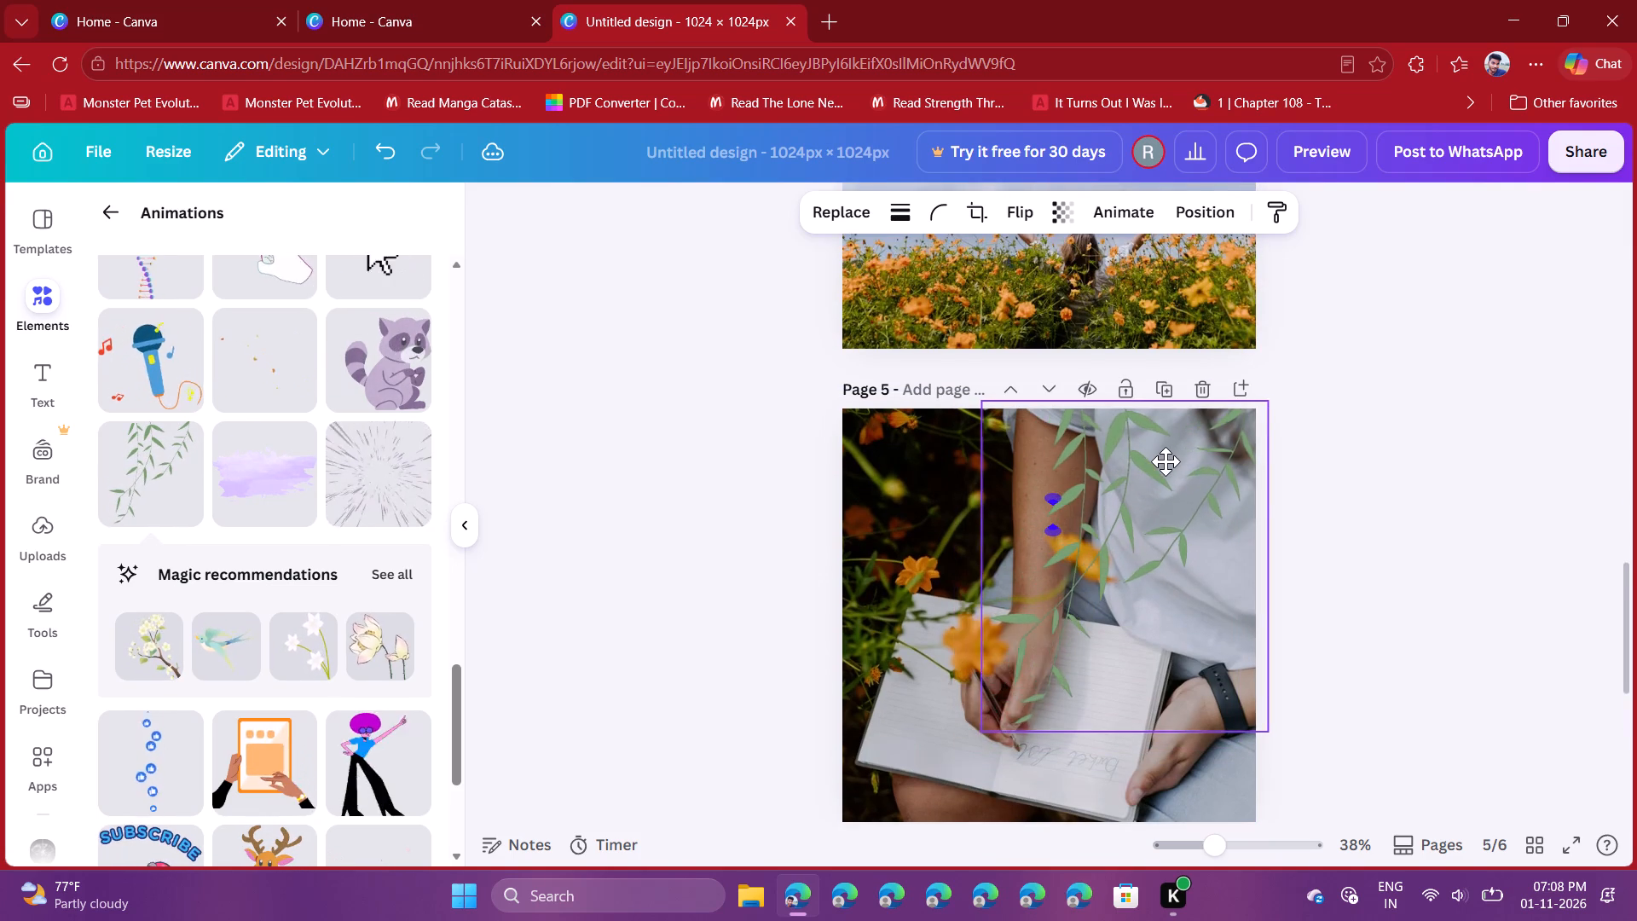
pyautogui.moveTo(1166, 461); pyautogui.dragTo(1188, 466)
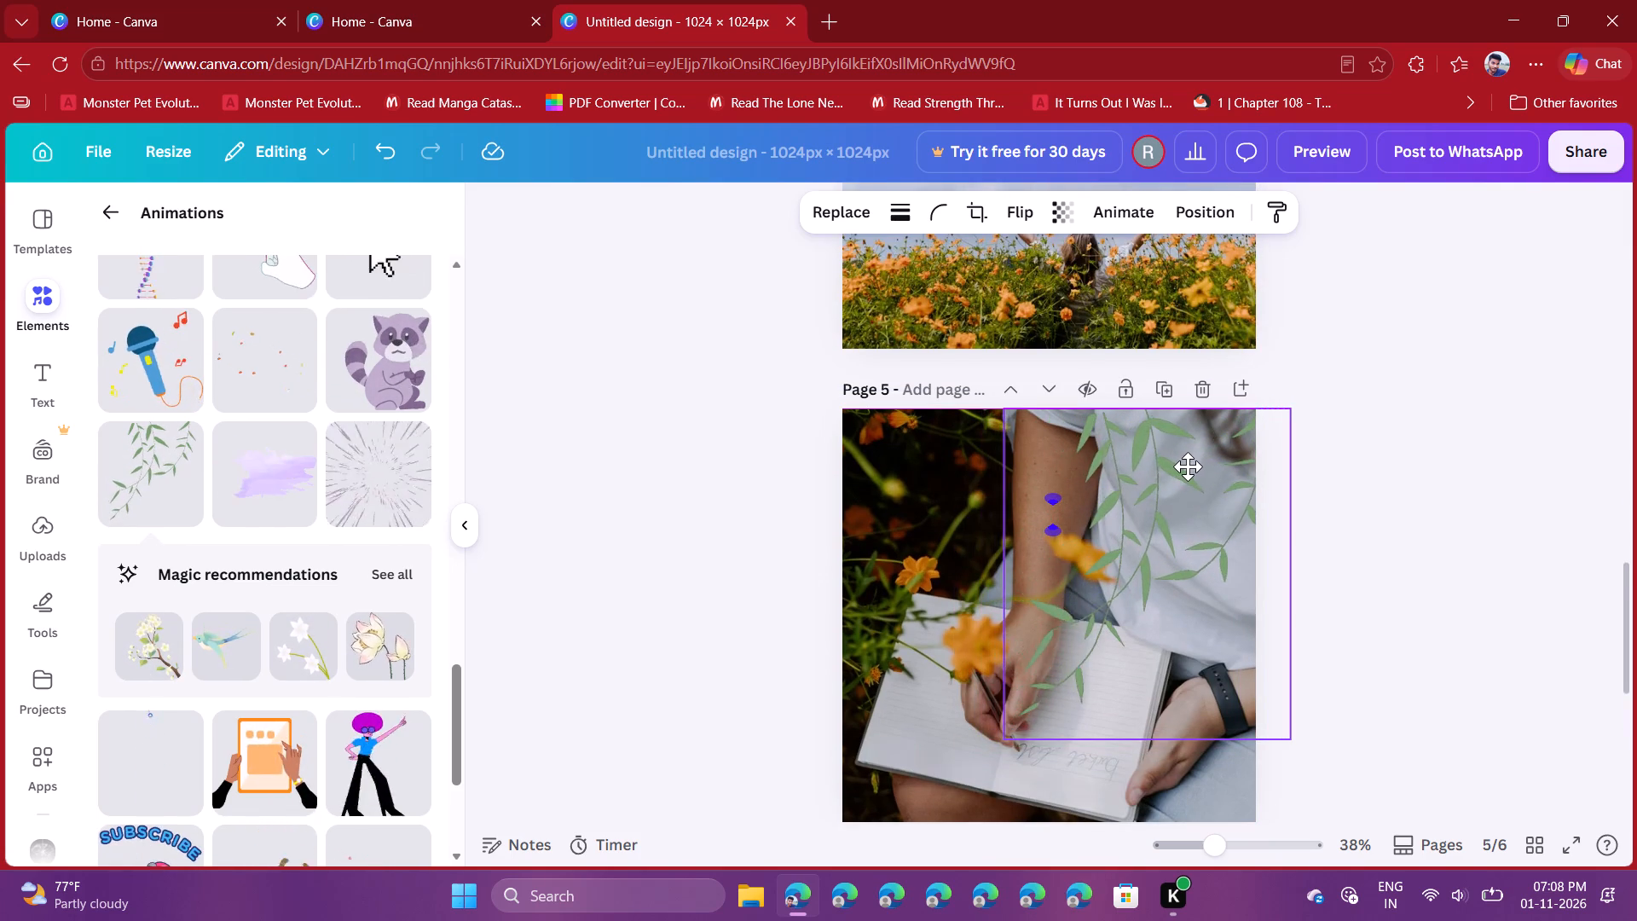
pyautogui.moveTo(1188, 466); pyautogui.dragTo(1171, 470)
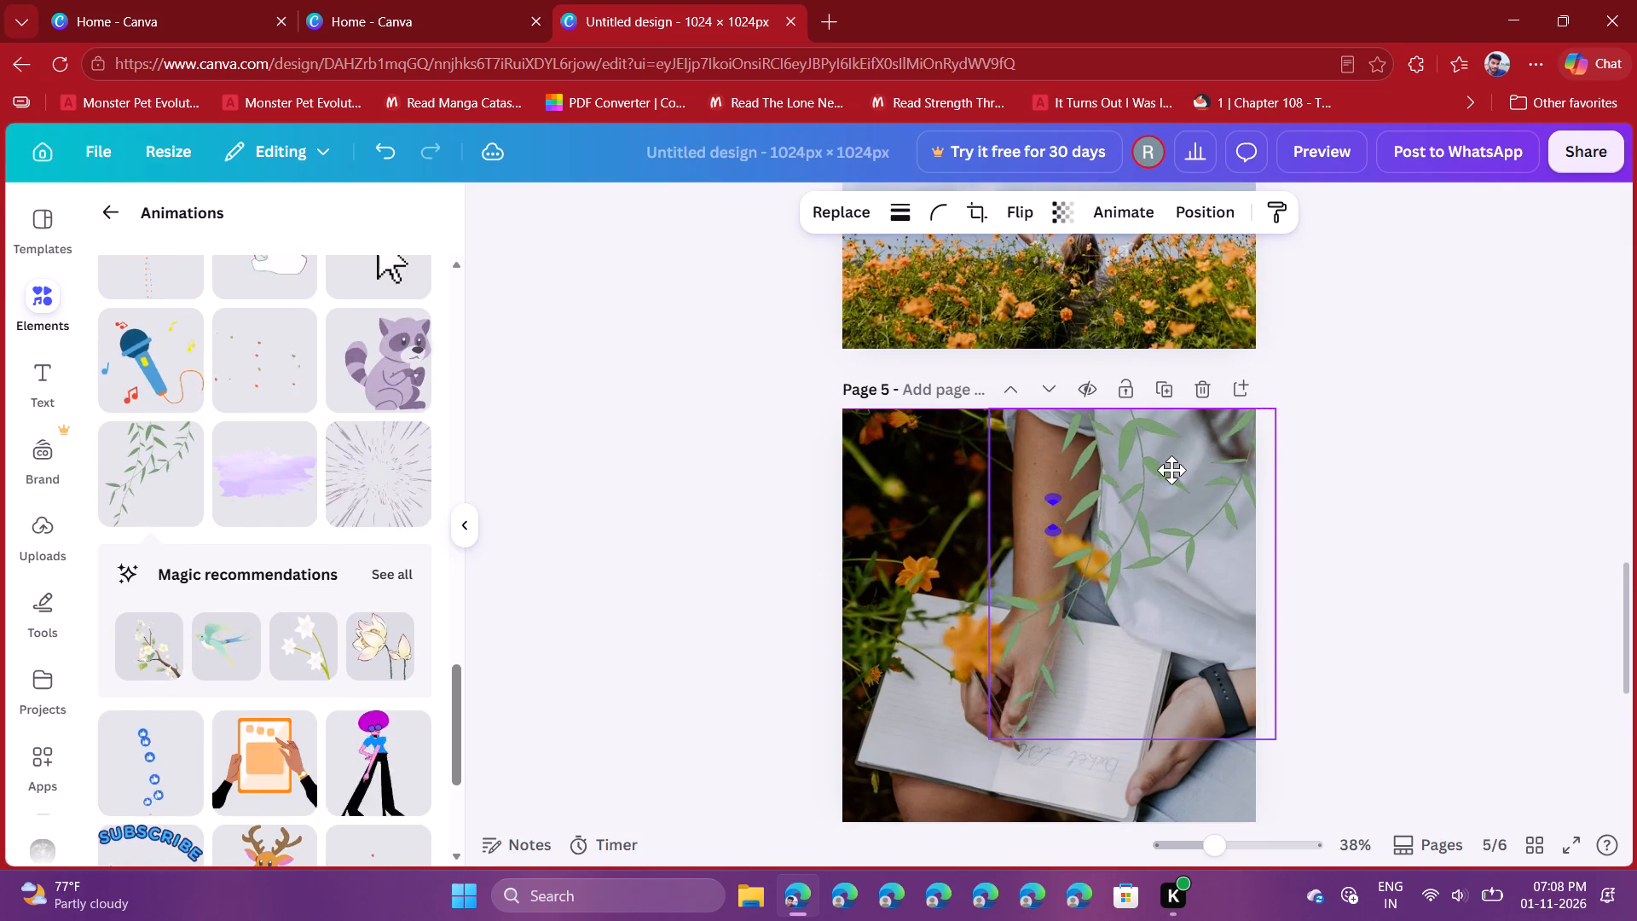
pyautogui.moveTo(1171, 470); pyautogui.dragTo(1171, 470)
pyautogui.click(668, 523)
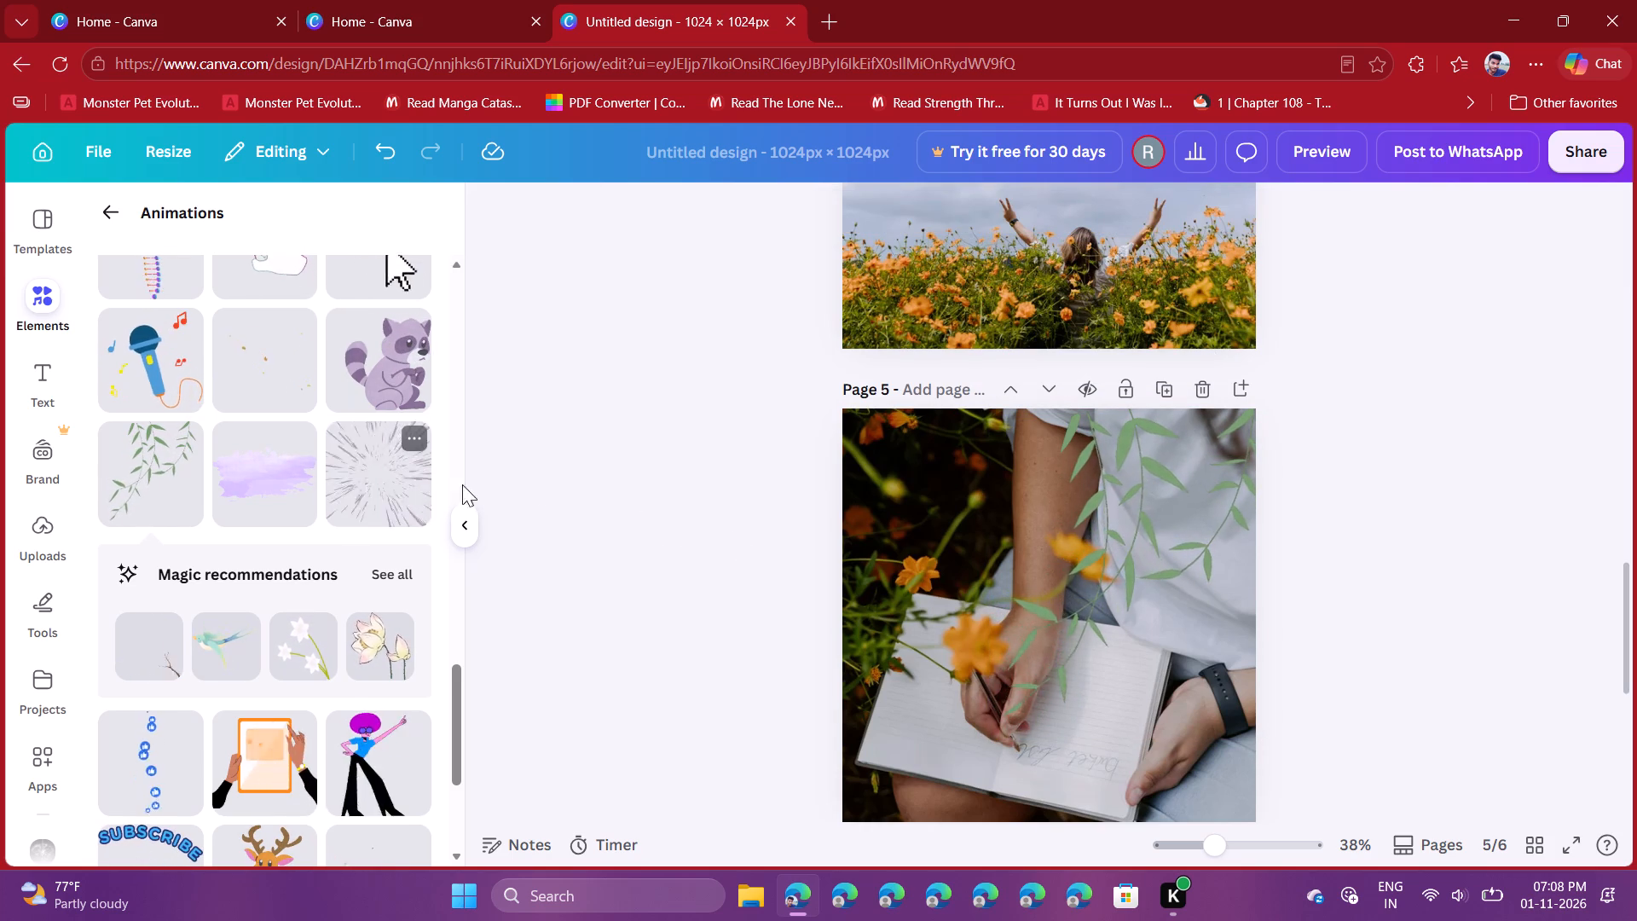
# Add the flying blue-green bird animation from the Magic recommendations to the flower-field photo on page 4.
pyautogui.scroll(-1, 581, 491)
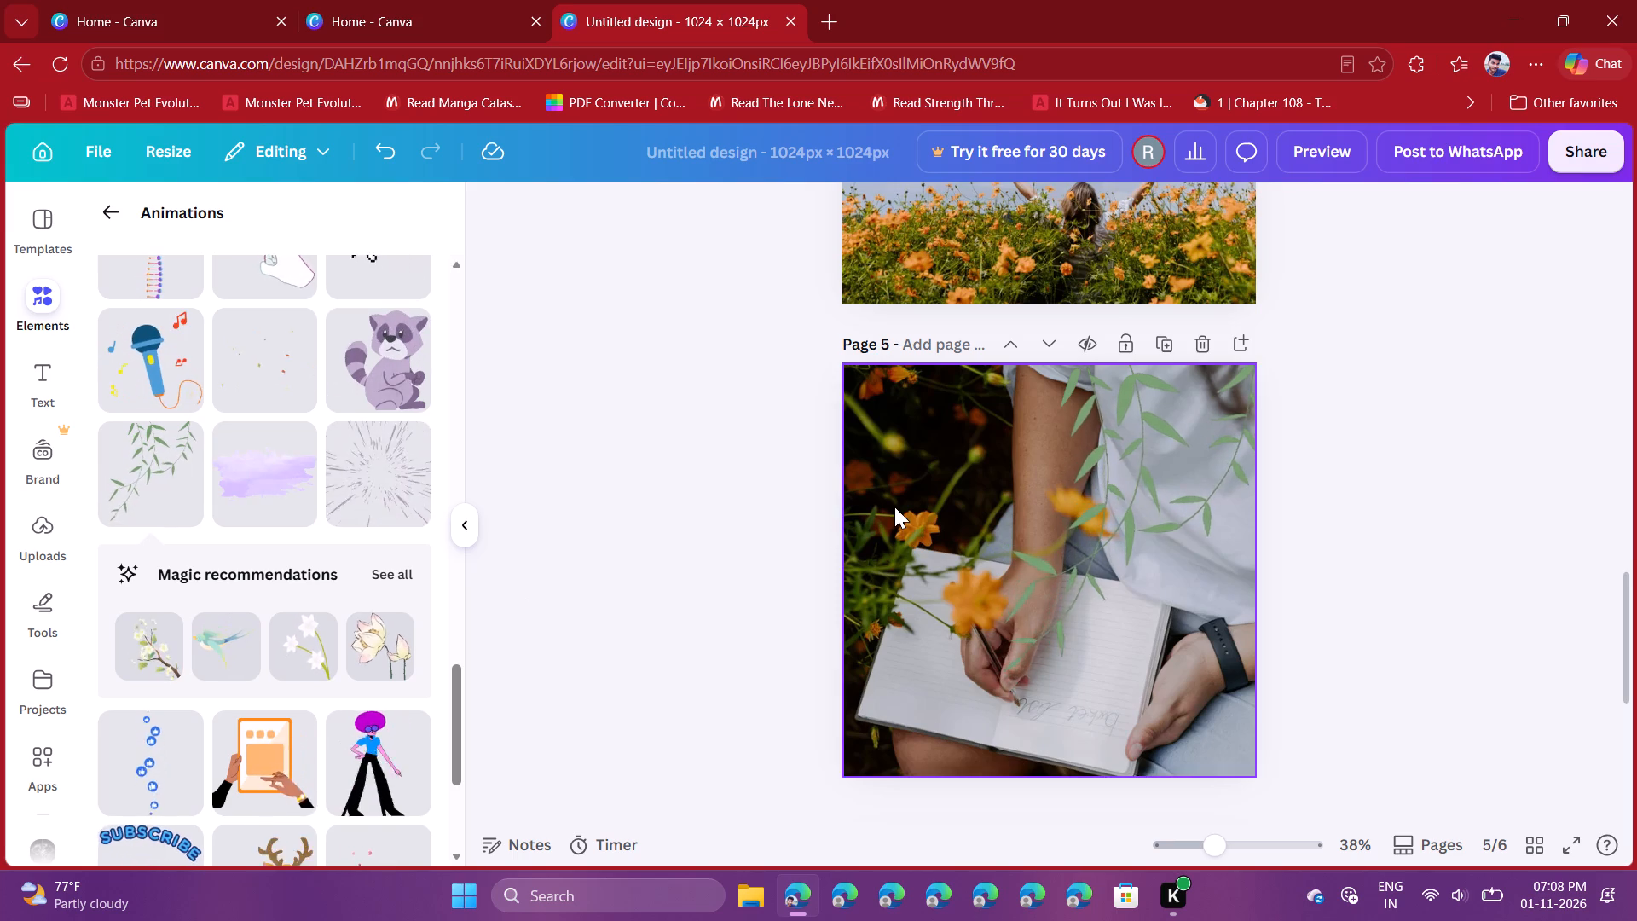
pyautogui.scroll(4, 894, 507)
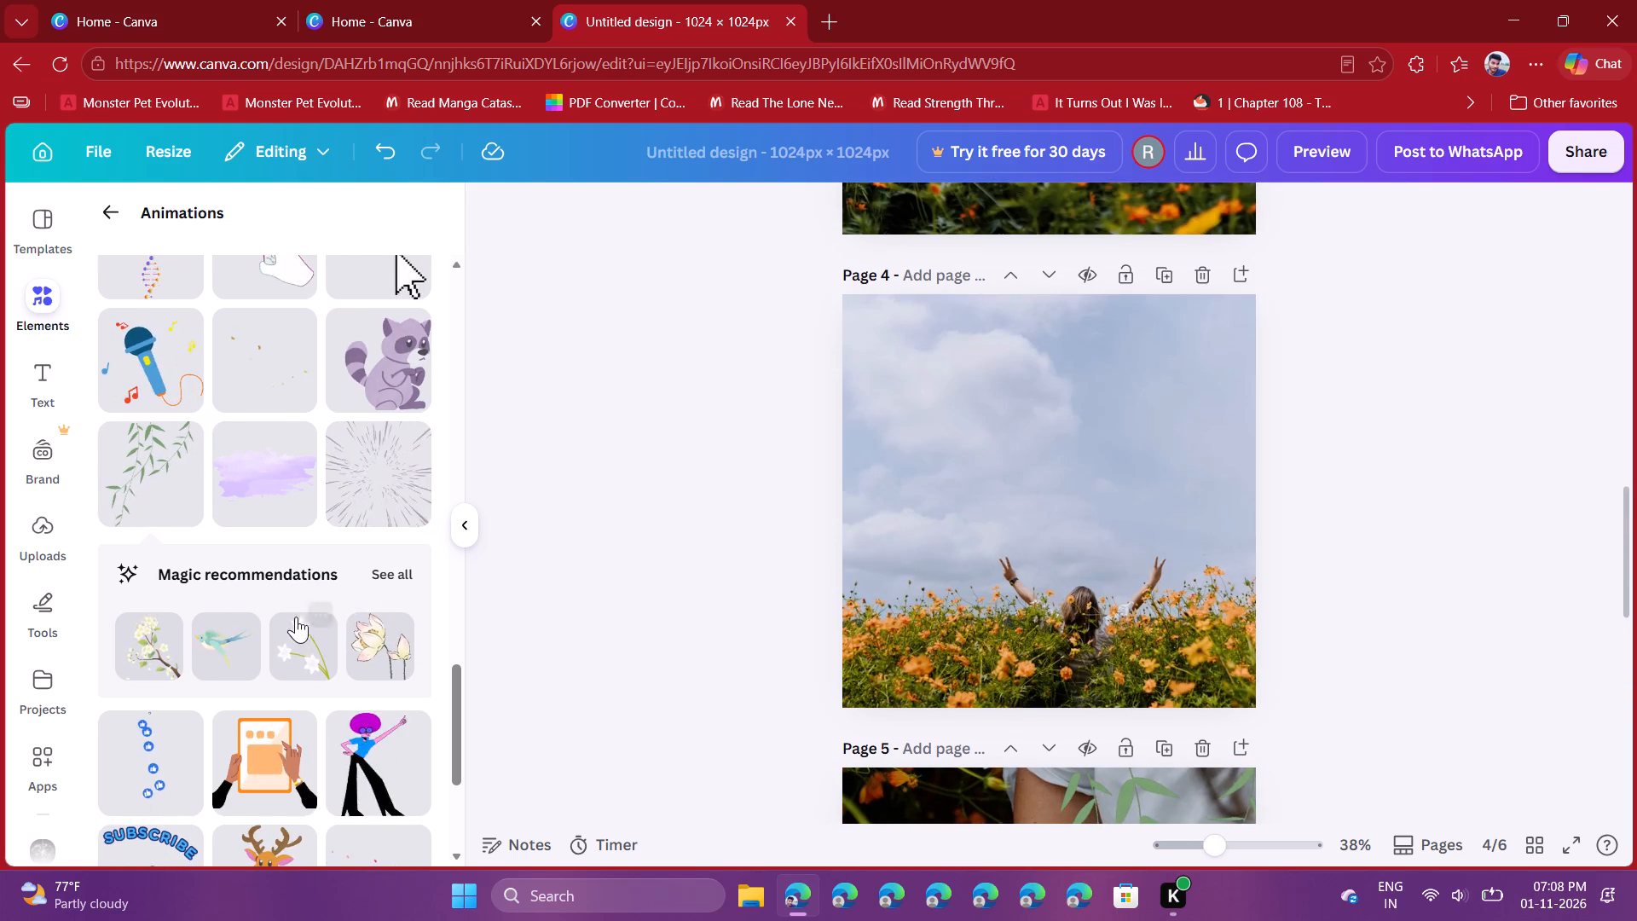
pyautogui.click(857, 472)
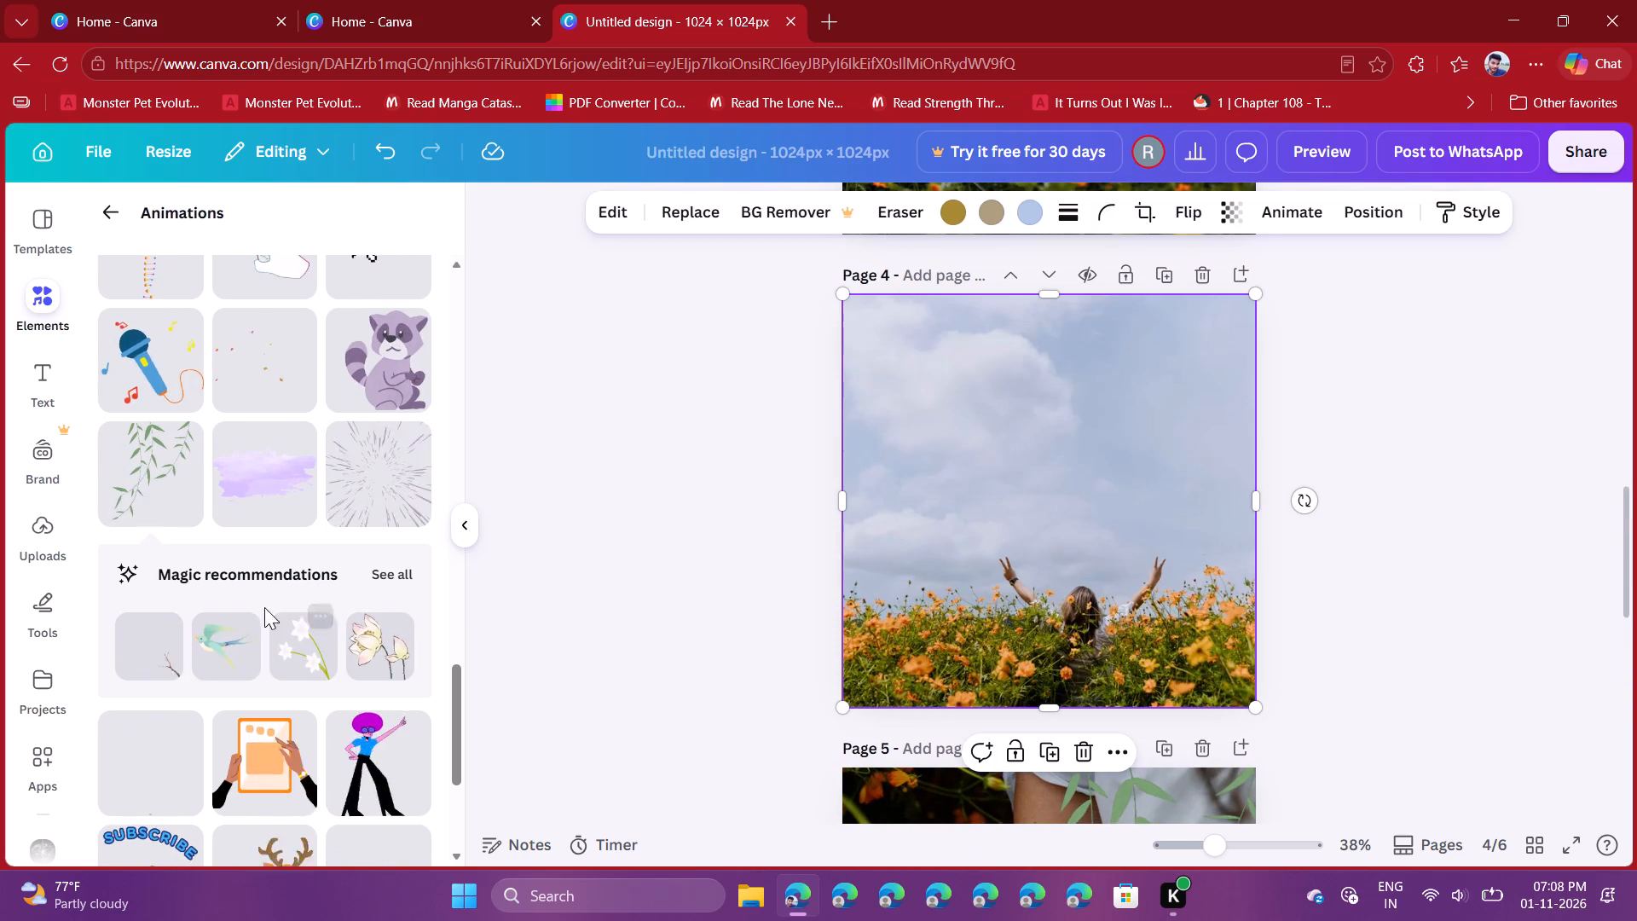
pyautogui.click(217, 642)
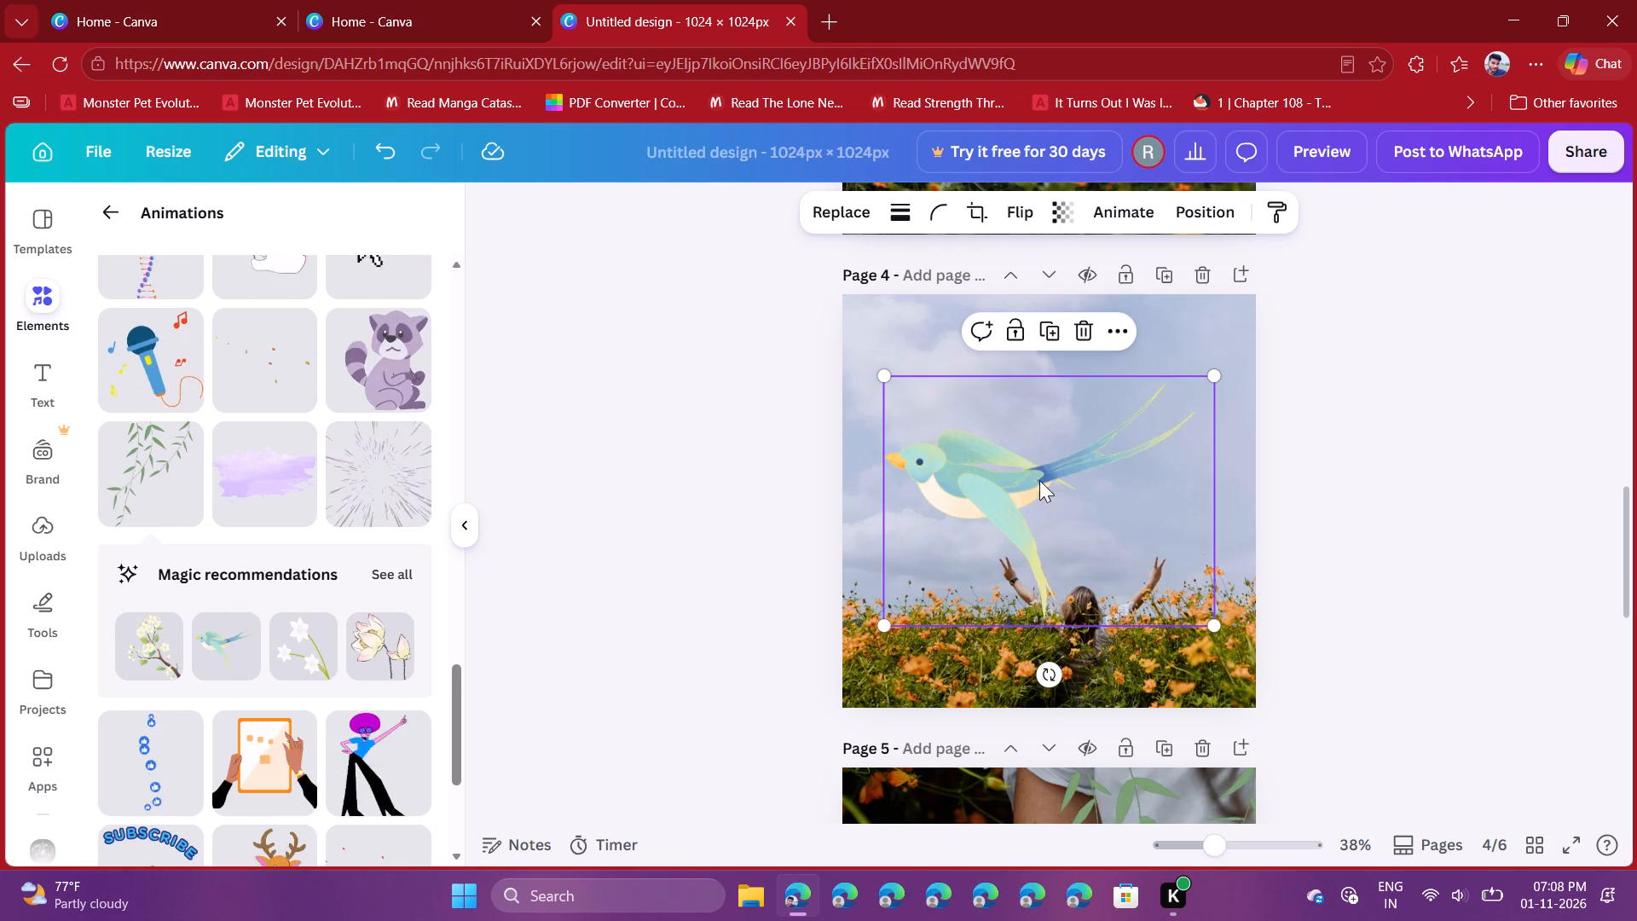
# Shrink the bird animation to a small size and place it in the sky above the person's raised arms.
pyautogui.moveTo(888, 377); pyautogui.dragTo(955, 404)
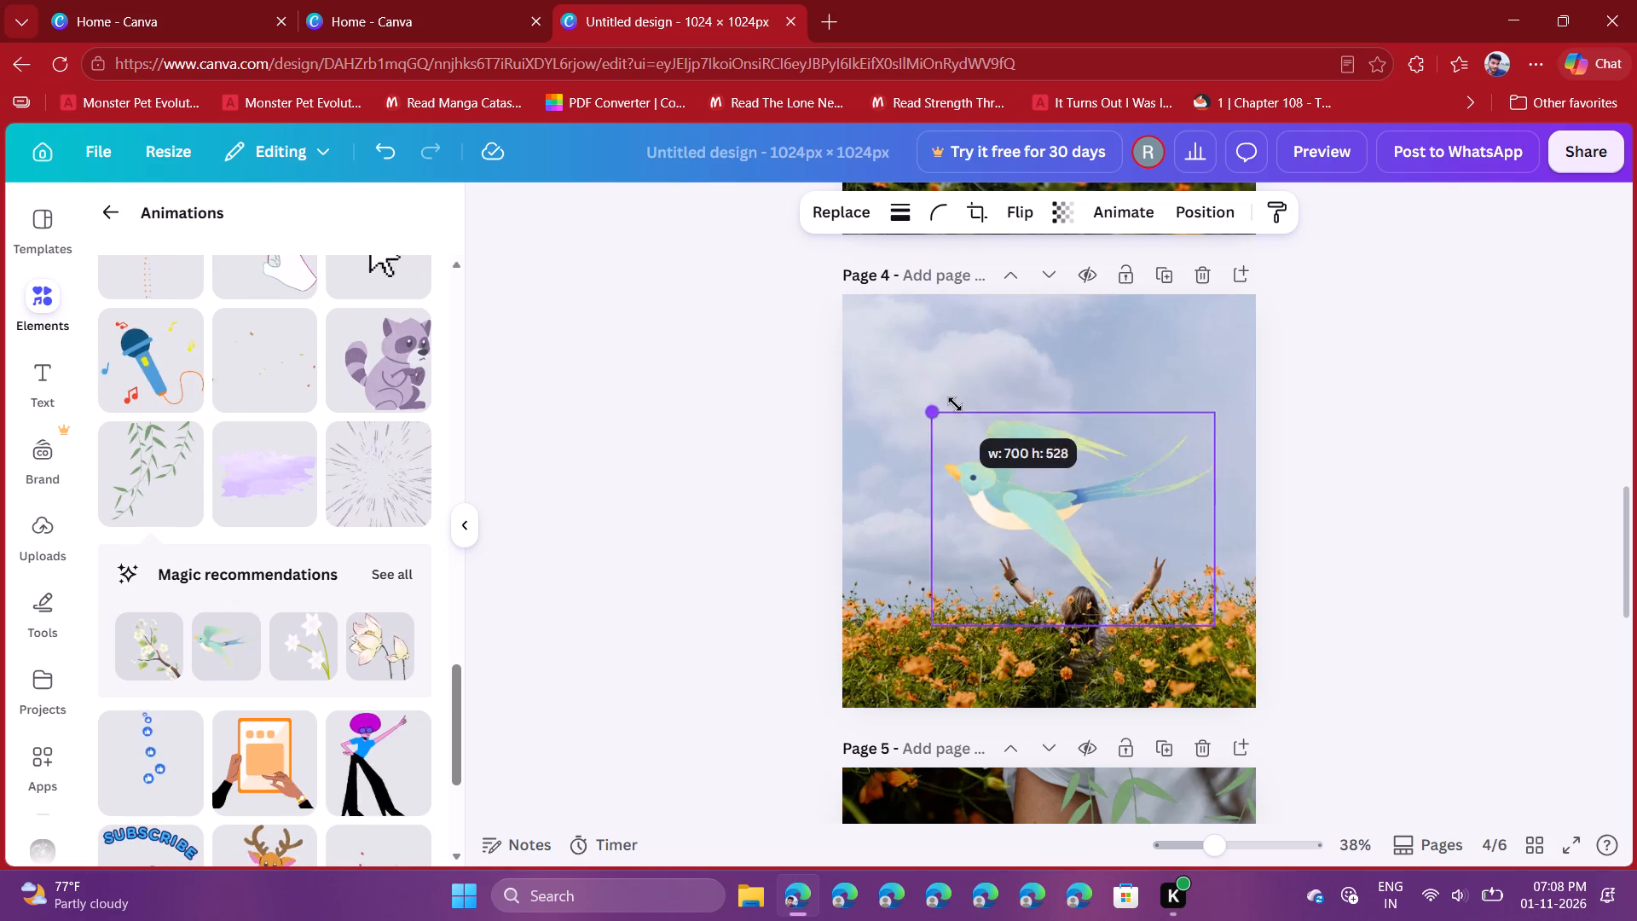
pyautogui.moveTo(955, 404); pyautogui.dragTo(1032, 450)
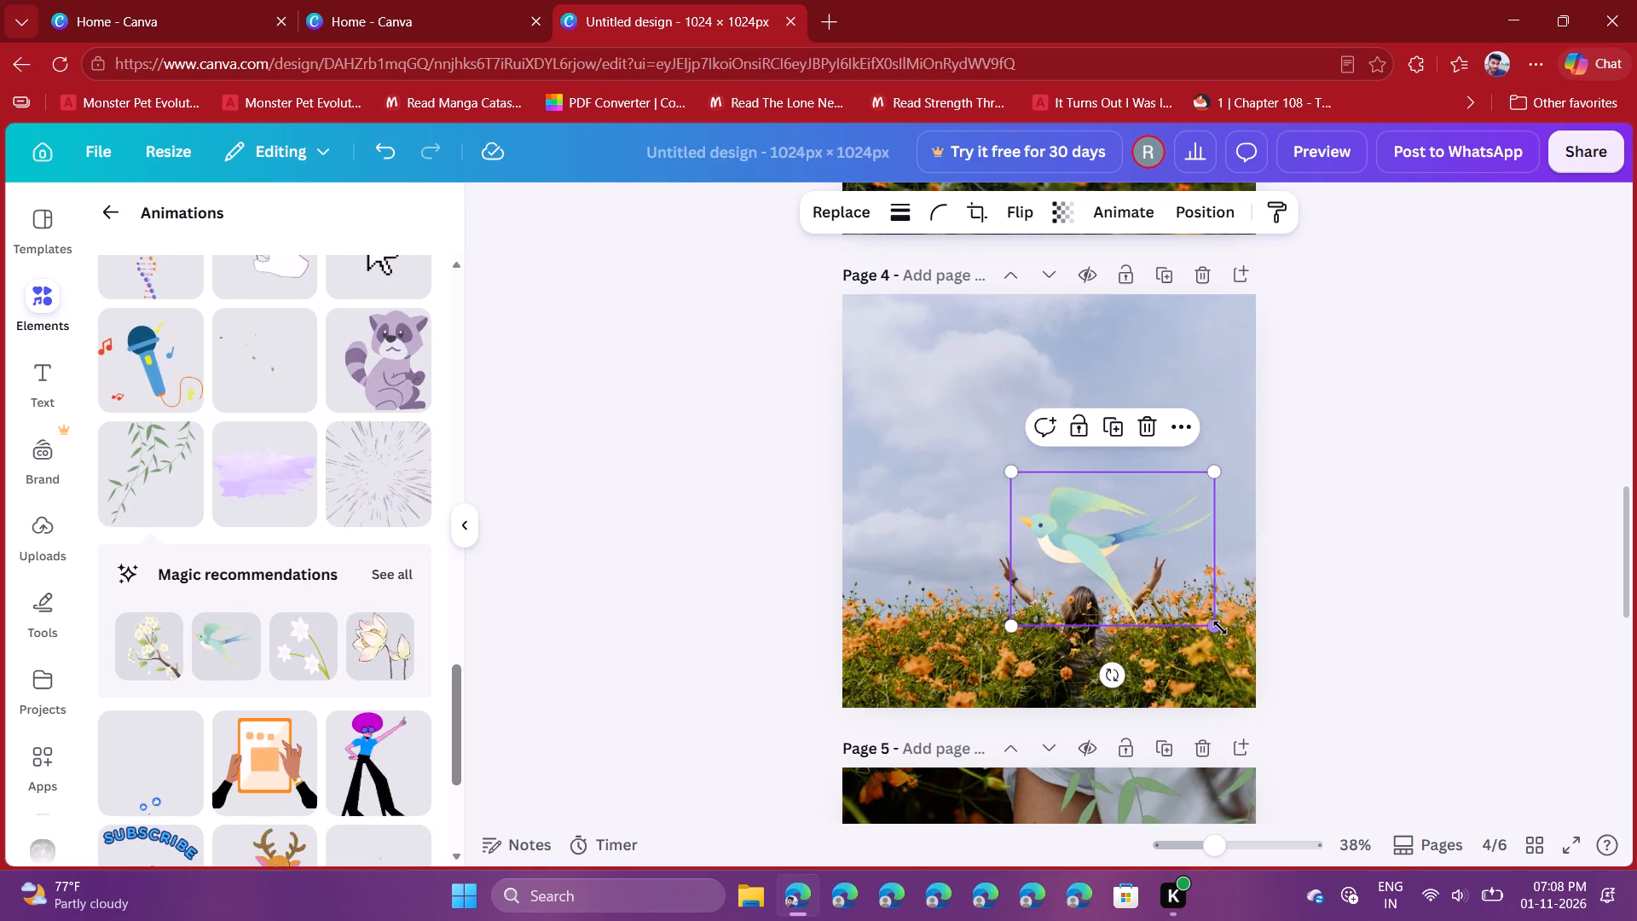
pyautogui.moveTo(1218, 627); pyautogui.dragTo(1123, 573)
pyautogui.moveTo(1077, 523); pyautogui.dragTo(1114, 459)
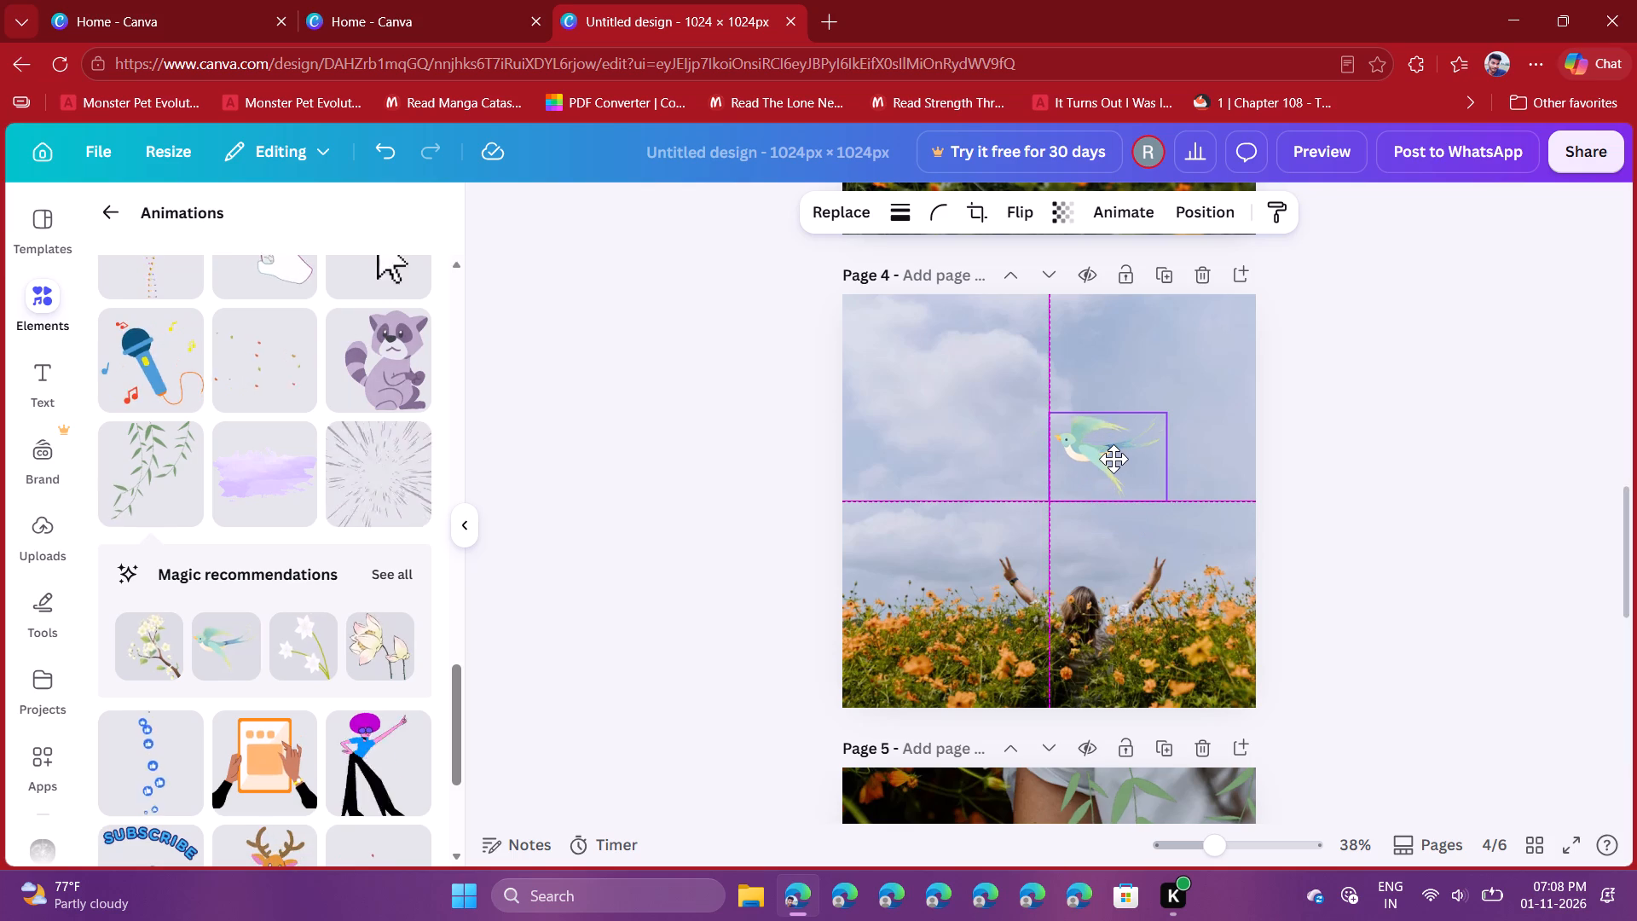
pyautogui.moveTo(1114, 459); pyautogui.dragTo(1118, 507)
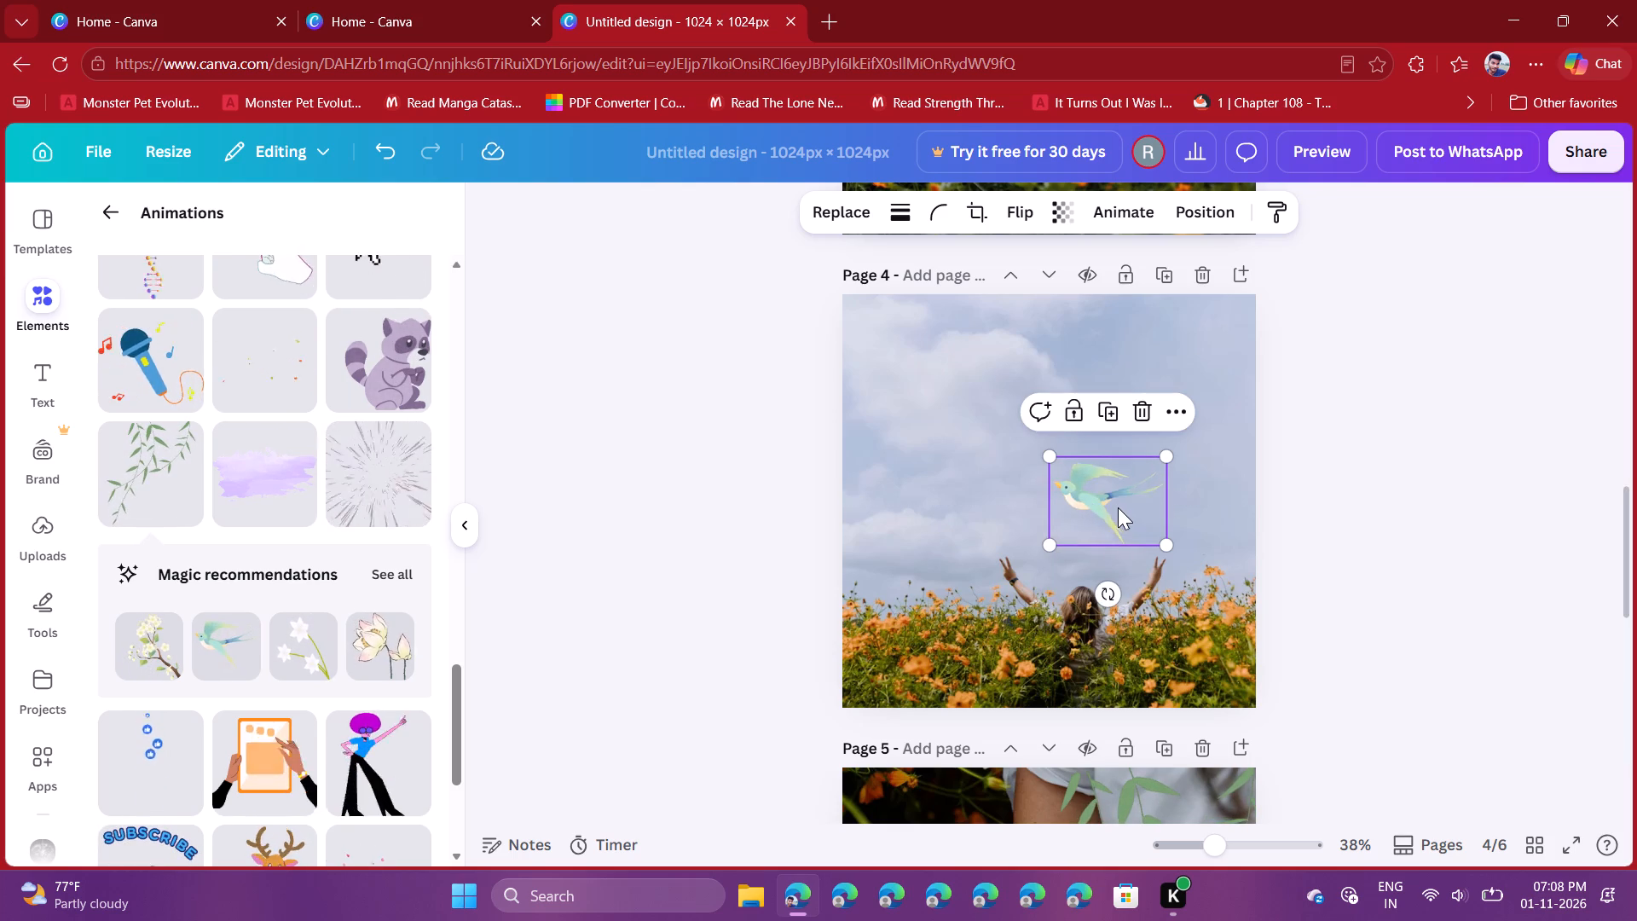
pyautogui.click(1440, 449)
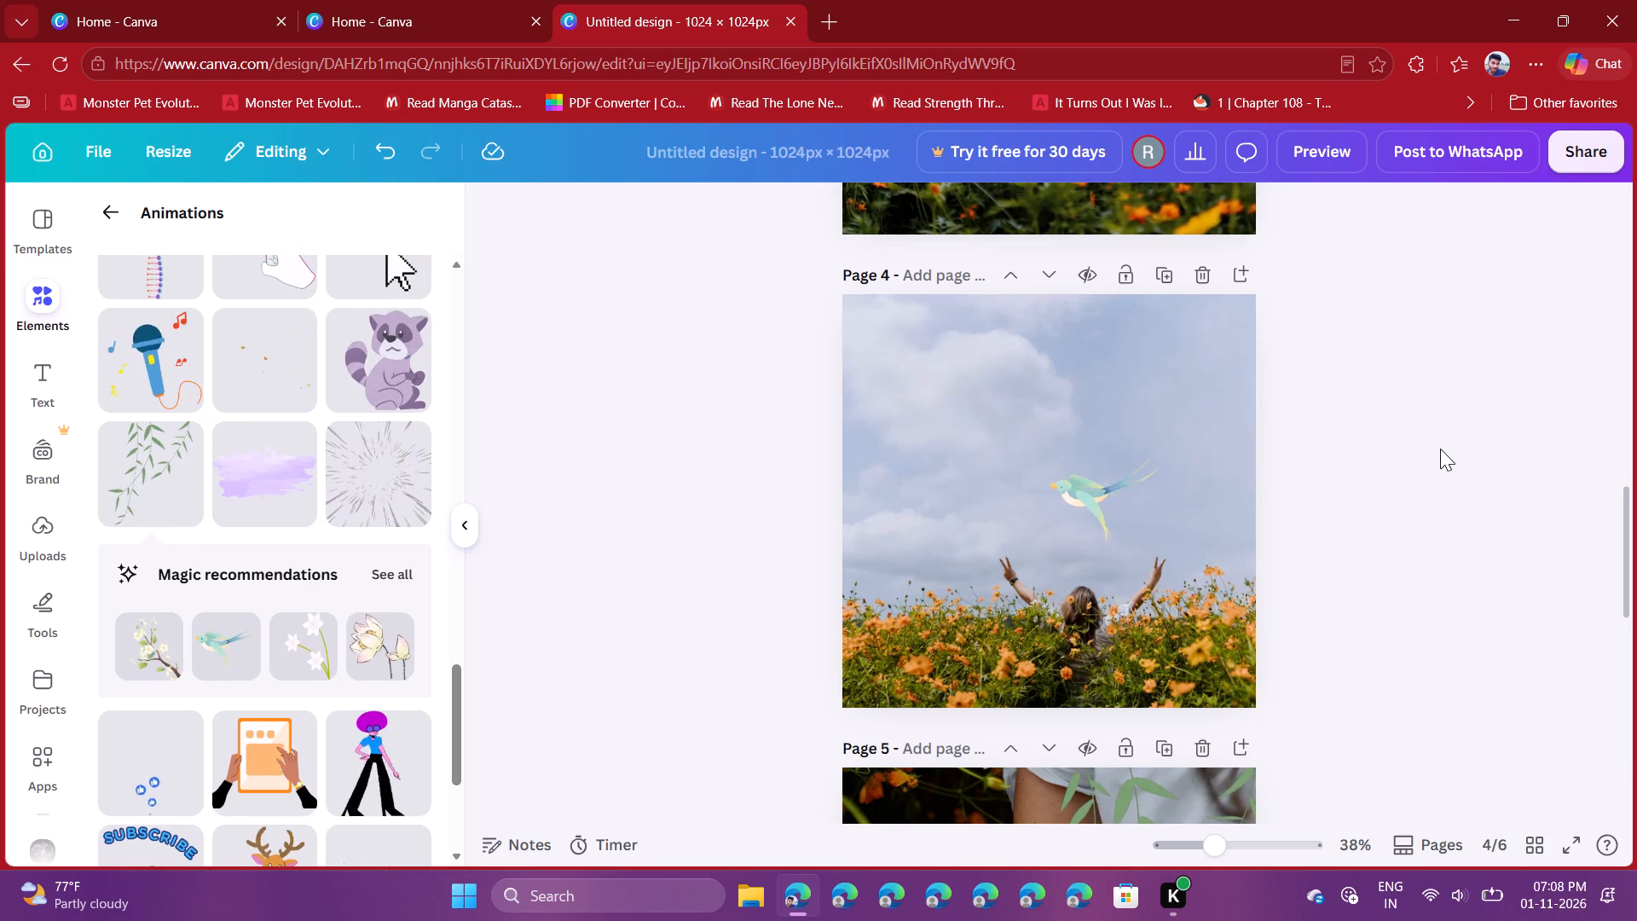
# Move the bird on page 4 up to the upper middle of the sky and make it slightly smaller.
pyautogui.moveTo(1098, 496); pyautogui.dragTo(1077, 417)
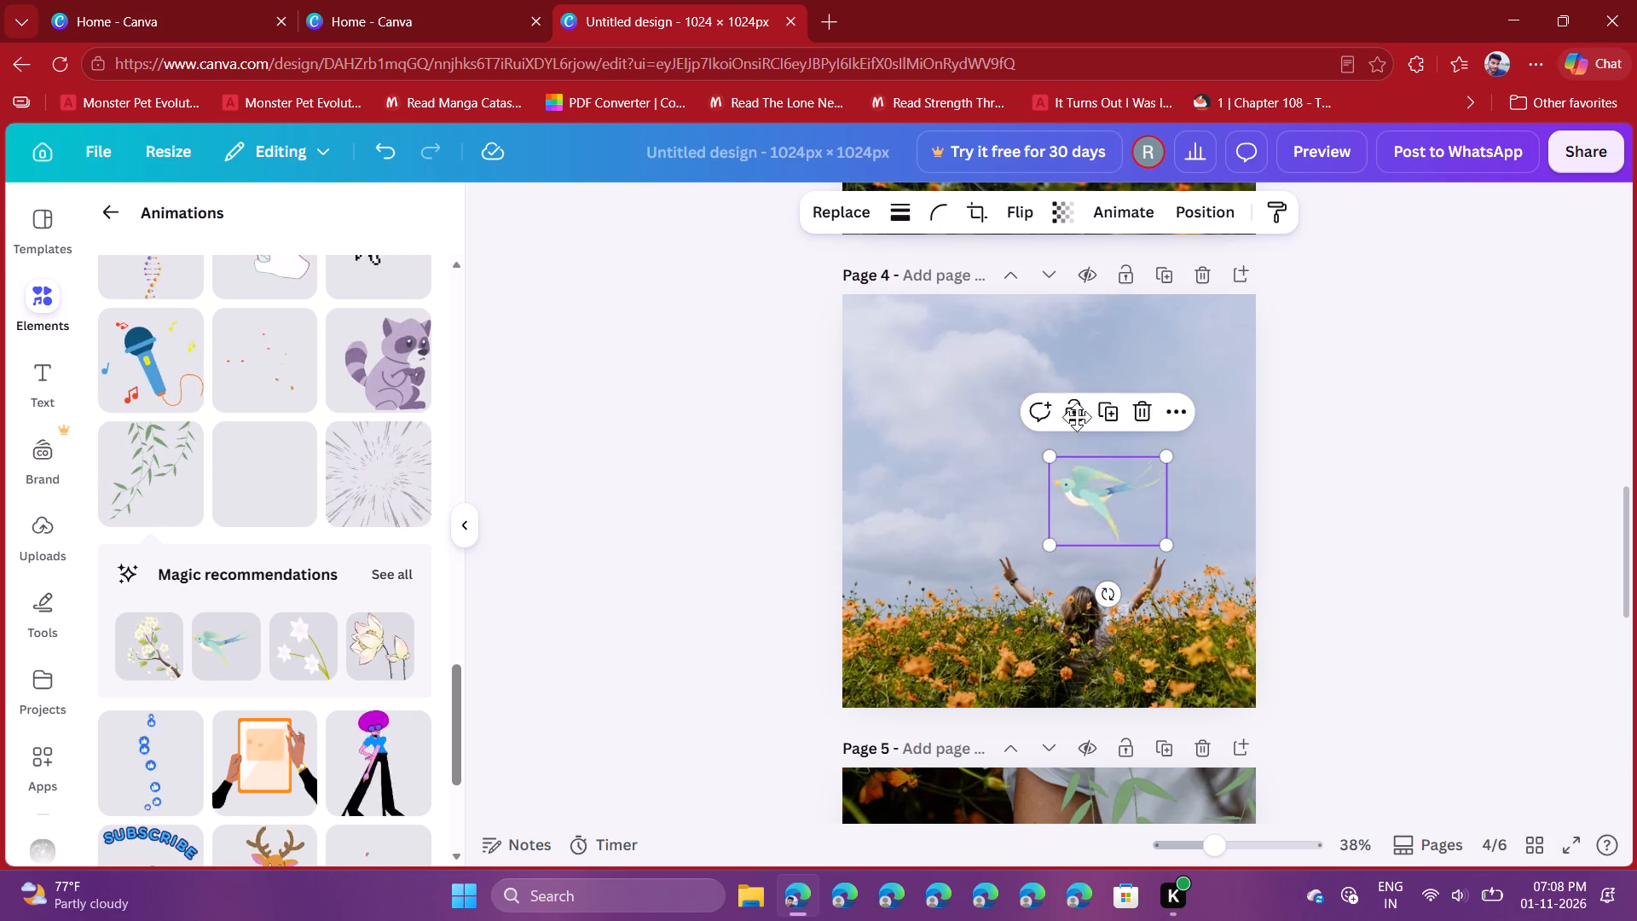
pyautogui.moveTo(1077, 417); pyautogui.dragTo(1059, 383)
pyautogui.moveTo(1385, 428); pyautogui.dragTo(1040, 509)
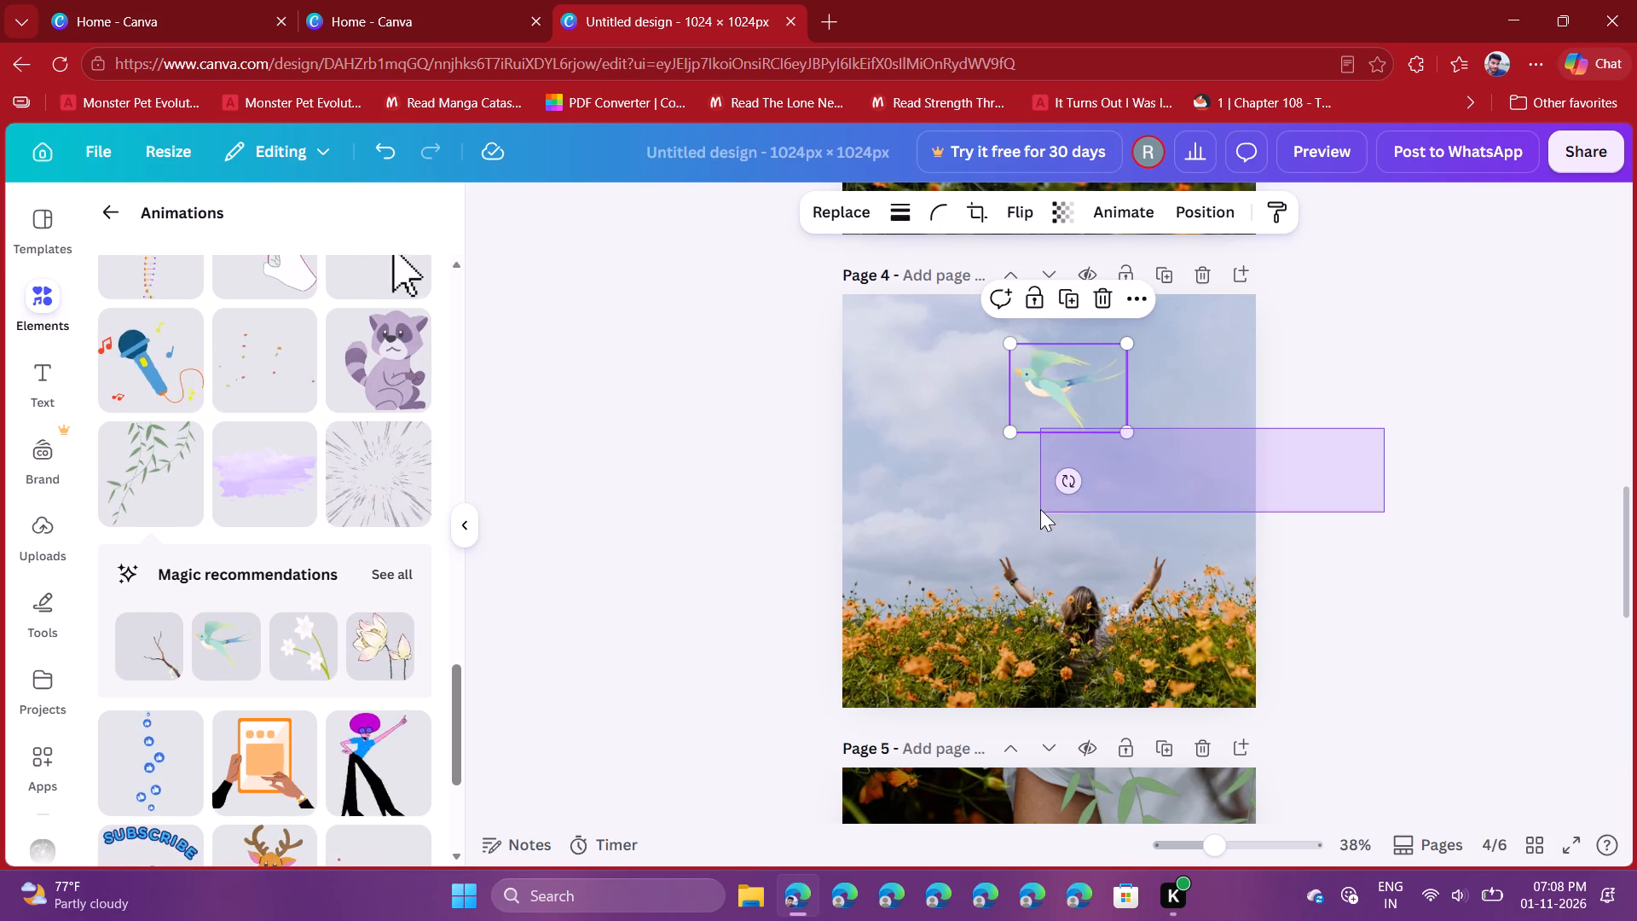
pyautogui.moveTo(1040, 509); pyautogui.dragTo(1129, 476)
pyautogui.click(1351, 458)
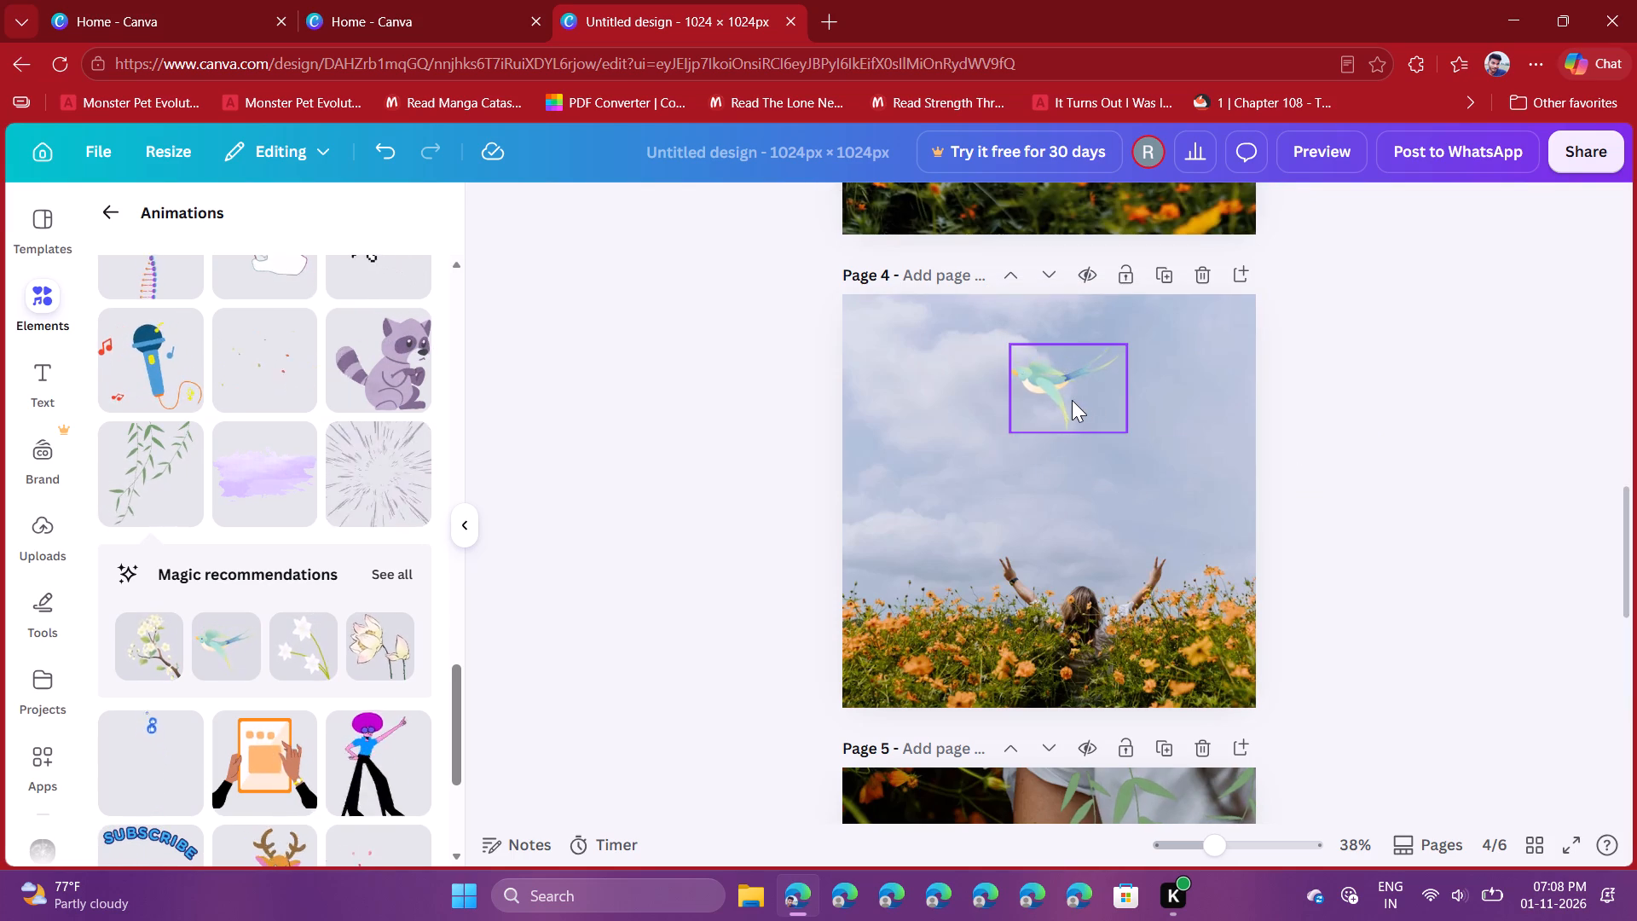
pyautogui.click(1072, 400)
pyautogui.moveTo(1125, 430); pyautogui.dragTo(1123, 427)
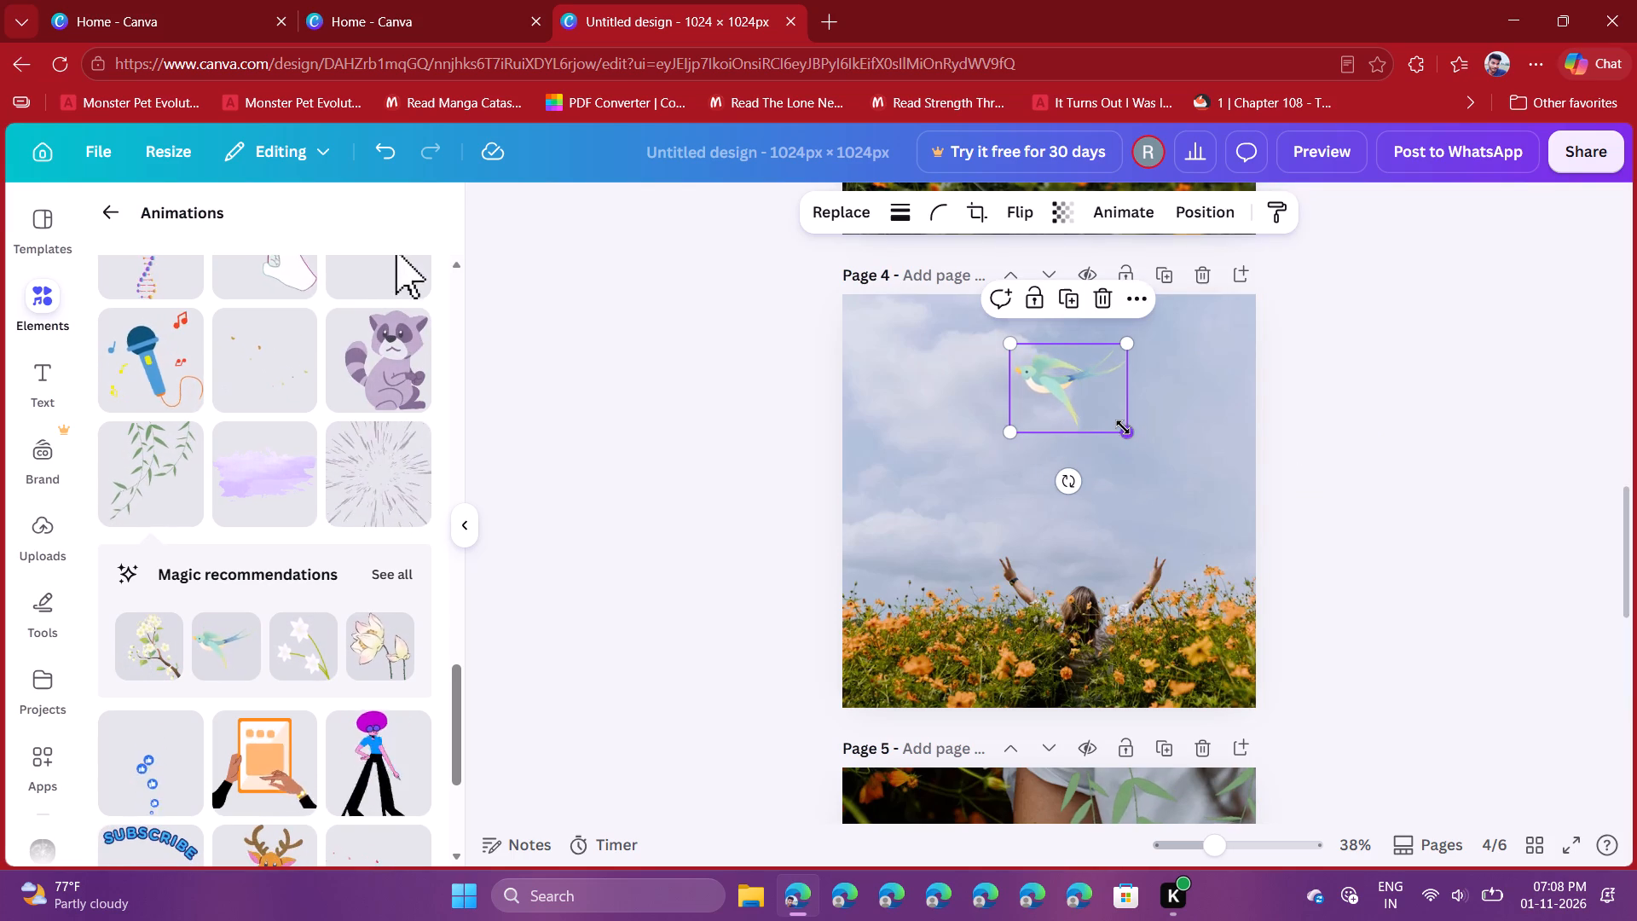
pyautogui.moveTo(1123, 427); pyautogui.dragTo(1110, 420)
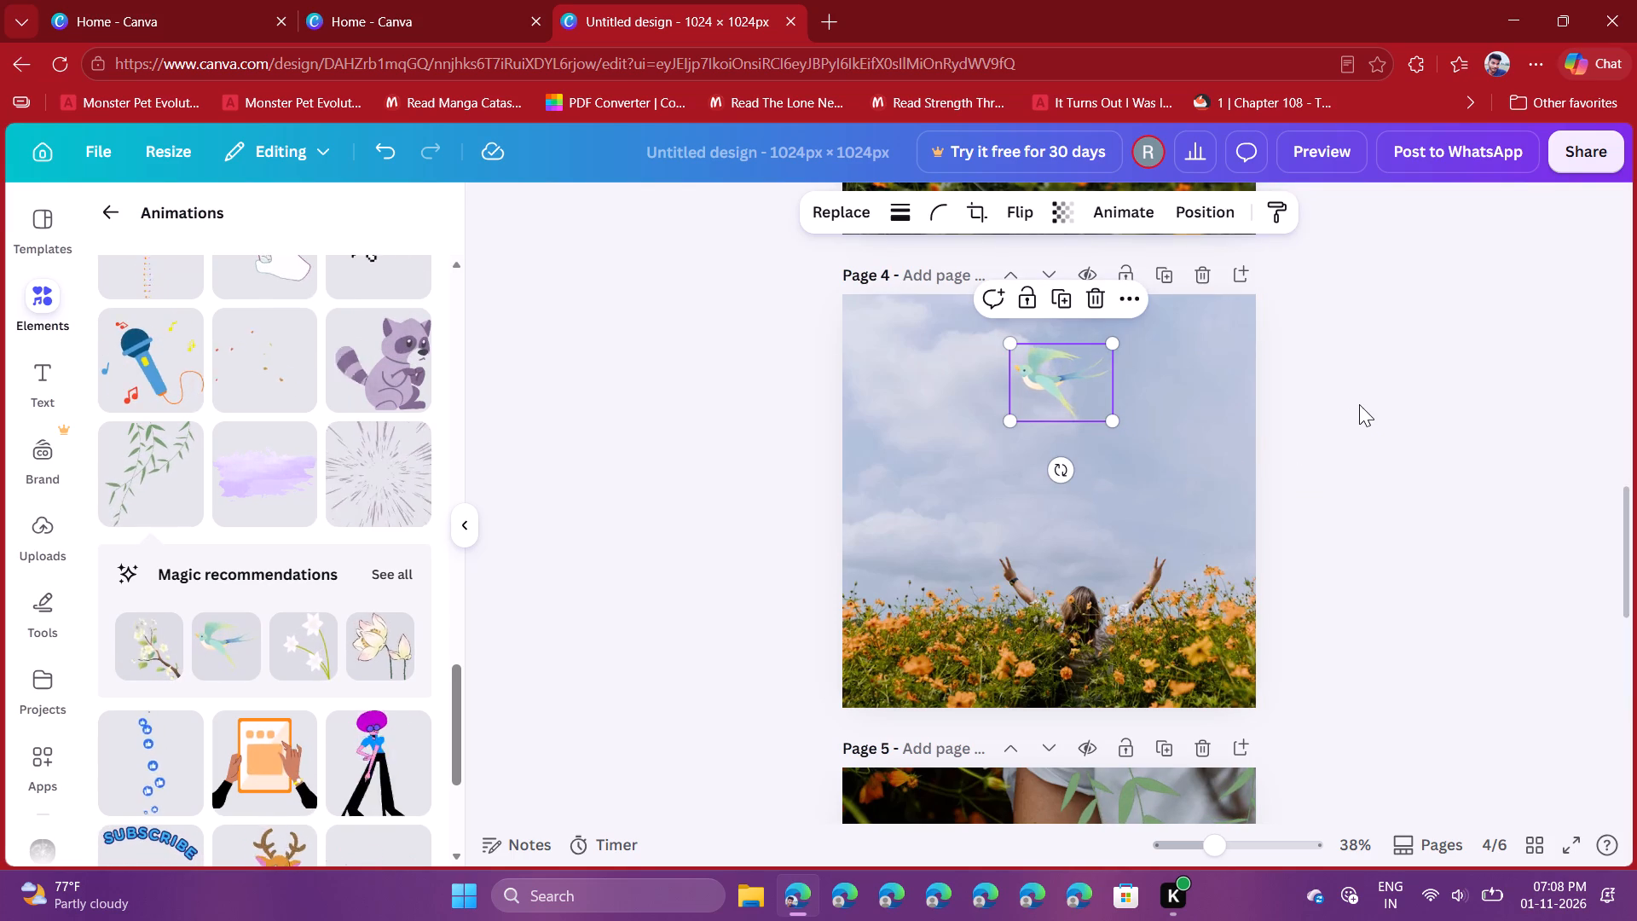
pyautogui.click(1366, 403)
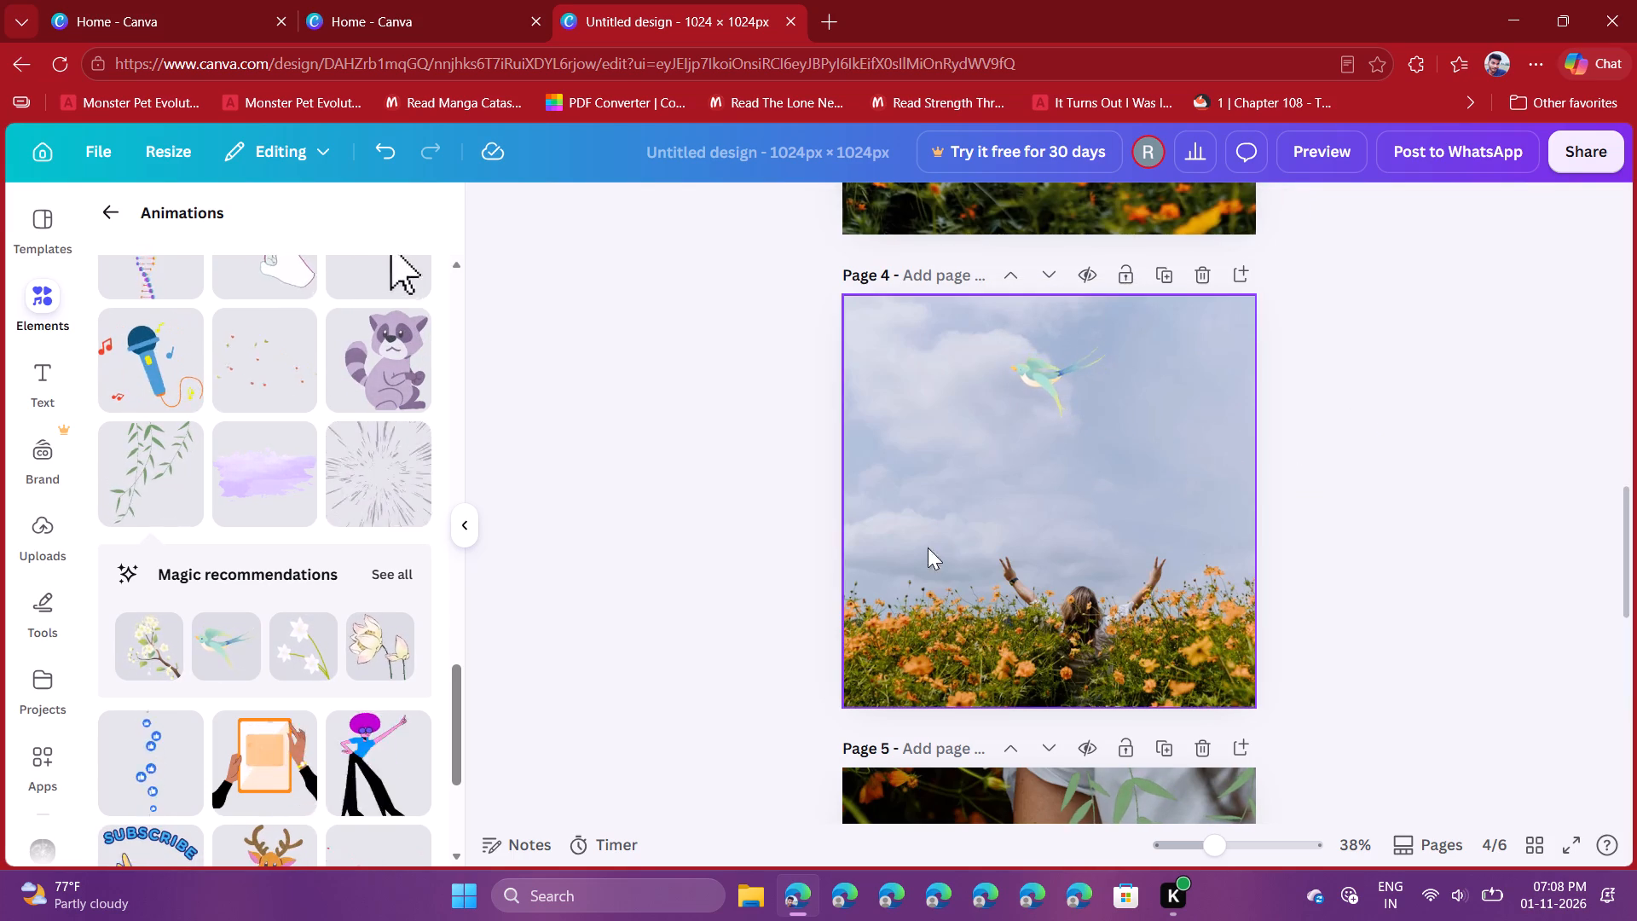
# Reposition the bird animation on page 4 high in the sky, a little right of the photo's centre.
pyautogui.scroll(3, 1061, 371)
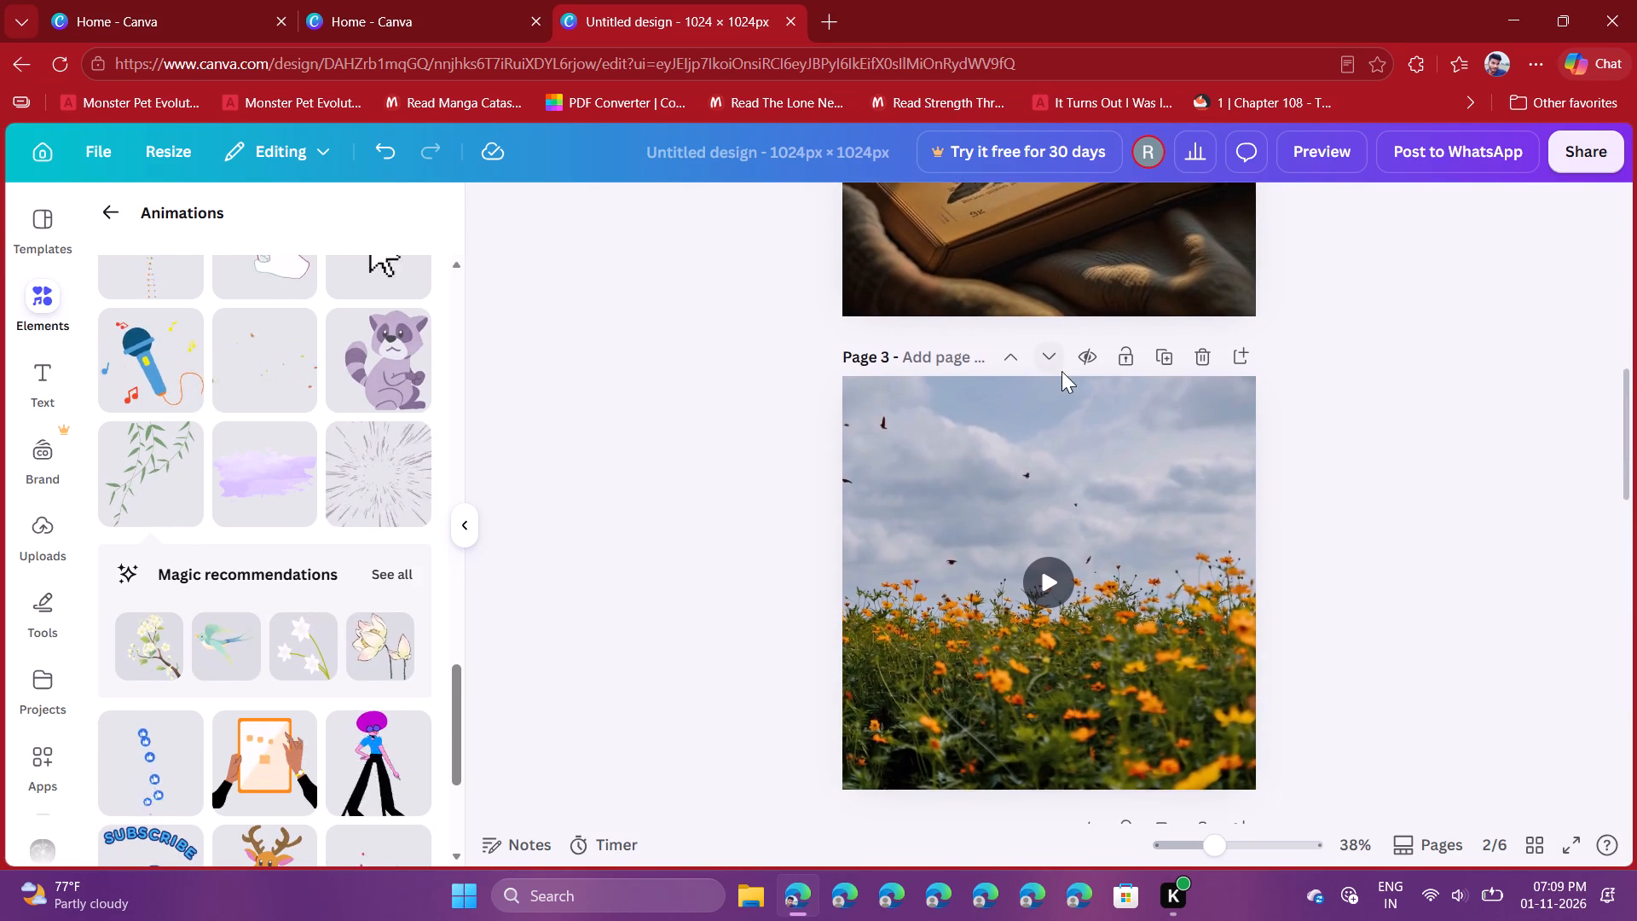
pyautogui.scroll(-3, 1360, 563)
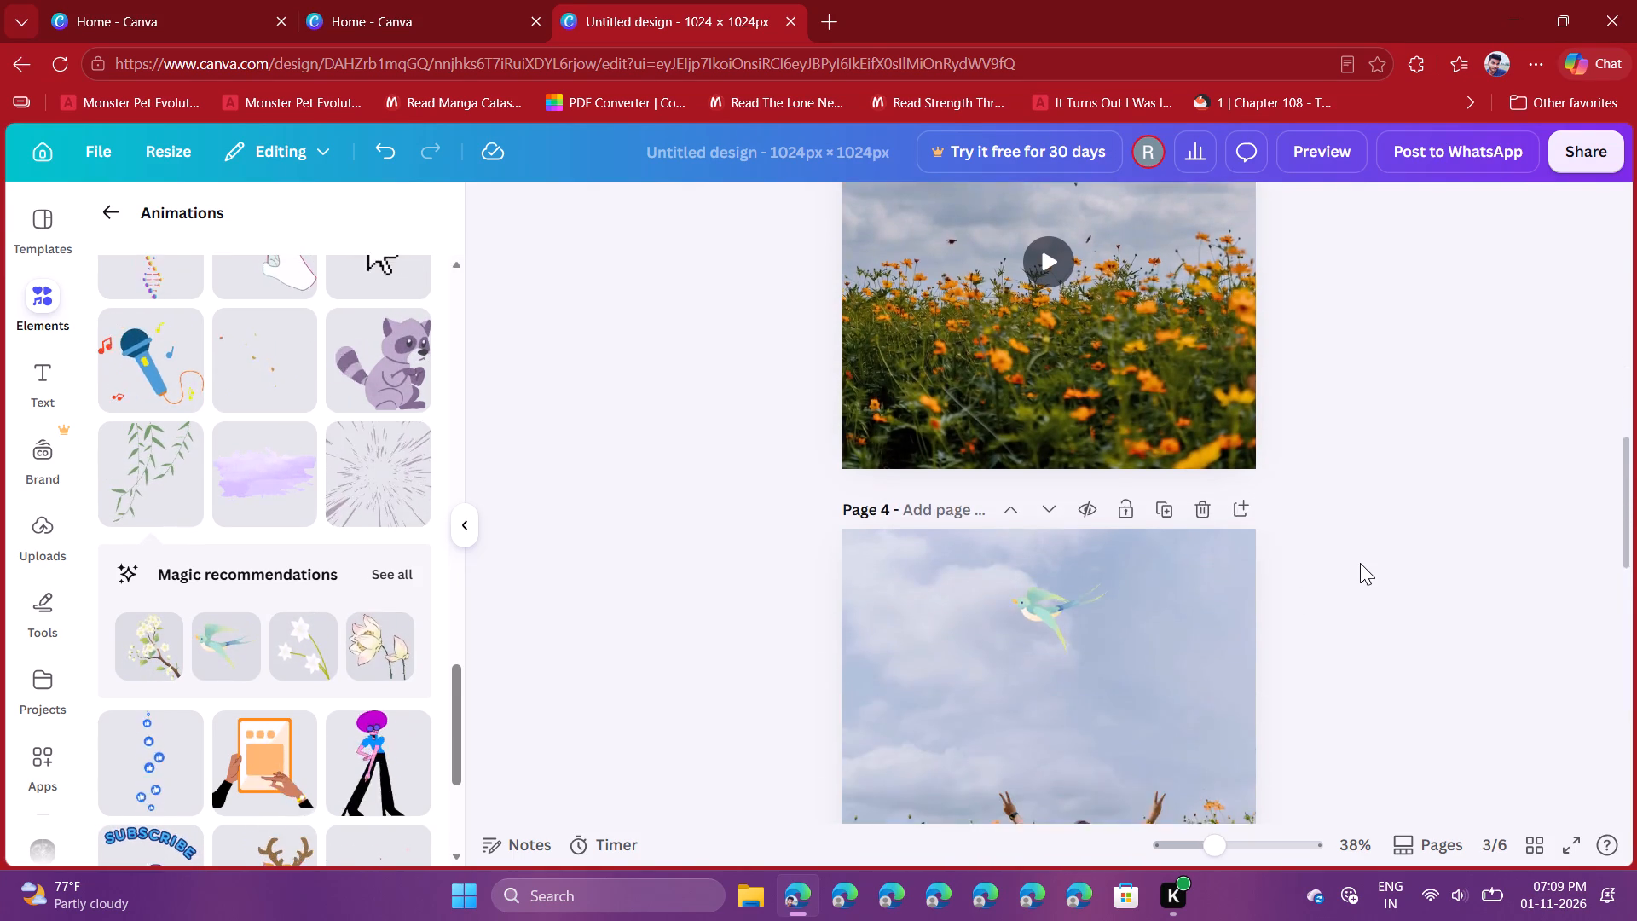
pyautogui.scroll(-2, 1360, 563)
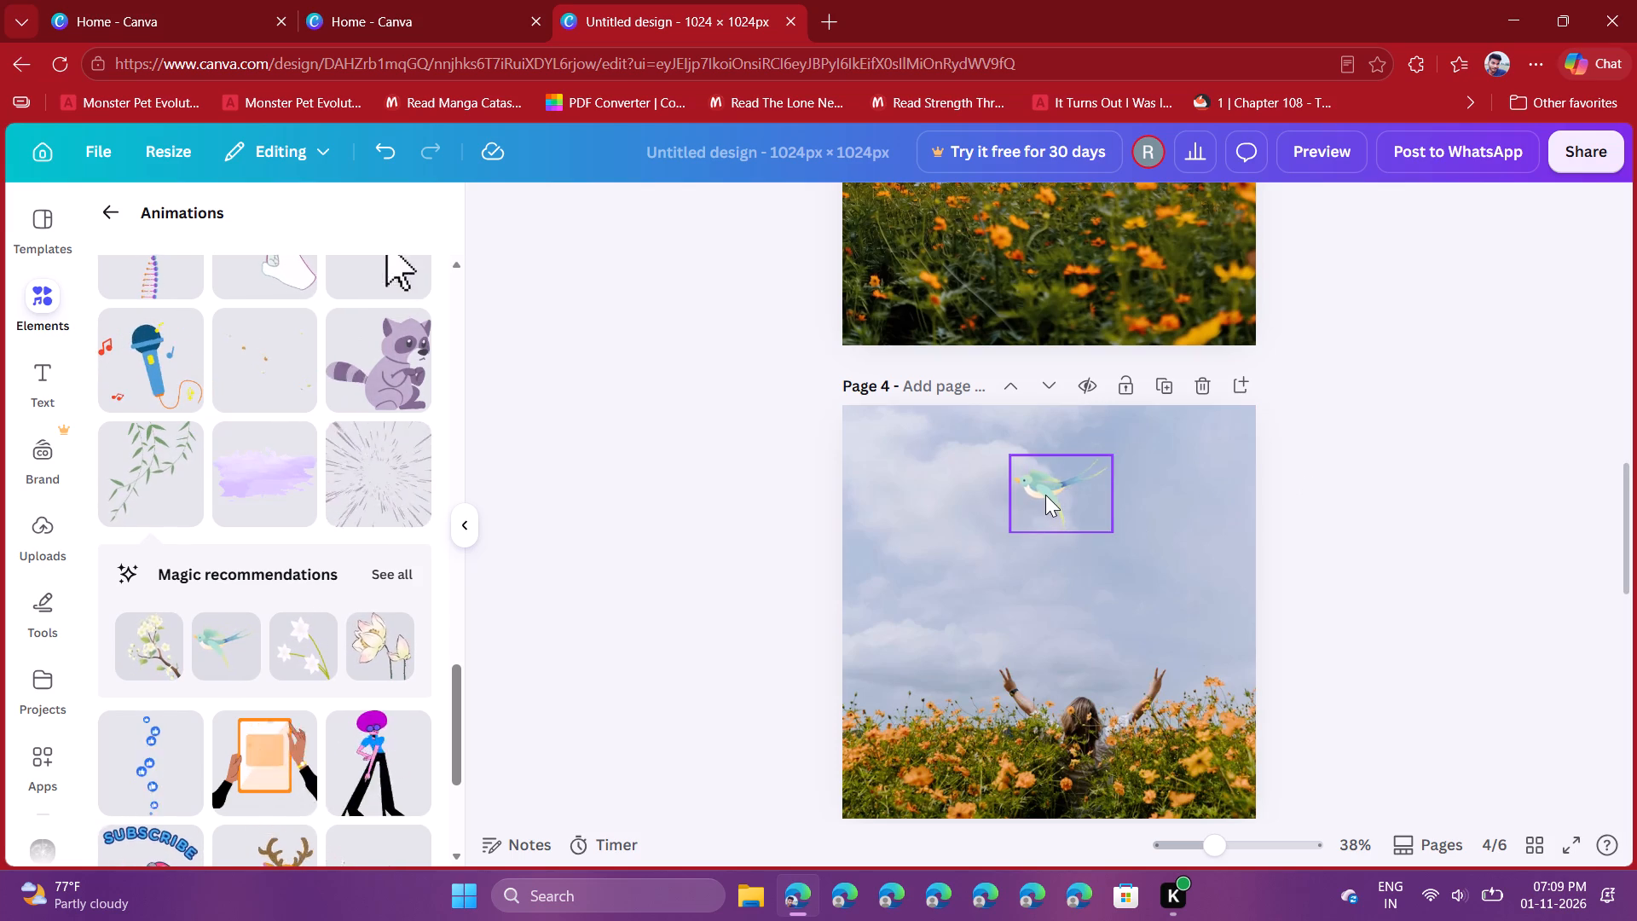
pyautogui.moveTo(1045, 495); pyautogui.dragTo(1091, 605)
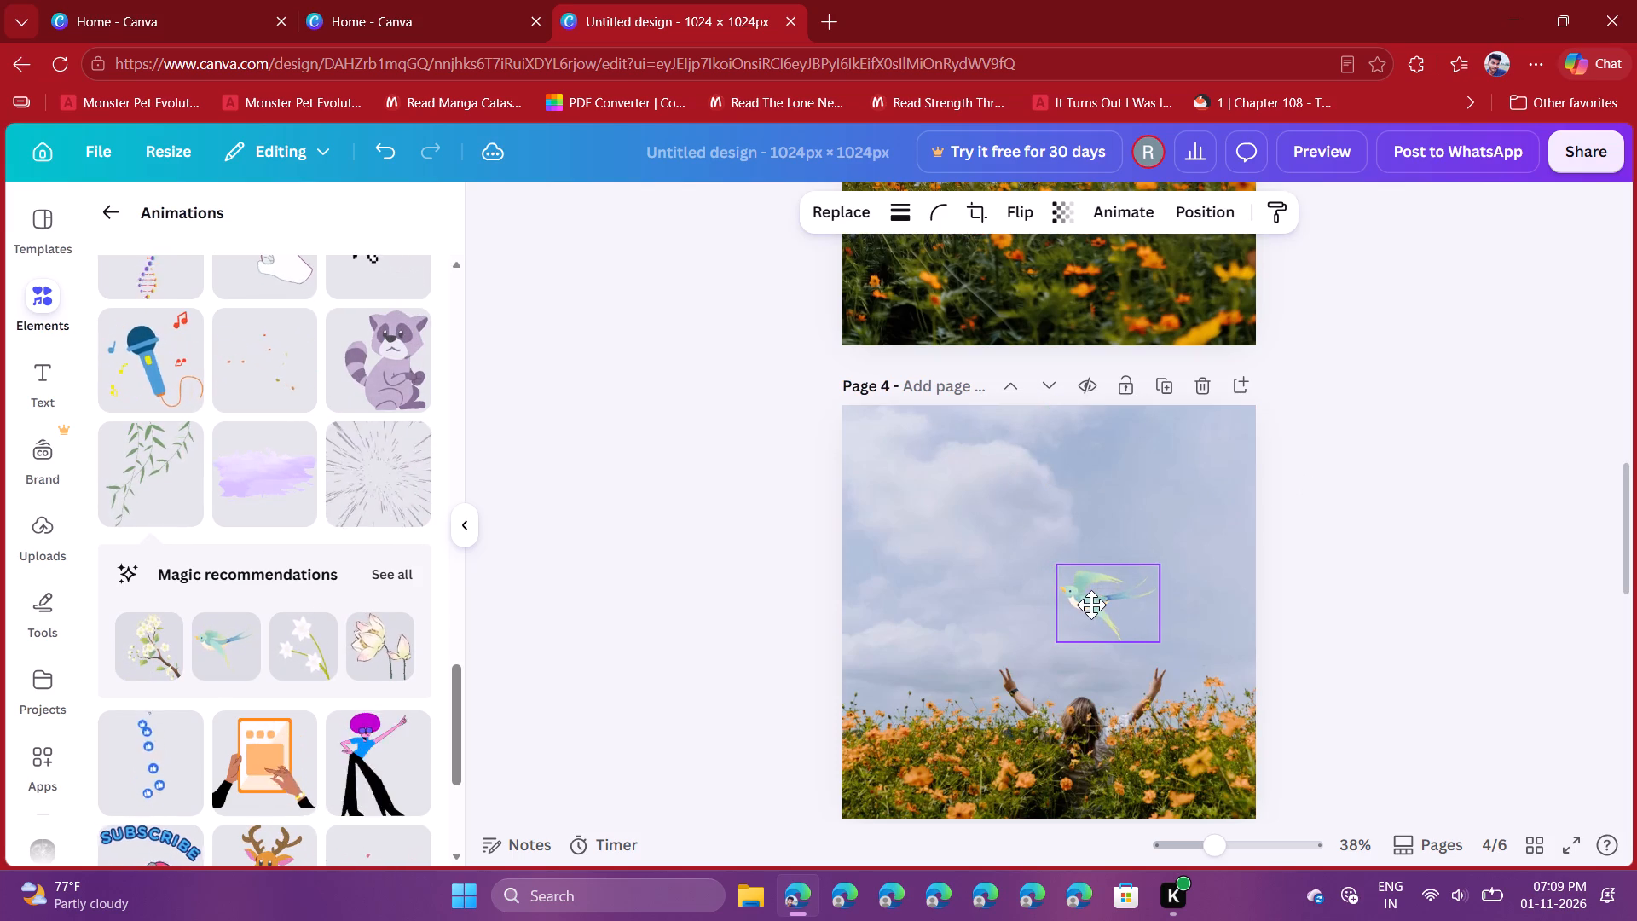
pyautogui.moveTo(1091, 605); pyautogui.dragTo(1083, 623)
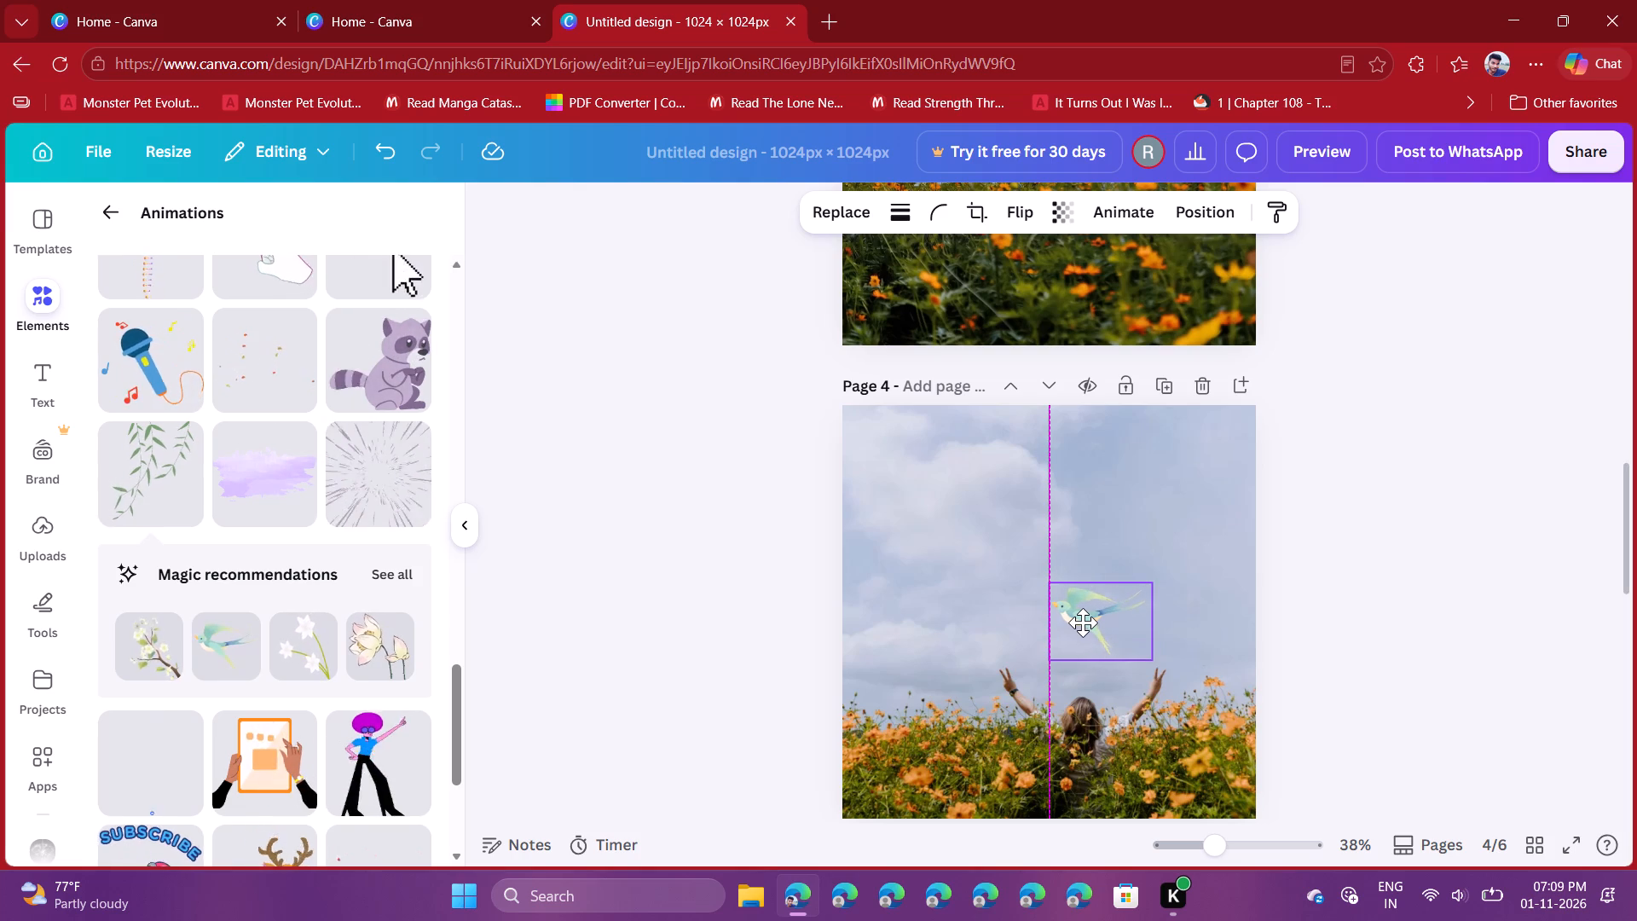
pyautogui.moveTo(1083, 623); pyautogui.dragTo(1087, 495)
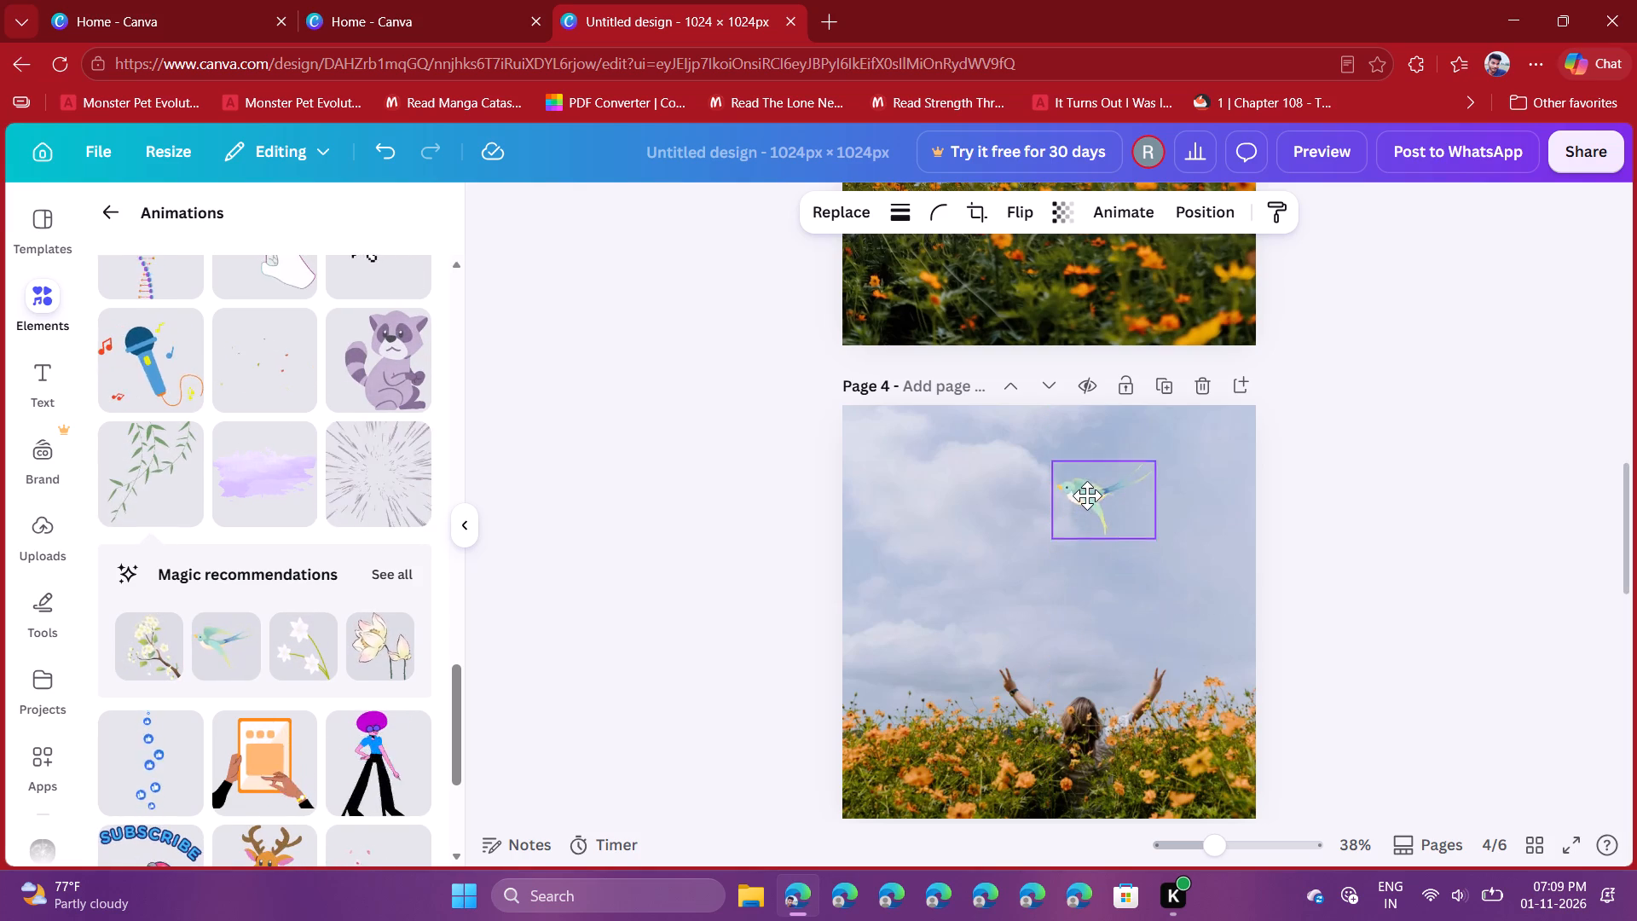
pyautogui.moveTo(1087, 495); pyautogui.dragTo(1054, 483)
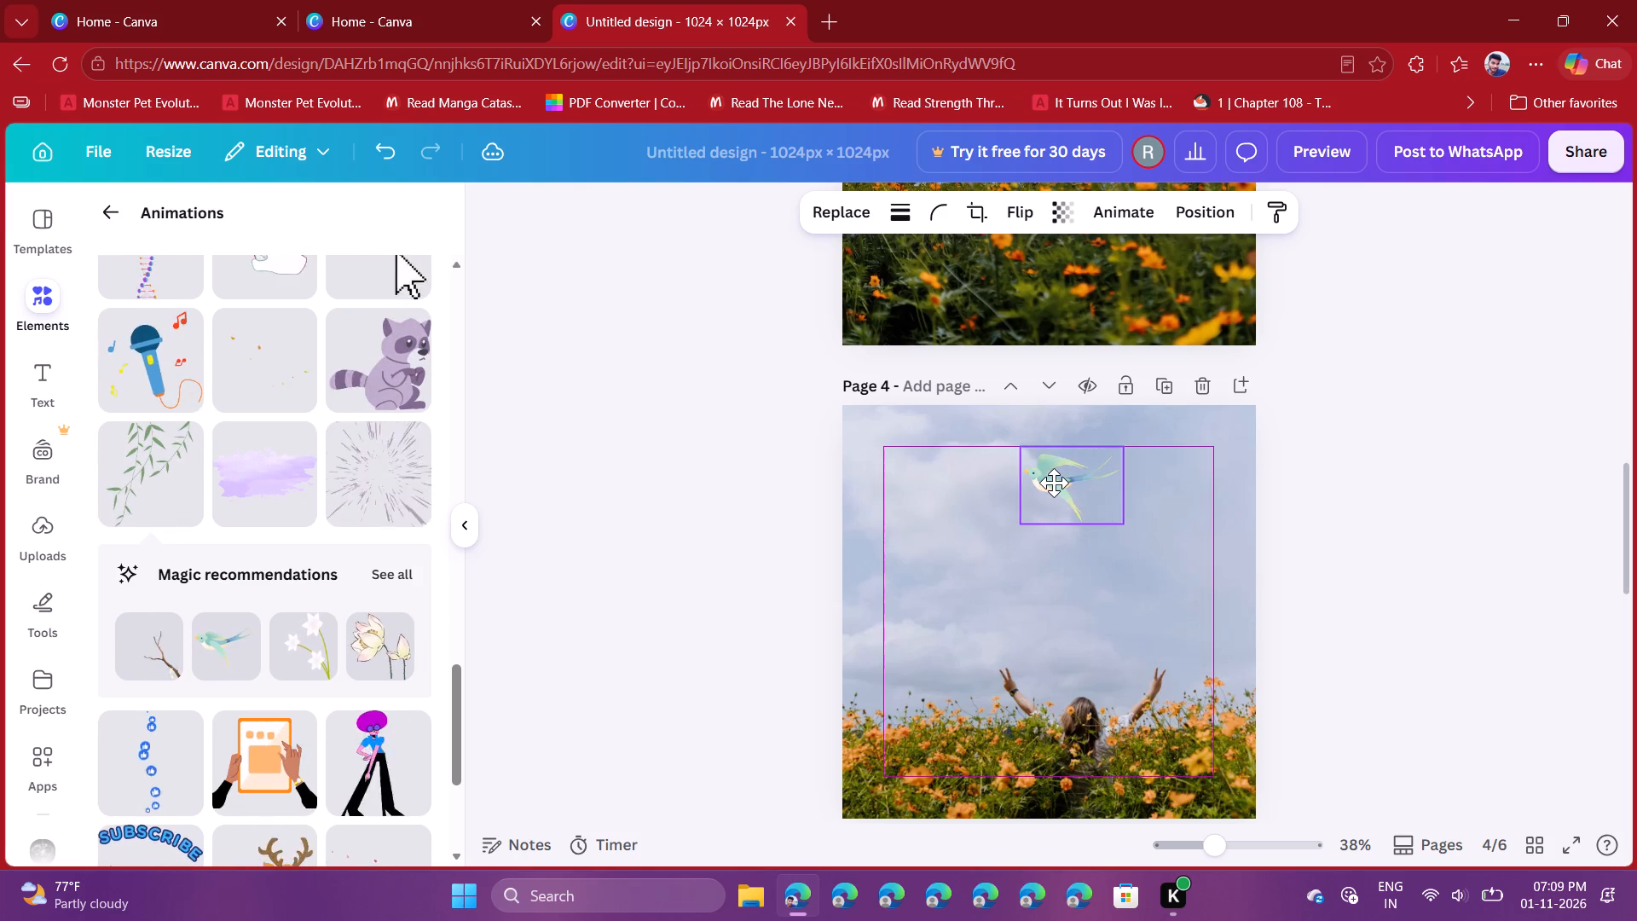
pyautogui.moveTo(1054, 483); pyautogui.dragTo(1105, 480)
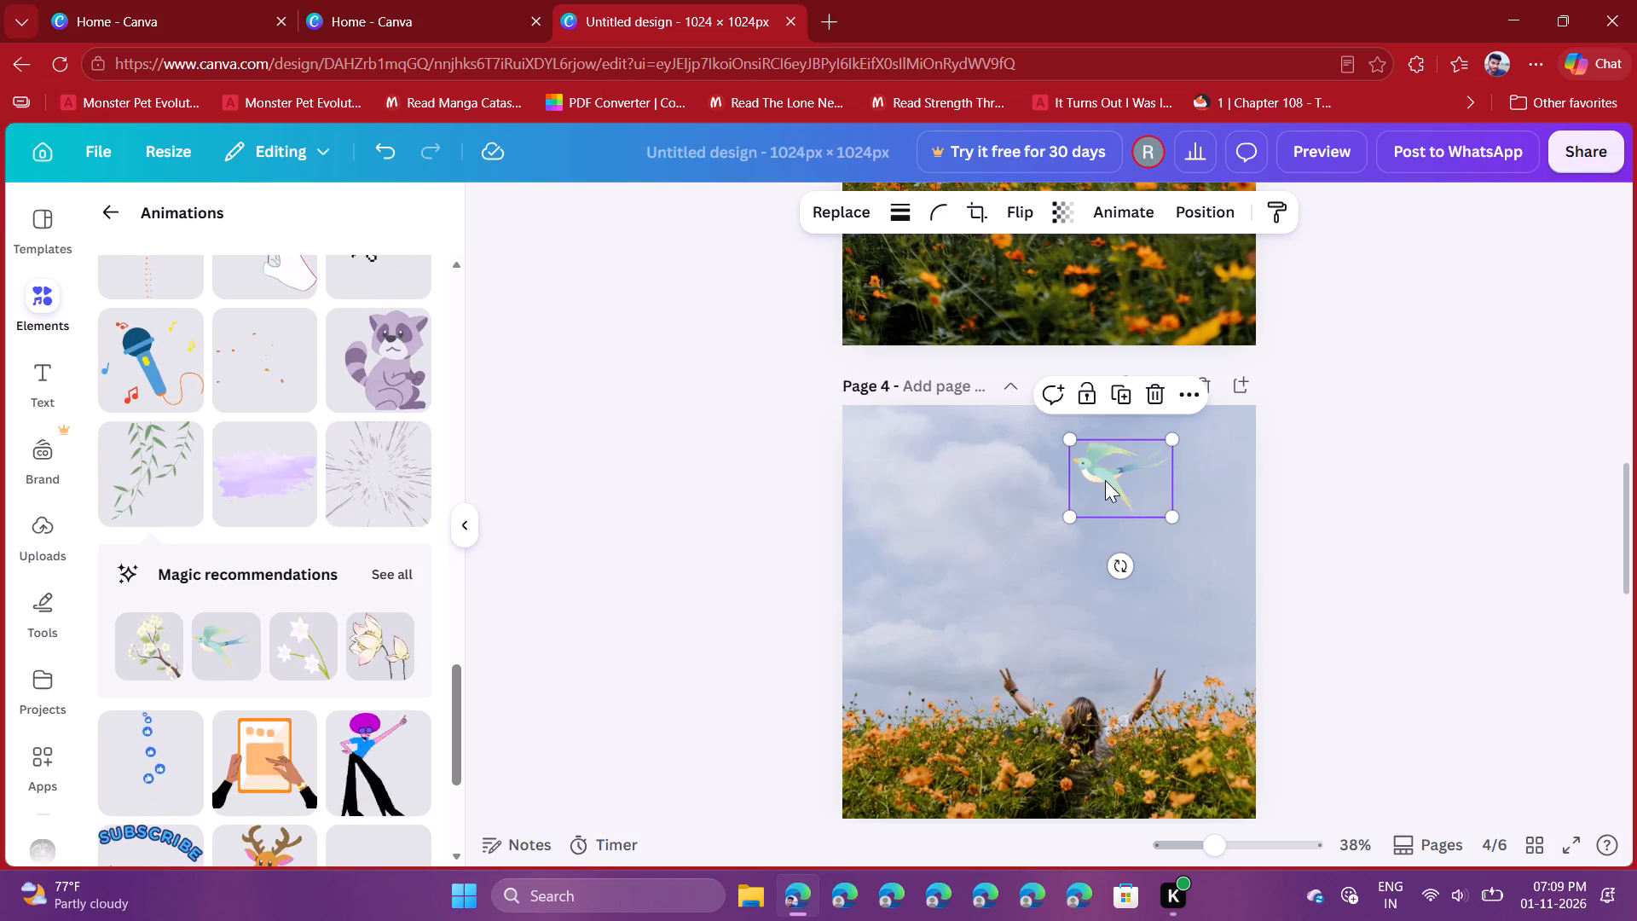
pyautogui.click(1410, 468)
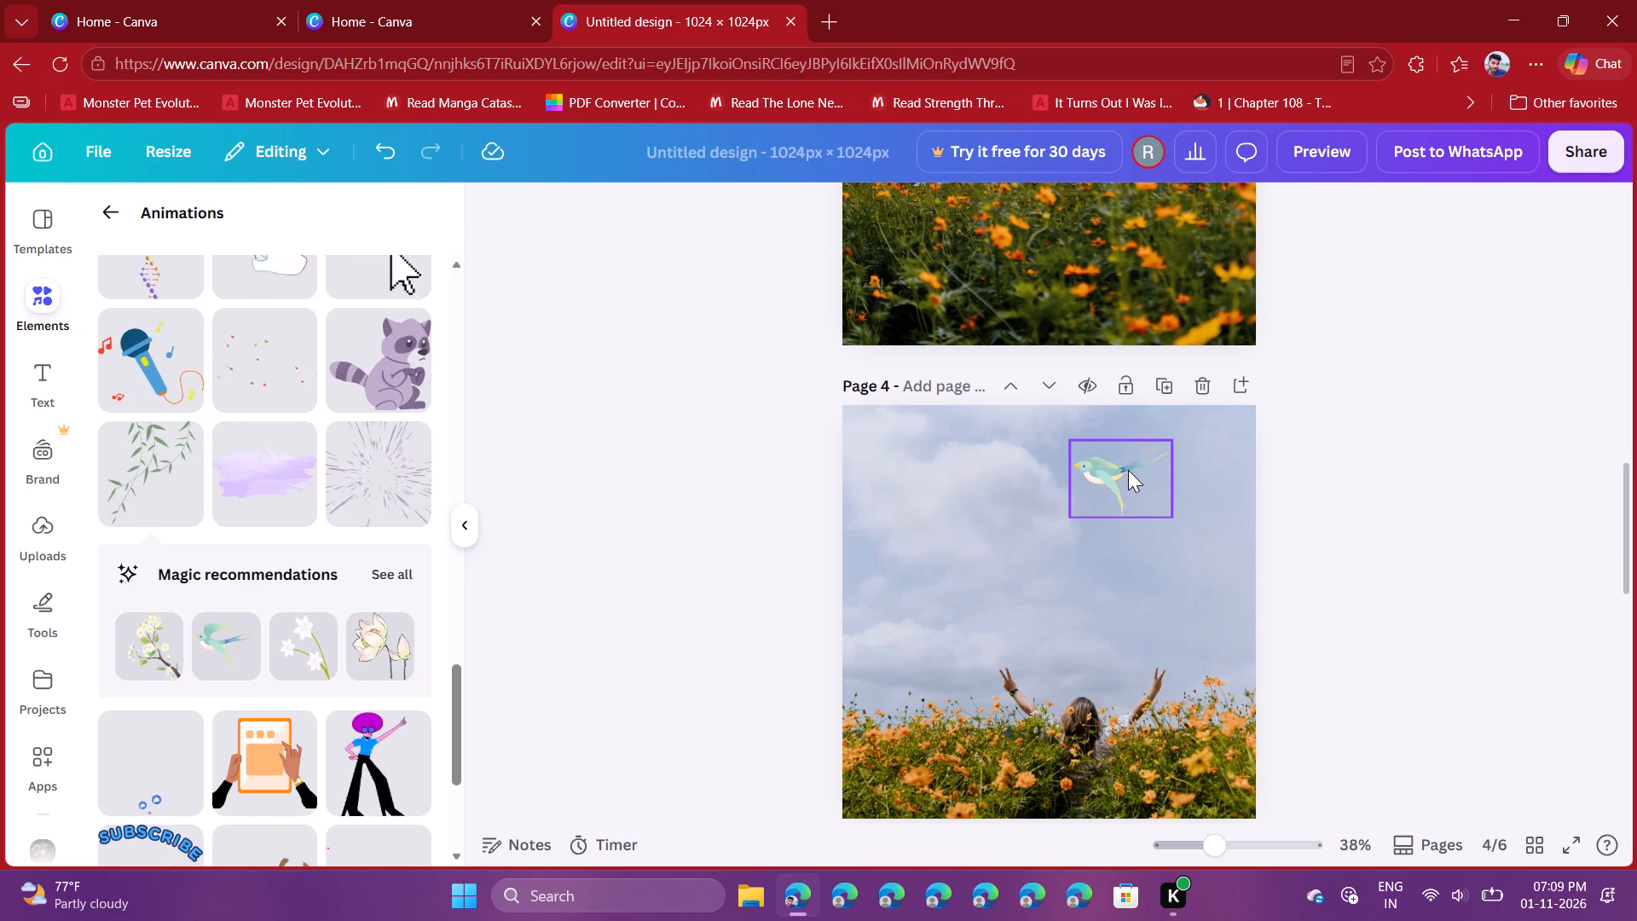
pyautogui.scroll(2, 1128, 470)
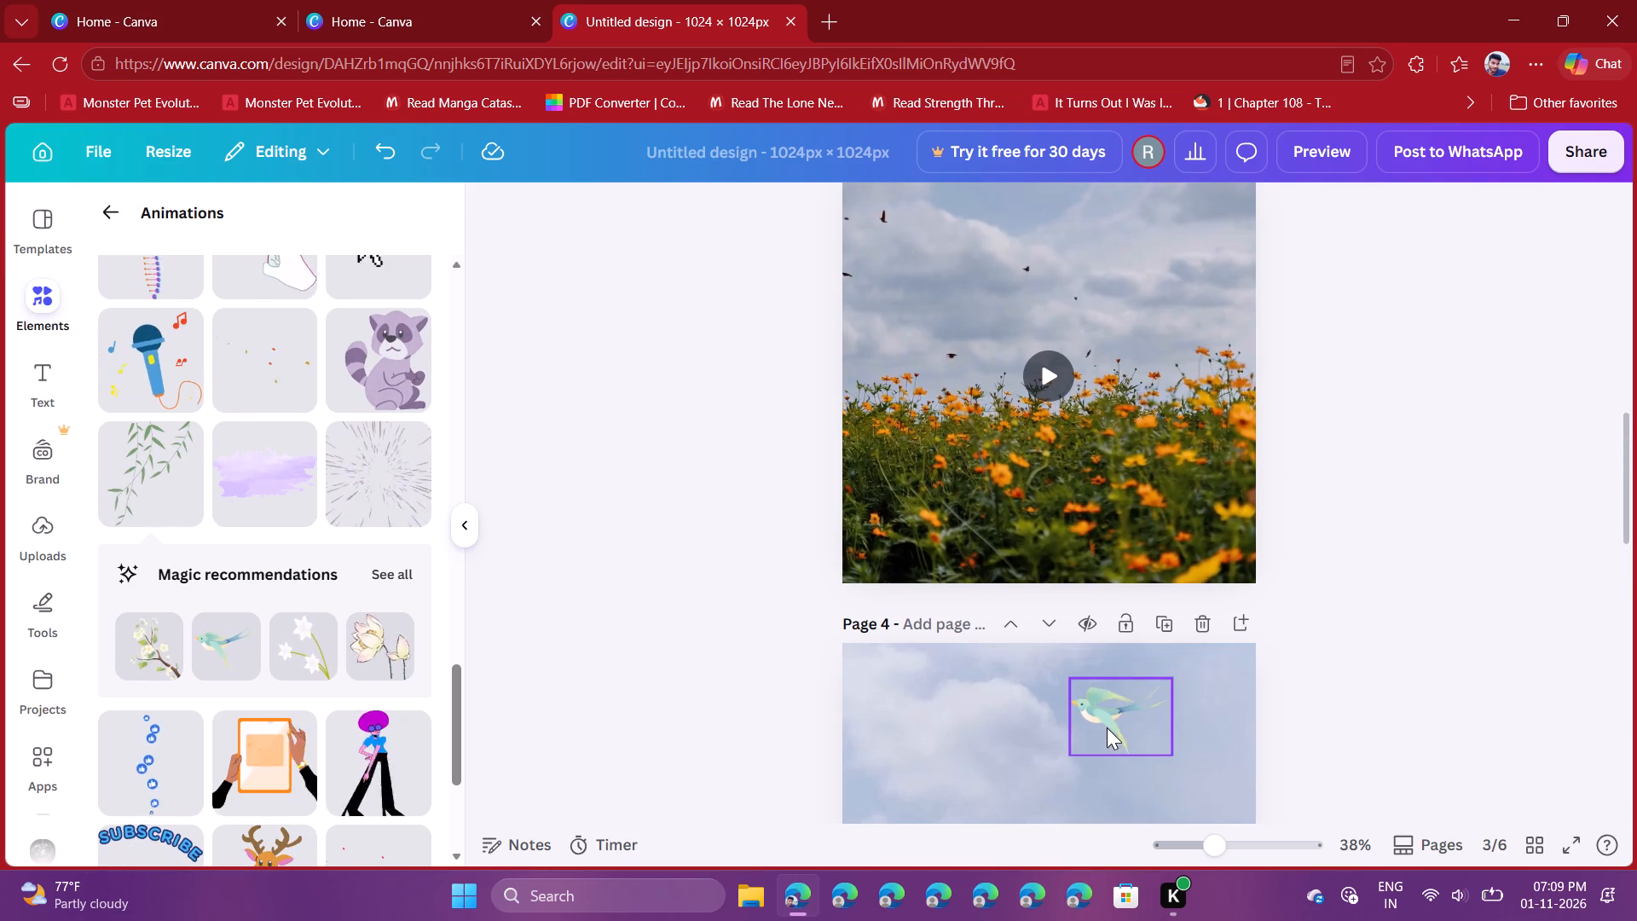
# Move the bird animation from page 4 onto the page 3 flower-field video, high in the sky right of centre, and play the video.
pyautogui.moveTo(1107, 727); pyautogui.dragTo(1080, 322)
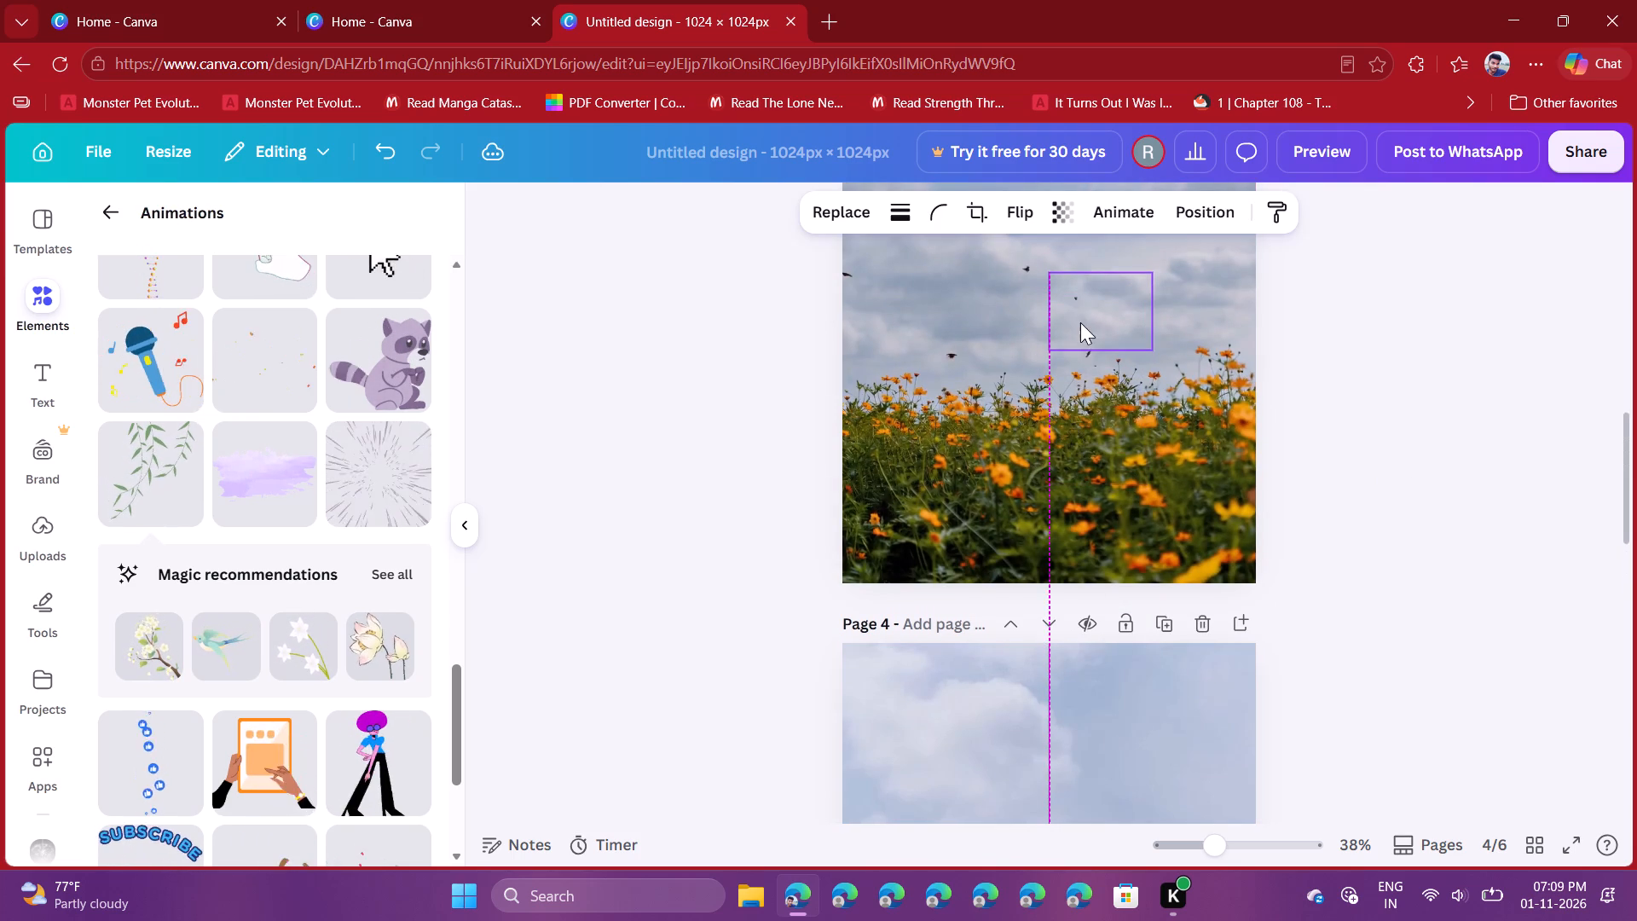
pyautogui.scroll(2, 1417, 455)
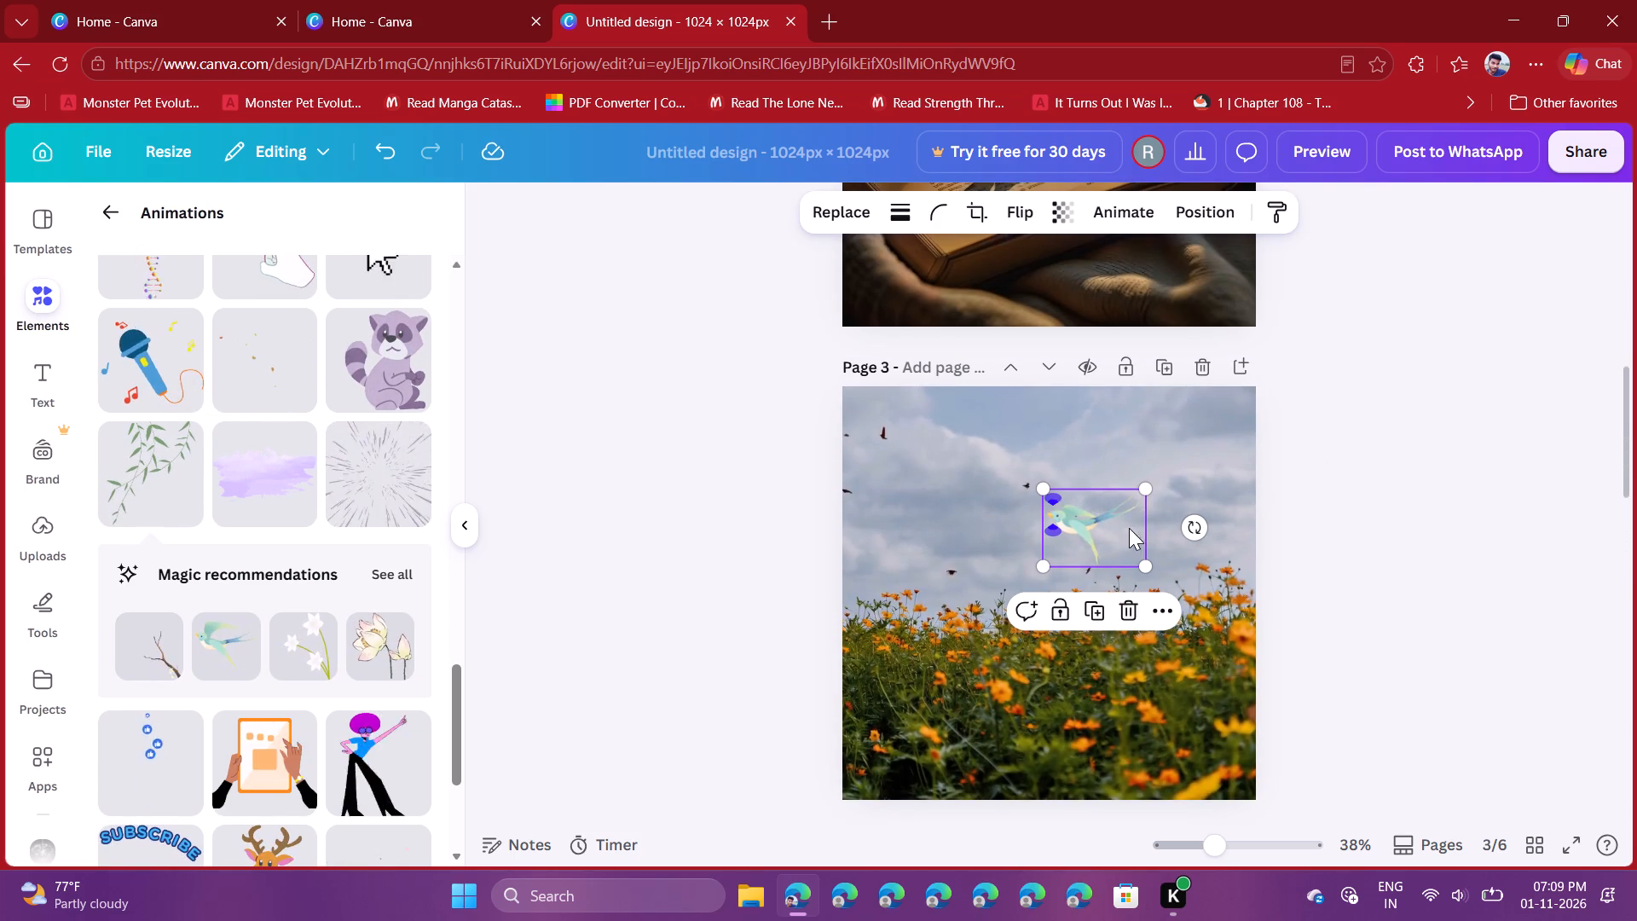
pyautogui.moveTo(1093, 523); pyautogui.dragTo(1099, 441)
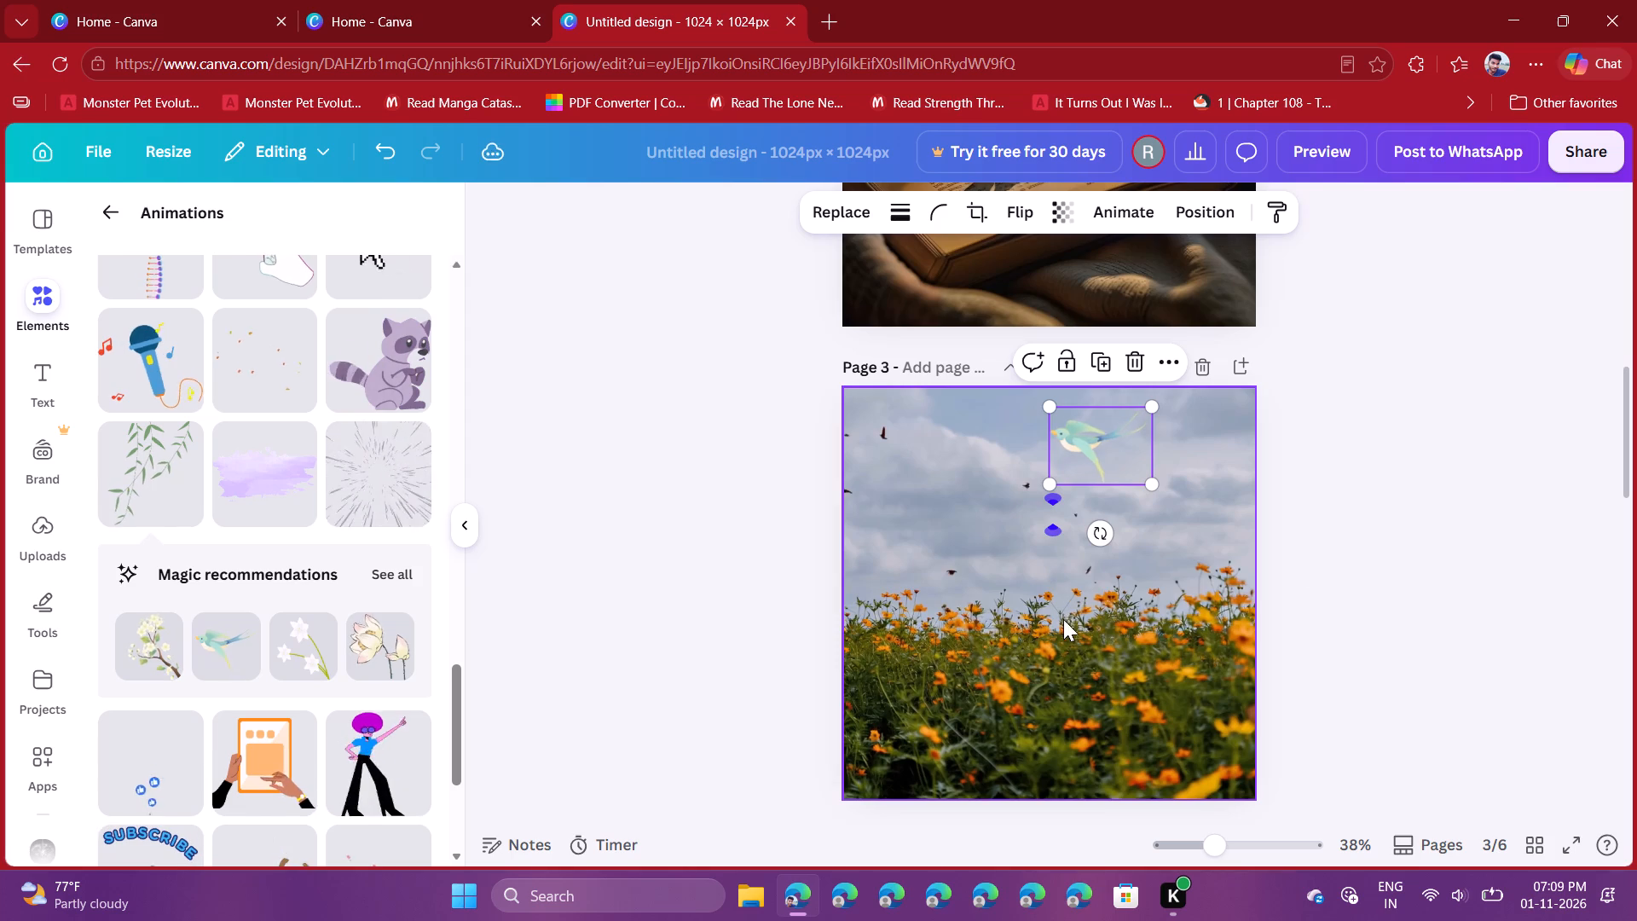
pyautogui.click(1492, 506)
pyautogui.click(1049, 573)
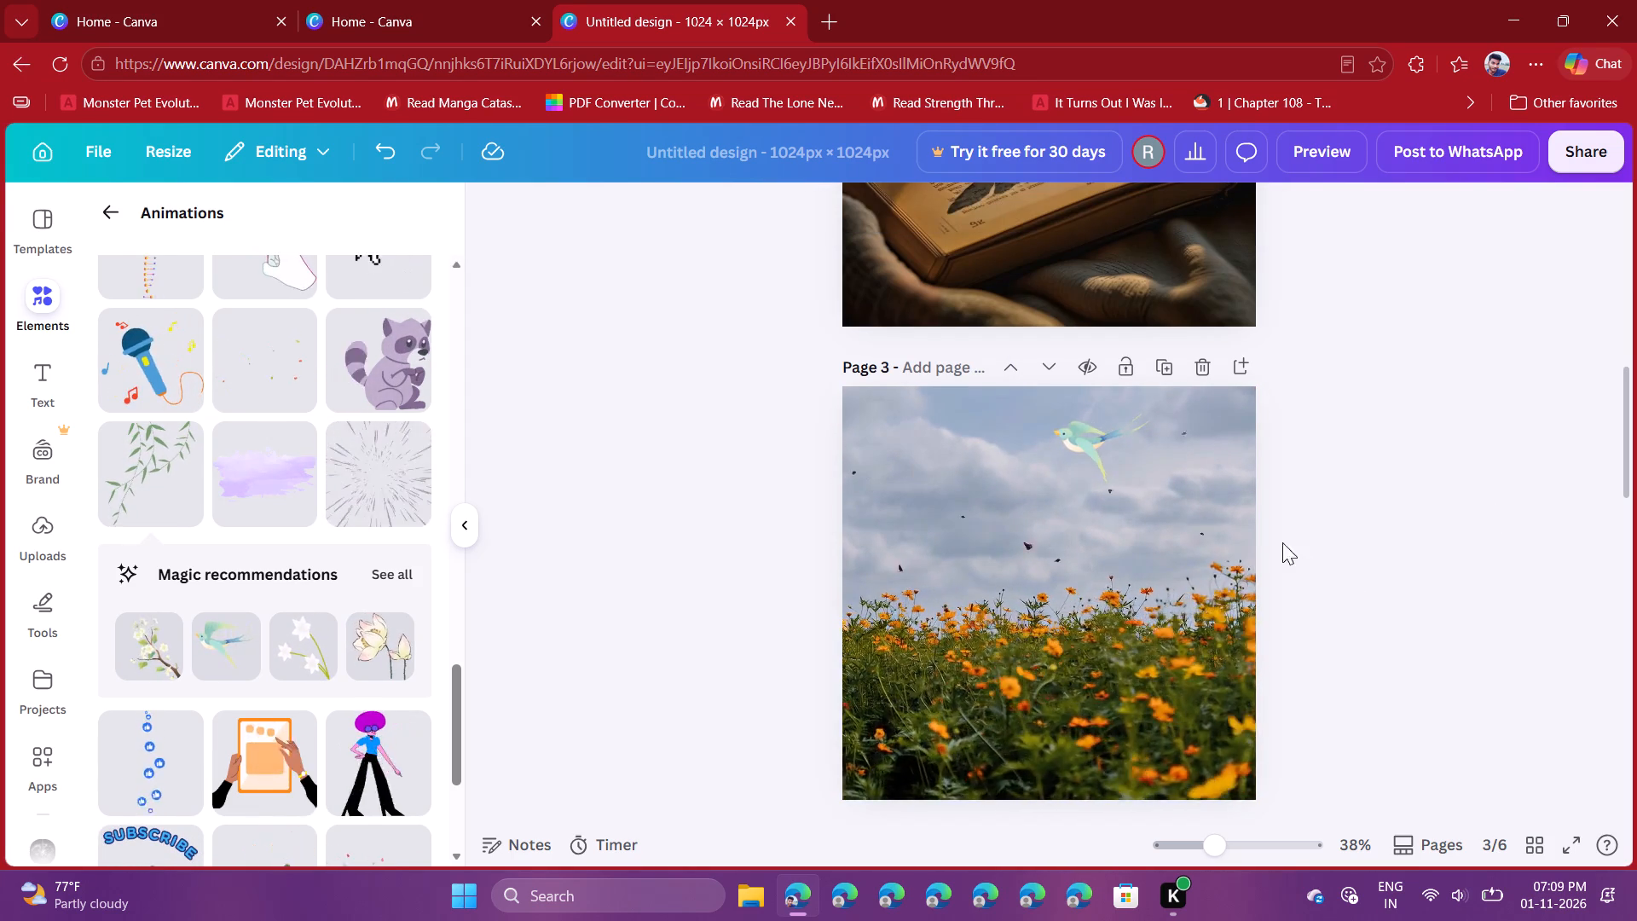
# Move the bird animation on page 3 off the page beyond its right edge.
pyautogui.moveTo(1079, 426); pyautogui.dragTo(1304, 611)
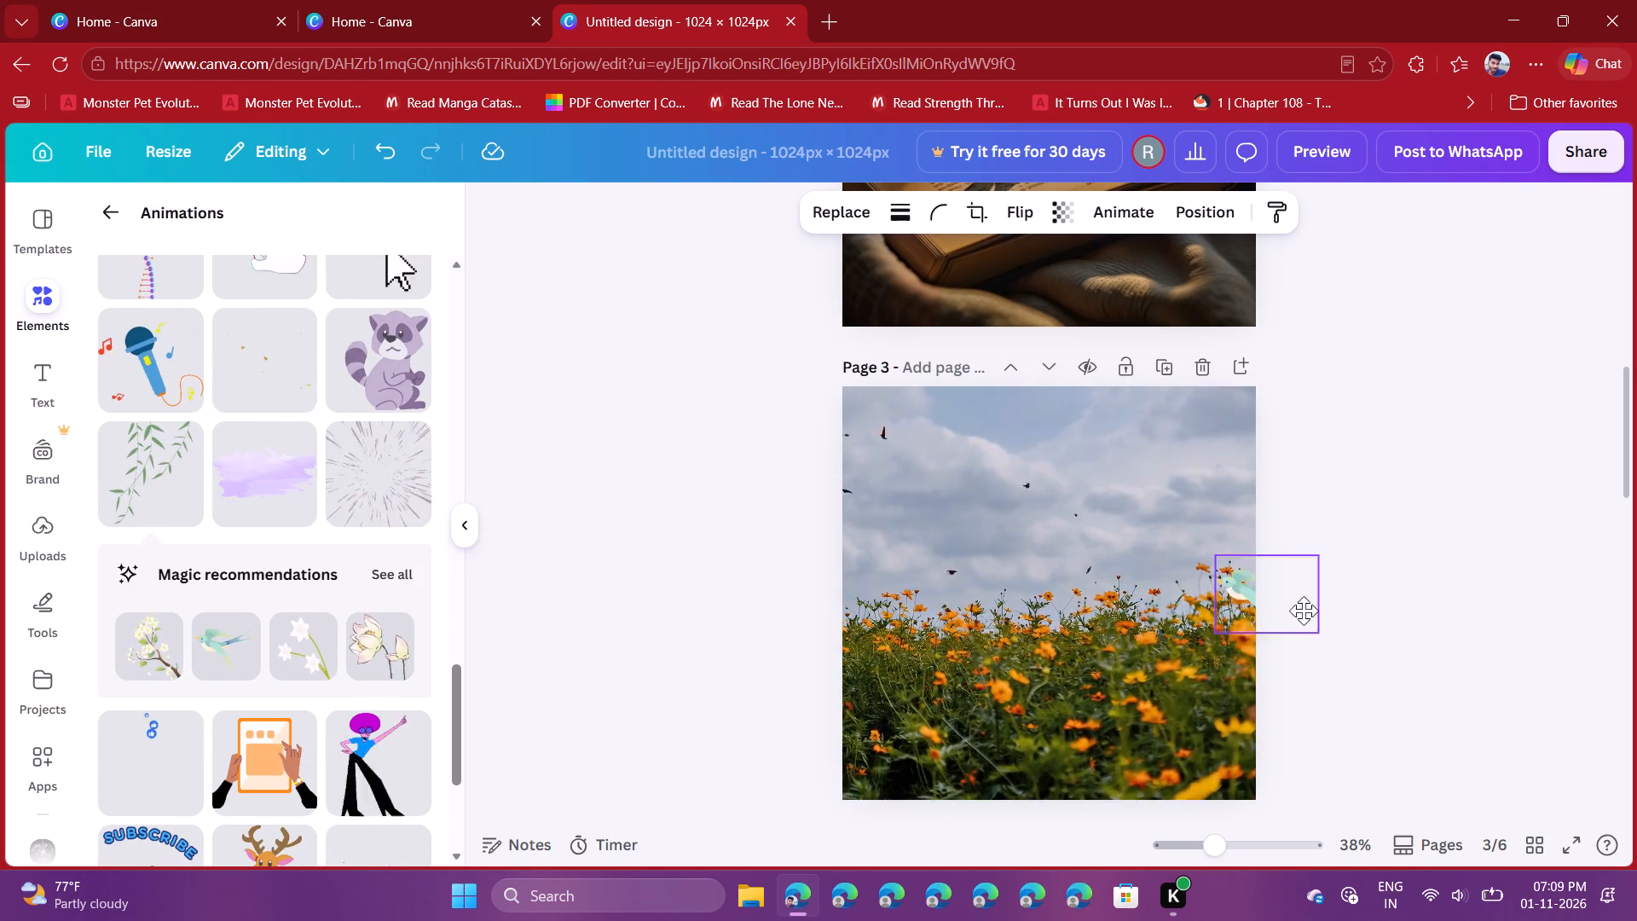
pyautogui.moveTo(1304, 611); pyautogui.dragTo(1333, 622)
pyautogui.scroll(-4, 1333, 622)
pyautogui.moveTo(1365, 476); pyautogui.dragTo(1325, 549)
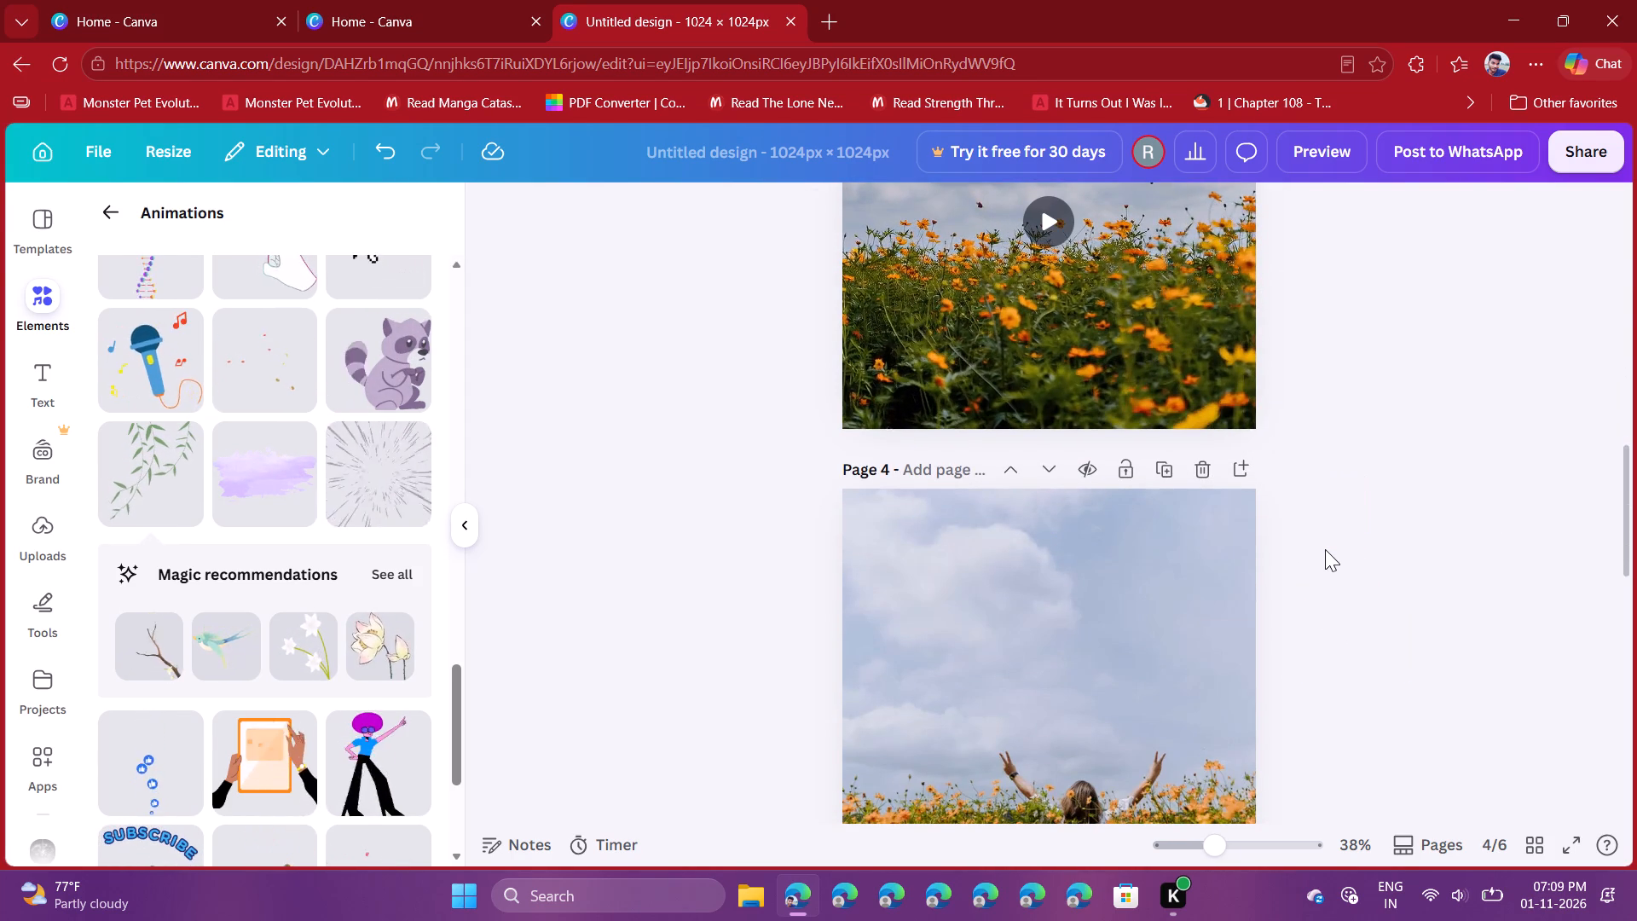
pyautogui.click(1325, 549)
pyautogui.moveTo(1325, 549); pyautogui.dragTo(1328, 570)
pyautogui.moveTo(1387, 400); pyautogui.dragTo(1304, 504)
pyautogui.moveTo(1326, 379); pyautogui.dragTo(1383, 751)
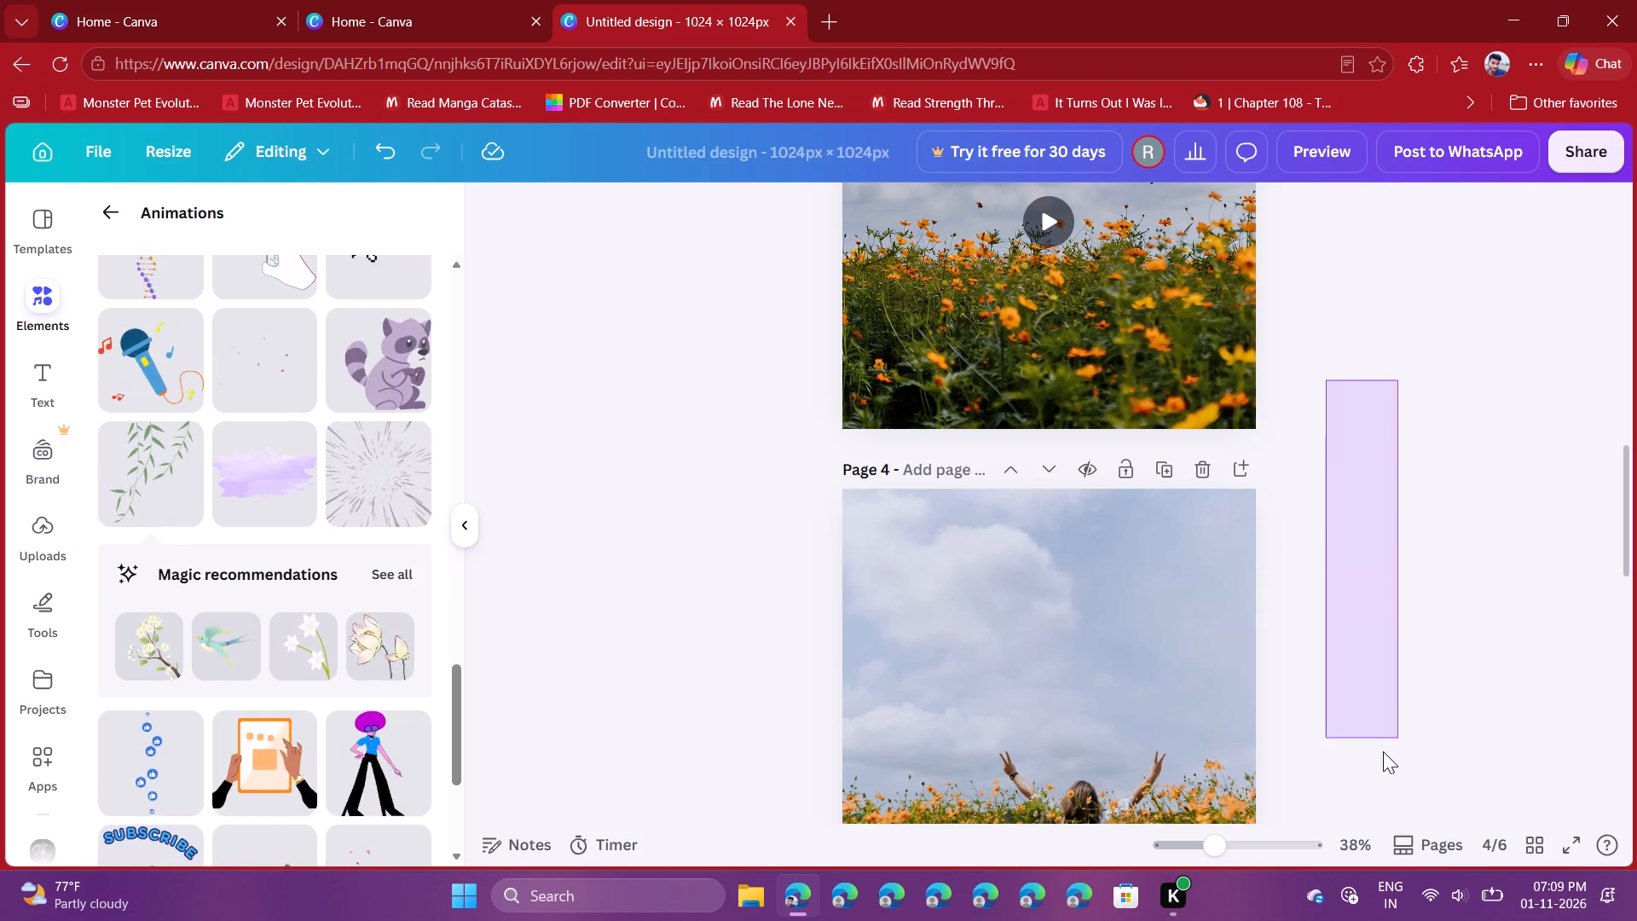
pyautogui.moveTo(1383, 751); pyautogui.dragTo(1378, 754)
# Browse the Animations collection for another decoration to suit the flower-field photo on page 4.
pyautogui.scroll(-2, 1125, 510)
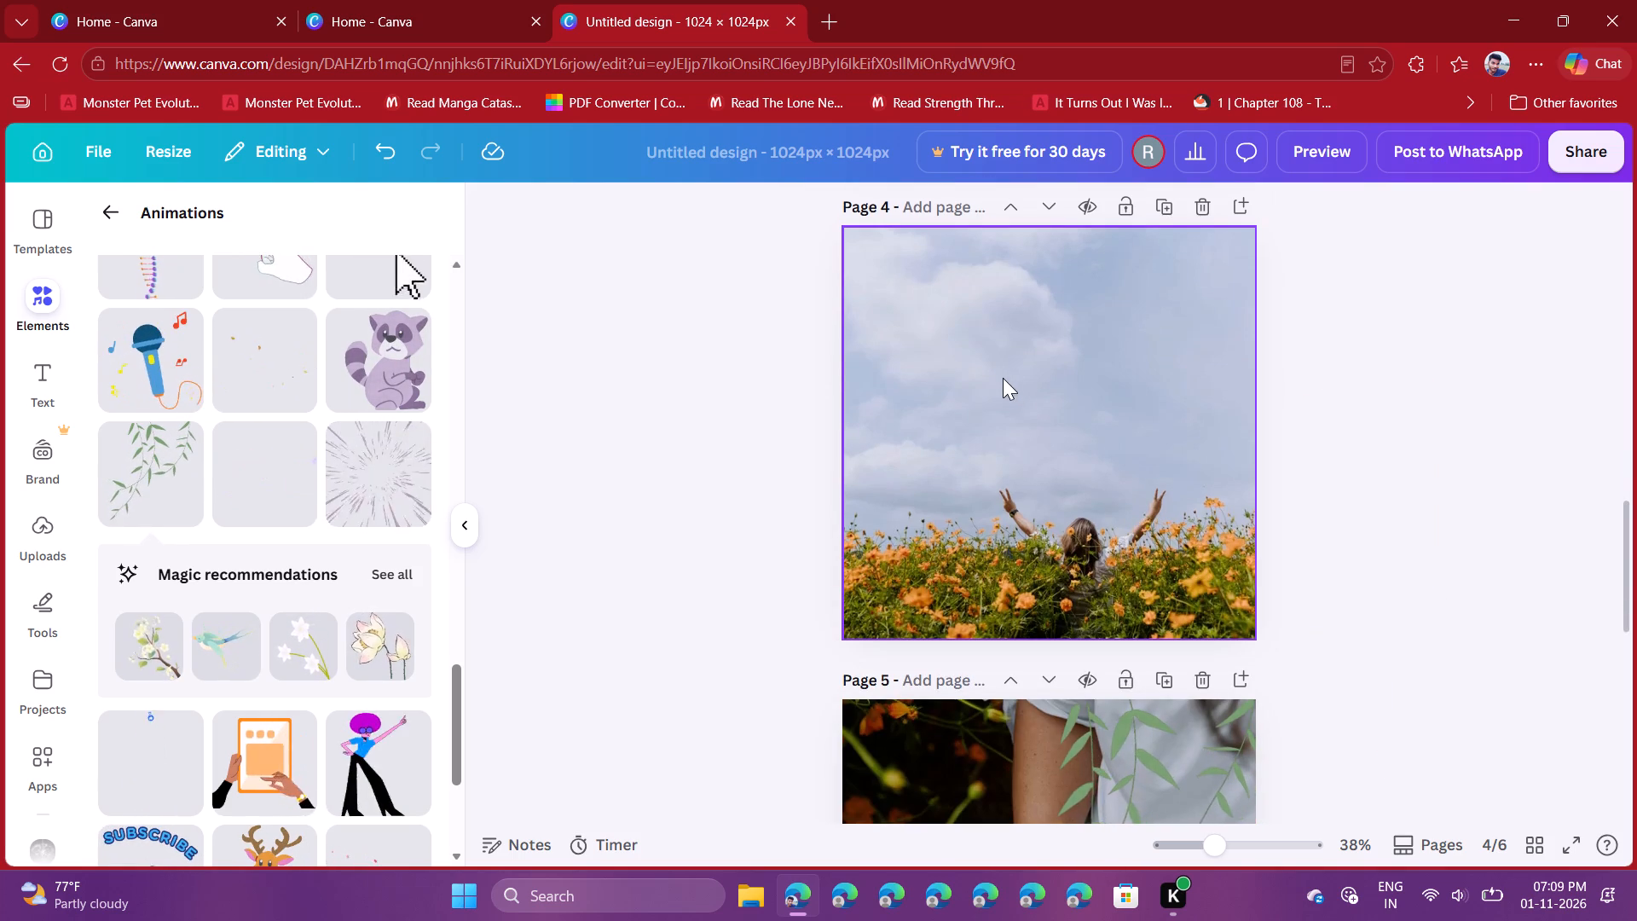
pyautogui.scroll(-1, 414, 613)
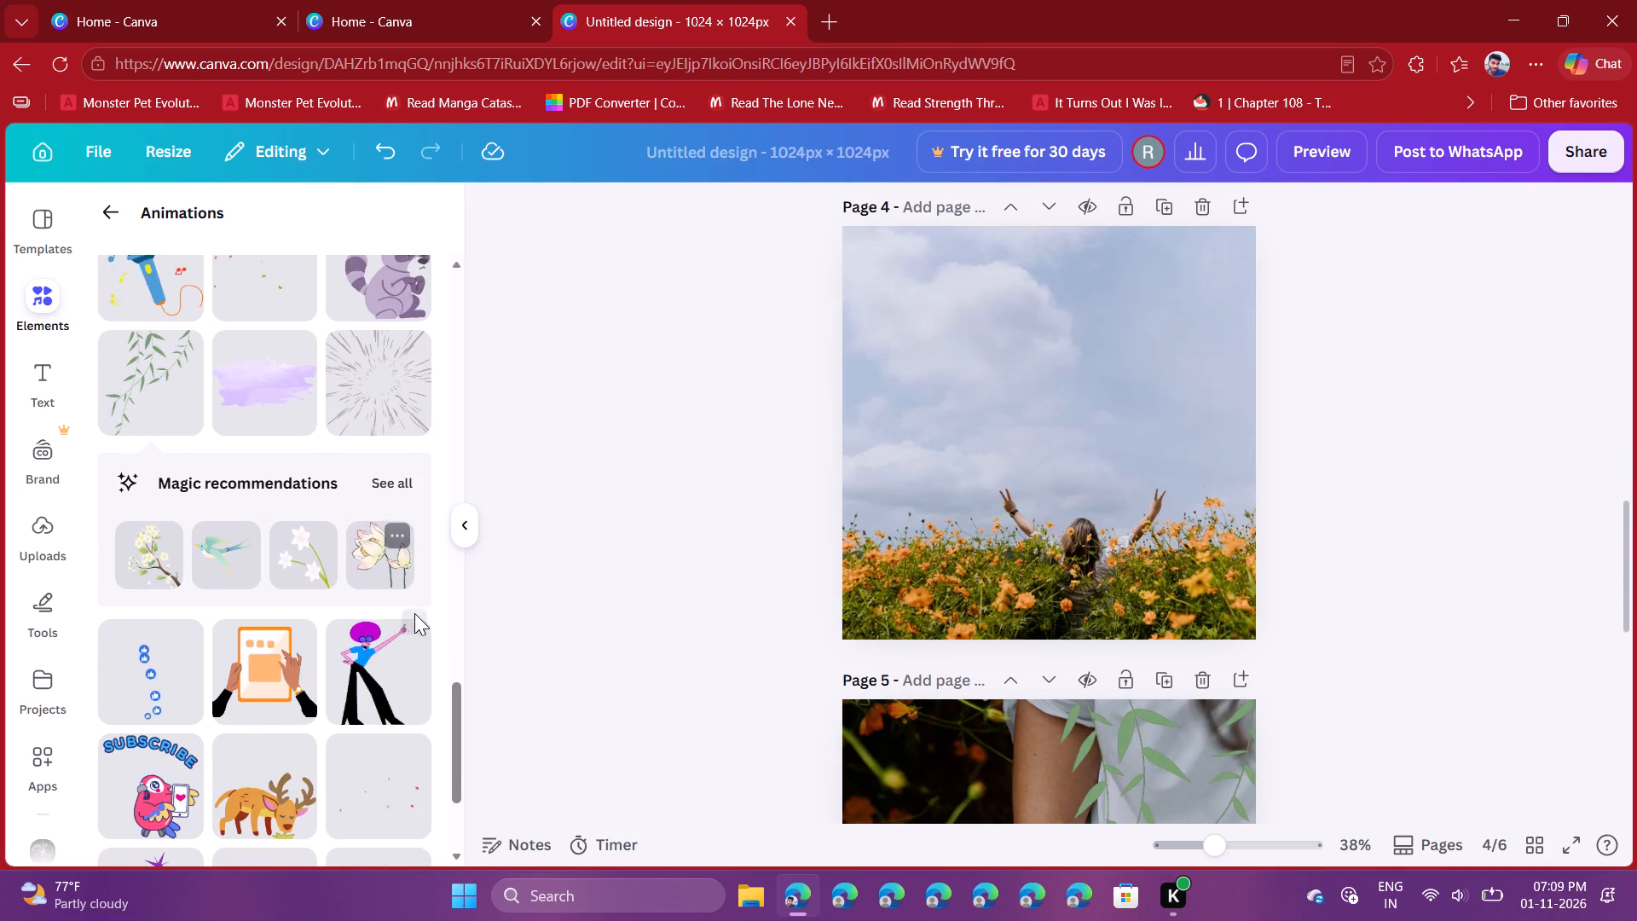
pyautogui.scroll(-1, 414, 613)
pyautogui.scroll(-2, 277, 648)
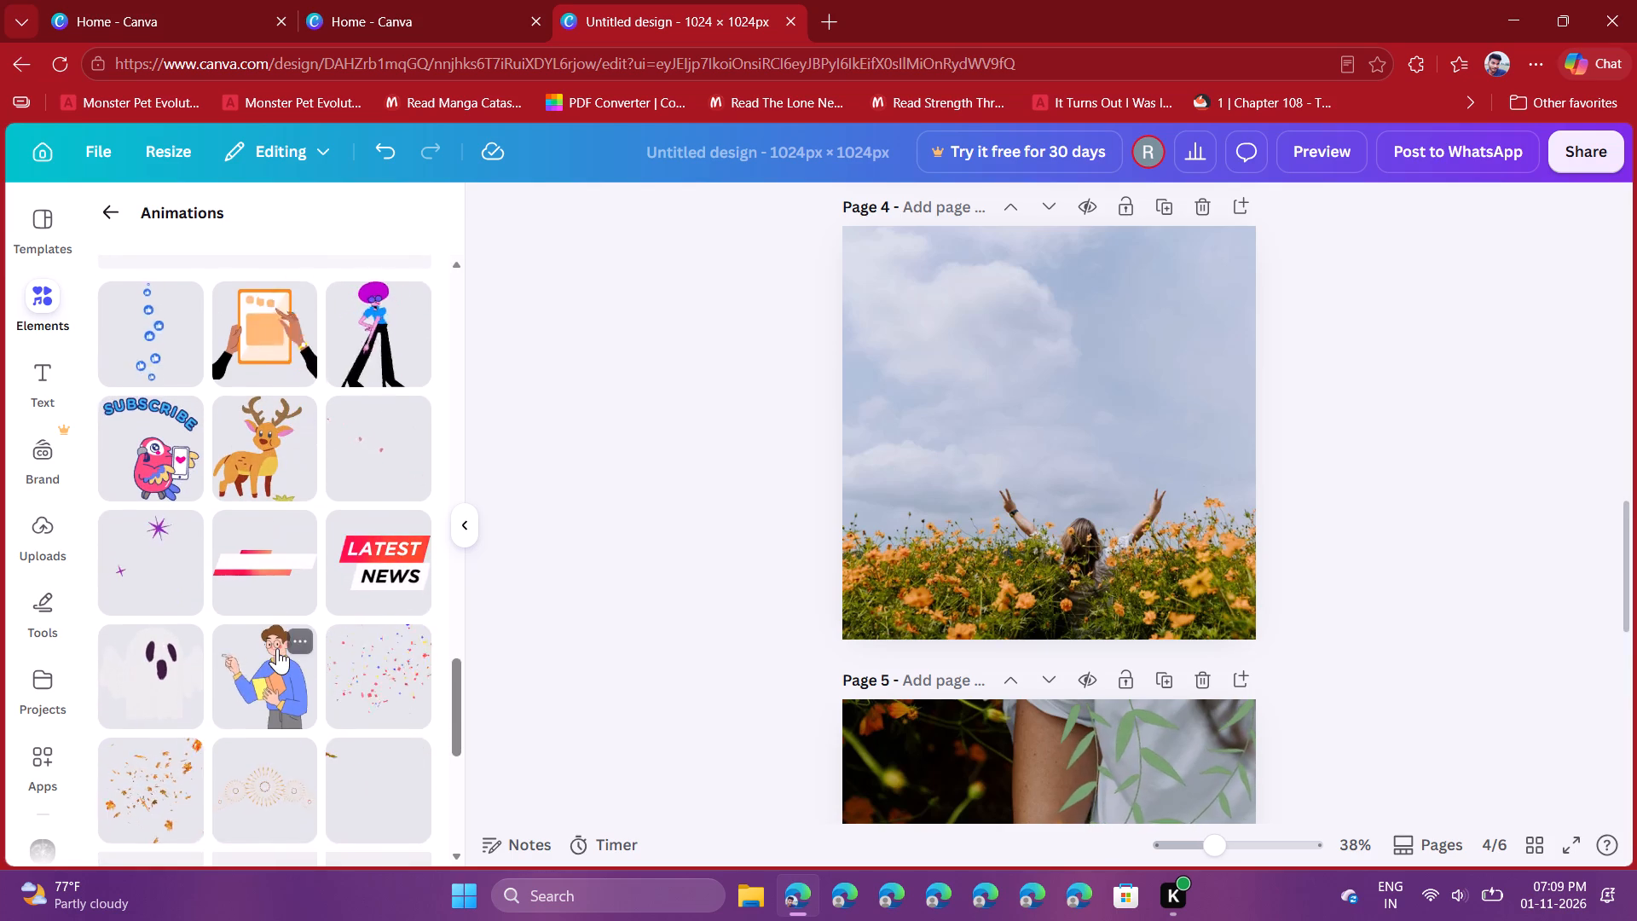
pyautogui.scroll(-2, 277, 648)
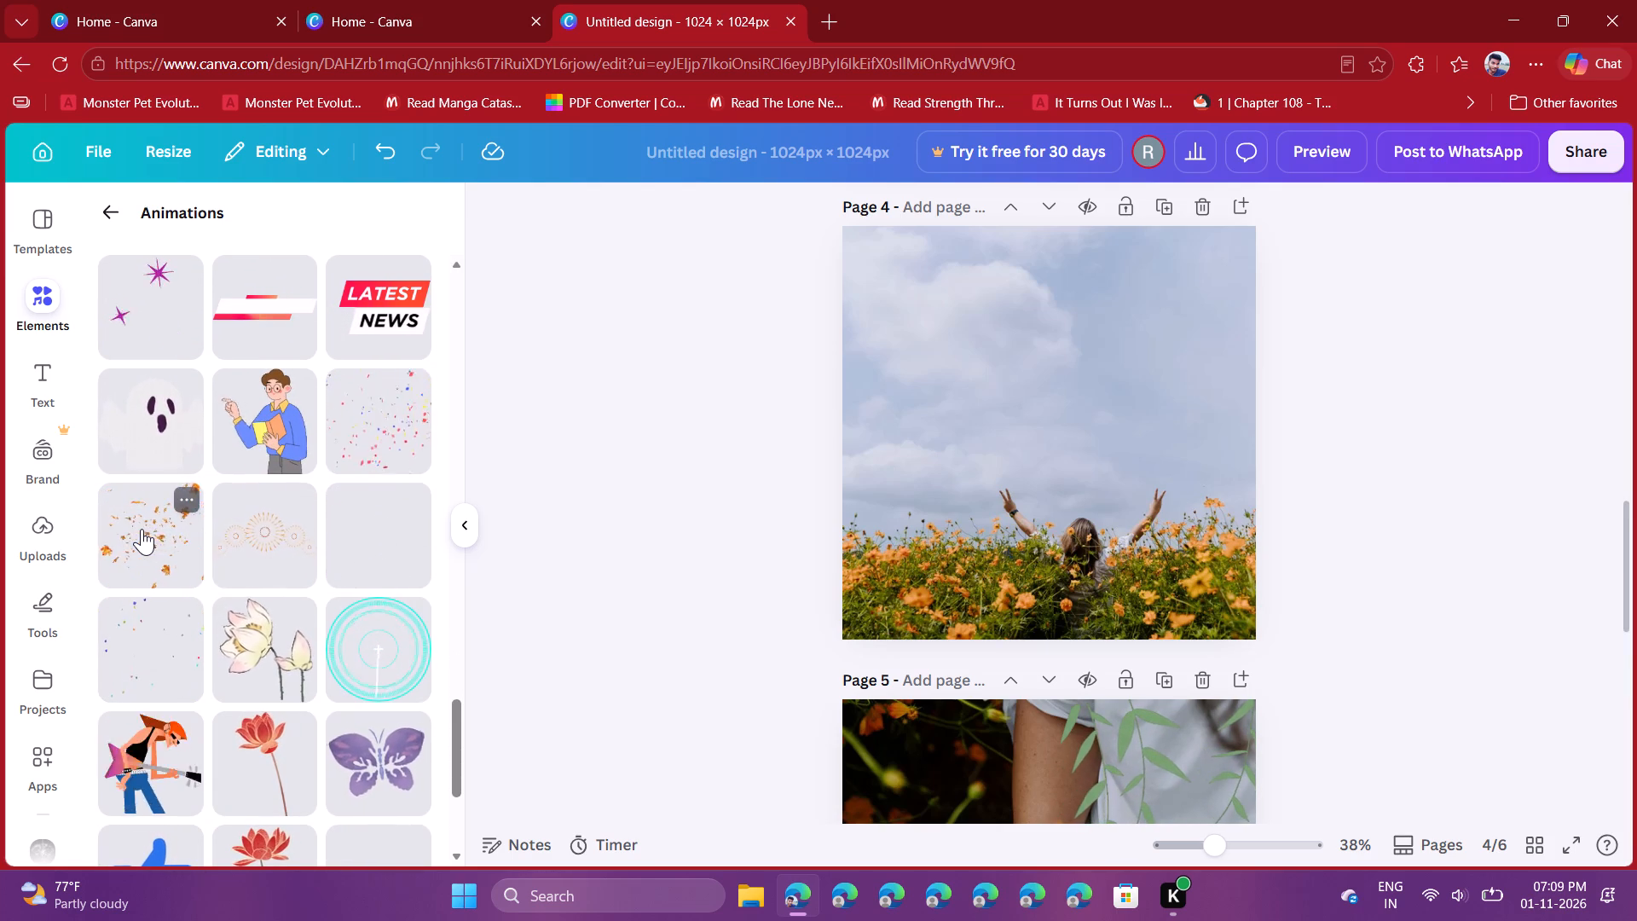
pyautogui.click(142, 529)
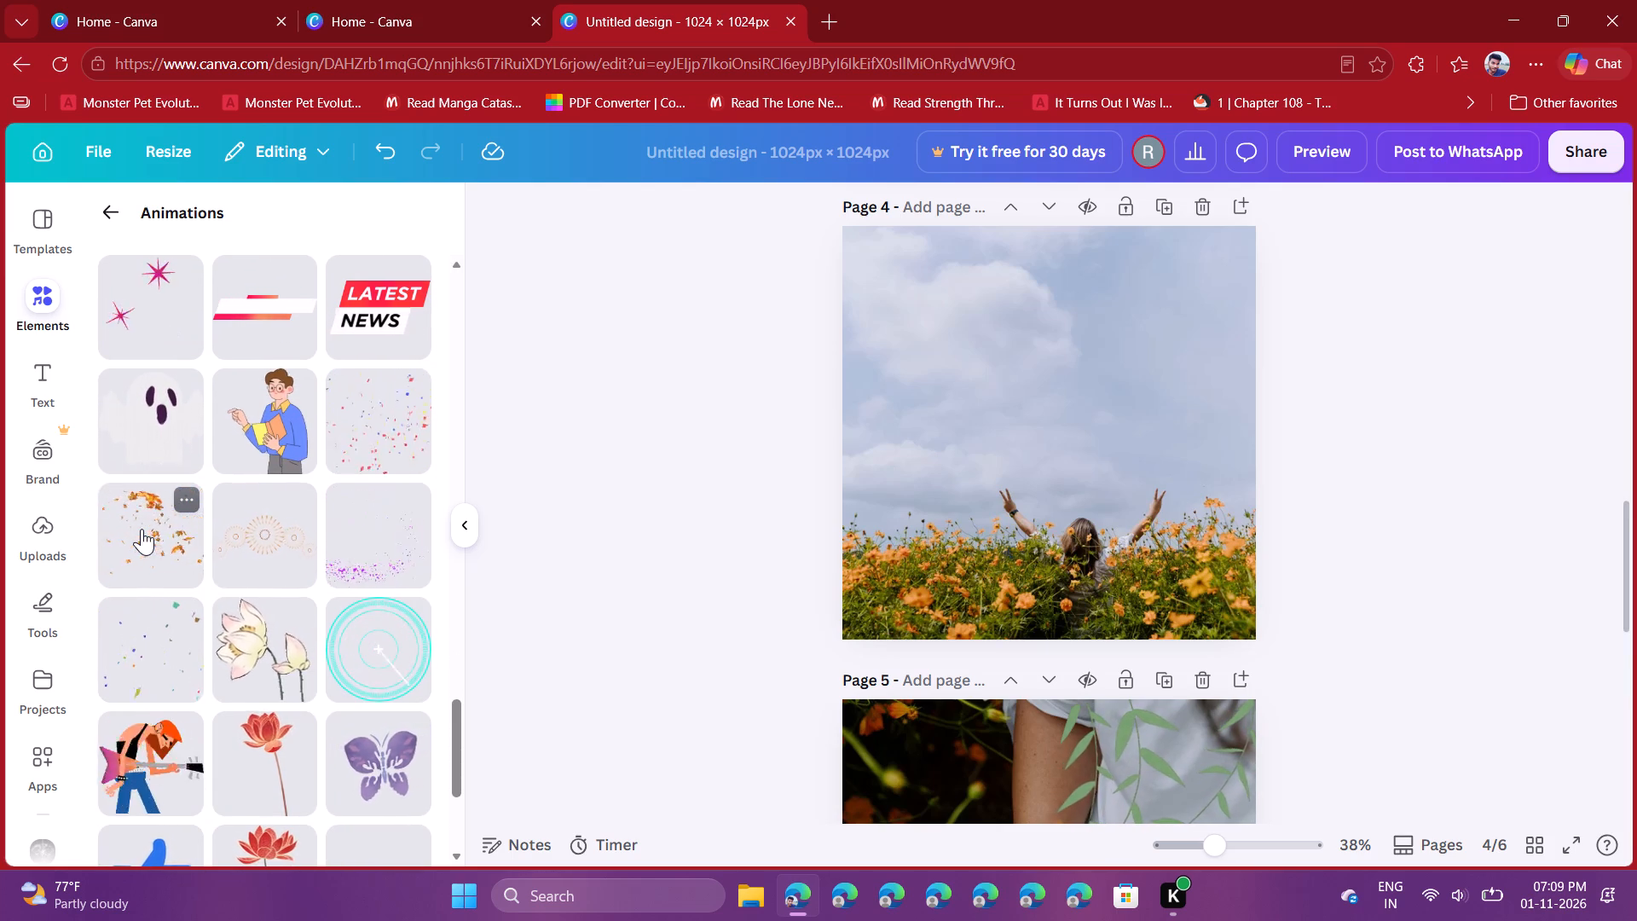
pyautogui.scroll(-2, 142, 528)
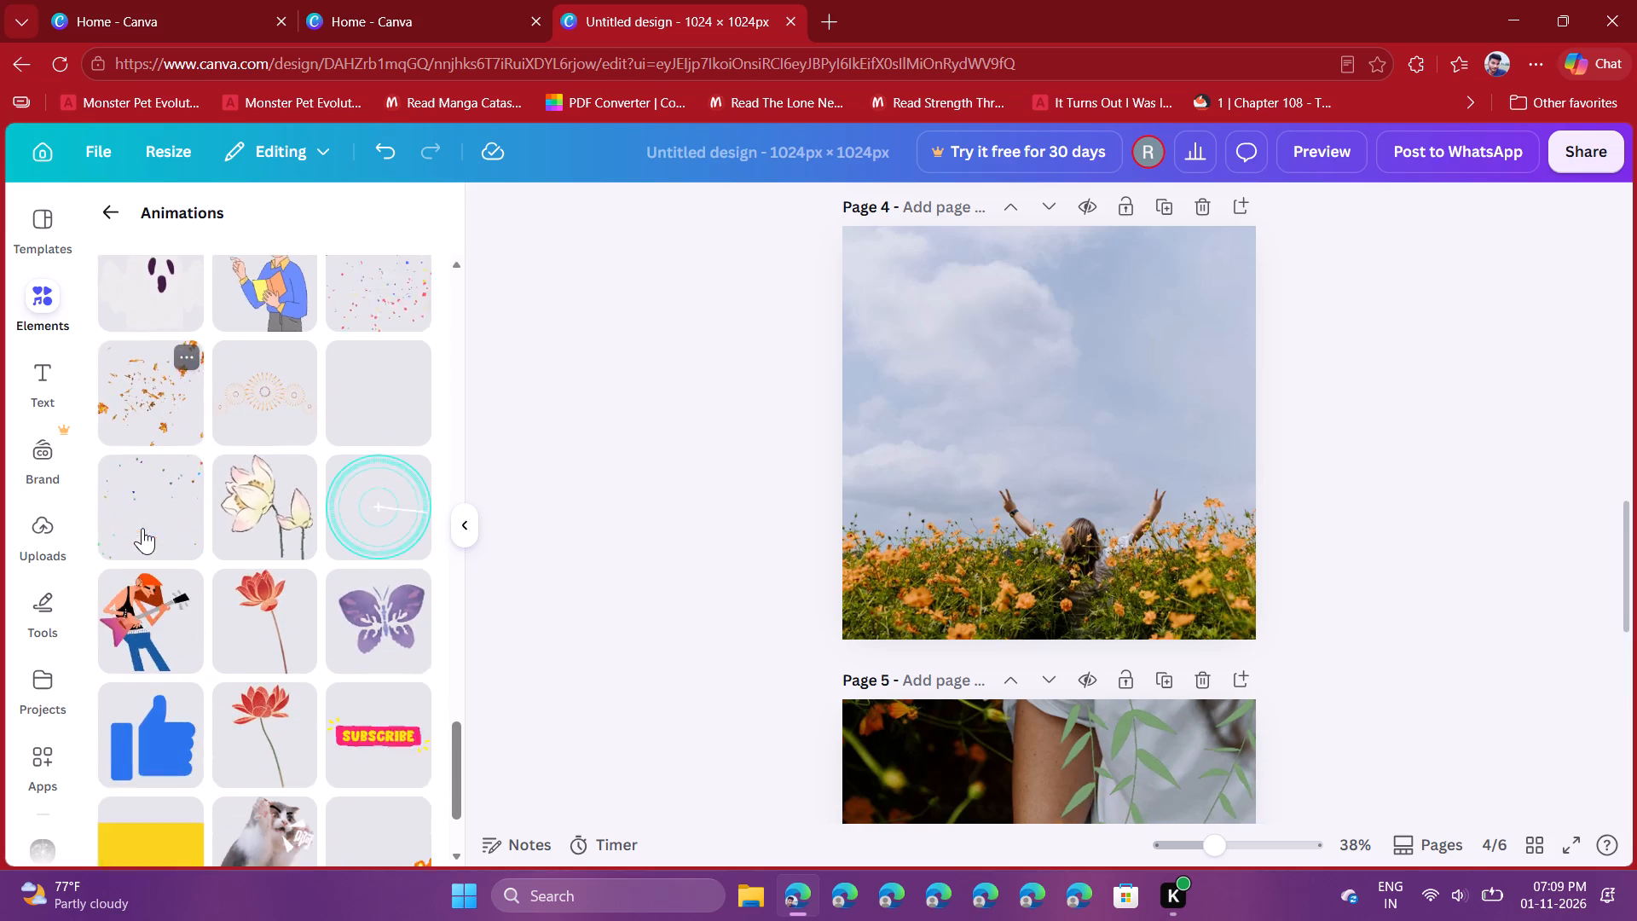
pyautogui.scroll(-3, 142, 528)
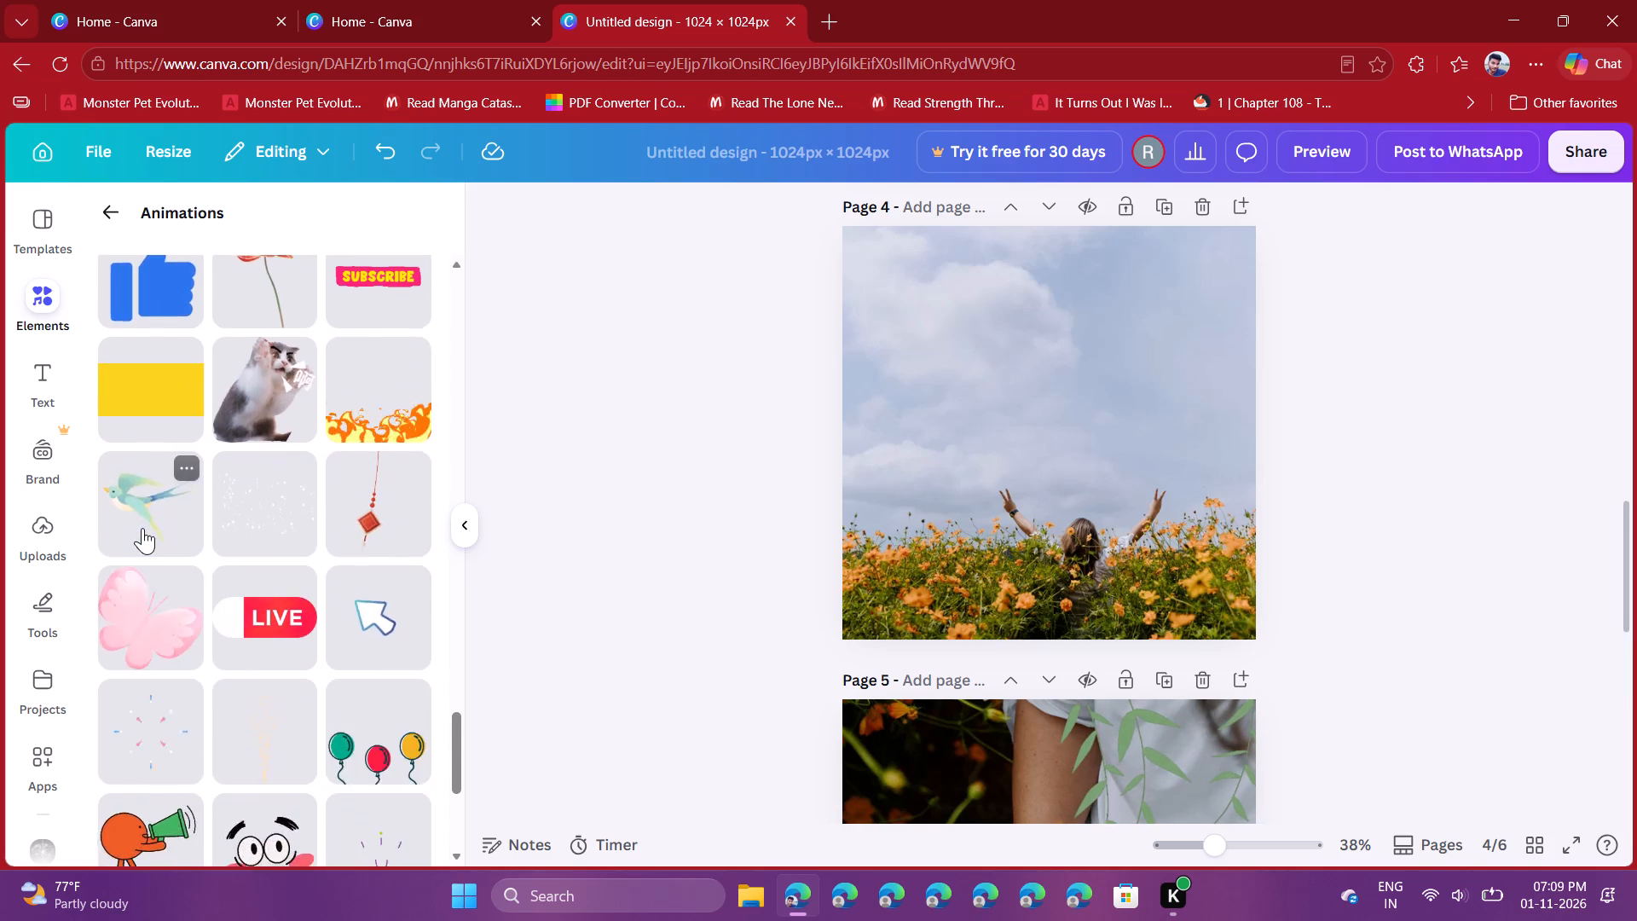
pyautogui.scroll(-3, 142, 528)
pyautogui.scroll(1, 142, 528)
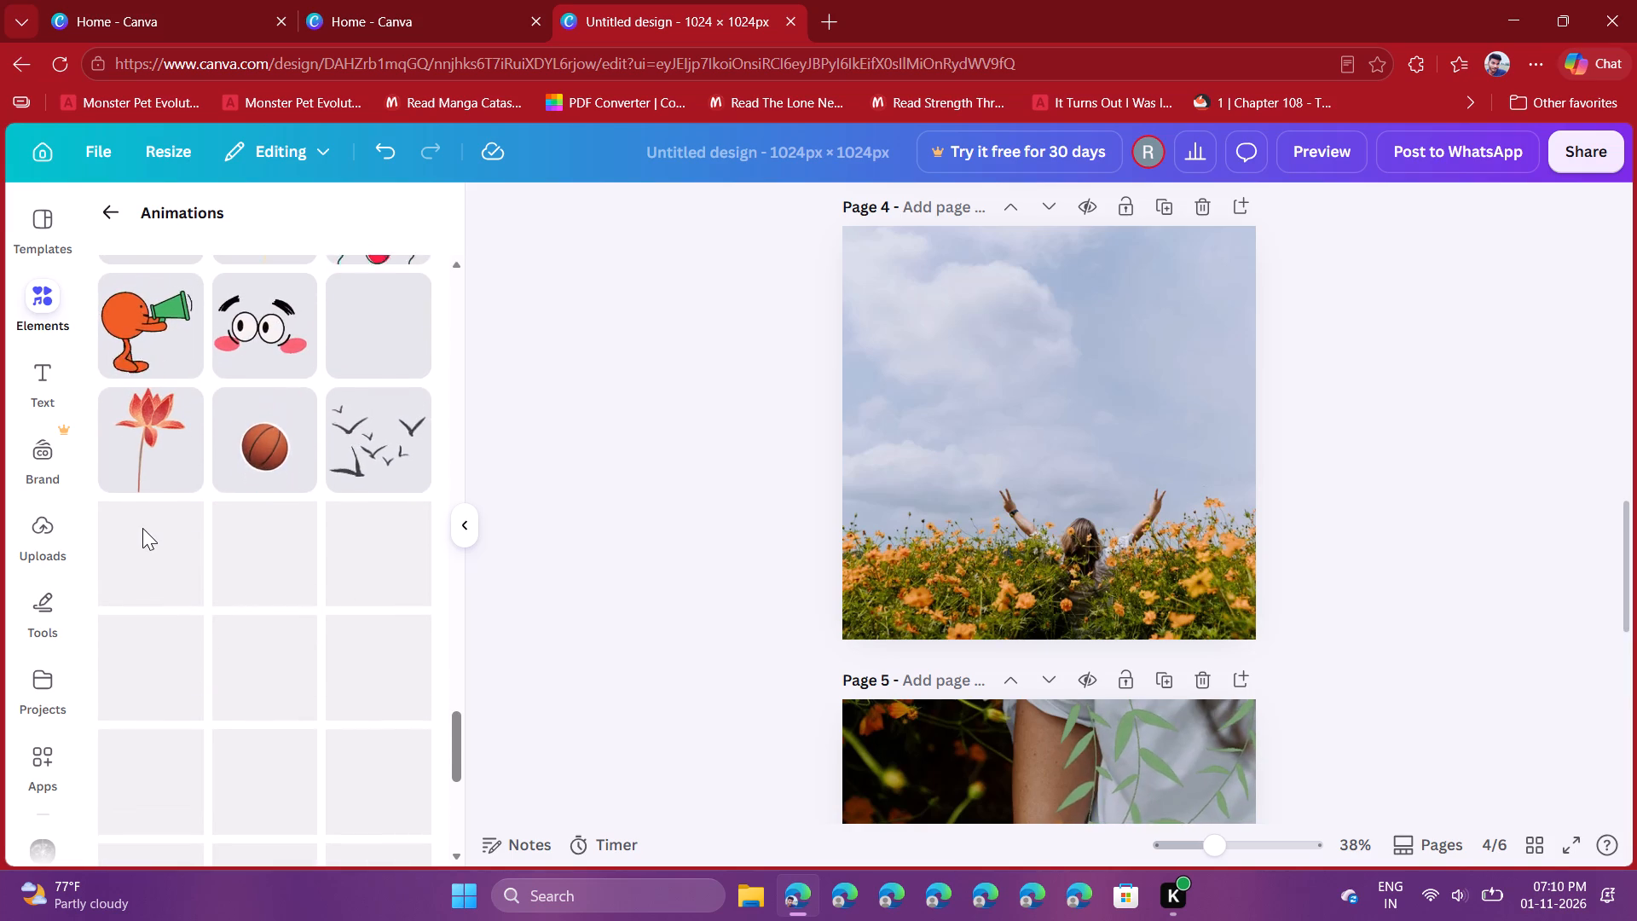
pyautogui.scroll(-3, 142, 528)
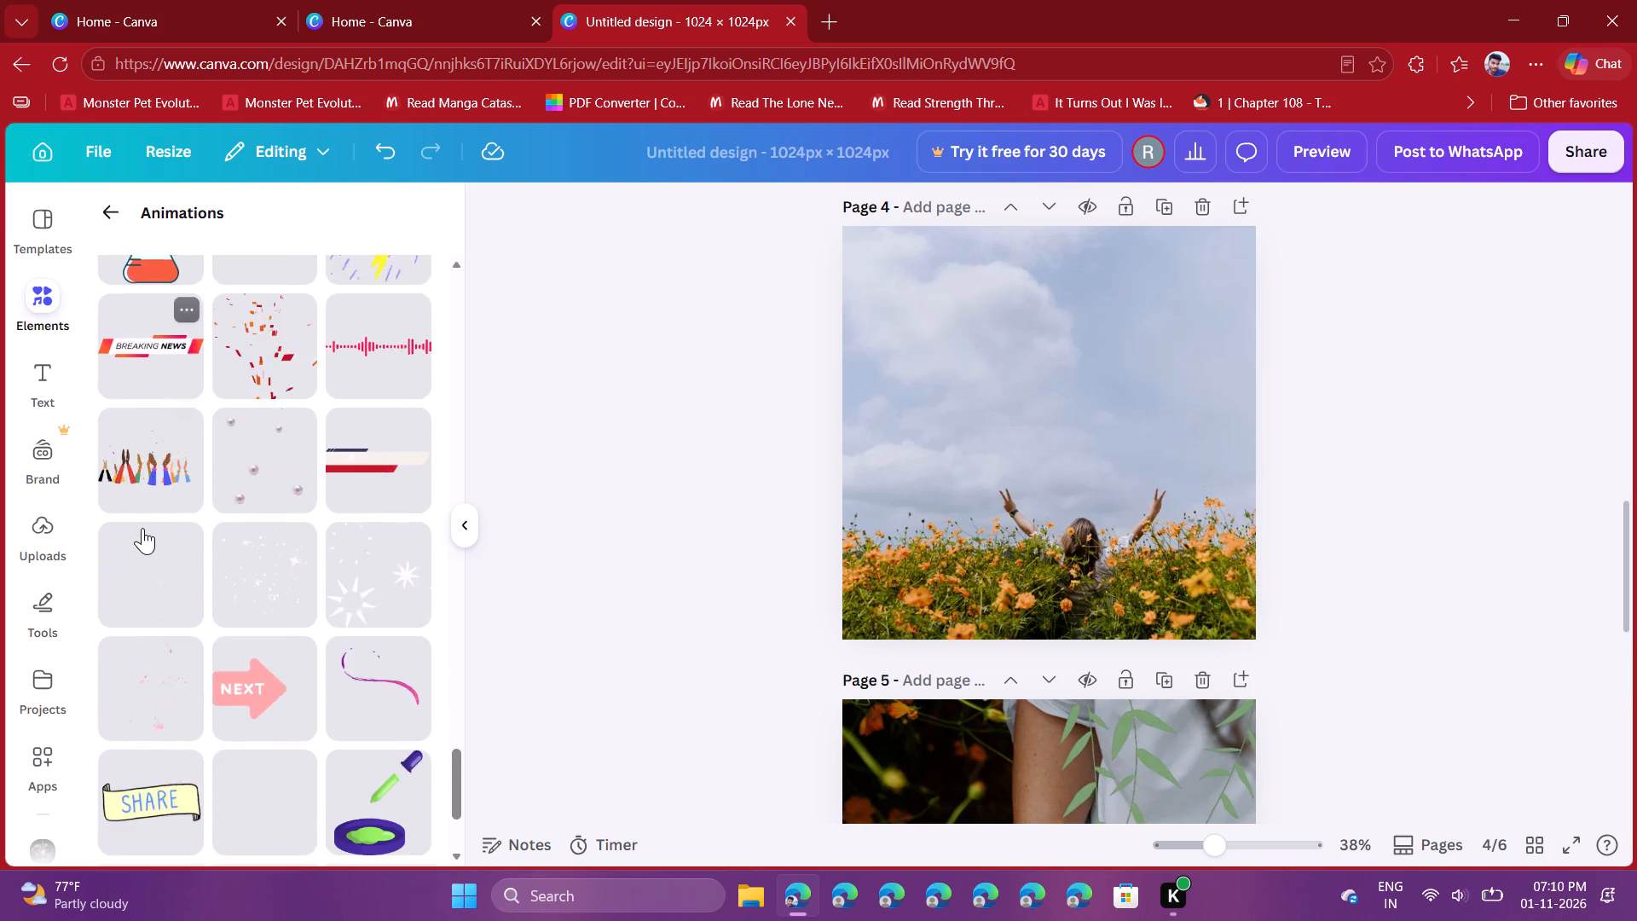
pyautogui.scroll(-1, 142, 528)
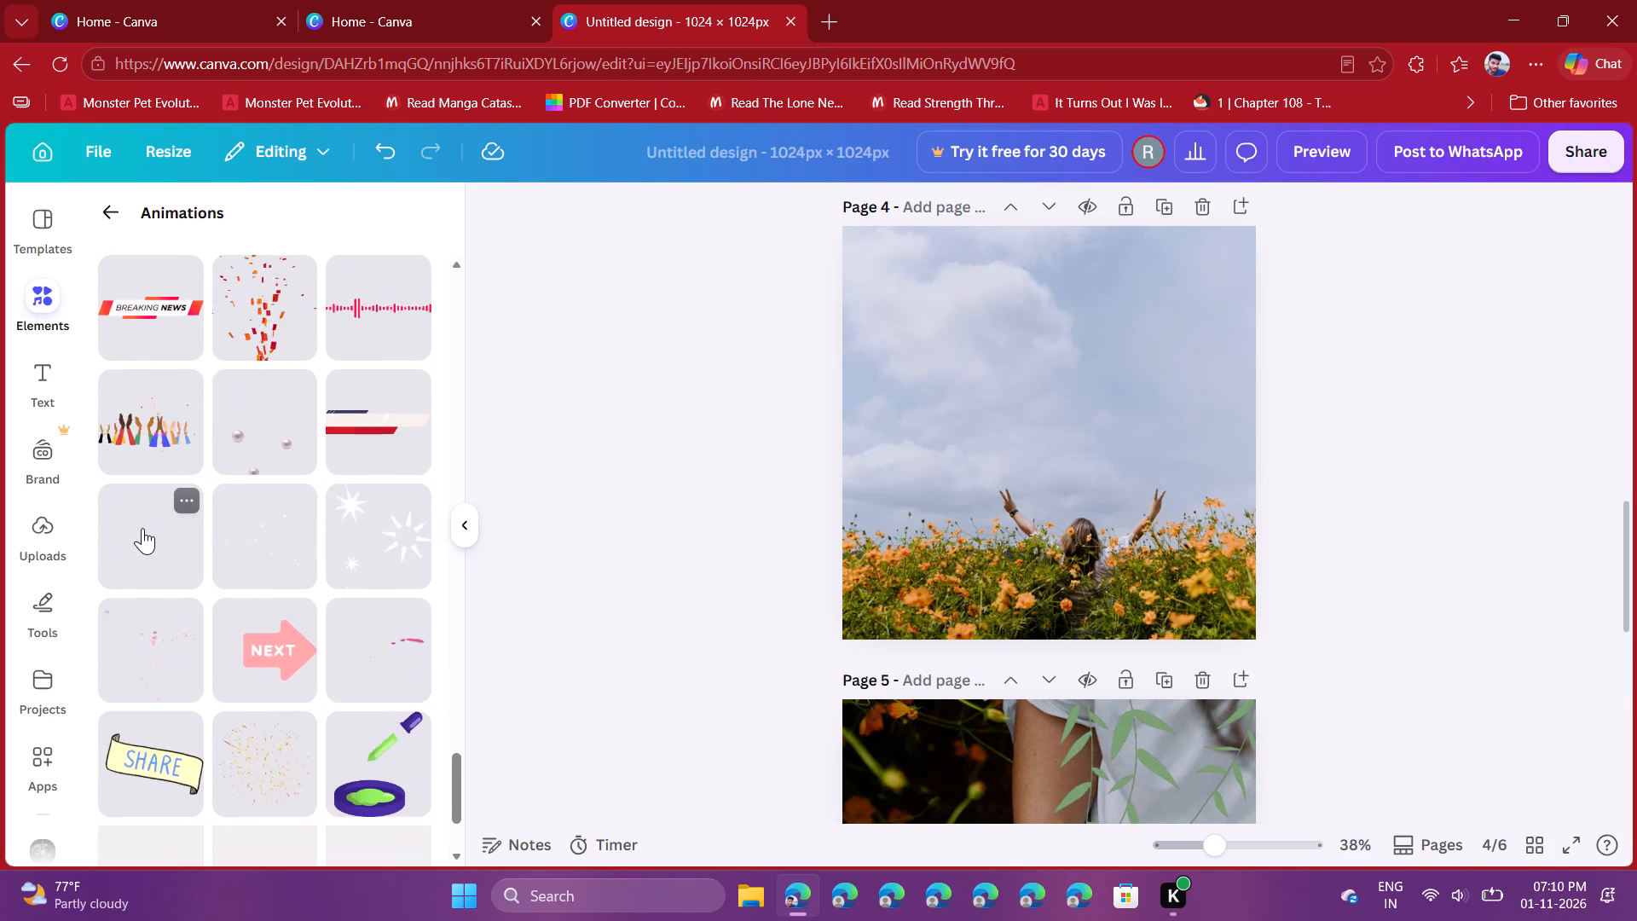
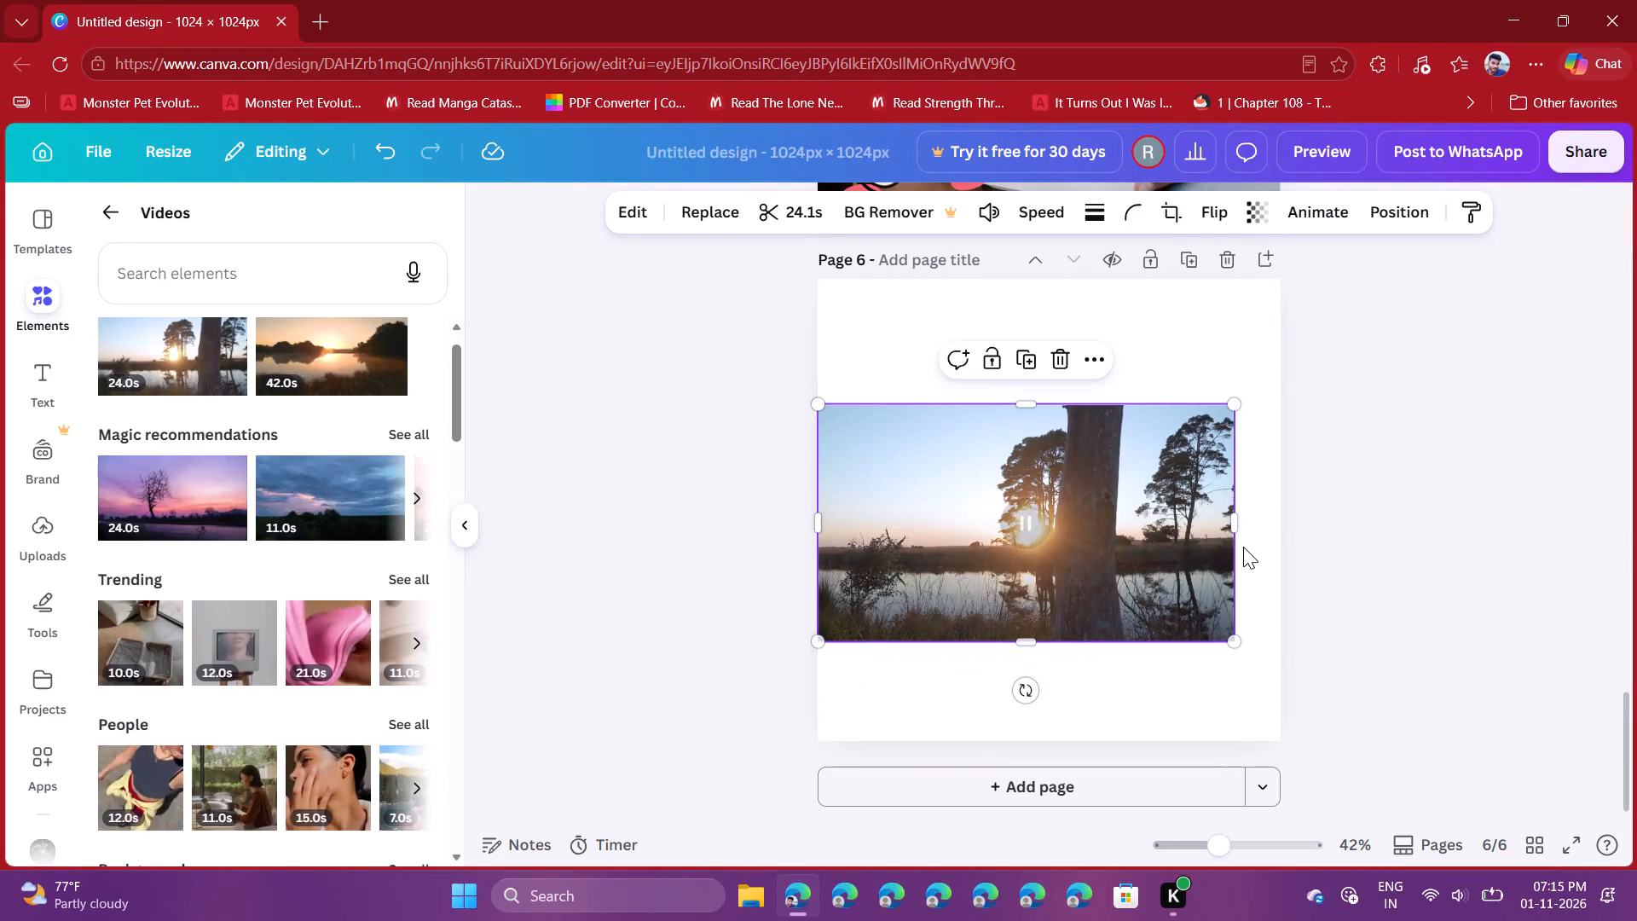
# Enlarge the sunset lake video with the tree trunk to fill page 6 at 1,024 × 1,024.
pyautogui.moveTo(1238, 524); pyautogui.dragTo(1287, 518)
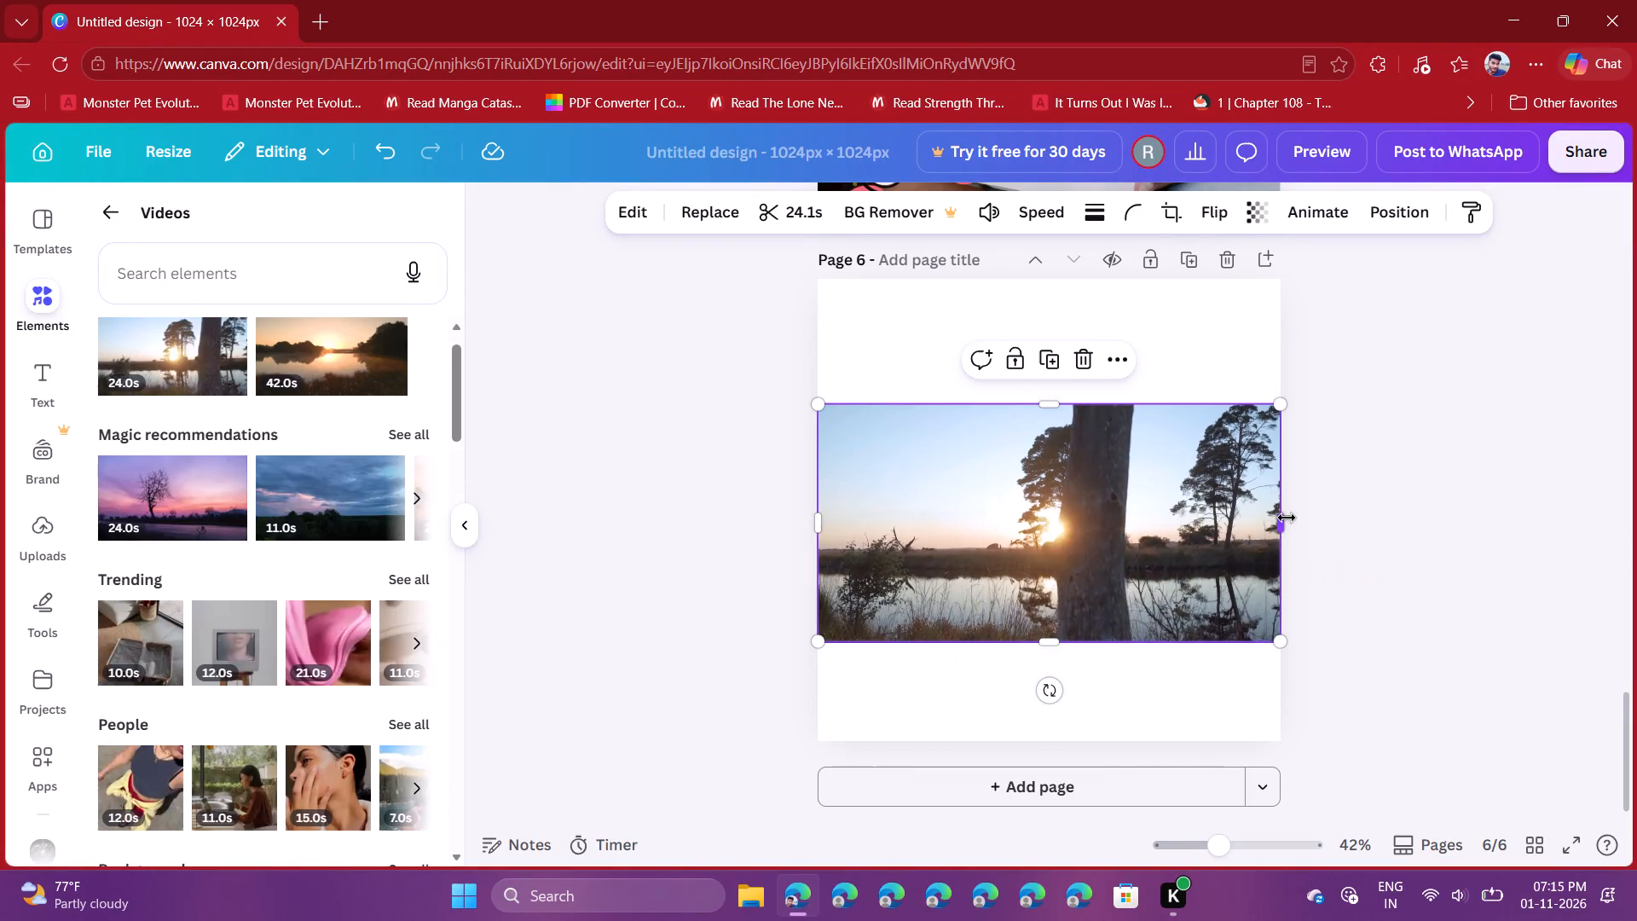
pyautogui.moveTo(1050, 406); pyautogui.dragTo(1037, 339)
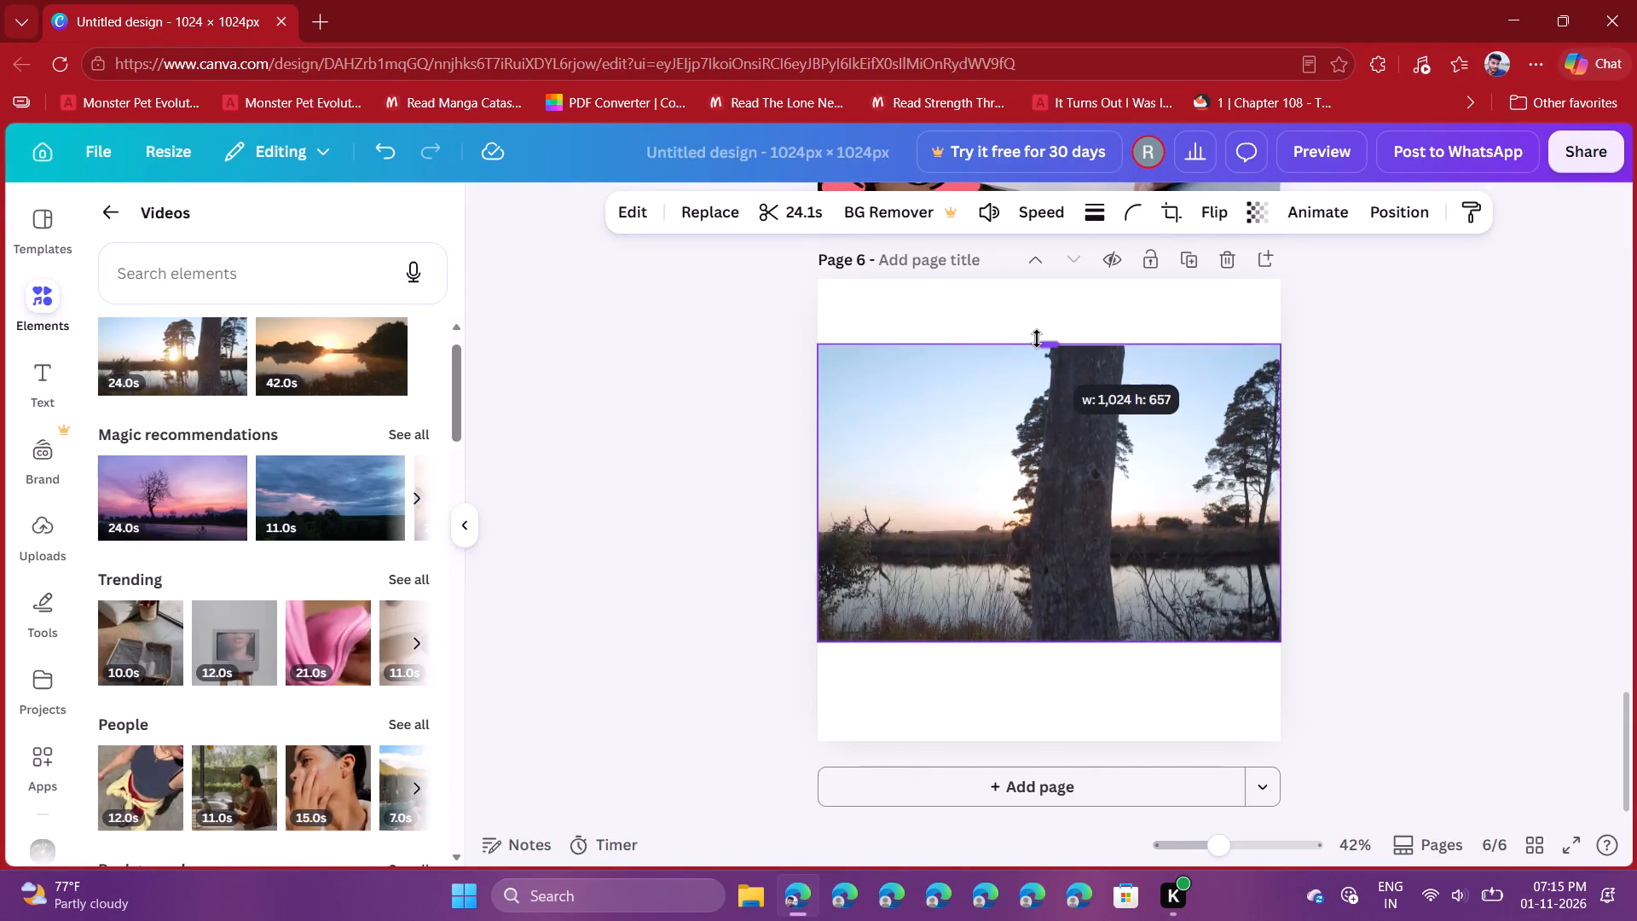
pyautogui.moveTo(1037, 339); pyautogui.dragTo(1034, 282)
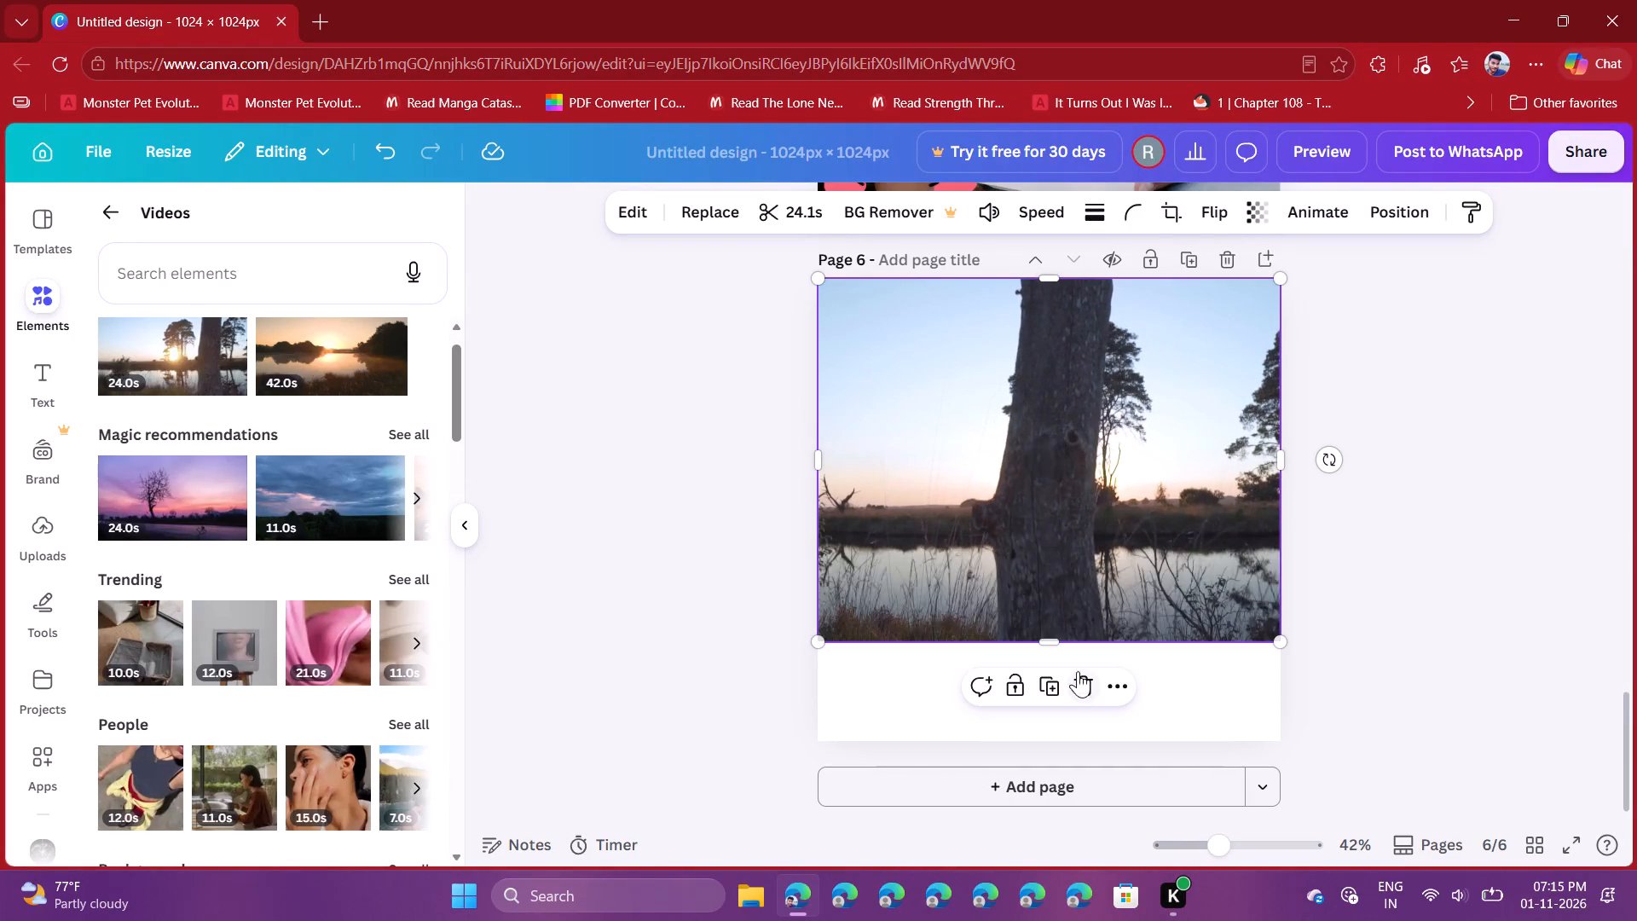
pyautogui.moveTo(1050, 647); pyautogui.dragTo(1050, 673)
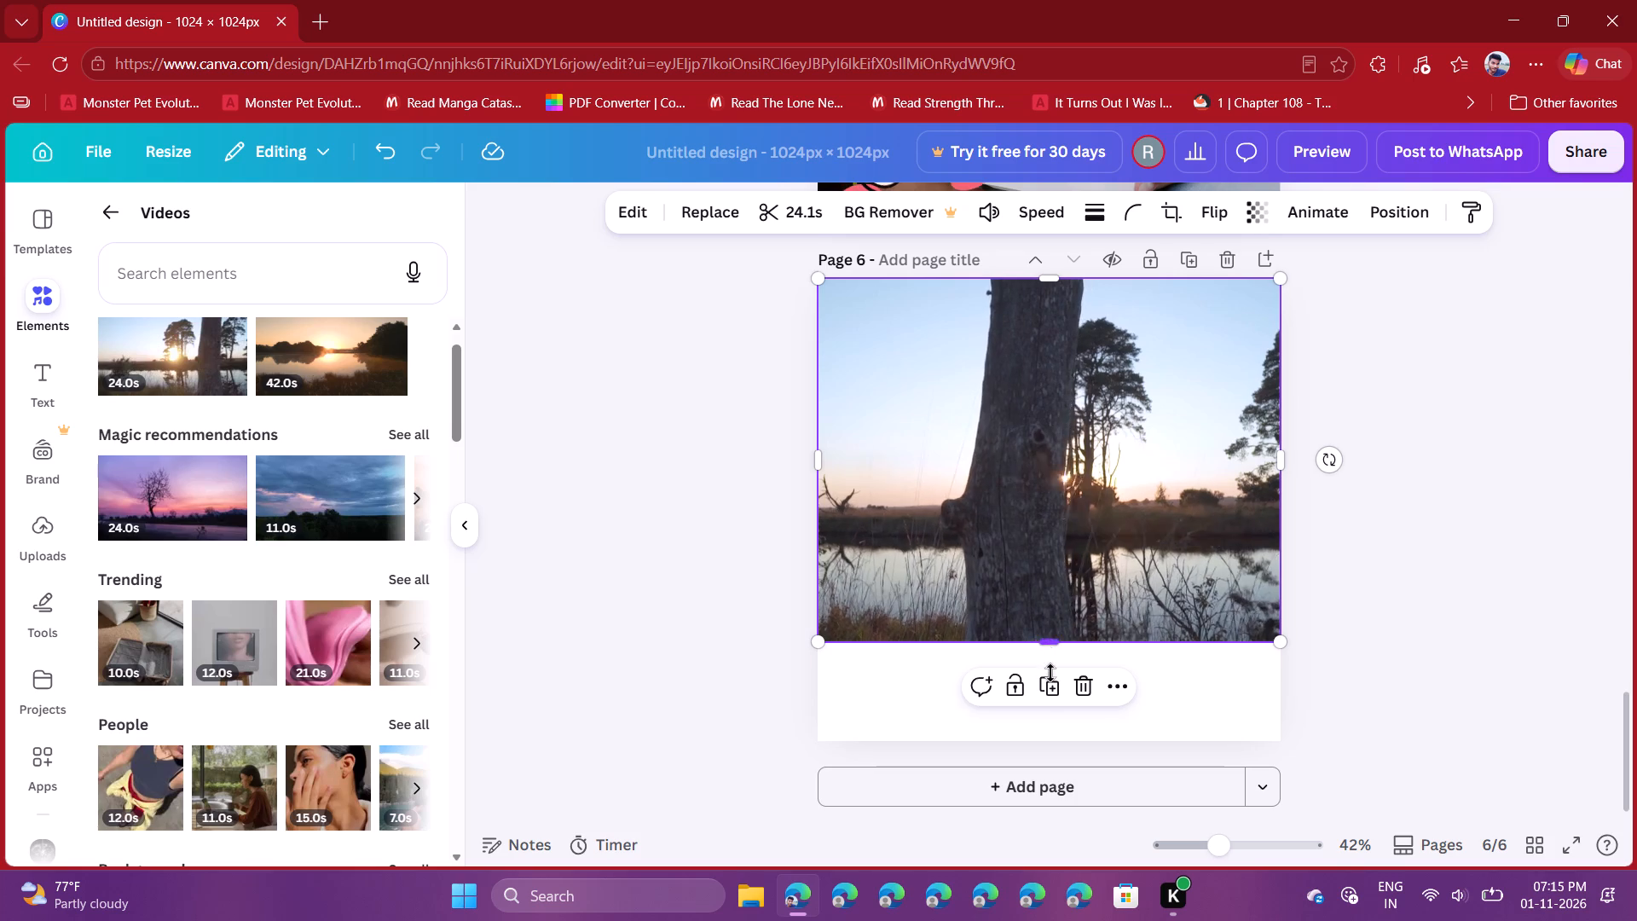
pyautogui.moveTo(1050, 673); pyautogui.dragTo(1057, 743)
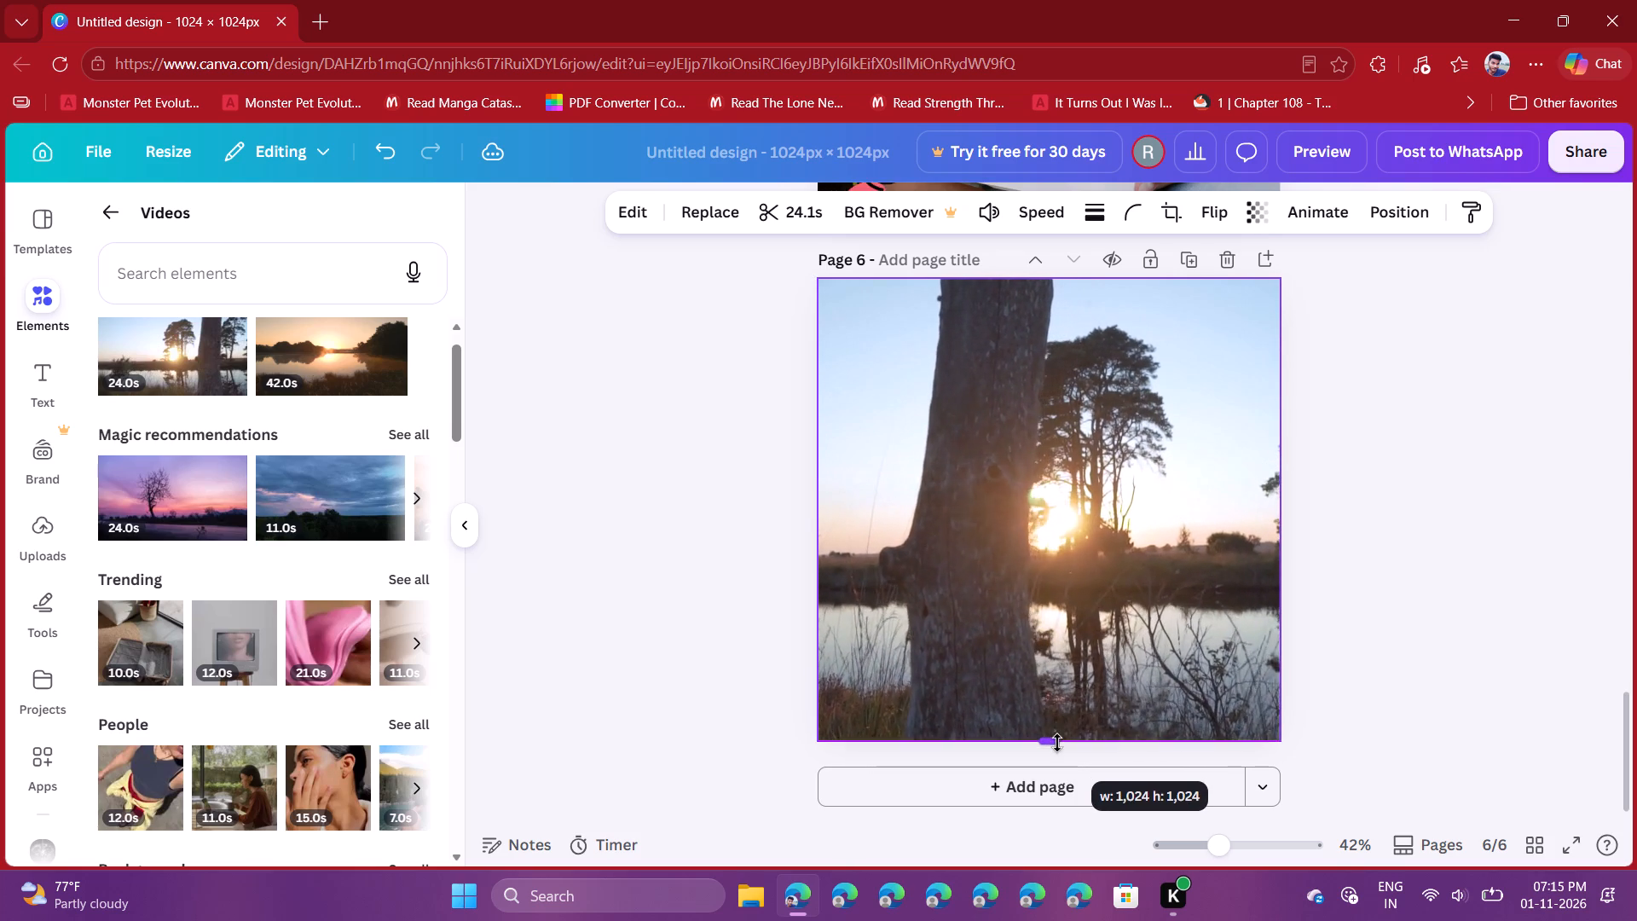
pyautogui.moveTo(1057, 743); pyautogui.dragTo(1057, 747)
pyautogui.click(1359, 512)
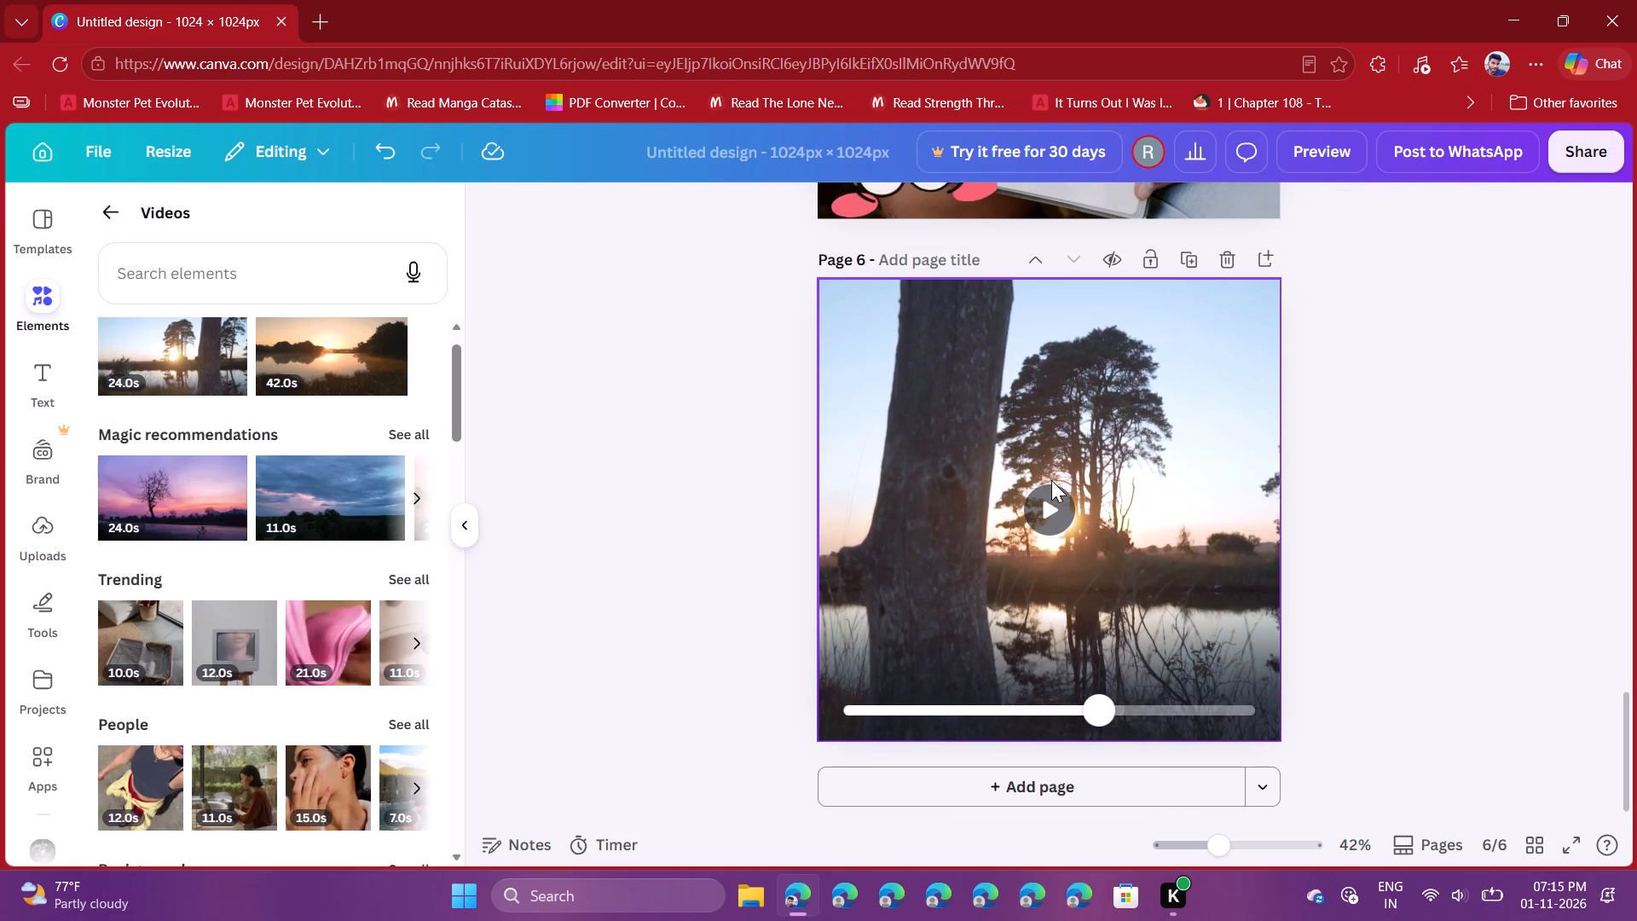
# Play the sunset lake video on page 6 for a moment to check how it looks full-page.
pyautogui.click(1046, 507)
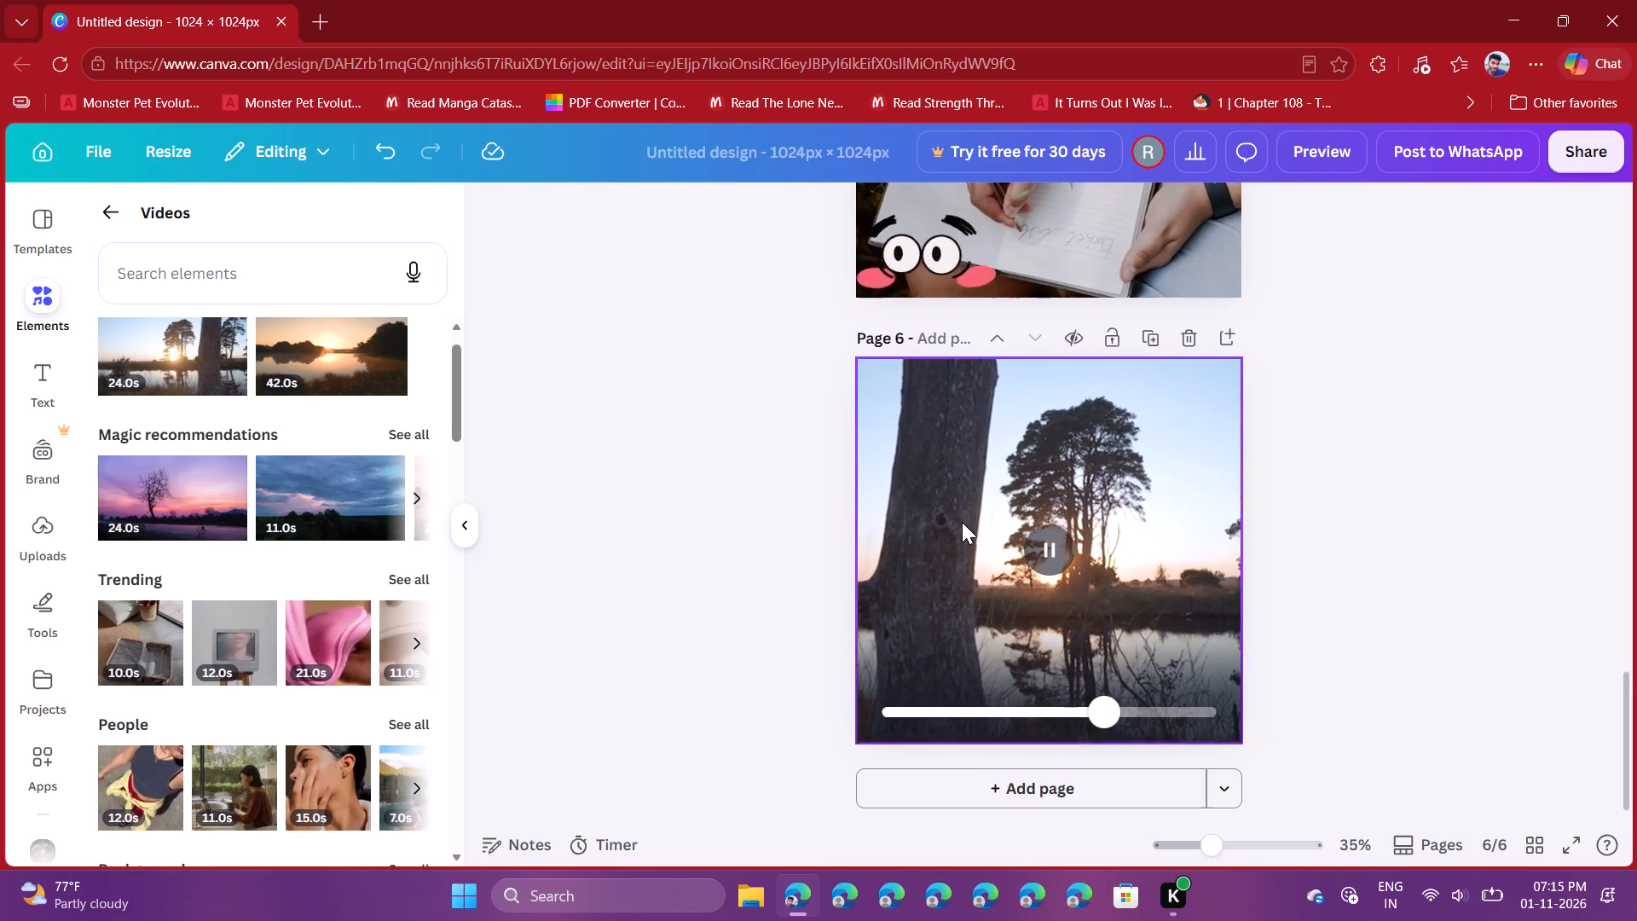
pyautogui.scroll(-1, 1431, 565)
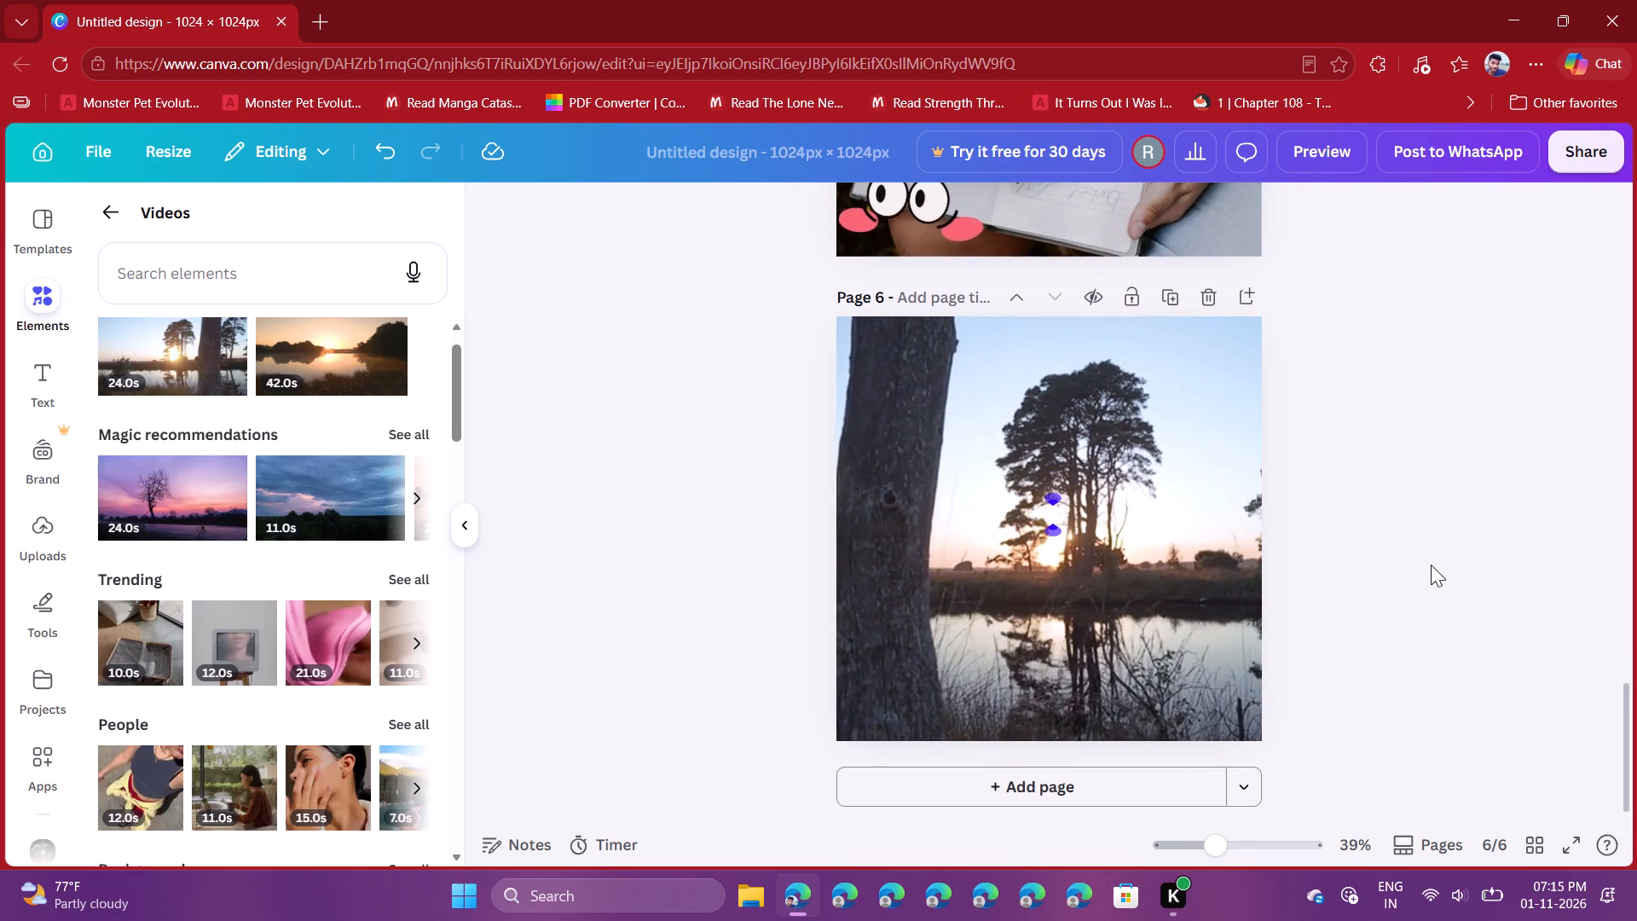
pyautogui.scroll(-1, 1431, 565)
pyautogui.click(1053, 490)
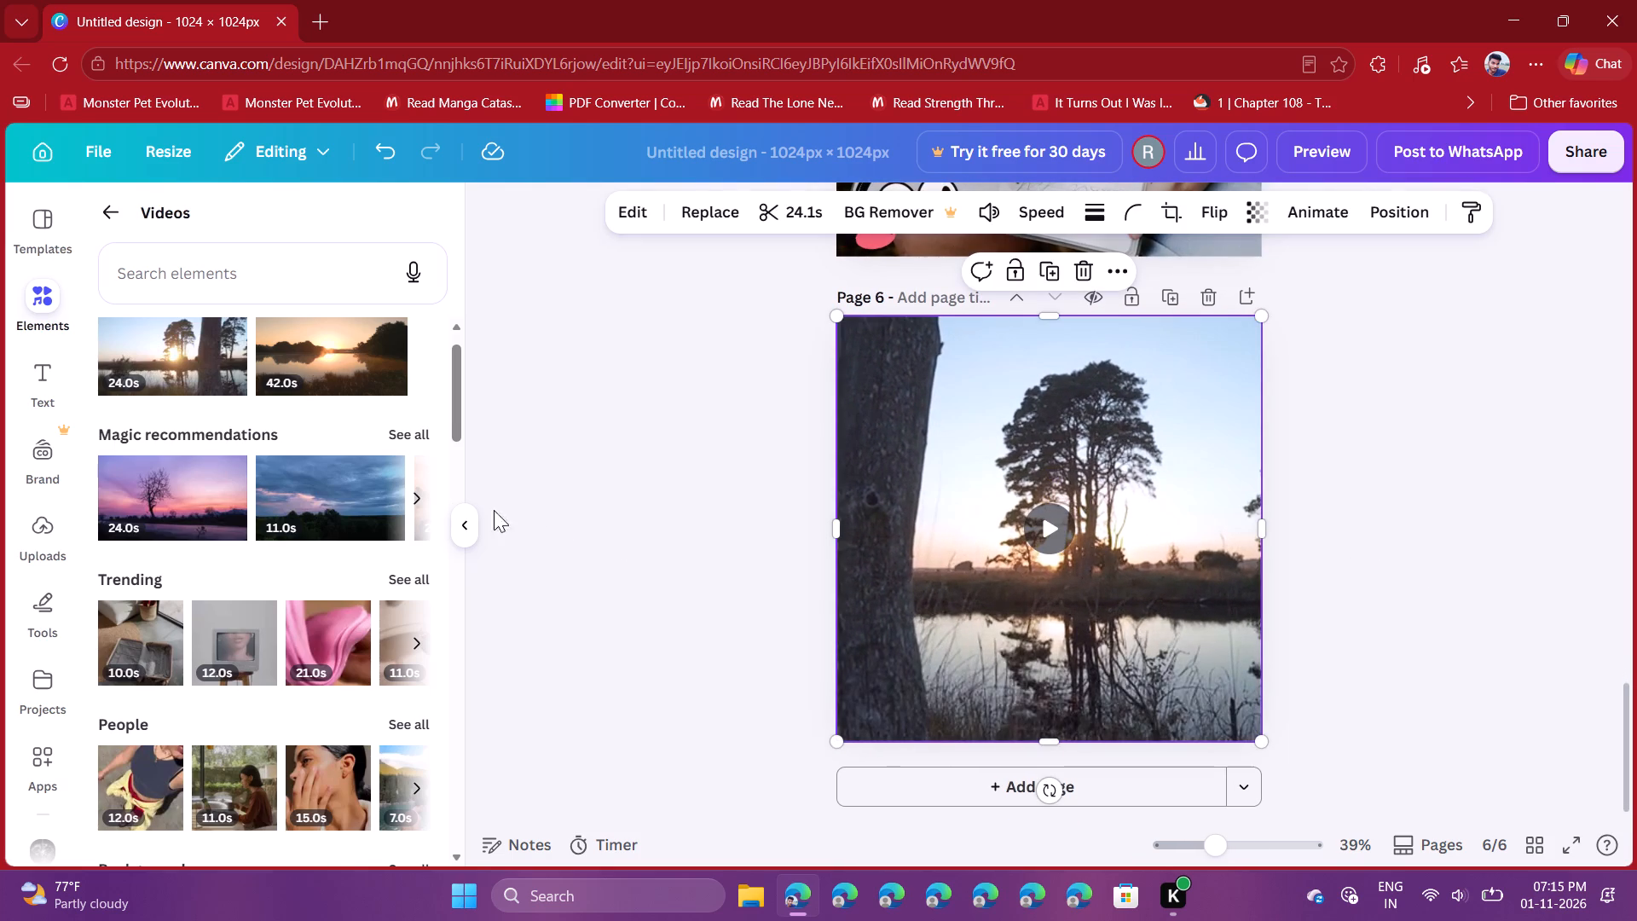
# Add a seventh page and place the 28-second blue snowy-forest video from the Aerial shots category on it.
pyautogui.scroll(-4, 273, 622)
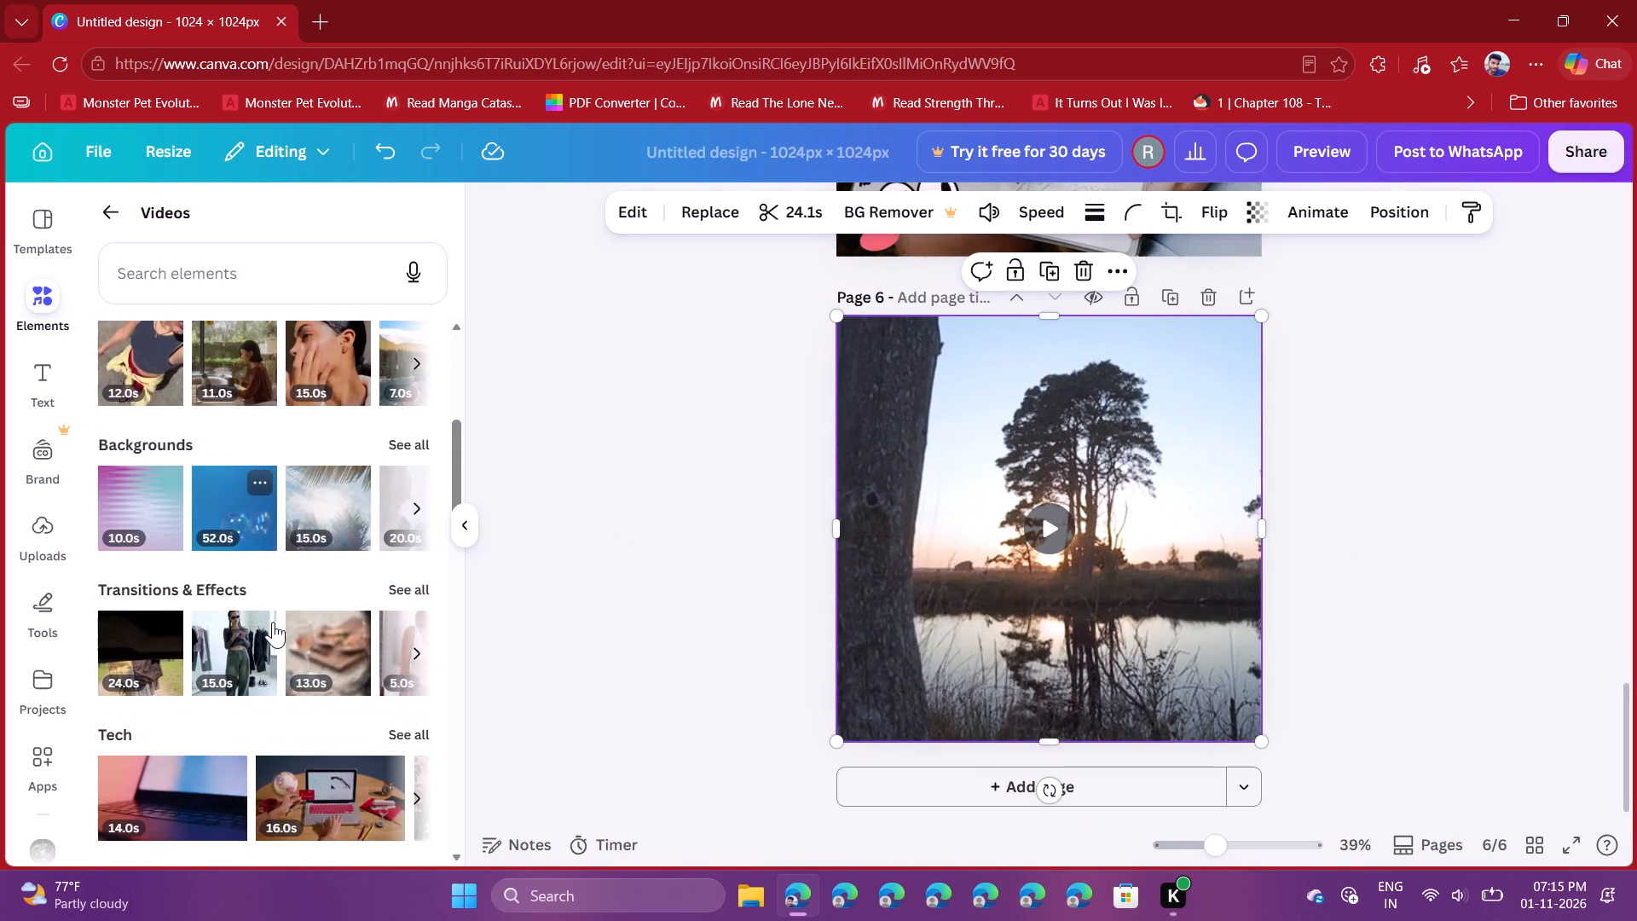
pyautogui.scroll(-4, 273, 622)
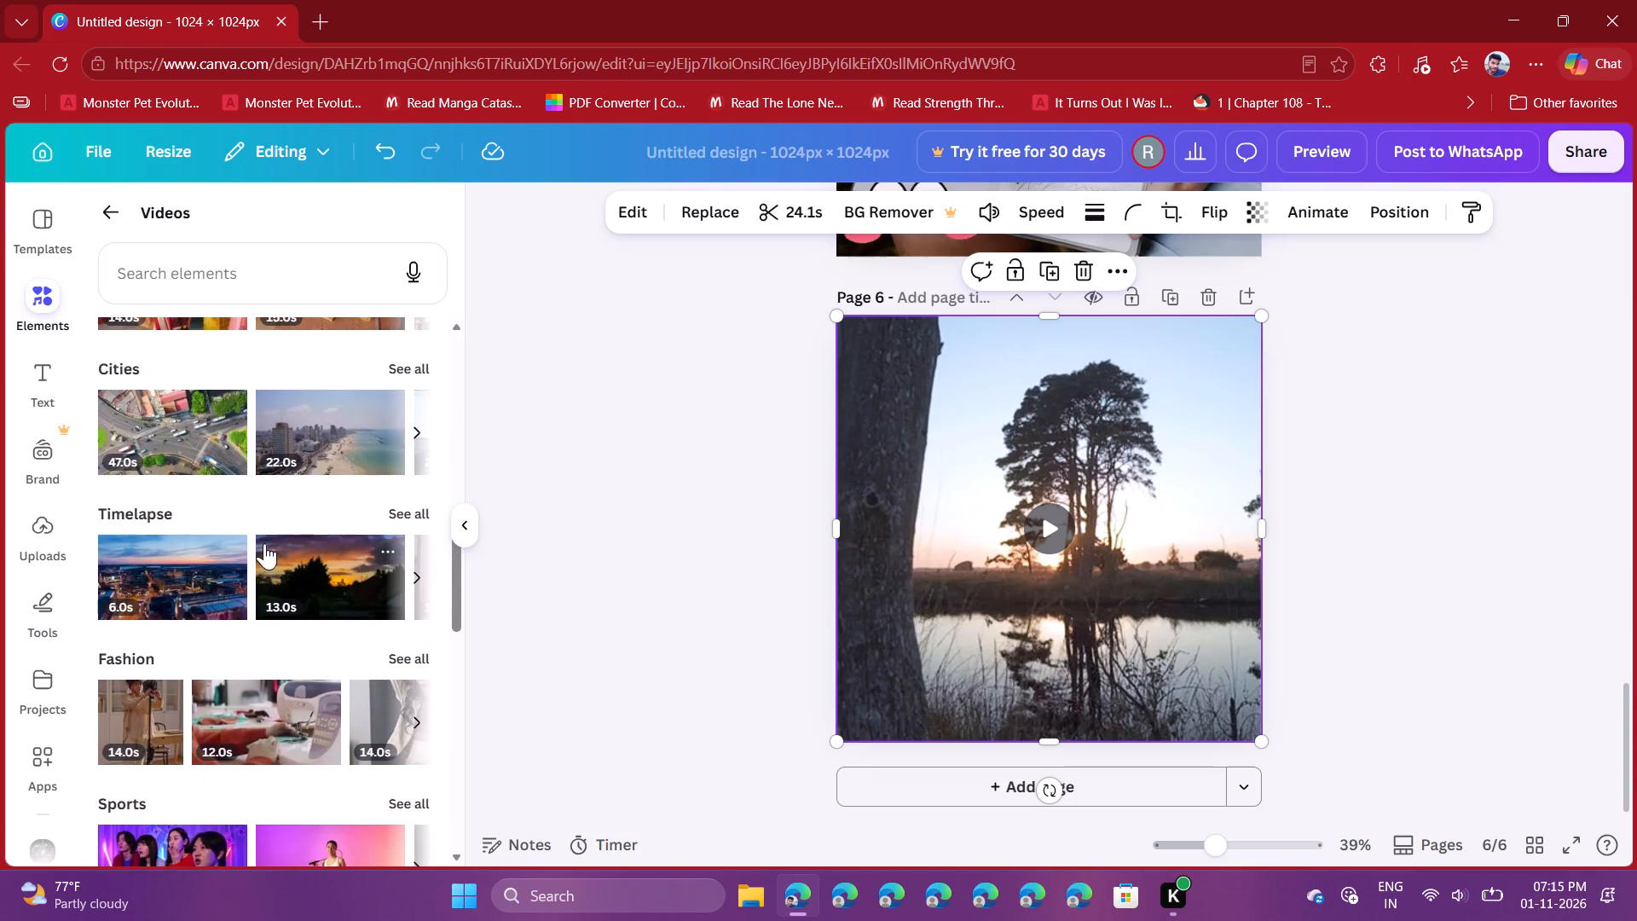
pyautogui.scroll(-3, 264, 543)
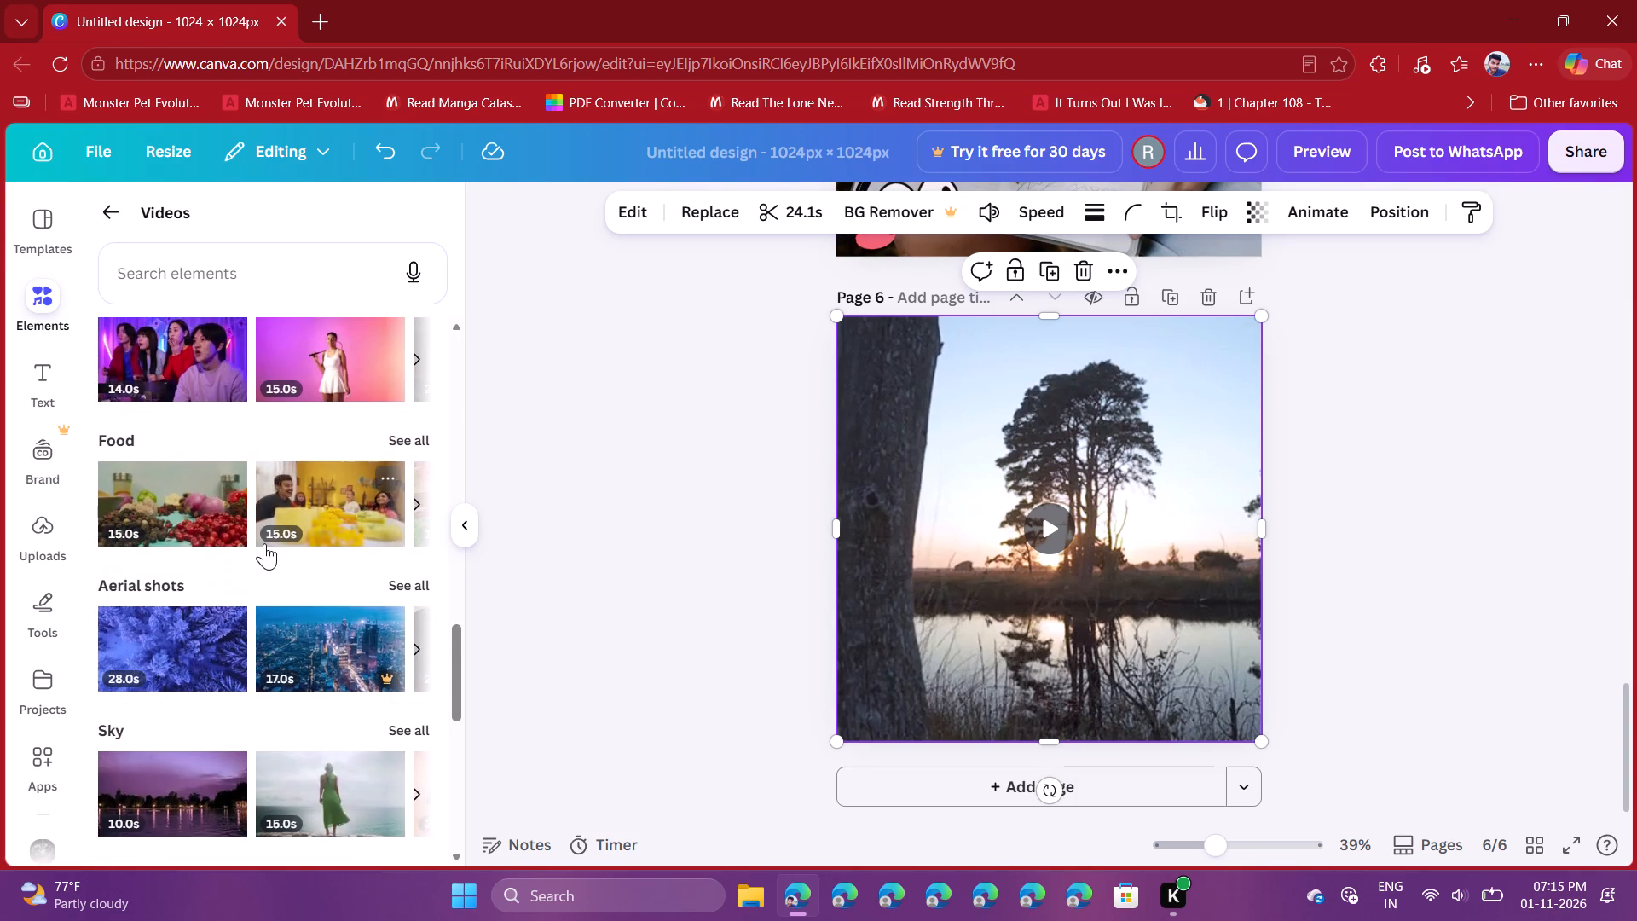
pyautogui.scroll(-1, 264, 543)
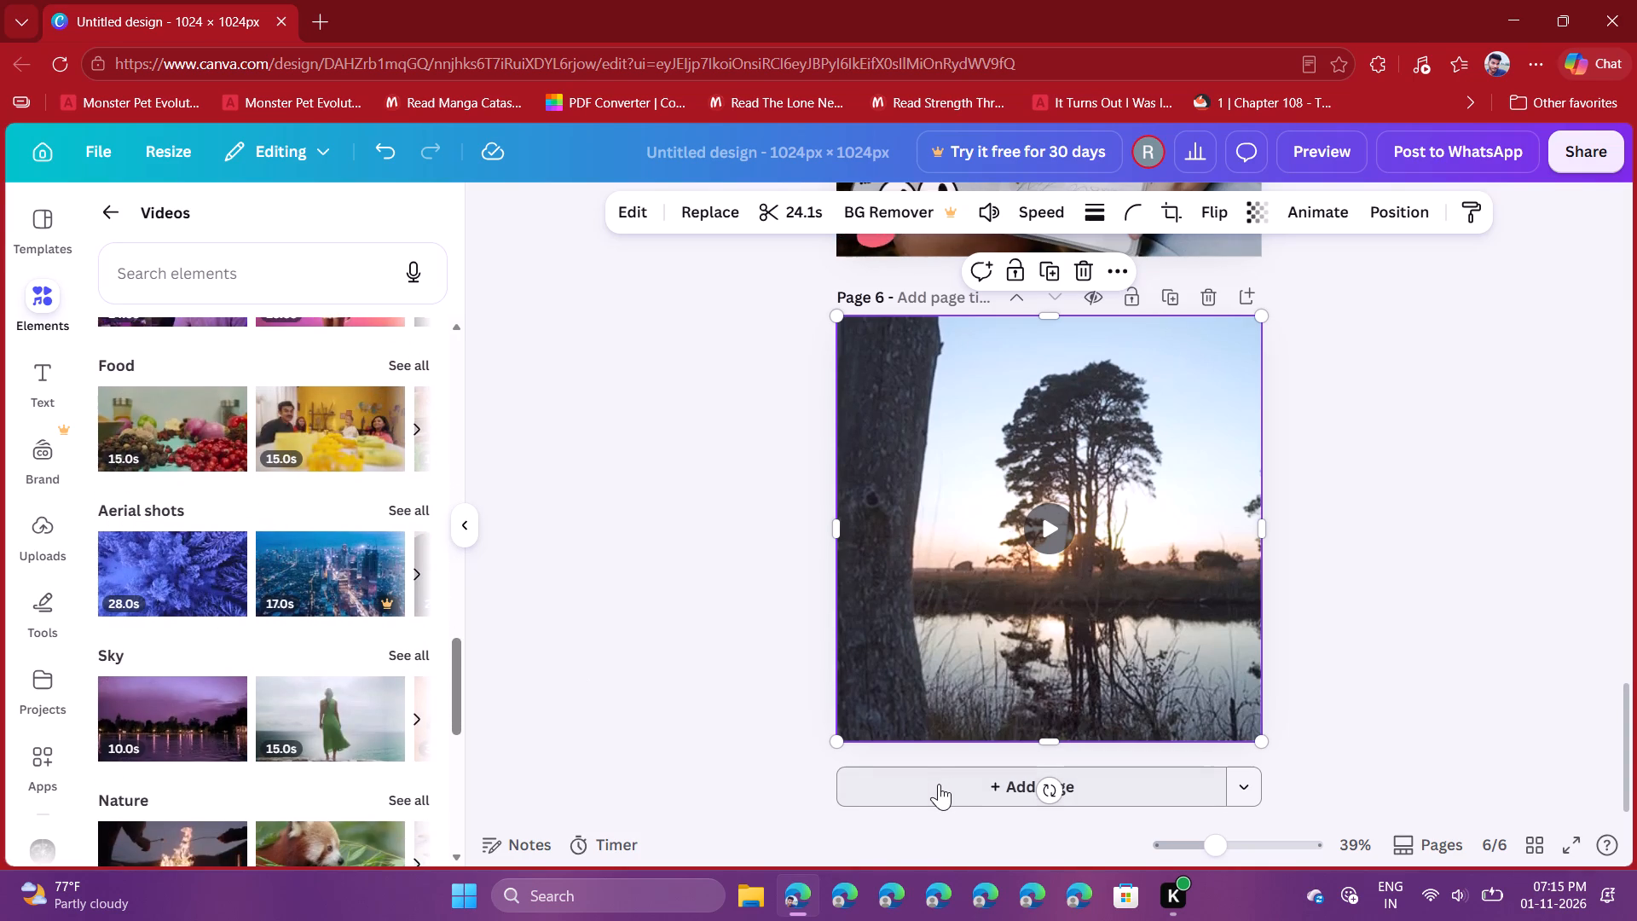
pyautogui.click(939, 784)
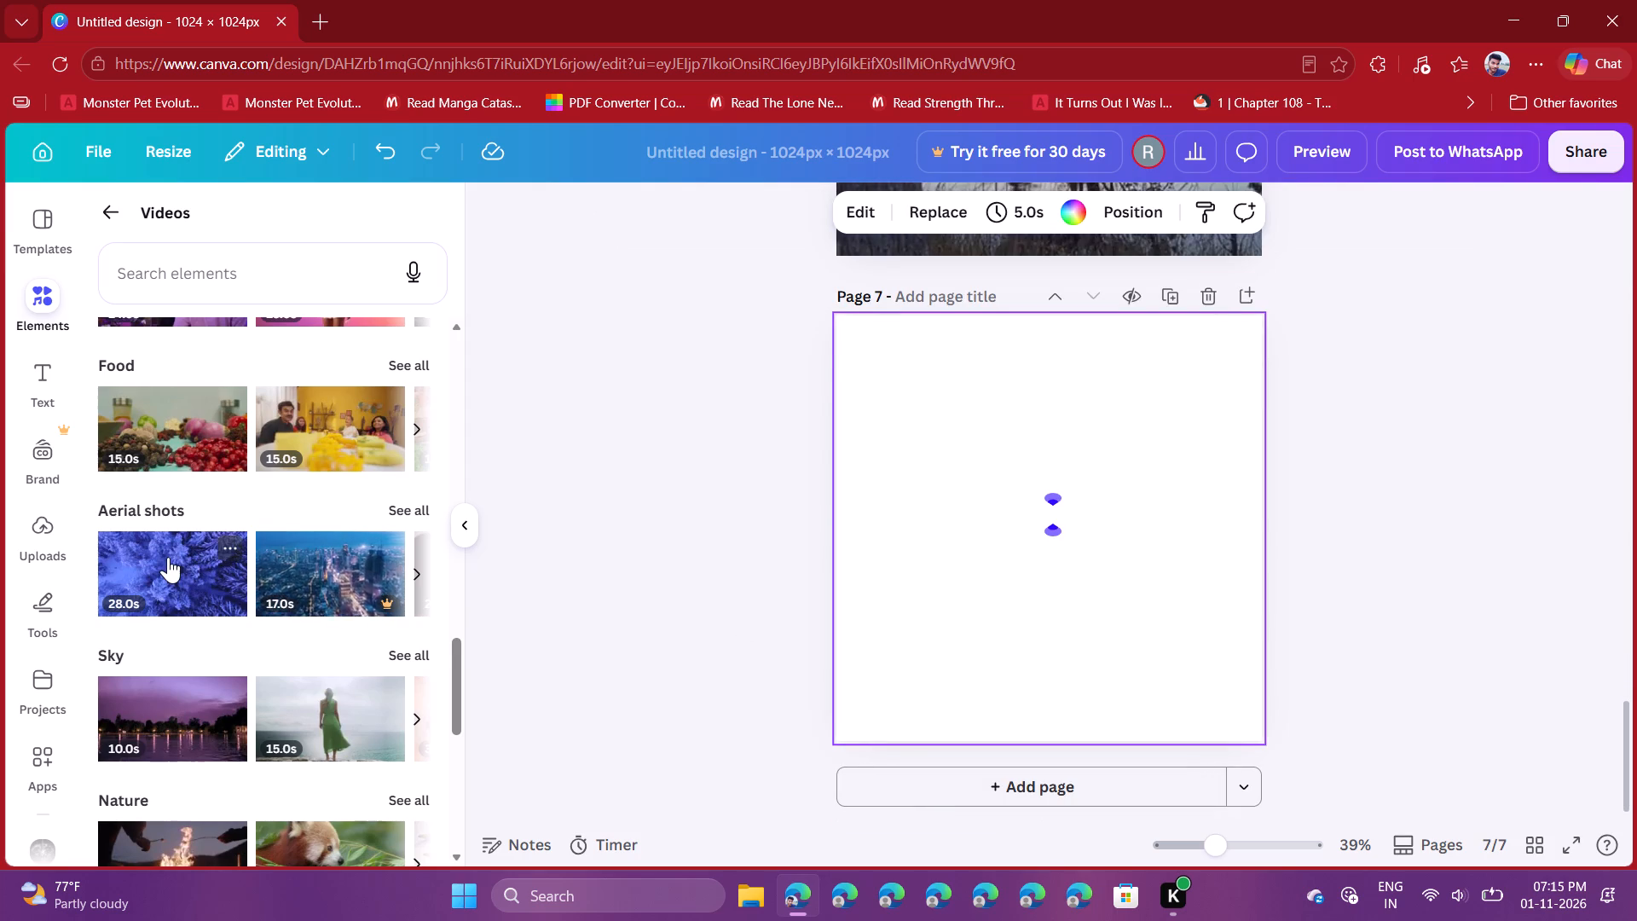
pyautogui.click(168, 557)
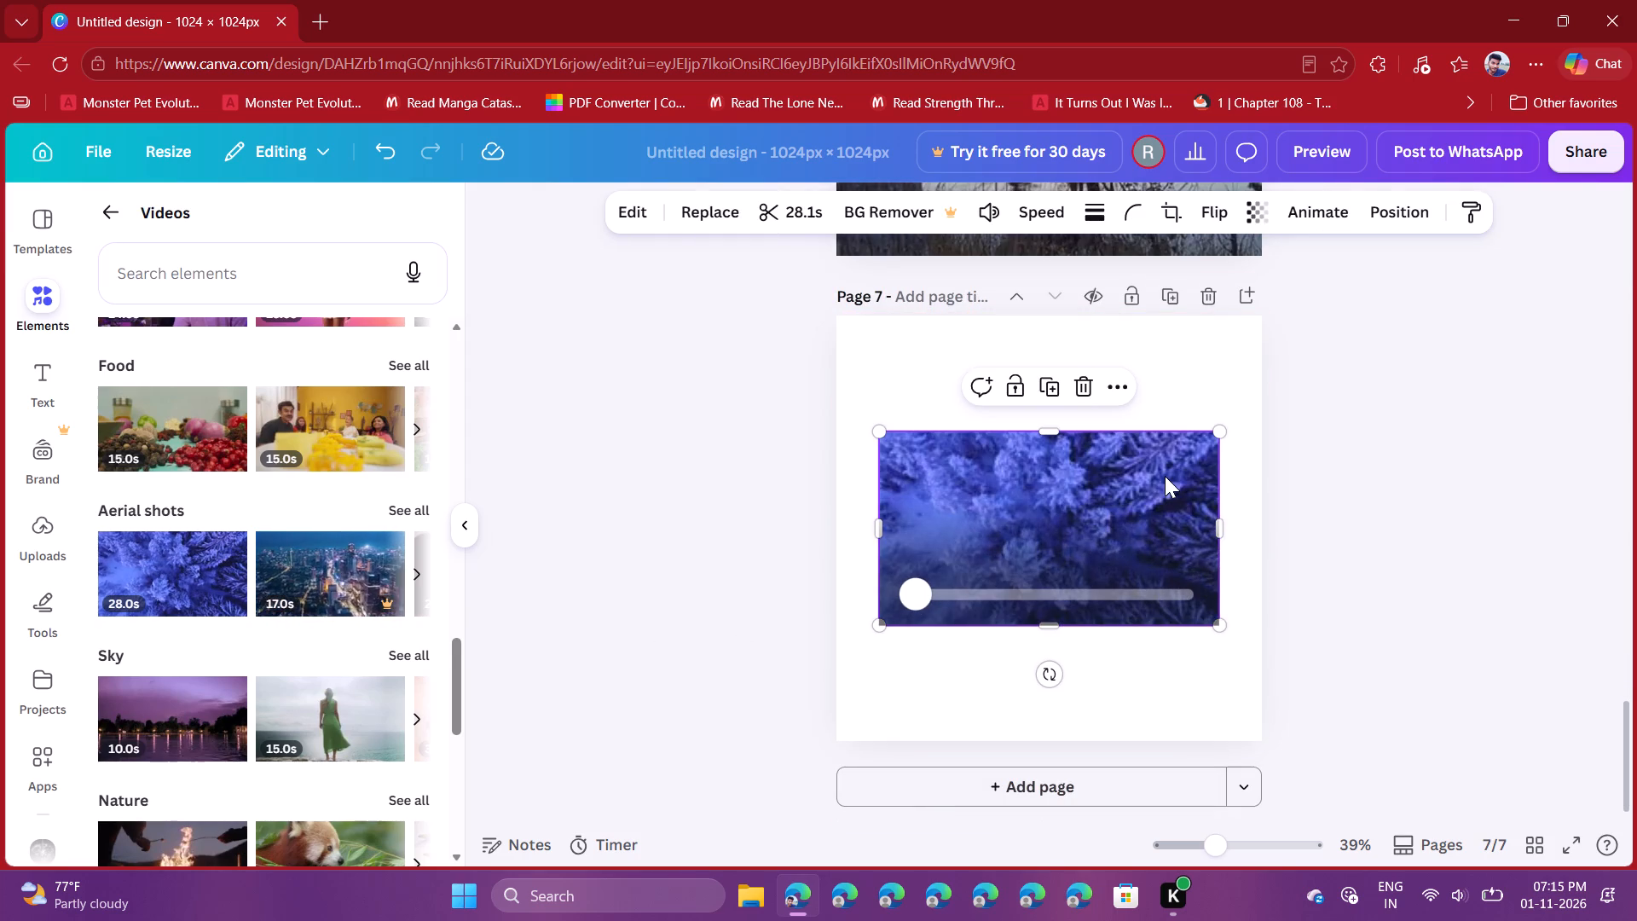
# Stretch the blue snowy-forest video to all four edges so that it fills page 7.
pyautogui.click(1165, 476)
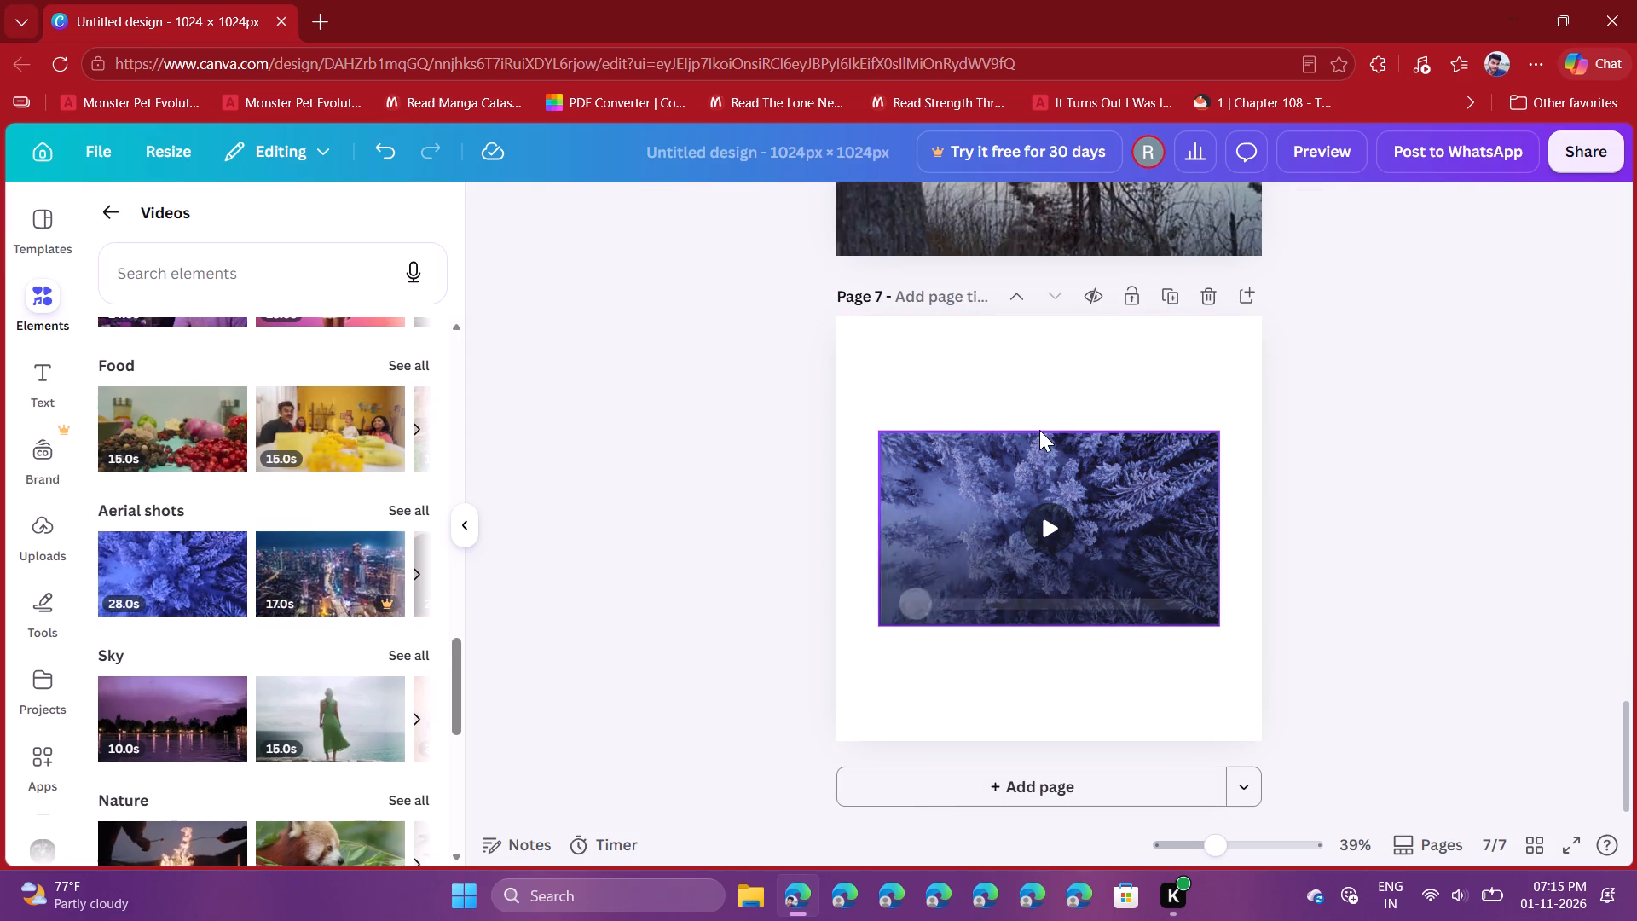
pyautogui.click(860, 332)
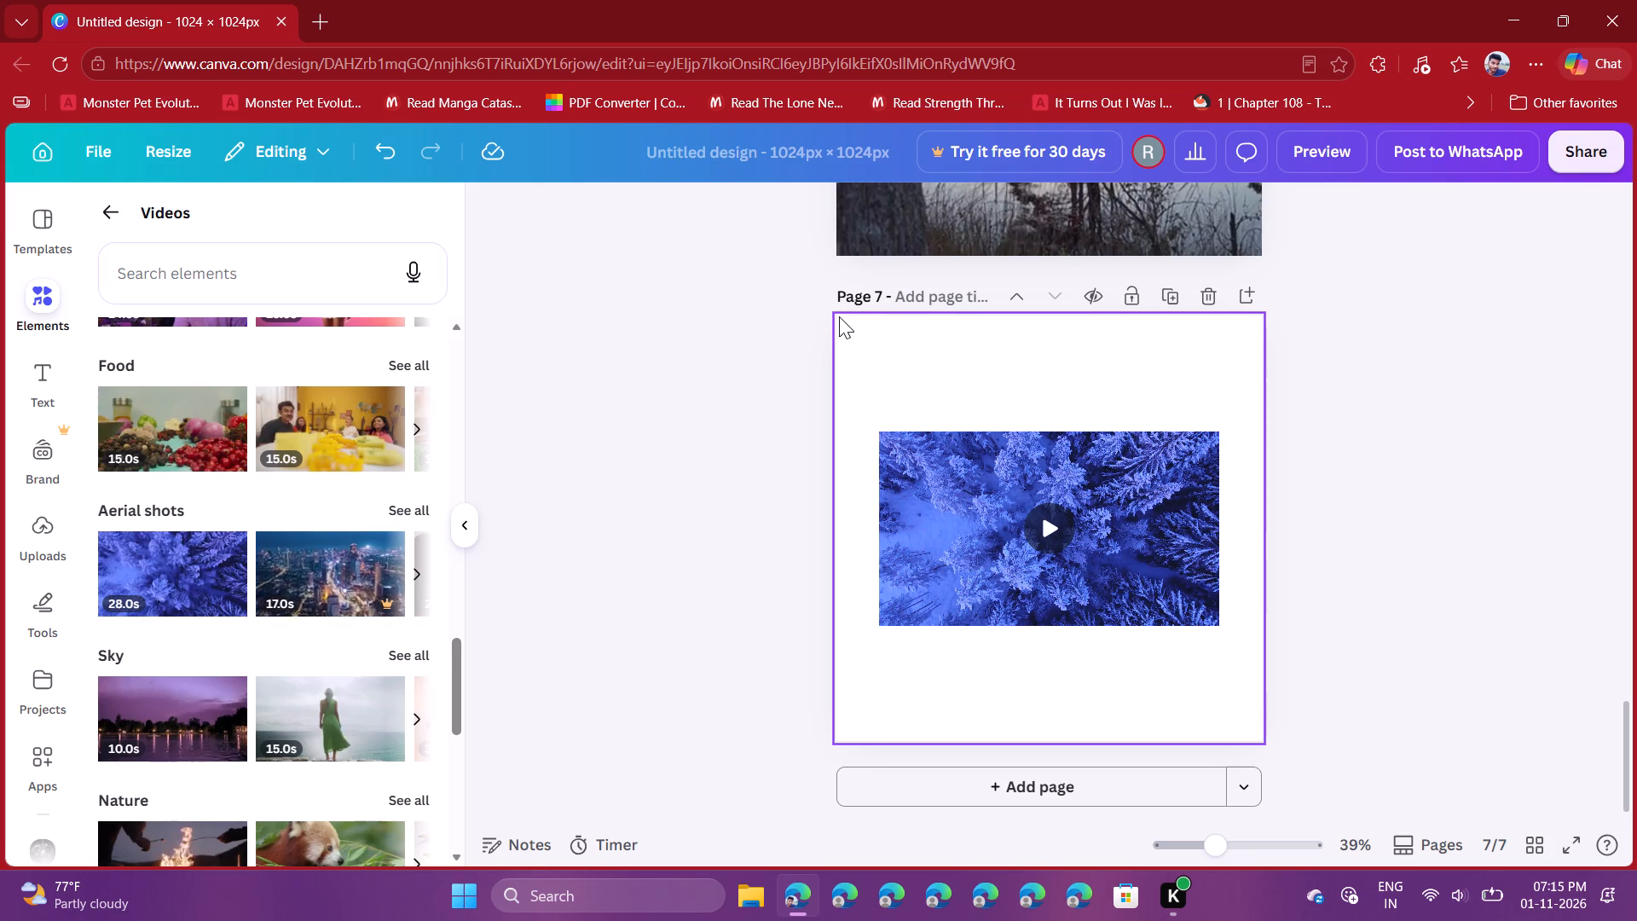
pyautogui.moveTo(839, 316); pyautogui.dragTo(852, 321)
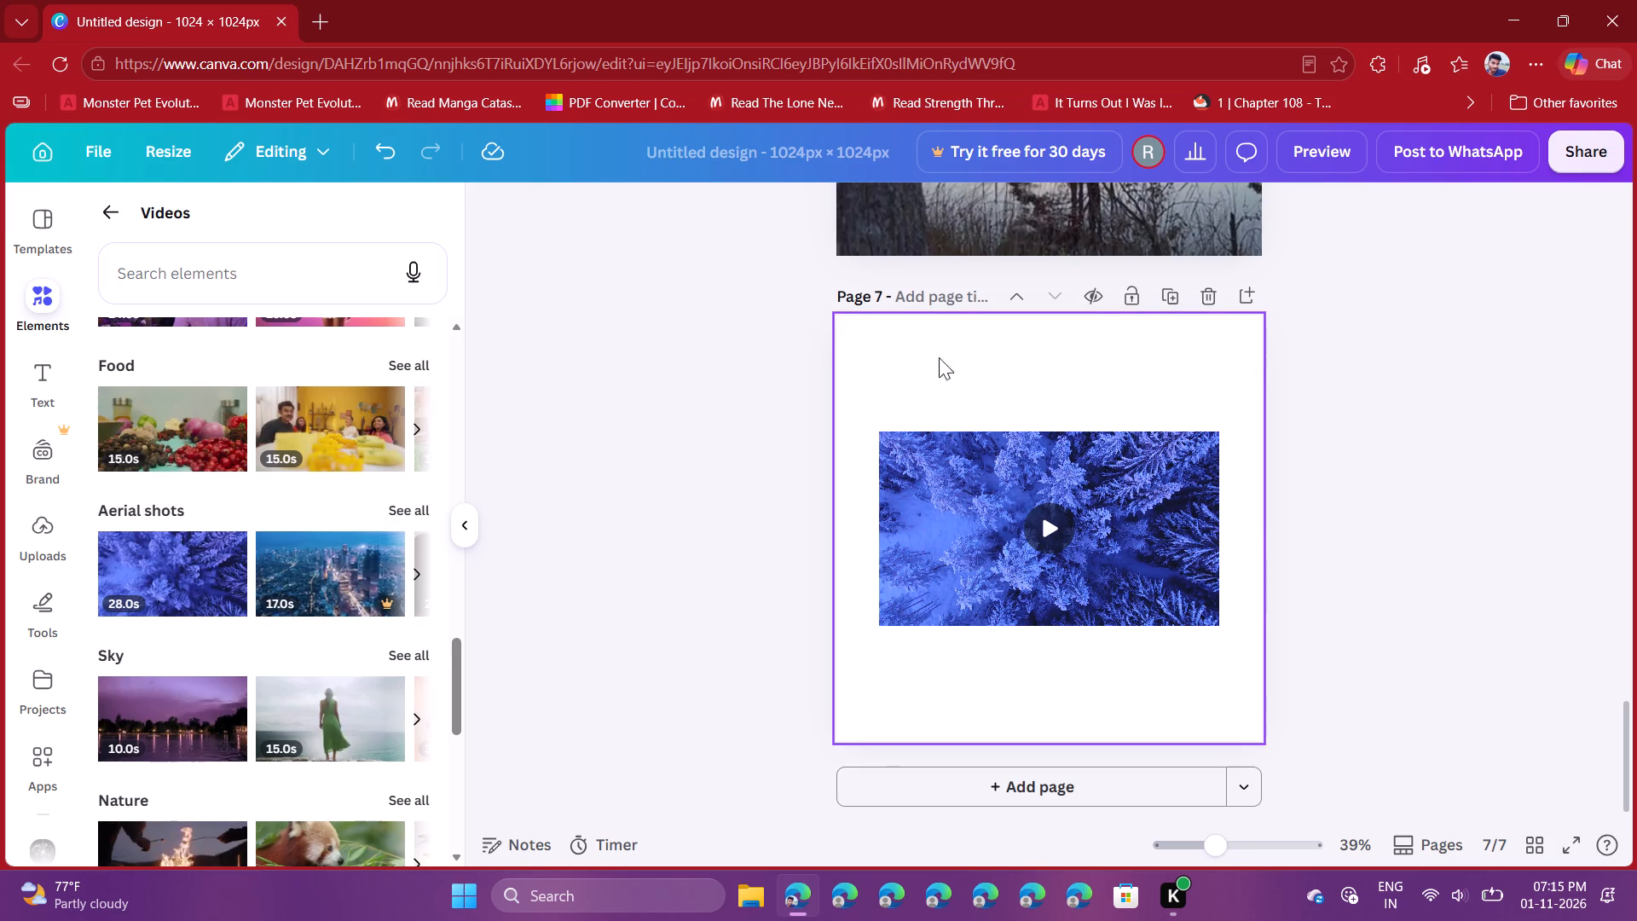
pyautogui.click(1106, 553)
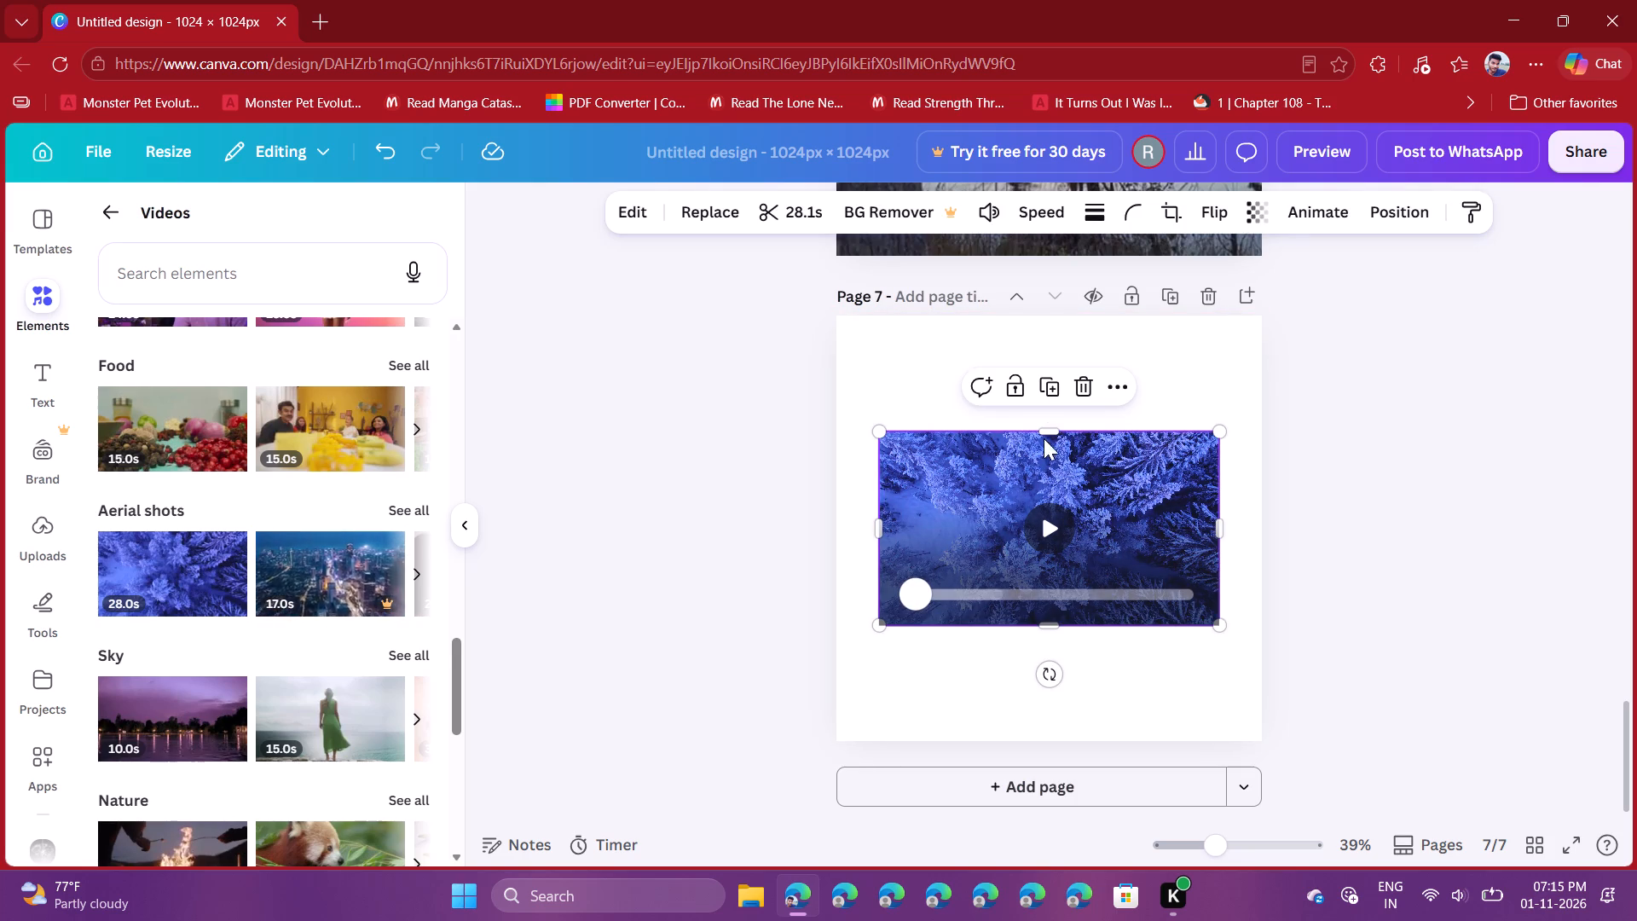
pyautogui.moveTo(1050, 430); pyautogui.dragTo(1037, 328)
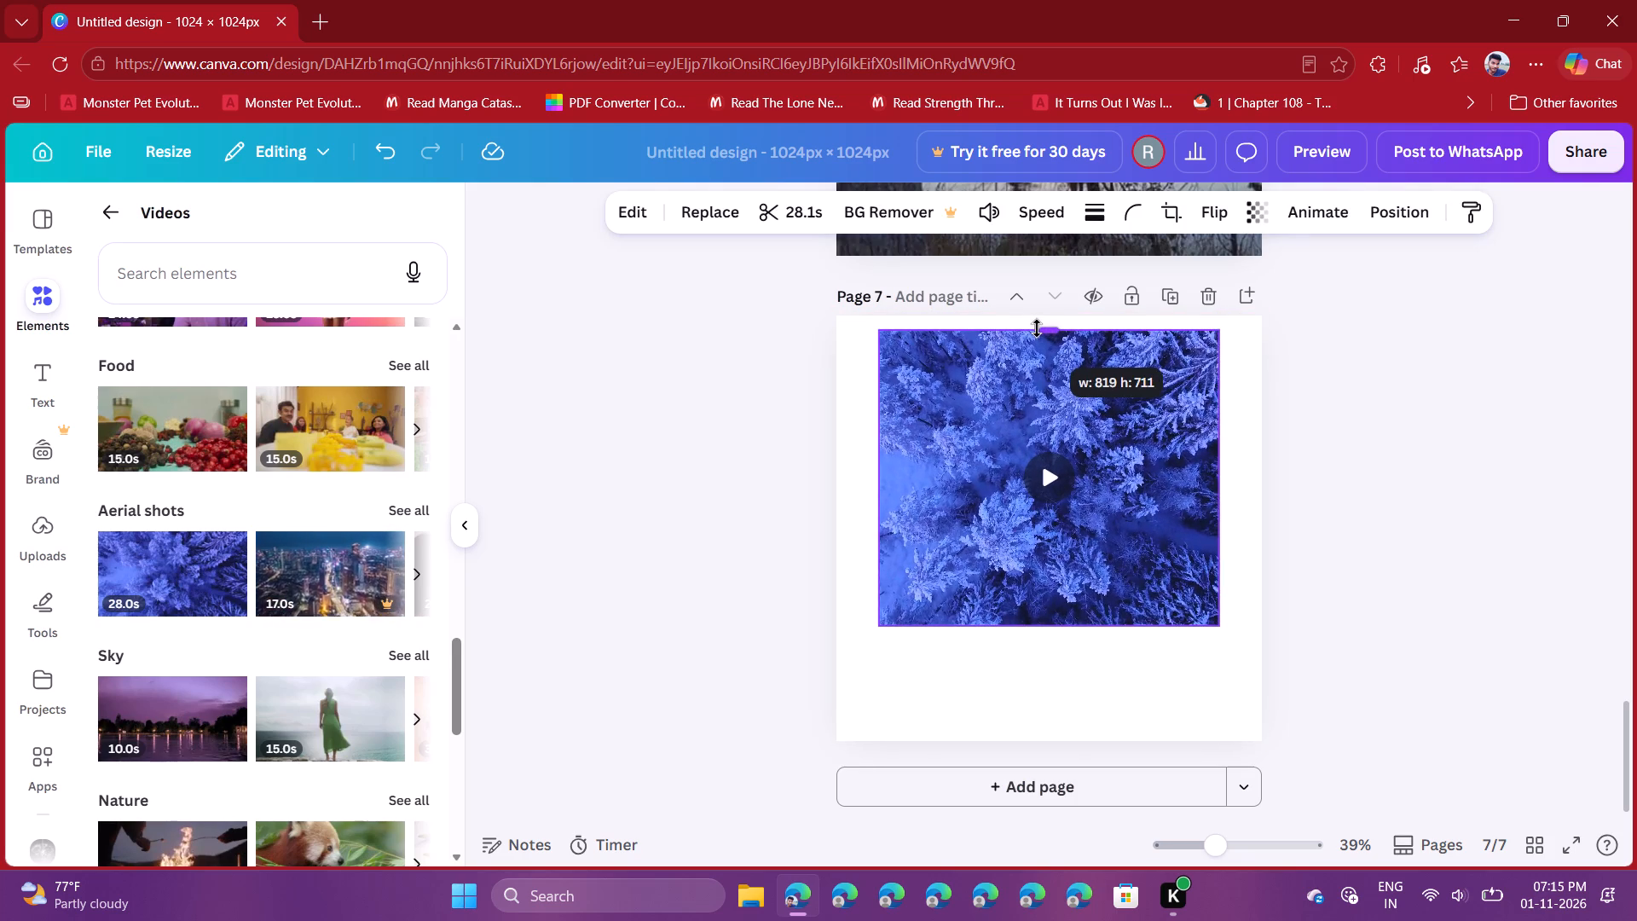
pyautogui.moveTo(1037, 328); pyautogui.dragTo(1028, 319)
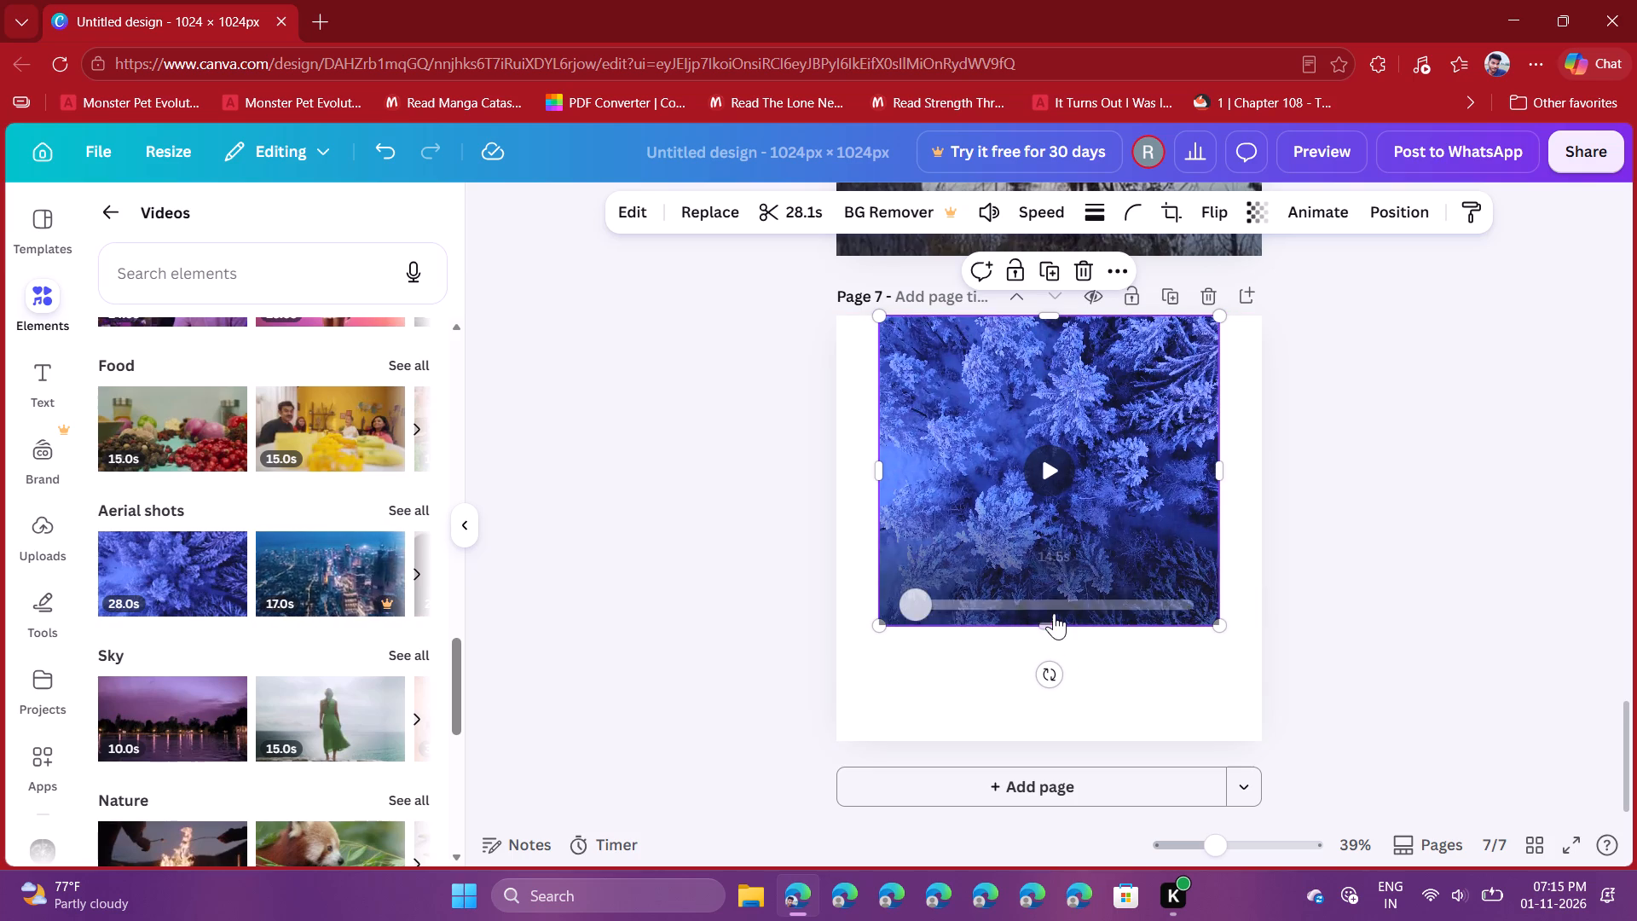
pyautogui.moveTo(1051, 628); pyautogui.dragTo(1056, 721)
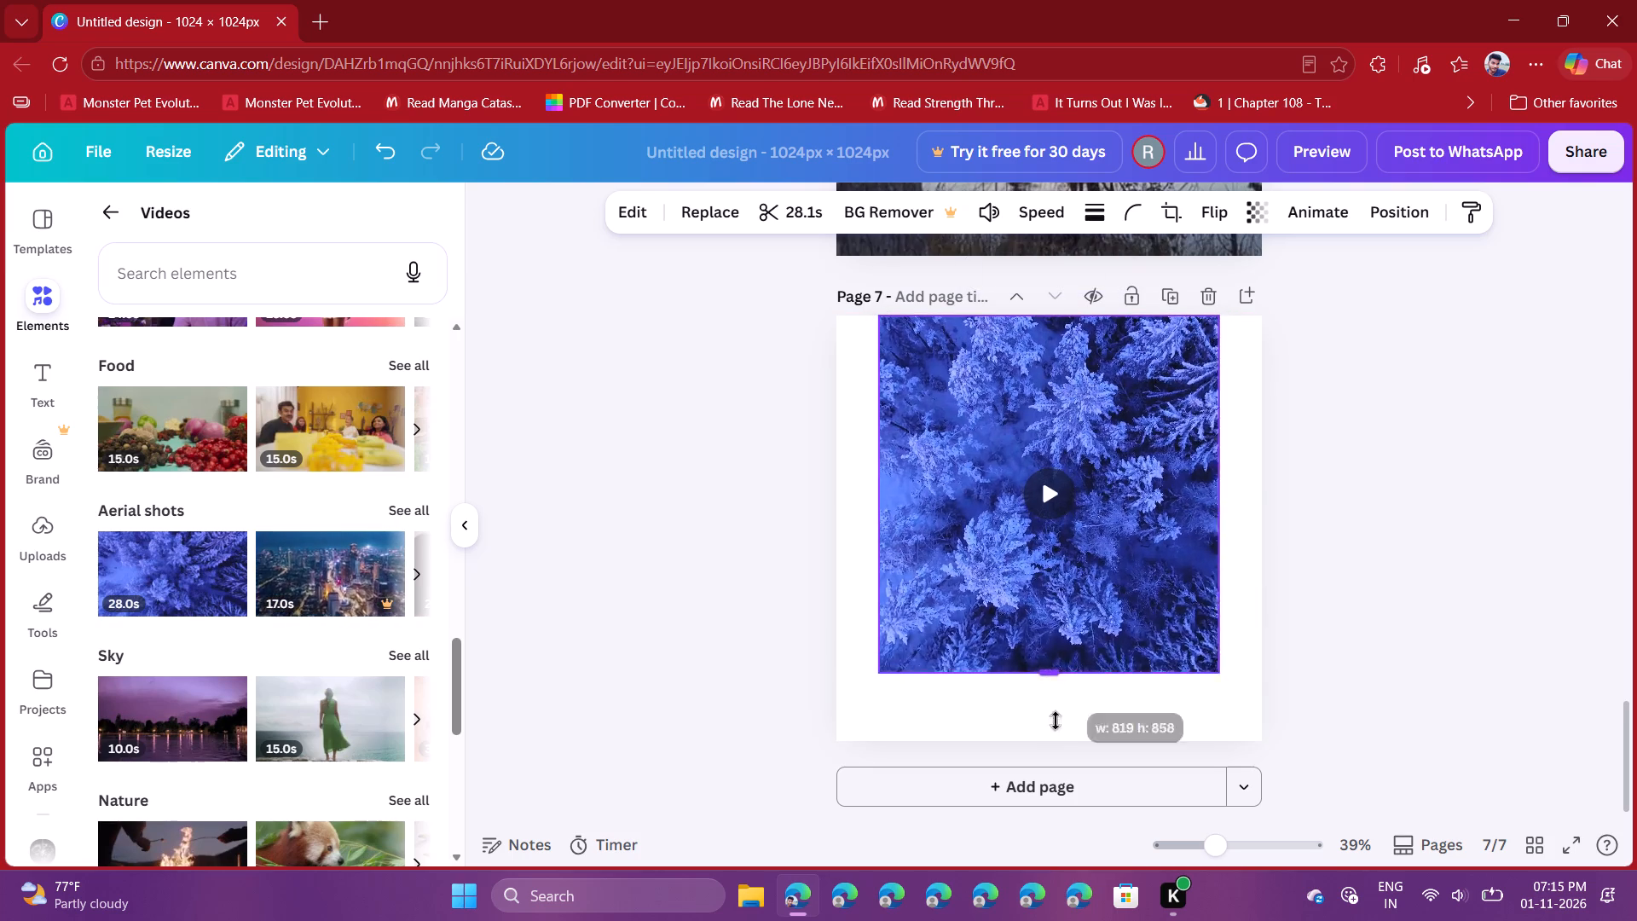
pyautogui.moveTo(1056, 721); pyautogui.dragTo(1056, 743)
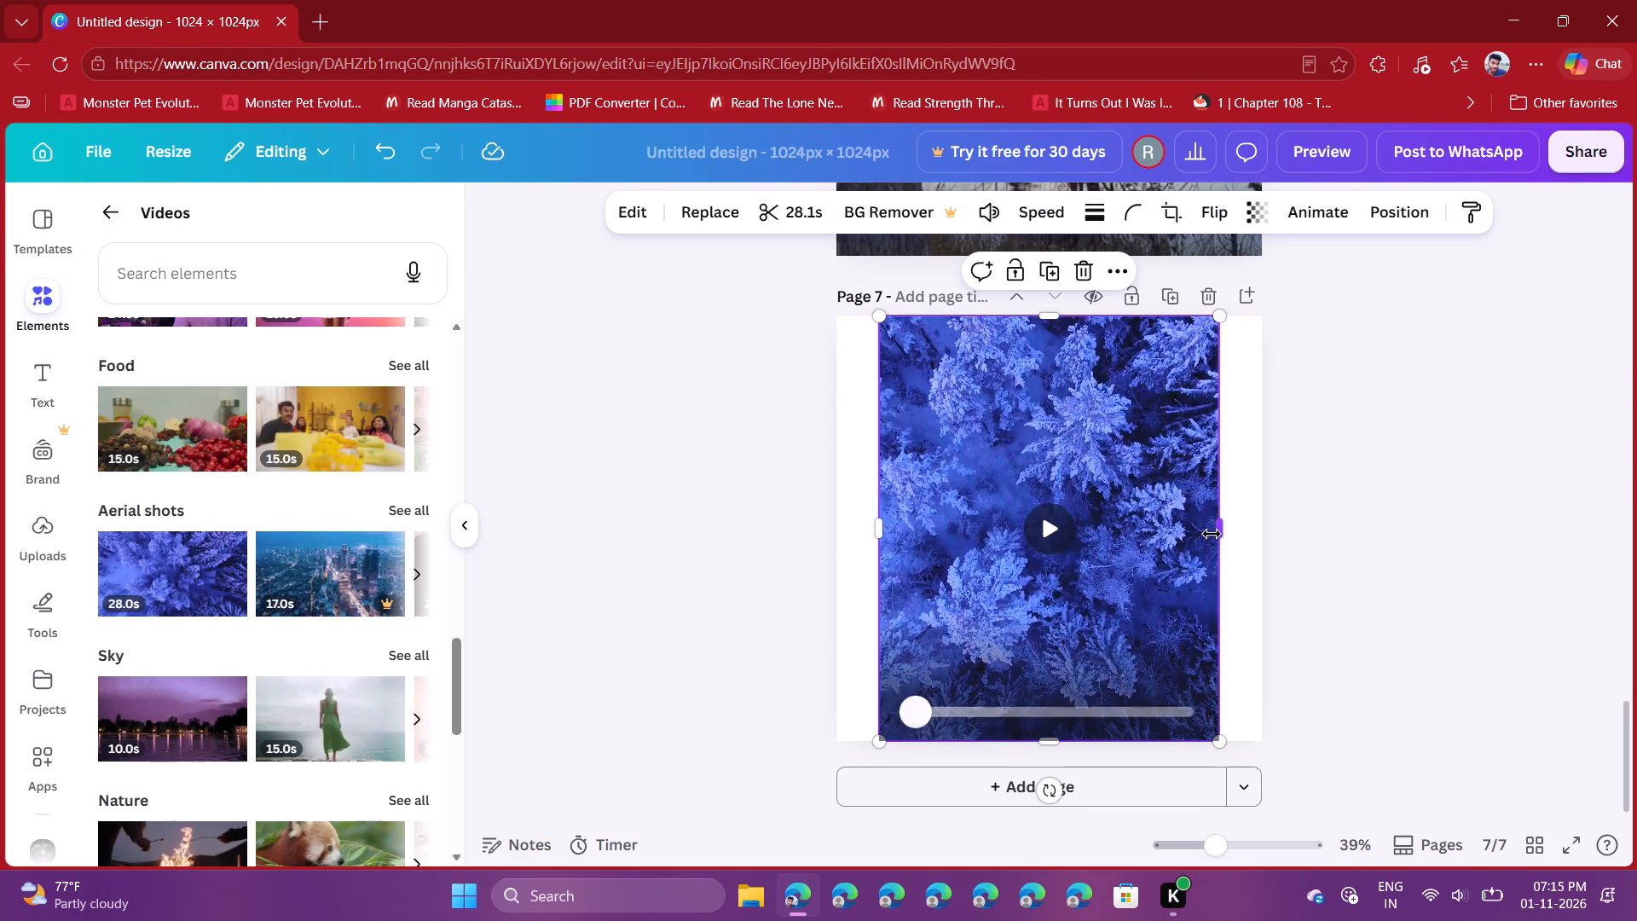
pyautogui.moveTo(1212, 534); pyautogui.dragTo(1260, 520)
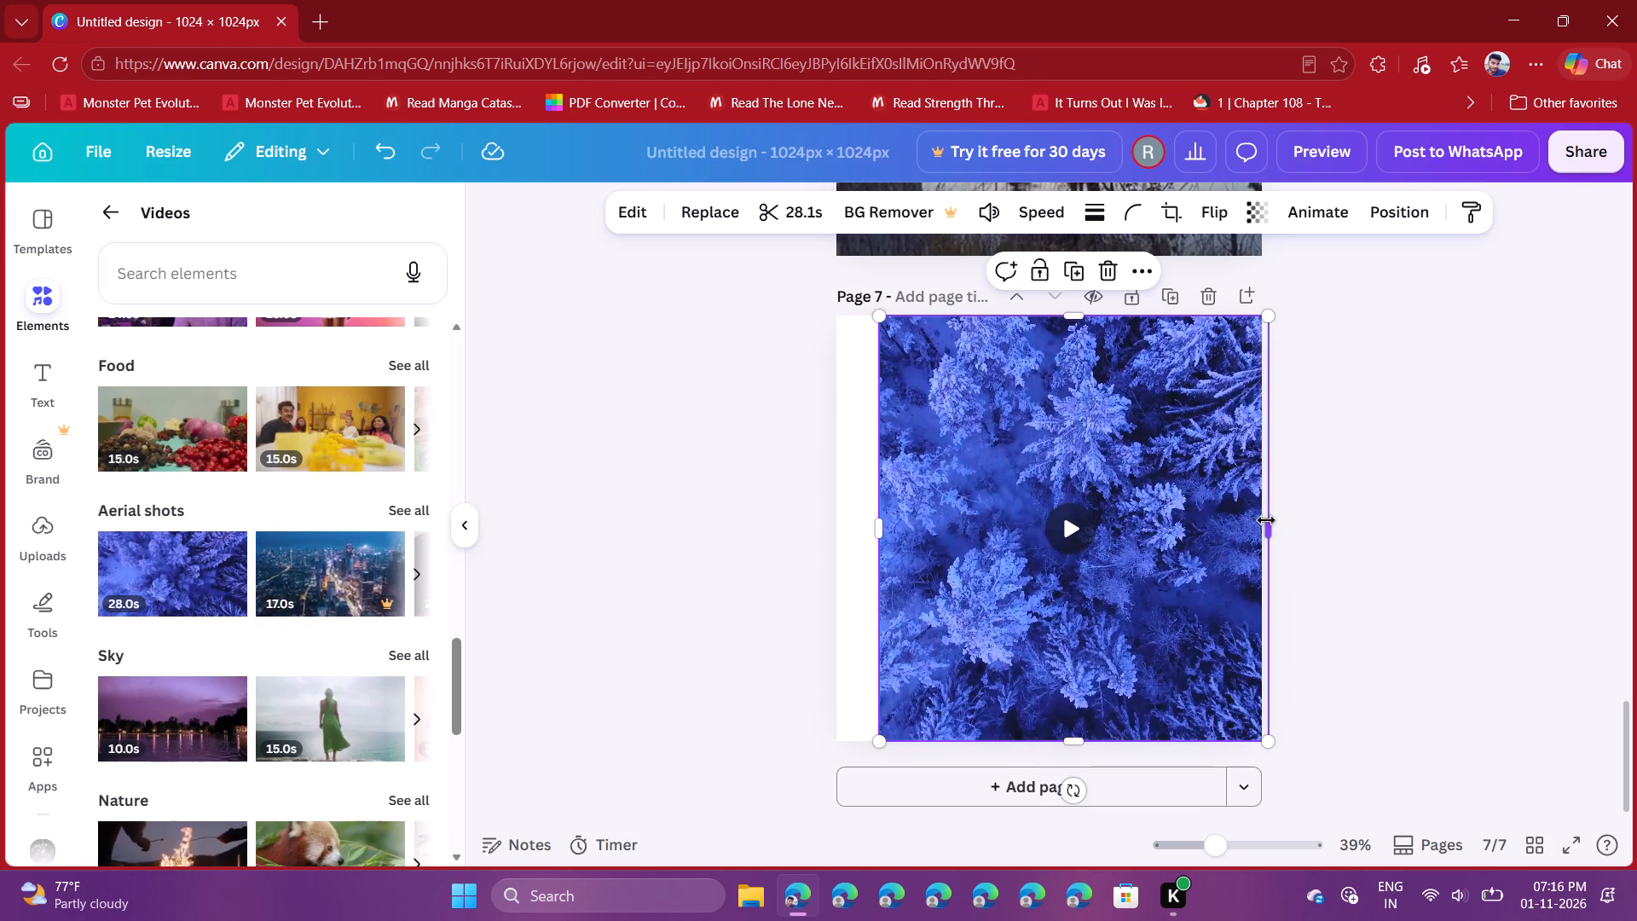
pyautogui.click(1270, 523)
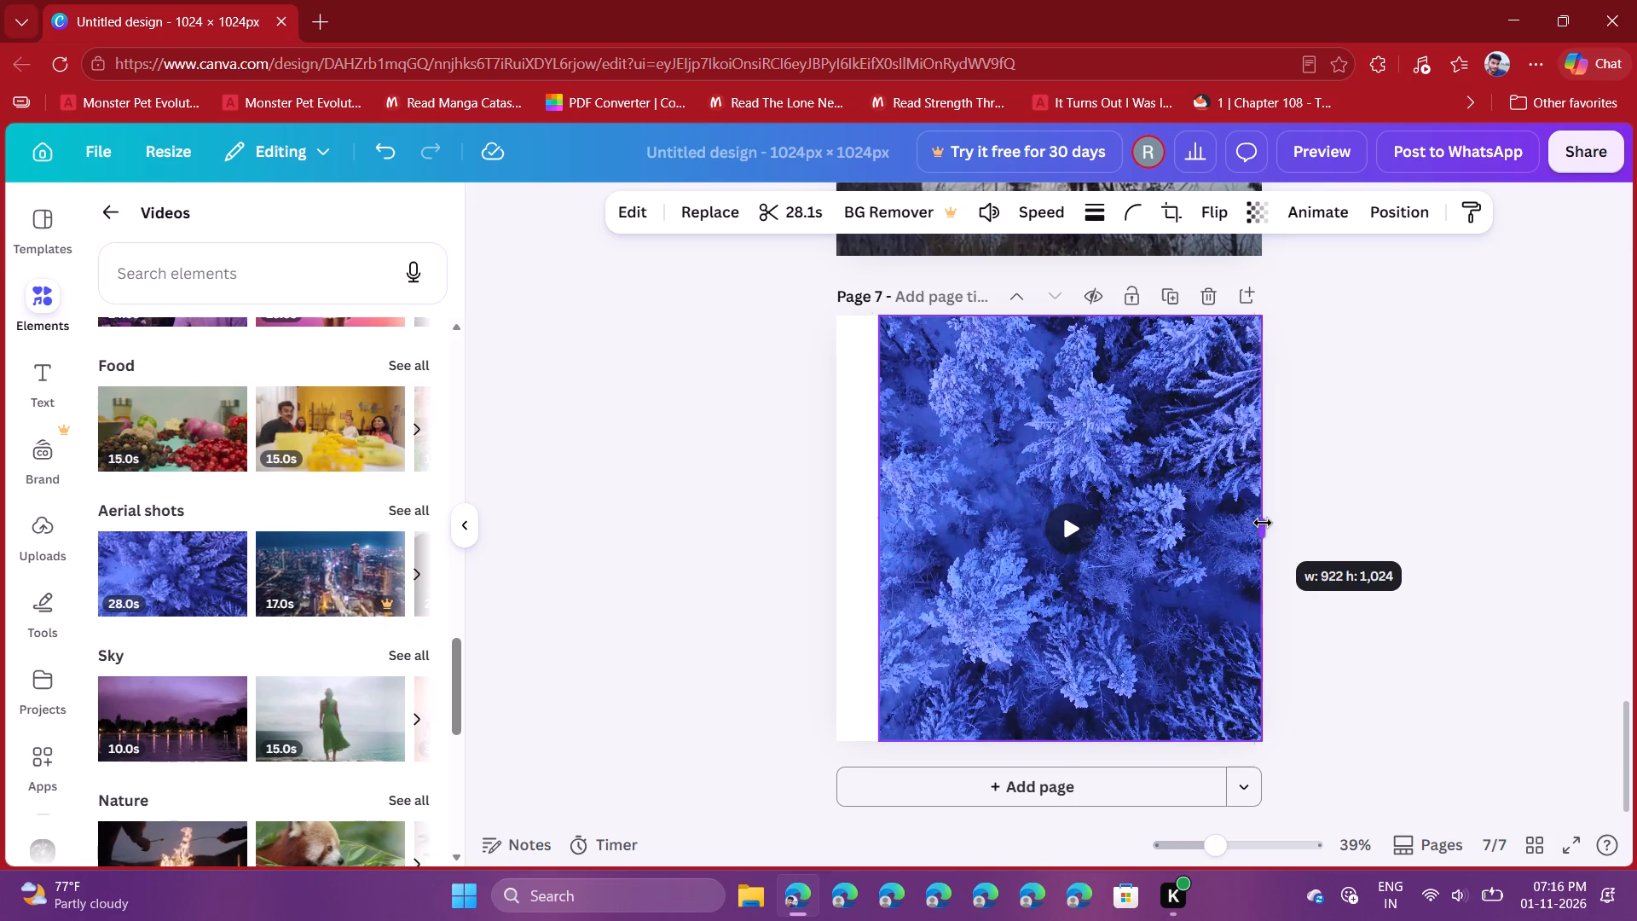
pyautogui.moveTo(879, 525); pyautogui.dragTo(857, 524)
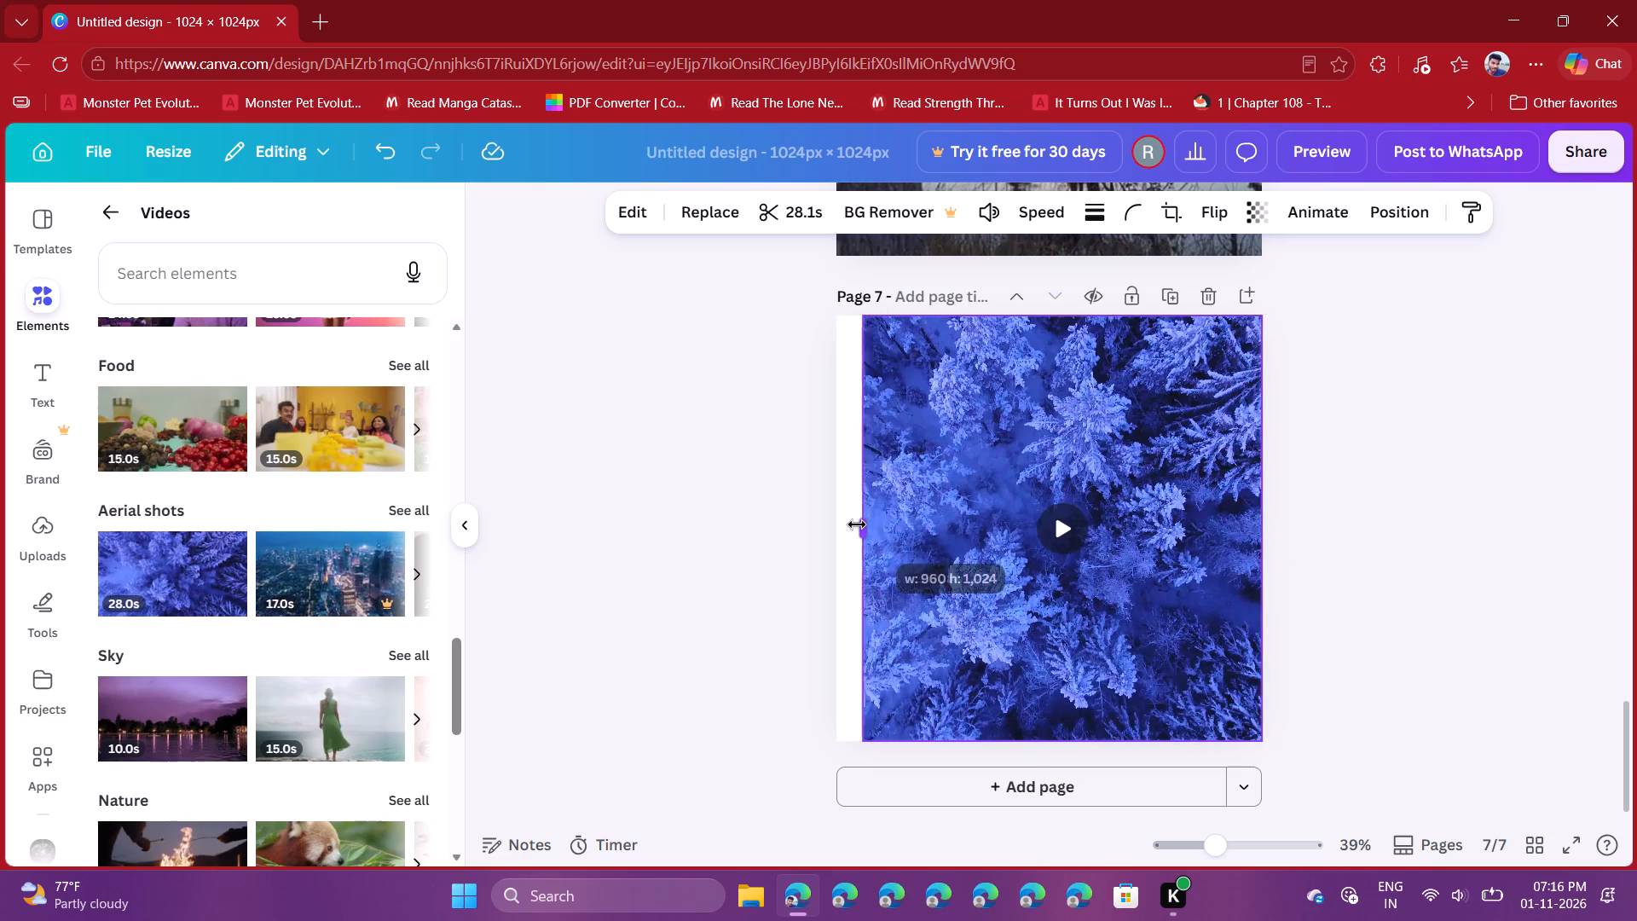
pyautogui.moveTo(857, 524); pyautogui.dragTo(836, 524)
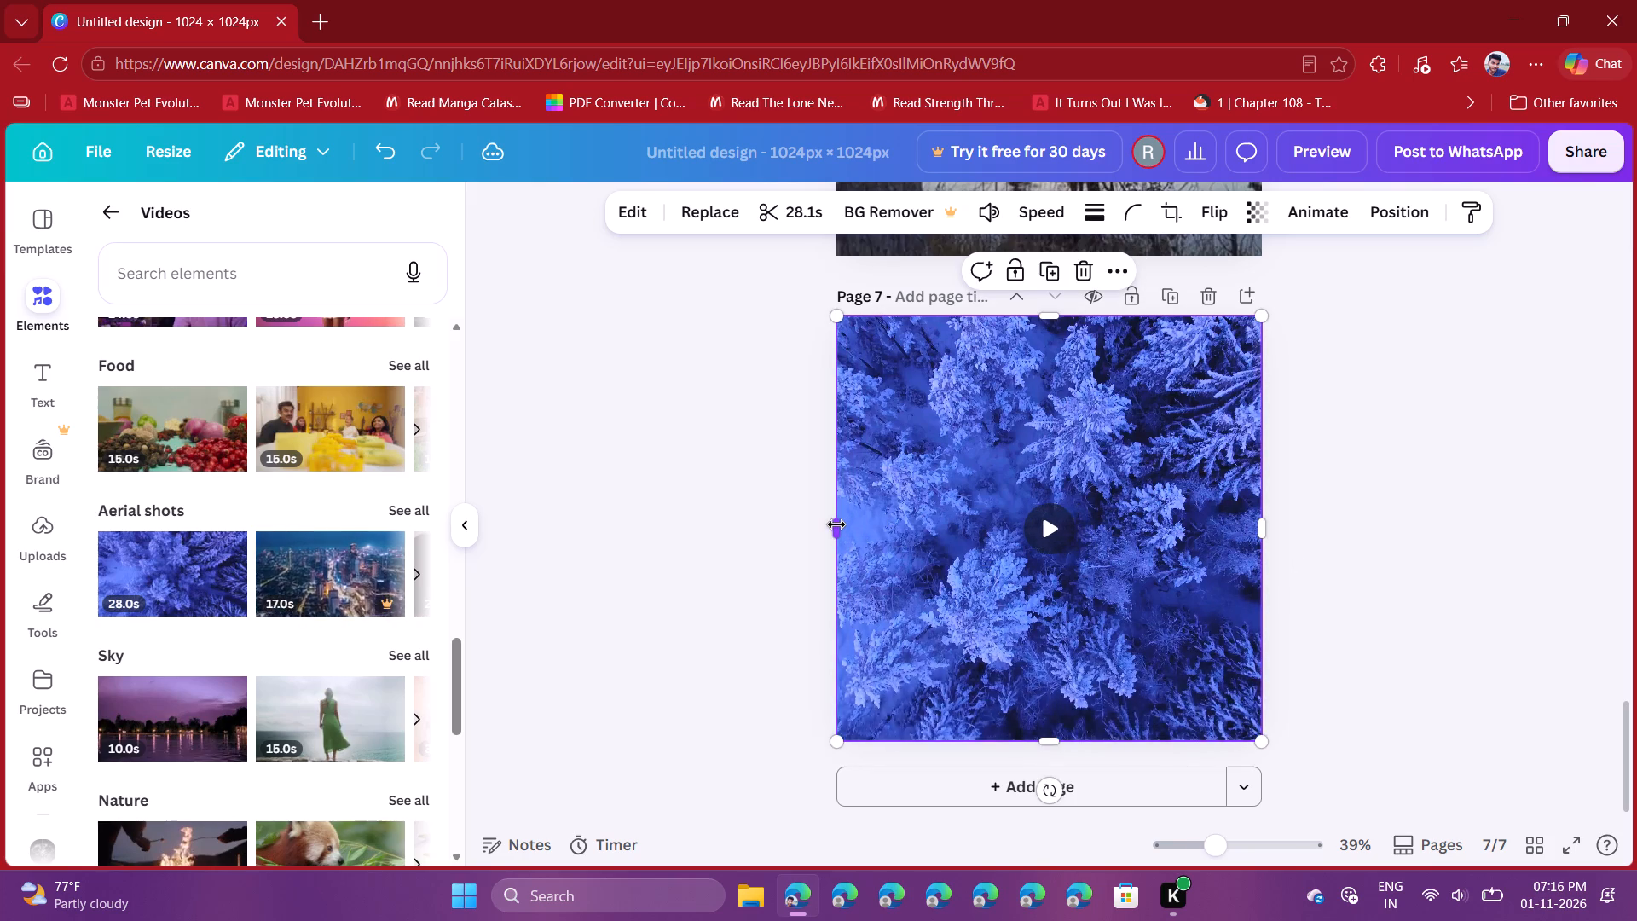
# Play the snowy-forest video on page 7 and the sunset lake video on page 6 to compare them.
pyautogui.click(1026, 522)
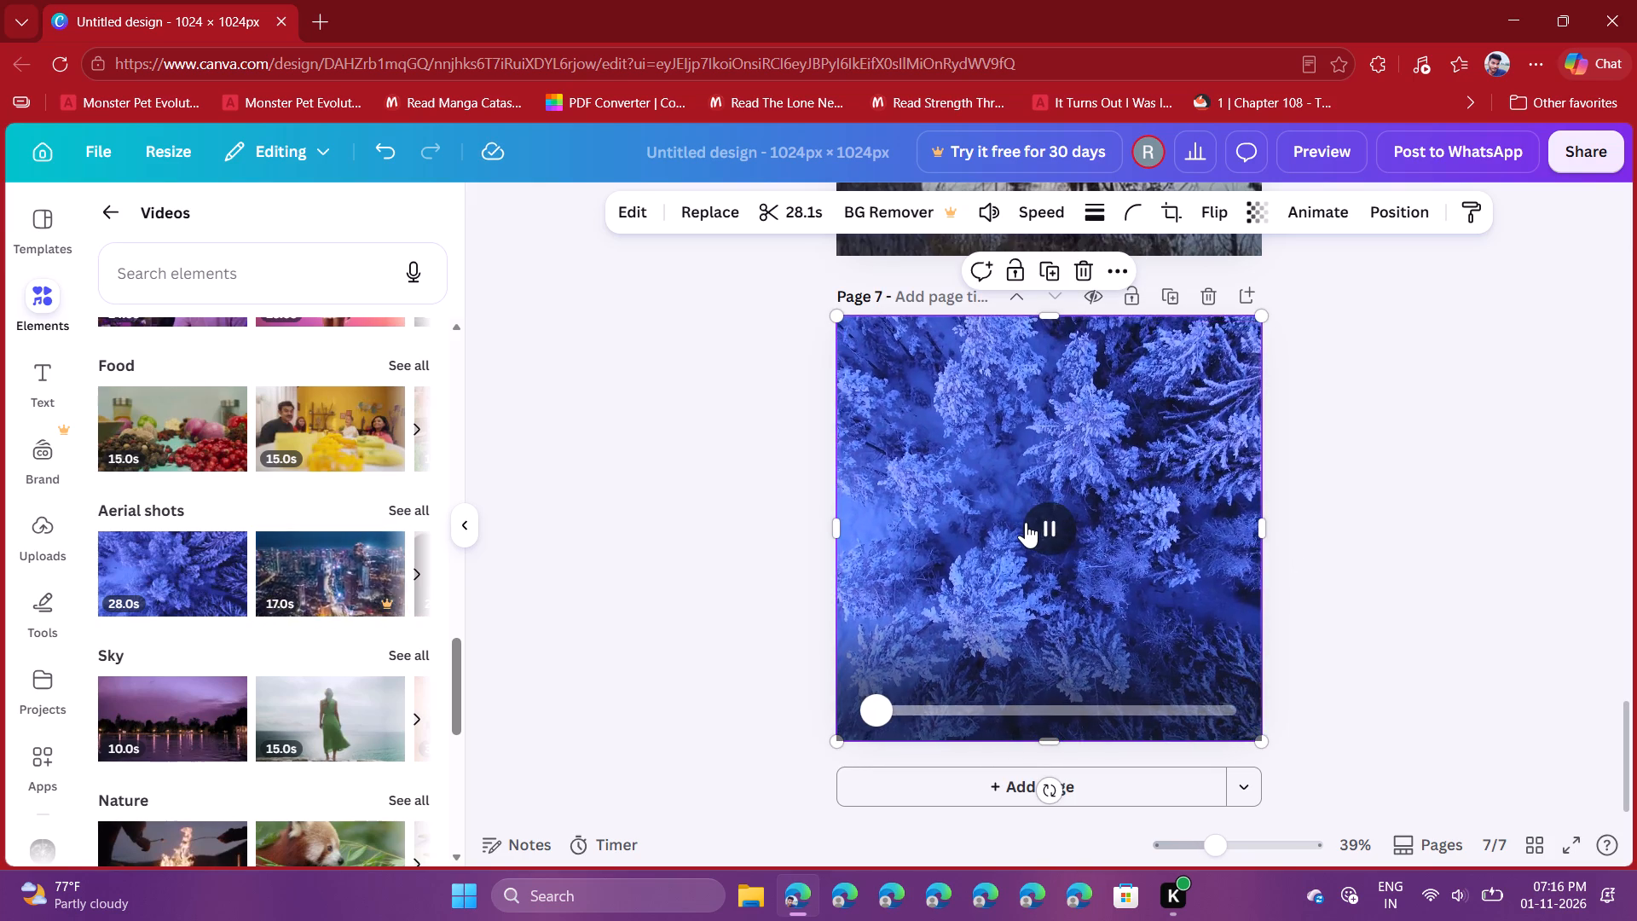
pyautogui.click(1366, 490)
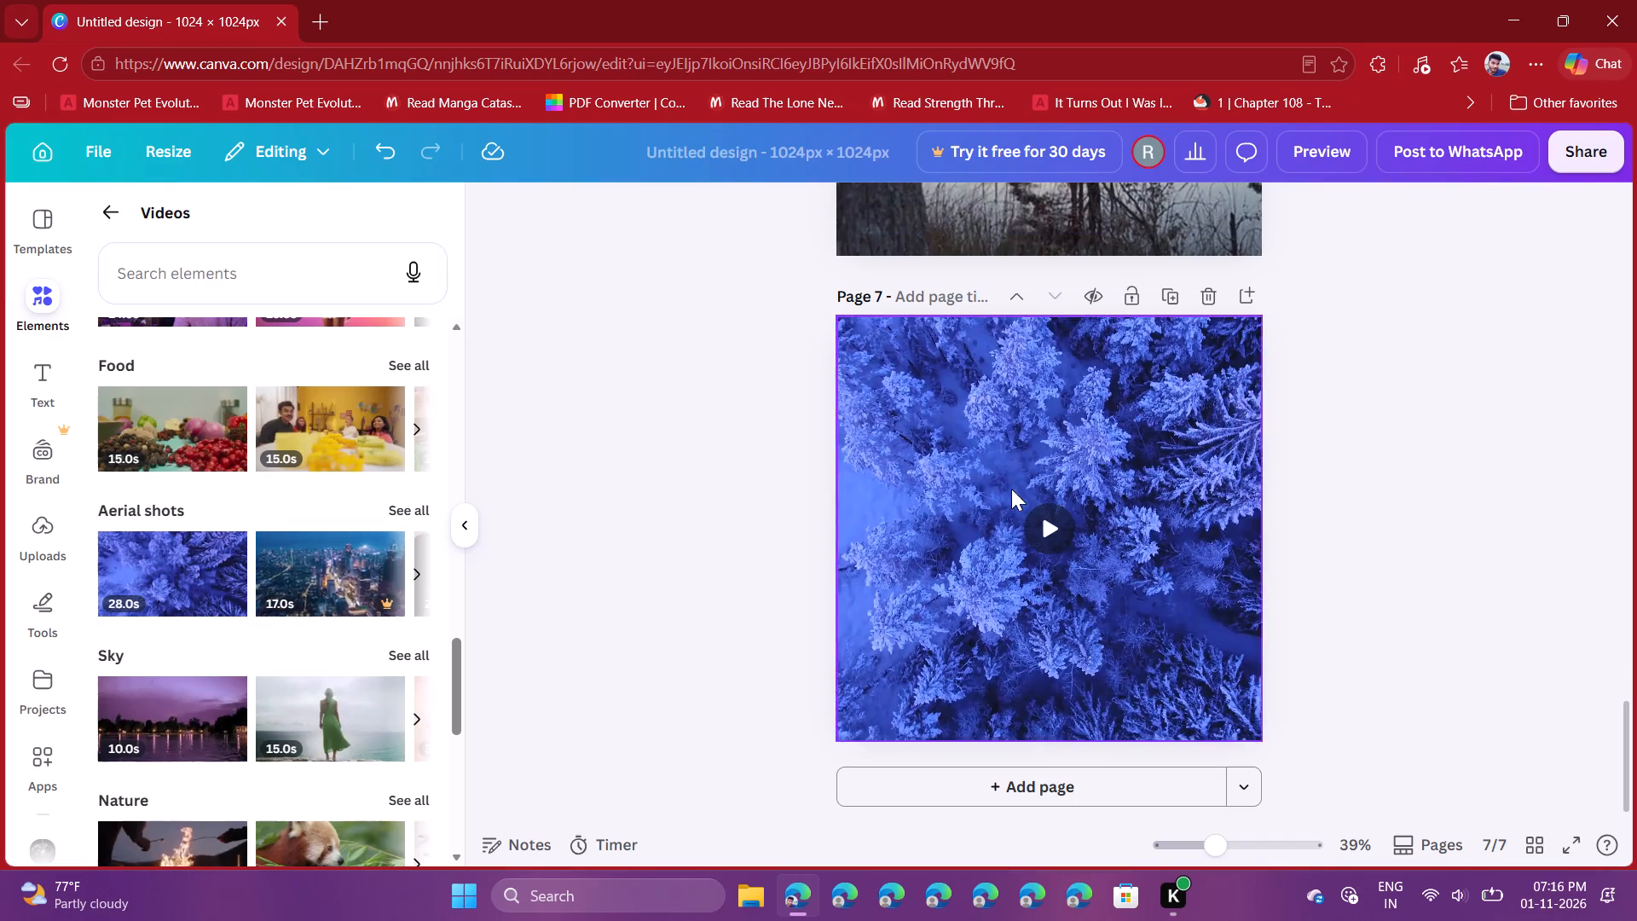
pyautogui.scroll(2, 813, 458)
pyautogui.click(1010, 286)
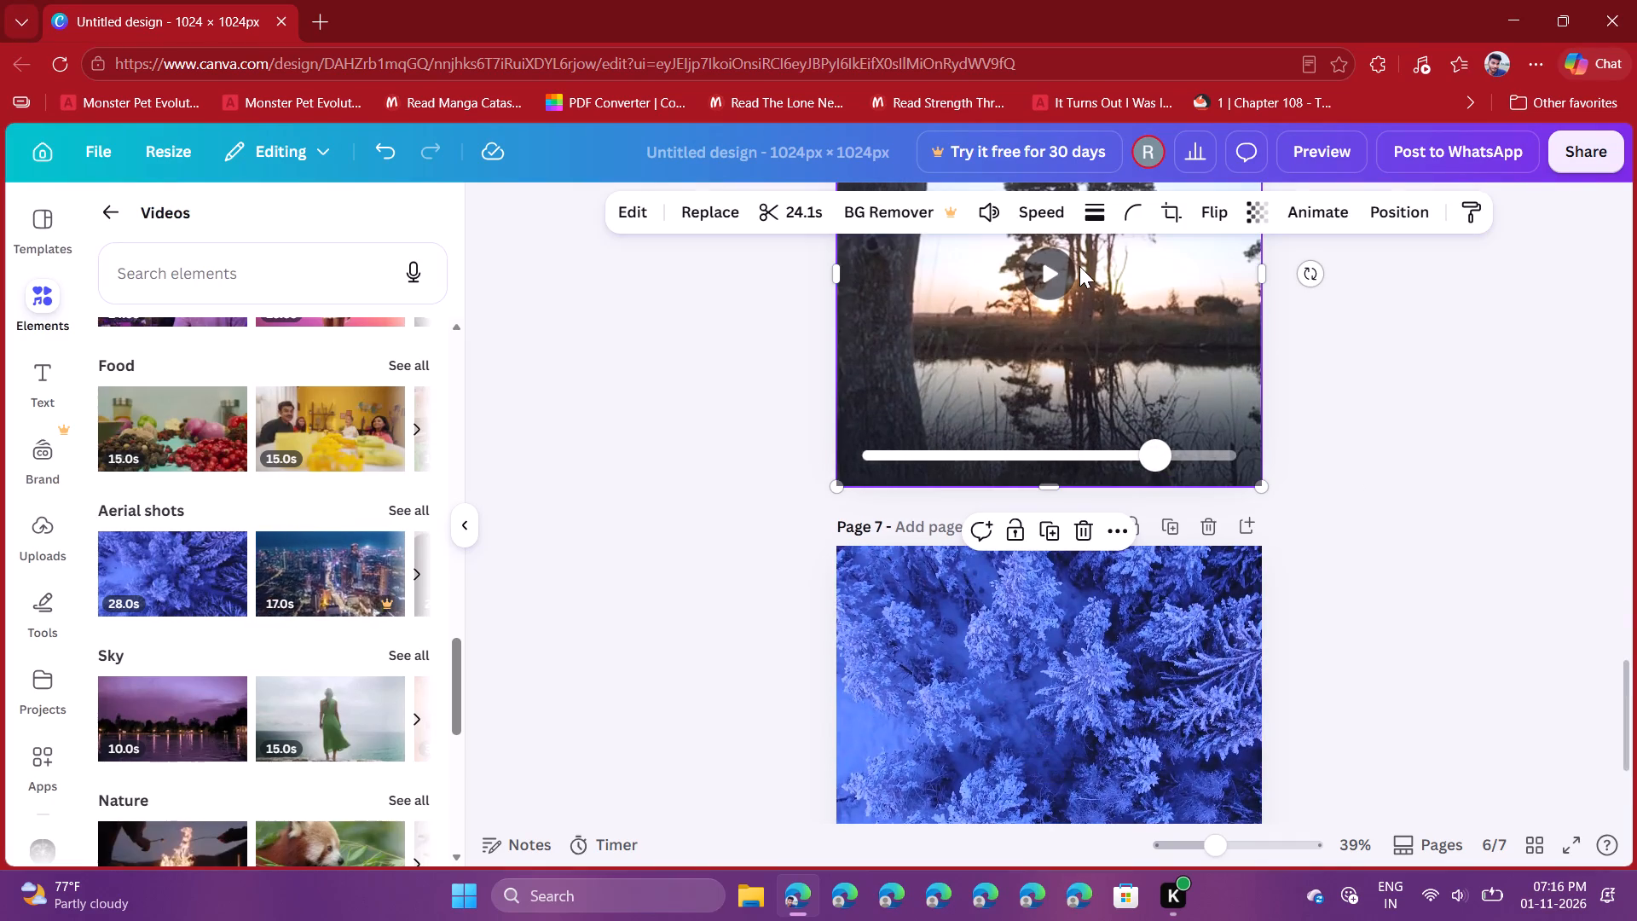
pyautogui.scroll(1, 1080, 266)
pyautogui.click(1038, 510)
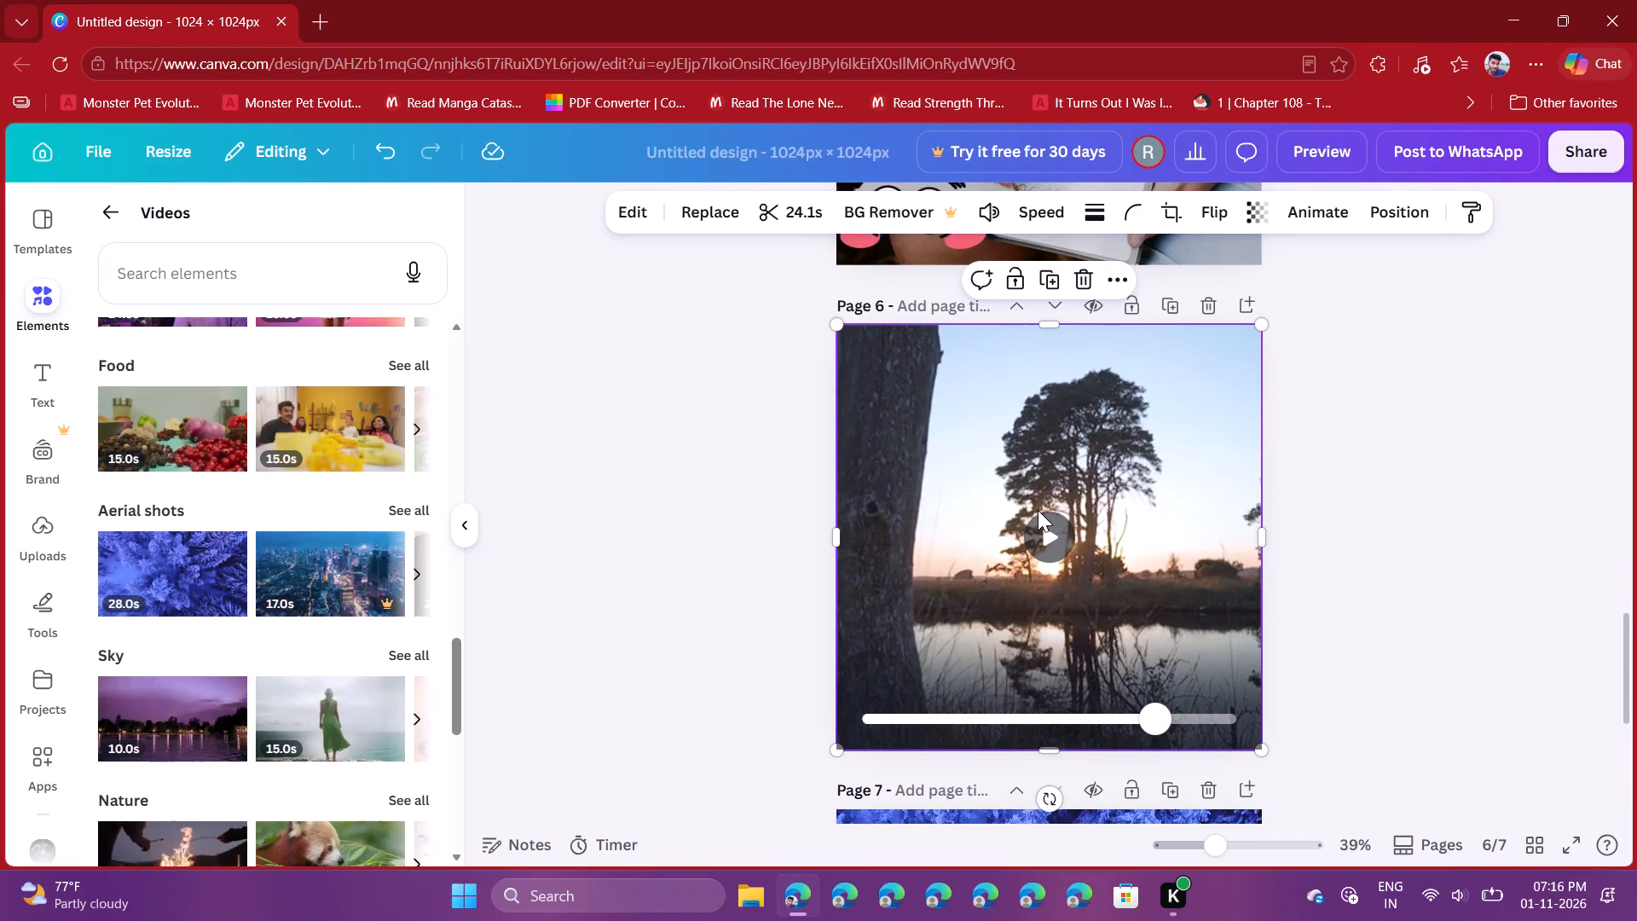
pyautogui.click(1061, 536)
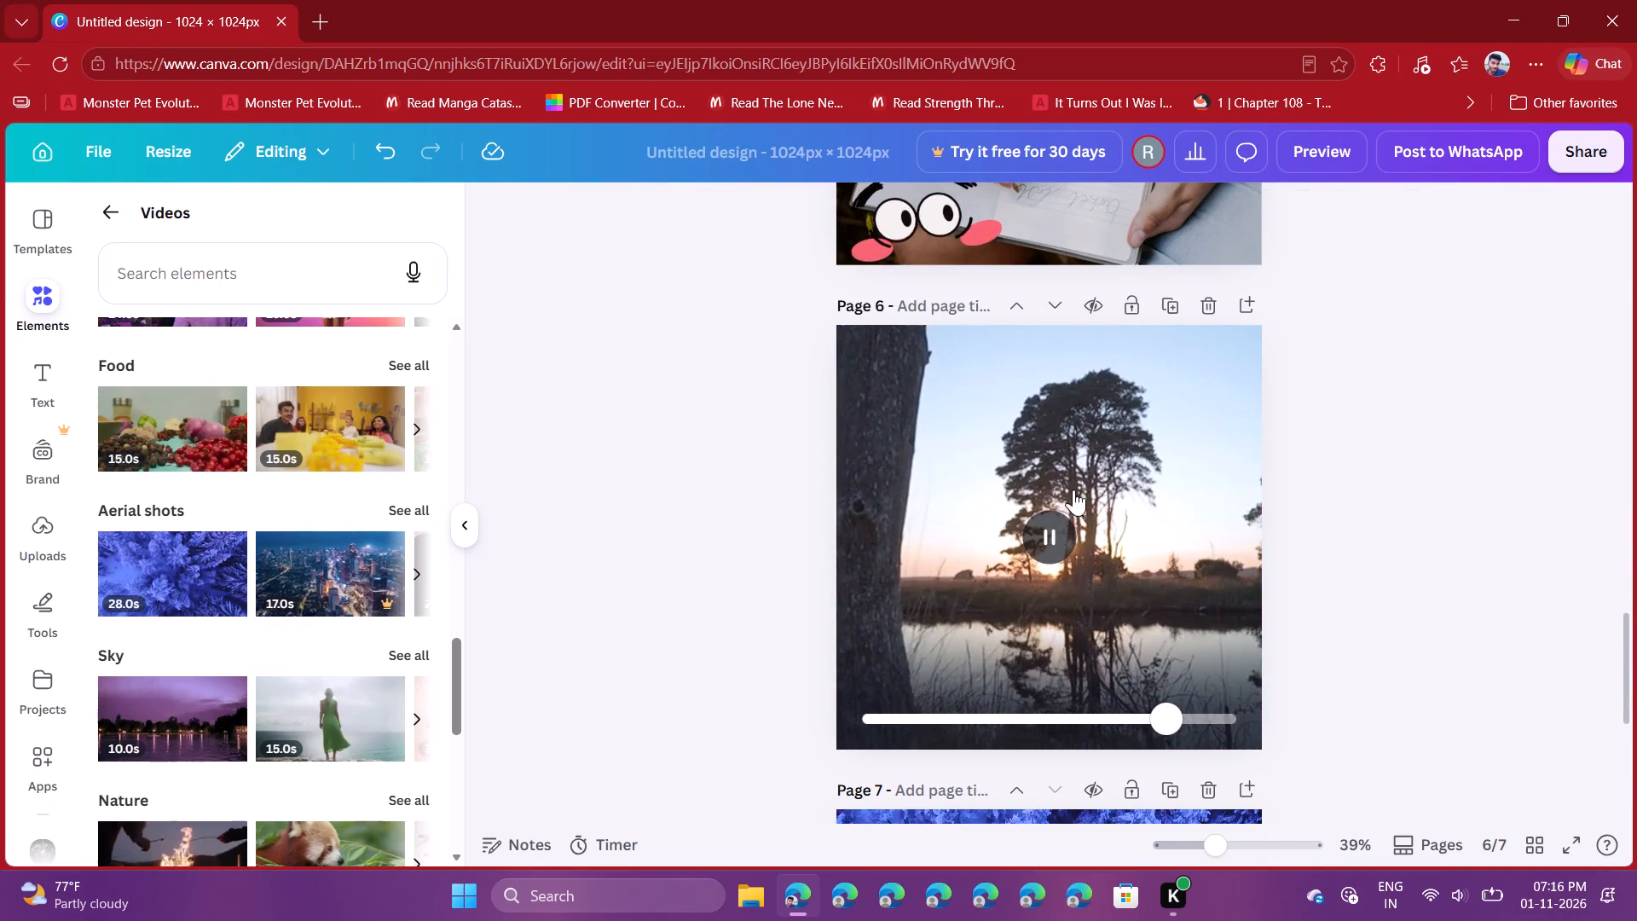
# Delete page 6 with the sunset lake video.
pyautogui.click(1206, 306)
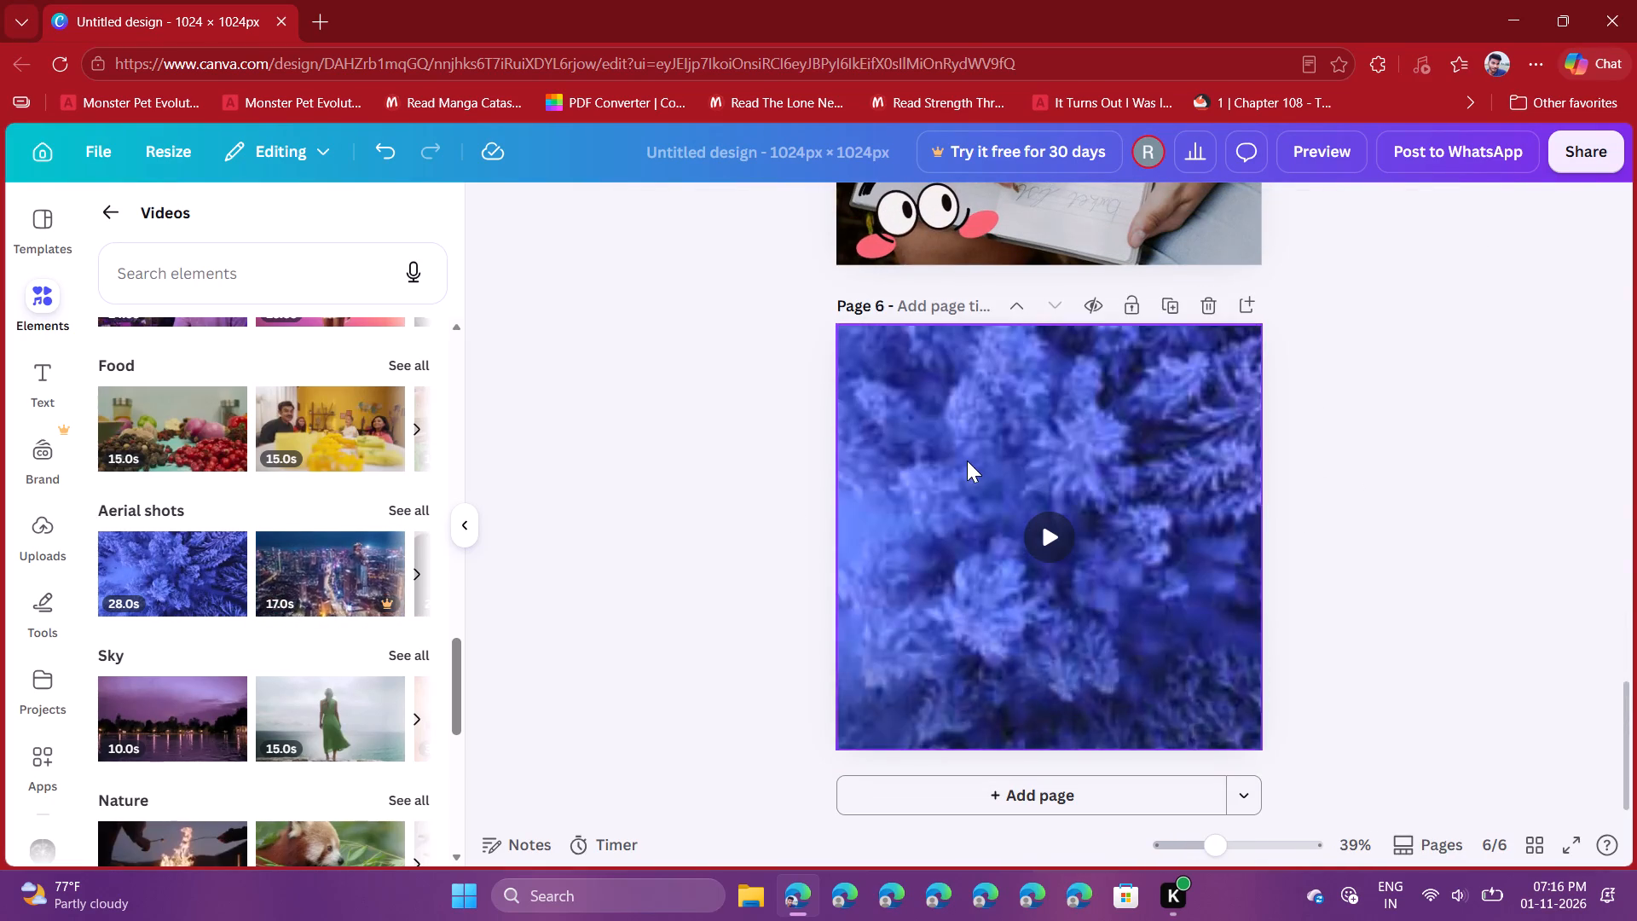
# Add a seventh page and place the 36-second green mountain landscape video from the Mountains category on it.
pyautogui.click(976, 791)
pyautogui.scroll(-1, 406, 644)
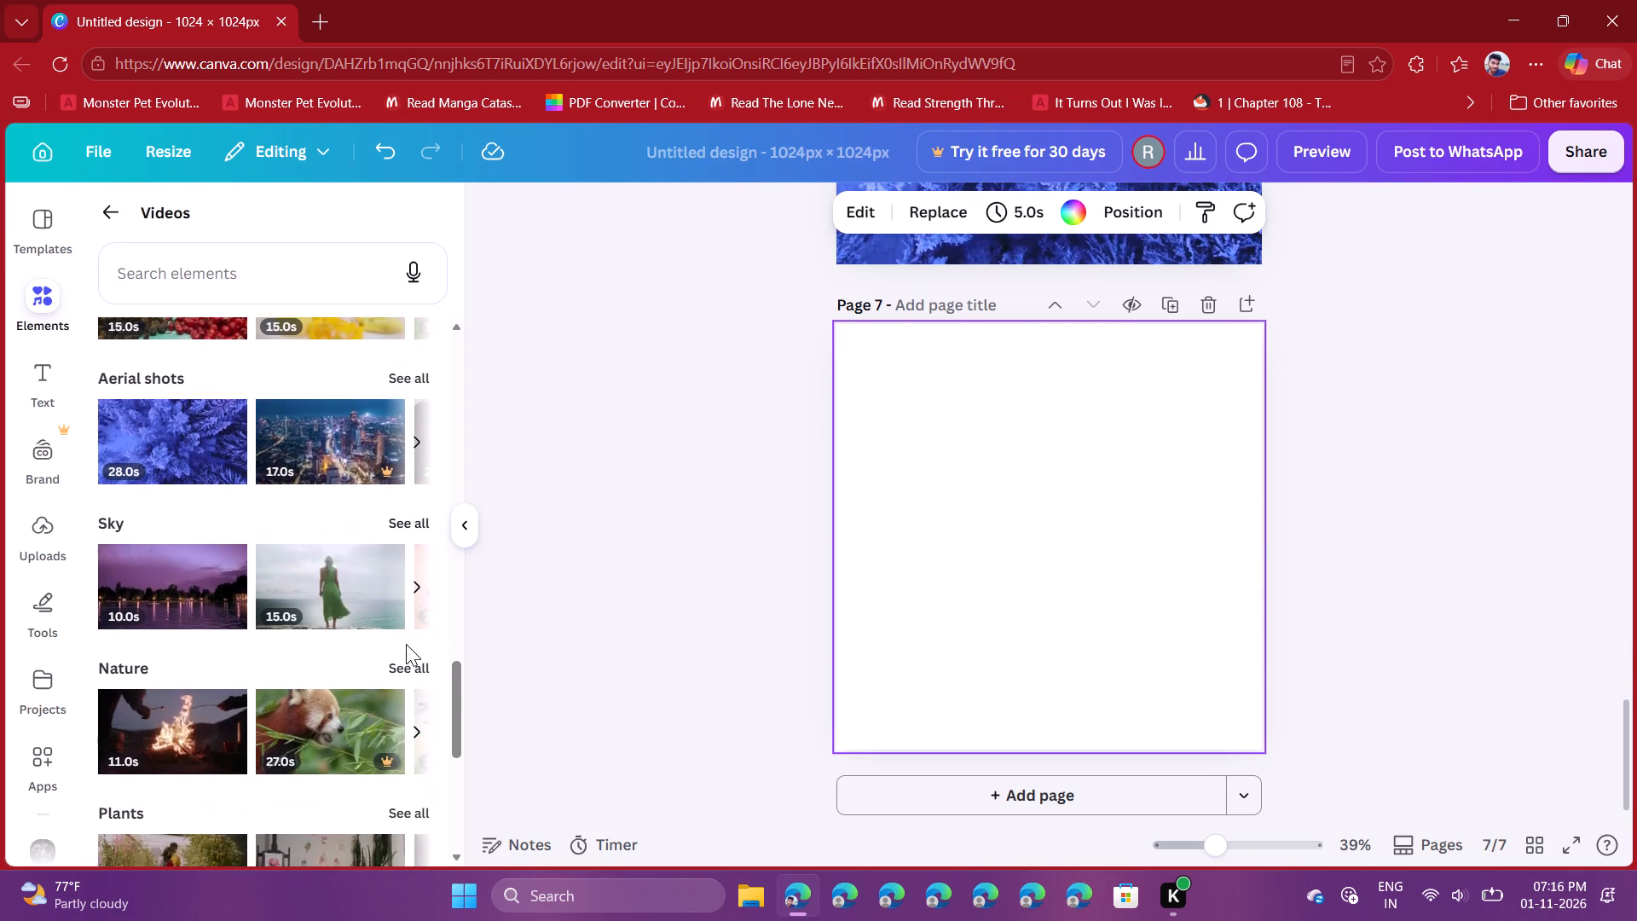
pyautogui.scroll(-1, 406, 644)
pyautogui.scroll(-2, 315, 627)
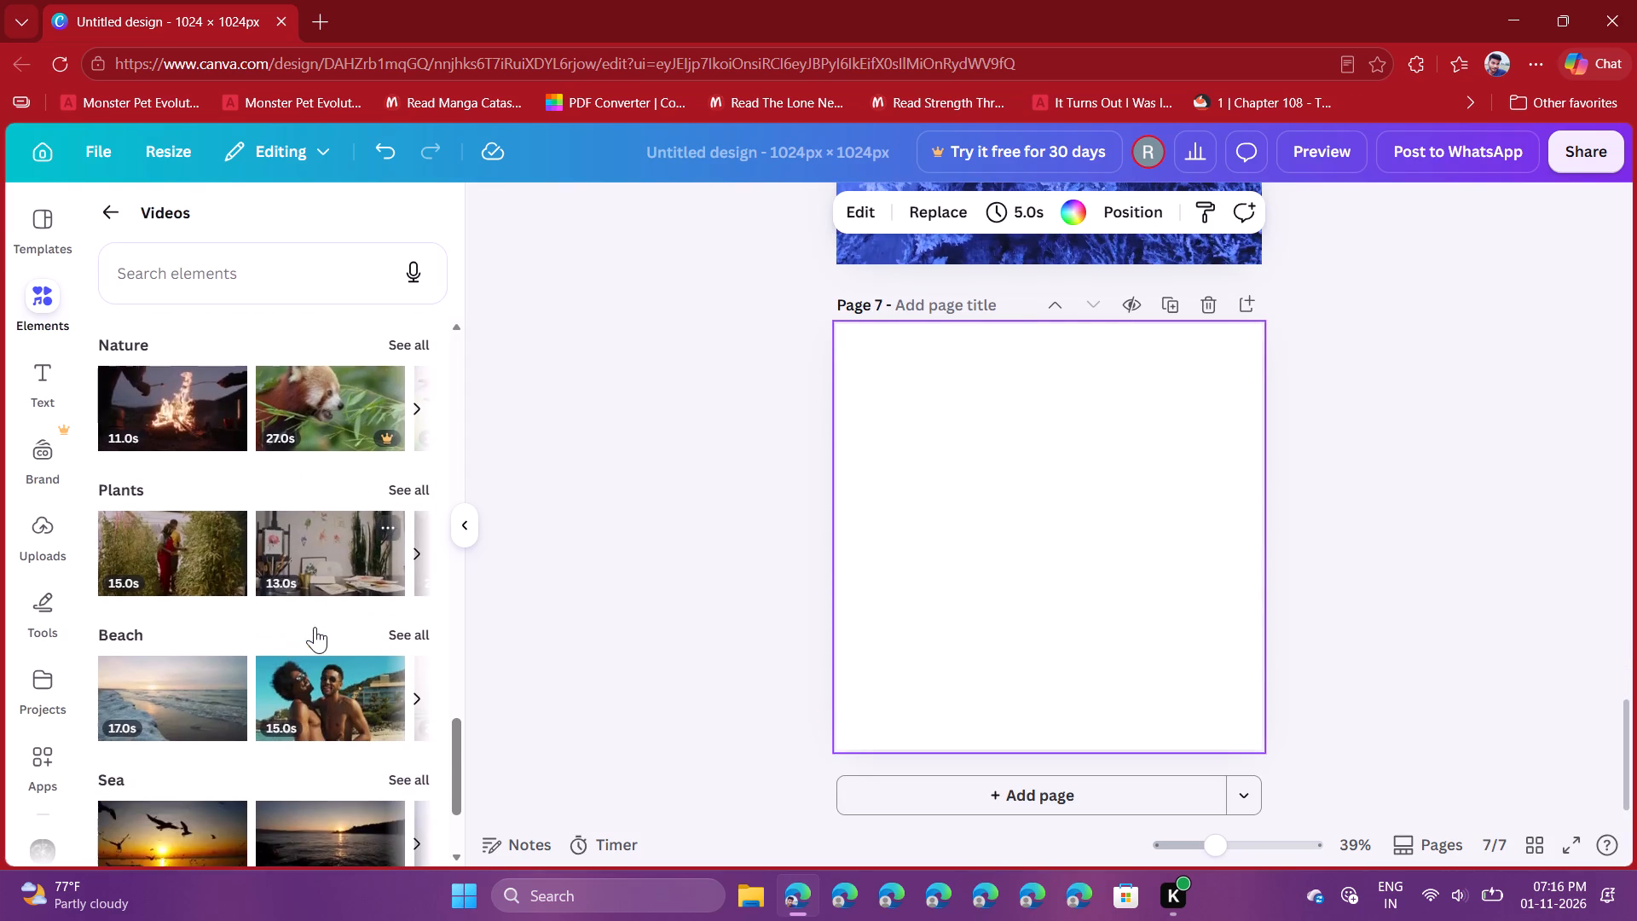
pyautogui.scroll(-4, 315, 627)
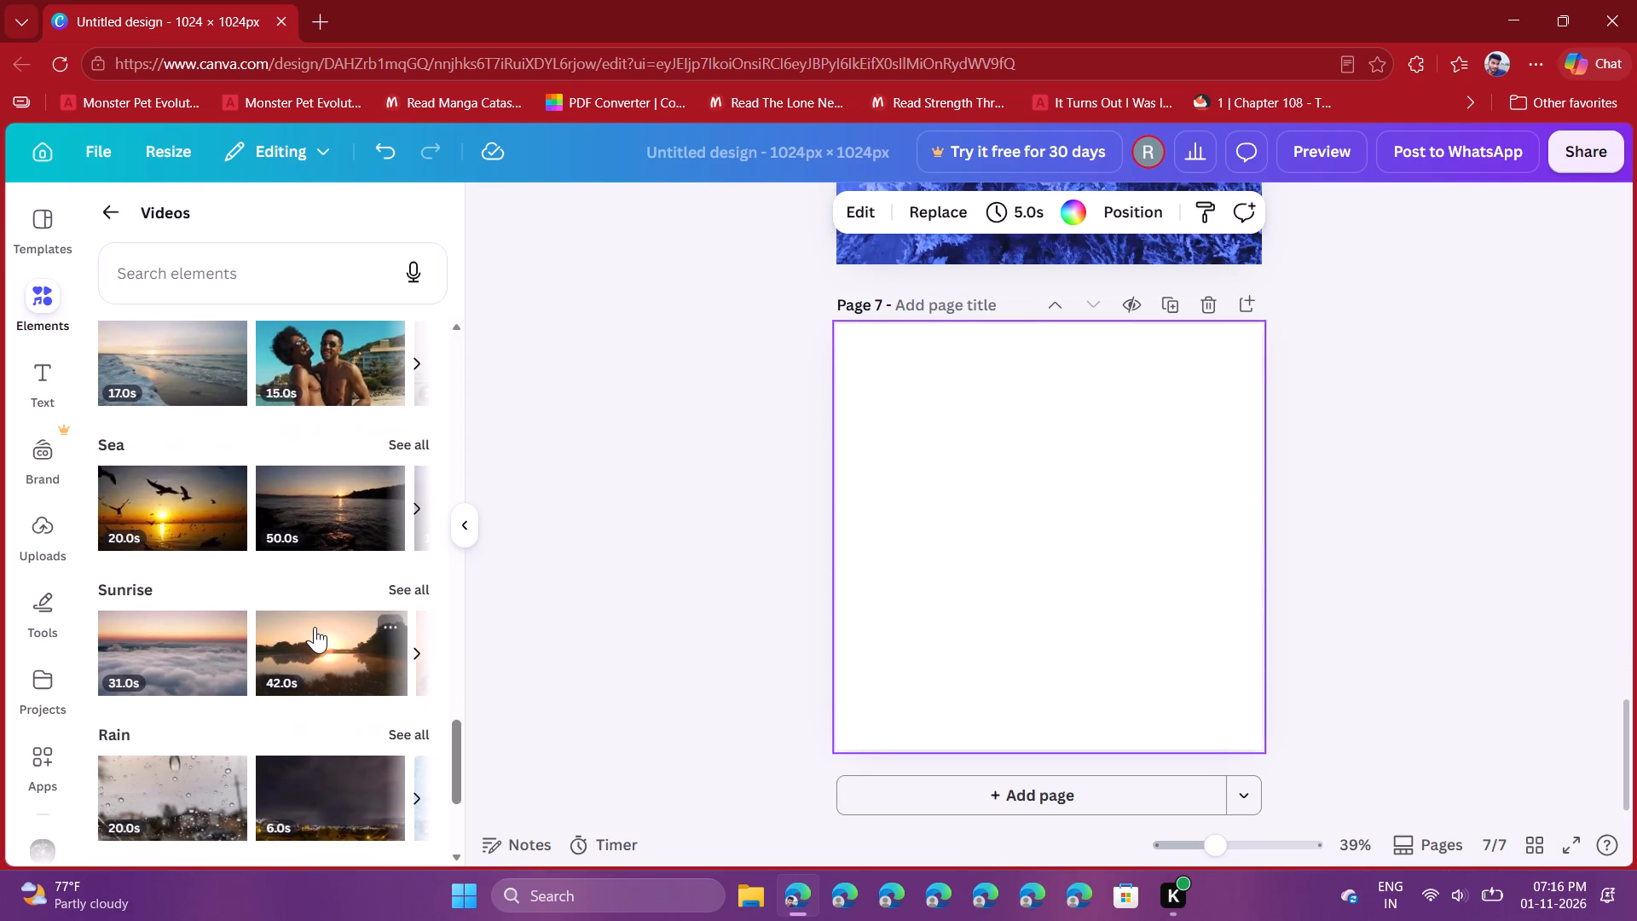
pyautogui.scroll(-2, 315, 627)
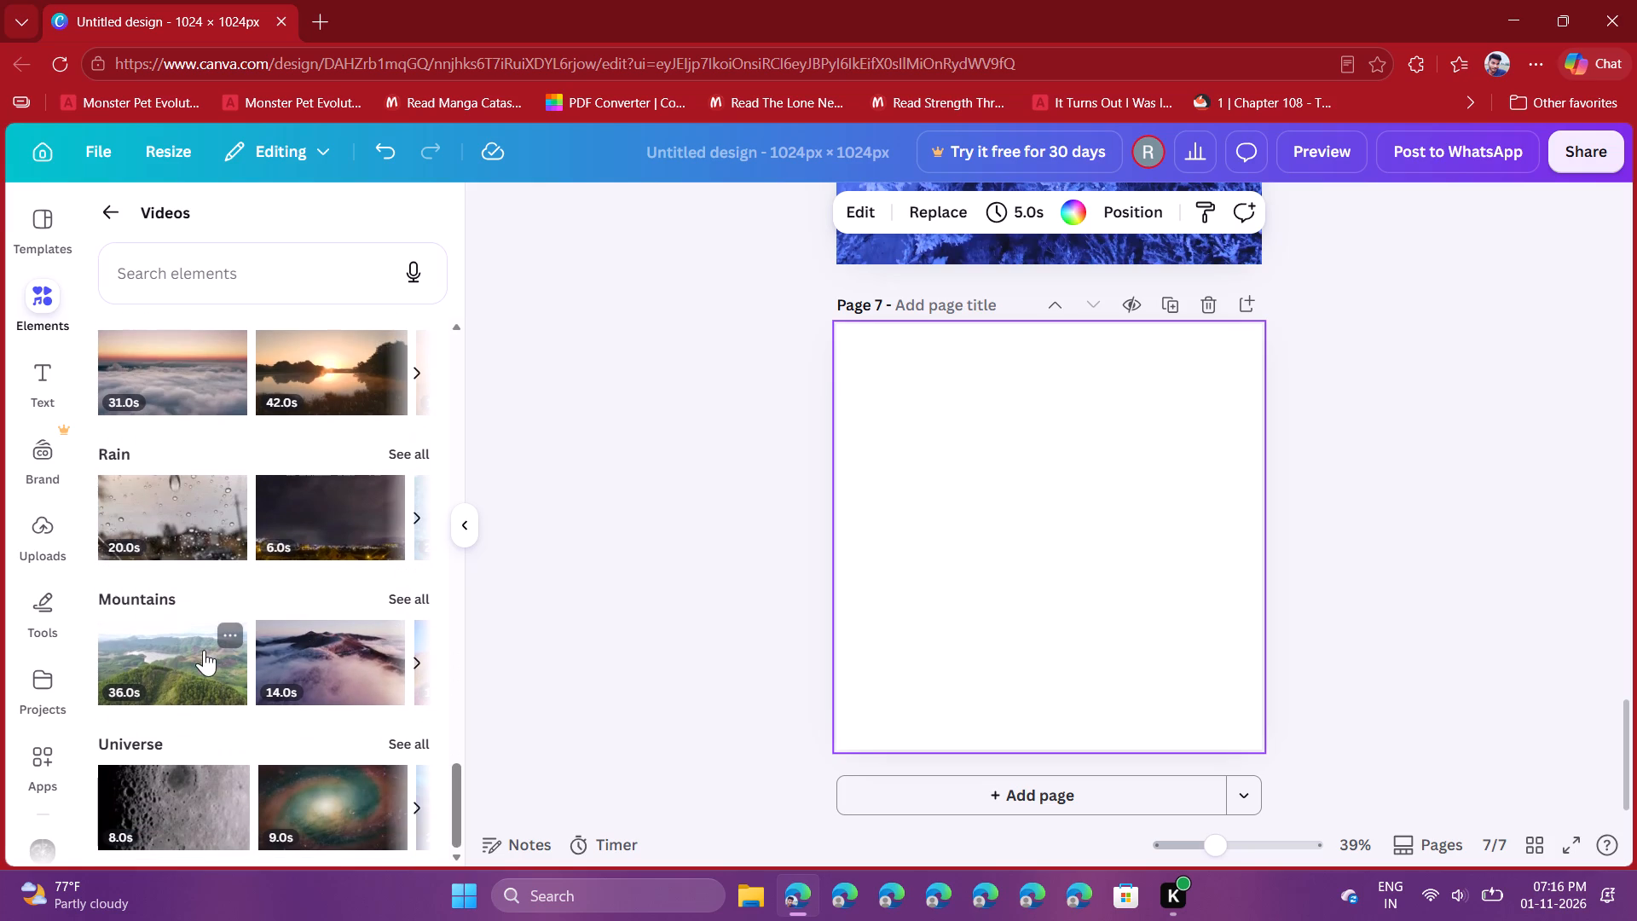
pyautogui.click(150, 659)
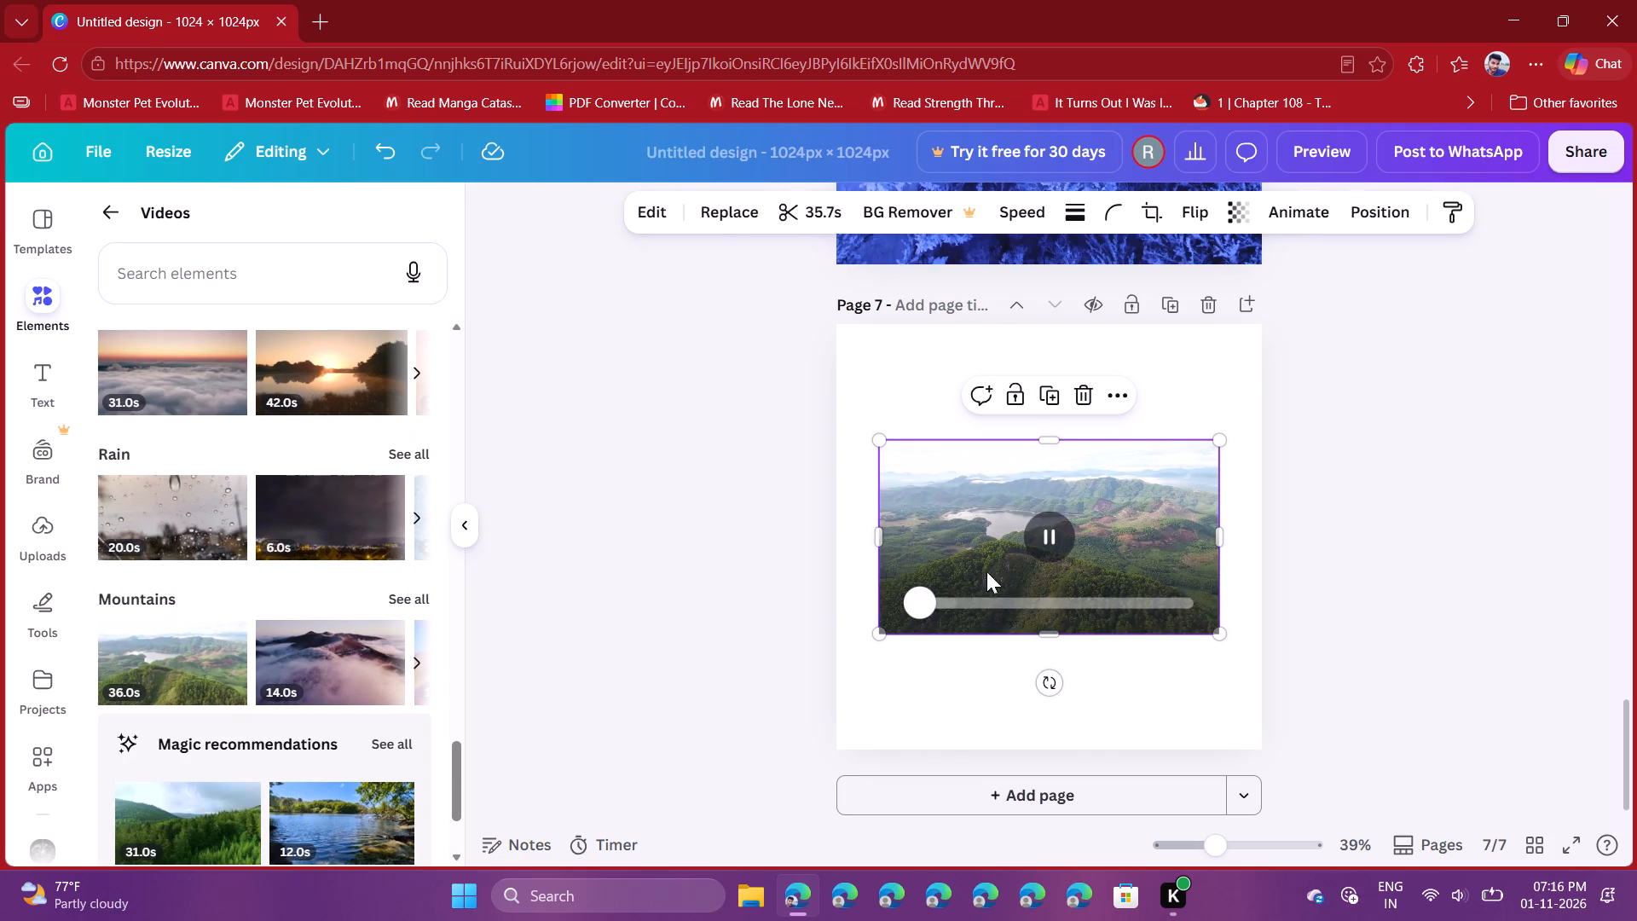
# Stretch the green mountain landscape video to all four edges so that it fills page 7.
pyautogui.moveTo(855, 542); pyautogui.dragTo(865, 542)
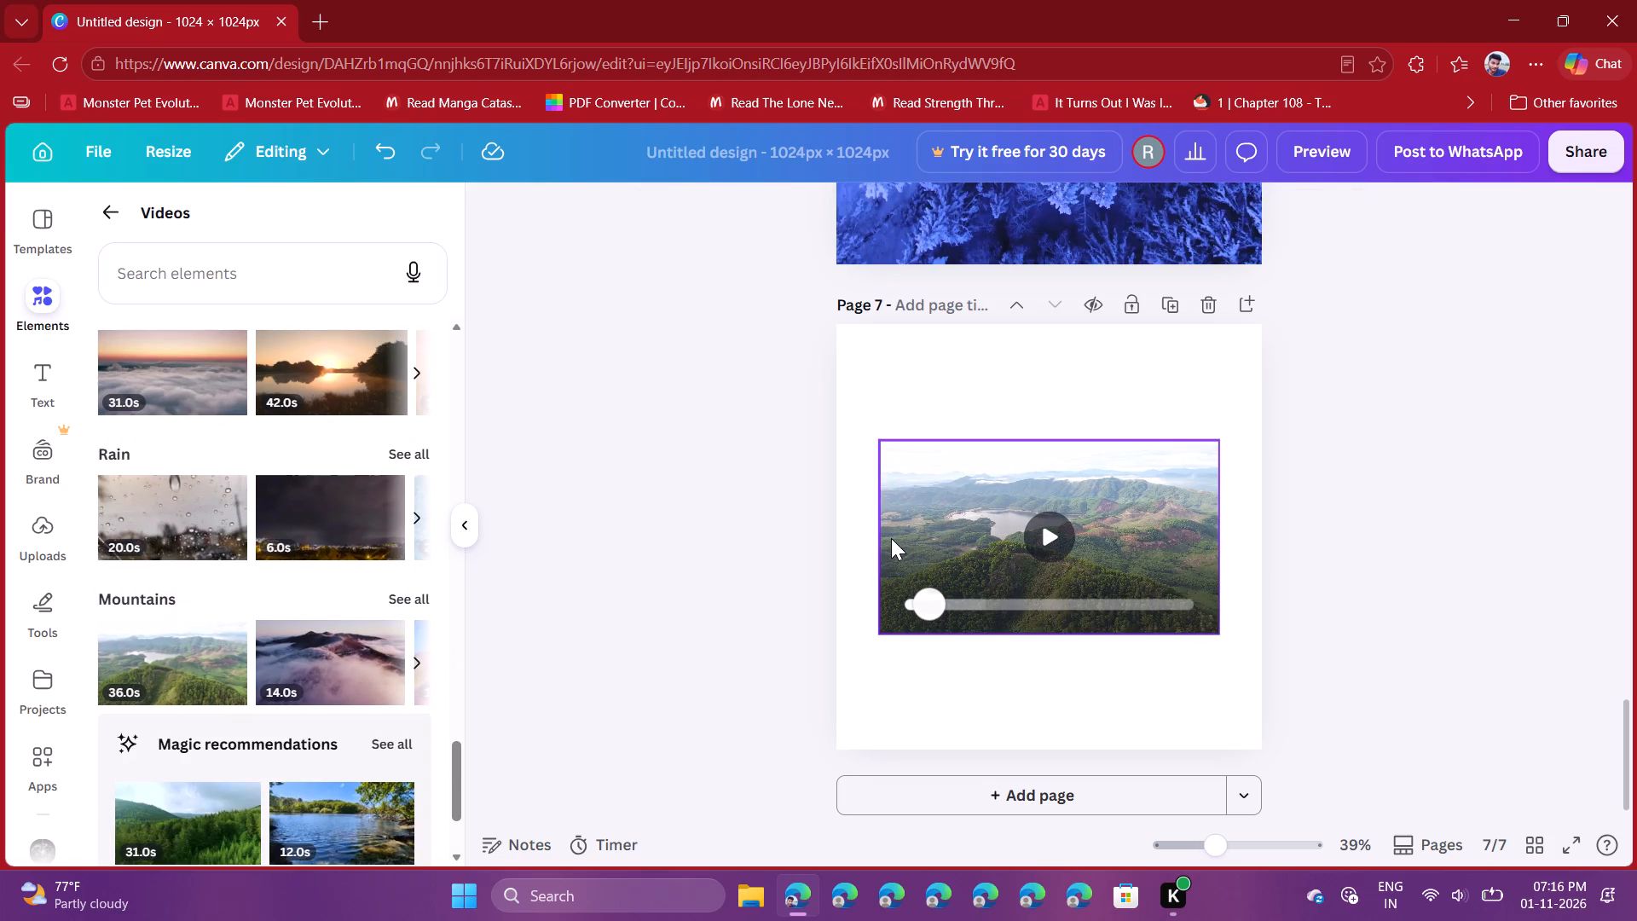
pyautogui.click(891, 538)
pyautogui.moveTo(878, 536); pyautogui.dragTo(832, 533)
pyautogui.moveTo(1220, 531); pyautogui.dragTo(1265, 521)
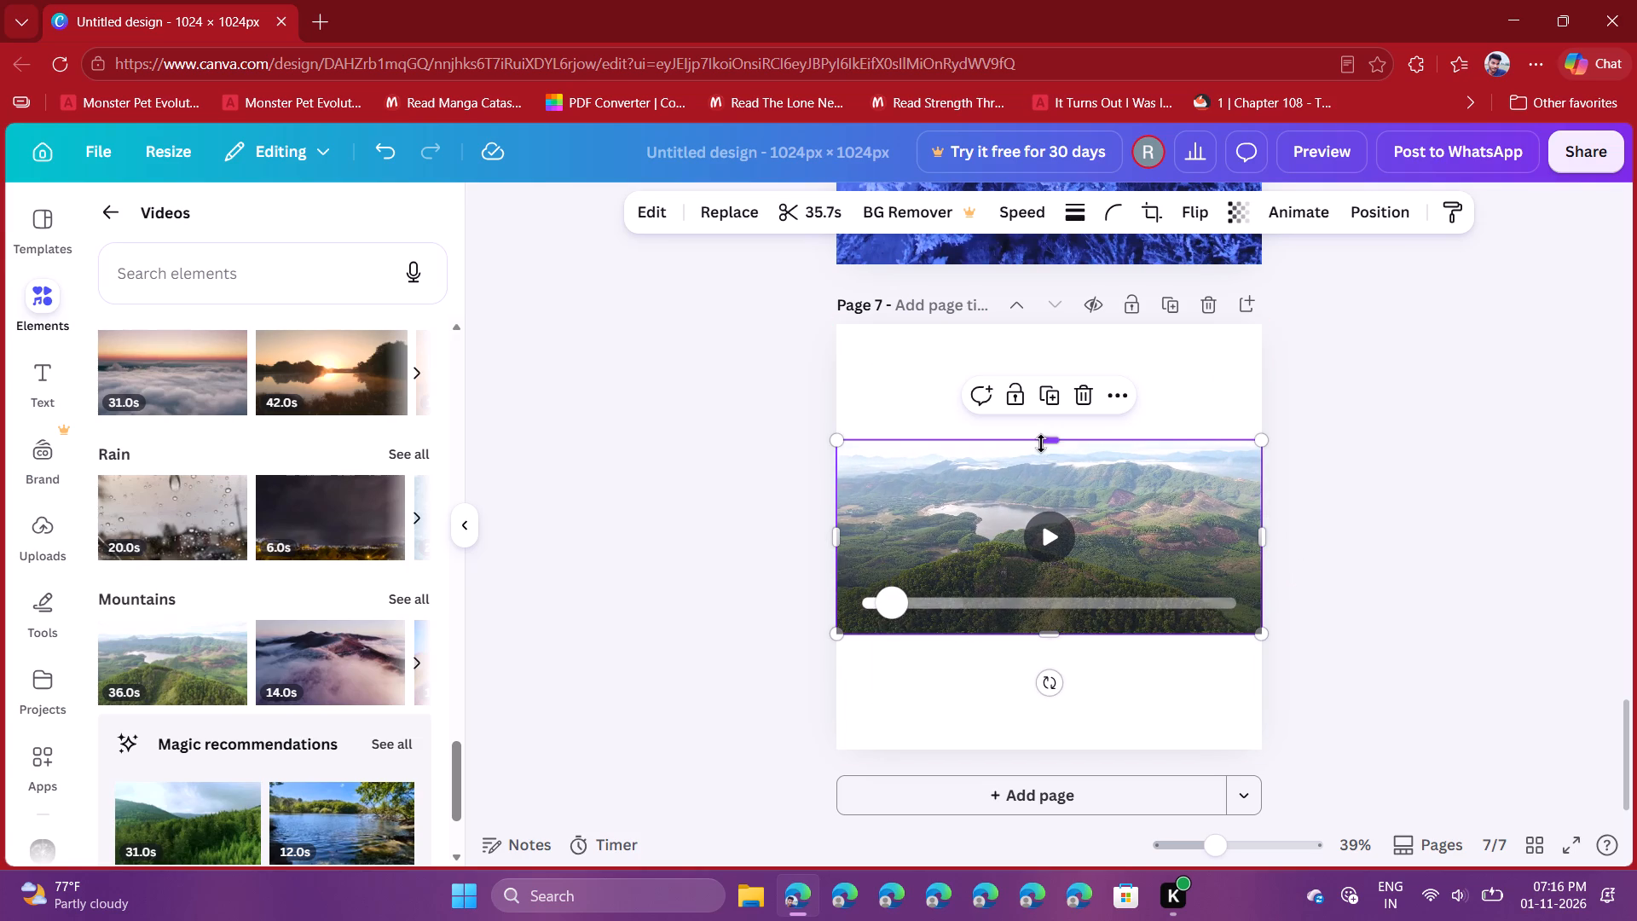
pyautogui.moveTo(1041, 443); pyautogui.dragTo(1021, 333)
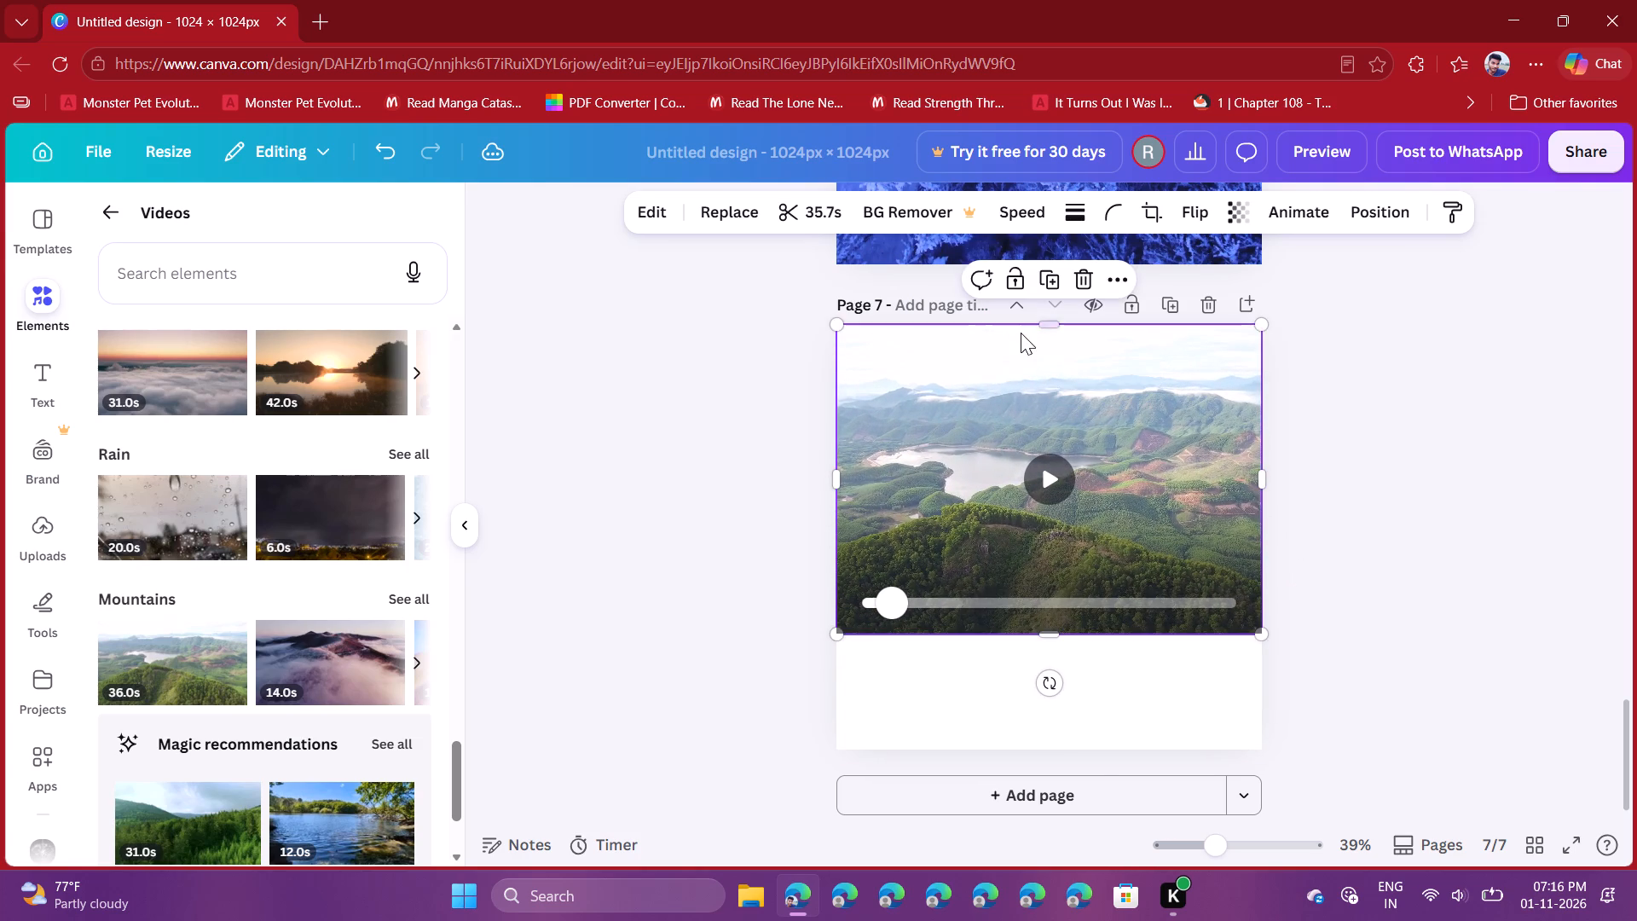
pyautogui.moveTo(1052, 637); pyautogui.dragTo(1052, 652)
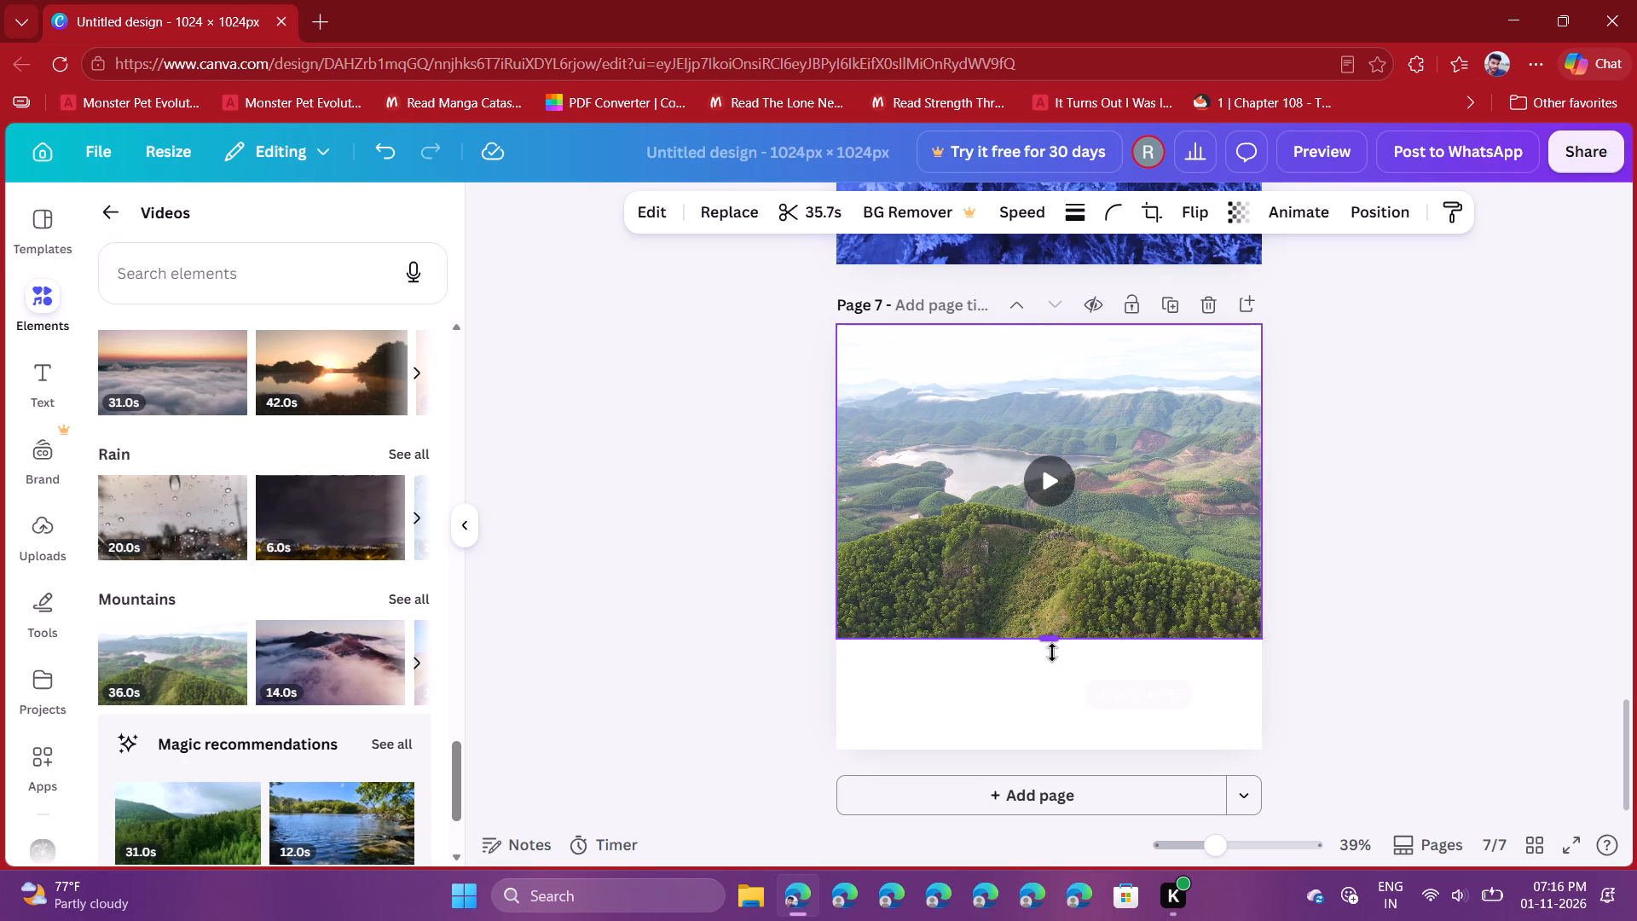
pyautogui.moveTo(1052, 652); pyautogui.dragTo(1059, 750)
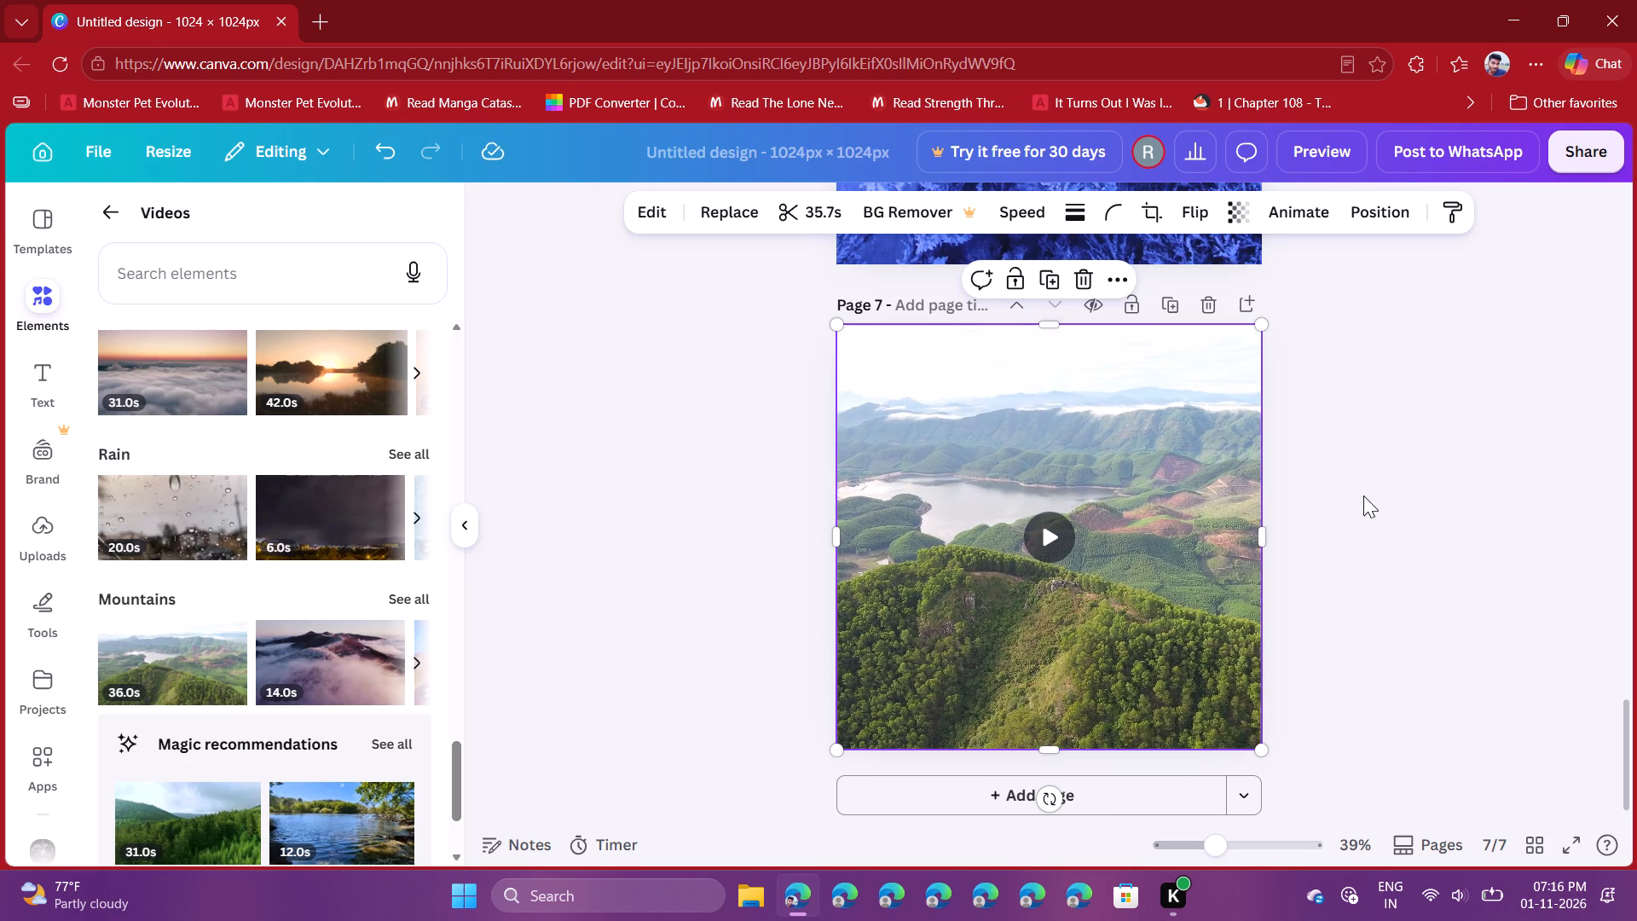
pyautogui.click(1363, 495)
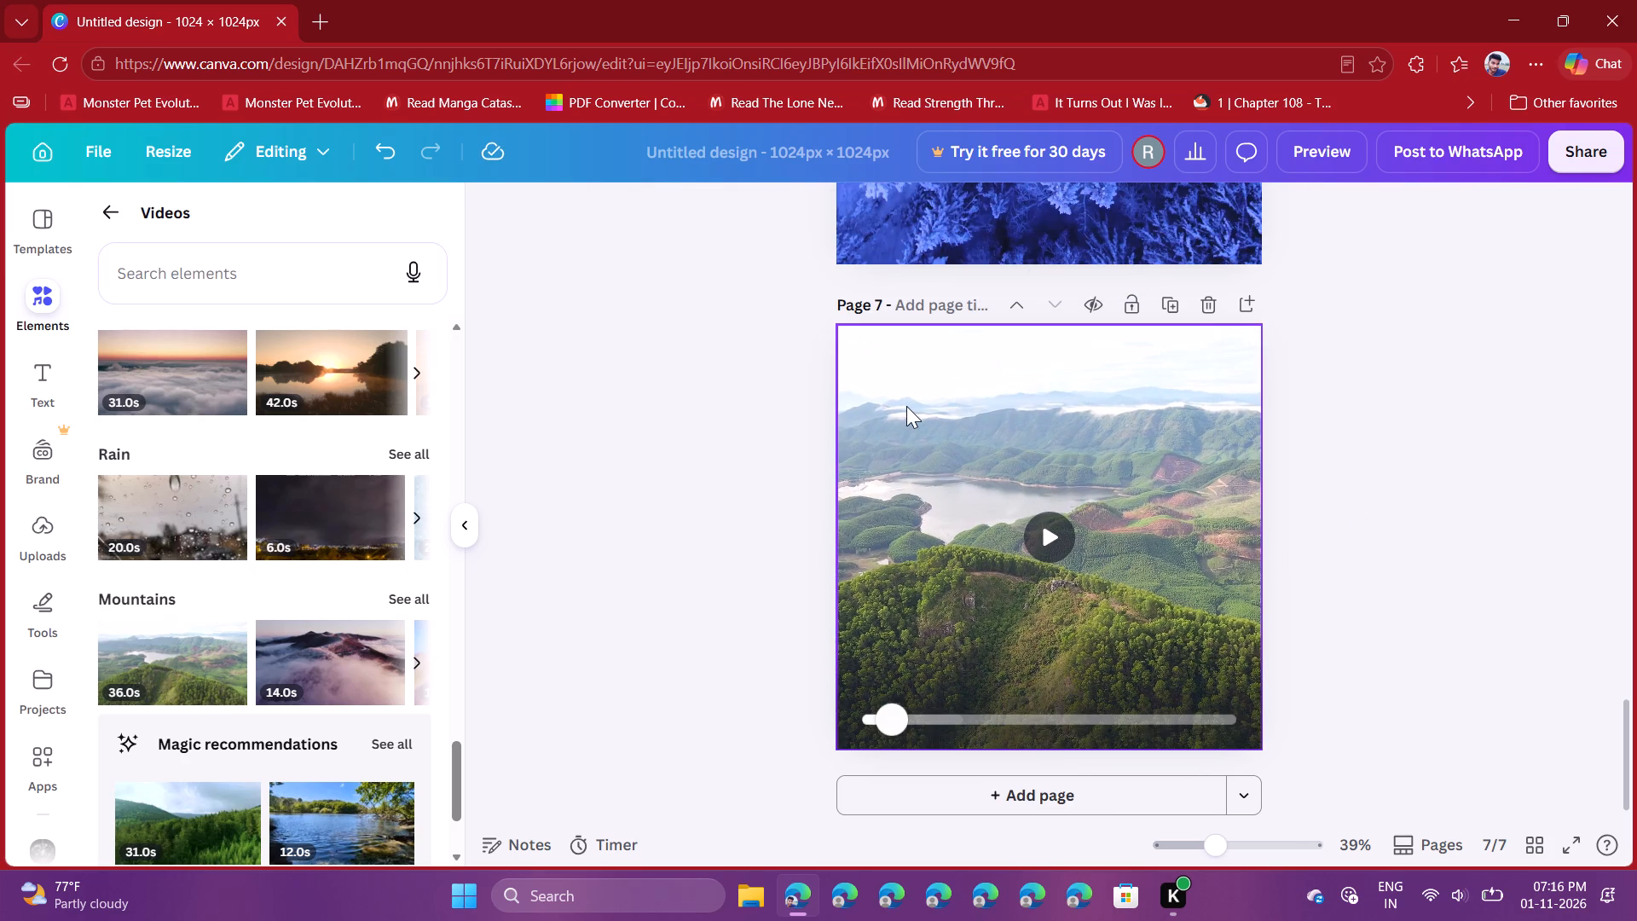
# Review the existing pages of the design, from page 7 back to the first pages.
pyautogui.scroll(-2, 1182, 448)
pyautogui.scroll(5, 1182, 448)
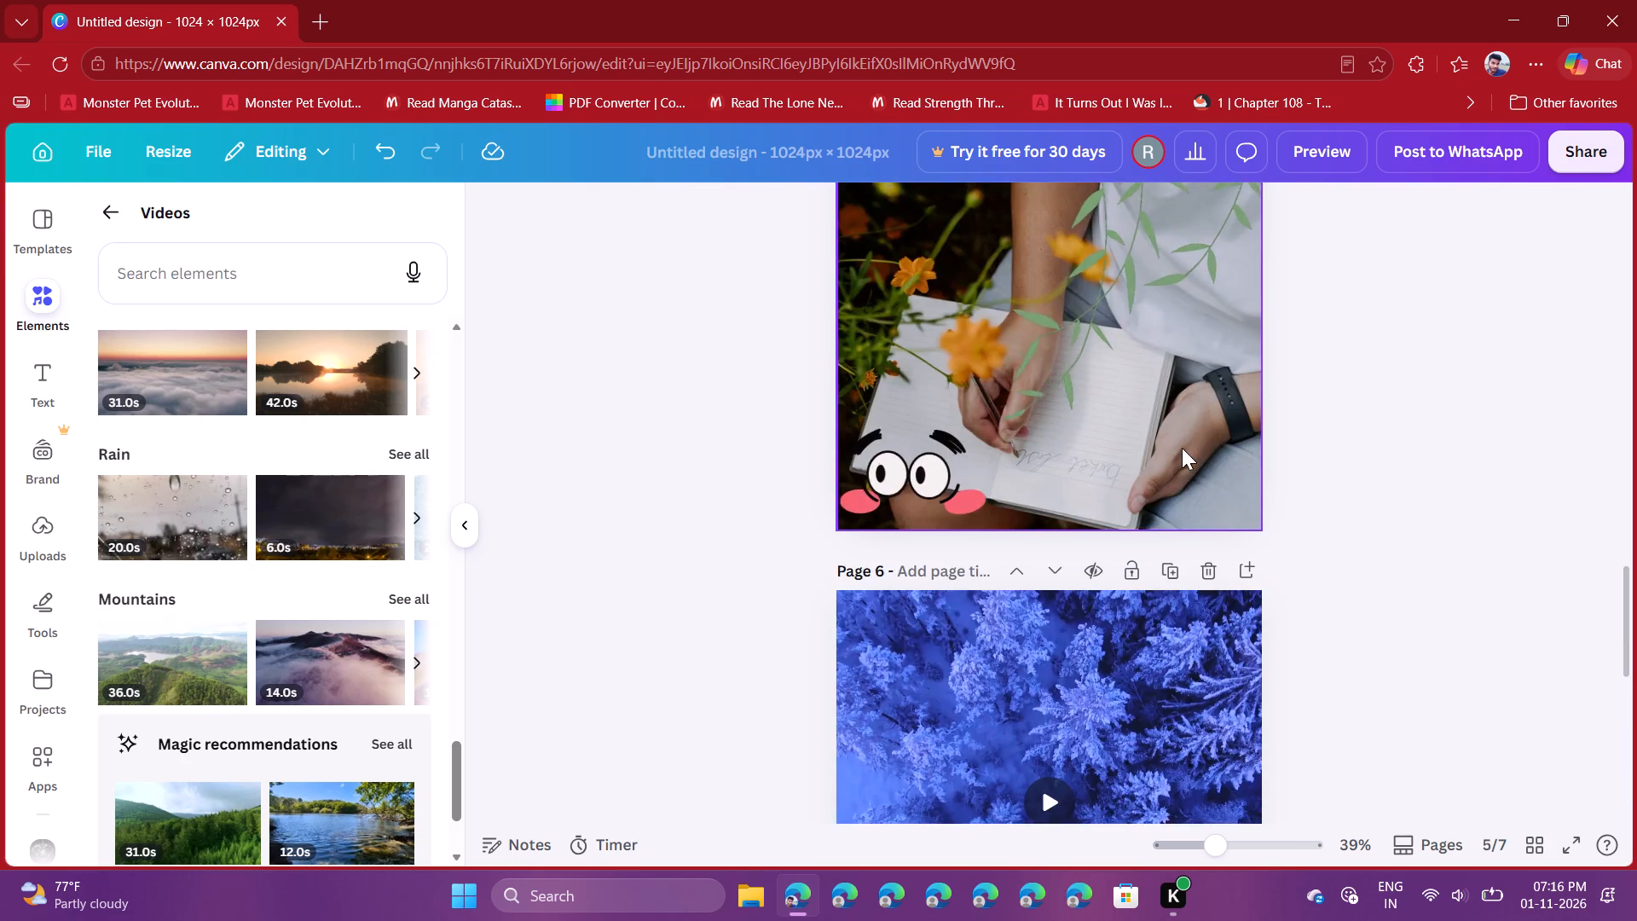
pyautogui.scroll(12, 1182, 448)
pyautogui.scroll(-8, 1182, 448)
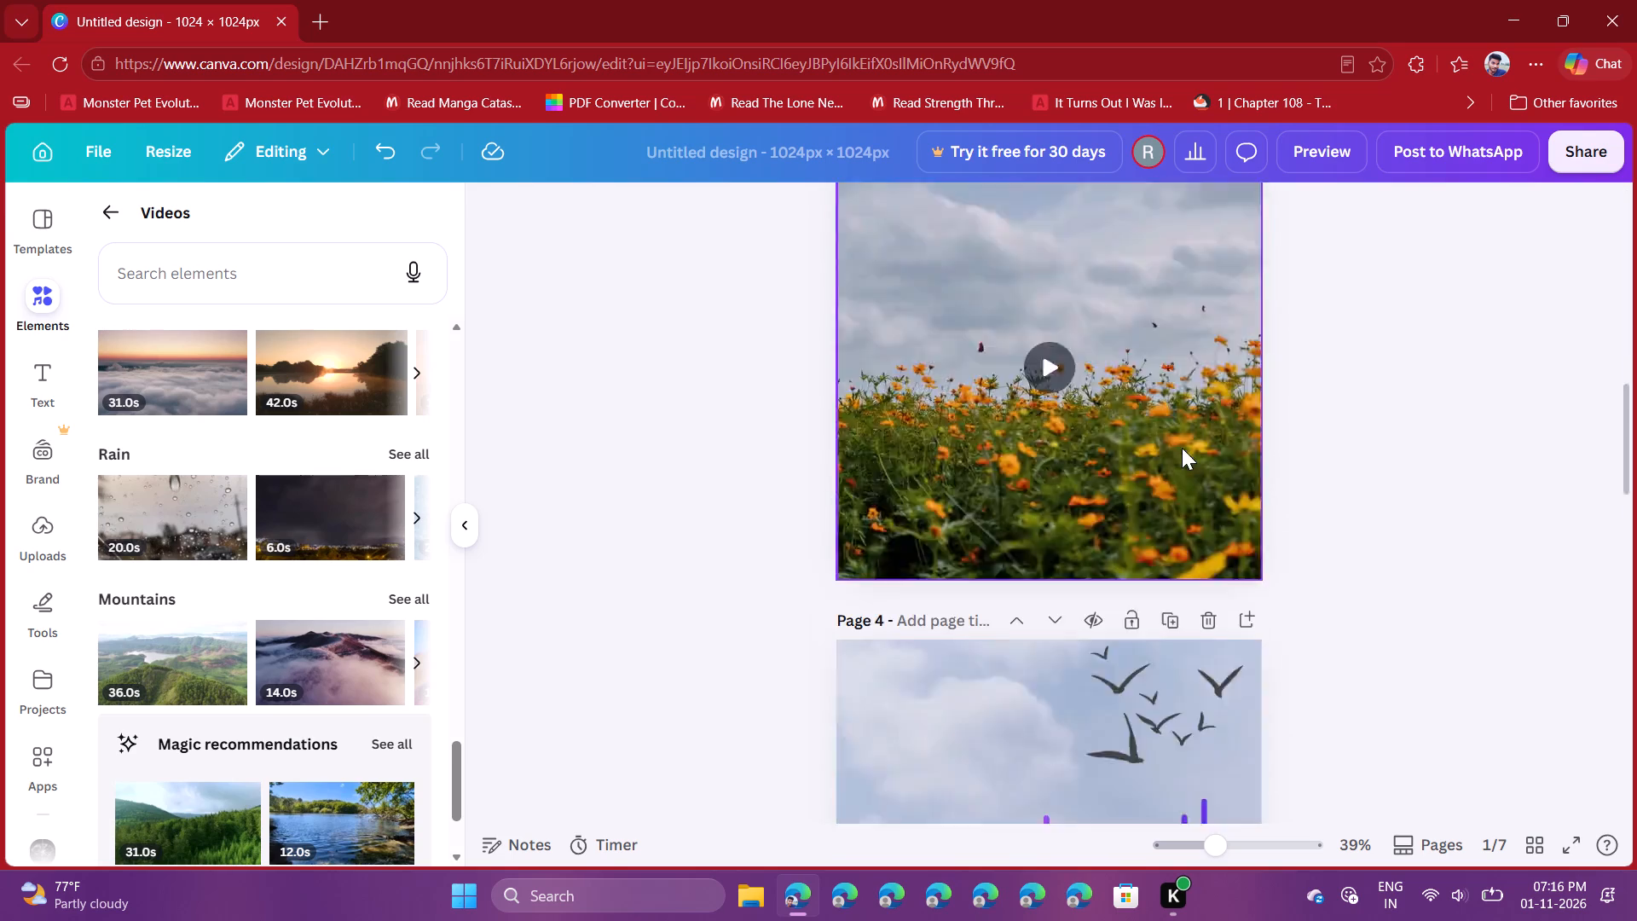
pyautogui.scroll(-6, 1182, 448)
pyautogui.scroll(-4, 1154, 523)
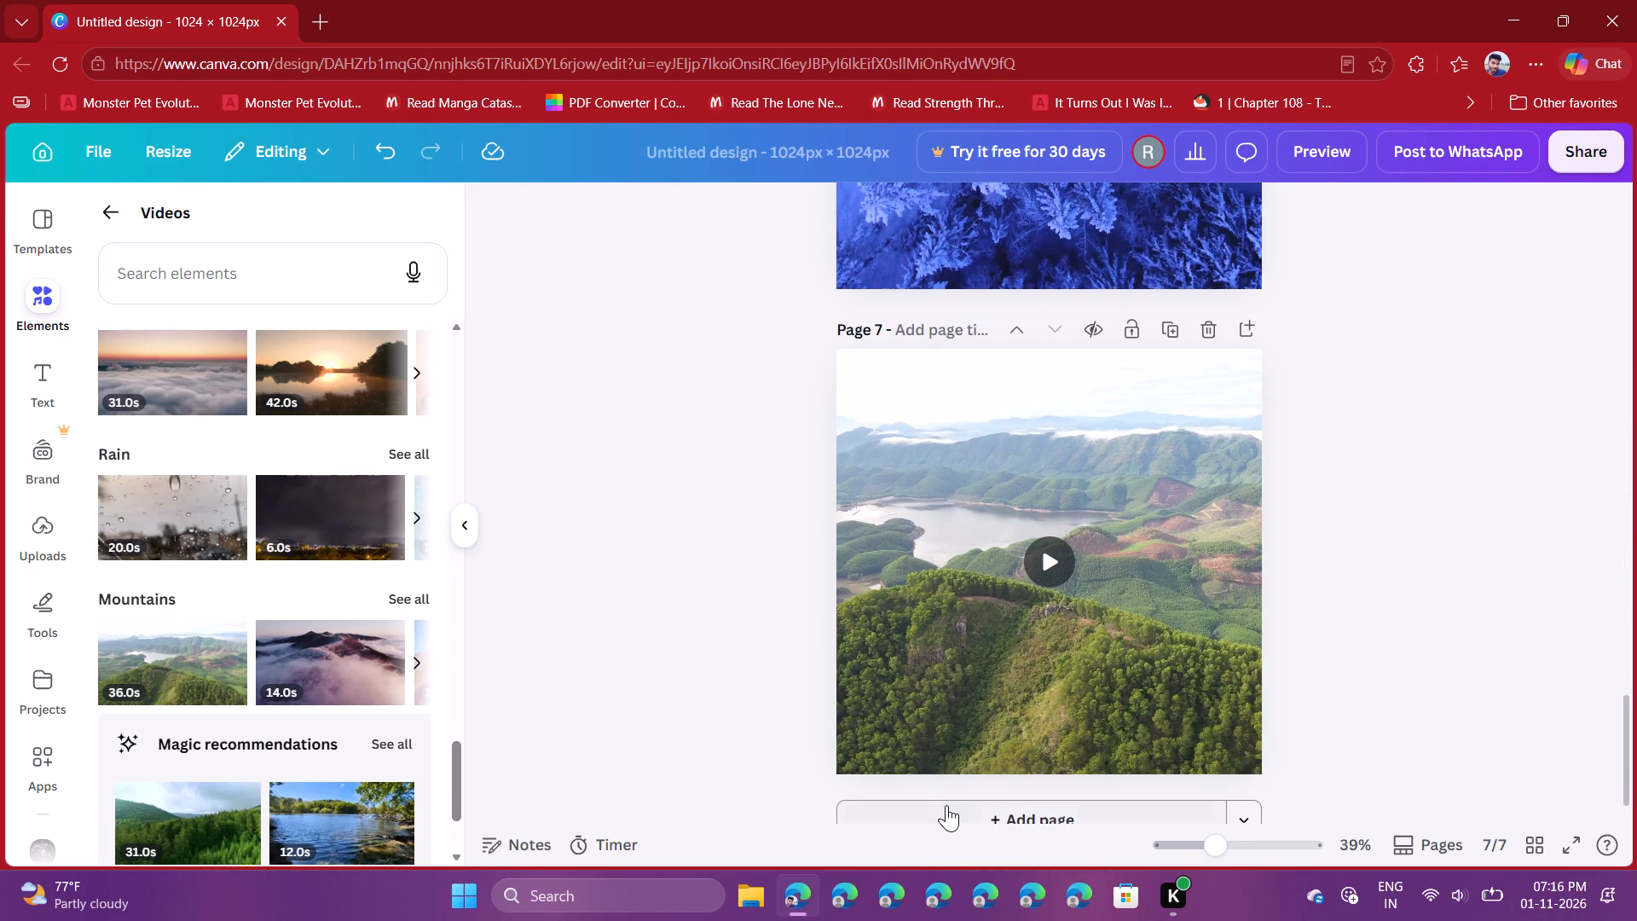
pyautogui.scroll(-1, 531, 645)
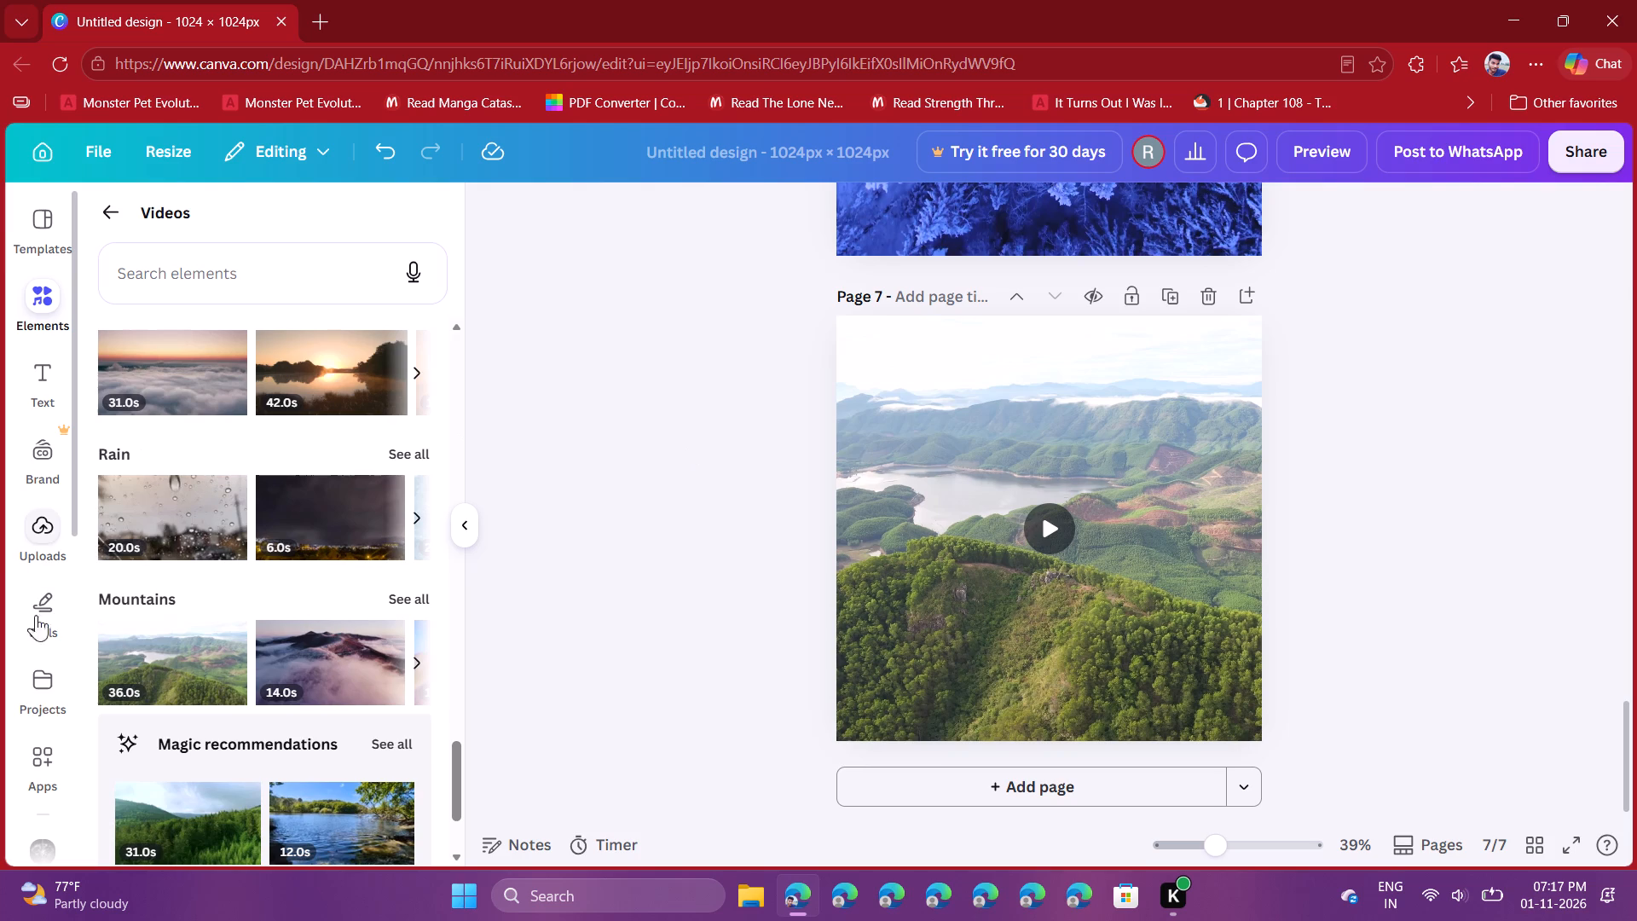
# Browse the suggested Canva apps and the account's own apps.
pyautogui.click(33, 753)
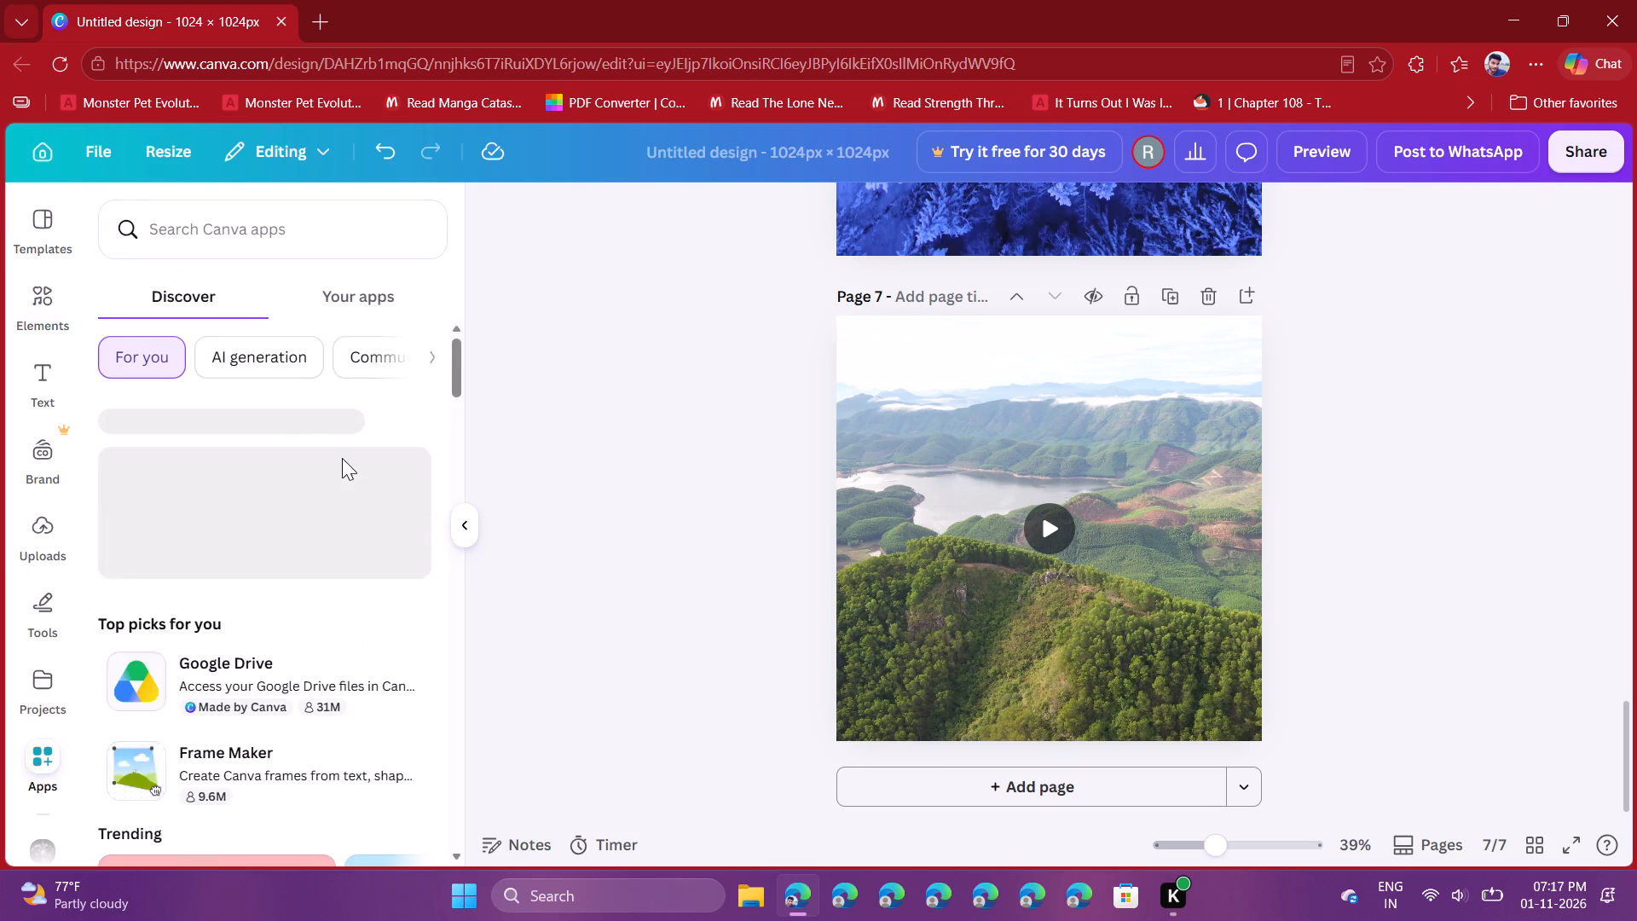
pyautogui.scroll(-1, 279, 407)
pyautogui.scroll(2, 279, 407)
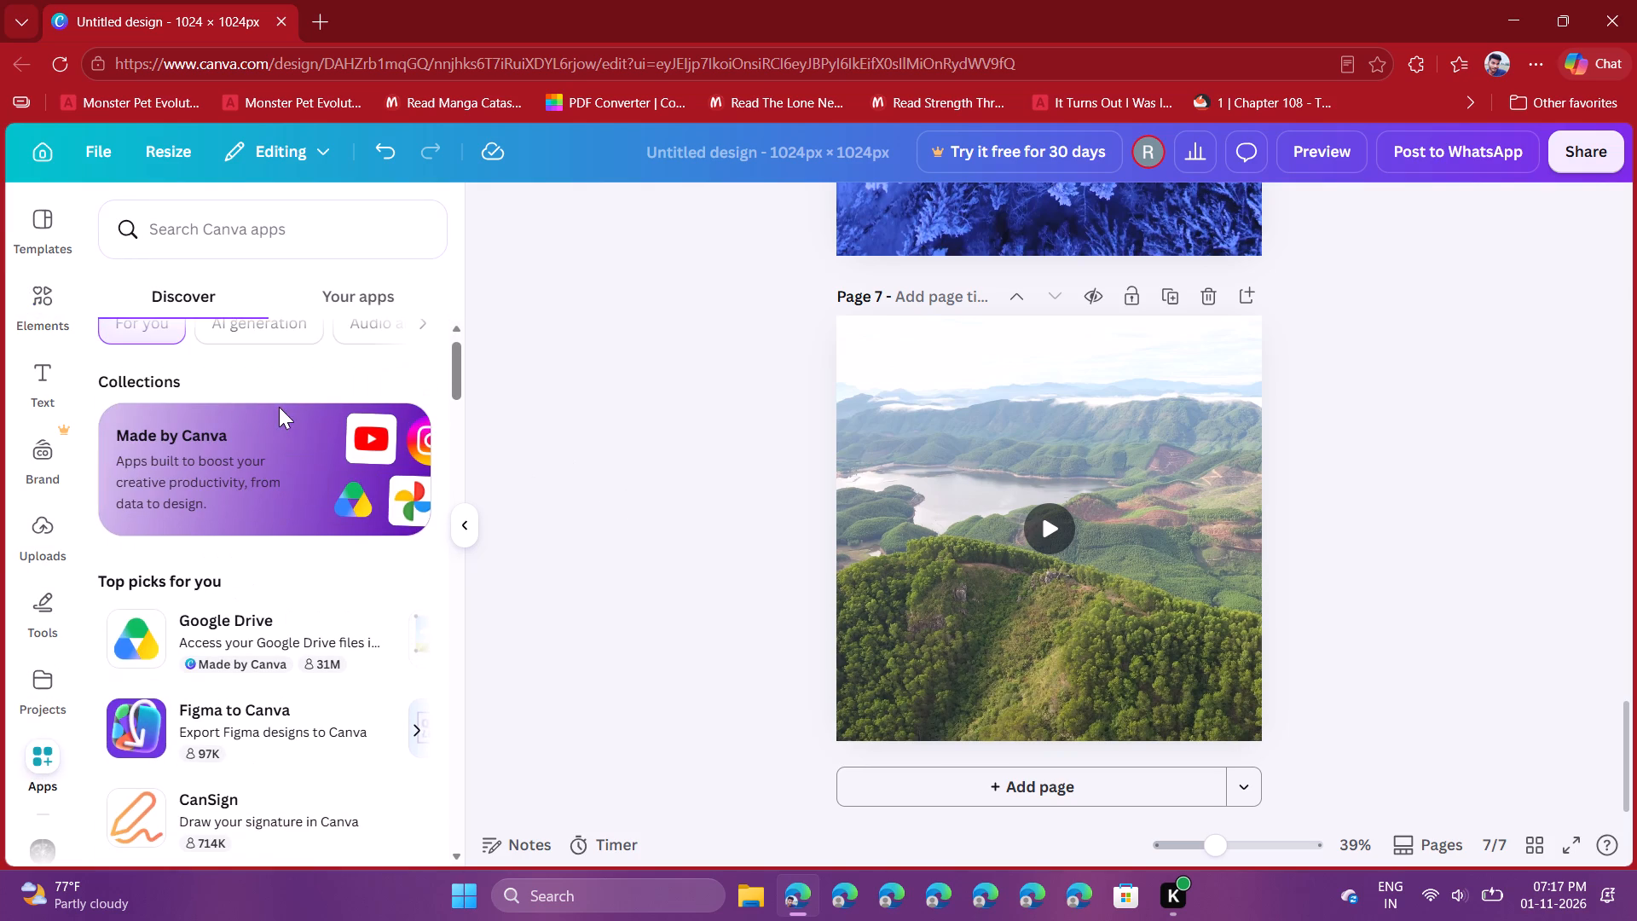
pyautogui.click(385, 298)
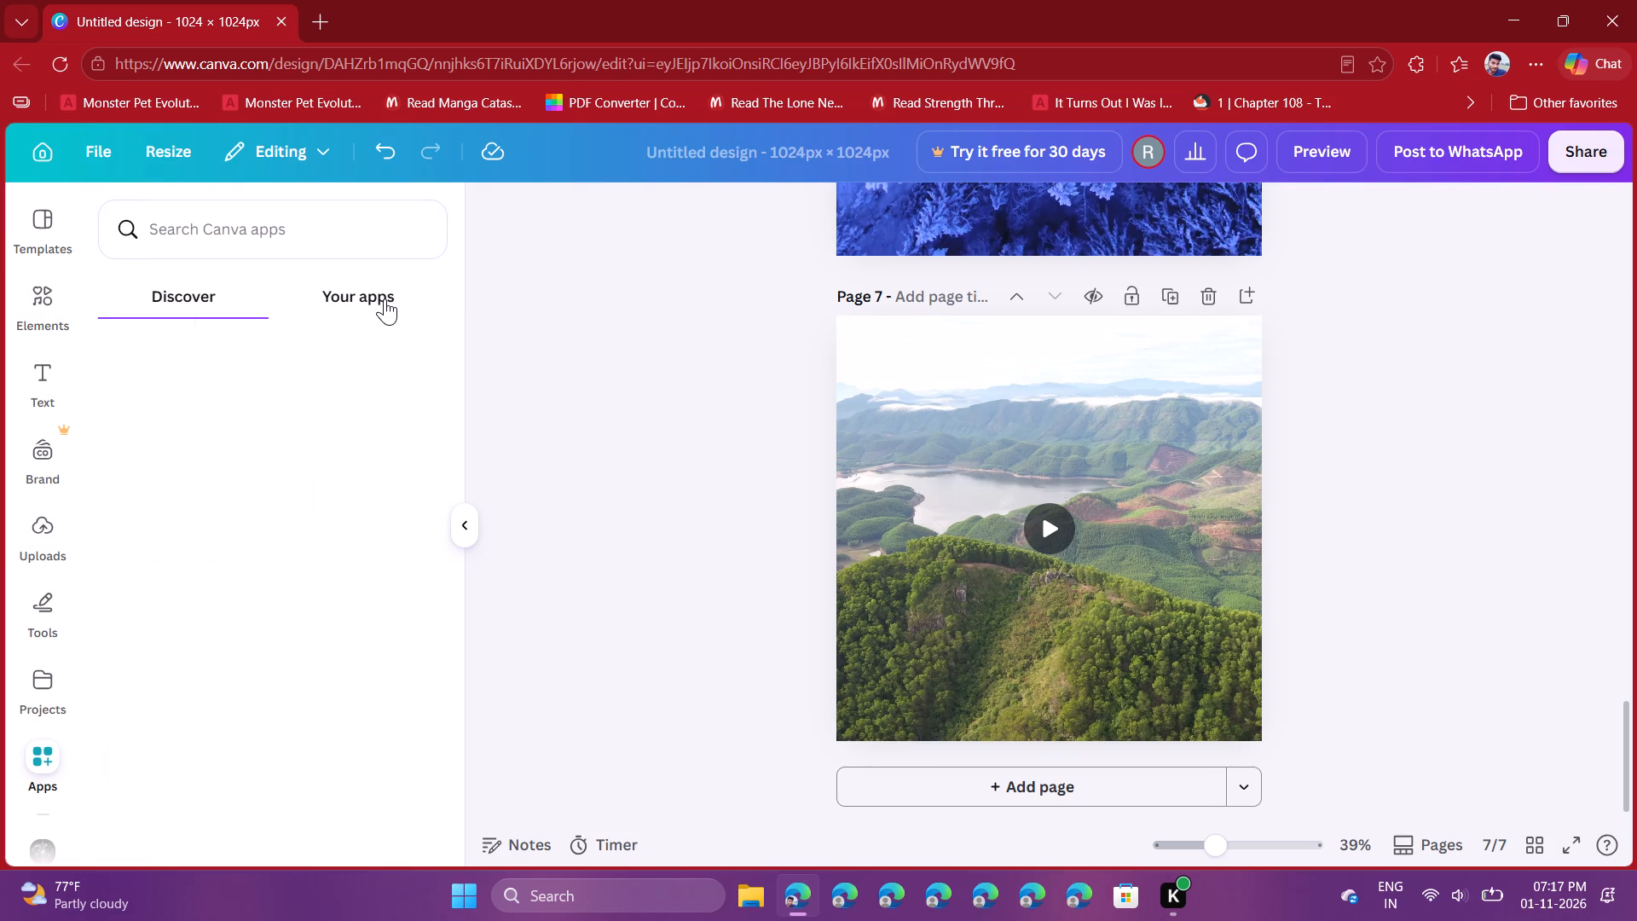
pyautogui.scroll(-1, 273, 578)
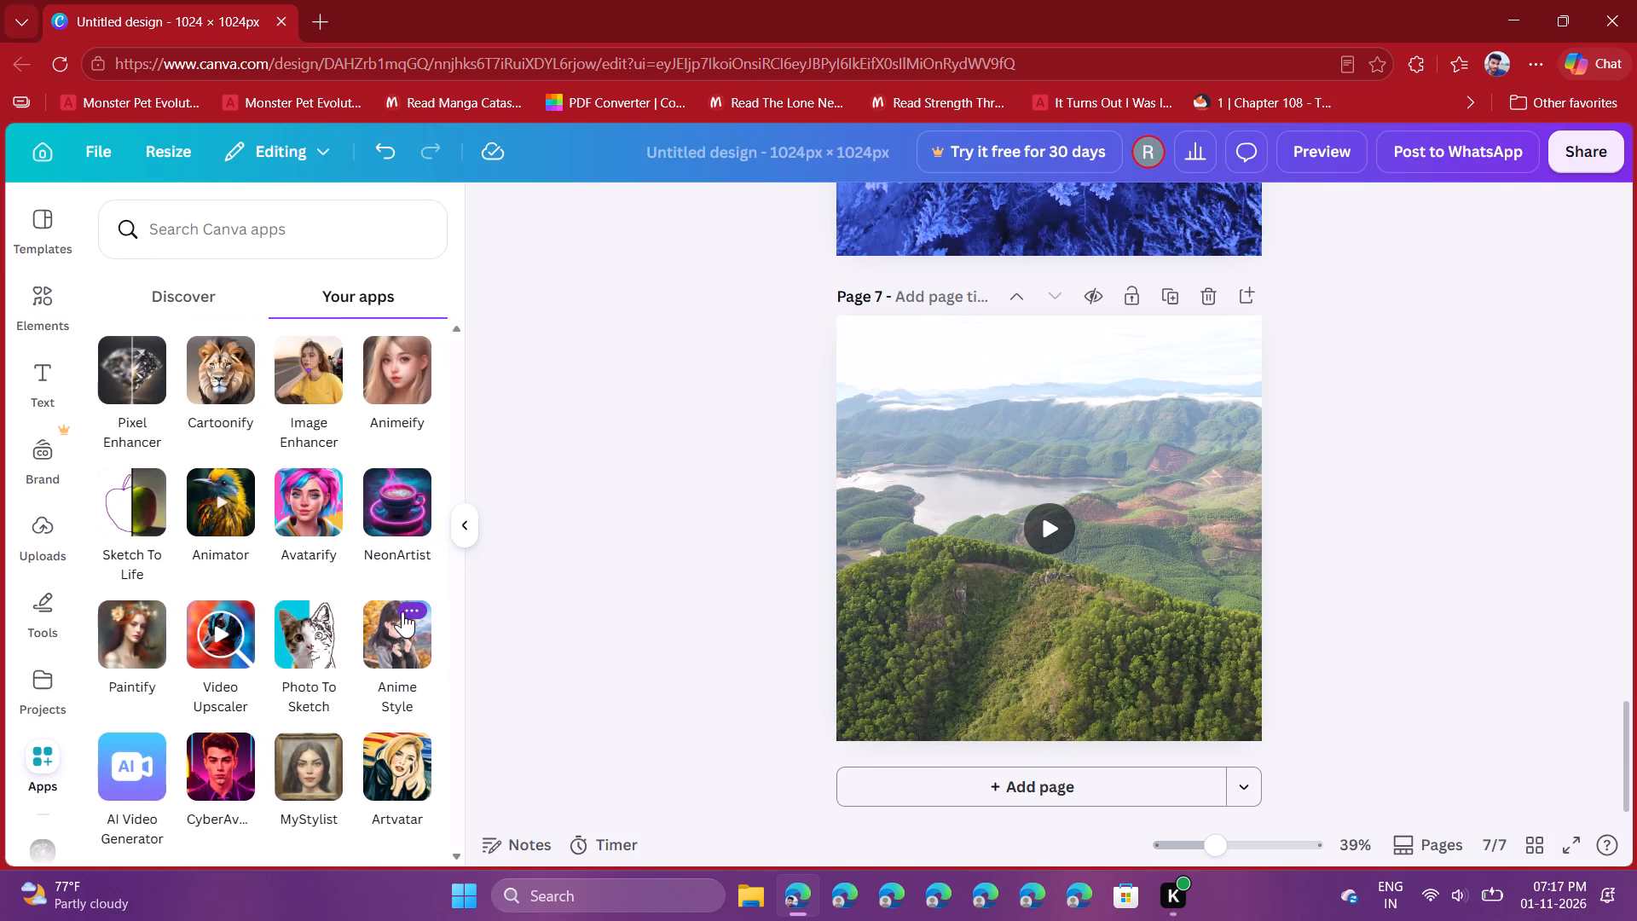
pyautogui.scroll(-2, 332, 590)
pyautogui.scroll(-1, 287, 499)
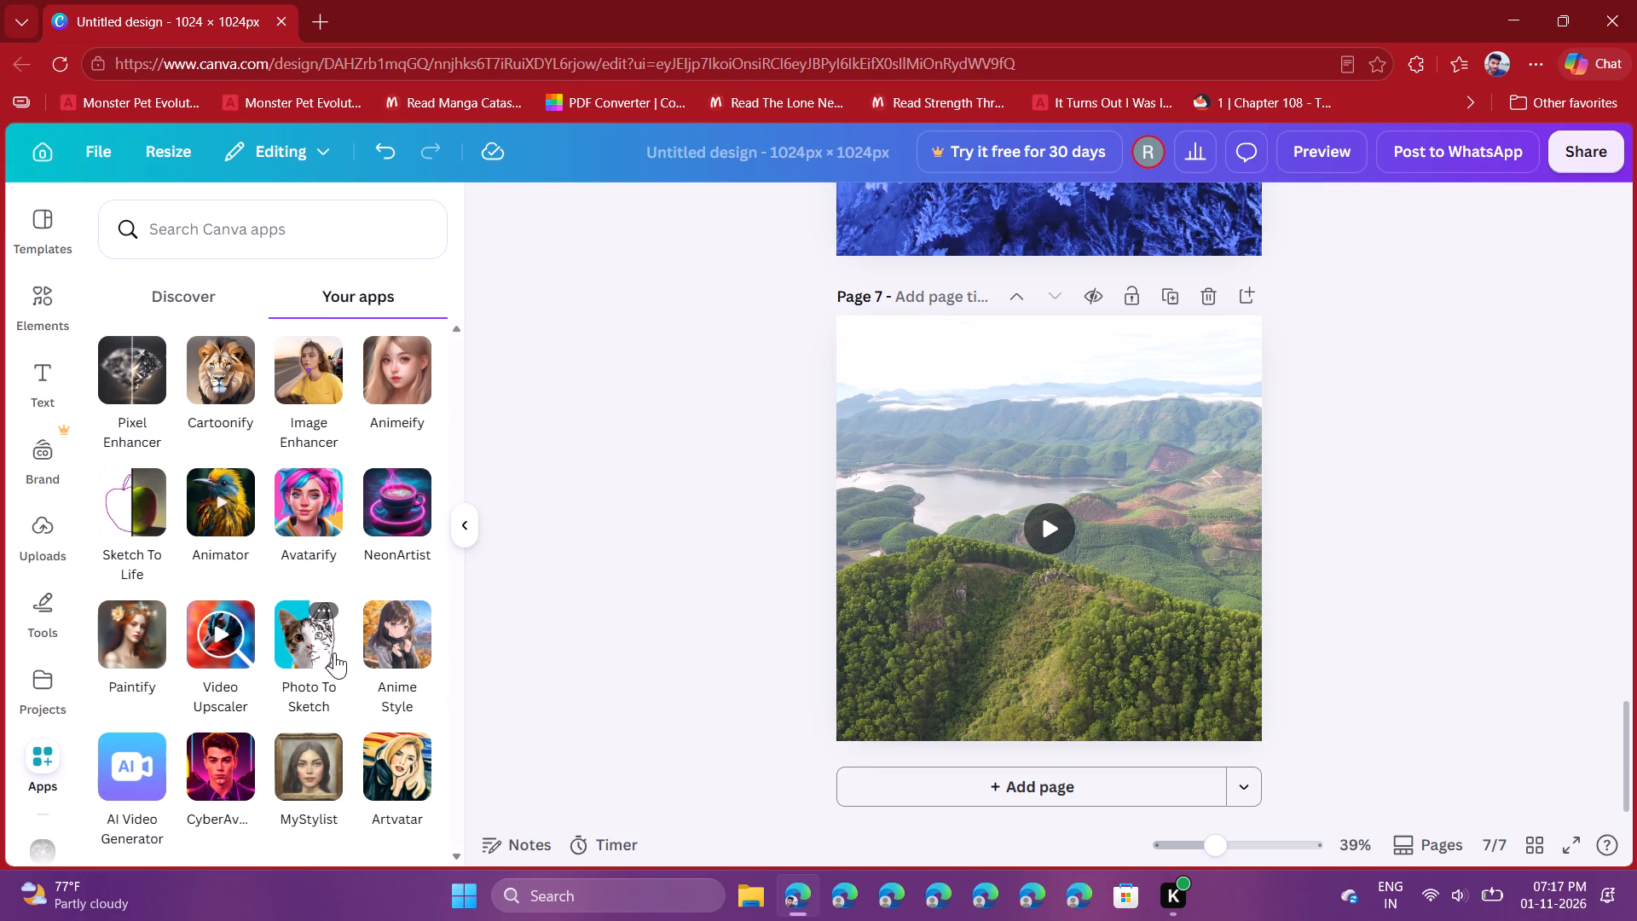
pyautogui.scroll(-2, 334, 652)
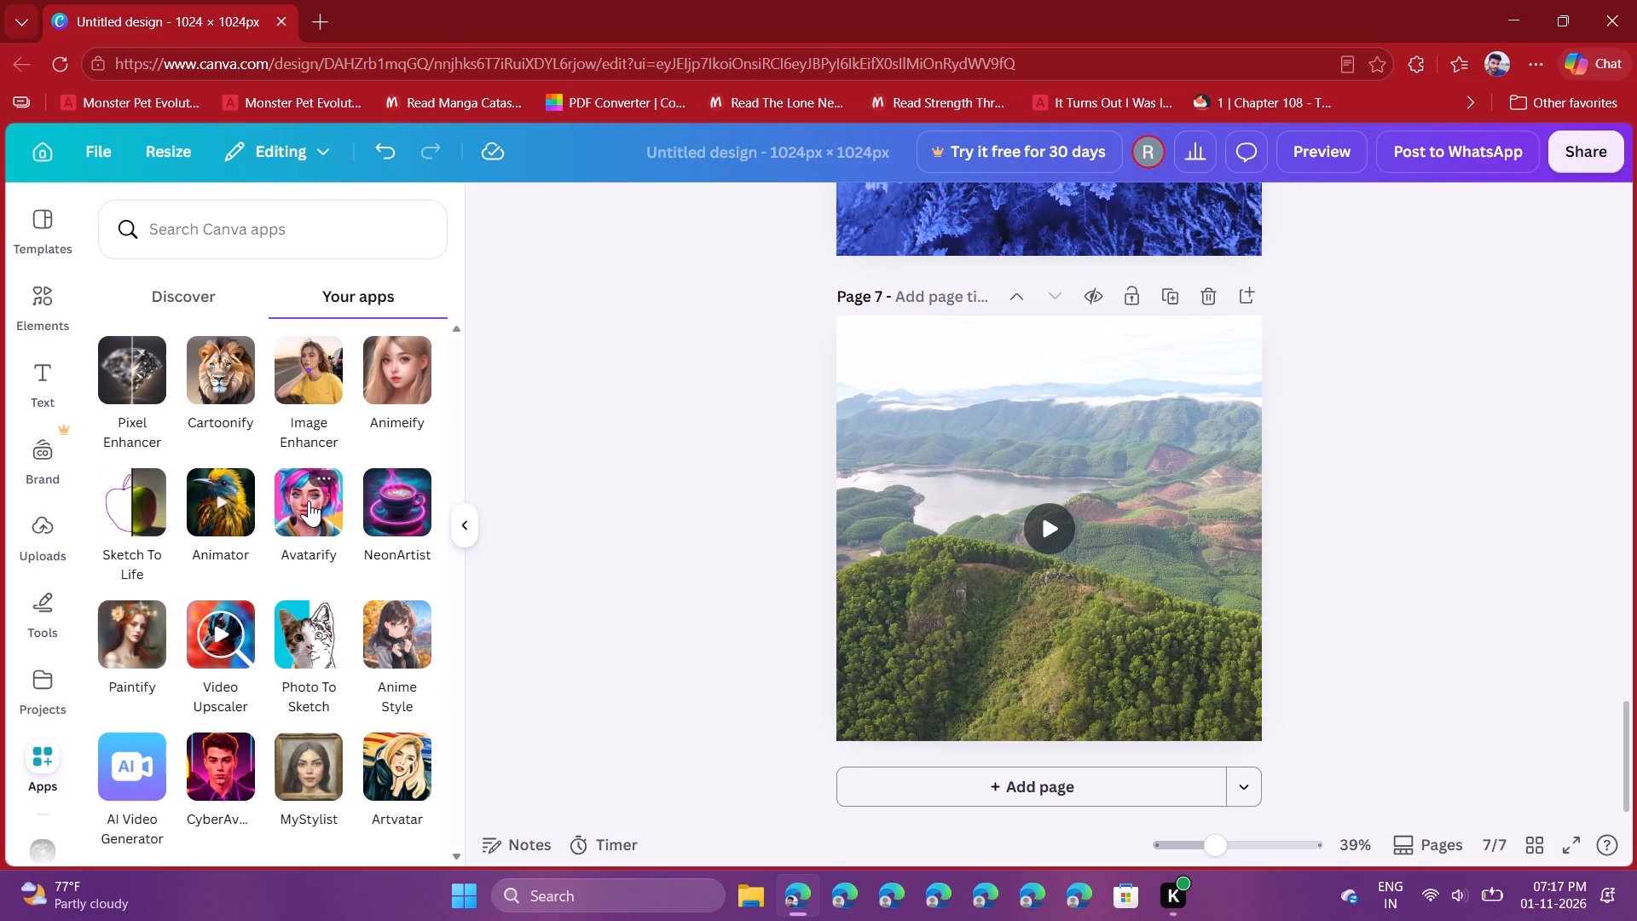
# Add an eighth page and place the 10-second mountain-peak-above-clouds video from the mountain video's Magic recommendations on it.
pyautogui.click(925, 801)
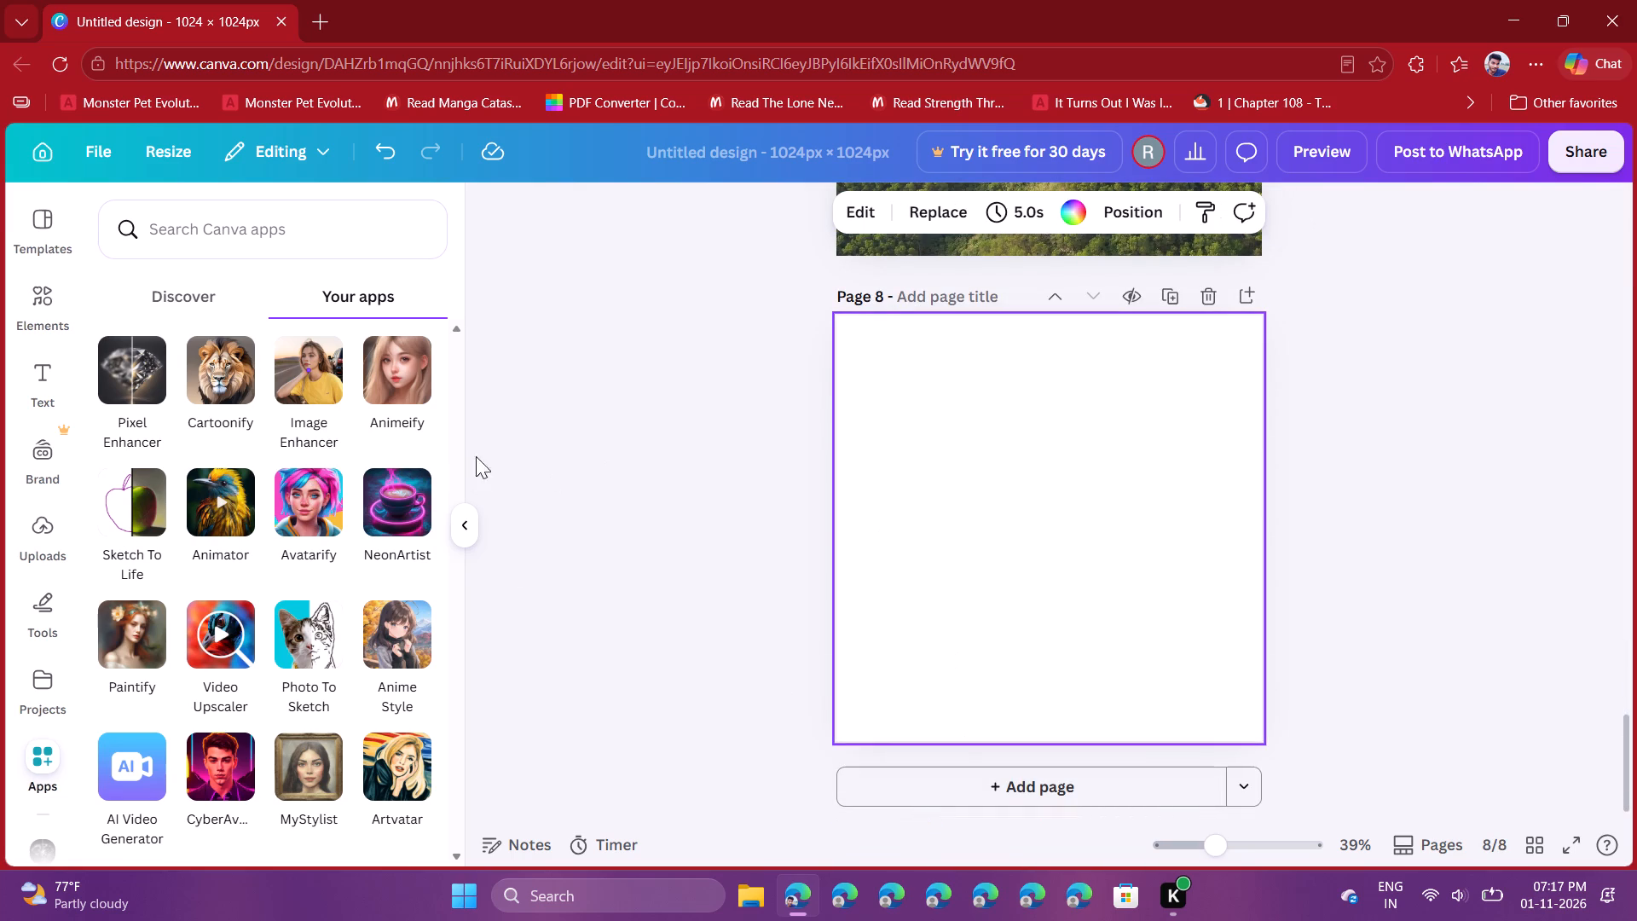
pyautogui.click(505, 442)
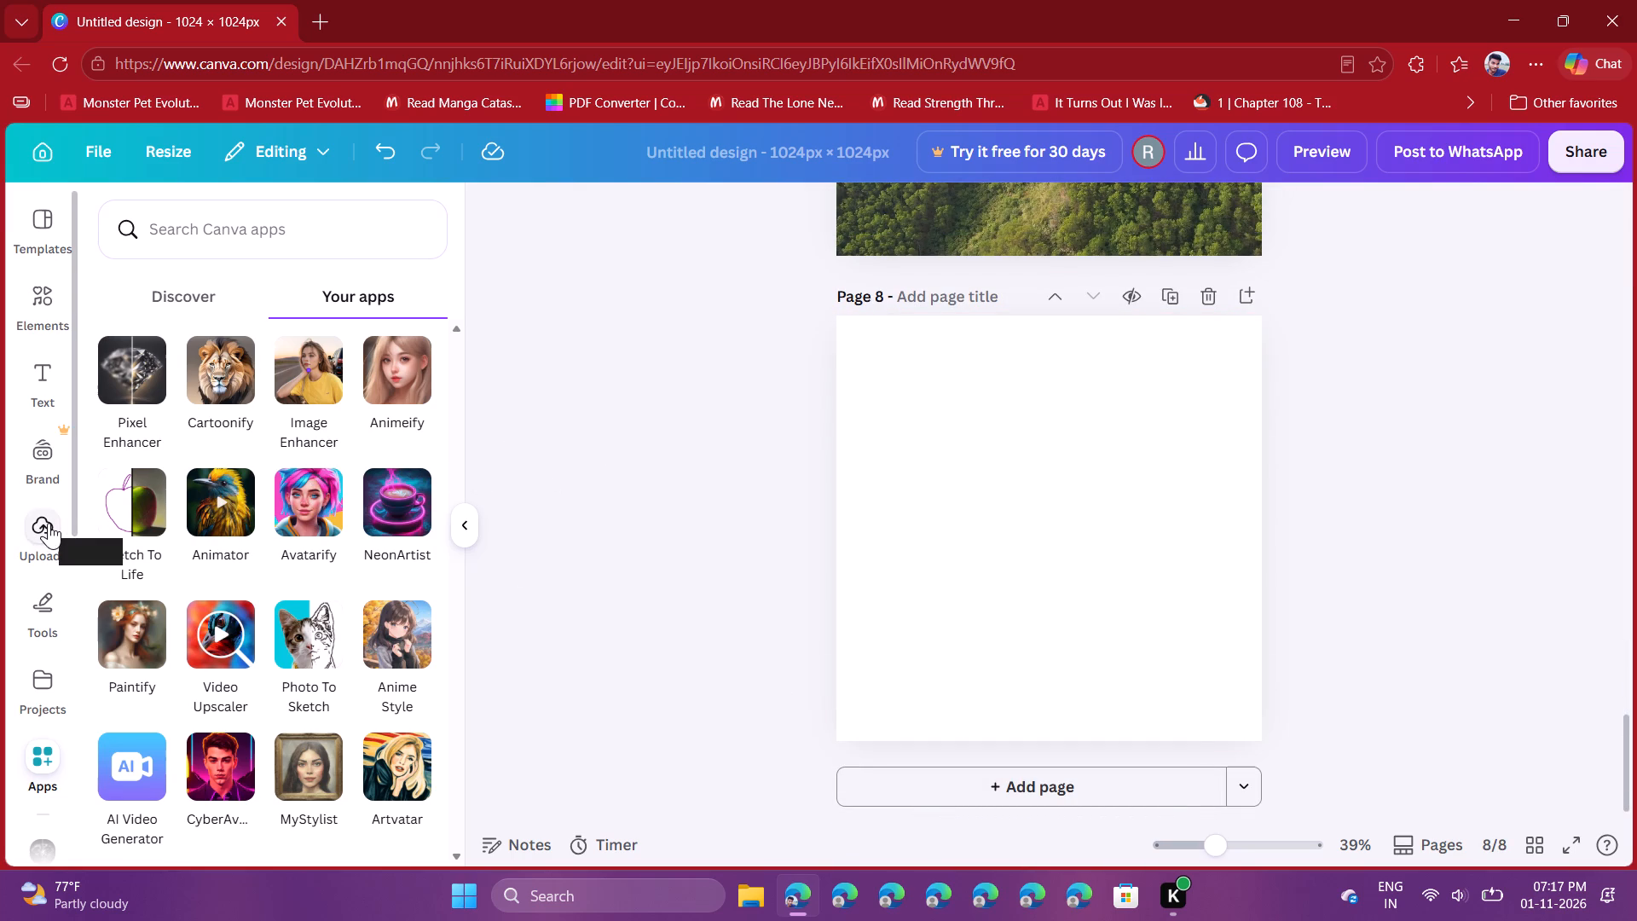
pyautogui.click(49, 523)
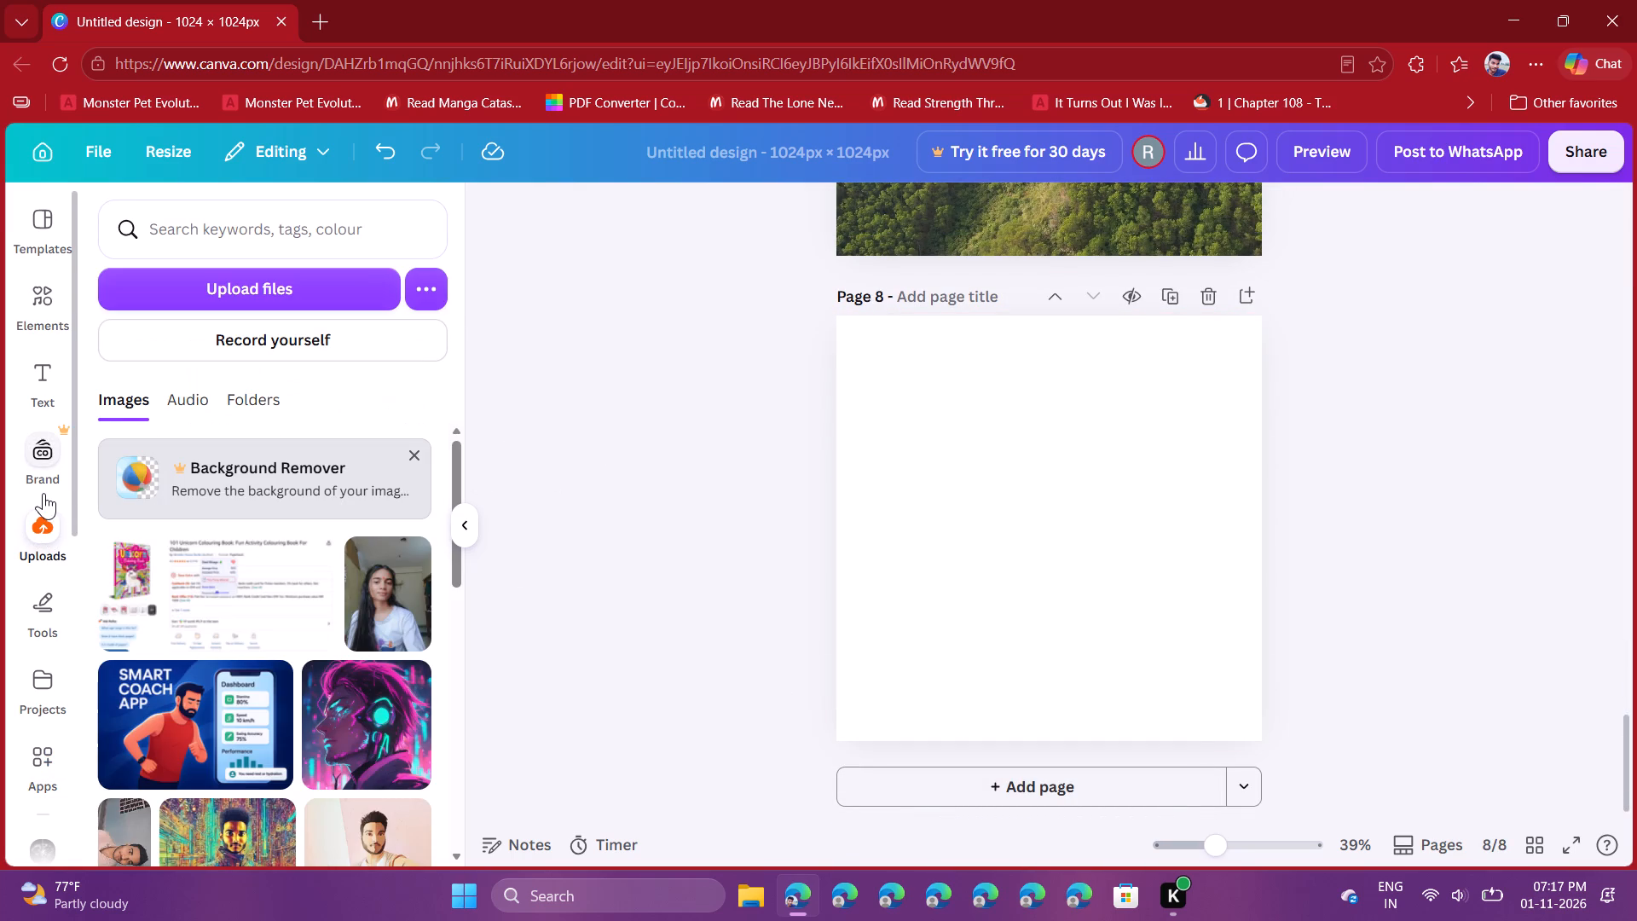
pyautogui.click(872, 455)
pyautogui.click(43, 297)
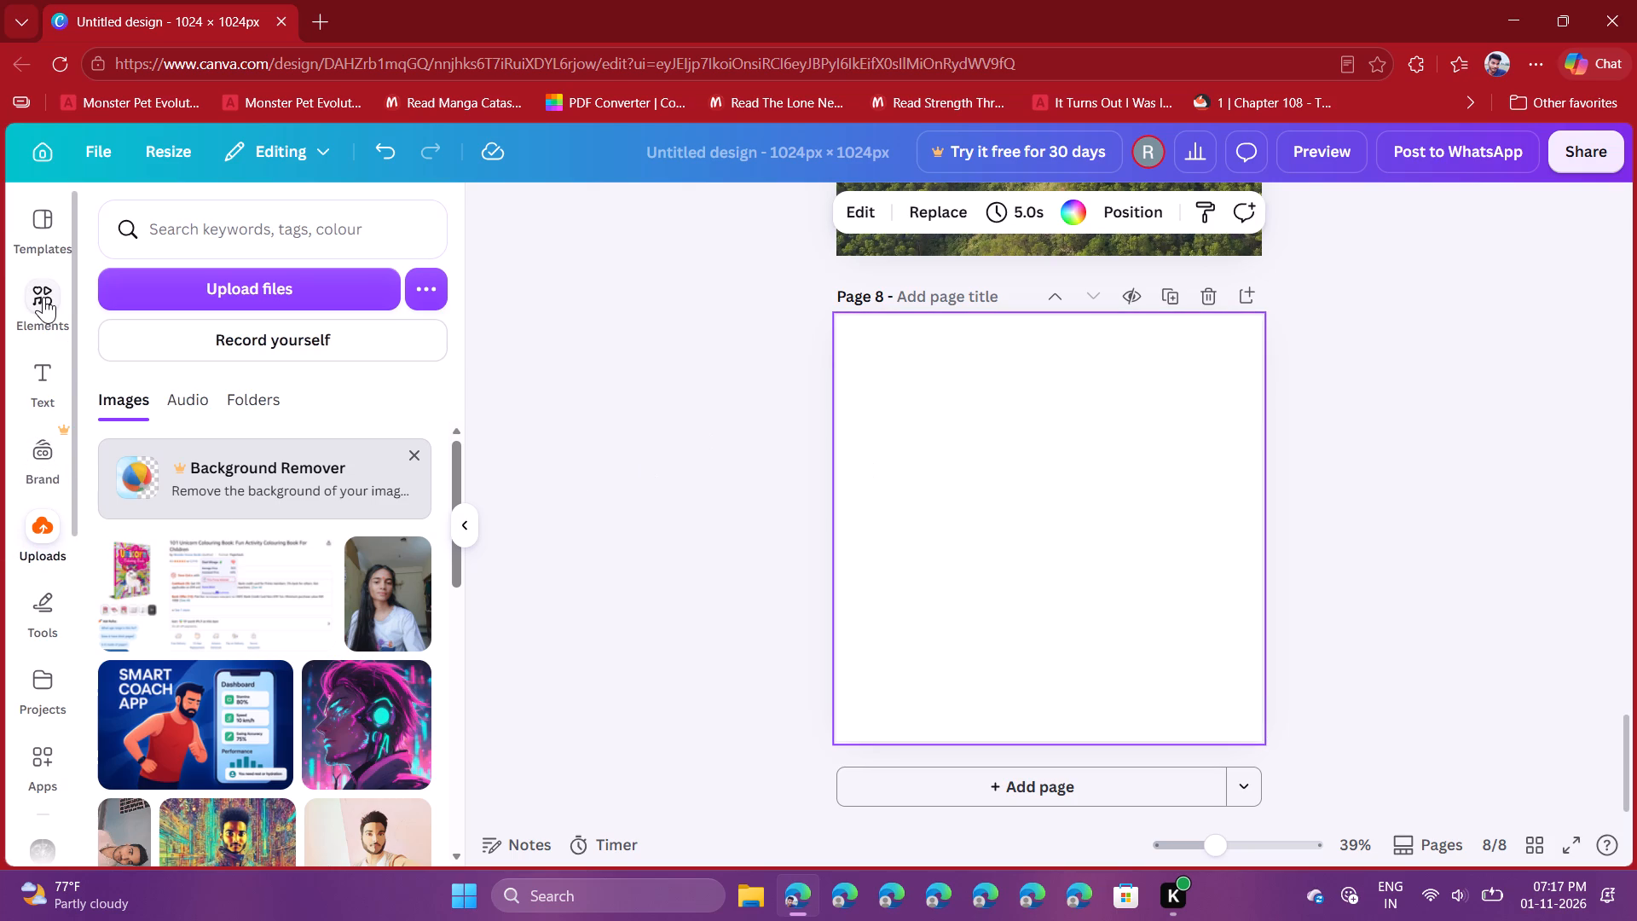
pyautogui.scroll(-5, 212, 584)
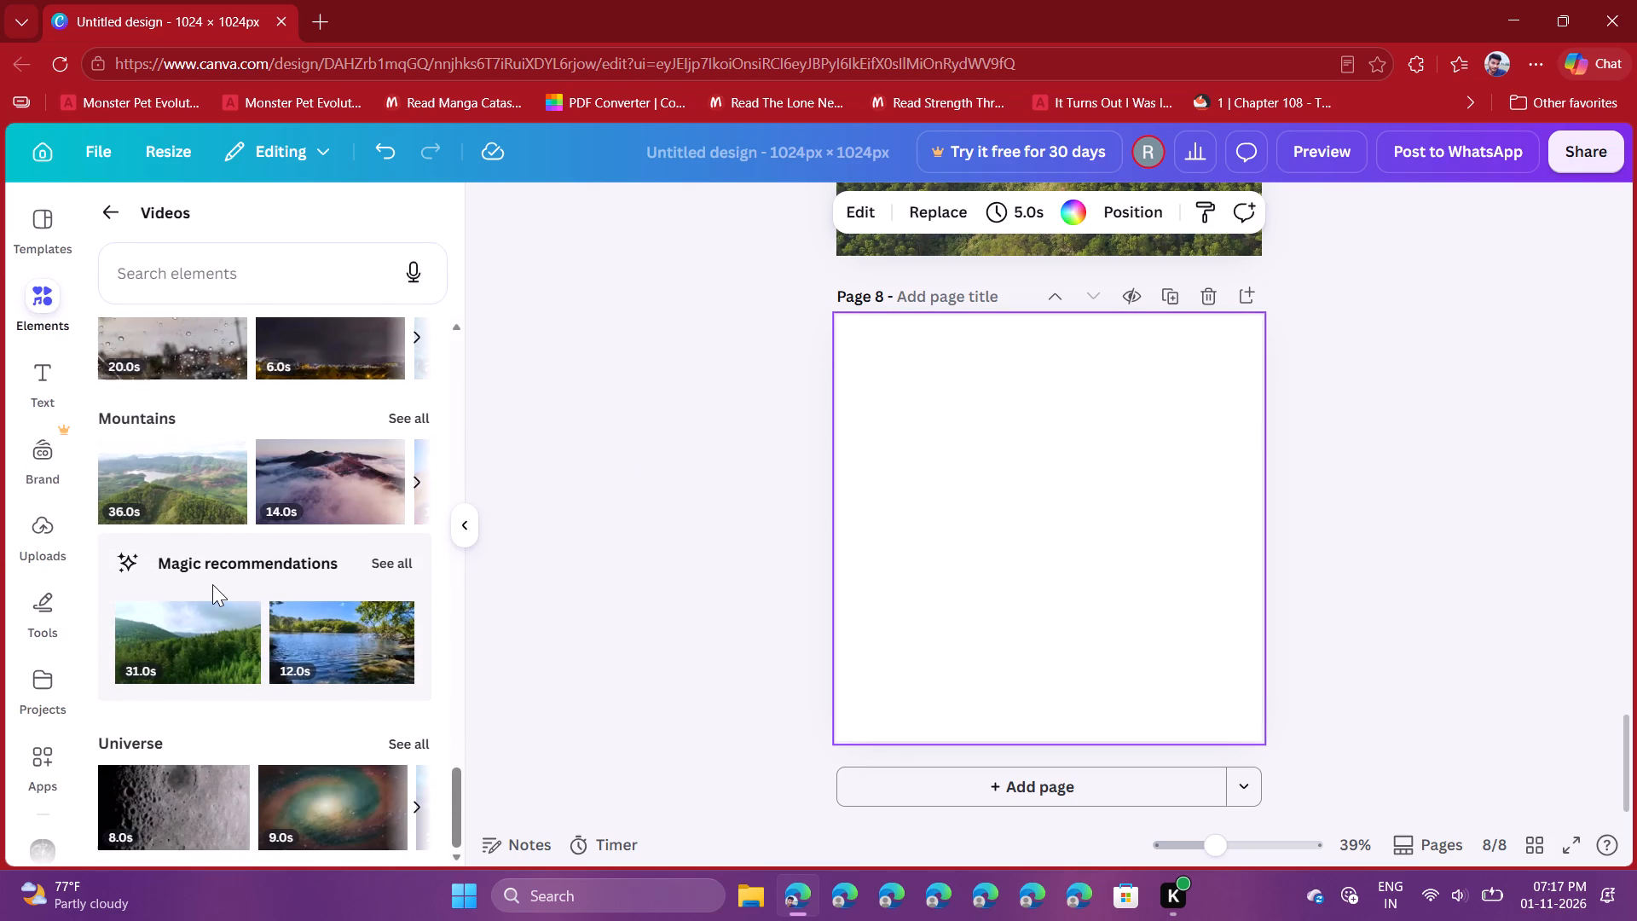
pyautogui.click(391, 556)
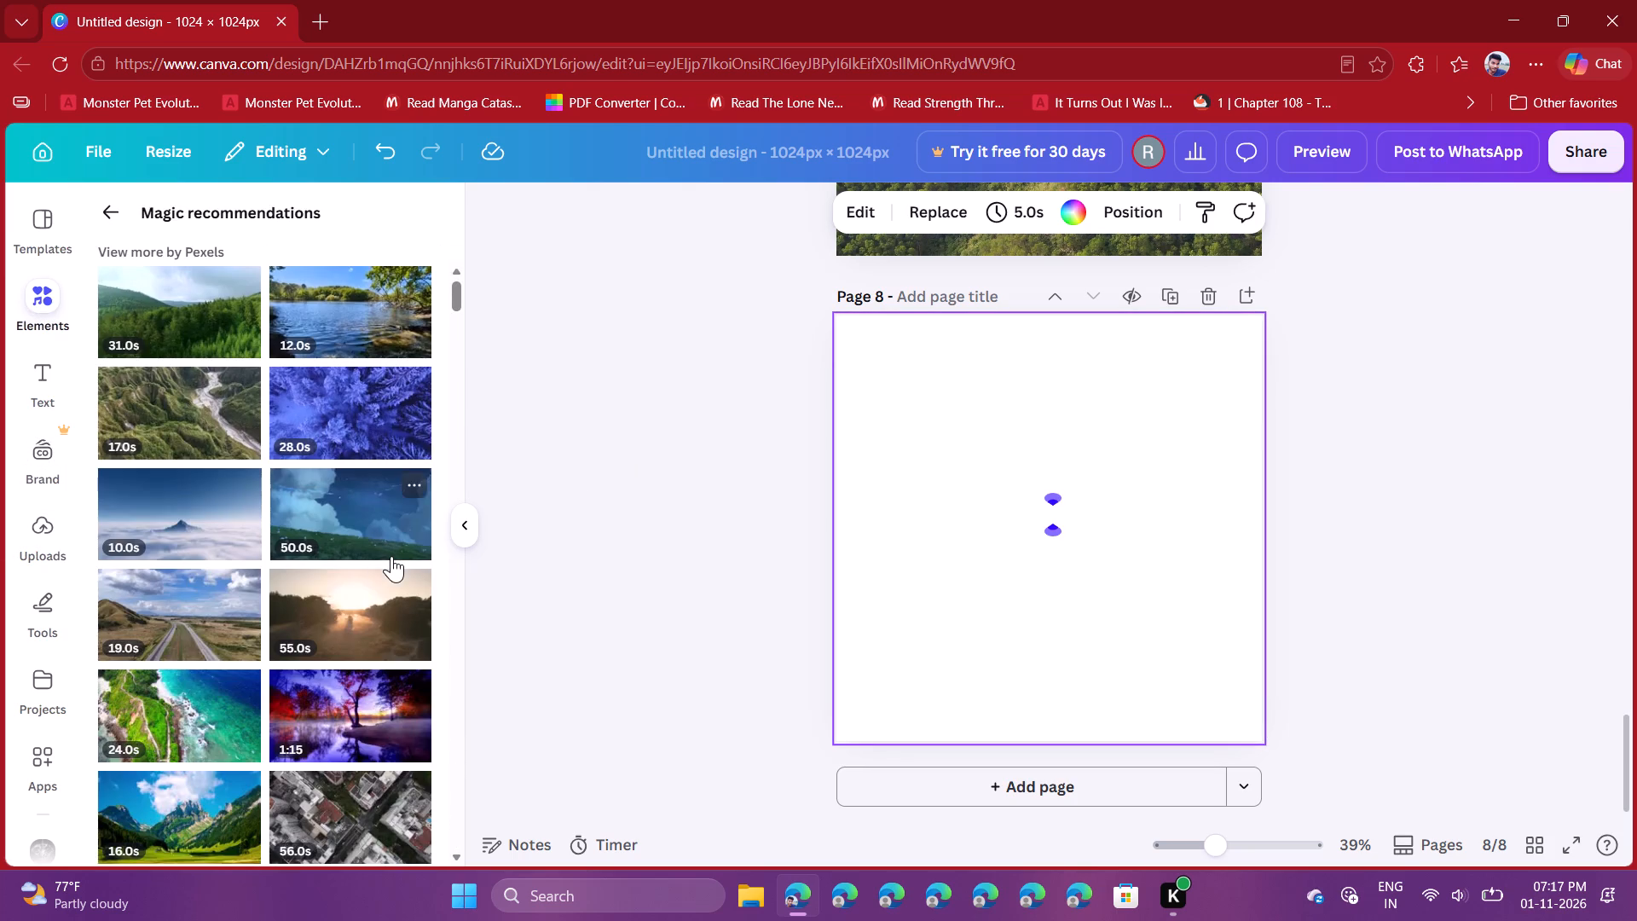
pyautogui.scroll(-1, 264, 681)
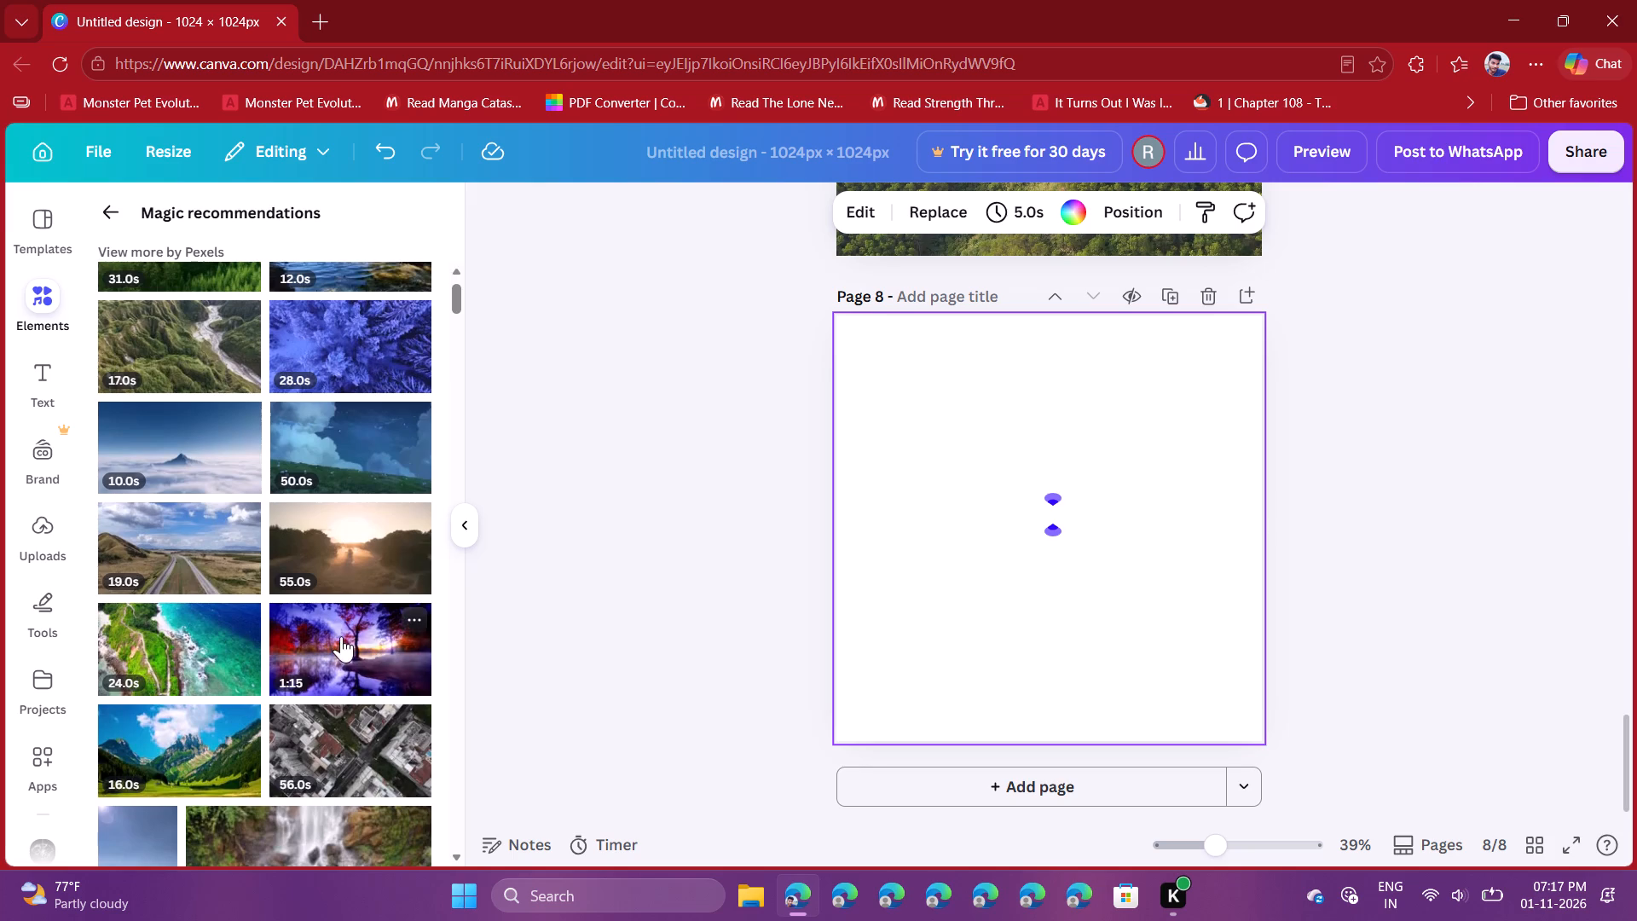
pyautogui.scroll(1, 213, 634)
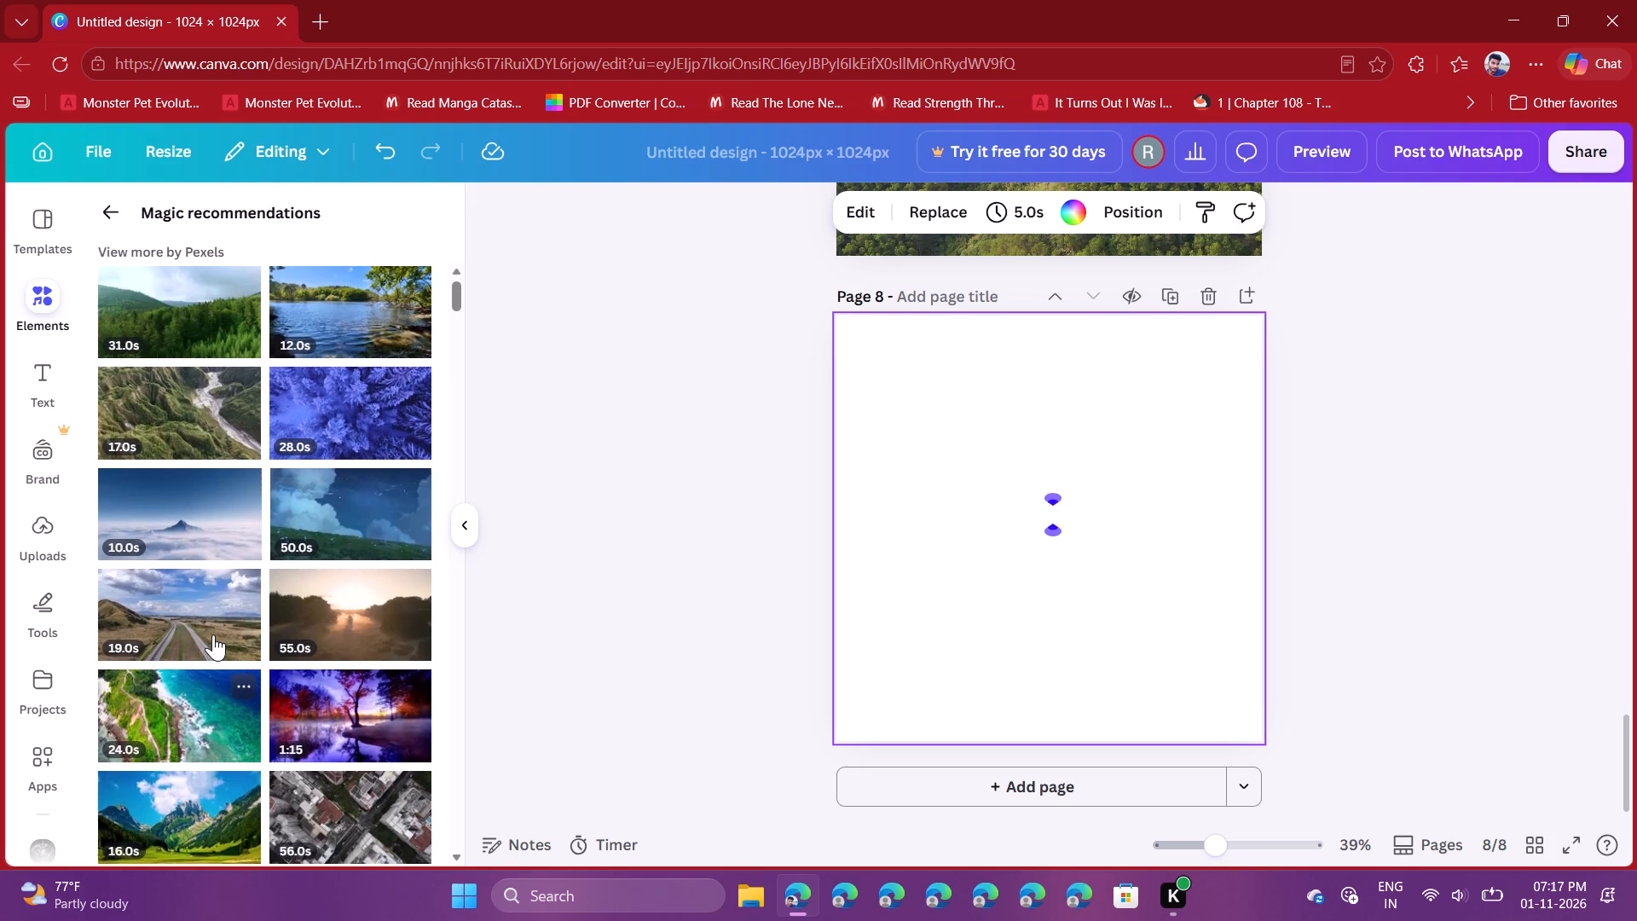
pyautogui.scroll(1, 213, 634)
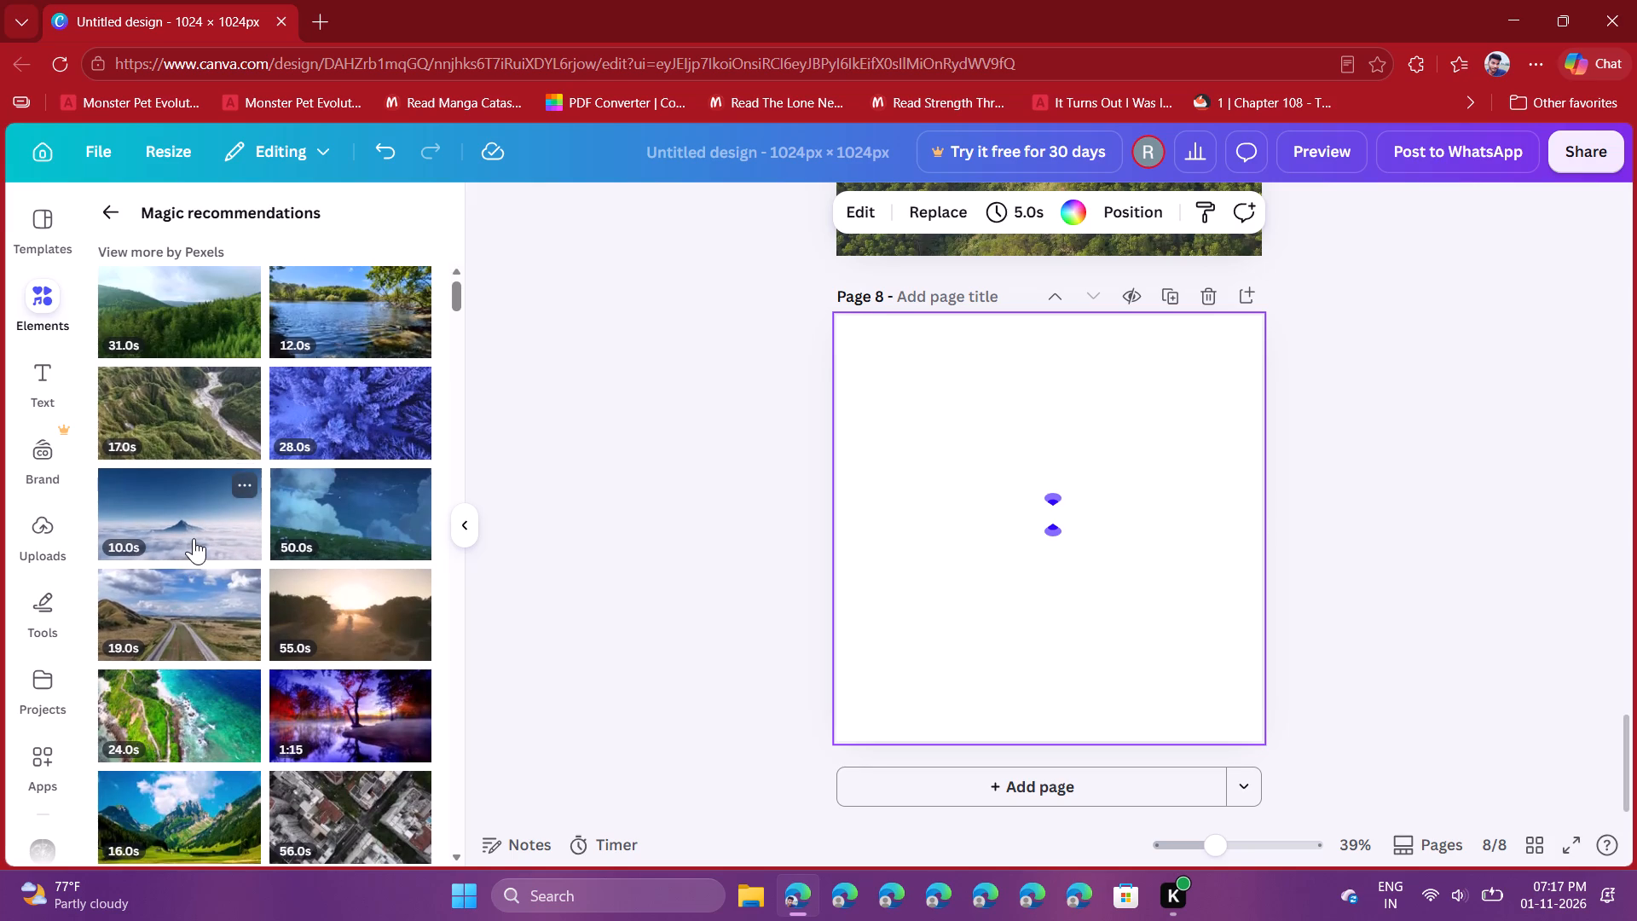
pyautogui.click(194, 538)
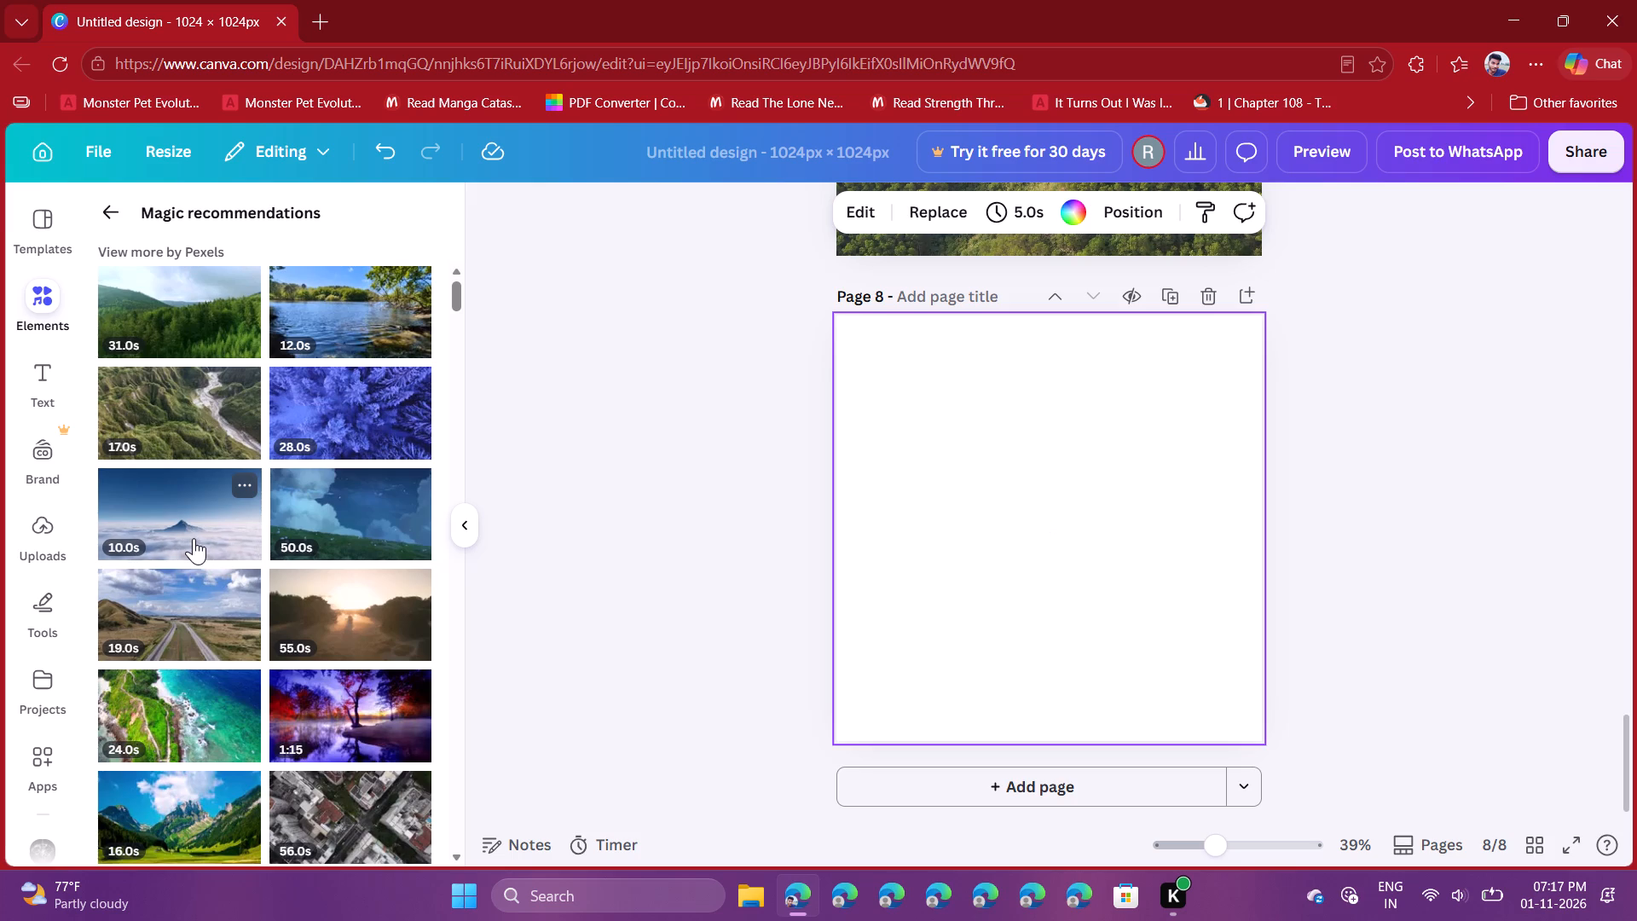
# Add a blank ninth page at the end of the design.
pyautogui.click(947, 795)
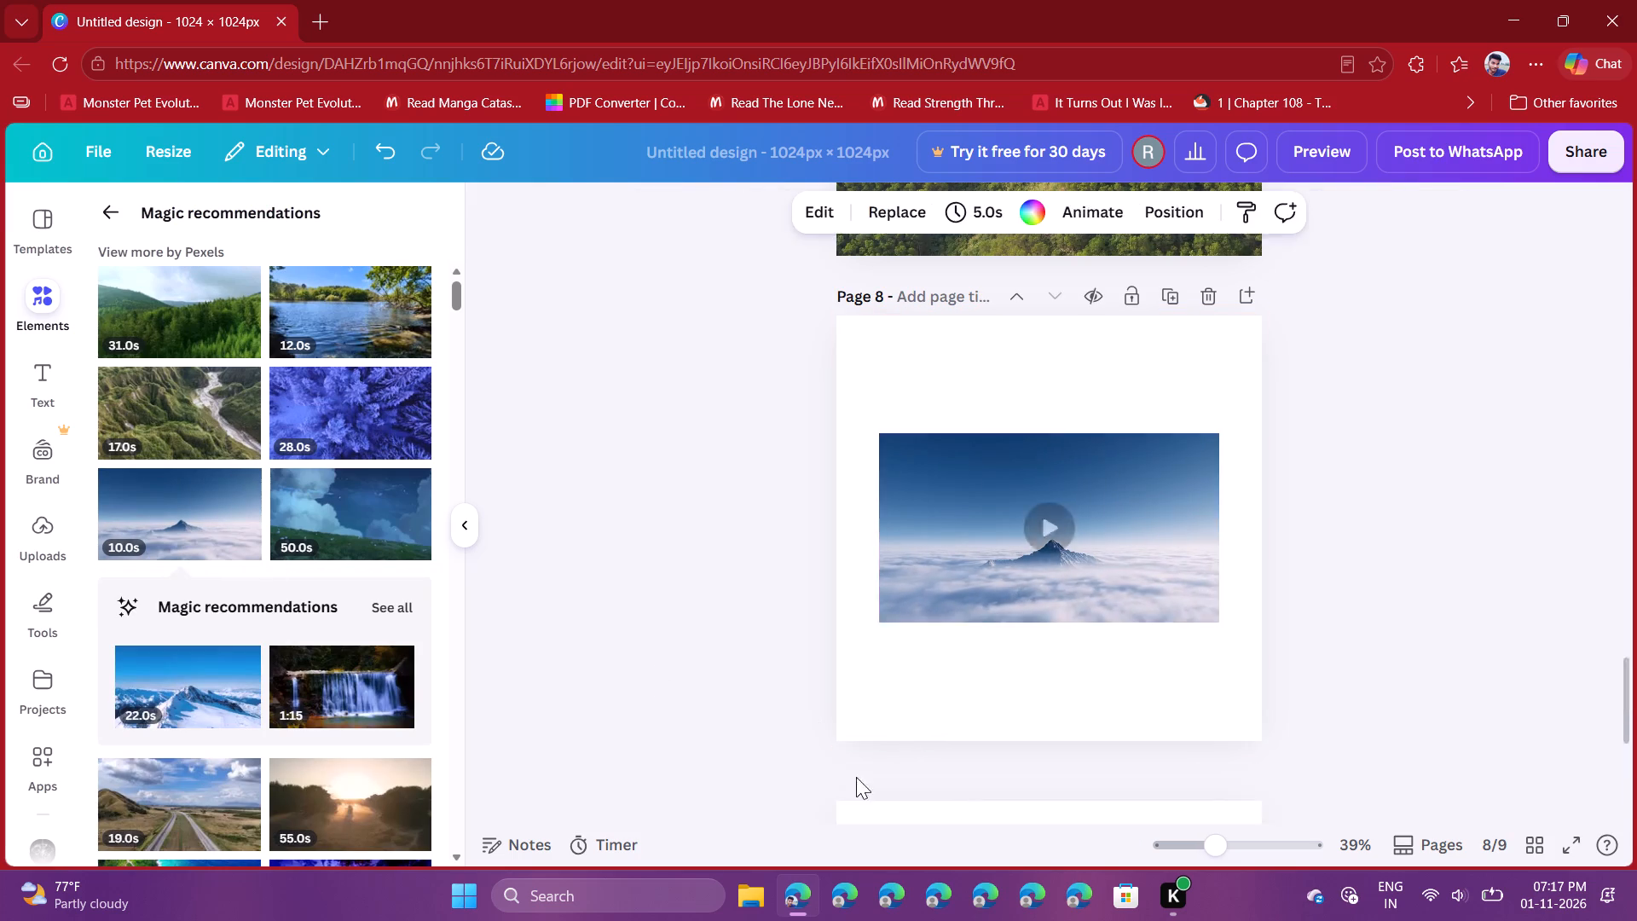
# Browse the Magic recommendations and the video library's categories for another nature video.
pyautogui.click(391, 597)
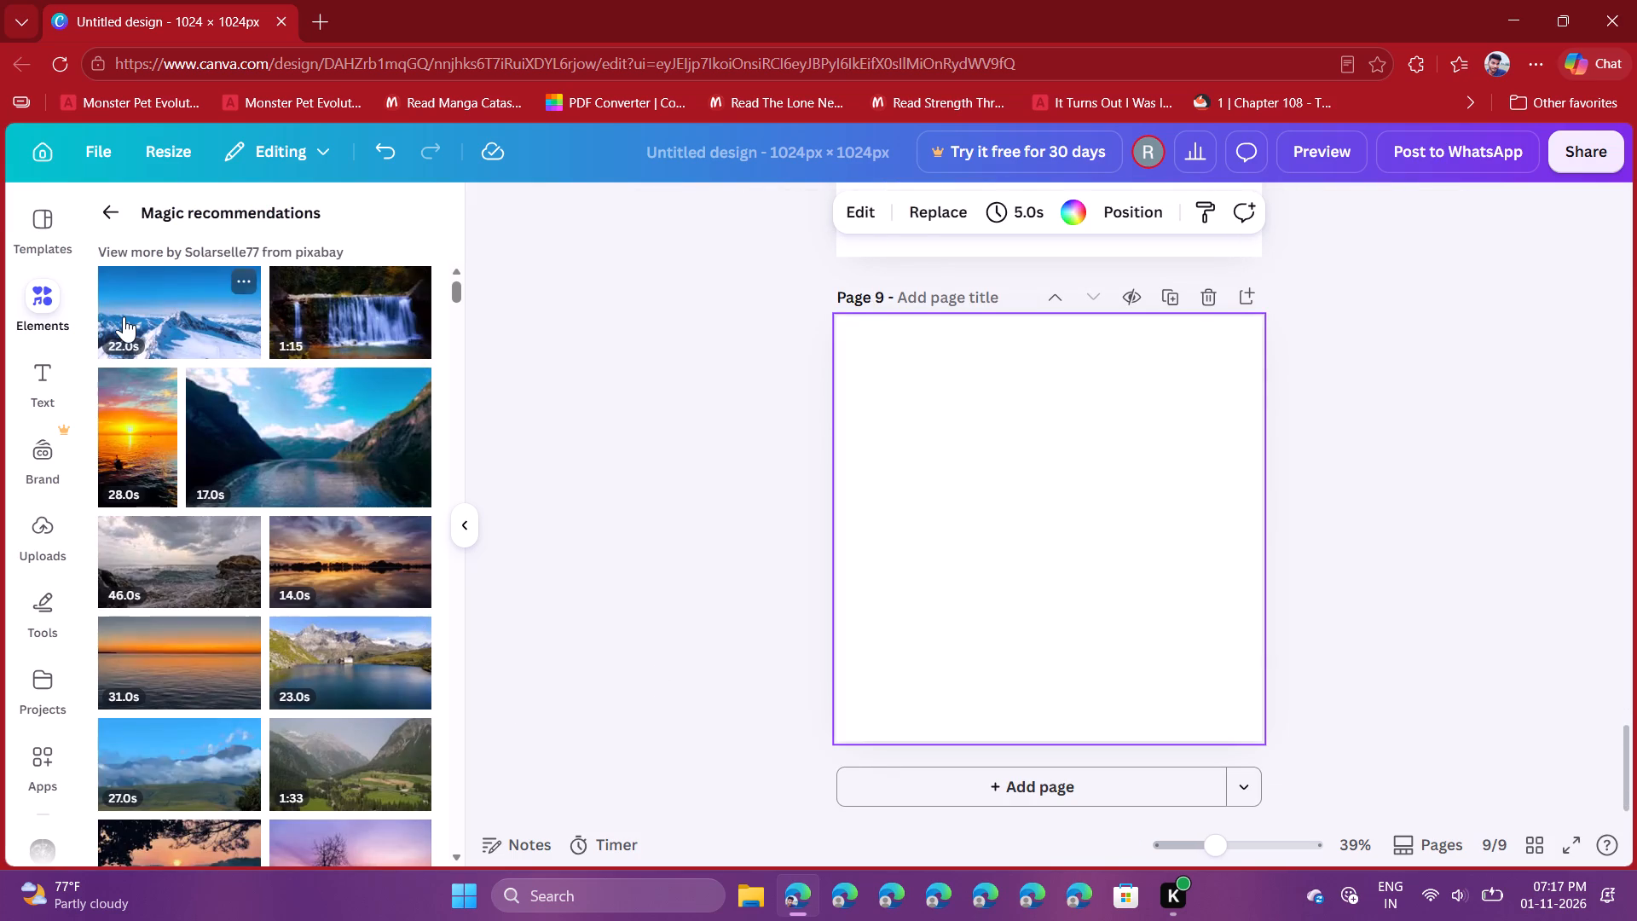
pyautogui.click(110, 214)
pyautogui.scroll(2, 257, 473)
pyautogui.scroll(-3, 257, 473)
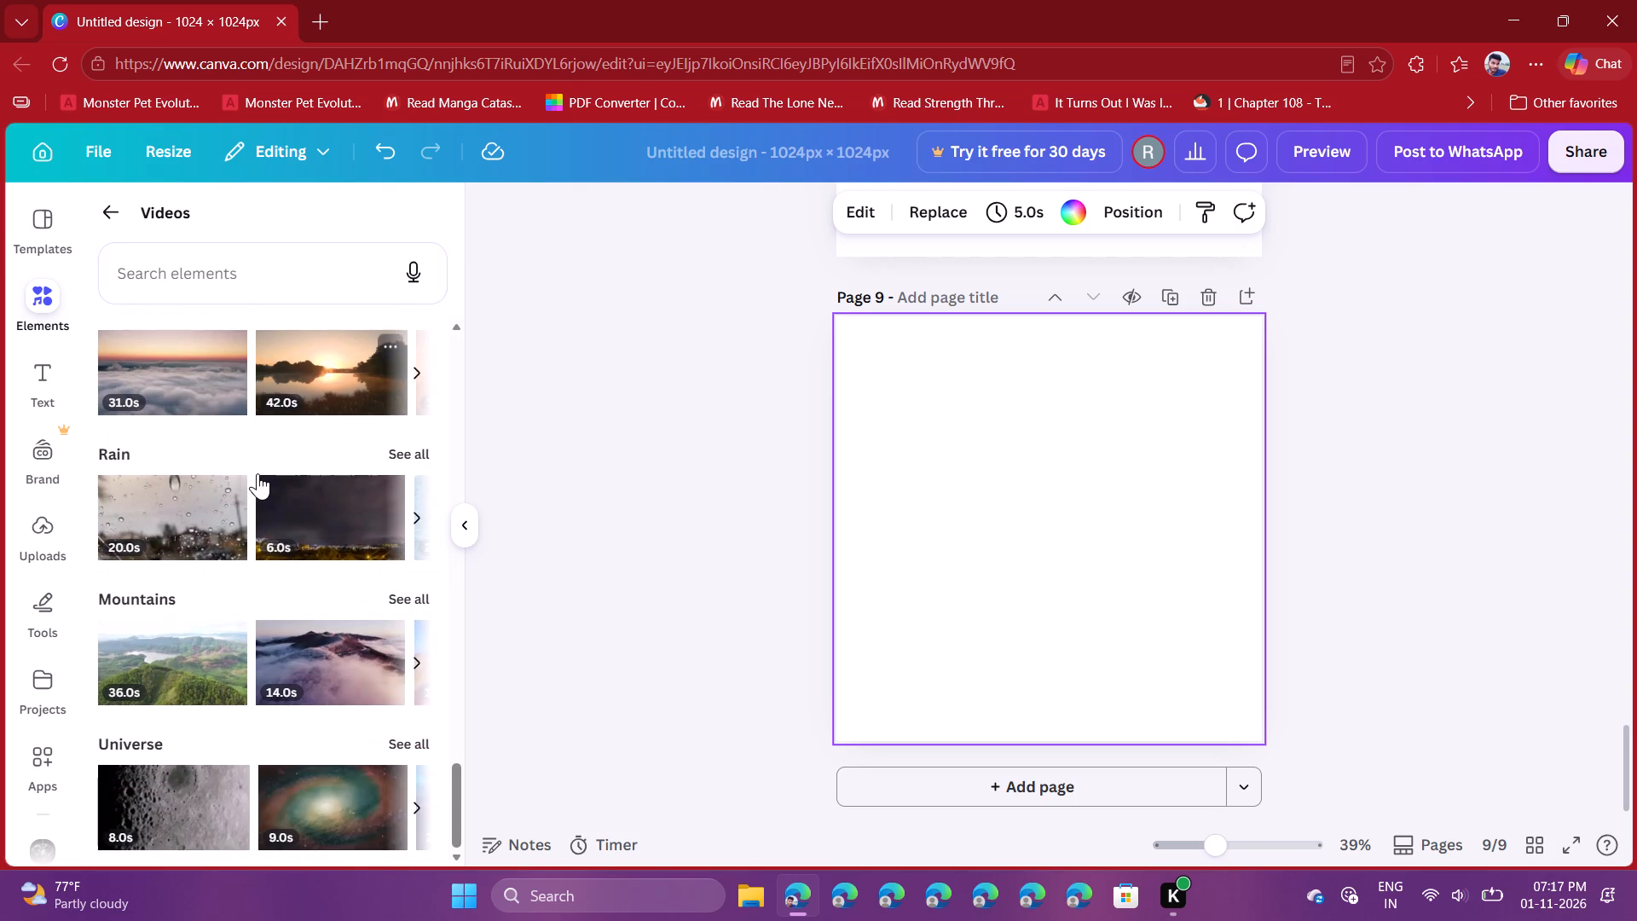
pyautogui.scroll(-1, 257, 473)
pyautogui.scroll(7, 257, 473)
pyautogui.scroll(-2, 257, 473)
pyautogui.scroll(2, 257, 473)
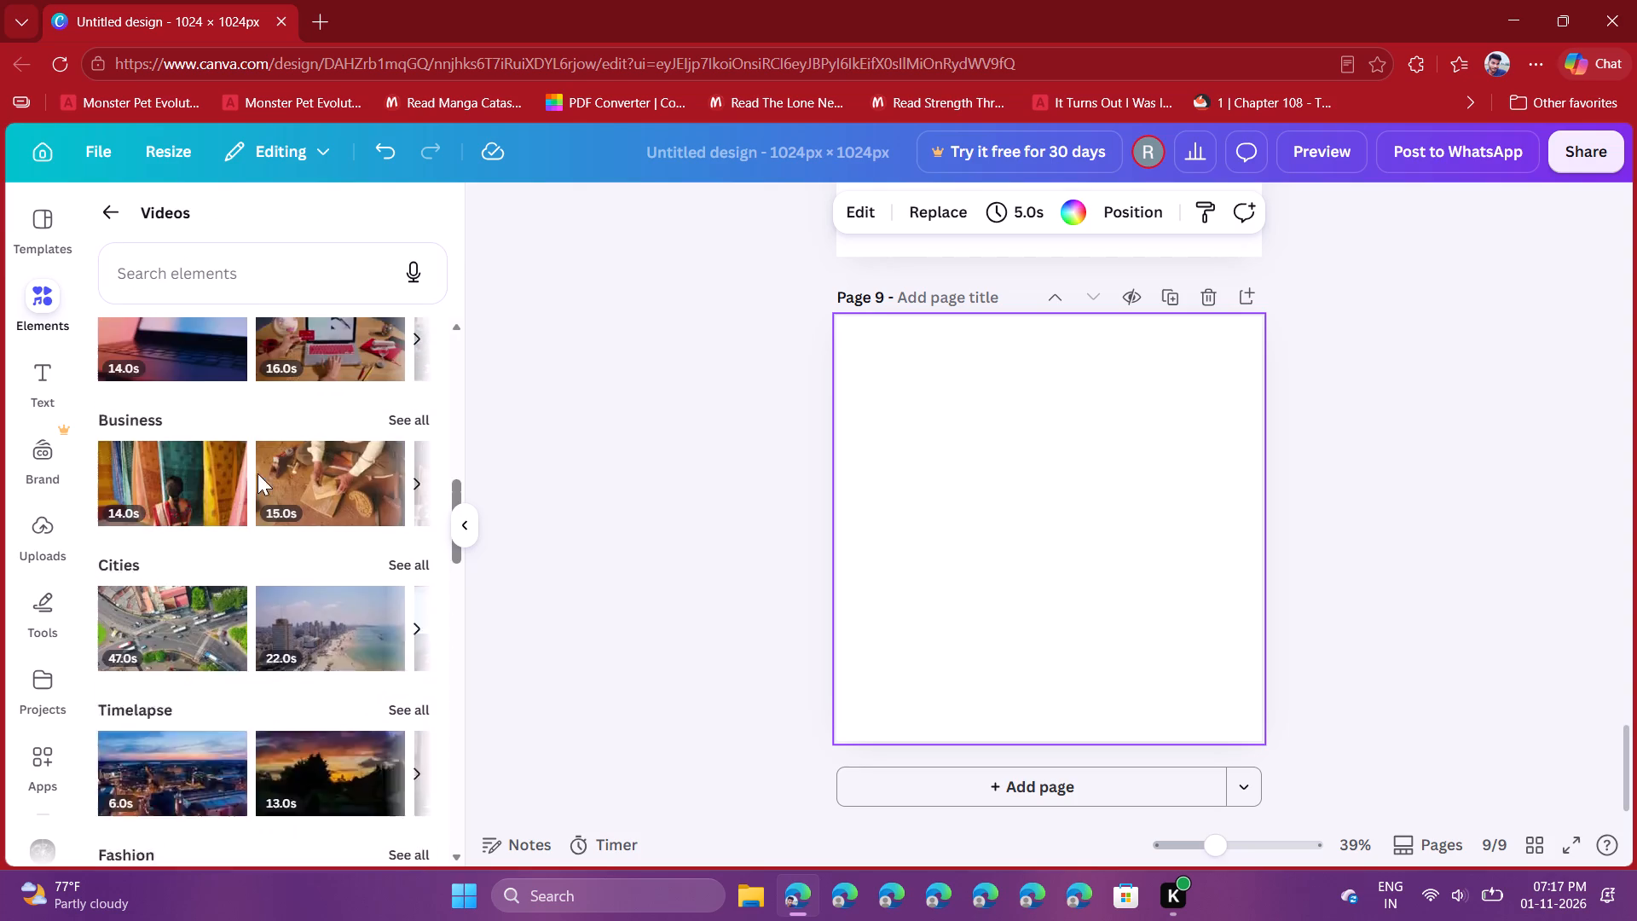
pyautogui.scroll(5, 257, 473)
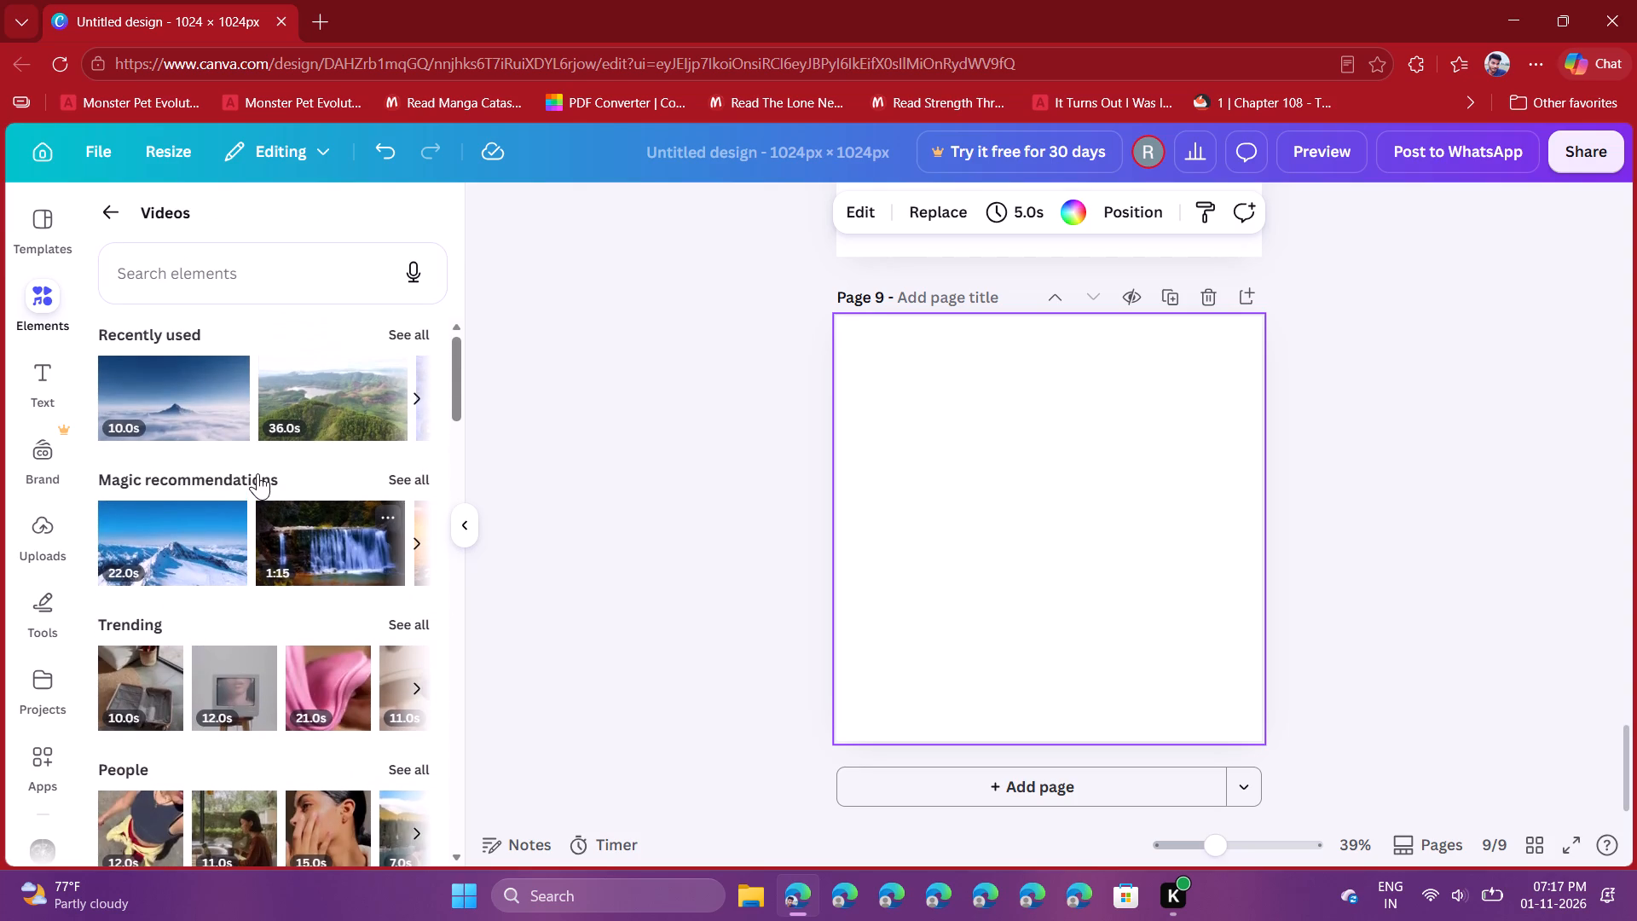
pyautogui.scroll(1, 257, 473)
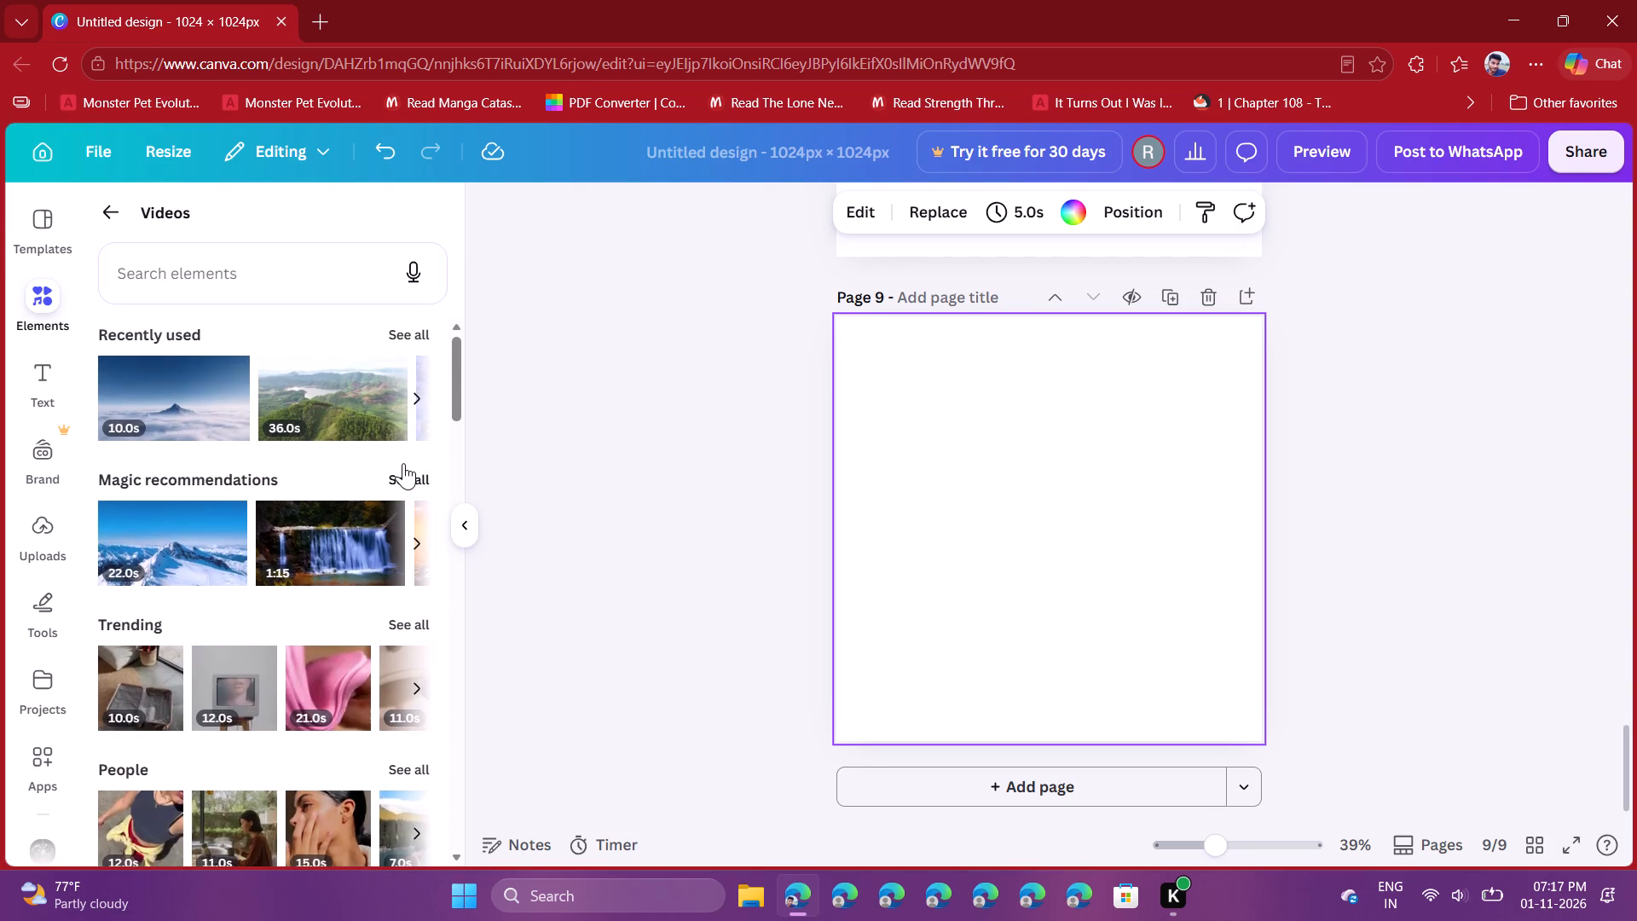
# Place the 18-second snowy mountain slope video from the video library's Magic recommendations on page 9.
pyautogui.click(403, 463)
pyautogui.scroll(-1, 339, 610)
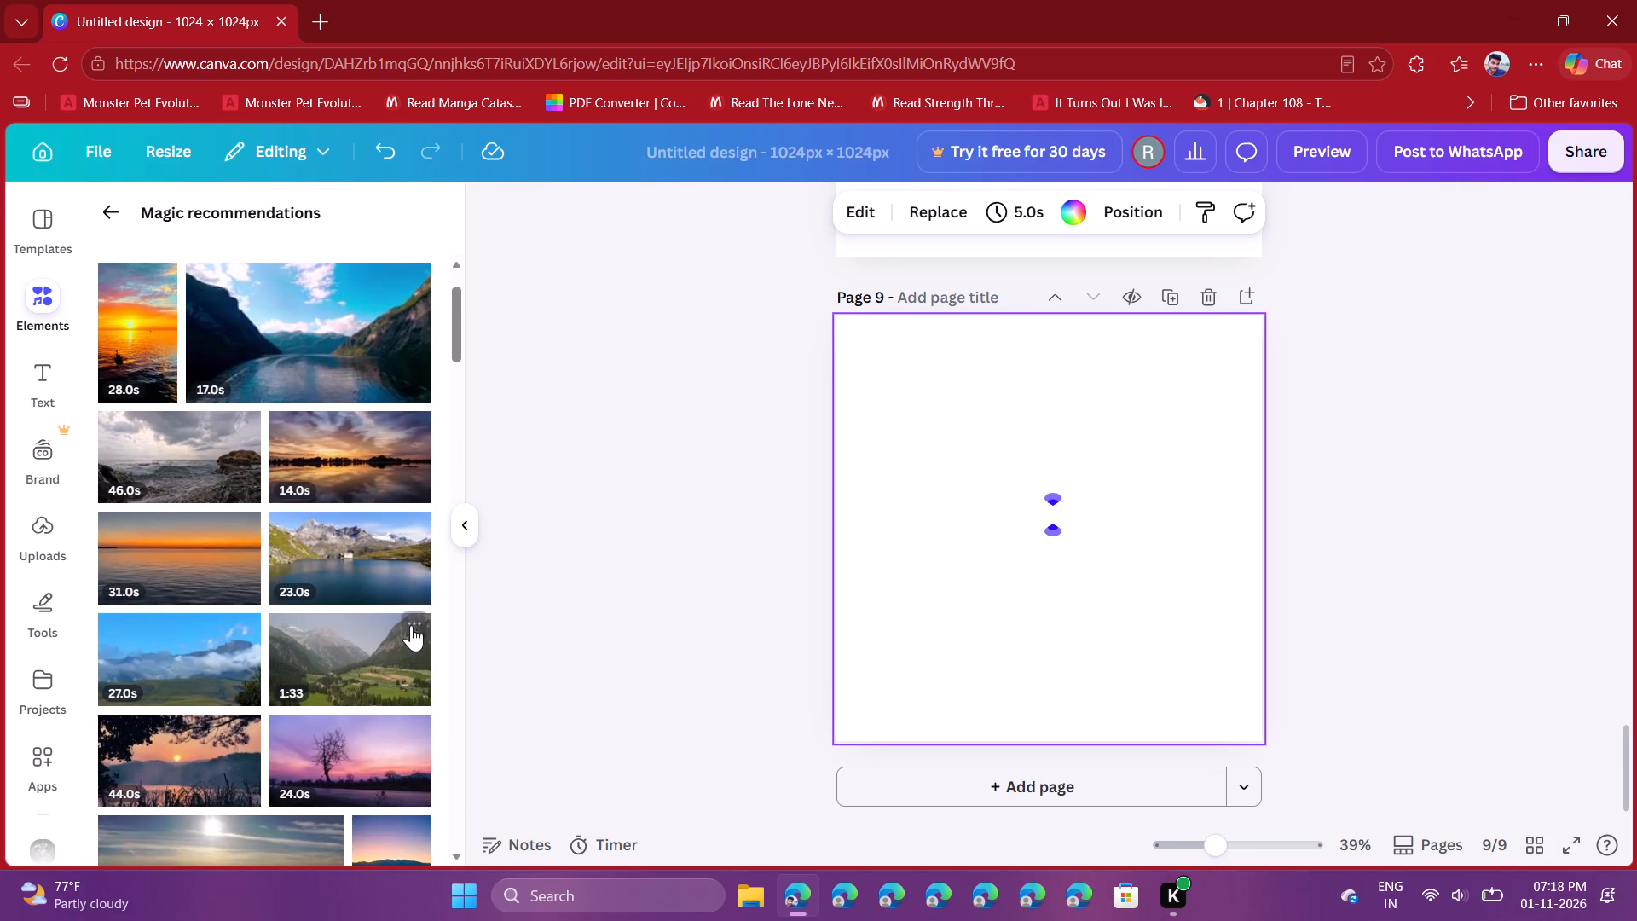
pyautogui.scroll(-3, 258, 683)
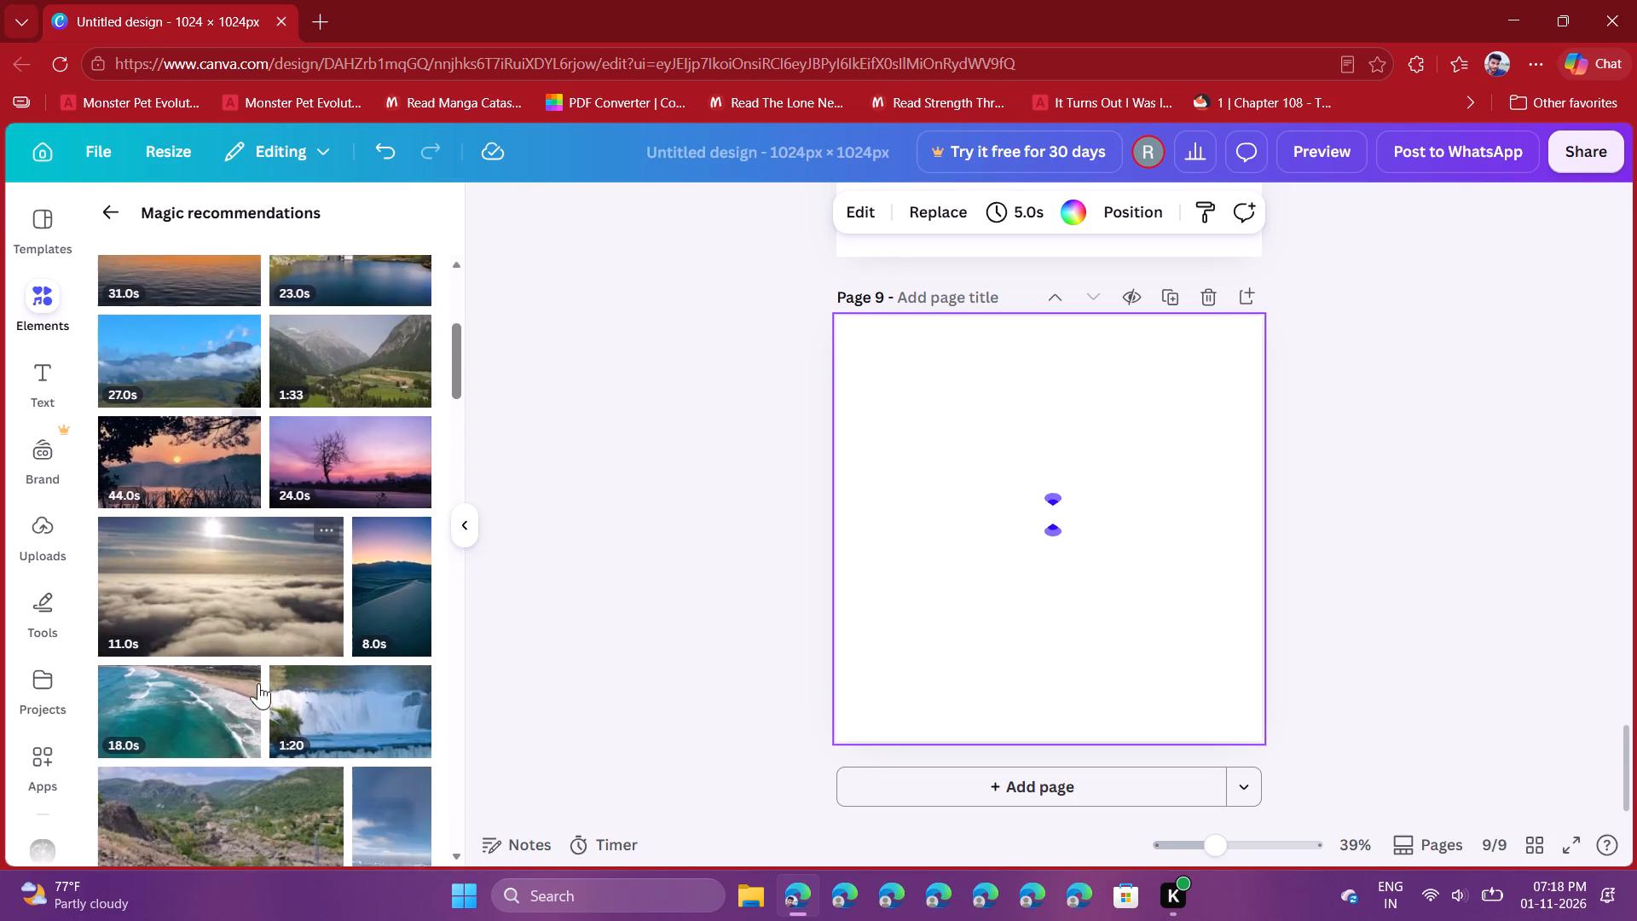
pyautogui.scroll(-2, 258, 683)
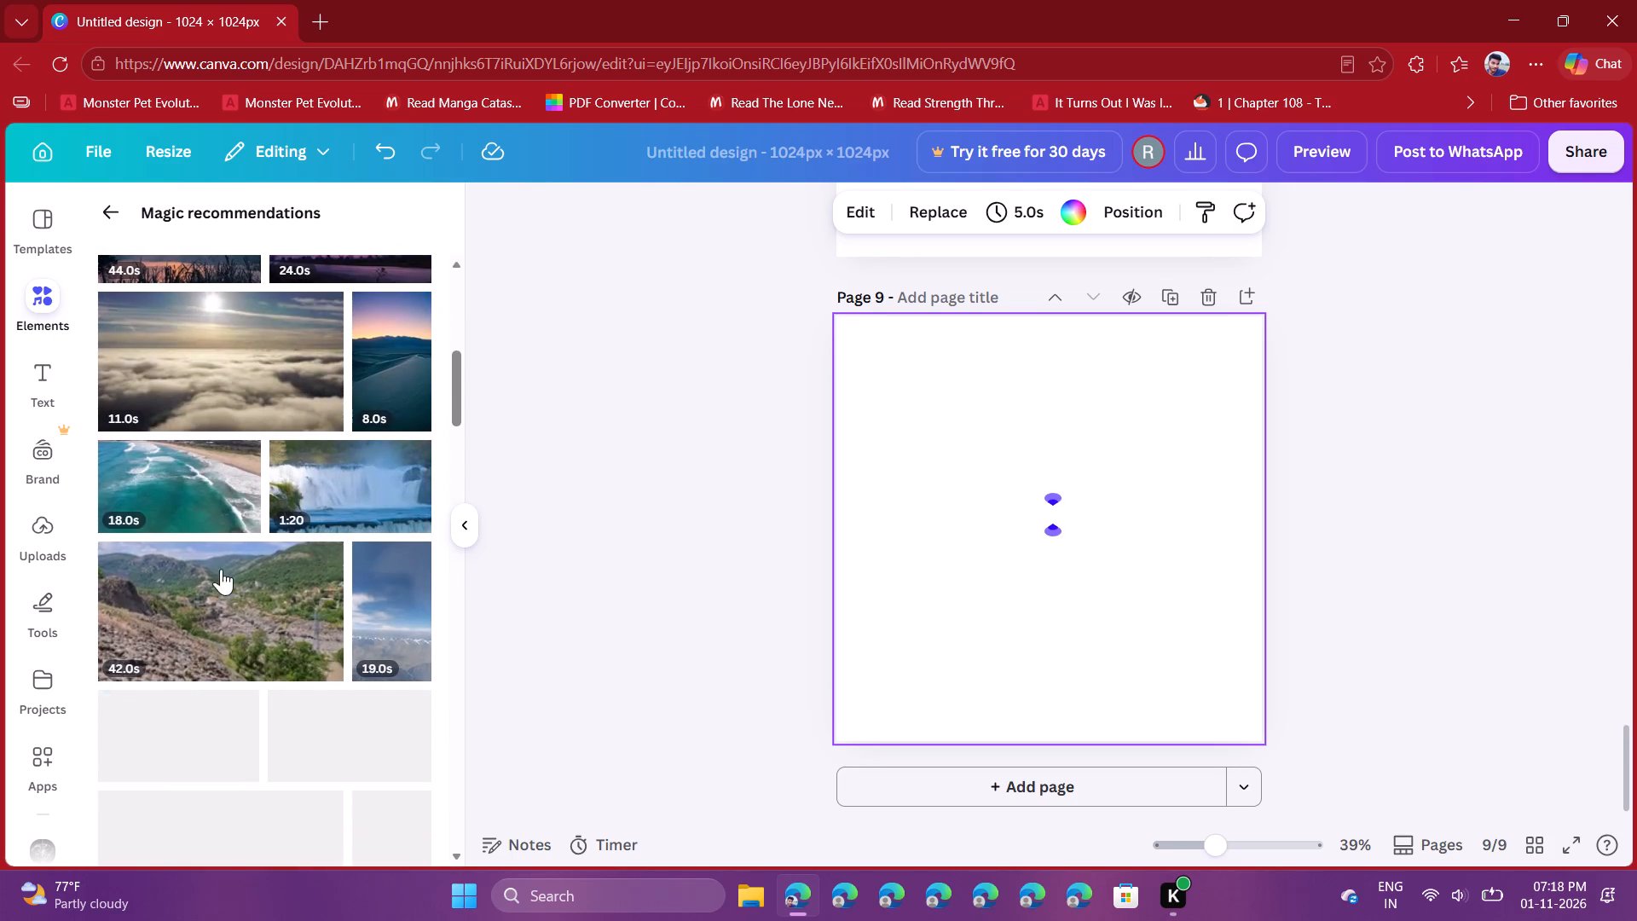
pyautogui.scroll(-2, 205, 498)
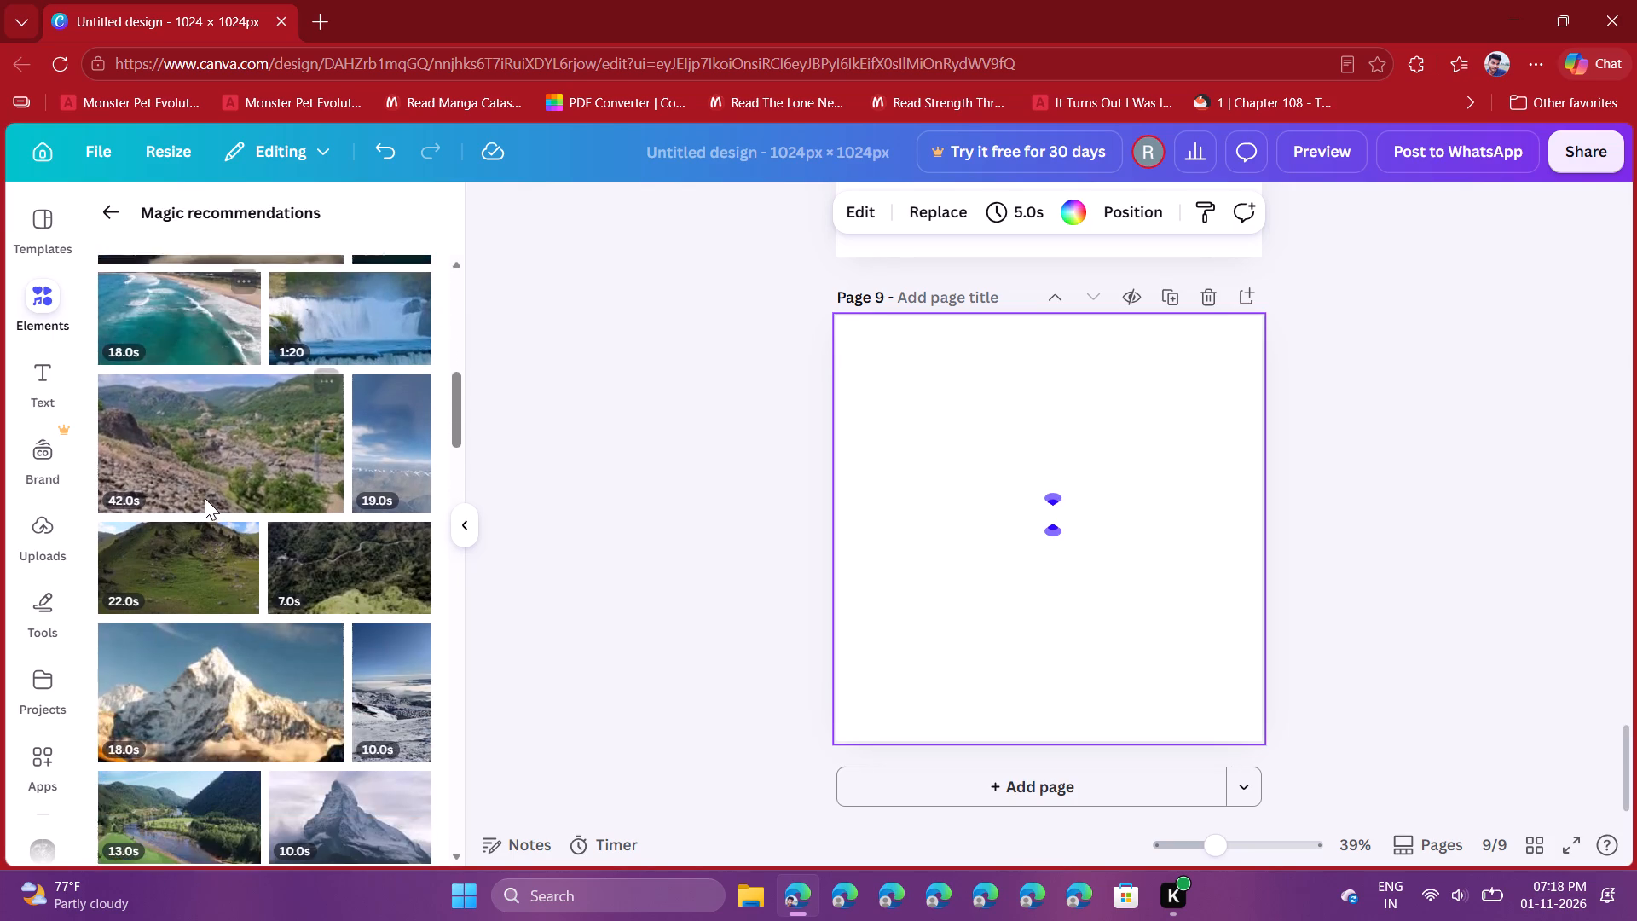
pyautogui.scroll(-1, 205, 498)
pyautogui.scroll(-1, 263, 677)
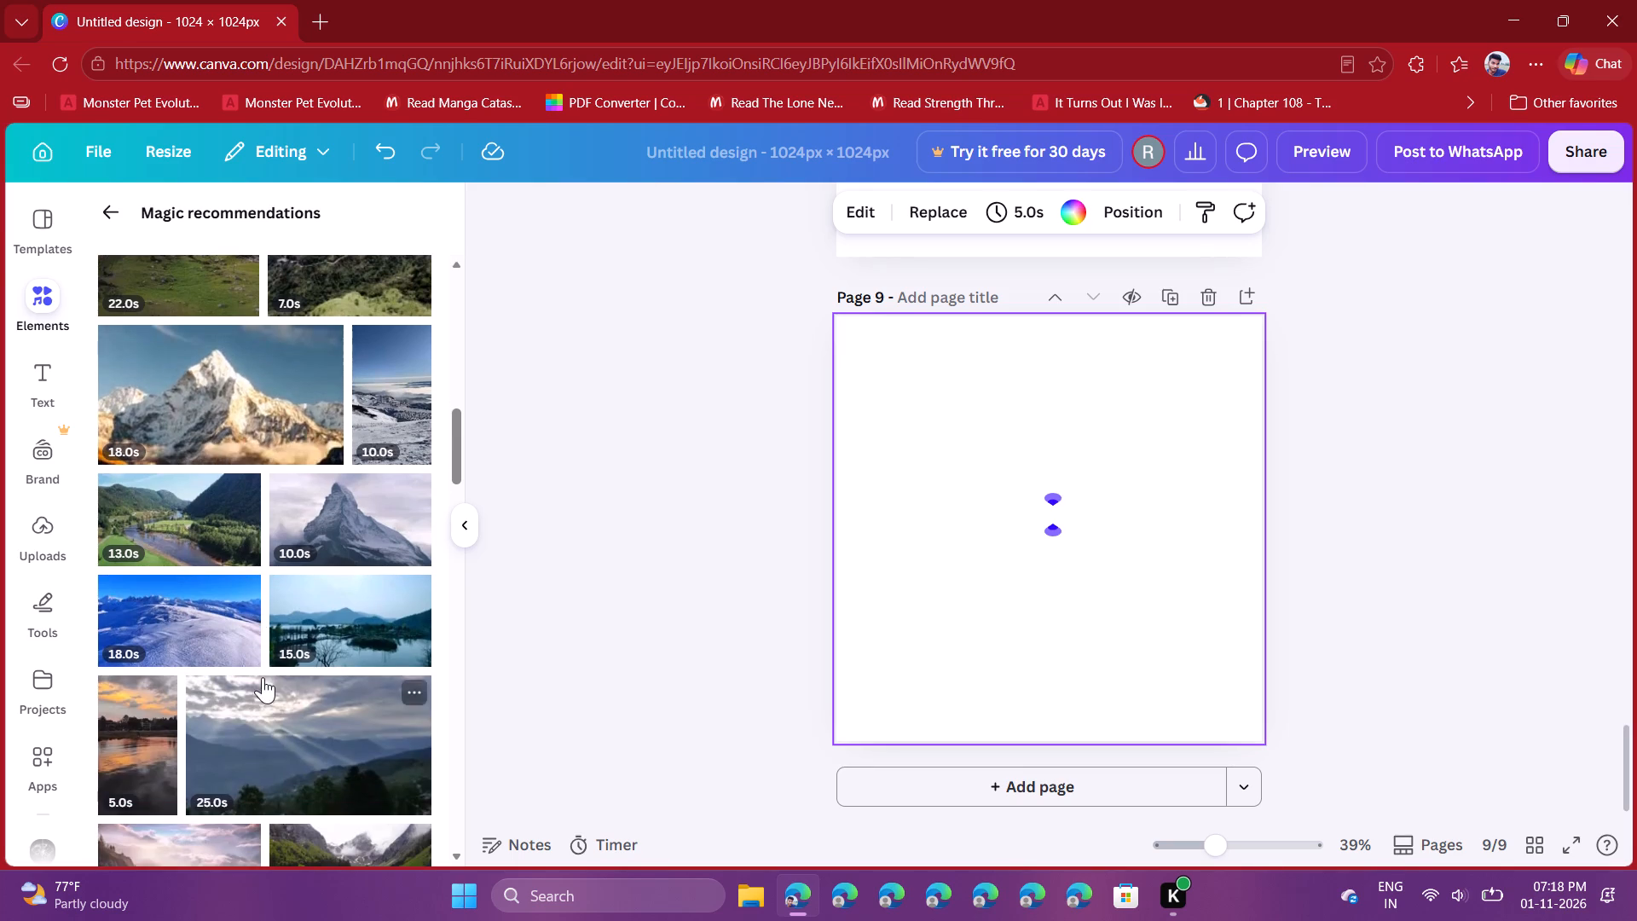
pyautogui.click(221, 641)
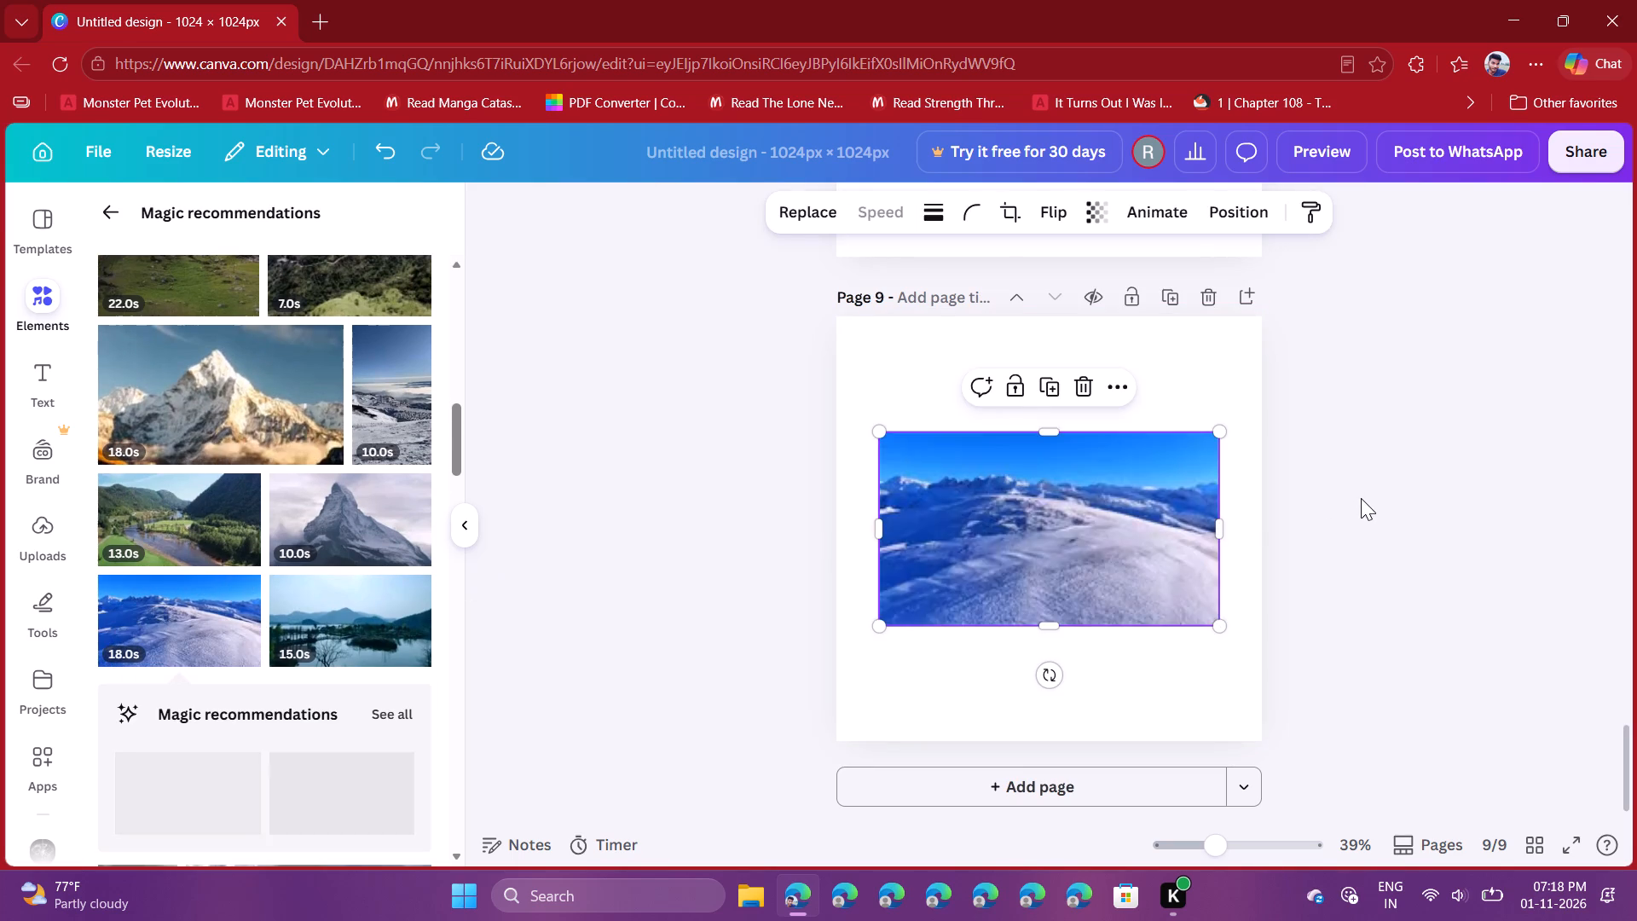
# Stretch the snowy mountain video to all four edges so that it fills page 9.
pyautogui.scroll(4, 1361, 498)
pyautogui.scroll(-1, 1361, 498)
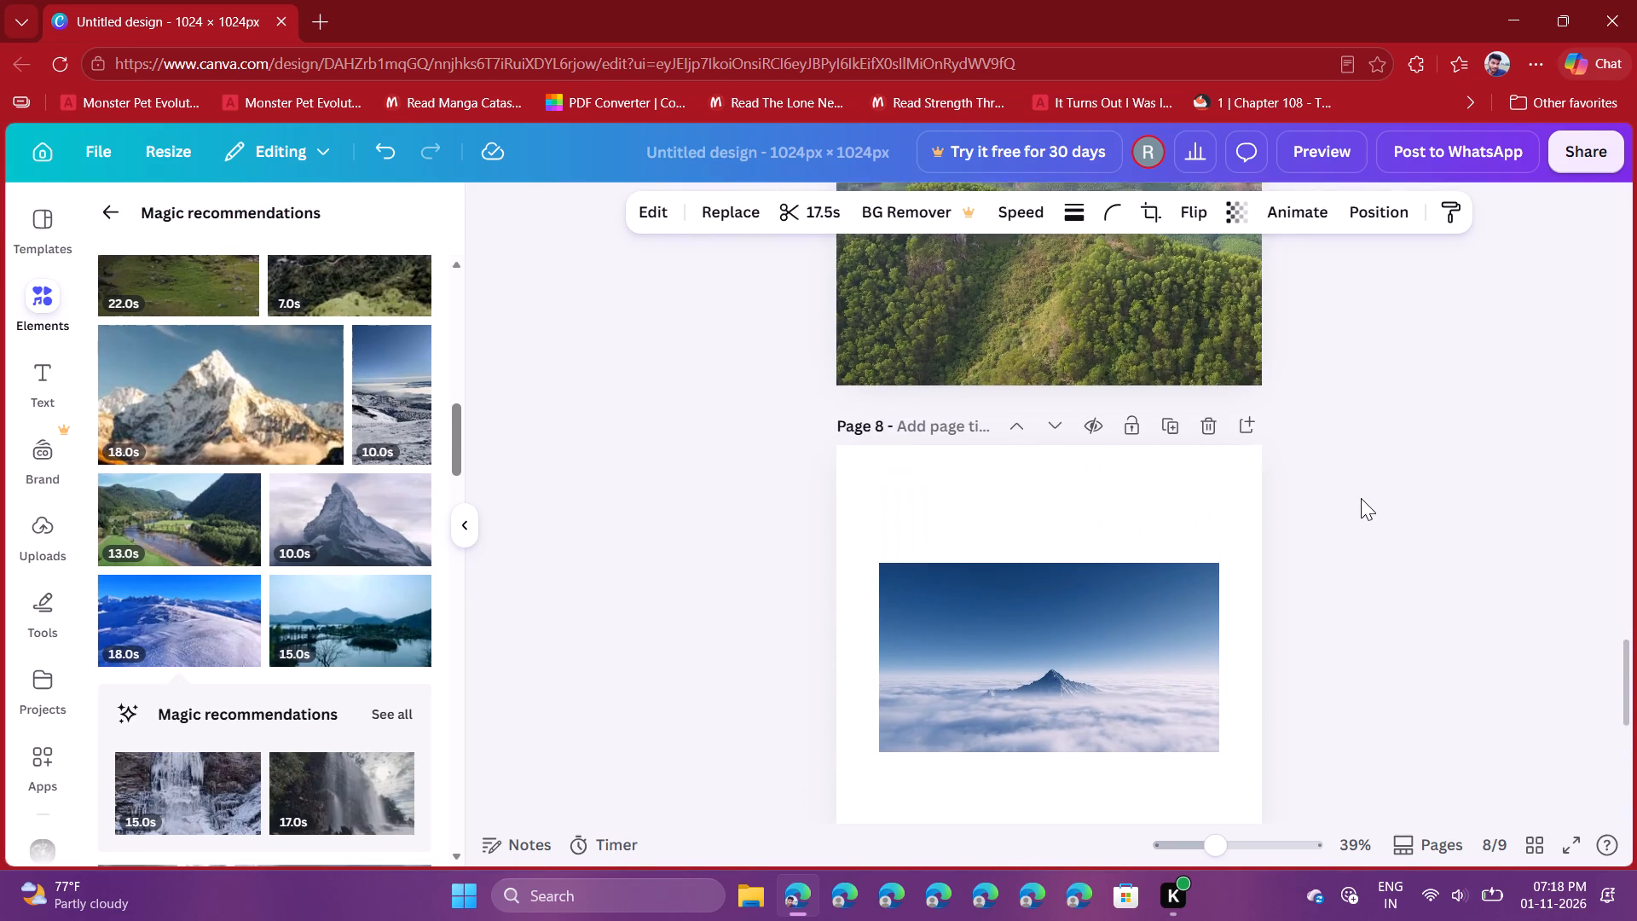
pyautogui.scroll(-1, 1361, 498)
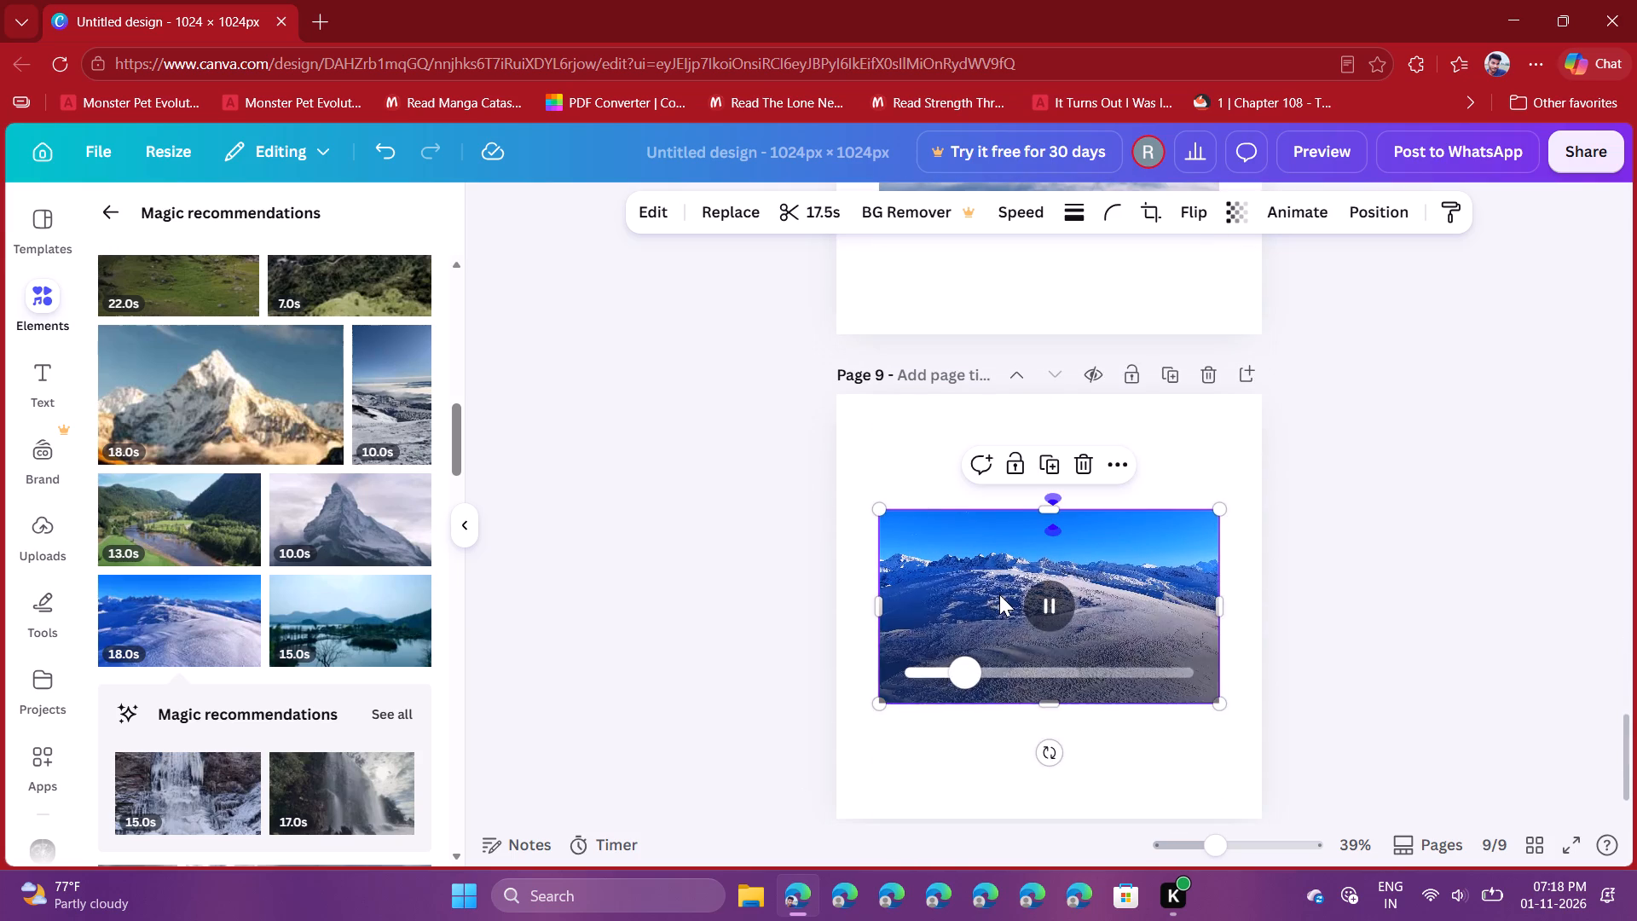
pyautogui.moveTo(880, 601); pyautogui.dragTo(852, 601)
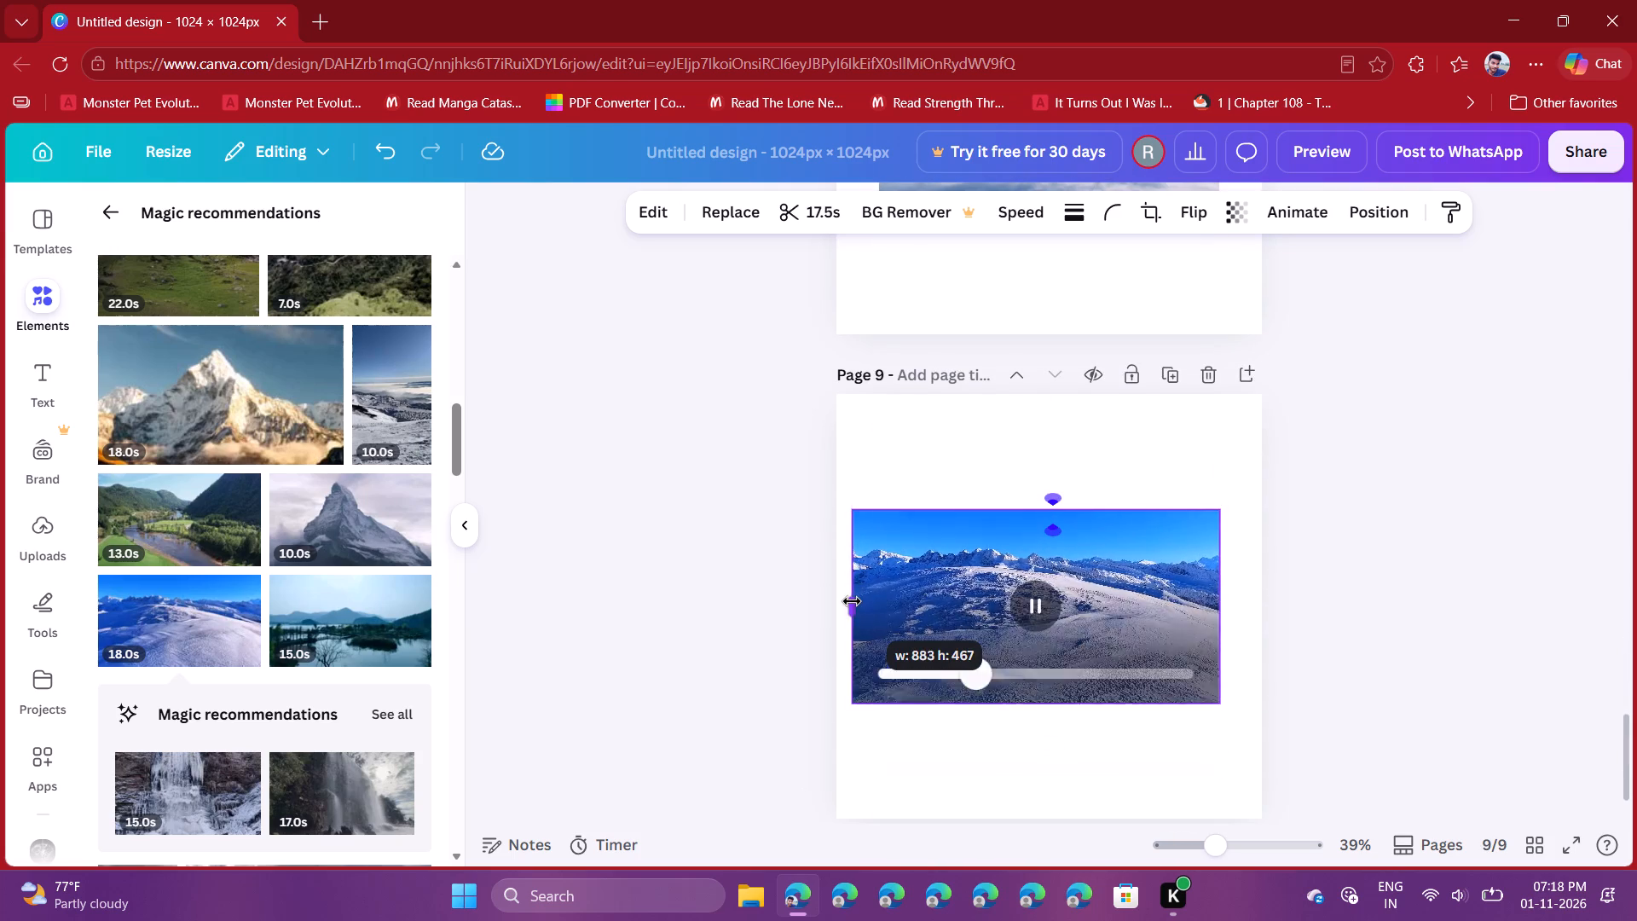
pyautogui.moveTo(852, 601); pyautogui.dragTo(840, 601)
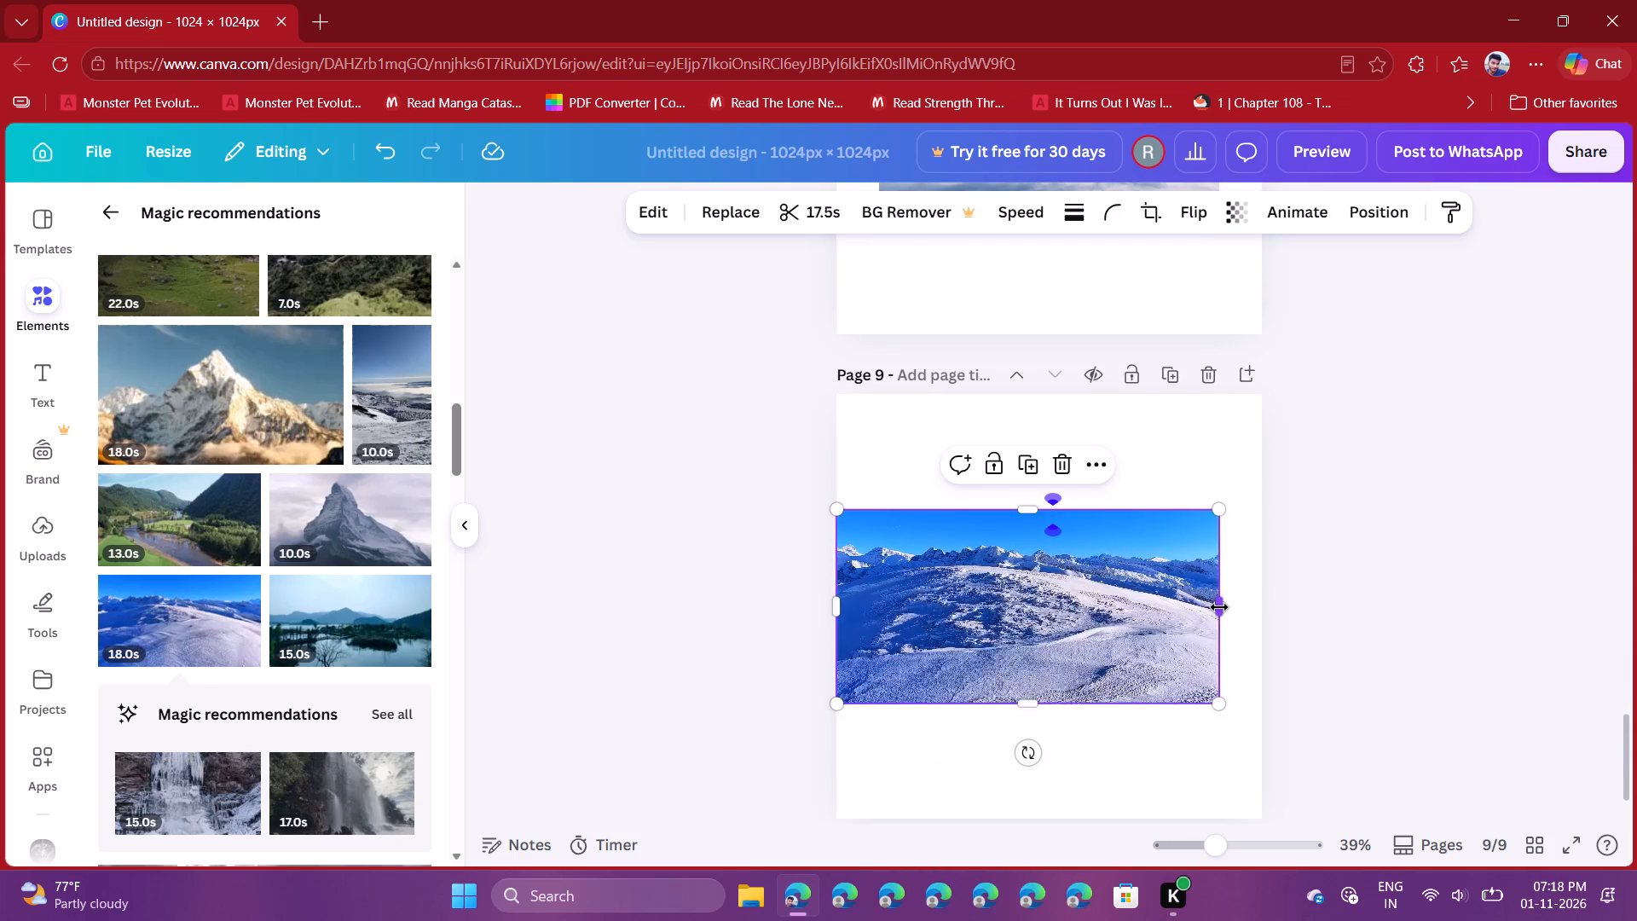
pyautogui.moveTo(1219, 607); pyautogui.dragTo(1264, 602)
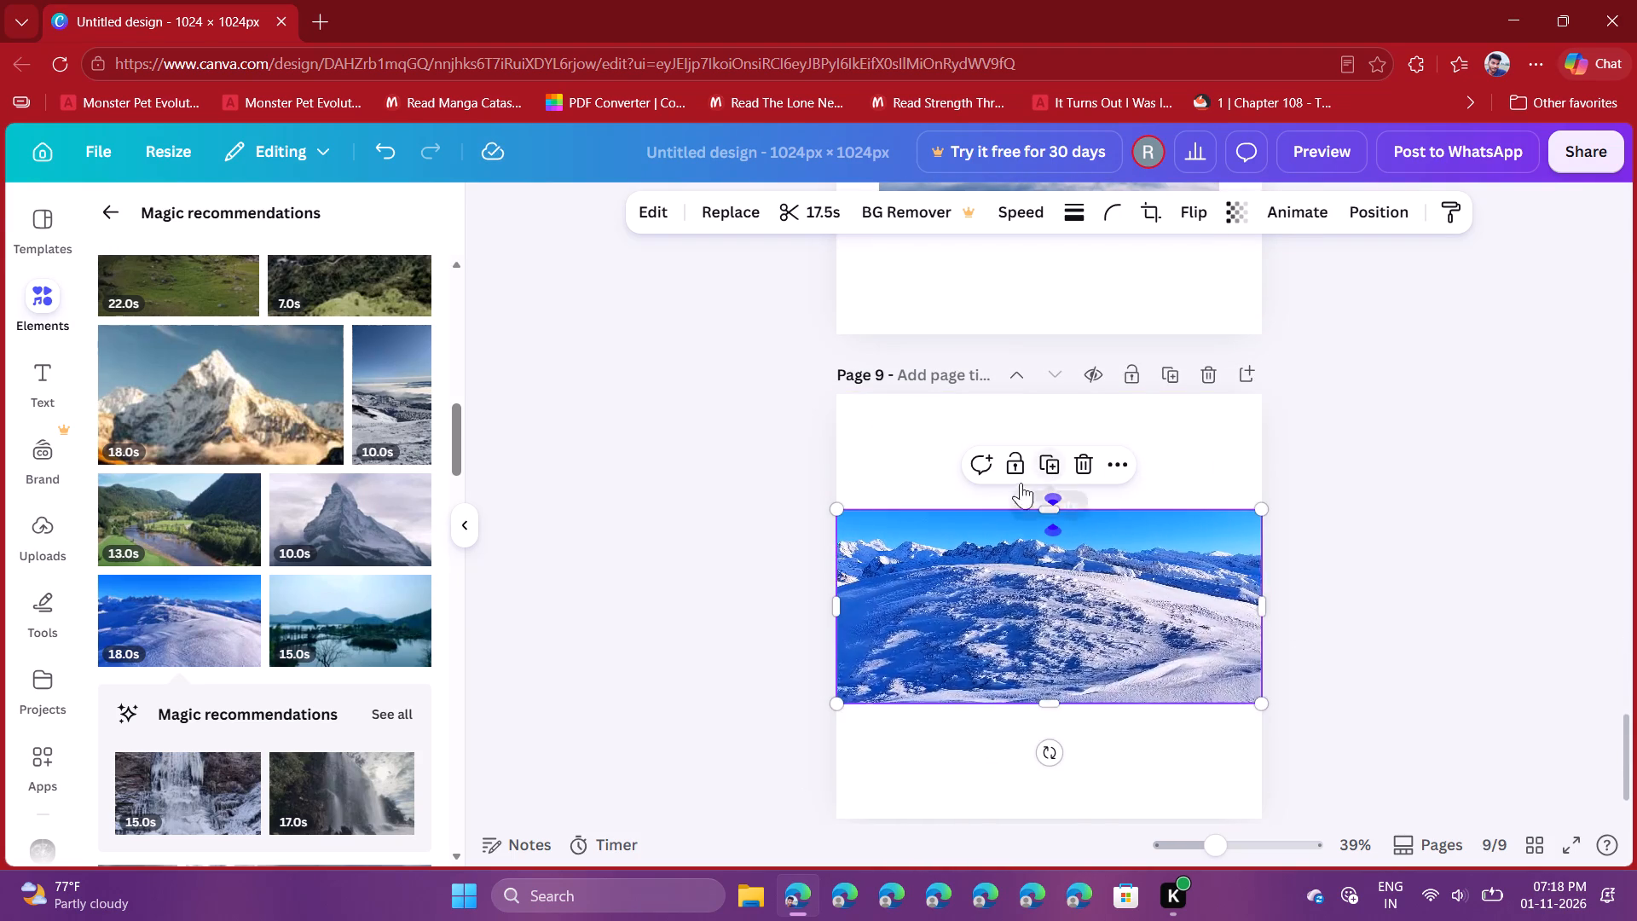
pyautogui.moveTo(1044, 512); pyautogui.dragTo(1026, 402)
pyautogui.moveTo(1050, 708); pyautogui.dragTo(1052, 756)
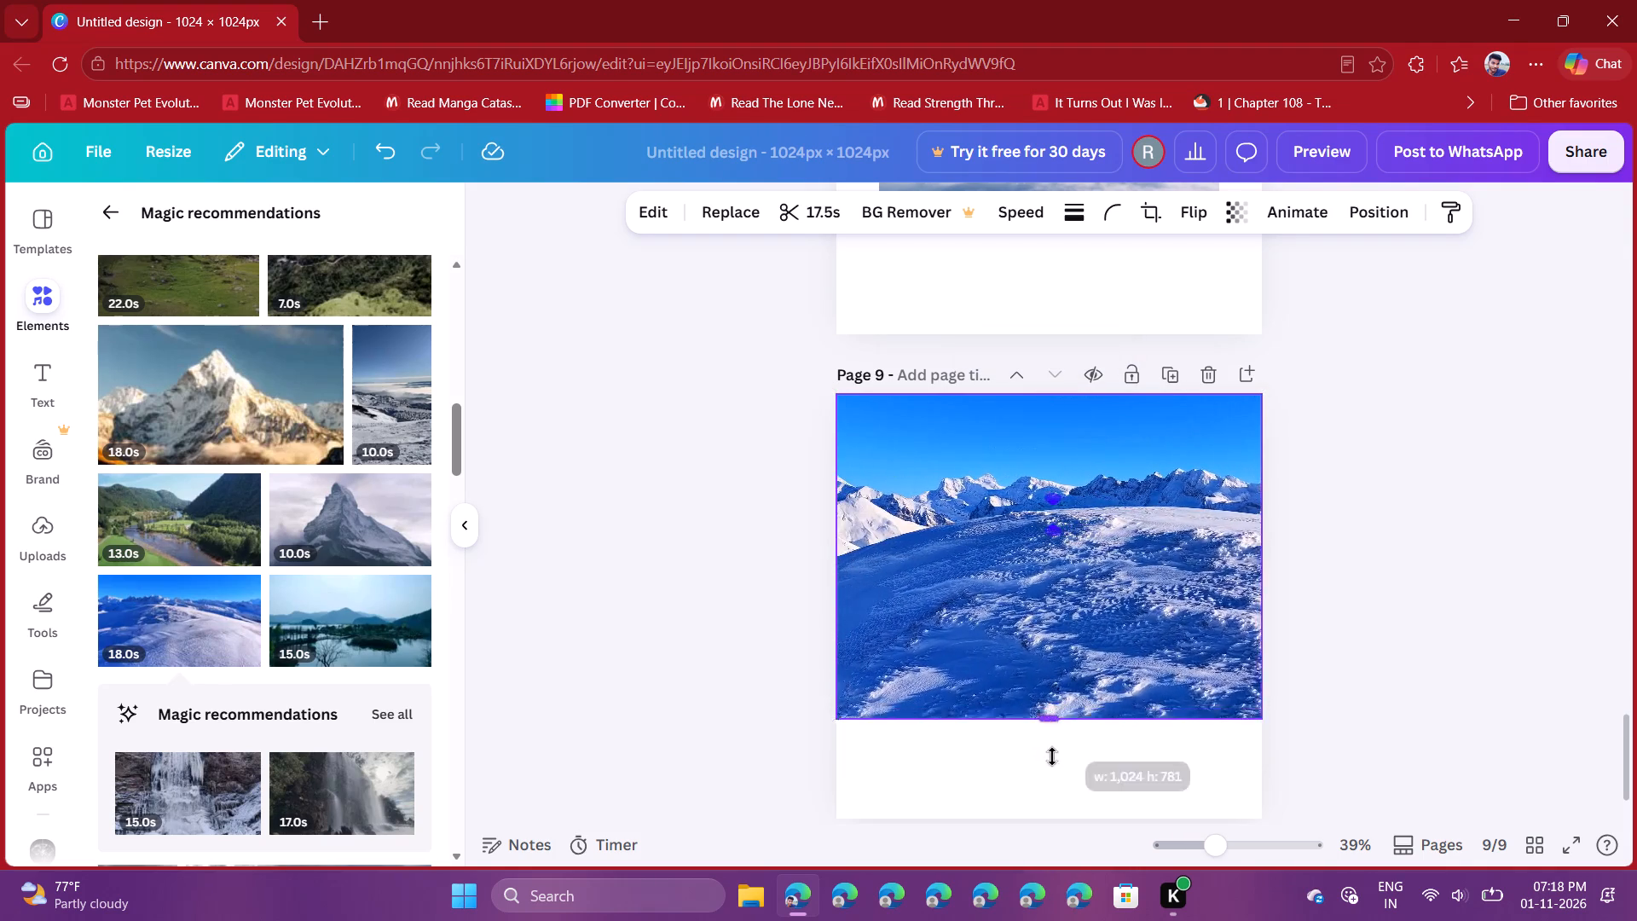
pyautogui.moveTo(1052, 756); pyautogui.dragTo(1058, 819)
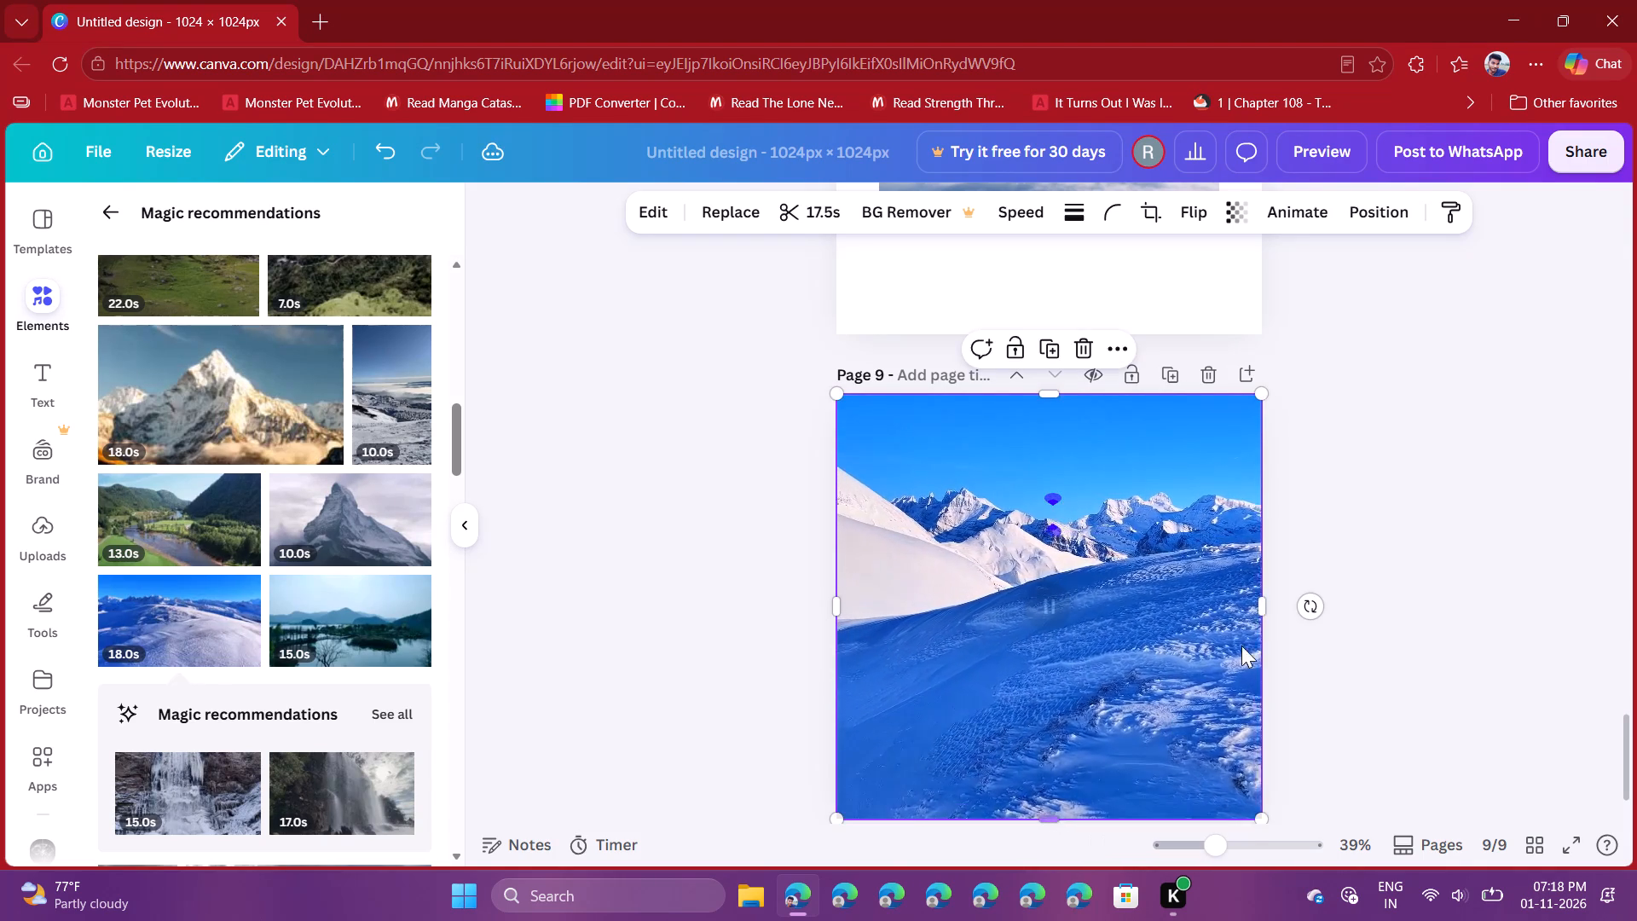
# Stretch the mountain-peak-above-clouds video to 1,024 × 1,024 so that it fills page 8.
pyautogui.scroll(2, 1265, 628)
pyautogui.scroll(2, 1067, 345)
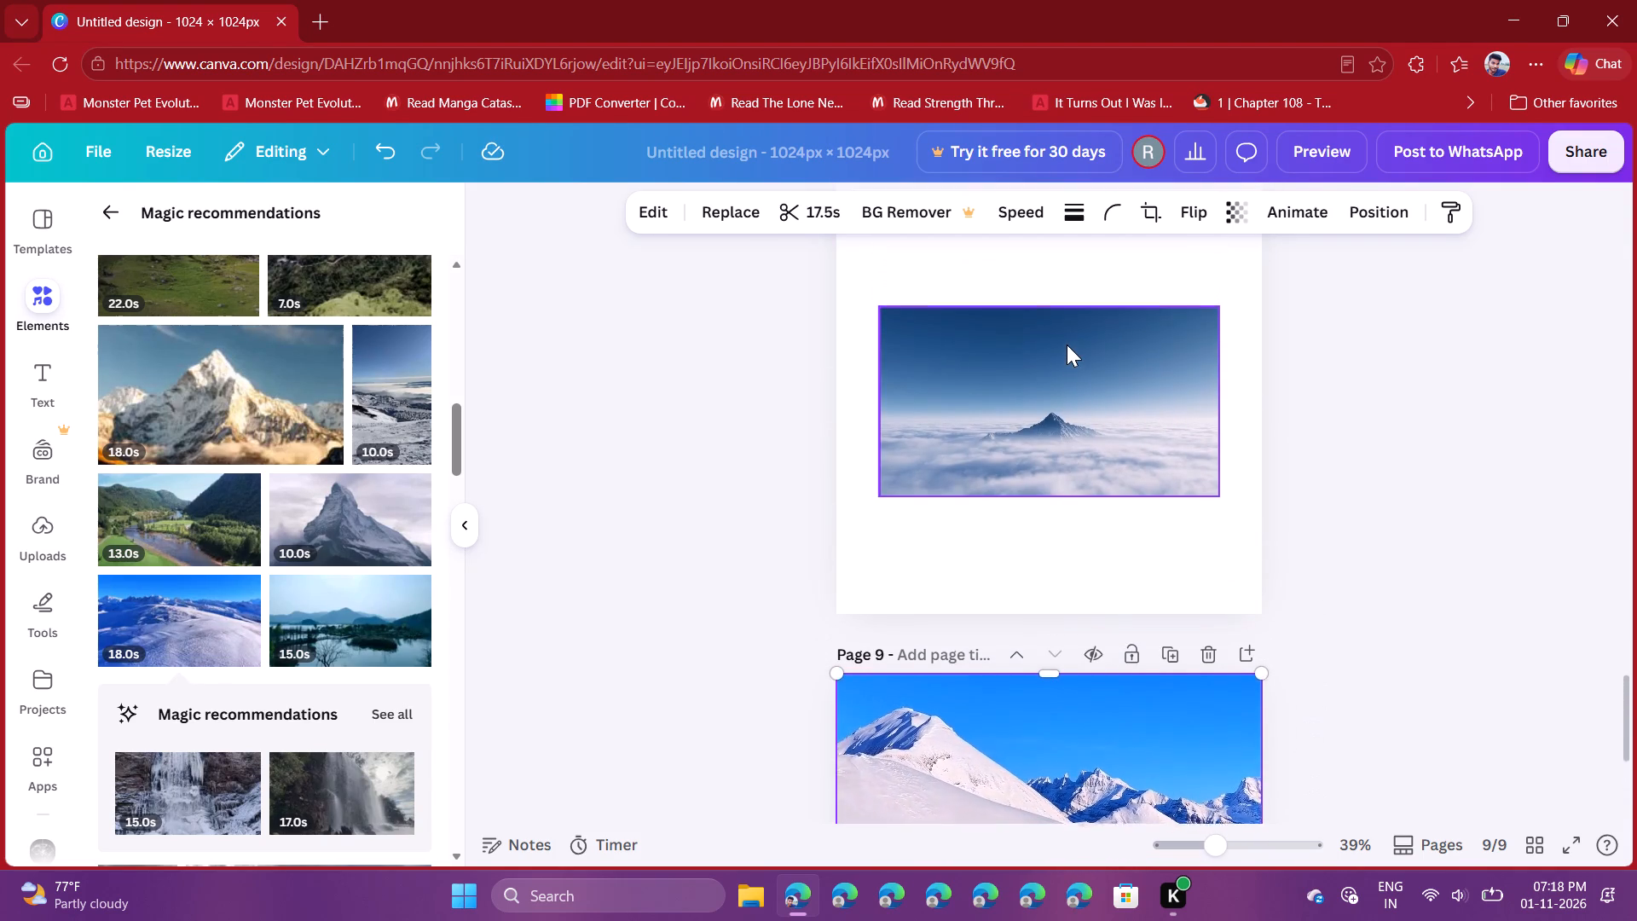
pyautogui.click(1067, 345)
pyautogui.scroll(1, 1067, 345)
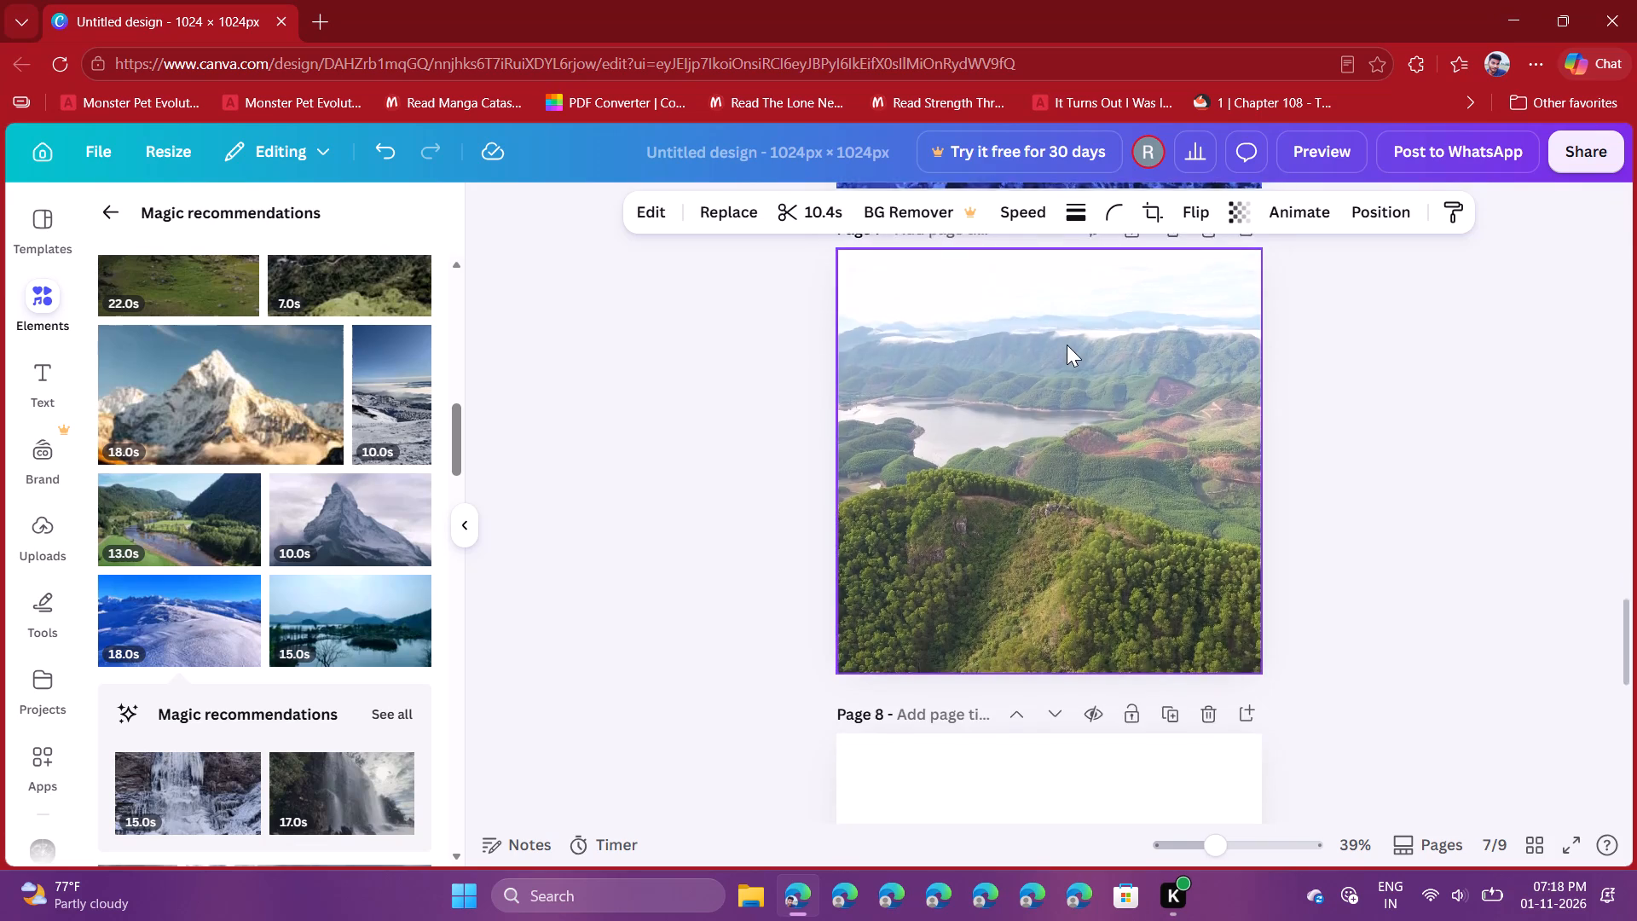
pyautogui.scroll(-1, 1067, 345)
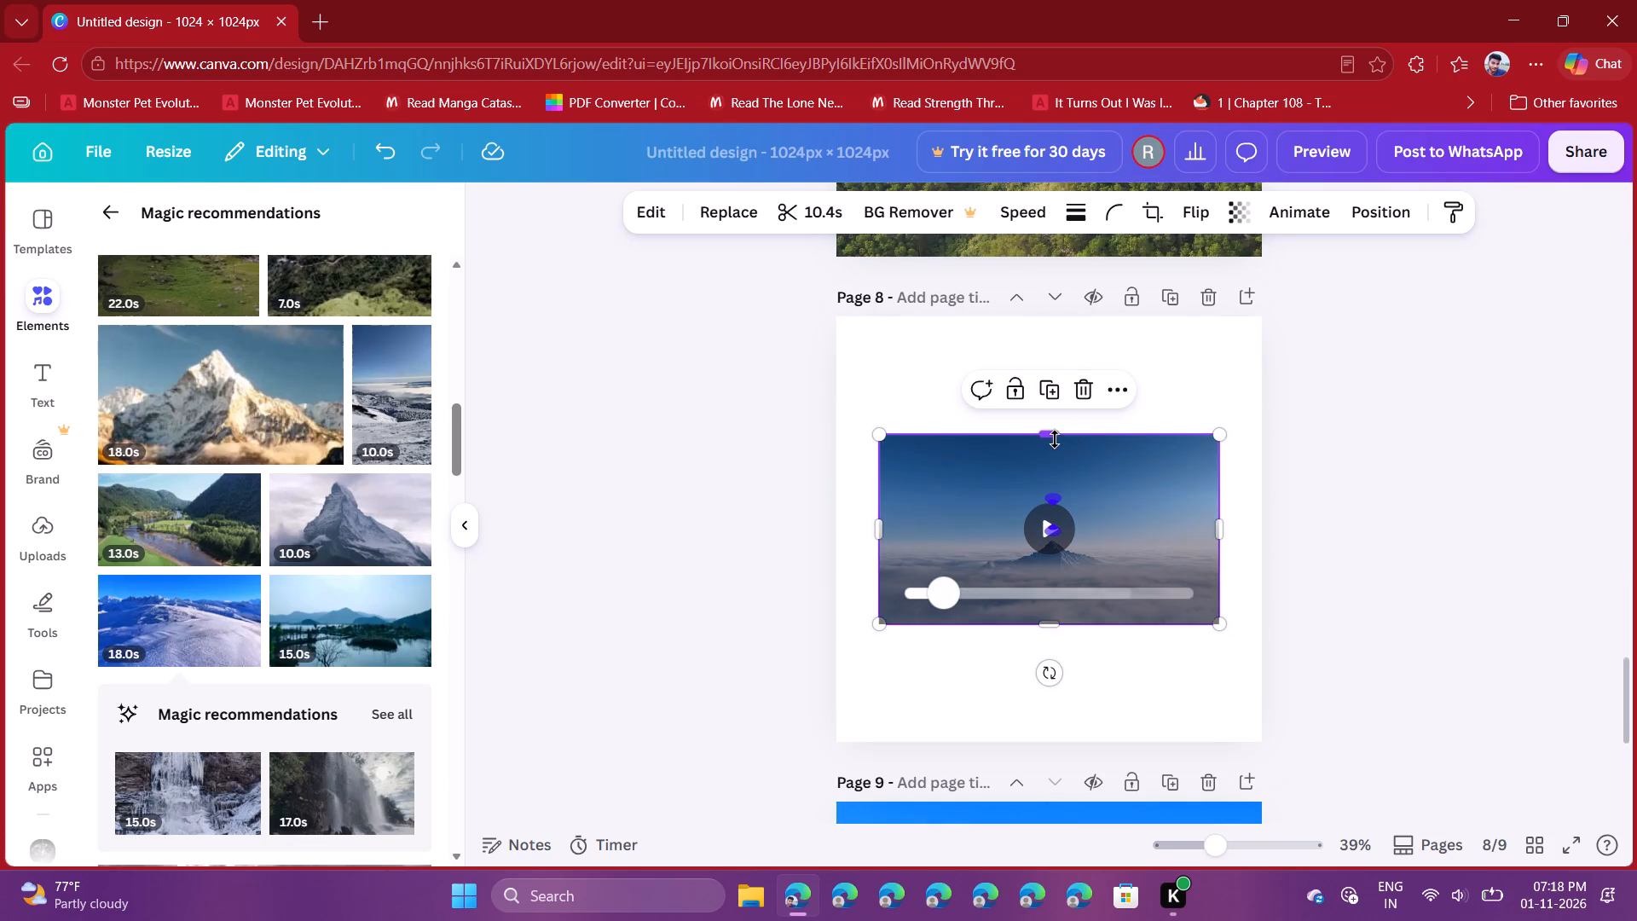
pyautogui.moveTo(1055, 439); pyautogui.dragTo(1053, 325)
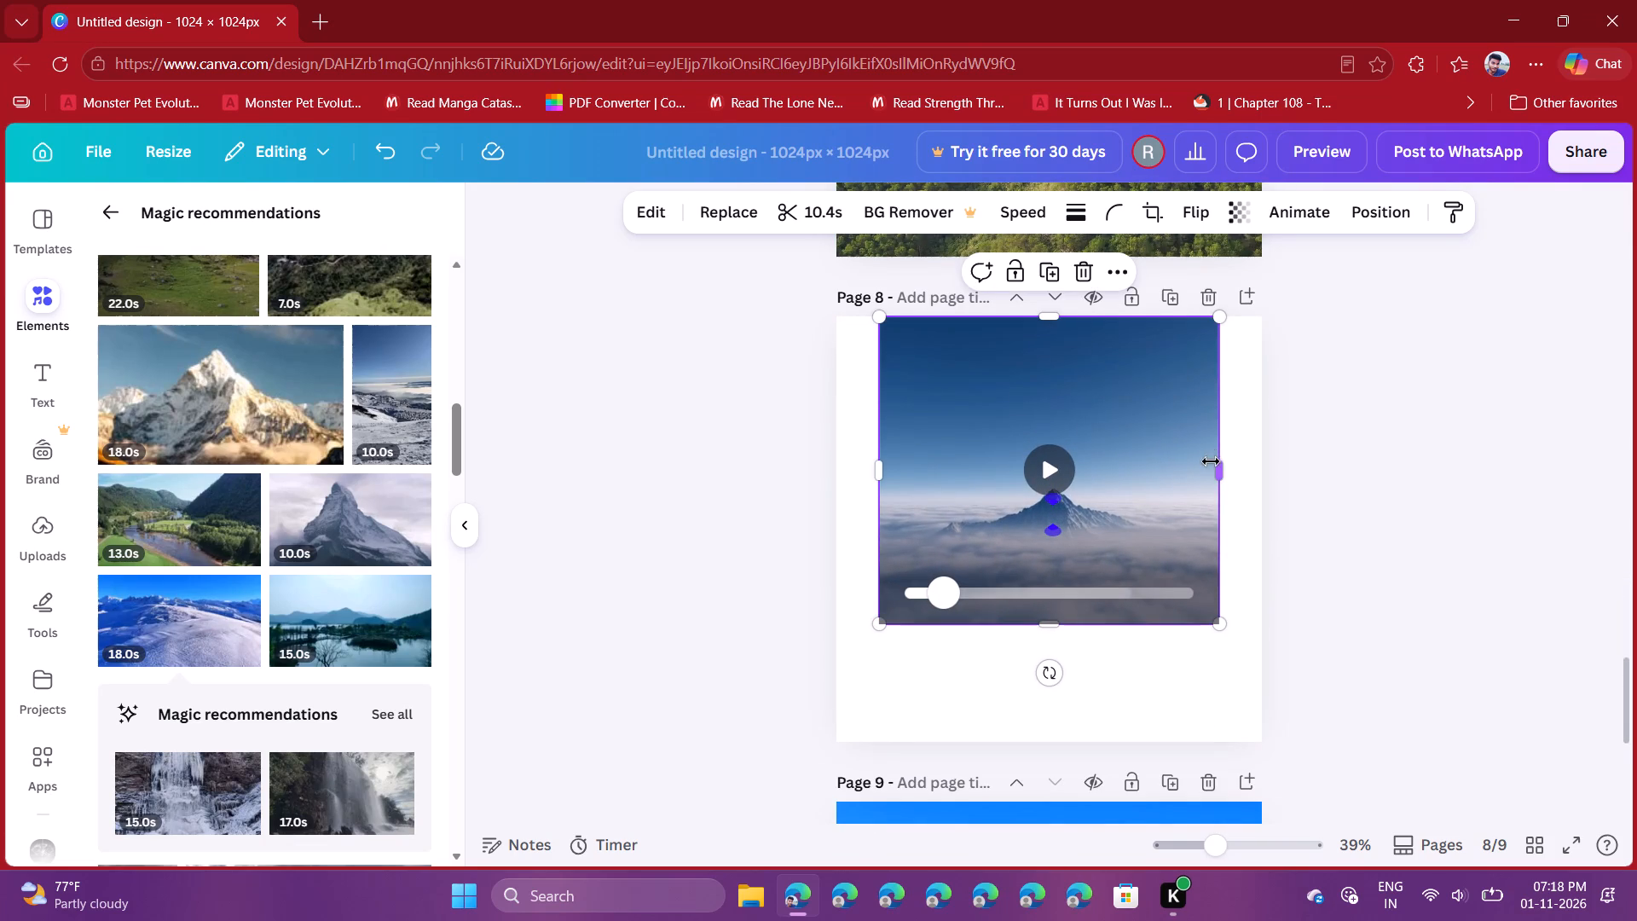
pyautogui.moveTo(1218, 472); pyautogui.dragTo(1268, 466)
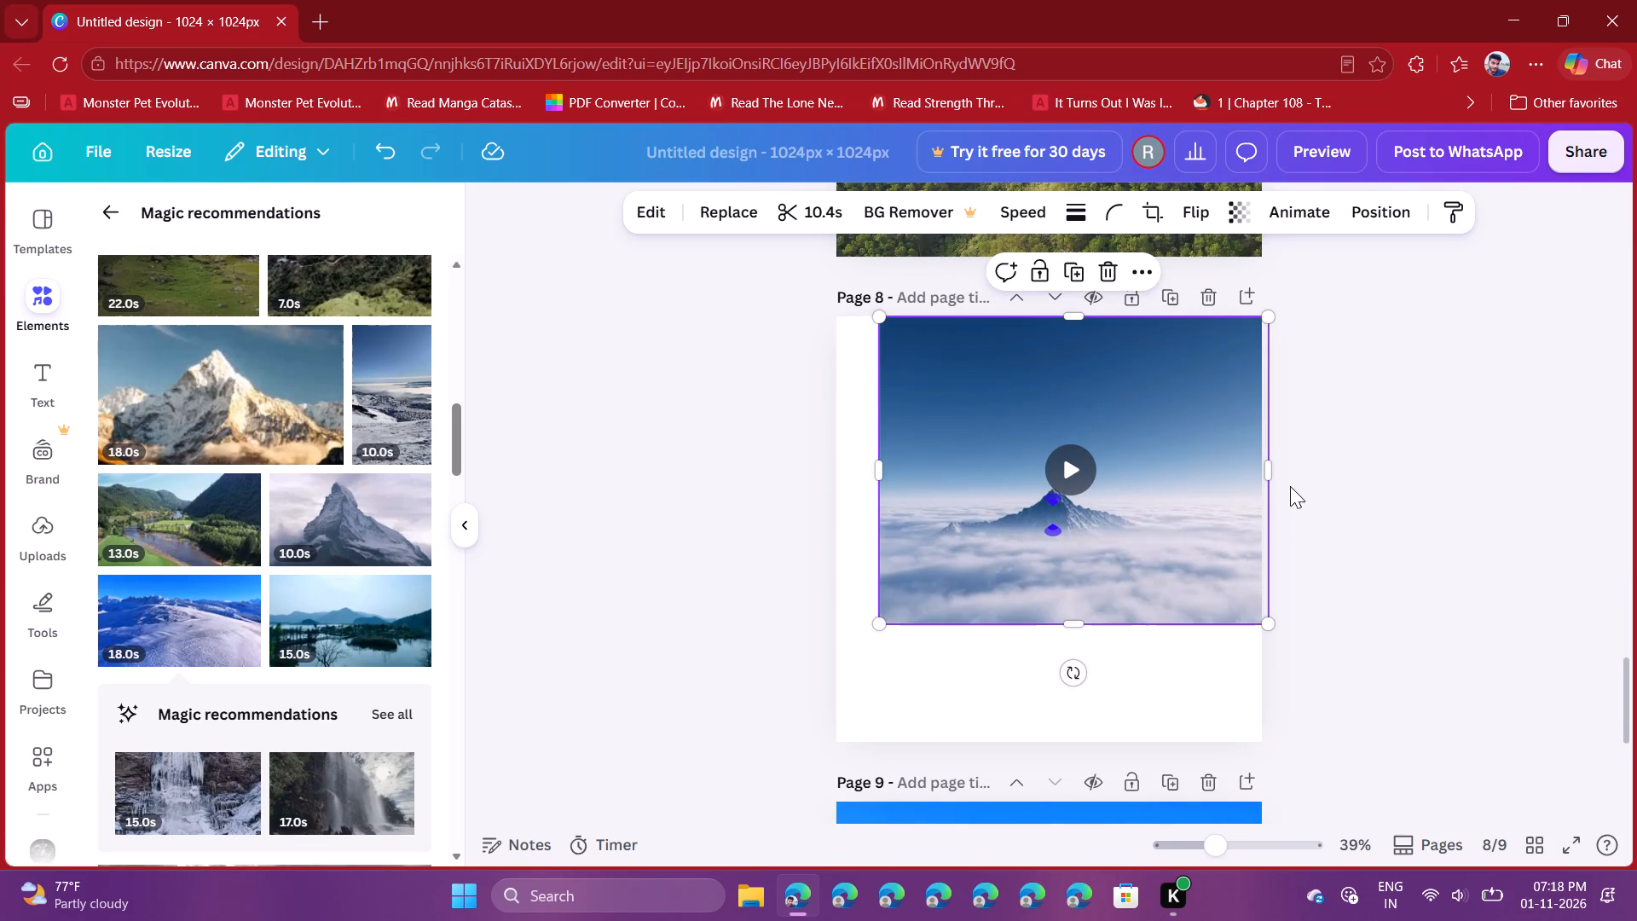
pyautogui.click(1269, 474)
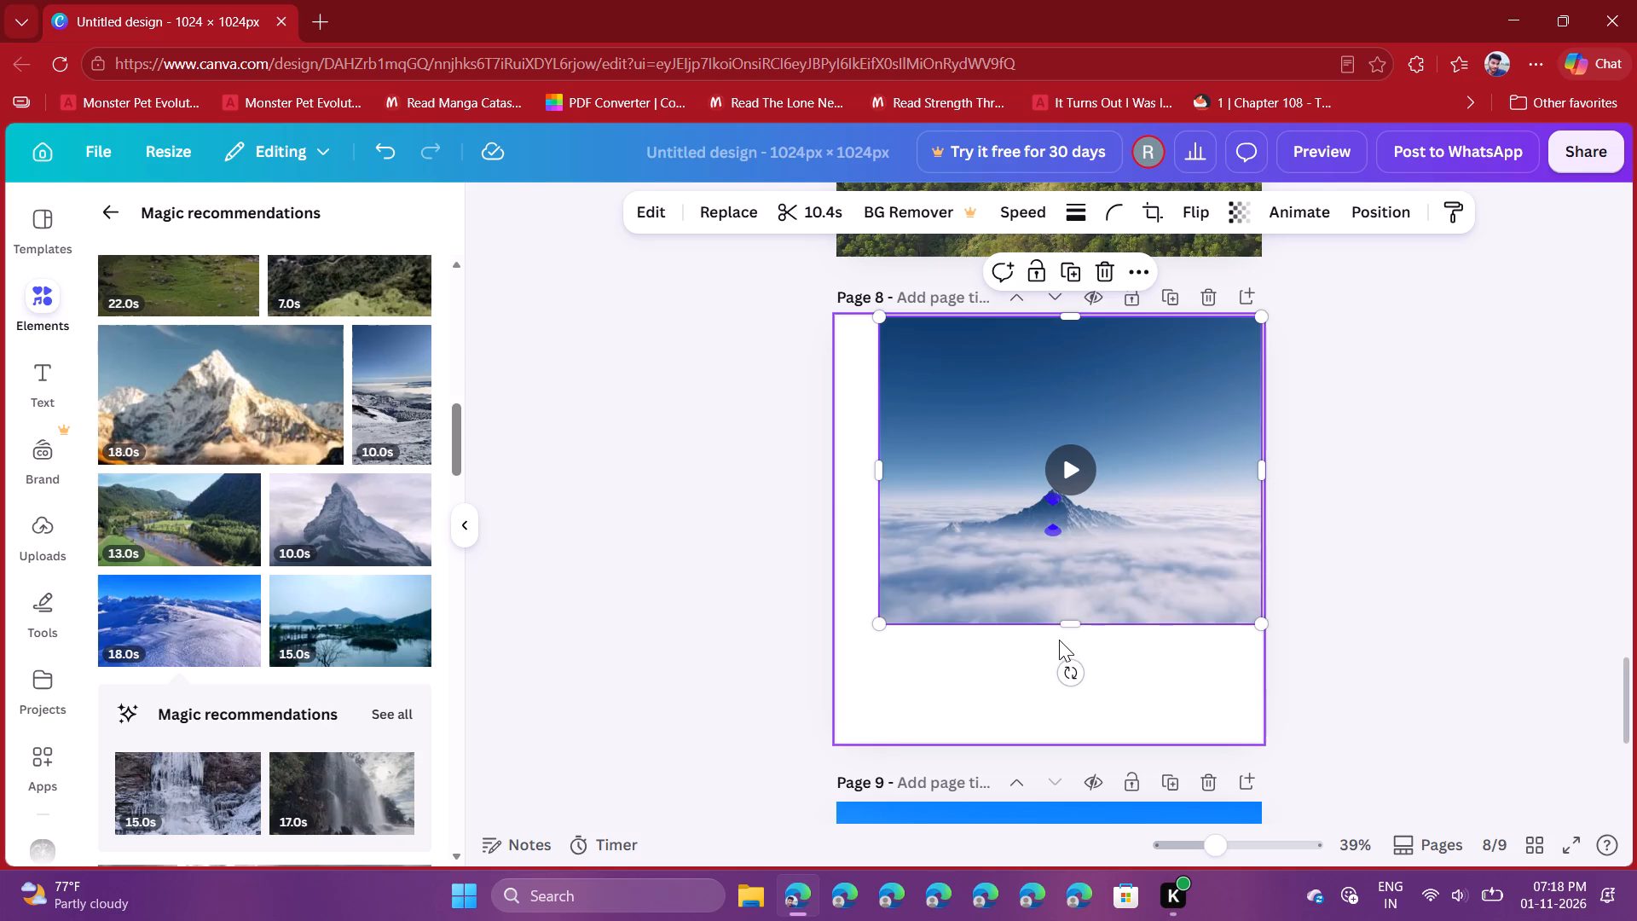
pyautogui.click(1064, 623)
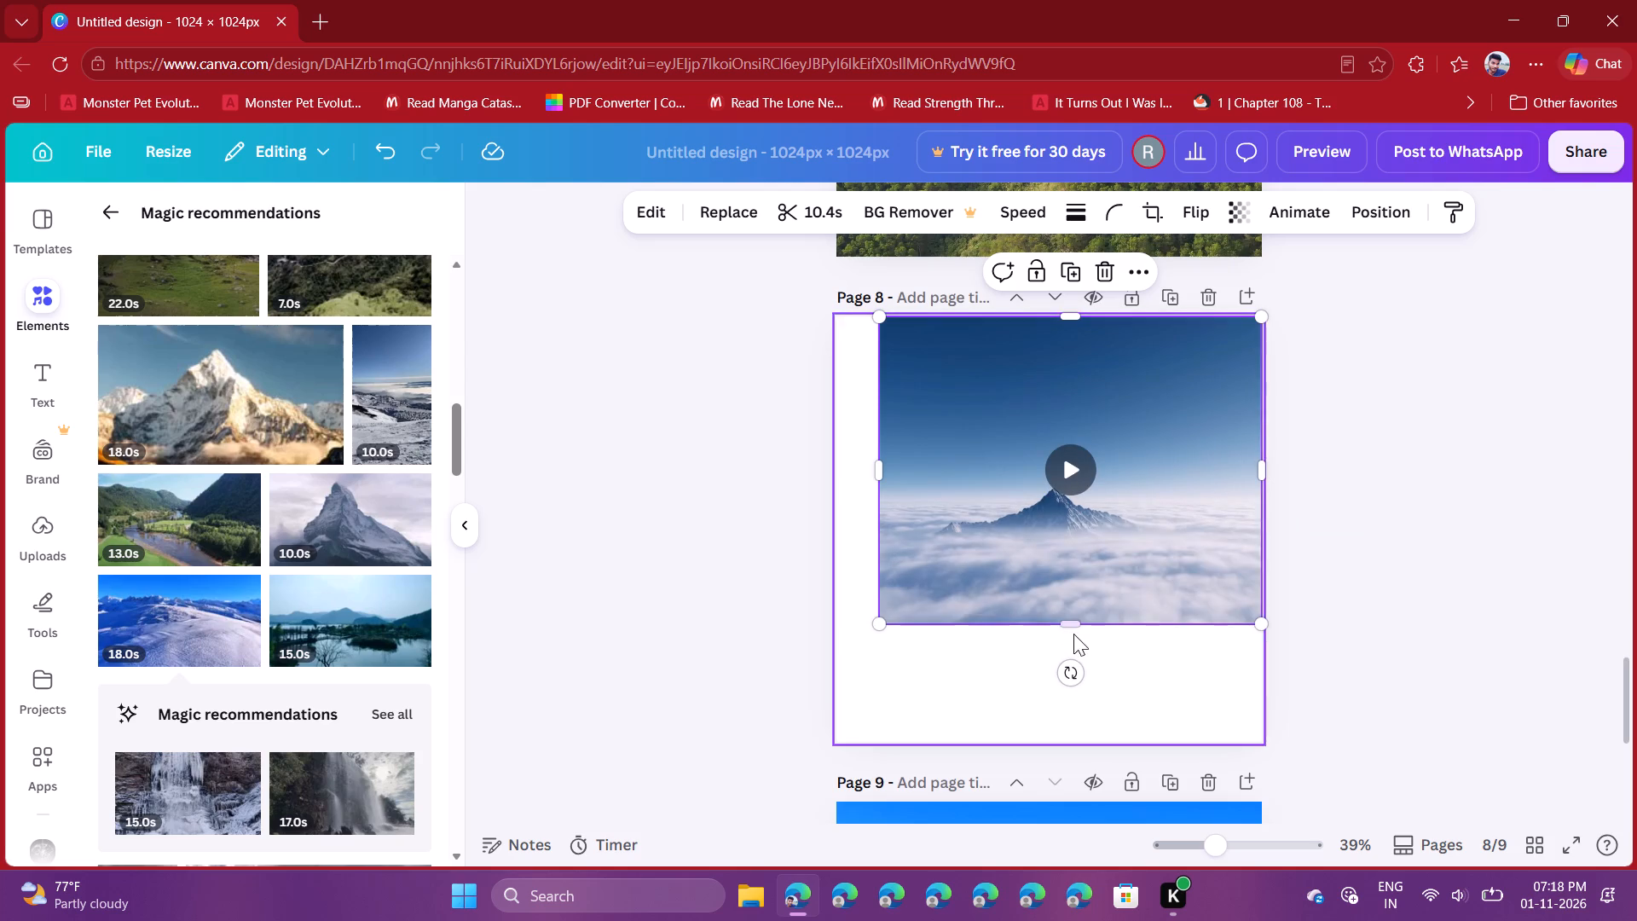
pyautogui.moveTo(1070, 628); pyautogui.dragTo(1065, 752)
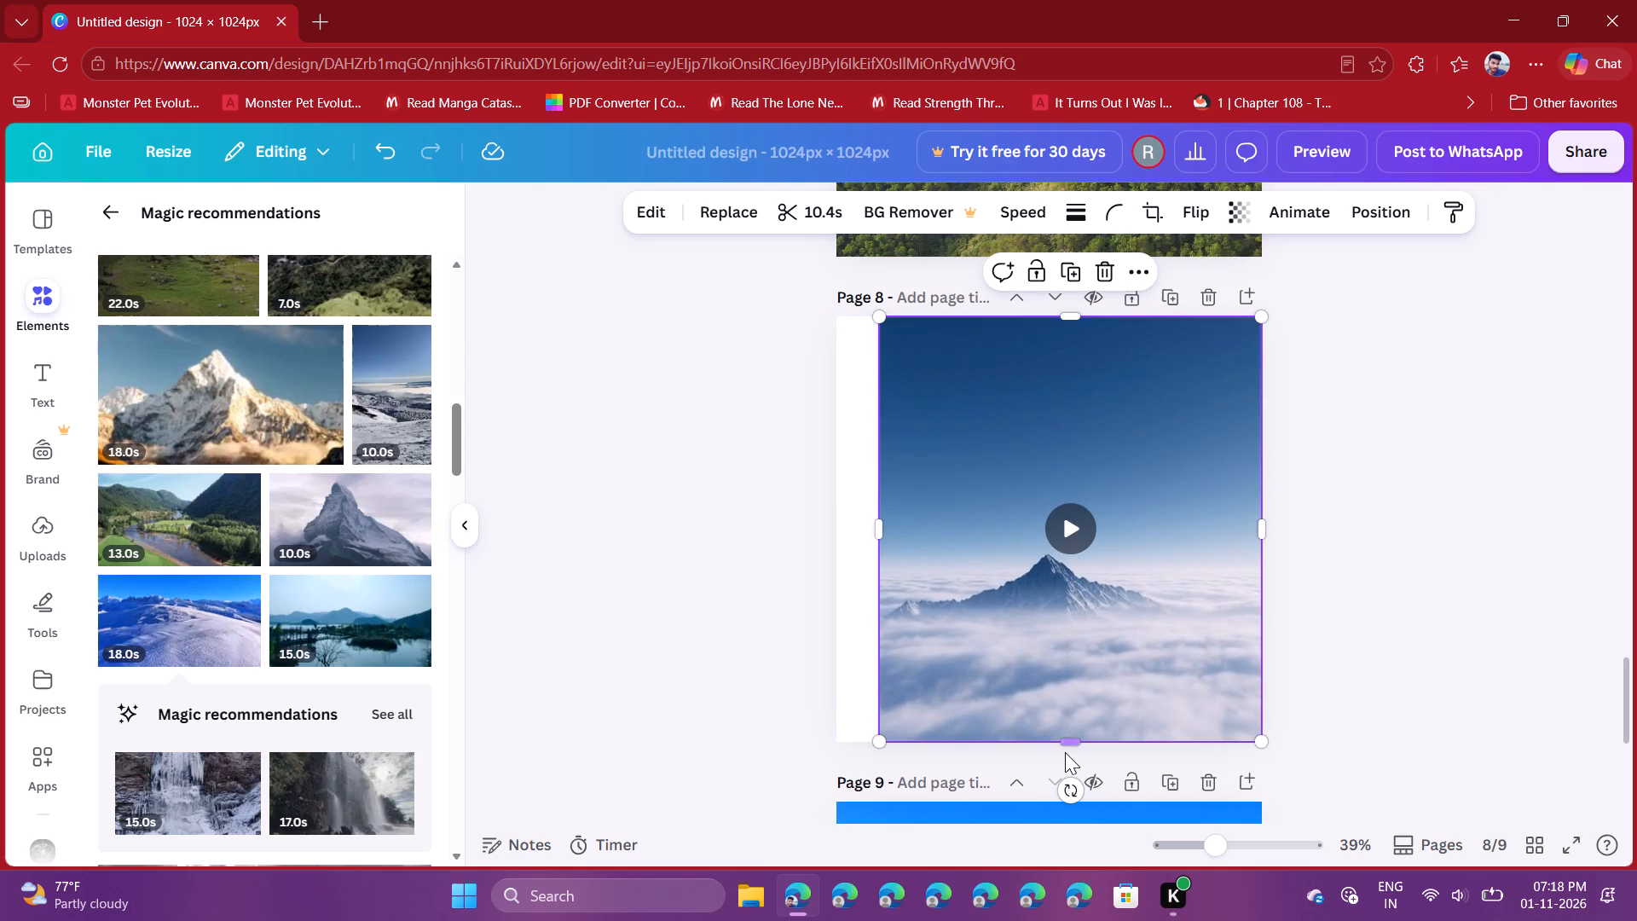
pyautogui.moveTo(879, 545); pyautogui.dragTo(841, 543)
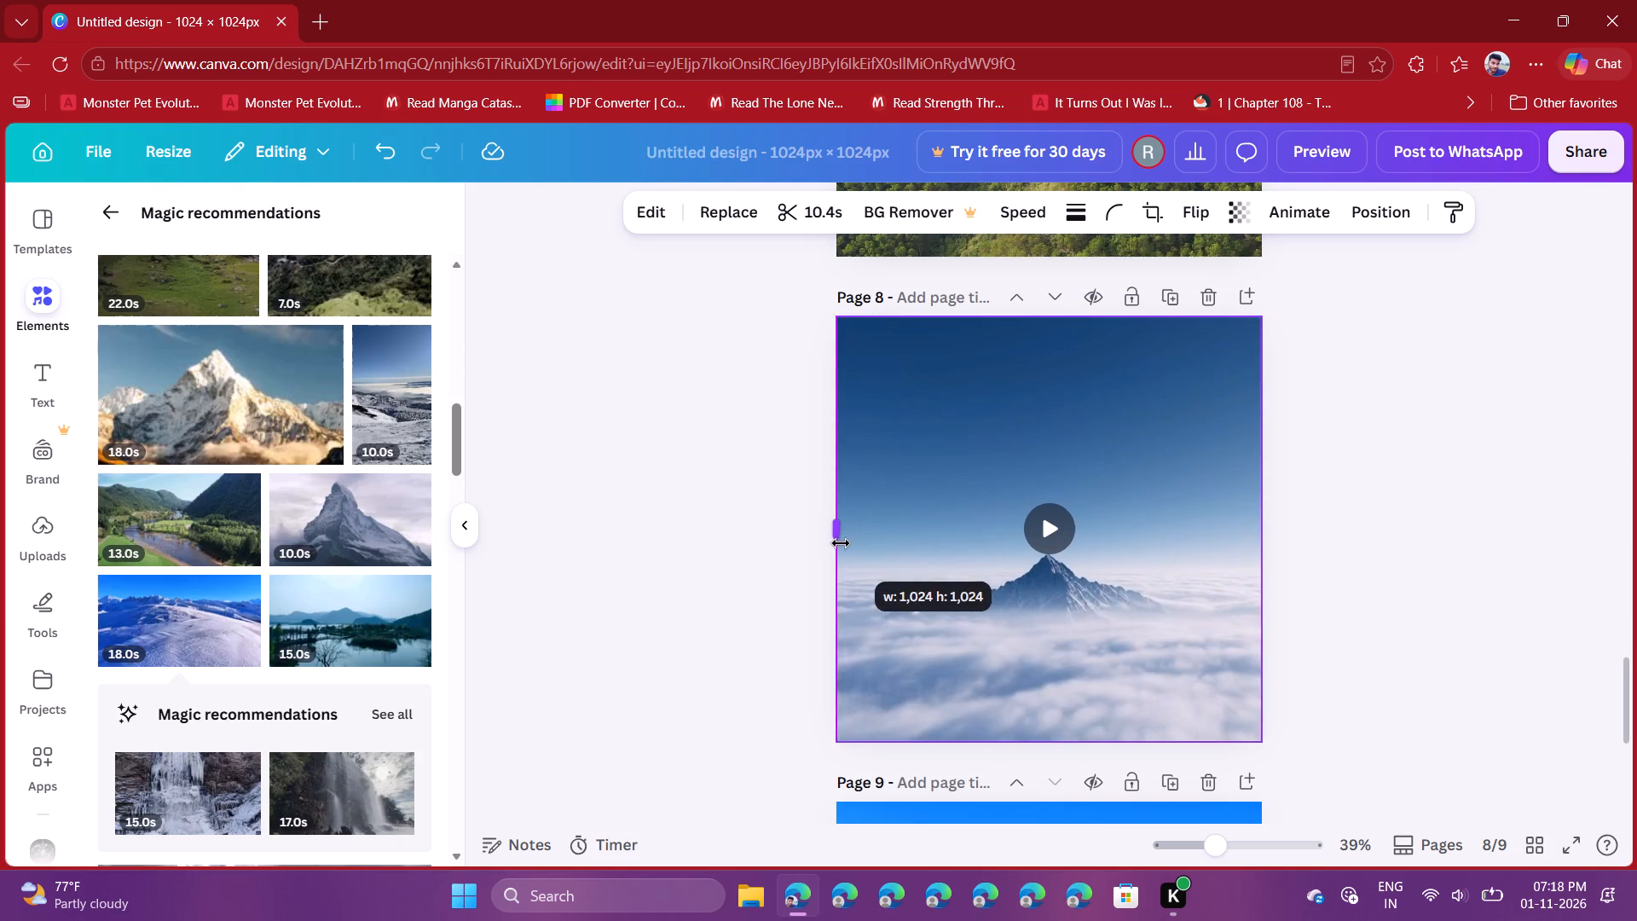
pyautogui.moveTo(841, 543); pyautogui.dragTo(840, 543)
# Move the mountain-peak-above-clouds page up one position, ahead of the green mountain landscape page, as page 7.
pyautogui.scroll(1, 1104, 410)
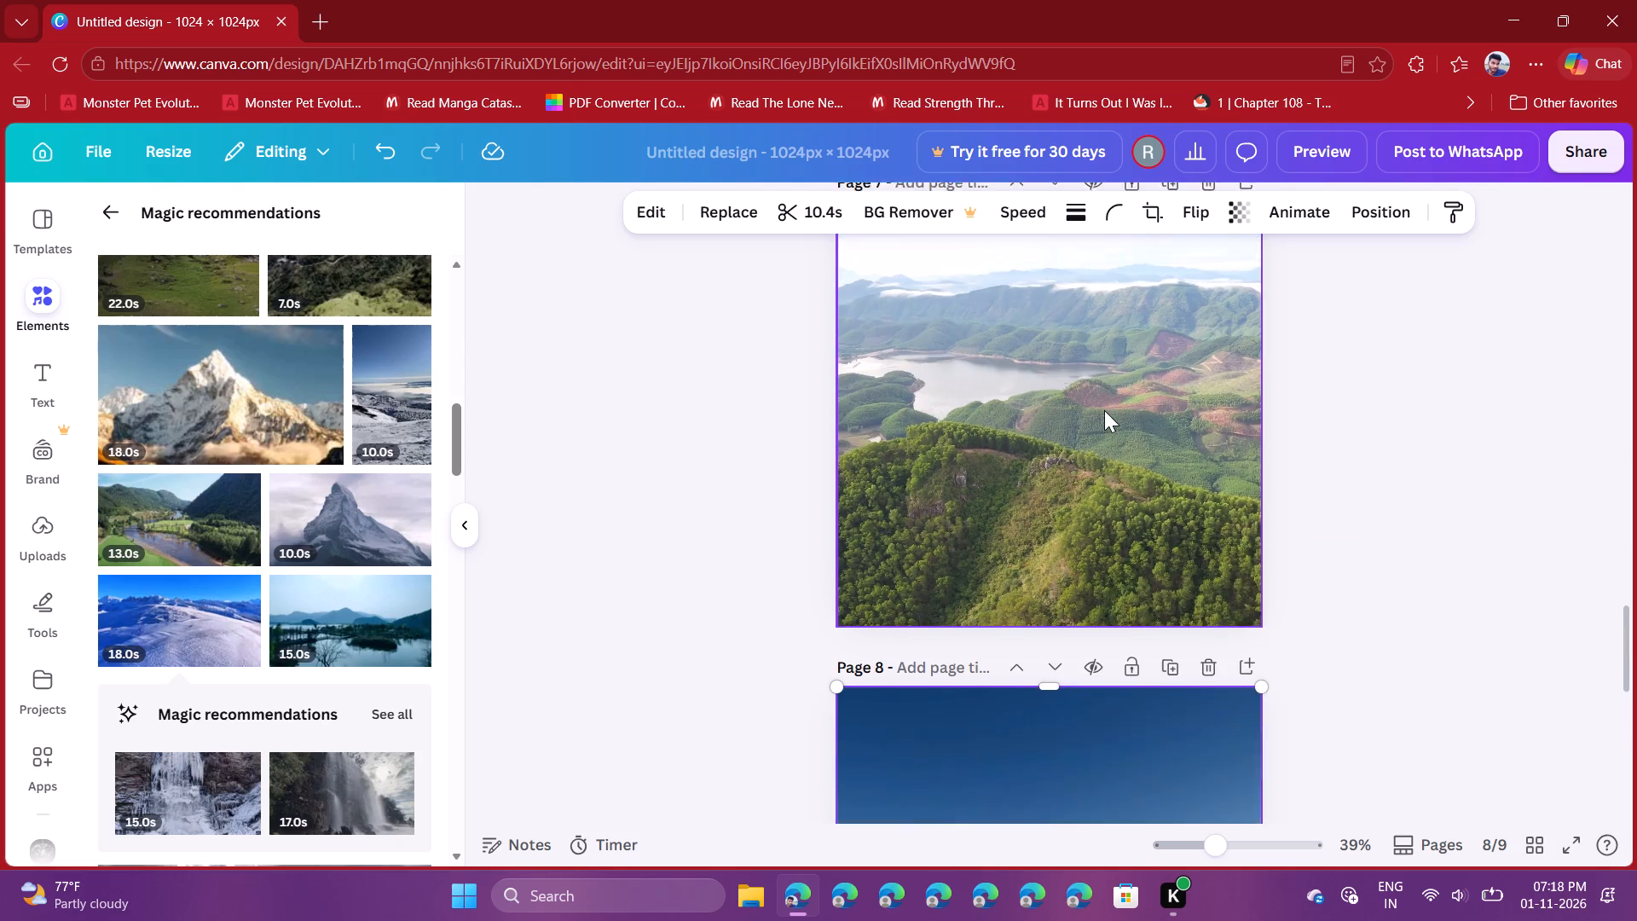
pyautogui.scroll(1, 1104, 410)
pyautogui.click(747, 638)
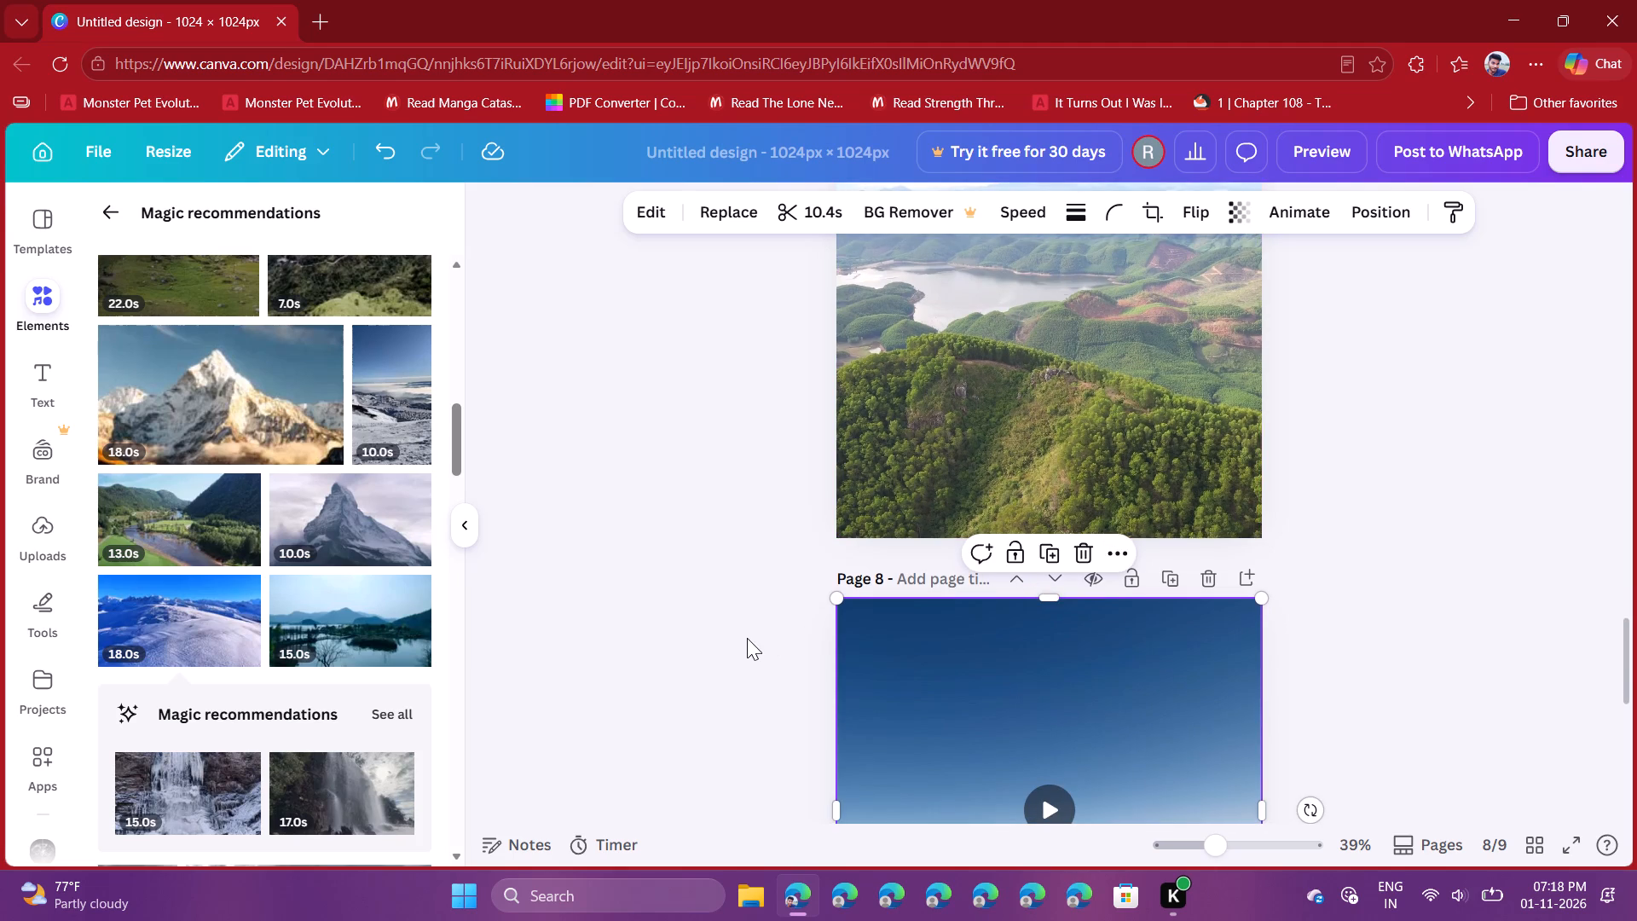
pyautogui.click(1026, 567)
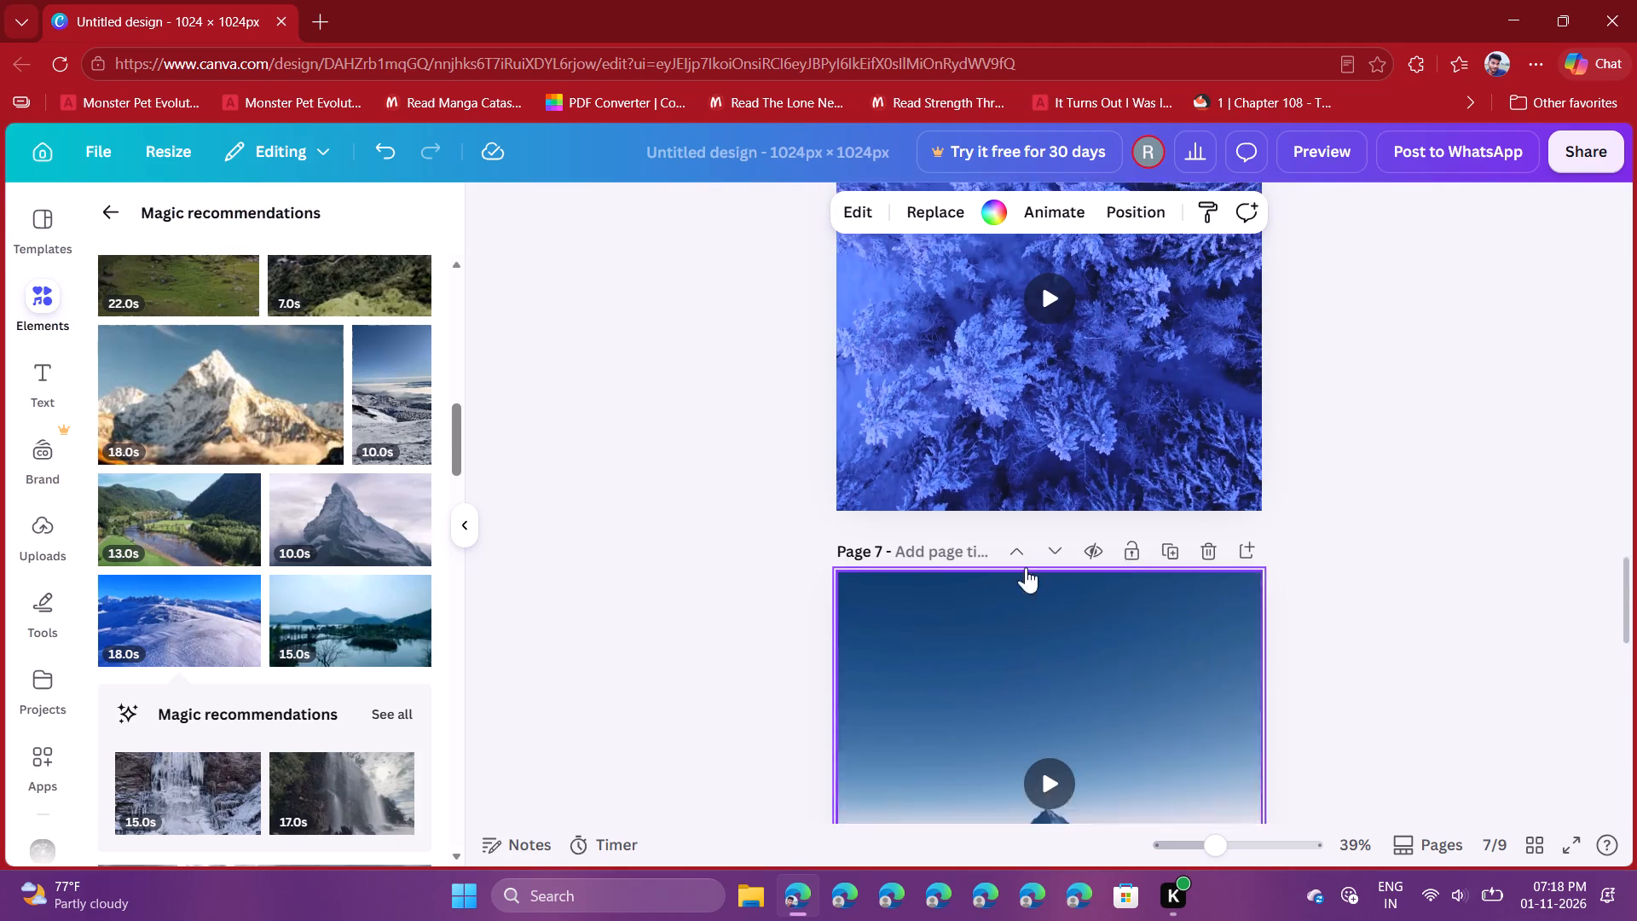
# Move the snowy mountain page up two positions to page 7, ahead of the mountain-peak-above-clouds page.
pyautogui.scroll(-6, 1227, 578)
pyautogui.scroll(1, 1227, 578)
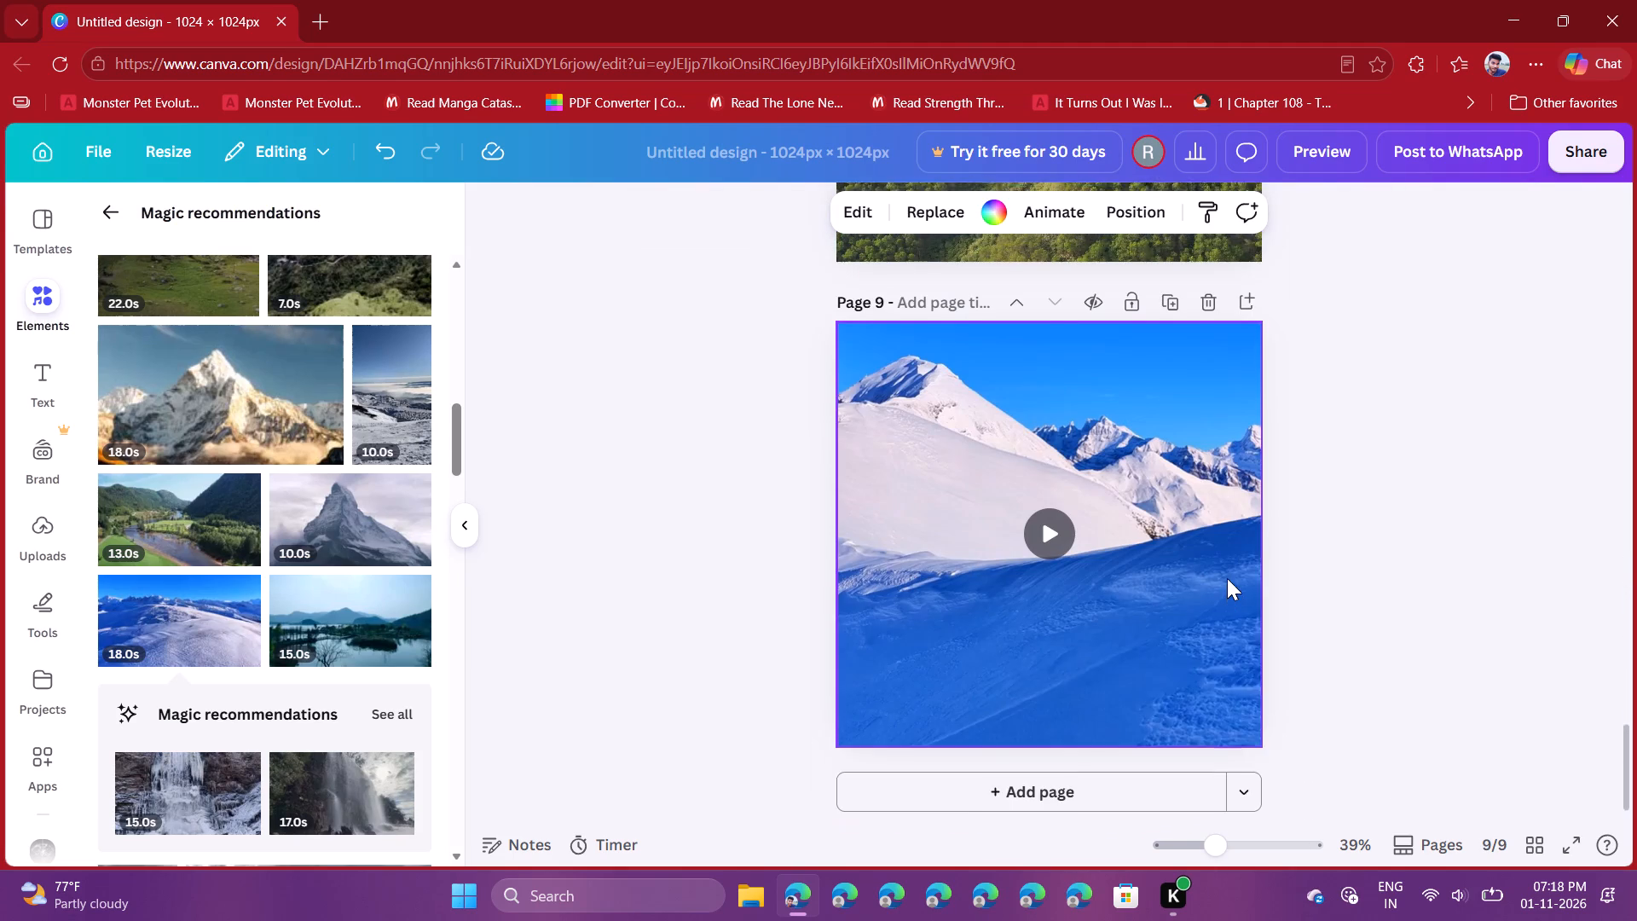
pyautogui.scroll(1, 1227, 578)
pyautogui.click(1017, 384)
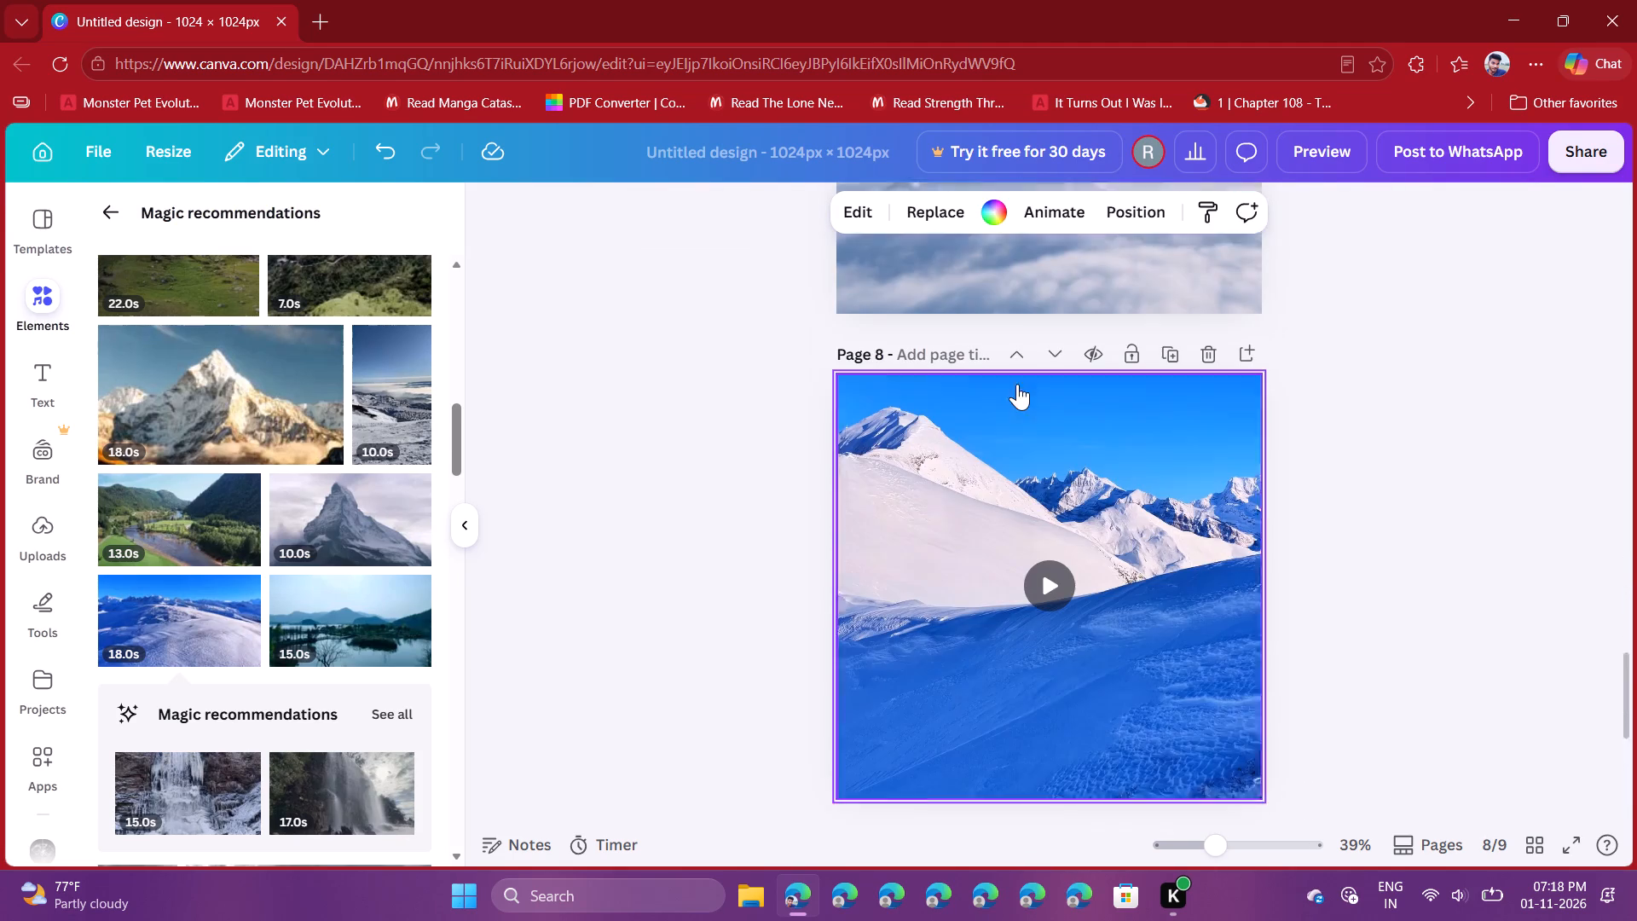
pyautogui.click(1021, 380)
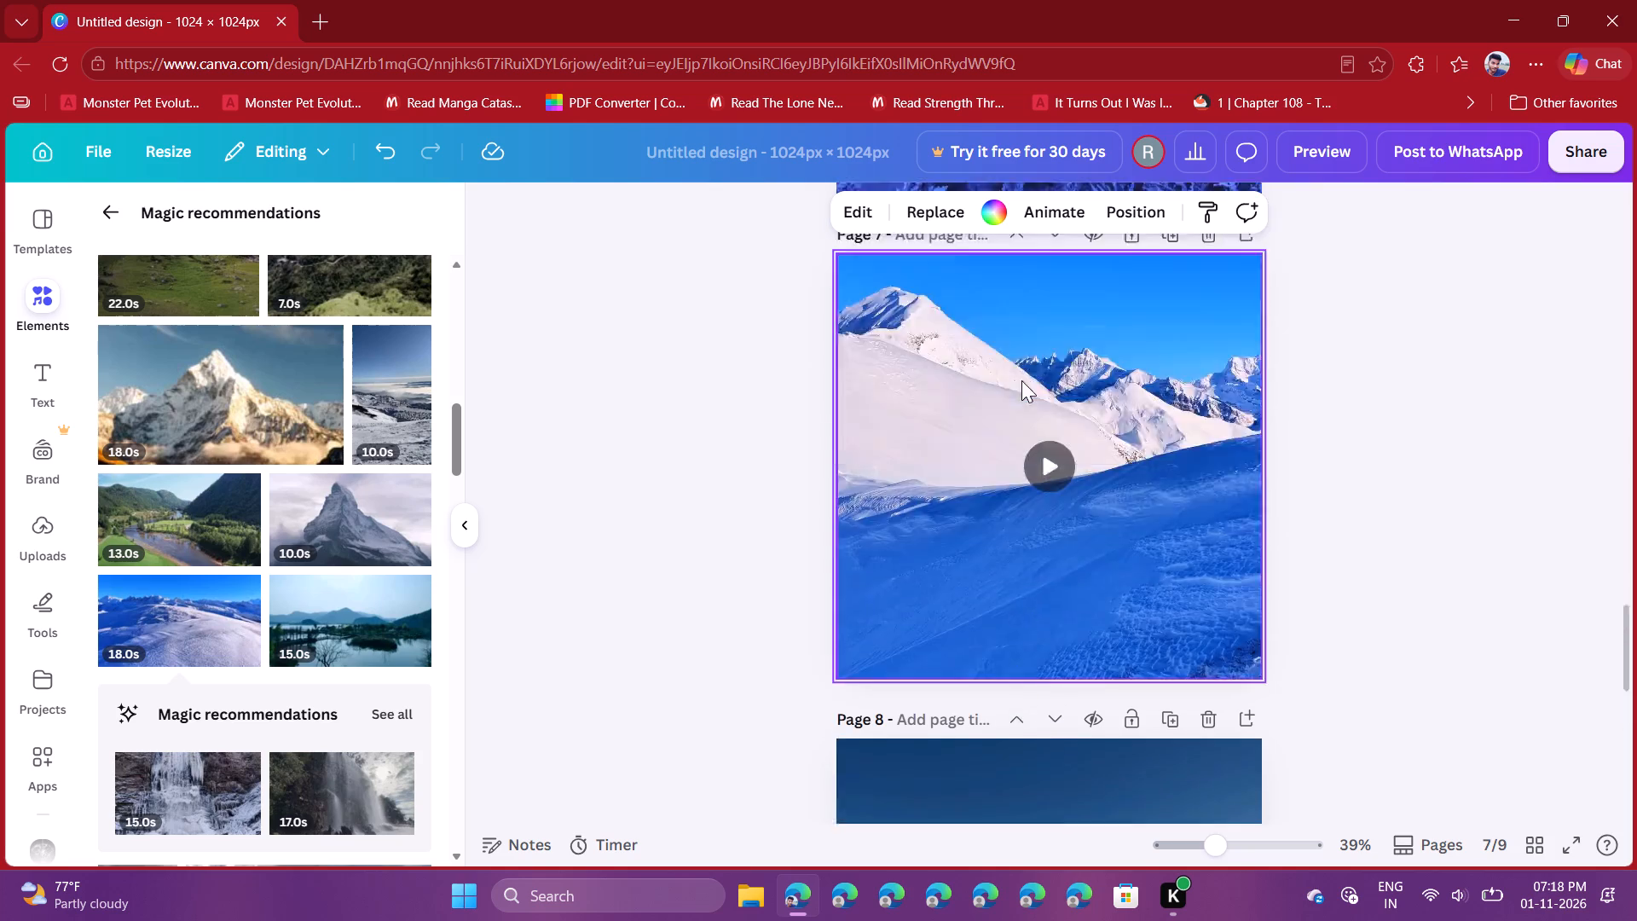
pyautogui.scroll(-6, 1316, 518)
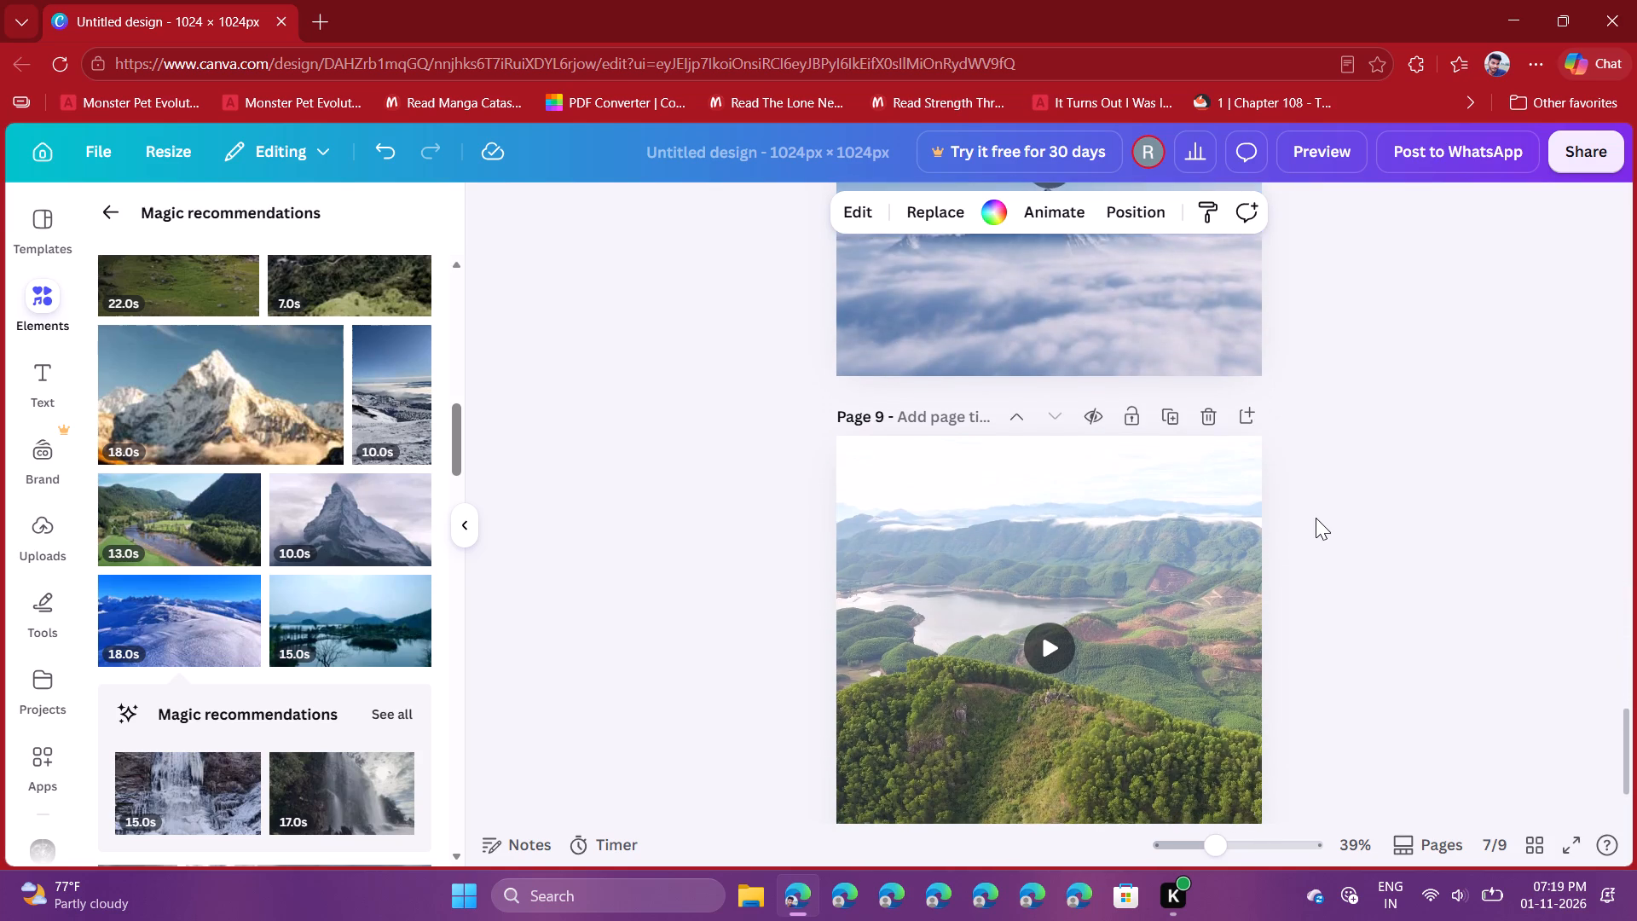
# Add a blank page 10 and insert the 19-second aerial video of the snowy forest from the related magic recommendations.
pyautogui.scroll(-2, 1316, 518)
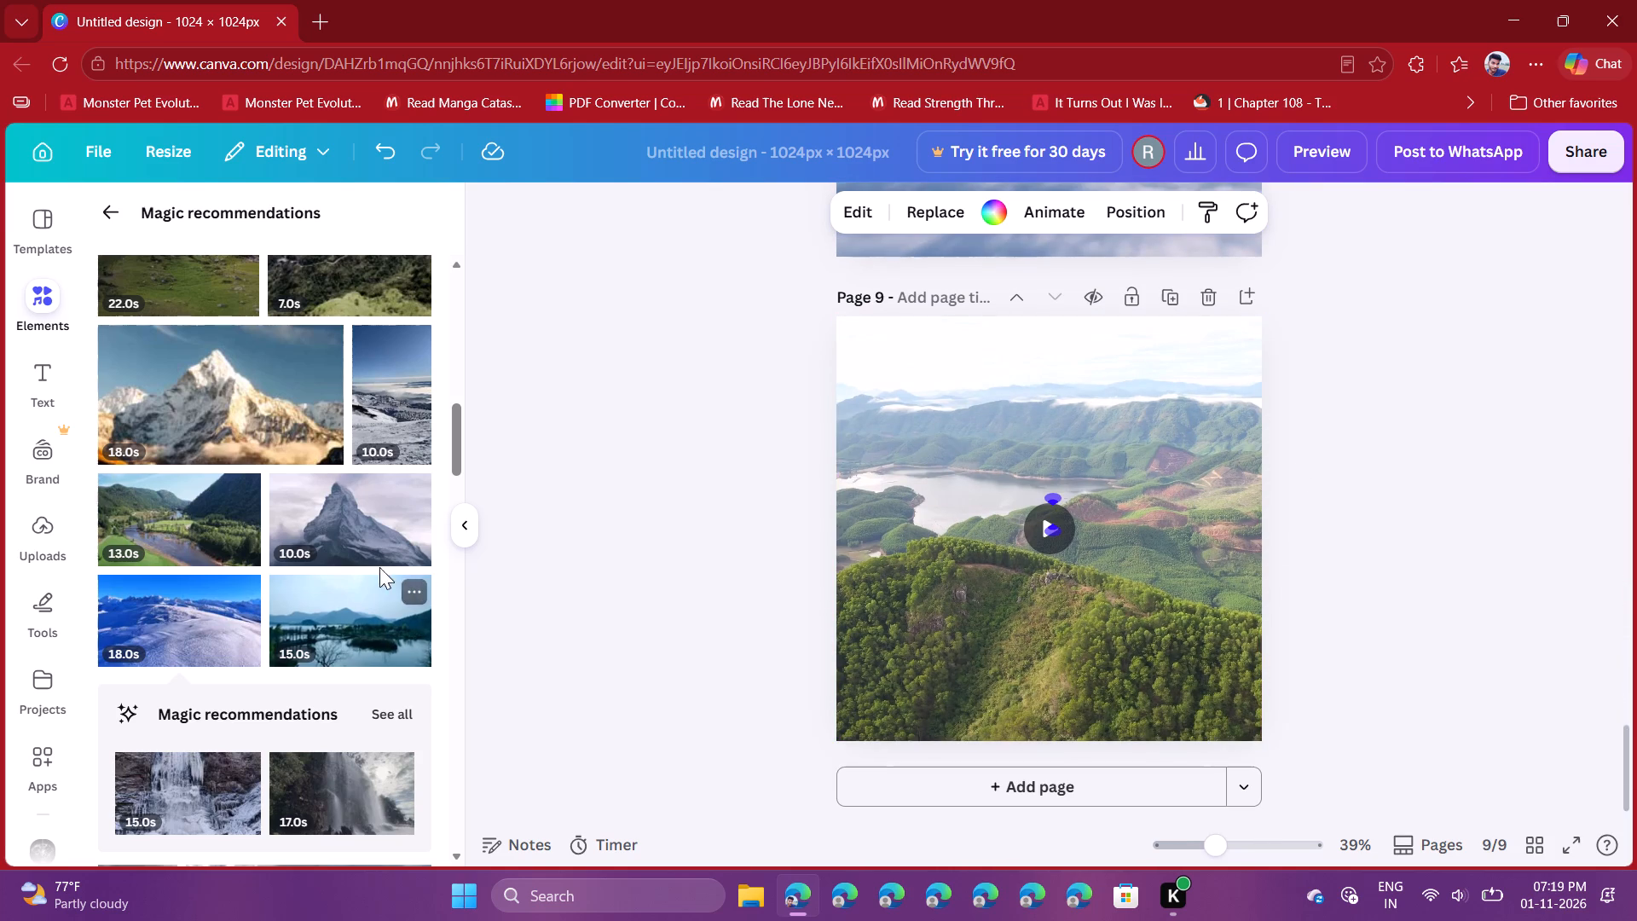
pyautogui.scroll(-1, 285, 658)
pyautogui.click(384, 599)
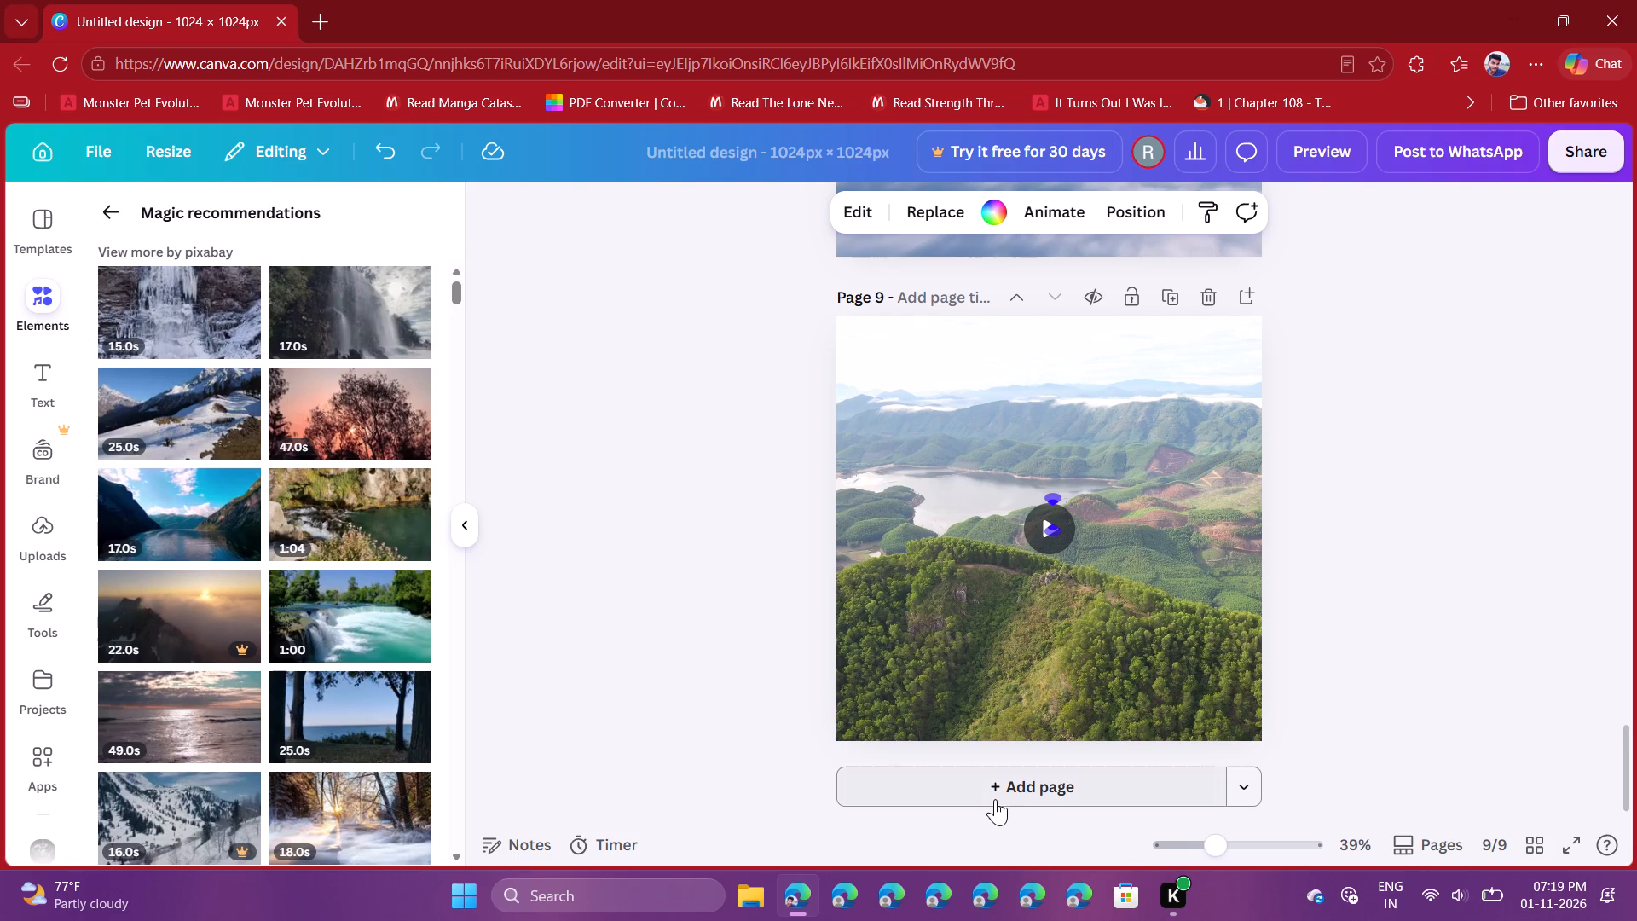
pyautogui.click(995, 799)
pyautogui.scroll(-1, 241, 637)
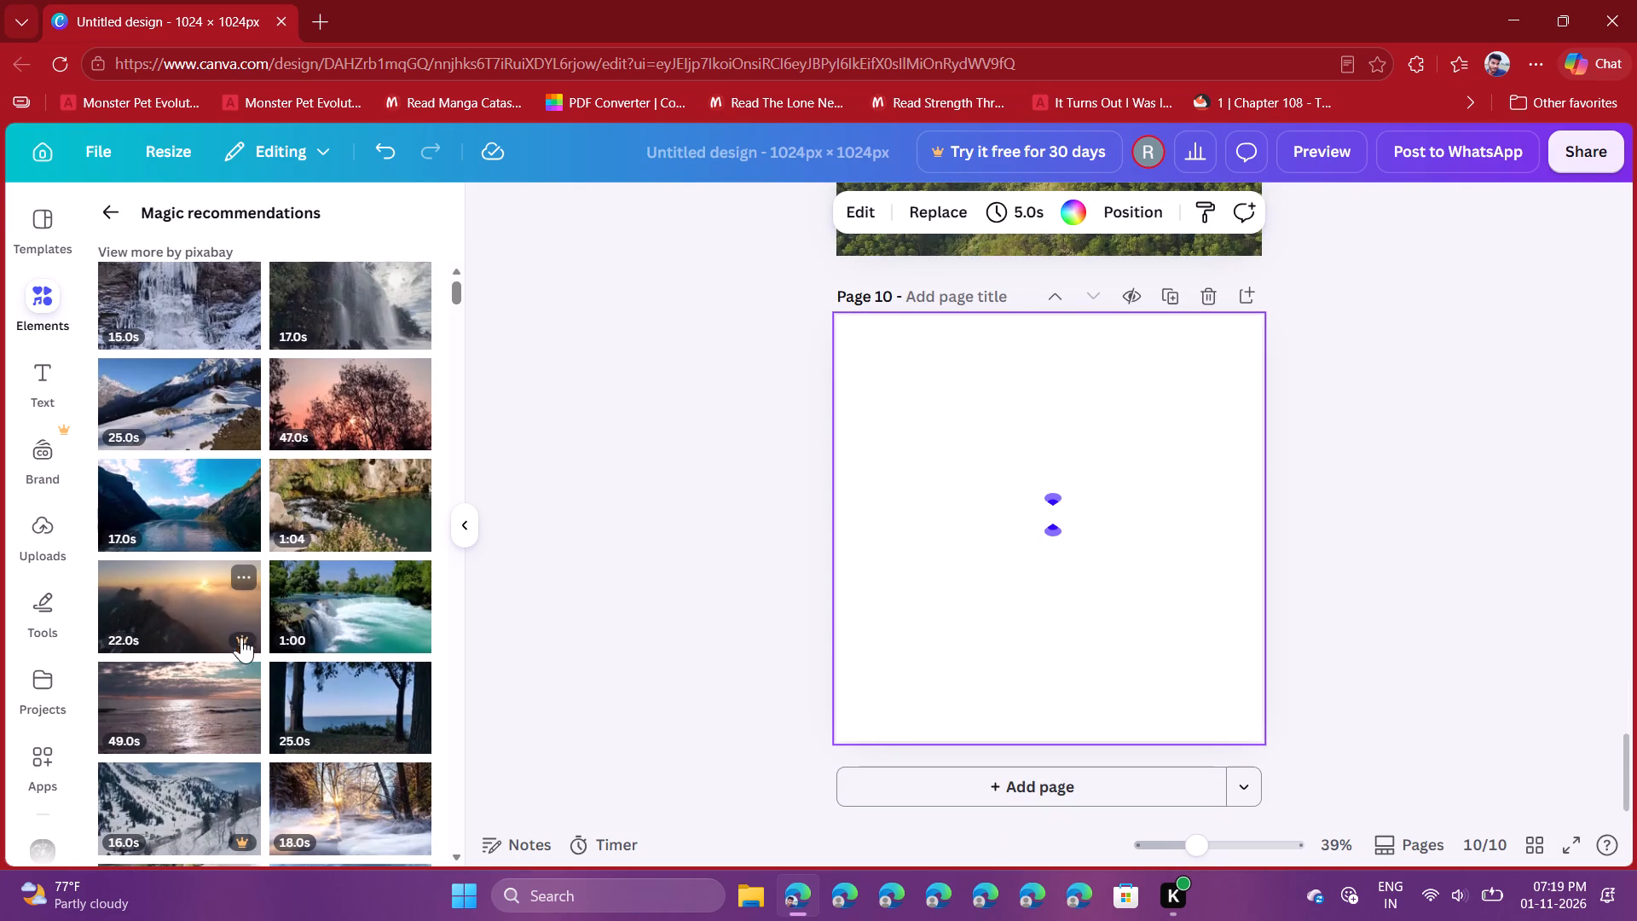
pyautogui.scroll(-3, 241, 637)
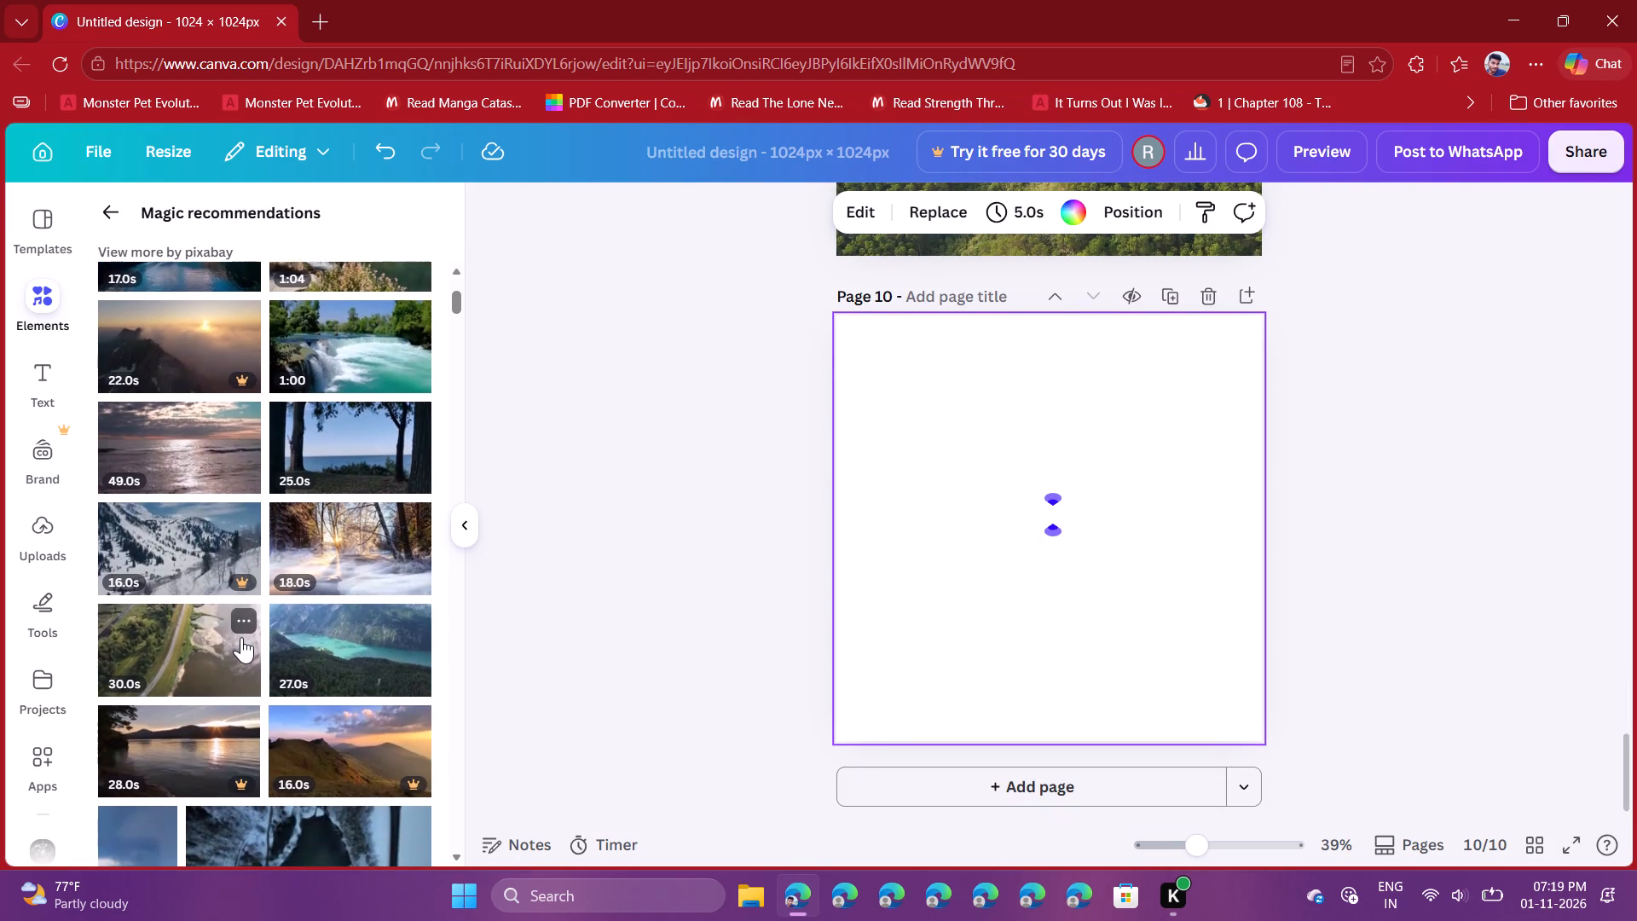
pyautogui.scroll(-2, 312, 614)
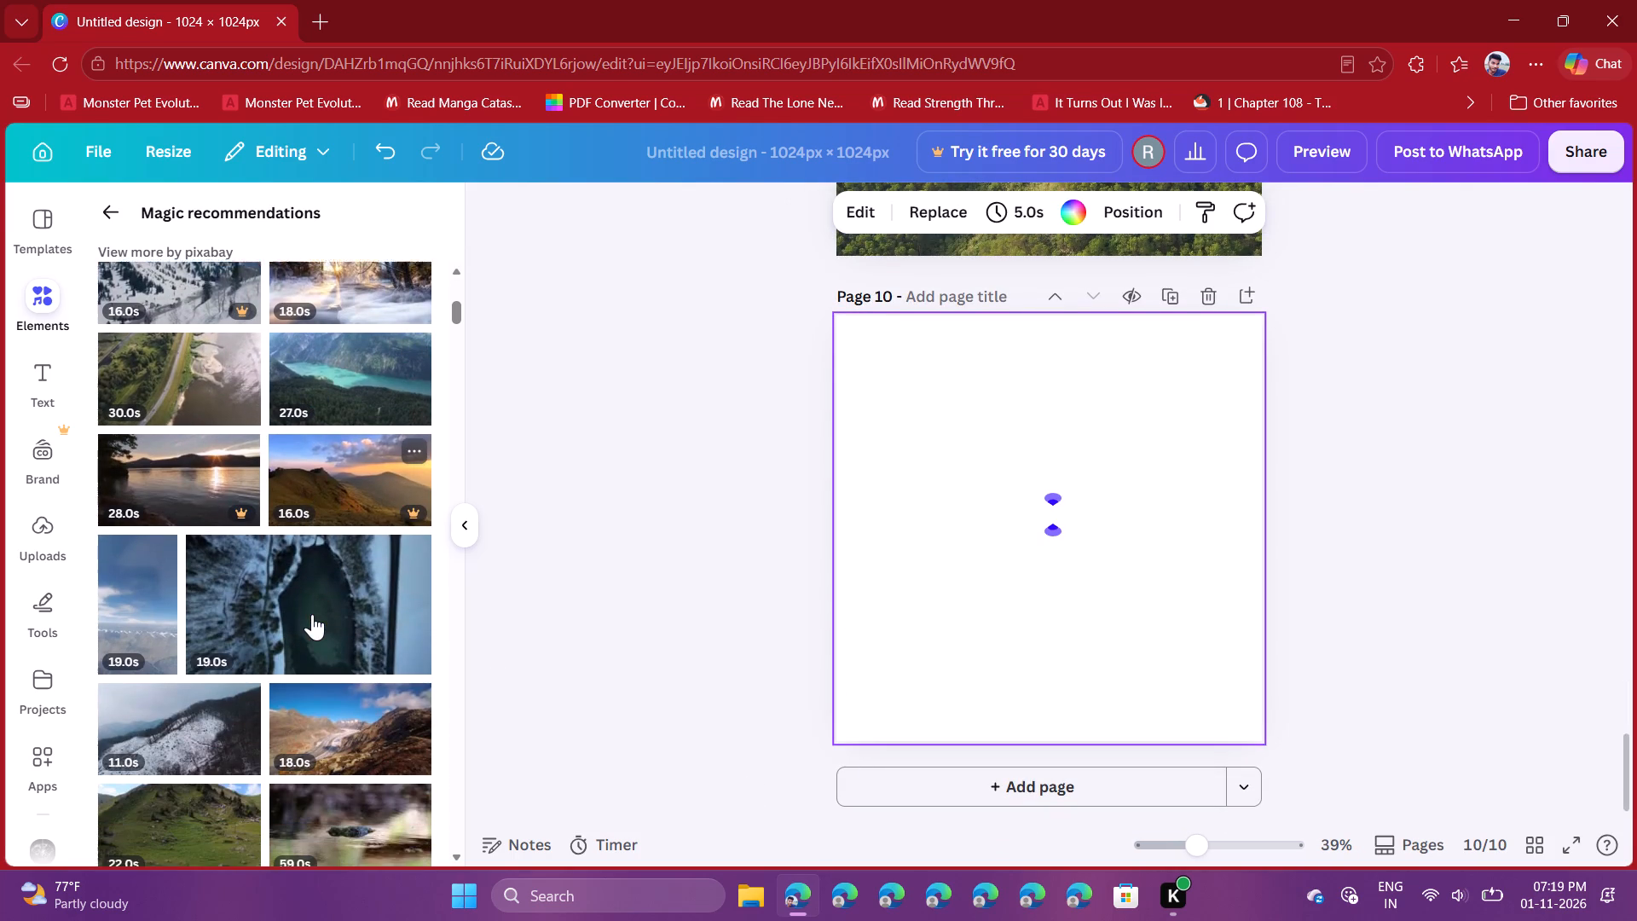
pyautogui.scroll(-2, 312, 614)
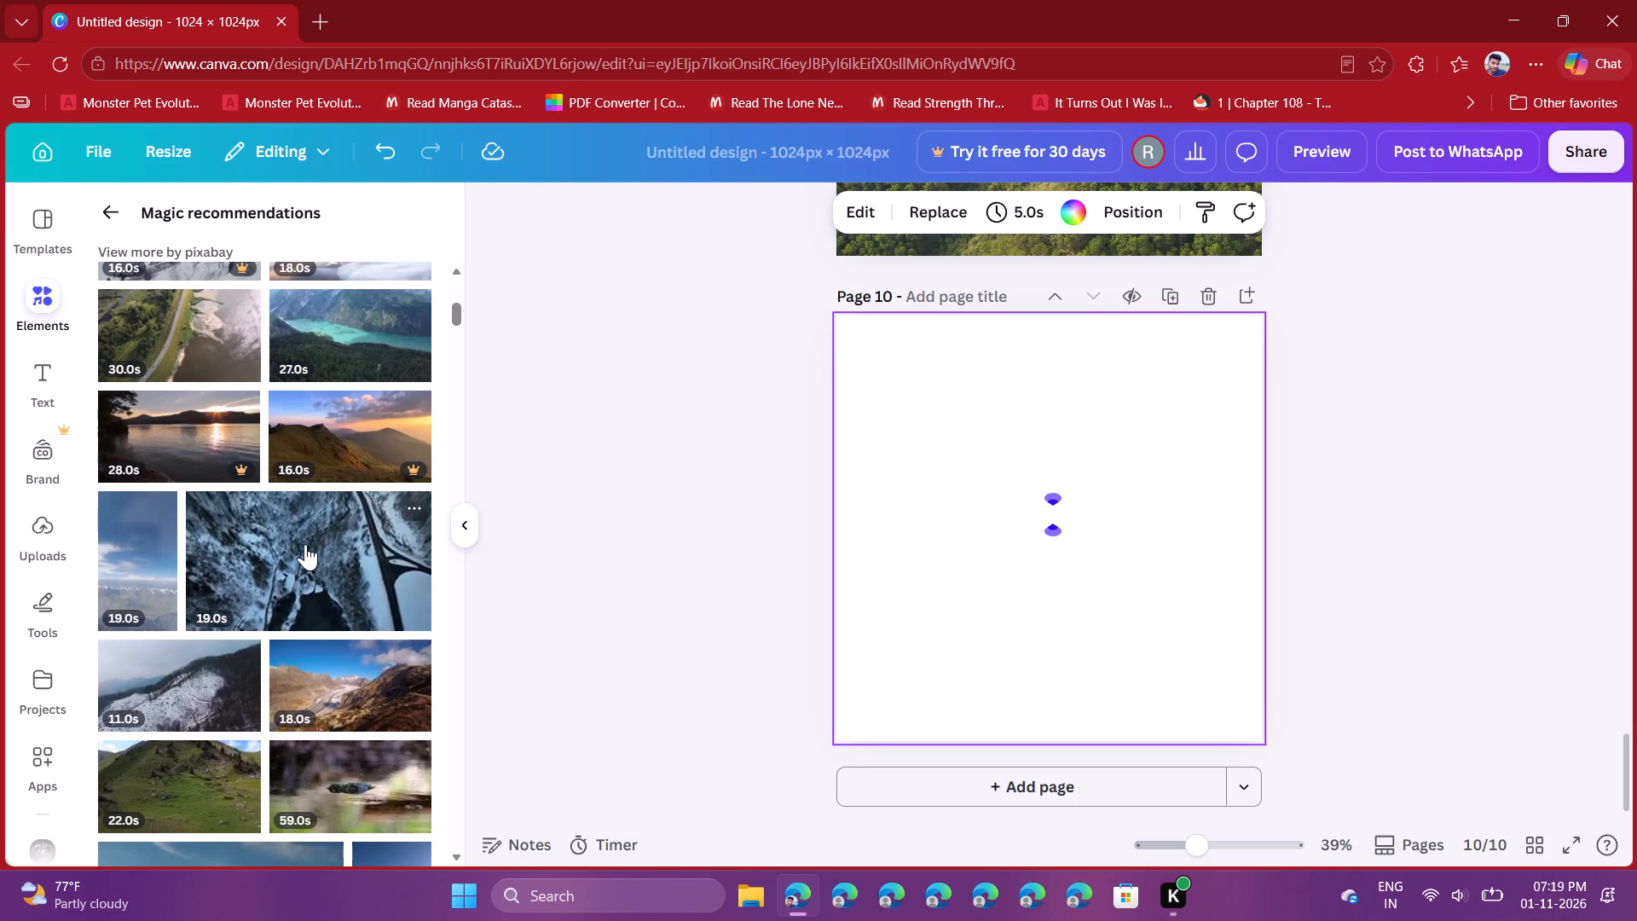
pyautogui.click(305, 544)
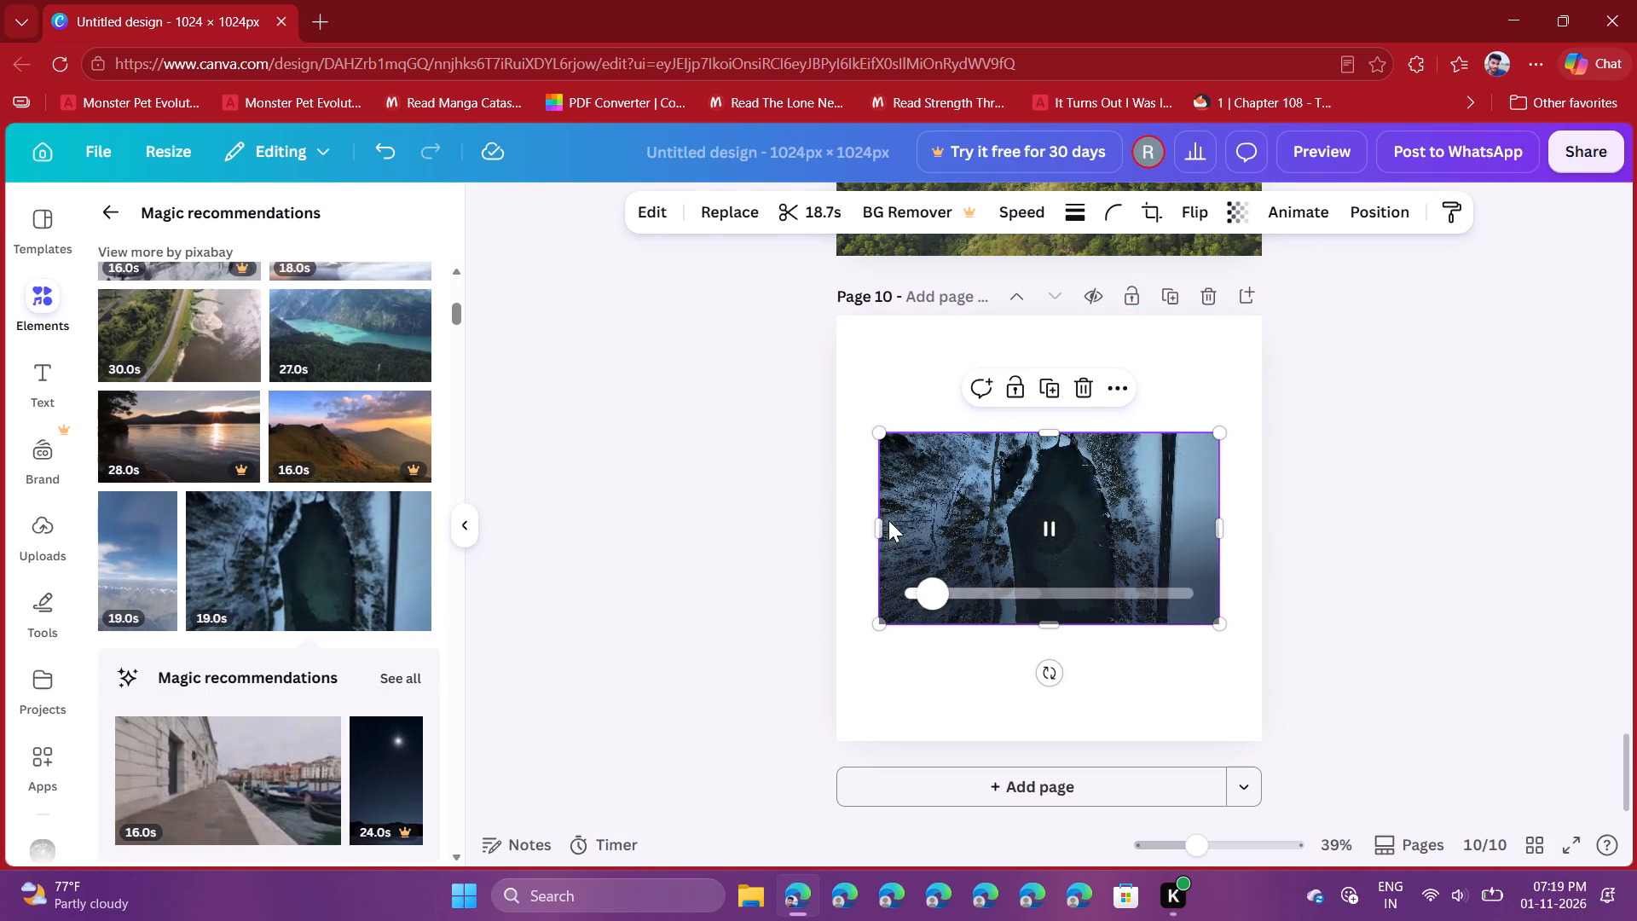
# Stretch the aerial snowy forest video to all four edges so that it fills page 10.
pyautogui.moveTo(878, 525); pyautogui.dragTo(836, 521)
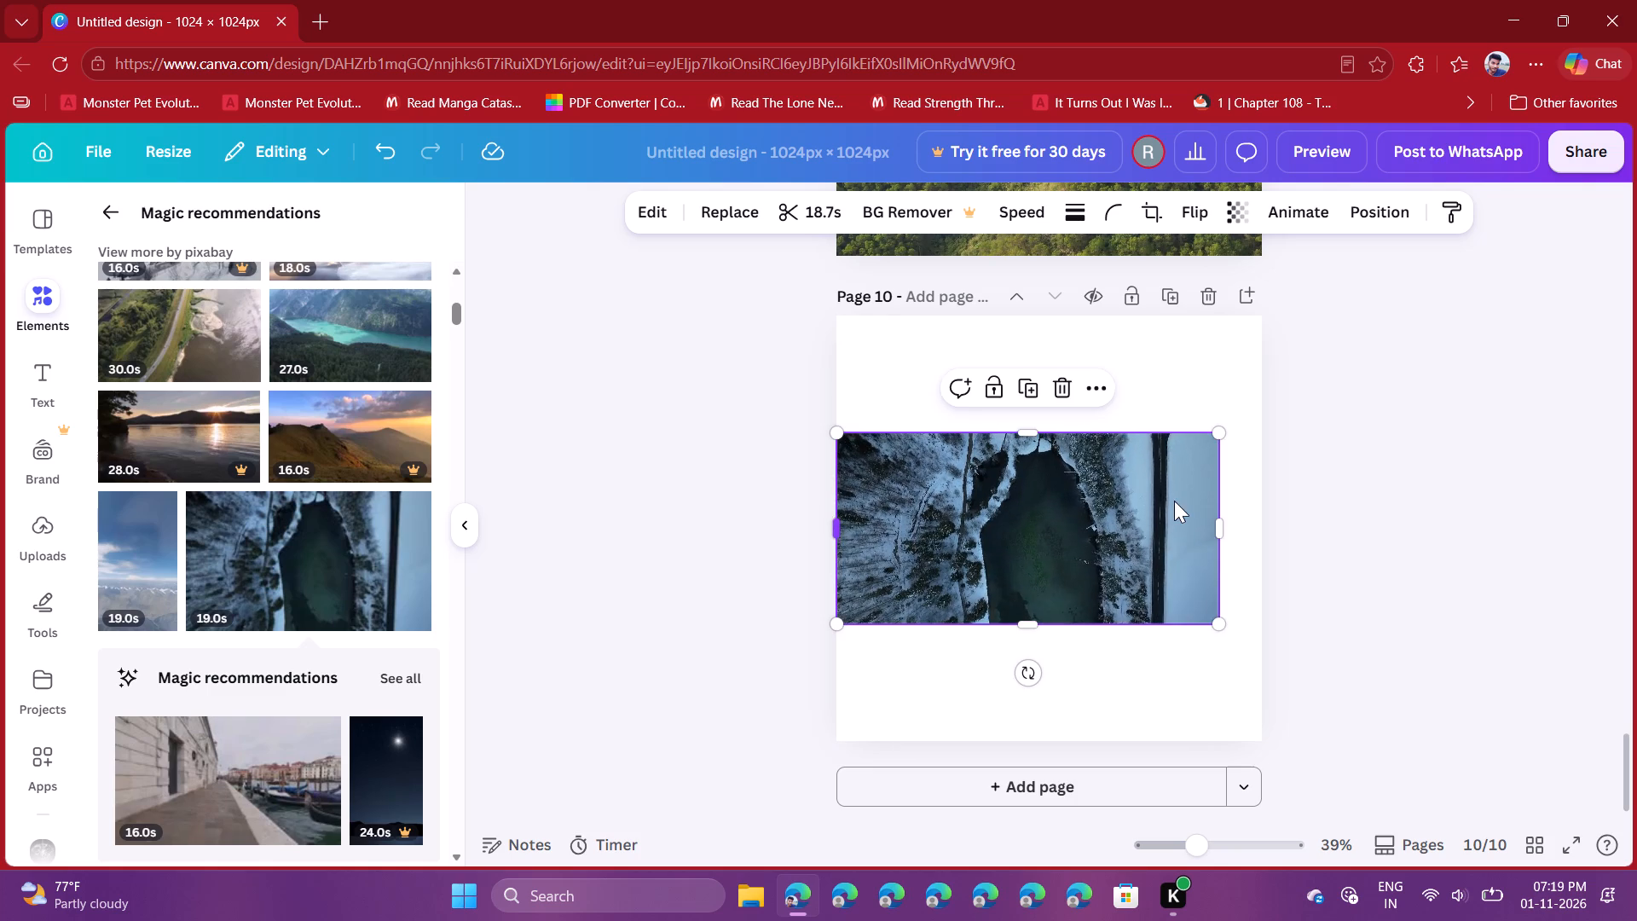
pyautogui.moveTo(1218, 524); pyautogui.dragTo(1258, 518)
pyautogui.moveTo(1053, 437); pyautogui.dragTo(1038, 335)
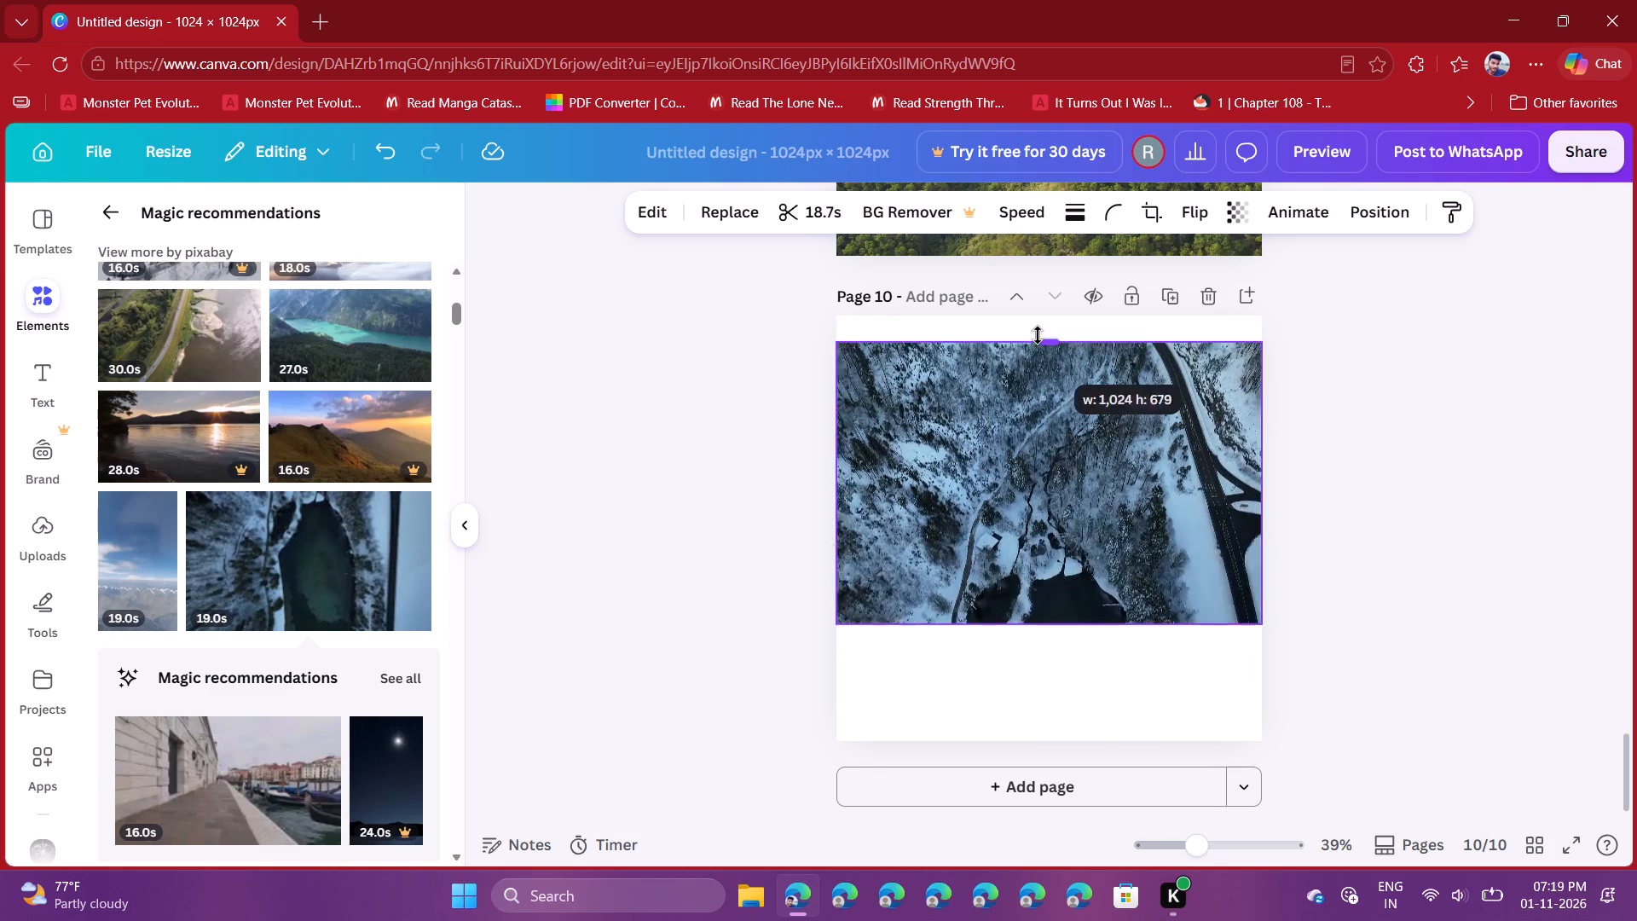
pyautogui.moveTo(1038, 335); pyautogui.dragTo(1030, 318)
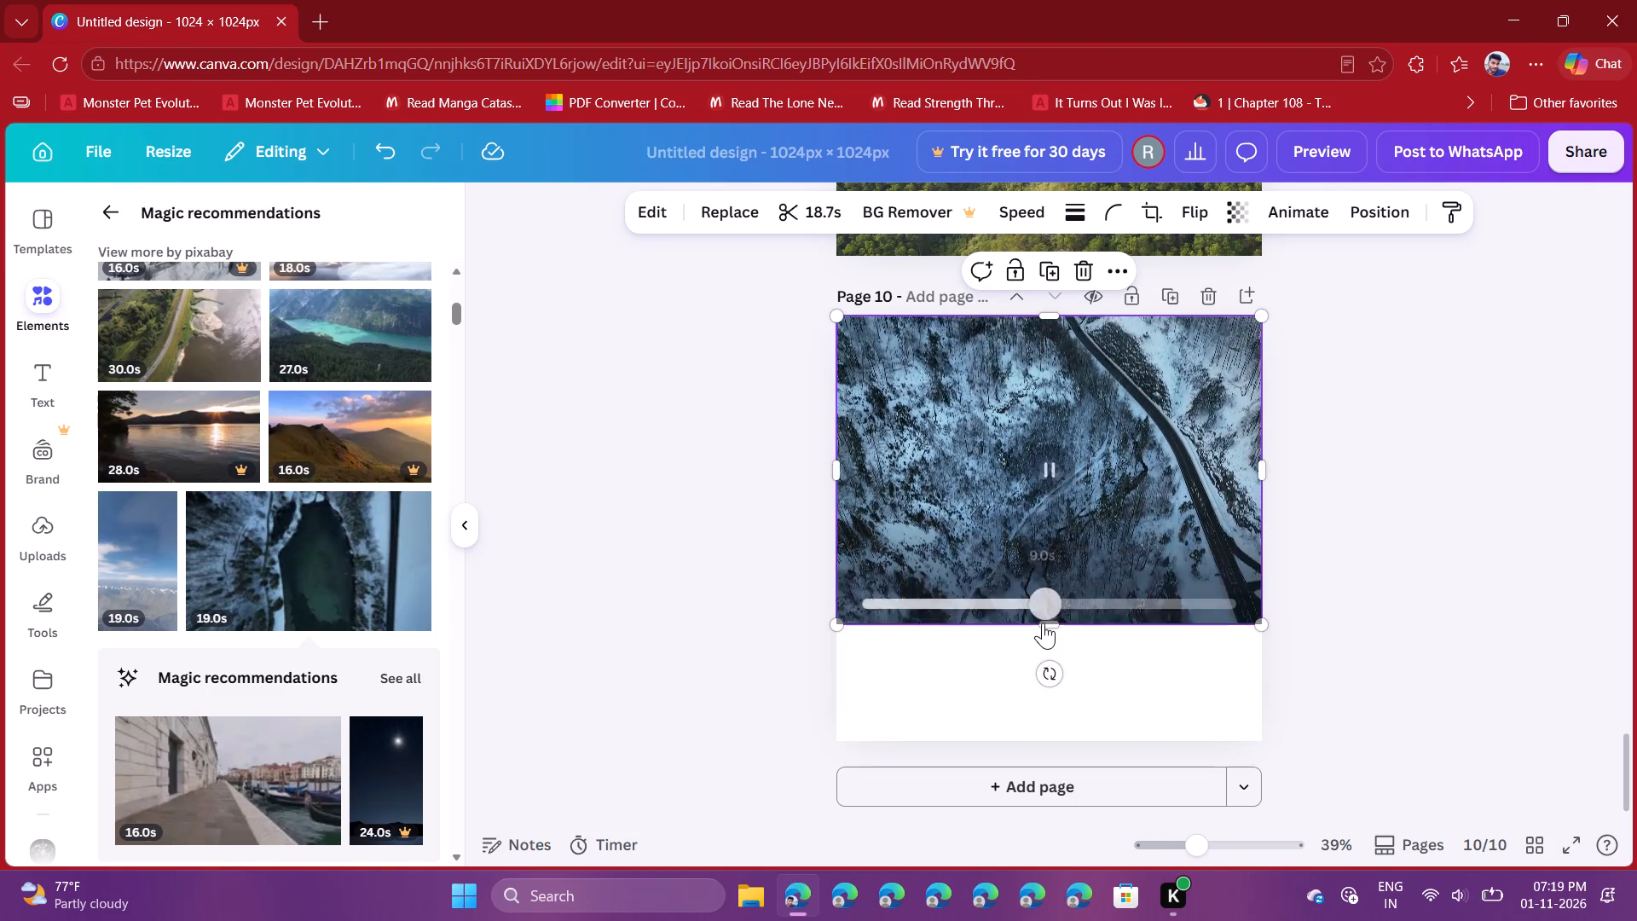
pyautogui.moveTo(1052, 628); pyautogui.dragTo(1065, 716)
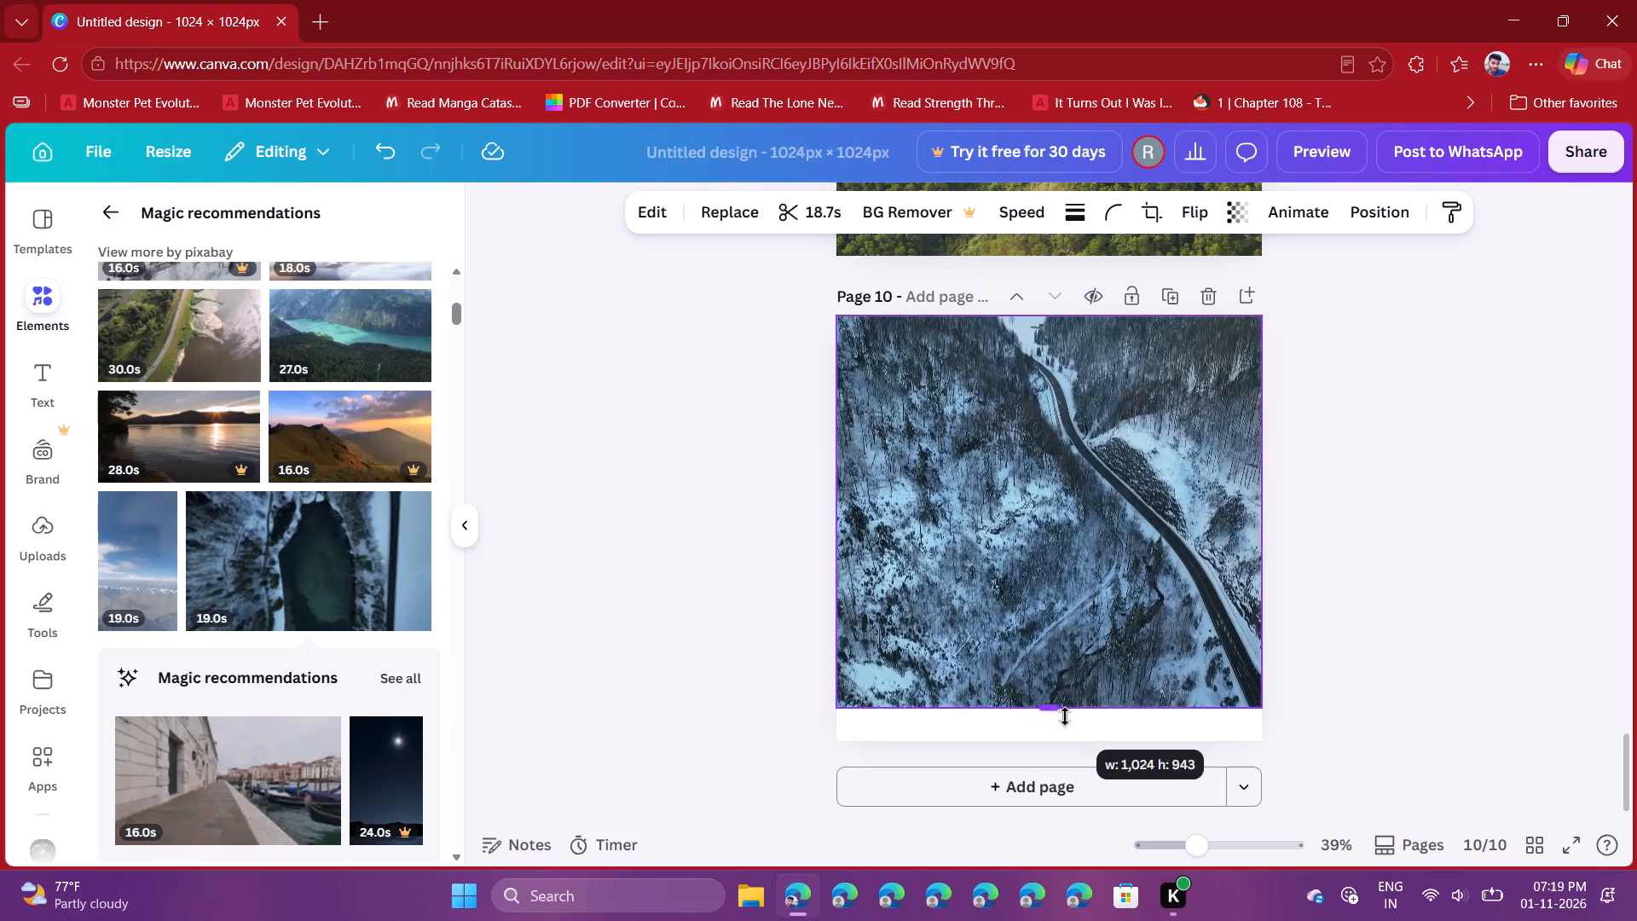
pyautogui.moveTo(1065, 716); pyautogui.dragTo(1068, 743)
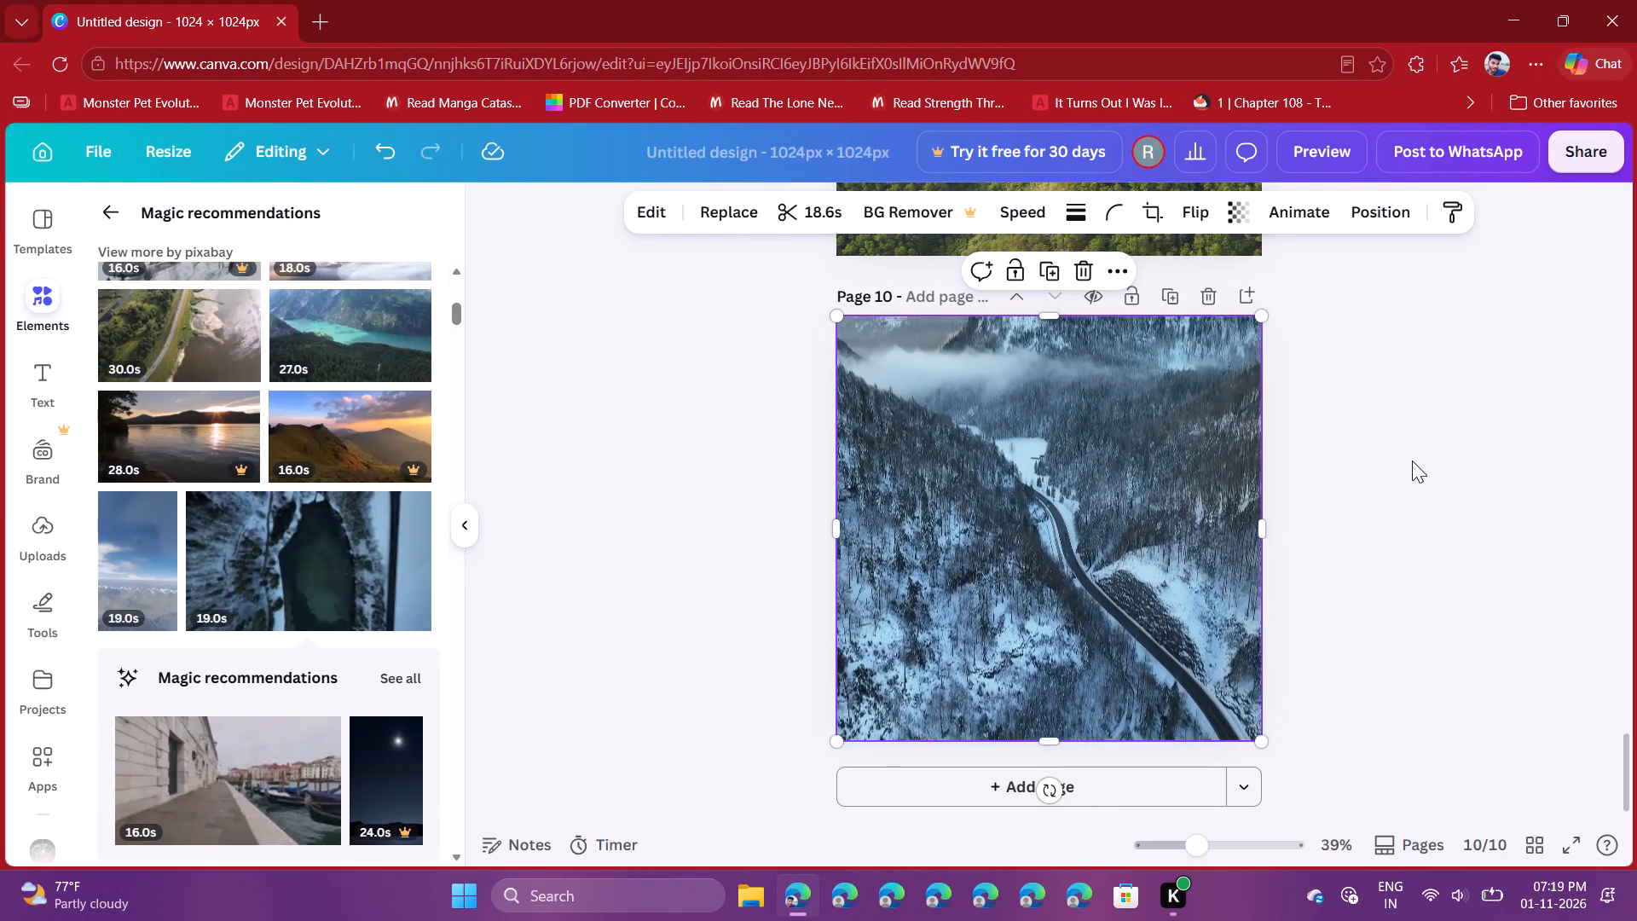
pyautogui.click(1412, 460)
# Move the aerial snowy forest page up one position, ahead of the green mountain landscape page, as page 9.
pyautogui.scroll(1, 613, 539)
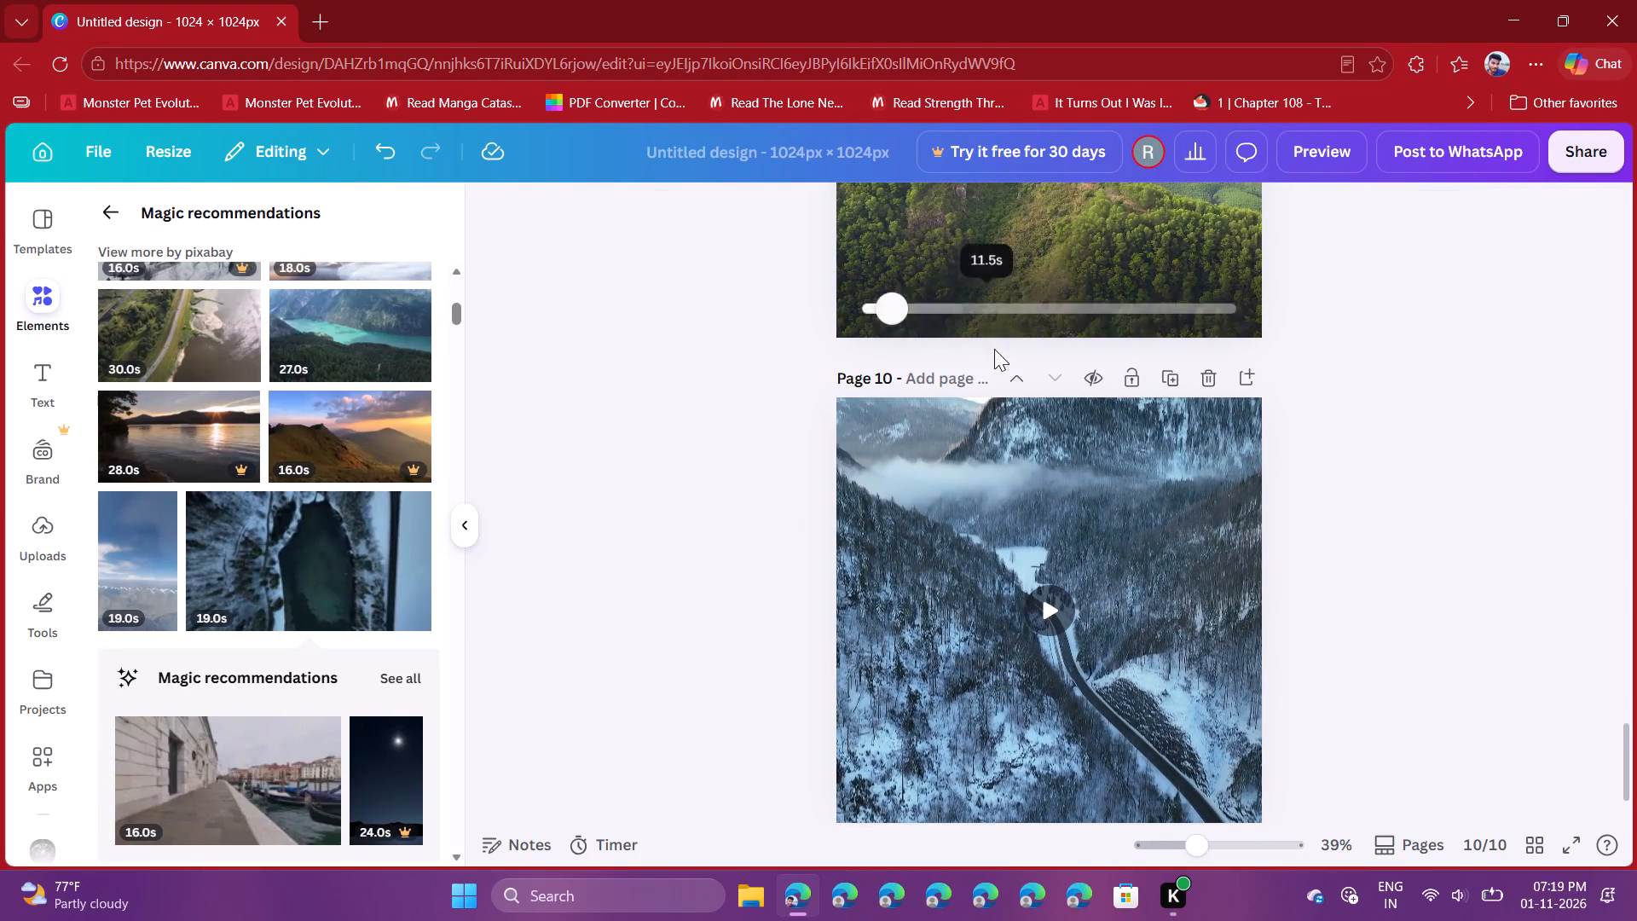
pyautogui.click(1023, 376)
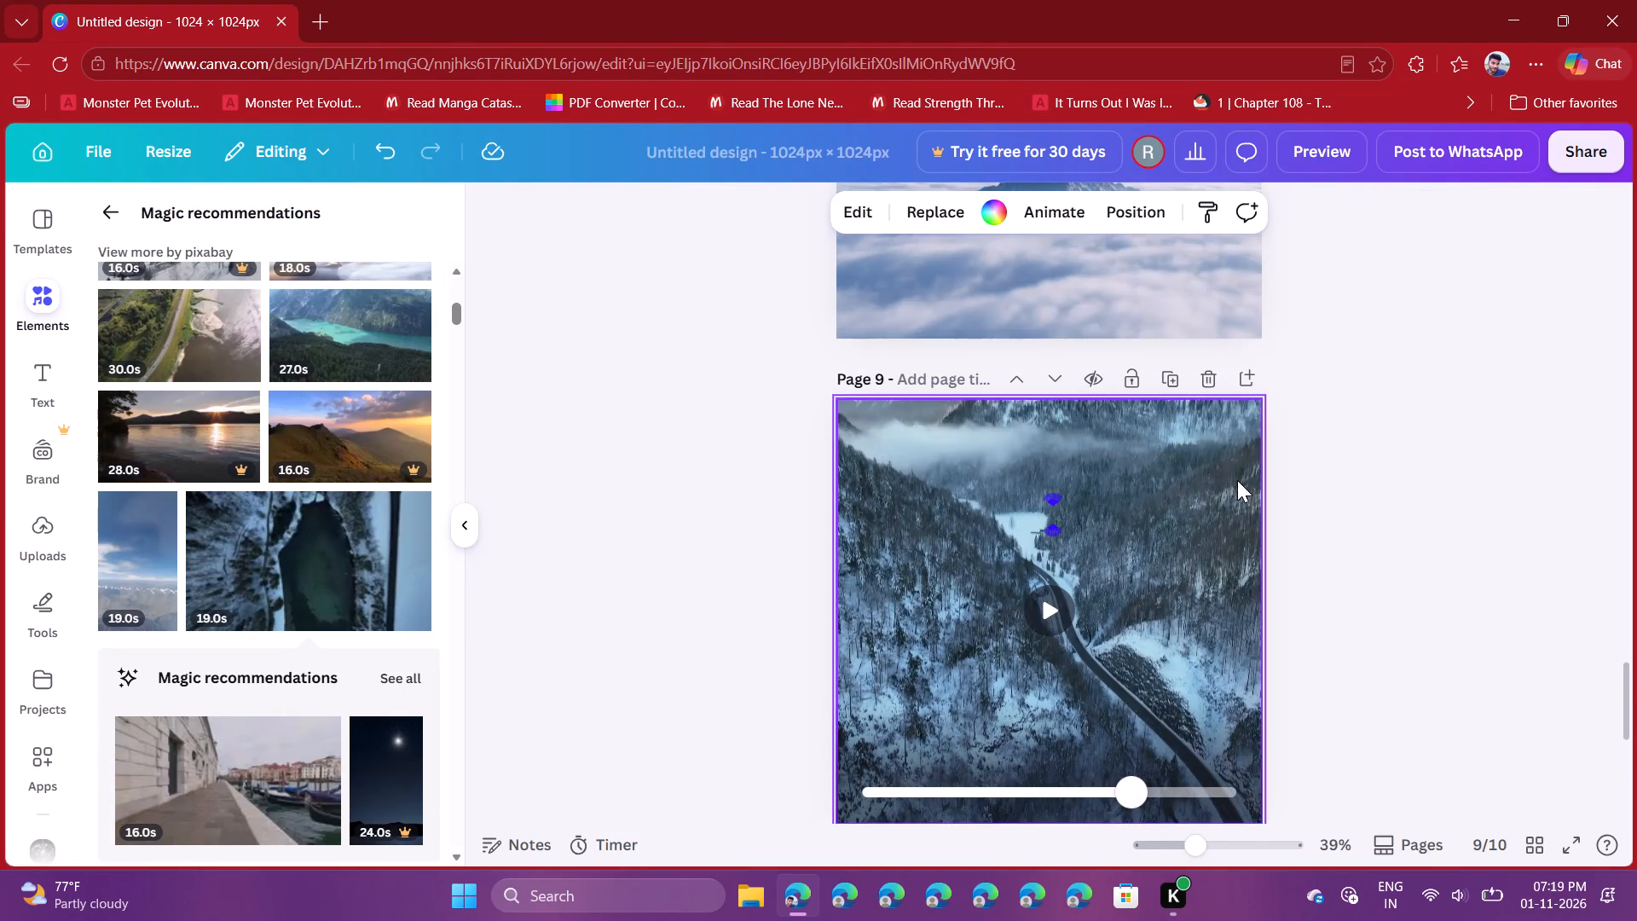
# Add a blank page 11 and insert the 20-second video of snowy woods beside a river from the related magic recommendations.
pyautogui.scroll(-3, 1237, 480)
pyautogui.scroll(-3, 1076, 652)
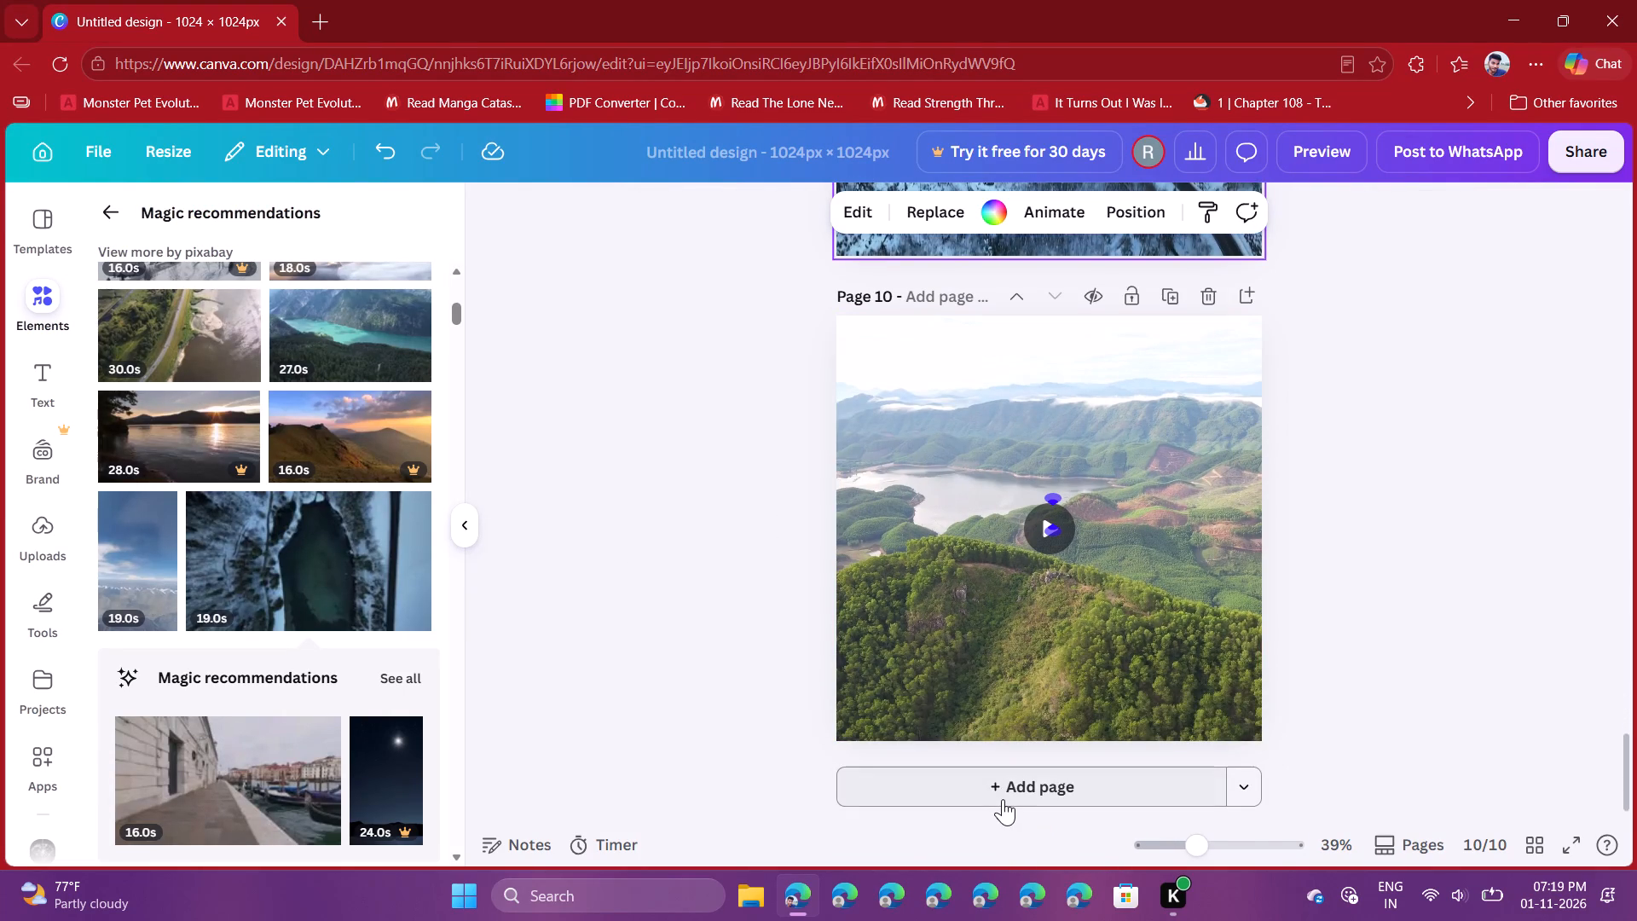
pyautogui.click(1003, 799)
pyautogui.click(384, 668)
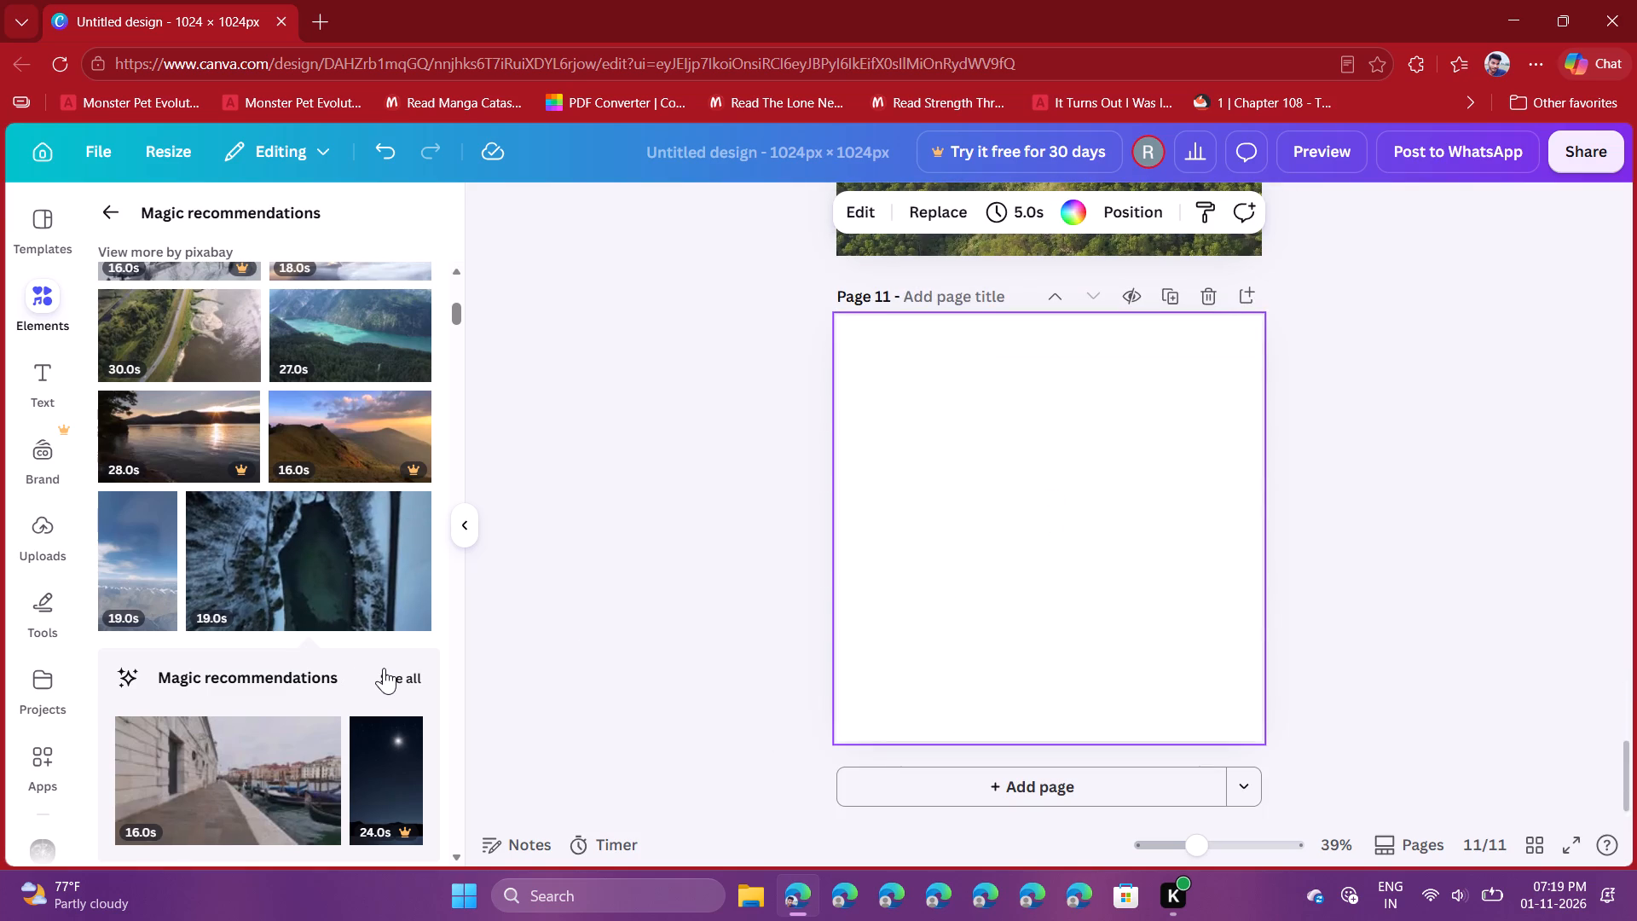
pyautogui.scroll(-2, 304, 476)
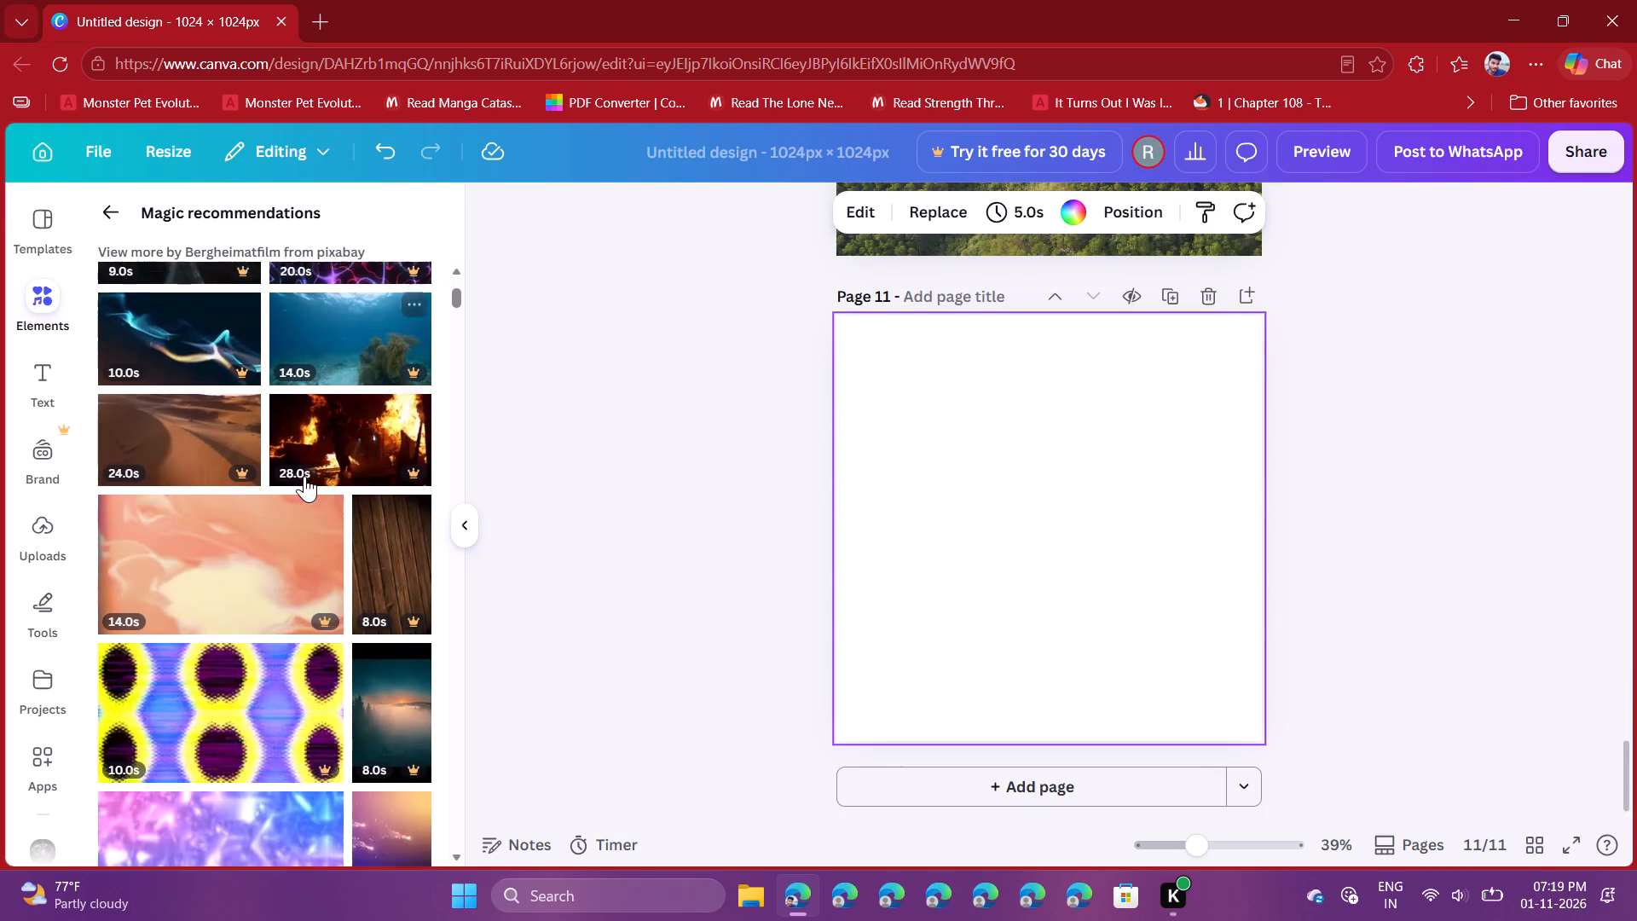
pyautogui.scroll(-3, 304, 476)
pyautogui.scroll(-2, 319, 628)
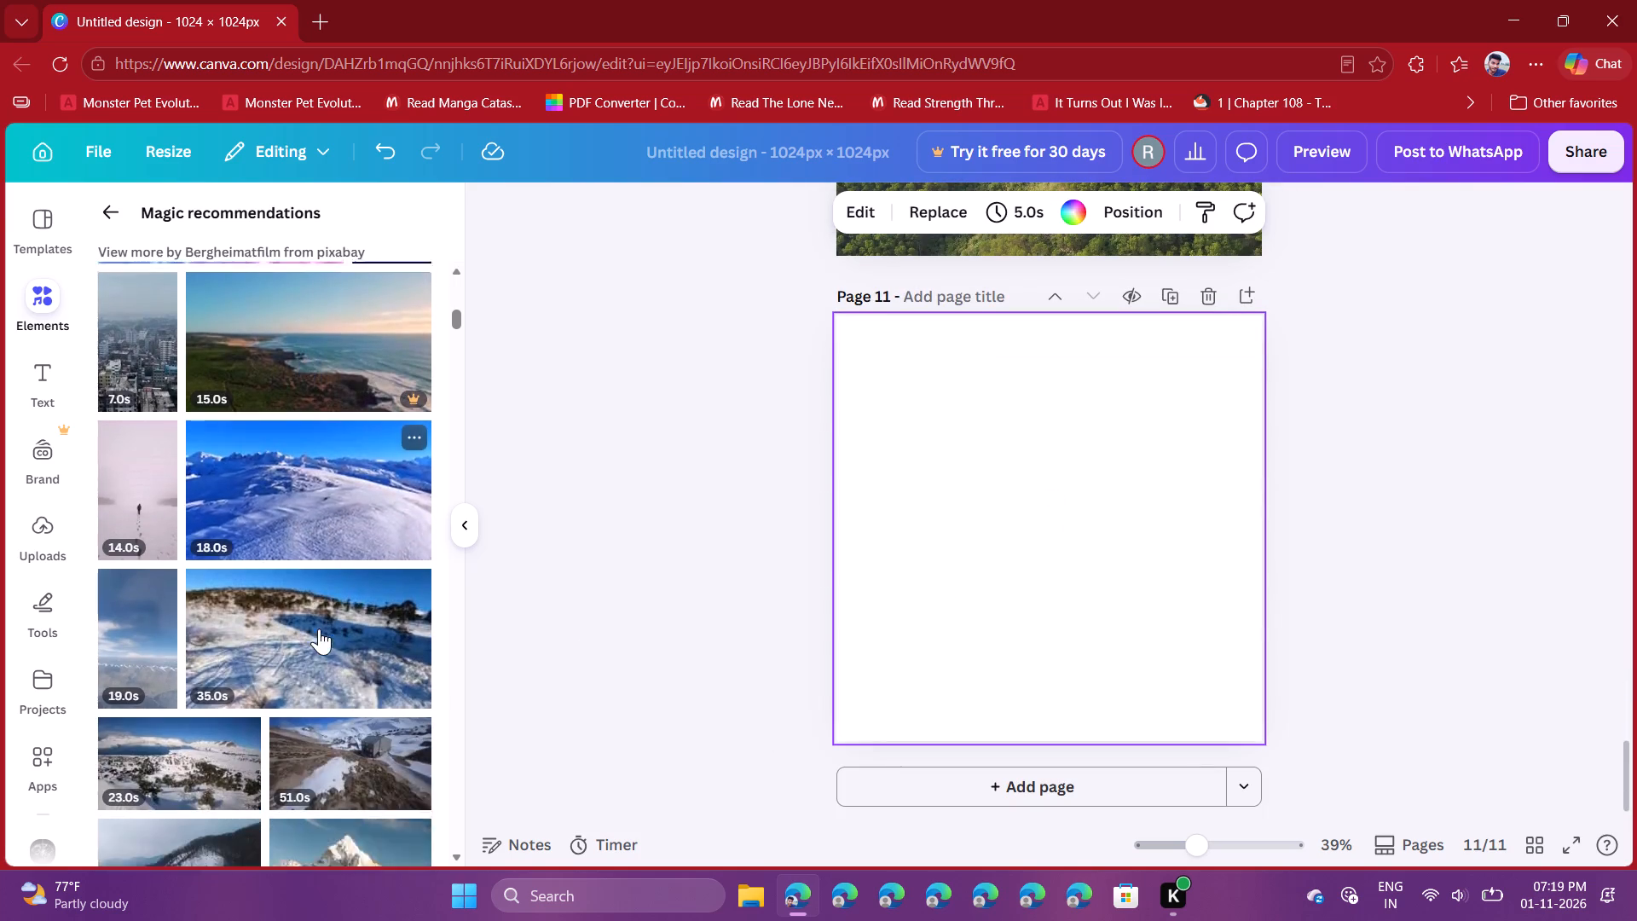
pyautogui.scroll(-1, 319, 628)
pyautogui.scroll(-1, 314, 497)
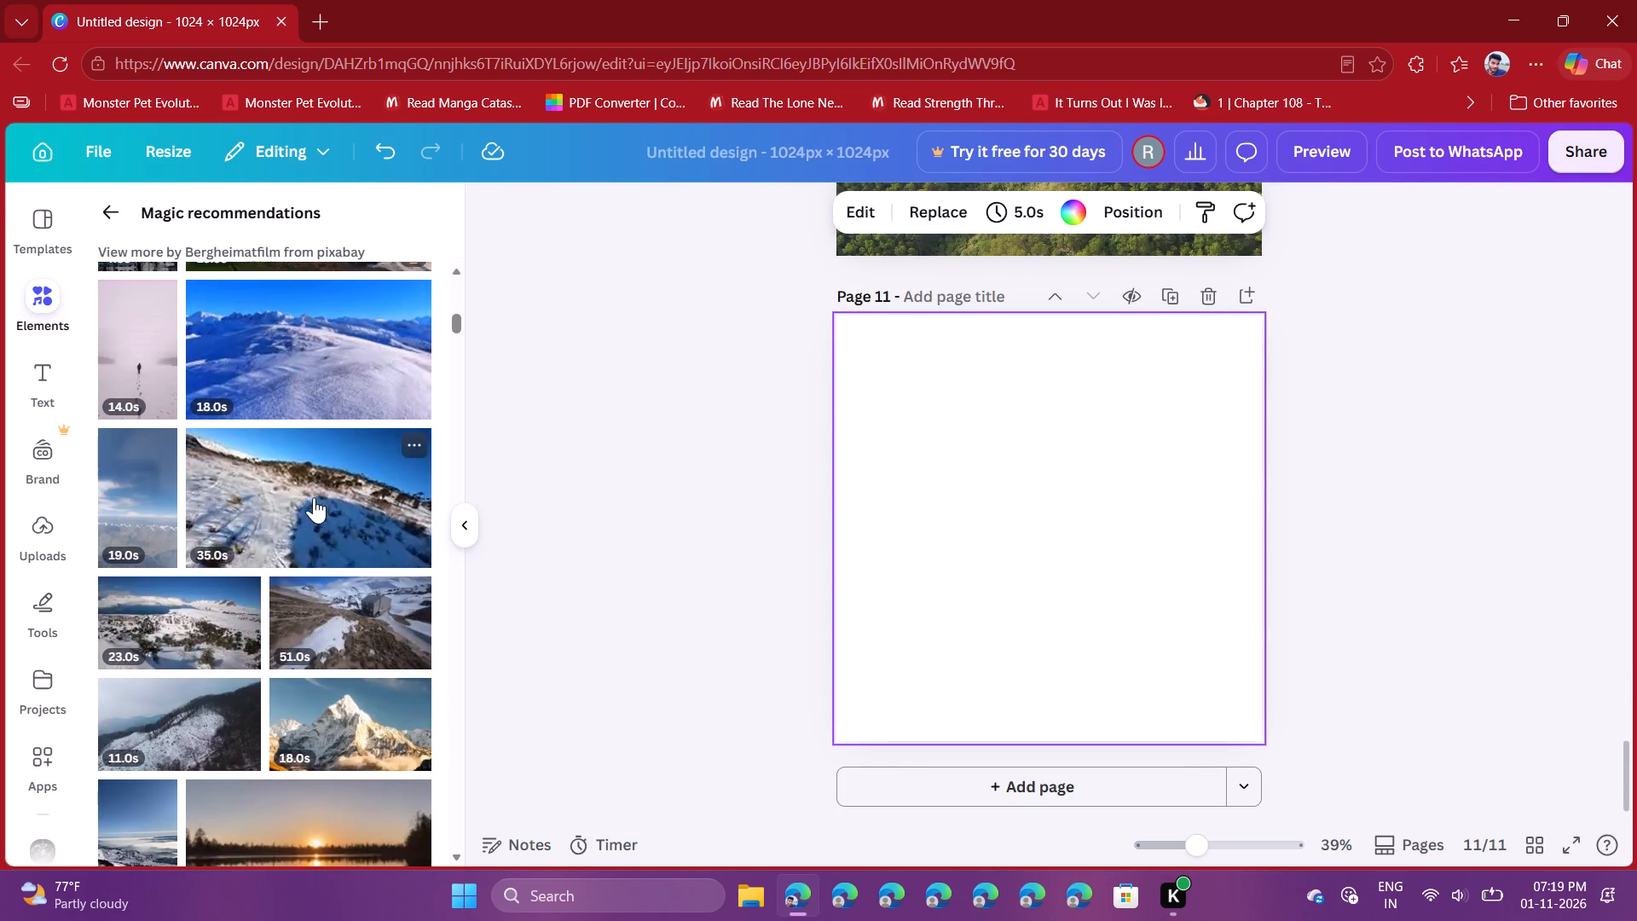
pyautogui.scroll(-1, 314, 497)
pyautogui.scroll(-2, 153, 700)
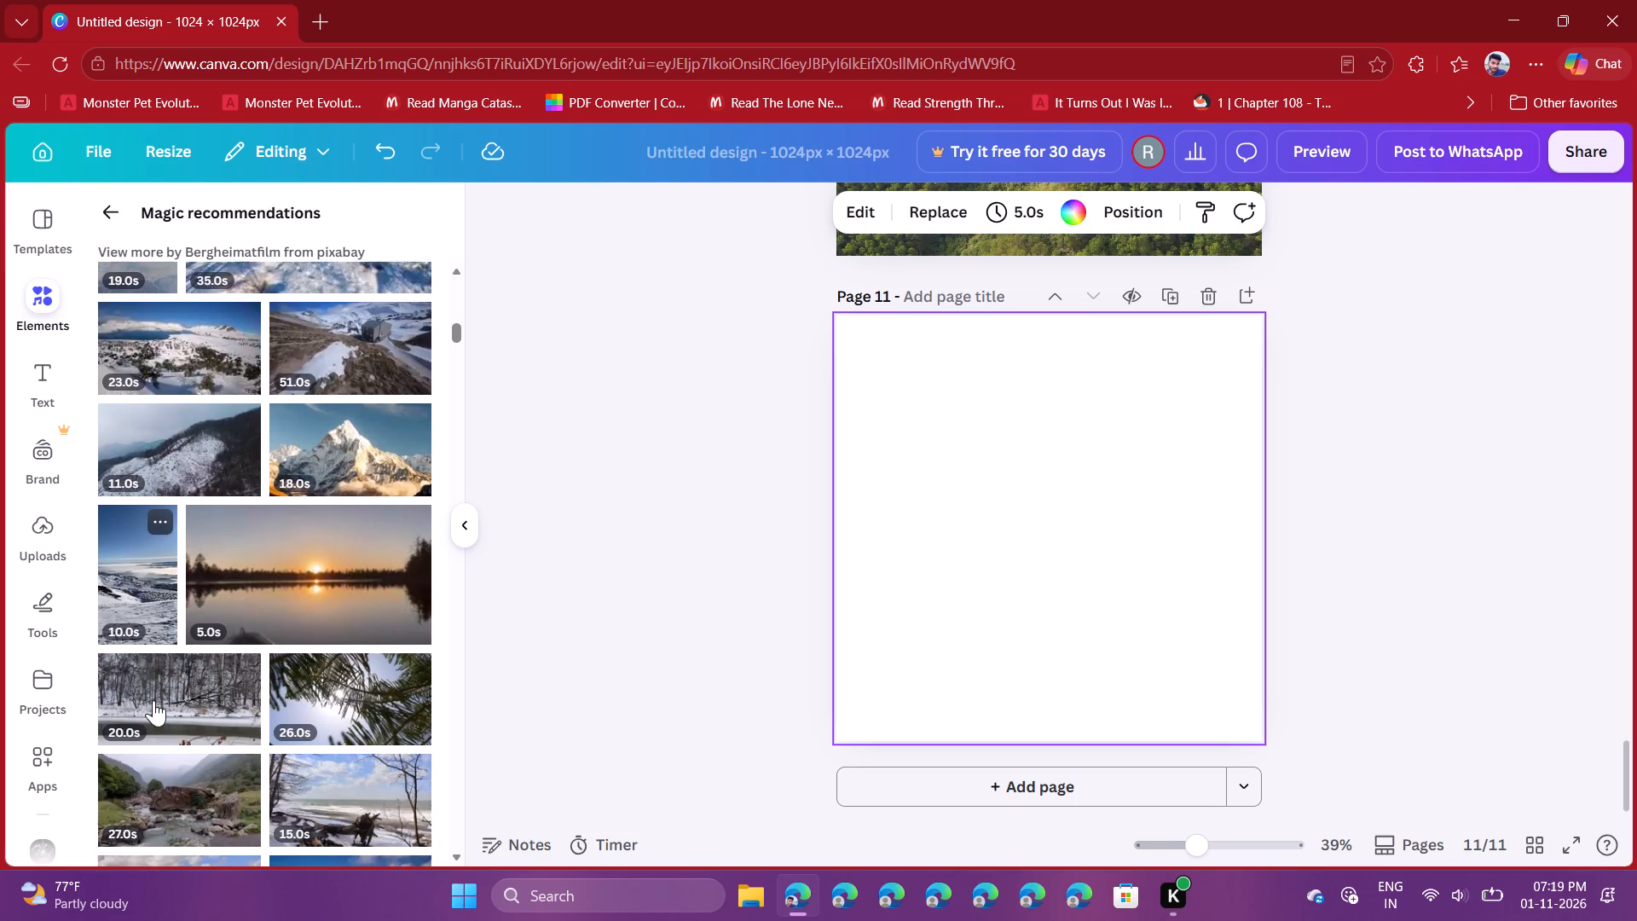
pyautogui.scroll(-1, 242, 622)
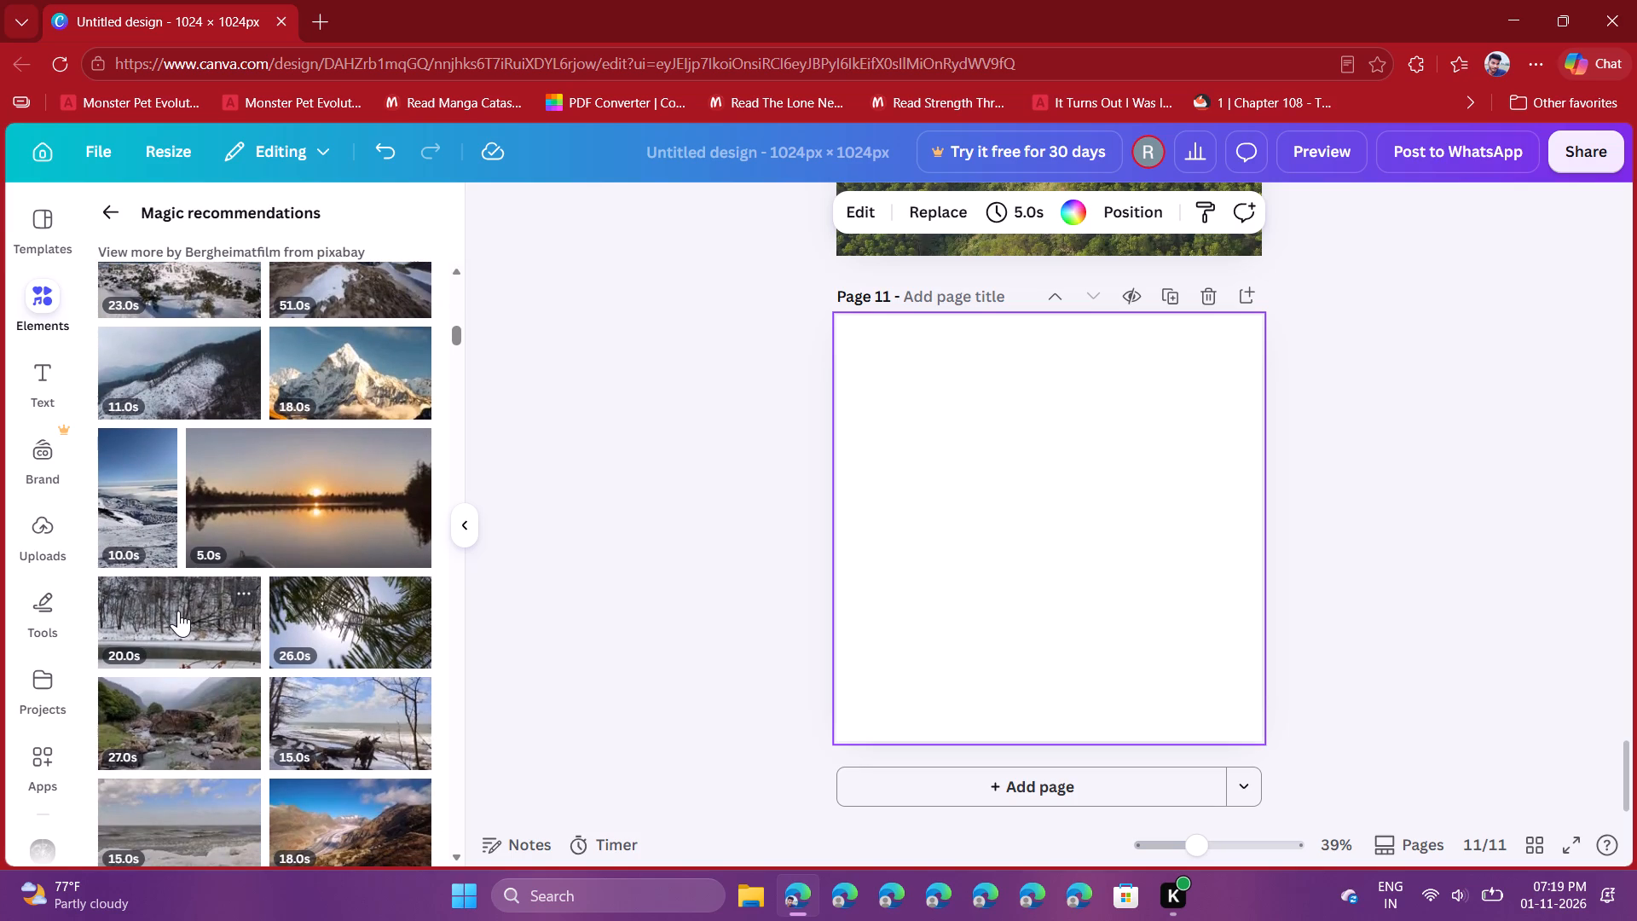
pyautogui.click(178, 611)
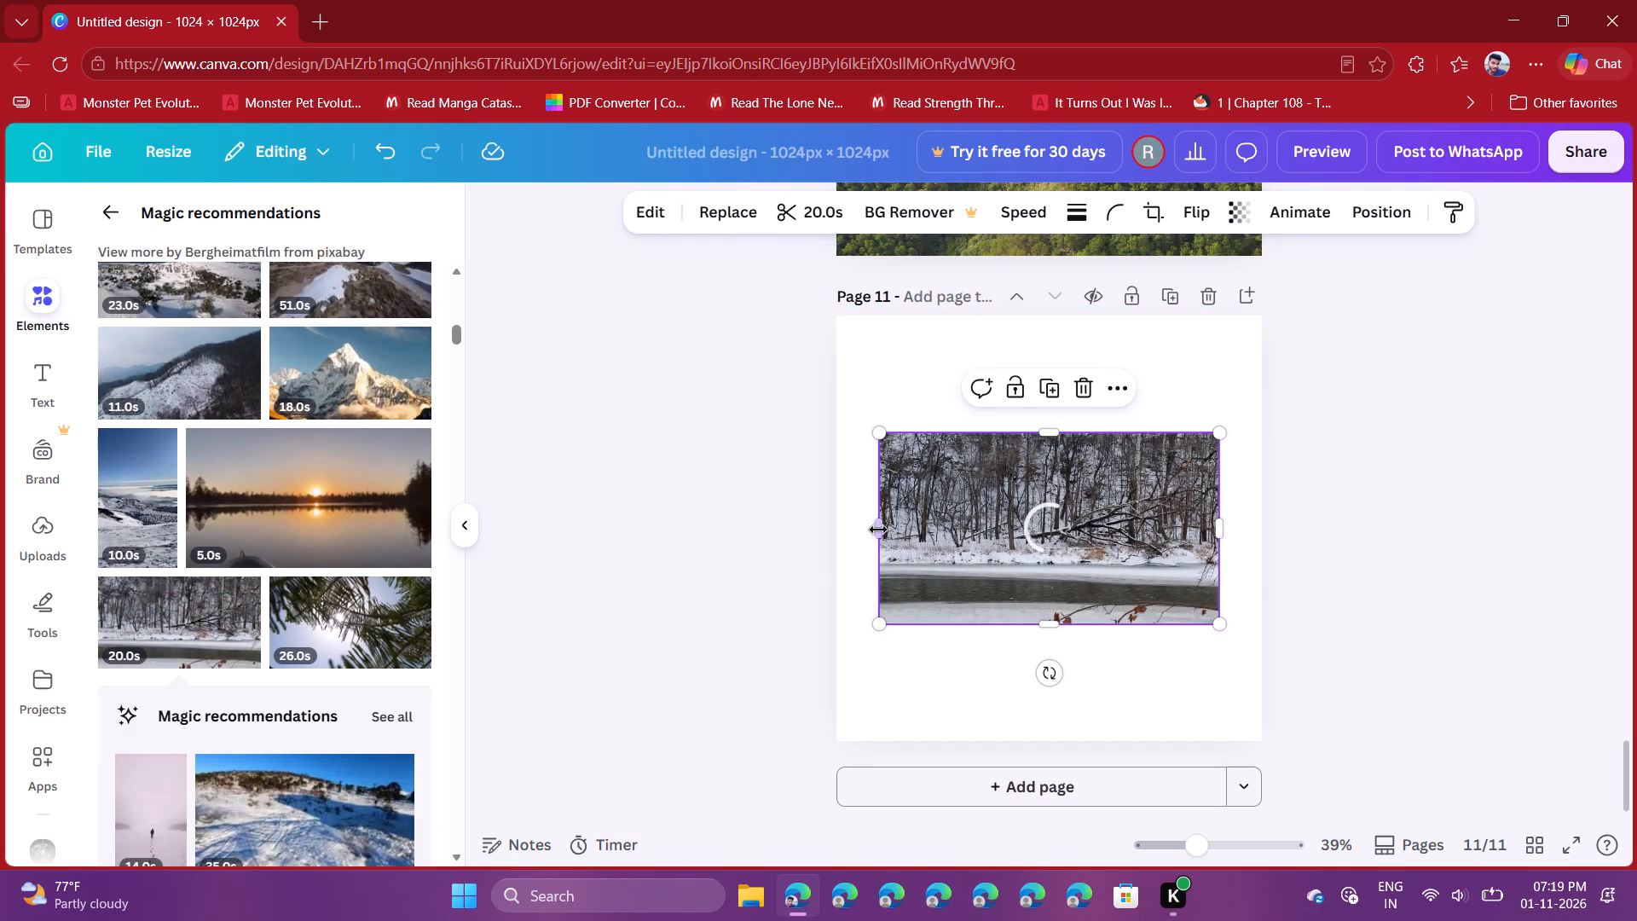
# Stretch the snowy riverside woods video to all four edges so that it fills page 11.
pyautogui.moveTo(878, 530); pyautogui.dragTo(836, 530)
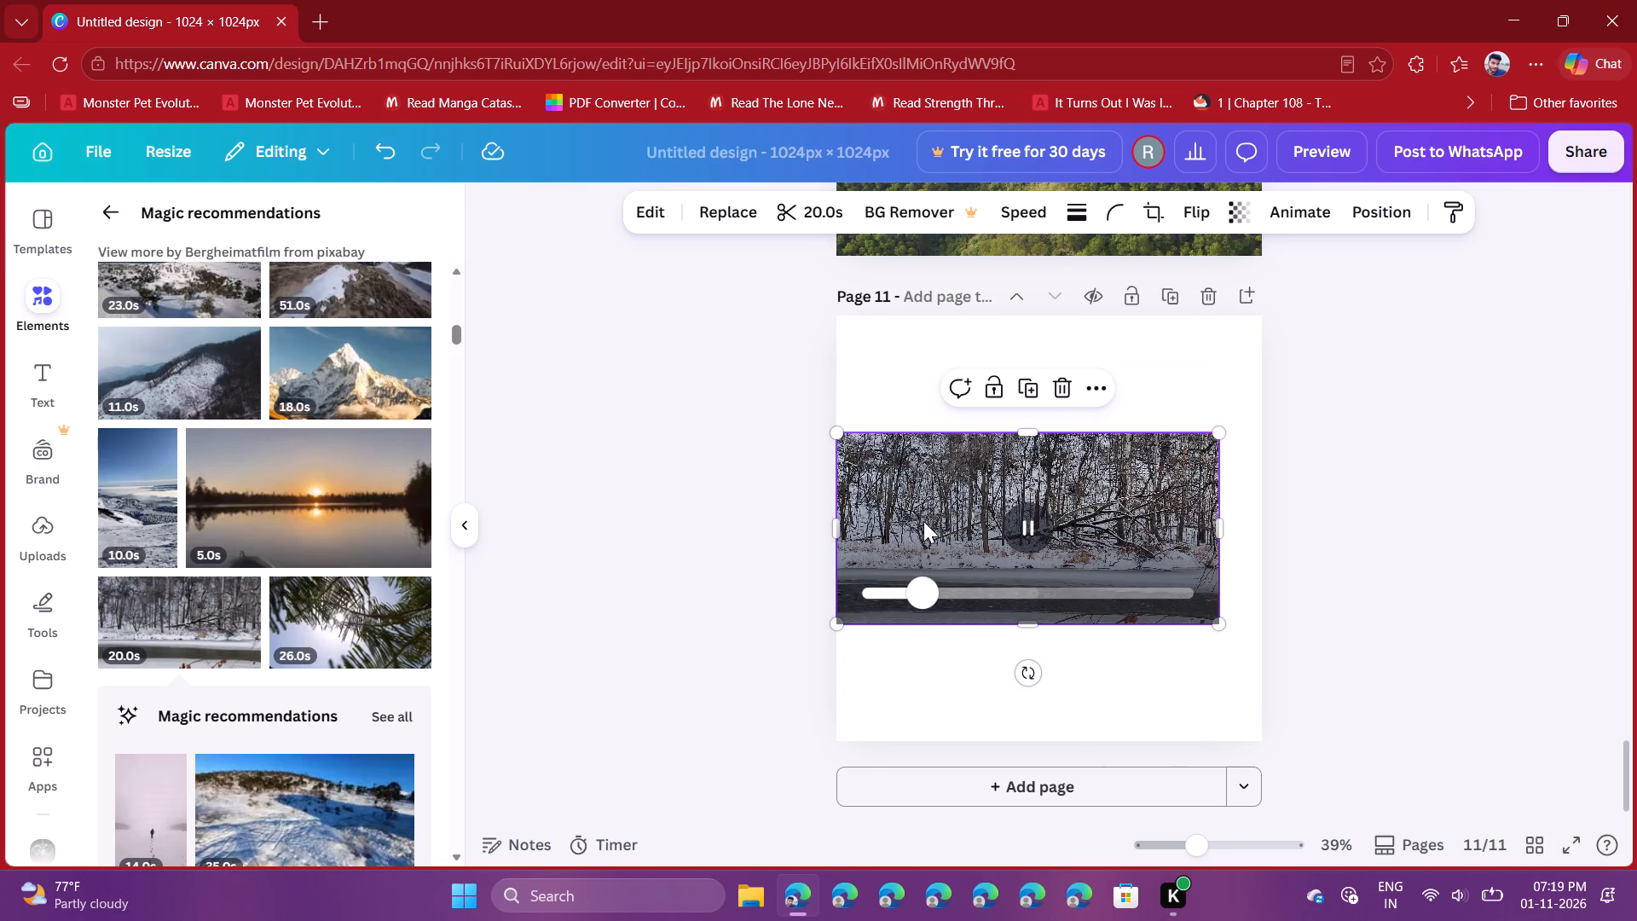
pyautogui.moveTo(1216, 519); pyautogui.dragTo(1245, 515)
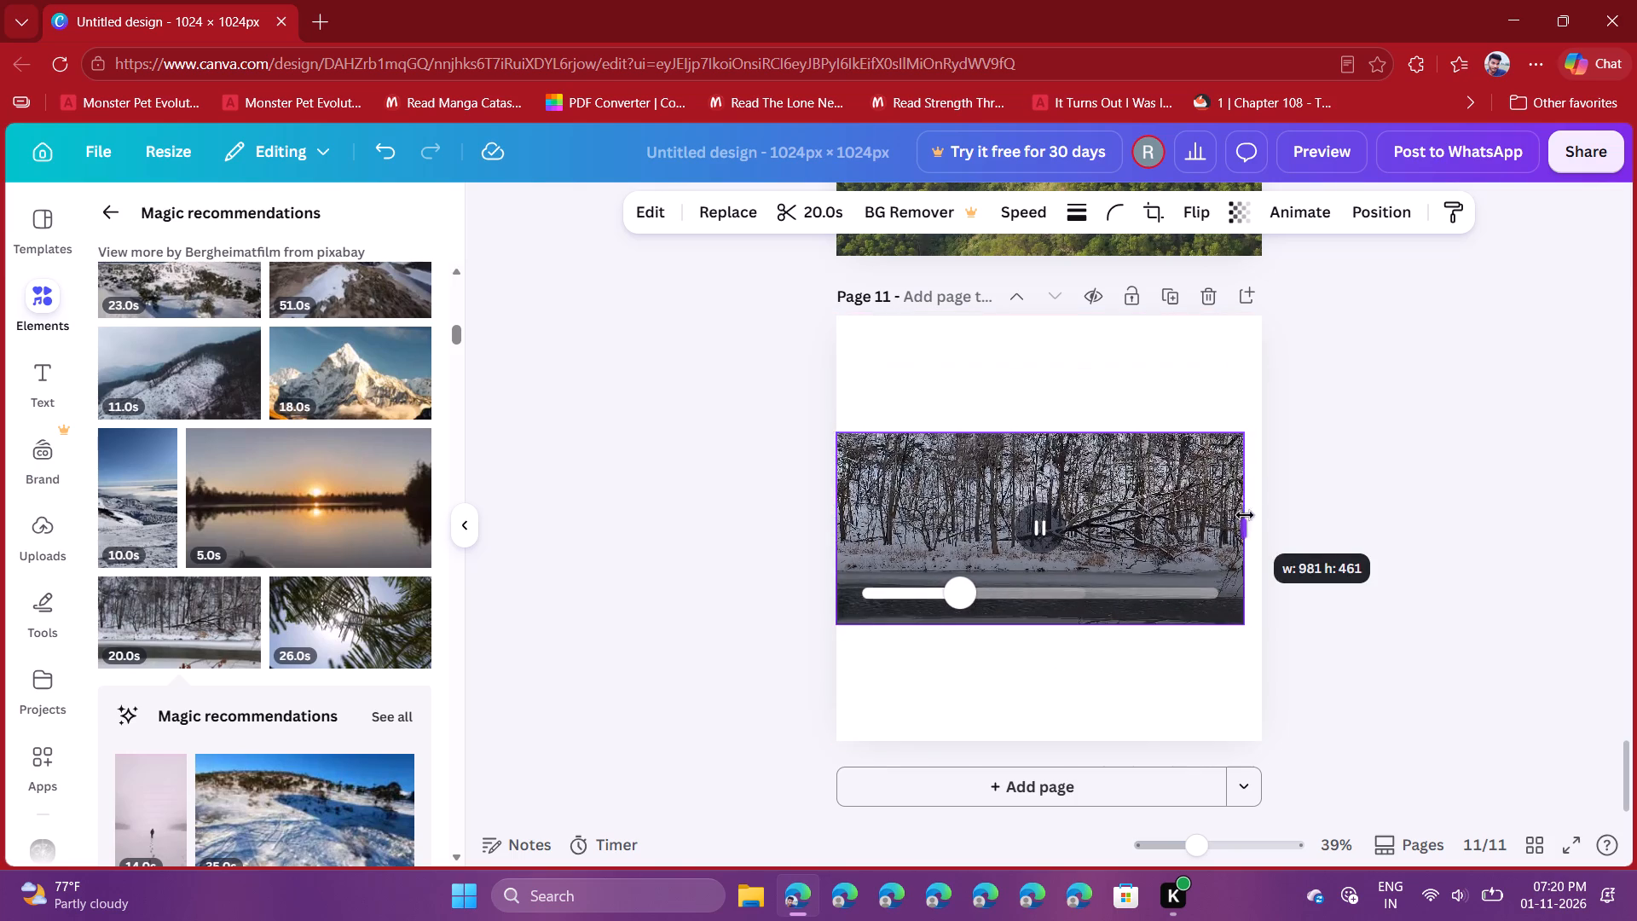
pyautogui.moveTo(1245, 515); pyautogui.dragTo(1256, 515)
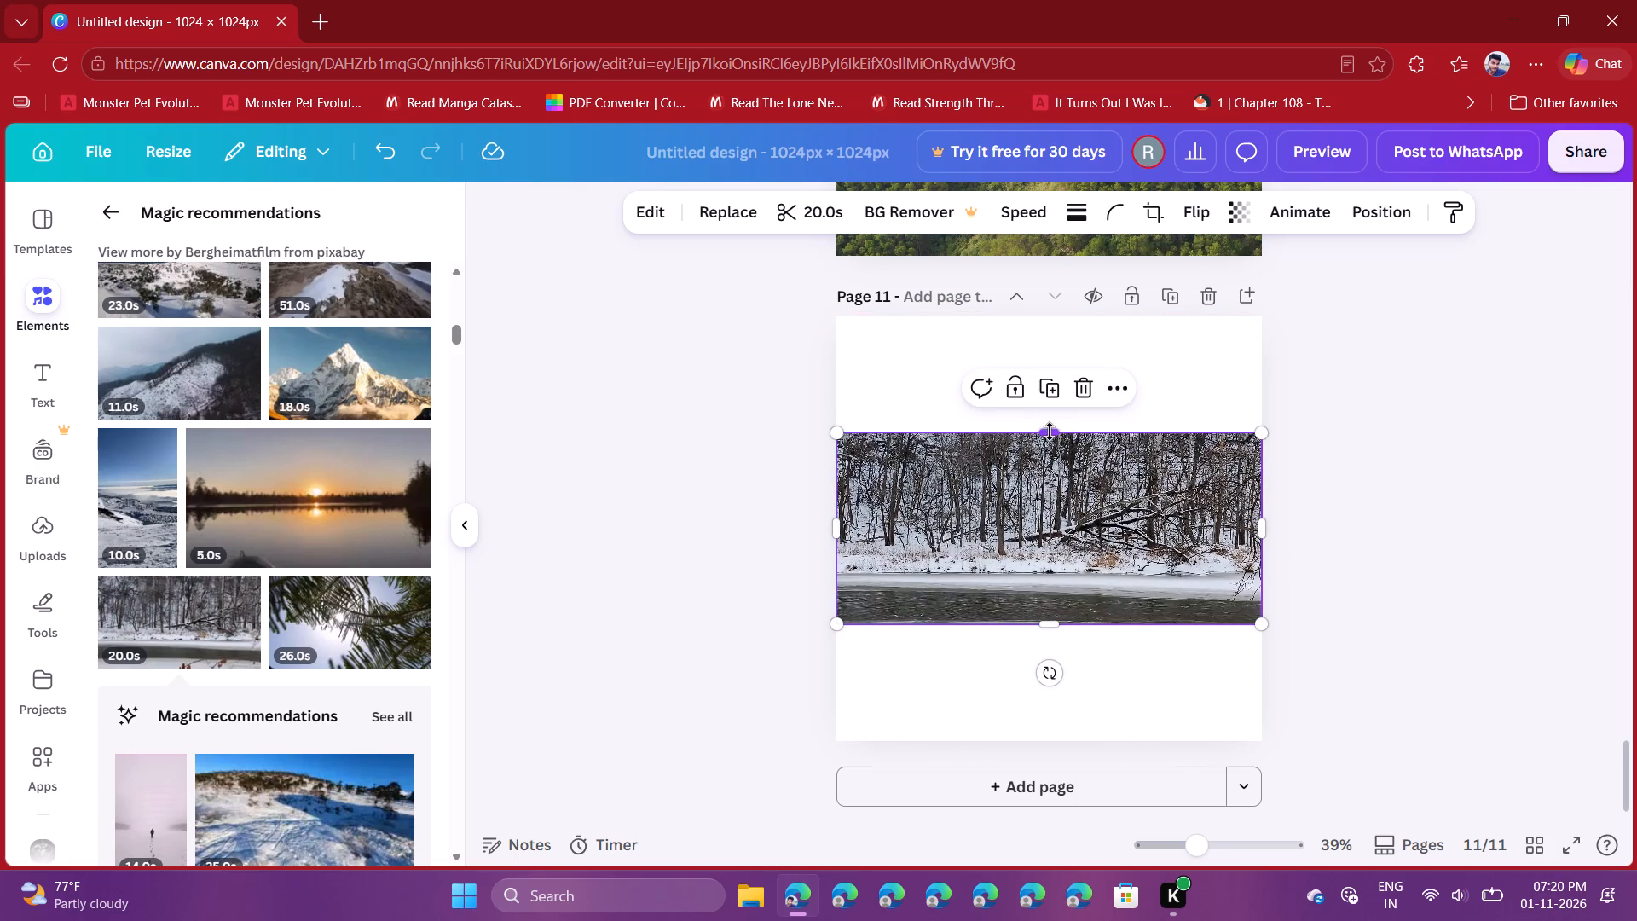
pyautogui.moveTo(1050, 432); pyautogui.dragTo(1044, 318)
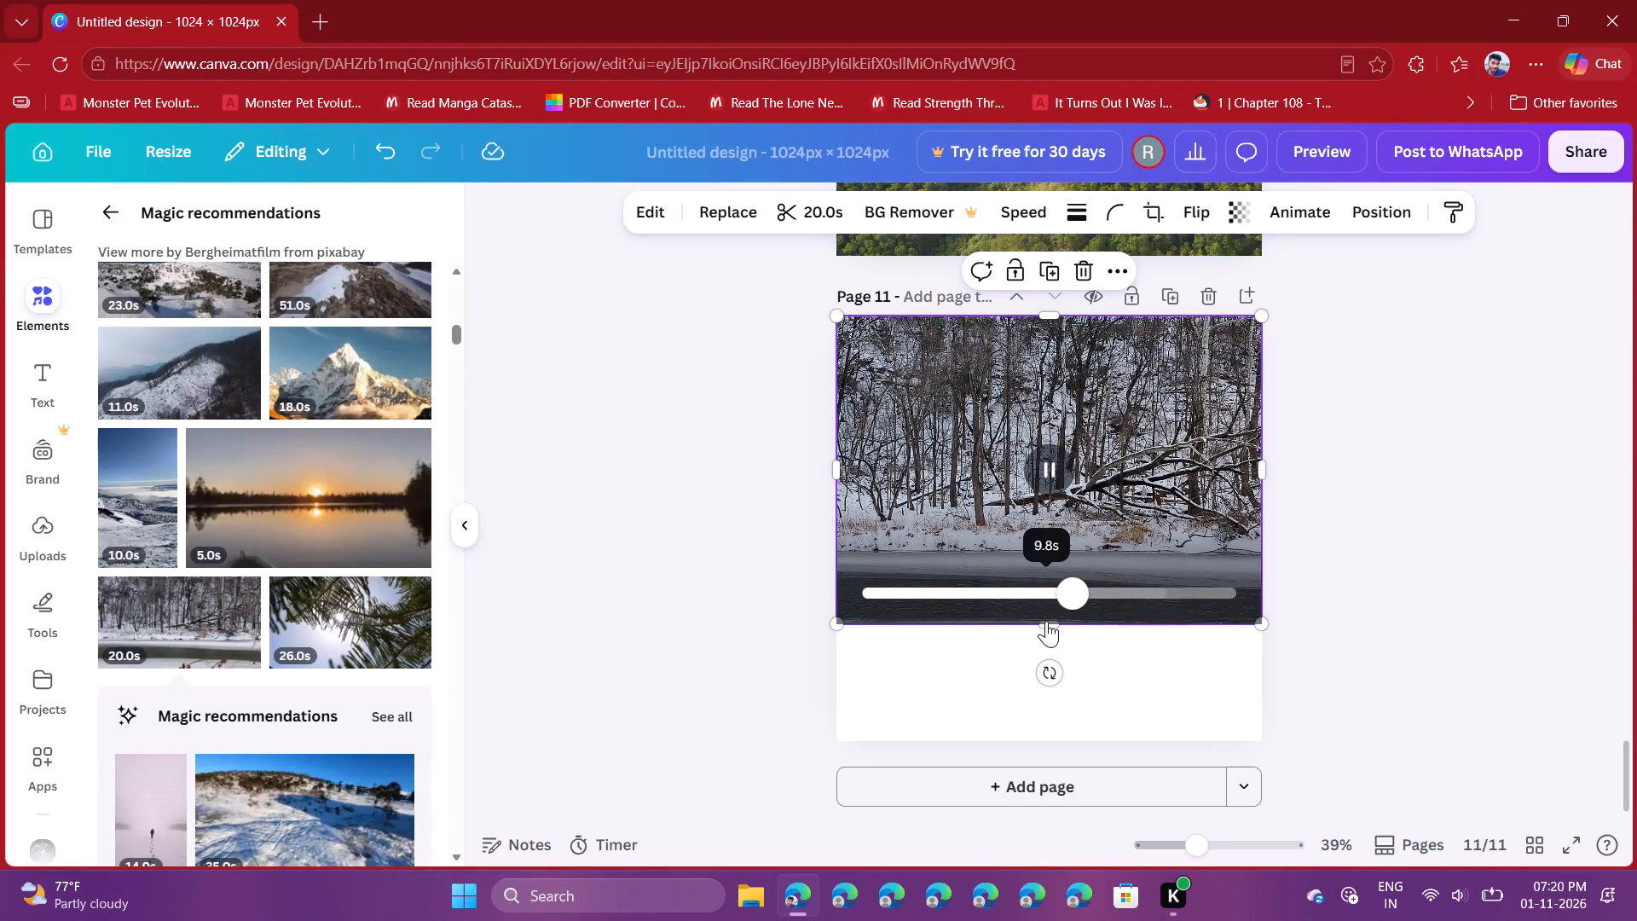
pyautogui.moveTo(1051, 630); pyautogui.dragTo(1056, 722)
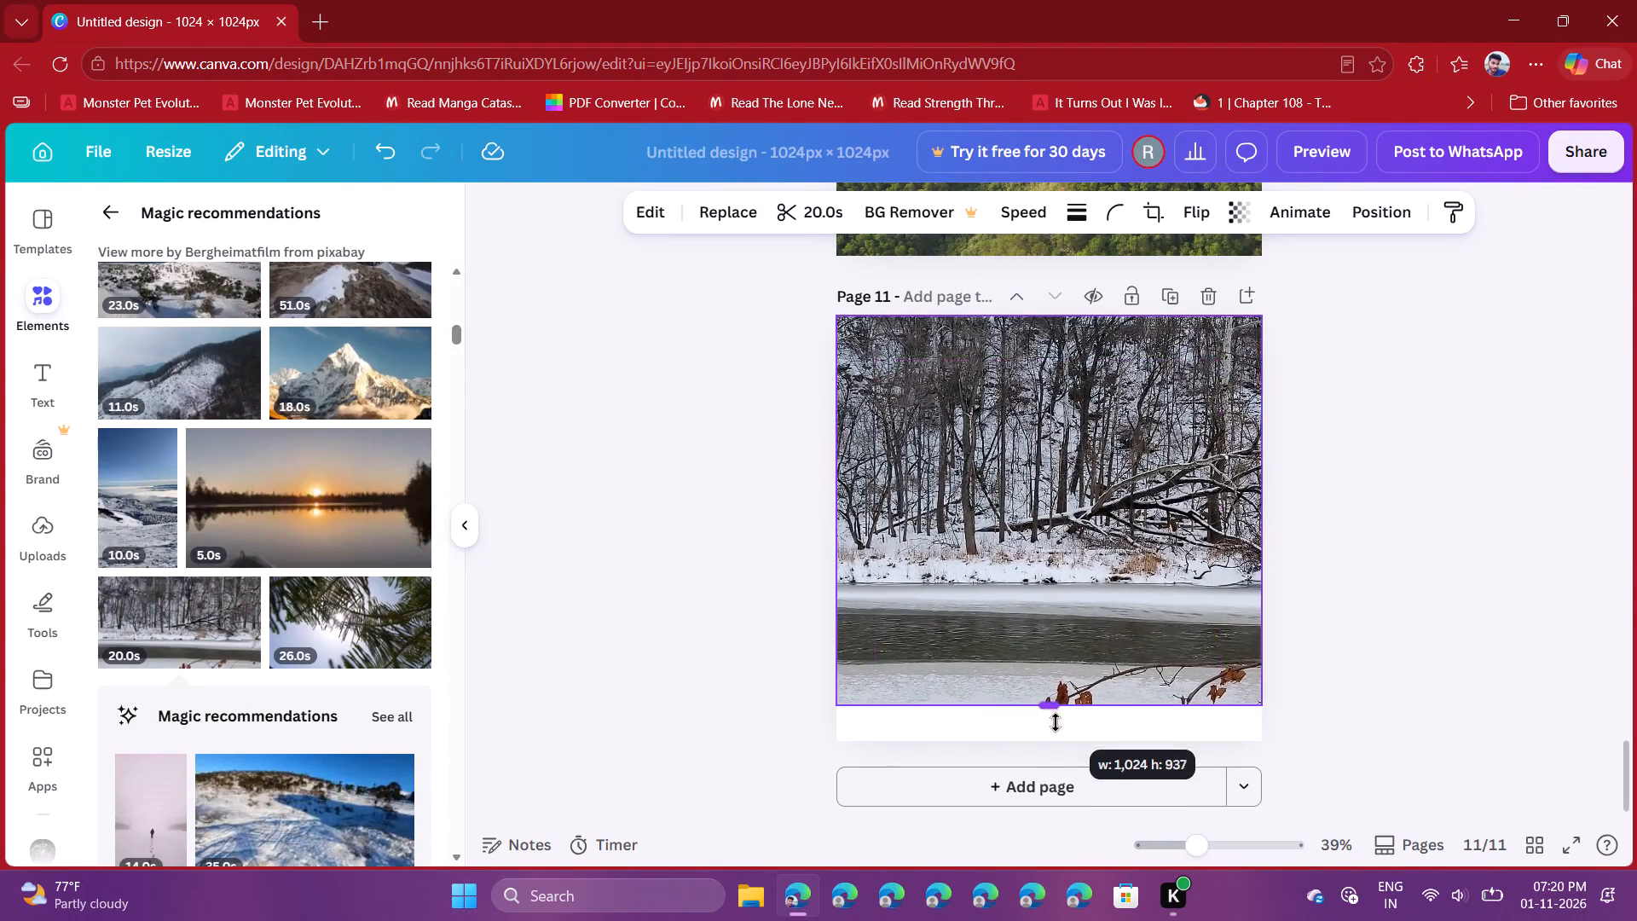
pyautogui.moveTo(1056, 722); pyautogui.dragTo(1056, 749)
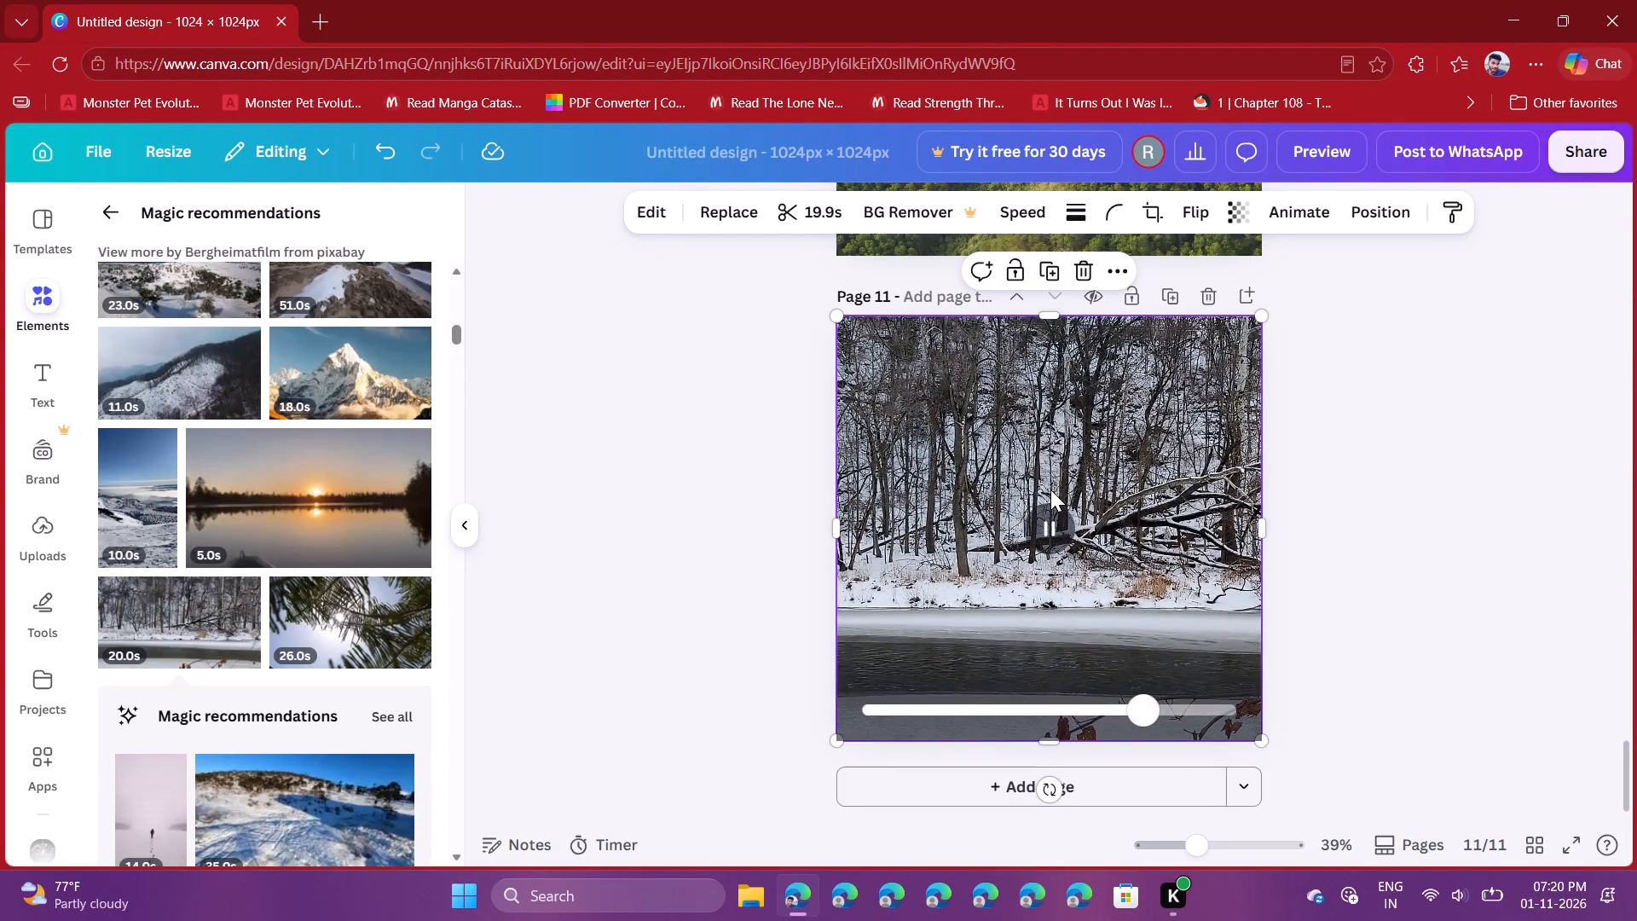
pyautogui.click(1435, 433)
# Move the snowy riverside woods page up one position, ahead of the green mountain landscape page, as page 10.
pyautogui.scroll(1, 1435, 433)
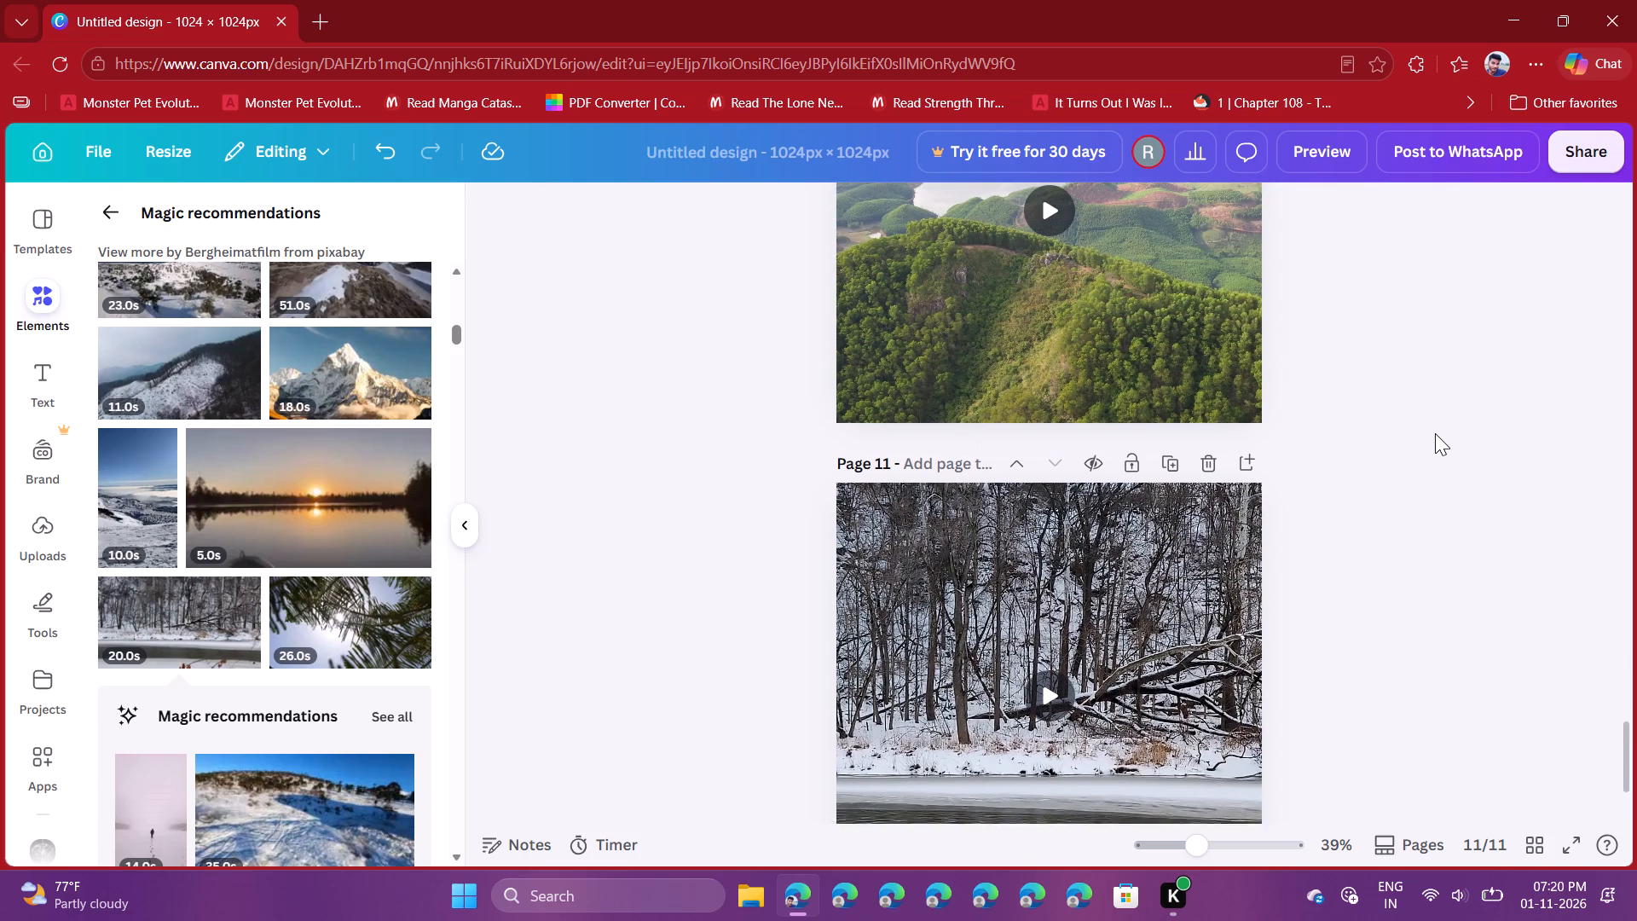
pyautogui.scroll(2, 1435, 433)
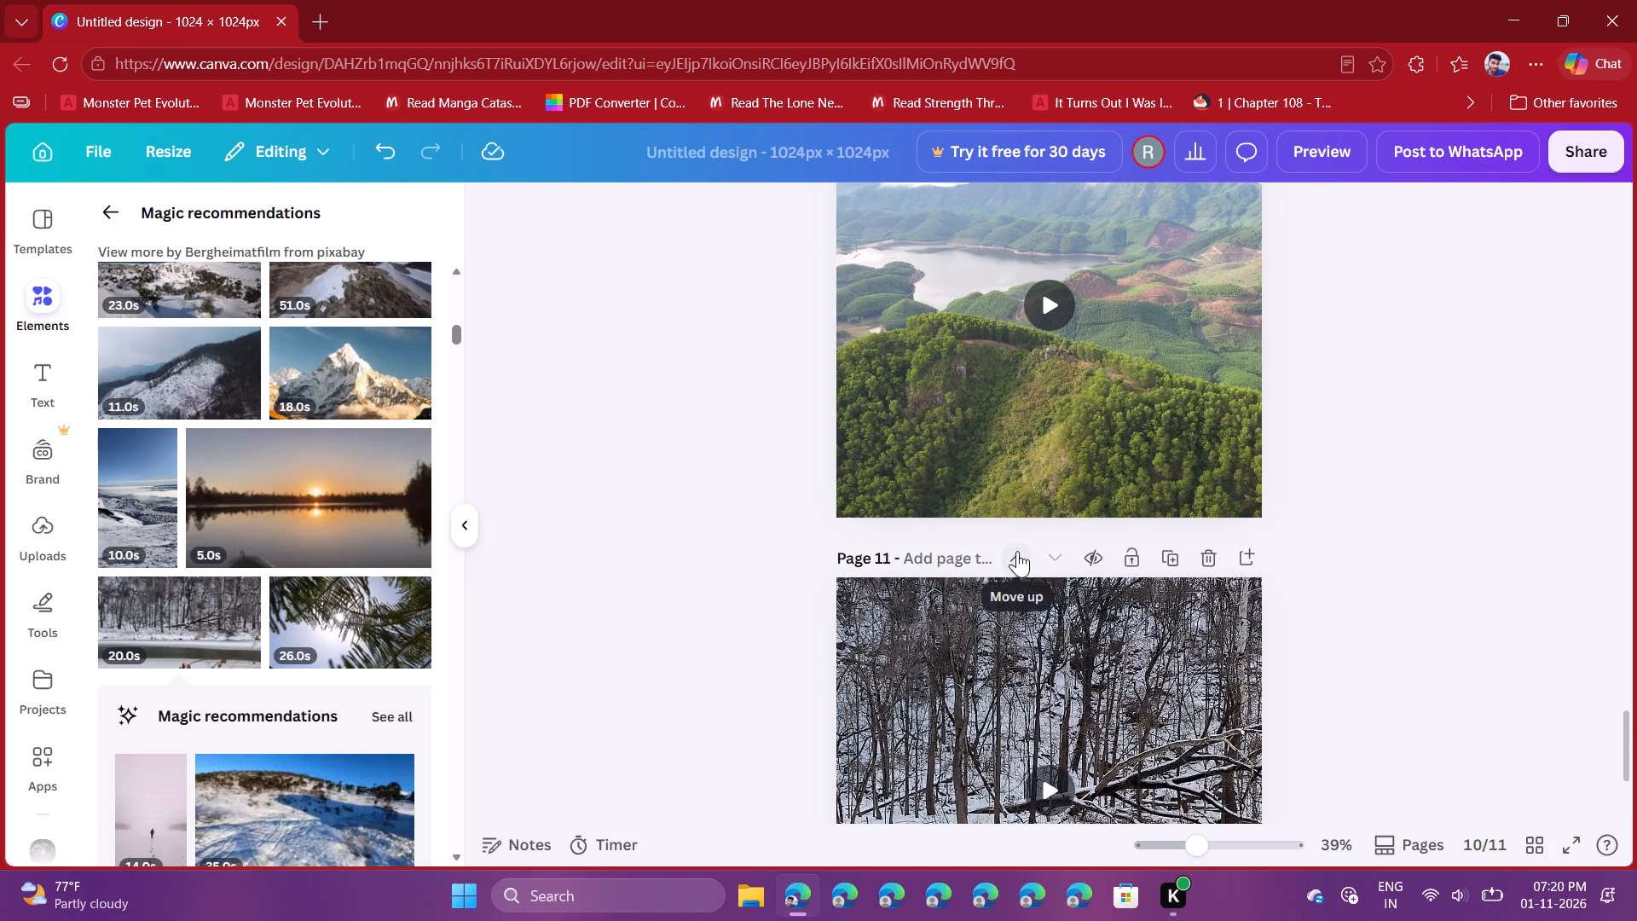
pyautogui.click(1017, 551)
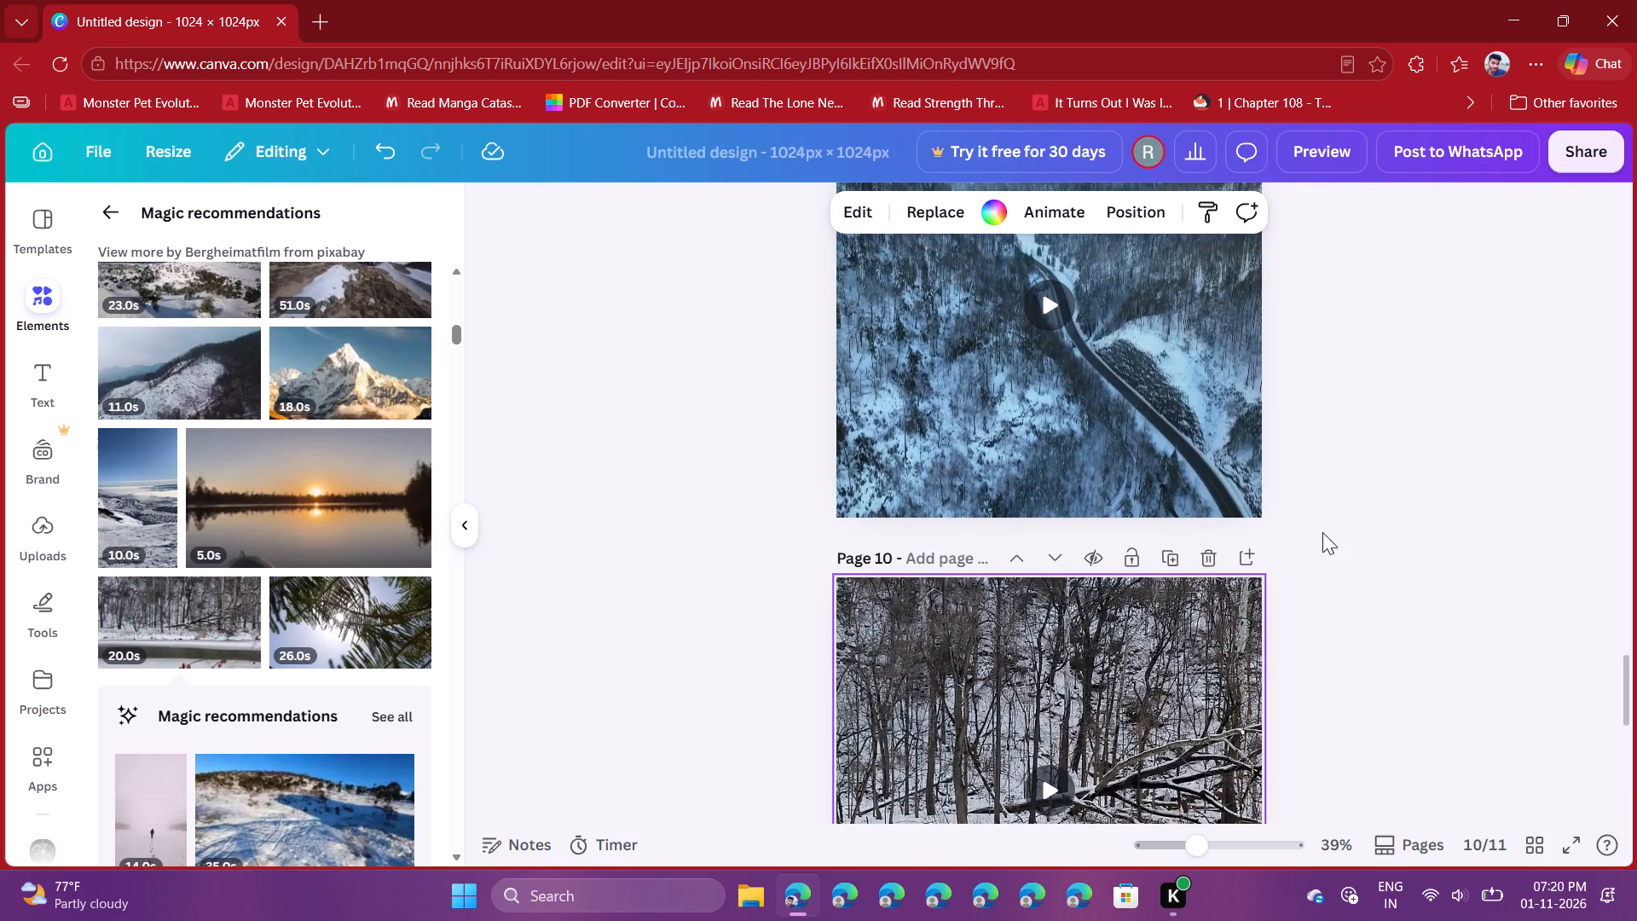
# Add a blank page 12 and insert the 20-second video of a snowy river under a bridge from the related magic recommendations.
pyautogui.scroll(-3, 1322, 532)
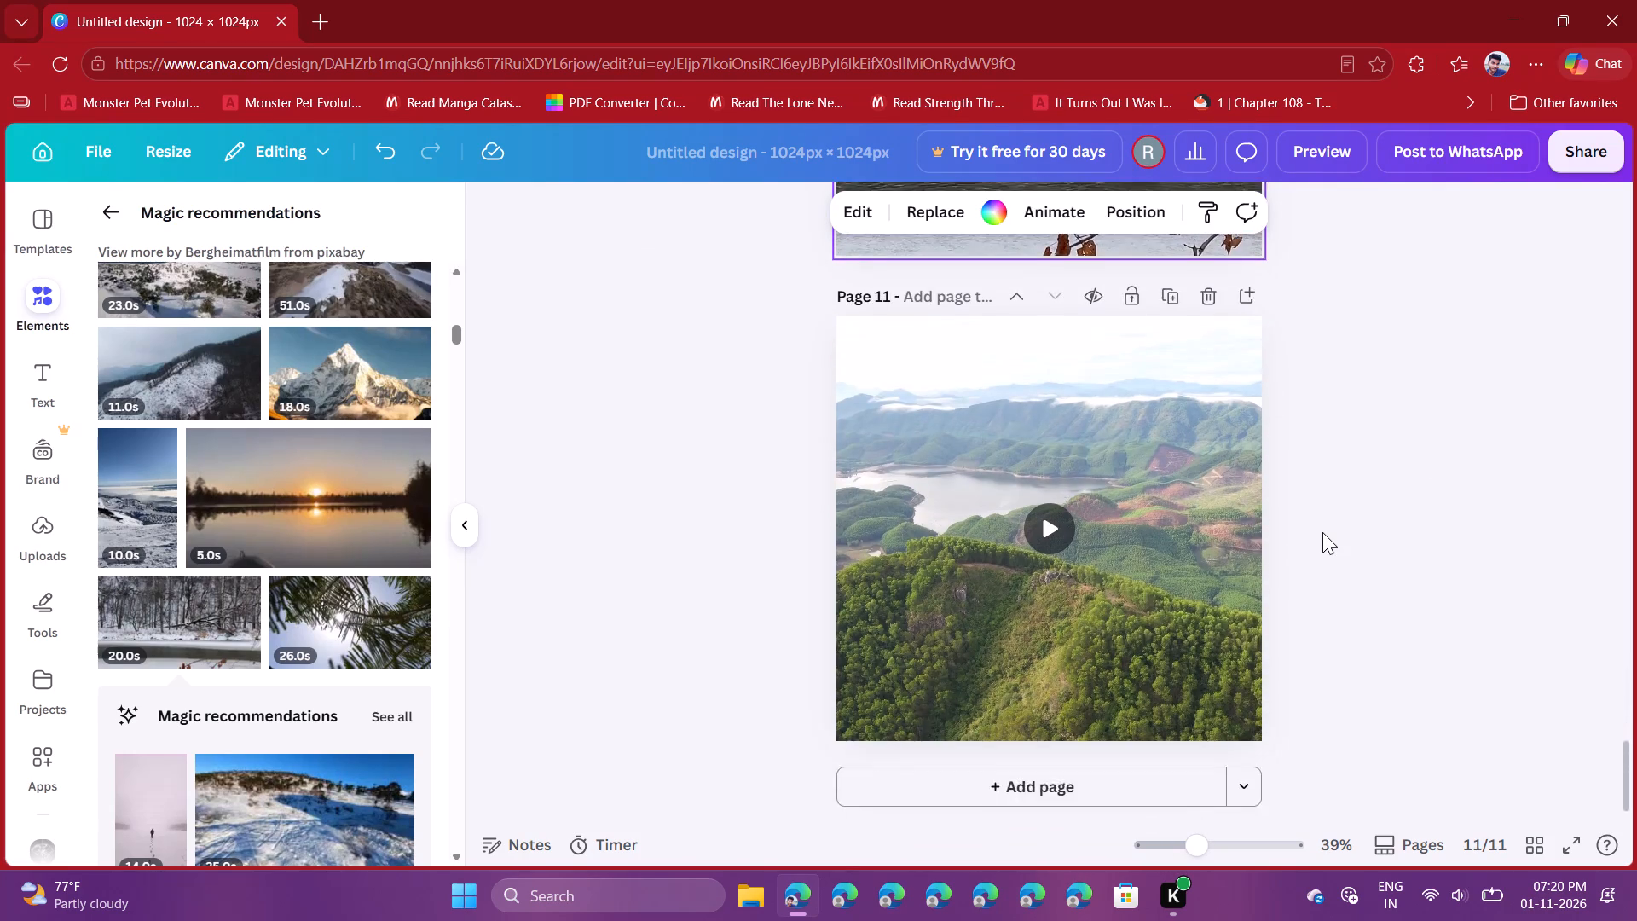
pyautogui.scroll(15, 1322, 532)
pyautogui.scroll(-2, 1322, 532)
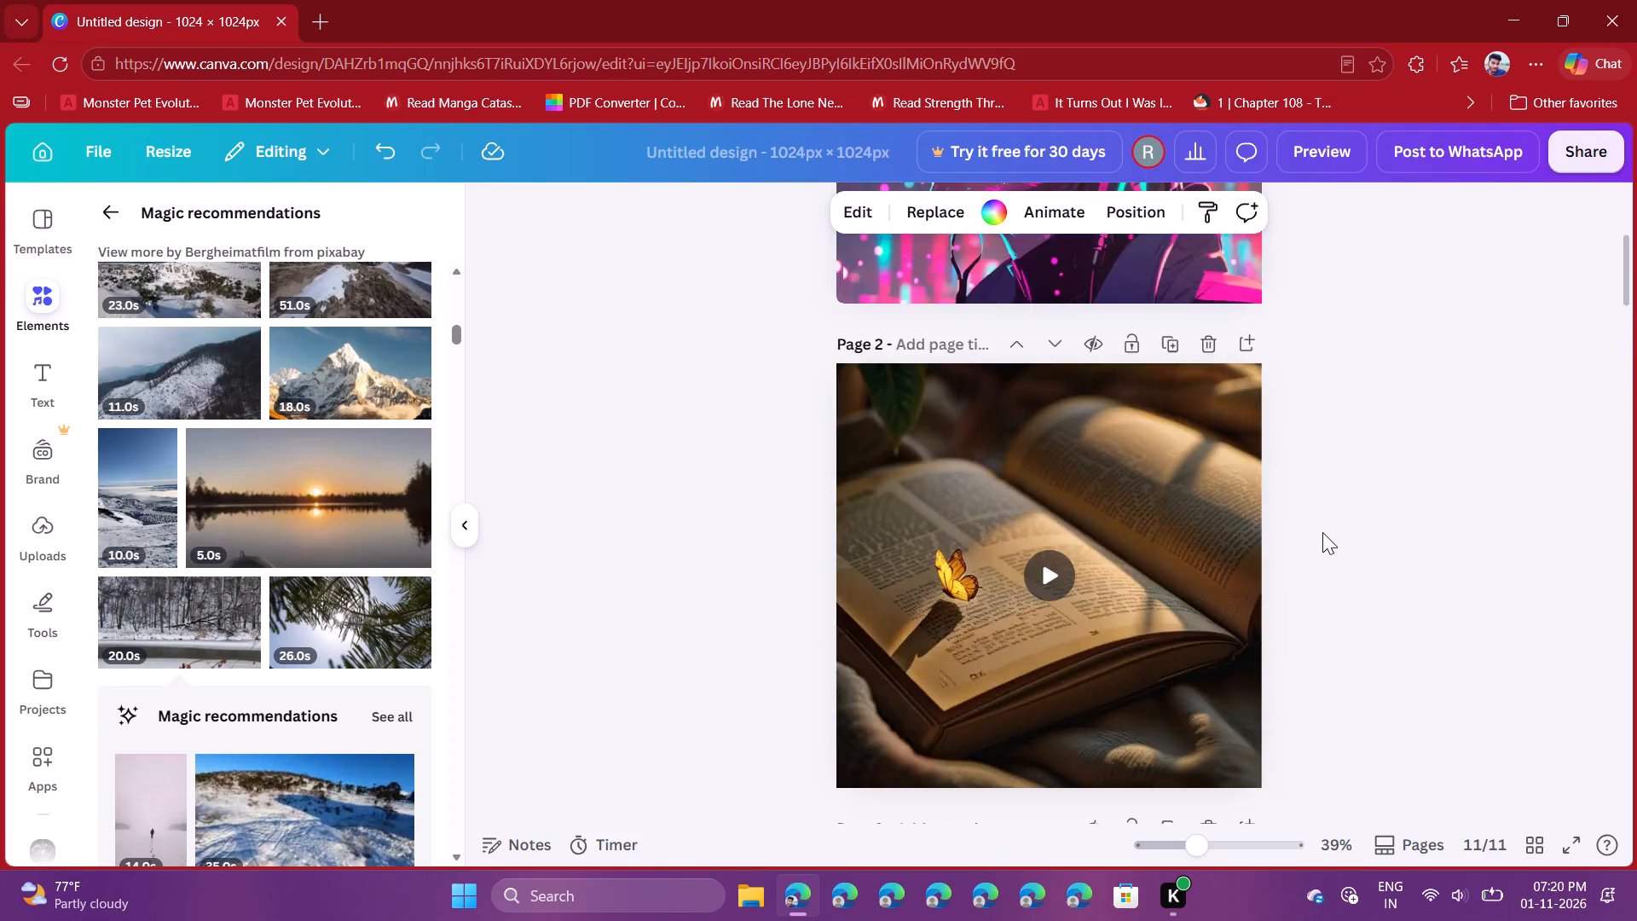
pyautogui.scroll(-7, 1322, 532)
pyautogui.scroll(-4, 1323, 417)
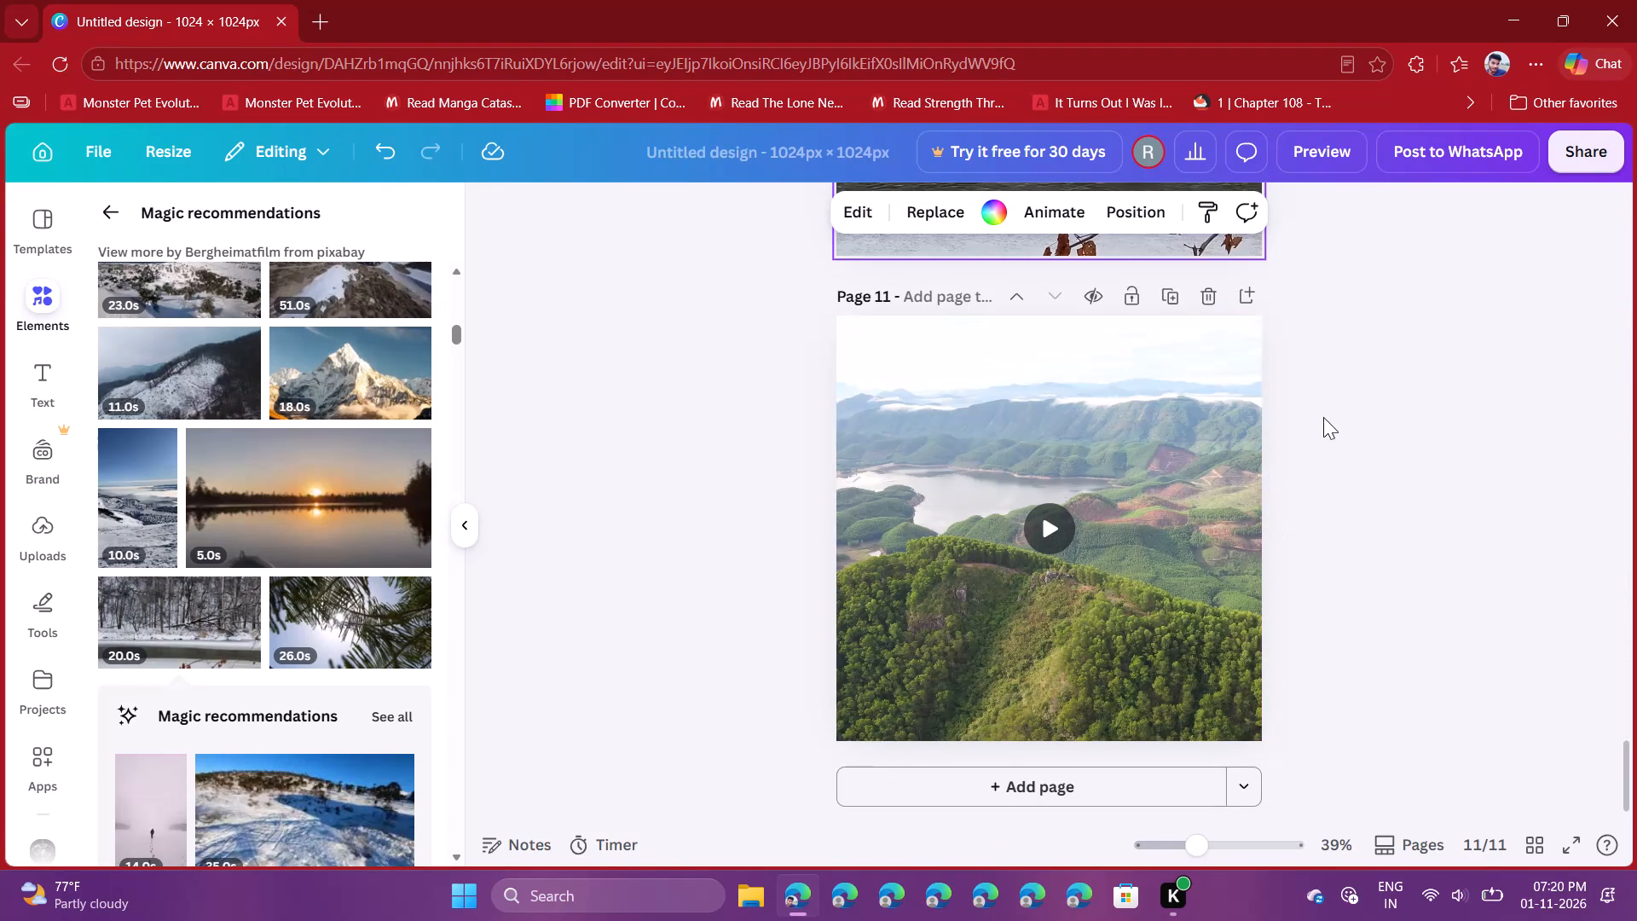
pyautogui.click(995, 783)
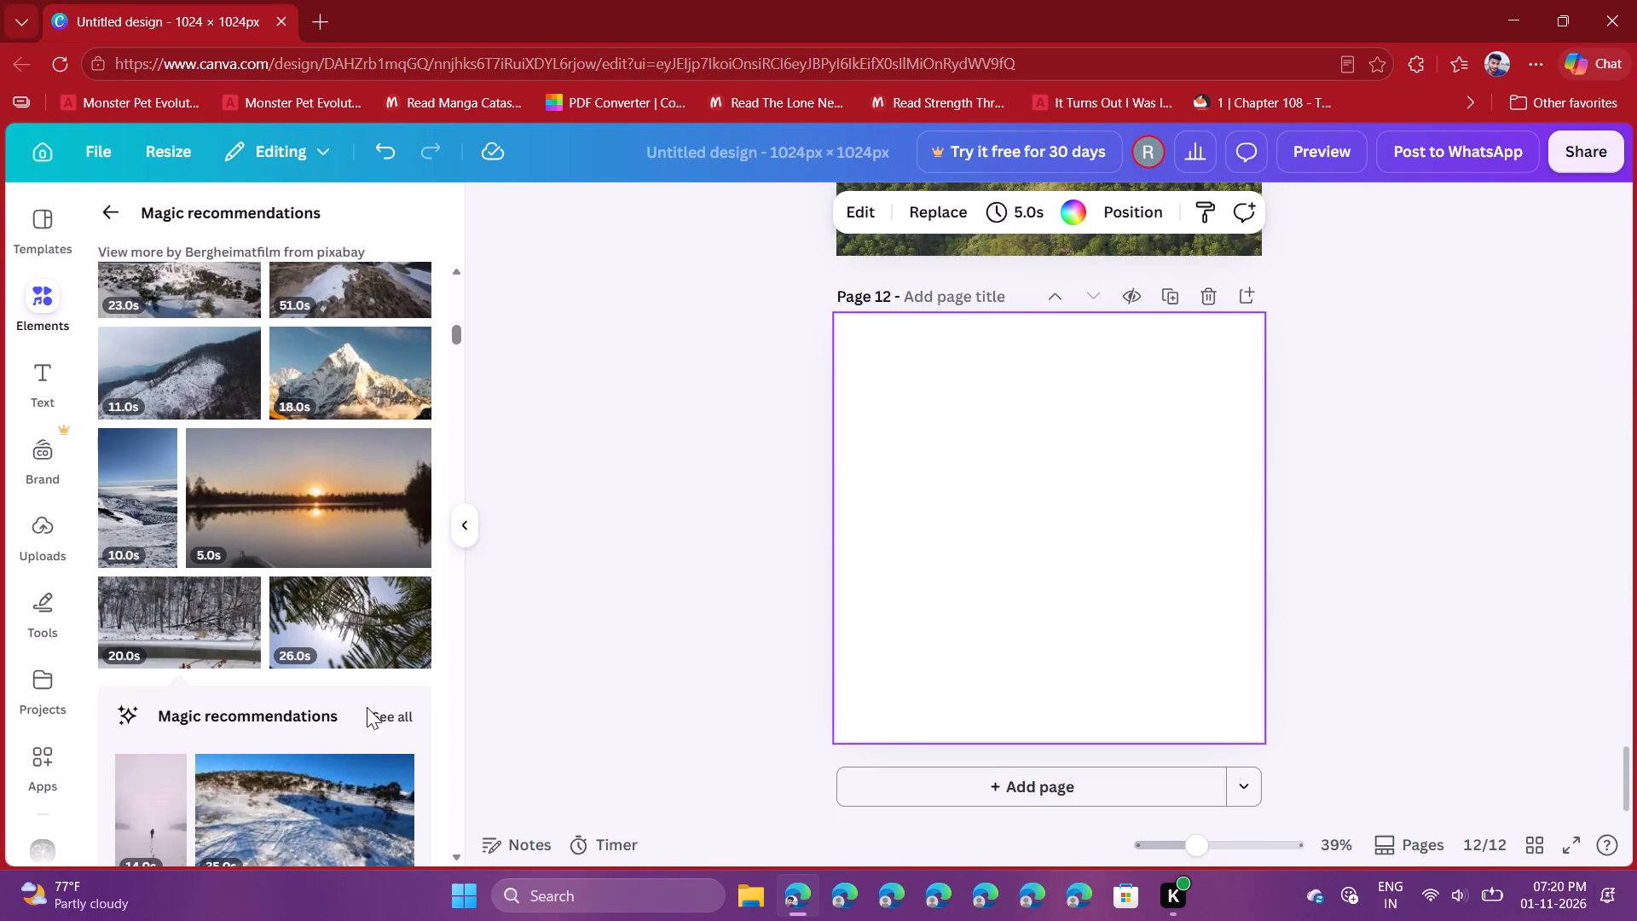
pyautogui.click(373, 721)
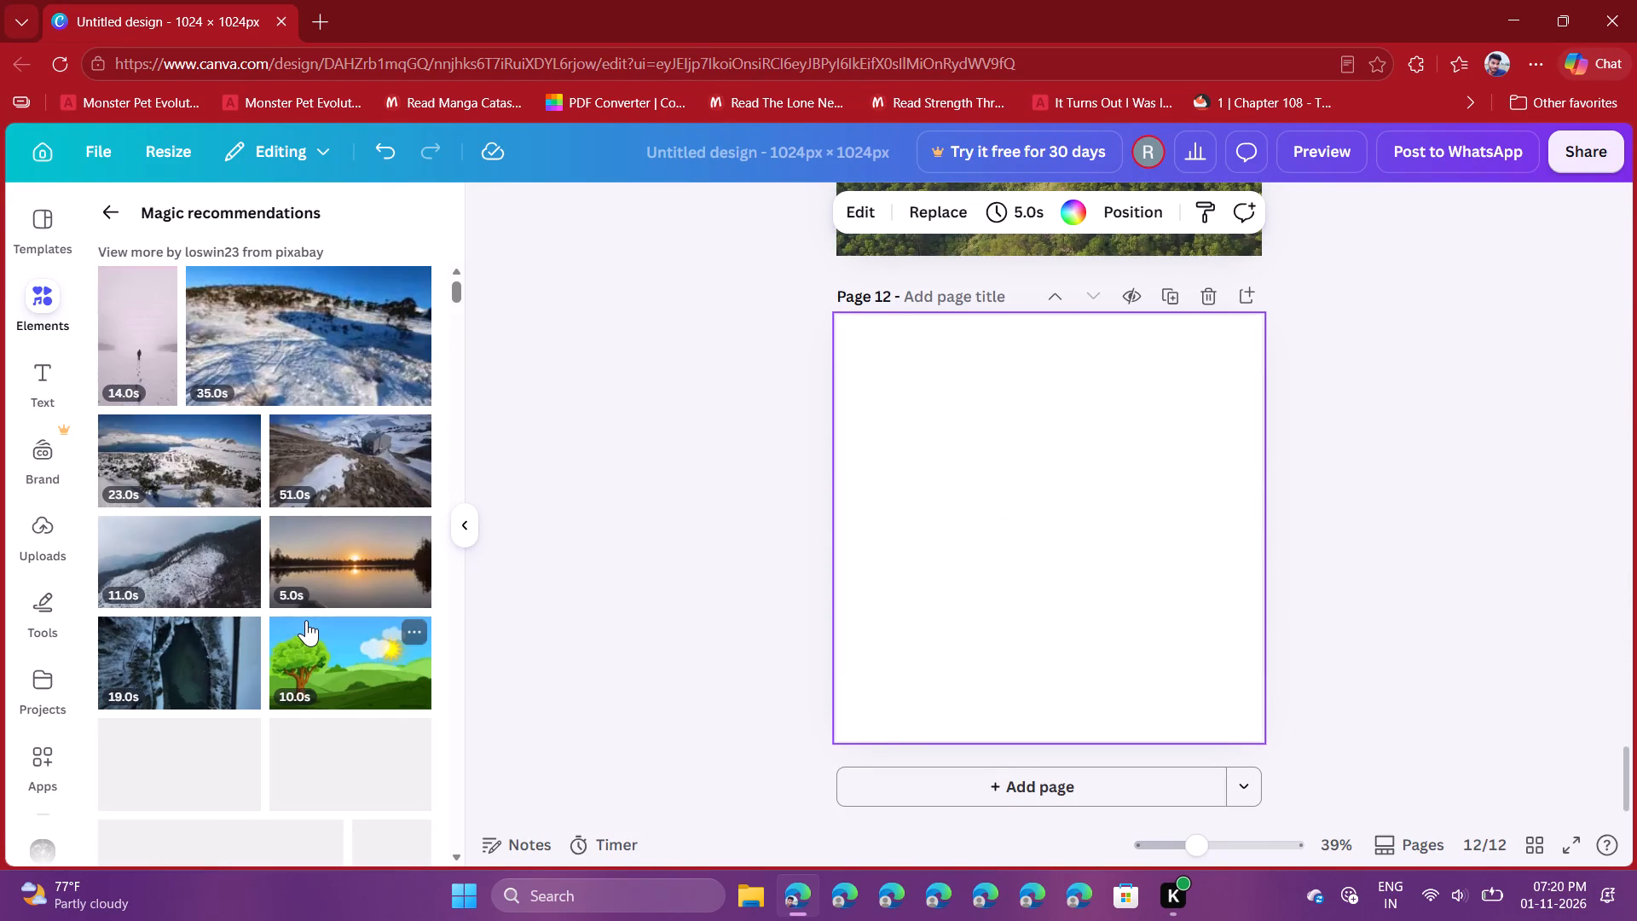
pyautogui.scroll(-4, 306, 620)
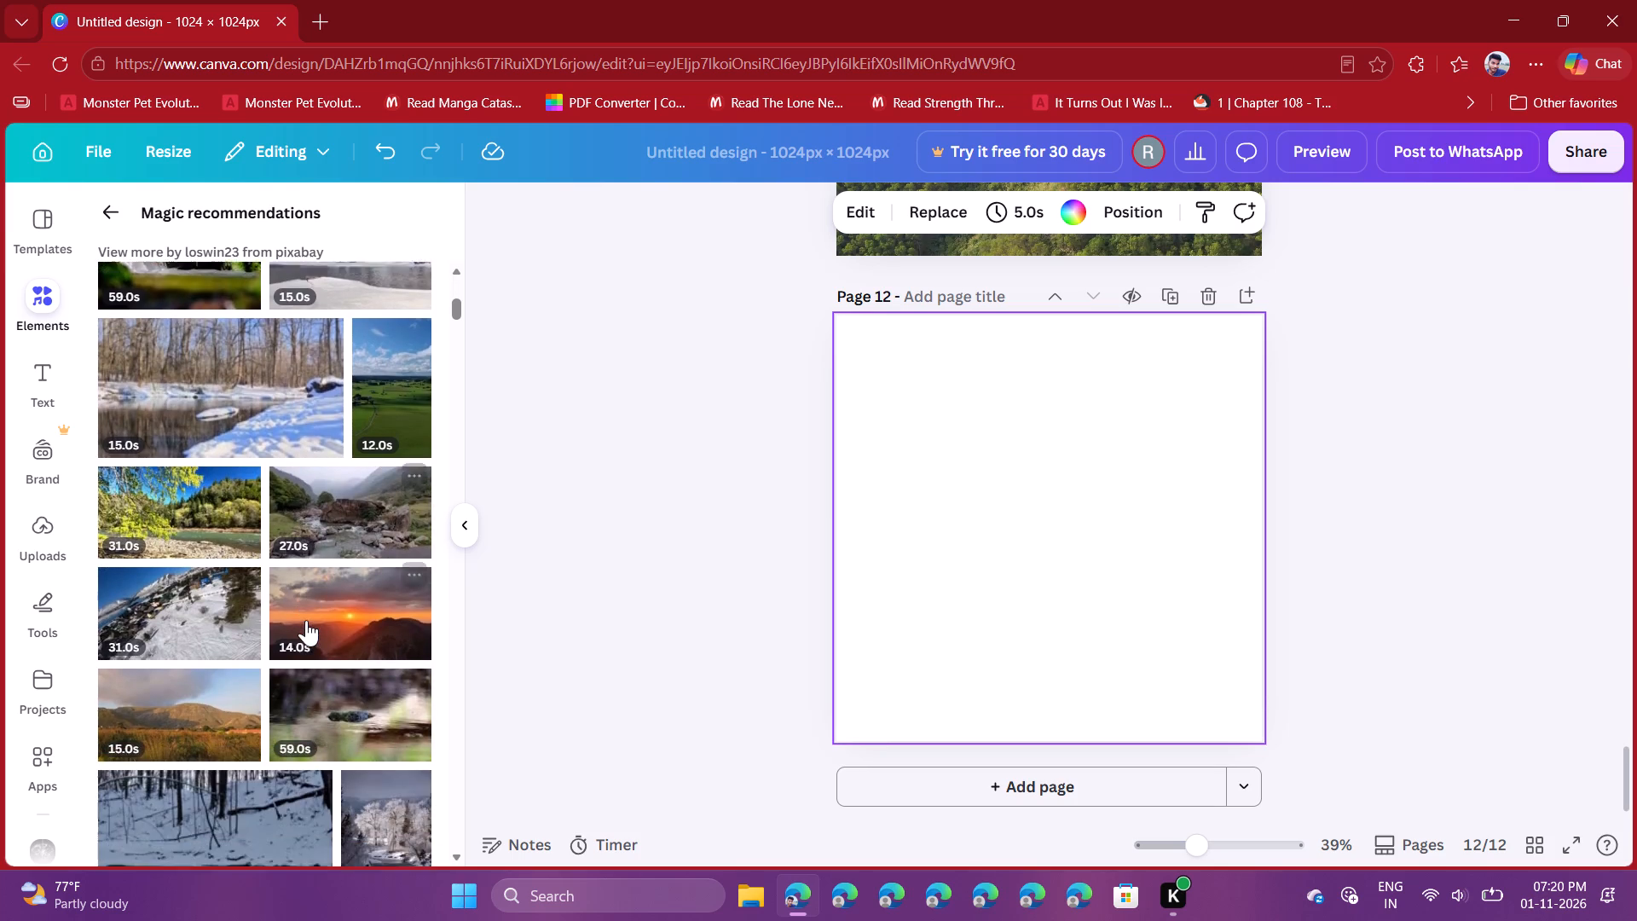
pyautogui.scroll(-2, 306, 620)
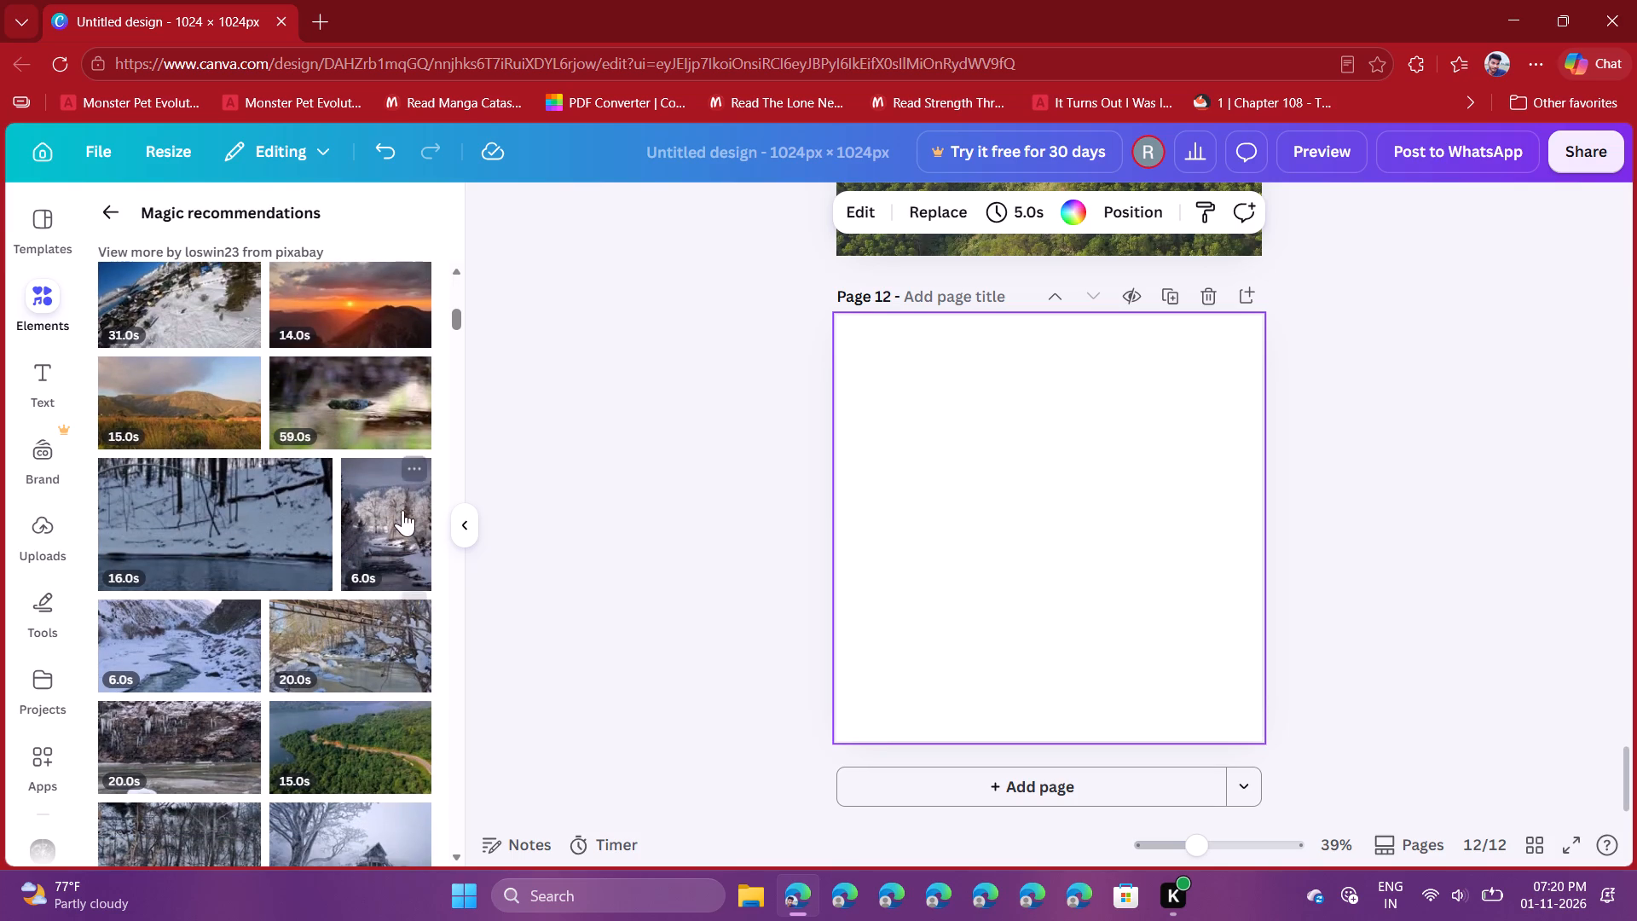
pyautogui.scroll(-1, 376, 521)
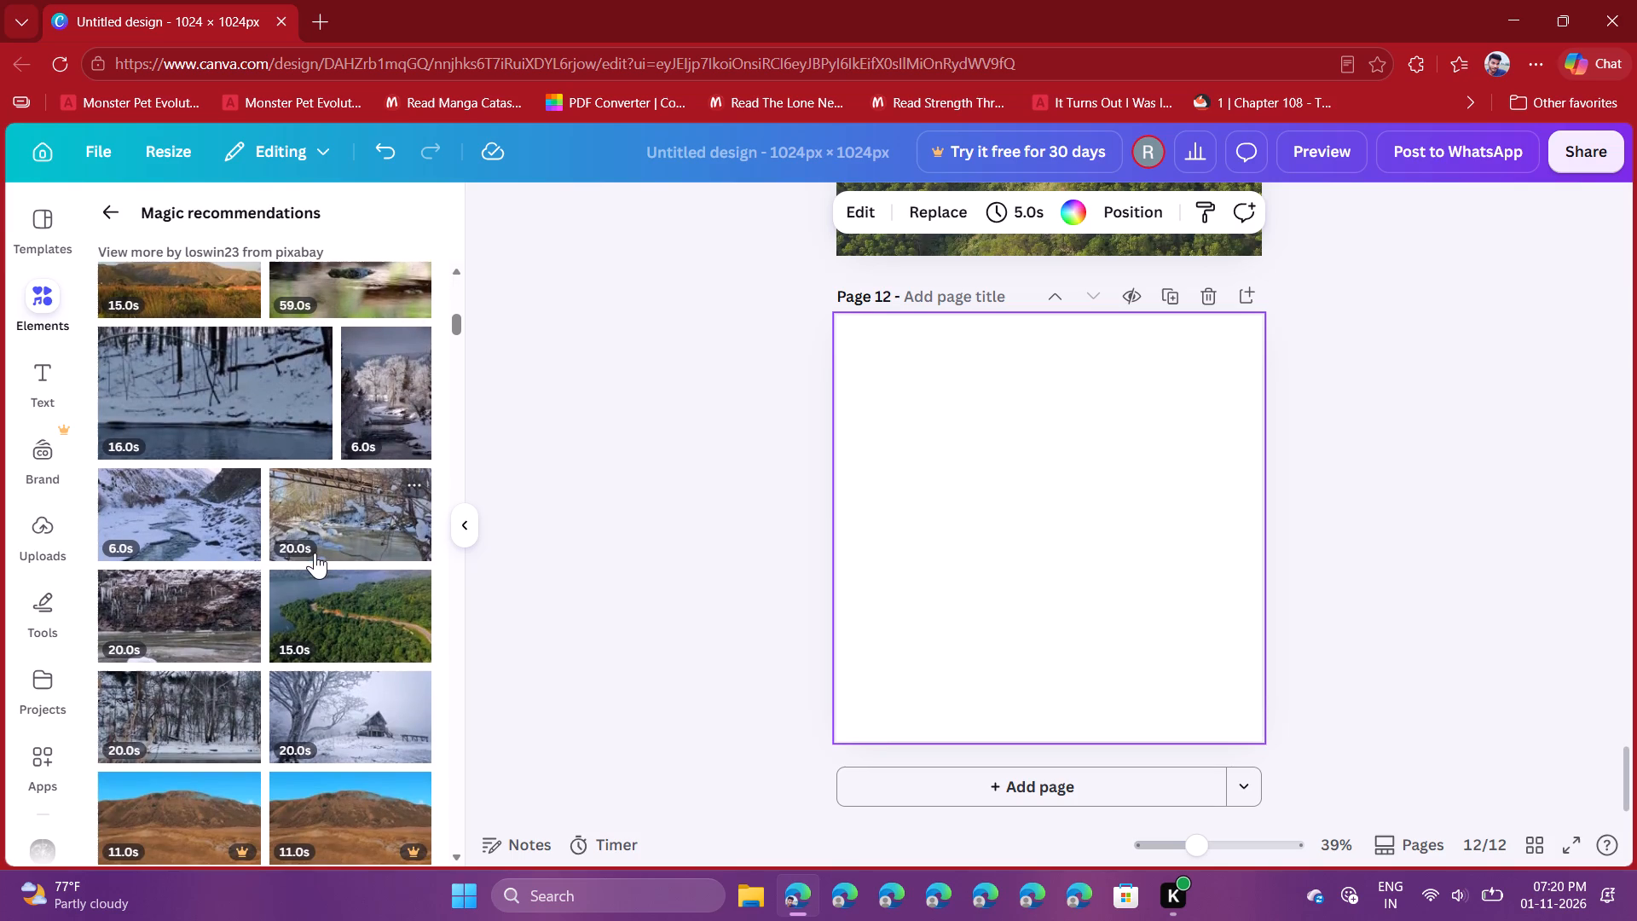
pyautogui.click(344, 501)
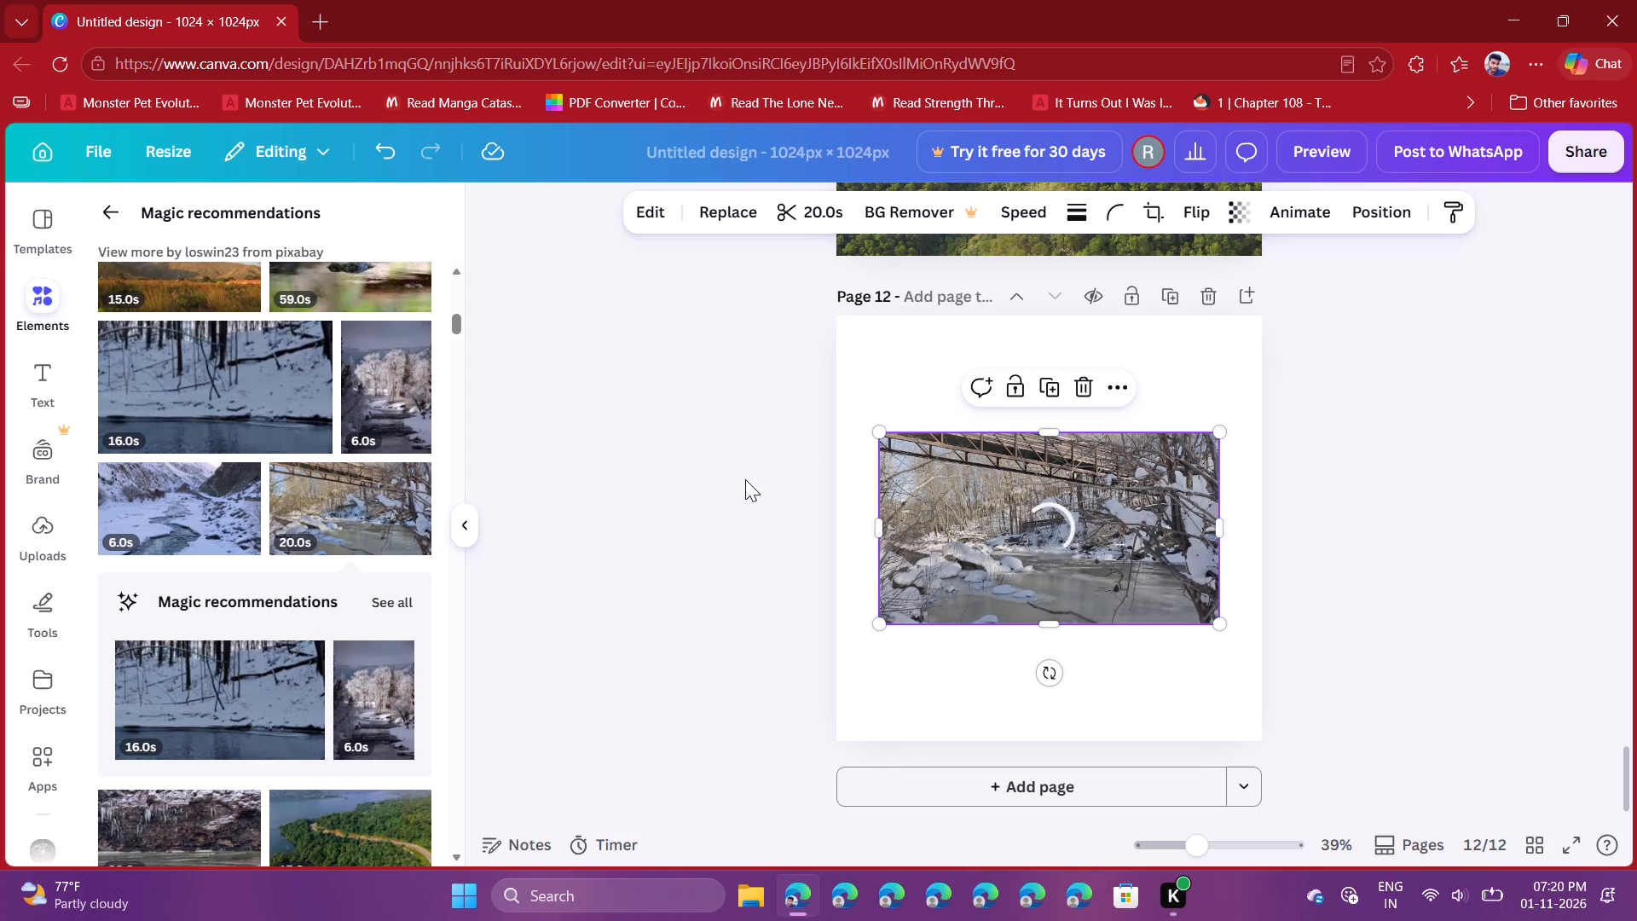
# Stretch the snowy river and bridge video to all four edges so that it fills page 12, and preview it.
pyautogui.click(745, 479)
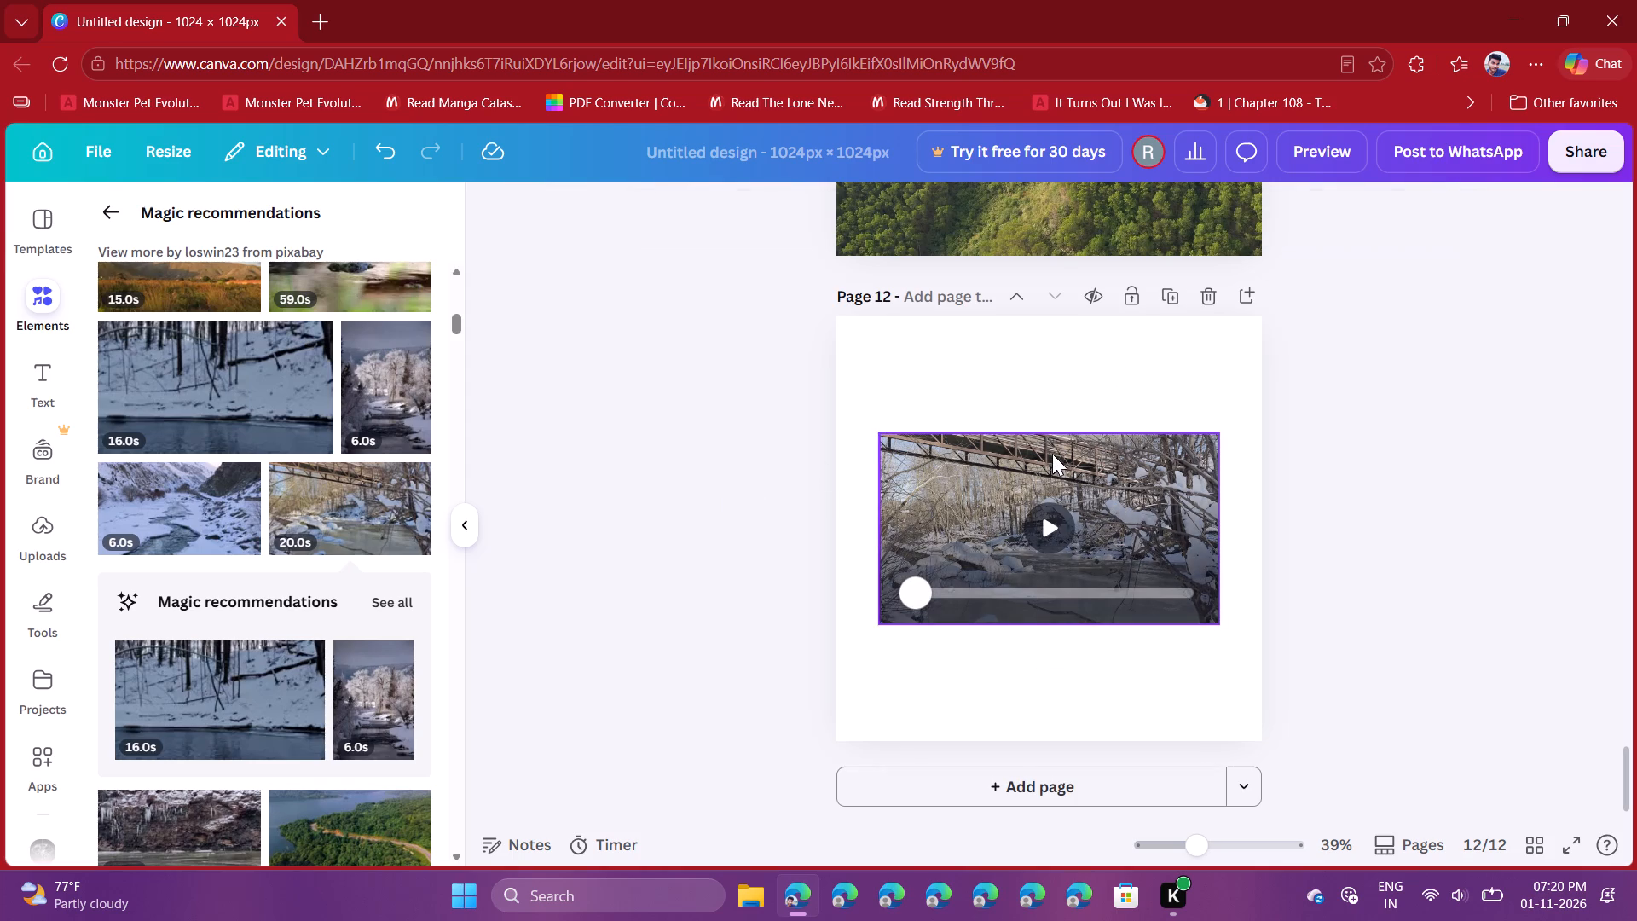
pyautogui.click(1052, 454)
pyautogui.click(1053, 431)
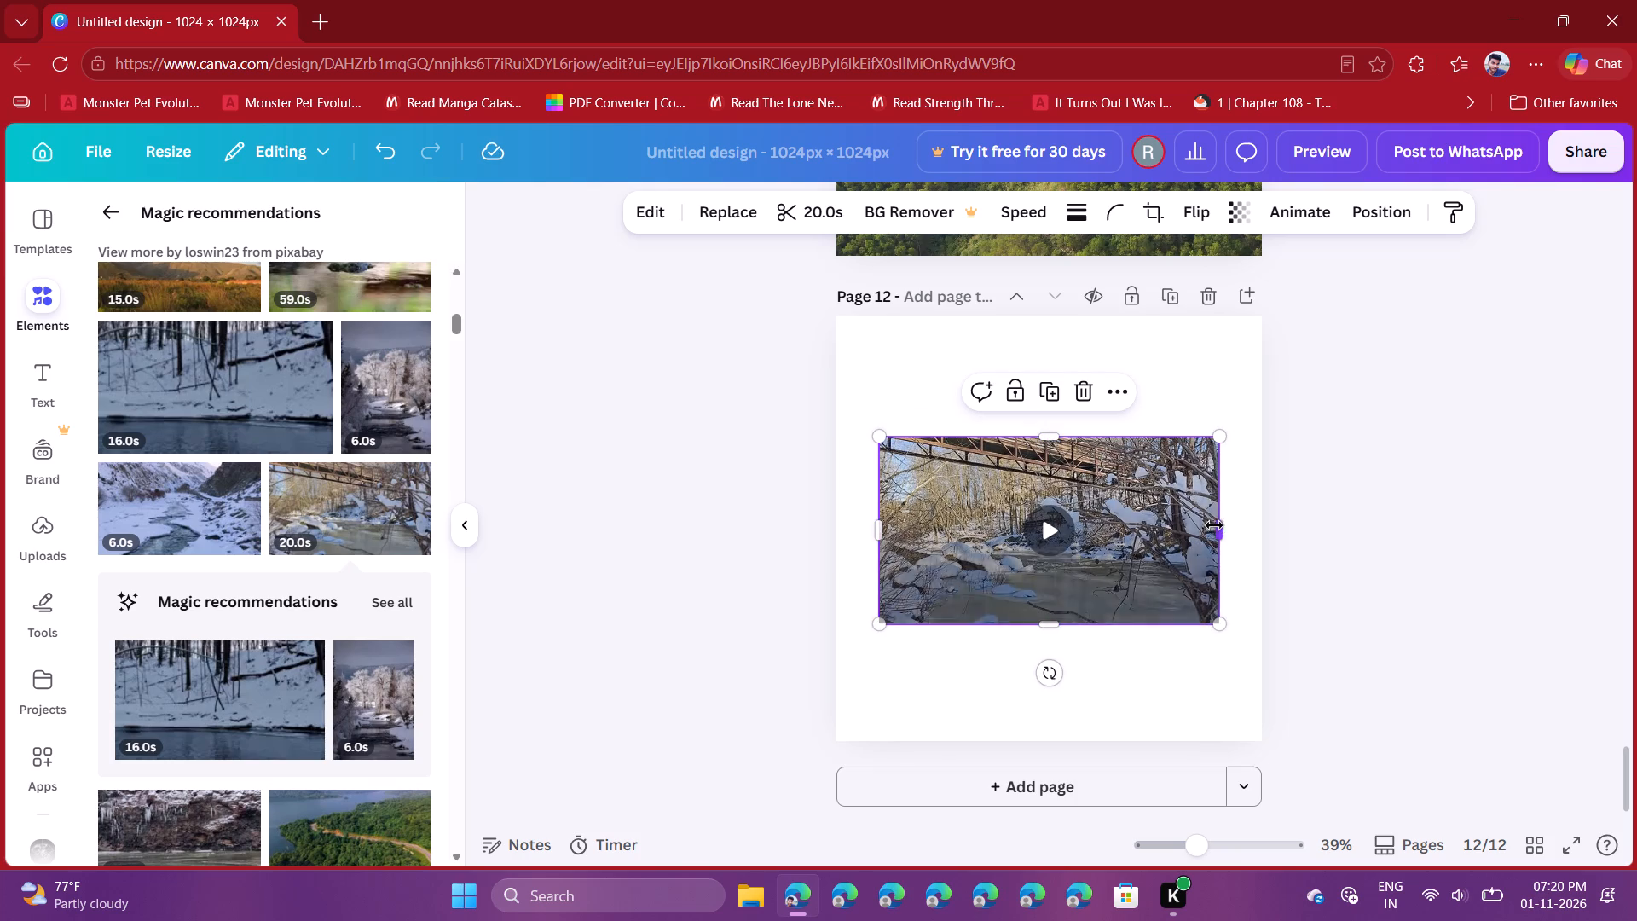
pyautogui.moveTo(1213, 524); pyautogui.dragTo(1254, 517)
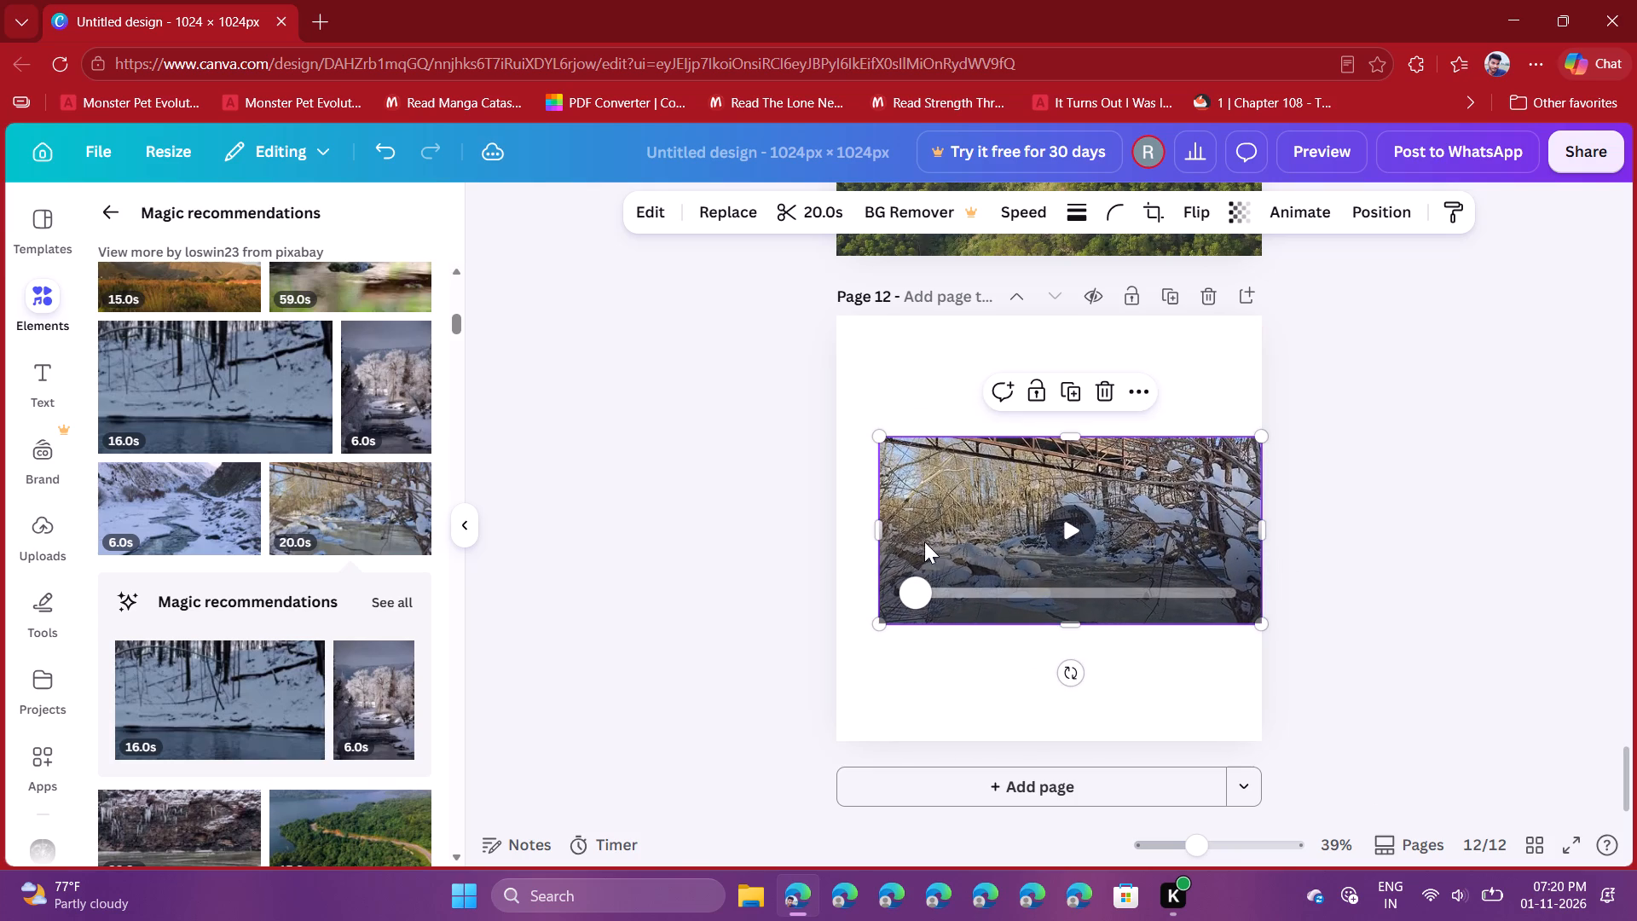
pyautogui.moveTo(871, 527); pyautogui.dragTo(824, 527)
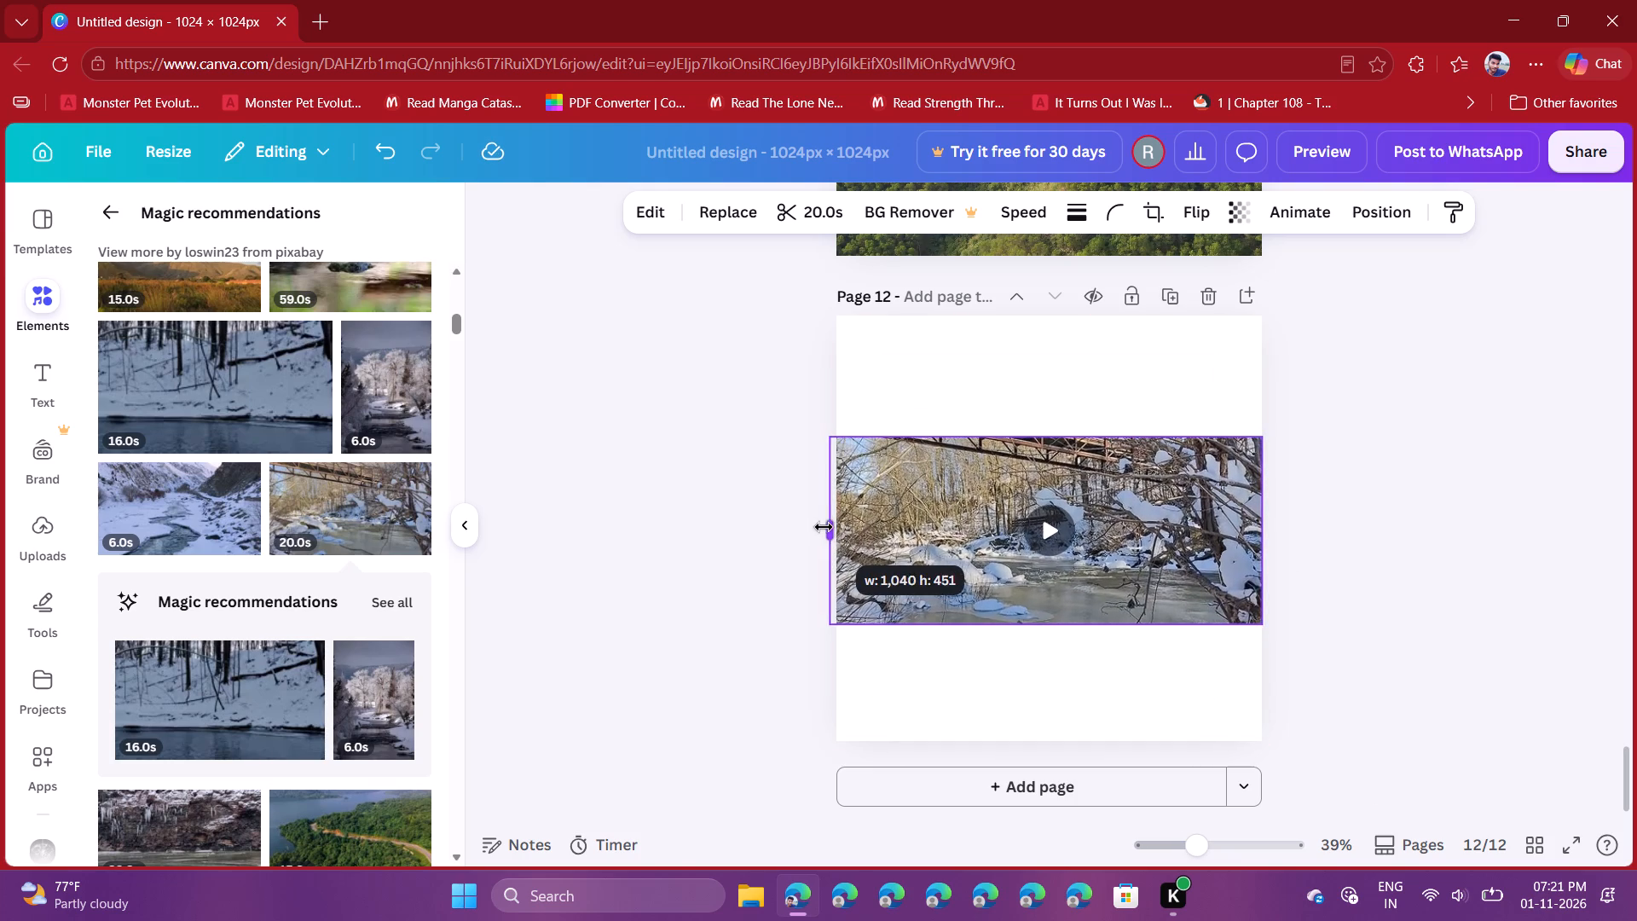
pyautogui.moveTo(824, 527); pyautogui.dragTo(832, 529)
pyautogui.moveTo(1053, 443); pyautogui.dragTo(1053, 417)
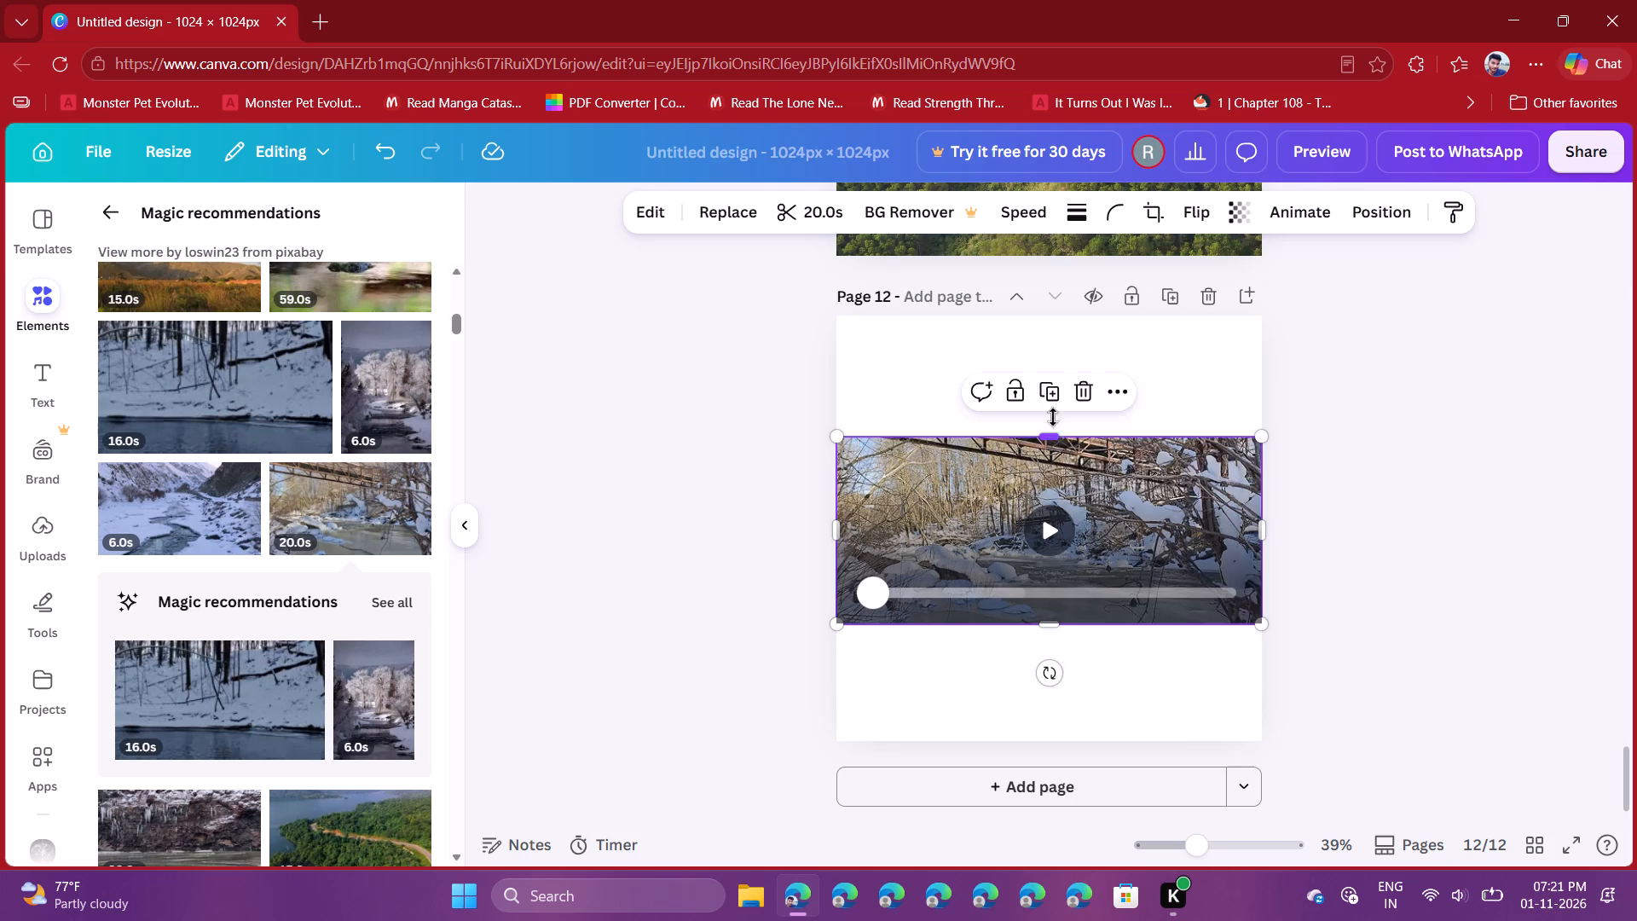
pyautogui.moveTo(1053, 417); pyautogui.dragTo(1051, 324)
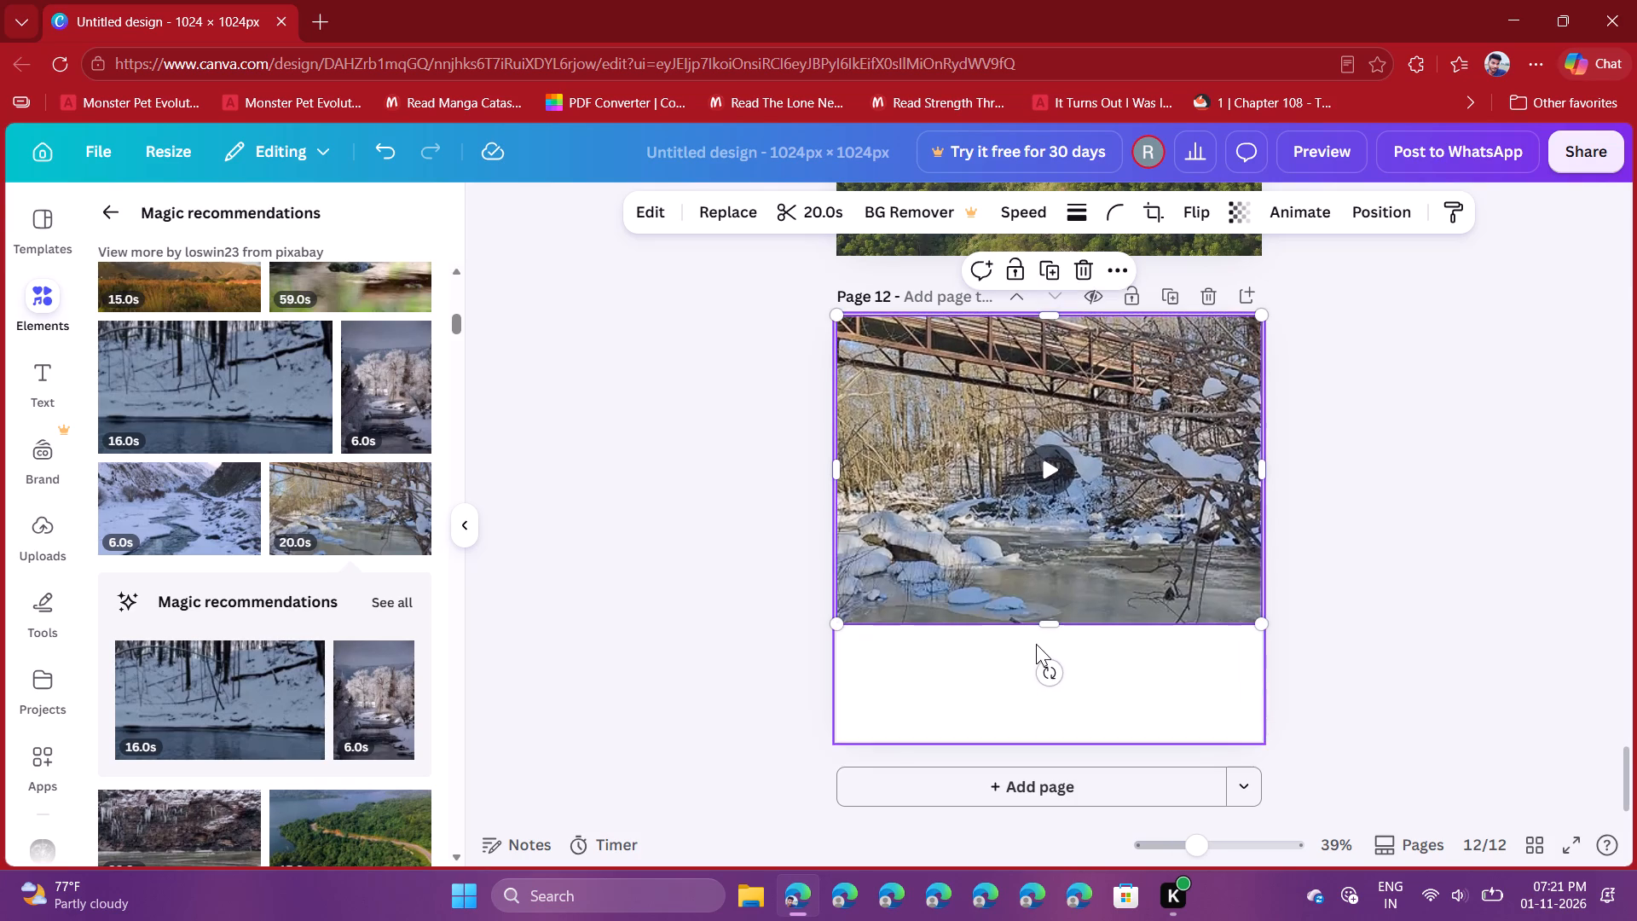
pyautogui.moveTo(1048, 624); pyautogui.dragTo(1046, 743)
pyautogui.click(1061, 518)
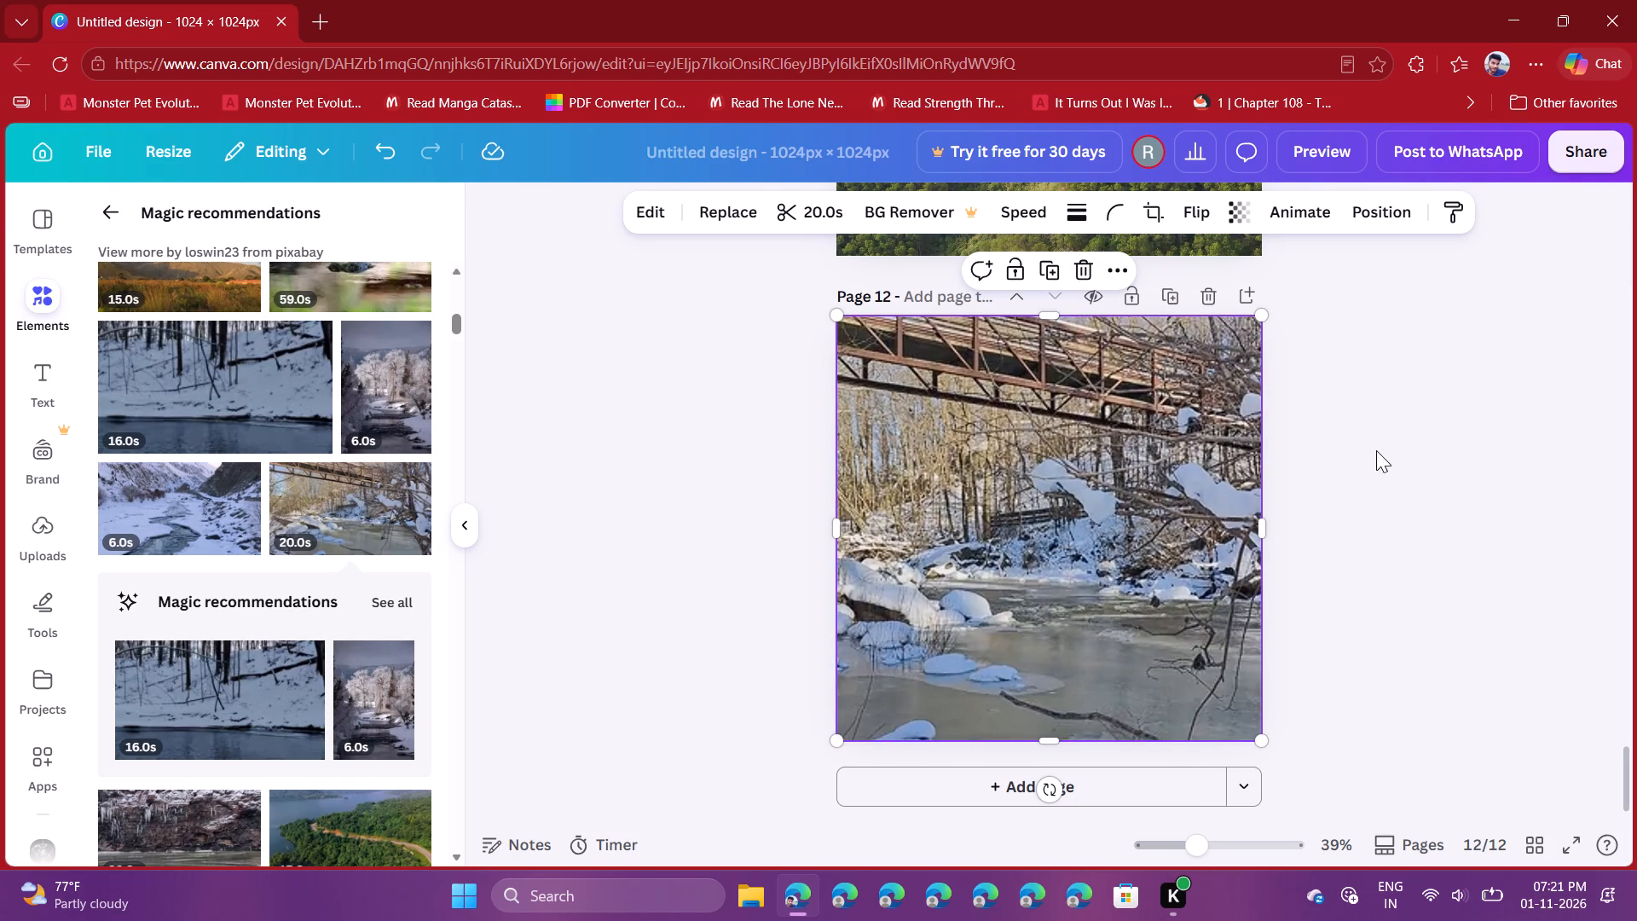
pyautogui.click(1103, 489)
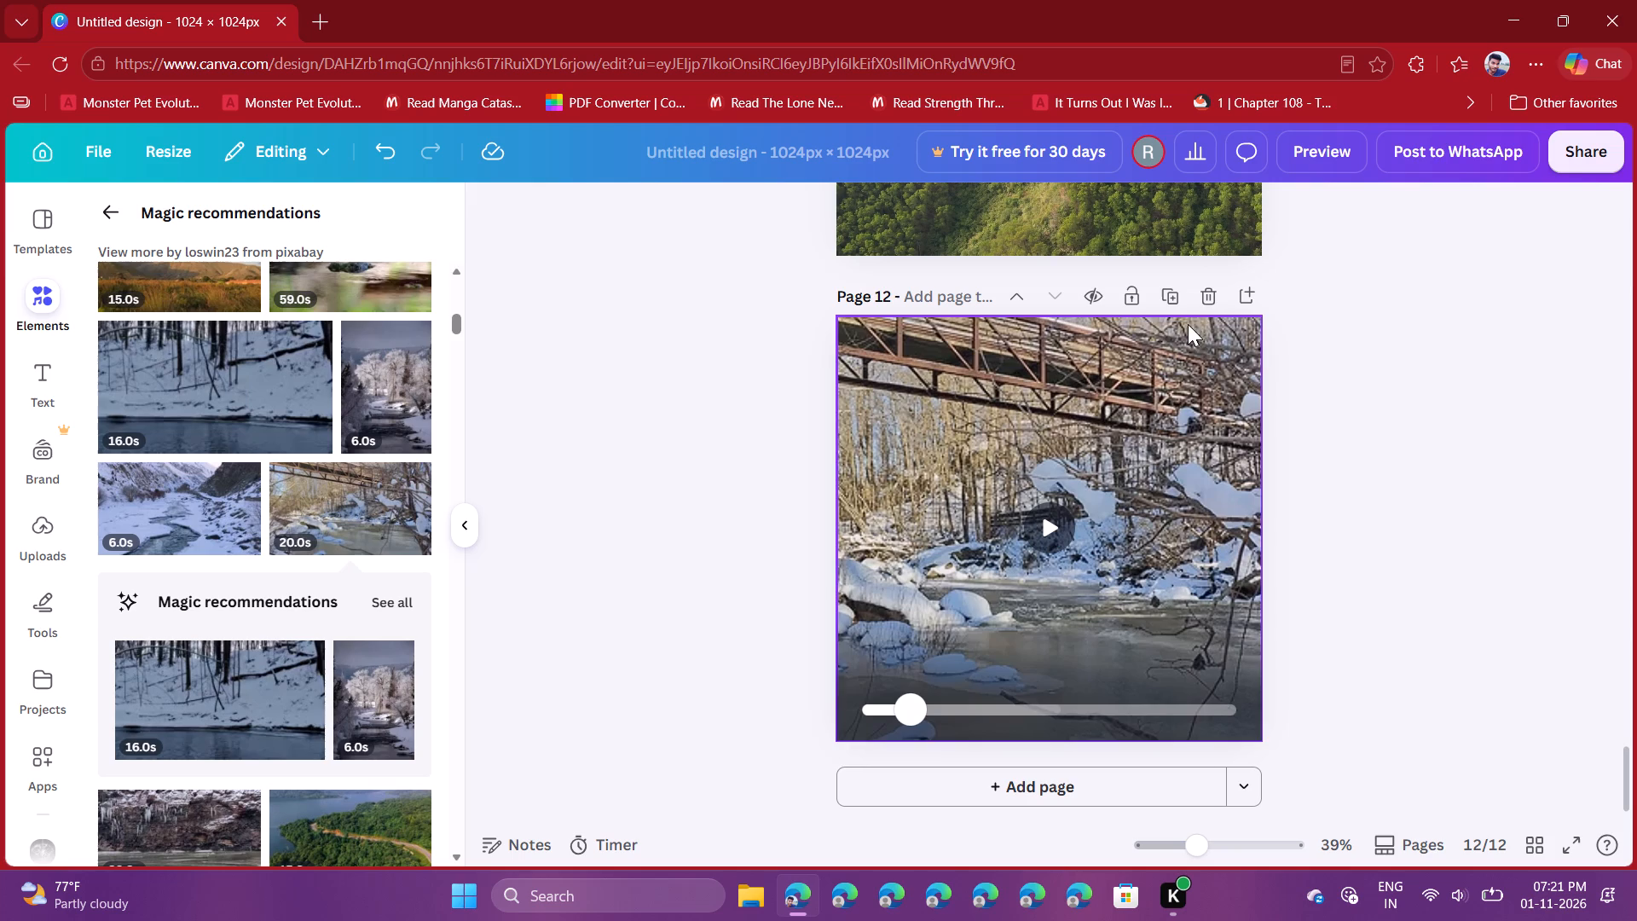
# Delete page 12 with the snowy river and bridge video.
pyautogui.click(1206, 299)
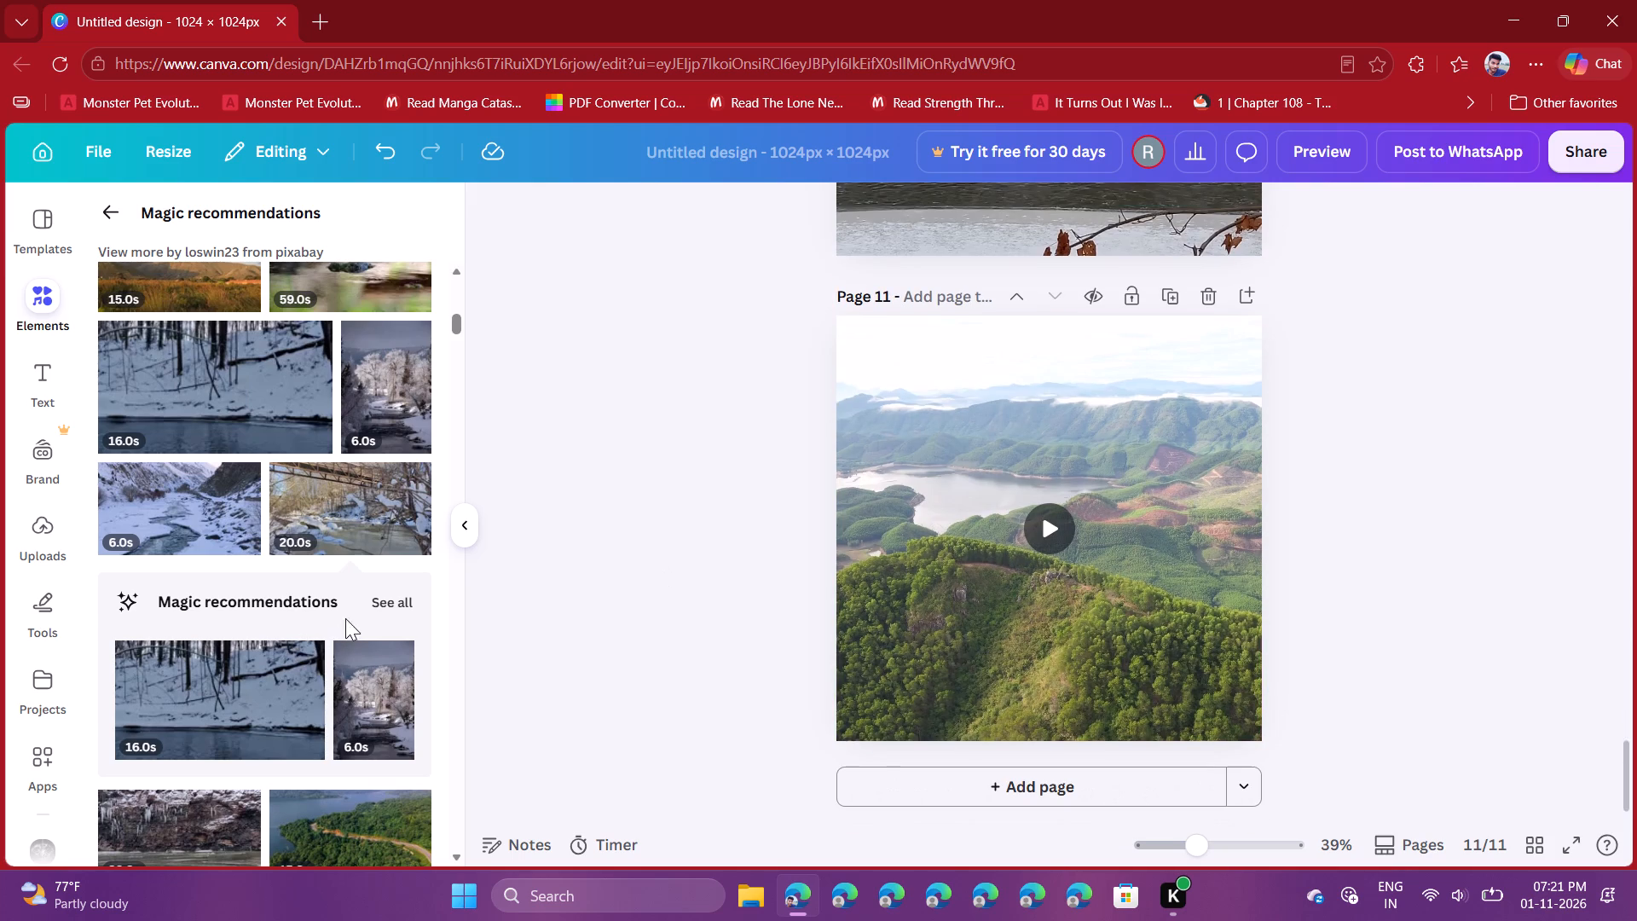
# Add a blank page 12 and insert the 18-second video of a sunlit snowy mountain peak from the related magic recommendations.
pyautogui.click(972, 771)
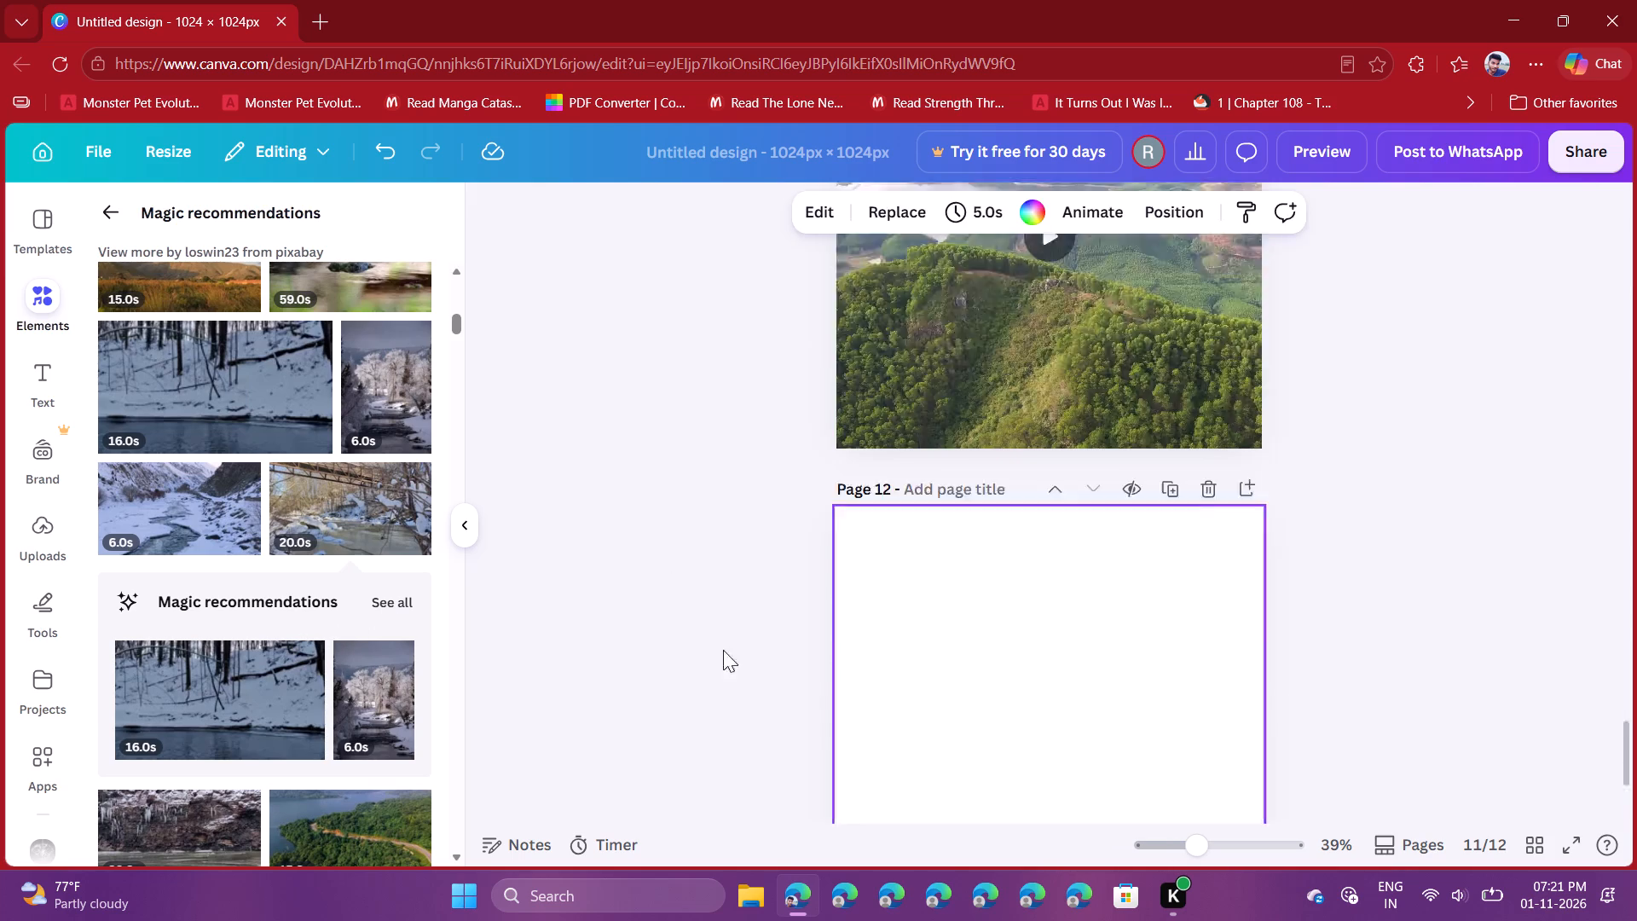
pyautogui.click(396, 598)
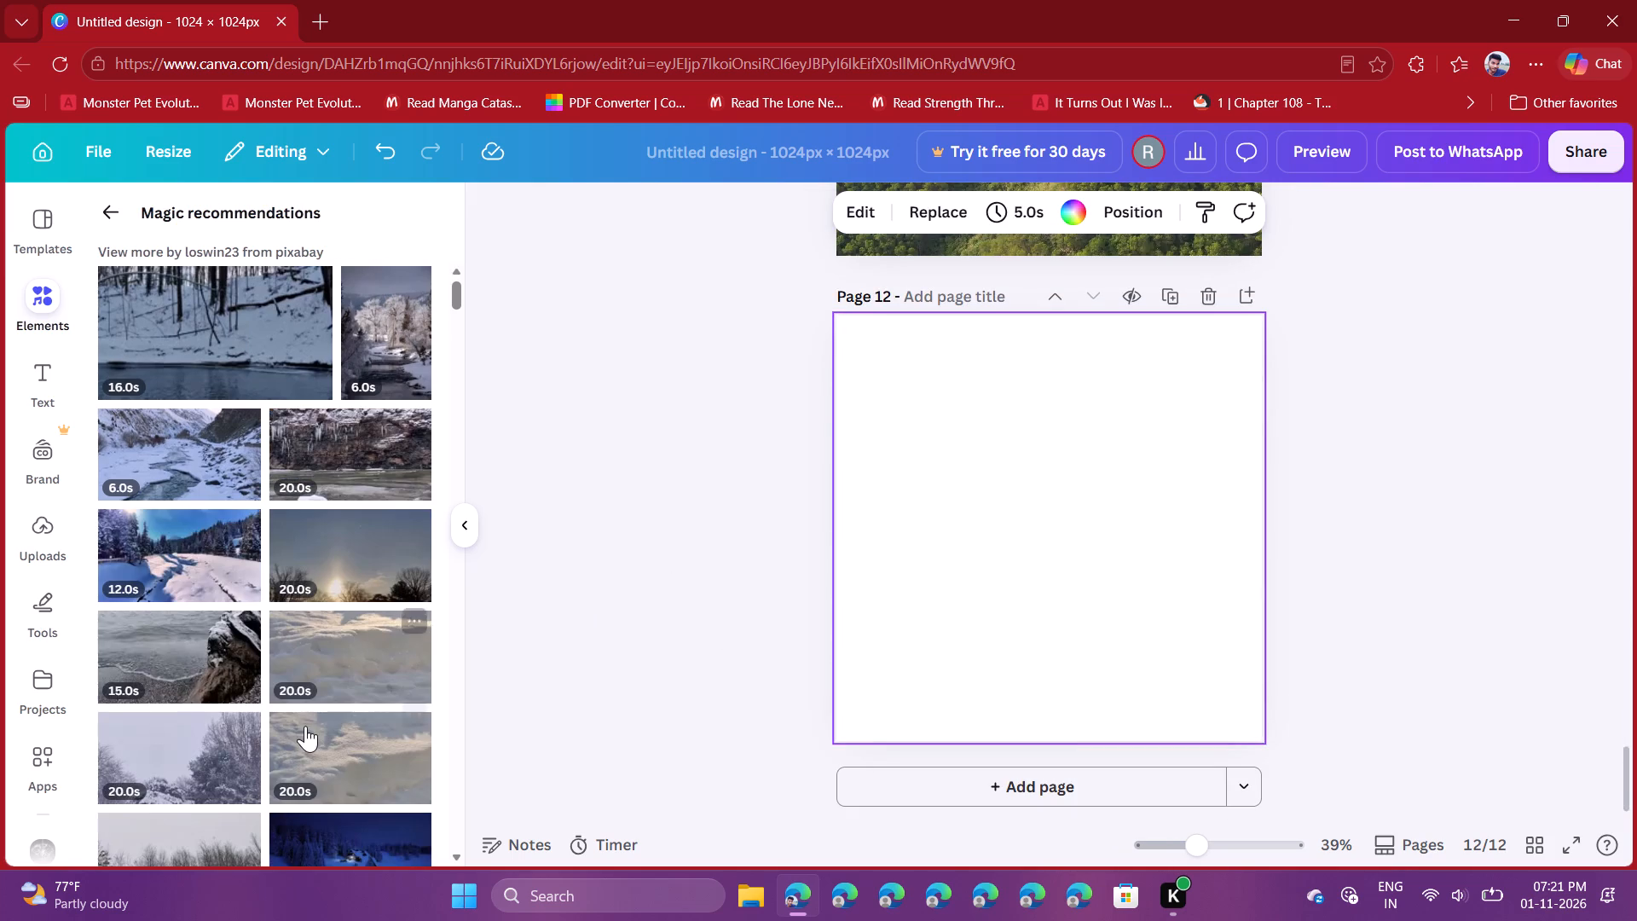
pyautogui.scroll(-5, 305, 726)
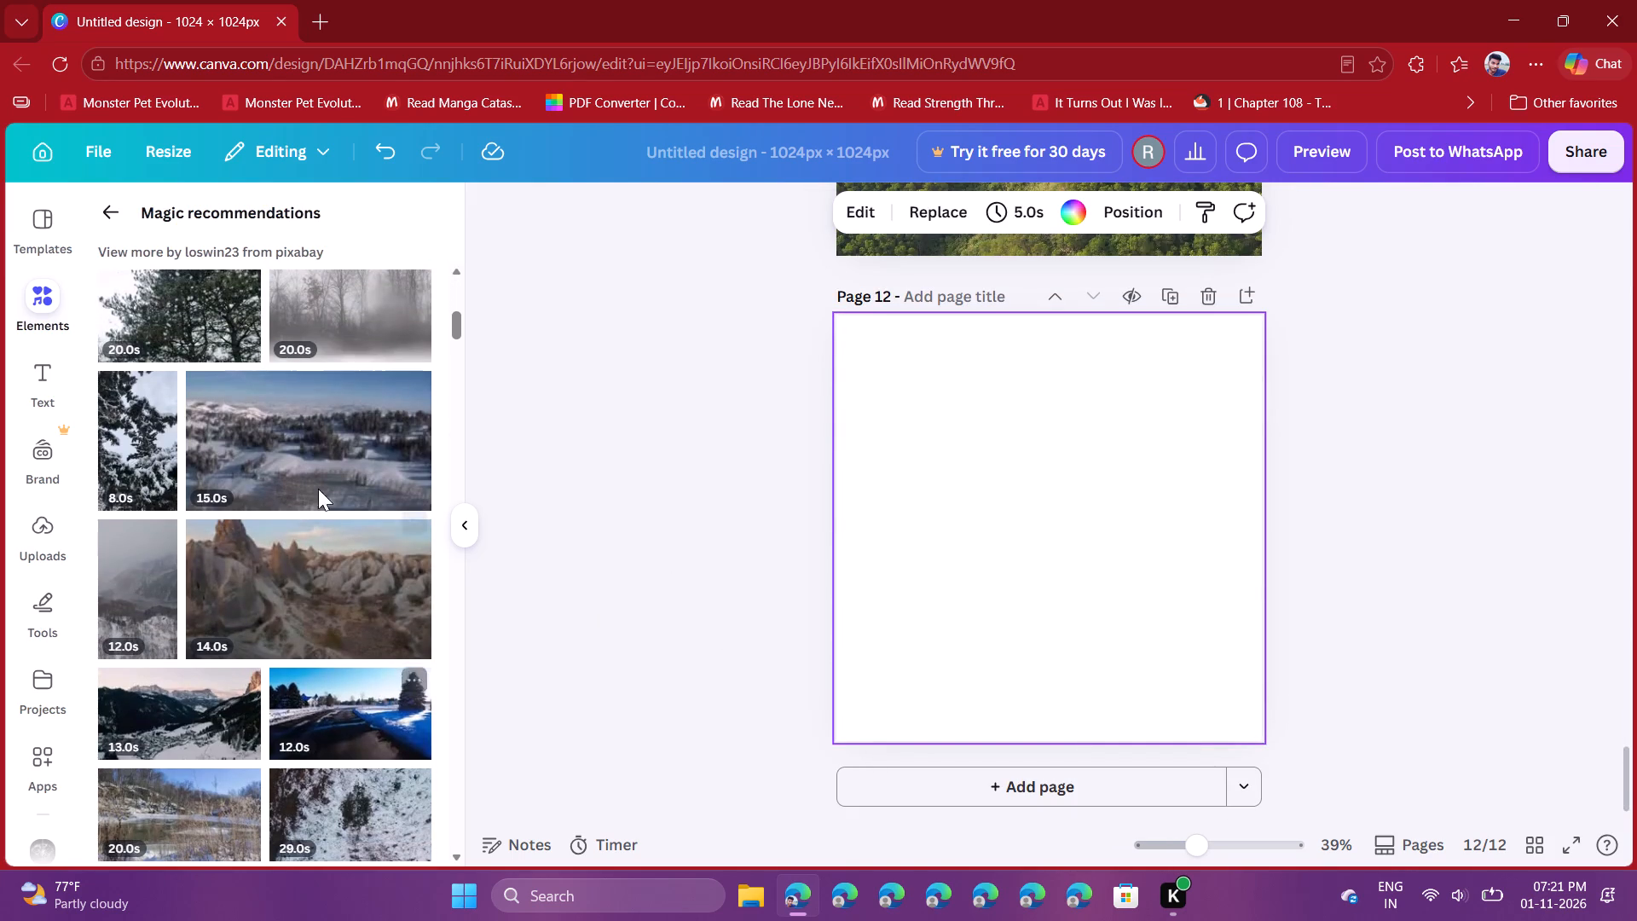
pyautogui.scroll(-5, 312, 460)
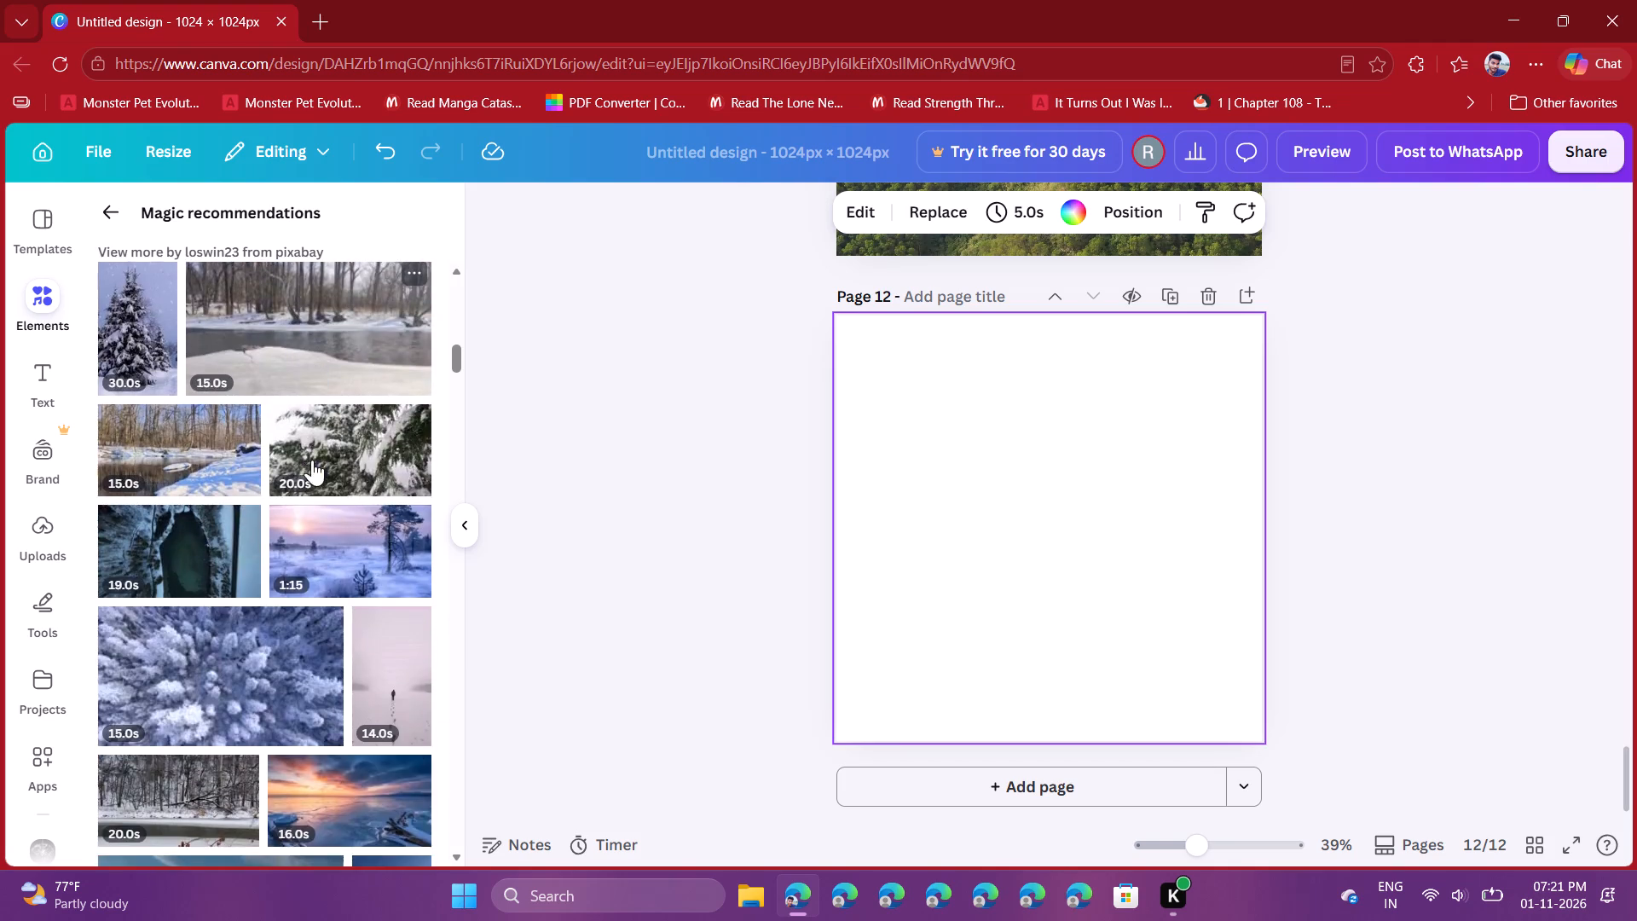
pyautogui.scroll(-2, 312, 460)
pyautogui.scroll(2, 312, 460)
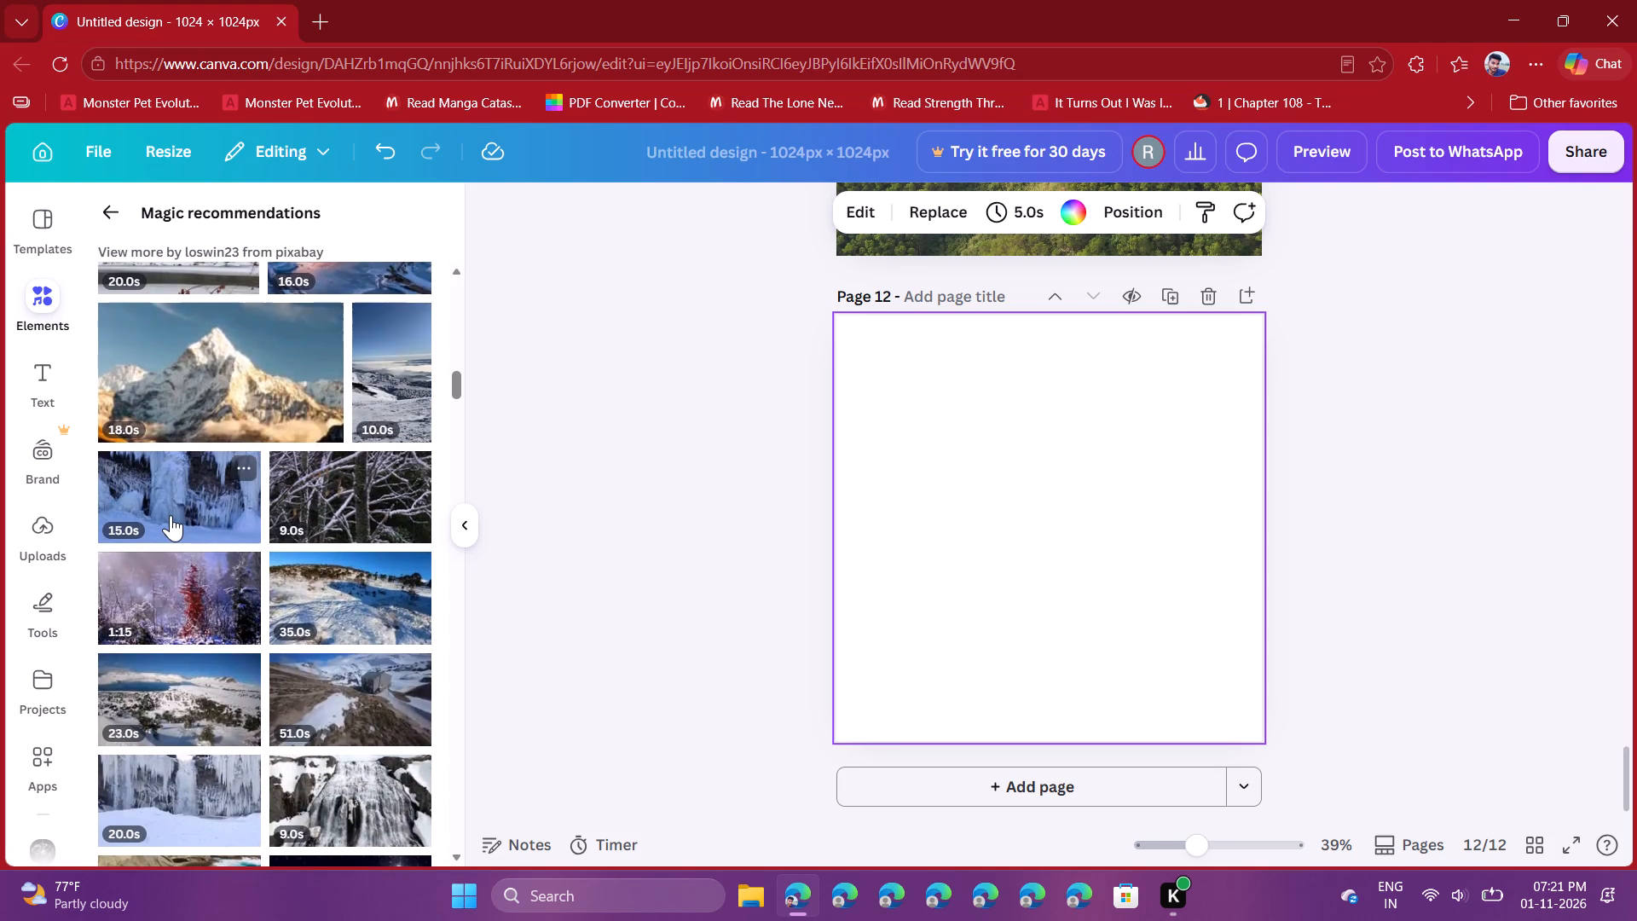
pyautogui.click(214, 353)
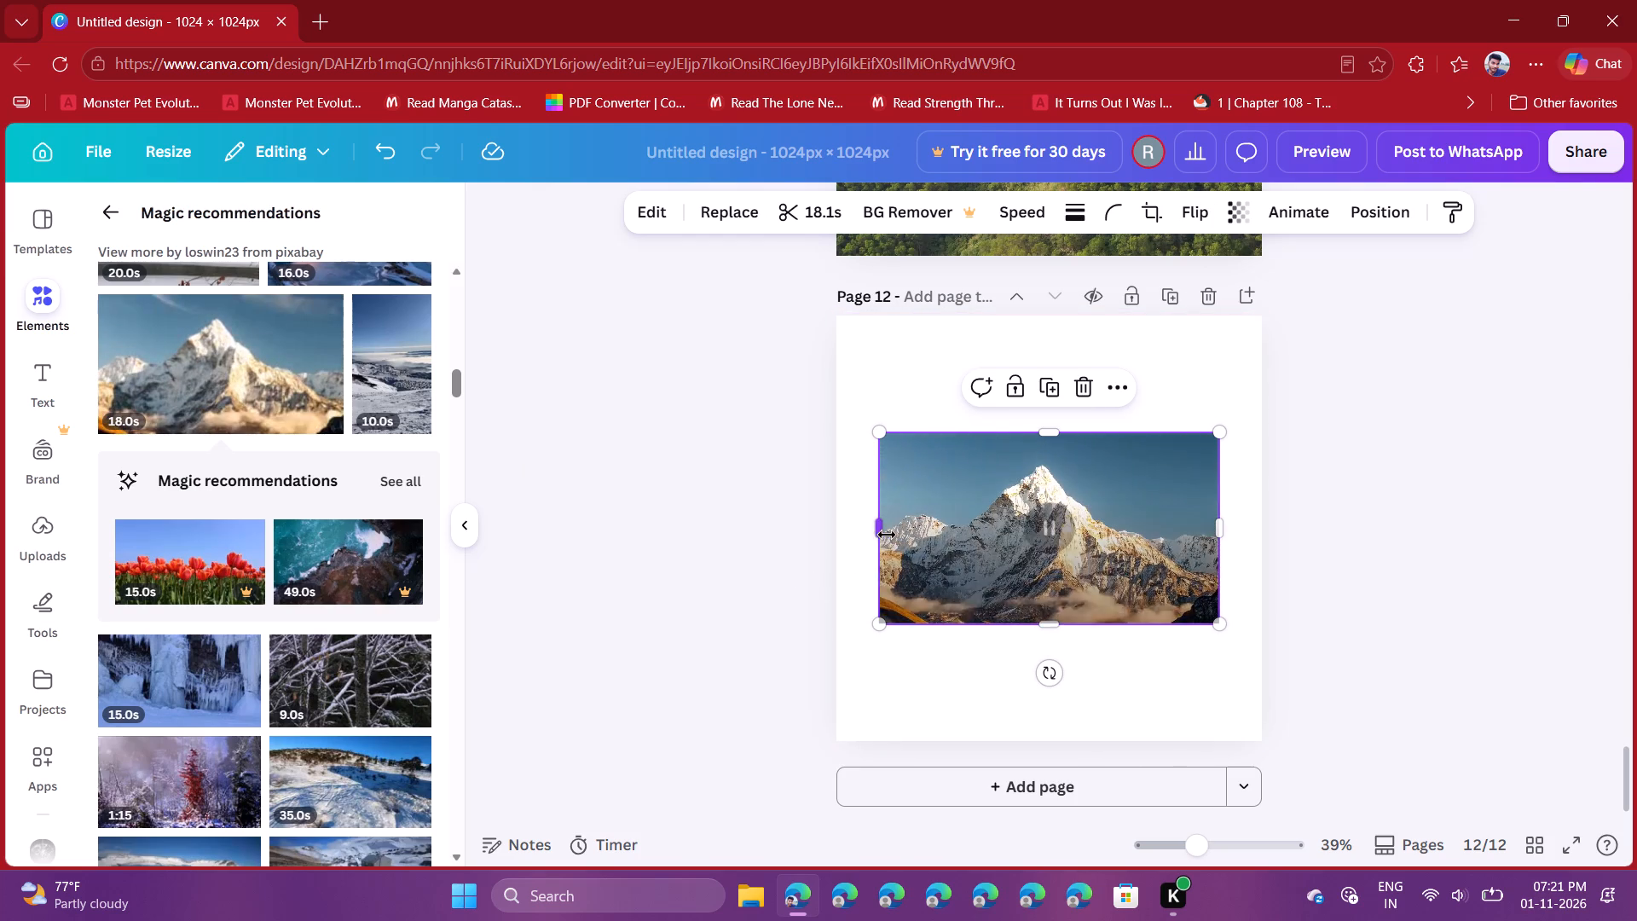
# Stretch the snowy mountain peak video to all four edges so that it fills page 12.
pyautogui.moveTo(882, 535); pyautogui.dragTo(840, 536)
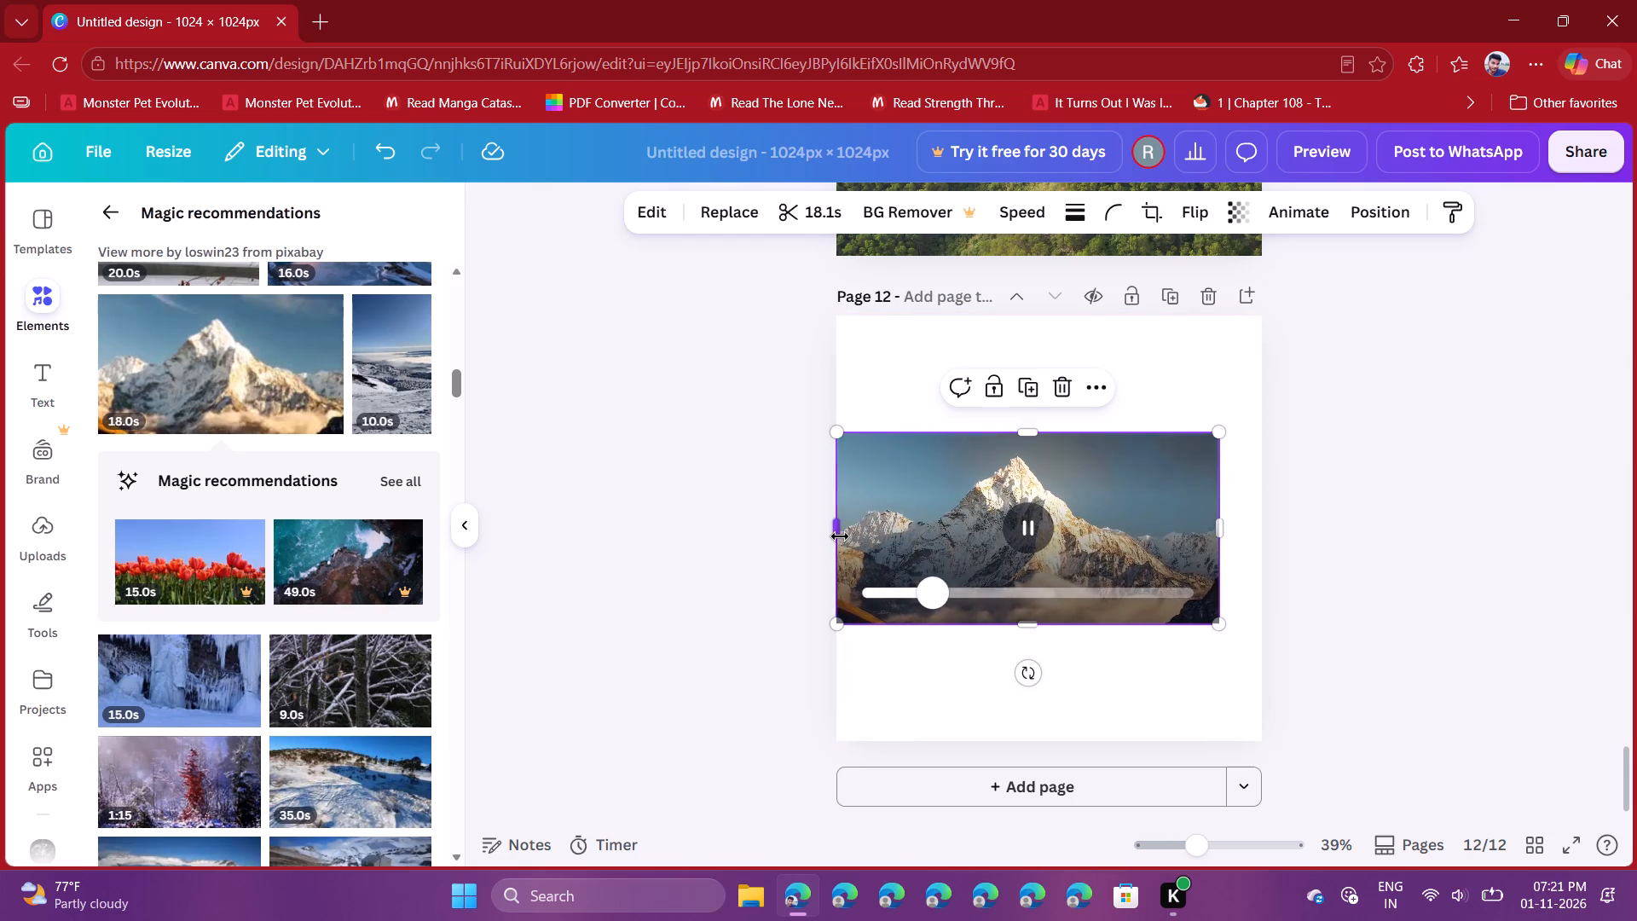
pyautogui.moveTo(1223, 536); pyautogui.dragTo(1258, 530)
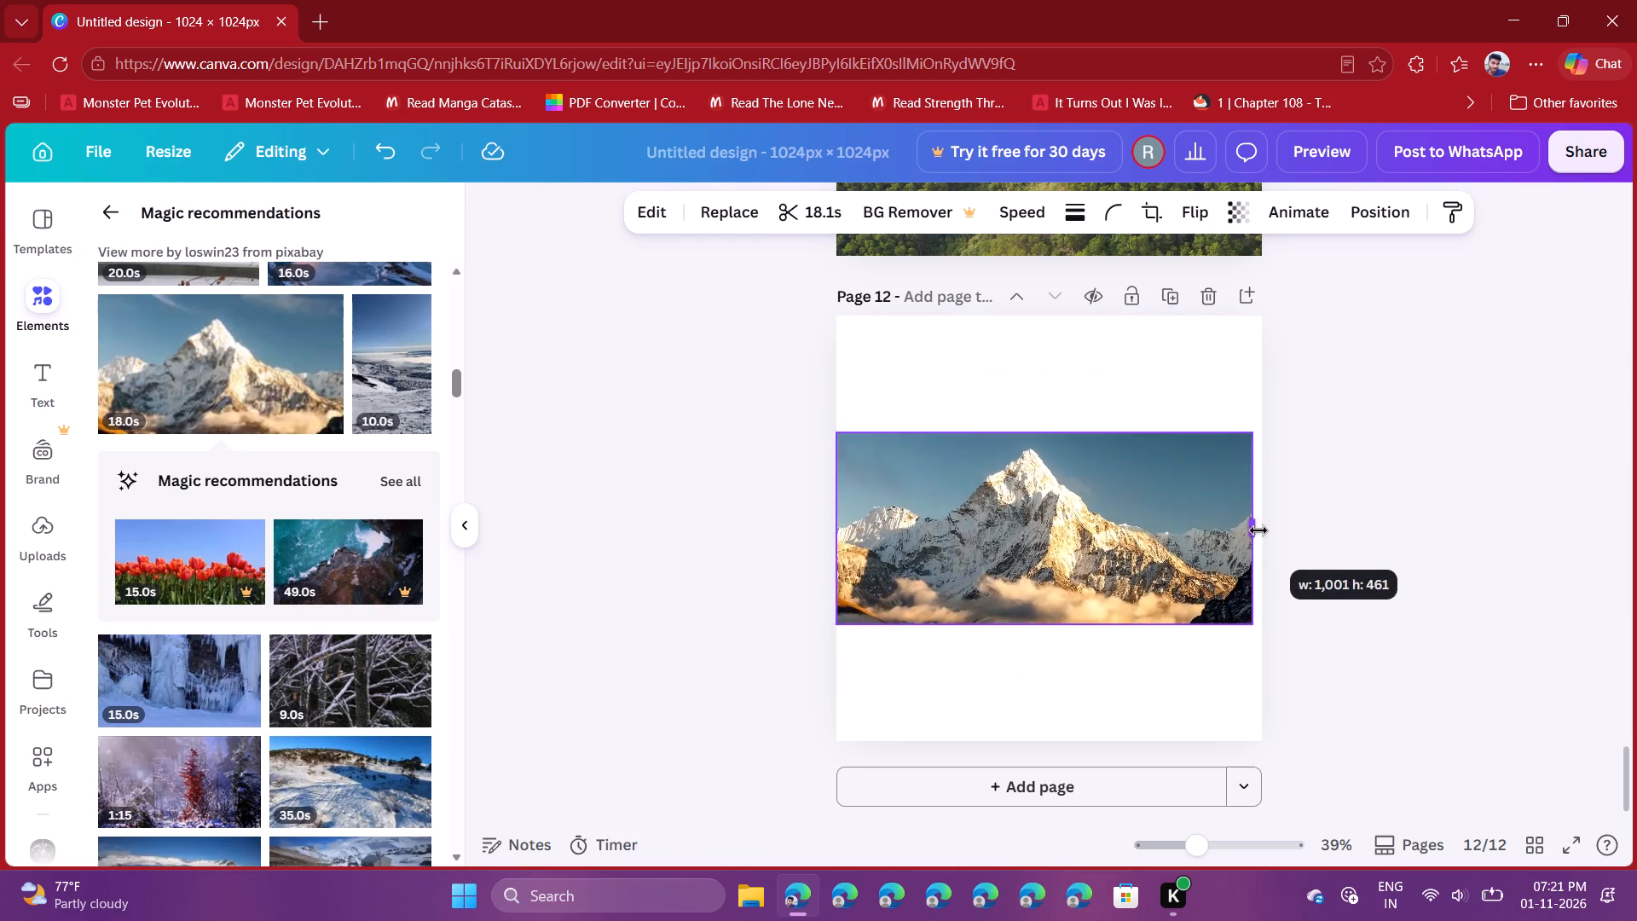
pyautogui.moveTo(1258, 530); pyautogui.dragTo(1270, 529)
pyautogui.moveTo(1040, 433); pyautogui.dragTo(1044, 396)
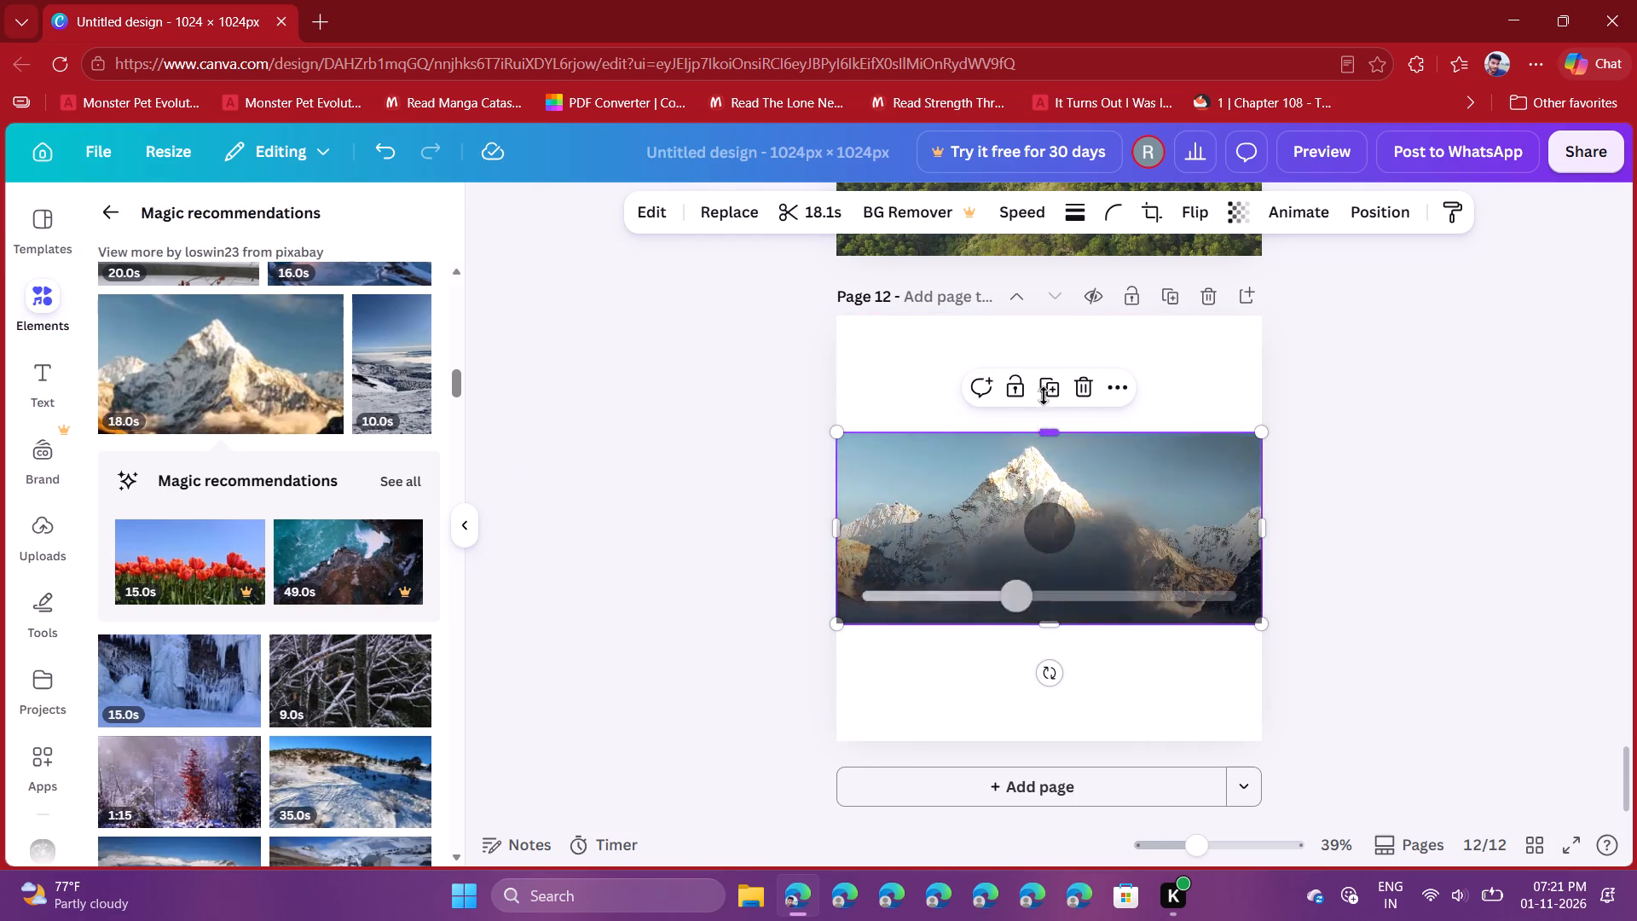
pyautogui.moveTo(1044, 396); pyautogui.dragTo(1045, 321)
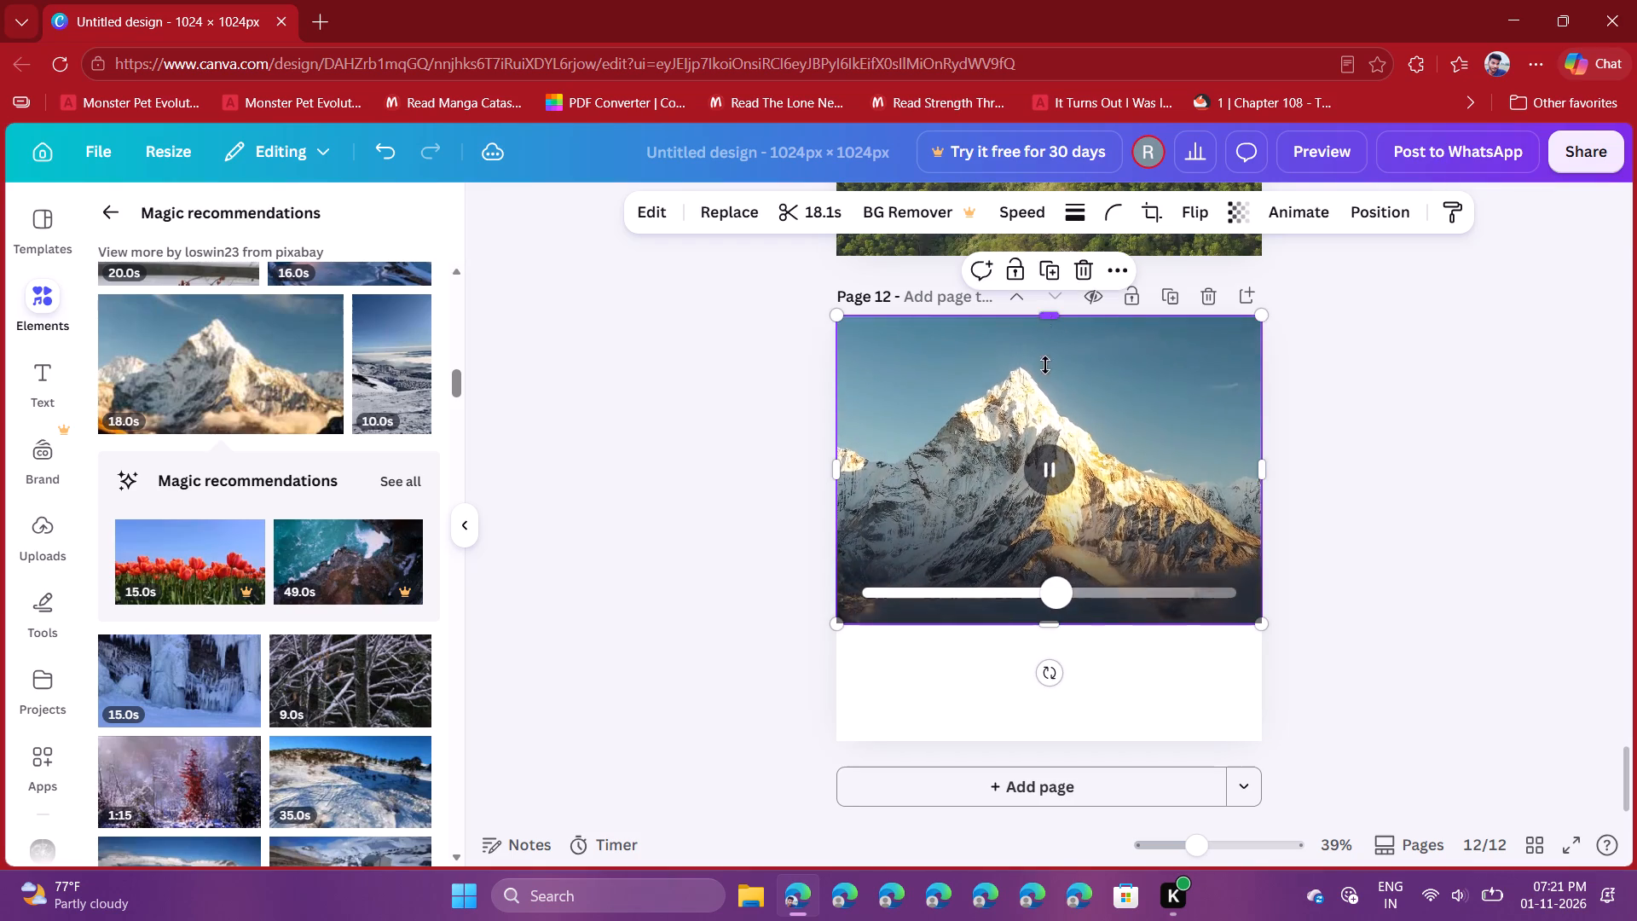
pyautogui.moveTo(1051, 629); pyautogui.dragTo(1061, 746)
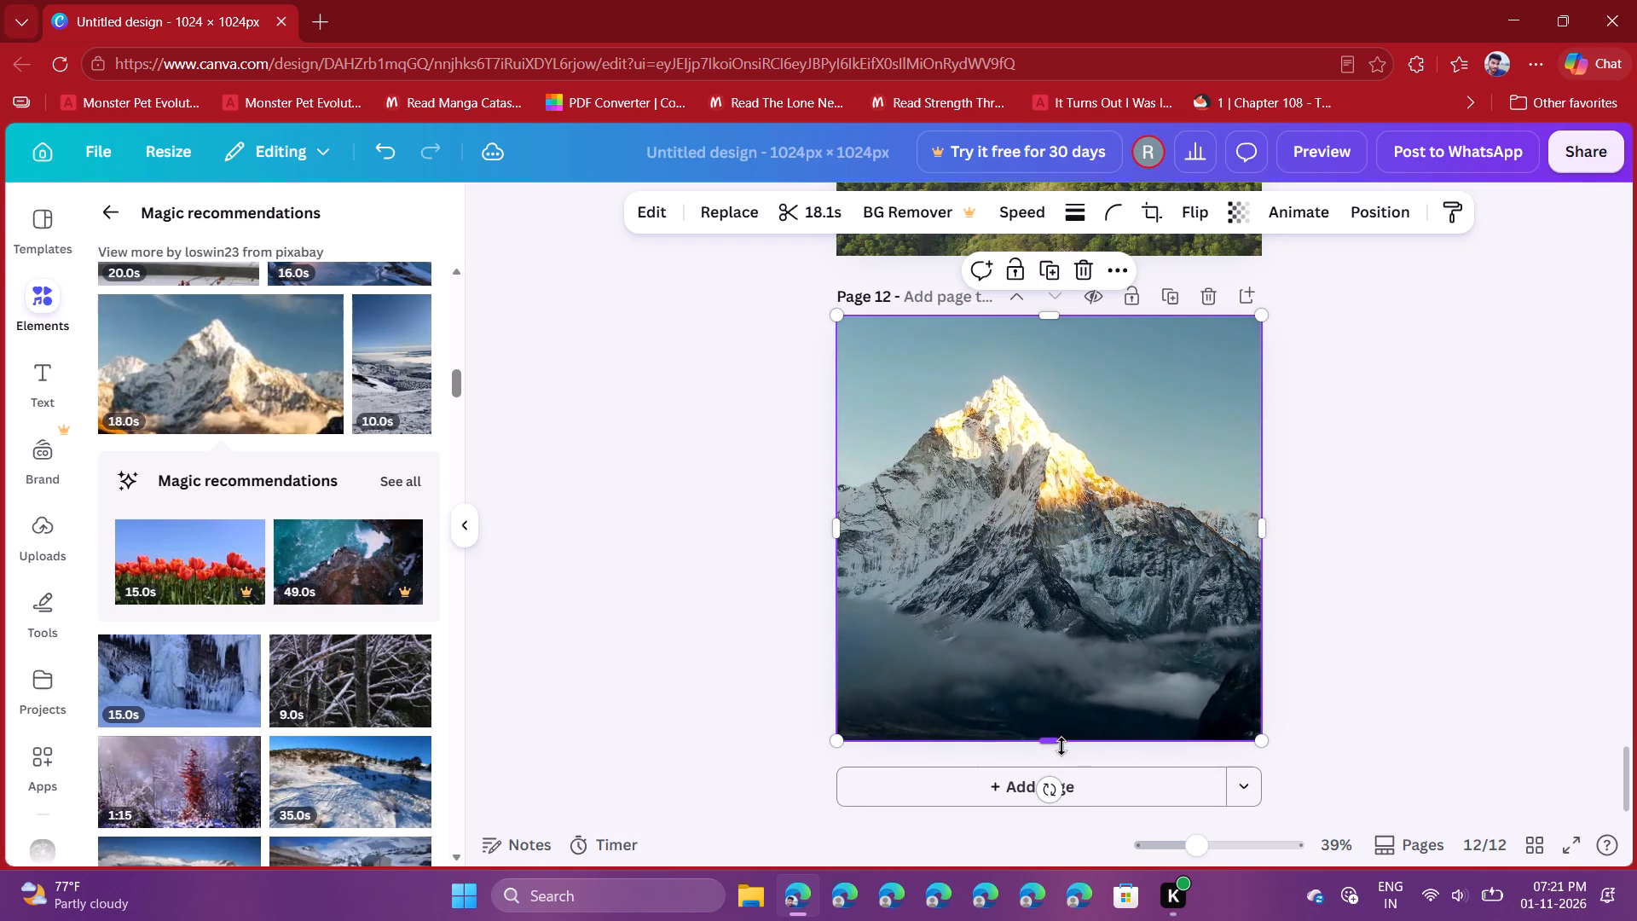
pyautogui.click(1379, 450)
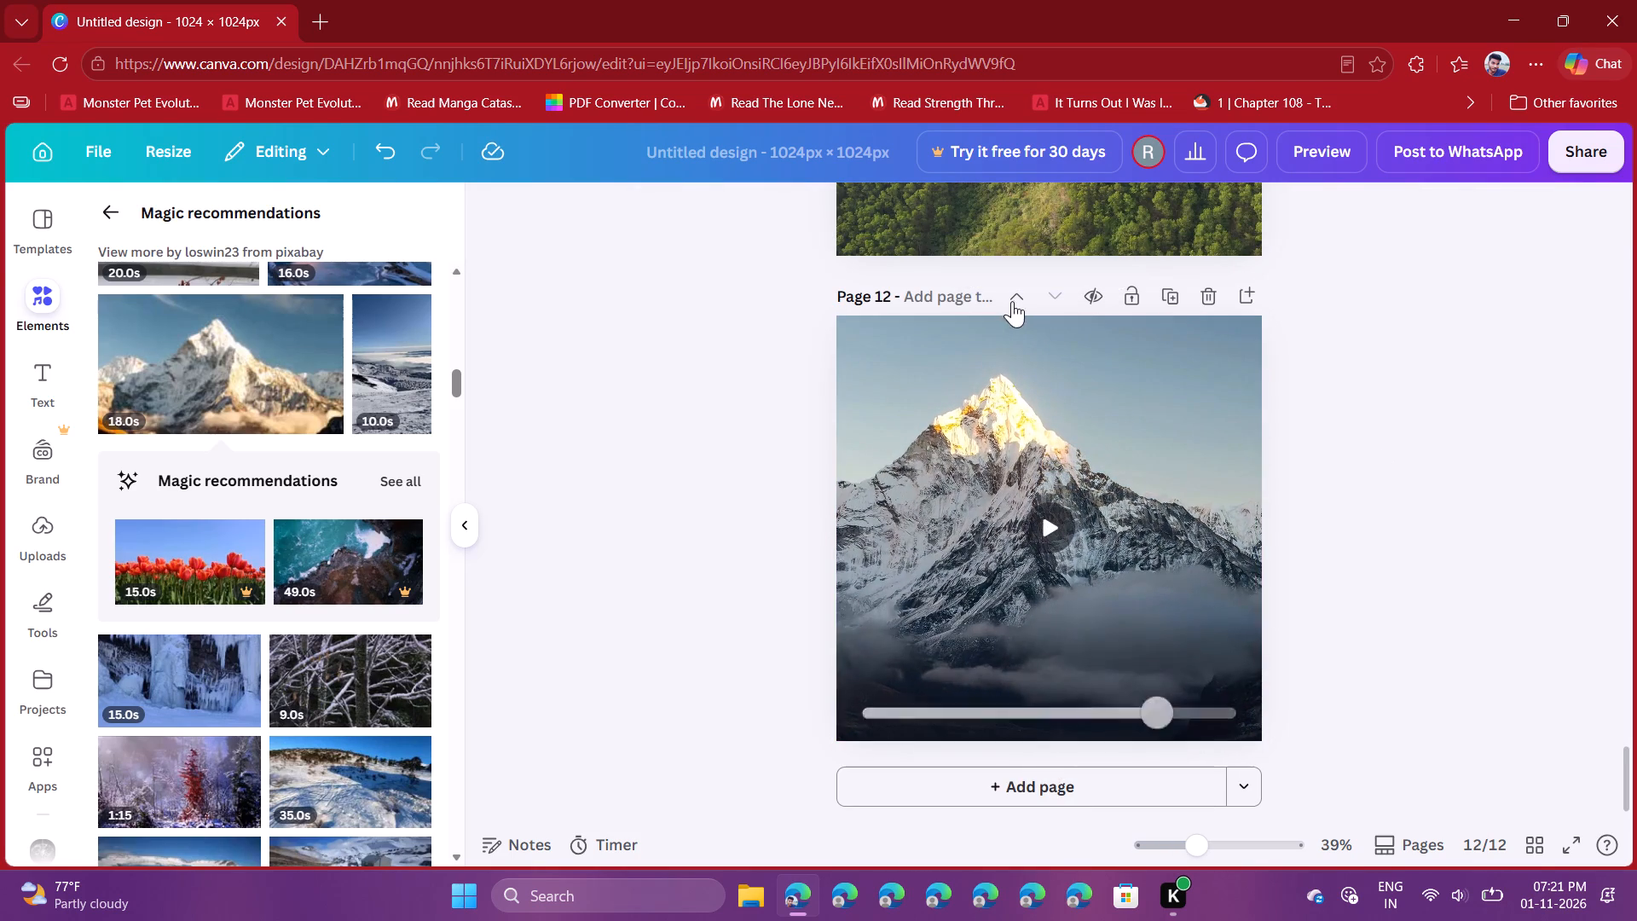
# Move the snowy mountain peak page up one position, ahead of the green mountain landscape page, as page 11.
pyautogui.click(1015, 295)
pyautogui.scroll(1, 1362, 369)
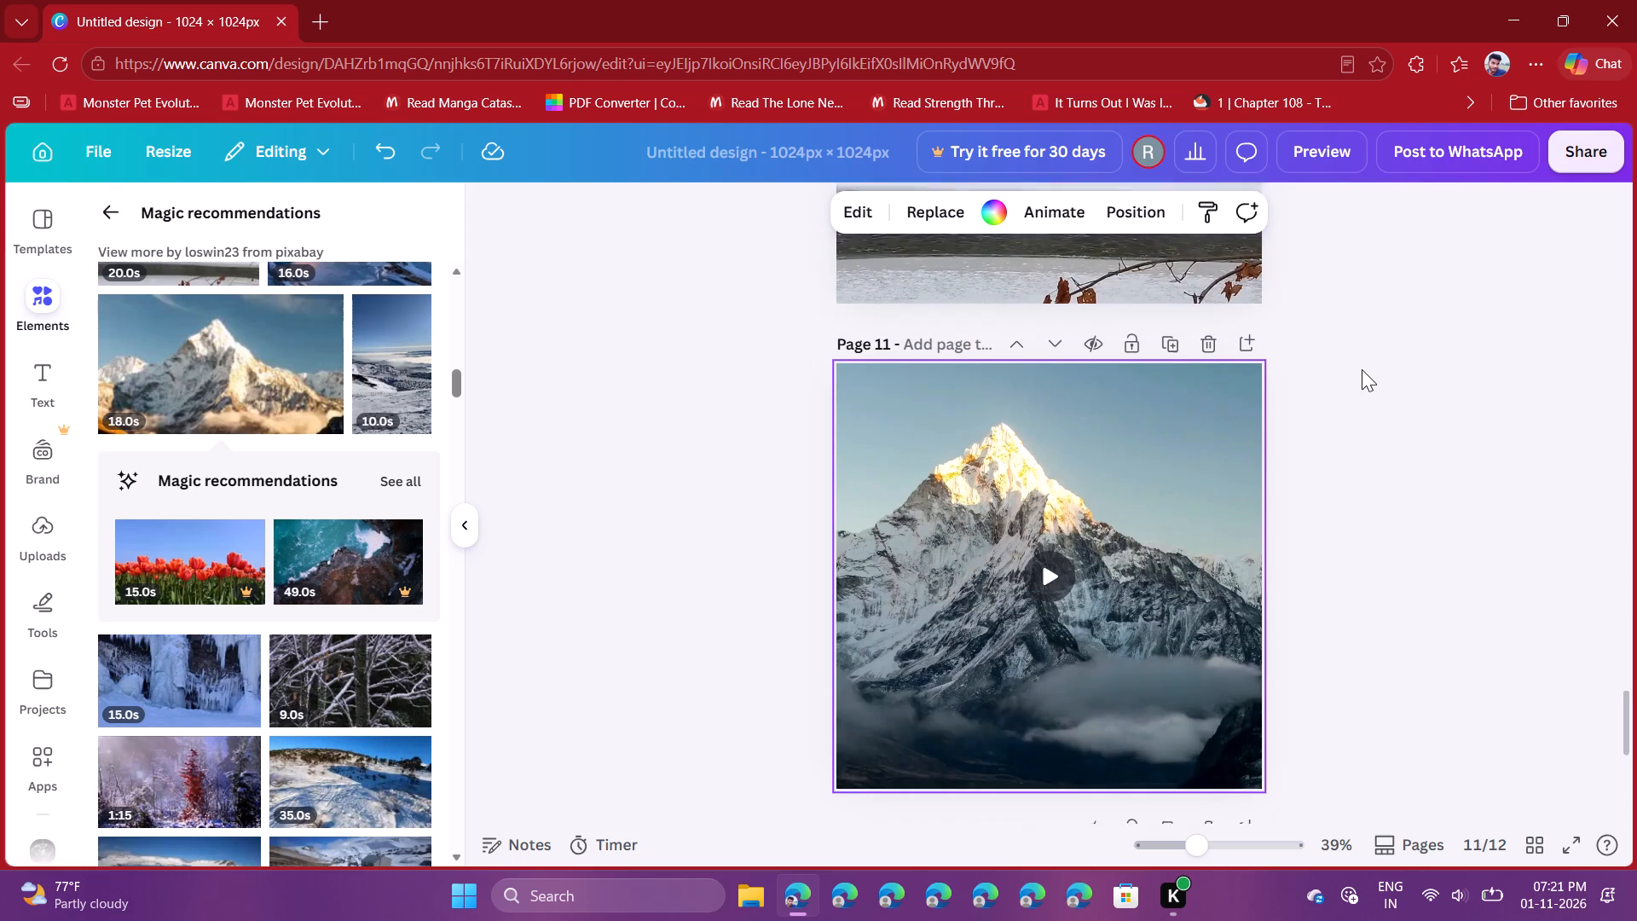
pyautogui.scroll(2, 1362, 369)
pyautogui.scroll(-1, 1362, 369)
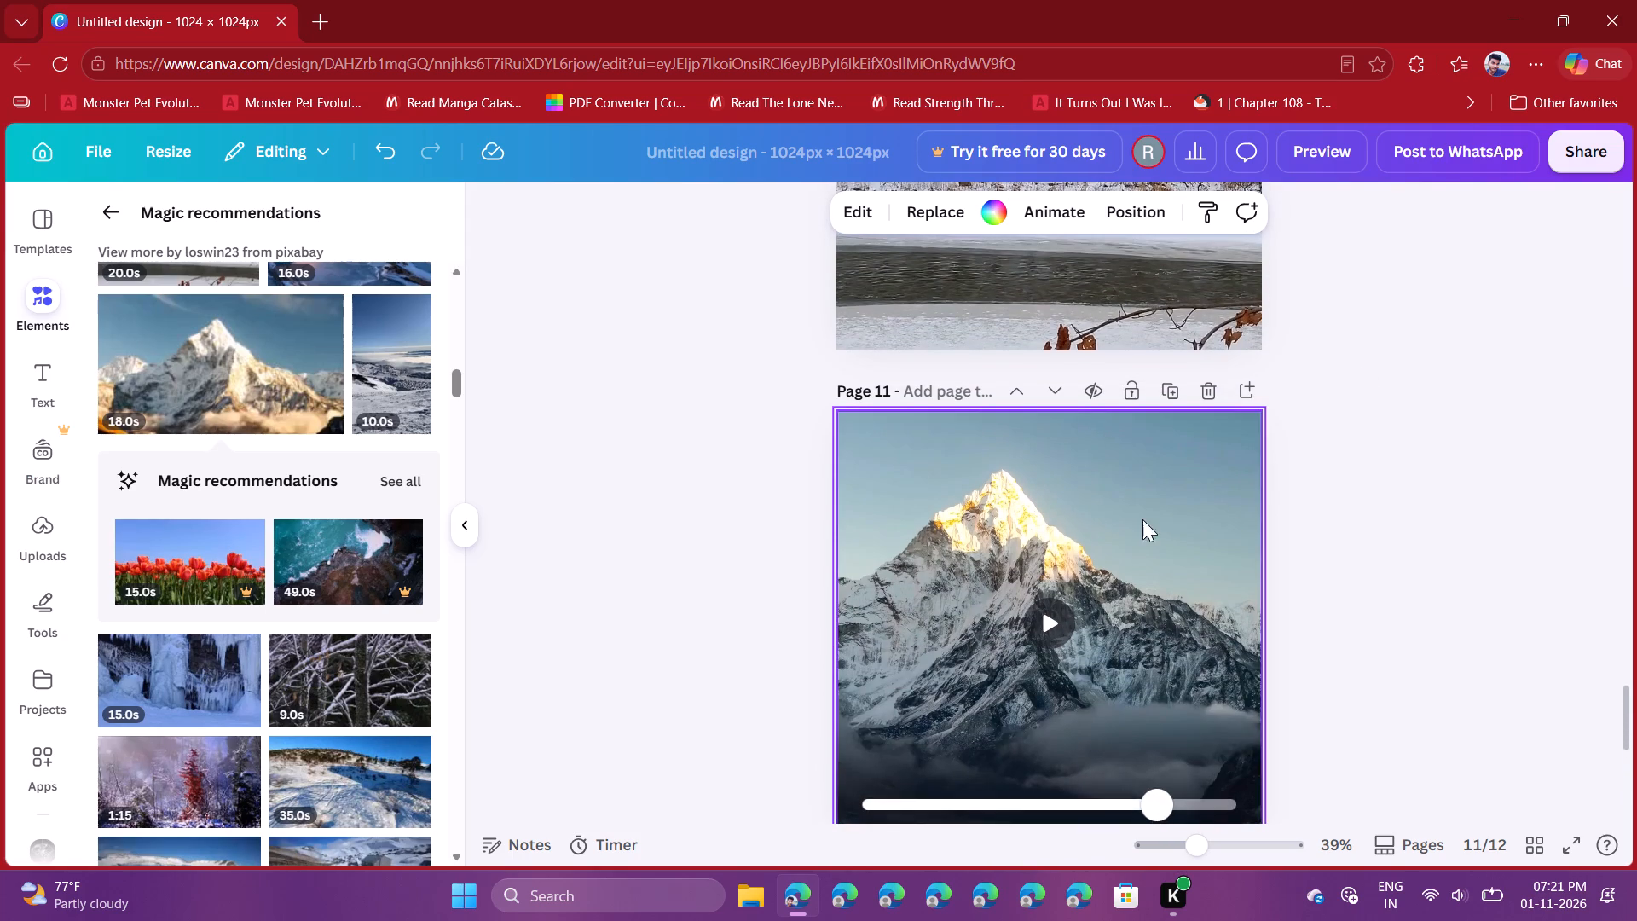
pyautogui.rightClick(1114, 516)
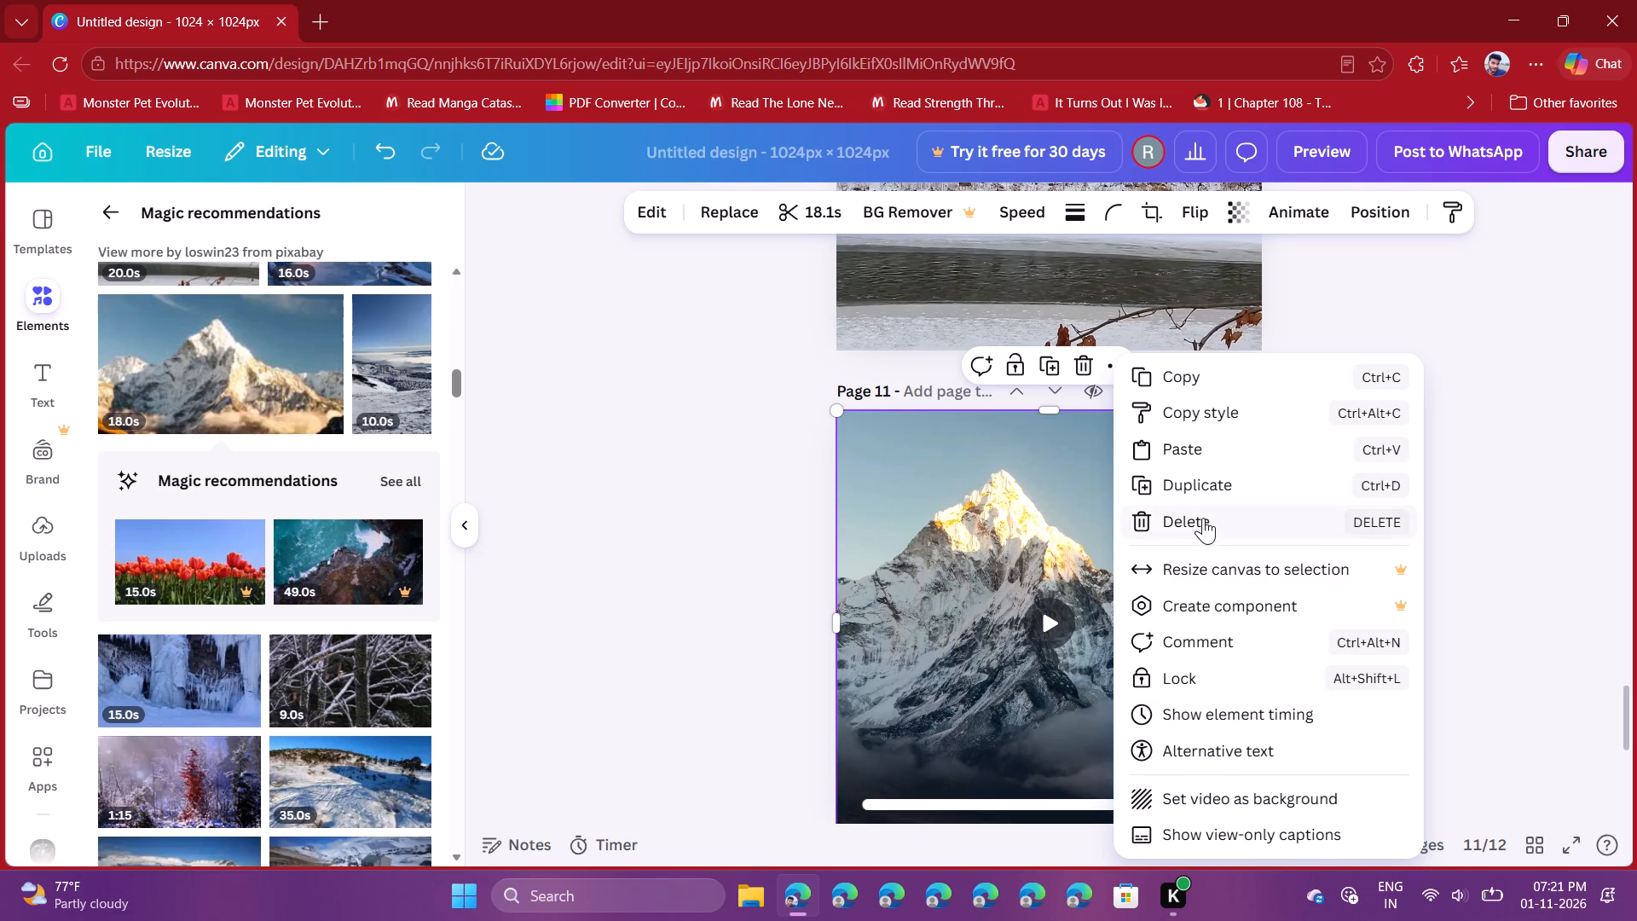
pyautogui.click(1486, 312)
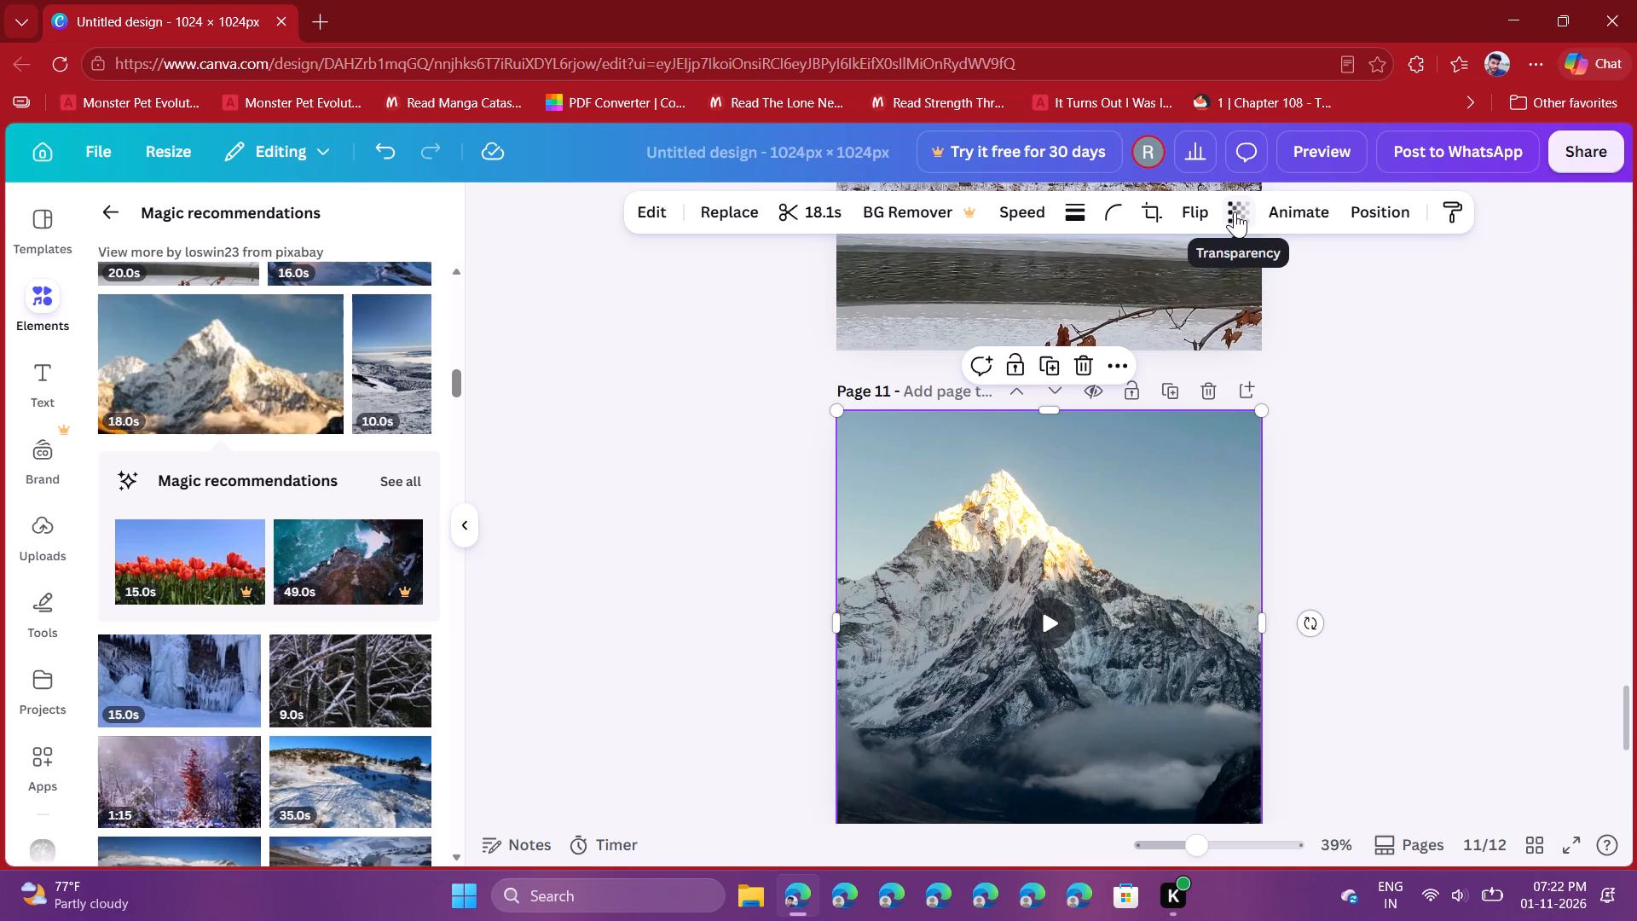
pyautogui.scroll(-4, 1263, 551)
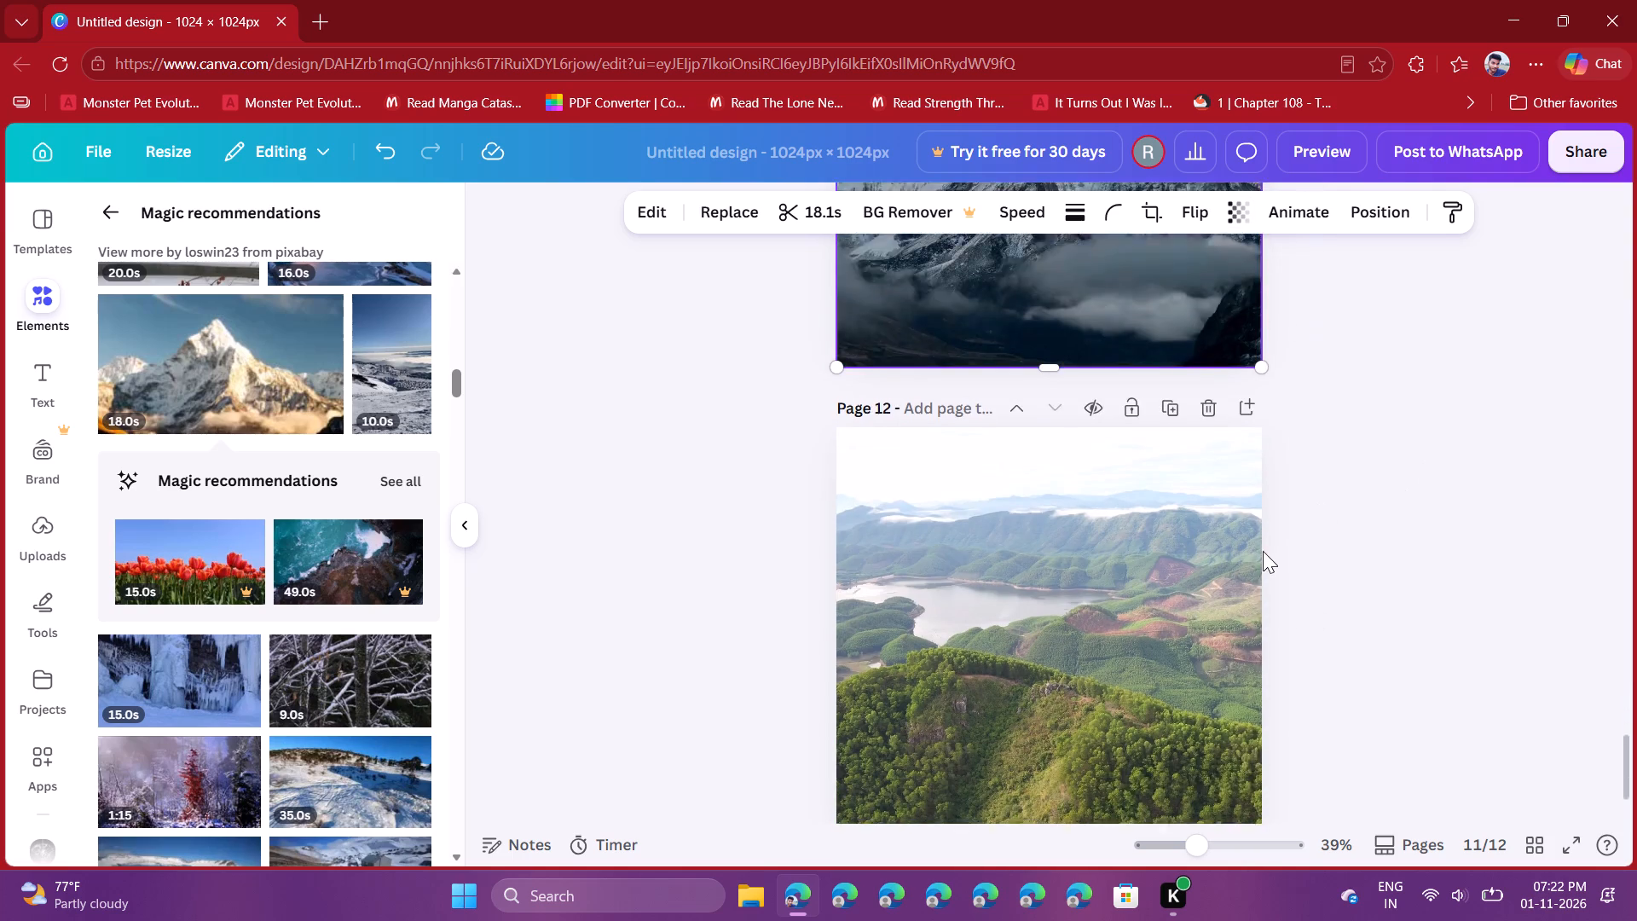
# Delete page 12 with the green mountain landscape video.
pyautogui.scroll(-4, 1263, 551)
pyautogui.scroll(15, 1263, 551)
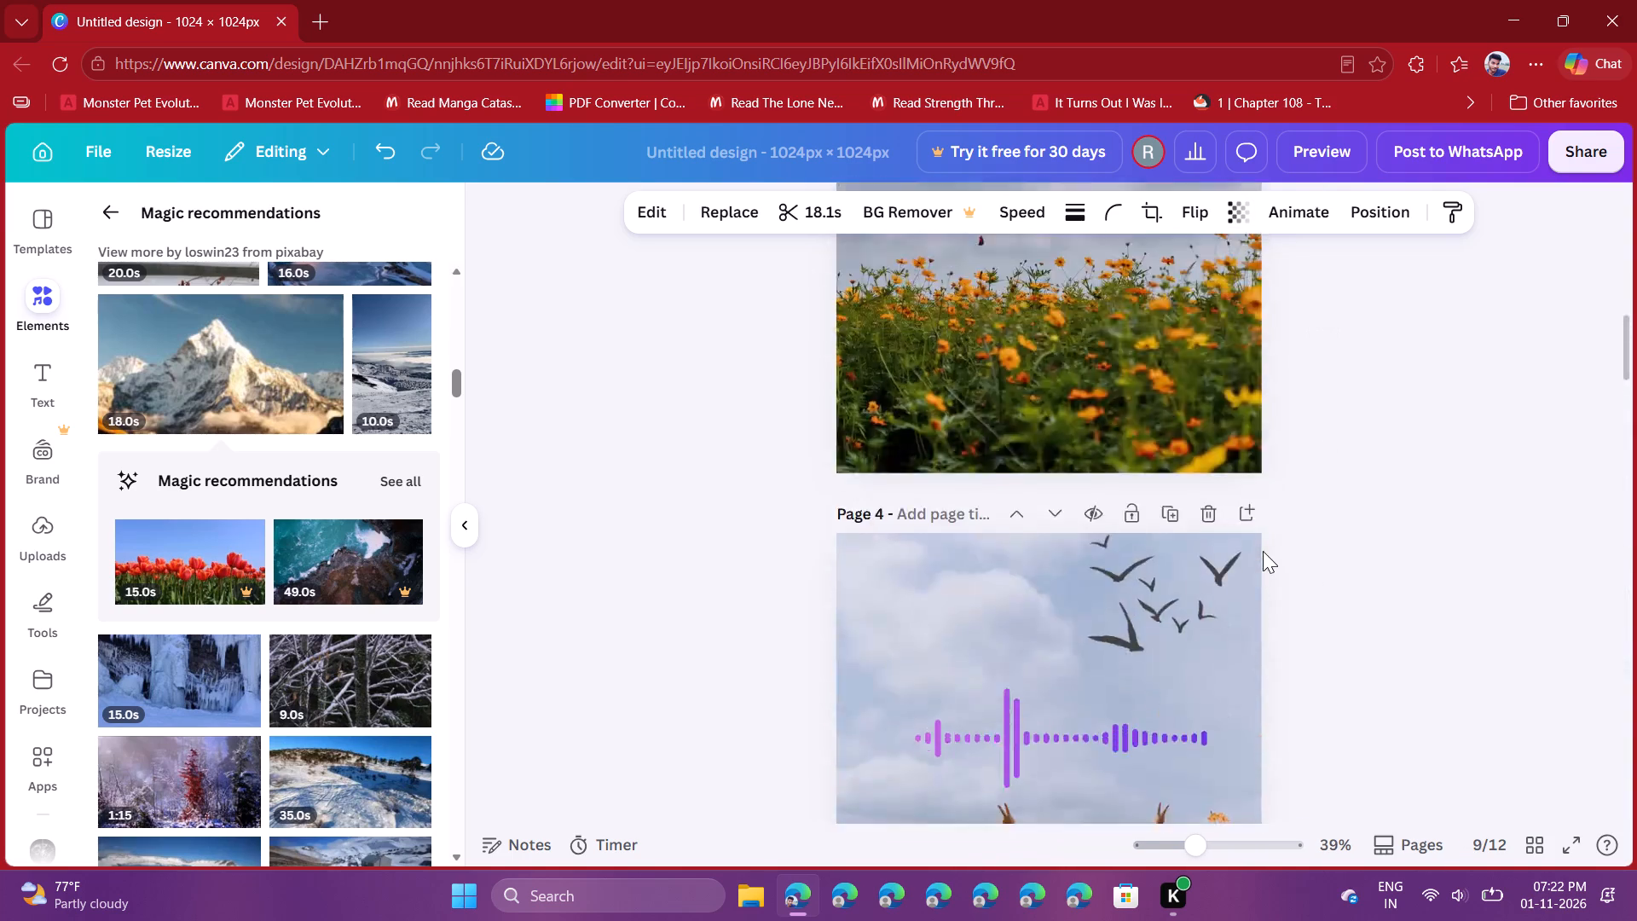
pyautogui.scroll(-18, 1263, 551)
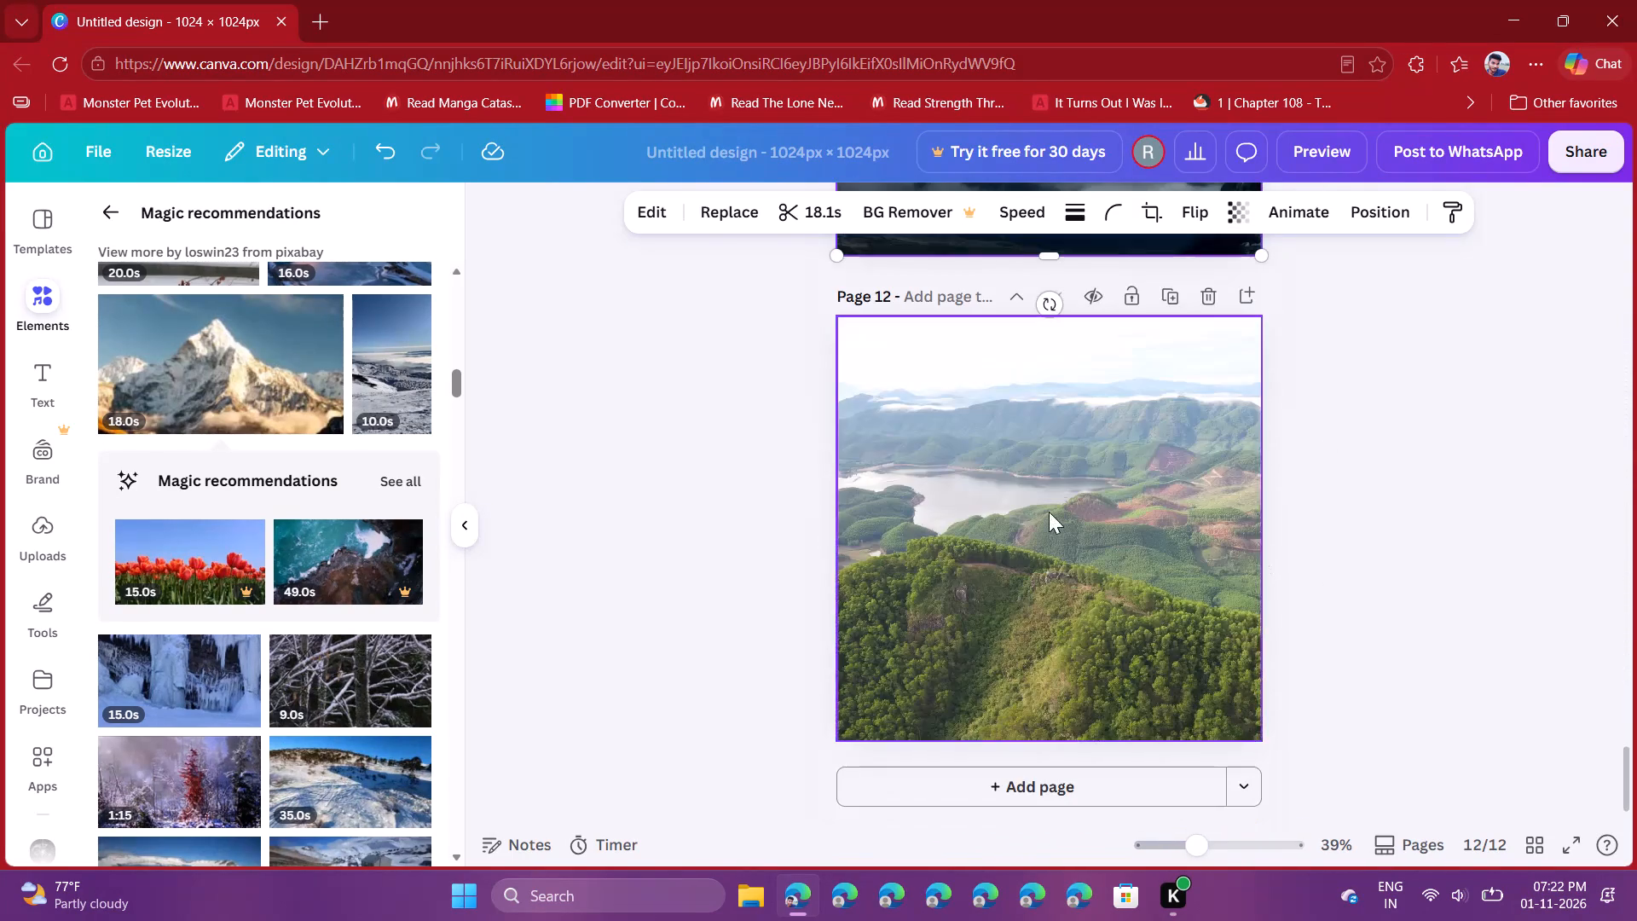
pyautogui.click(1049, 512)
pyautogui.click(1043, 527)
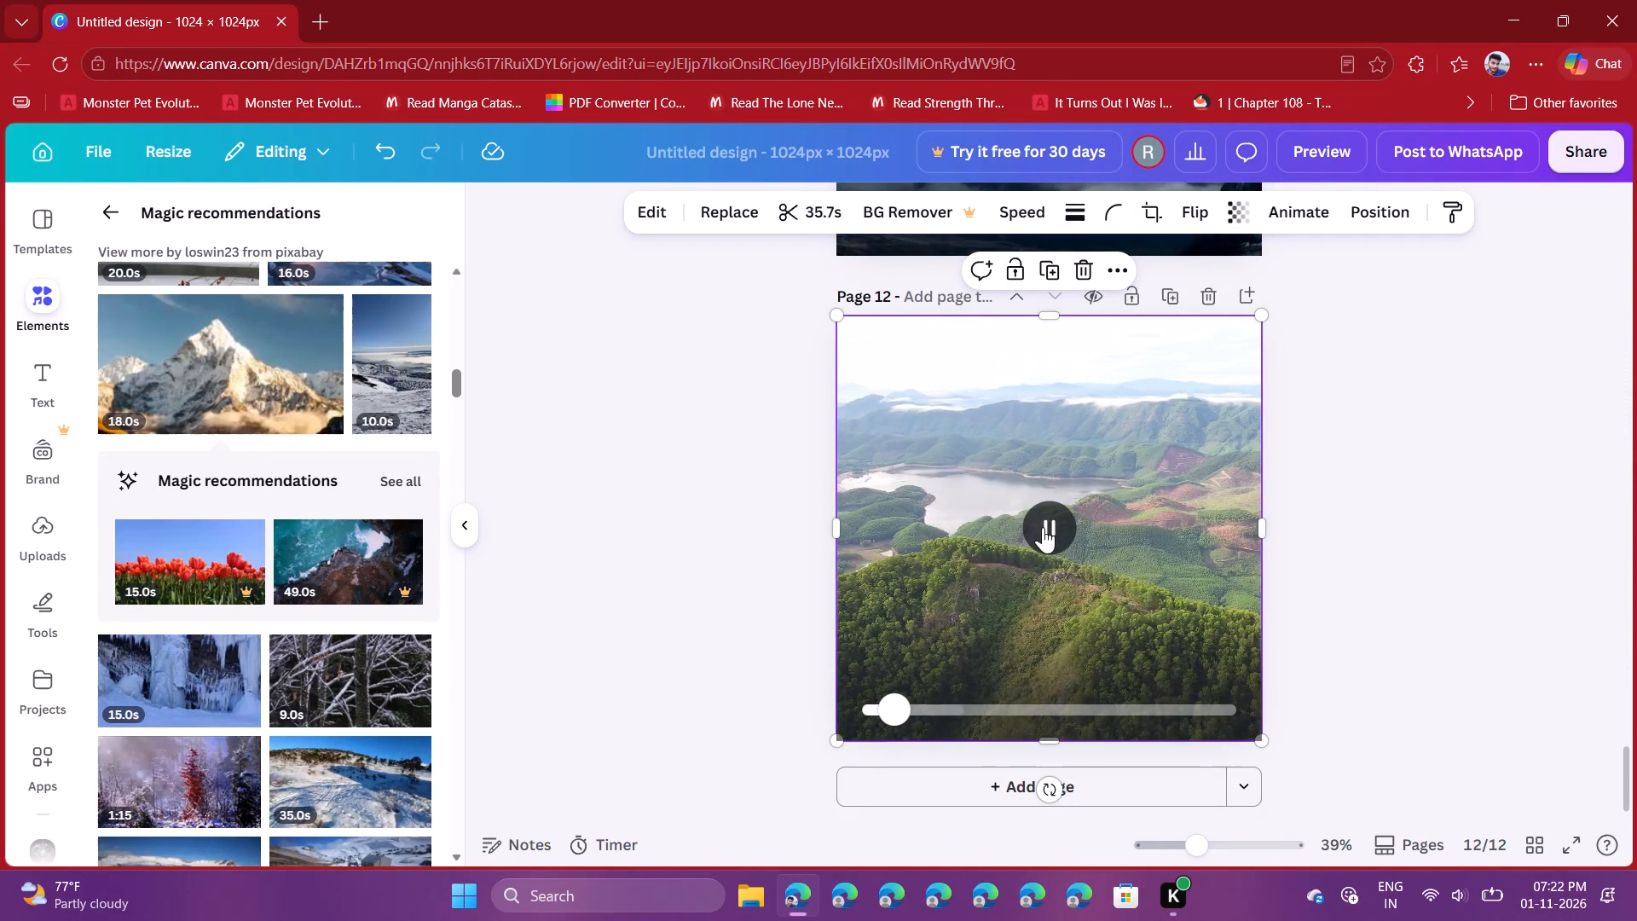
pyautogui.click(1213, 296)
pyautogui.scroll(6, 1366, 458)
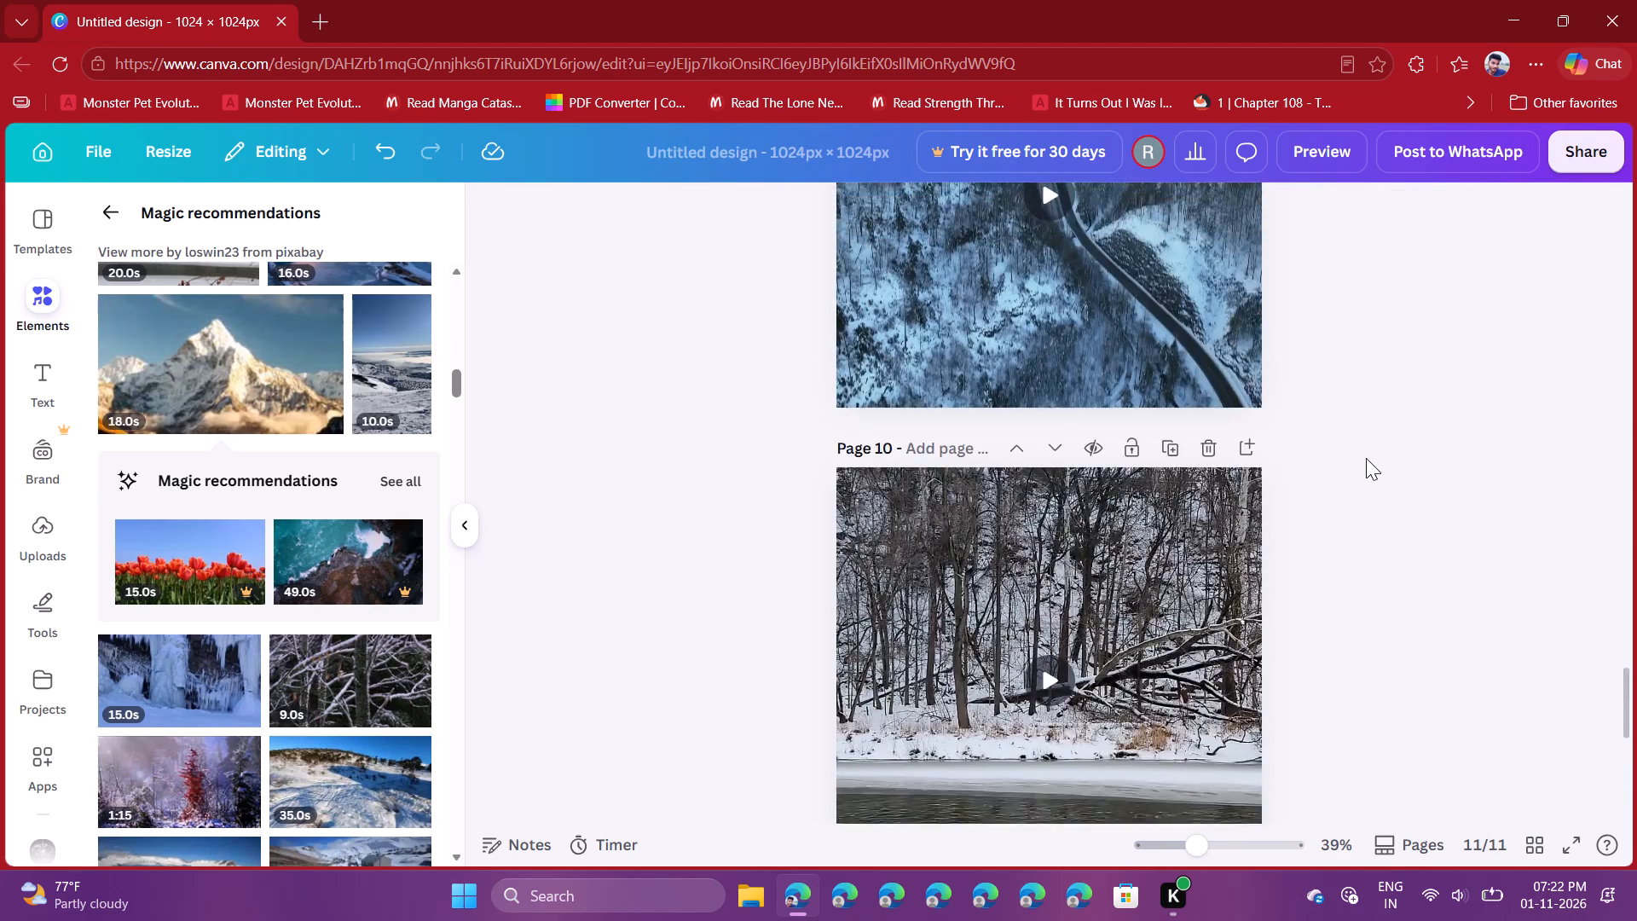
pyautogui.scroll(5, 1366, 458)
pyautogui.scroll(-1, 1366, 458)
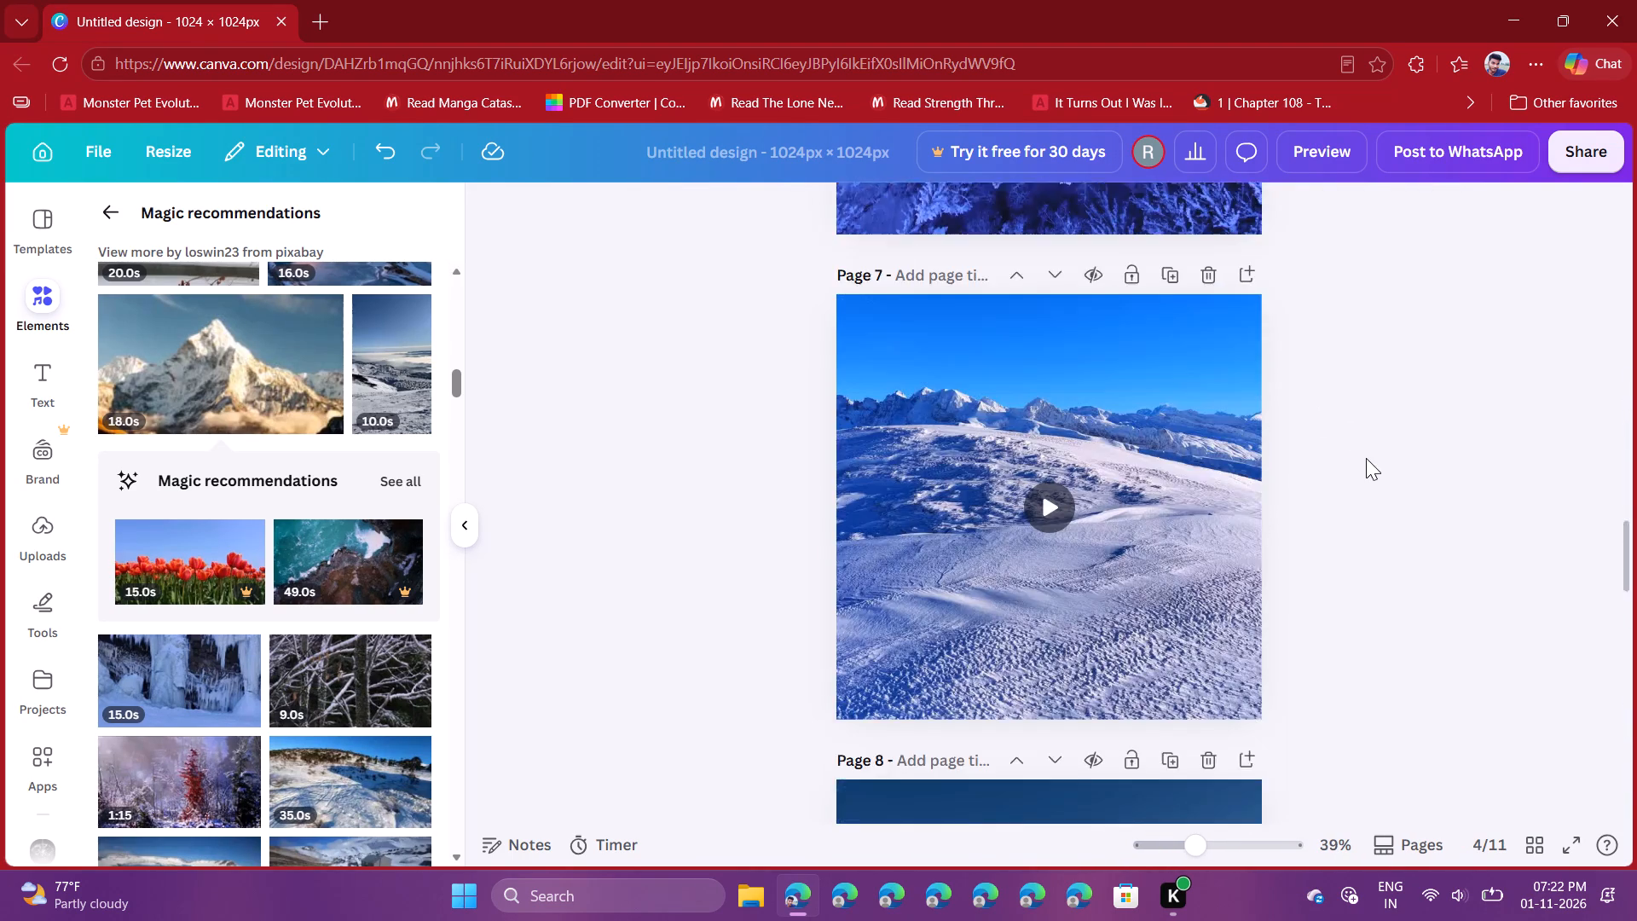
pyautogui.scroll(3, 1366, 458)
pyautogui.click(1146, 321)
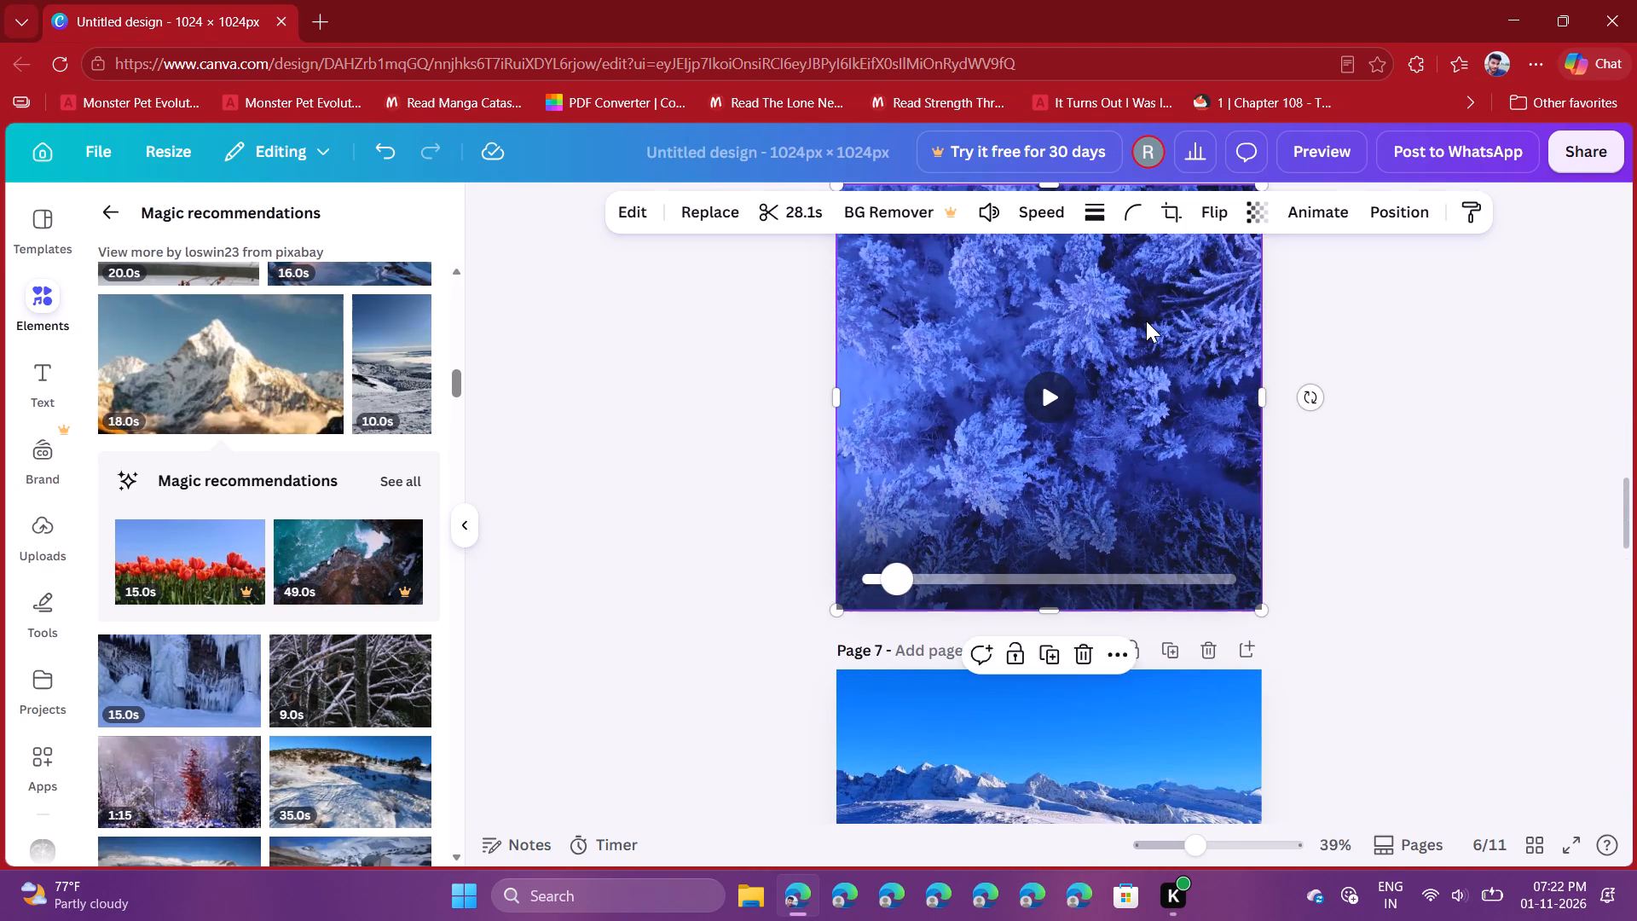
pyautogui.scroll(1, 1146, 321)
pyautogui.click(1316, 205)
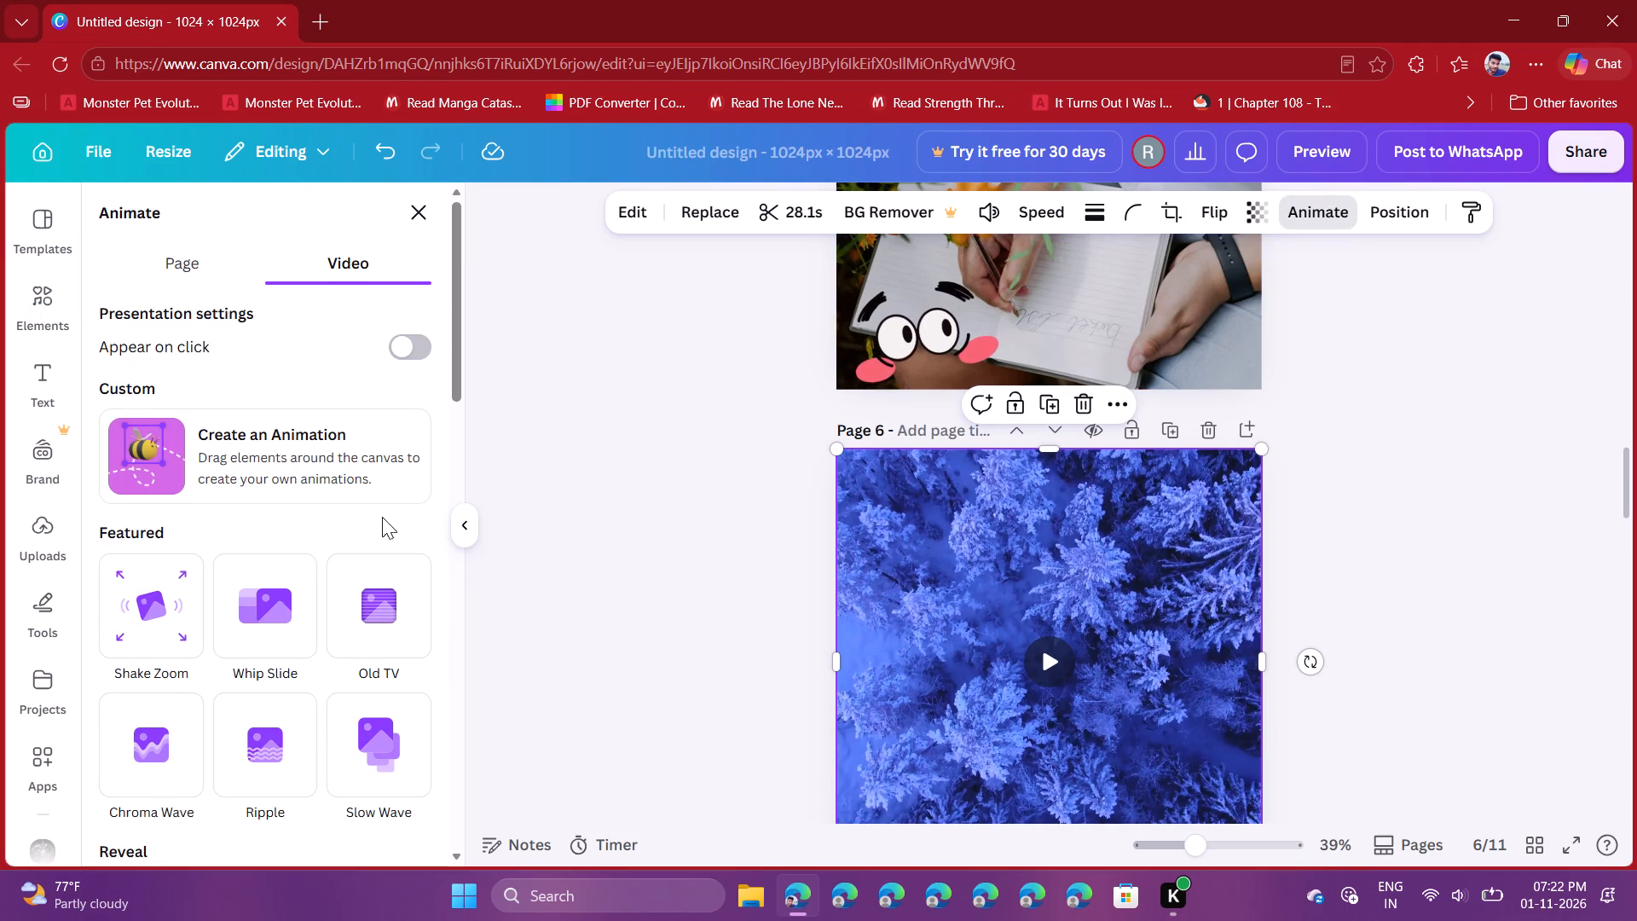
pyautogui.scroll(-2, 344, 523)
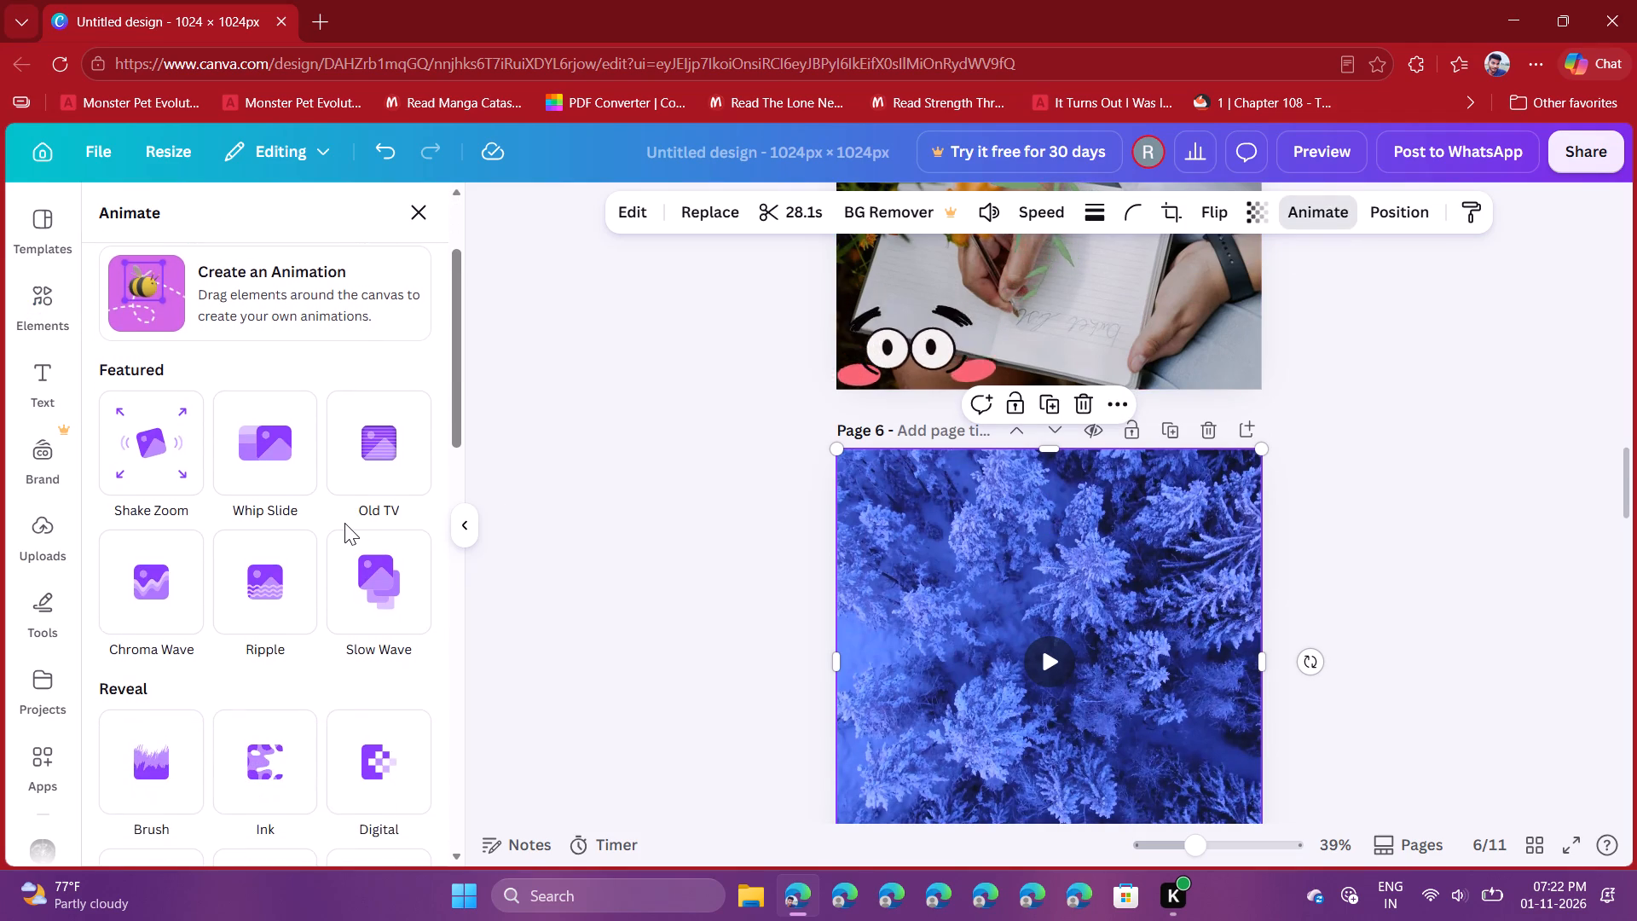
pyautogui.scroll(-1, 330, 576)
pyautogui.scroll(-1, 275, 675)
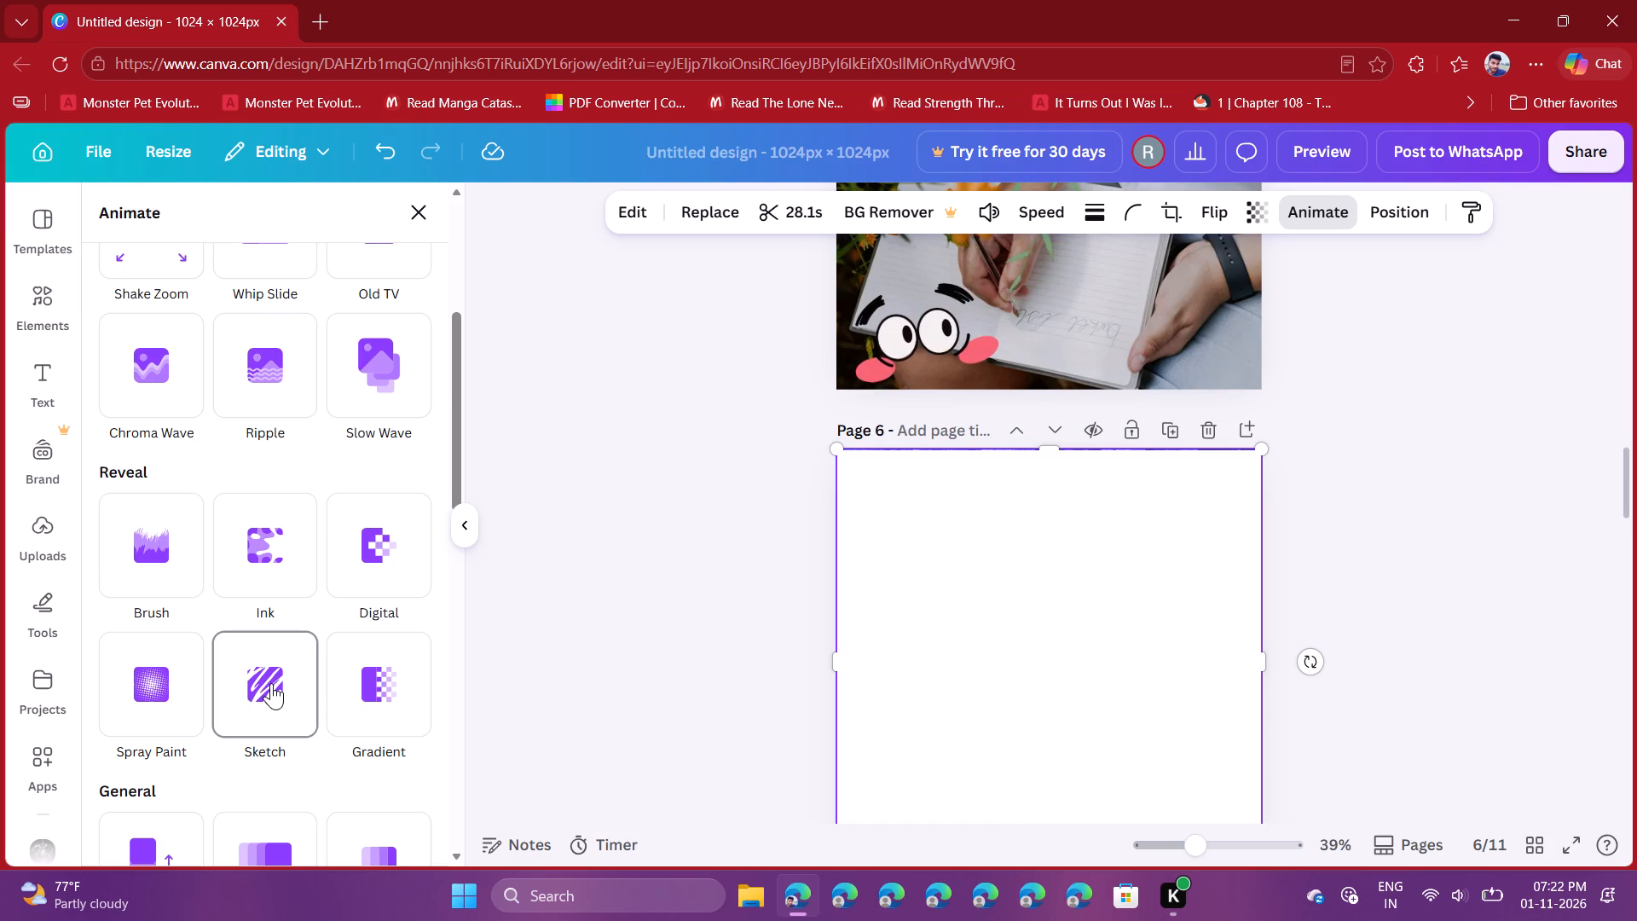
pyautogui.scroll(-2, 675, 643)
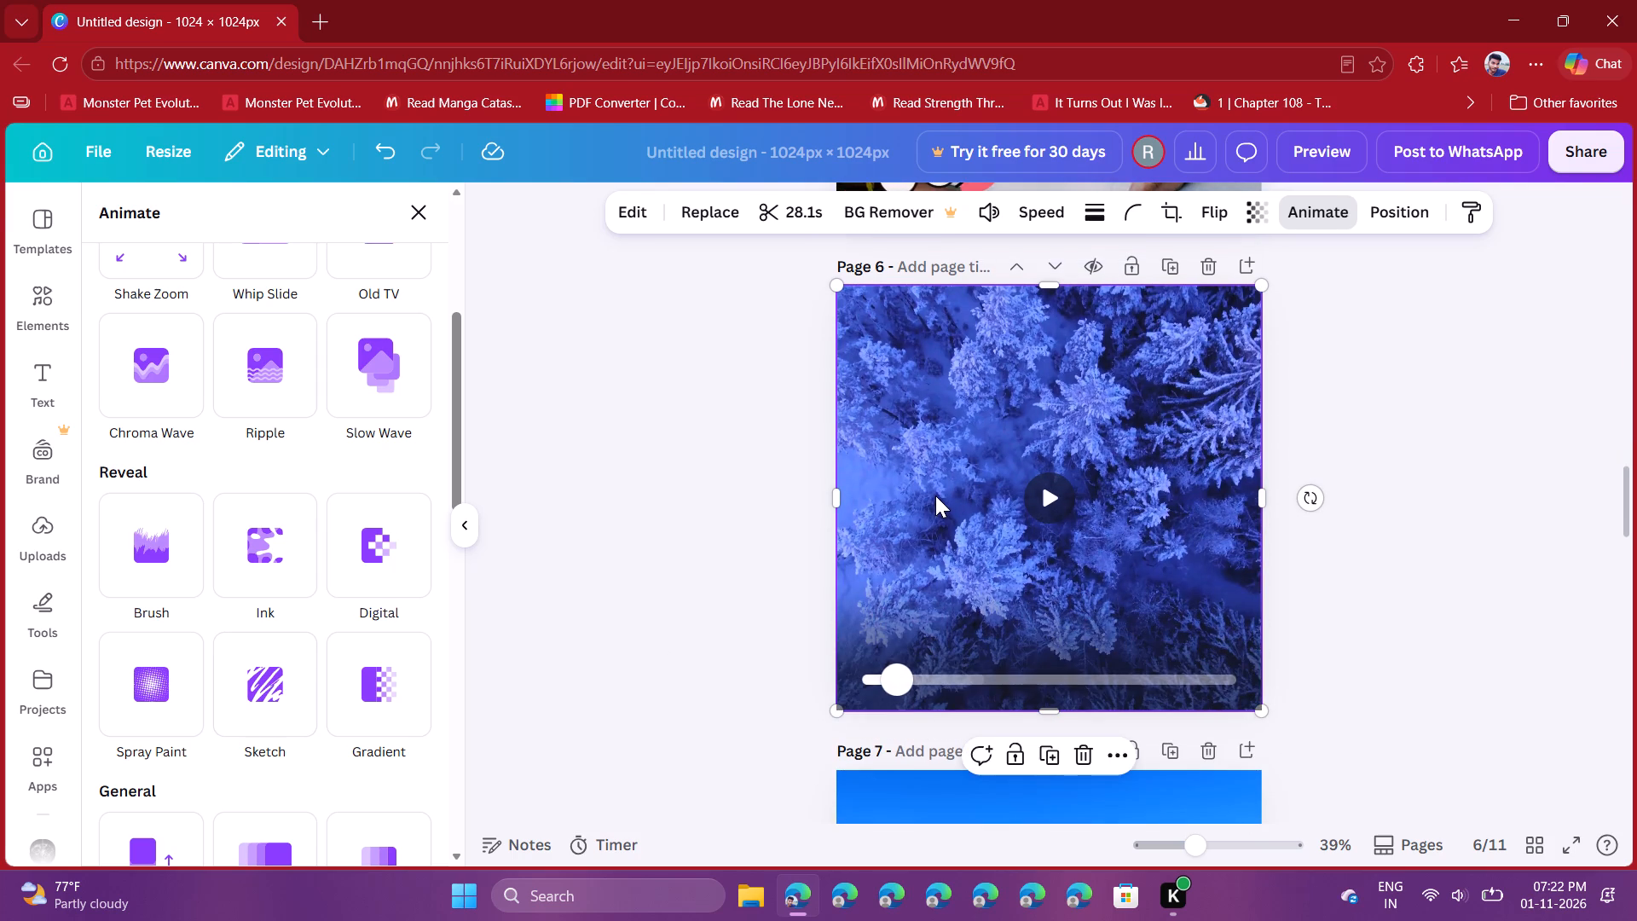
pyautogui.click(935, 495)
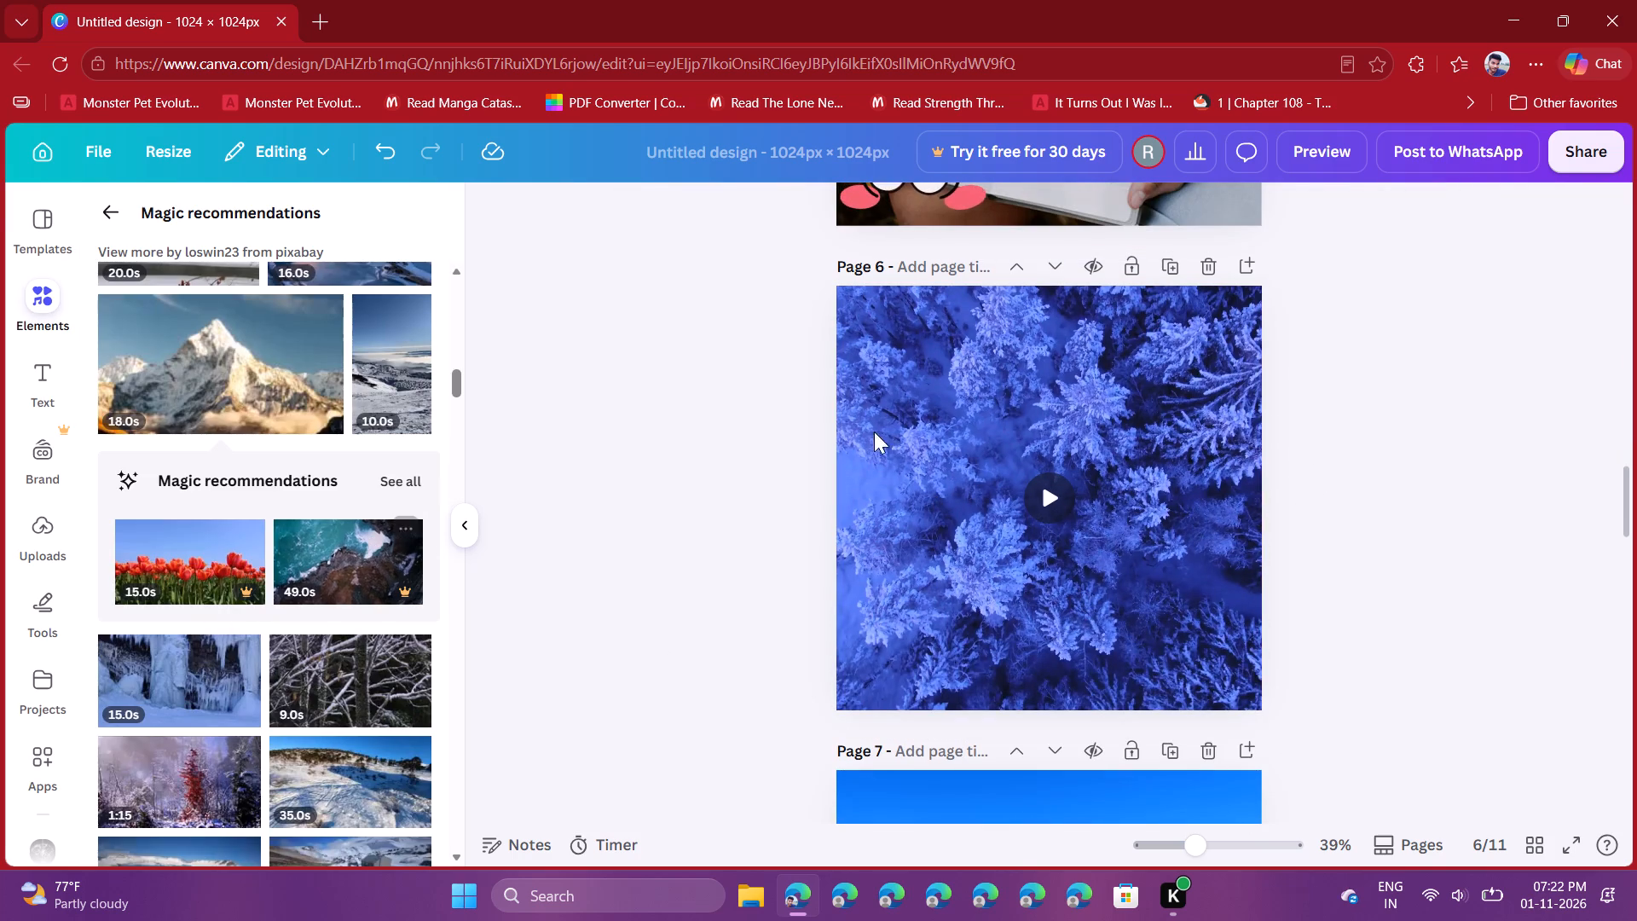
# Apply the Brush reveal animation to the blue snowy forest video on page 6.
pyautogui.click(1199, 376)
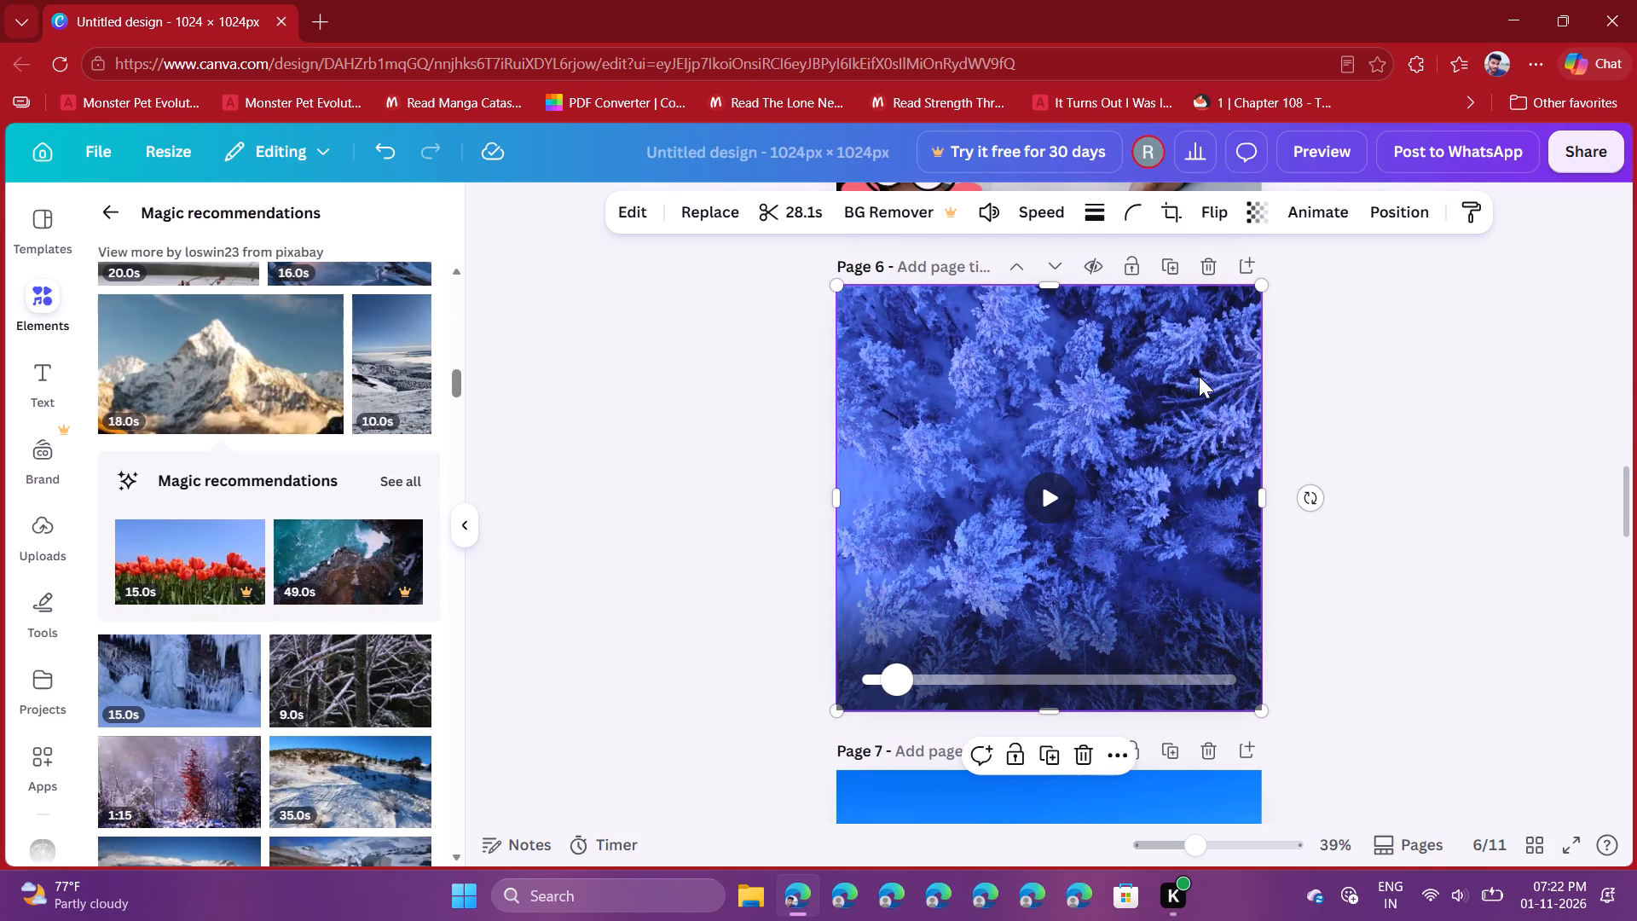
pyautogui.click(1304, 203)
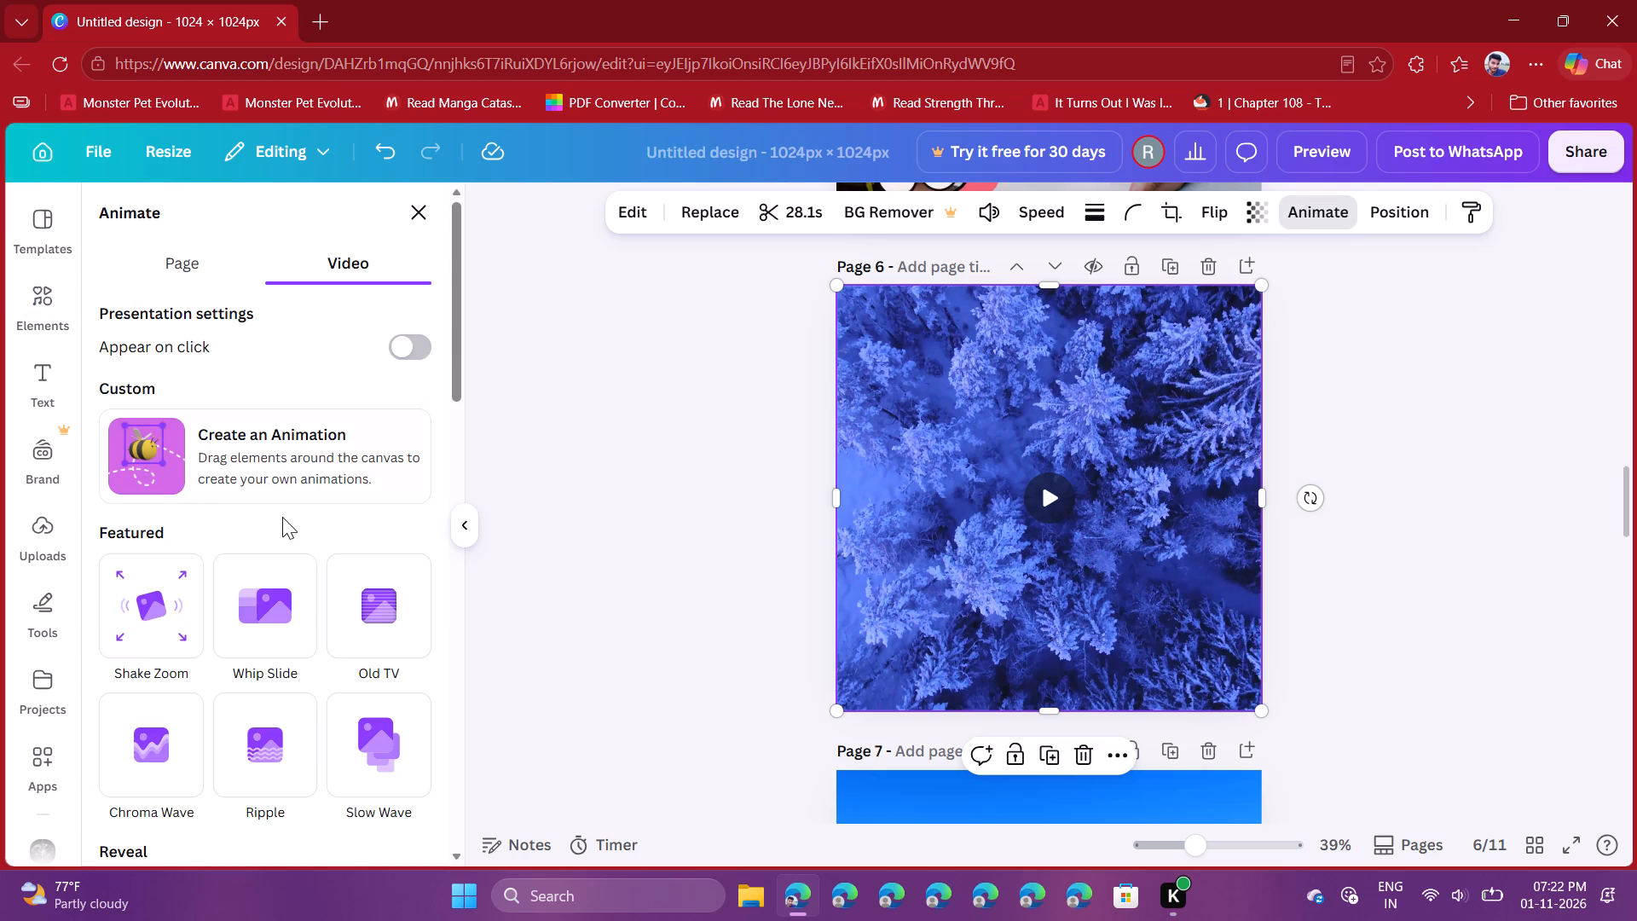
pyautogui.scroll(-1, 271, 636)
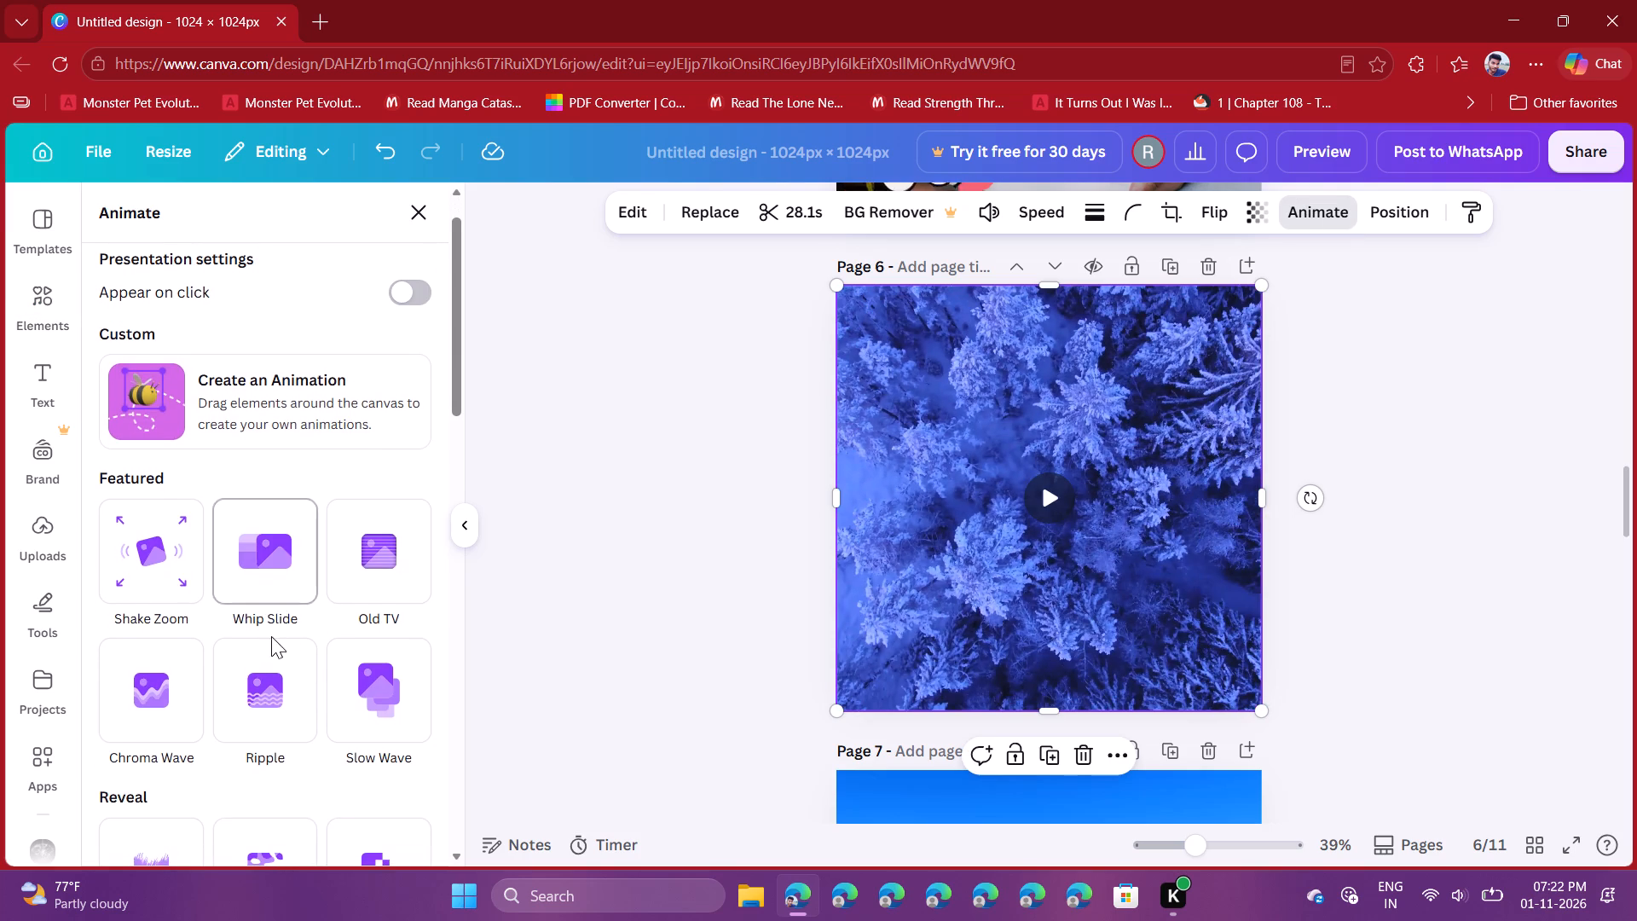
pyautogui.scroll(-1, 386, 587)
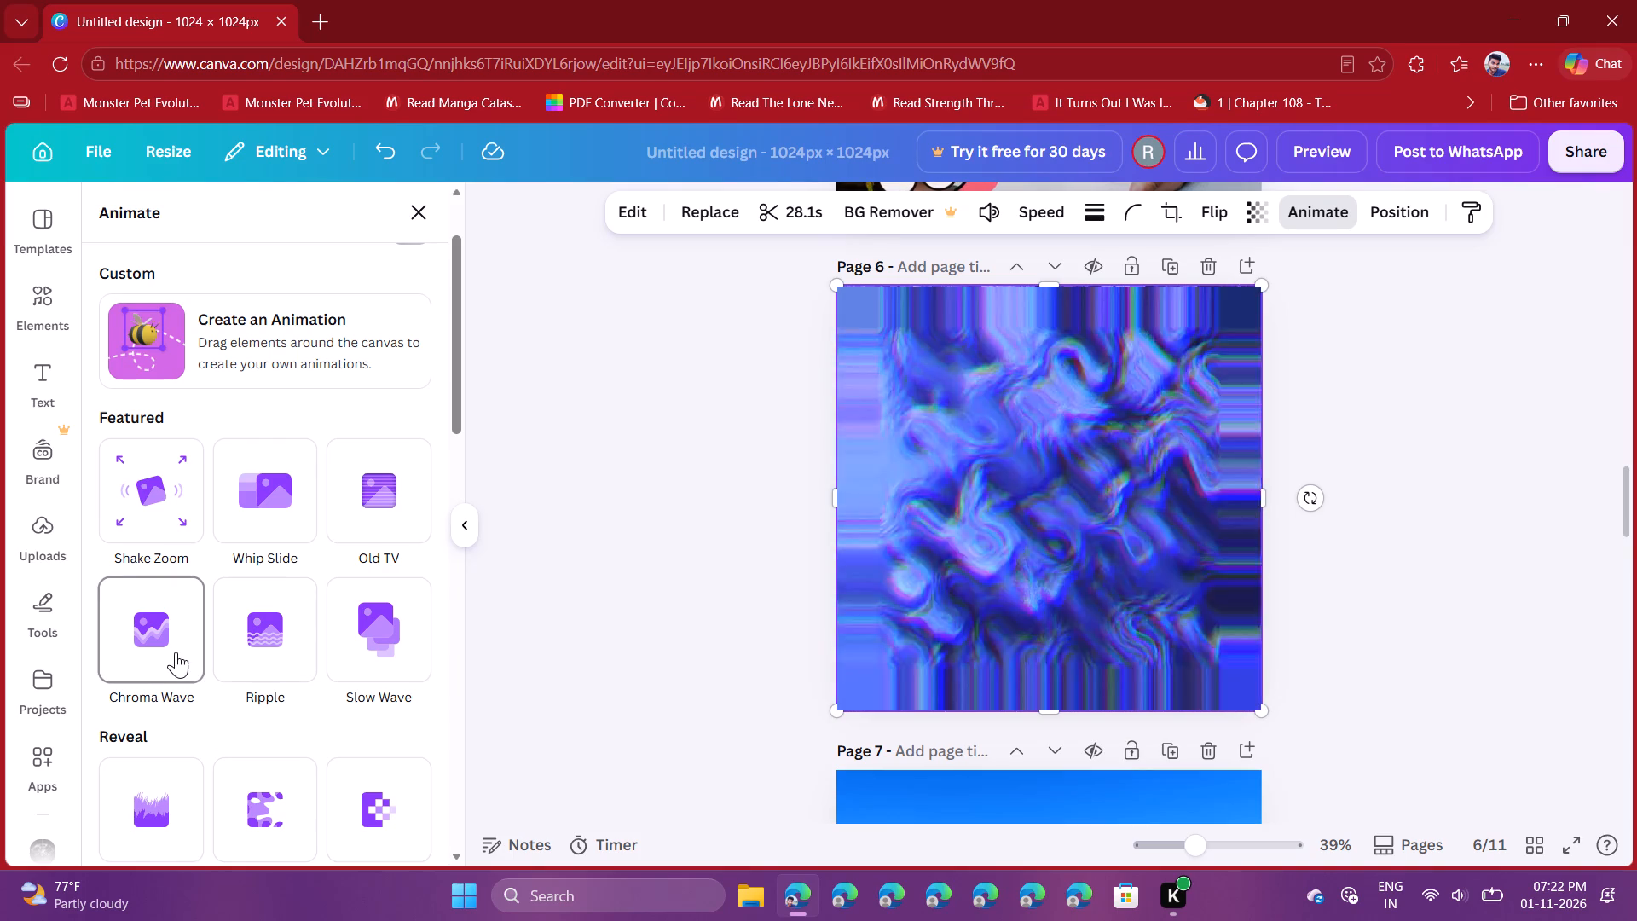
pyautogui.scroll(-1, 176, 651)
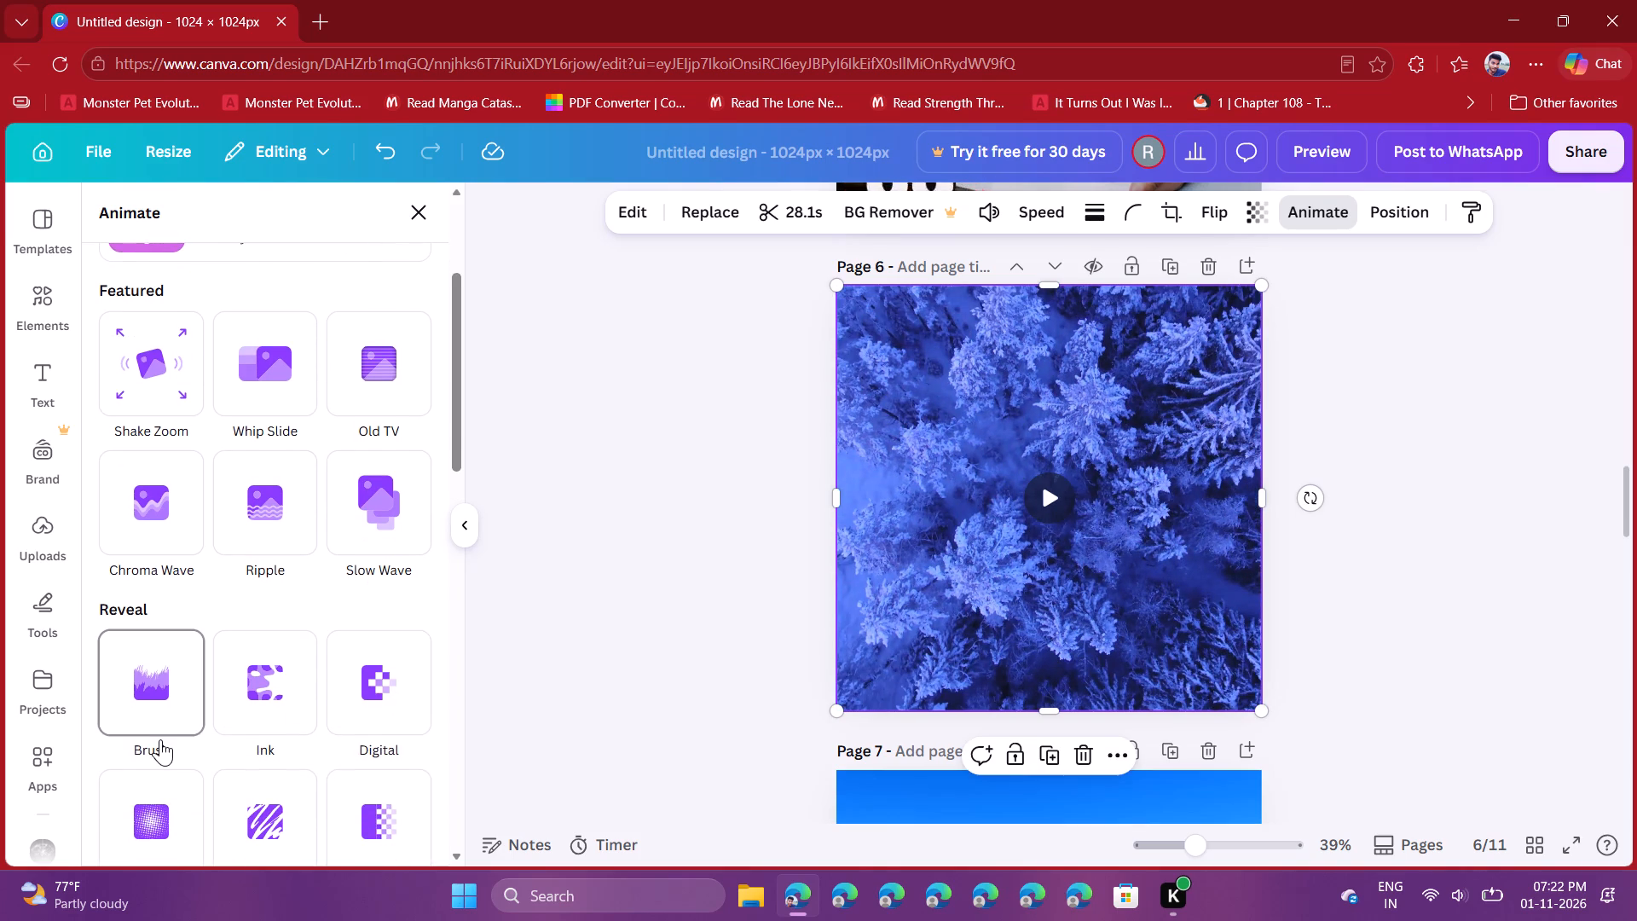
pyautogui.scroll(-1, 160, 739)
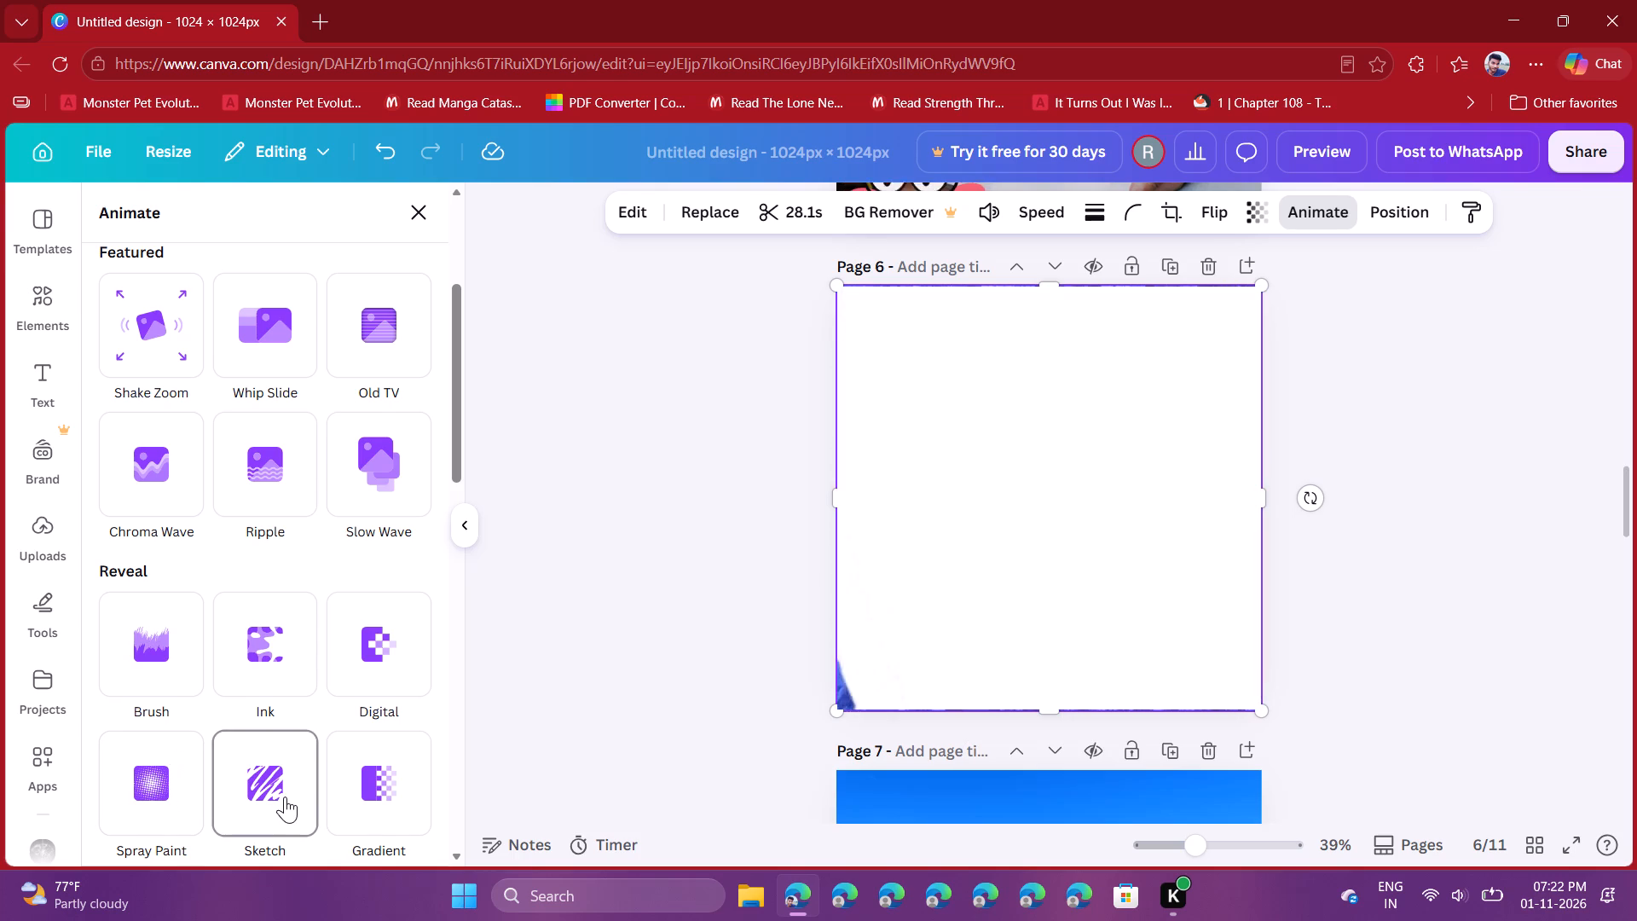
pyautogui.click(176, 673)
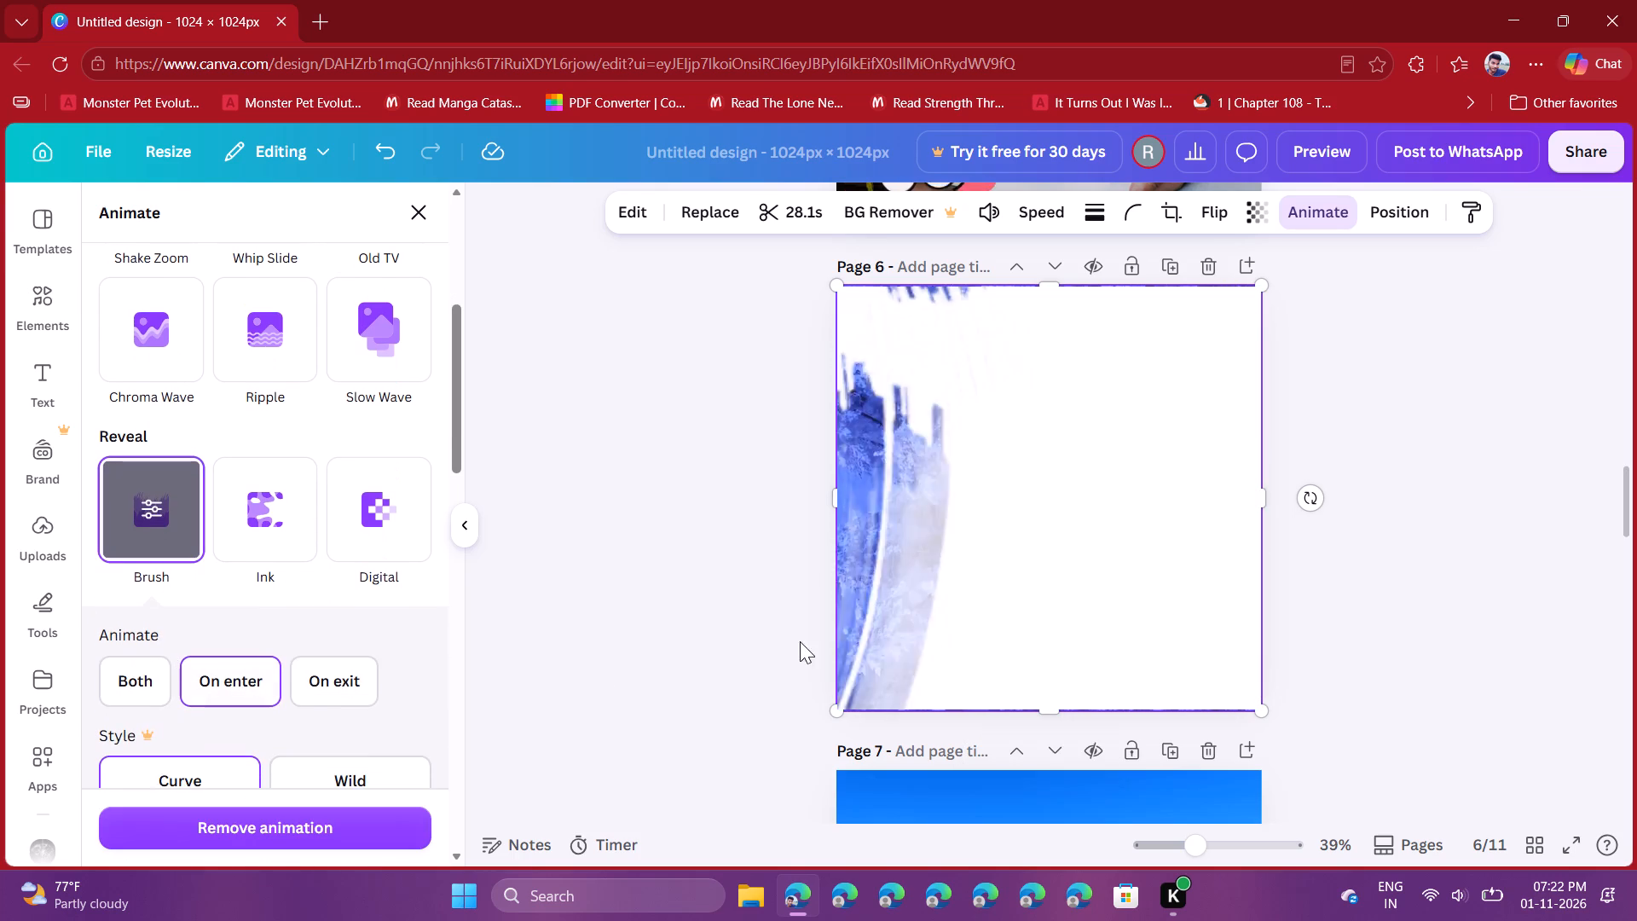
# Apply the Ripple animation to the snowfield and mountain range video on page 7.
pyautogui.scroll(-1, 309, 744)
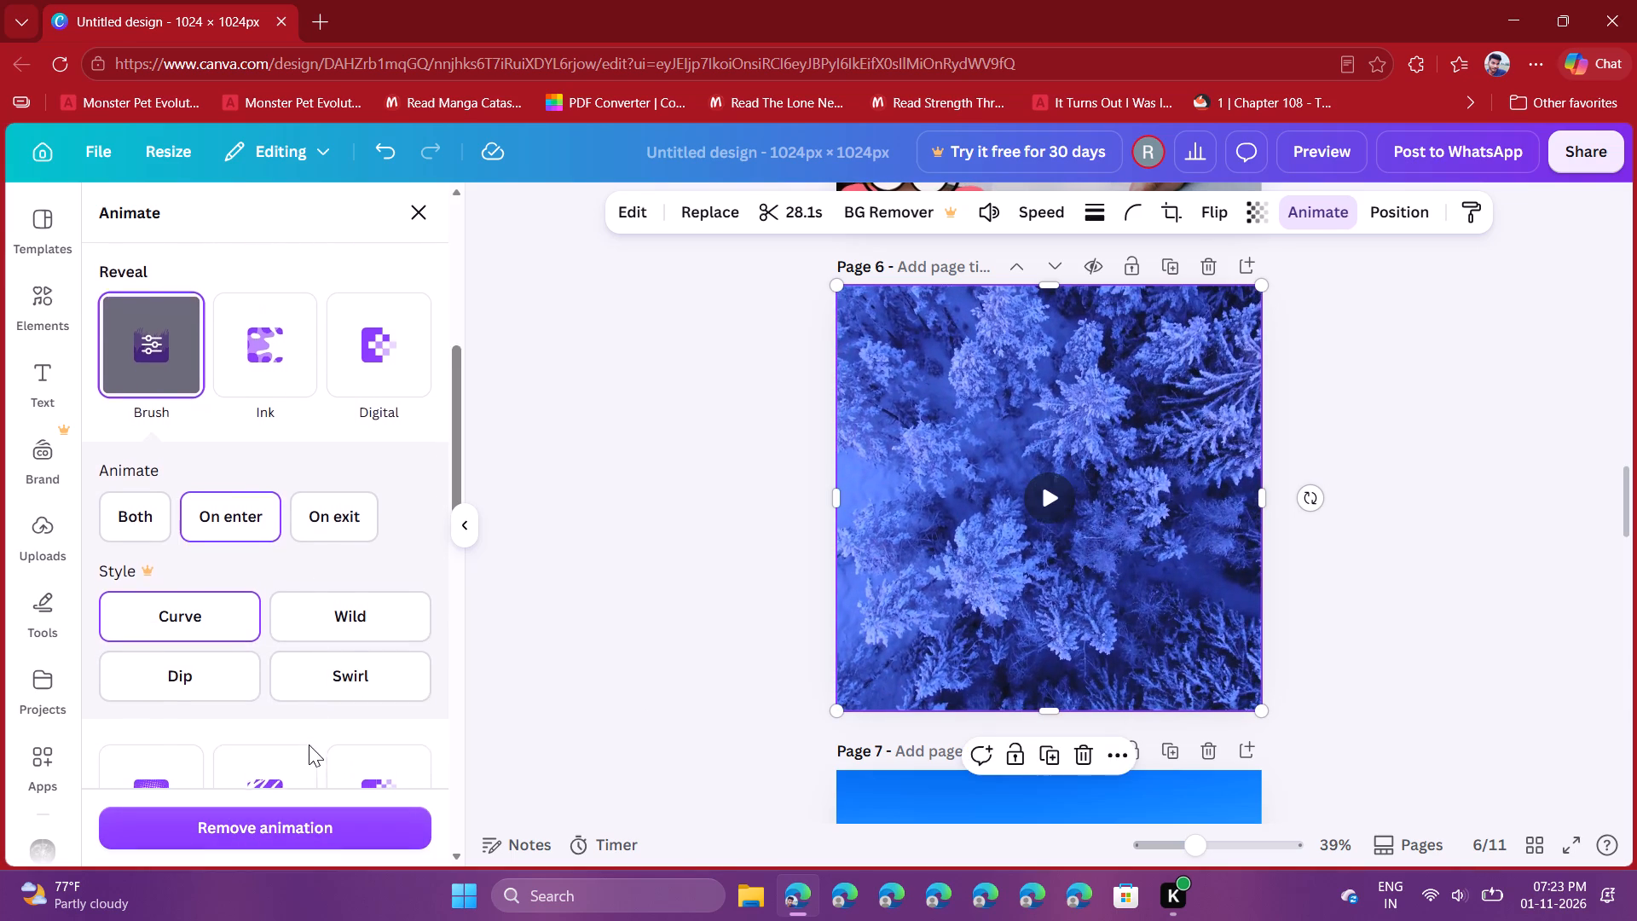
pyautogui.scroll(-1, 309, 744)
pyautogui.scroll(-2, 361, 675)
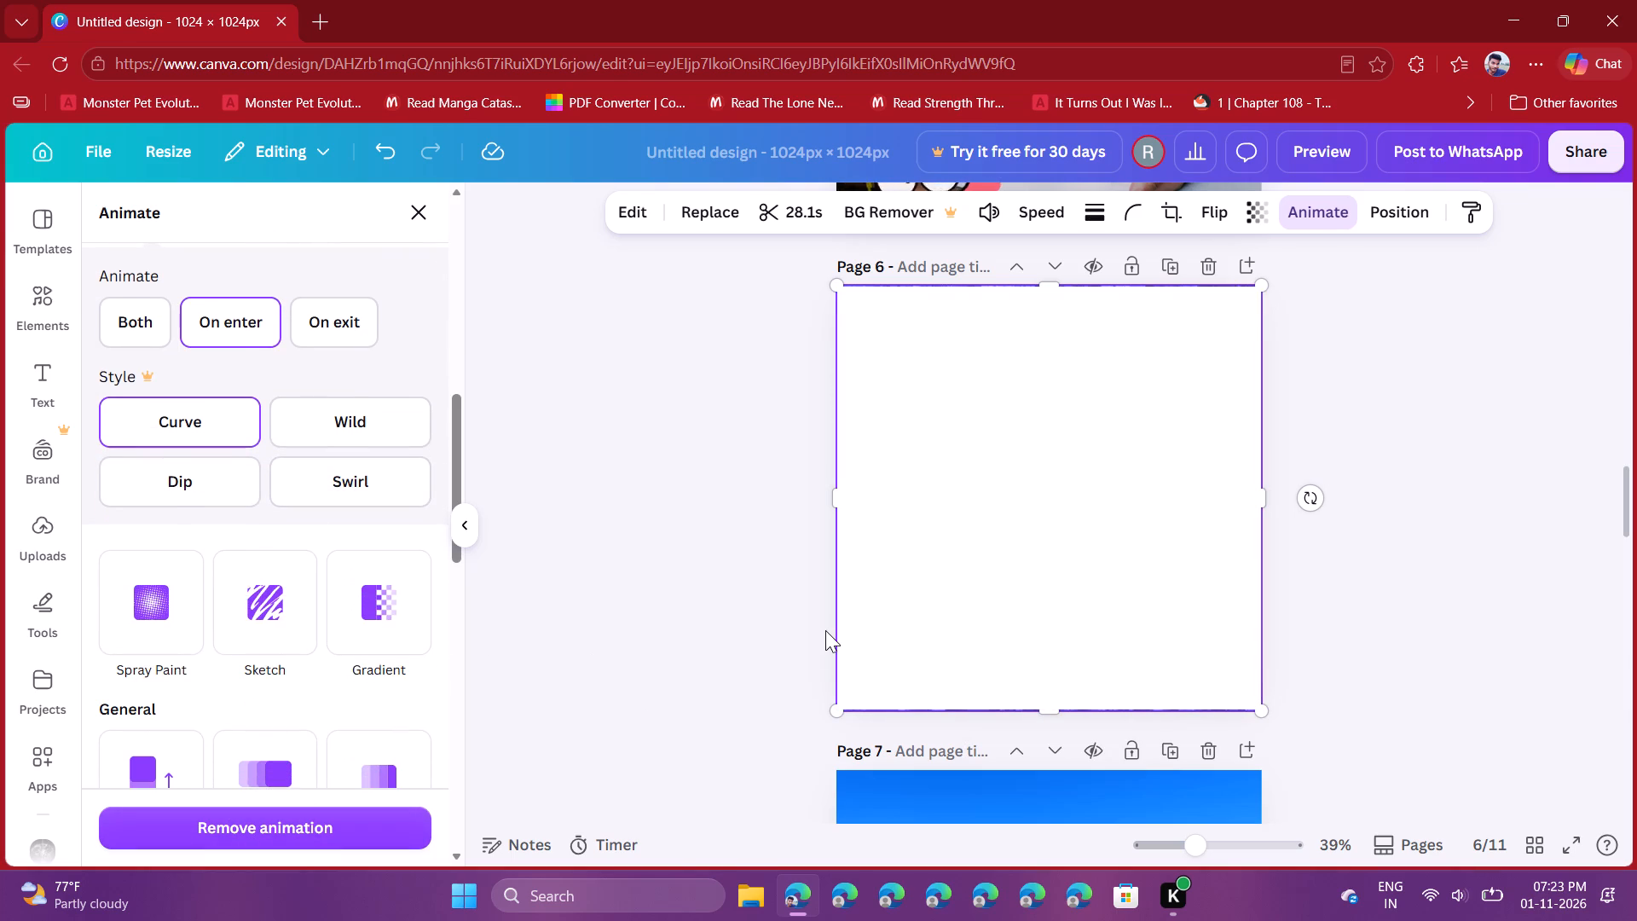
pyautogui.scroll(-1, 825, 630)
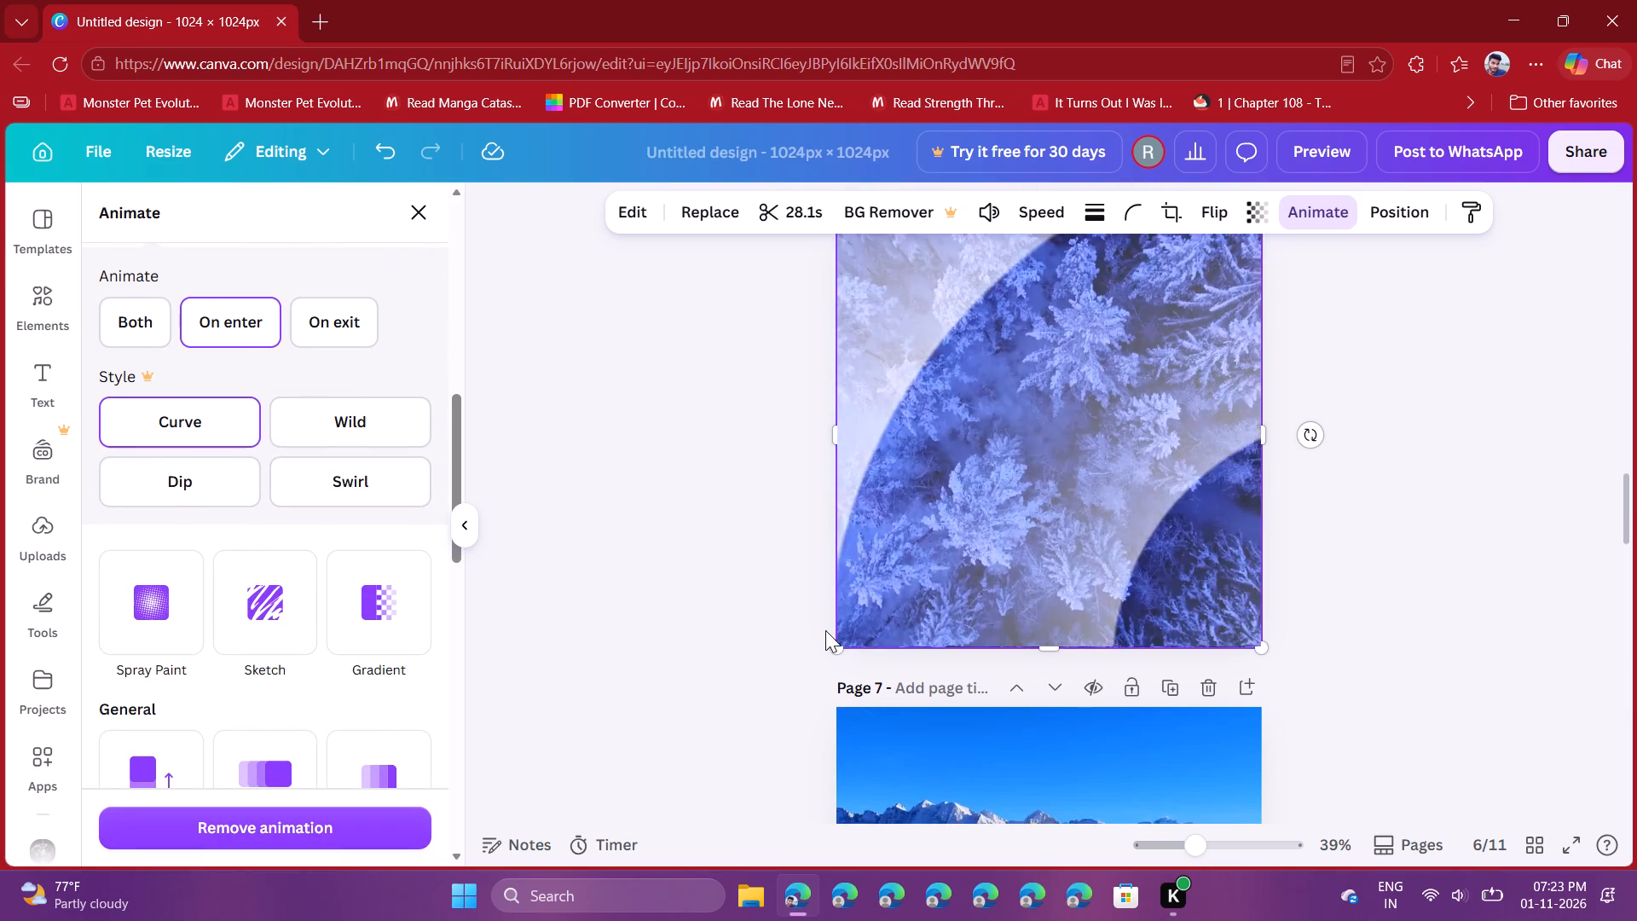
pyautogui.scroll(-1, 825, 630)
pyautogui.scroll(2, 959, 599)
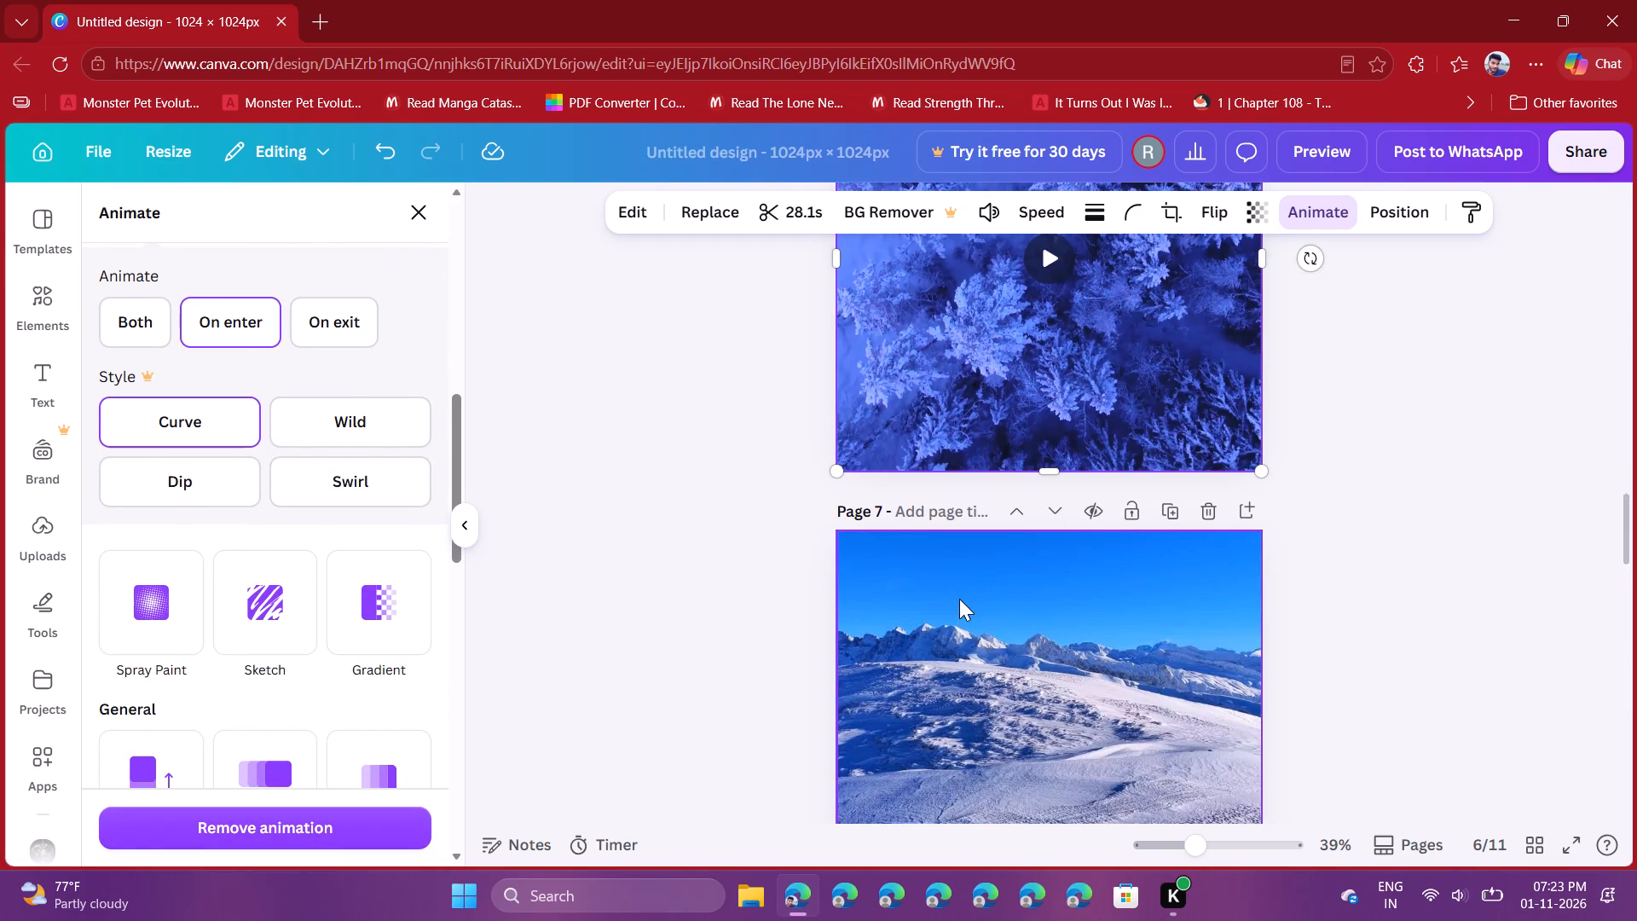
pyautogui.scroll(1, 959, 599)
pyautogui.click(994, 631)
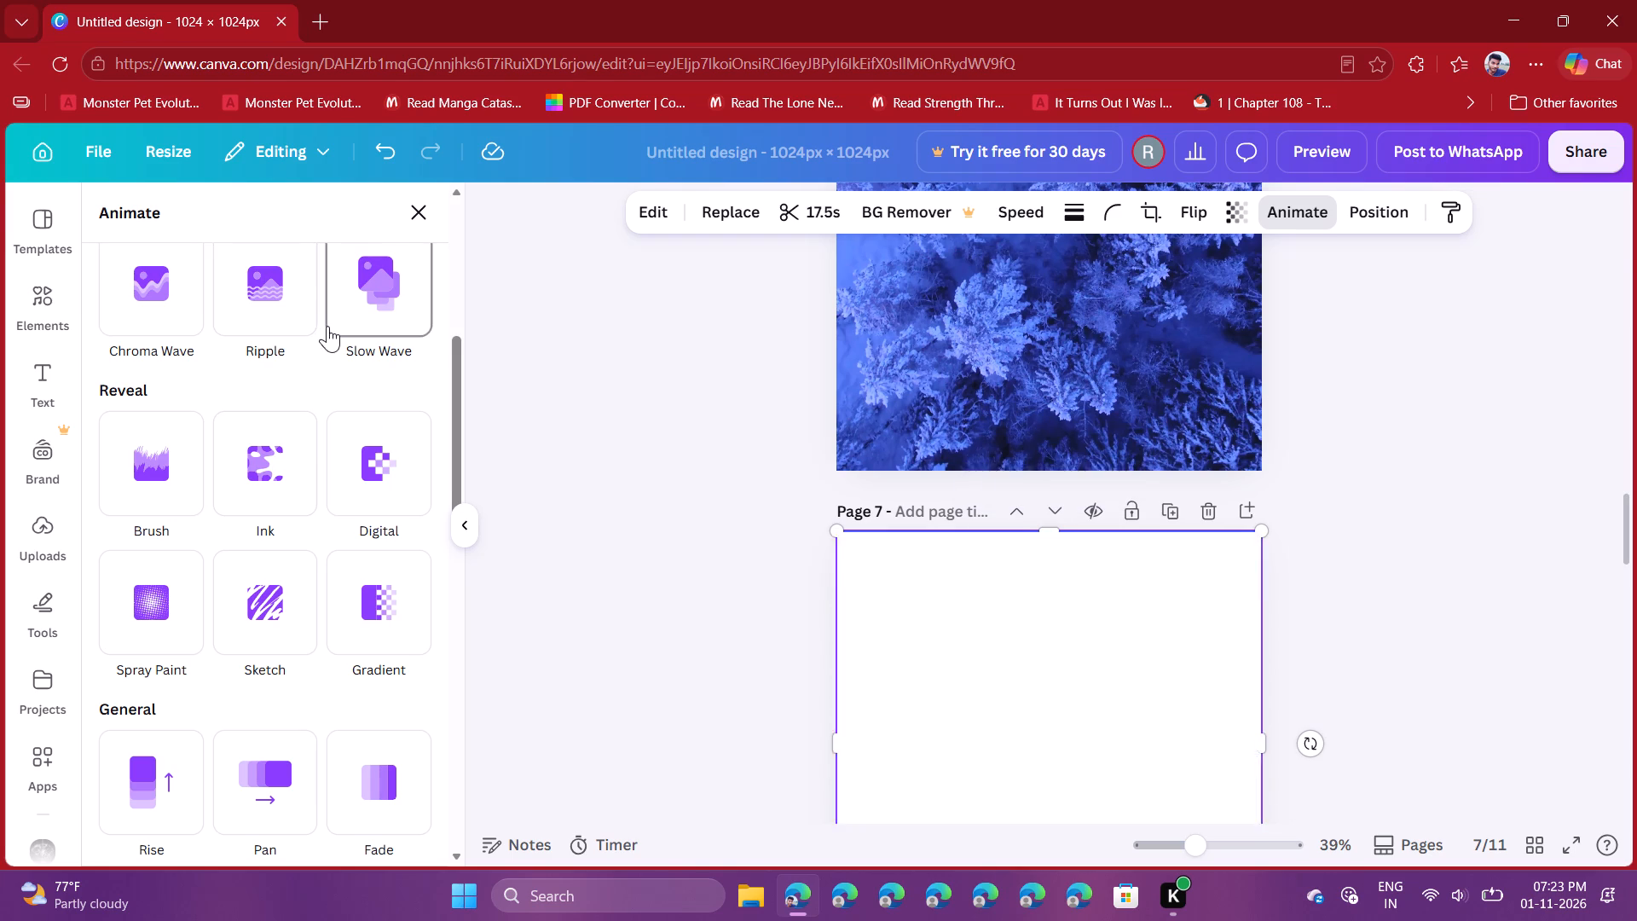
pyautogui.scroll(1, 259, 306)
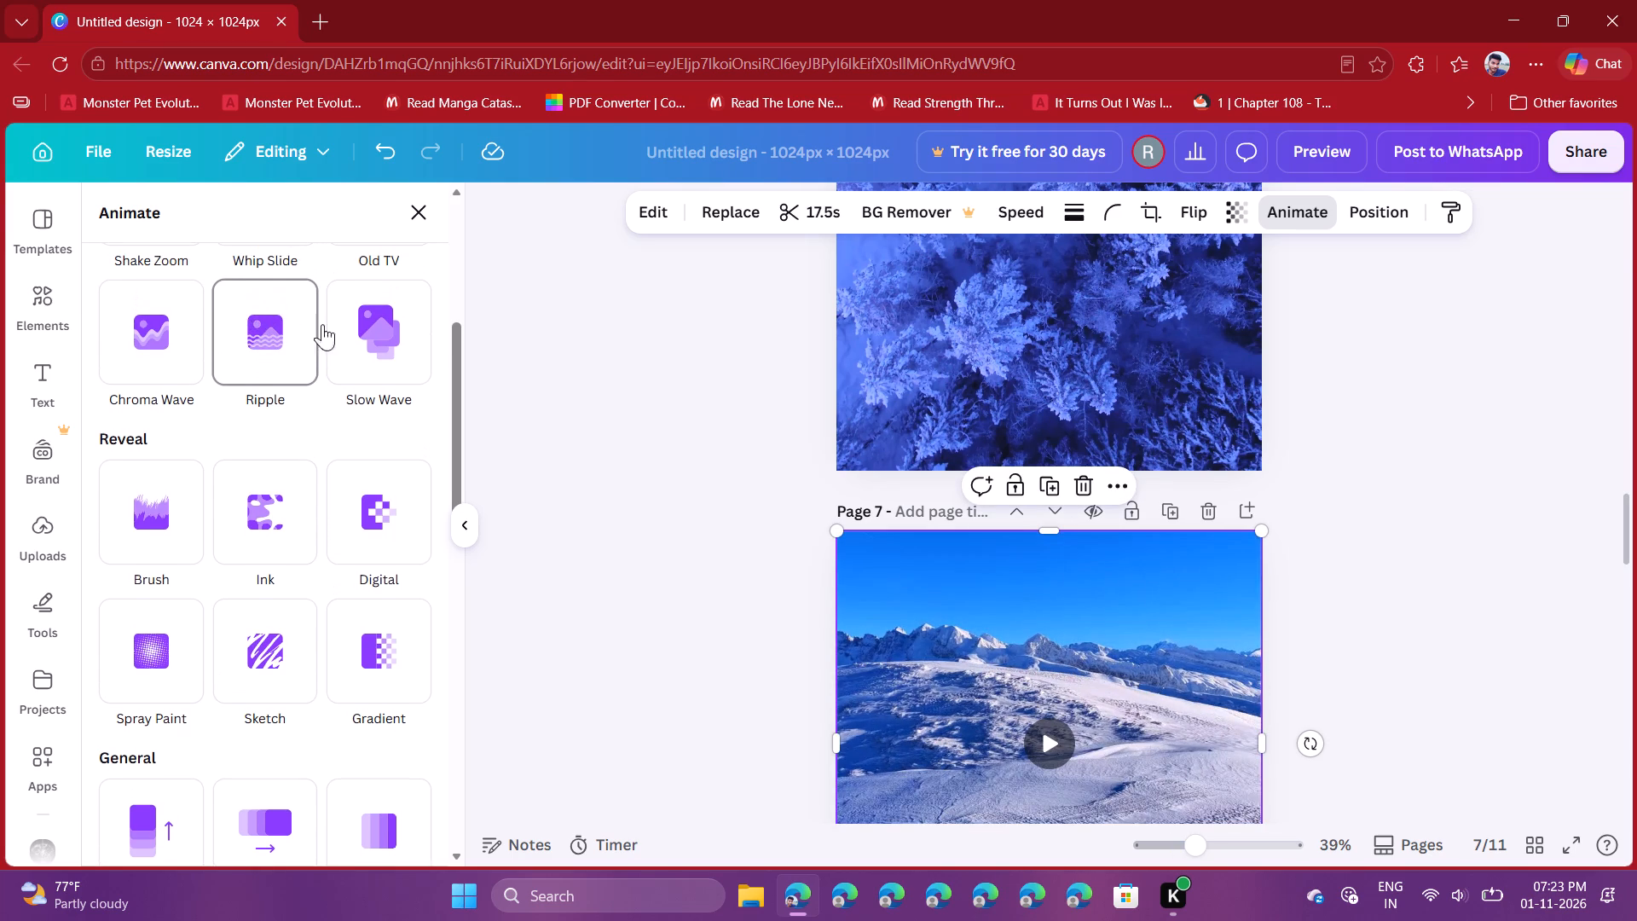
pyautogui.click(217, 332)
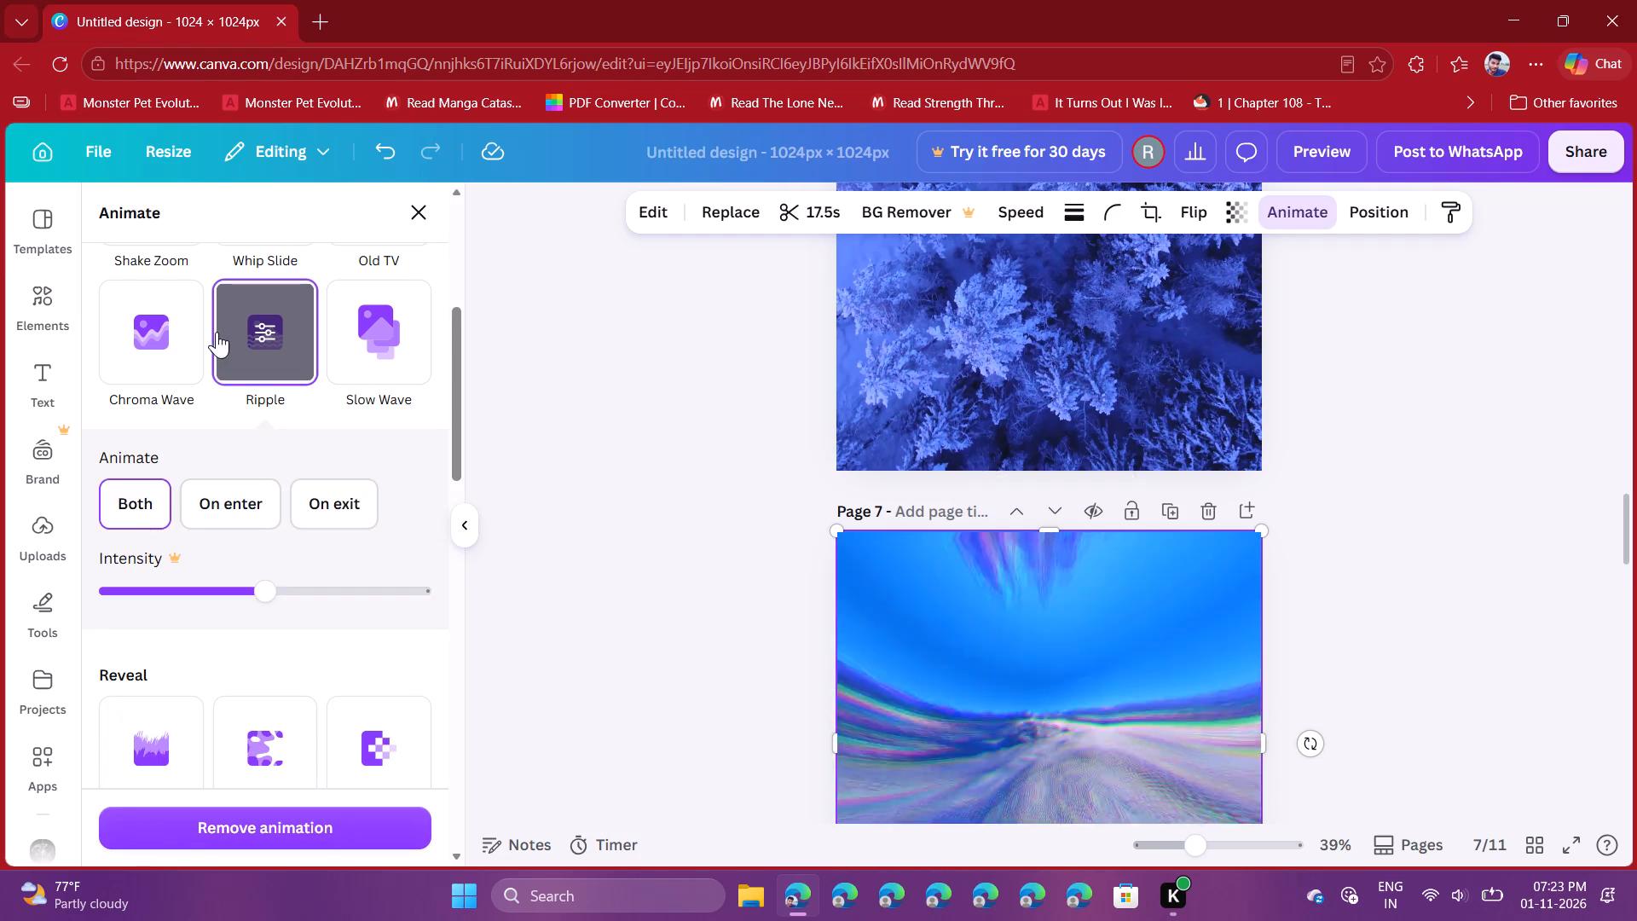
# Apply the Ink reveal animation to the video of a mountain peak above the clouds on page 8.
pyautogui.scroll(-2, 645, 617)
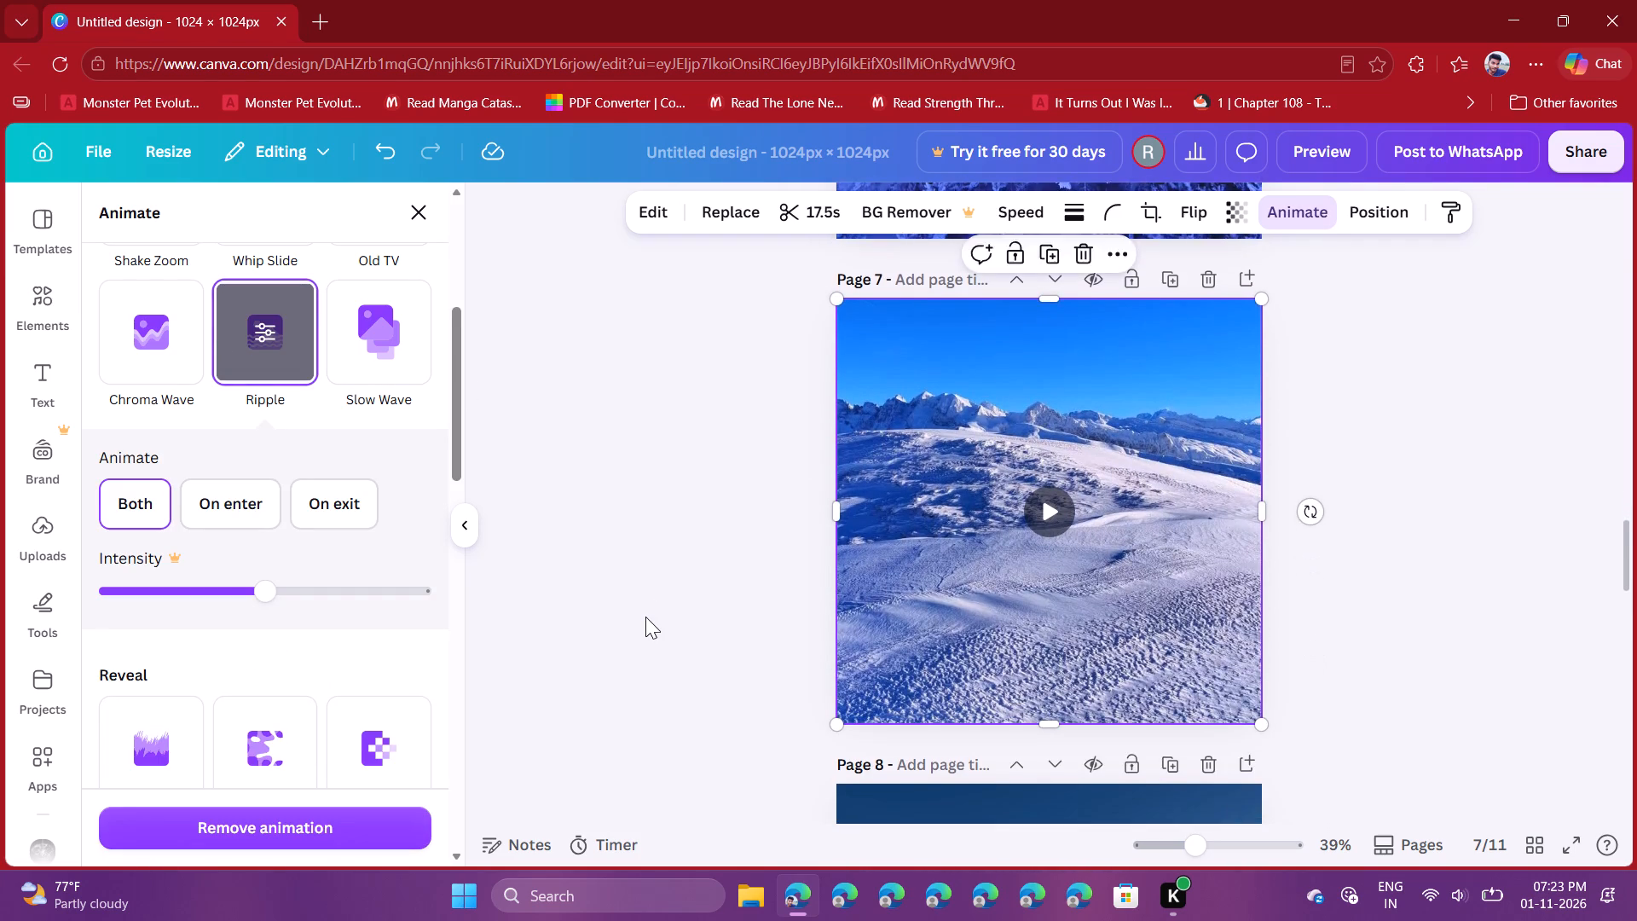
pyautogui.scroll(-2, 645, 617)
pyautogui.click(946, 683)
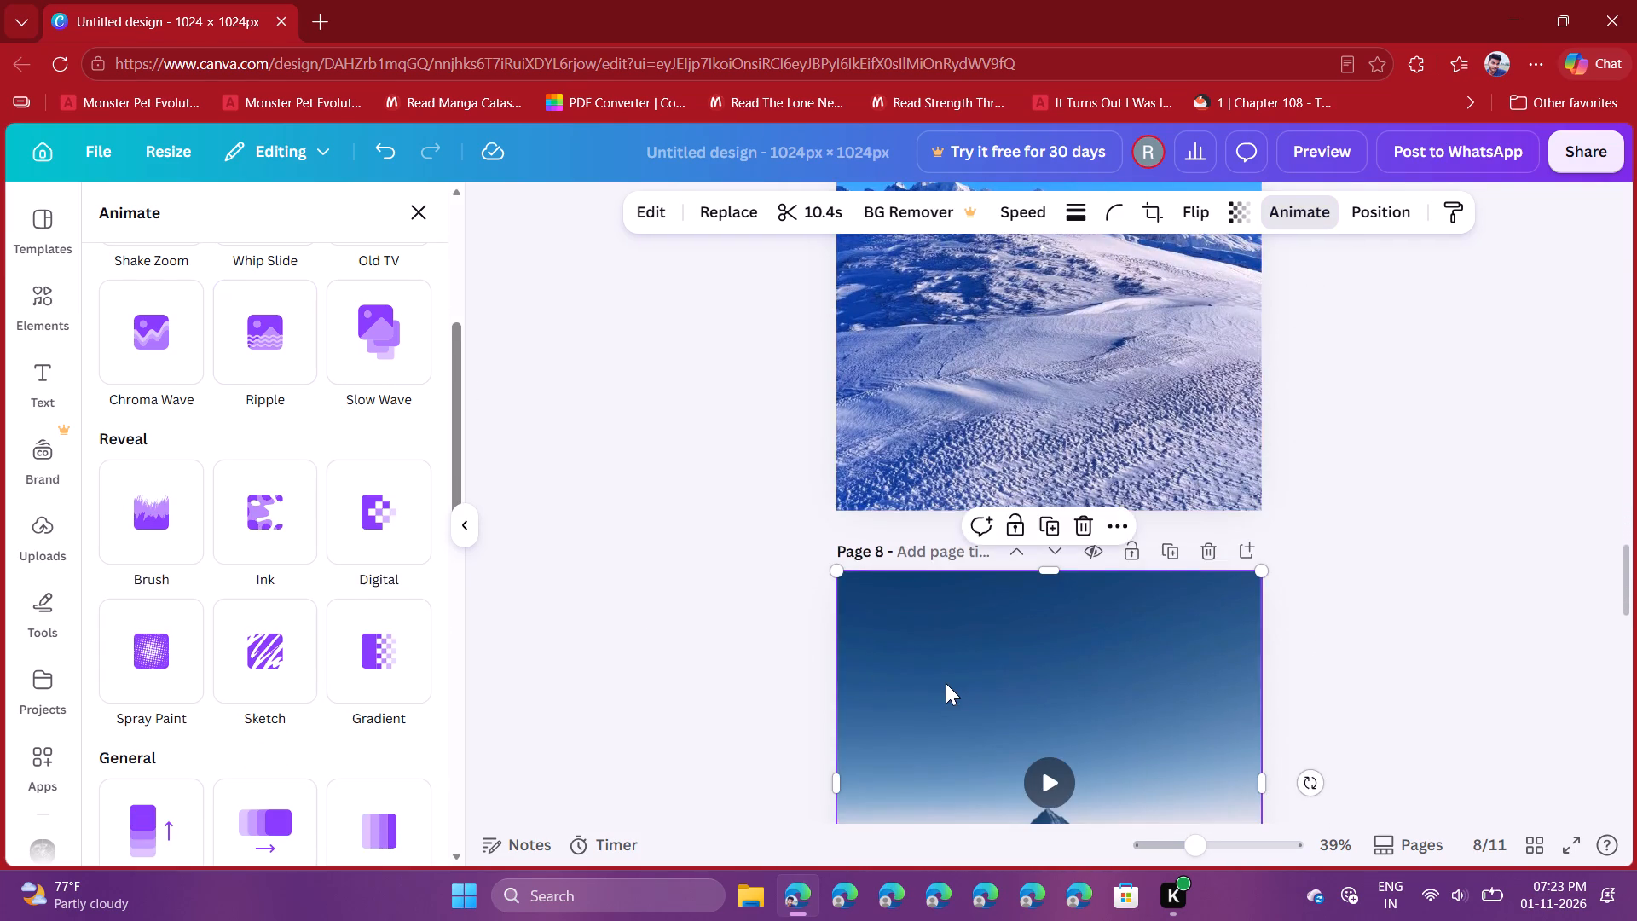
pyautogui.scroll(-3, 946, 683)
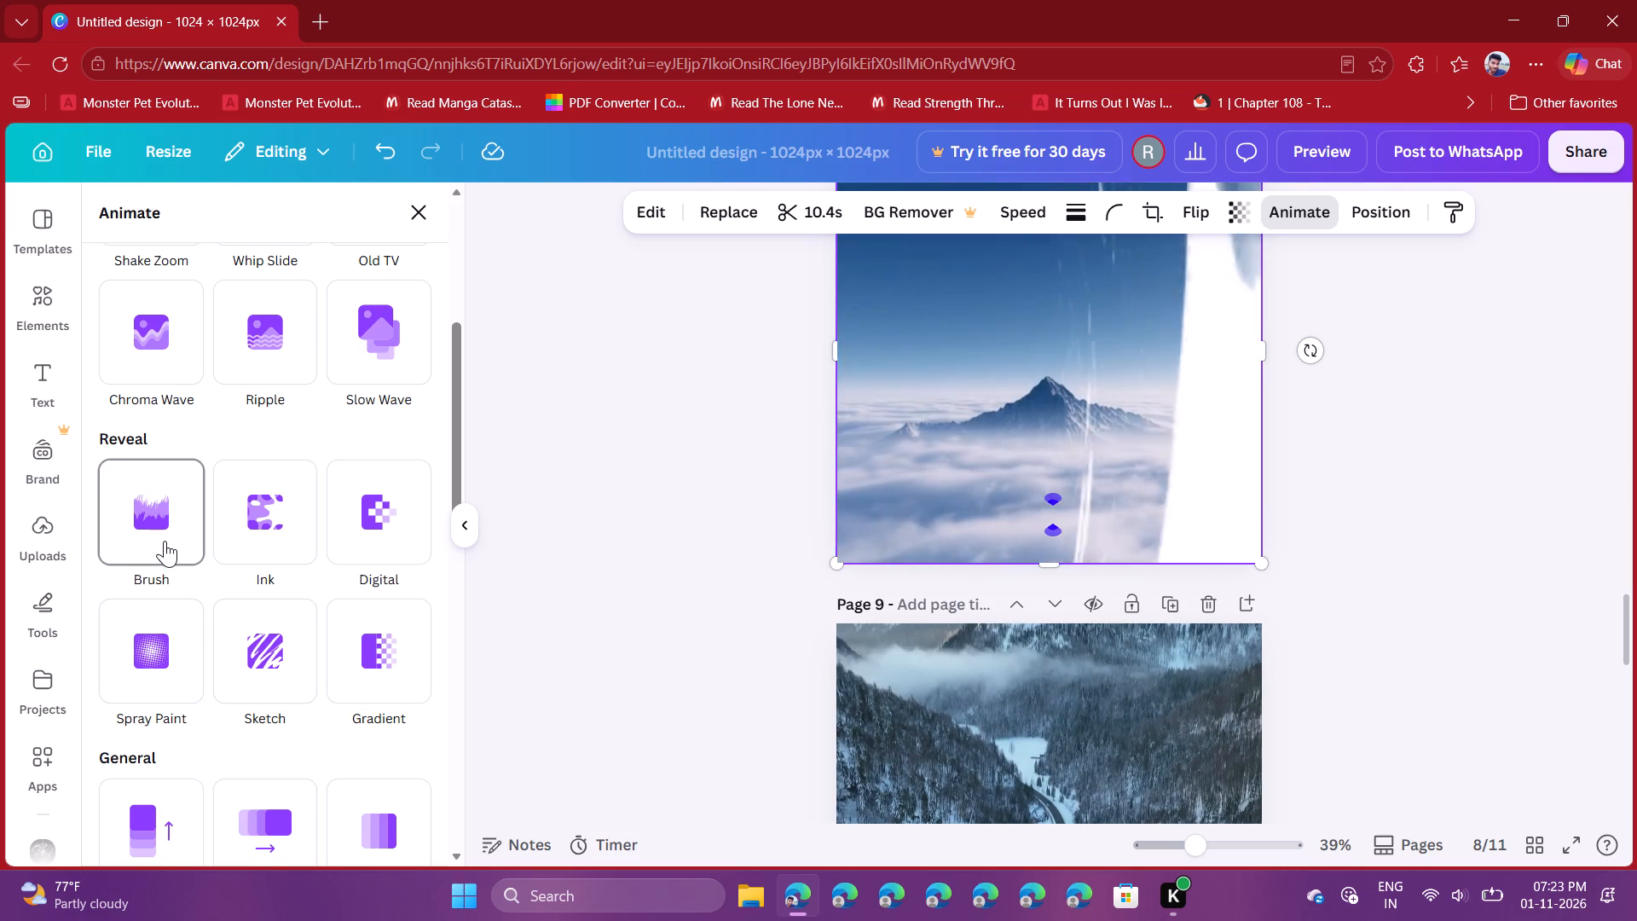
pyautogui.click(299, 515)
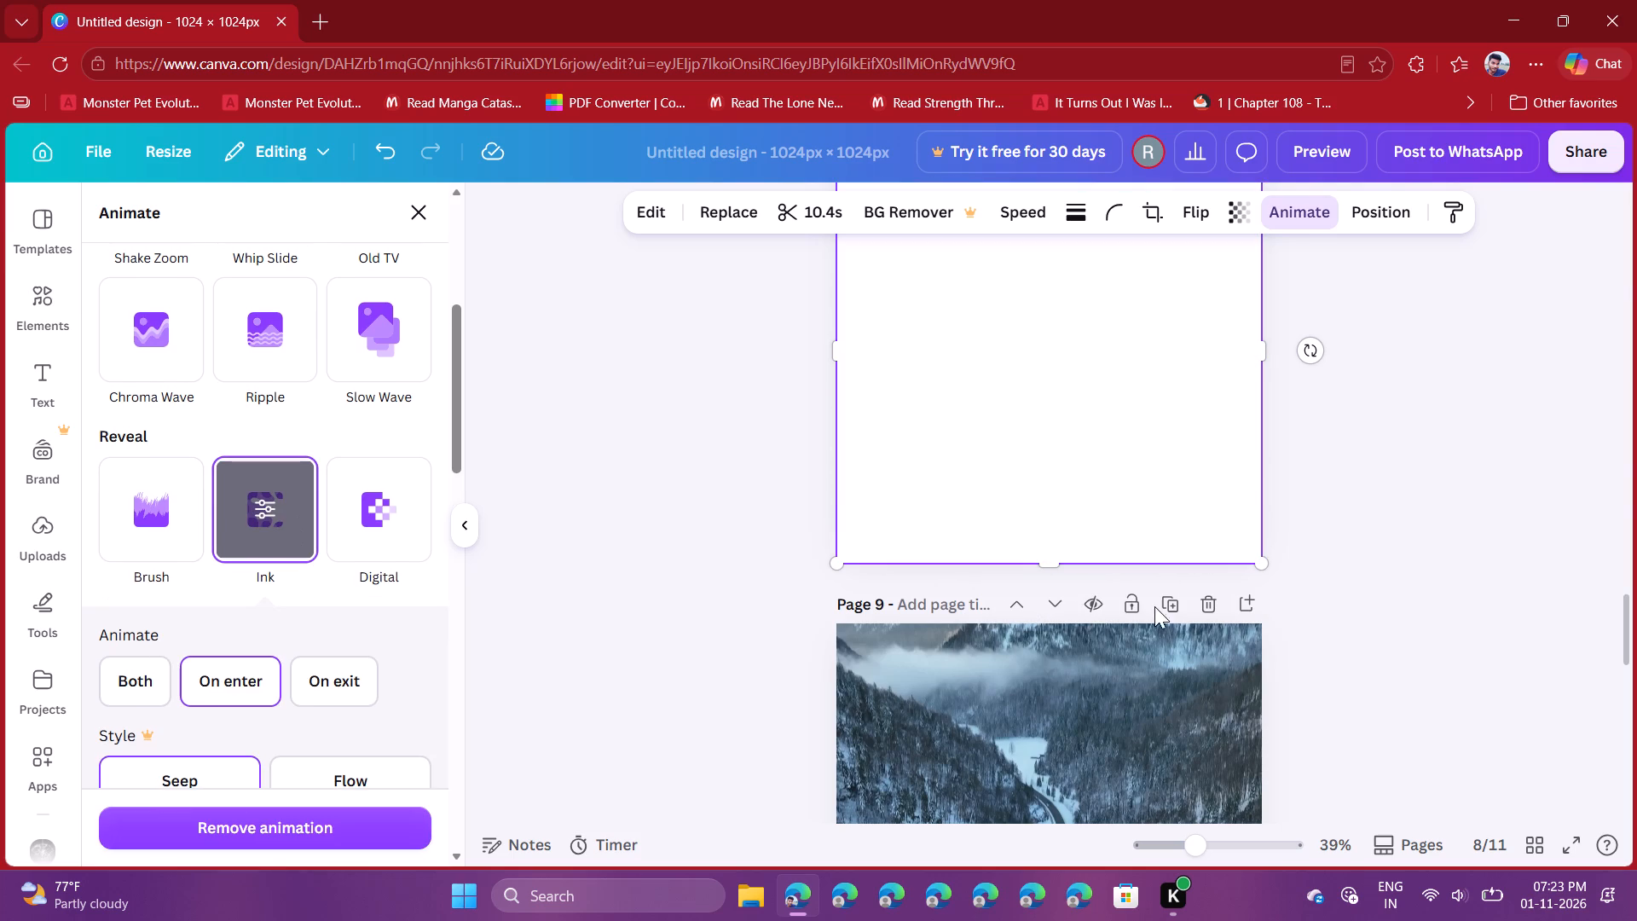
# Apply the Ink reveal animation to the snowy valley road video on page 9.
pyautogui.scroll(-2, 1332, 546)
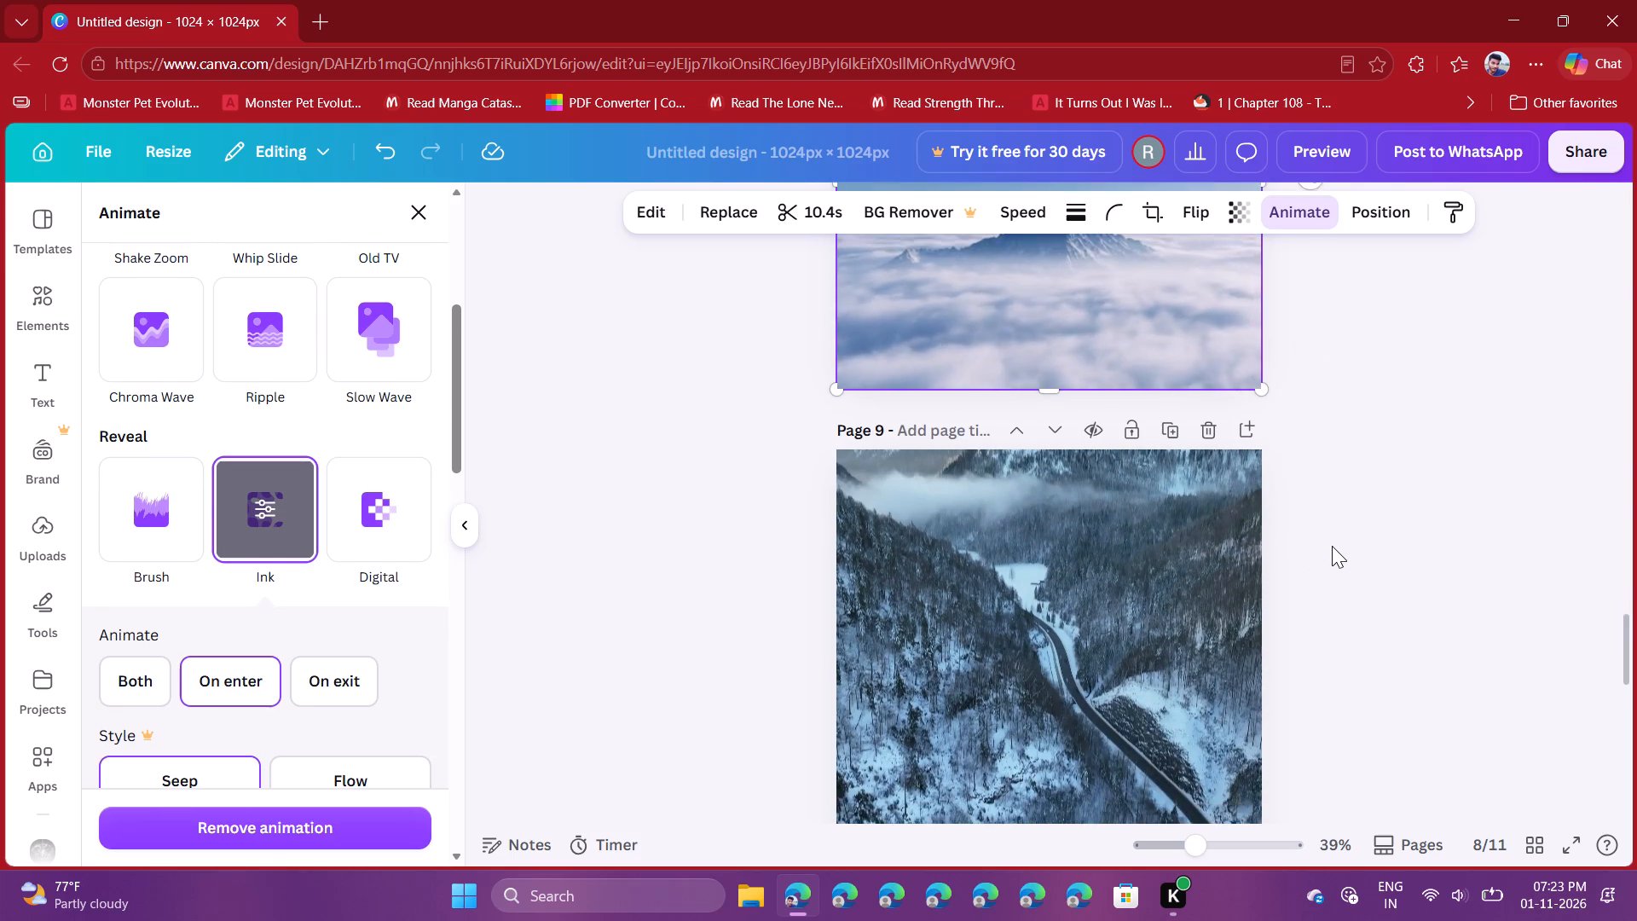
pyautogui.scroll(-1, 1332, 546)
pyautogui.click(1165, 541)
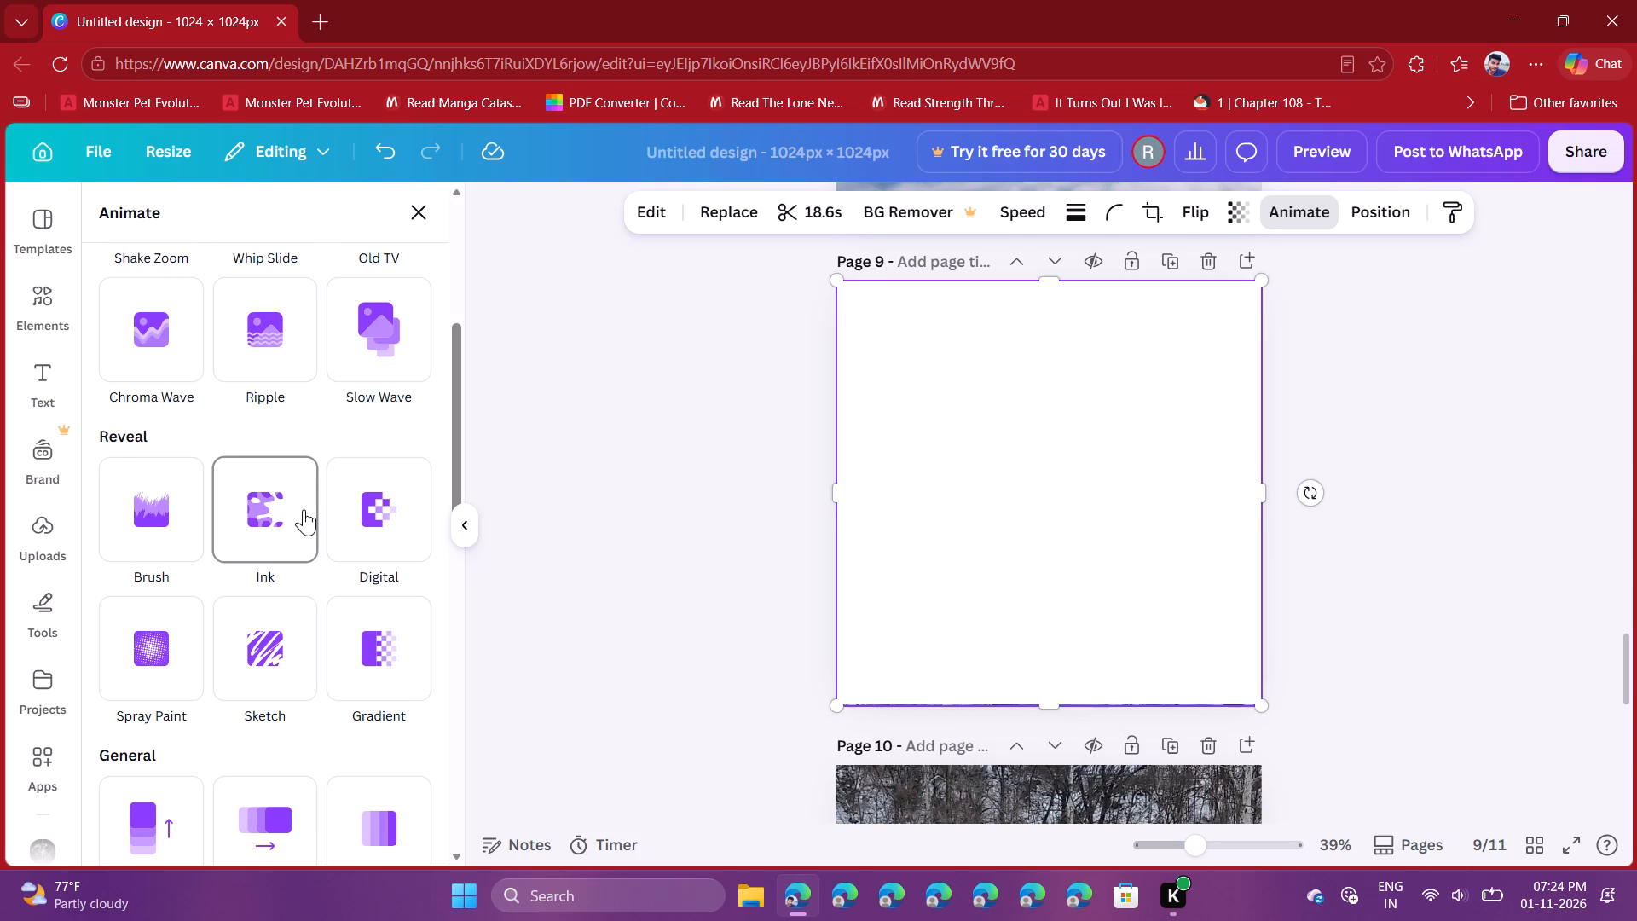
pyautogui.click(304, 509)
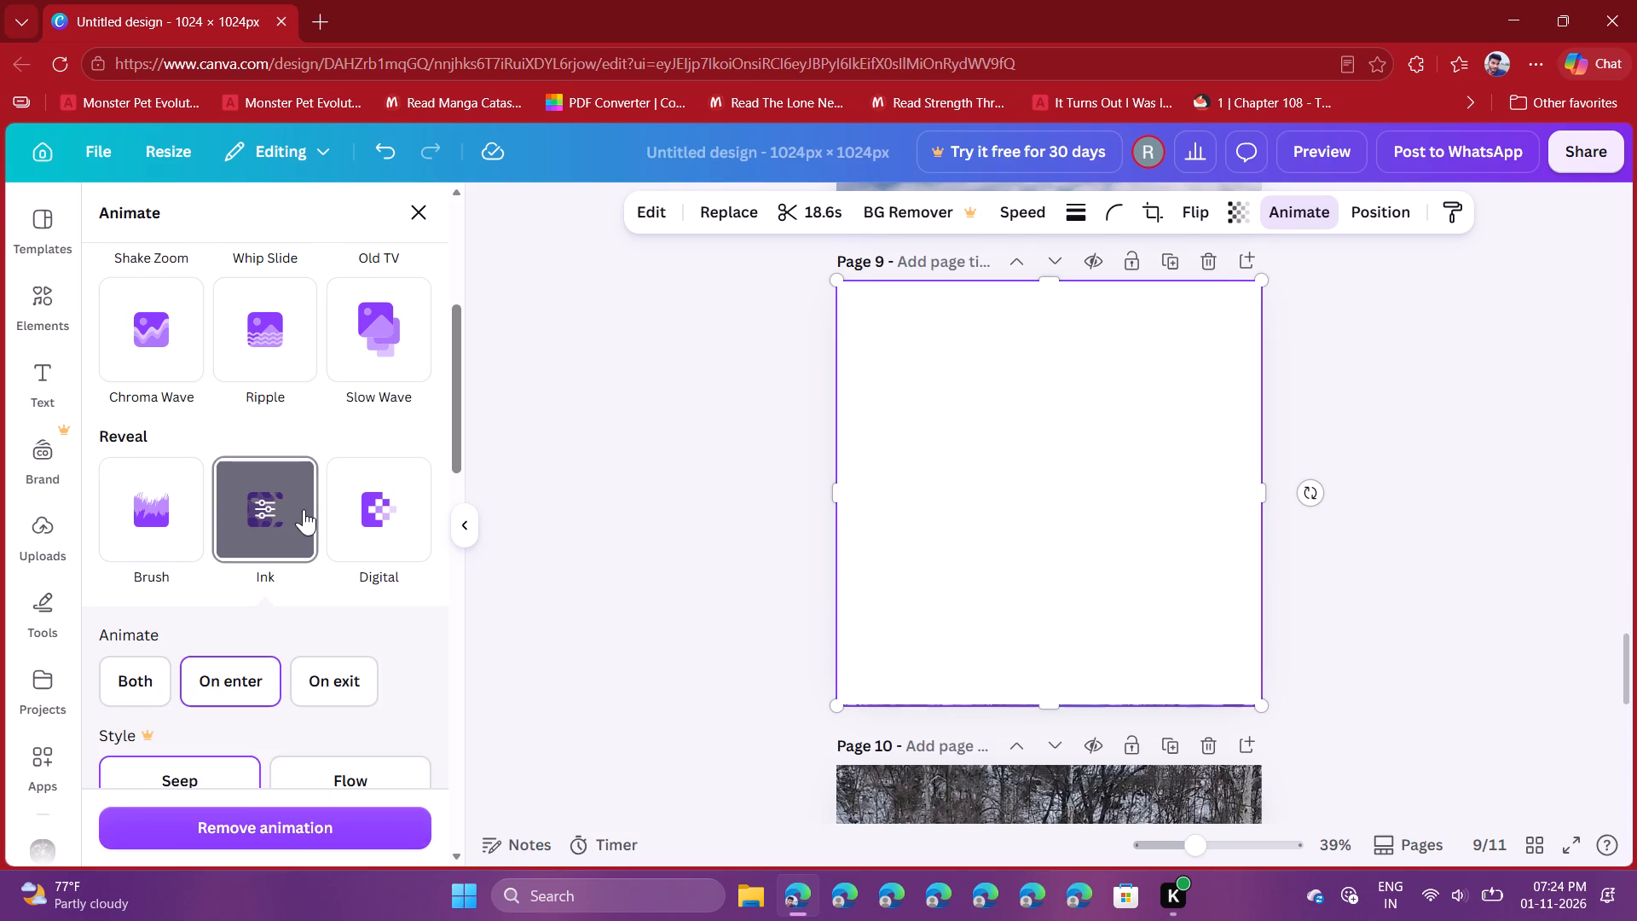
# Try the Gradient and Sketch reveal animations on the snowy riverbank forest video on page 10 and settle on Brush.
pyautogui.scroll(-3, 1255, 548)
pyautogui.click(1095, 531)
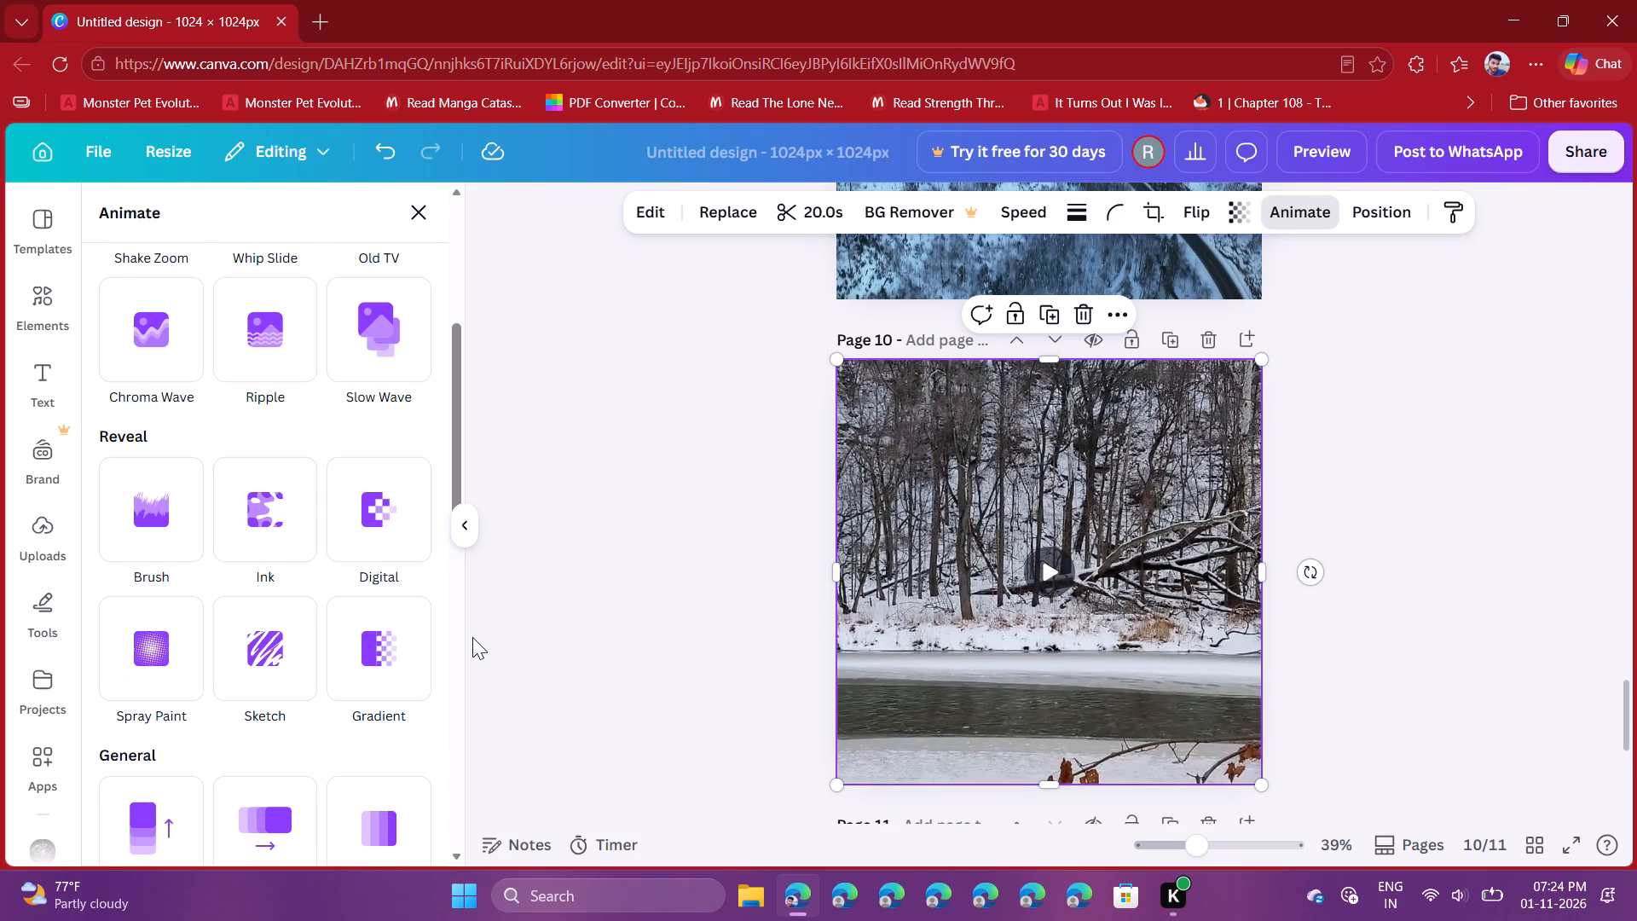
pyautogui.scroll(-3, 415, 644)
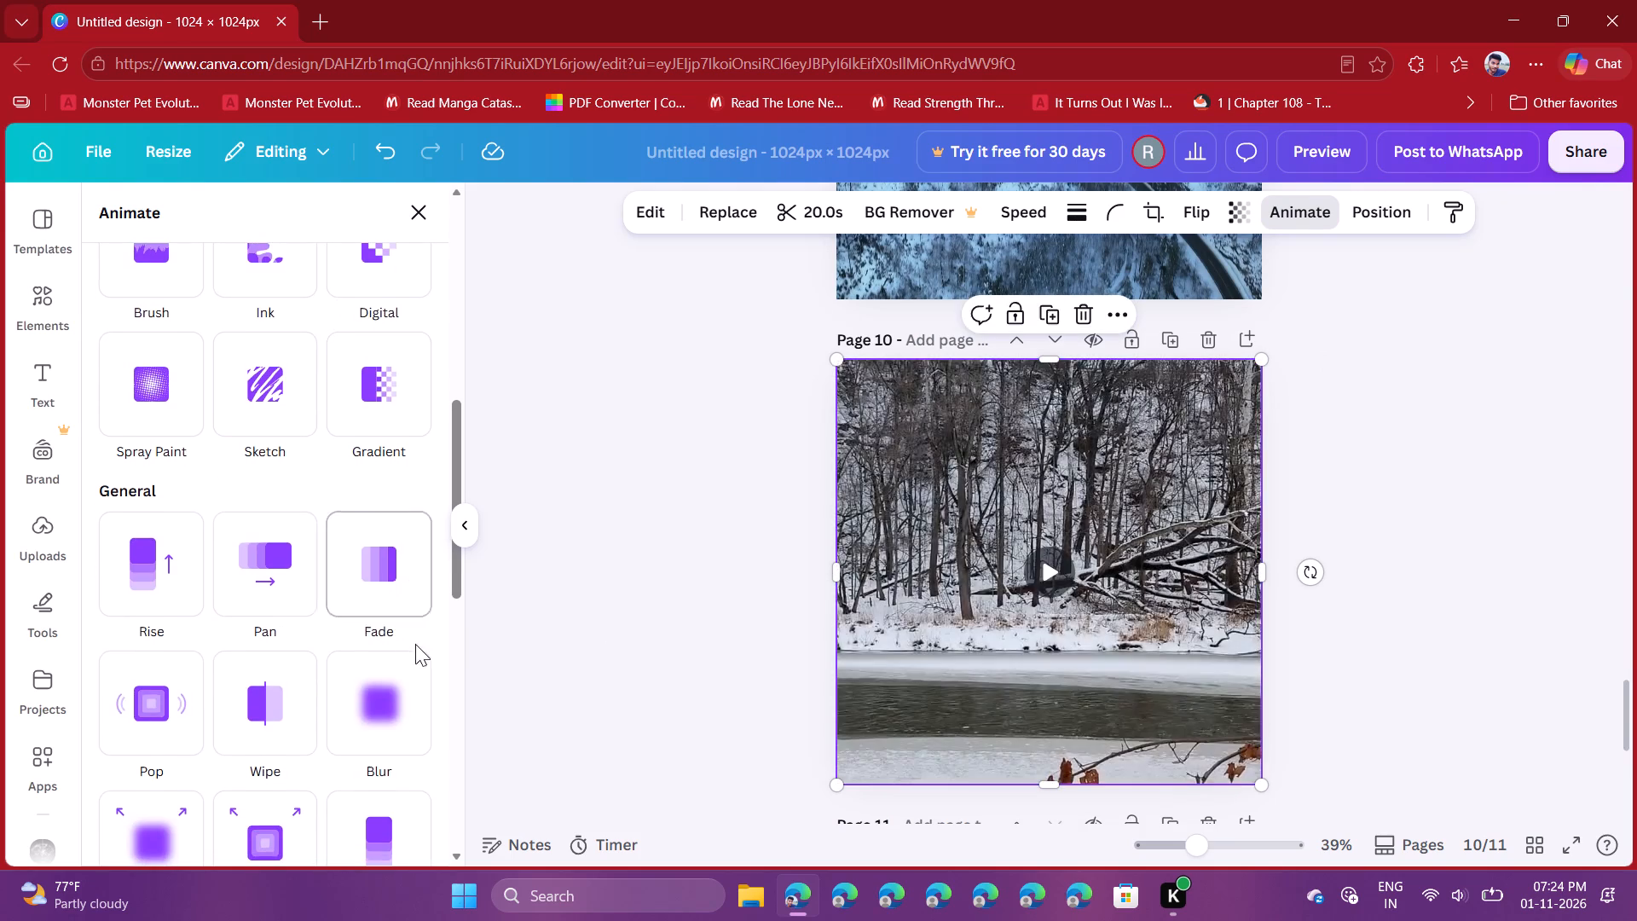
pyautogui.scroll(-5, 365, 694)
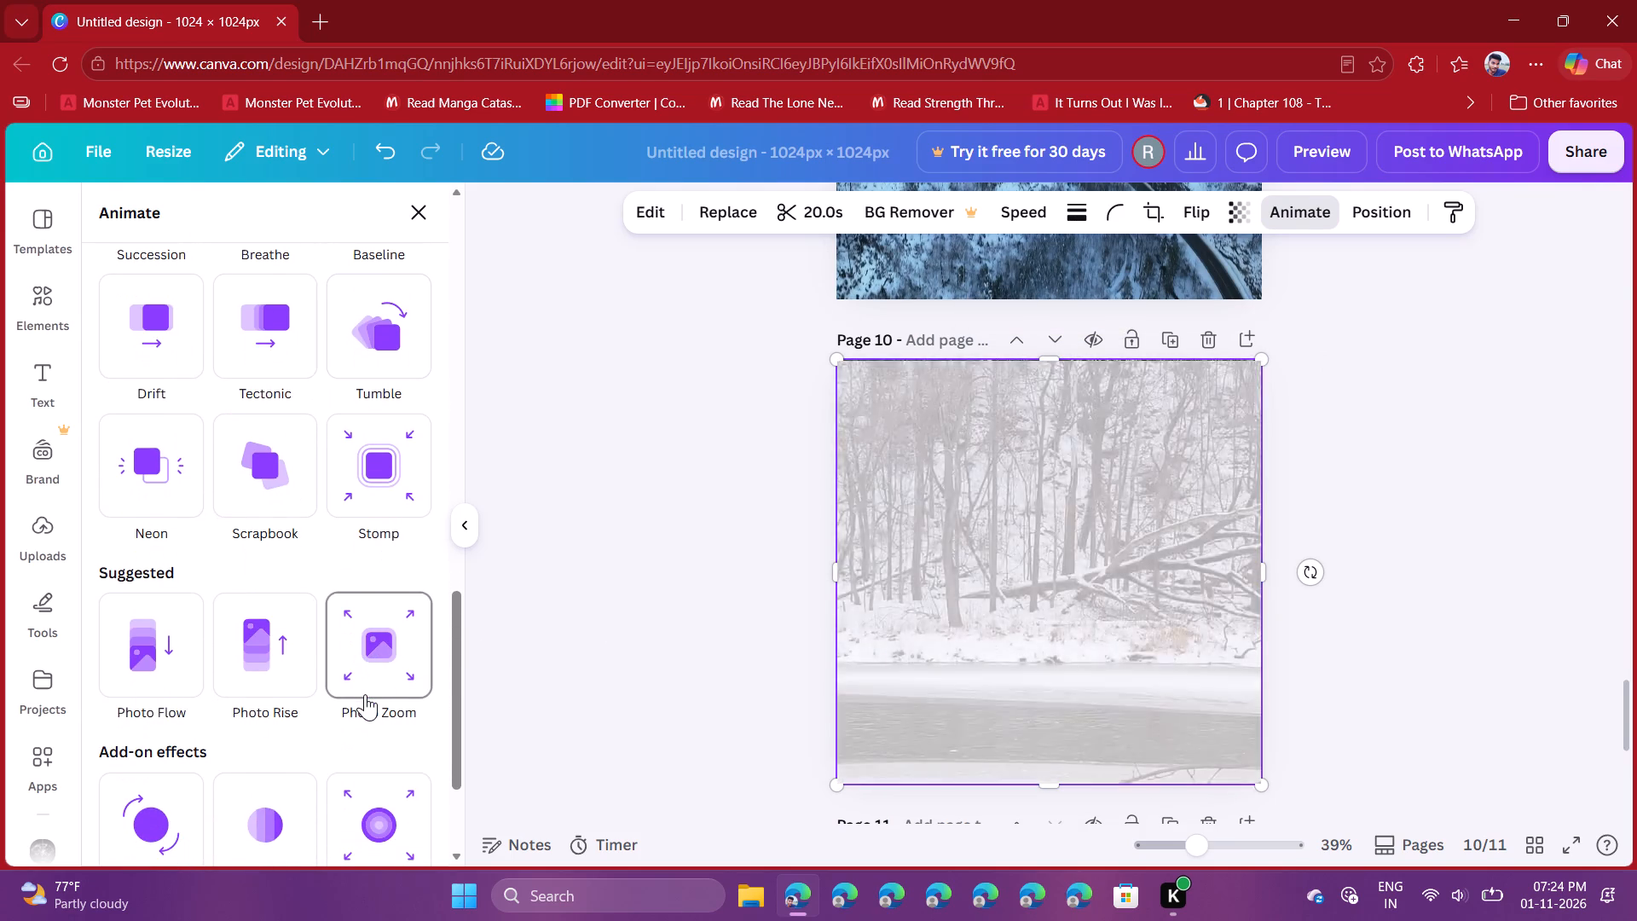
pyautogui.scroll(8, 365, 694)
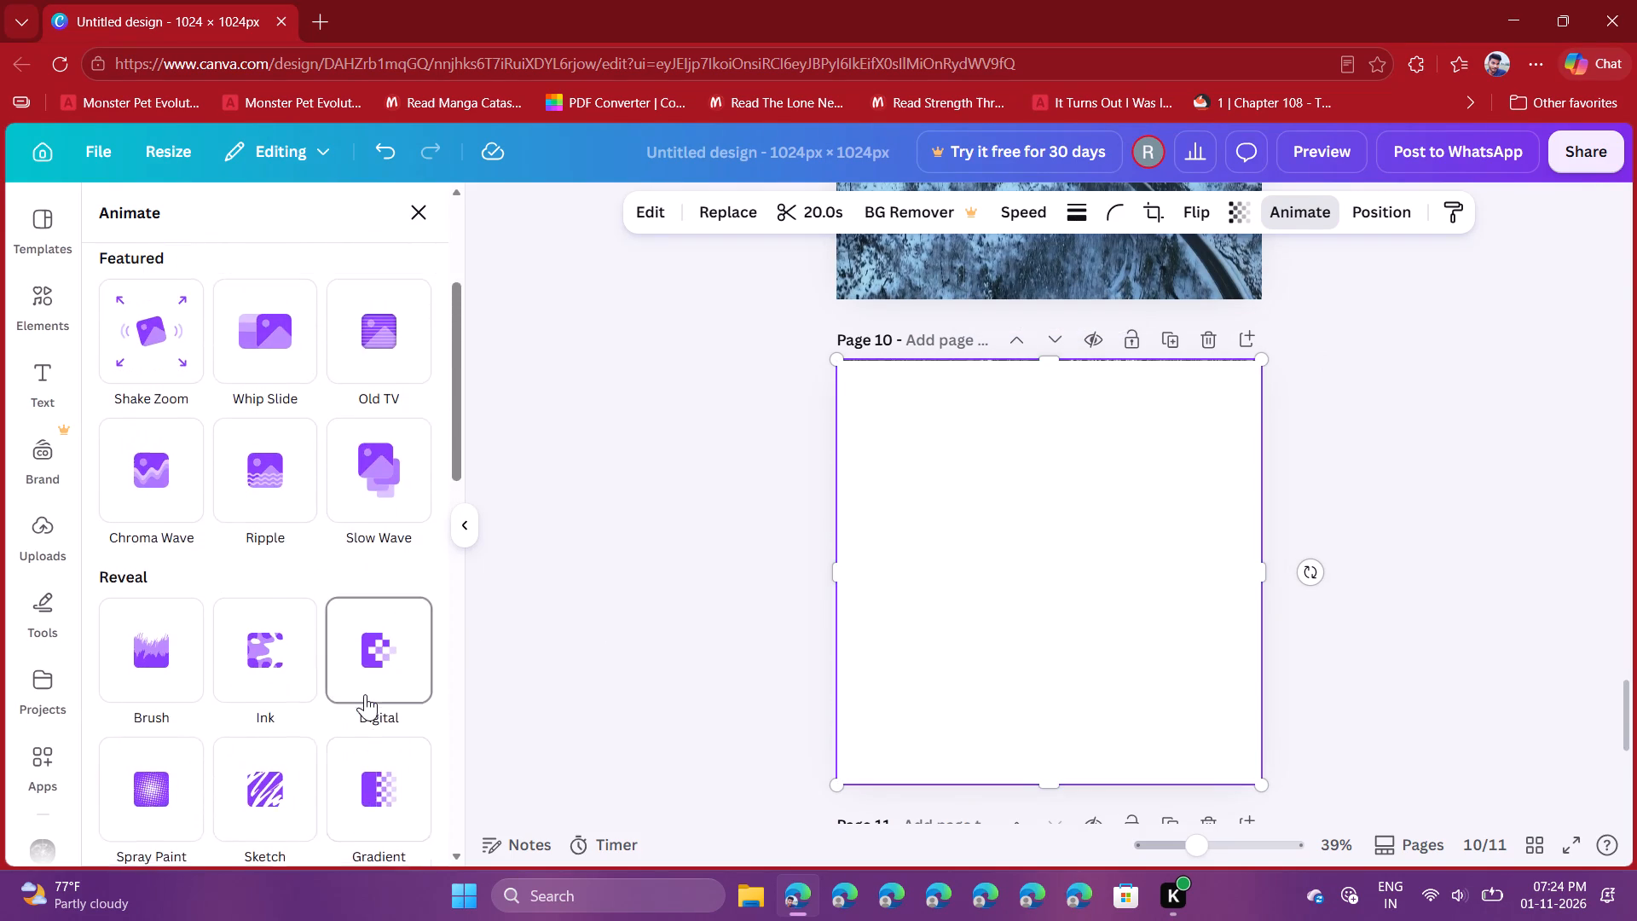
pyautogui.scroll(1, 365, 694)
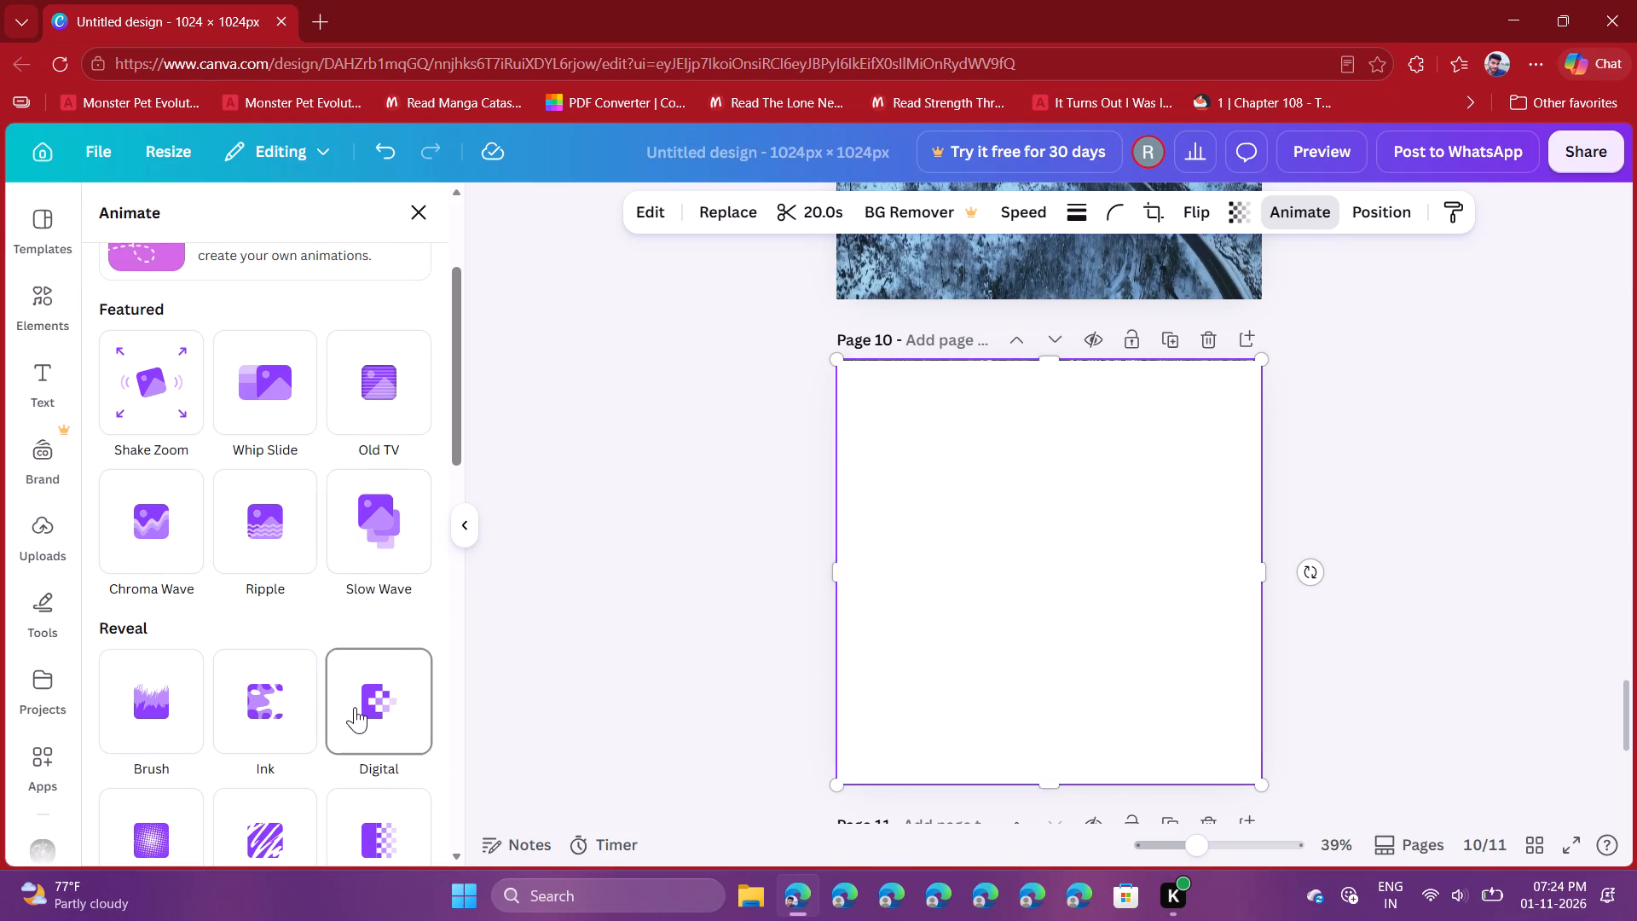
pyautogui.scroll(-1, 355, 707)
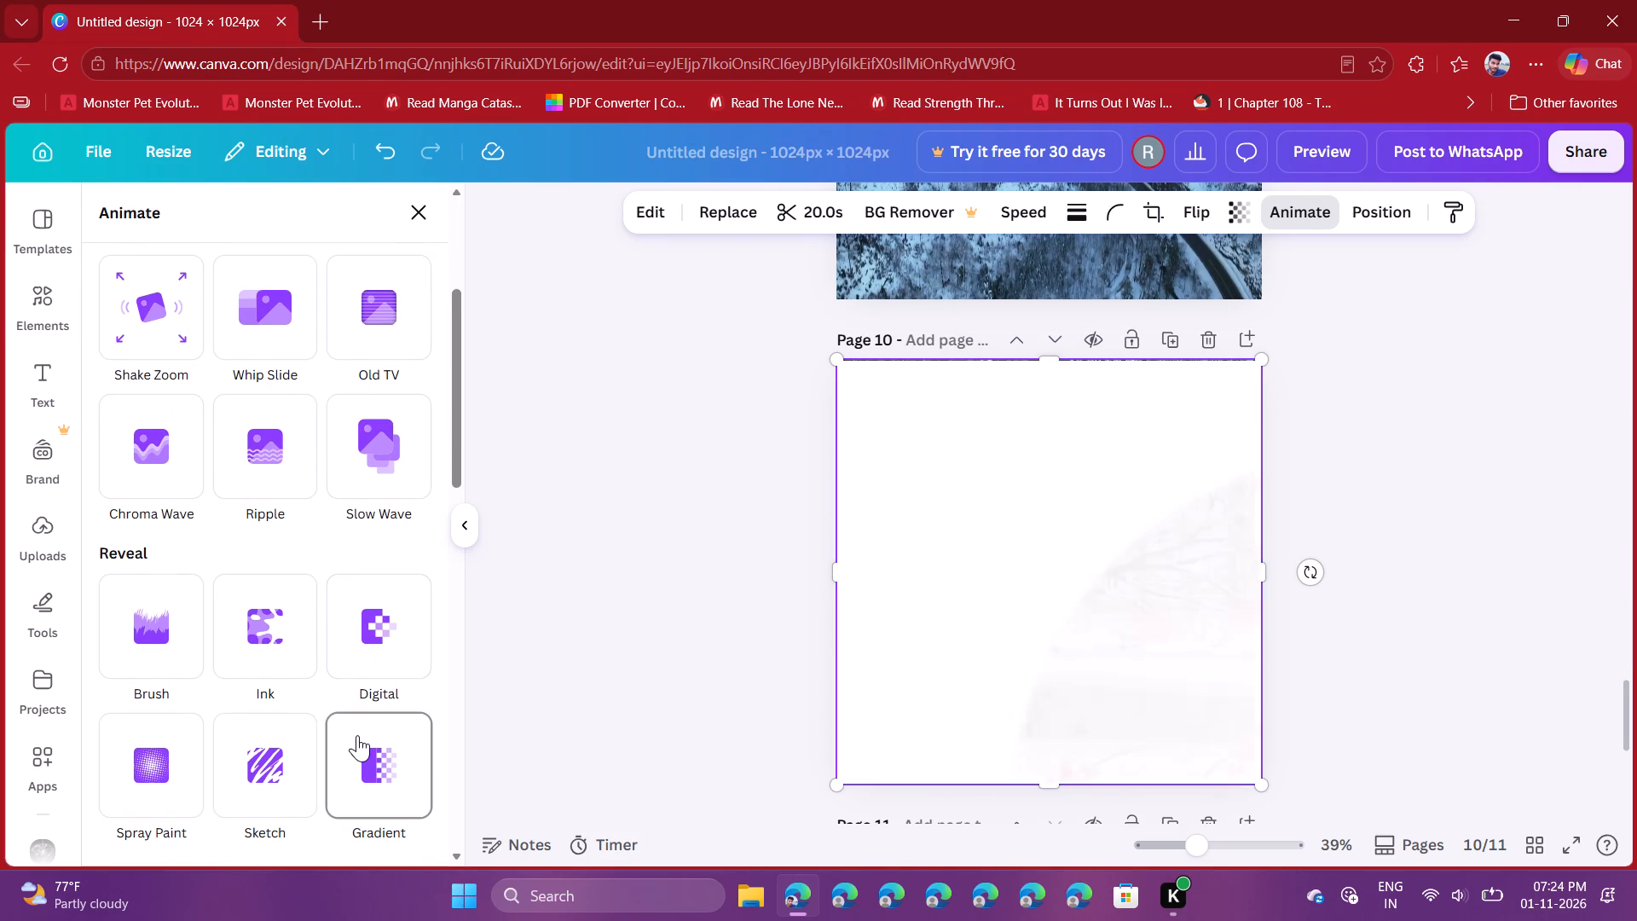
pyautogui.click(357, 735)
pyautogui.tripleClick(357, 735)
pyautogui.tripleClick(357, 735)
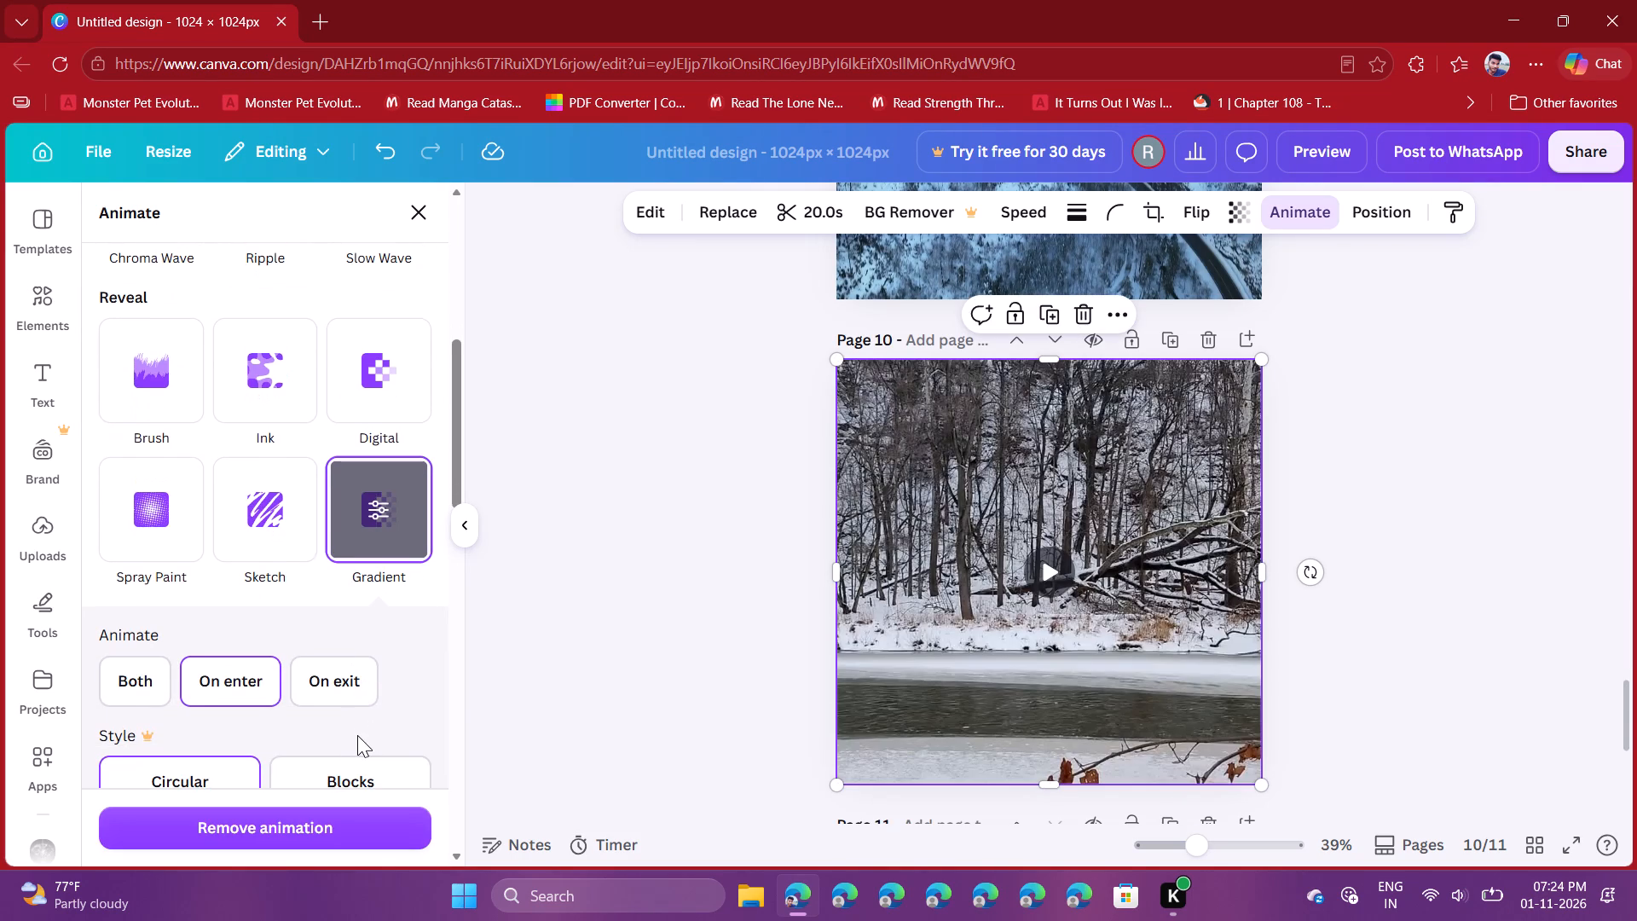
pyautogui.moveTo(357, 735); pyautogui.dragTo(243, 437)
pyautogui.click(260, 501)
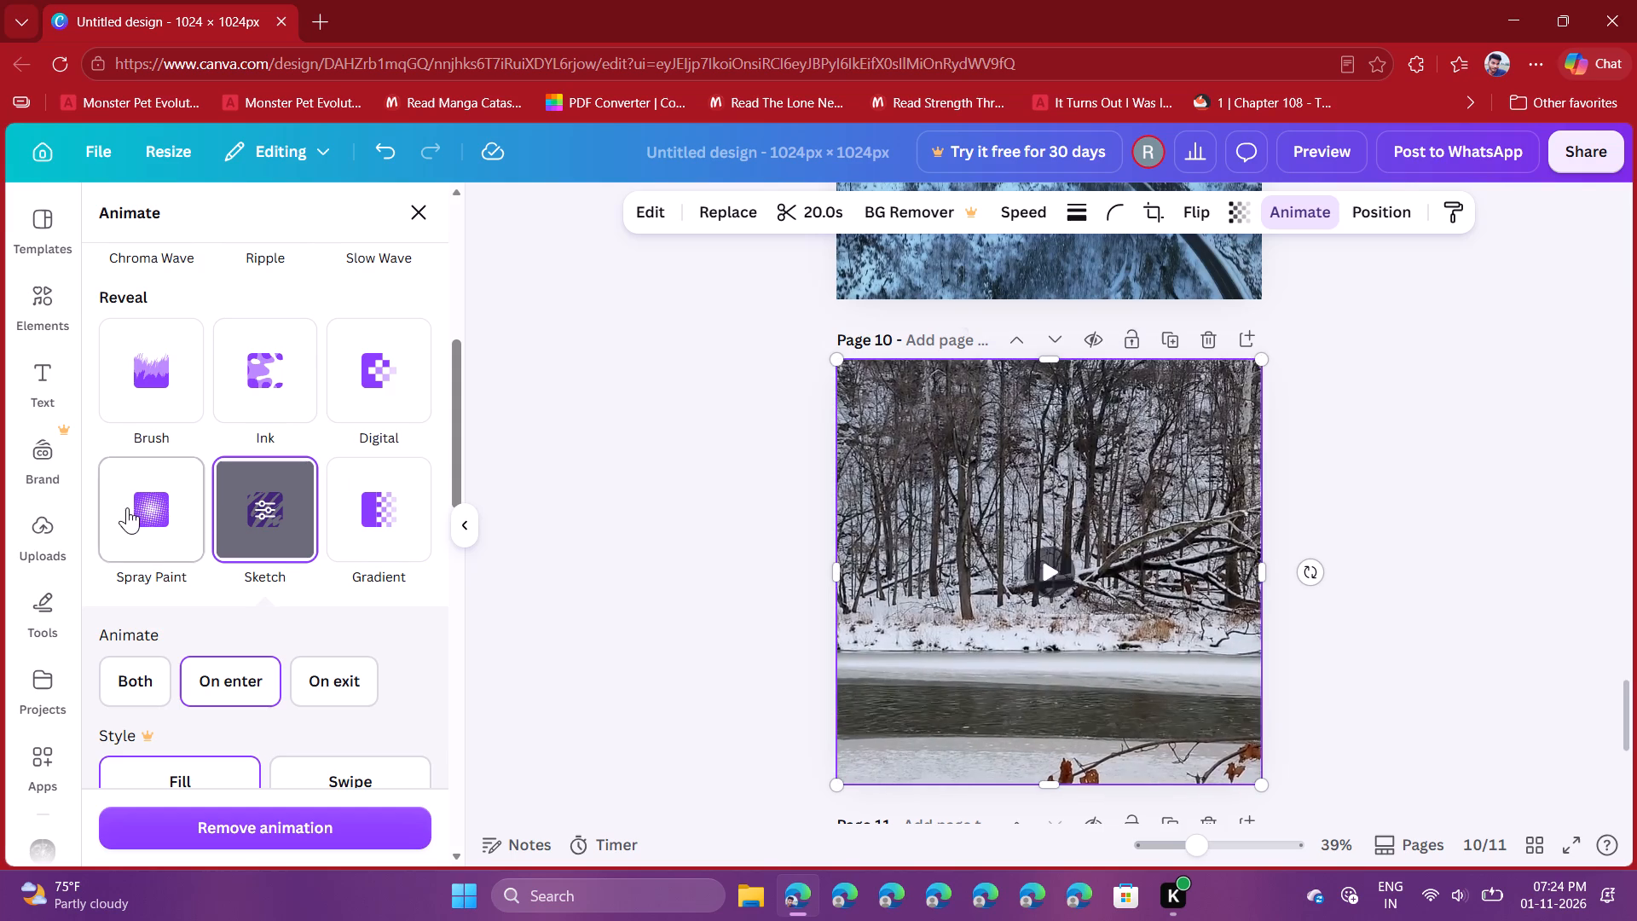
pyautogui.click(158, 368)
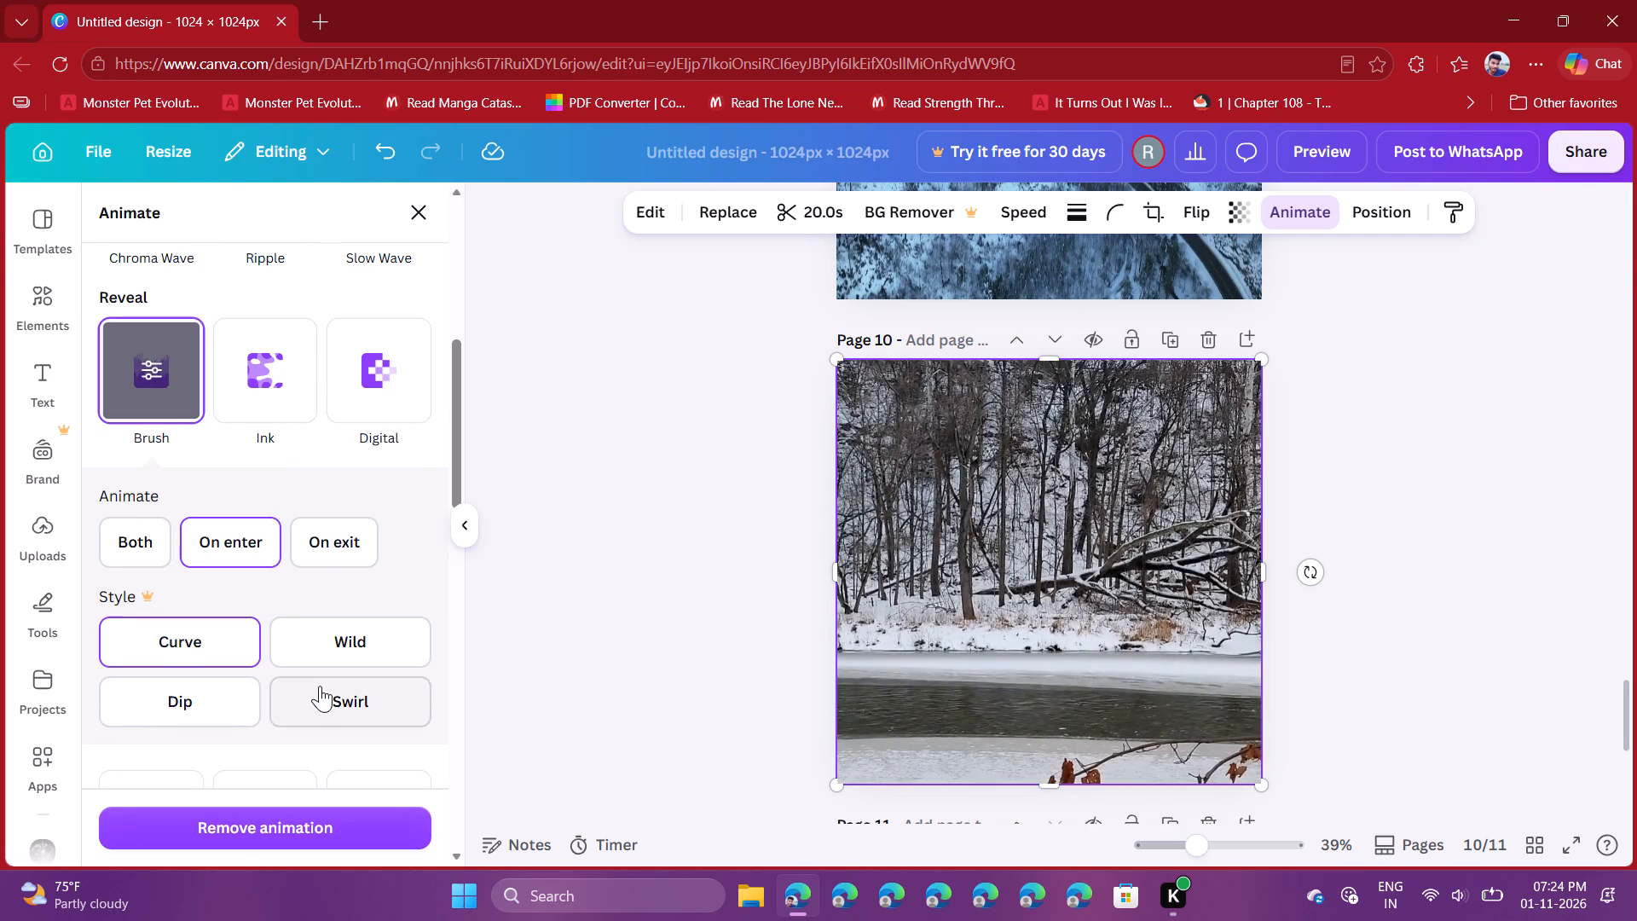
pyautogui.scroll(-11, 320, 686)
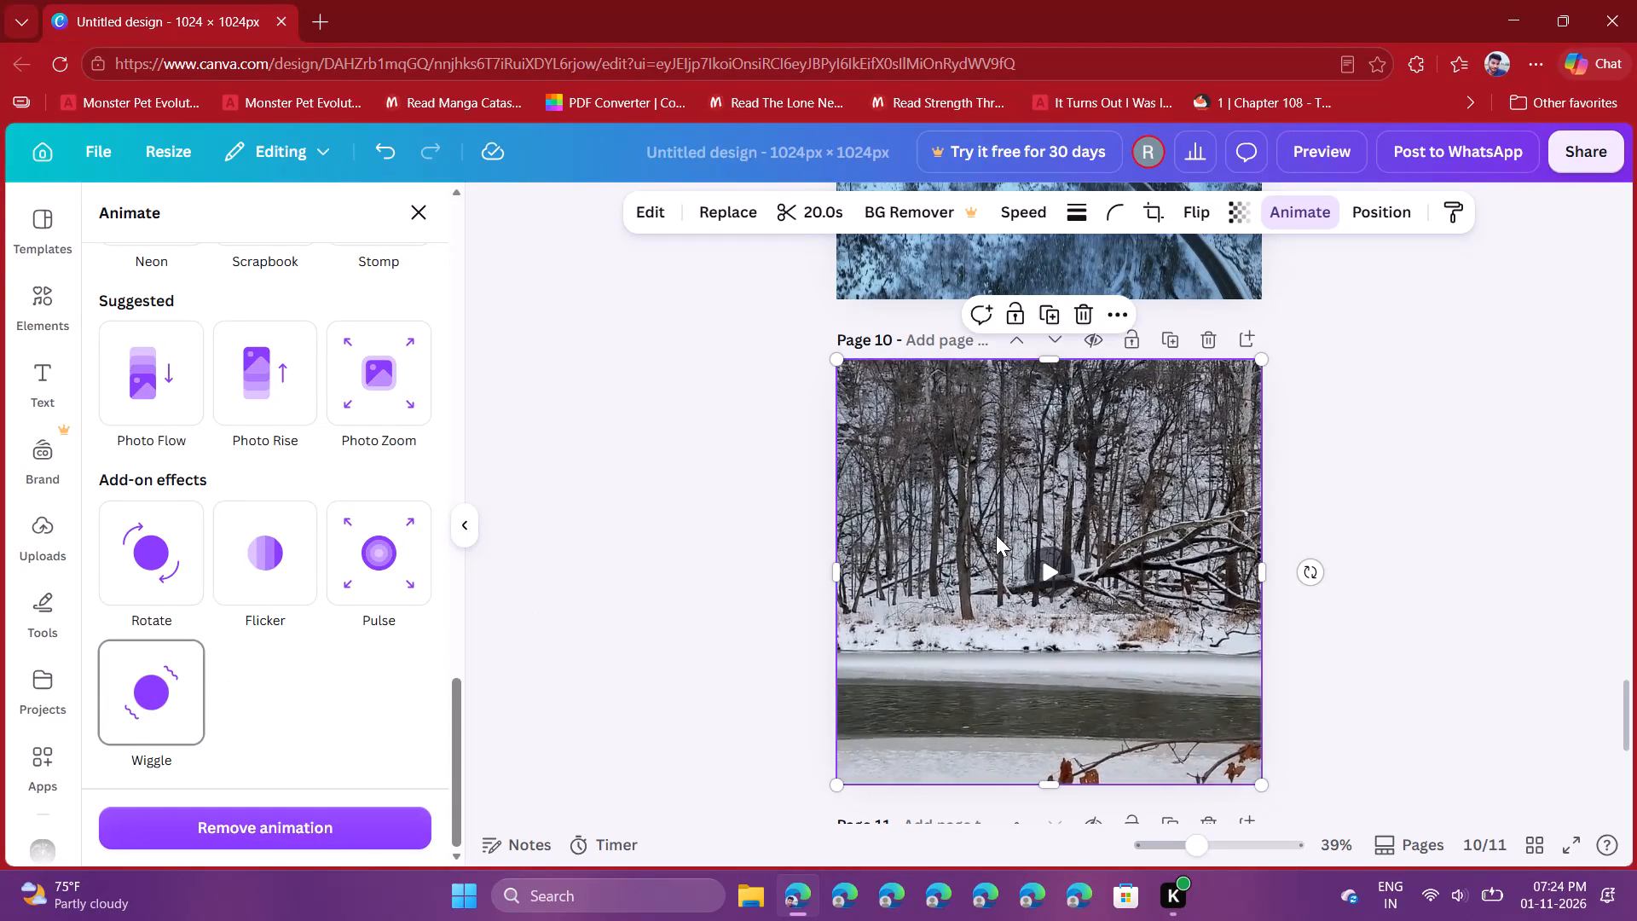
# Apply the Brush reveal animation to the sunlit snowy mountain peak video on page 11.
pyautogui.scroll(-5, 1301, 548)
pyautogui.click(1126, 535)
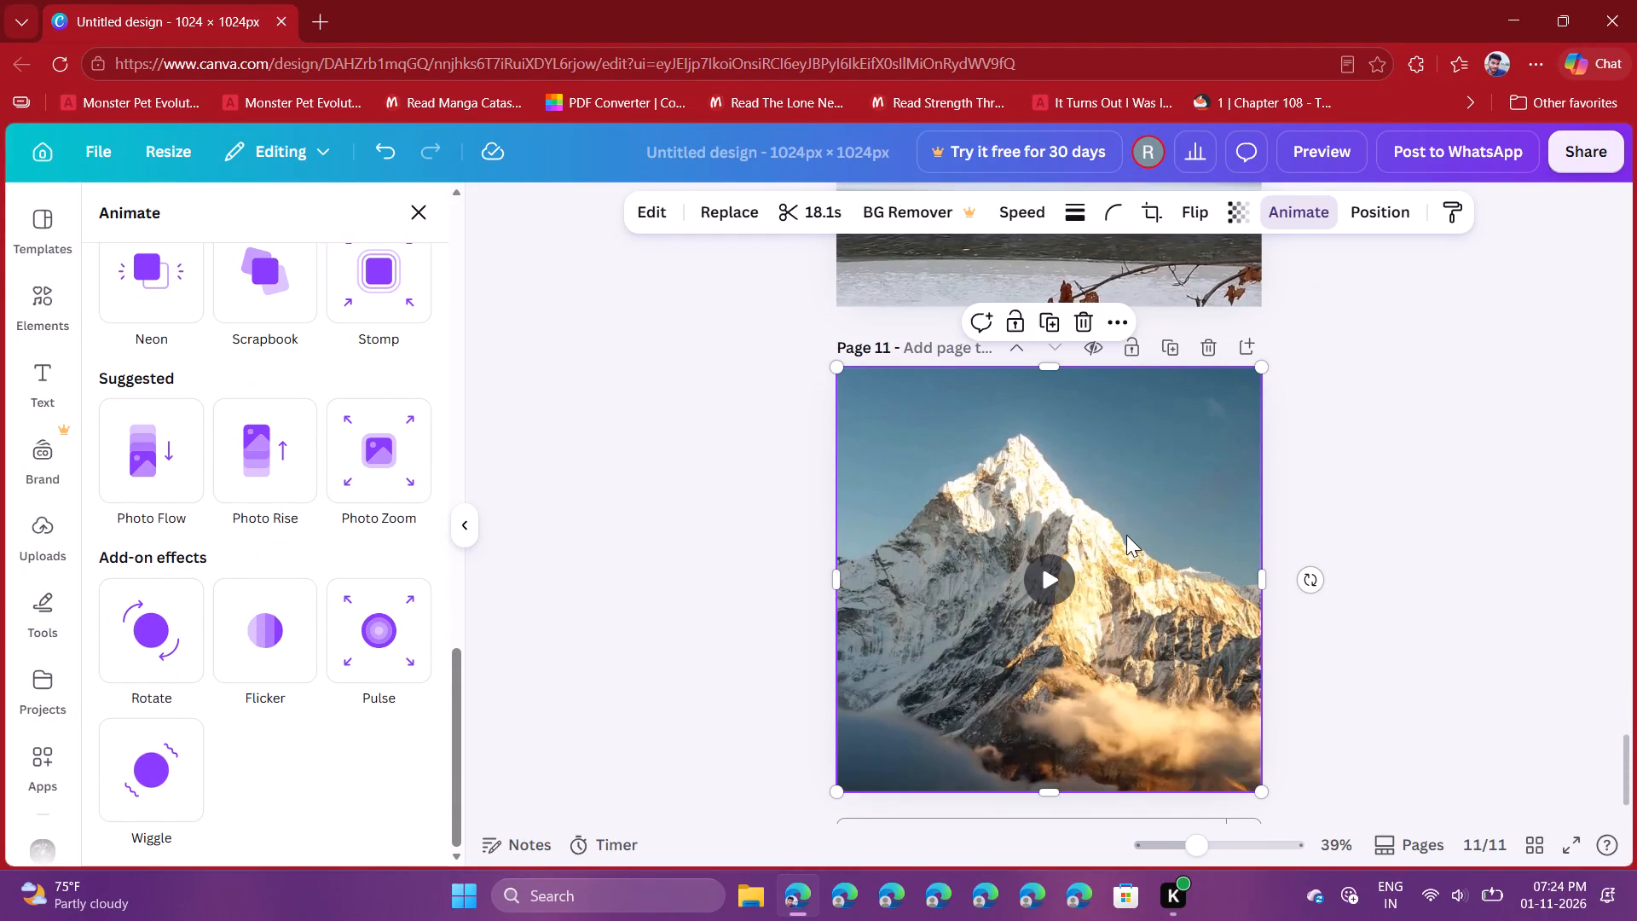
pyautogui.scroll(5, 327, 449)
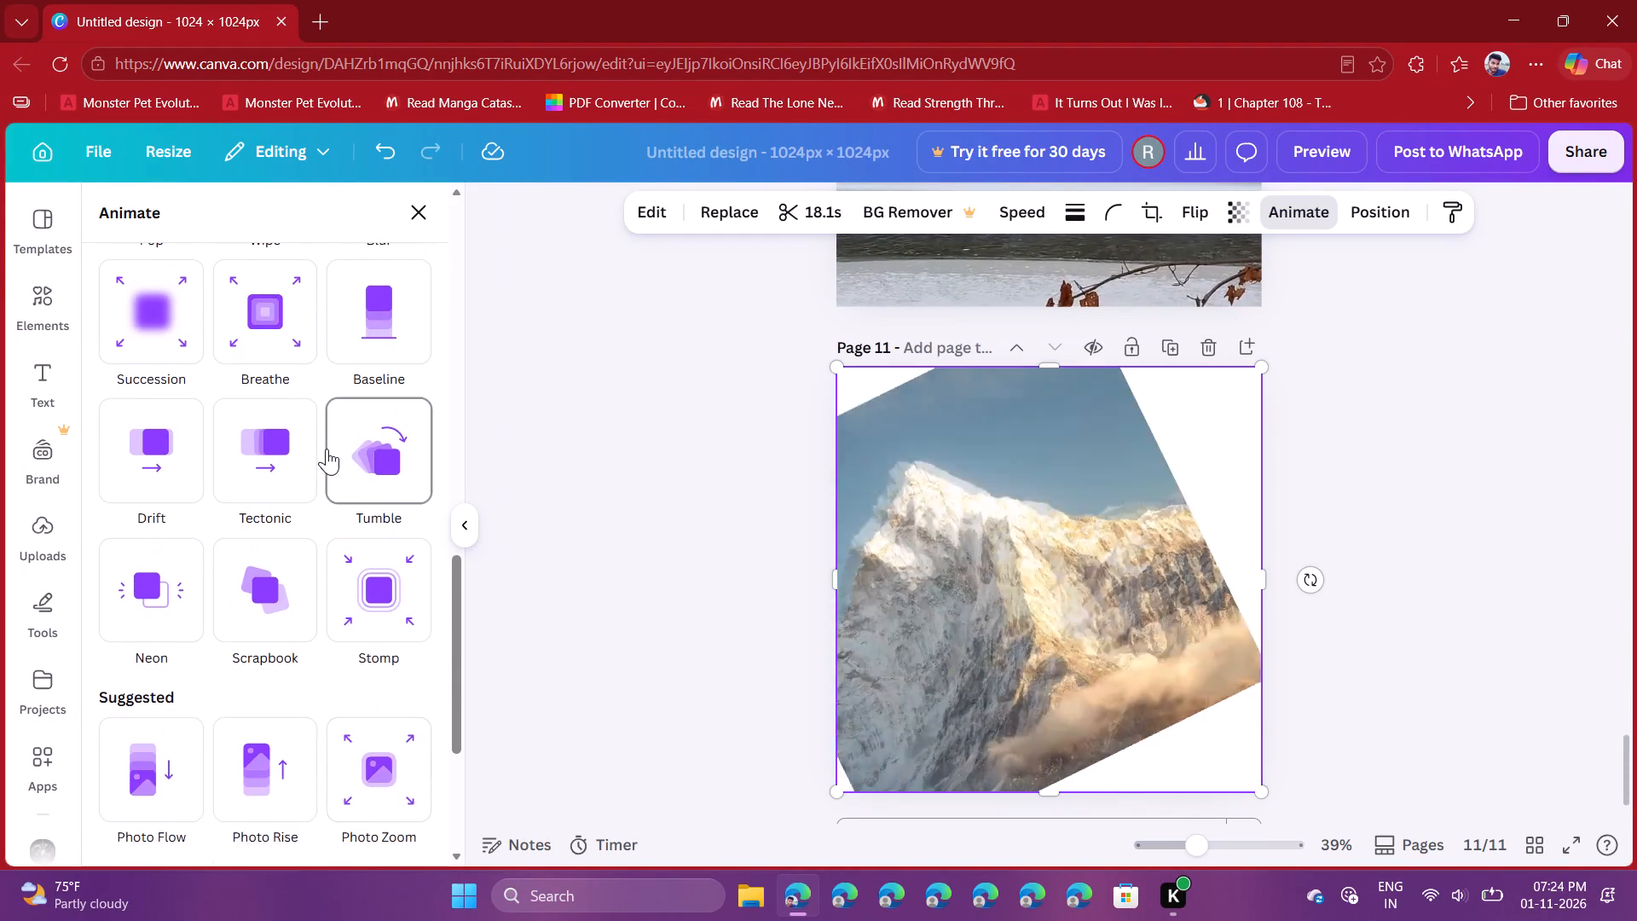
pyautogui.scroll(1, 327, 449)
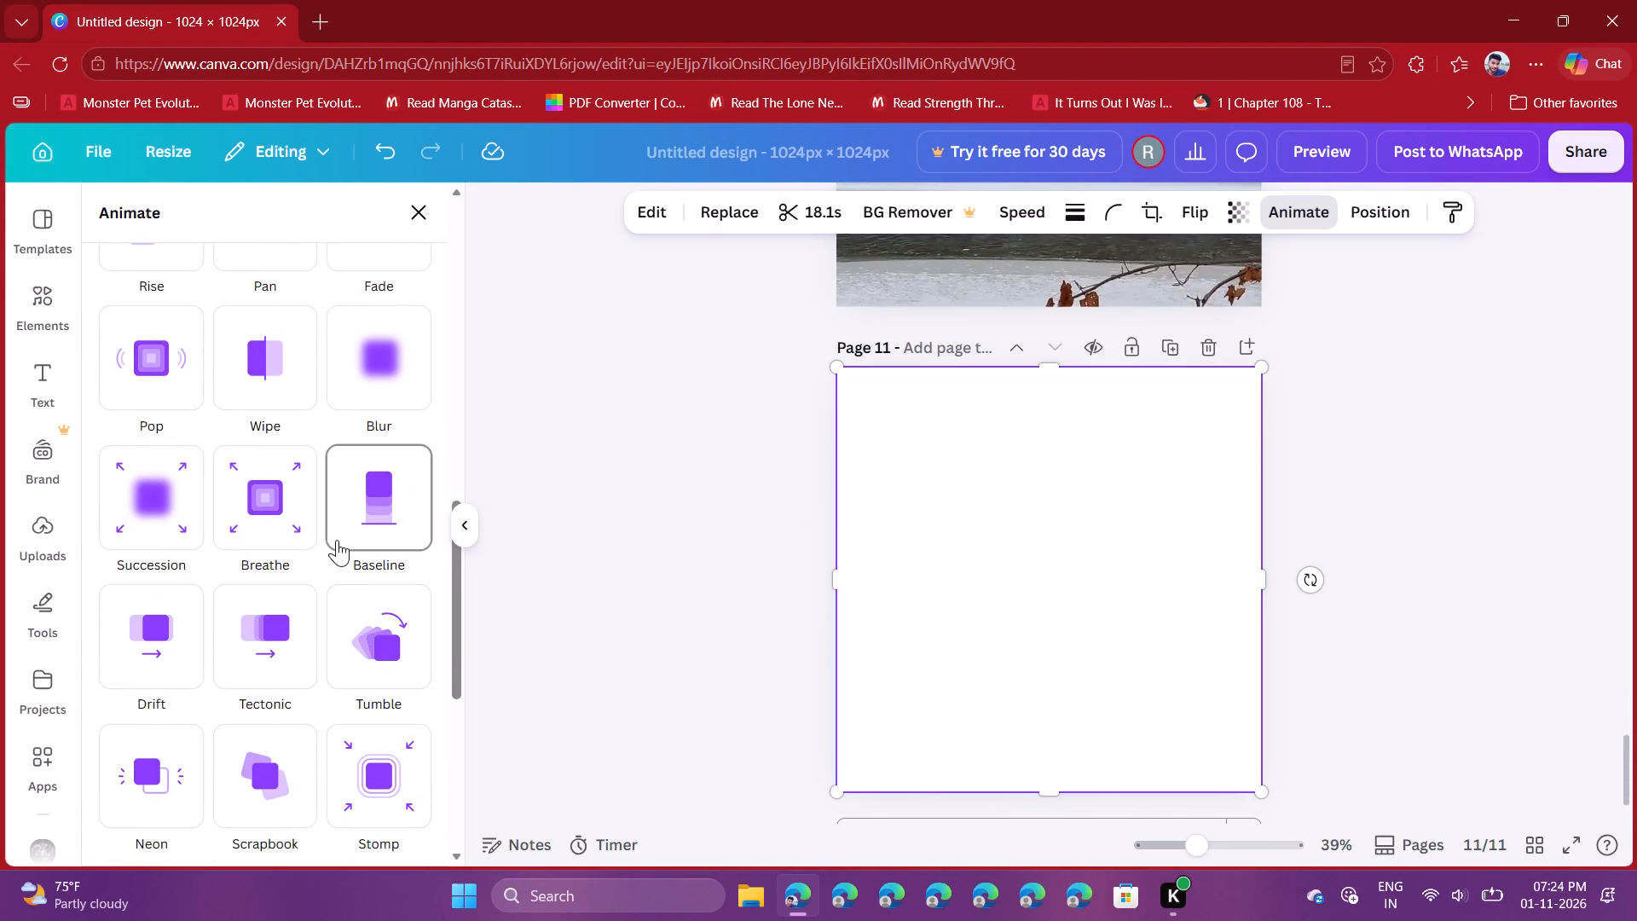
pyautogui.scroll(6, 337, 540)
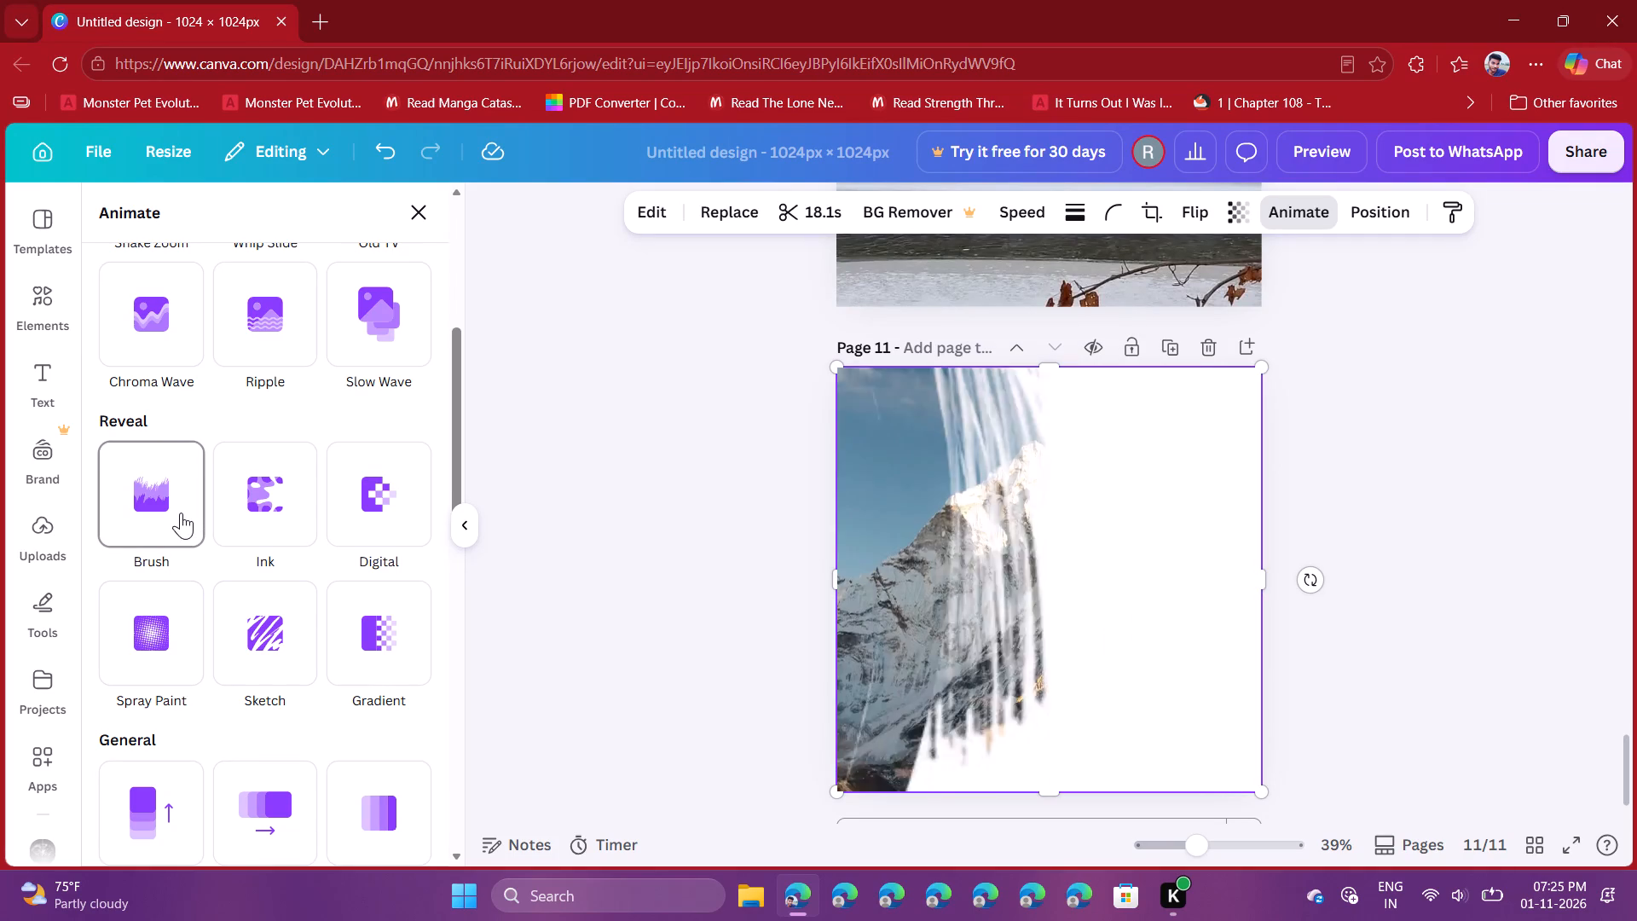
pyautogui.click(181, 513)
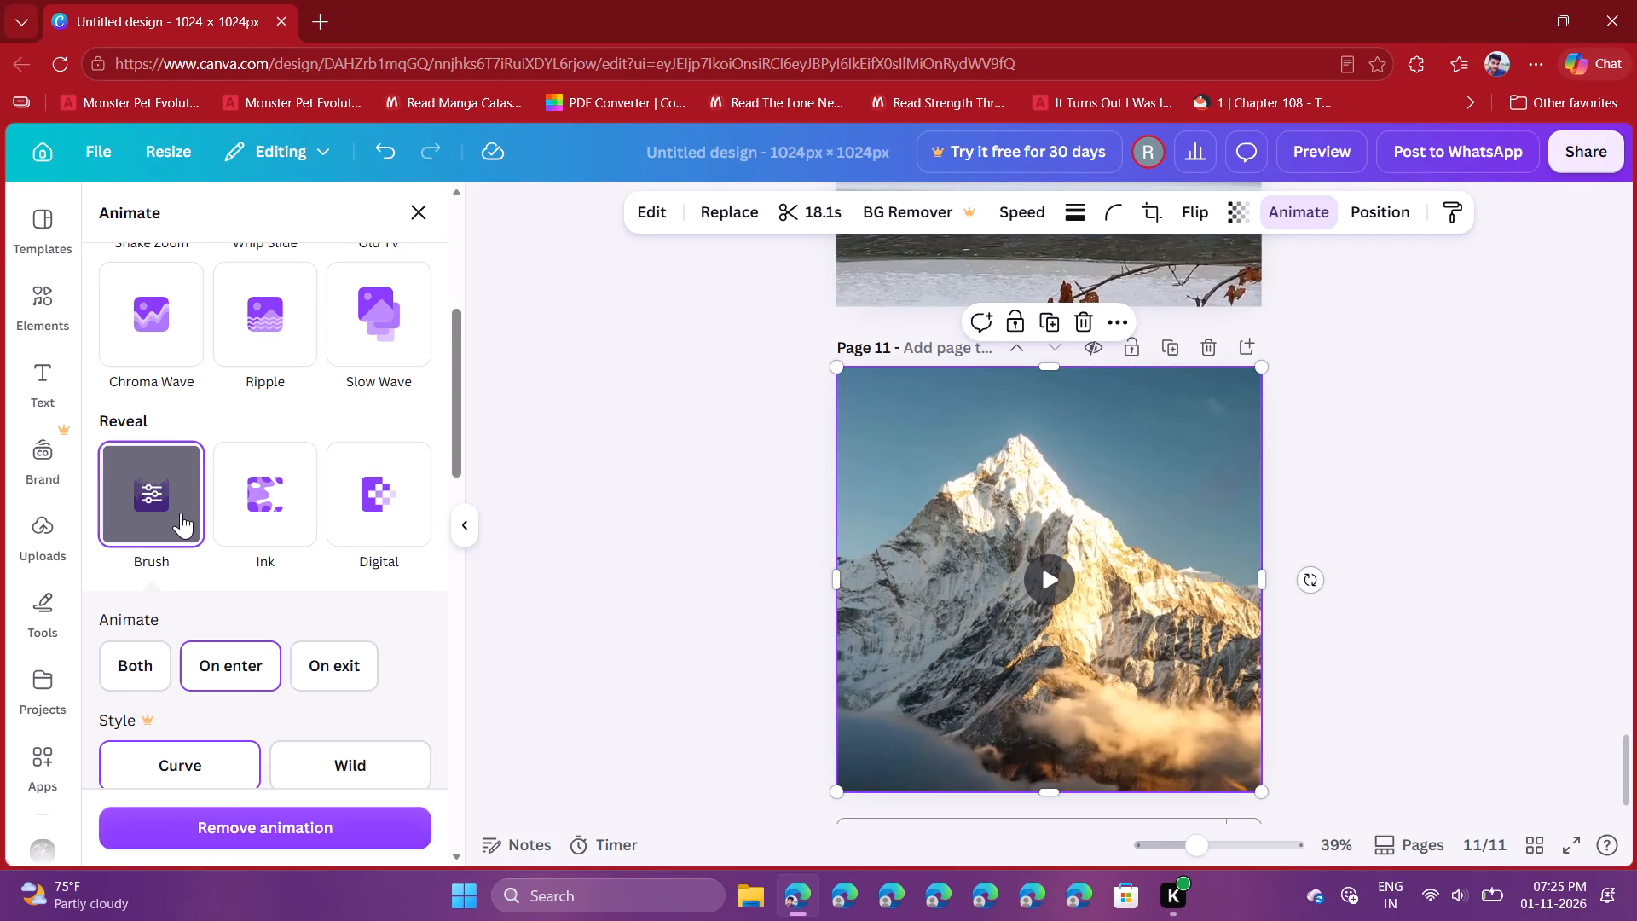
# Check the corner rounding settings of the open book video on page 2 and the neon portrait video on page 1.
pyautogui.scroll(-2, 709, 477)
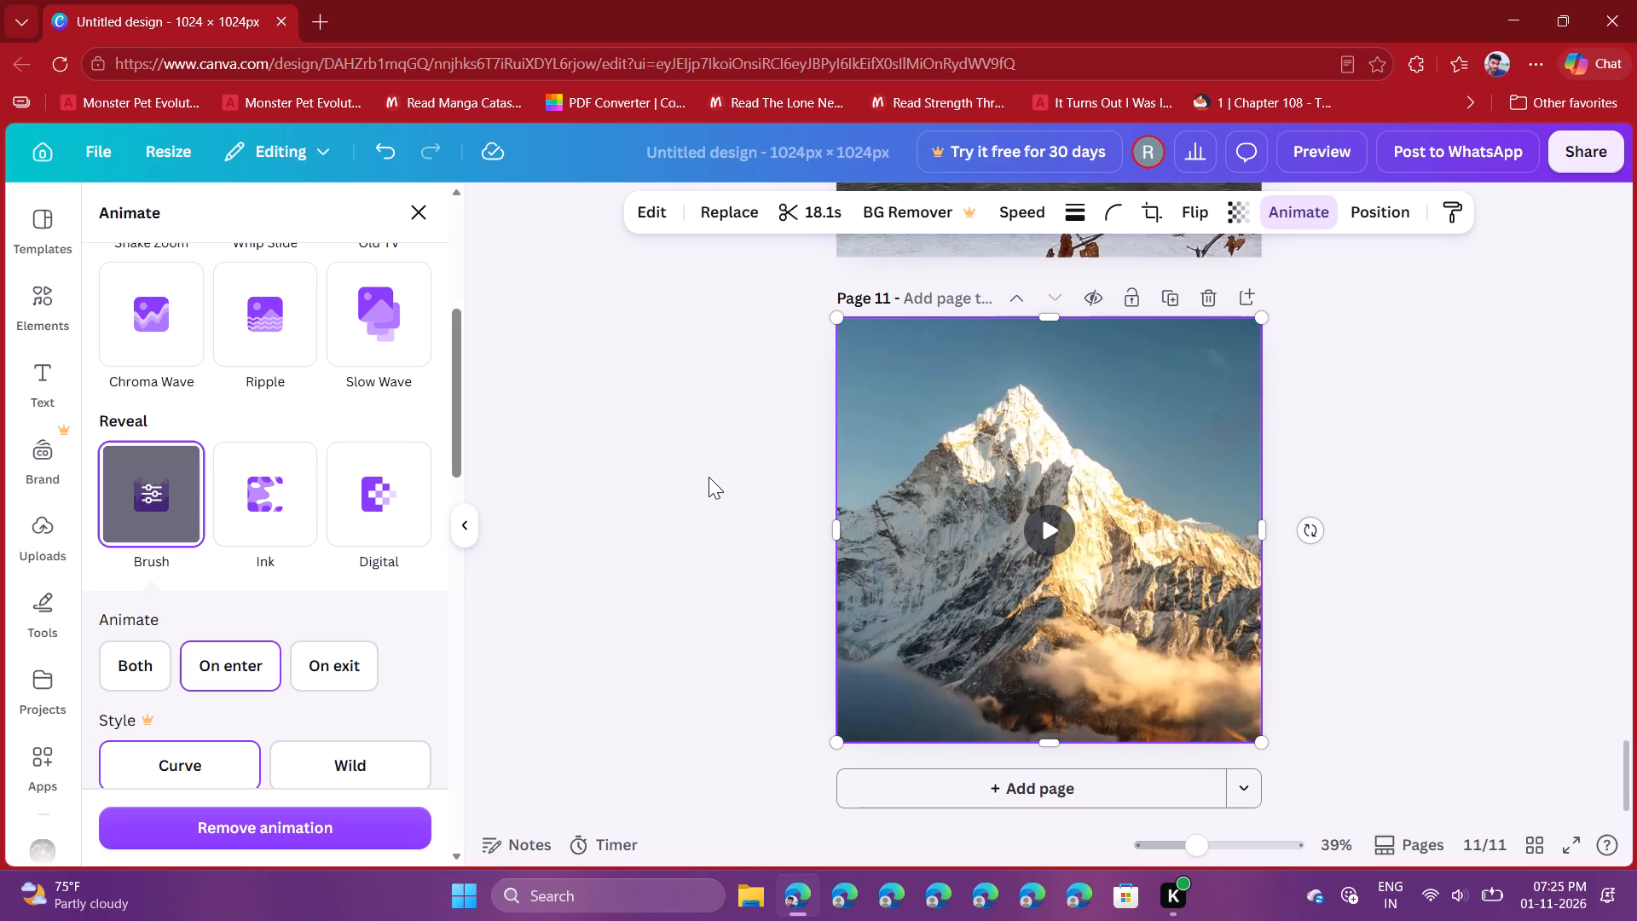
pyautogui.scroll(11, 830, 514)
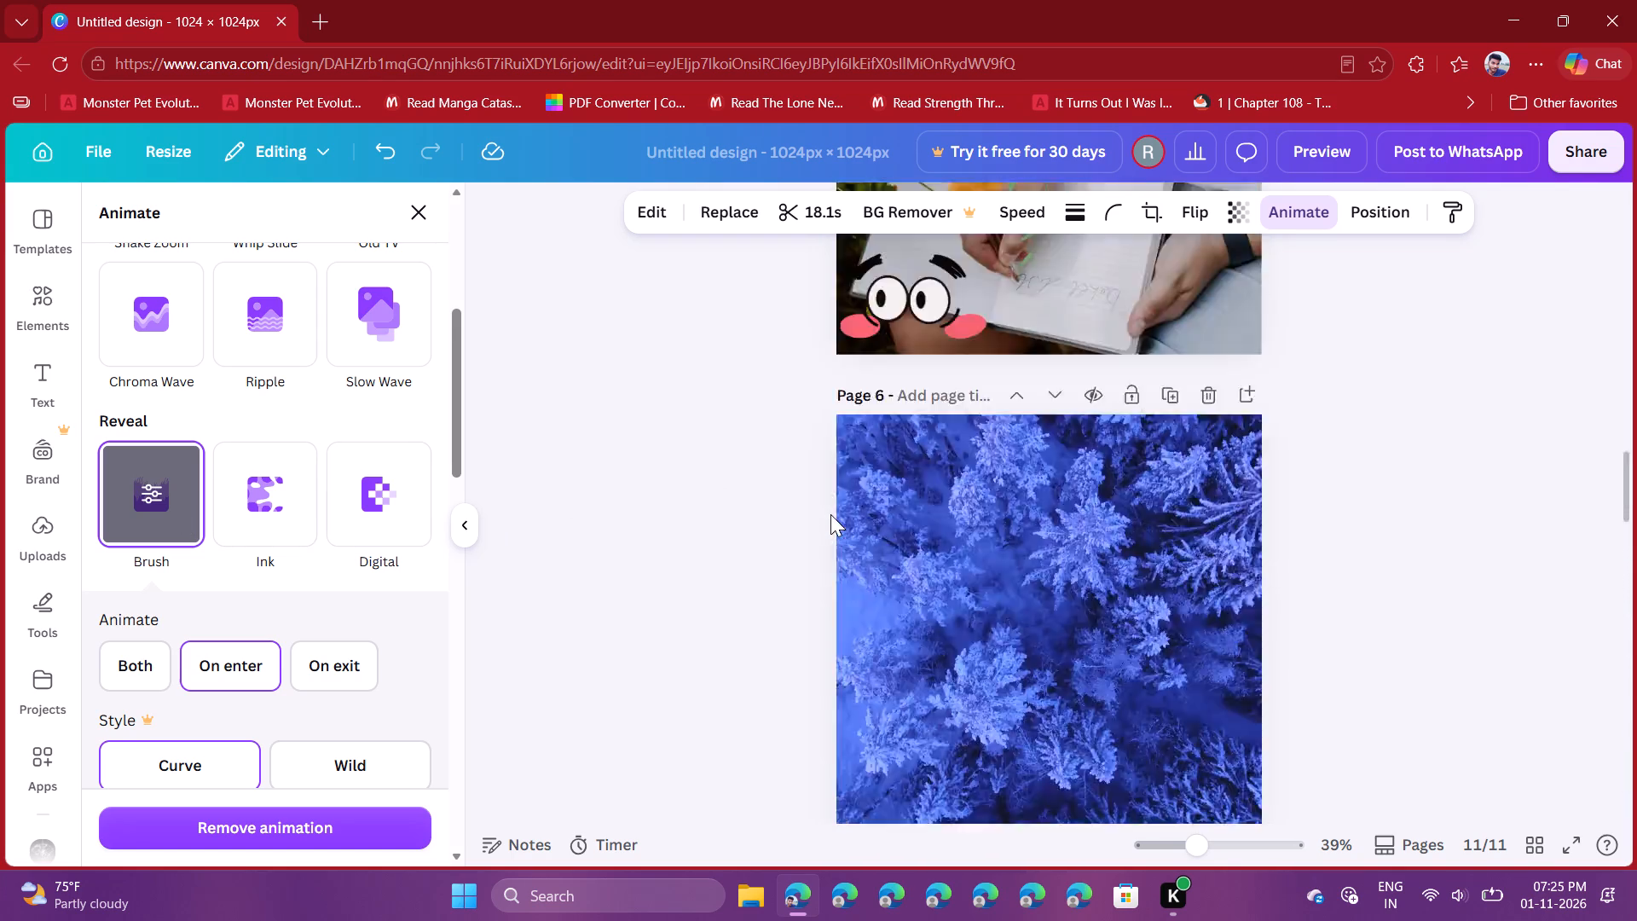
pyautogui.scroll(2, 830, 514)
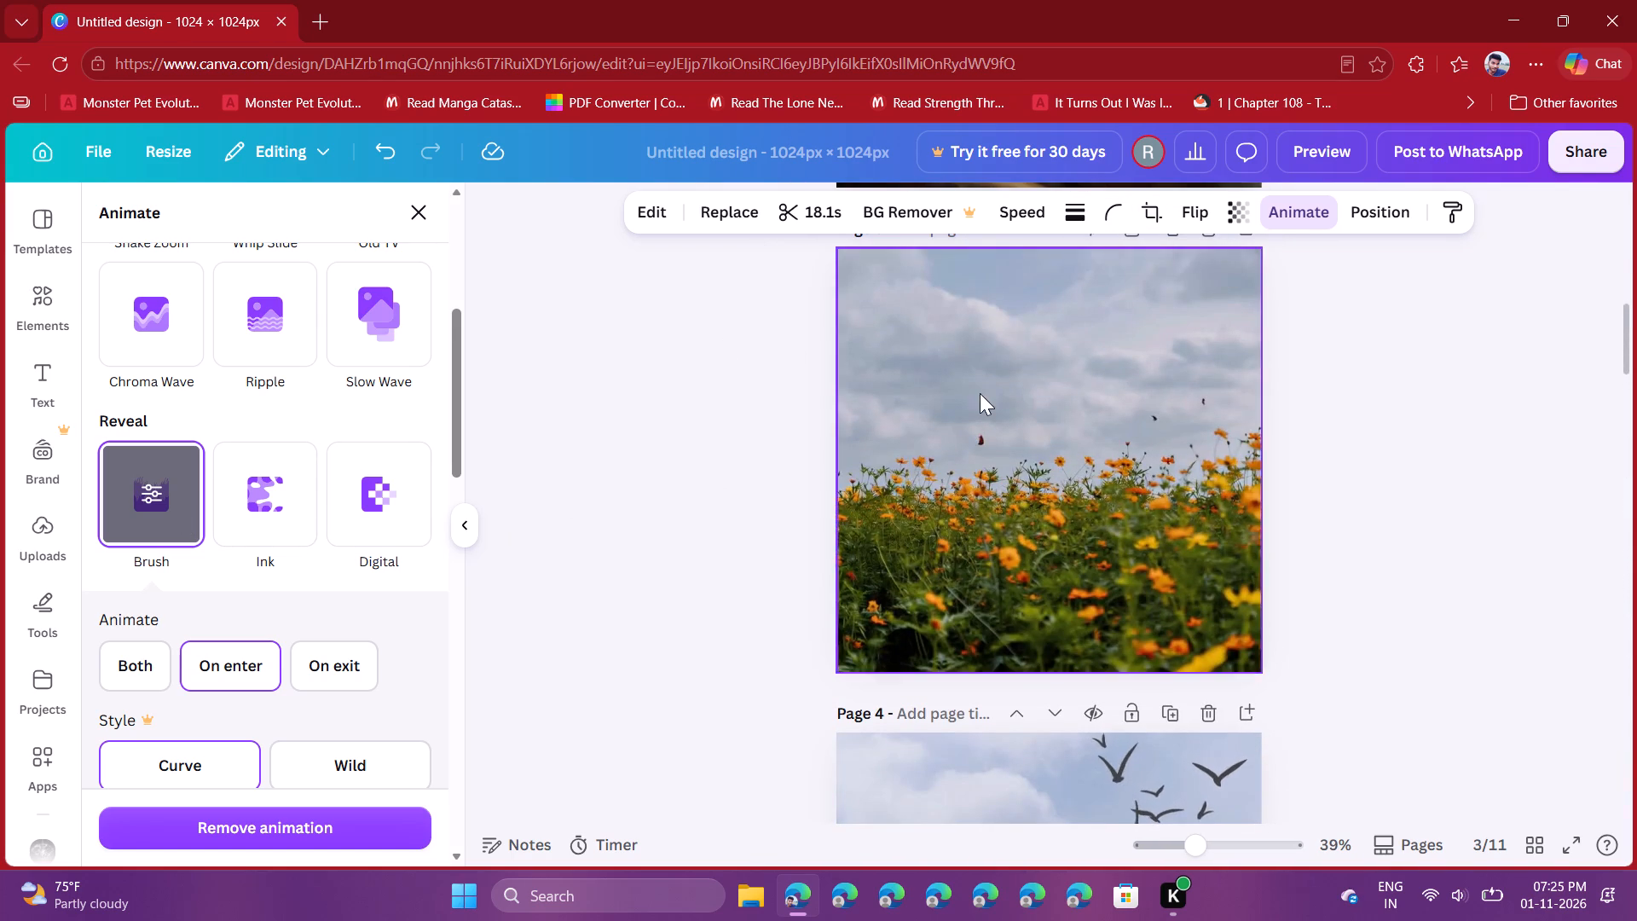
pyautogui.scroll(10, 980, 393)
pyautogui.scroll(-2, 992, 459)
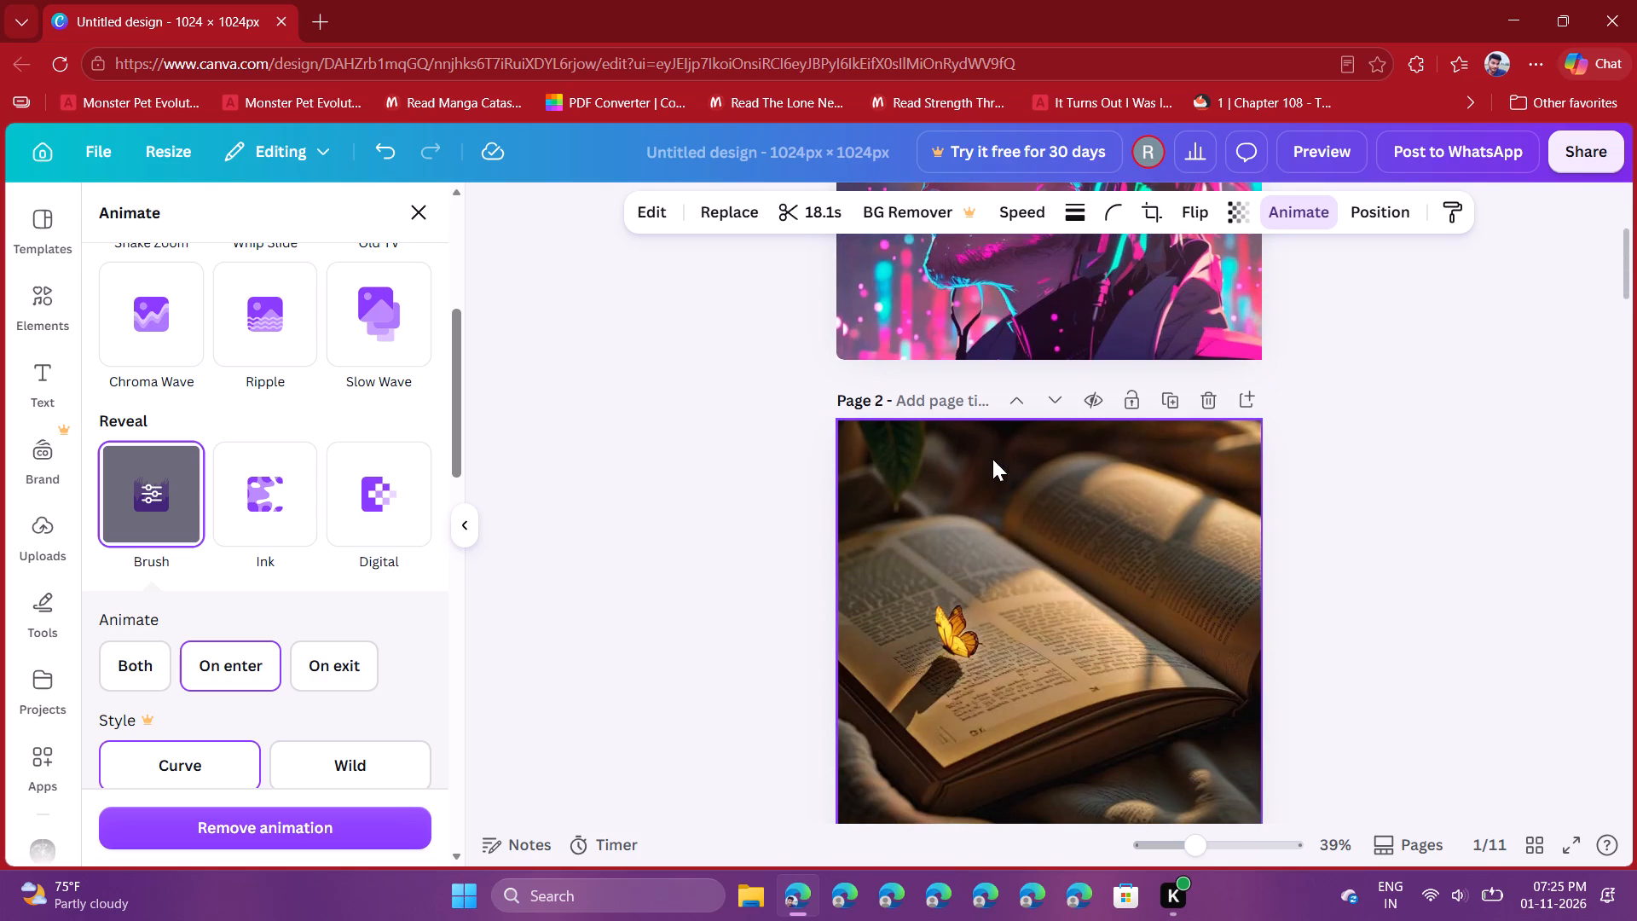
pyautogui.click(981, 495)
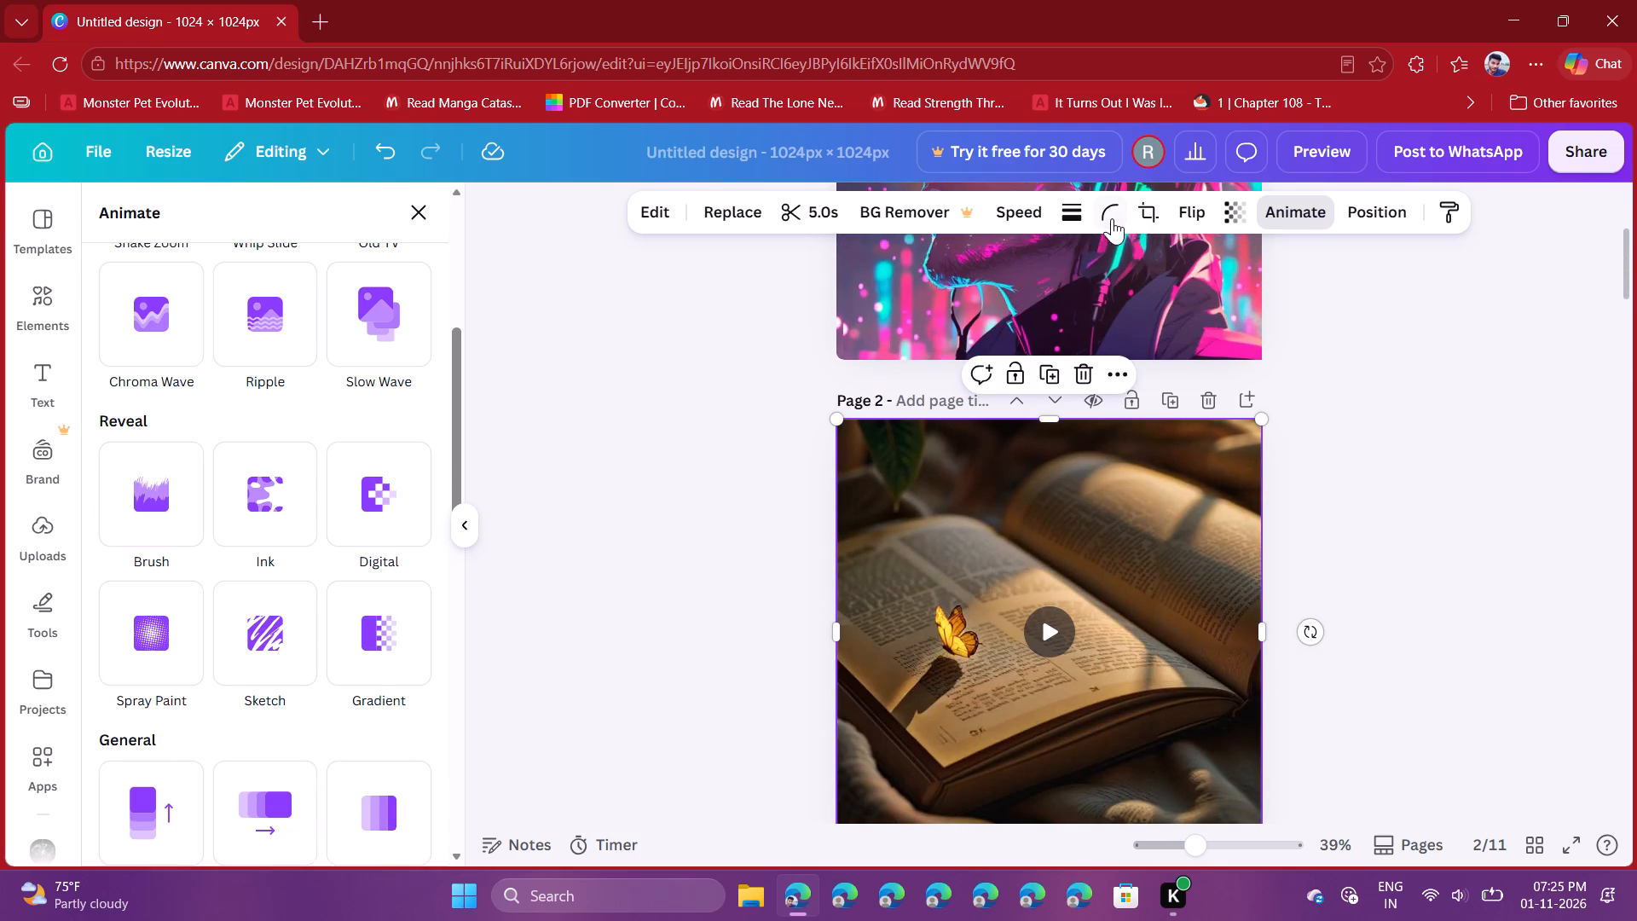
pyautogui.click(1112, 218)
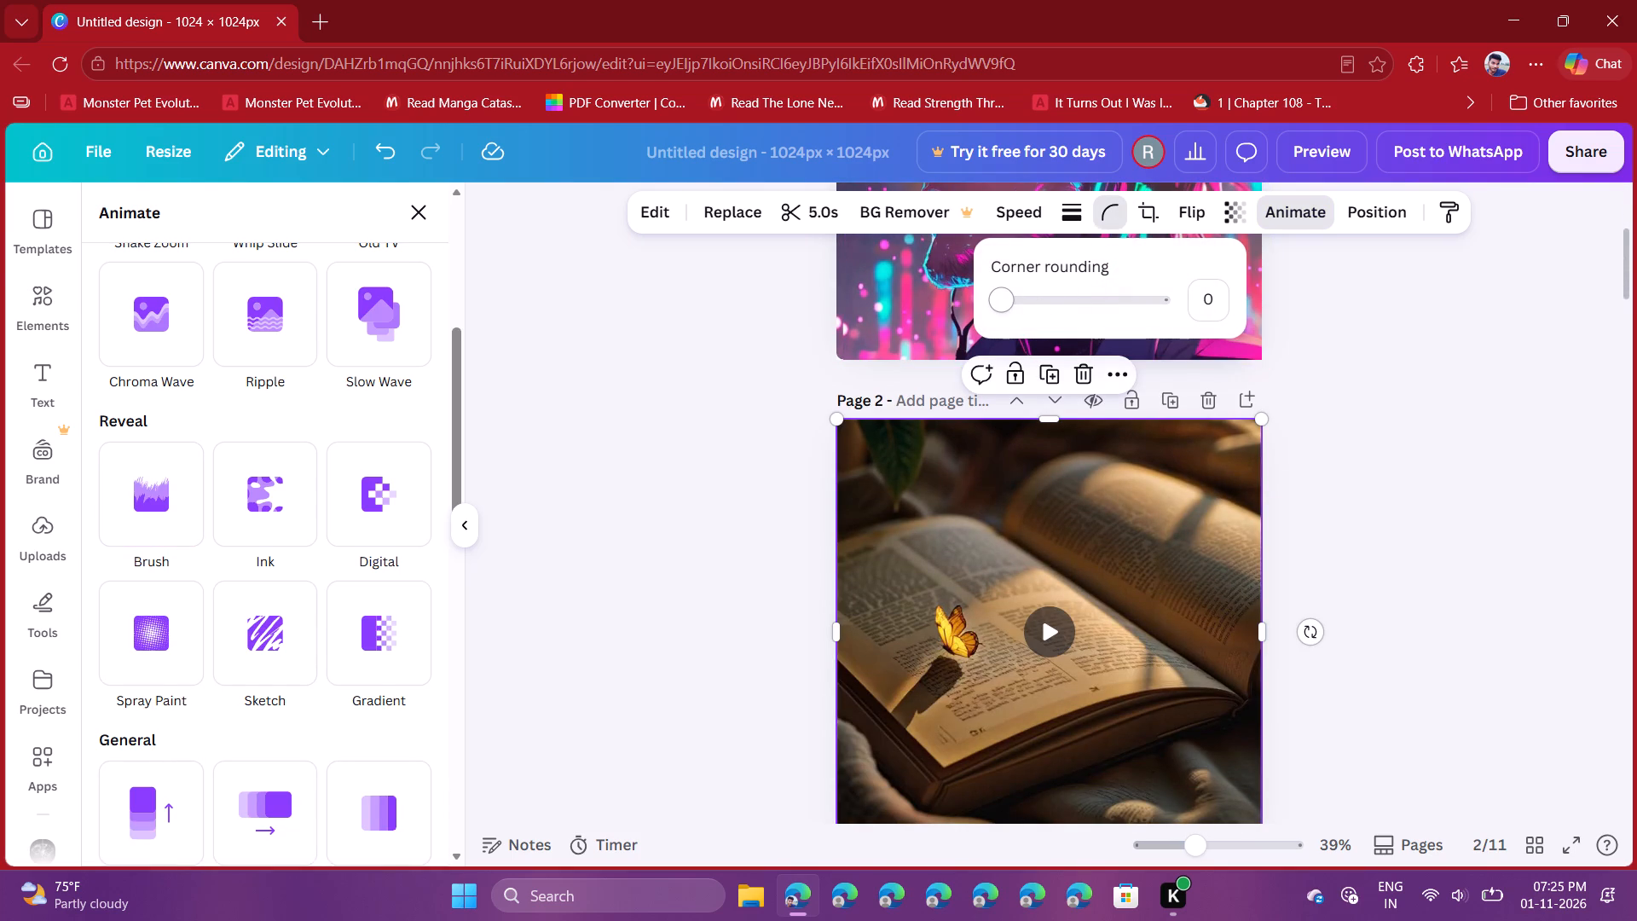
pyautogui.scroll(3, 1329, 342)
pyautogui.click(1033, 489)
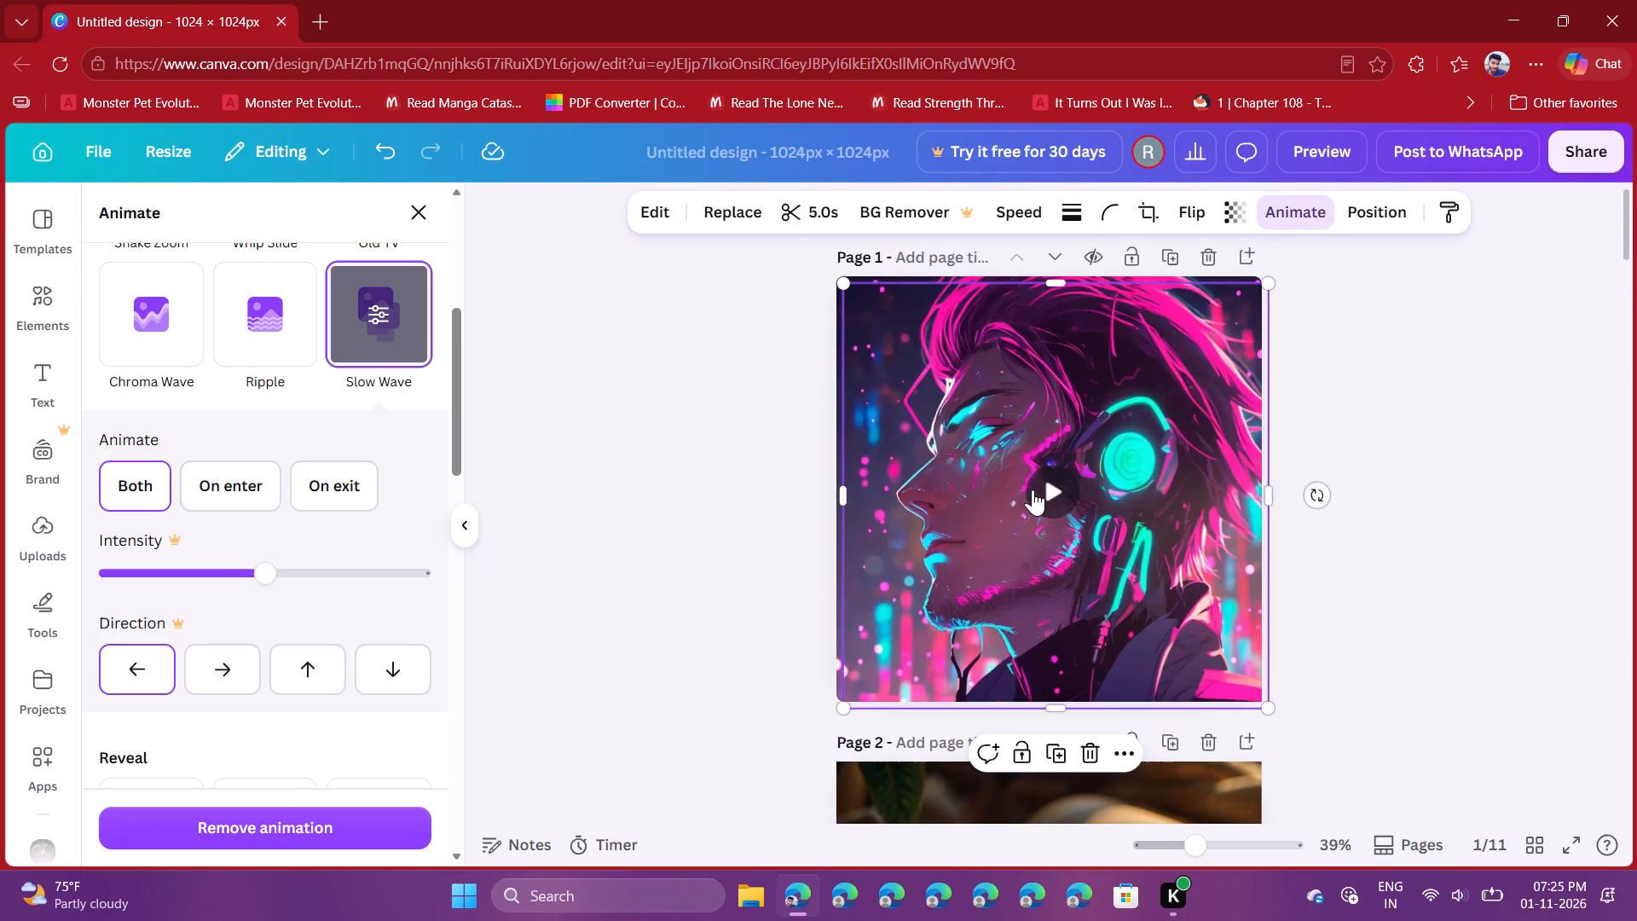
pyautogui.click(1113, 215)
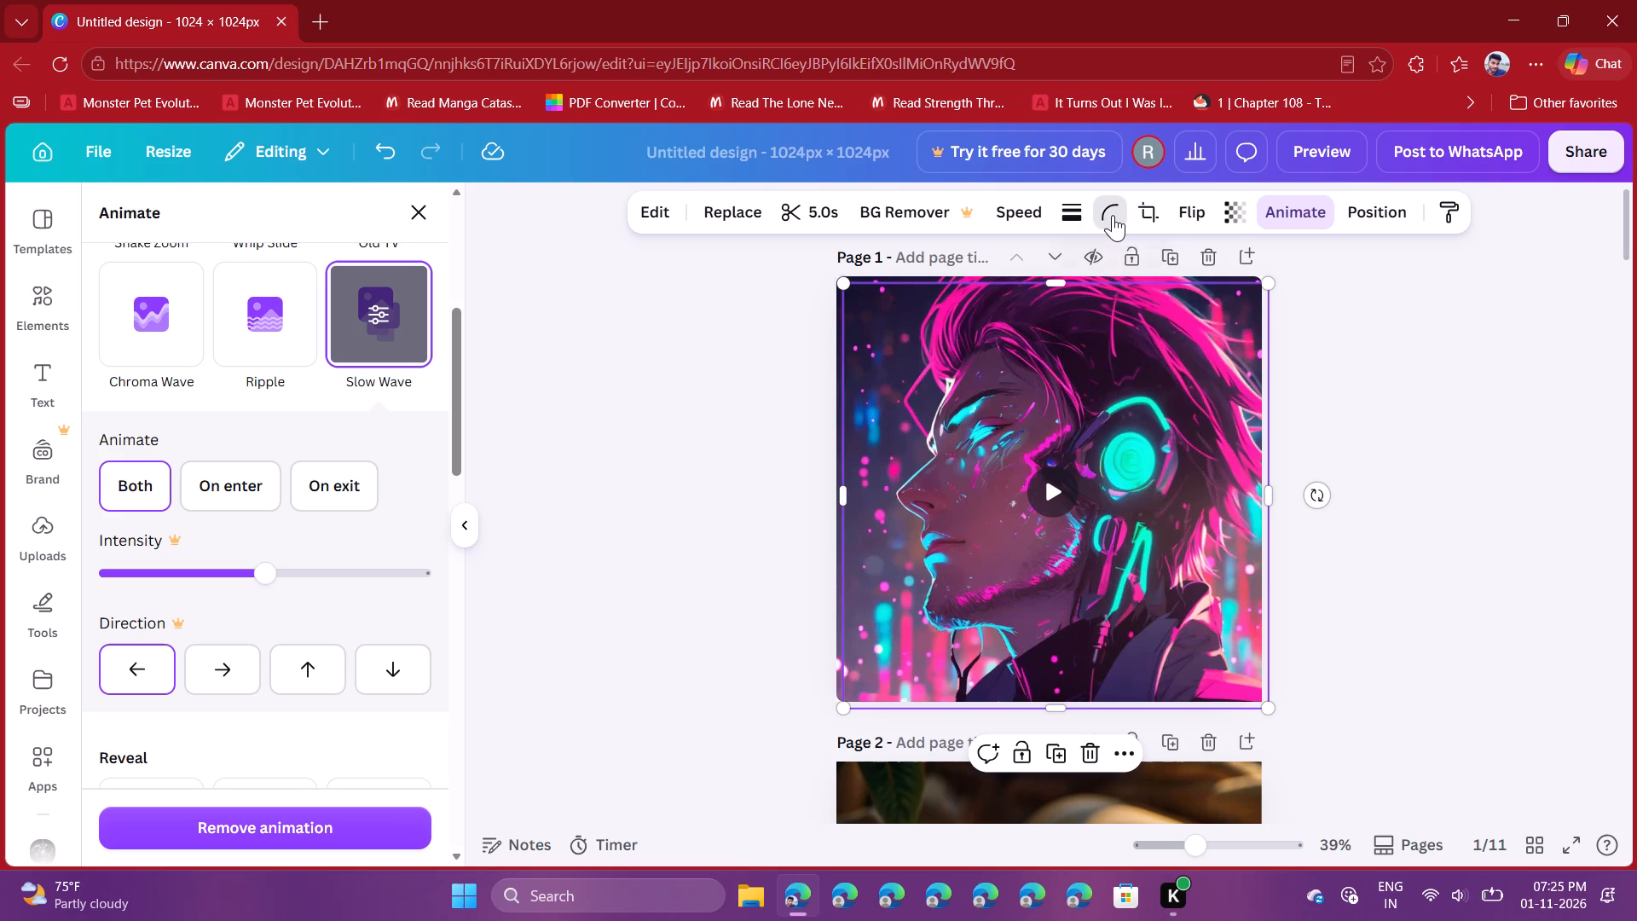
pyautogui.click(1487, 414)
# Set the corner rounding of the open book video on page 2 to 18.
pyautogui.scroll(-3, 1296, 513)
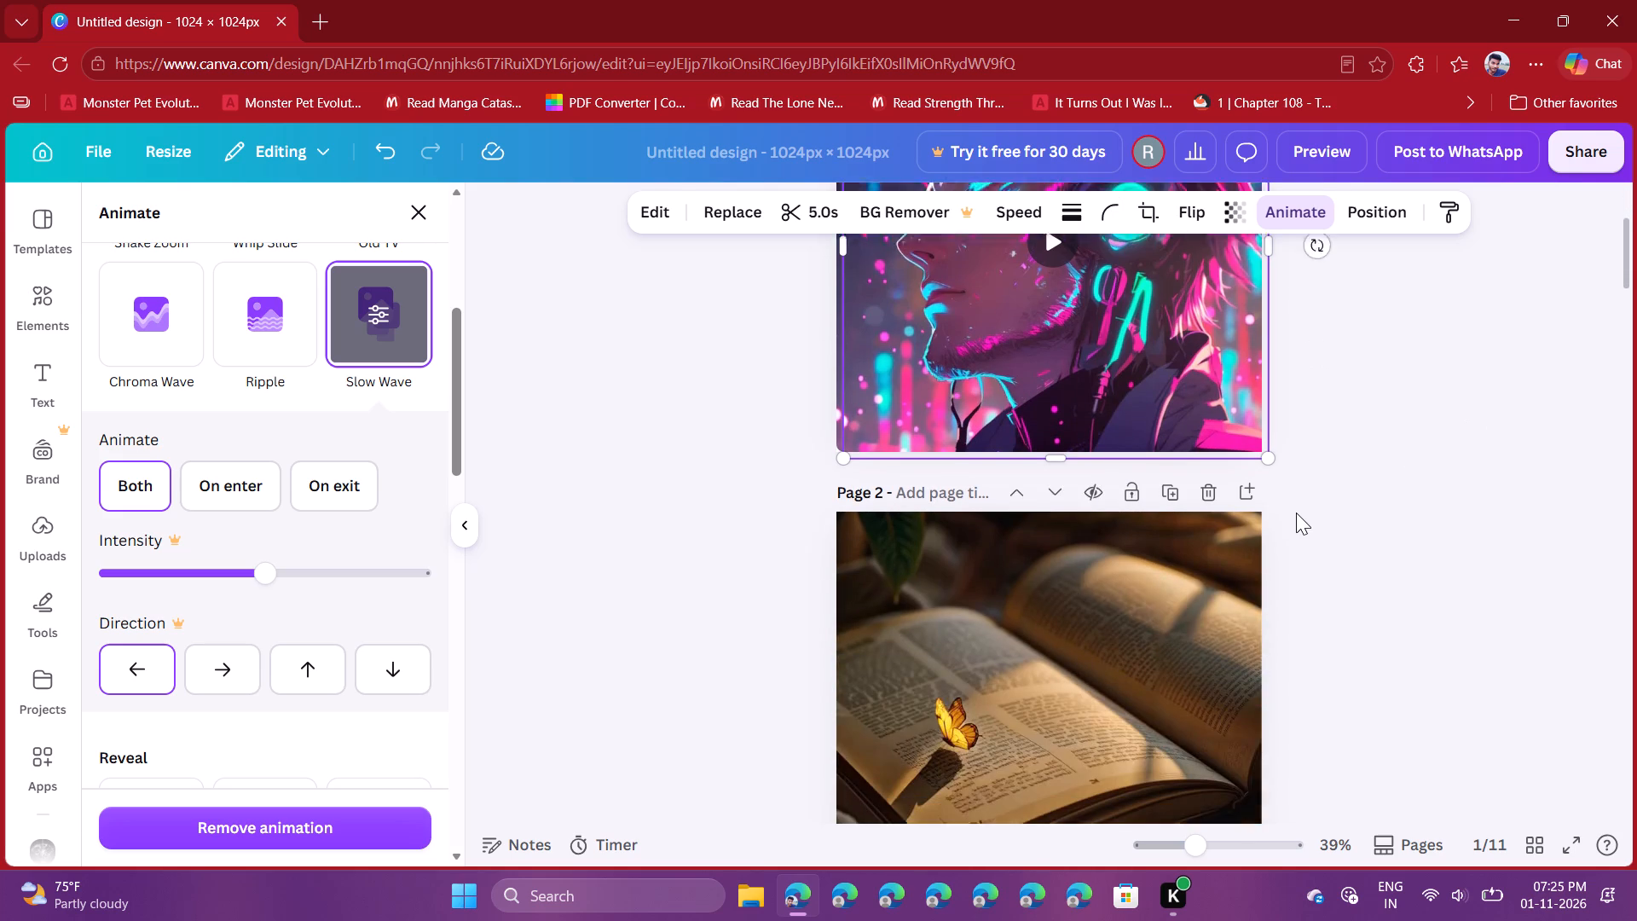
pyautogui.click(1137, 552)
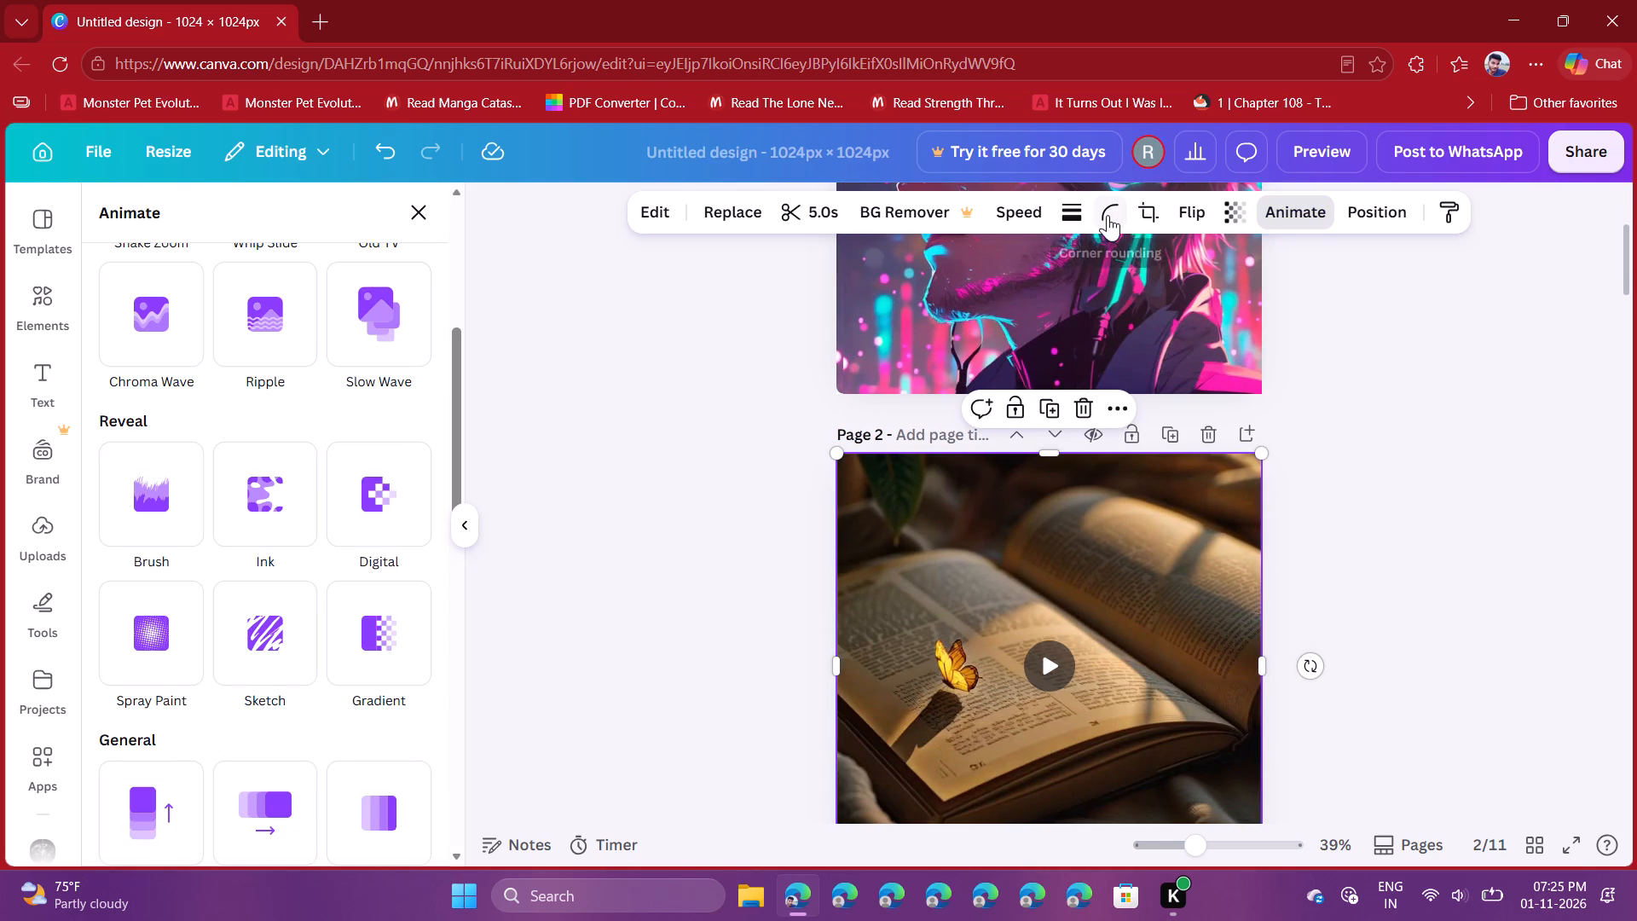
pyautogui.click(1108, 215)
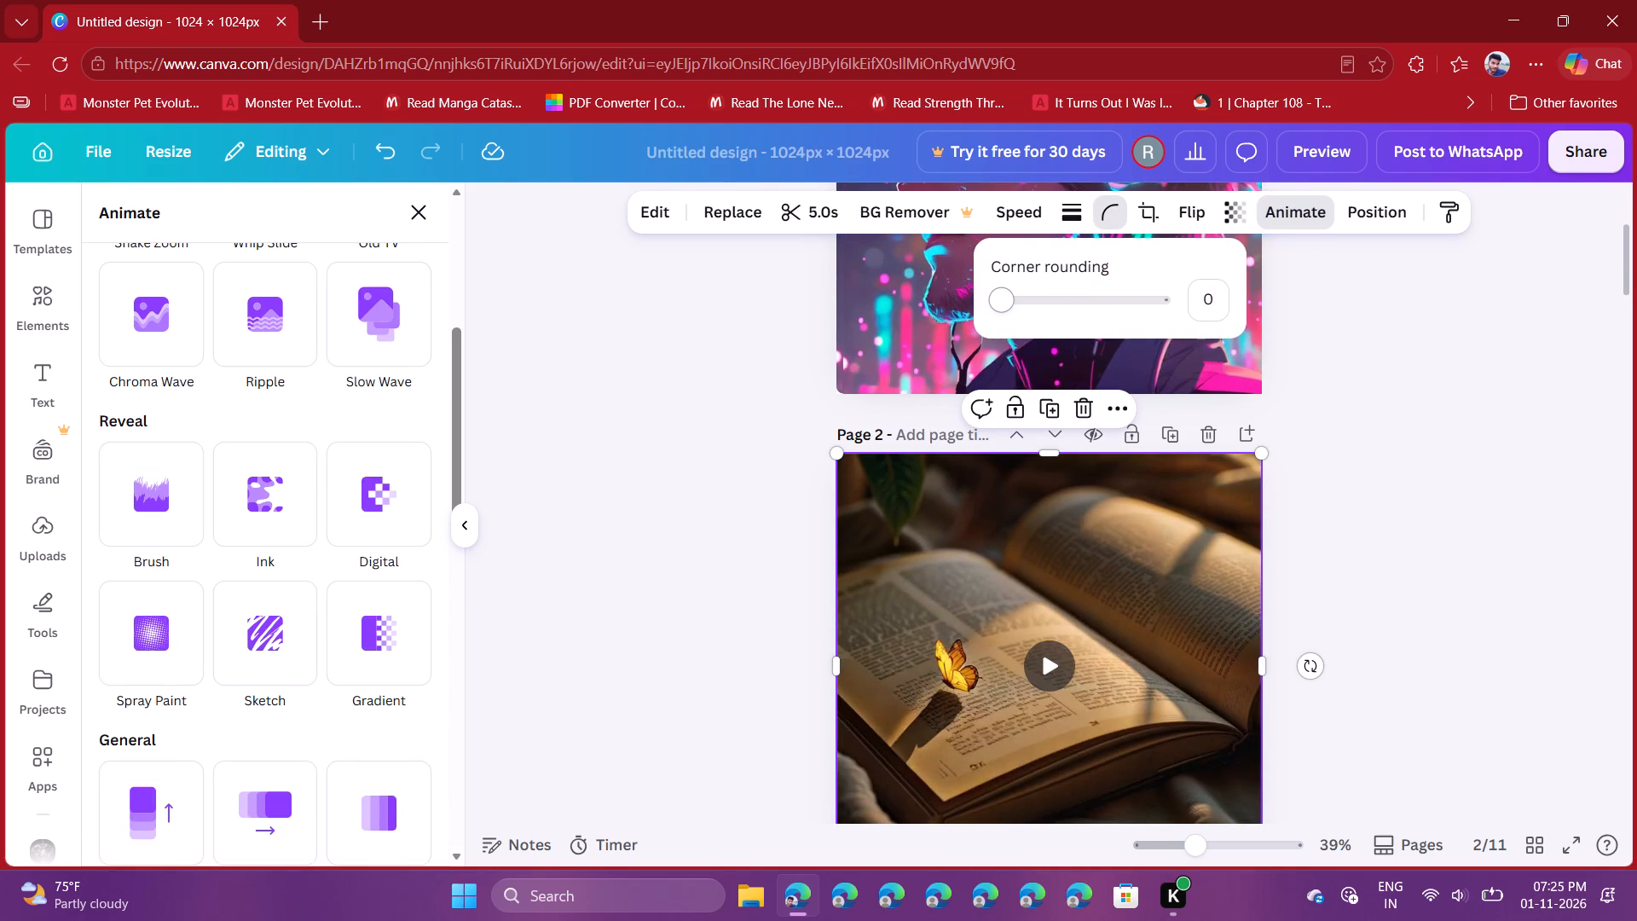
pyautogui.moveTo(1004, 305); pyautogui.dragTo(1026, 310)
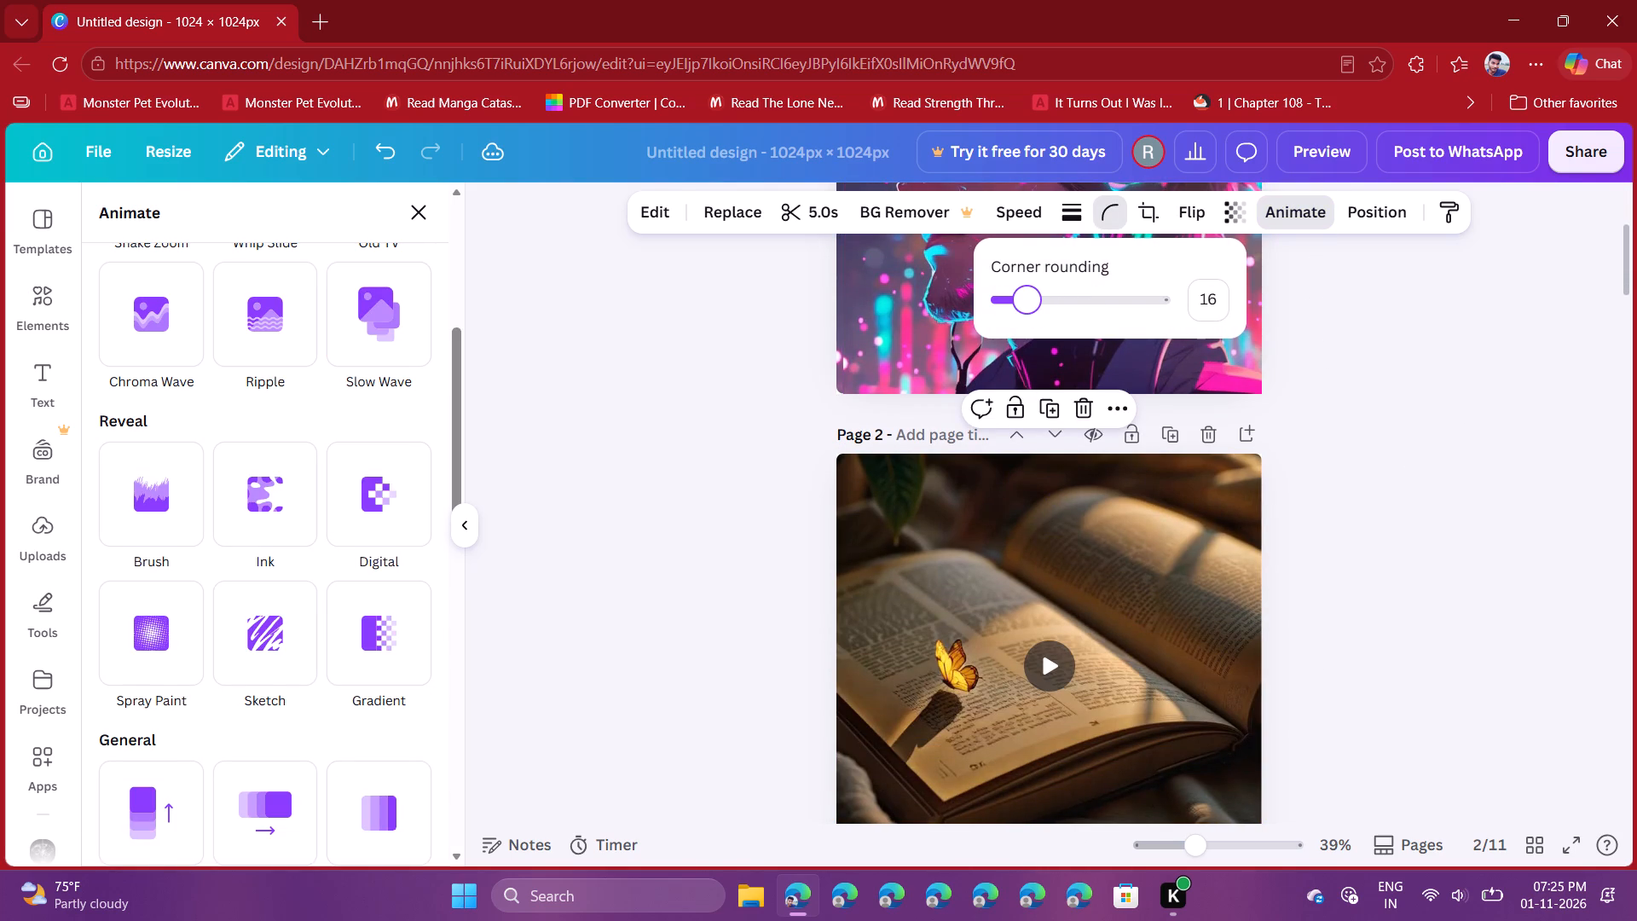
pyautogui.moveTo(1026, 310); pyautogui.dragTo(1029, 311)
# Set the corner rounding of the orange flower field video on page 3 to 18.
pyautogui.scroll(-3, 1404, 584)
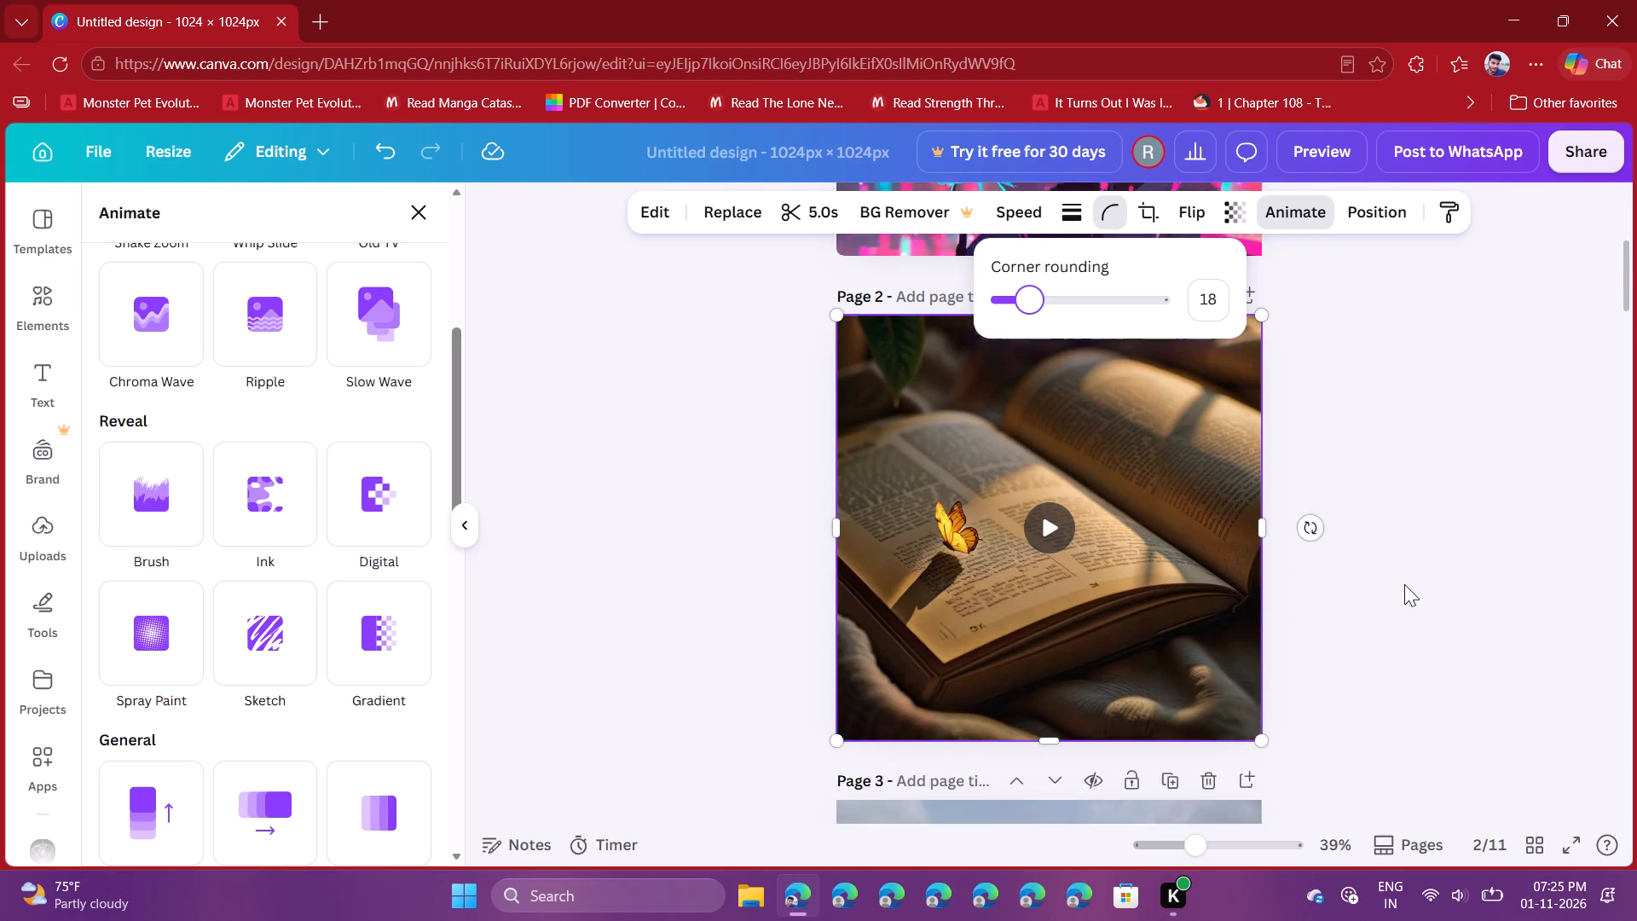
pyautogui.click(1066, 760)
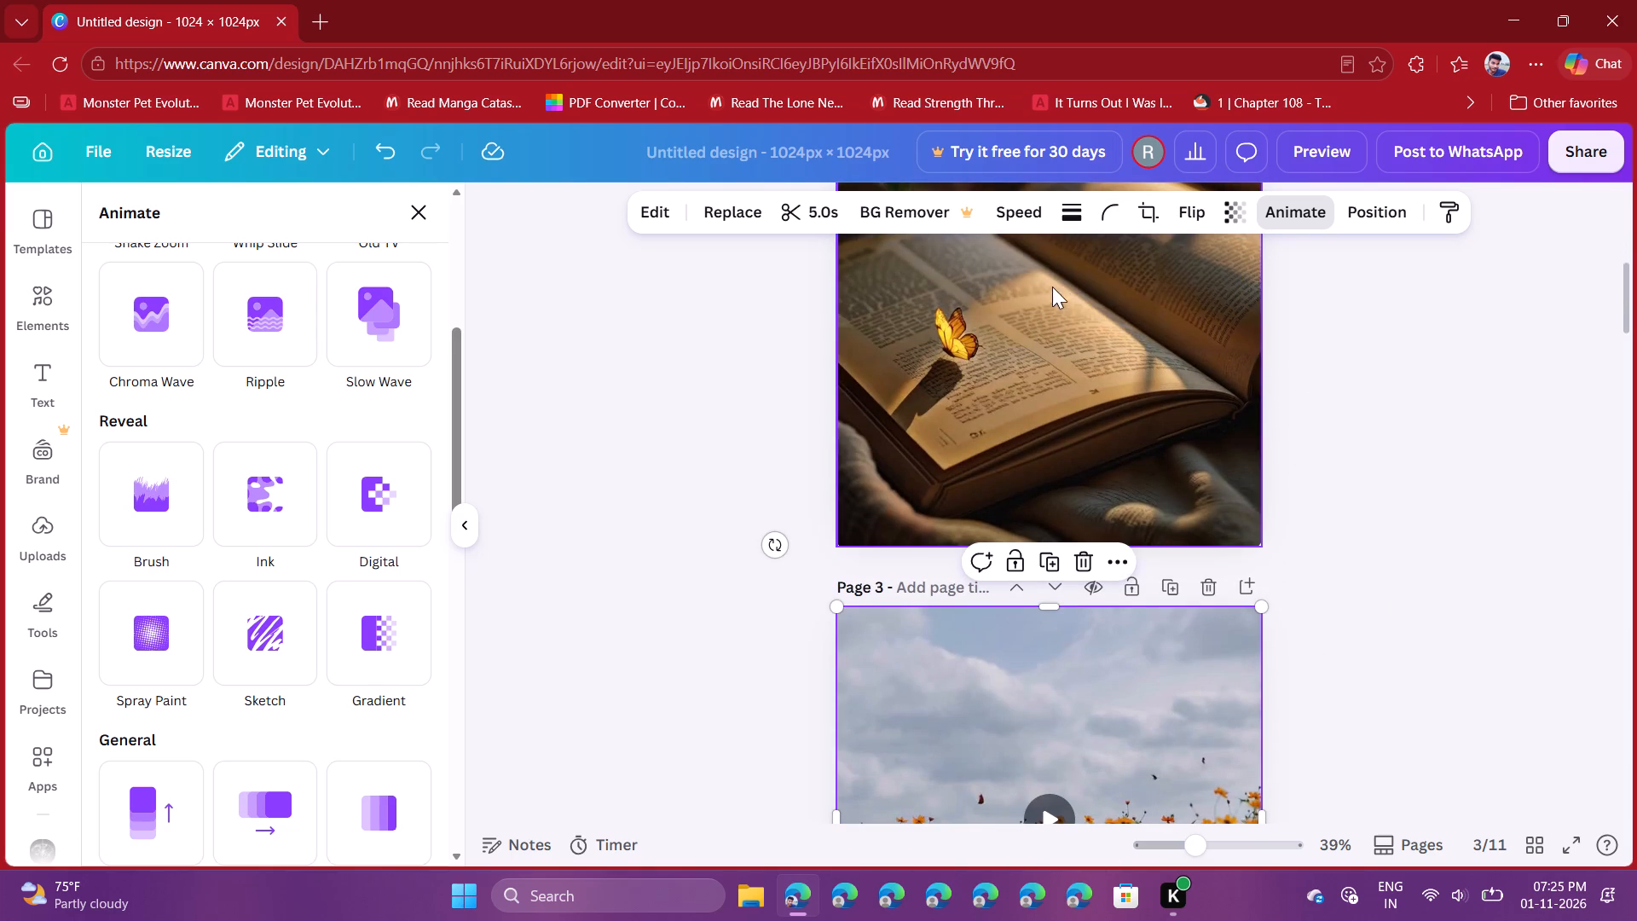
pyautogui.click(1106, 218)
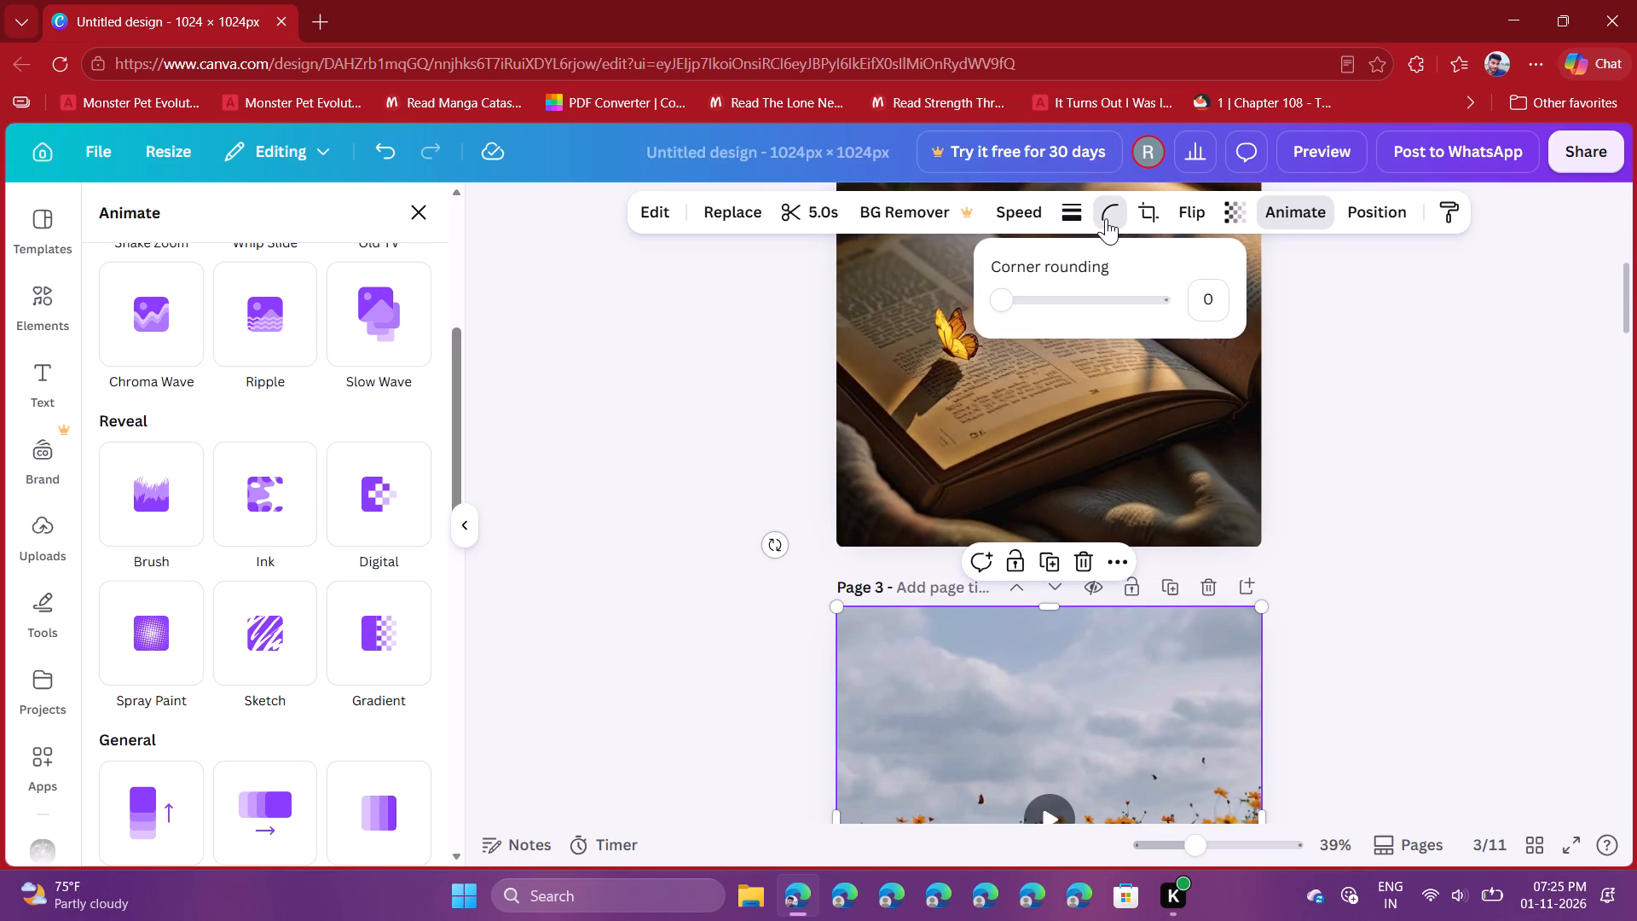
pyautogui.click(1218, 304)
pyautogui.write('18')
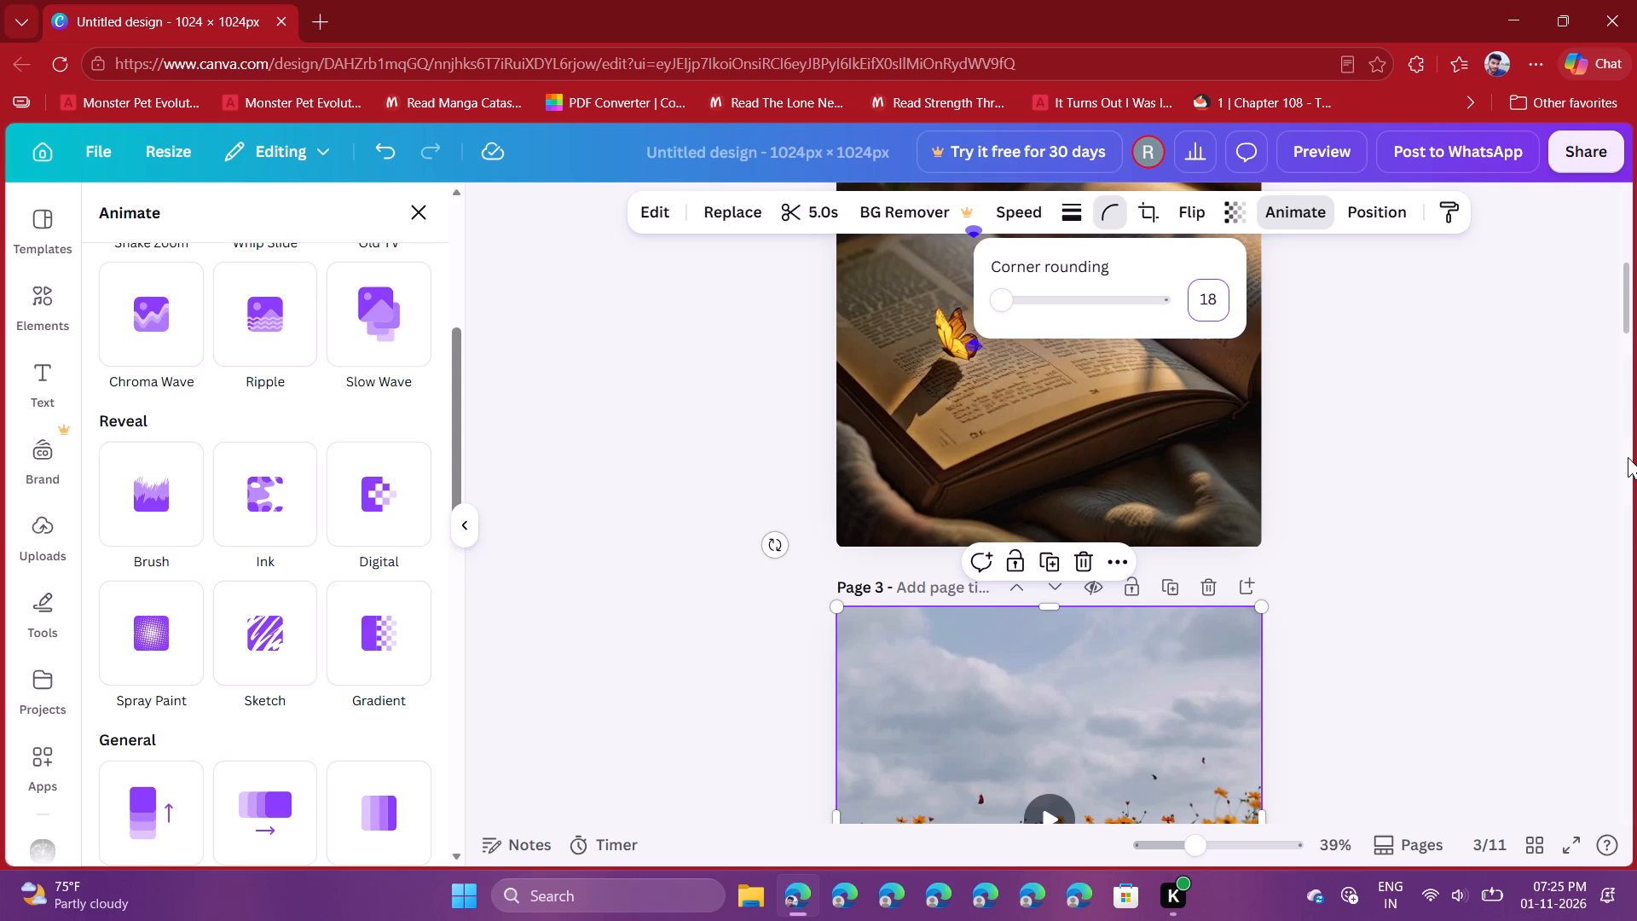
pyautogui.click(1628, 457)
pyautogui.scroll(-1, 1483, 517)
pyautogui.click(1421, 489)
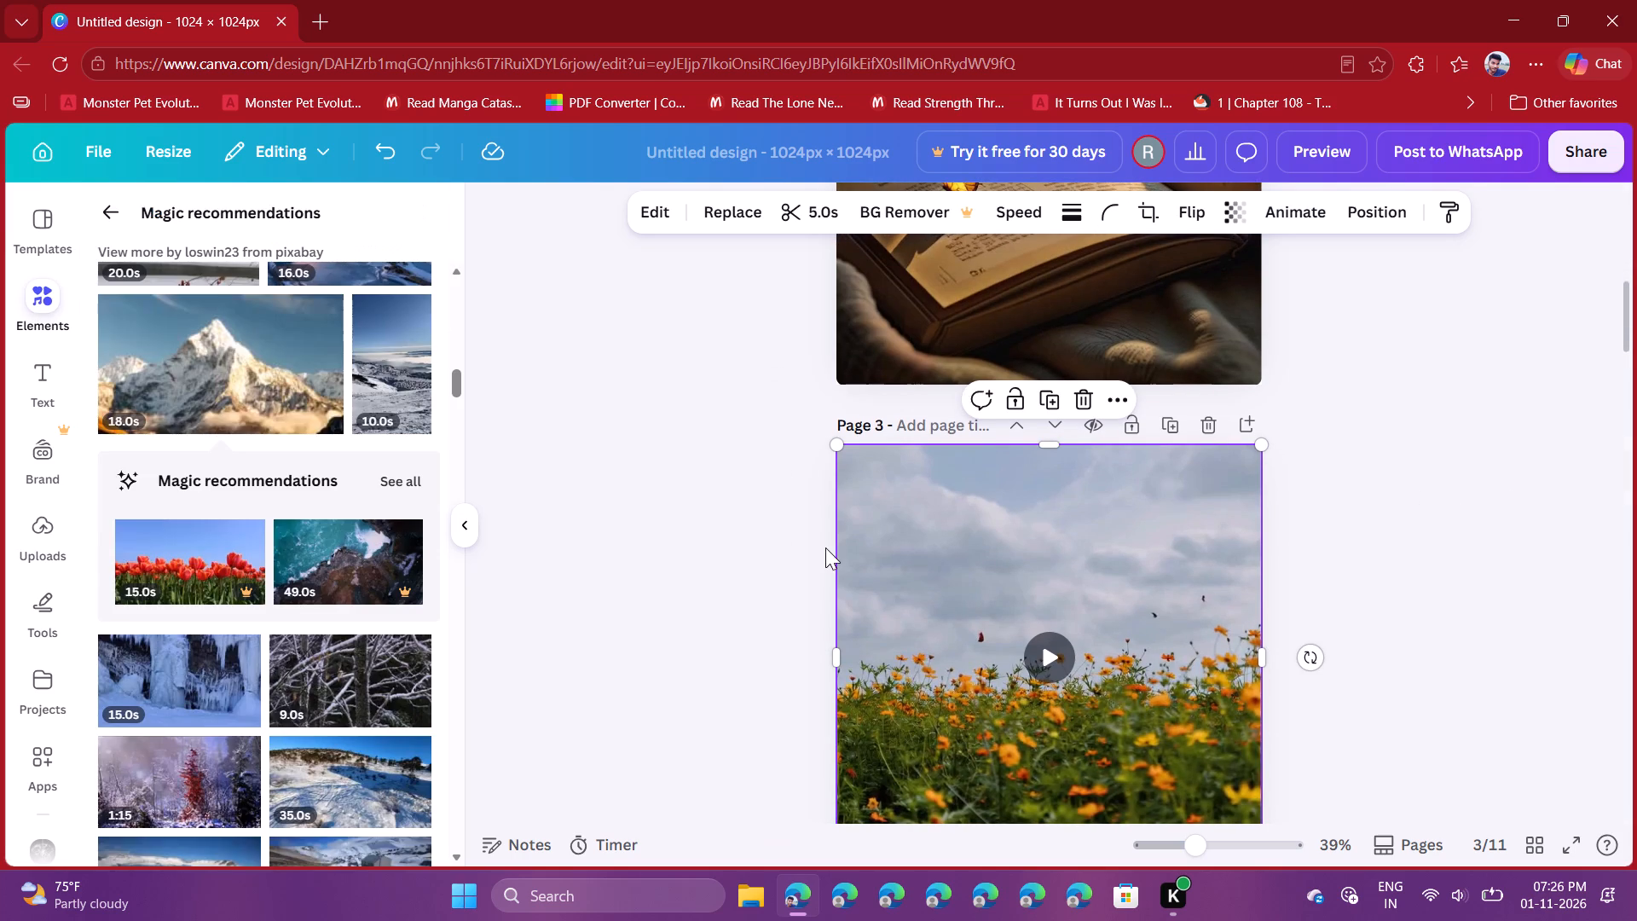
# Set the corner rounding of the orange flower field video on page 3 to 18.
pyautogui.scroll(-1, 701, 556)
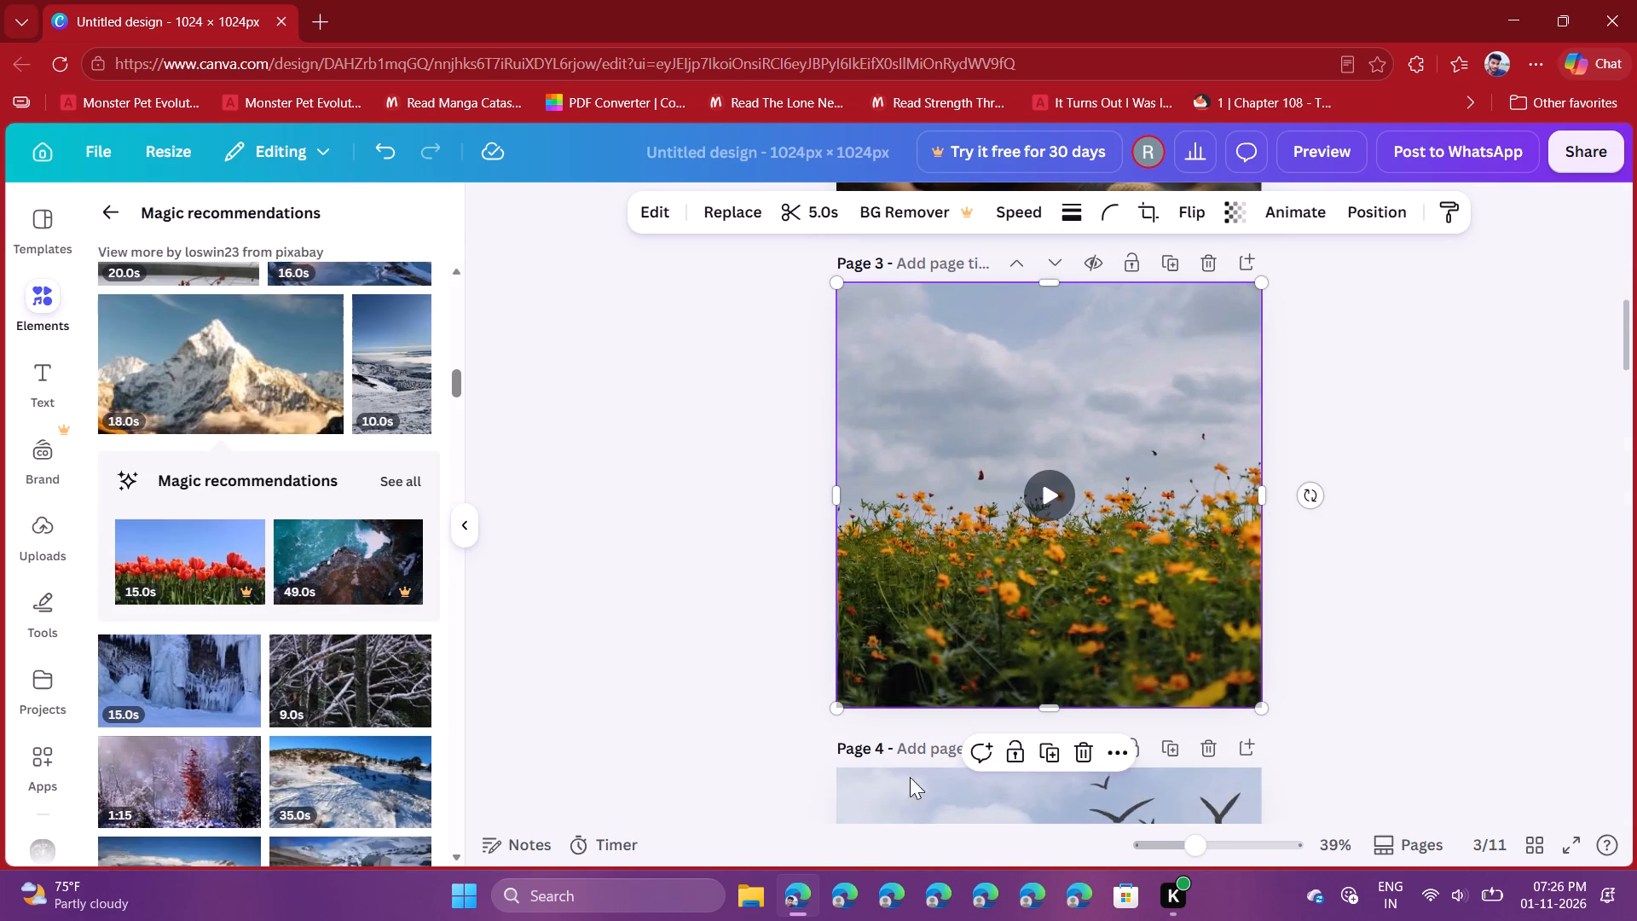
pyautogui.click(906, 808)
pyautogui.click(1009, 415)
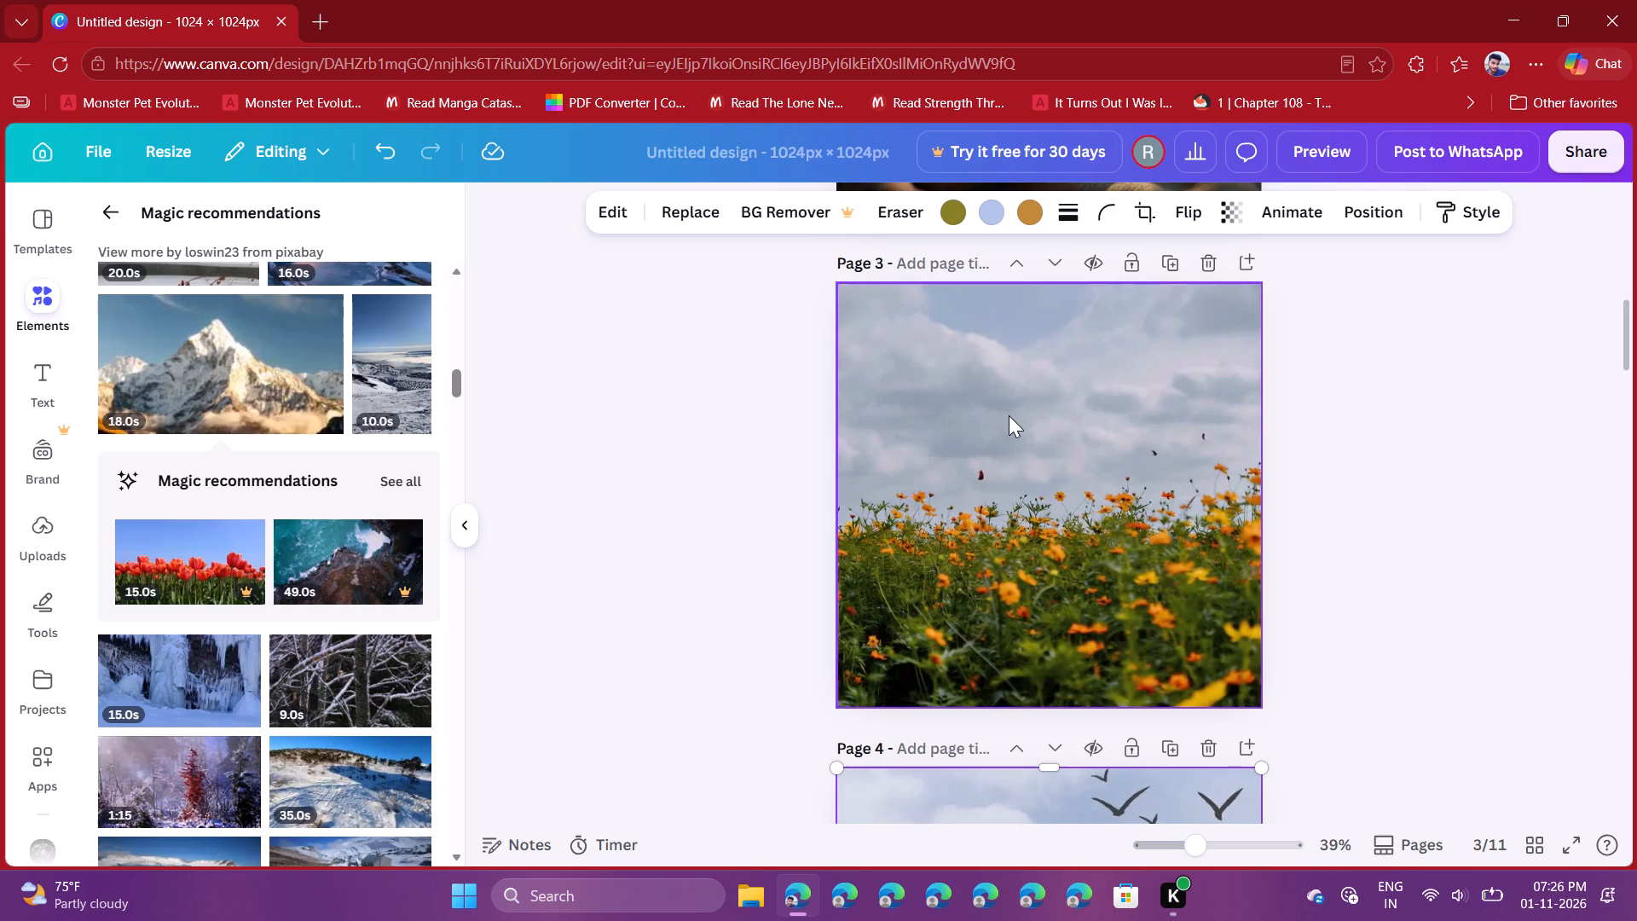
pyautogui.scroll(3, 1009, 415)
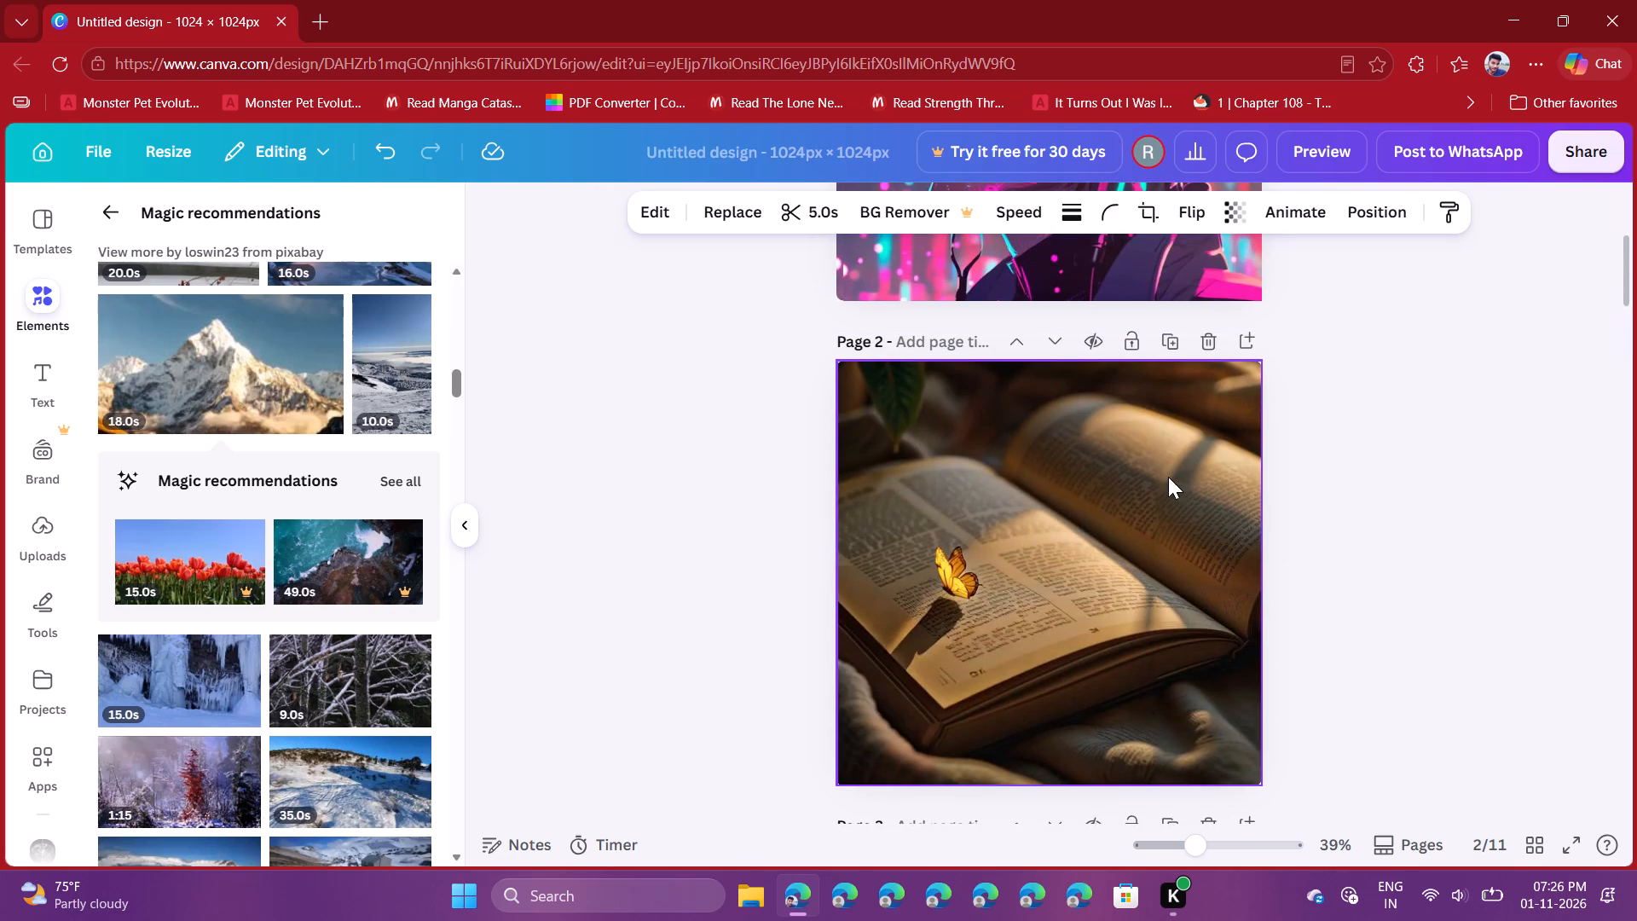
pyautogui.hscroll(1, 1168, 477)
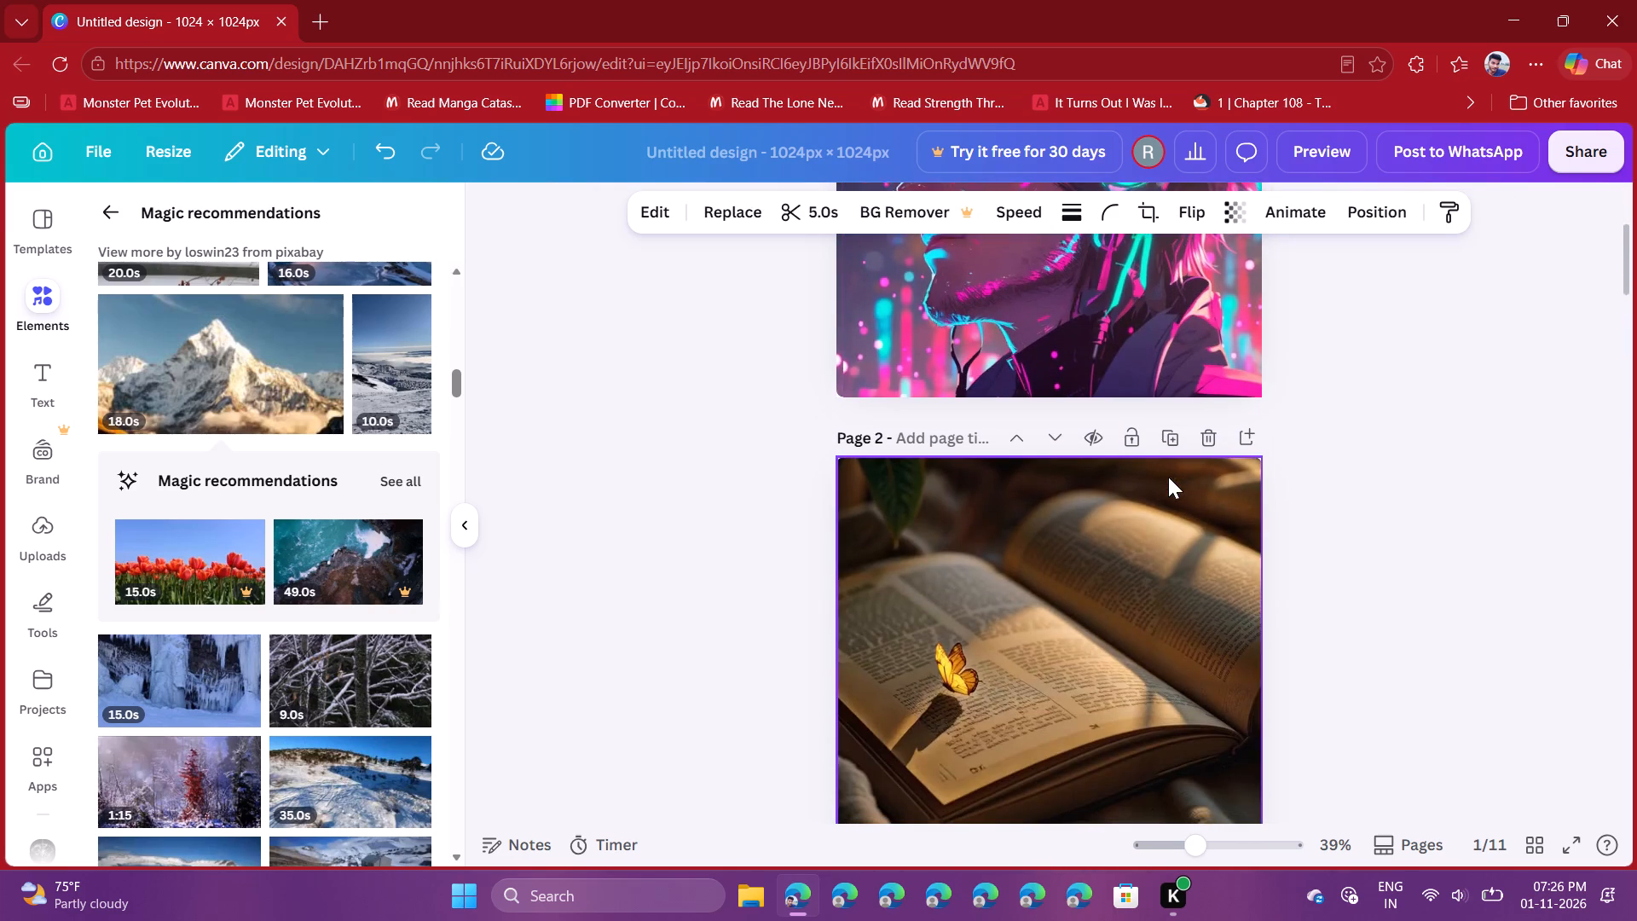
pyautogui.click(1405, 492)
pyautogui.scroll(-3, 1405, 492)
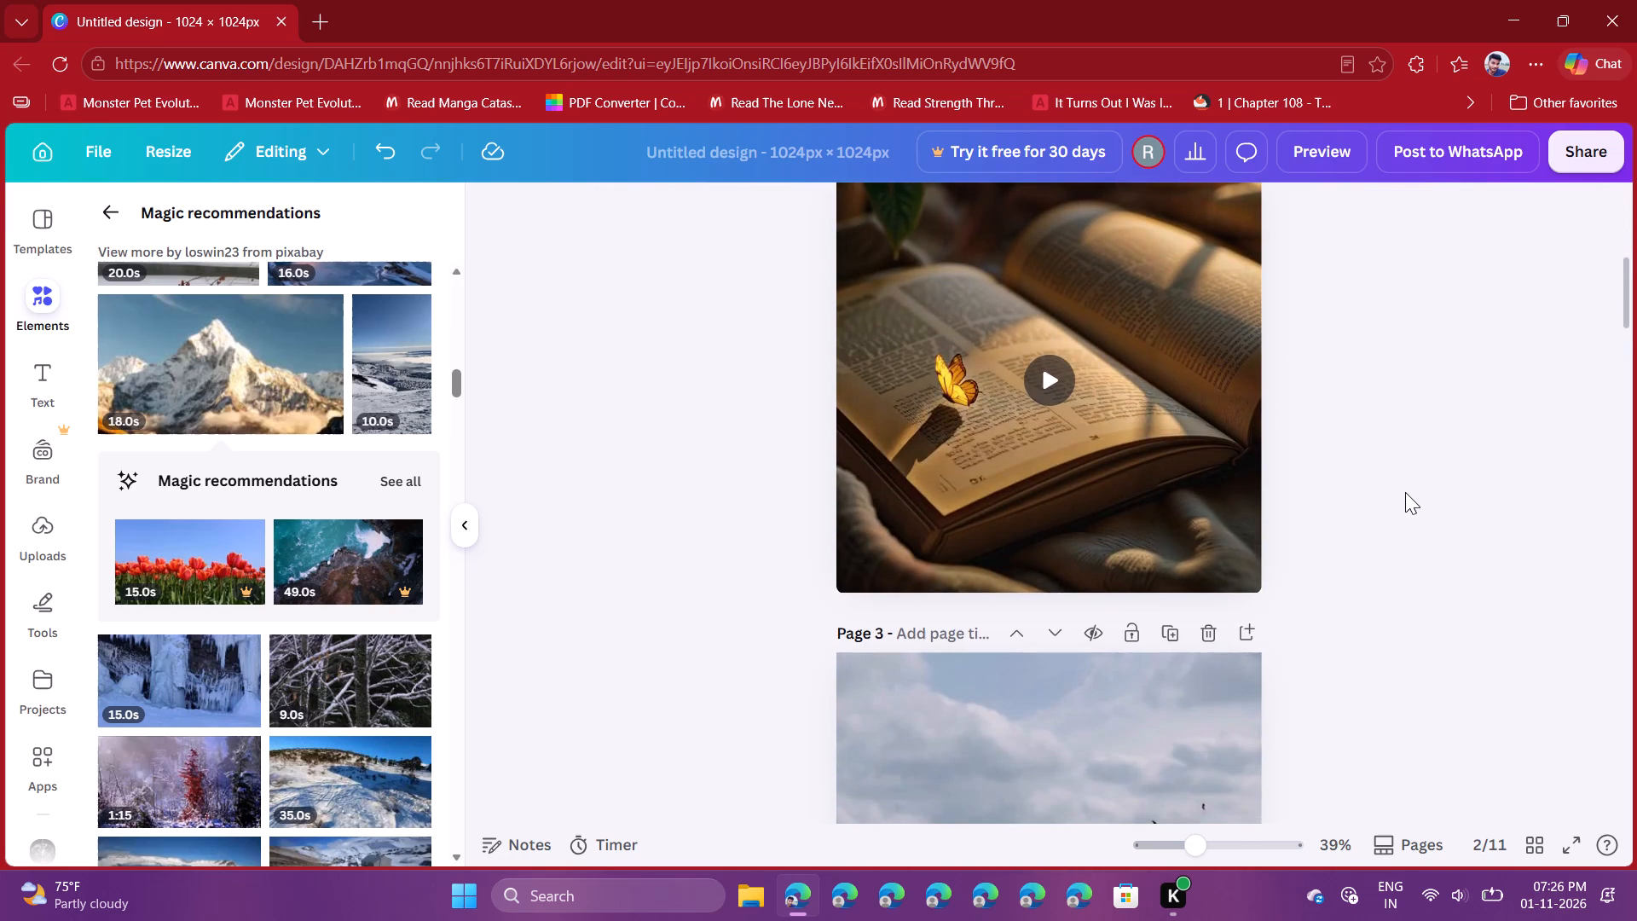
pyautogui.click(1183, 662)
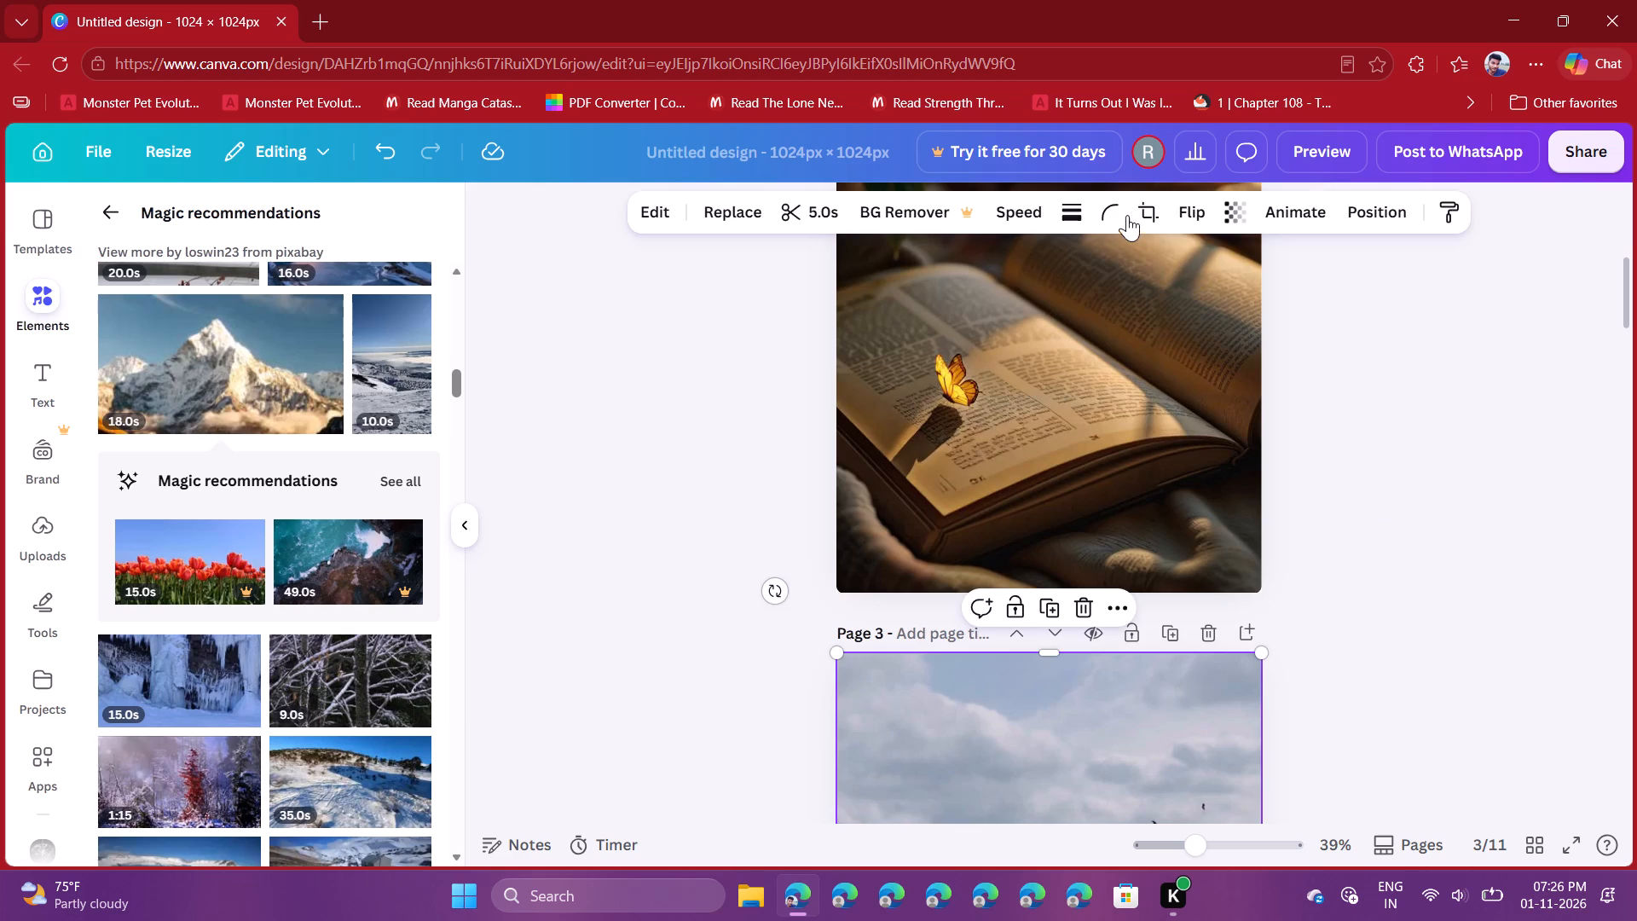
pyautogui.click(1107, 207)
pyautogui.click(1218, 313)
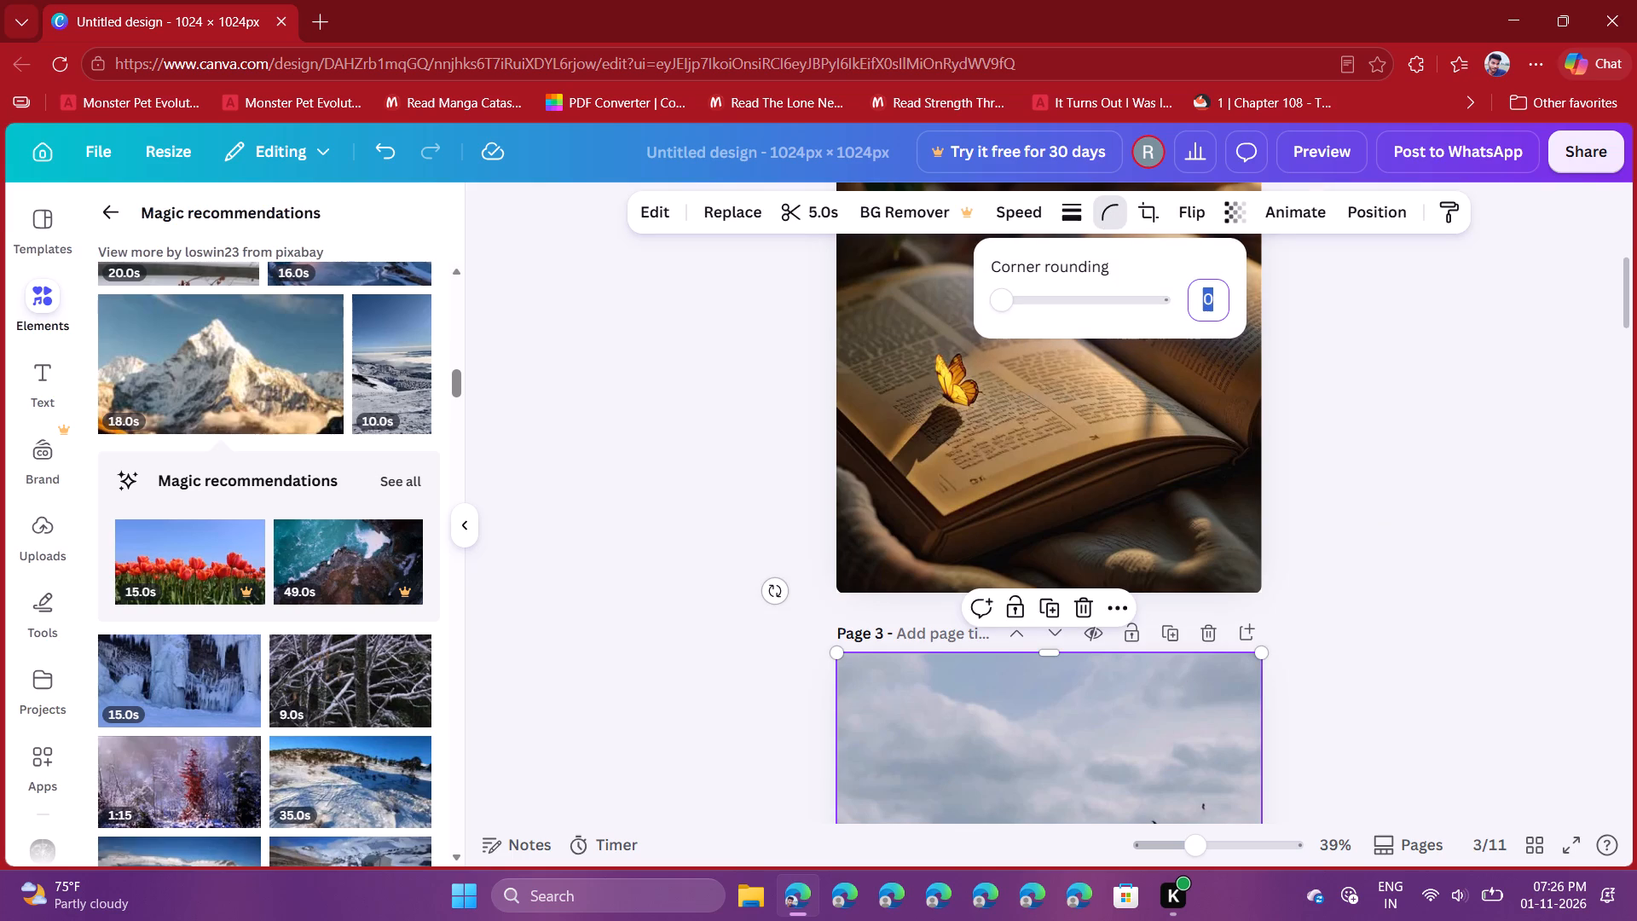
pyautogui.write('18')
pyautogui.press('Return')
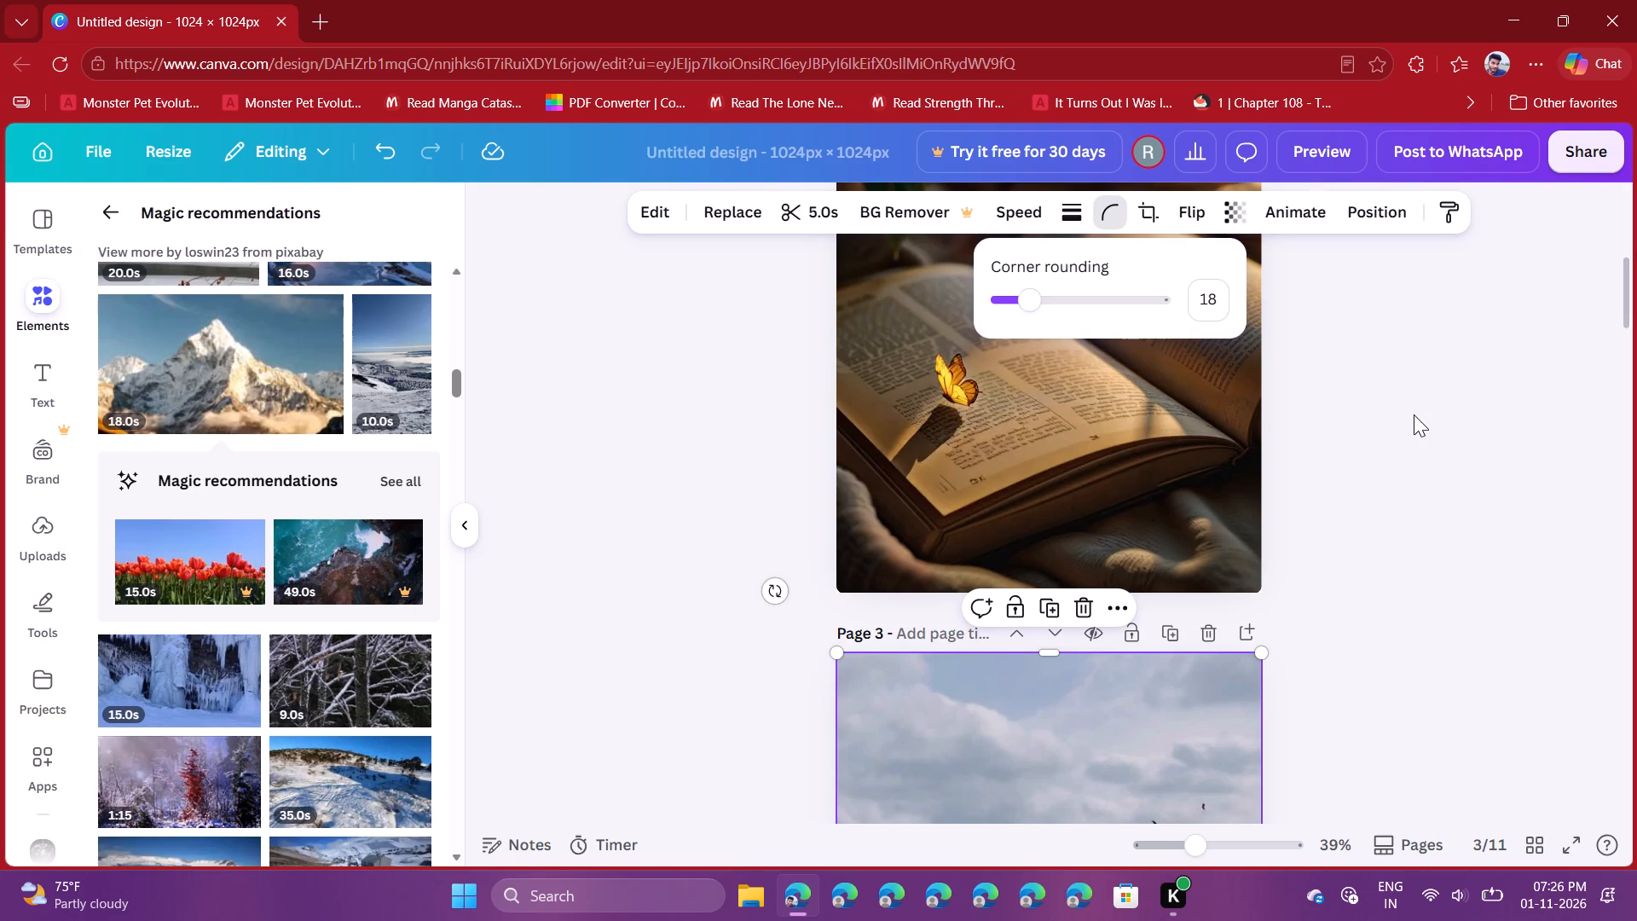
pyautogui.click(1414, 414)
# Set the corner rounding of the sky and flower photo behind the birds on page 4 to 18.
pyautogui.scroll(-1, 1414, 414)
pyautogui.scroll(-1, 1397, 640)
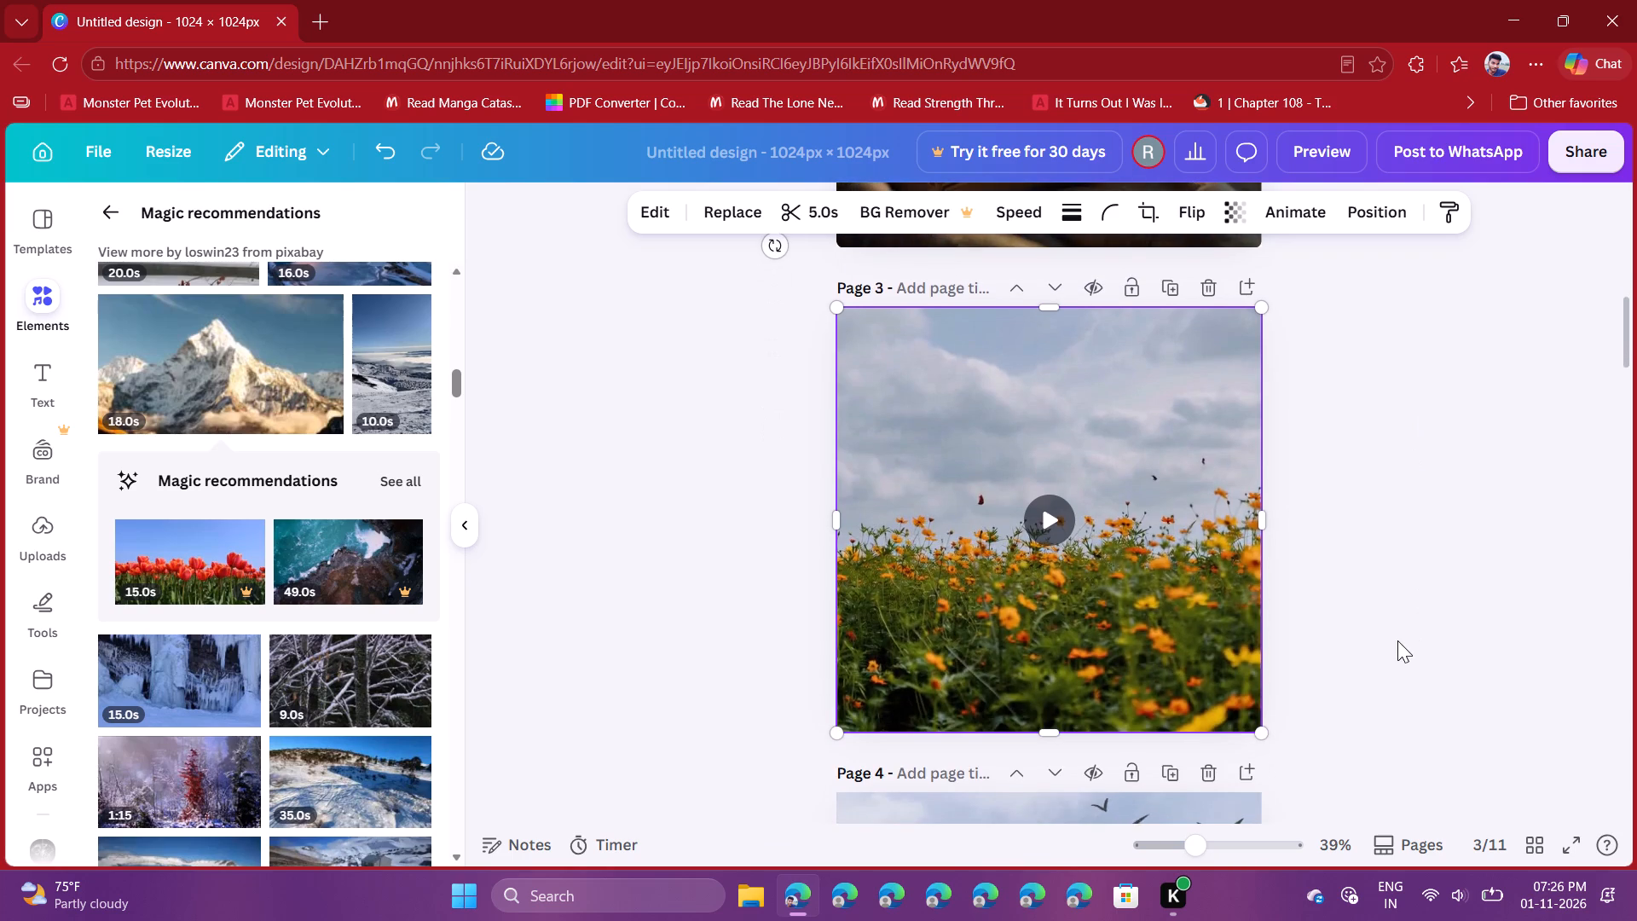
pyautogui.click(1355, 753)
pyautogui.scroll(-1, 1360, 698)
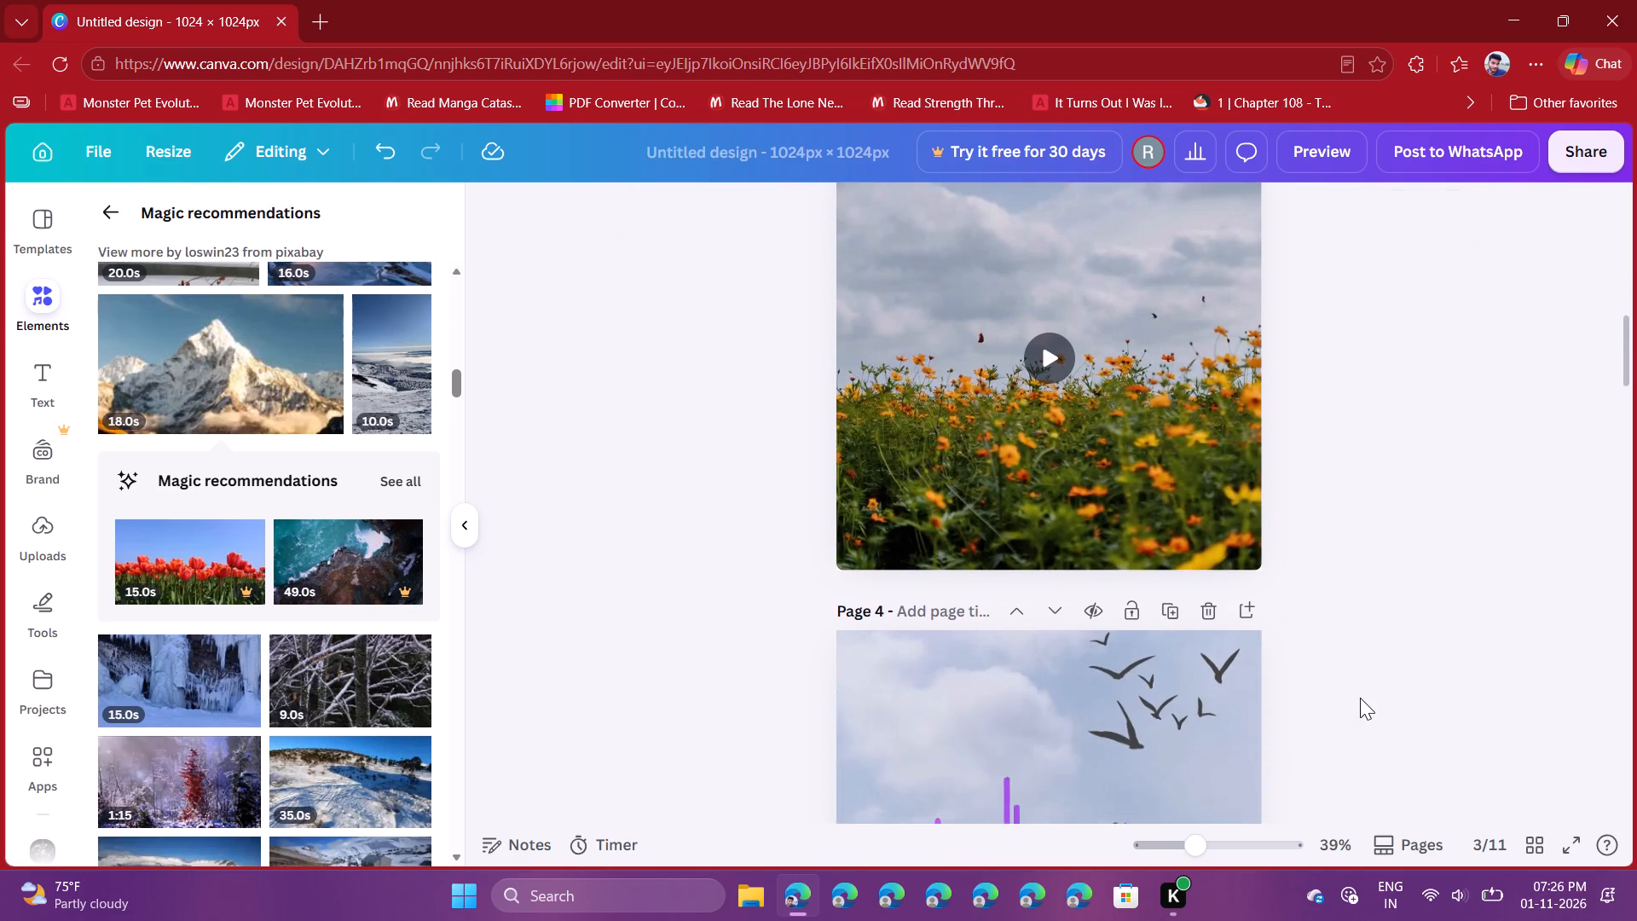
pyautogui.click(1160, 715)
pyautogui.click(1001, 686)
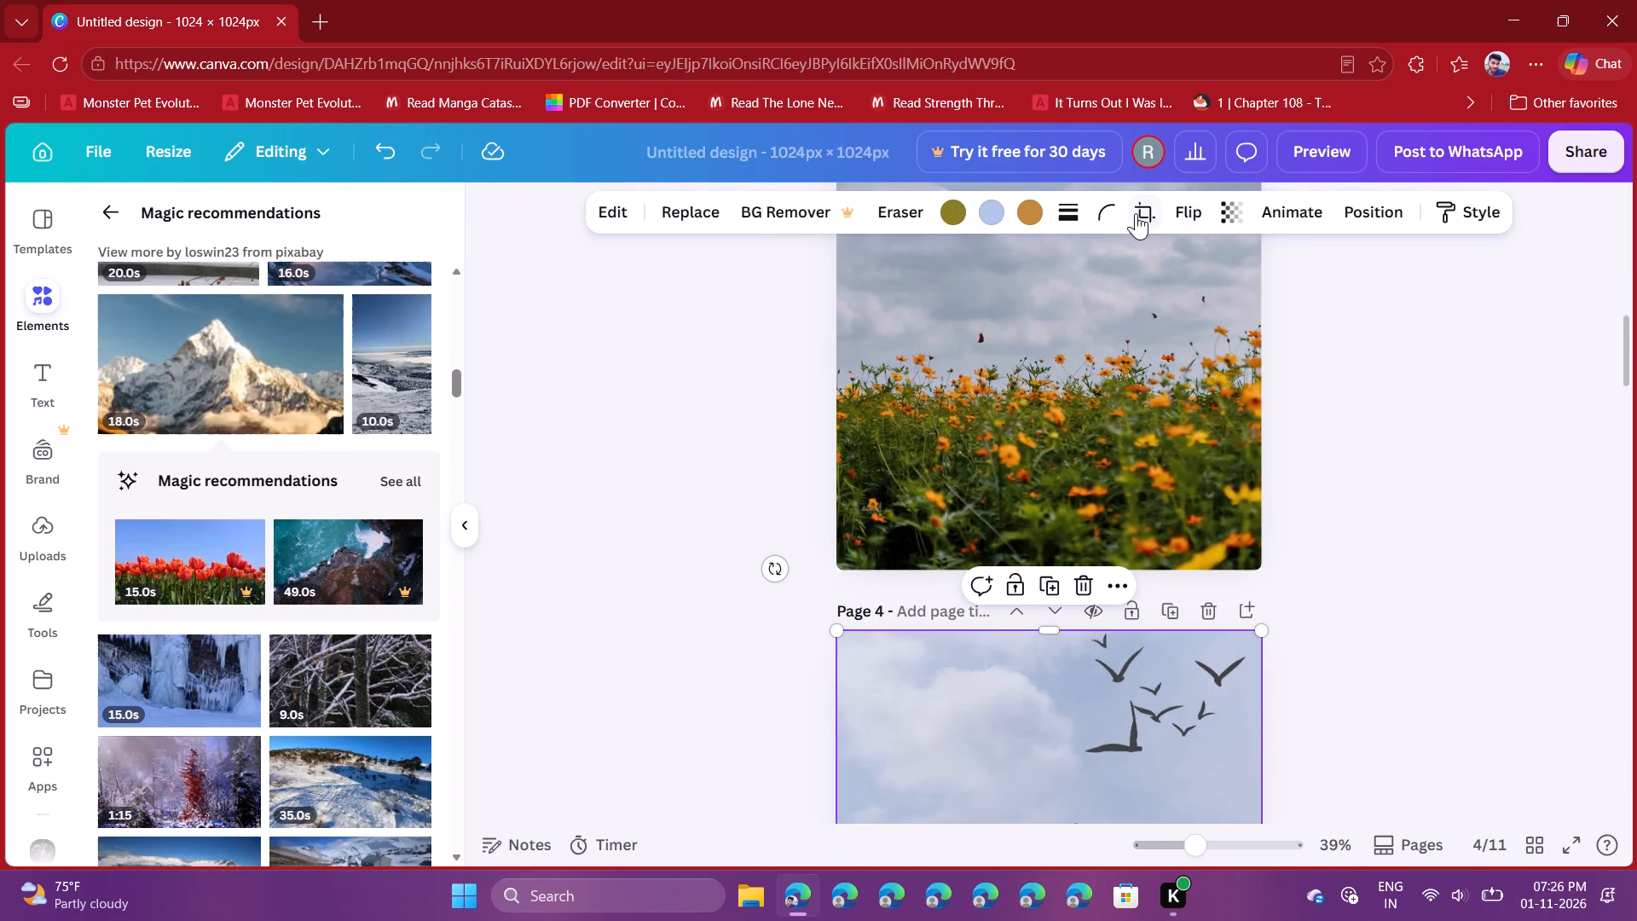
pyautogui.click(1107, 214)
pyautogui.click(1212, 299)
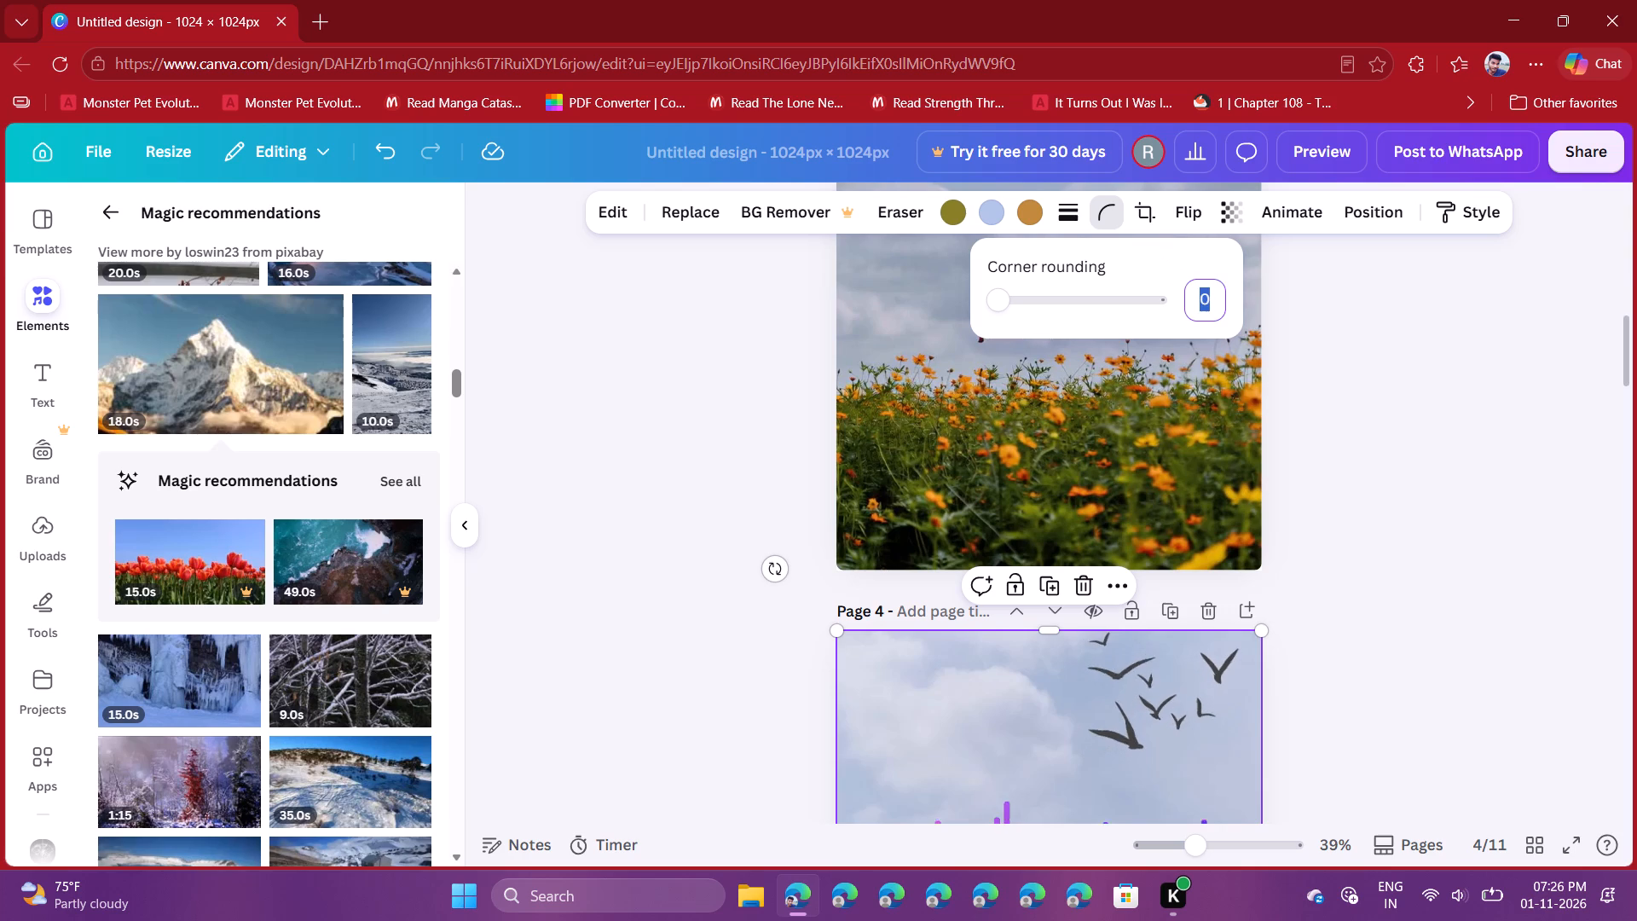
pyautogui.write('18')
pyautogui.press('Return')
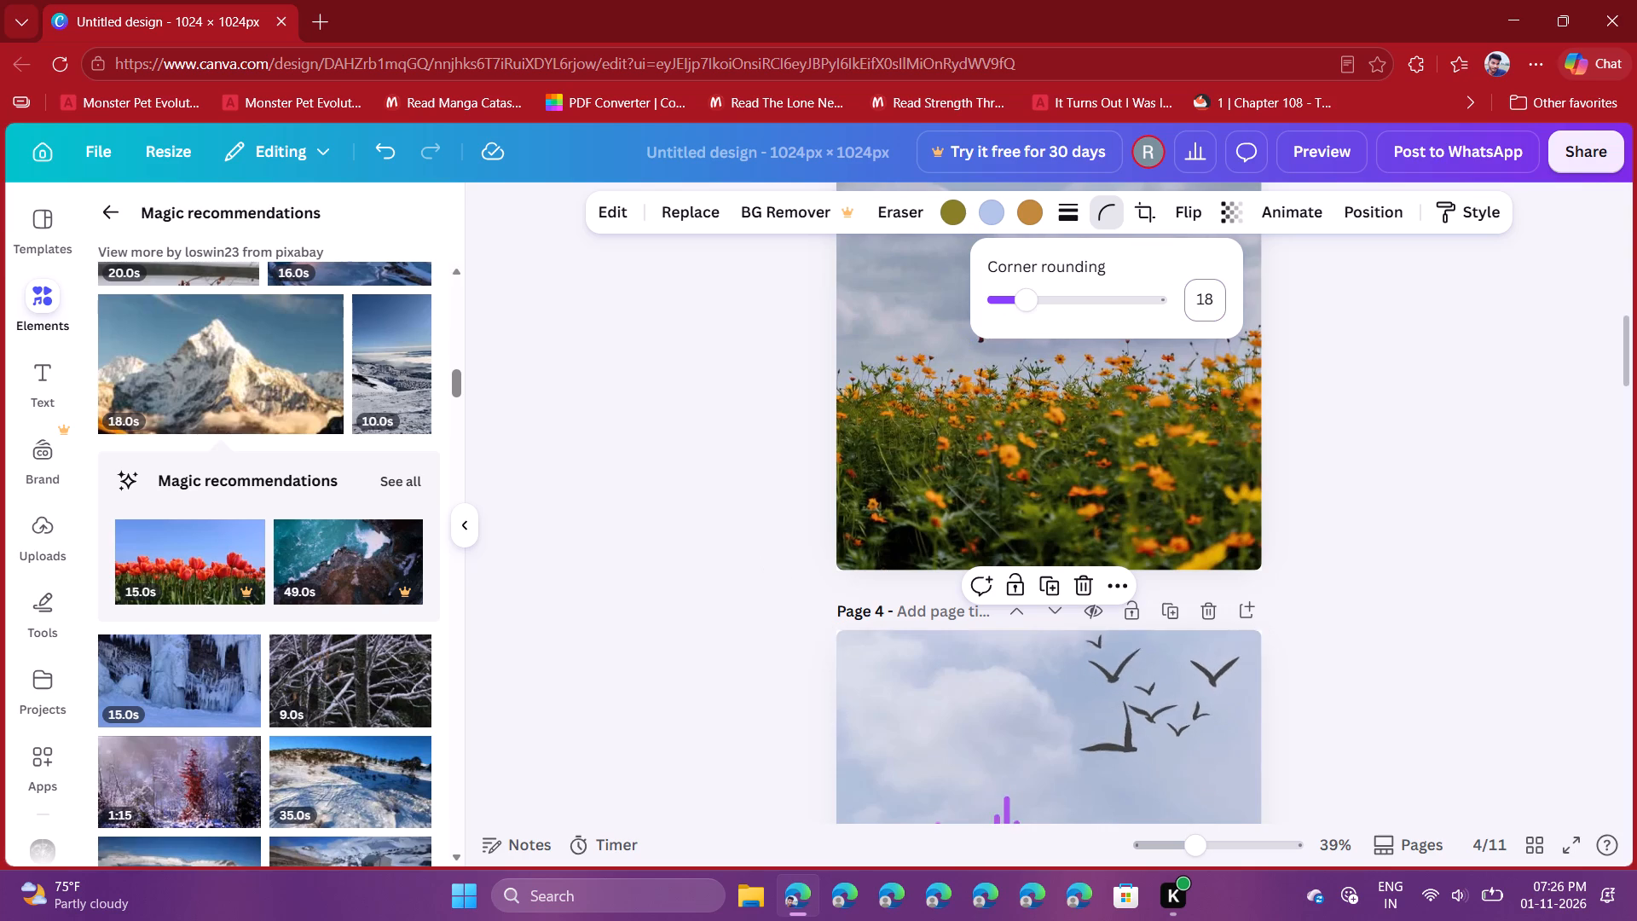
pyautogui.press('Return')
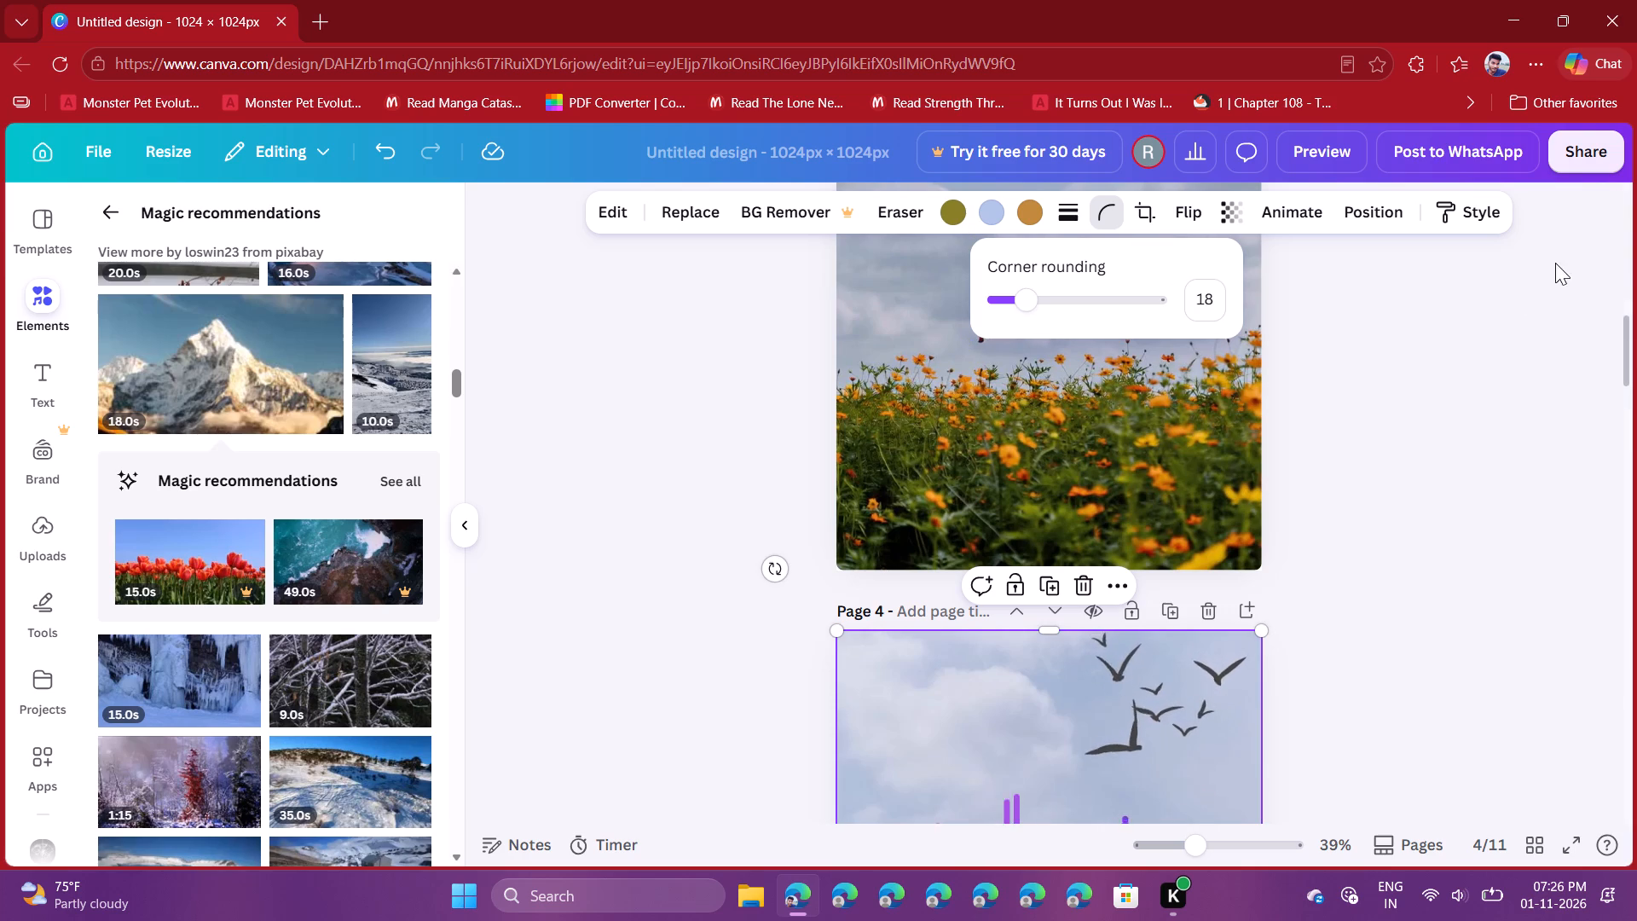
pyautogui.click(1439, 386)
# Set the corner rounding of the notebook writing photo on page 5 to 18.
pyautogui.scroll(-8, 1439, 386)
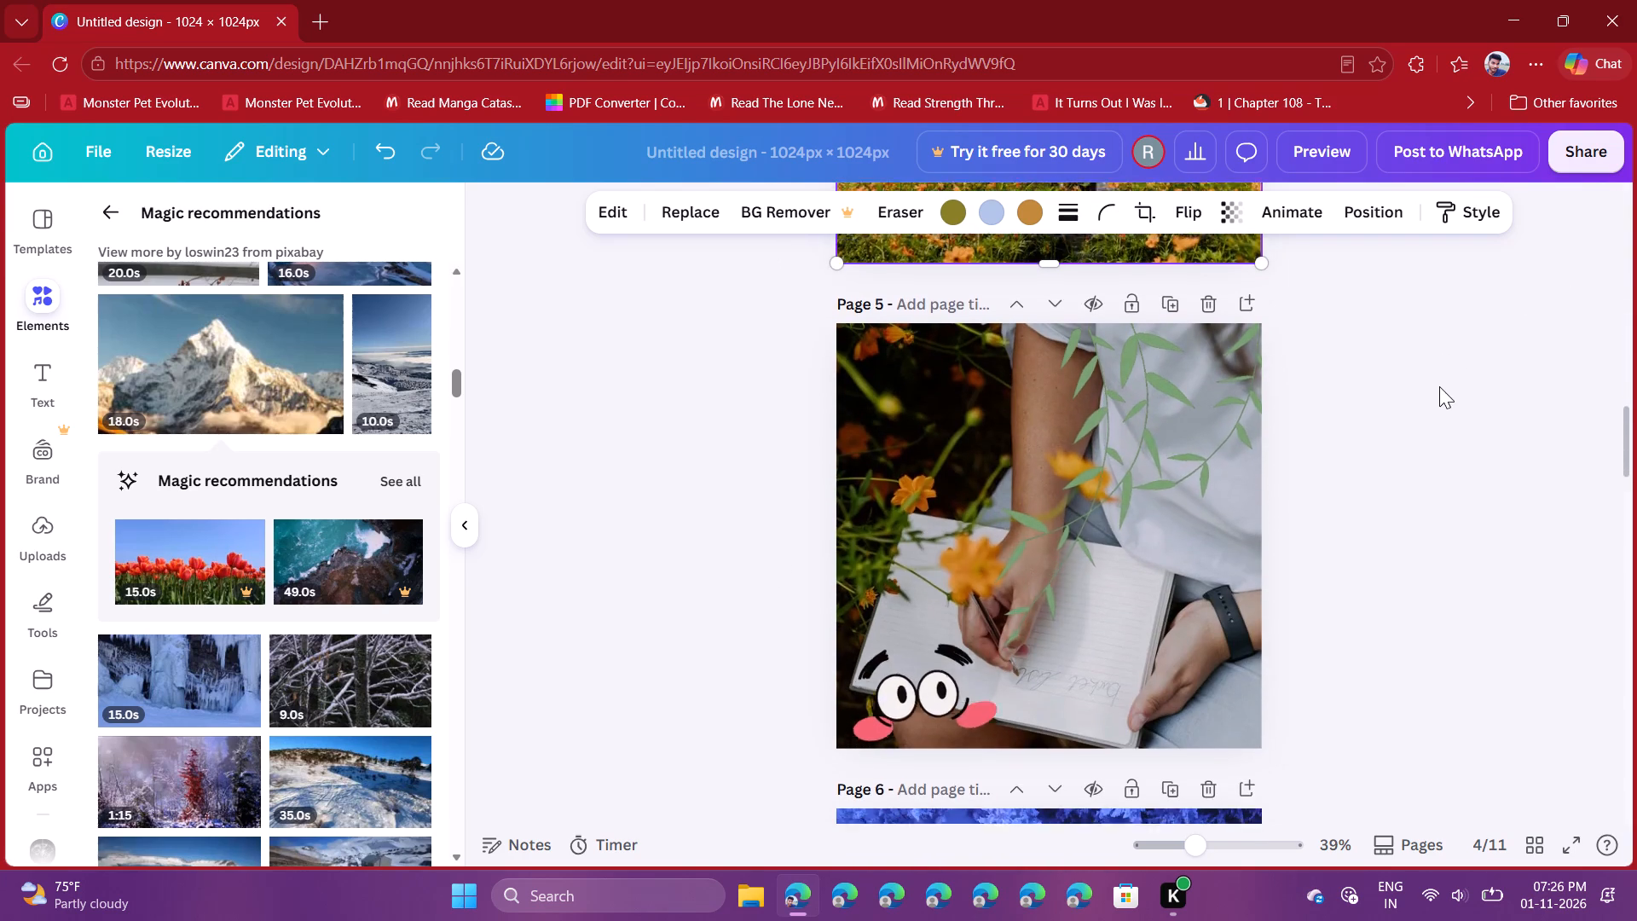
pyautogui.click(946, 428)
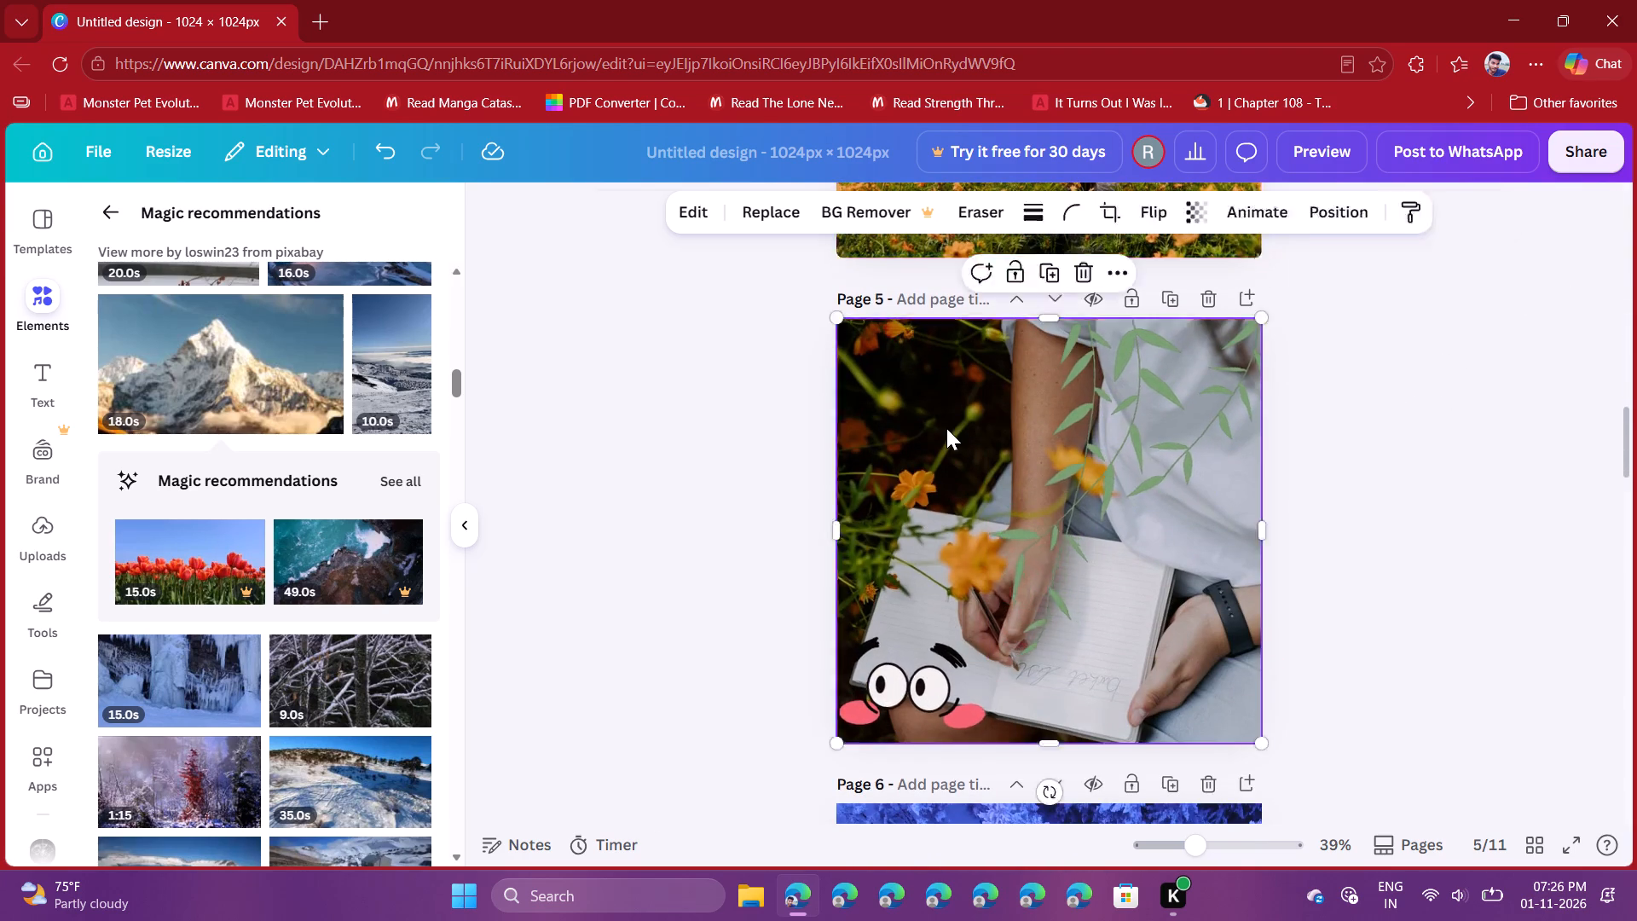
pyautogui.click(1106, 206)
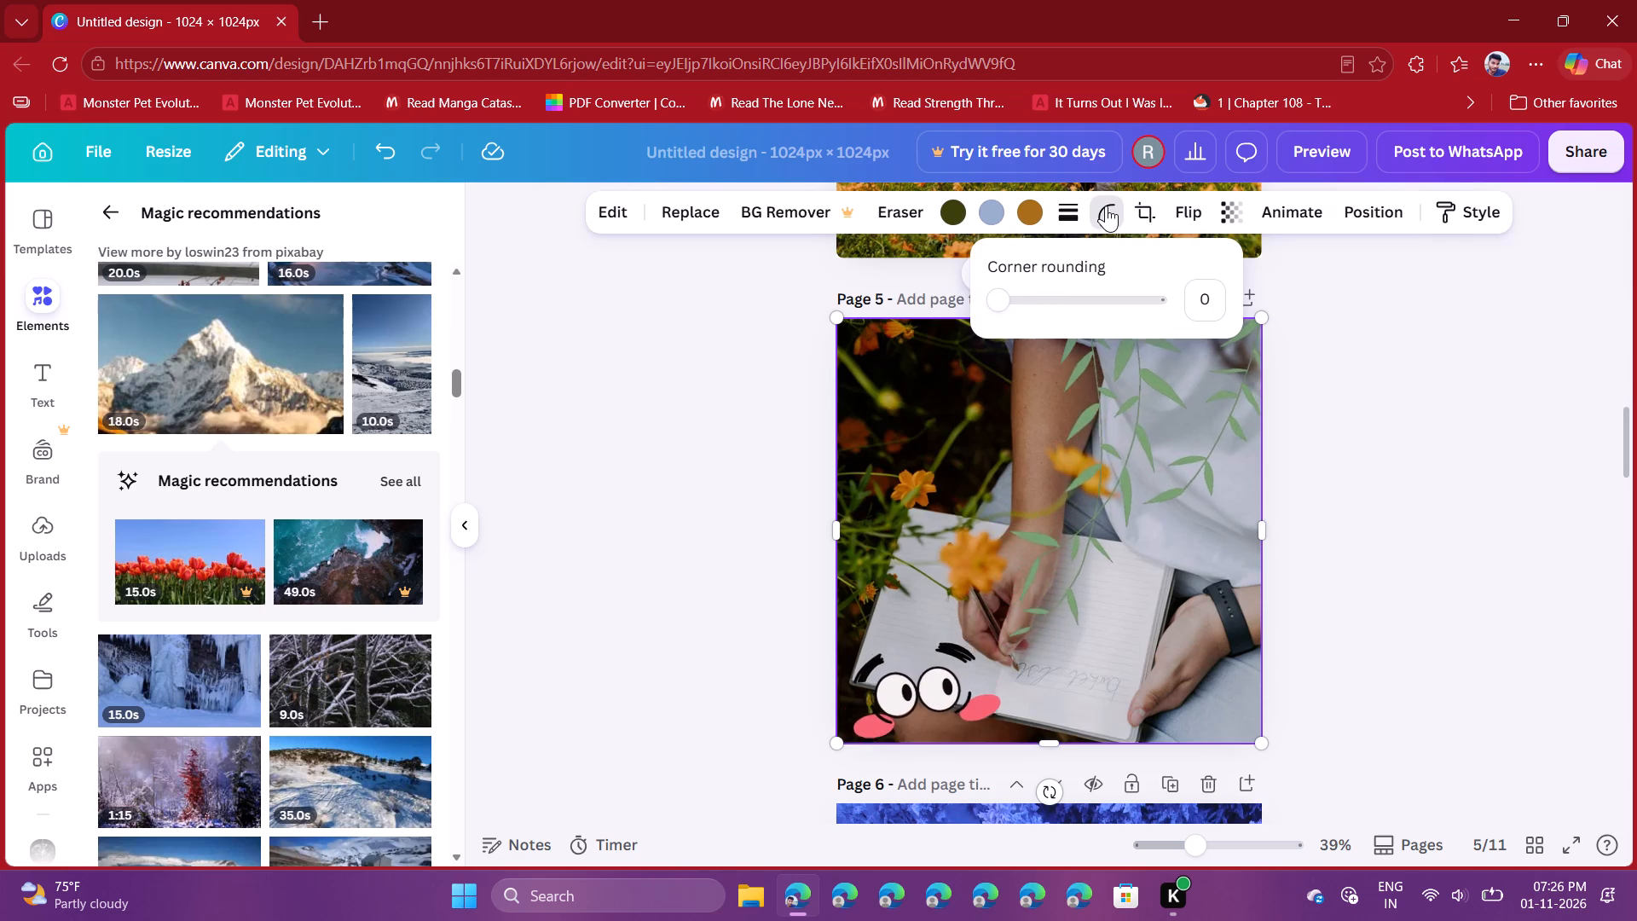
pyautogui.click(1212, 313)
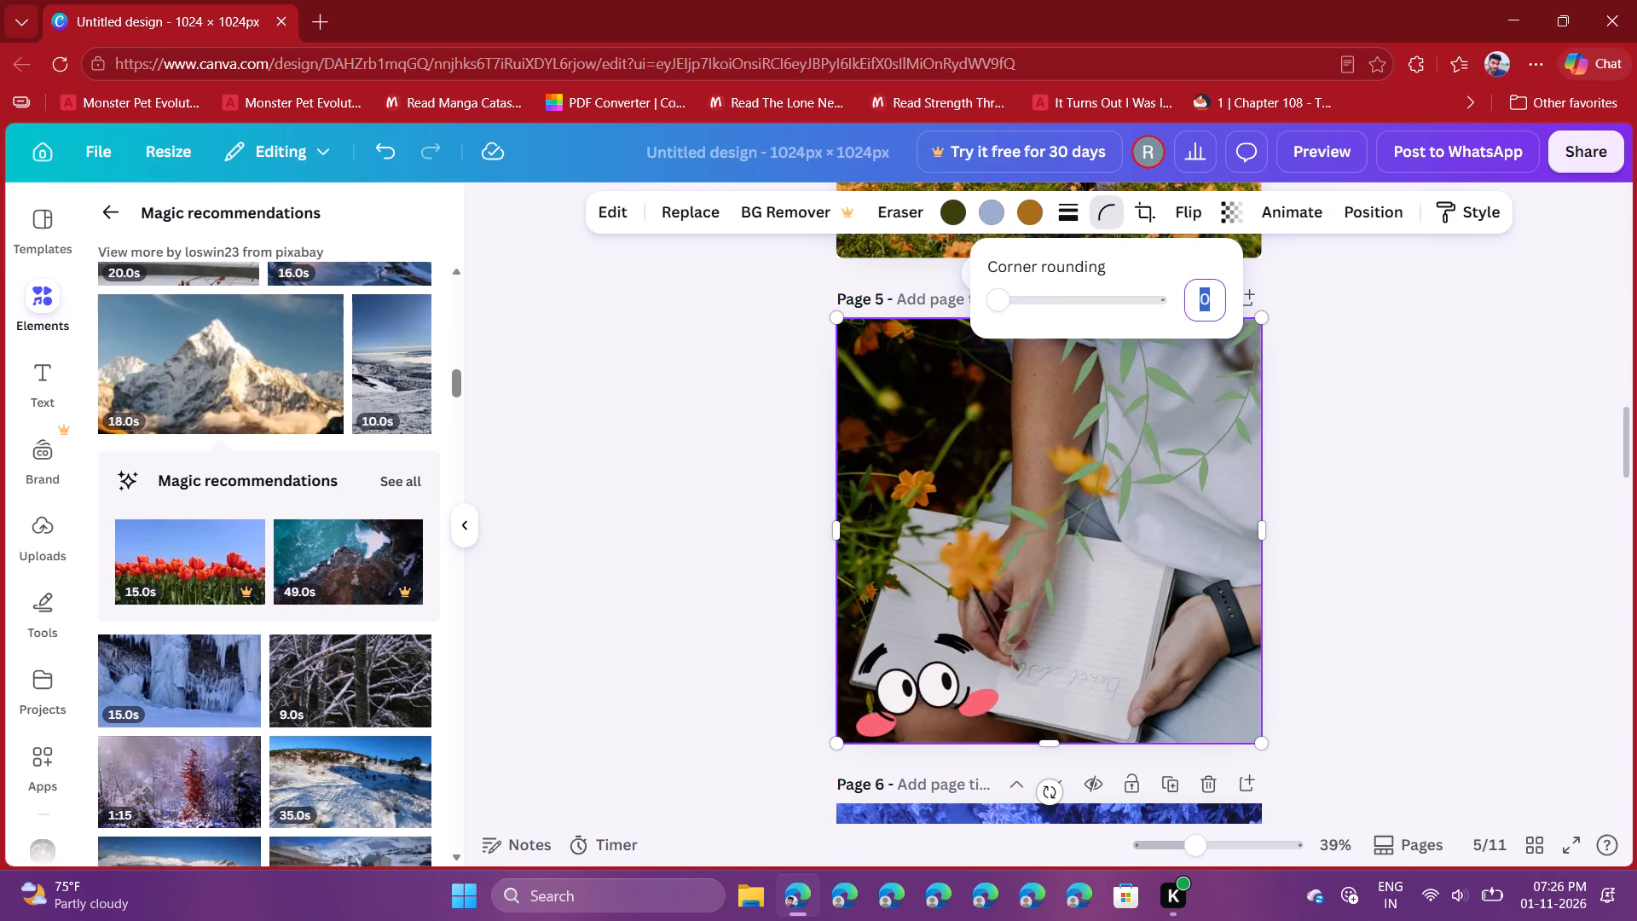
pyautogui.write('18')
pyautogui.press('Return')
pyautogui.press('Return')
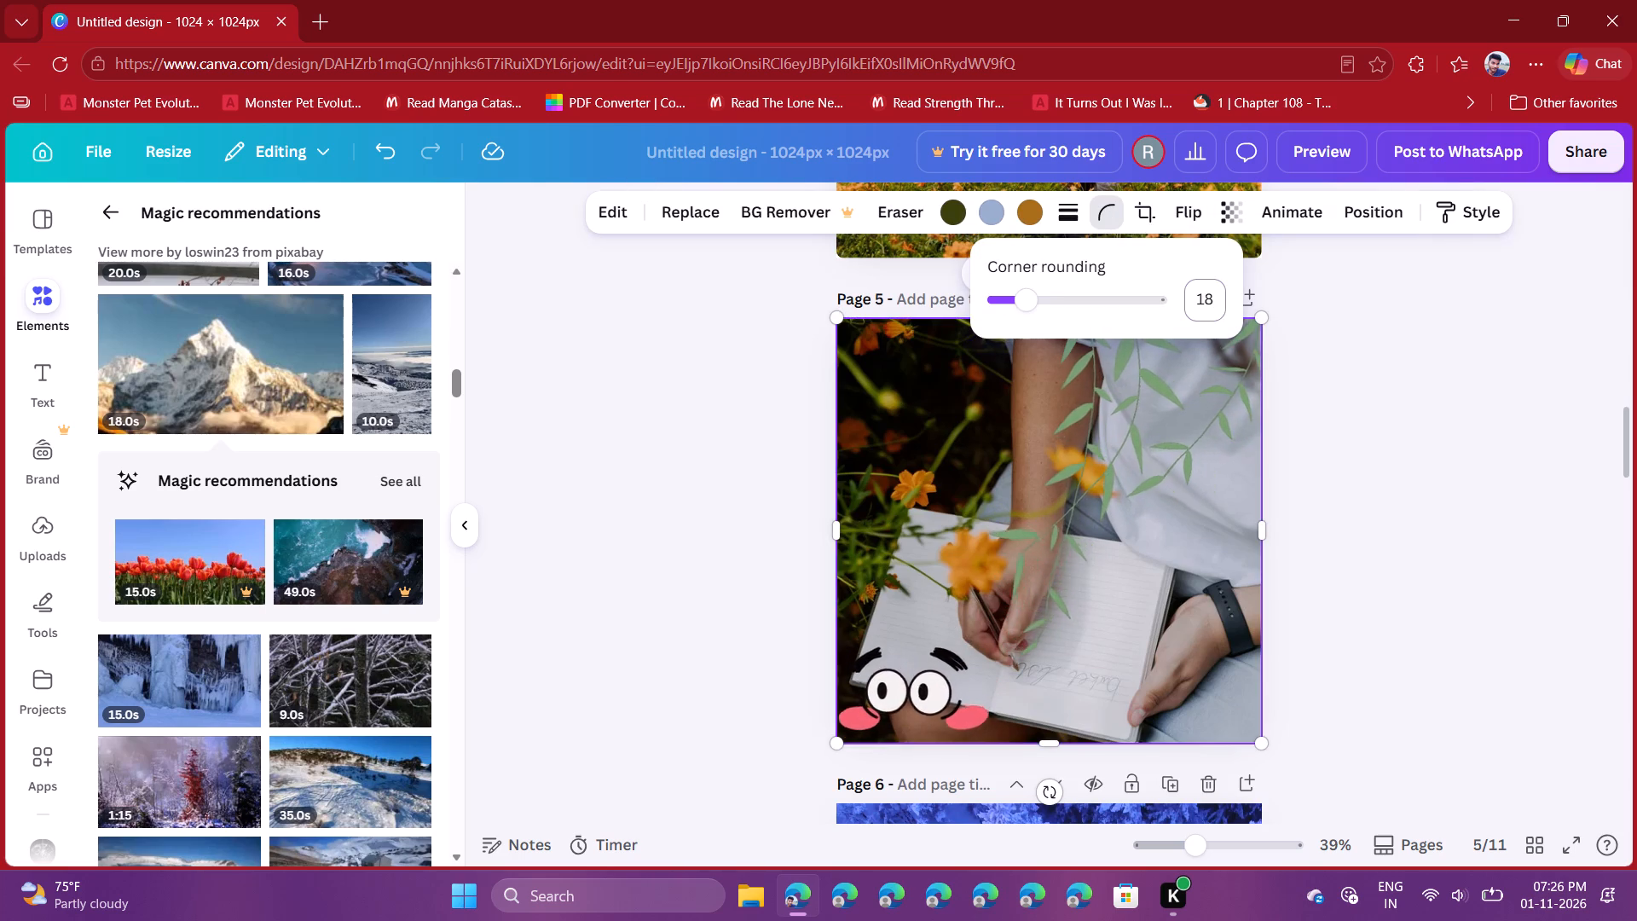
pyautogui.click(825, 472)
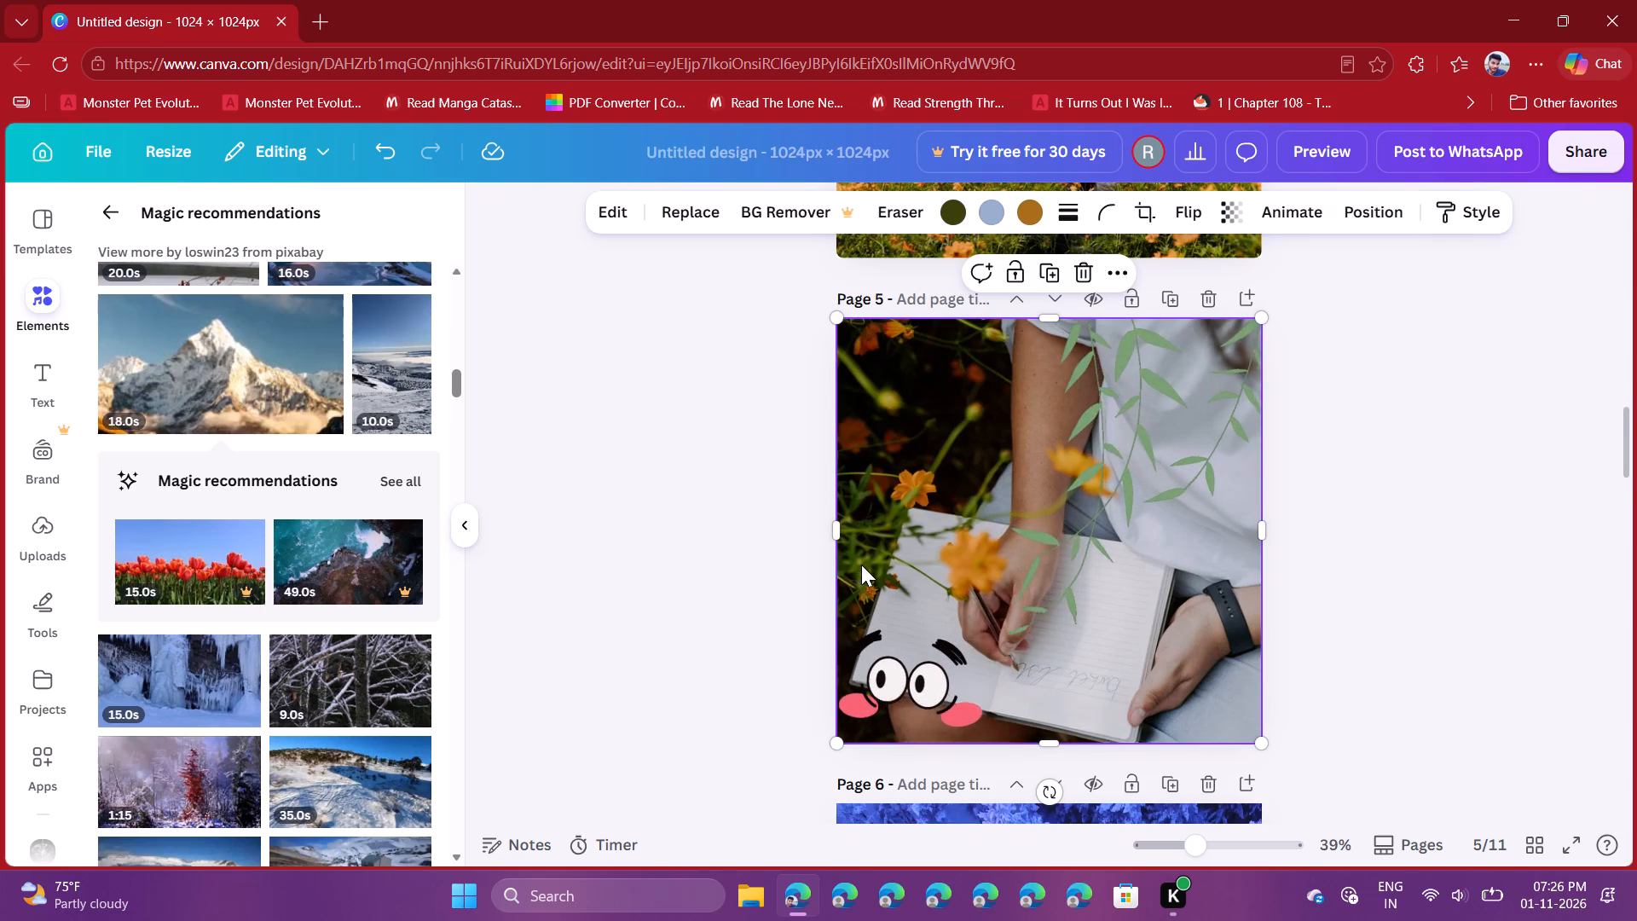
# Set the corner rounding of the blue snowy forest video on page 6 to 18.
pyautogui.scroll(-2, 861, 565)
pyautogui.click(917, 646)
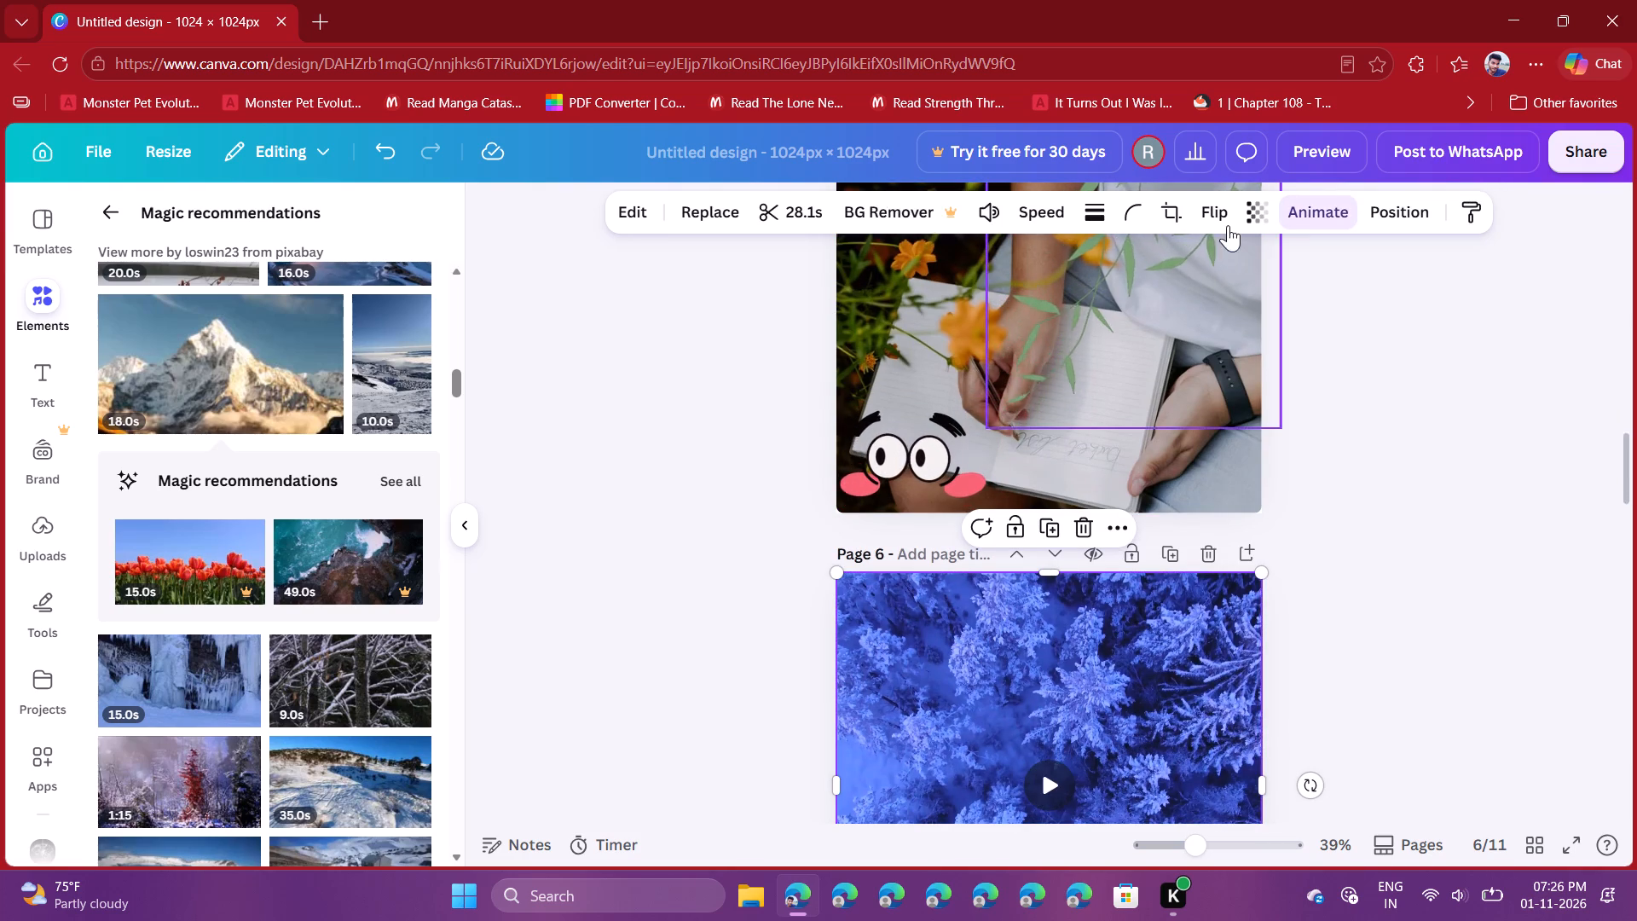
pyautogui.click(1126, 202)
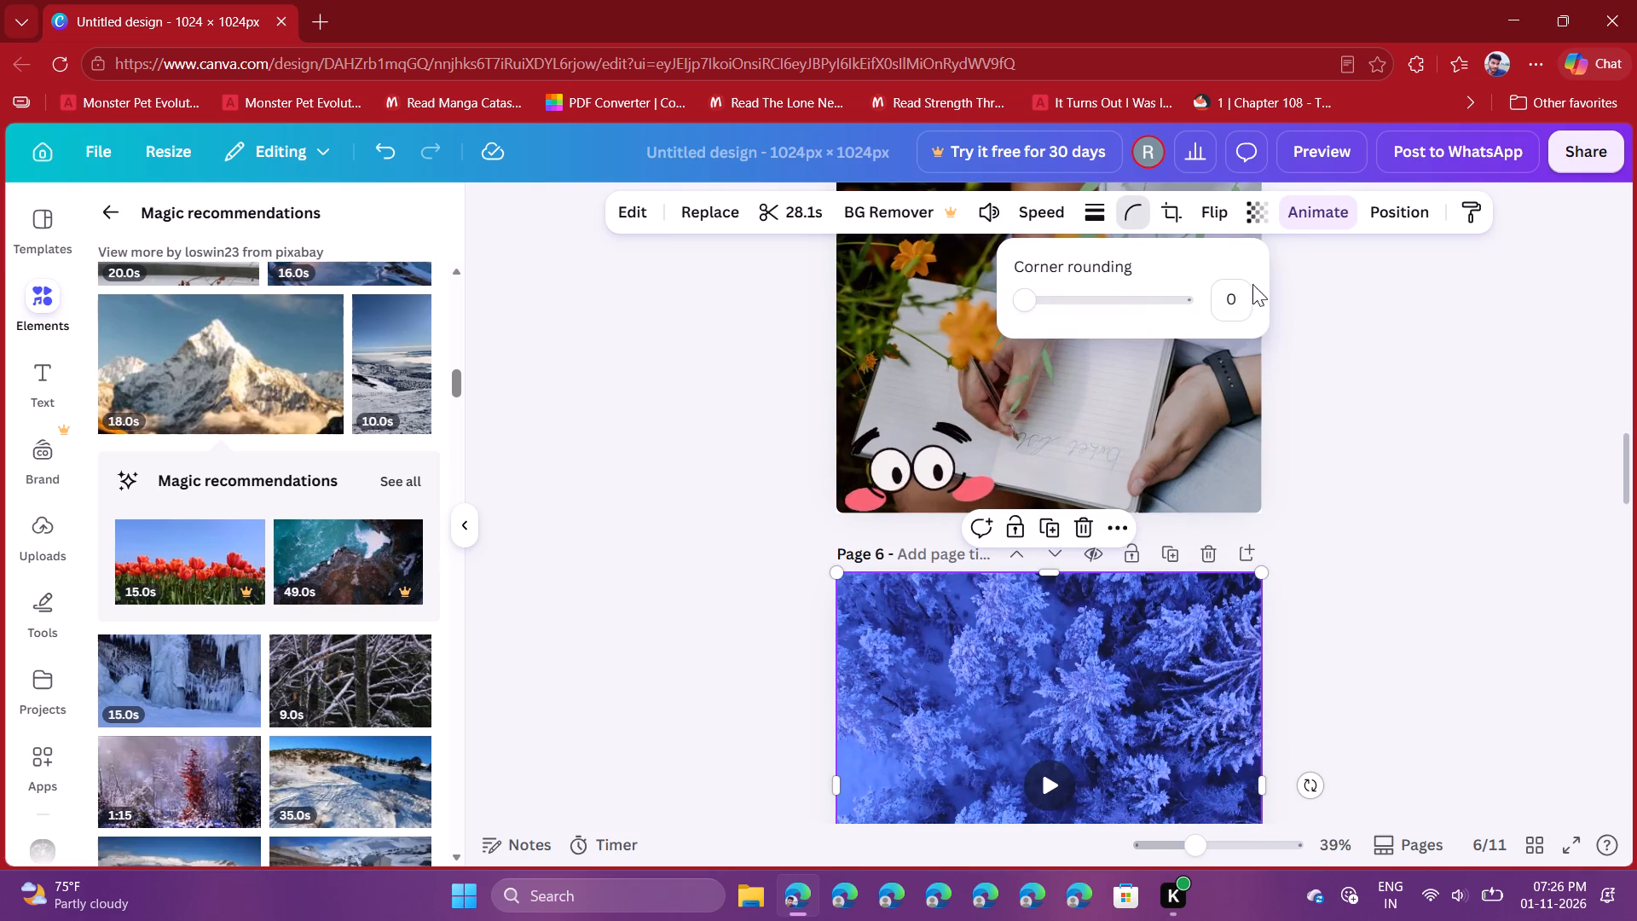
pyautogui.click(1234, 306)
pyautogui.write('18')
pyautogui.press('Return')
pyautogui.press('Return')
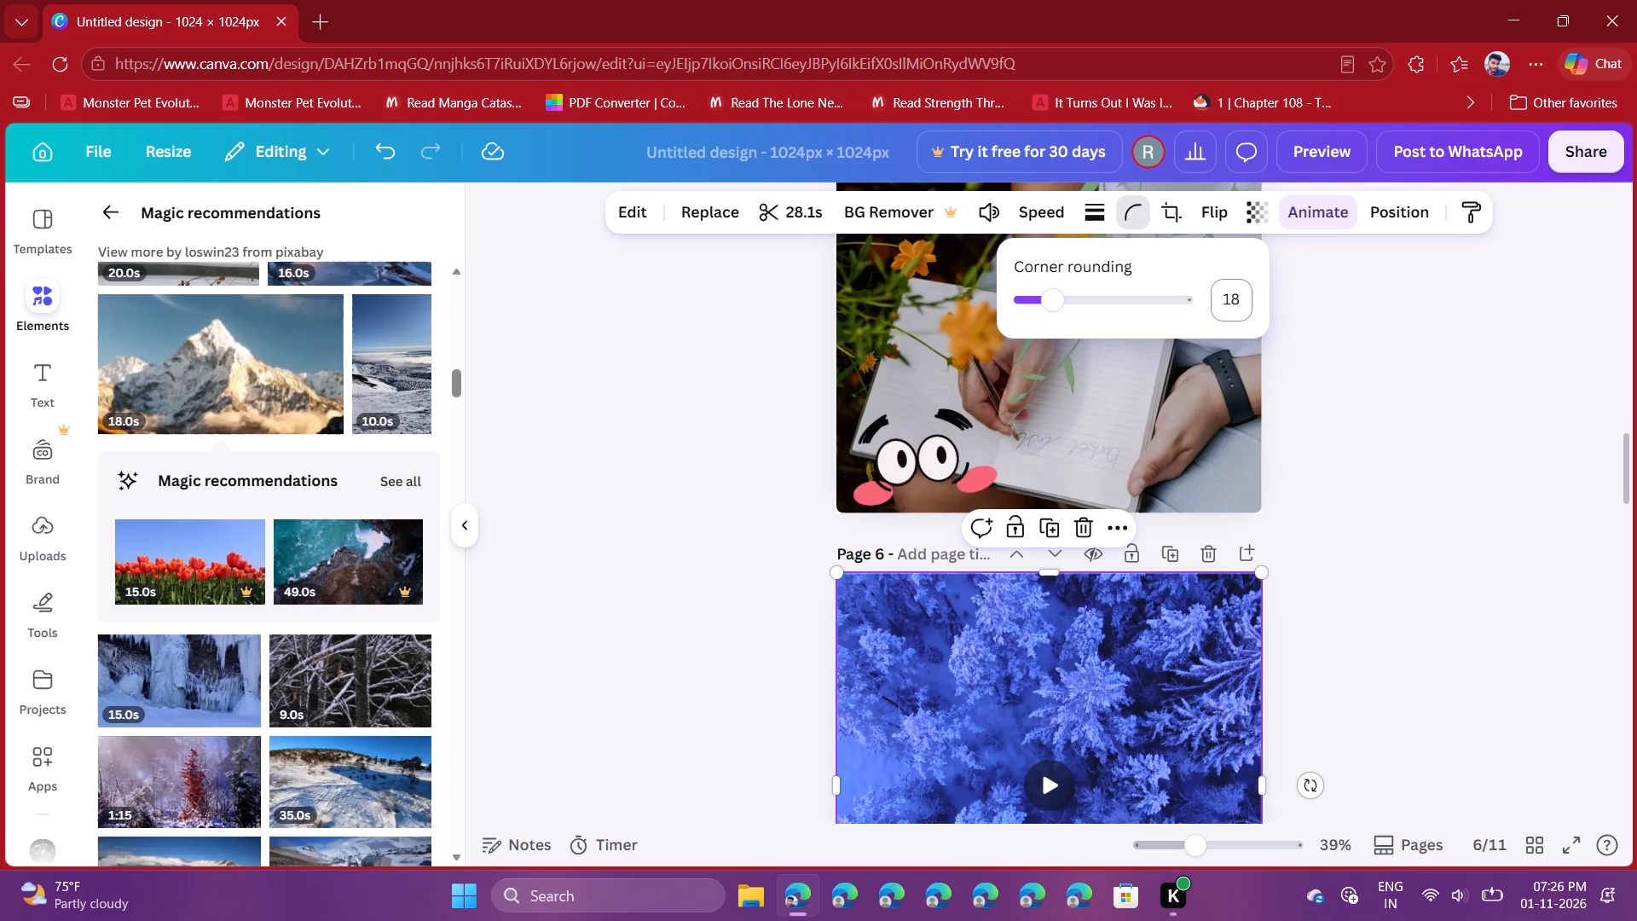
pyautogui.click(770, 449)
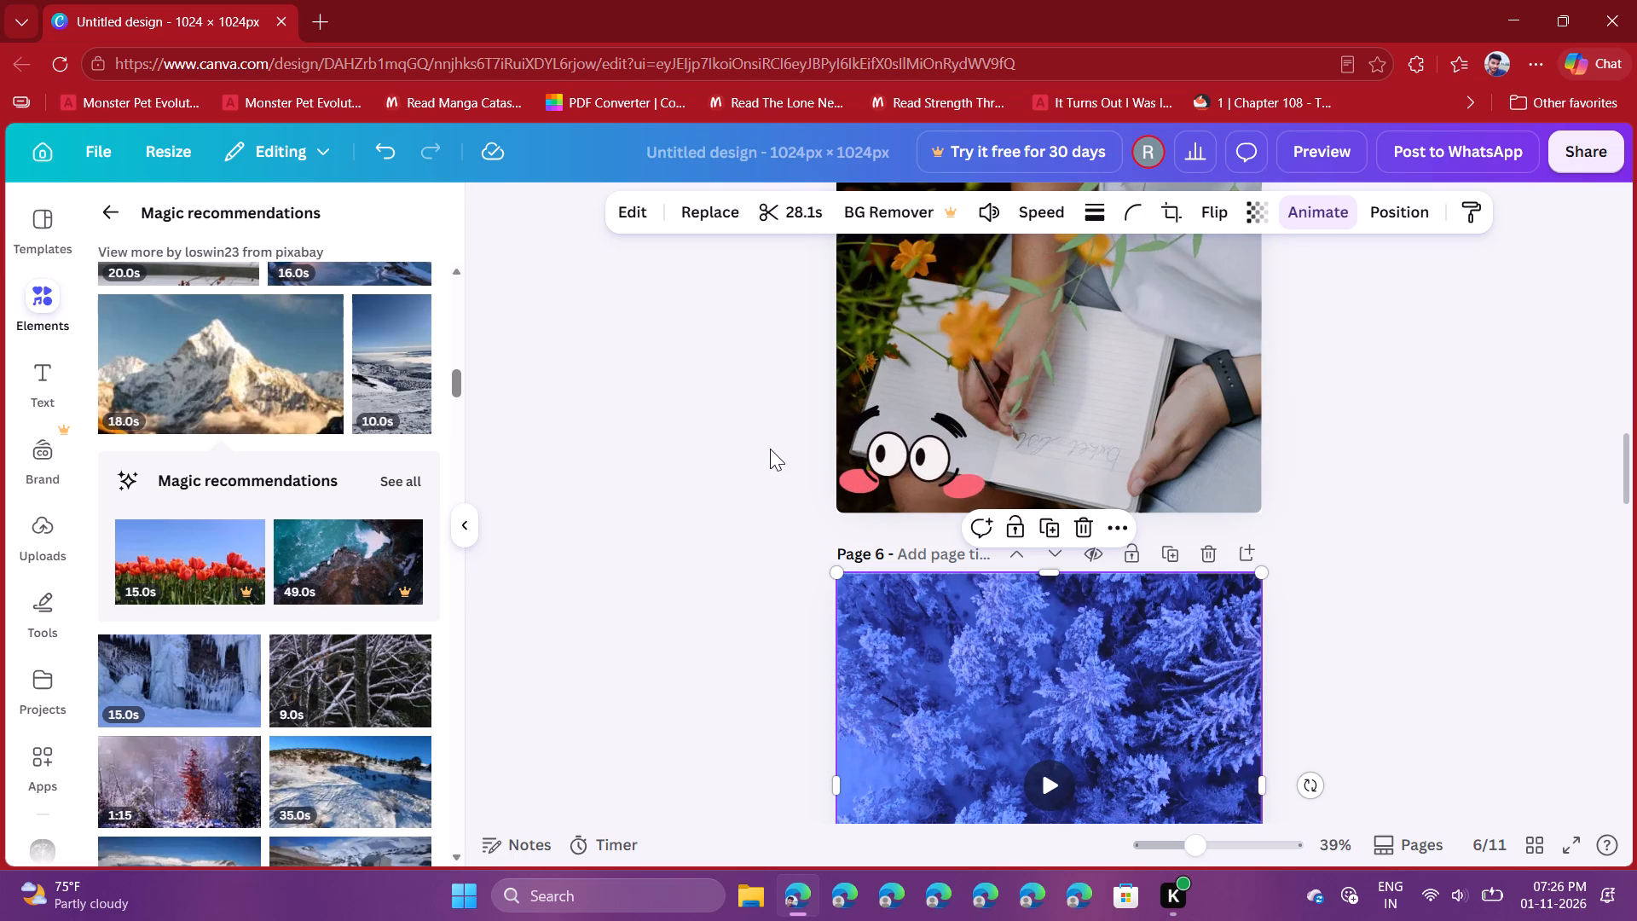
# Set the corner rounding of the snow-covered mountain slope video on page 7 to 18.
pyautogui.scroll(-1, 770, 449)
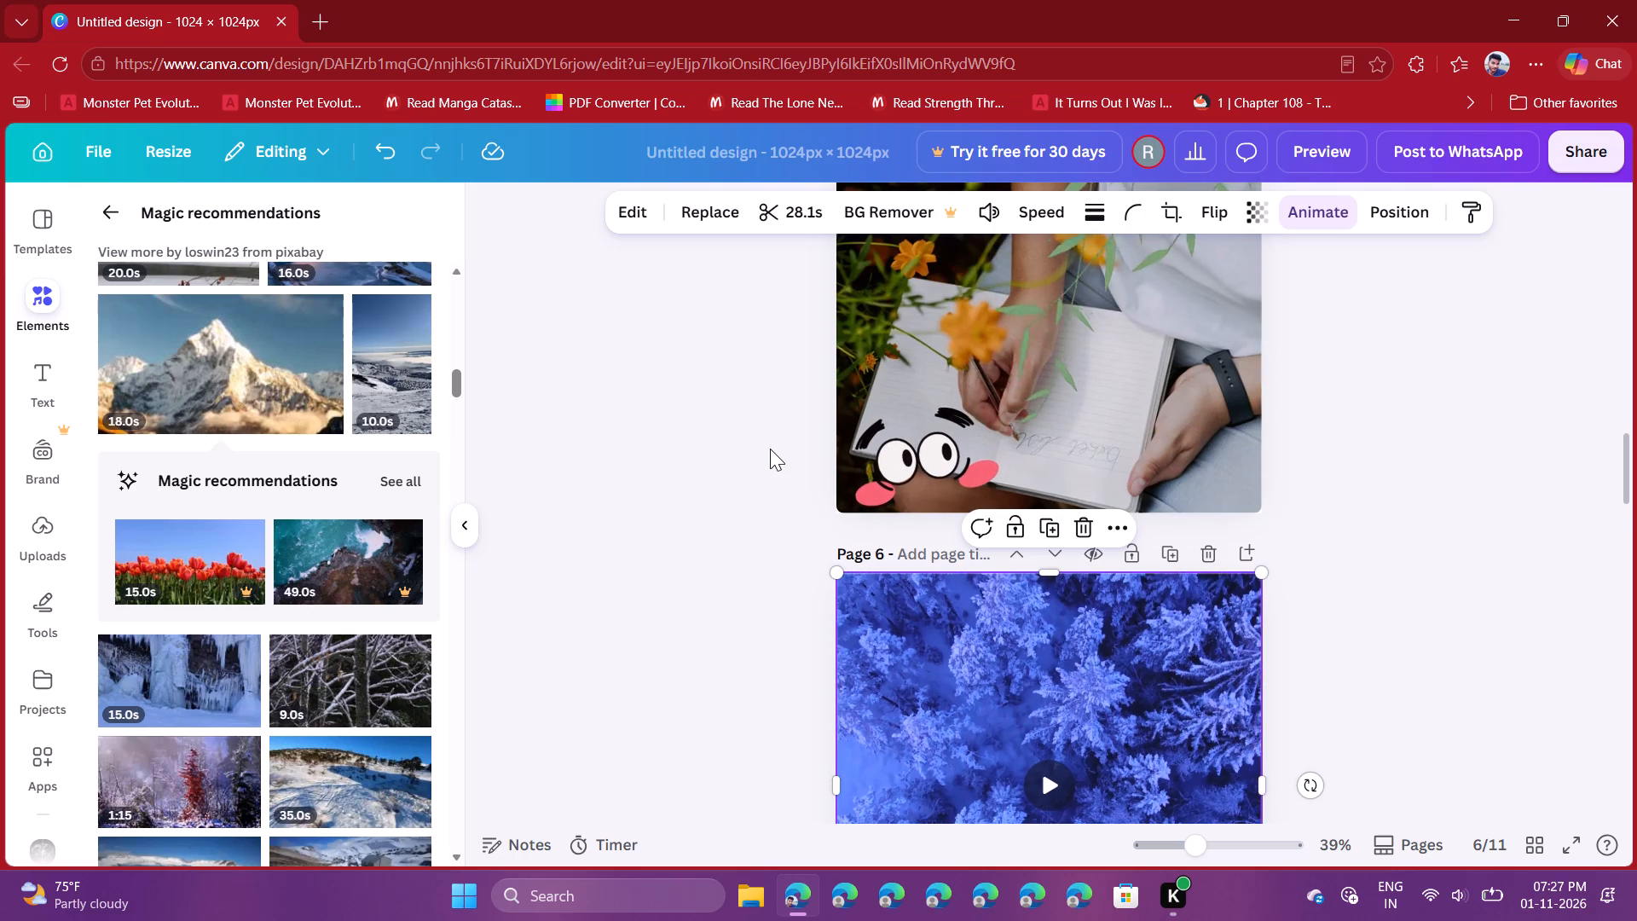
pyautogui.scroll(-3, 770, 449)
pyautogui.click(995, 600)
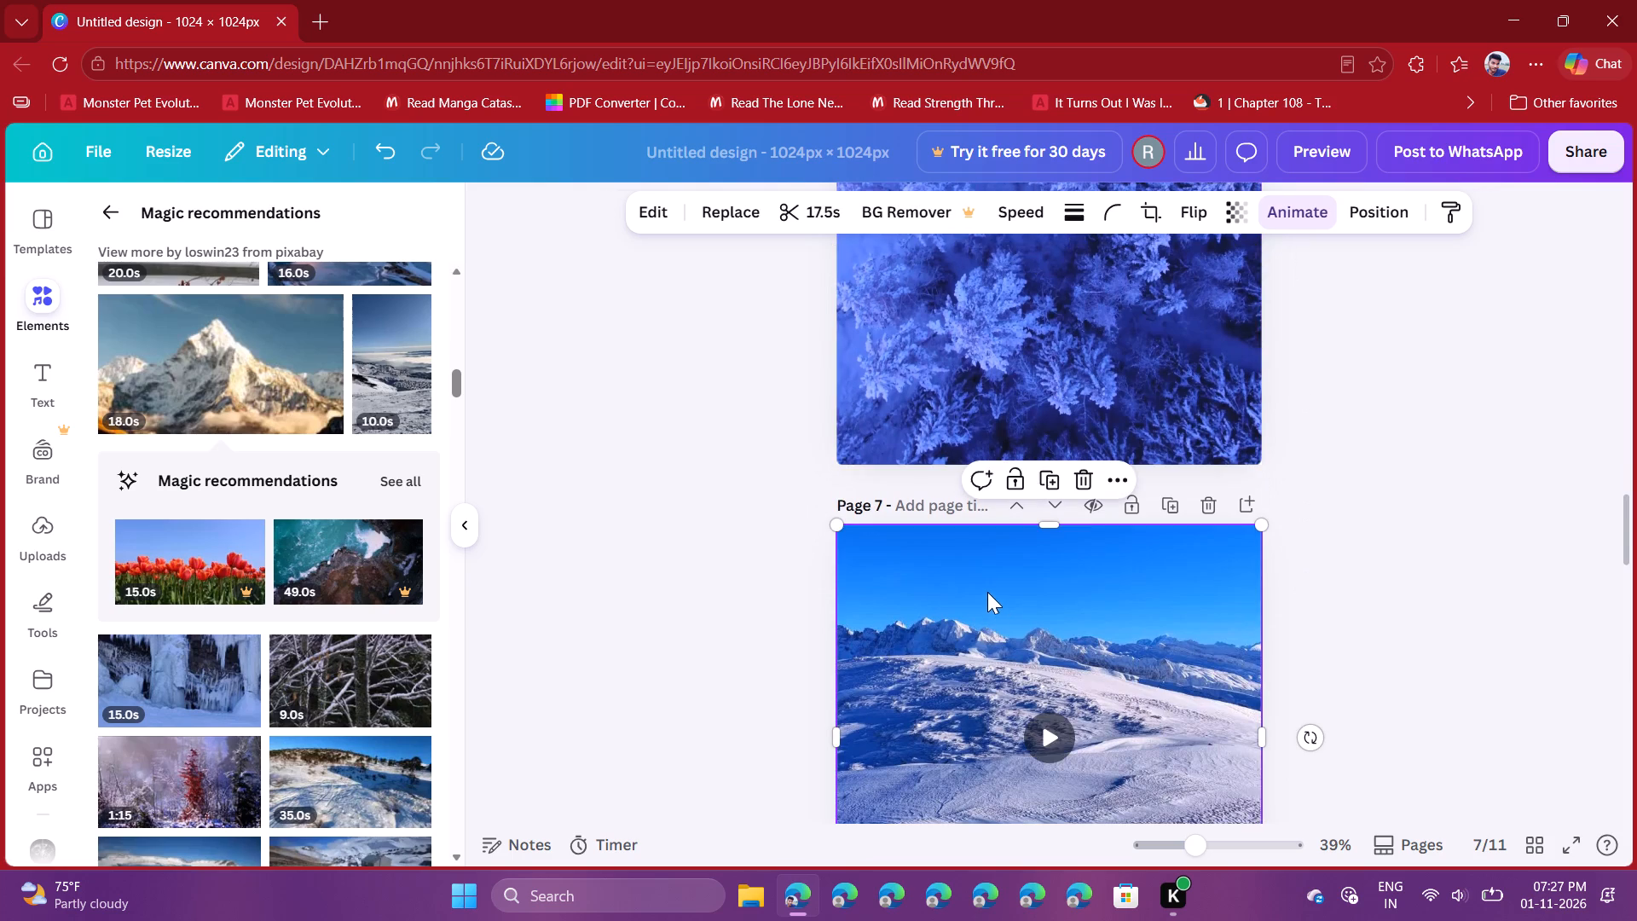
pyautogui.click(1117, 206)
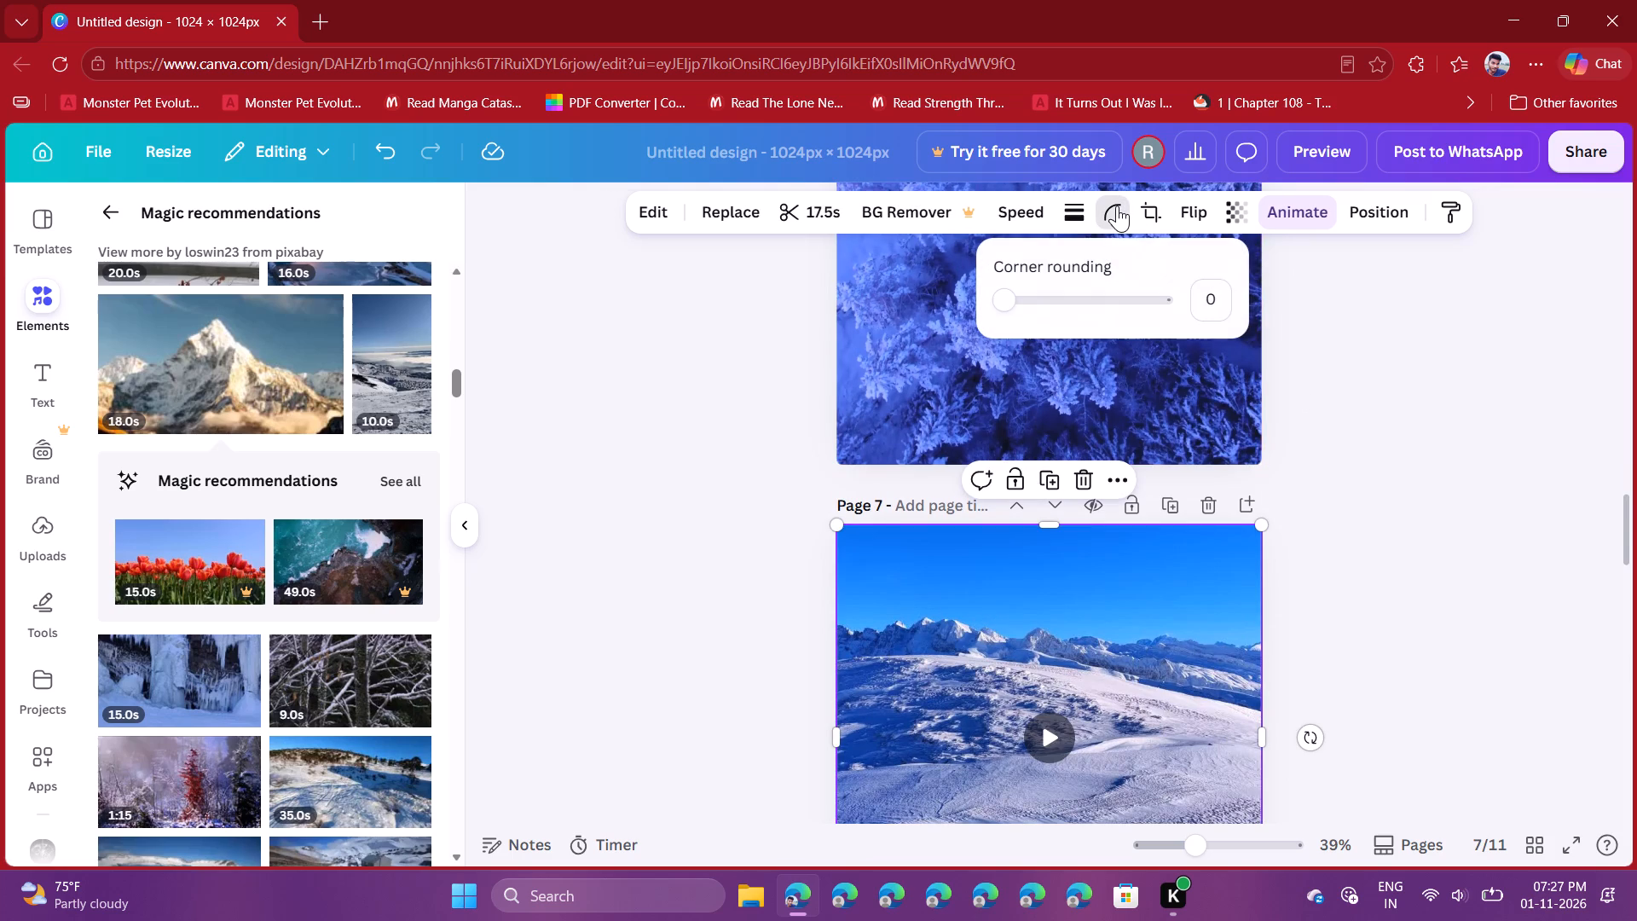
pyautogui.click(1203, 298)
pyautogui.write('18')
pyautogui.press('Return')
pyautogui.press('Return')
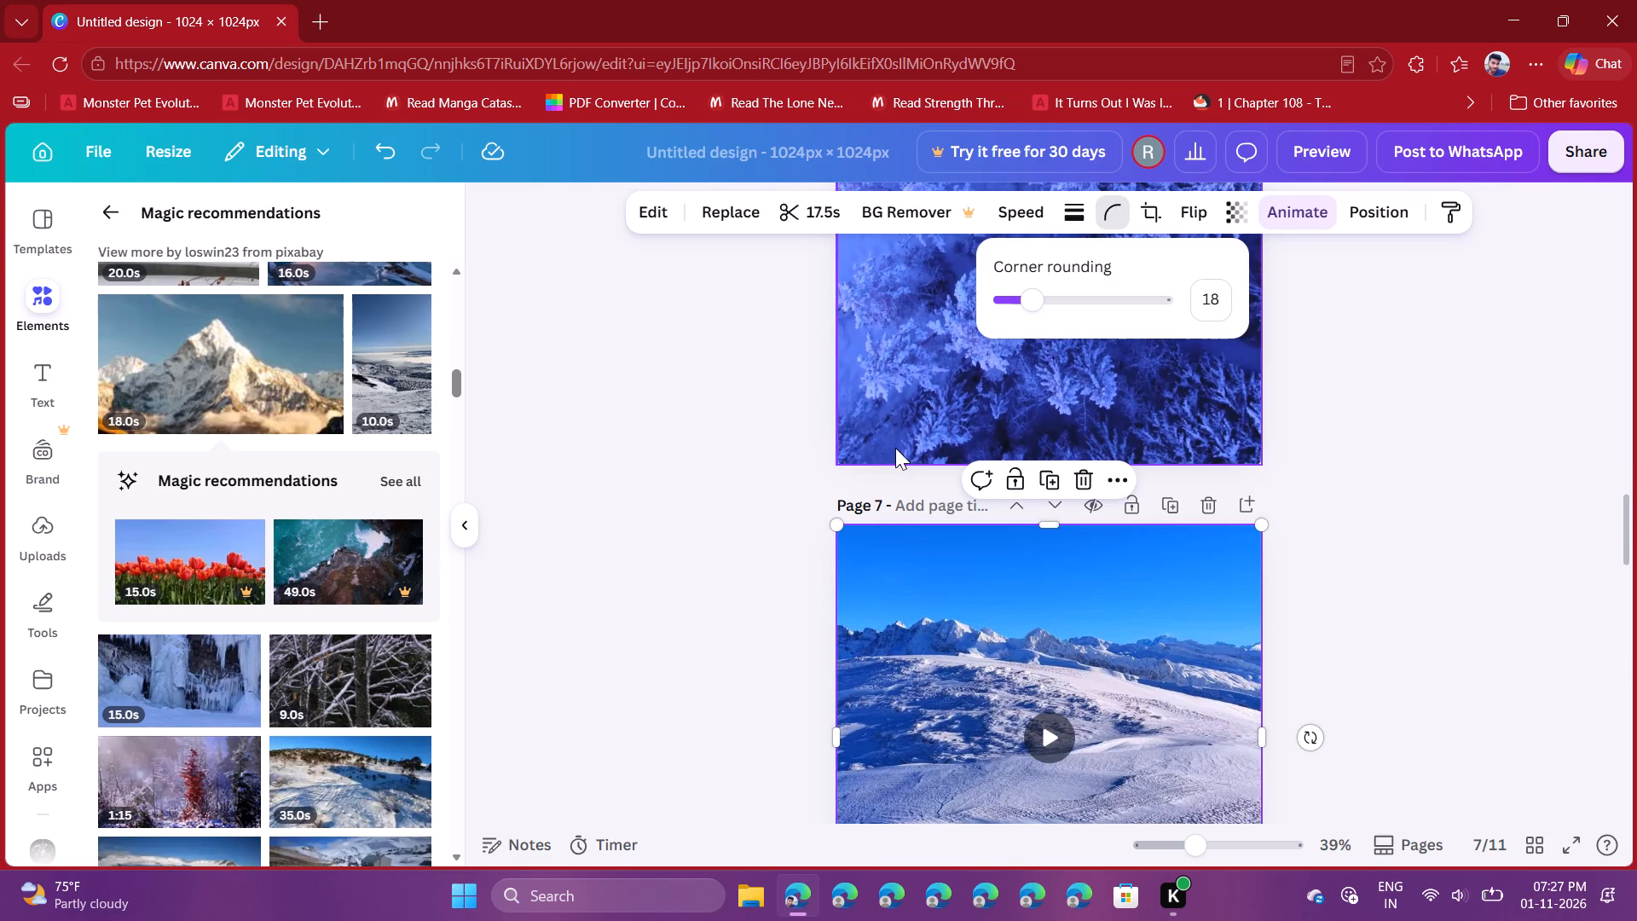
pyautogui.click(738, 440)
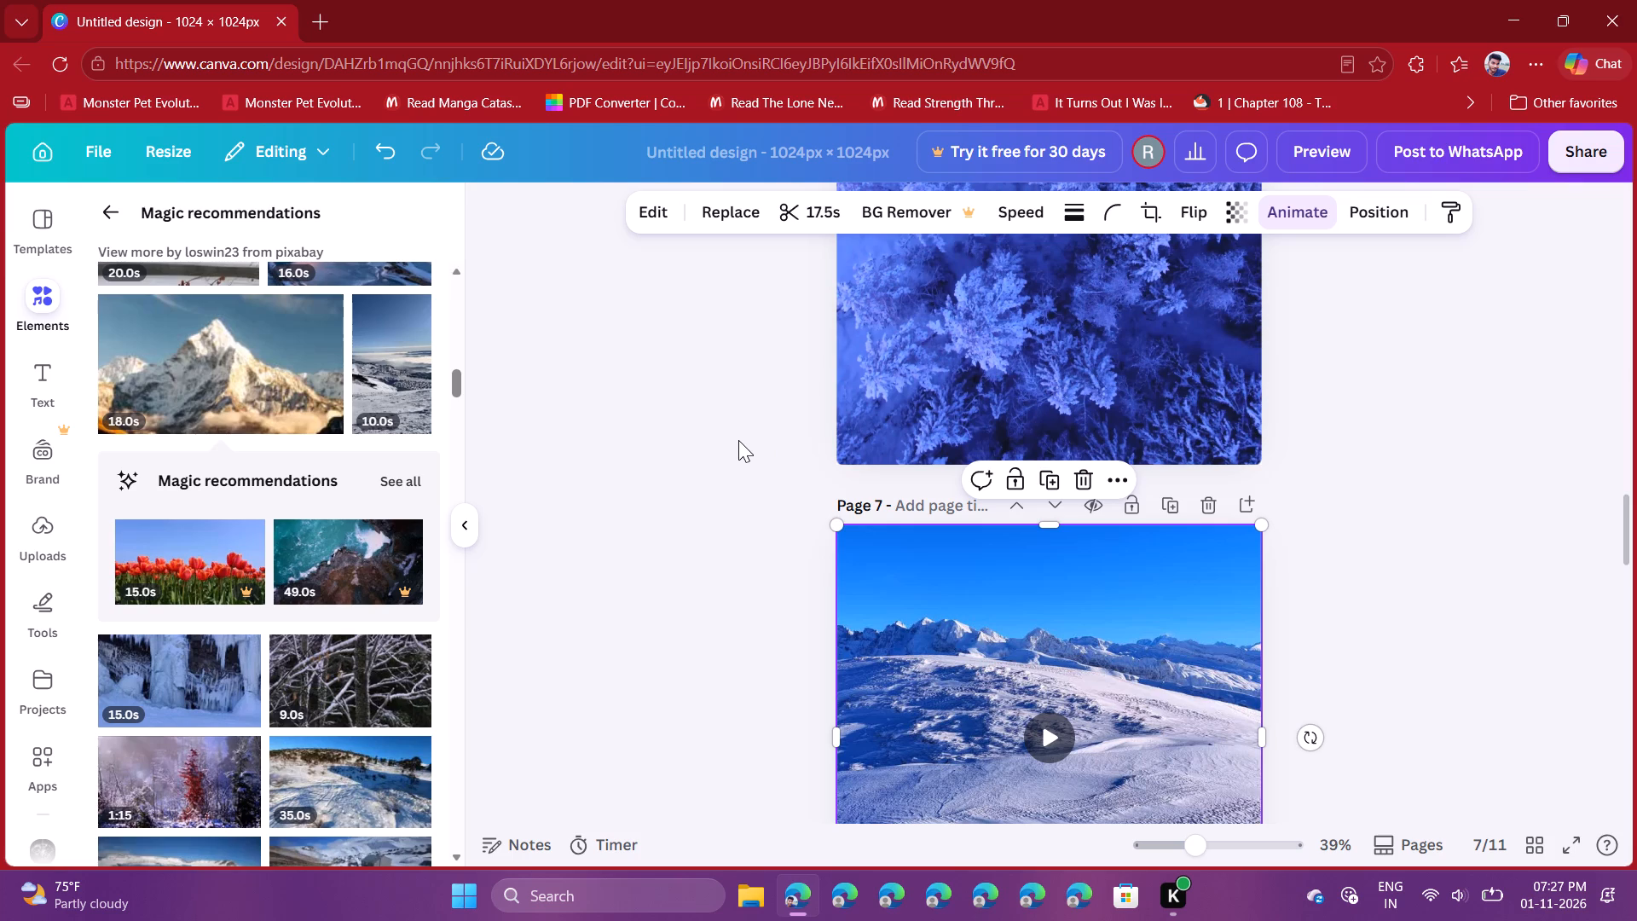
# Set the corner rounding of the video of a mountain peak above the clouds on page 8 to 18.
pyautogui.scroll(-4, 735, 426)
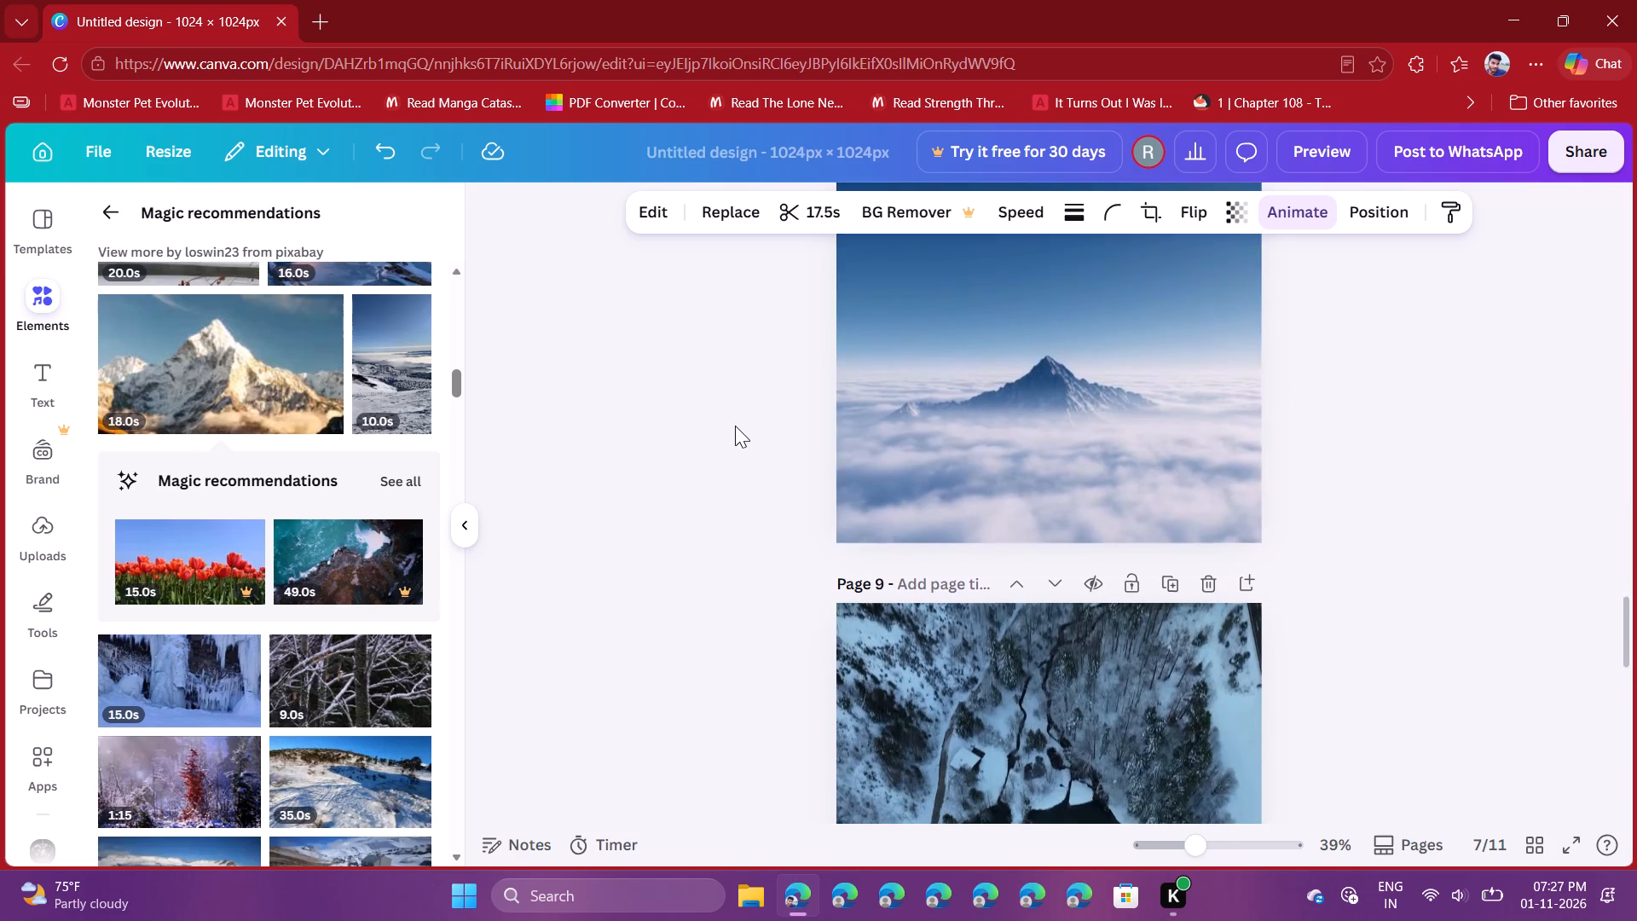
pyautogui.click(1086, 358)
pyautogui.click(1113, 219)
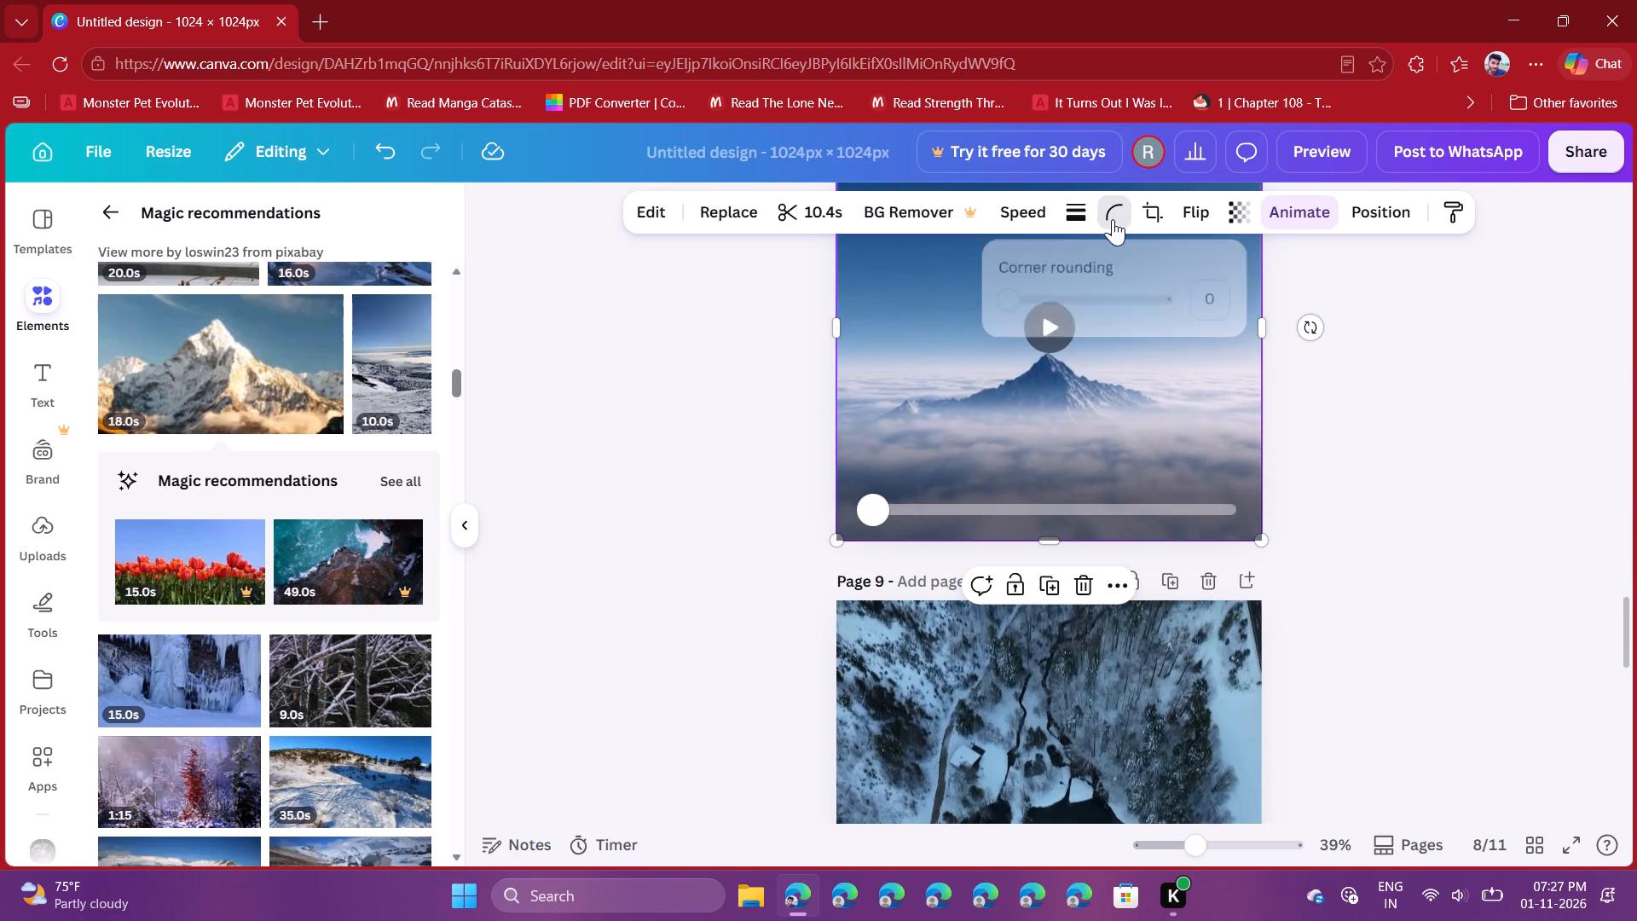
pyautogui.click(1229, 294)
pyautogui.write('18')
pyautogui.press('Return')
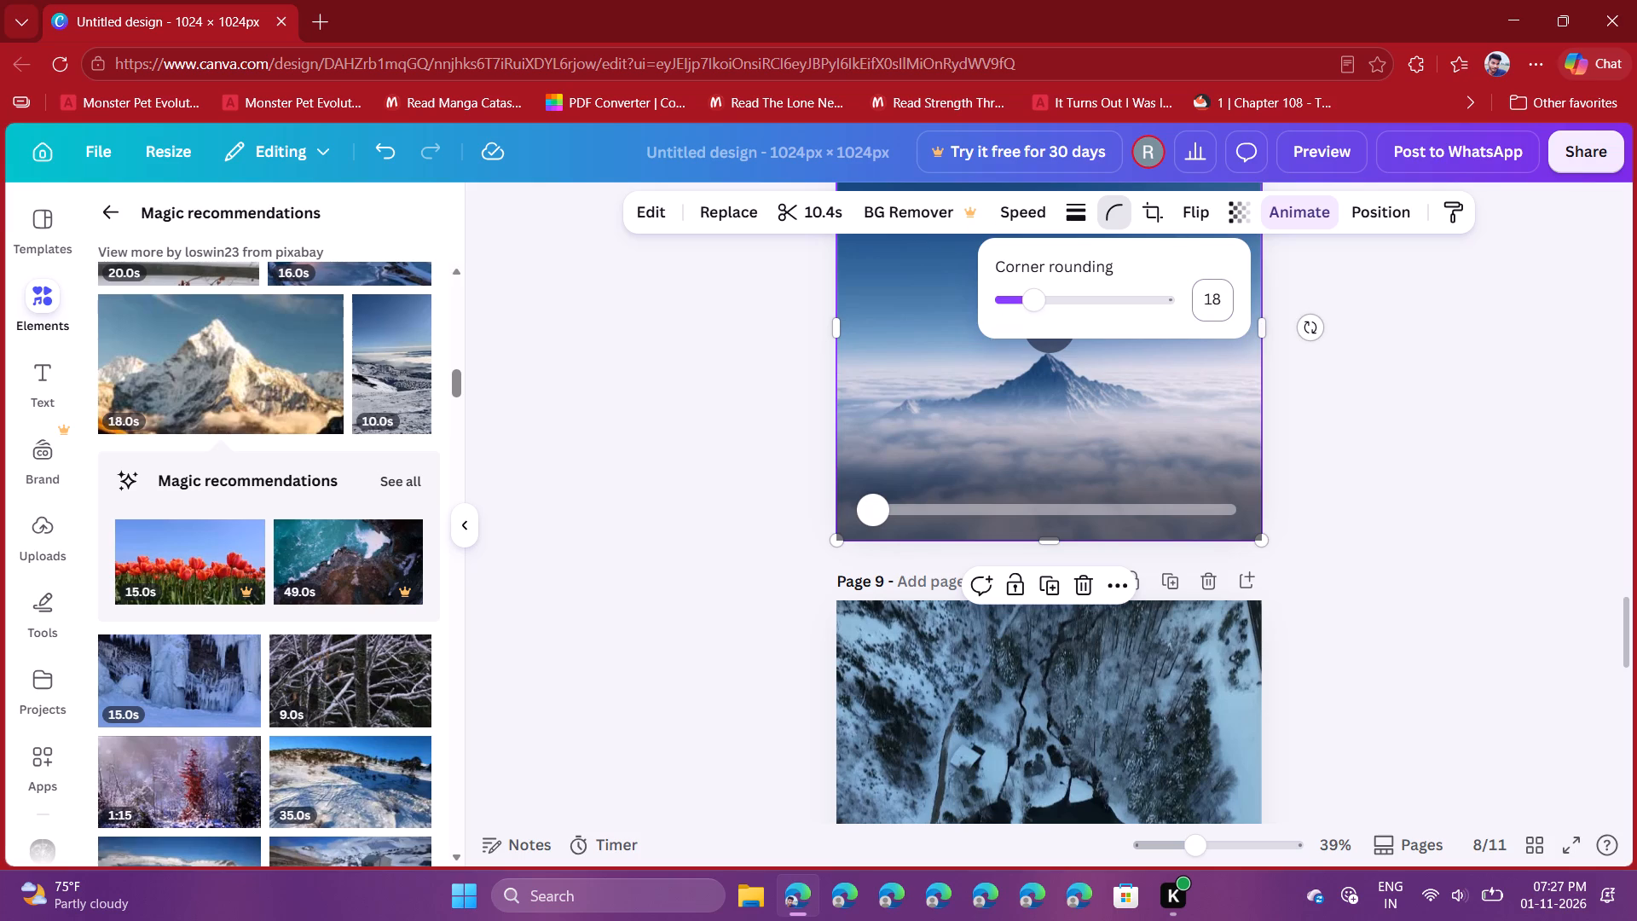
pyautogui.click(540, 579)
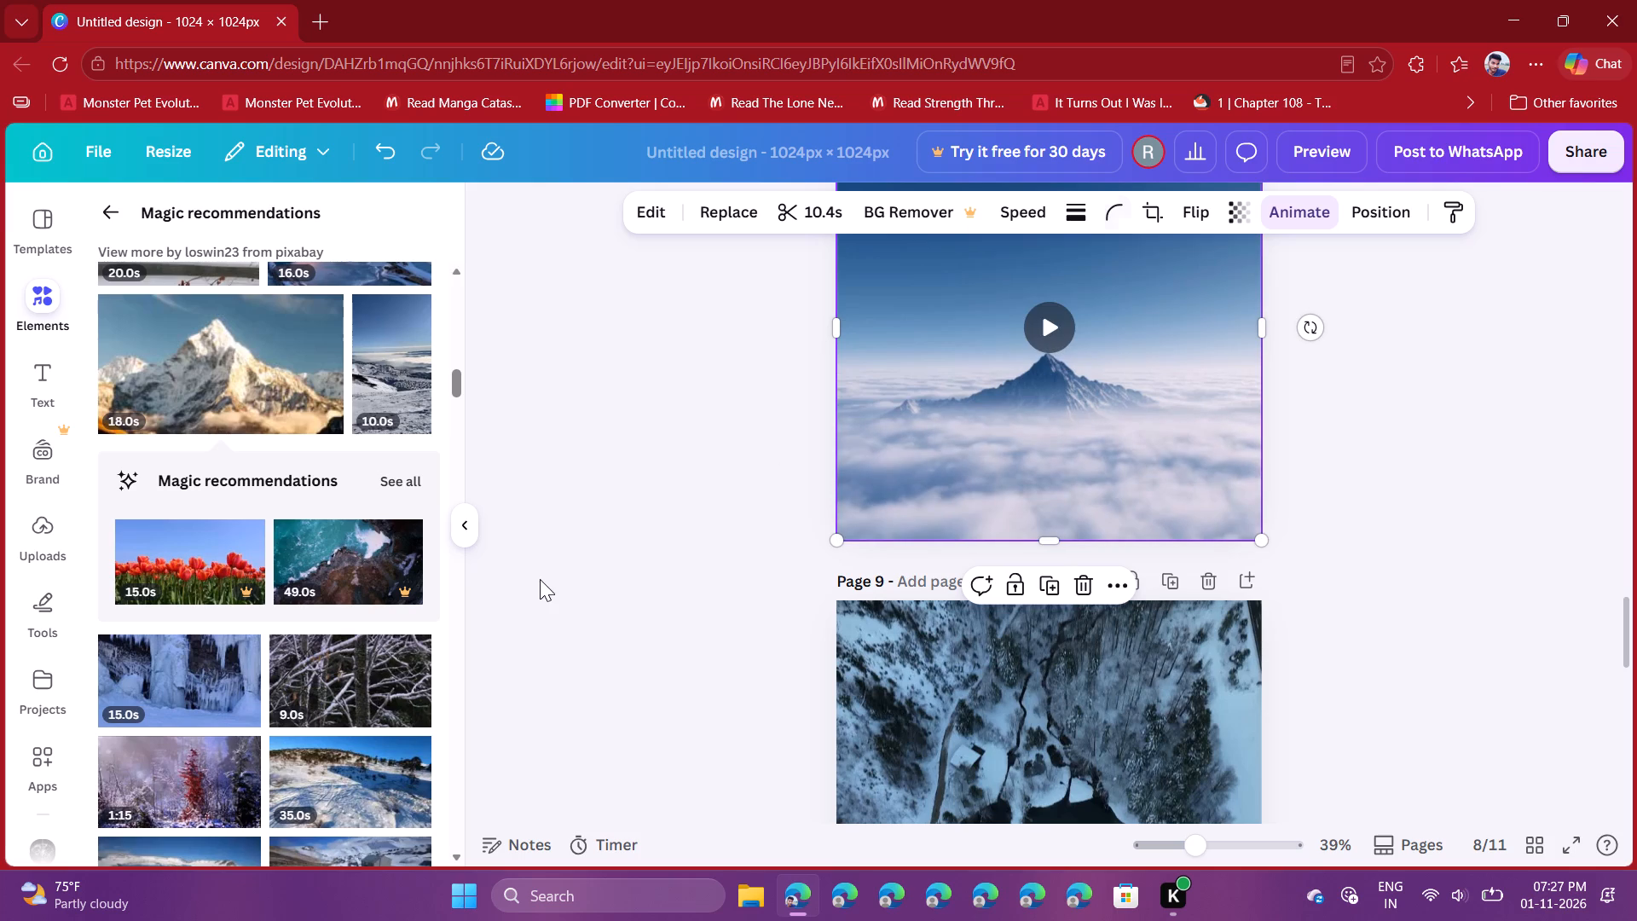
# Set the corner rounding of the aerial snowy forest lake video on page 9 to 18.
pyautogui.scroll(-3, 975, 744)
pyautogui.scroll(1, 1005, 377)
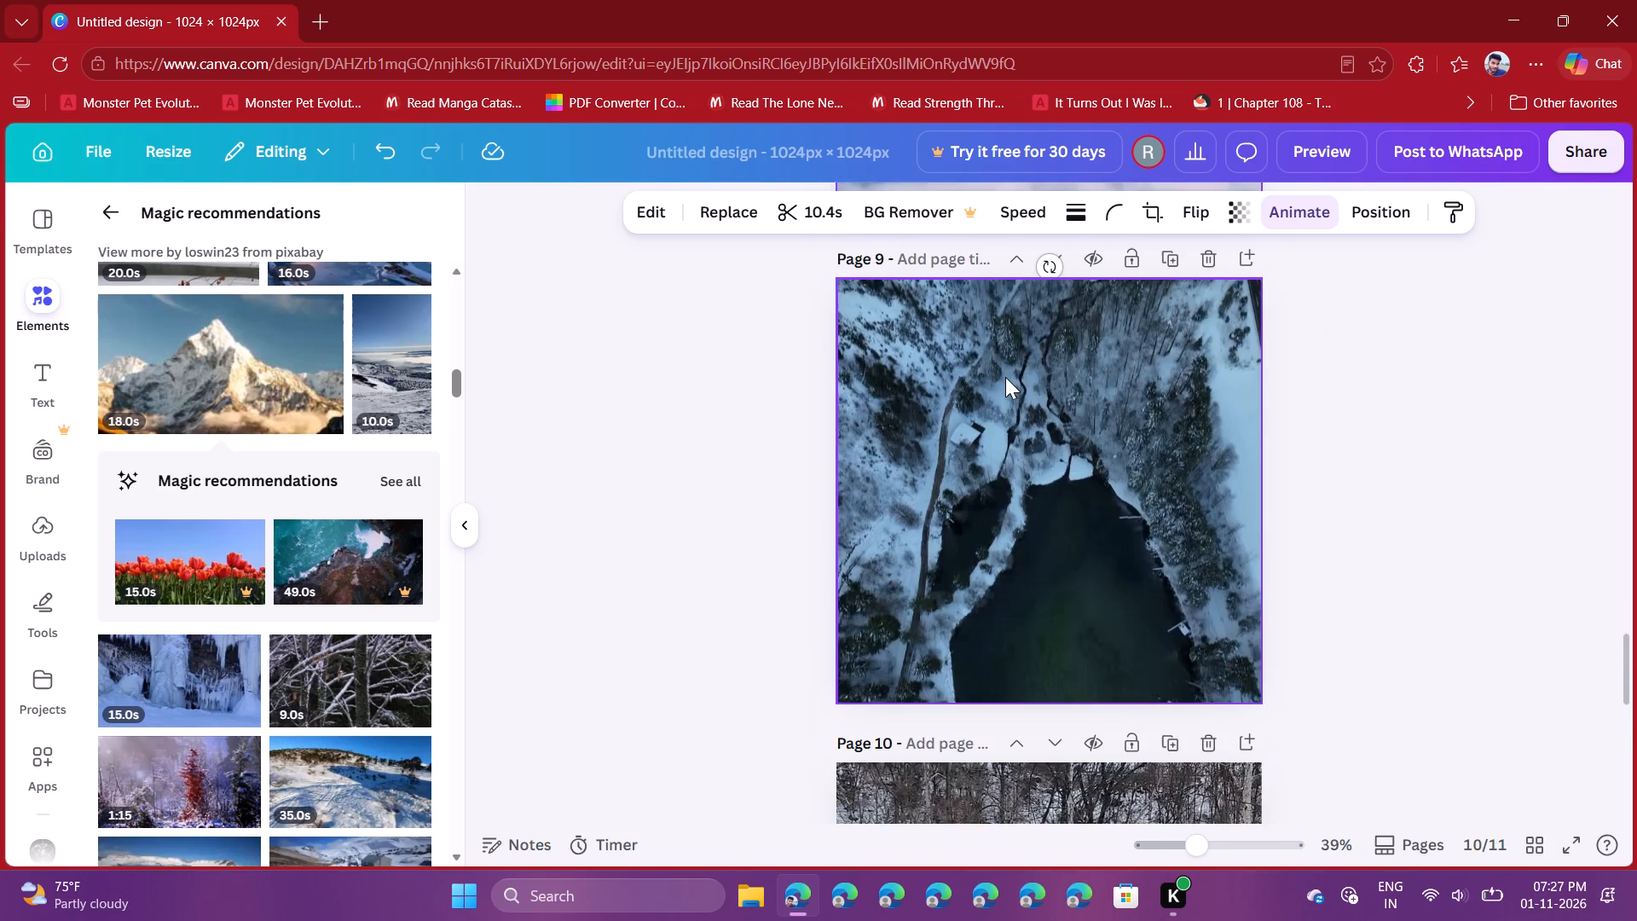
pyautogui.scroll(1, 1005, 377)
pyautogui.click(1005, 377)
pyautogui.click(1128, 212)
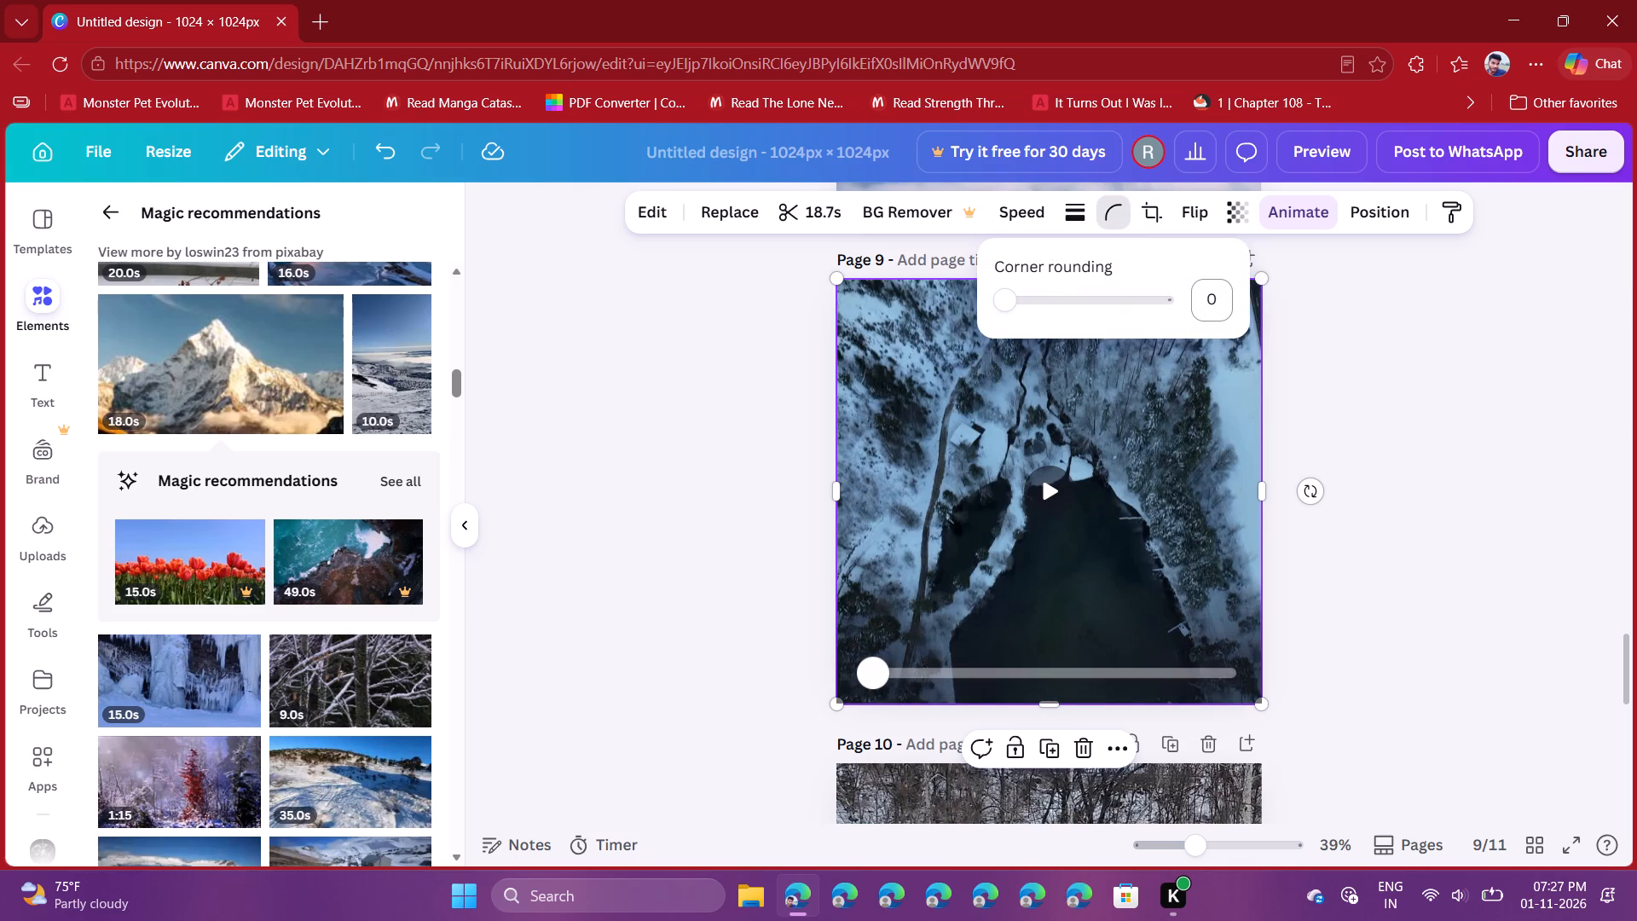
pyautogui.click(1214, 291)
pyautogui.write('18')
pyautogui.press('Return')
pyautogui.click(768, 351)
# Set the corner rounding of the snowy riverside woods video on page 10 to 18.
pyautogui.scroll(-2, 768, 351)
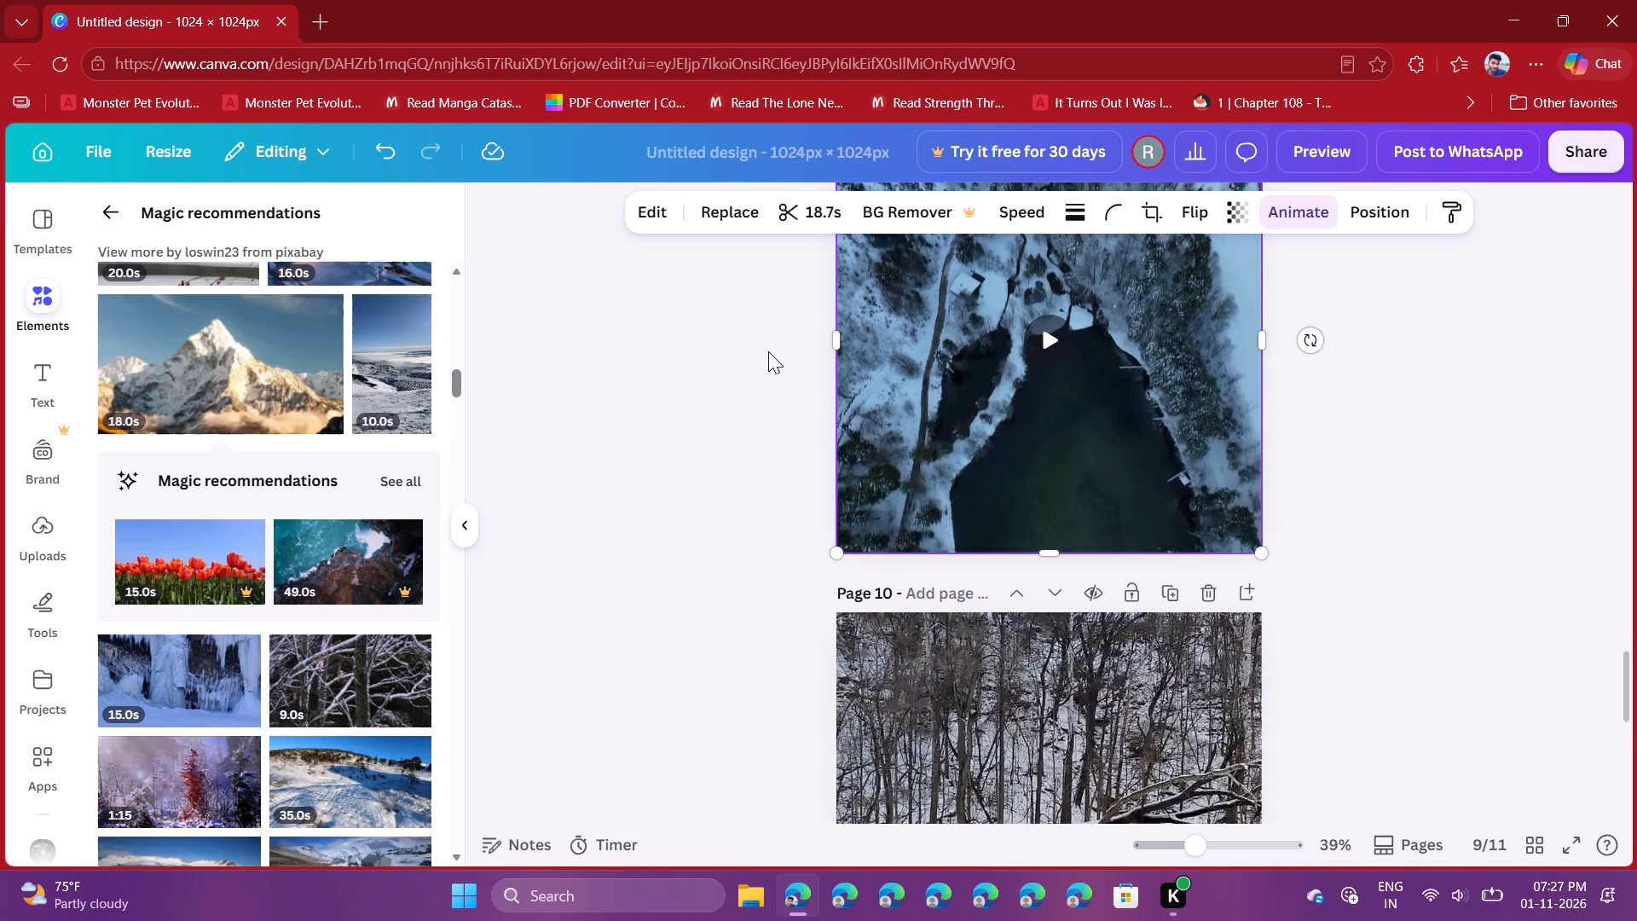
pyautogui.scroll(-2, 768, 351)
pyautogui.click(931, 541)
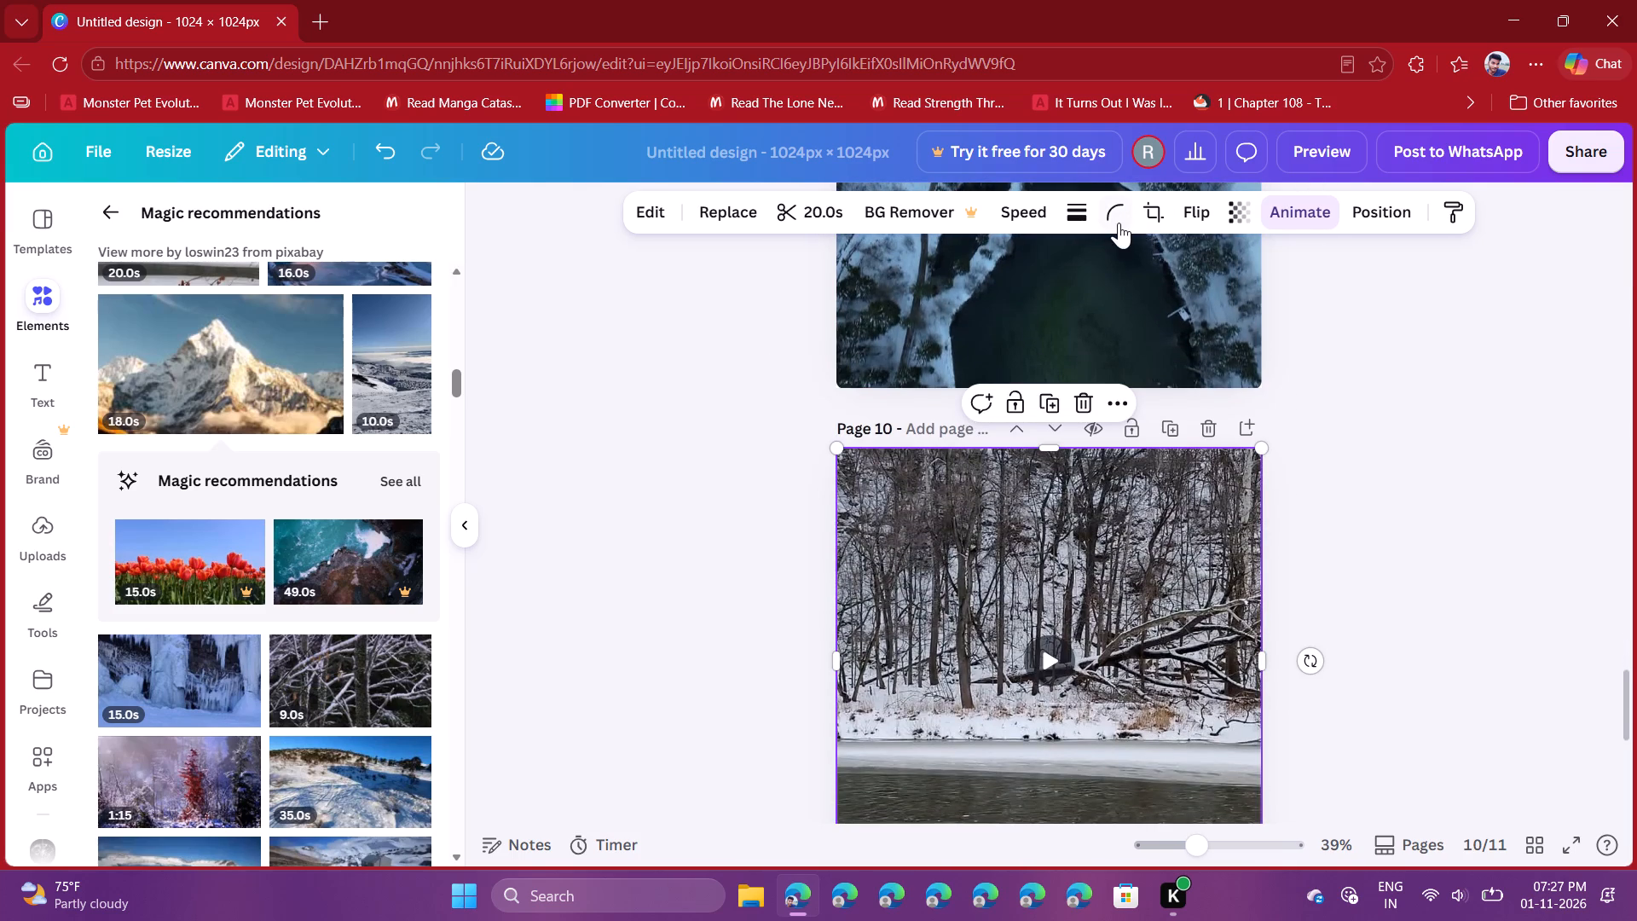
pyautogui.click(1114, 222)
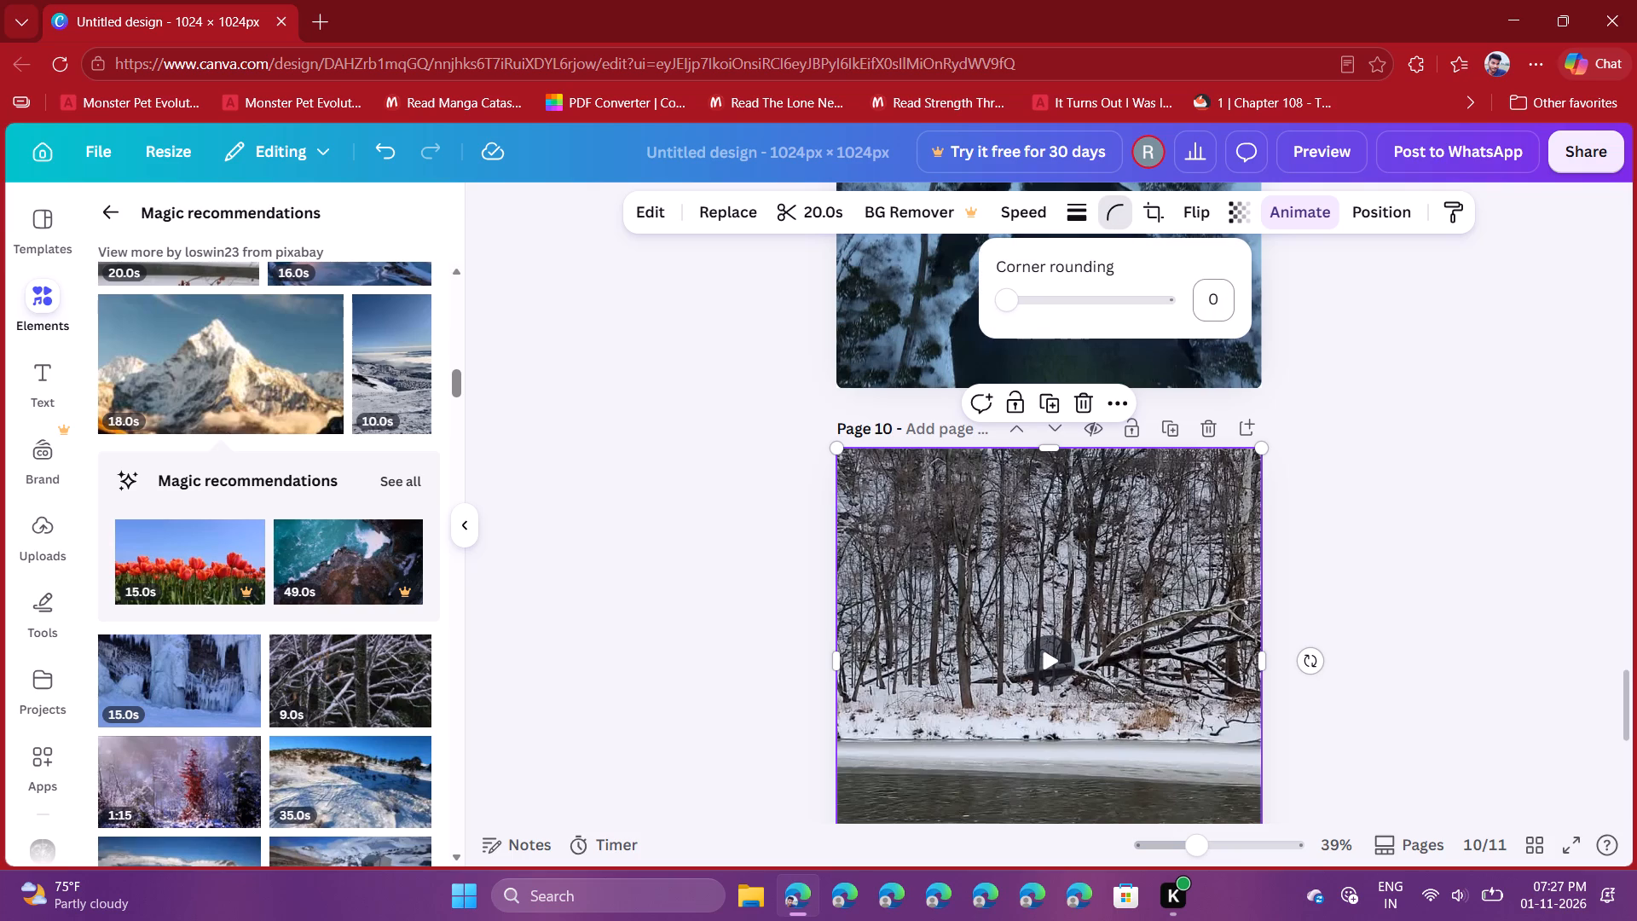
pyautogui.click(1216, 292)
pyautogui.write('18')
pyautogui.press('Return')
pyautogui.click(776, 474)
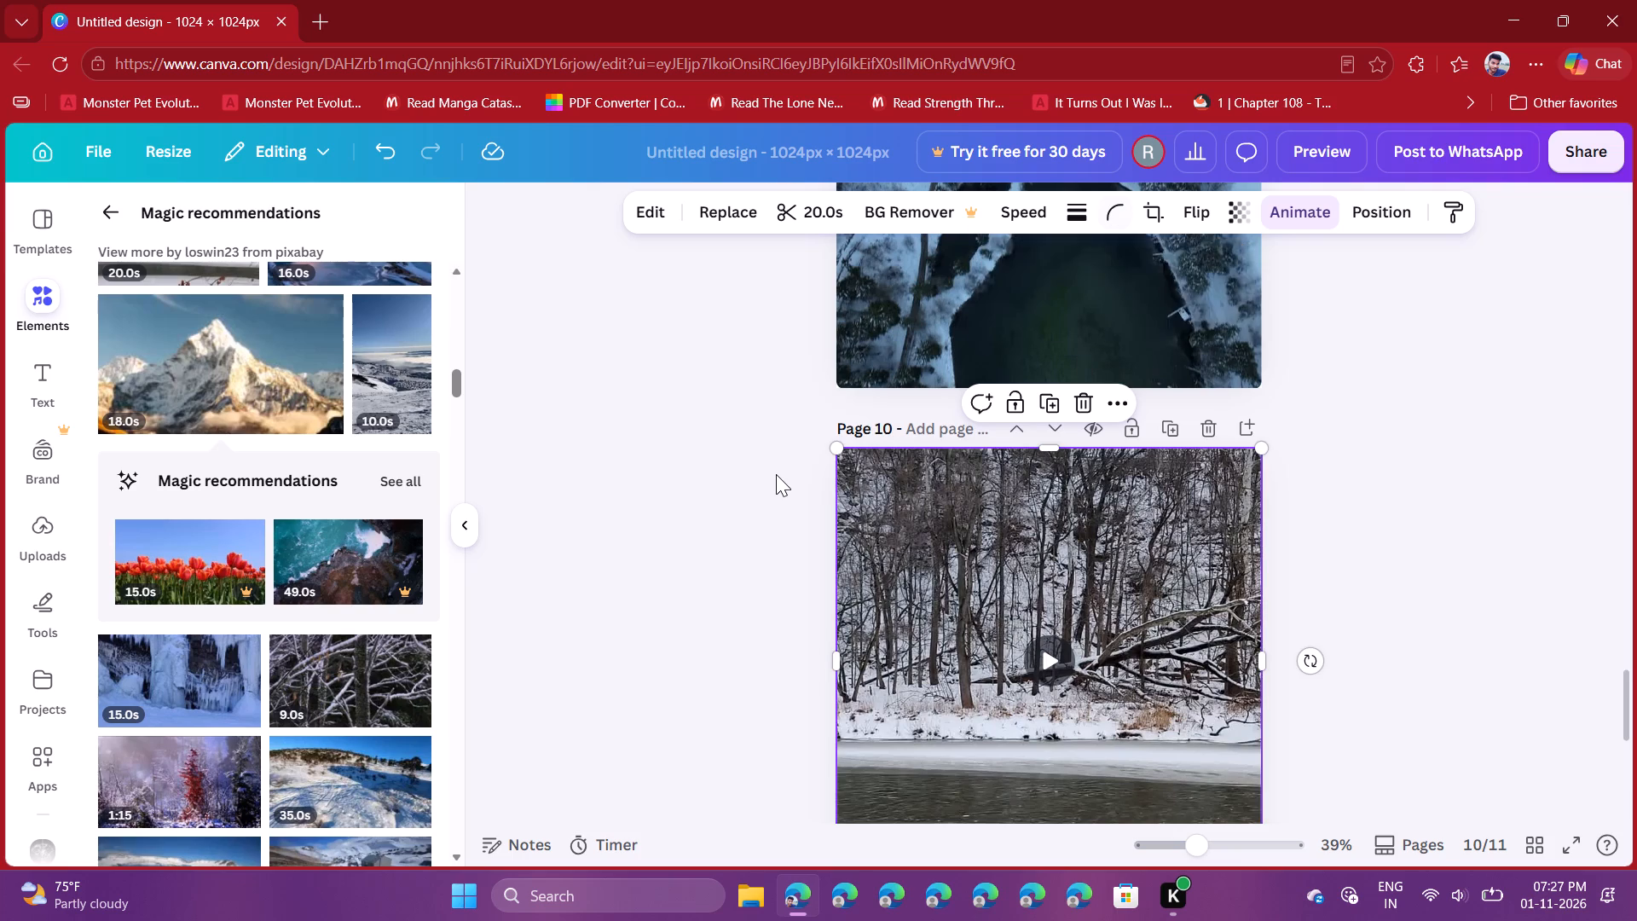
# Set the corner rounding of the sunlit snowy mountain peak video on page 11 to 18.
pyautogui.scroll(-4, 776, 474)
pyautogui.click(858, 652)
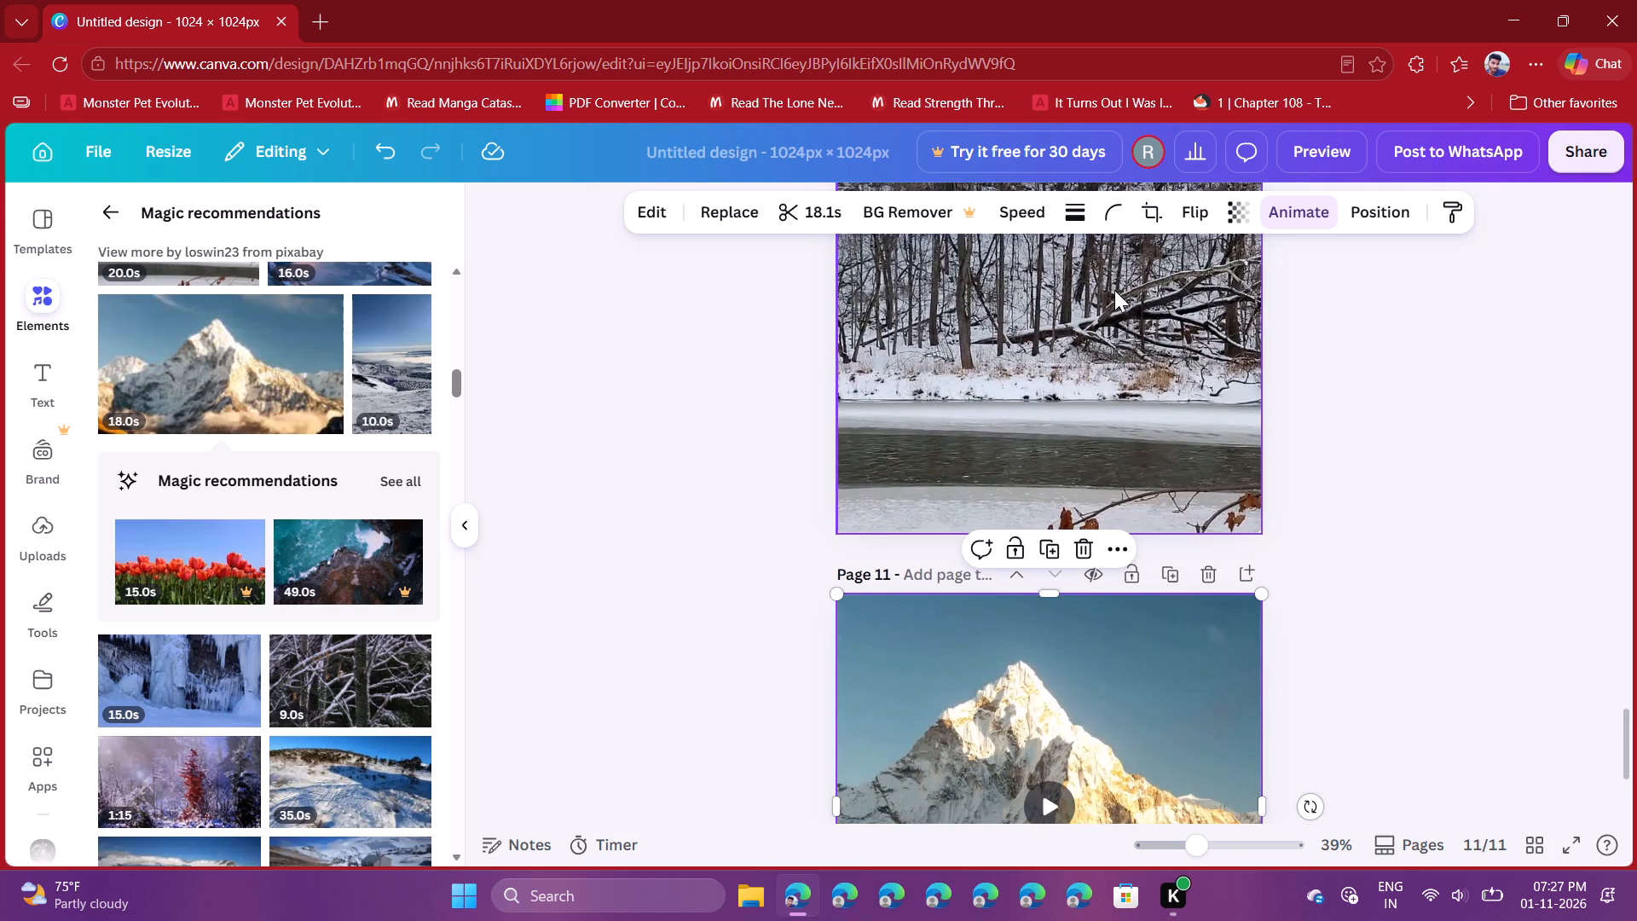
pyautogui.click(754, 471)
pyautogui.click(910, 746)
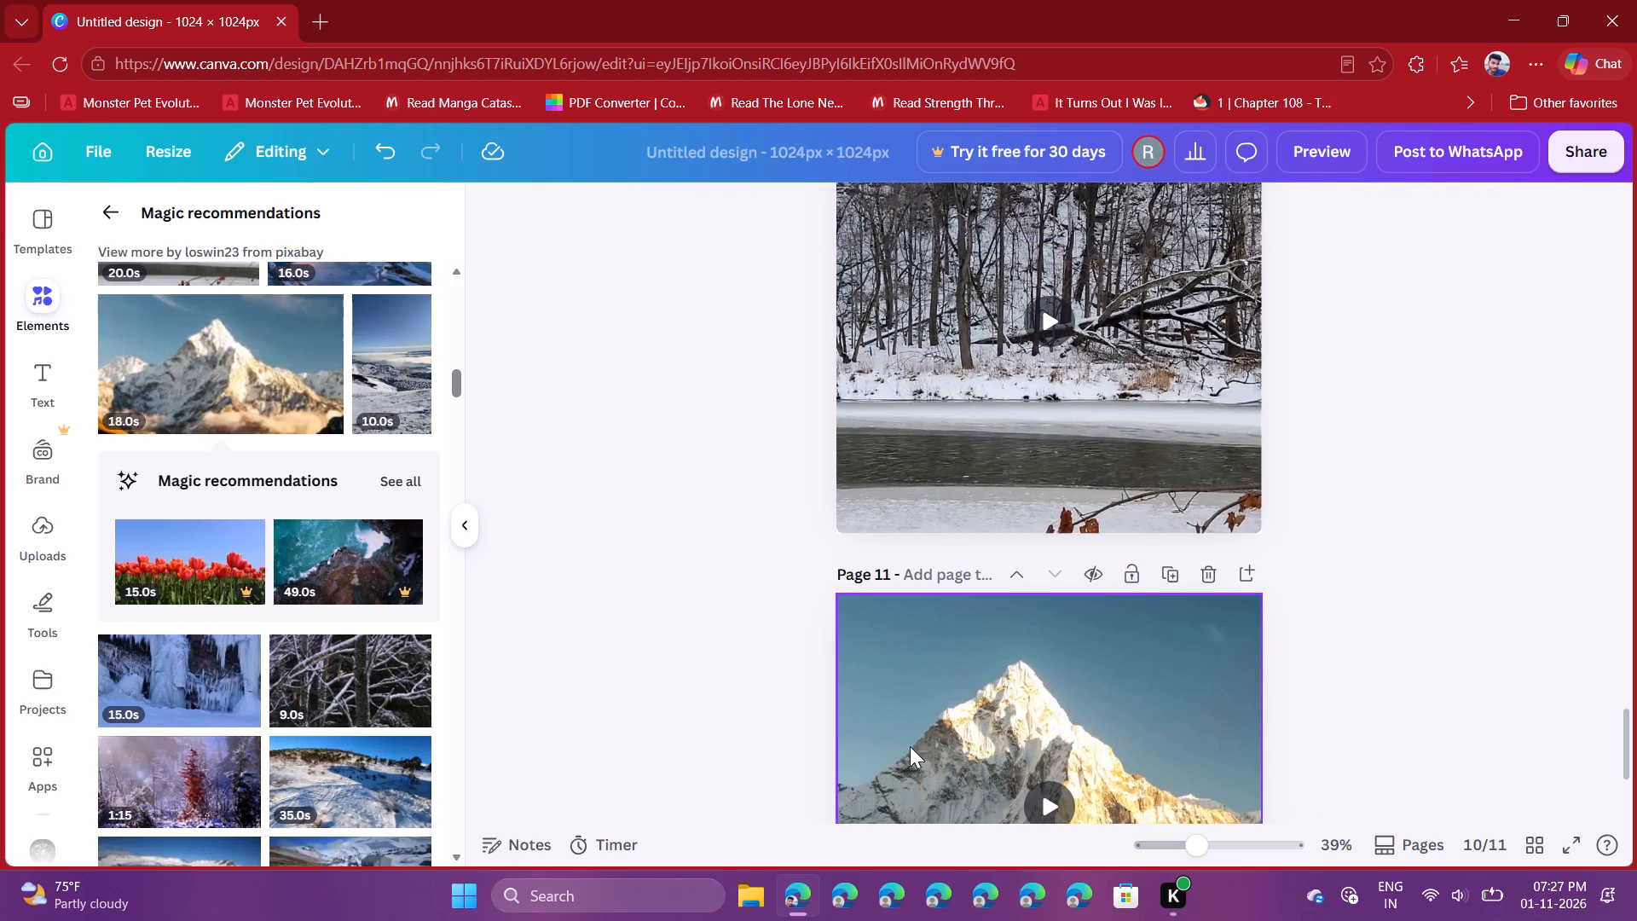
pyautogui.click(1112, 214)
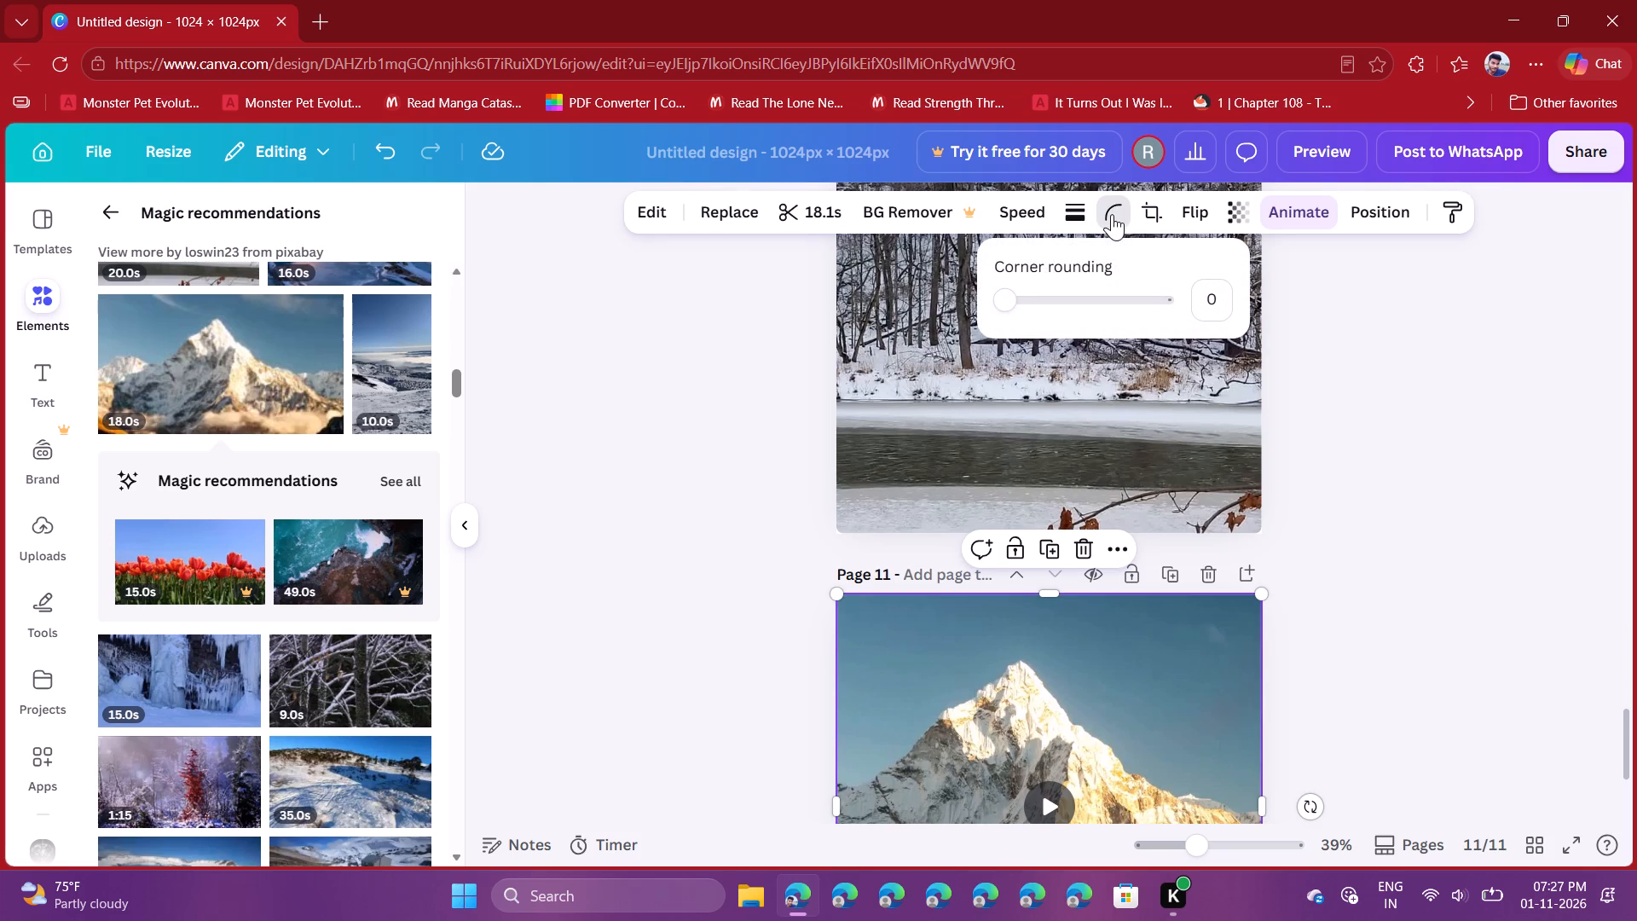
pyautogui.click(1225, 292)
pyautogui.write('18')
pyautogui.press('Return')
pyautogui.press('Return')
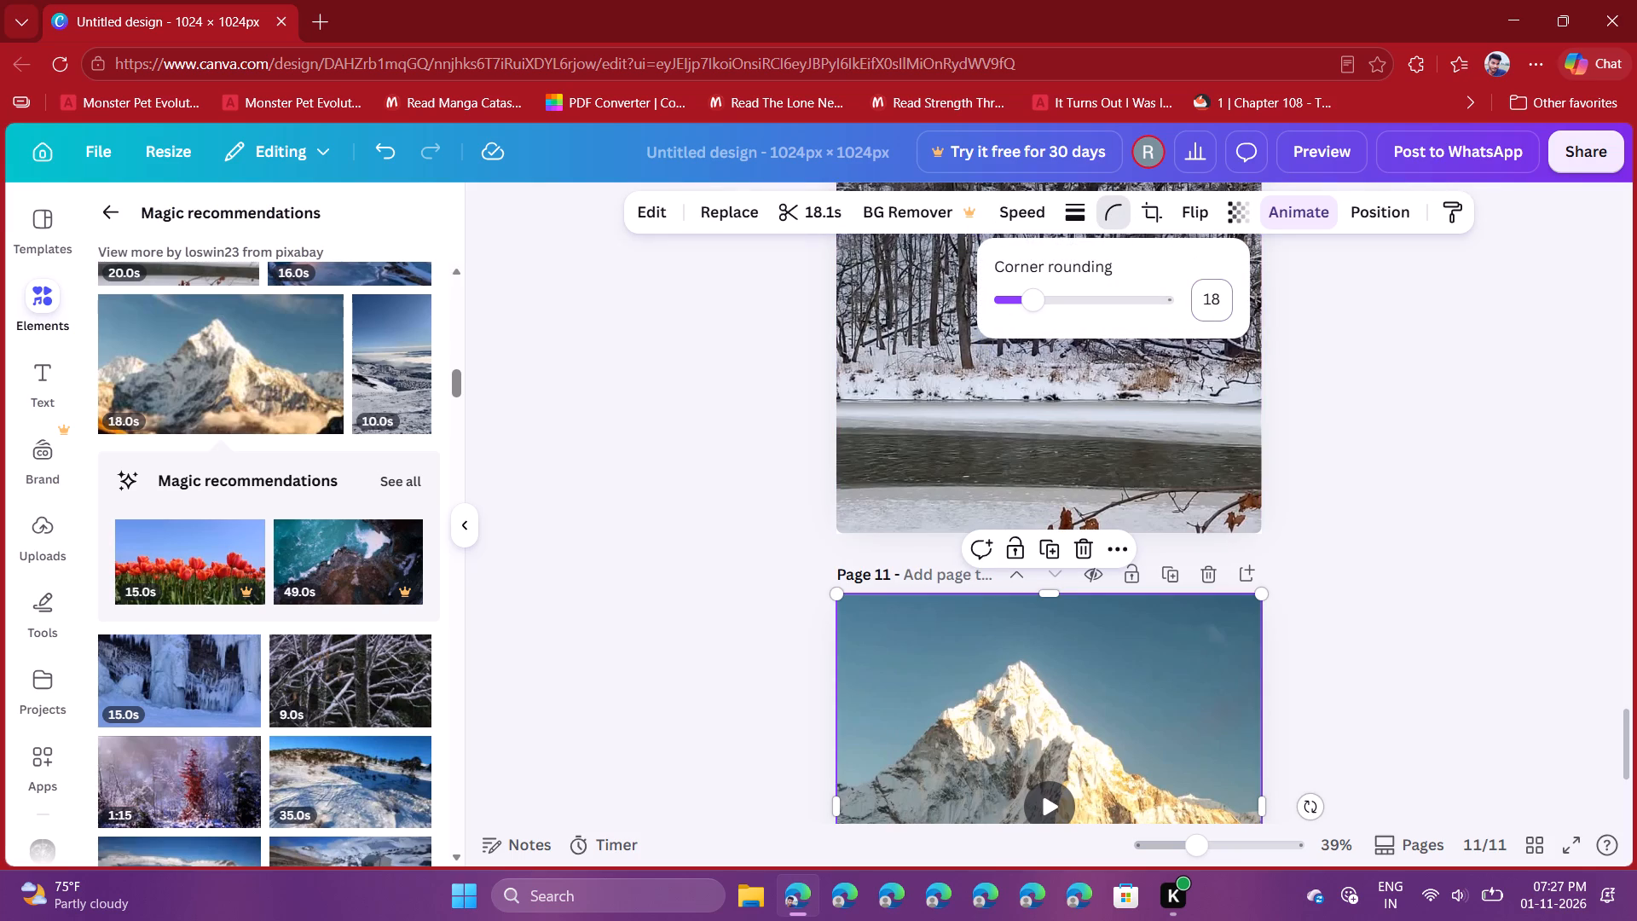
pyautogui.click(807, 426)
# Examine the editing options for the neon headphones video on page 1, including its filters, apps, speed and playback settings.
pyautogui.scroll(-6, 807, 426)
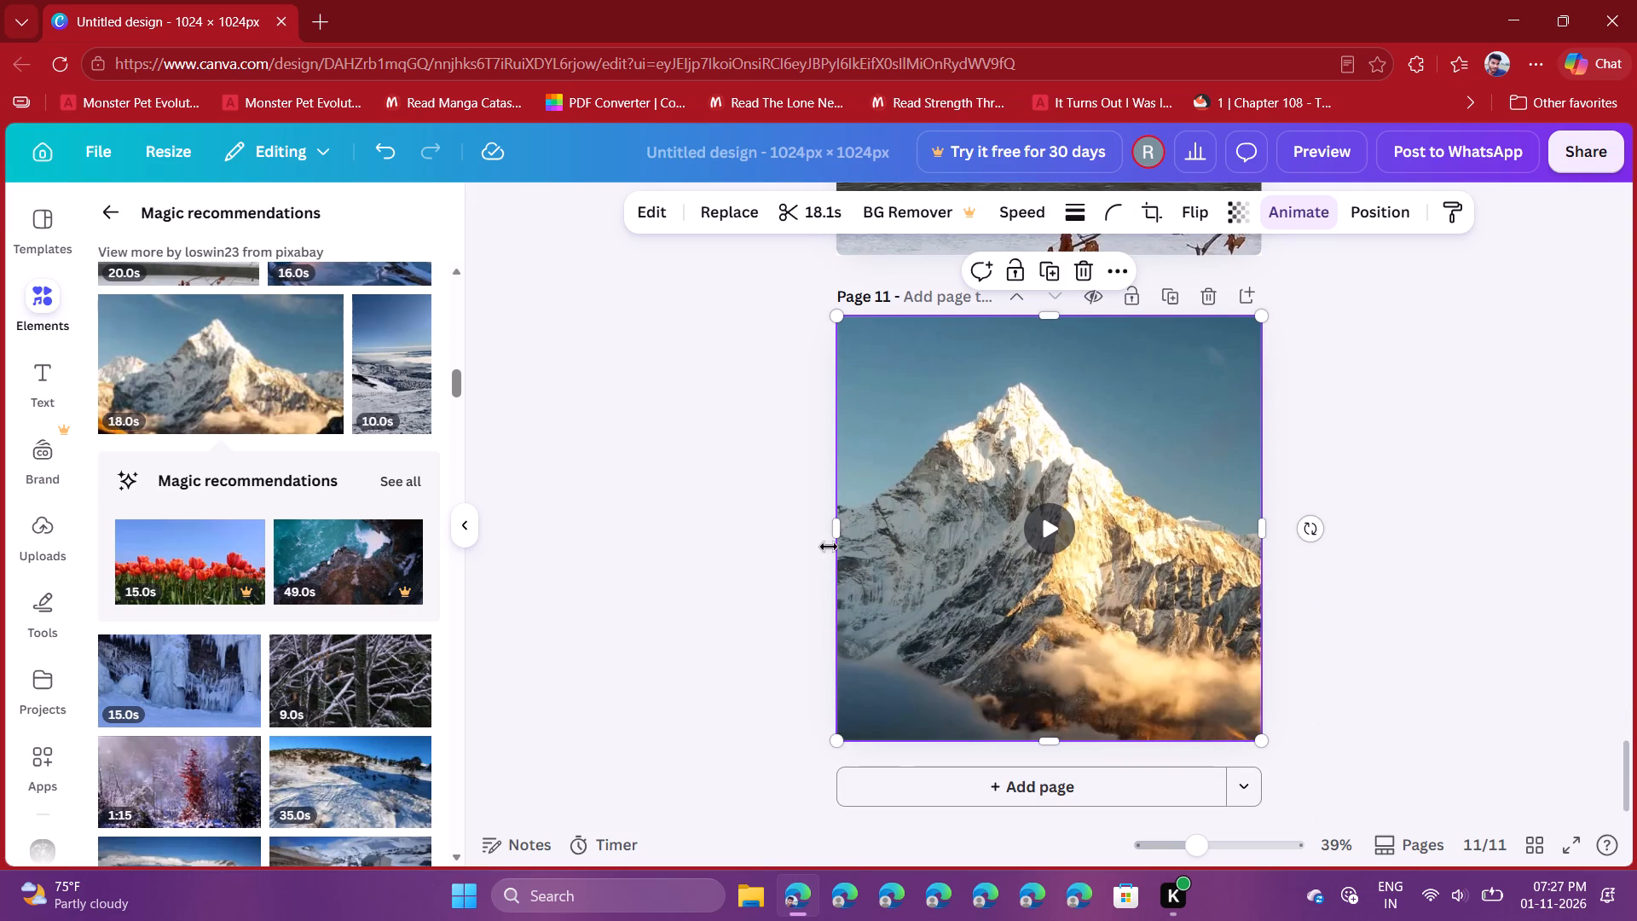
pyautogui.scroll(17, 733, 371)
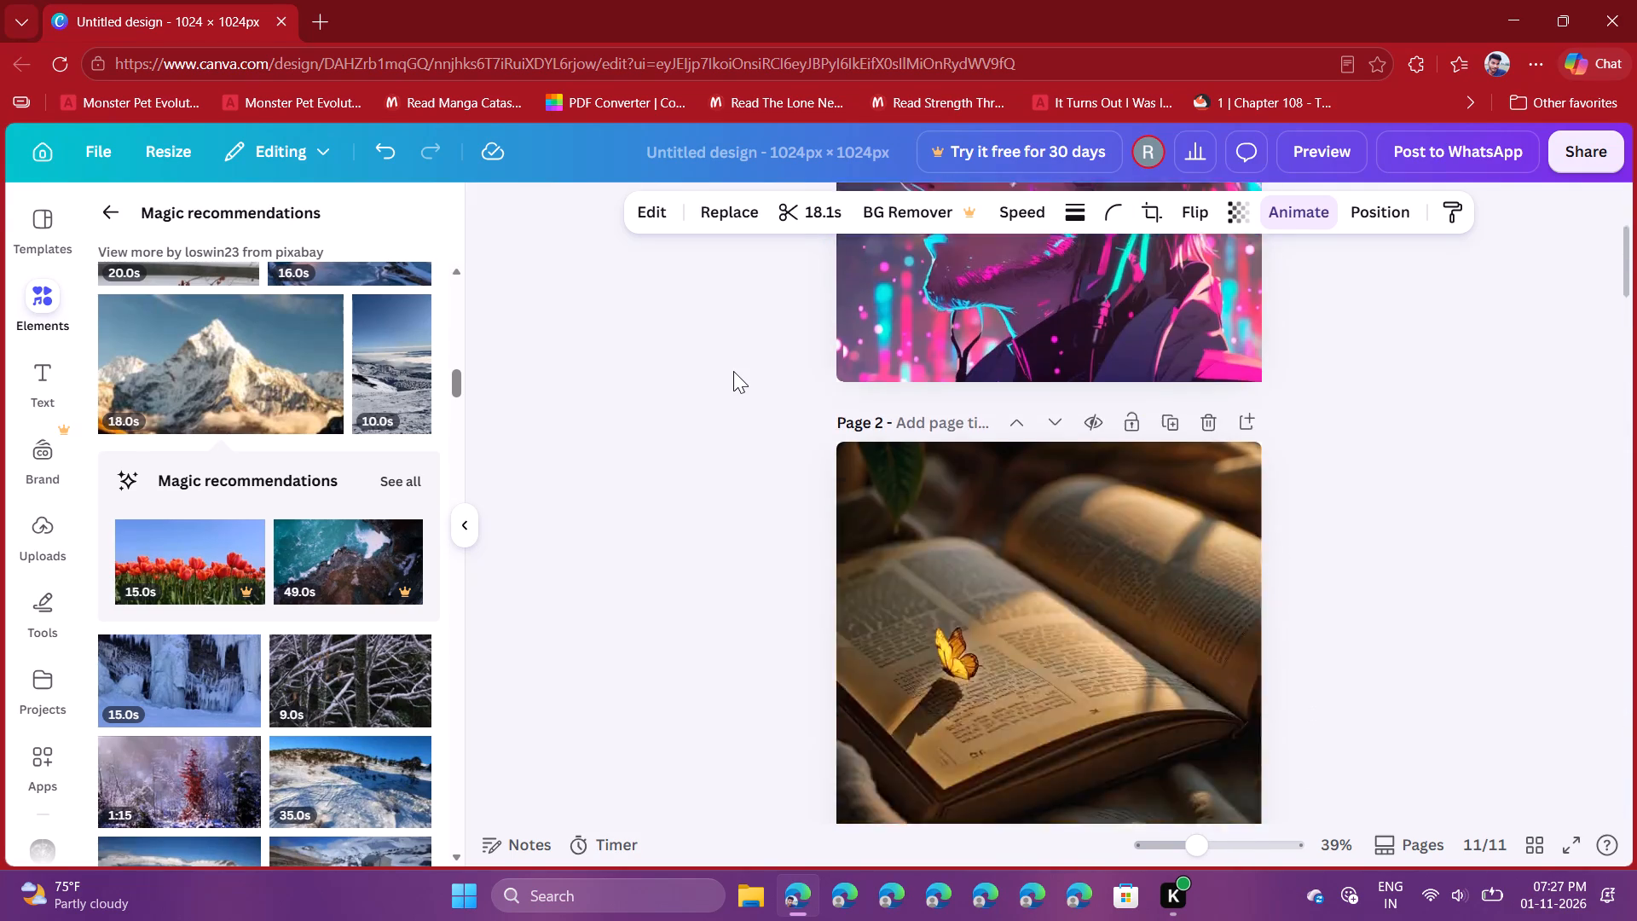
pyautogui.scroll(5, 733, 371)
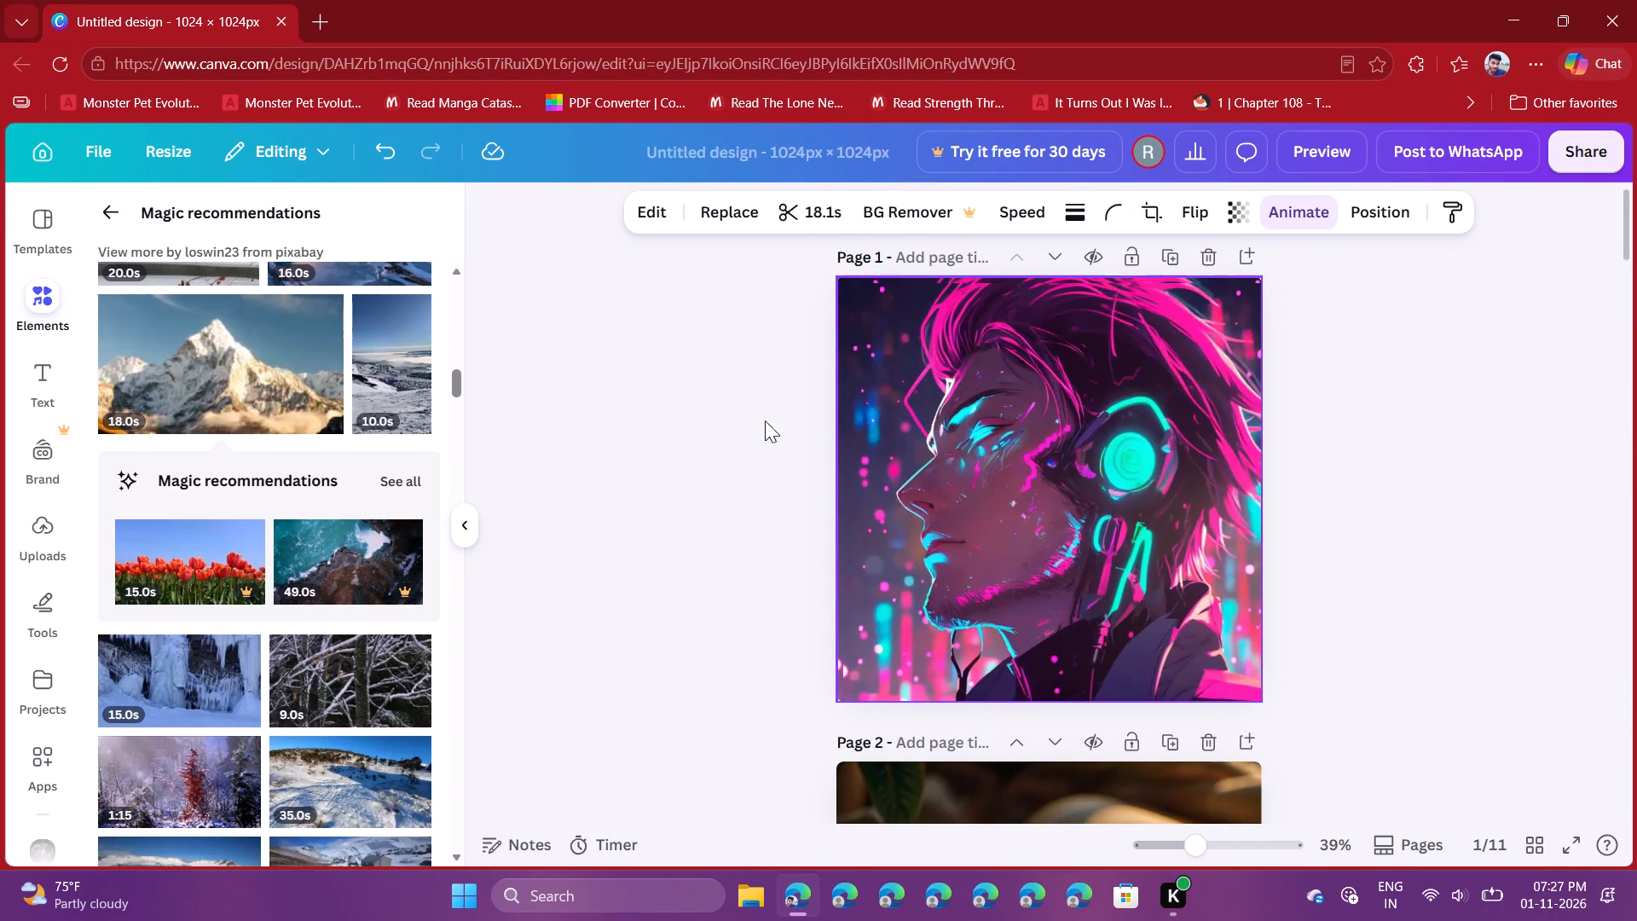
pyautogui.click(718, 428)
pyautogui.click(896, 465)
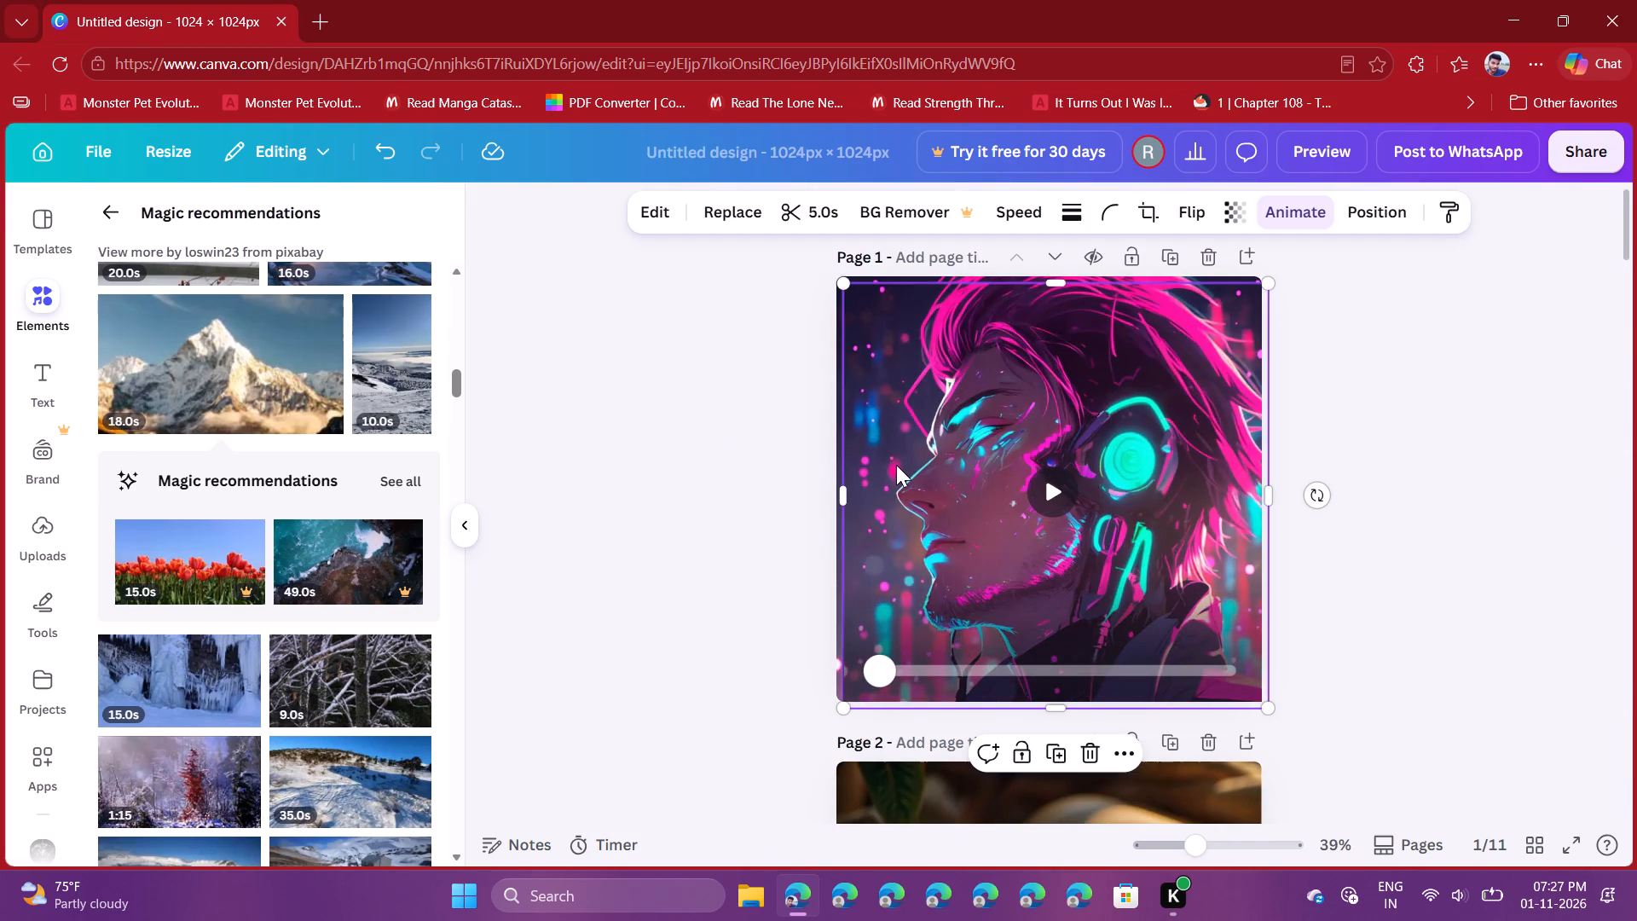
pyautogui.click(652, 207)
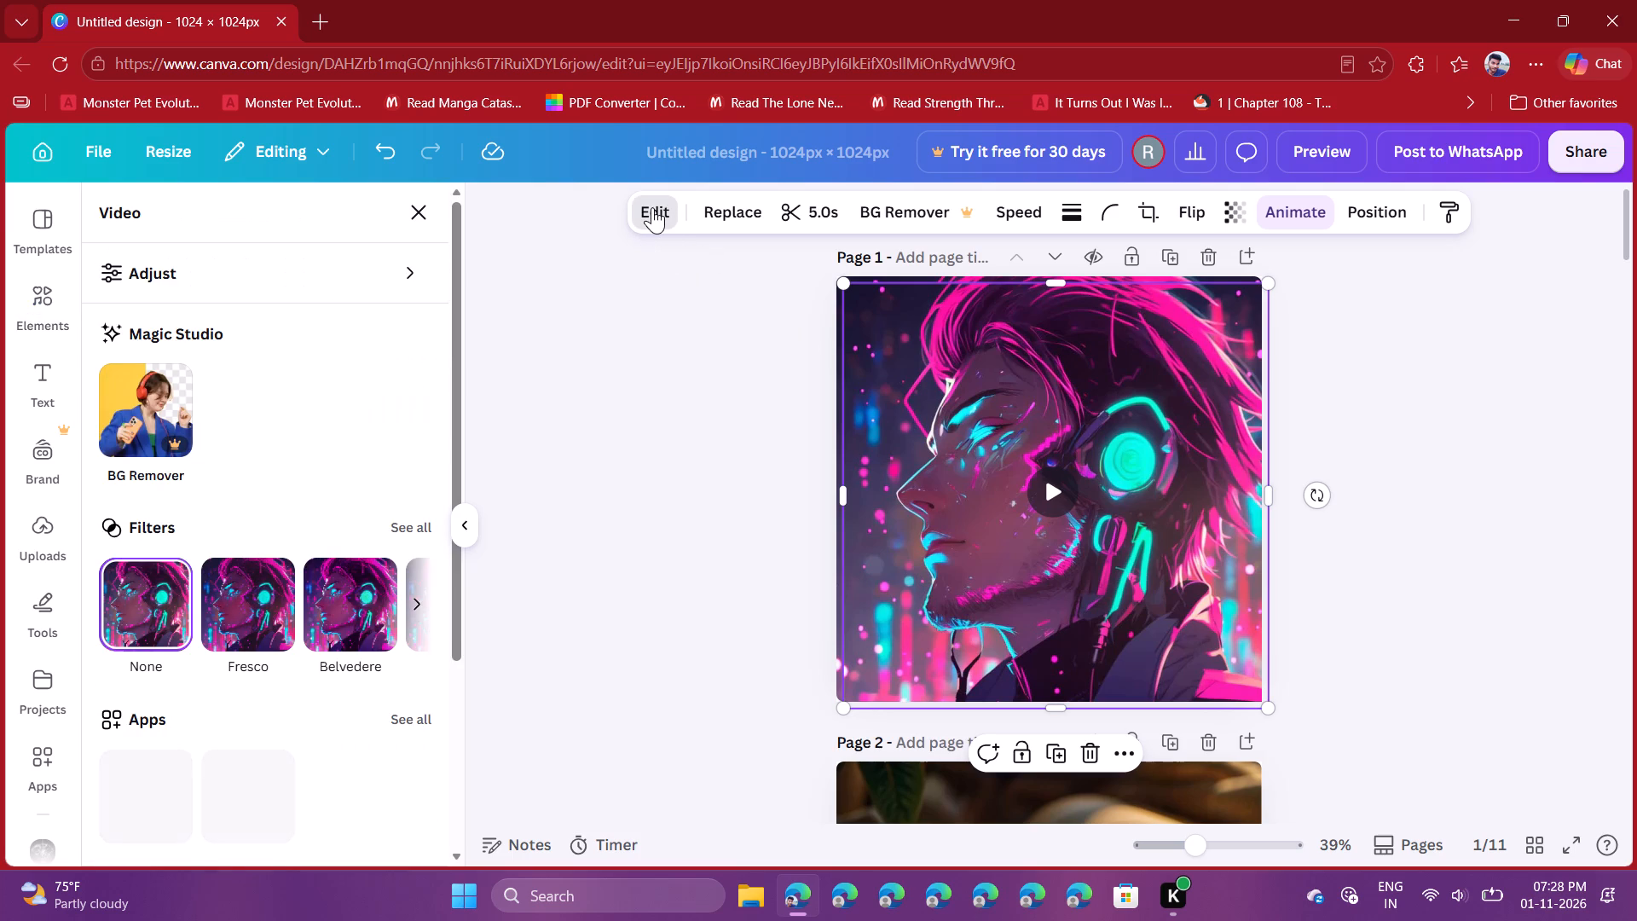
pyautogui.scroll(-6, 358, 544)
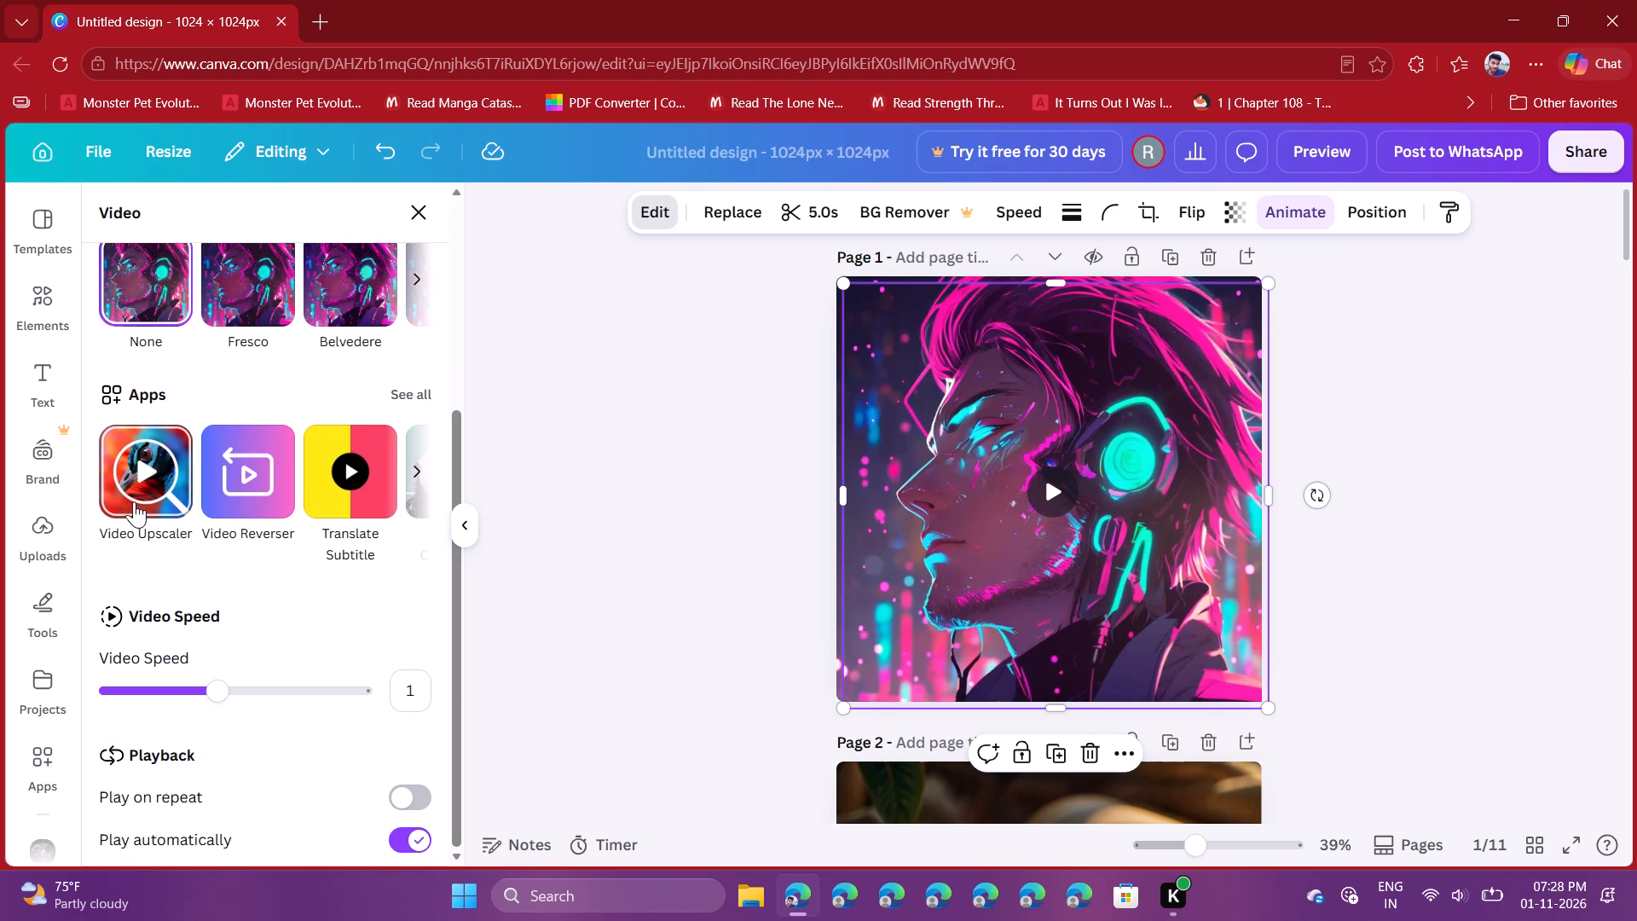
# Set the Video Upscaler quality to 1080p for the open book and butterfly video on page 2 and request the upscaled version.
pyautogui.scroll(-2, 479, 545)
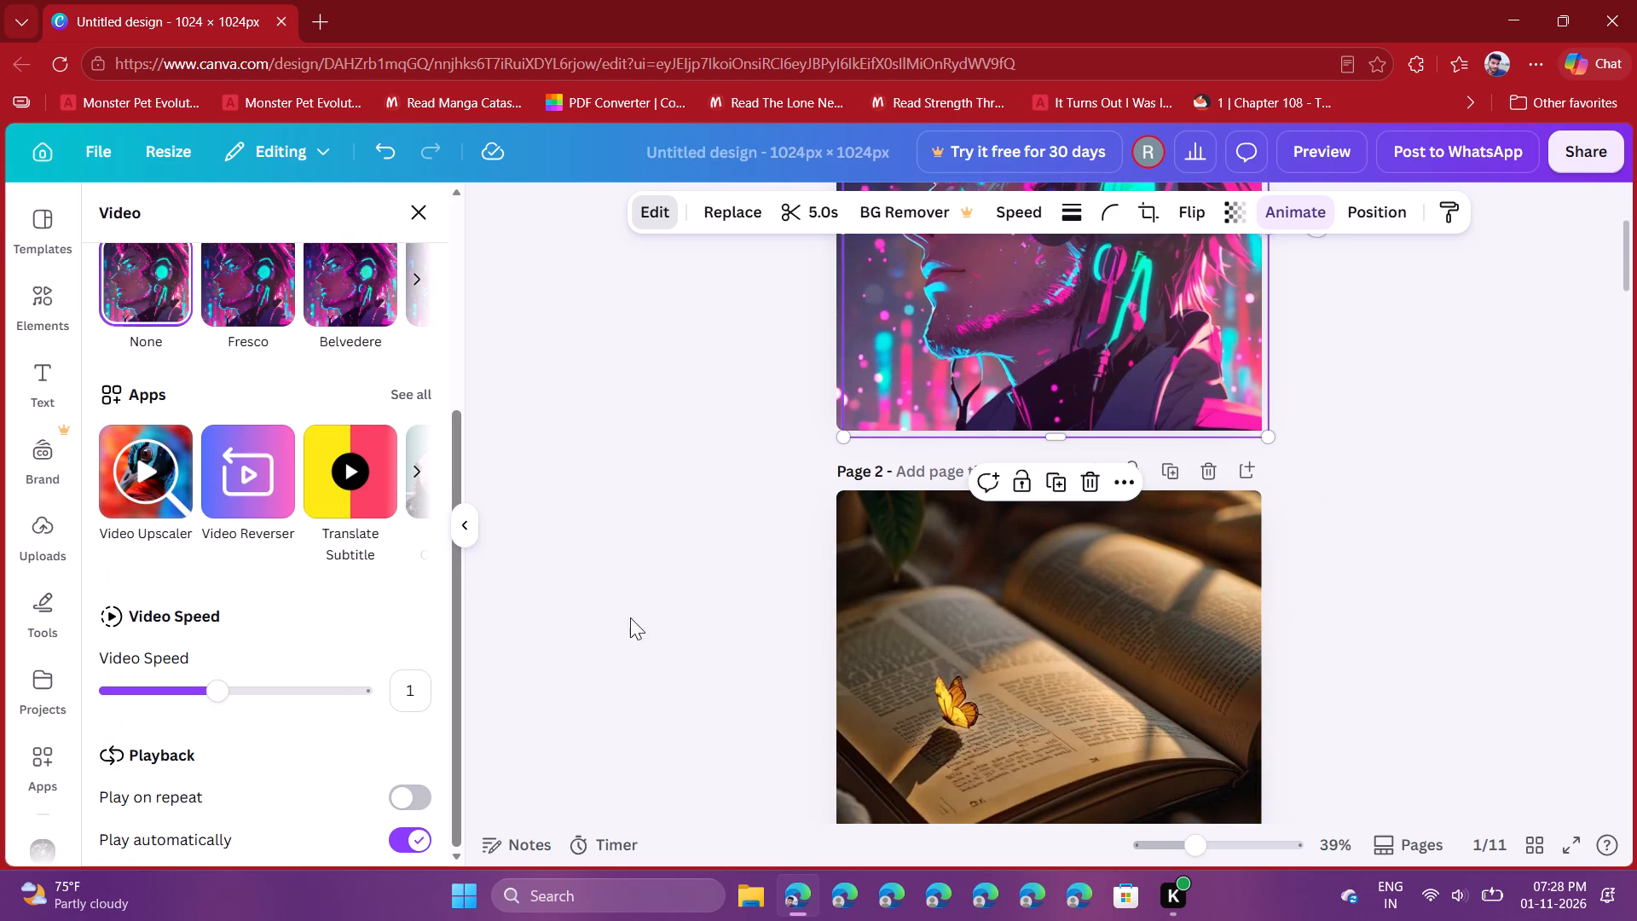
pyautogui.click(885, 623)
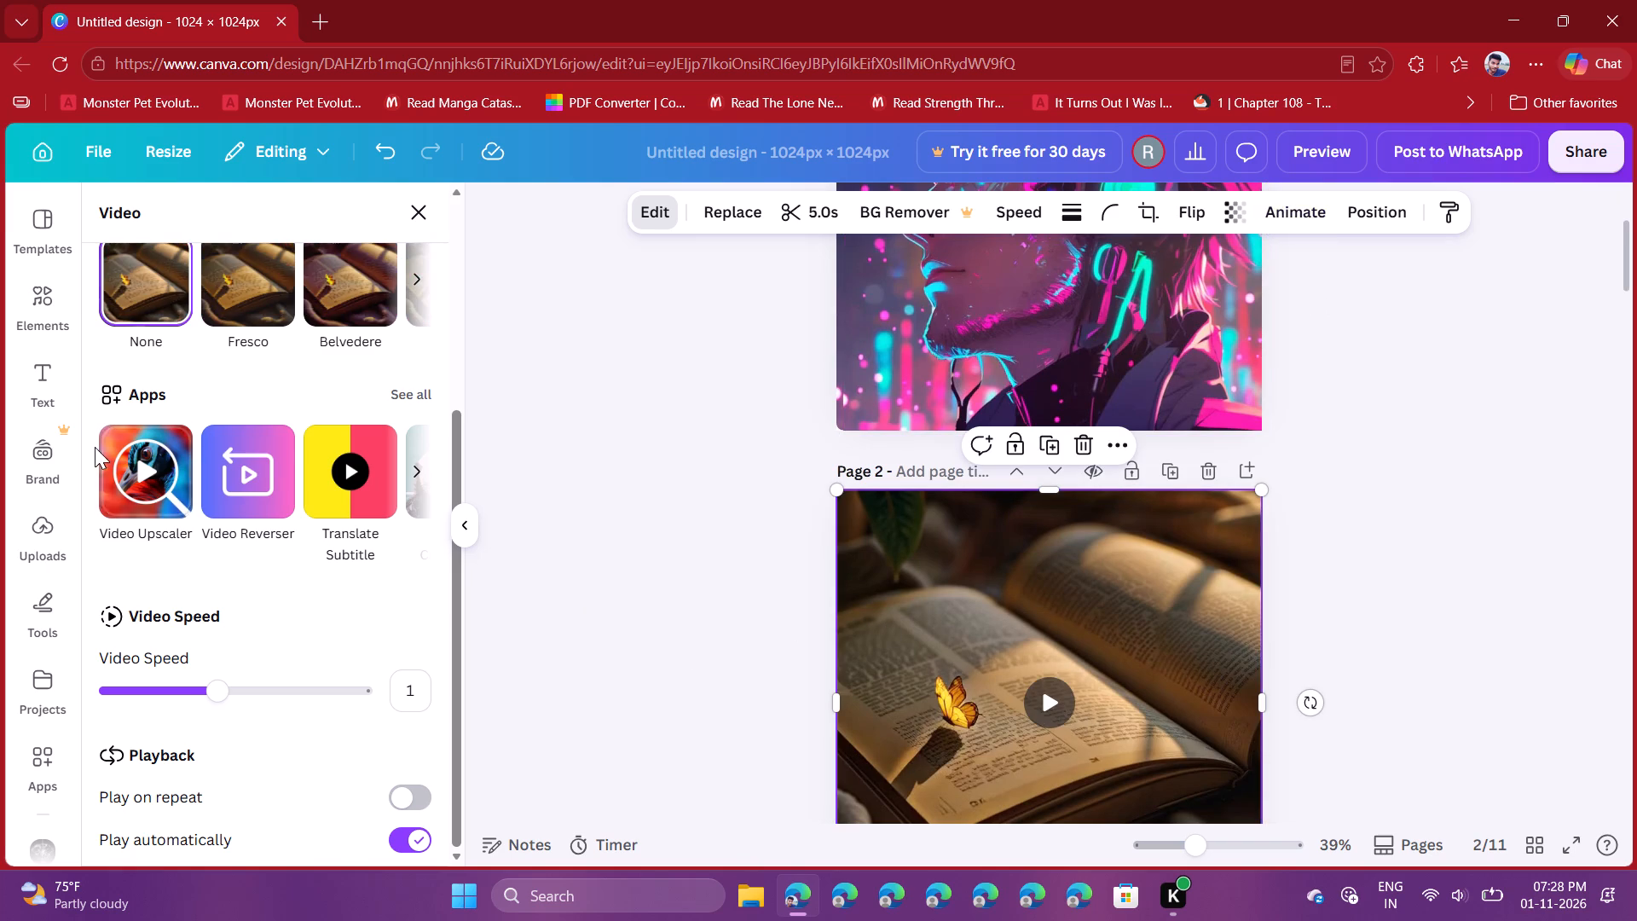
pyautogui.click(148, 464)
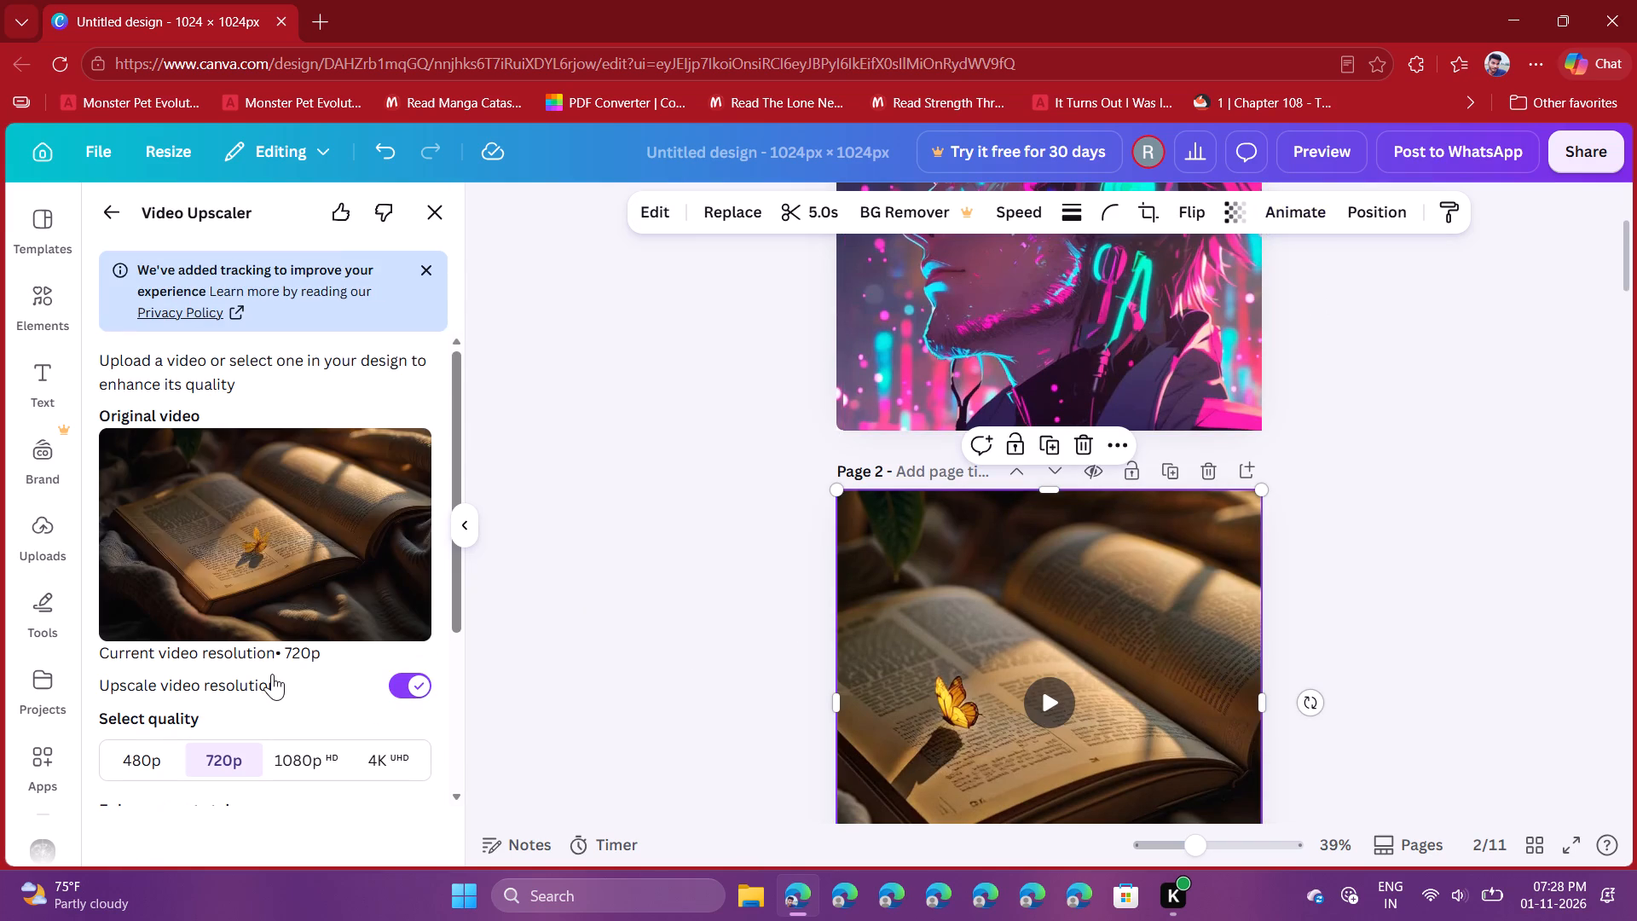
pyautogui.scroll(-3, 272, 674)
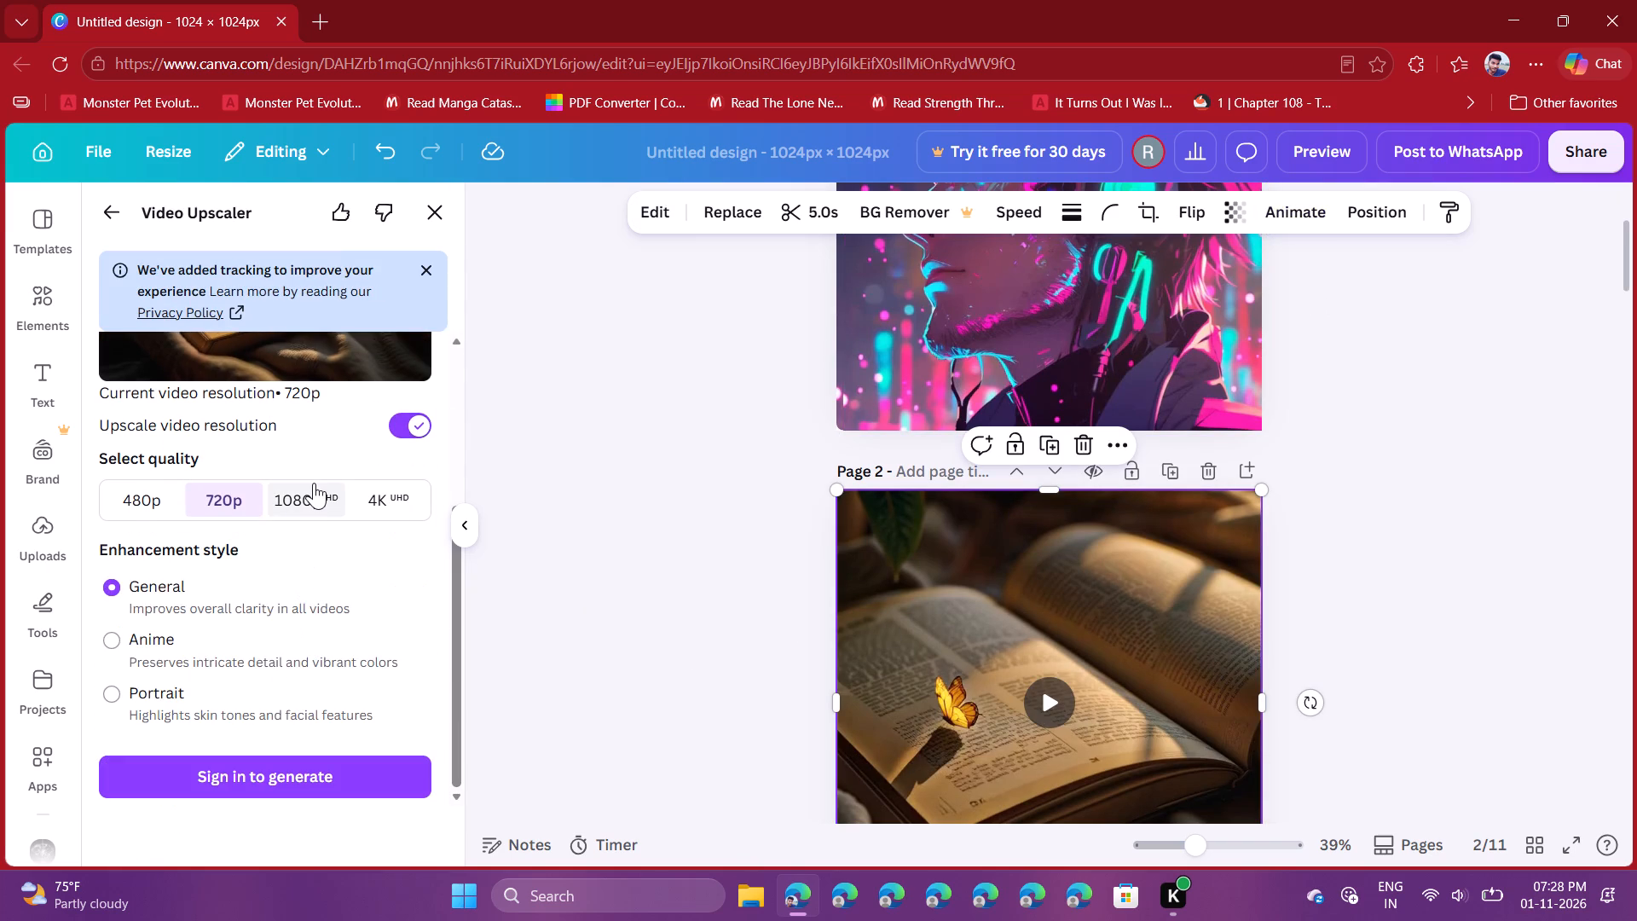
pyautogui.click(314, 483)
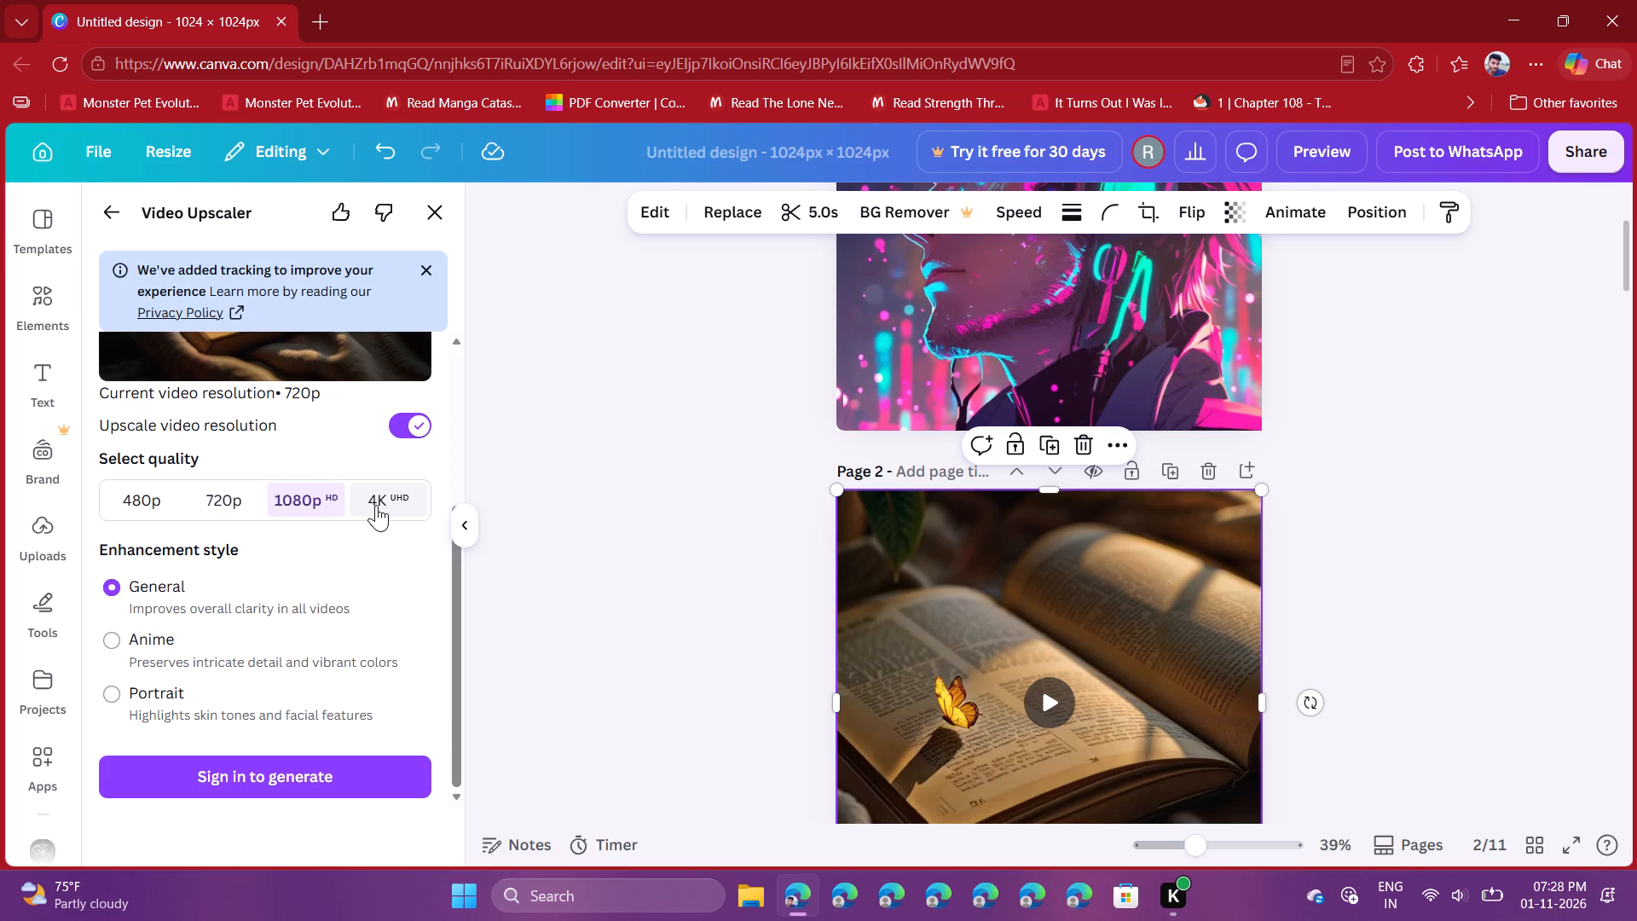
pyautogui.click(268, 774)
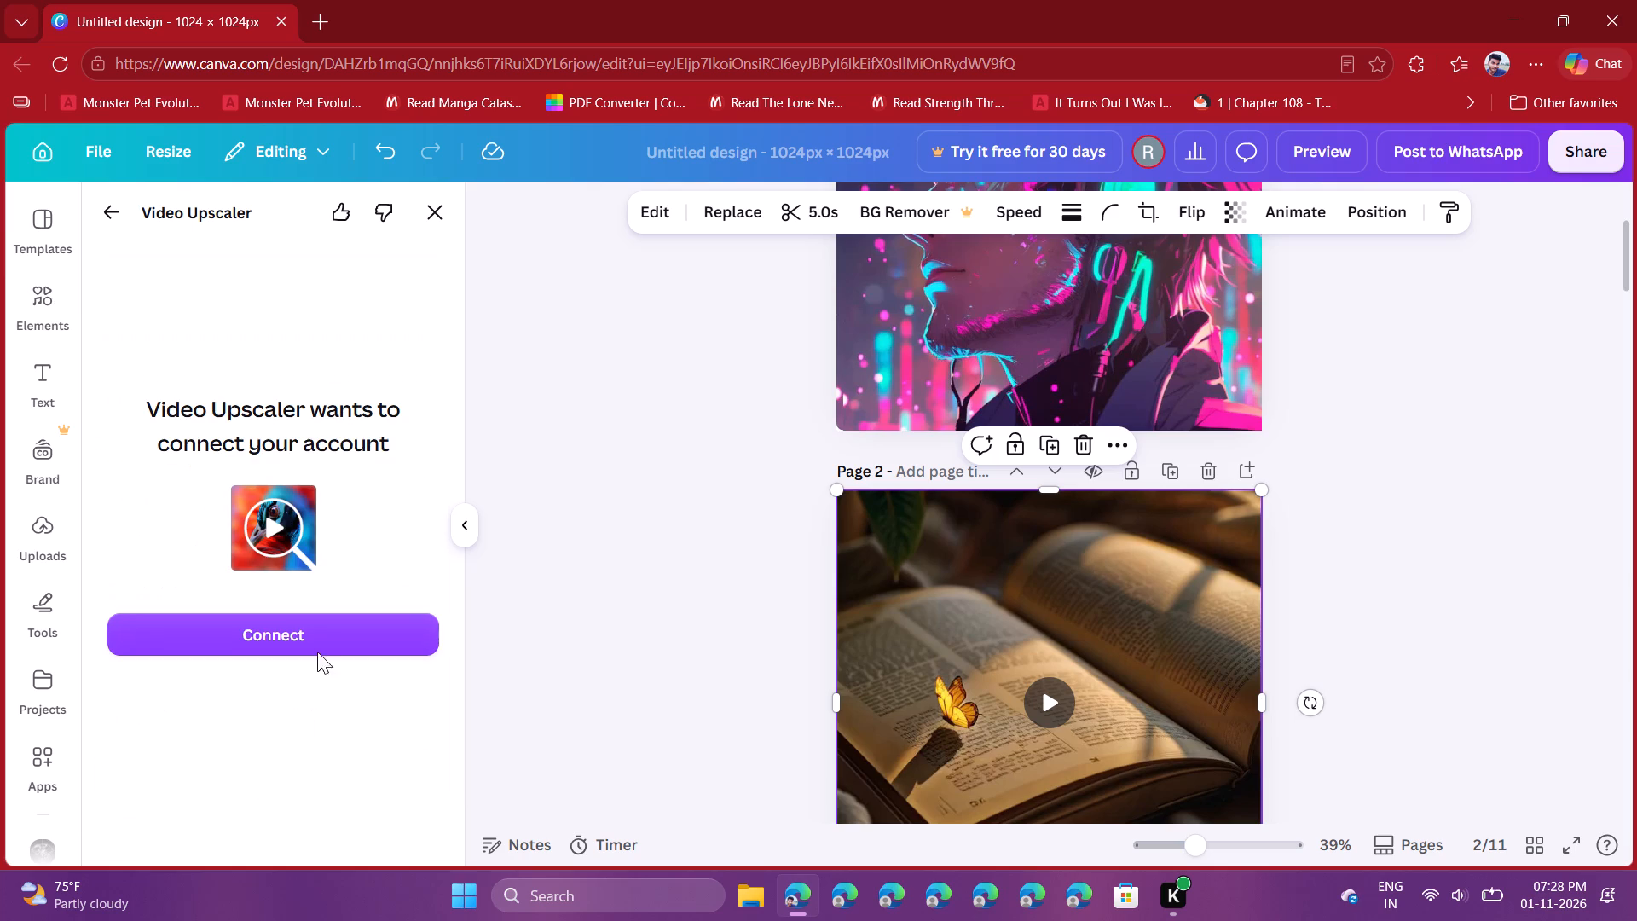
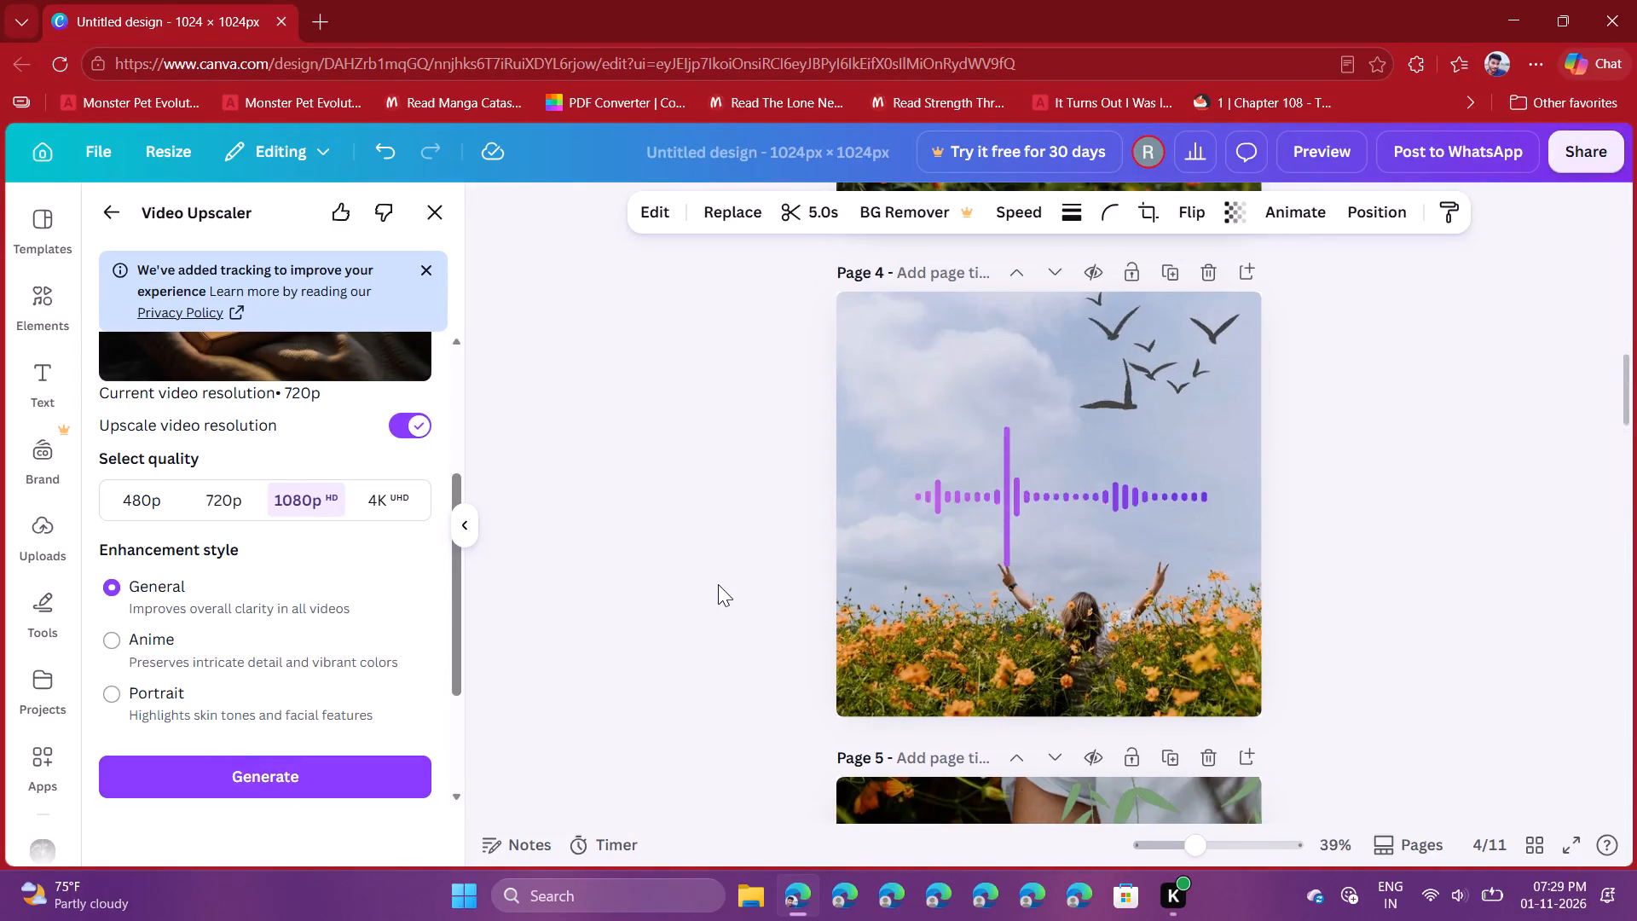
# Generate a 1080p upscale of the open book and butterfly video on page 2 using the General enhancement style.
pyautogui.scroll(2, 913, 493)
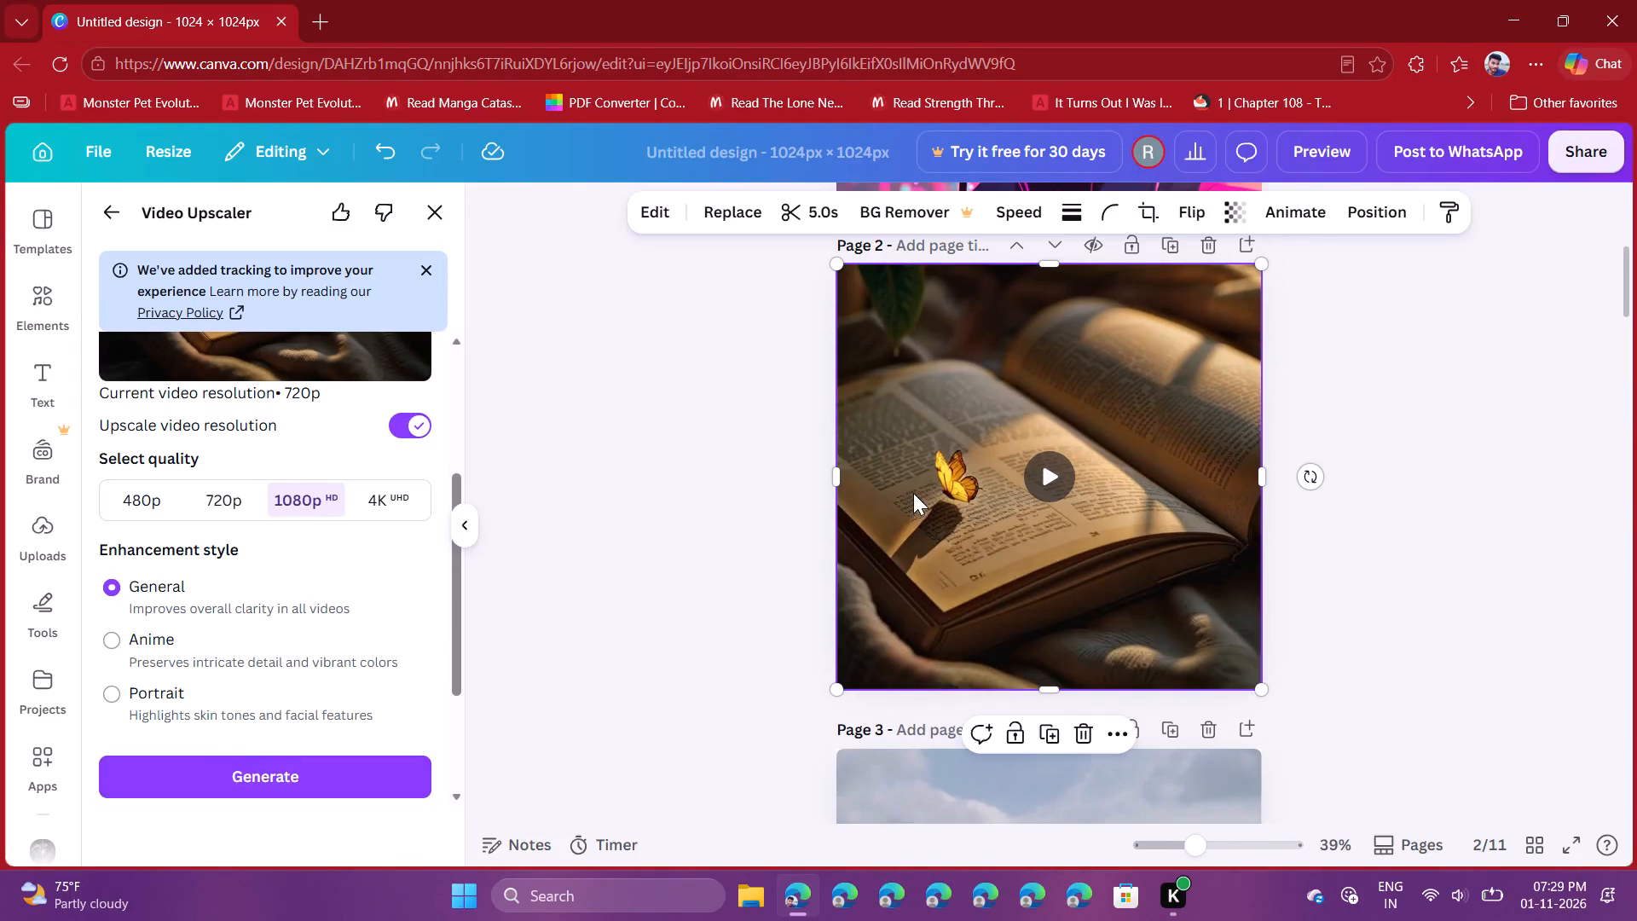
pyautogui.click(969, 363)
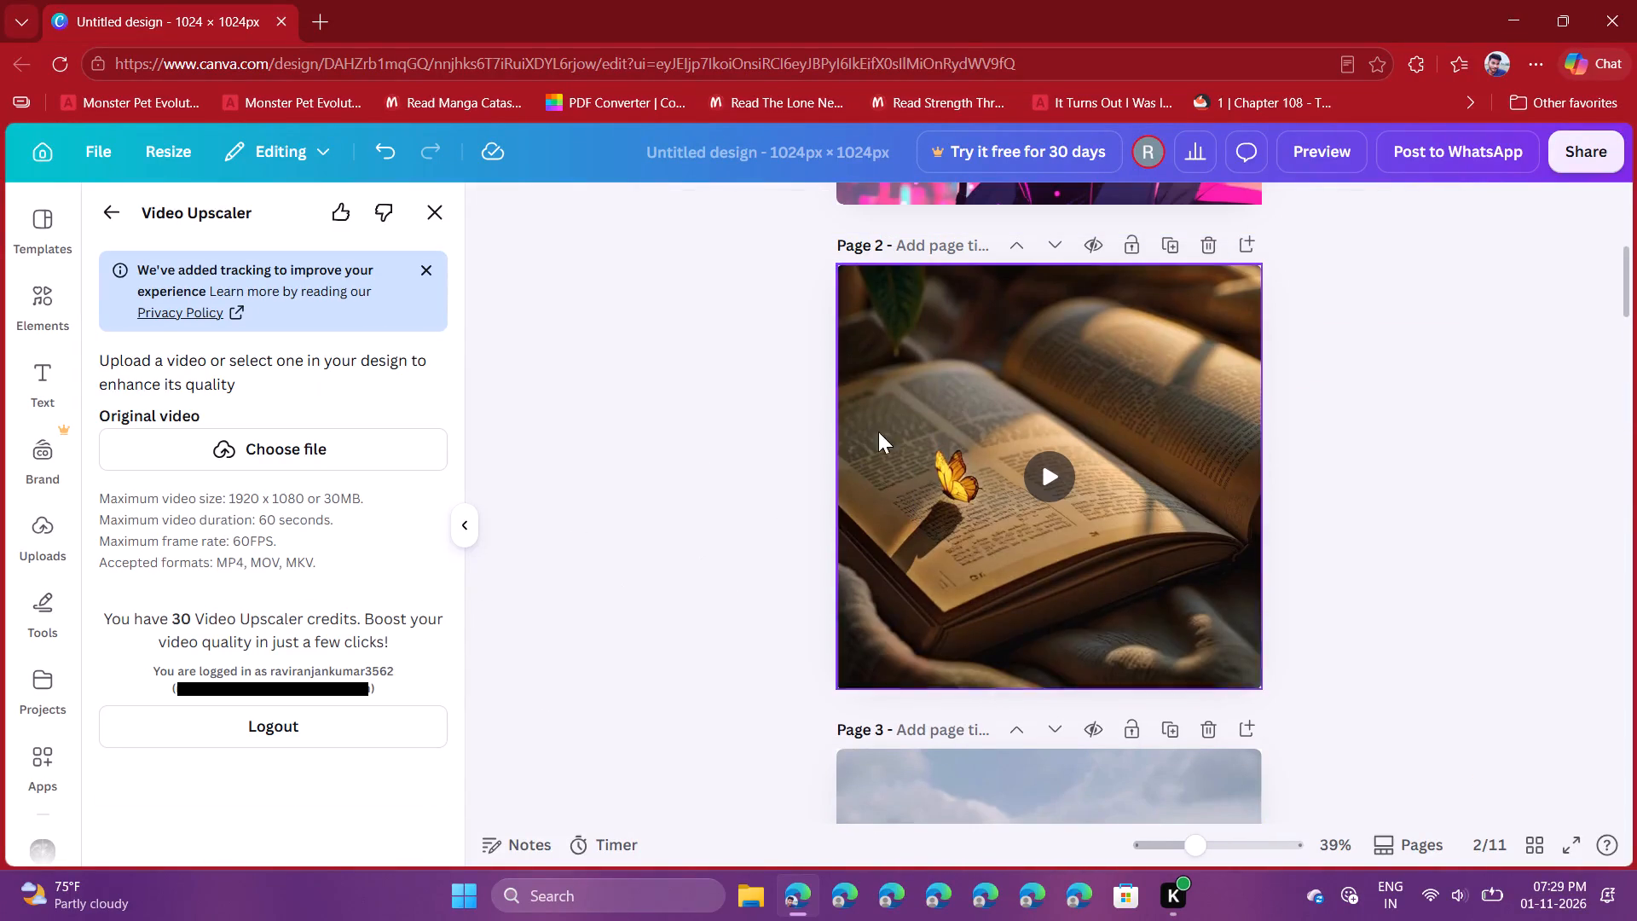
pyautogui.click(889, 422)
pyautogui.scroll(-2, 240, 672)
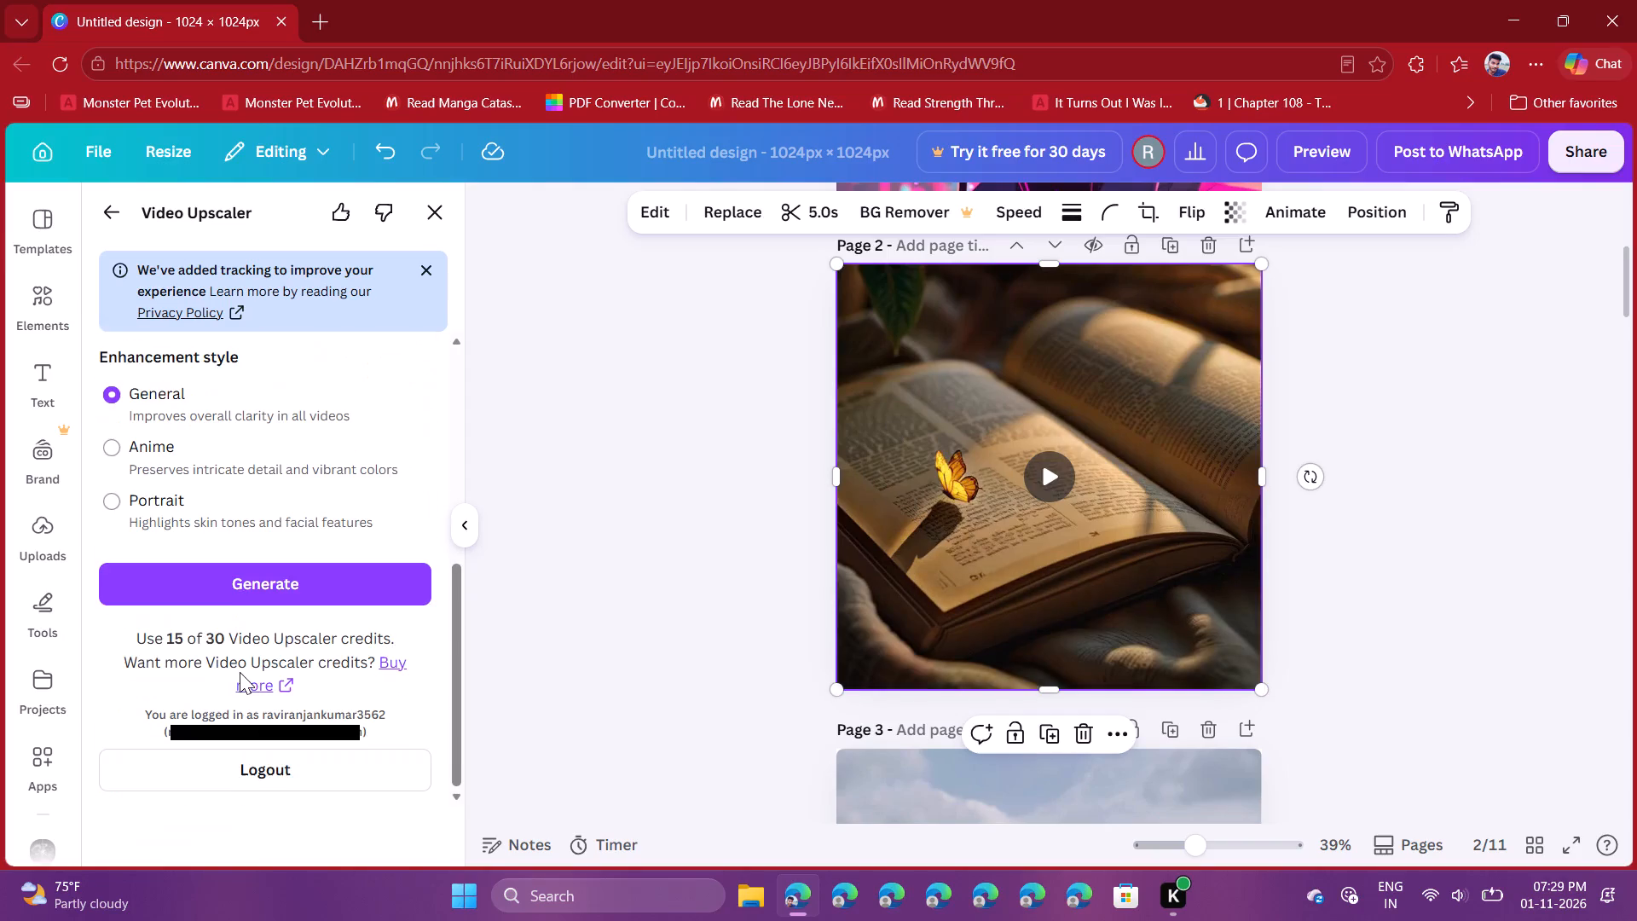
pyautogui.scroll(1, 389, 467)
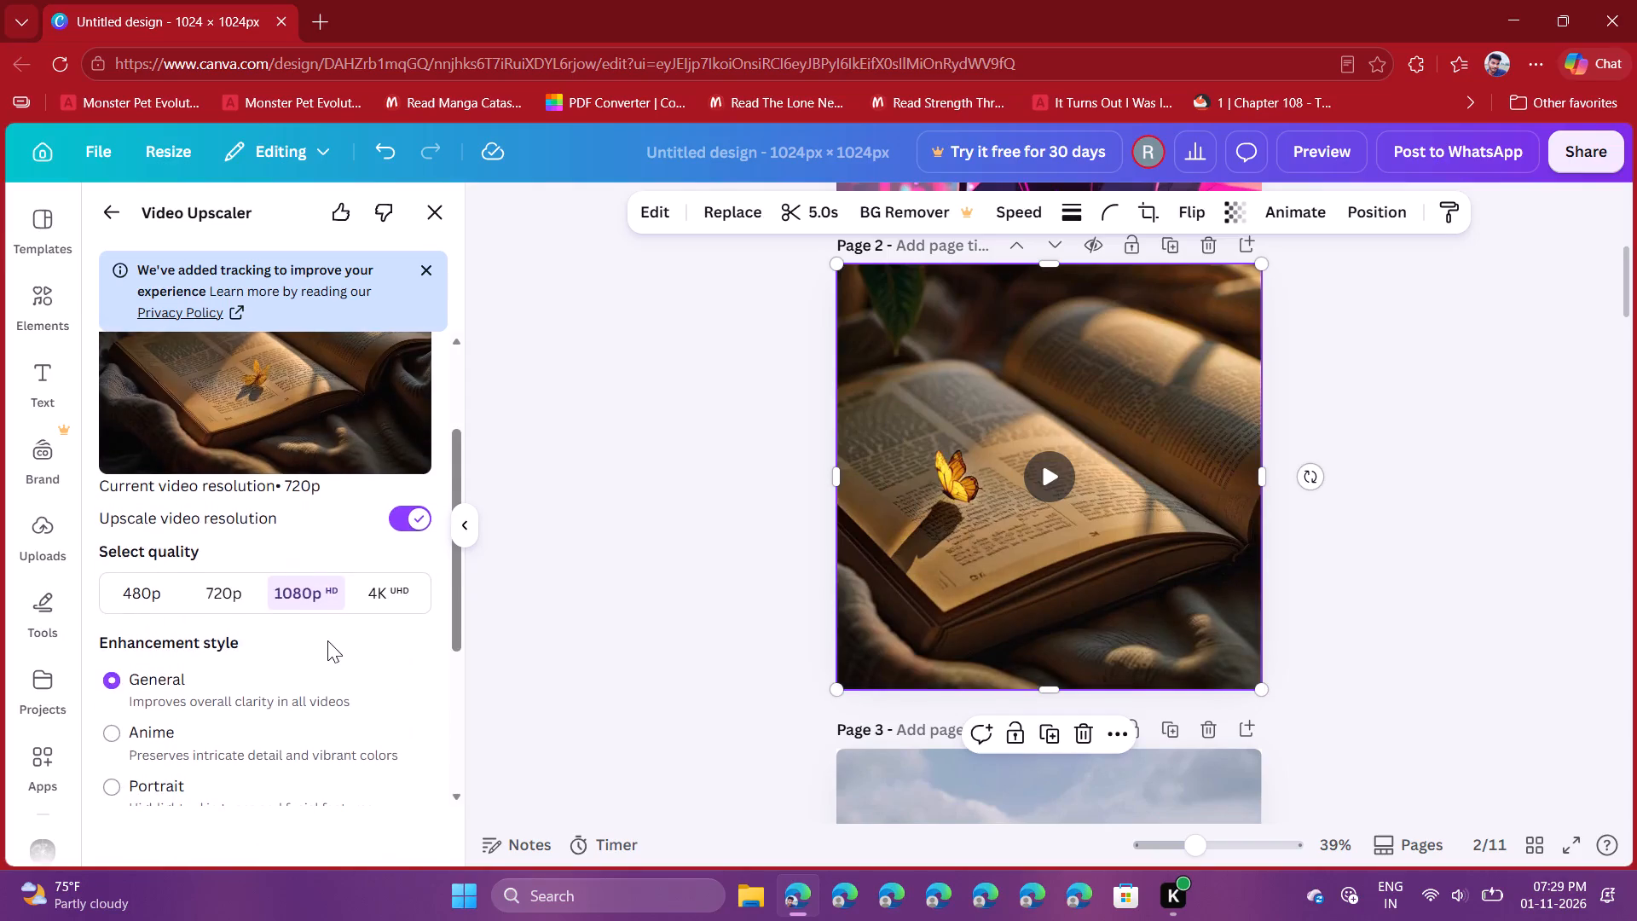
pyautogui.scroll(-1, 327, 640)
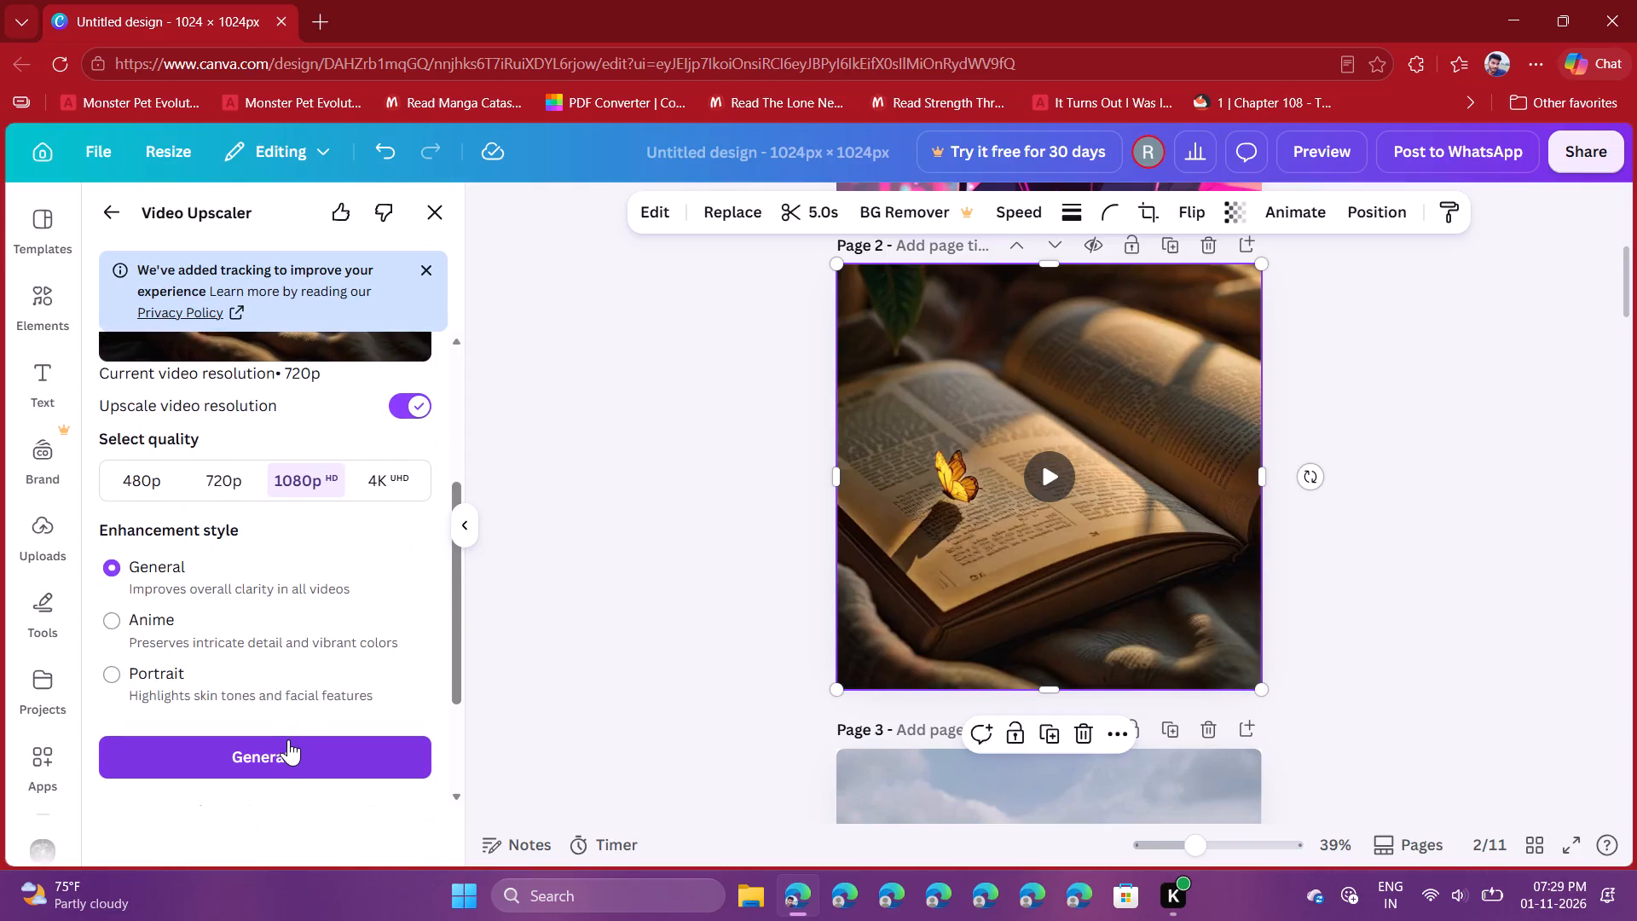
pyautogui.click(288, 739)
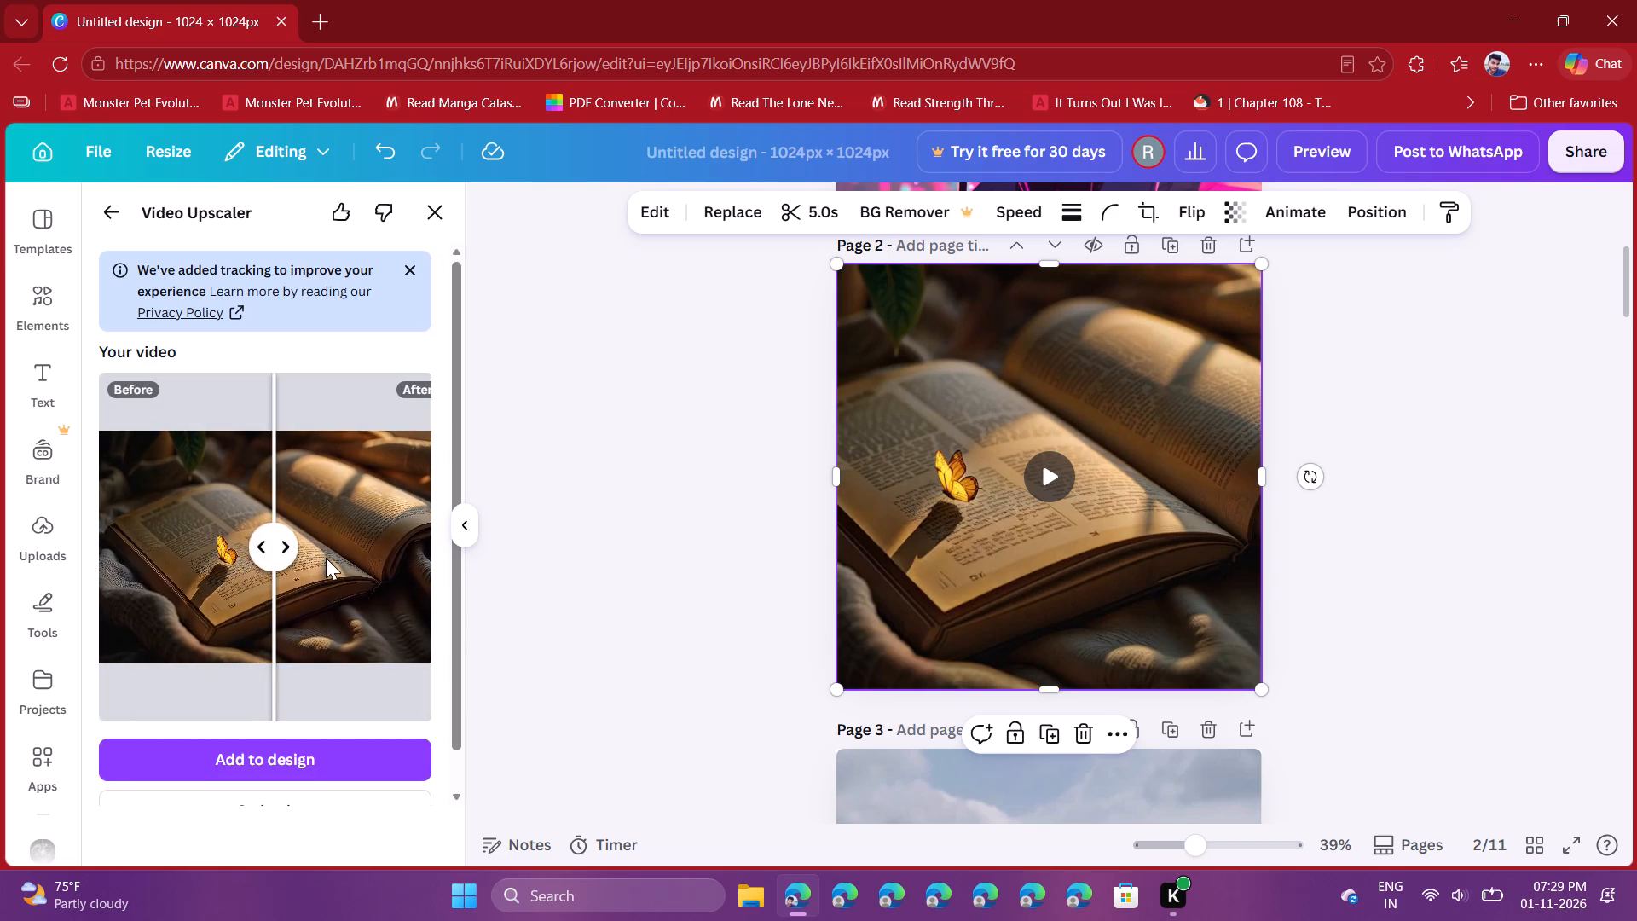
# Compare the before and after versions of the upscaled book video and add the upscaled one to page 2.
pyautogui.moveTo(277, 543); pyautogui.dragTo(338, 555)
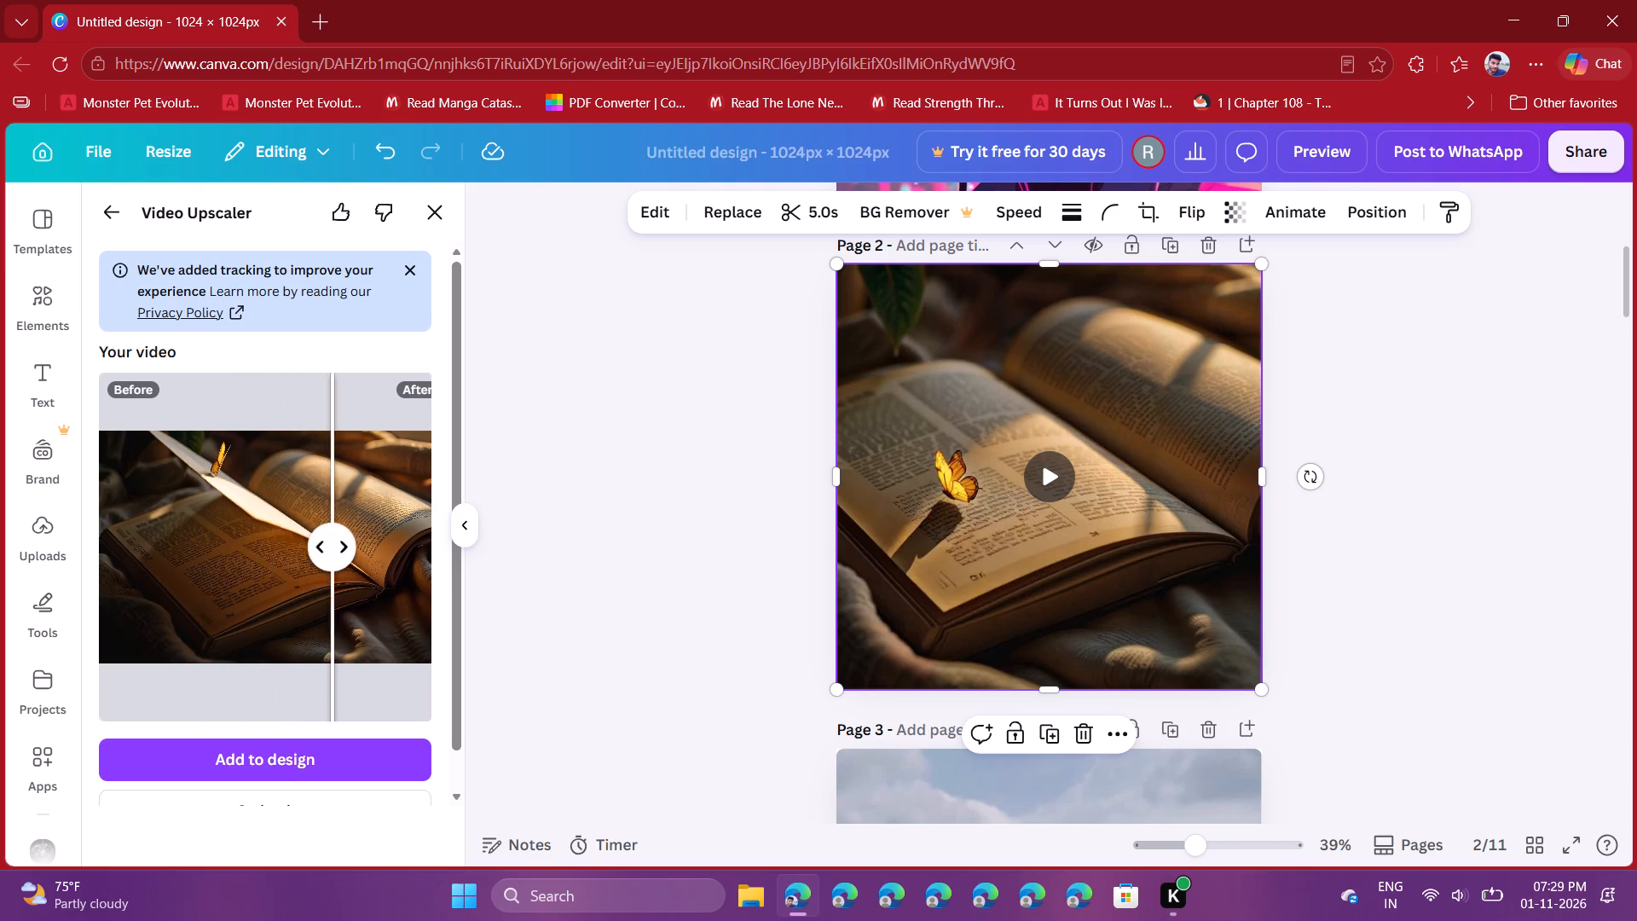
pyautogui.moveTo(338, 555); pyautogui.dragTo(240, 557)
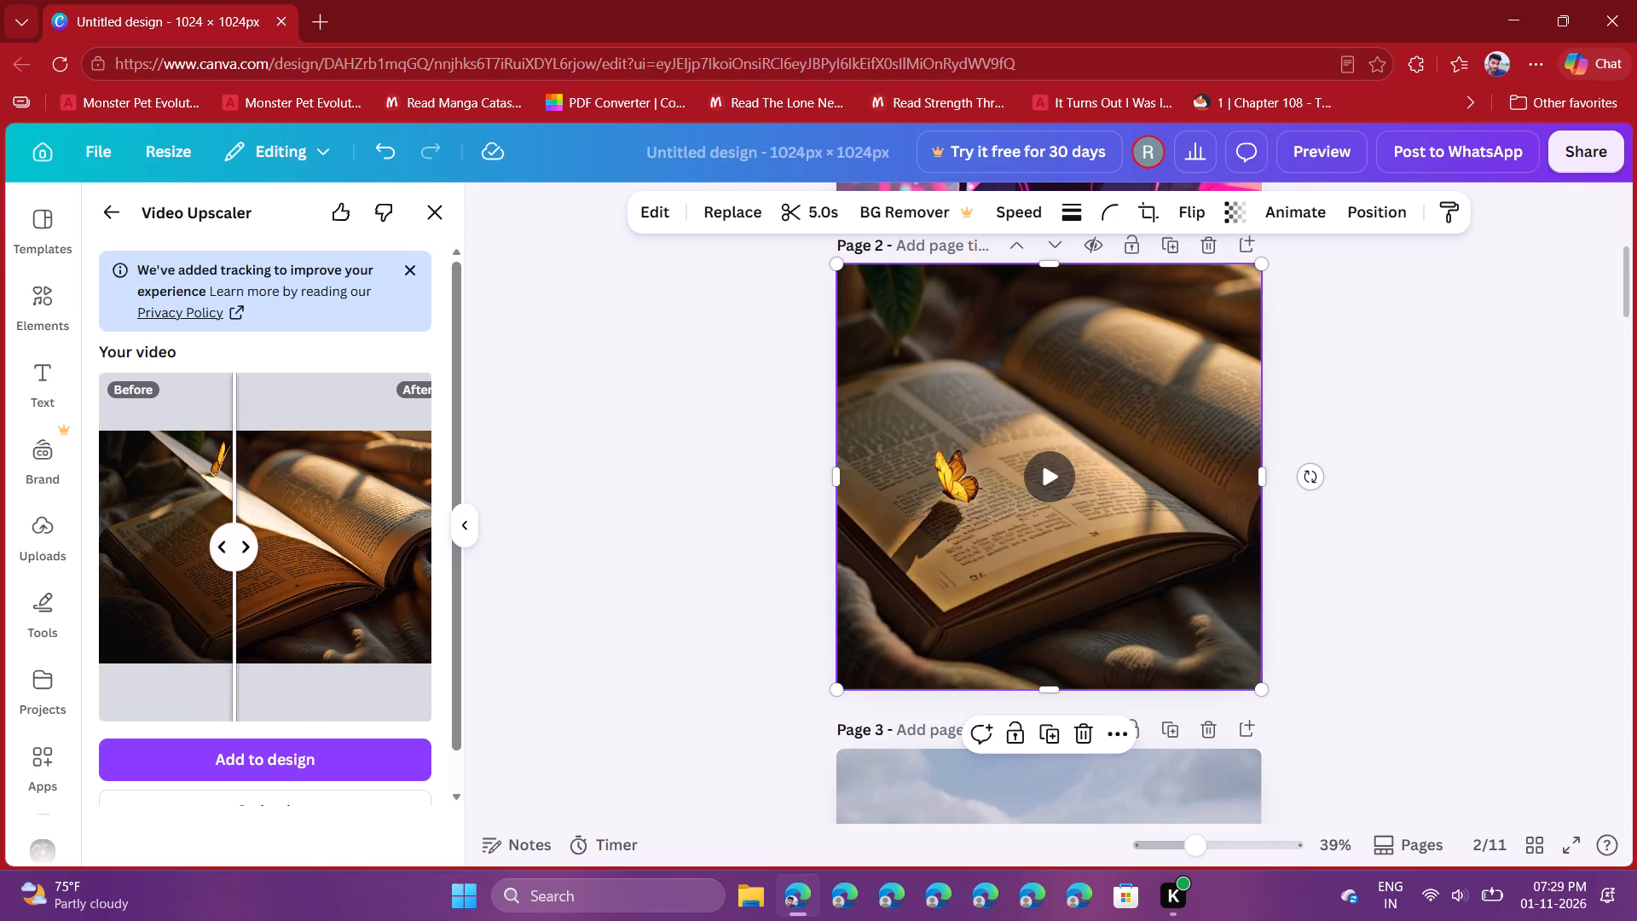
pyautogui.moveTo(240, 557); pyautogui.dragTo(265, 558)
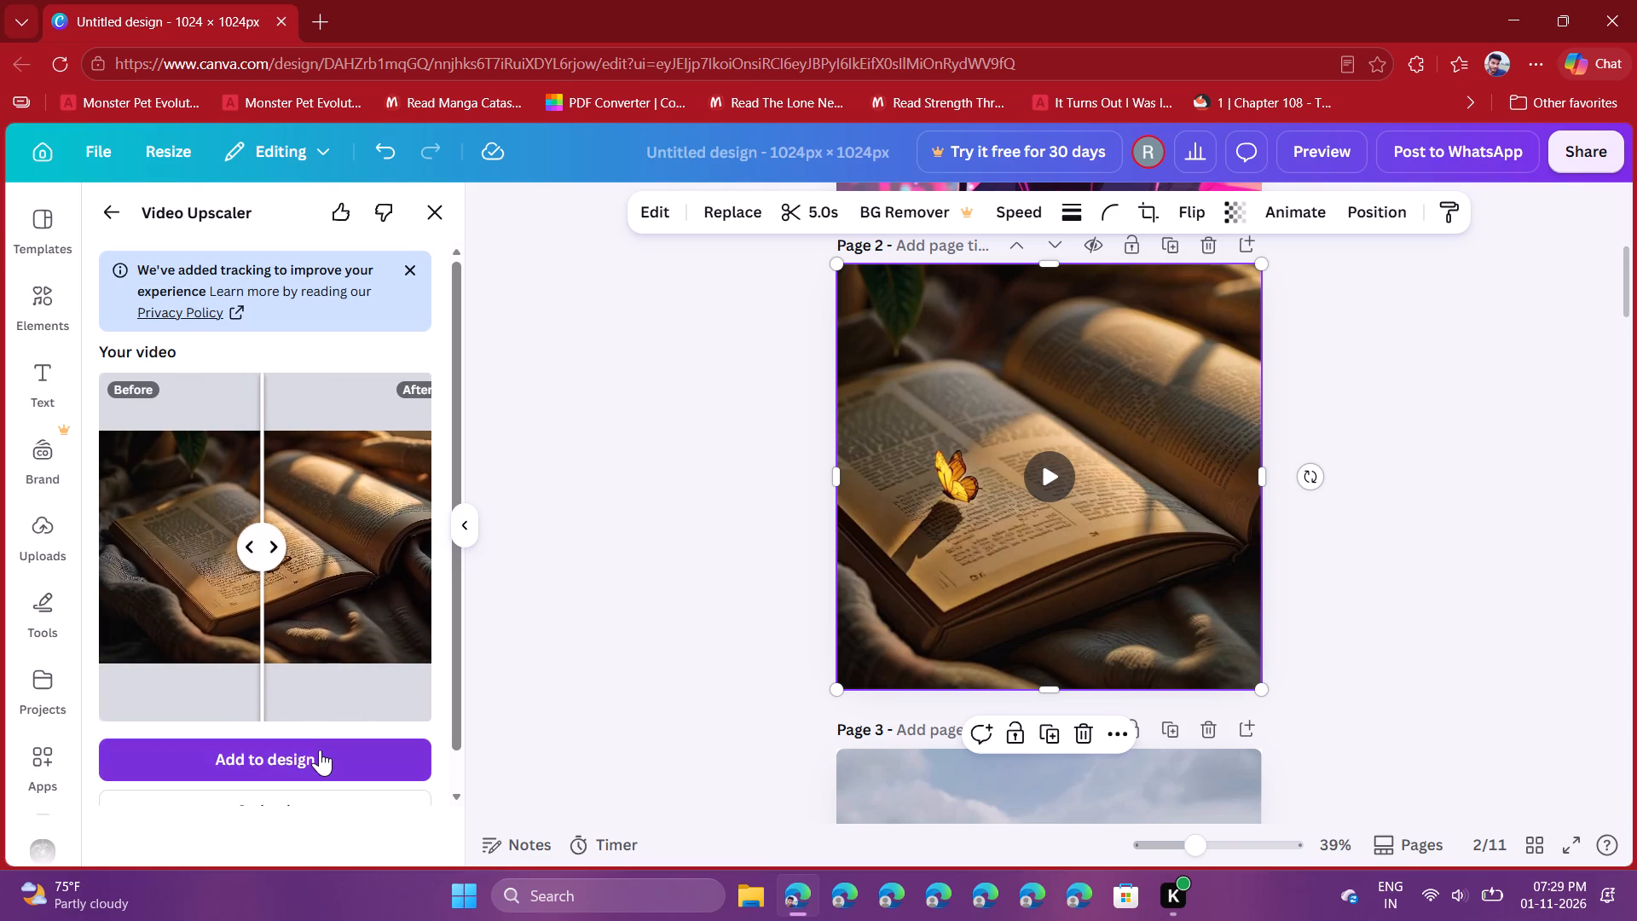
pyautogui.click(320, 750)
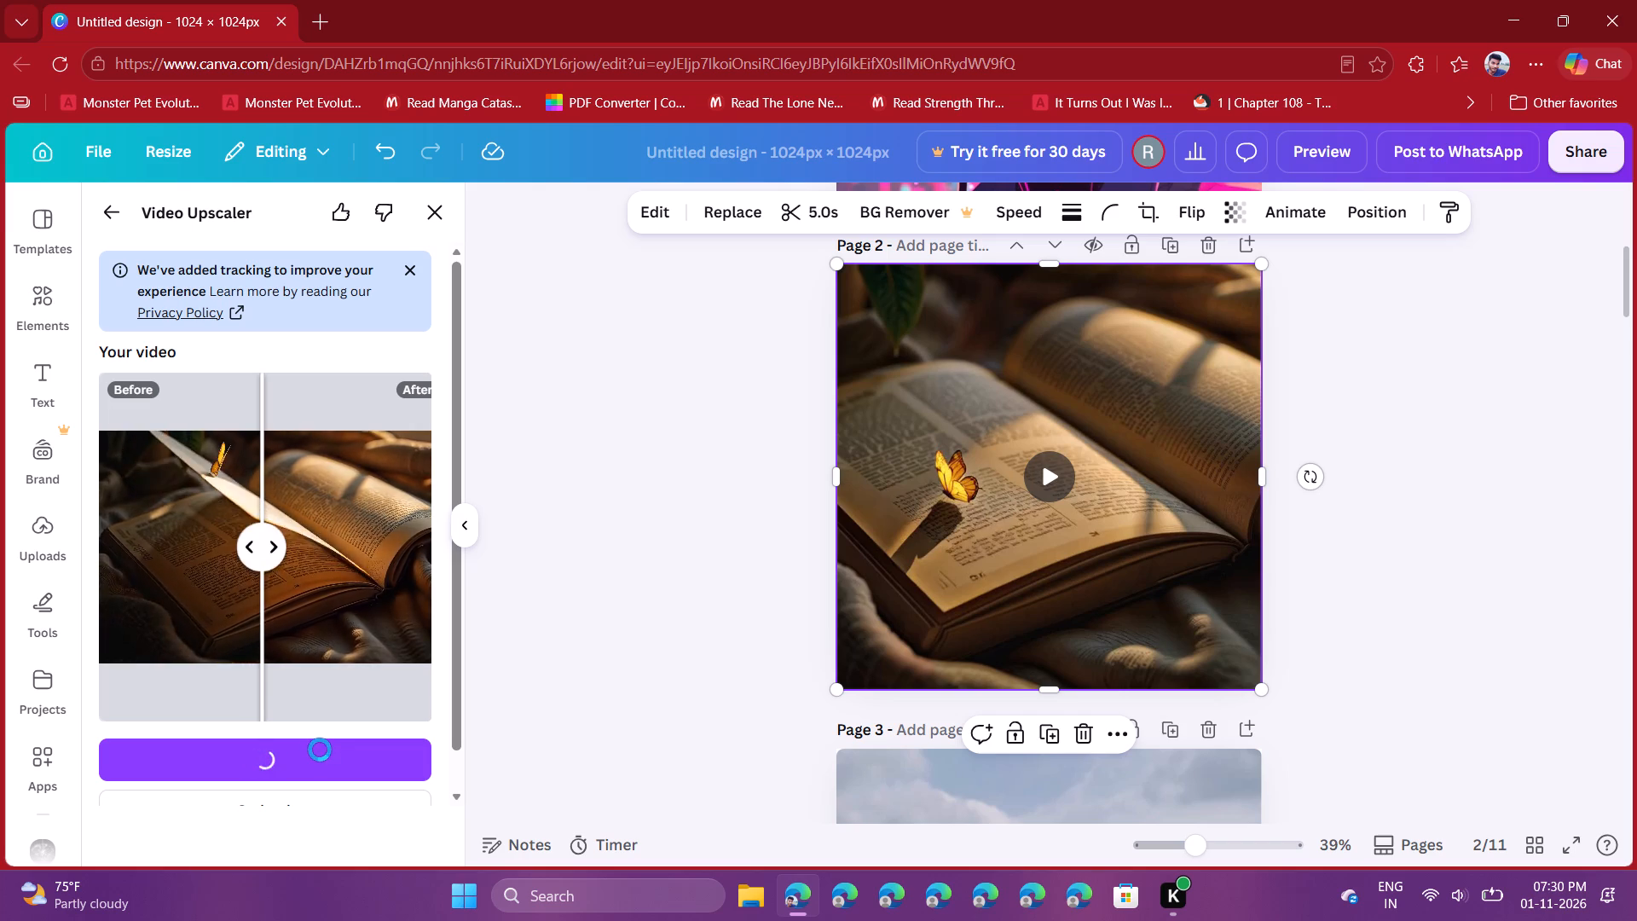
pyautogui.scroll(-2, 320, 653)
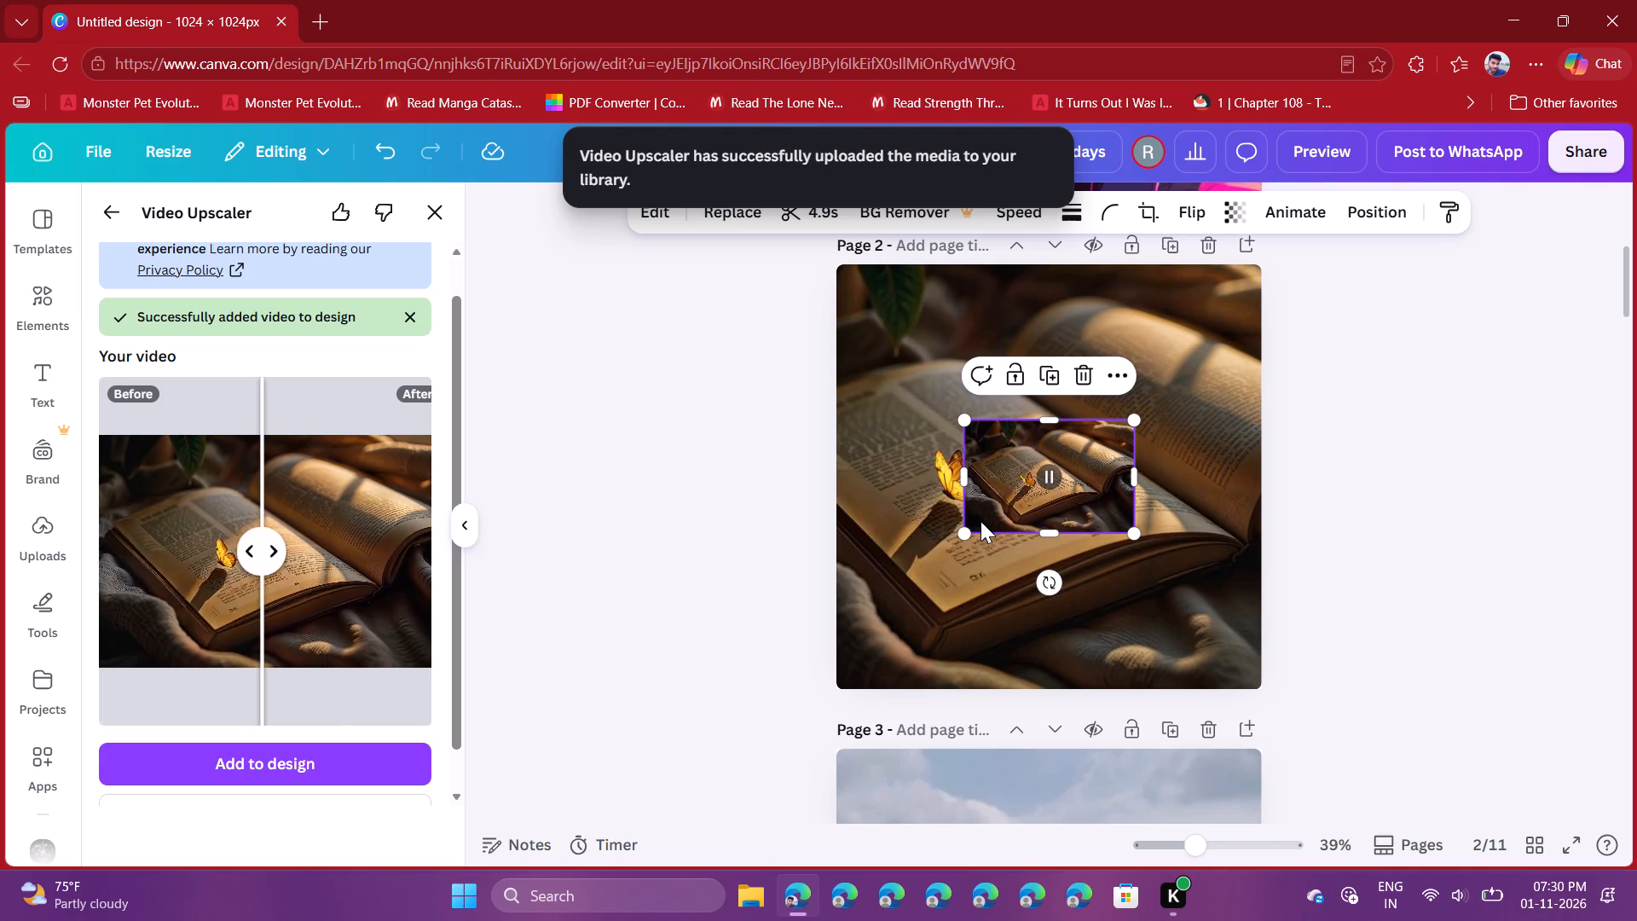
# Stretch the upscaled book video to cover all of page 2, over the original video, and play it.
pyautogui.moveTo(962, 530); pyautogui.dragTo(880, 593)
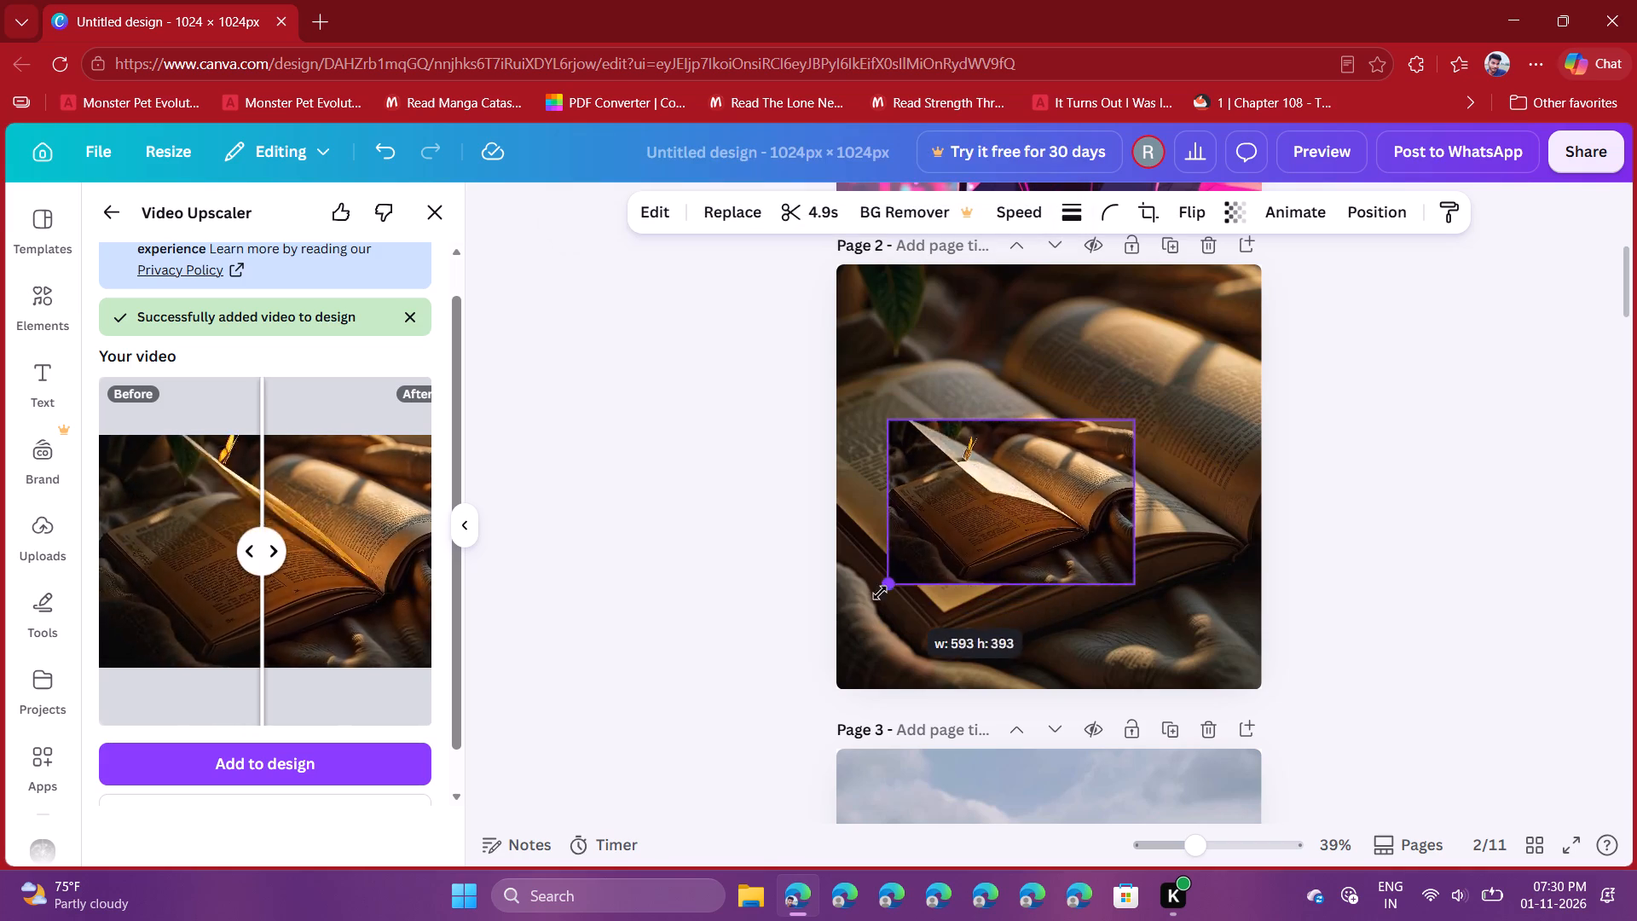
pyautogui.moveTo(880, 593); pyautogui.dragTo(975, 519)
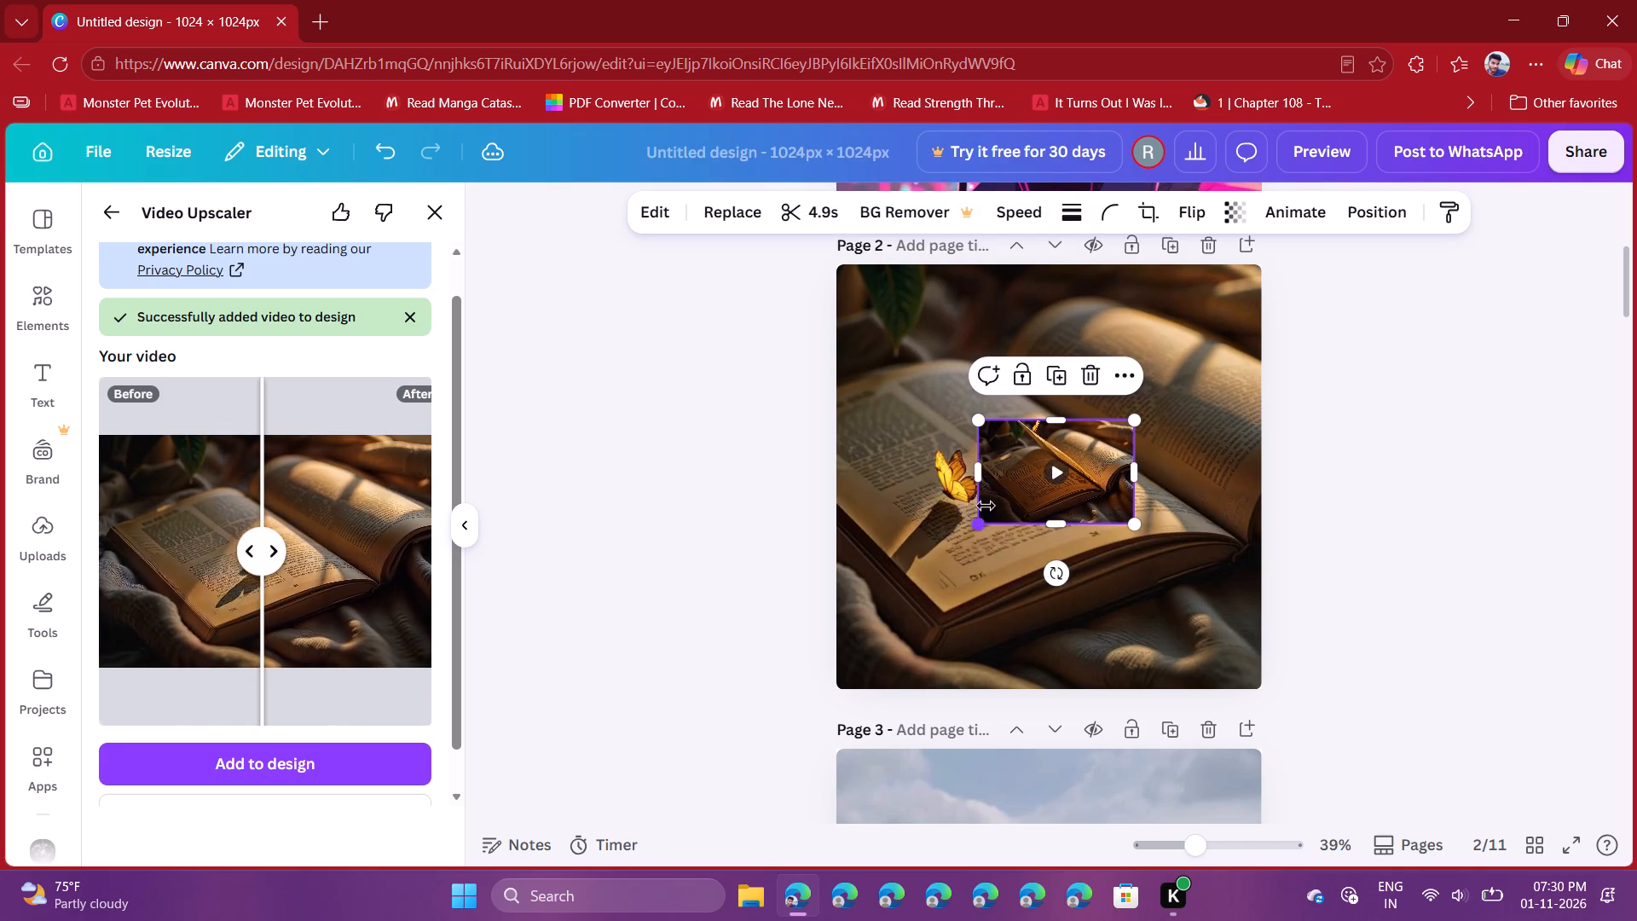
pyautogui.moveTo(981, 475); pyautogui.dragTo(836, 489)
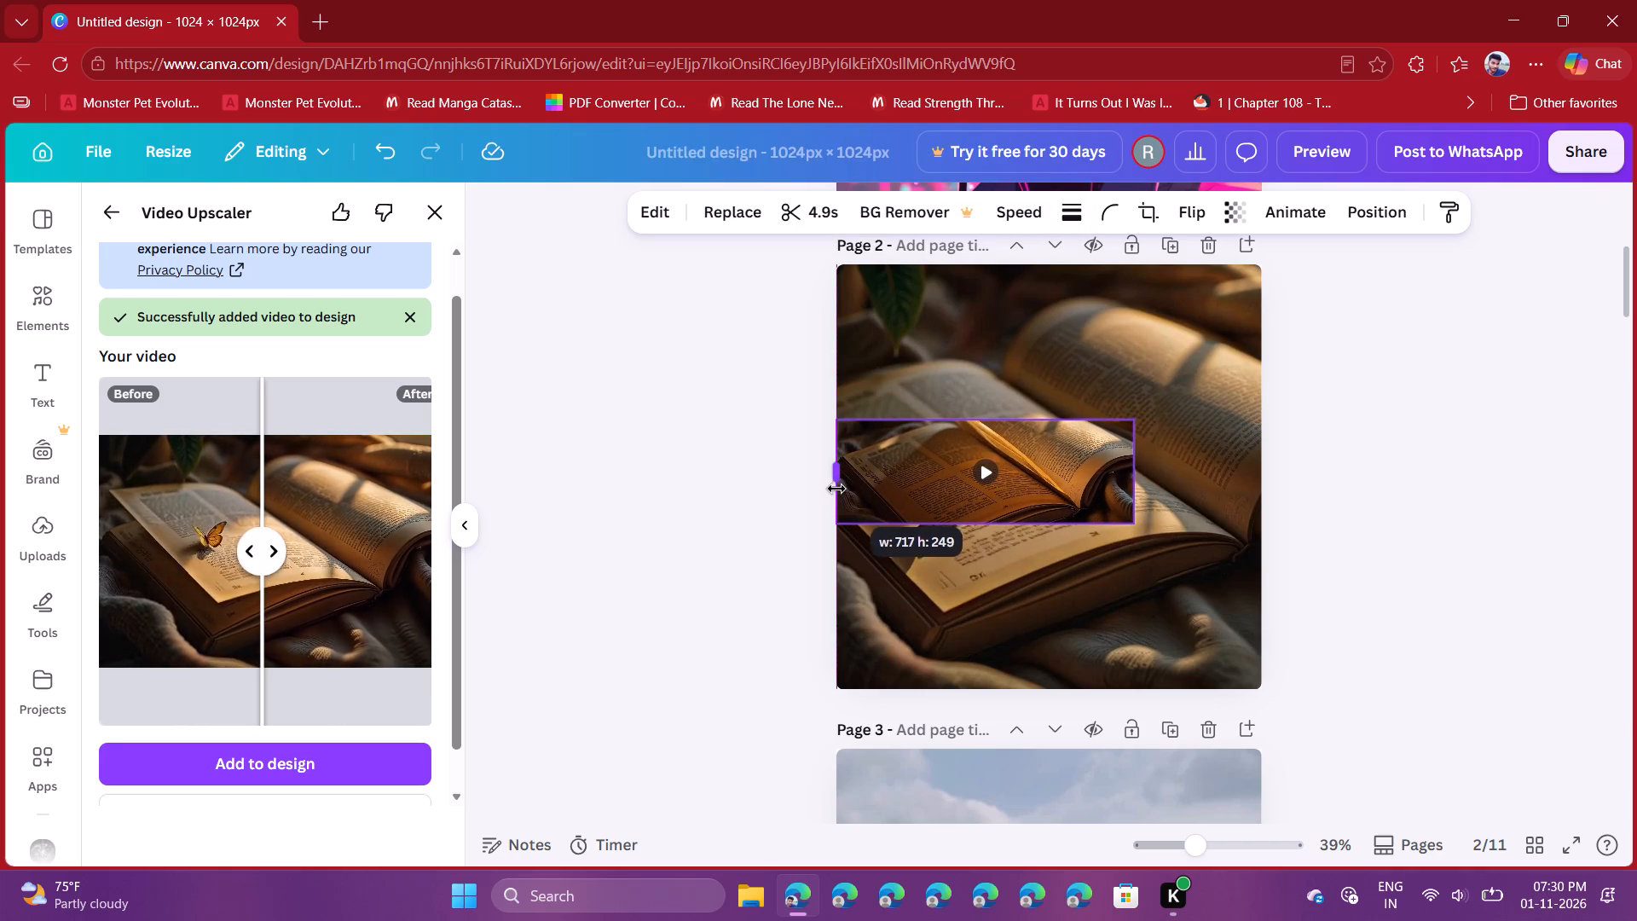
pyautogui.moveTo(836, 489); pyautogui.dragTo(836, 489)
pyautogui.moveTo(1133, 468); pyautogui.dragTo(1179, 464)
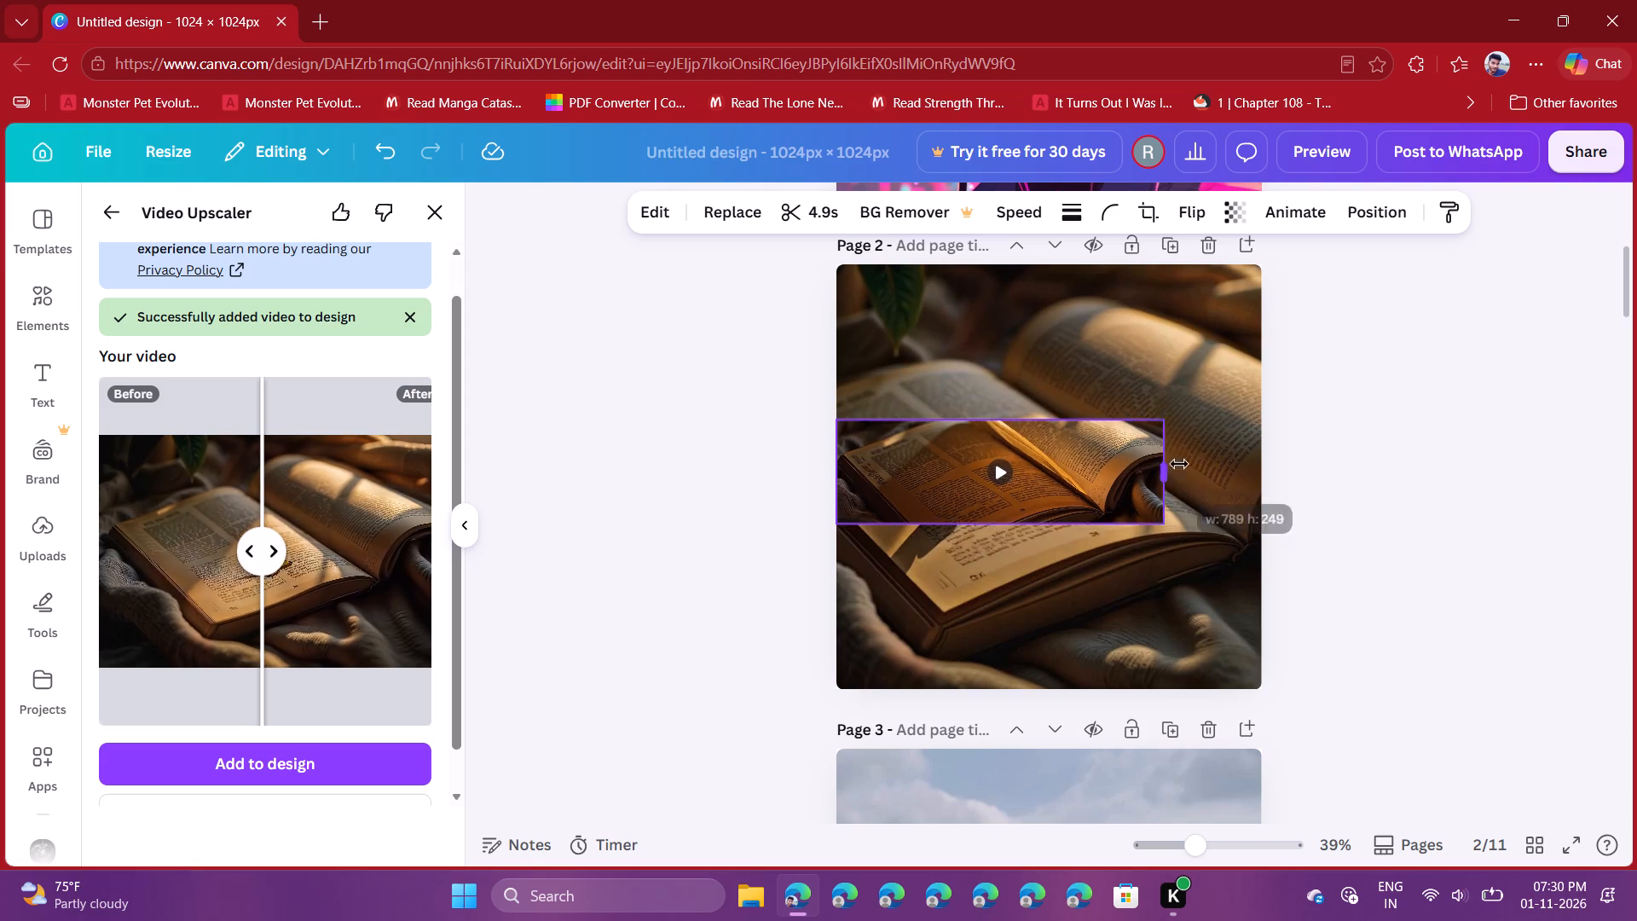
pyautogui.moveTo(1179, 464); pyautogui.dragTo(1269, 459)
pyautogui.moveTo(1264, 472); pyautogui.dragTo(1253, 476)
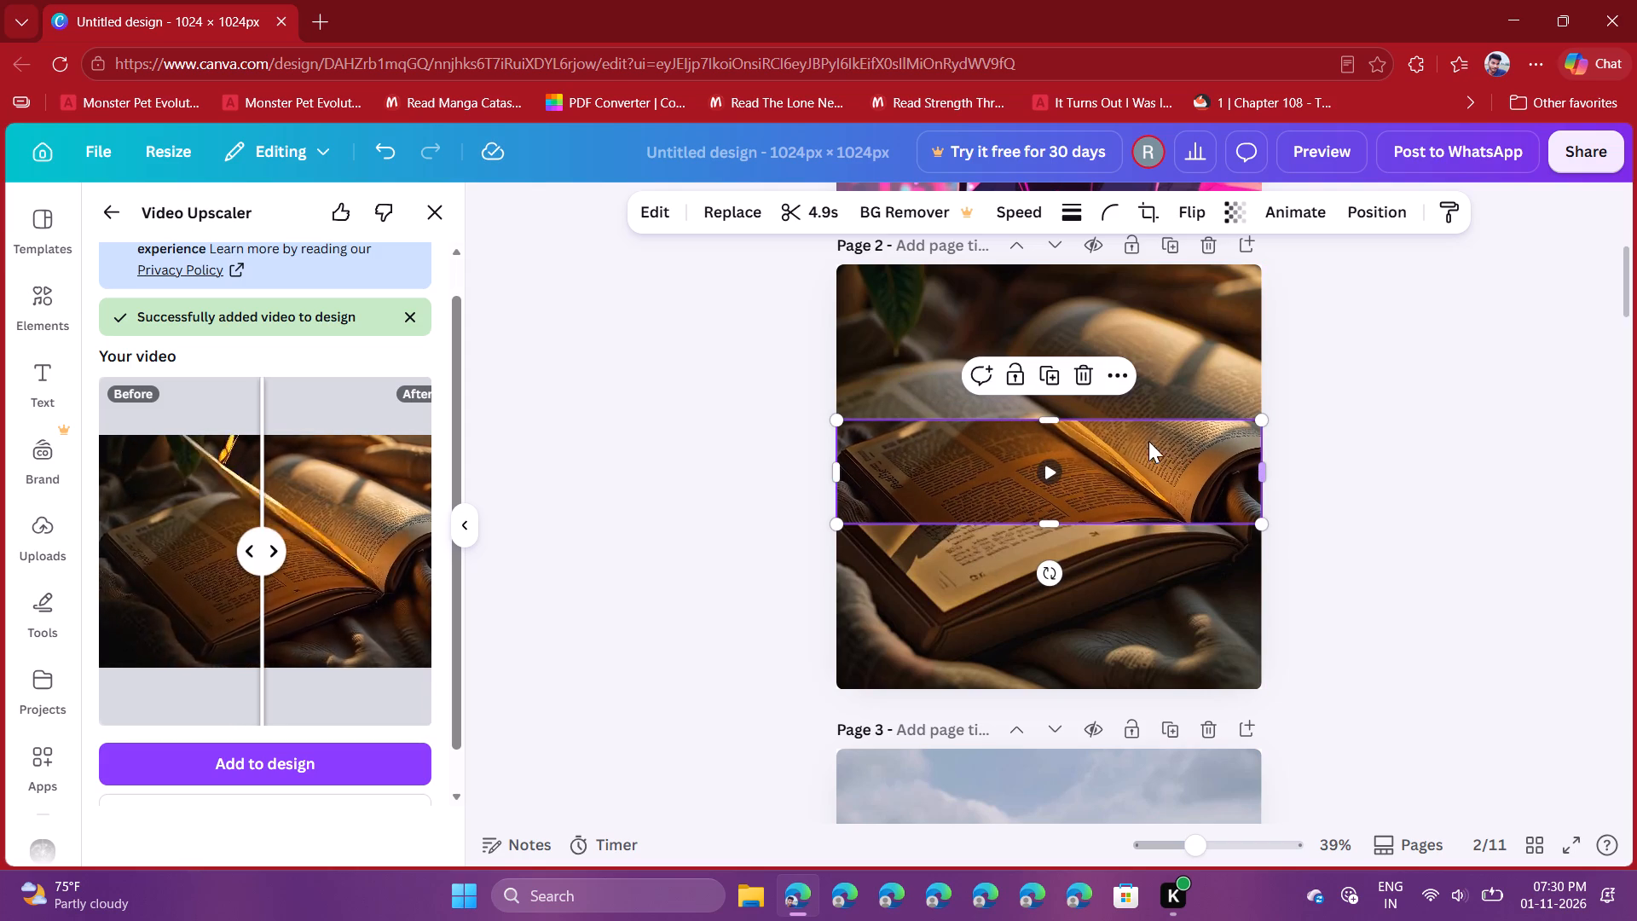
pyautogui.moveTo(1044, 417); pyautogui.dragTo(1052, 274)
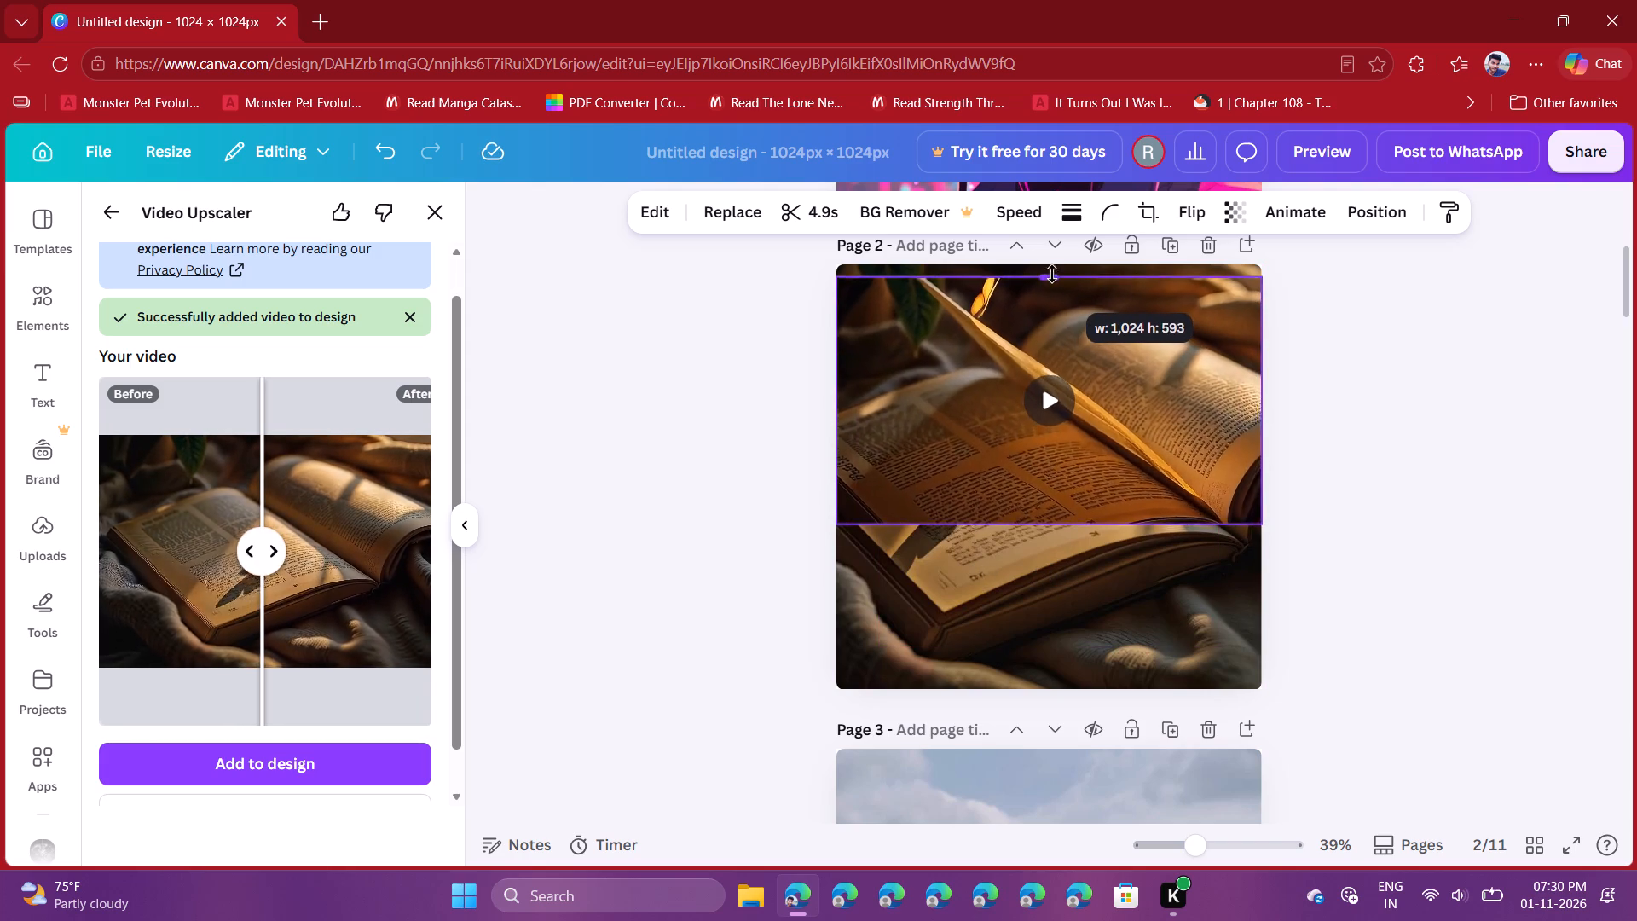
pyautogui.moveTo(1052, 274); pyautogui.dragTo(1052, 265)
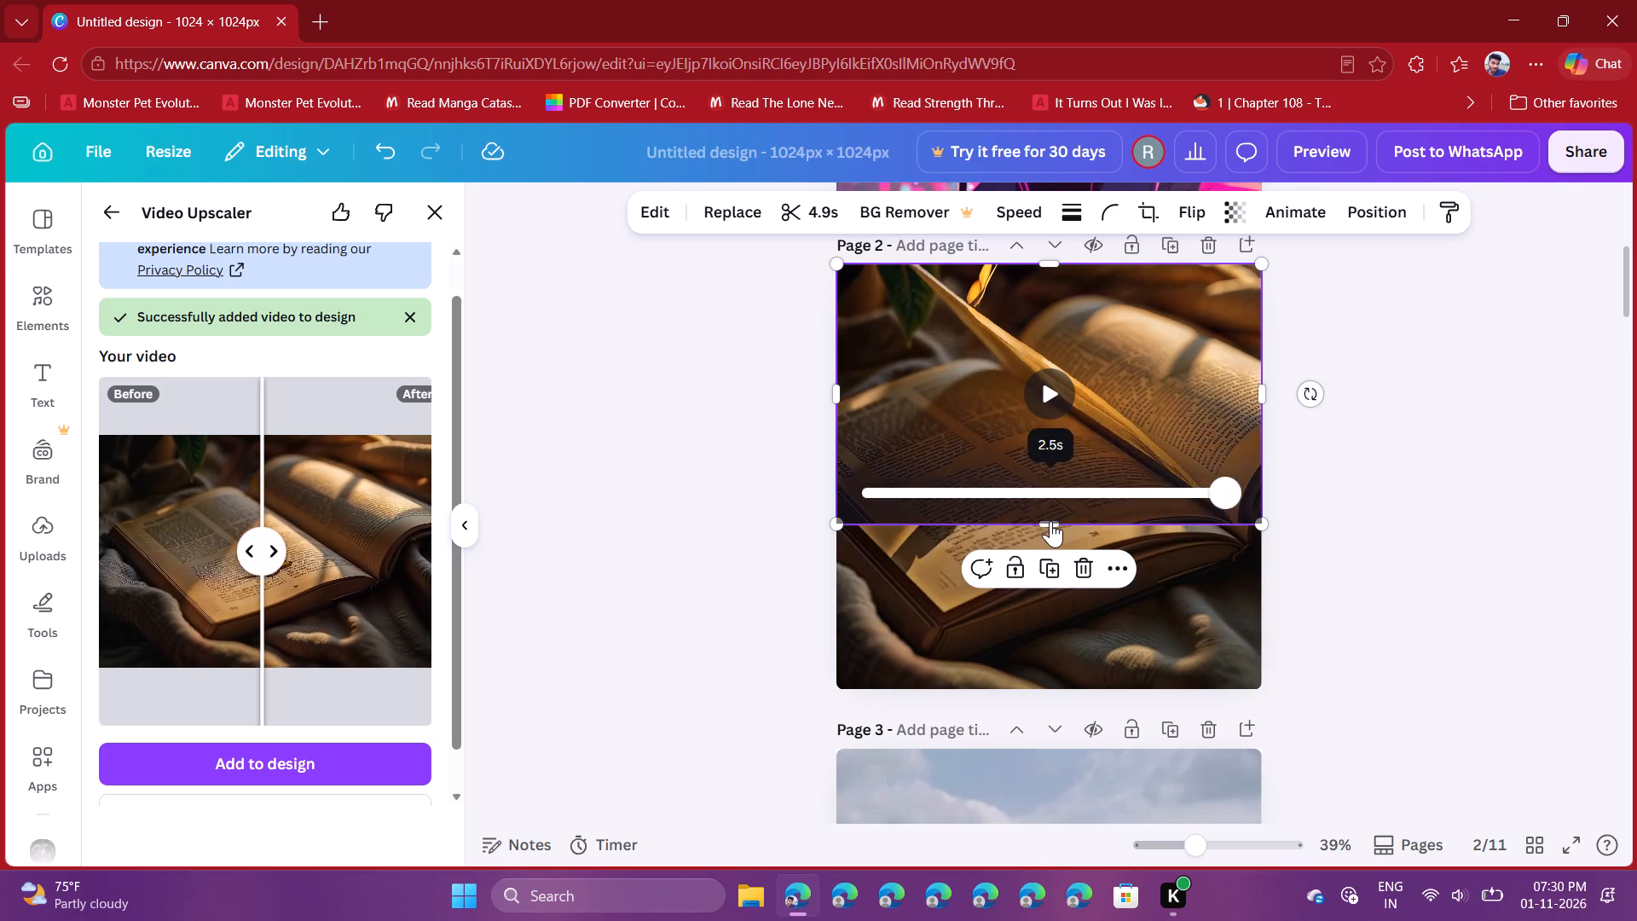
pyautogui.click(927, 566)
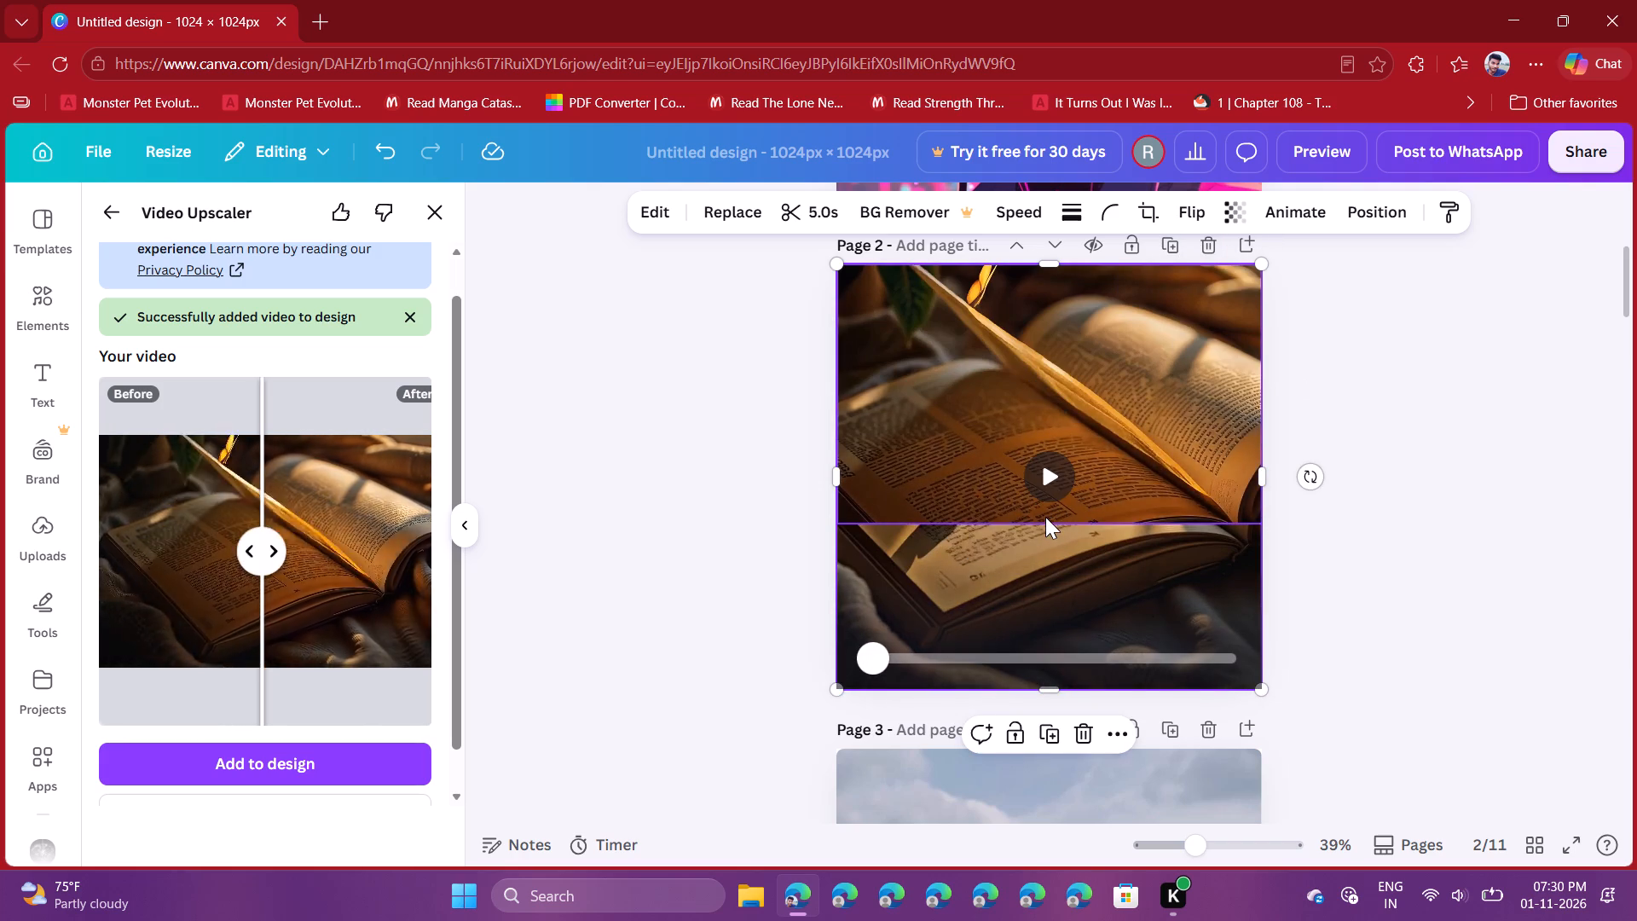
pyautogui.click(983, 387)
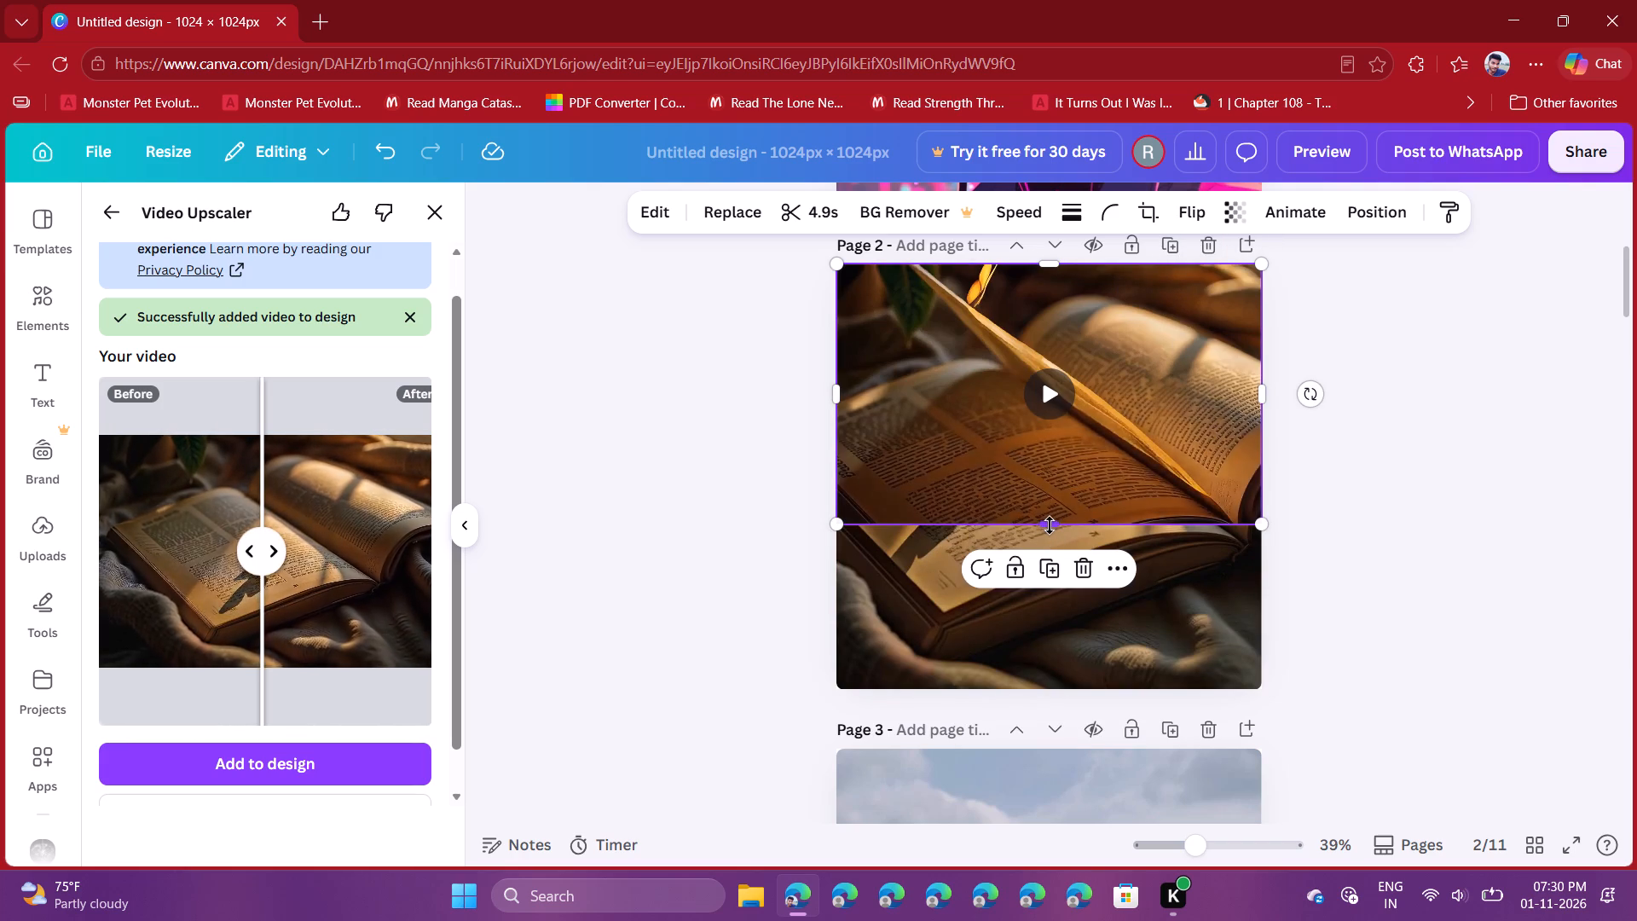
pyautogui.moveTo(1050, 525); pyautogui.dragTo(1046, 663)
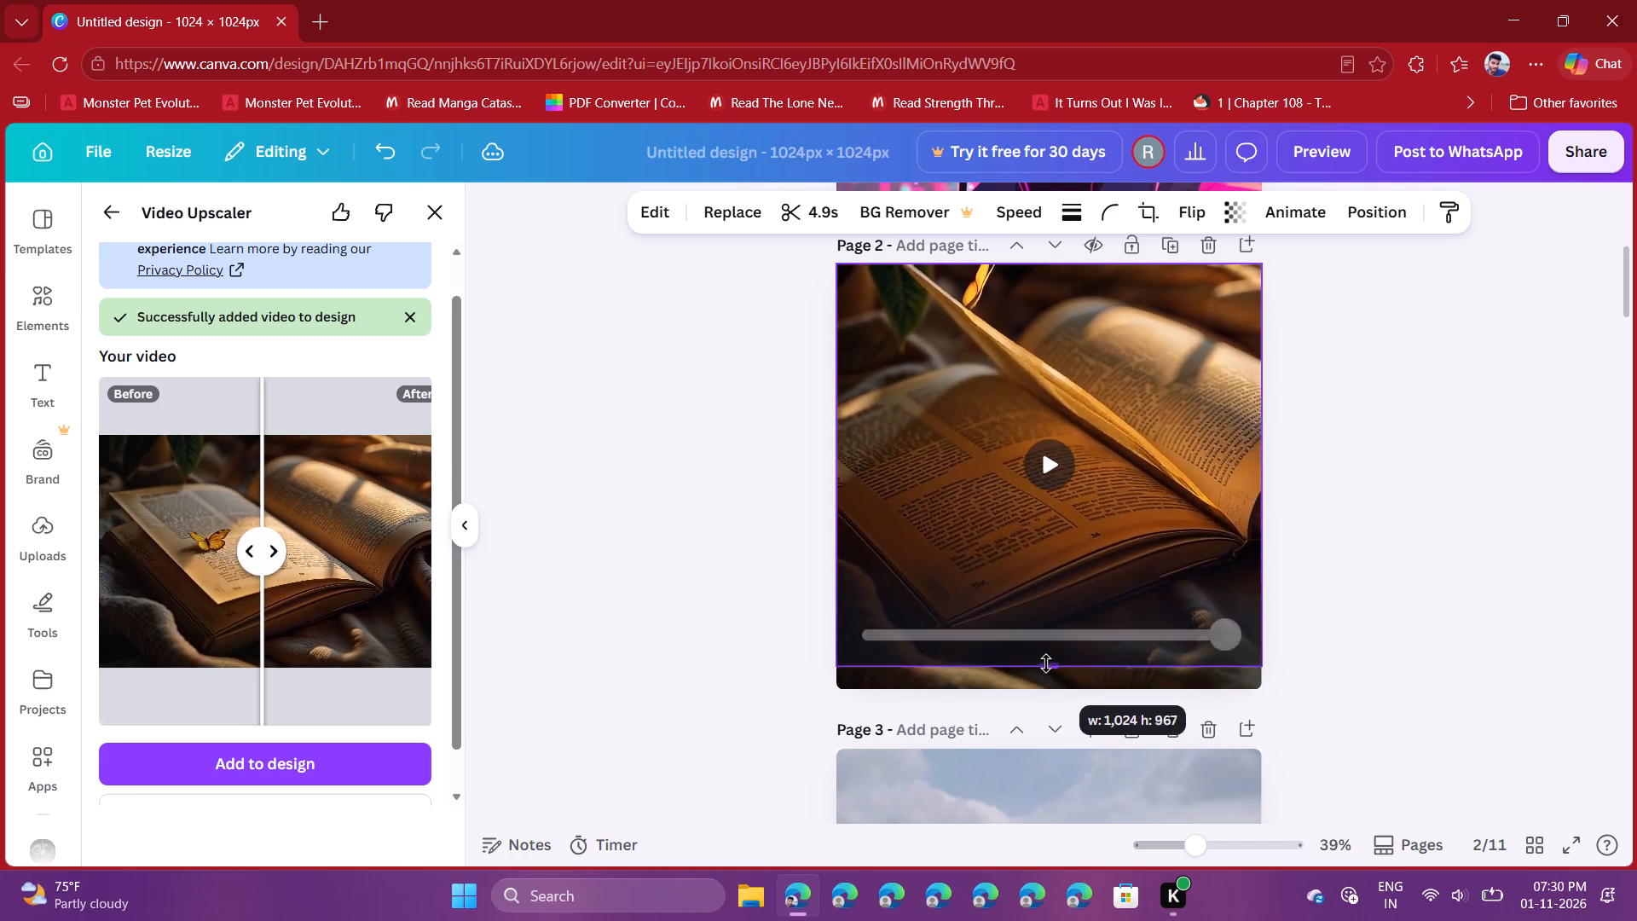
pyautogui.moveTo(1046, 663); pyautogui.dragTo(1046, 686)
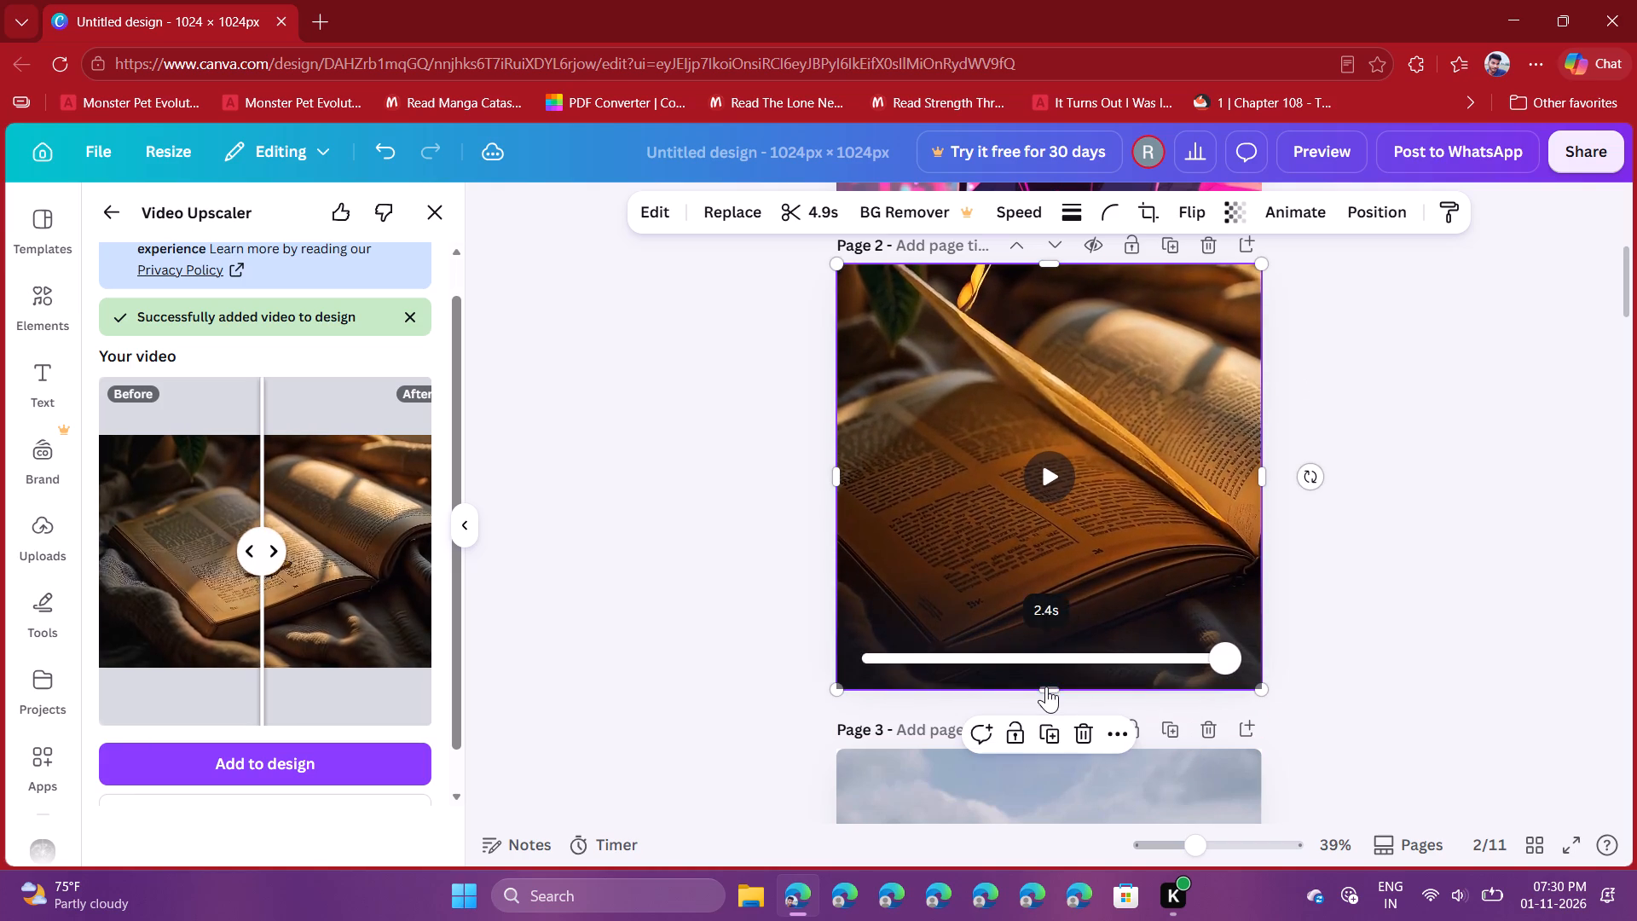
pyautogui.click(1052, 487)
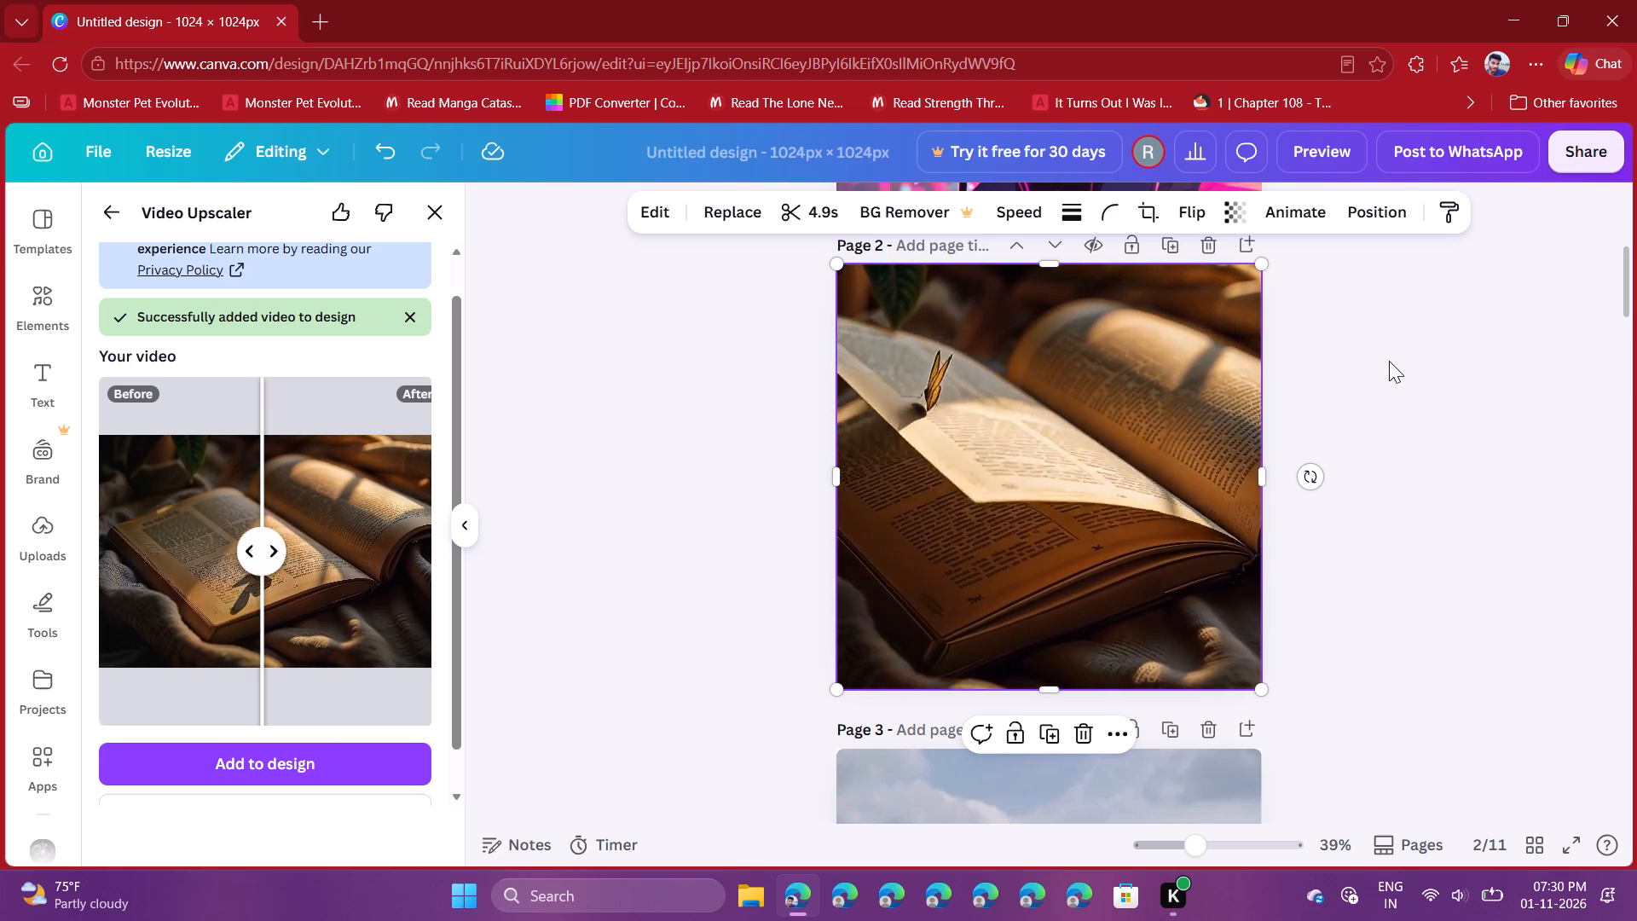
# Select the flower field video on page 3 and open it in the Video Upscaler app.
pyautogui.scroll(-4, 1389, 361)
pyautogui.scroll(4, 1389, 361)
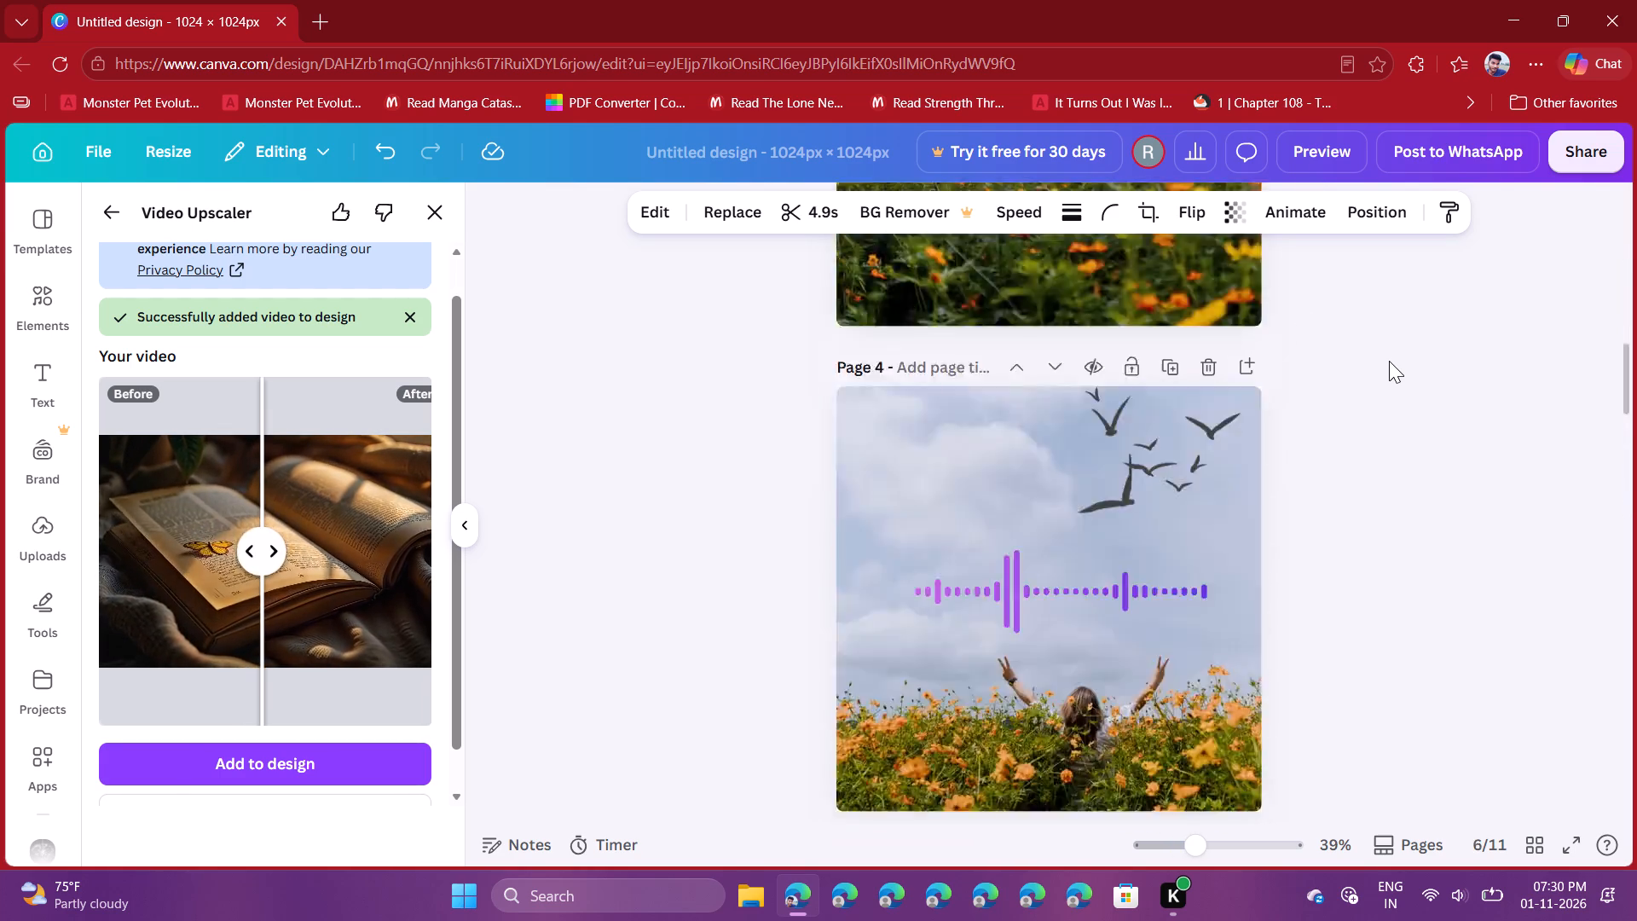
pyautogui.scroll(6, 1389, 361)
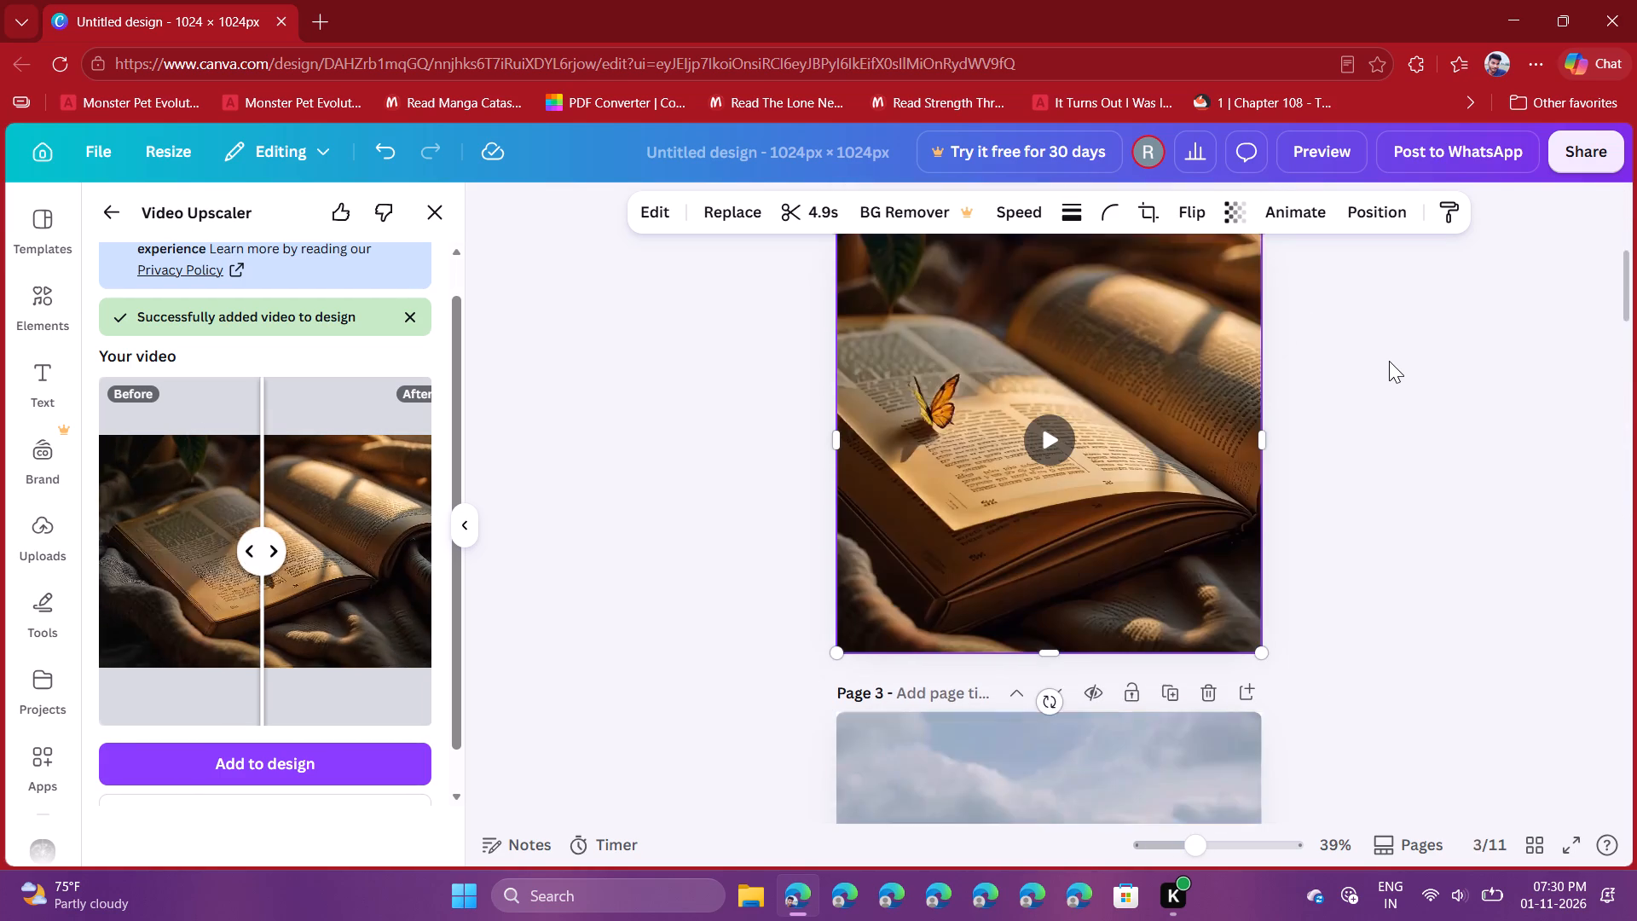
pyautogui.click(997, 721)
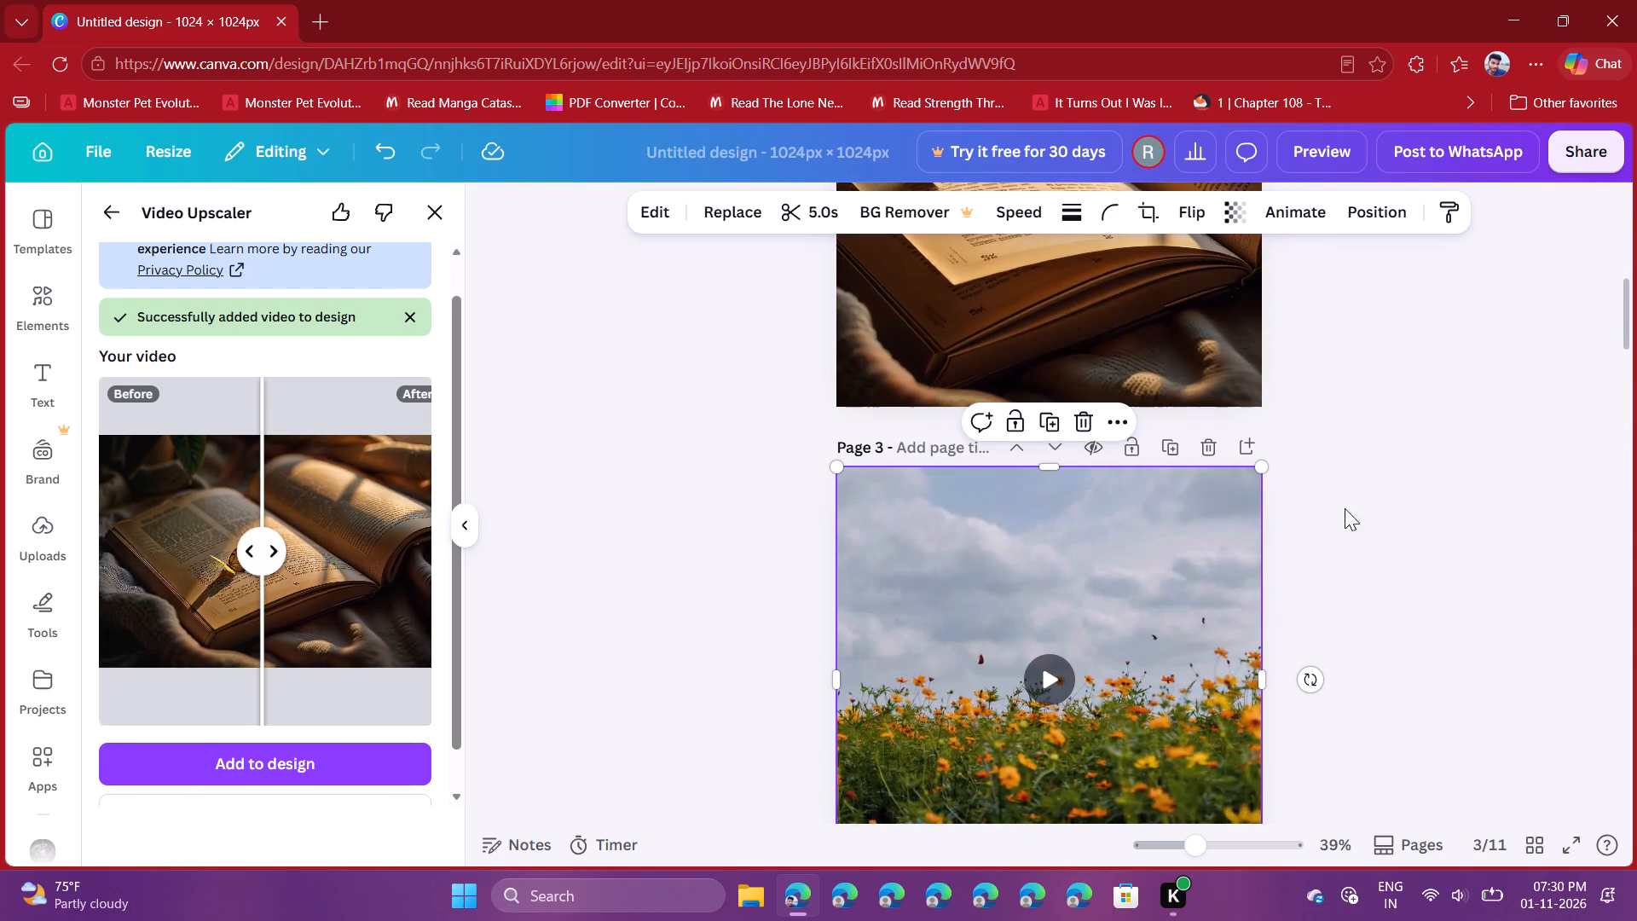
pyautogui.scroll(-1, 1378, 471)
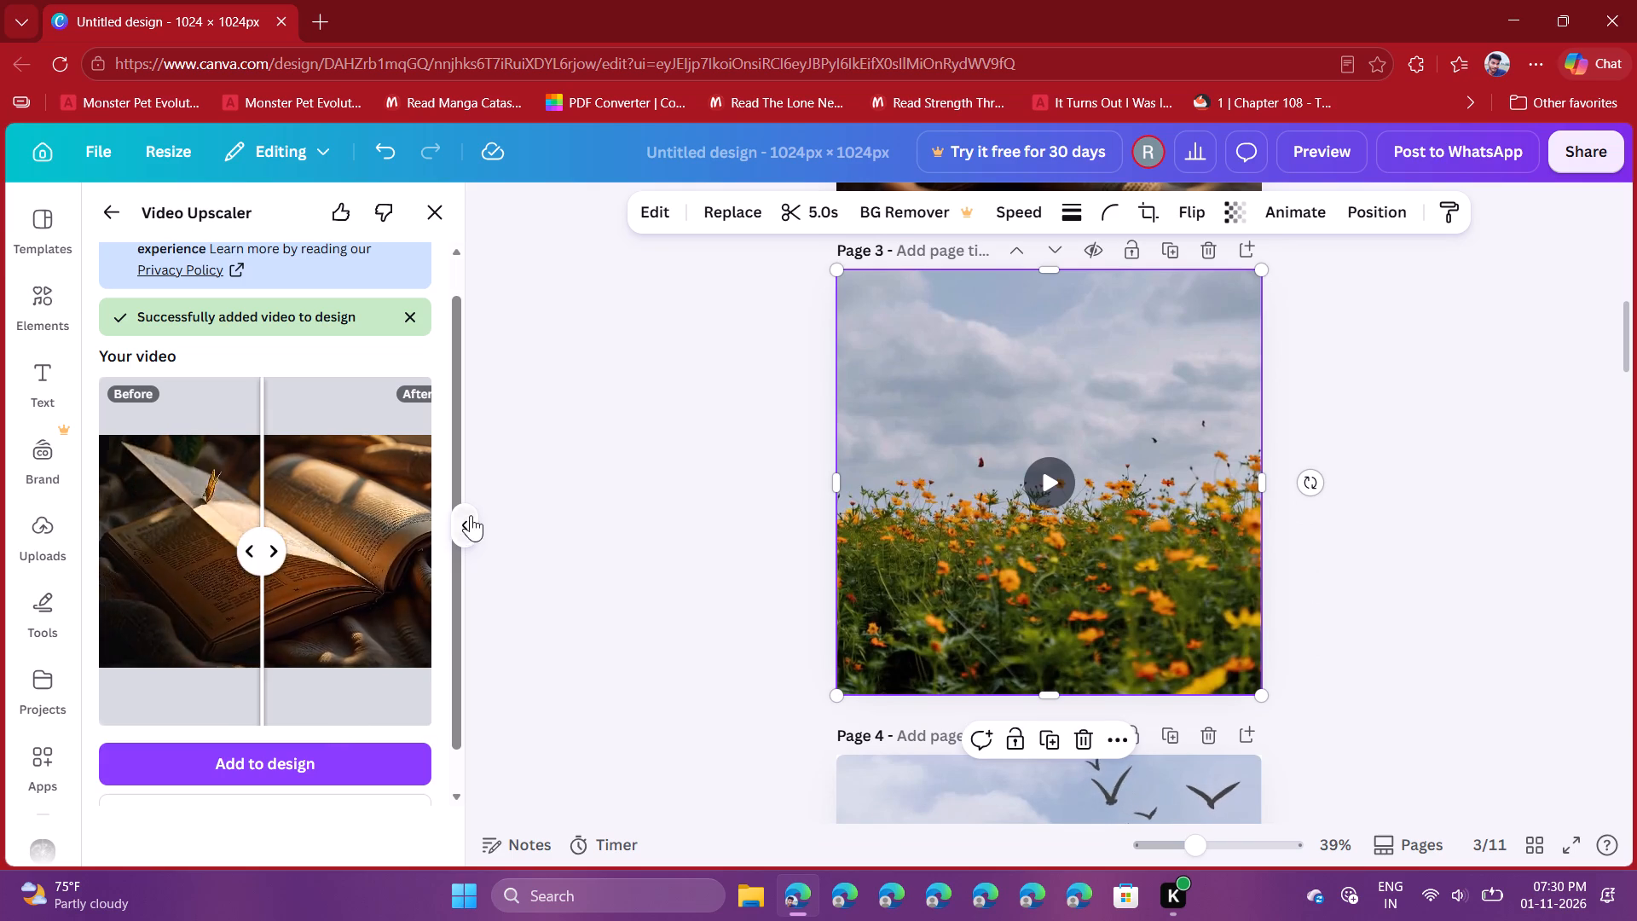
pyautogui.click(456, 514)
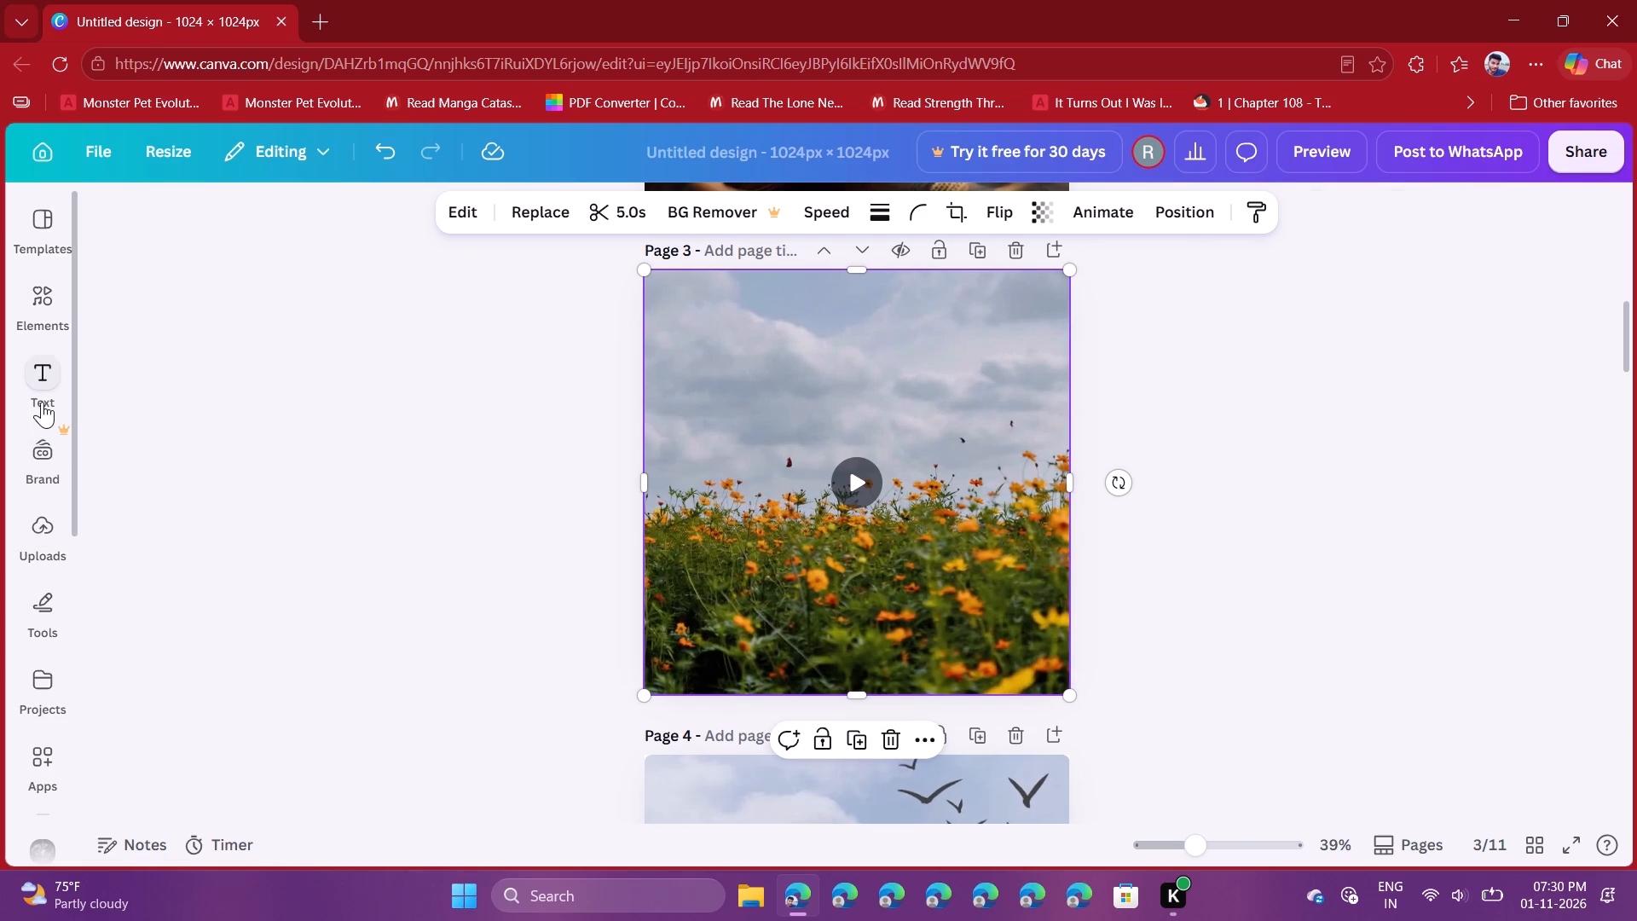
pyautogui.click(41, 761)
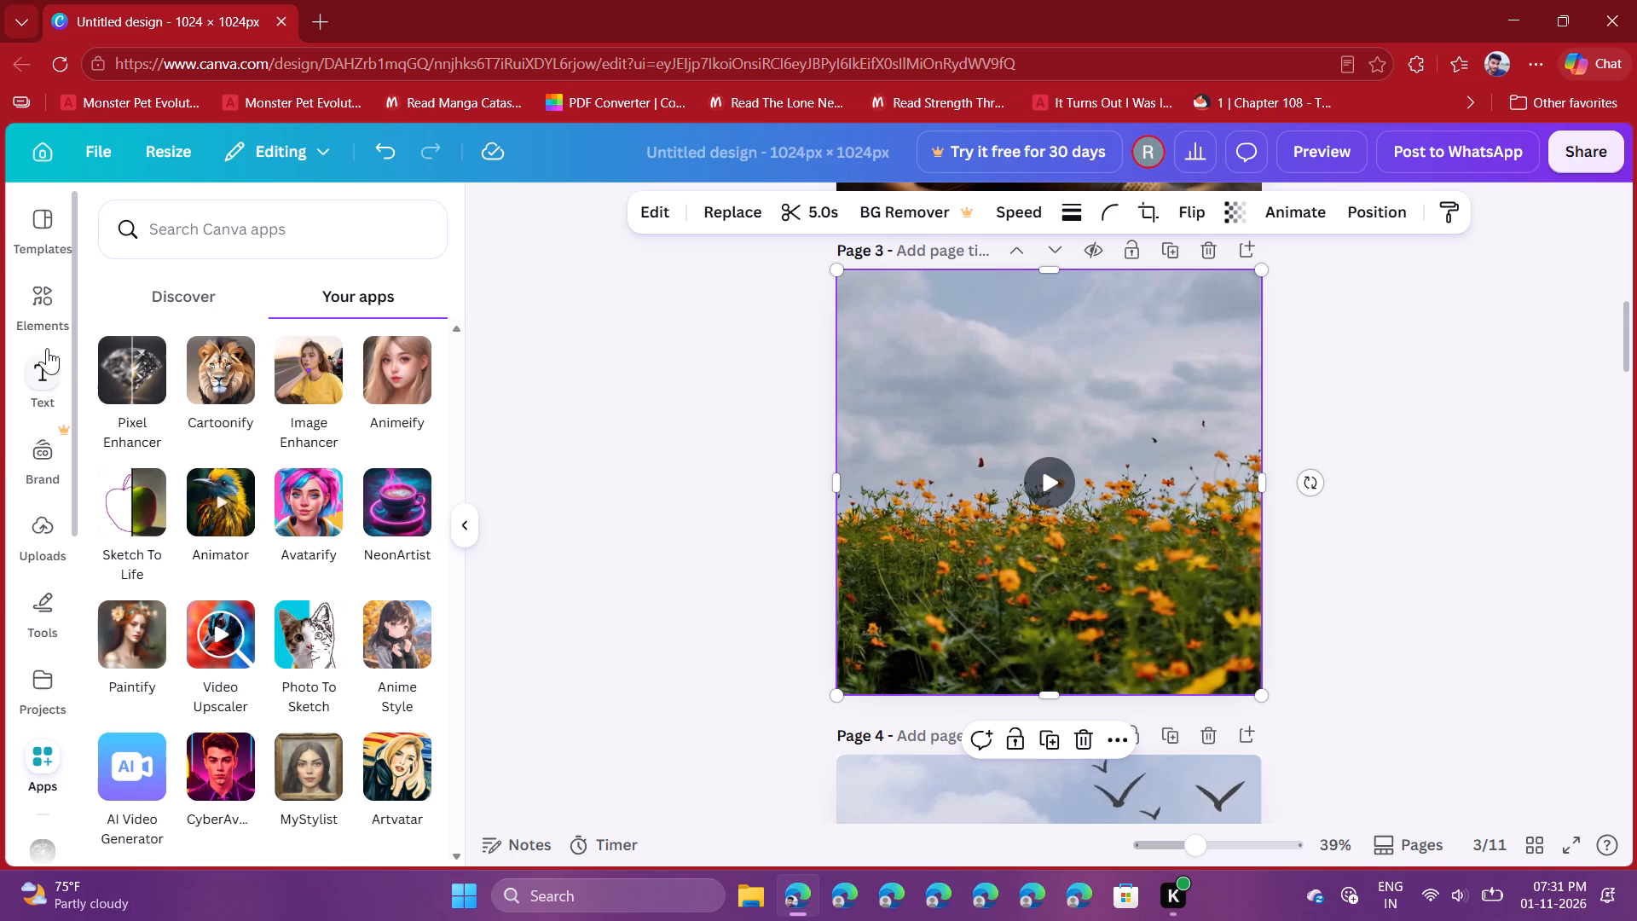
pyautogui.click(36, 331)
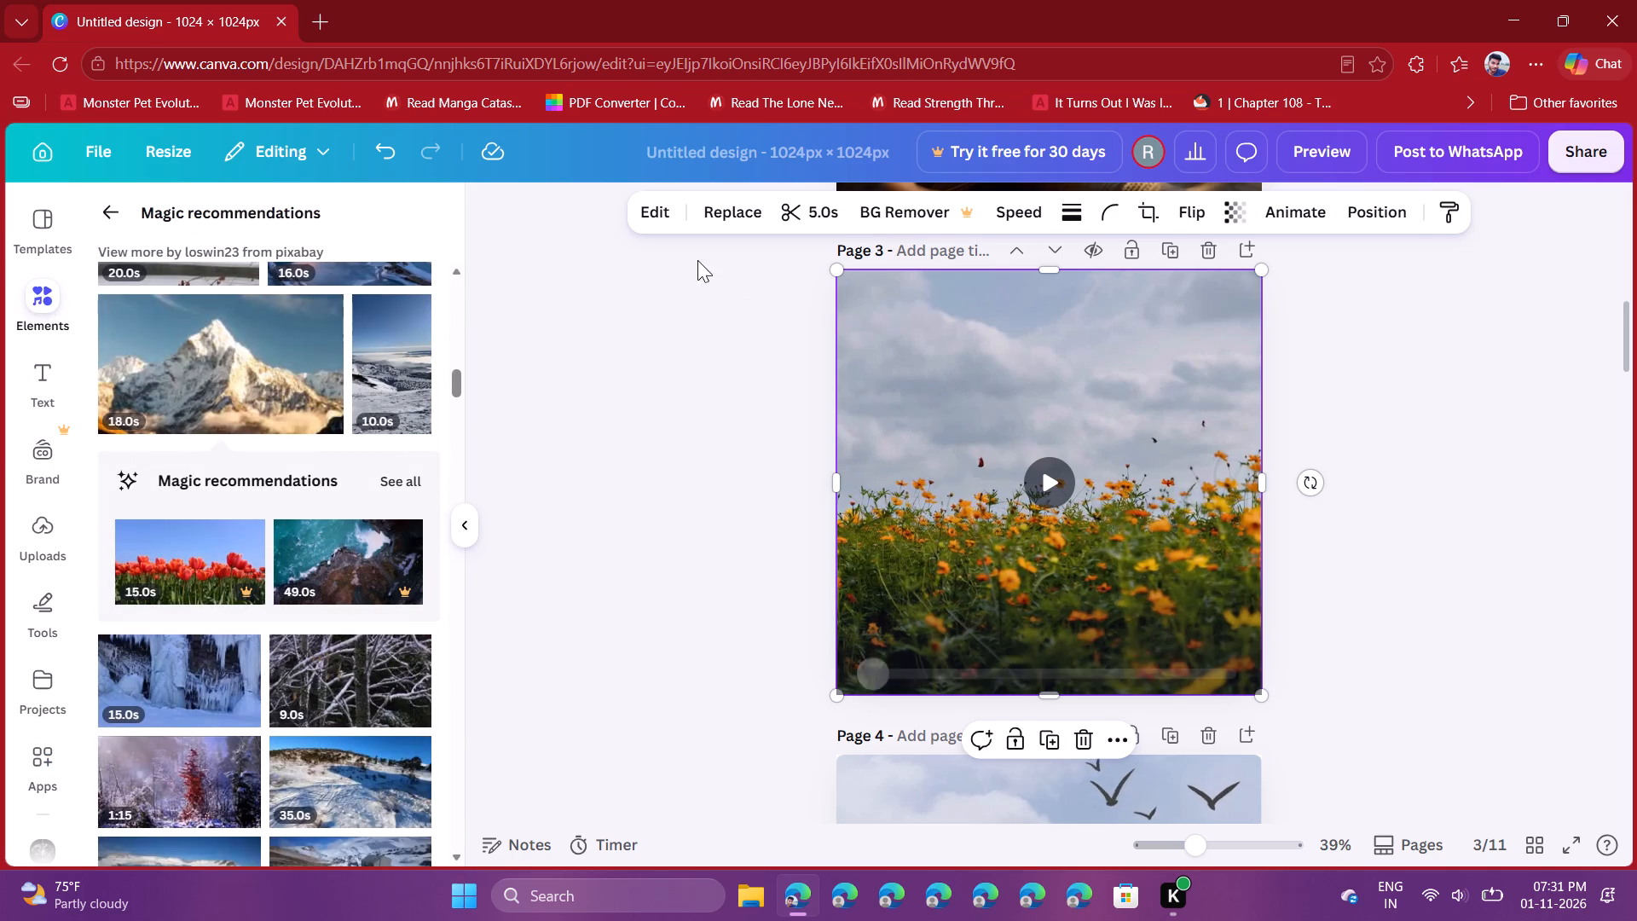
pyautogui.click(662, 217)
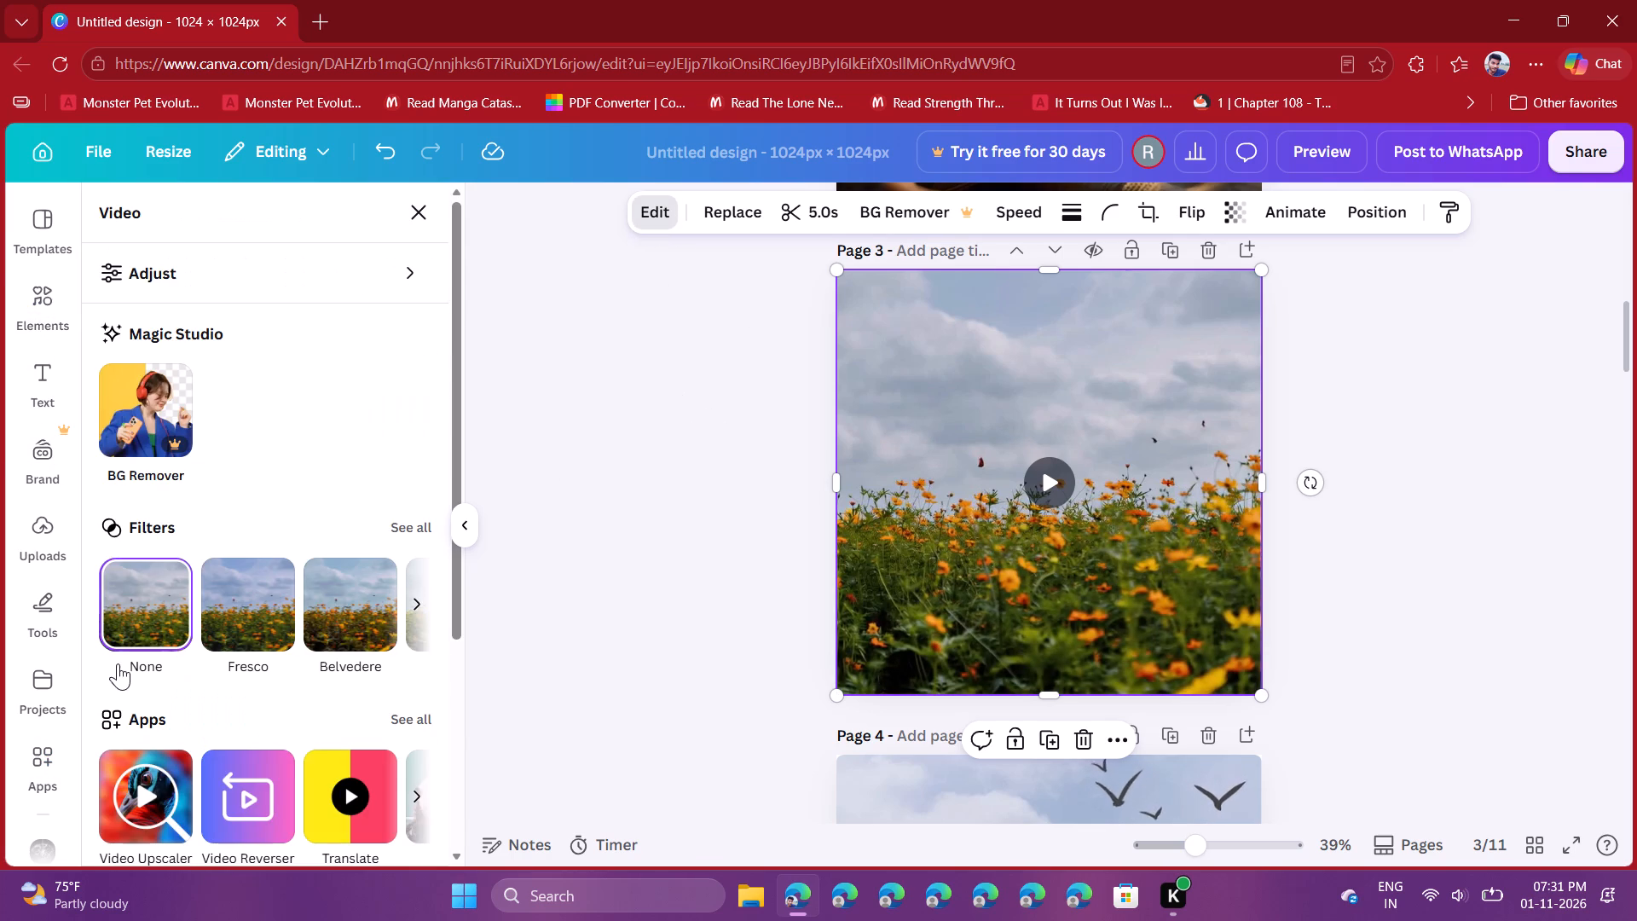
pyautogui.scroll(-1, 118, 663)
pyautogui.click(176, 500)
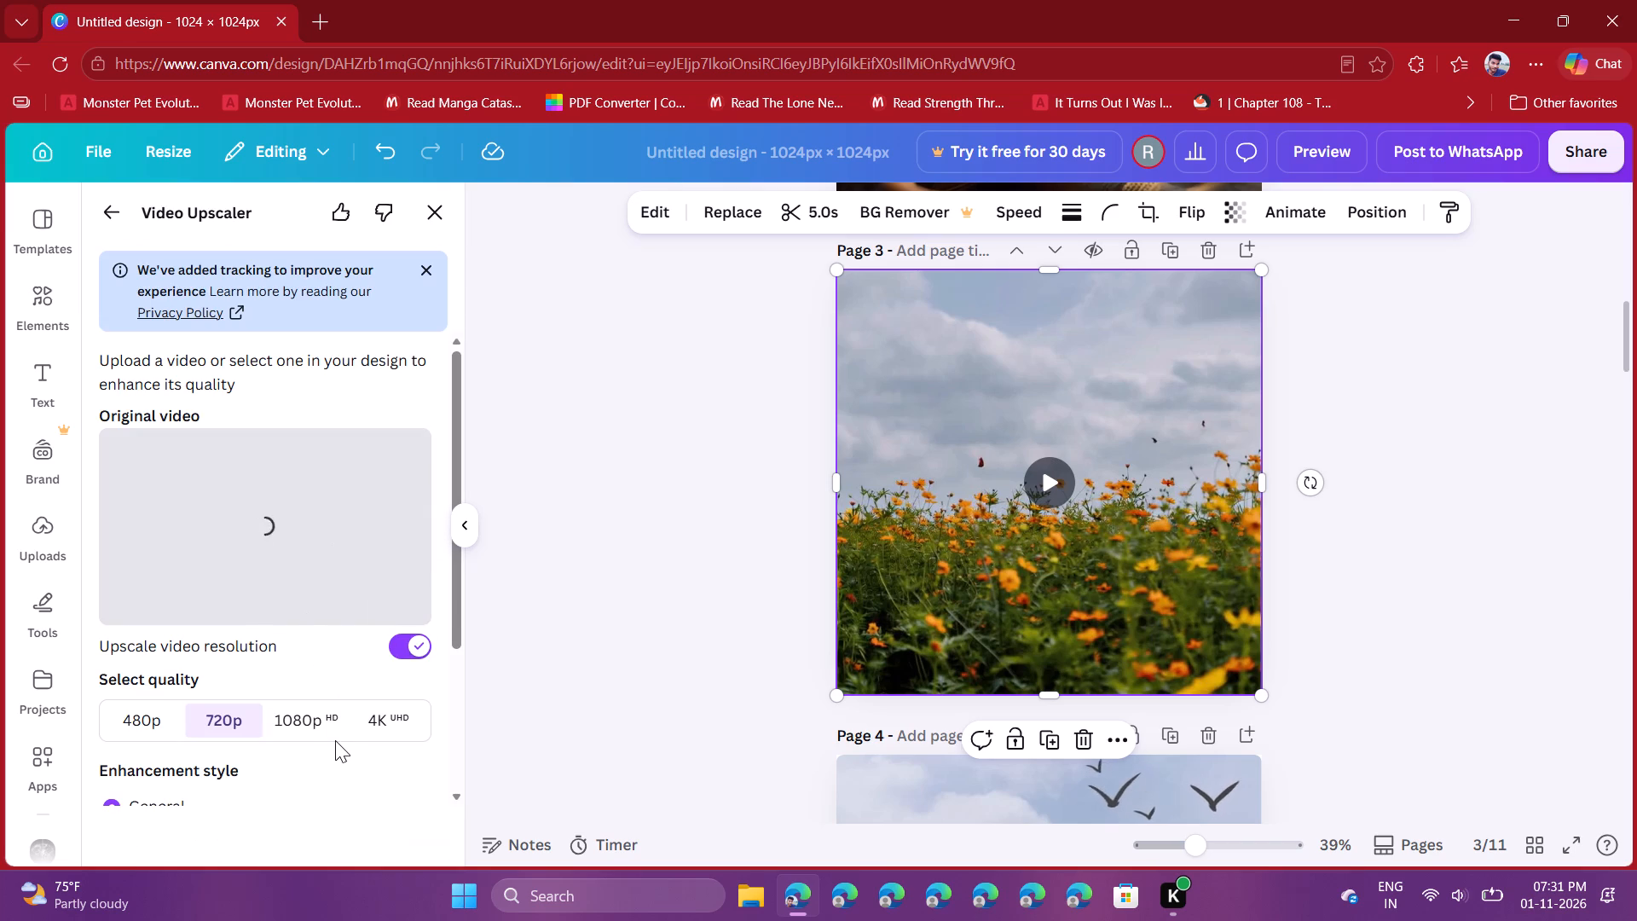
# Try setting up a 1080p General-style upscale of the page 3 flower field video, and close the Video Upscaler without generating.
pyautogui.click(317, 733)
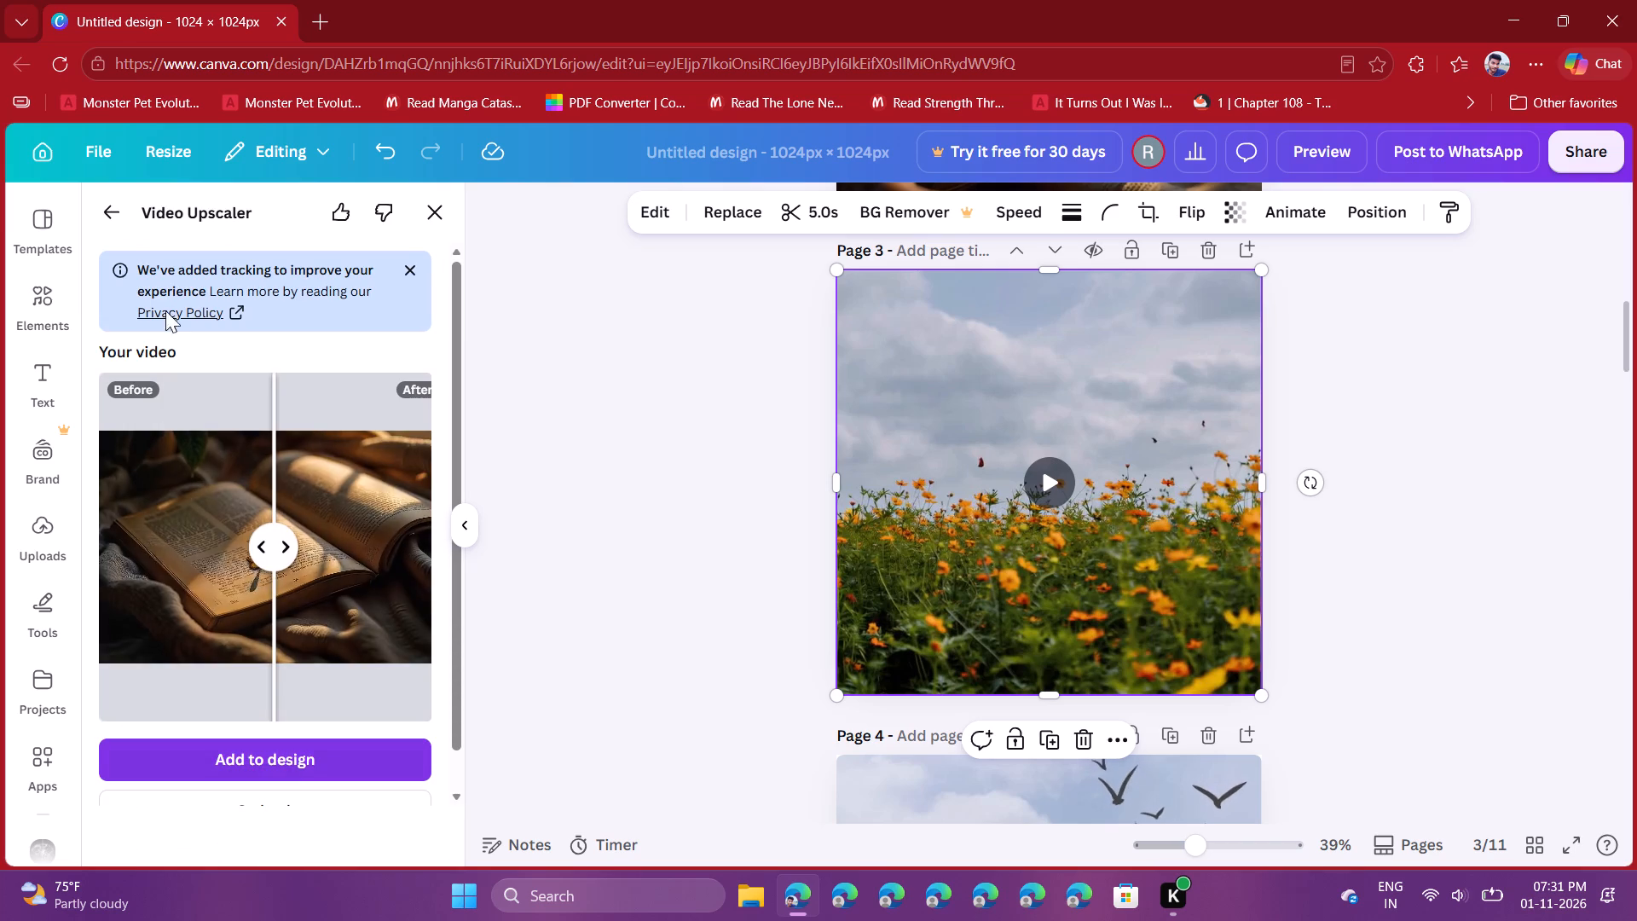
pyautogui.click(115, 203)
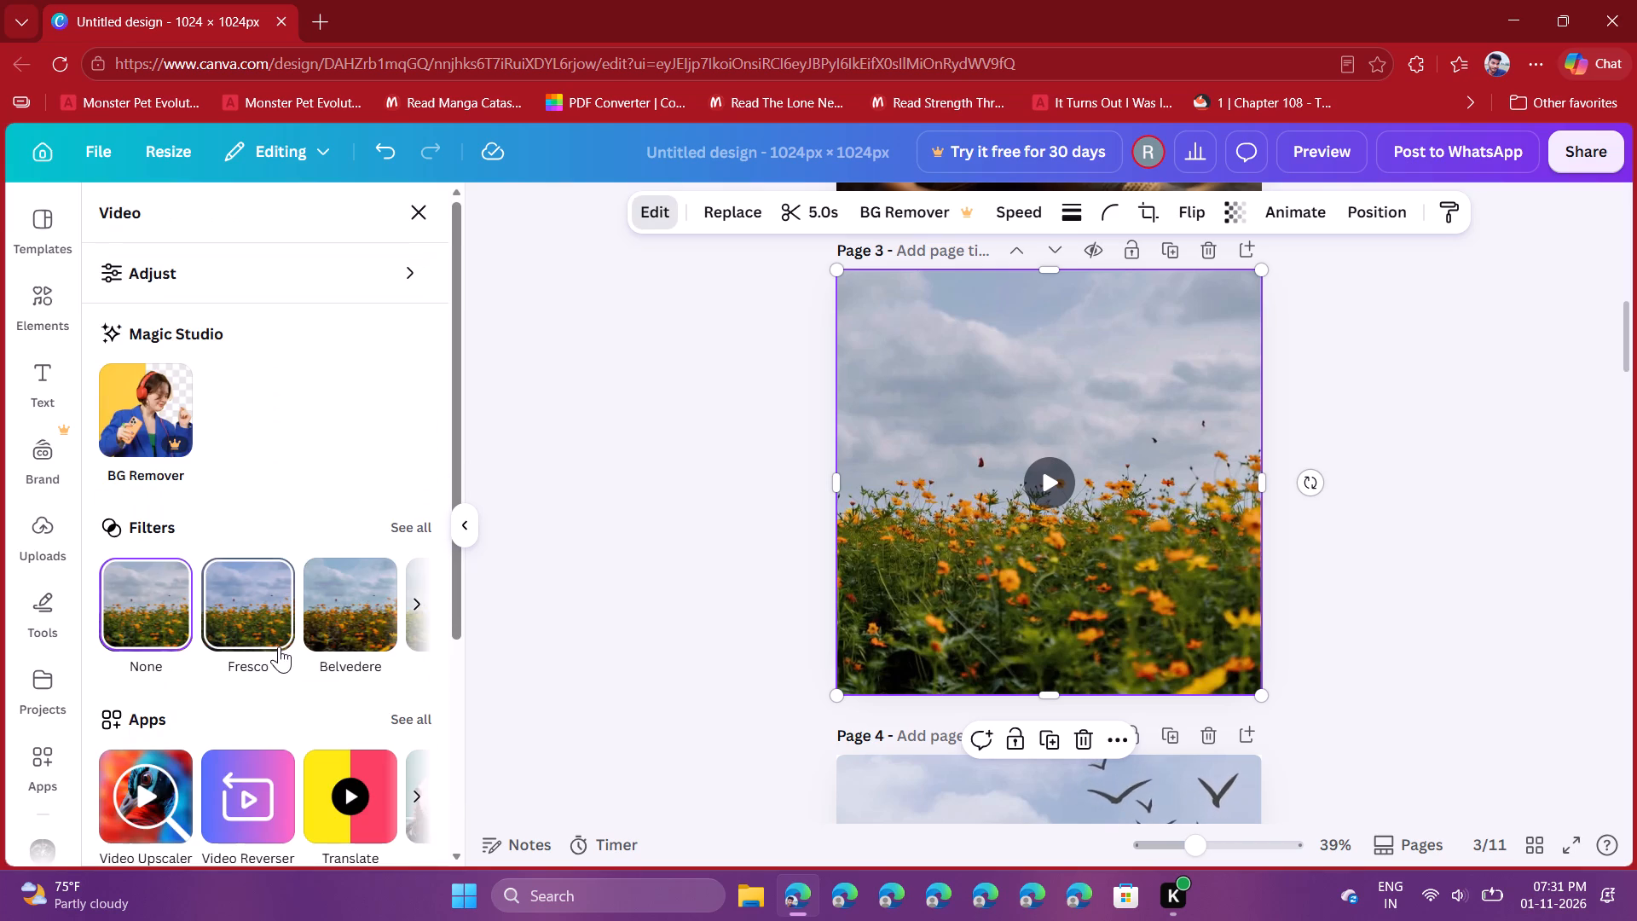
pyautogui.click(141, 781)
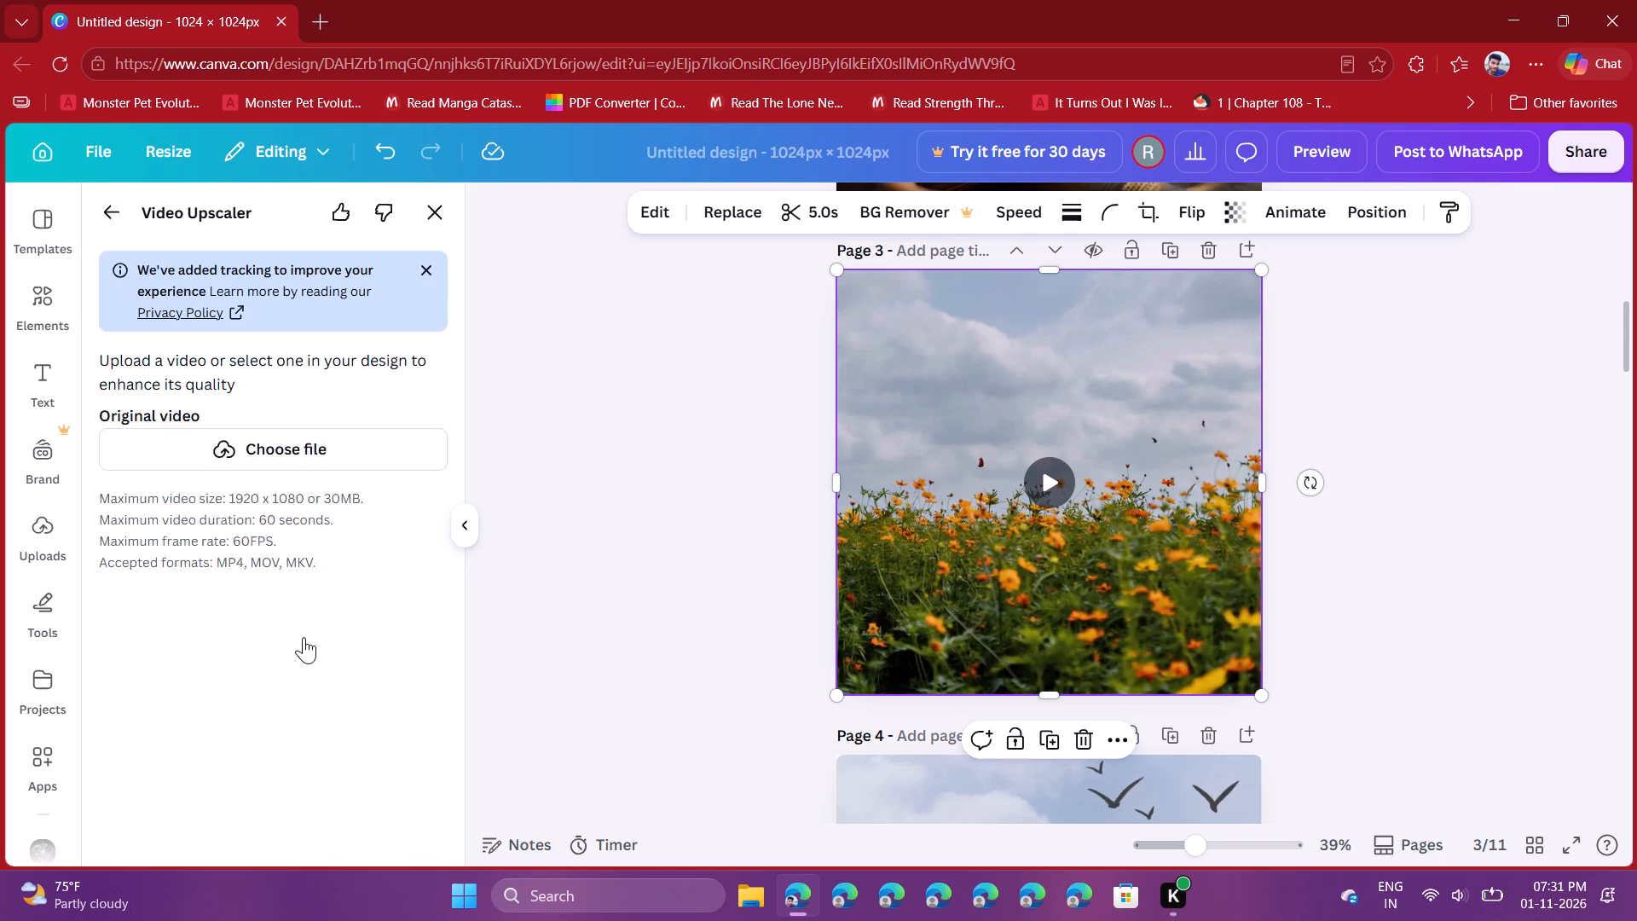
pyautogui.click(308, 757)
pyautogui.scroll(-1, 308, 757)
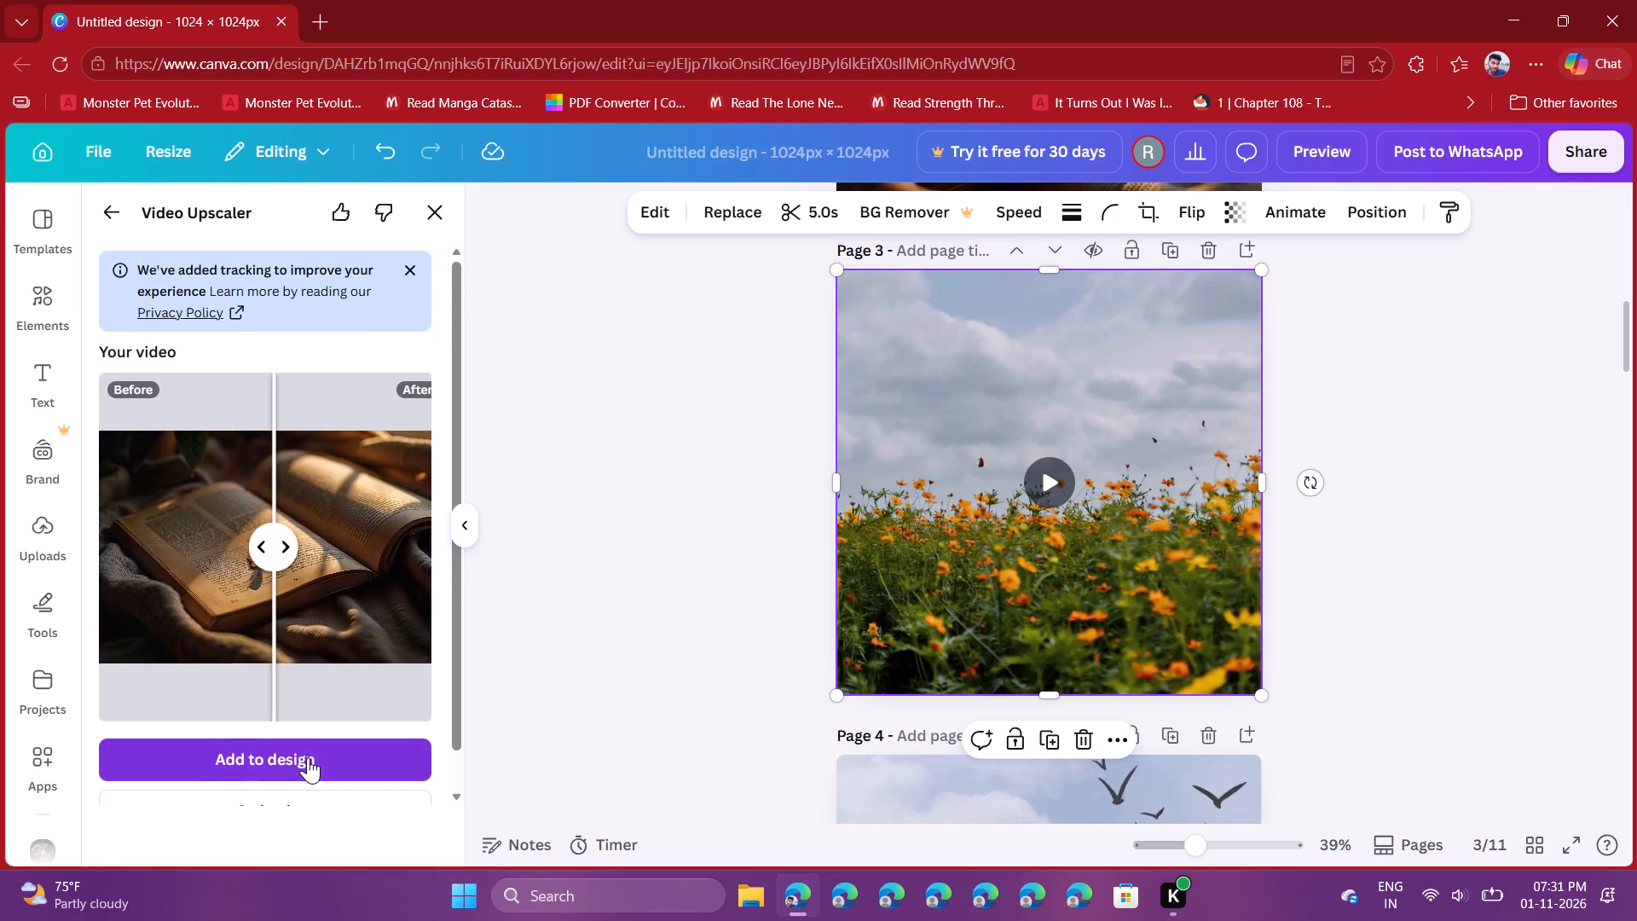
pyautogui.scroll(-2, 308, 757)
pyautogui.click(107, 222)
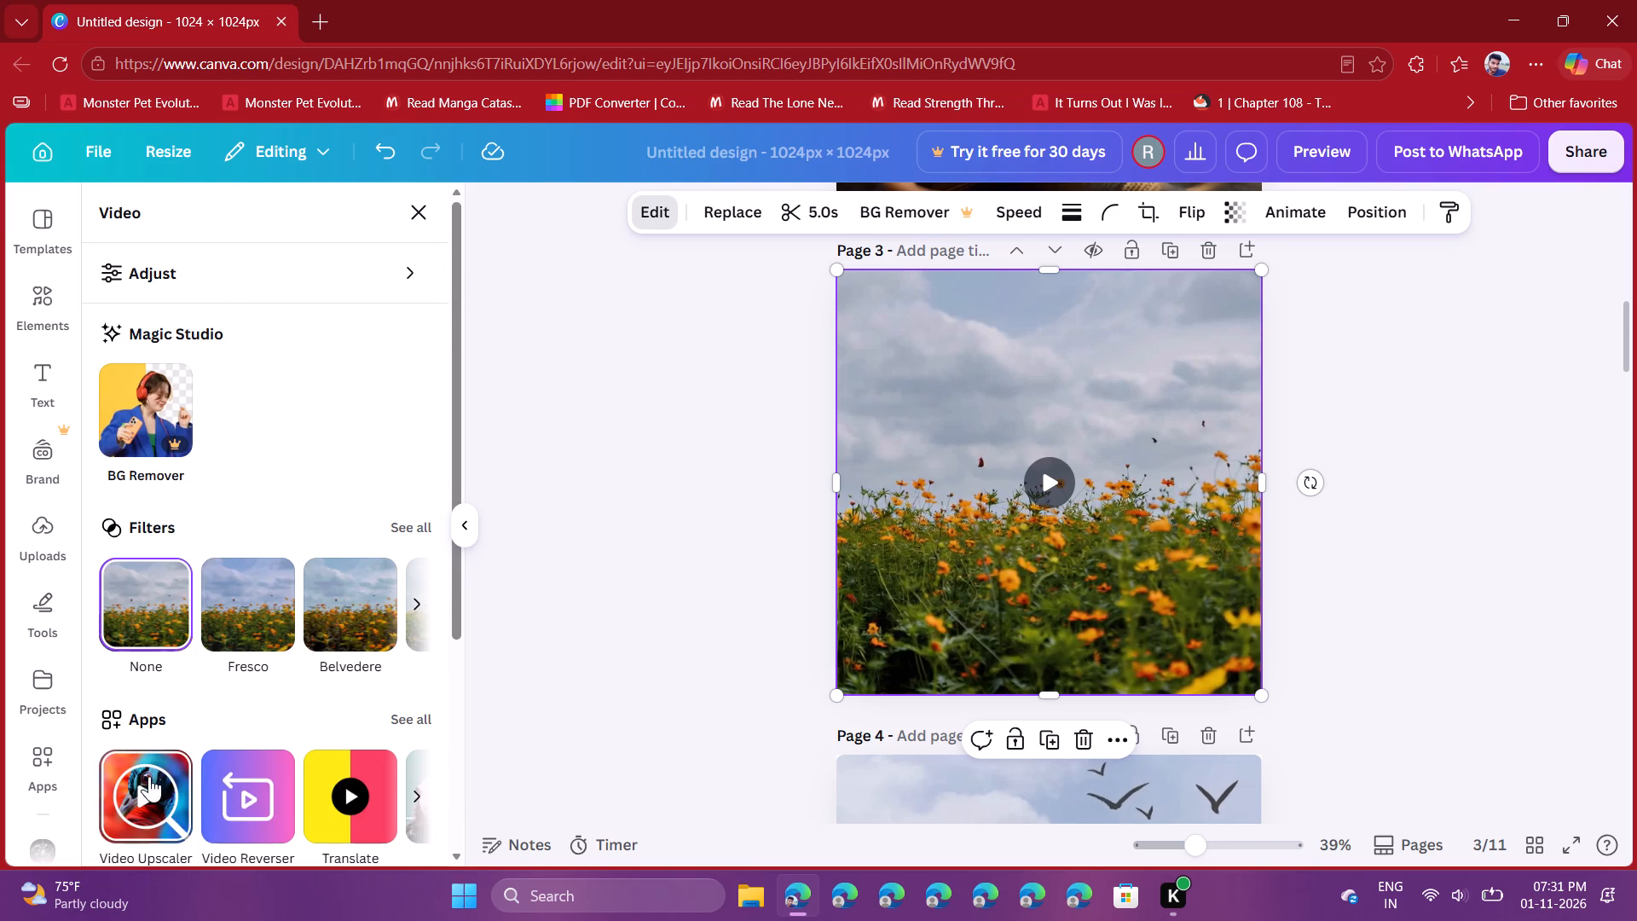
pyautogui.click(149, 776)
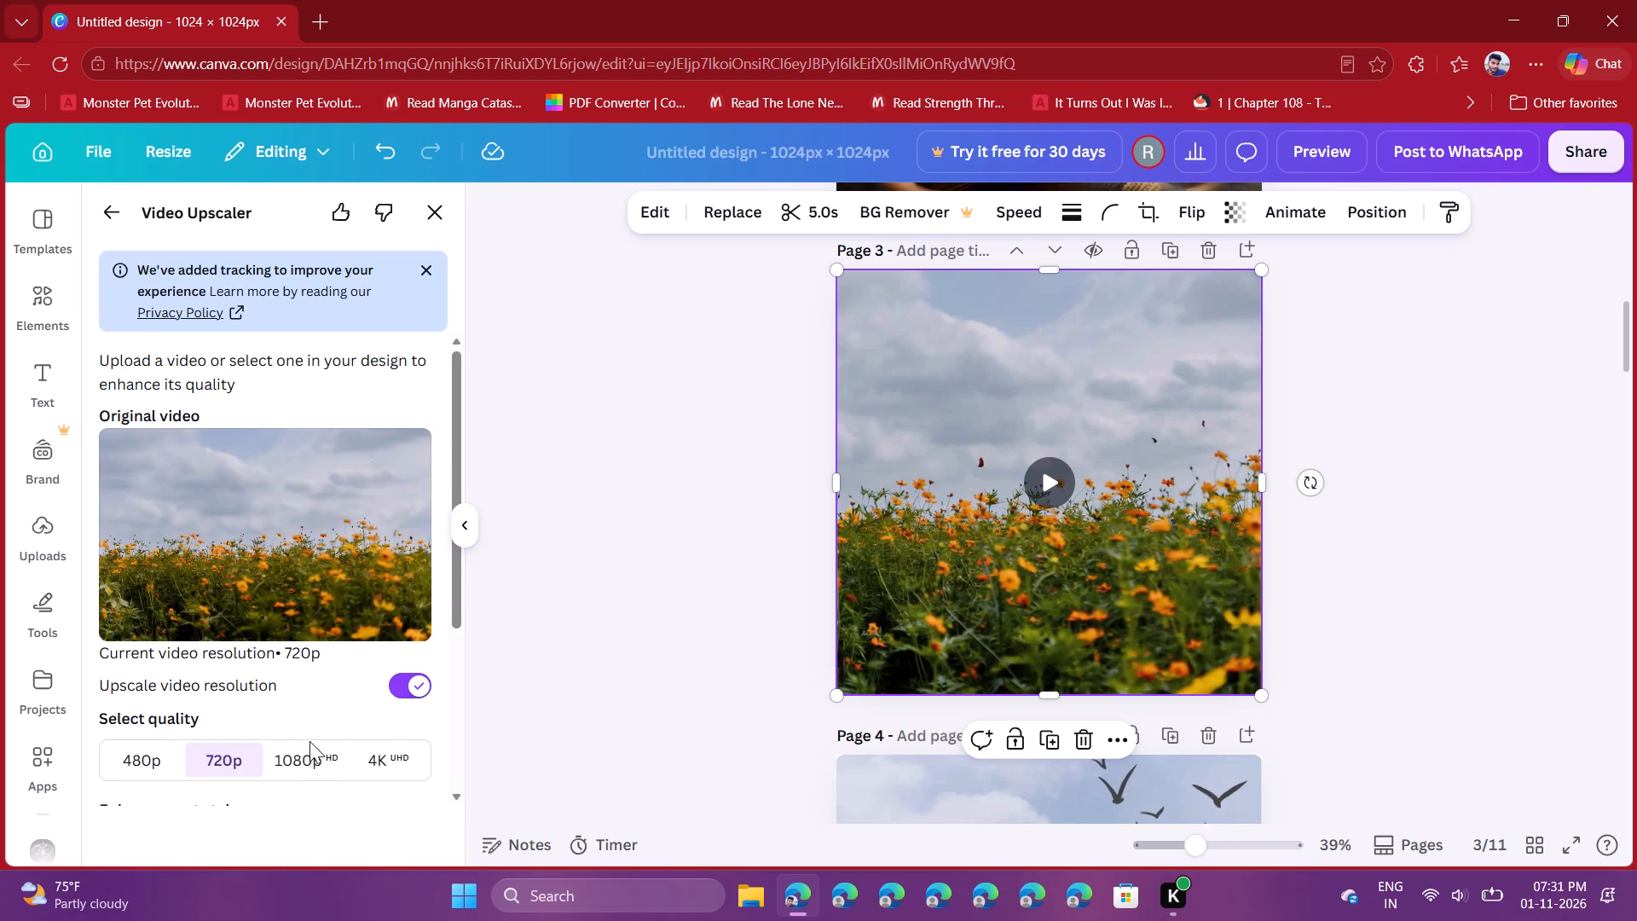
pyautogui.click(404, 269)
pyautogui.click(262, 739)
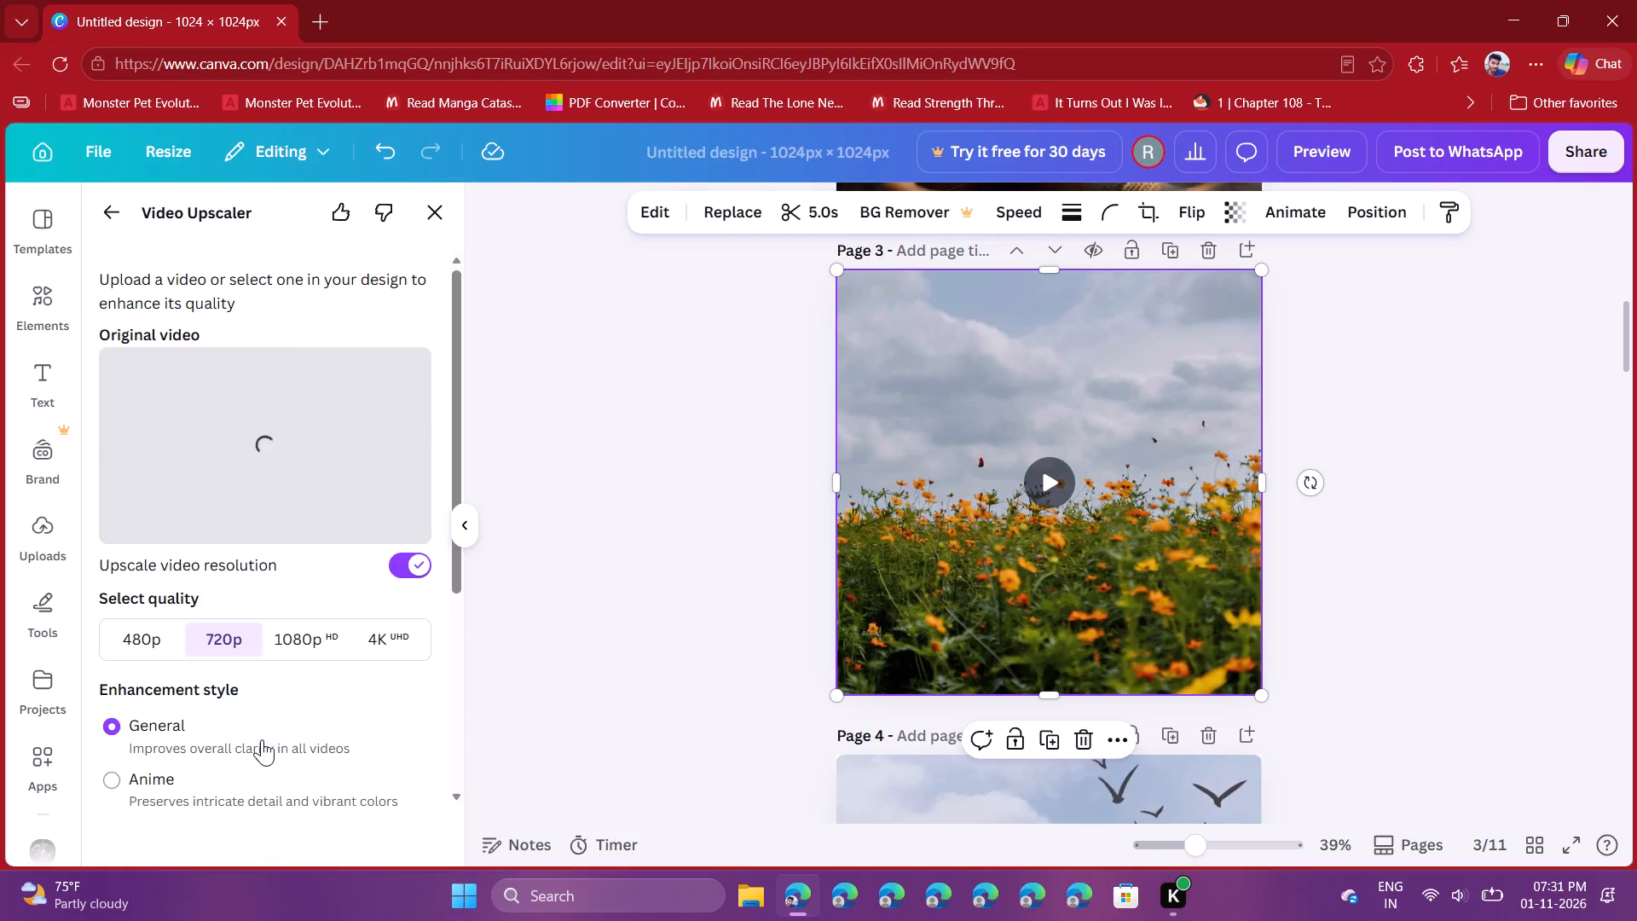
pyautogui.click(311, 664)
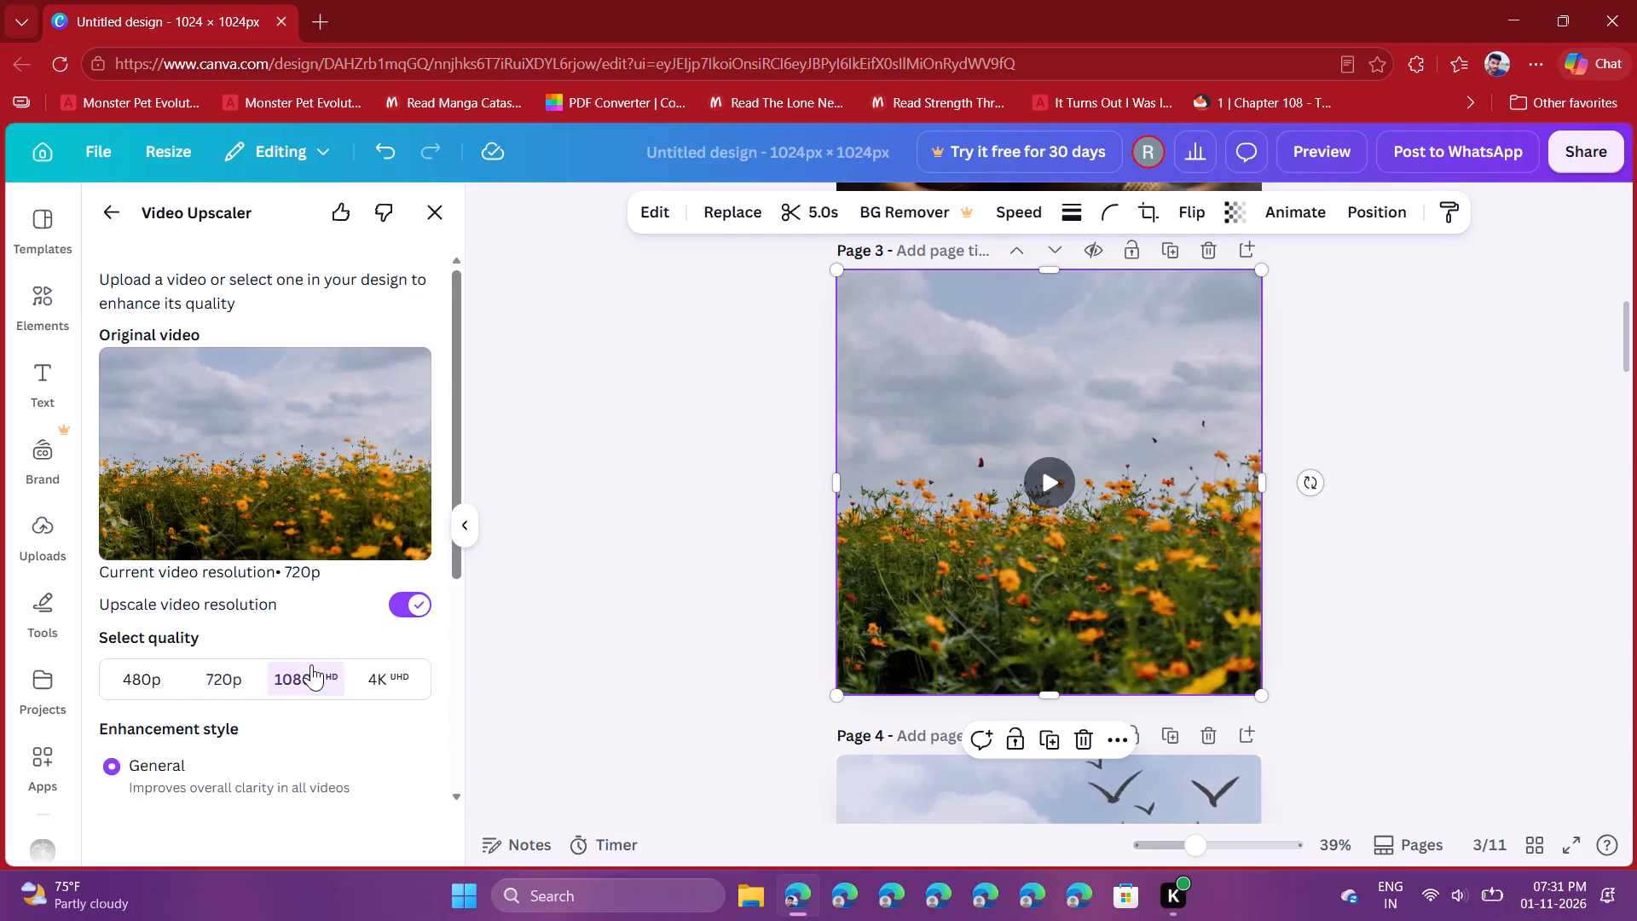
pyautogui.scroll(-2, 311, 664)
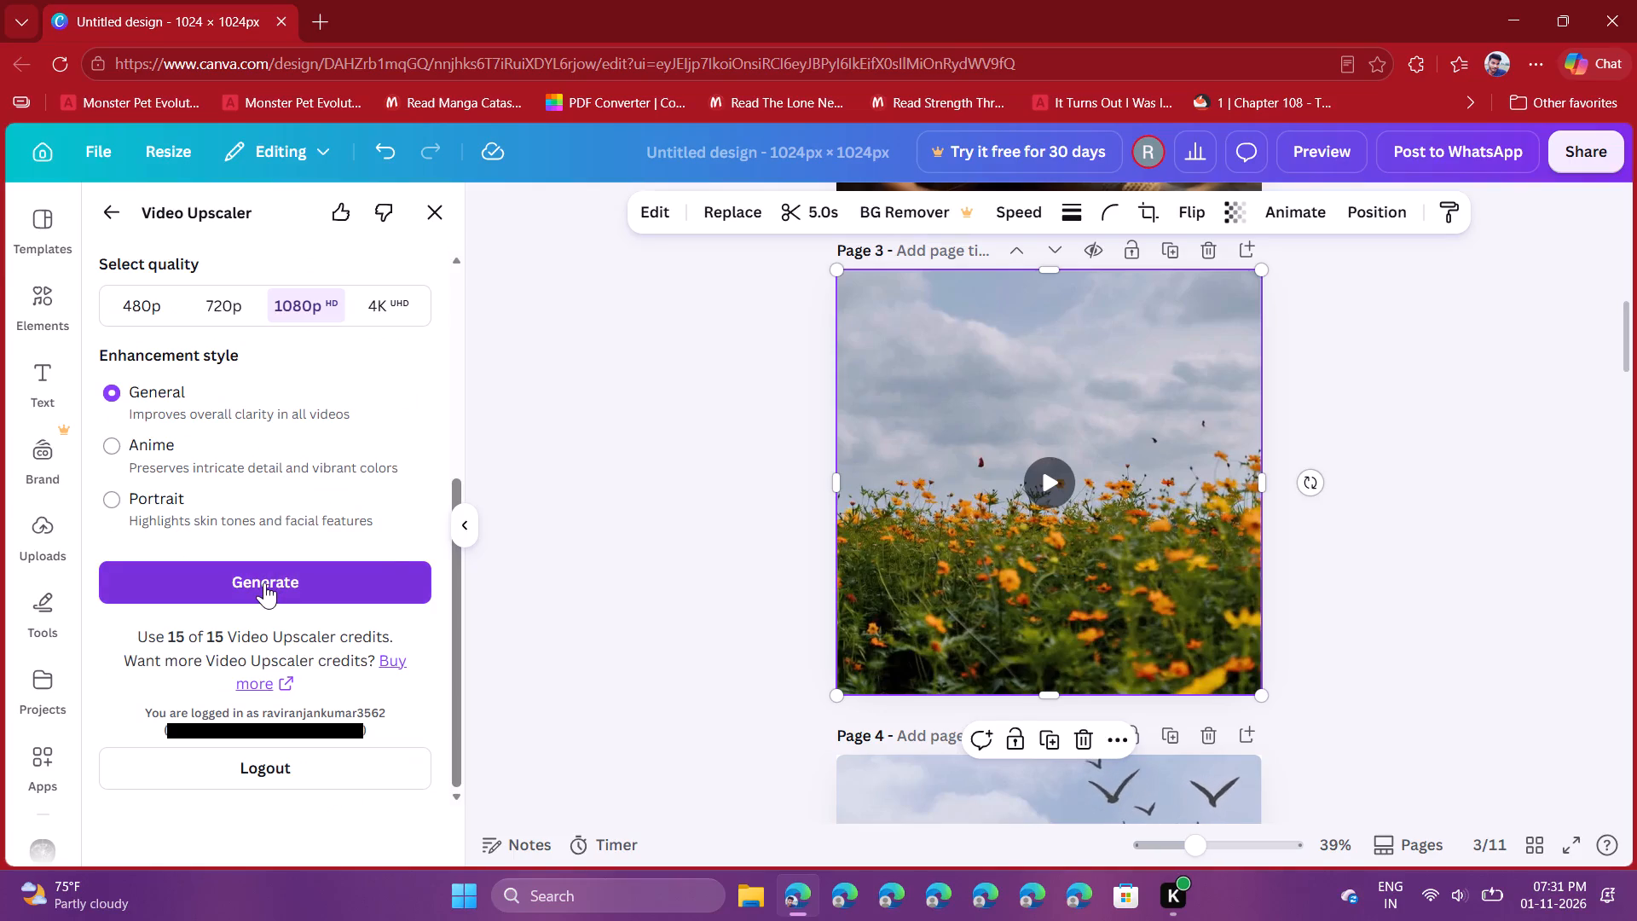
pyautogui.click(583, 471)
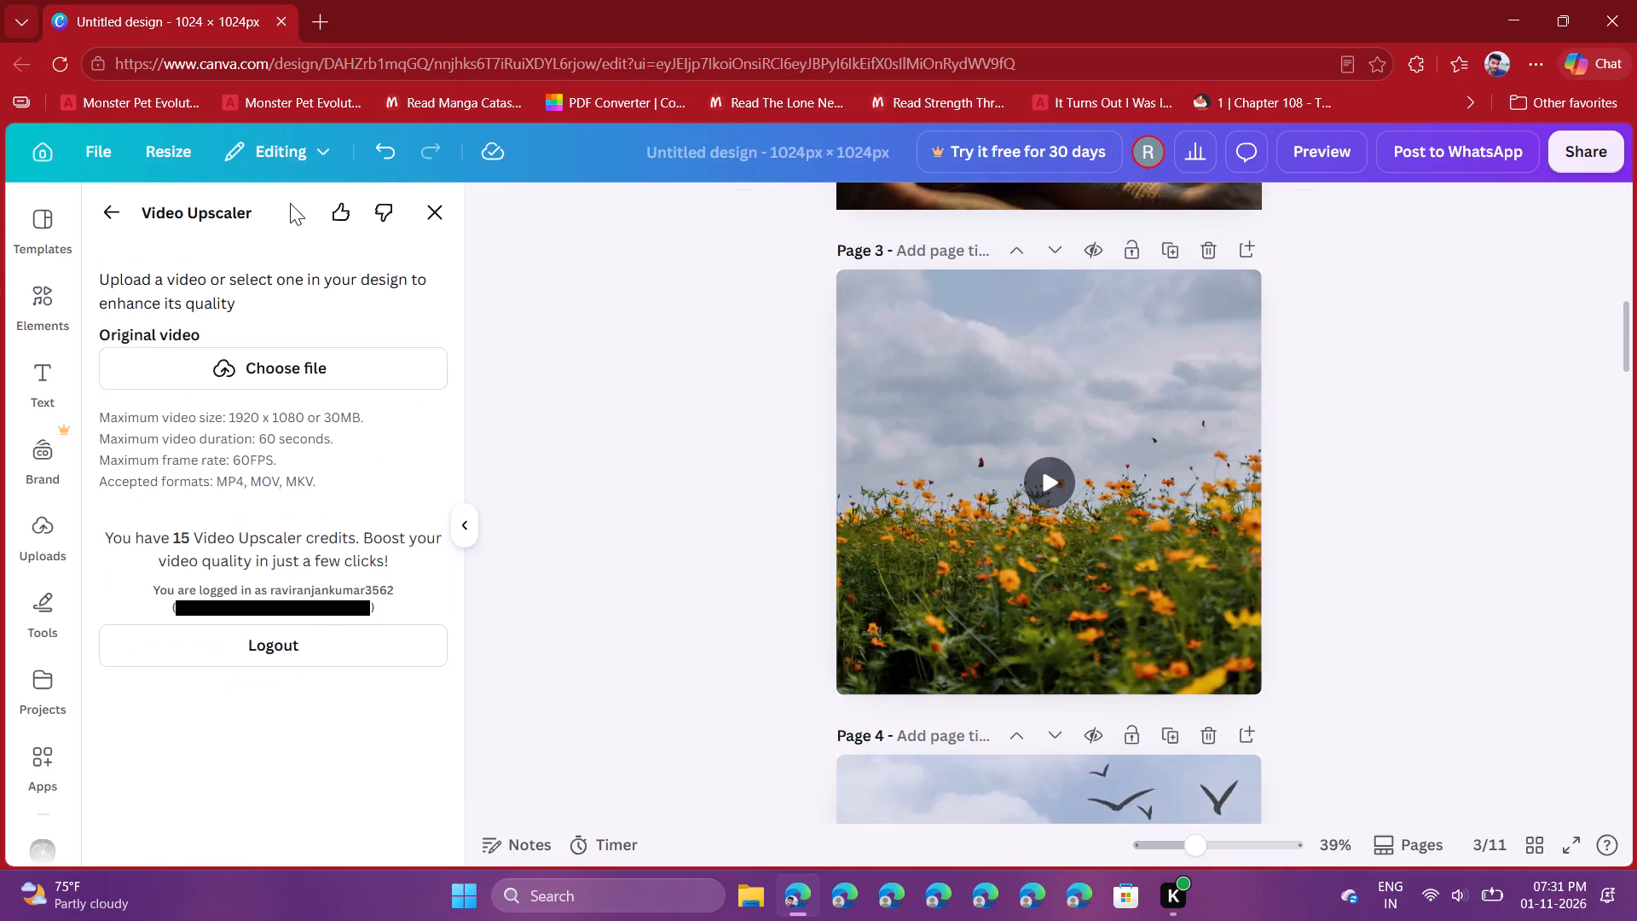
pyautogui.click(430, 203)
# Look through the design's pages from page 1 to page 11 to check their contents.
pyautogui.scroll(-1, 765, 458)
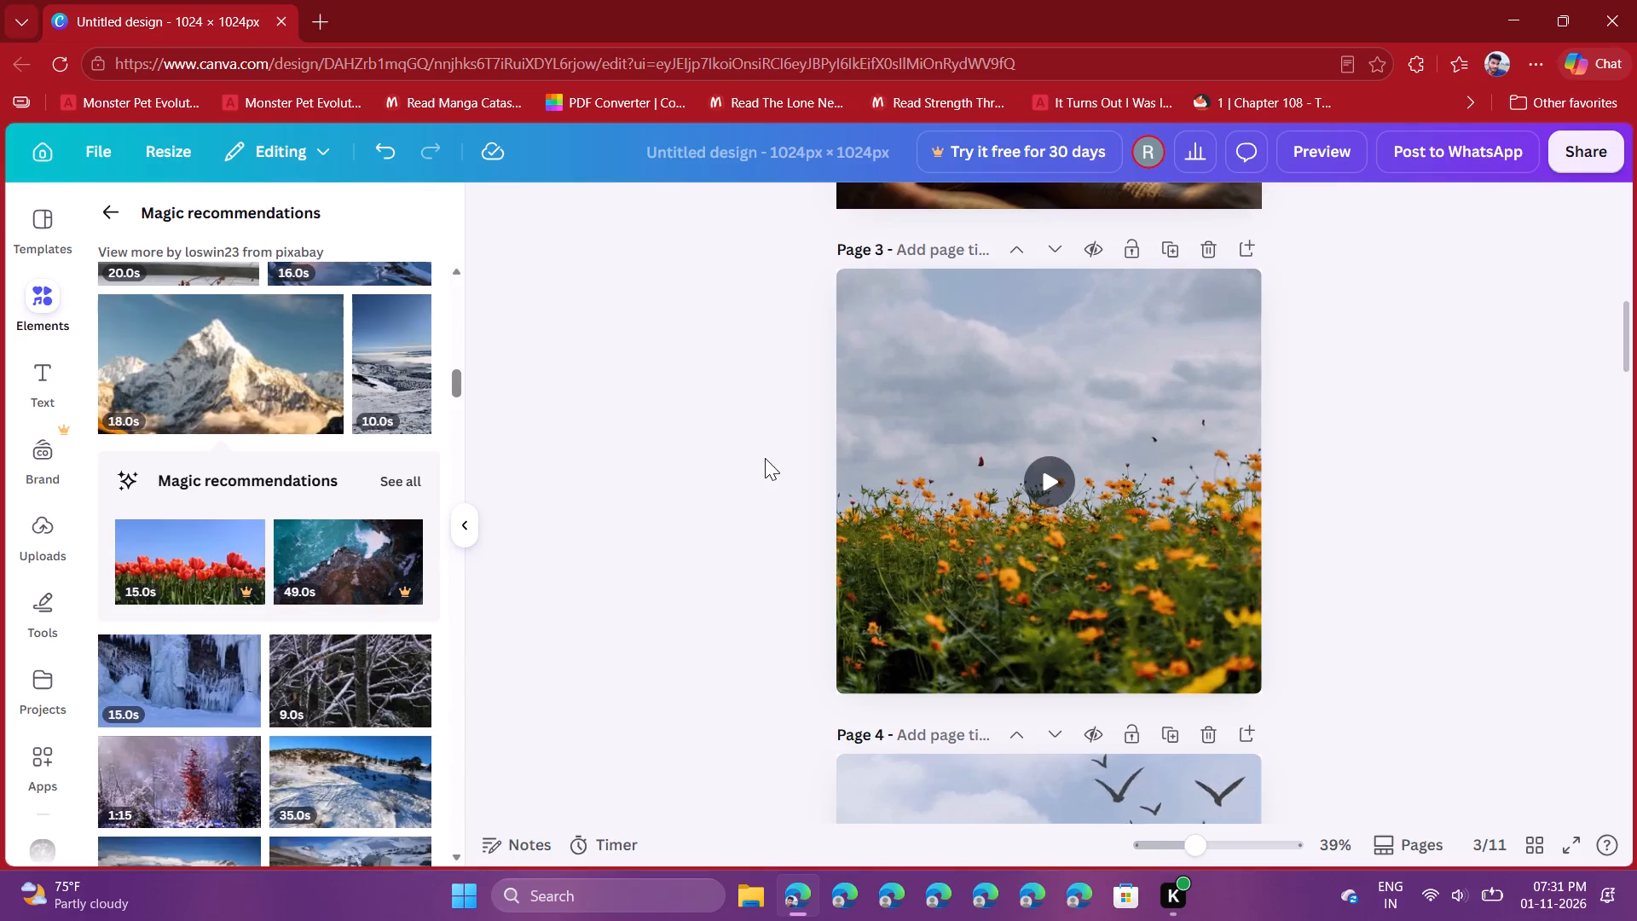
pyautogui.scroll(-1, 765, 458)
pyautogui.scroll(11, 765, 458)
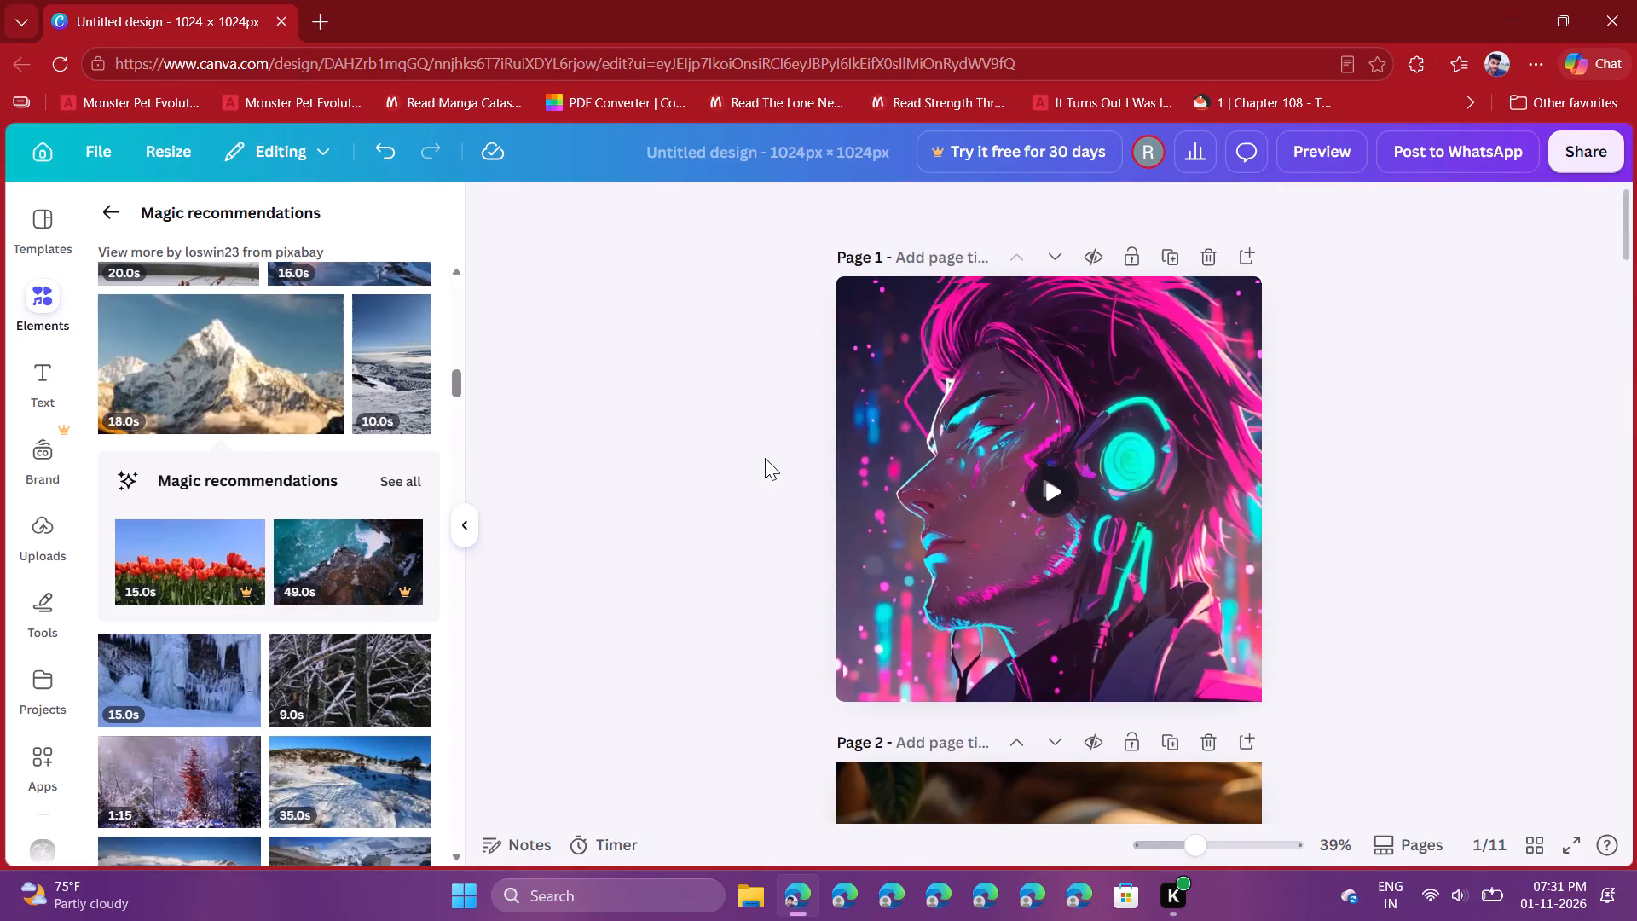
pyautogui.scroll(1, 765, 458)
pyautogui.scroll(-9, 765, 458)
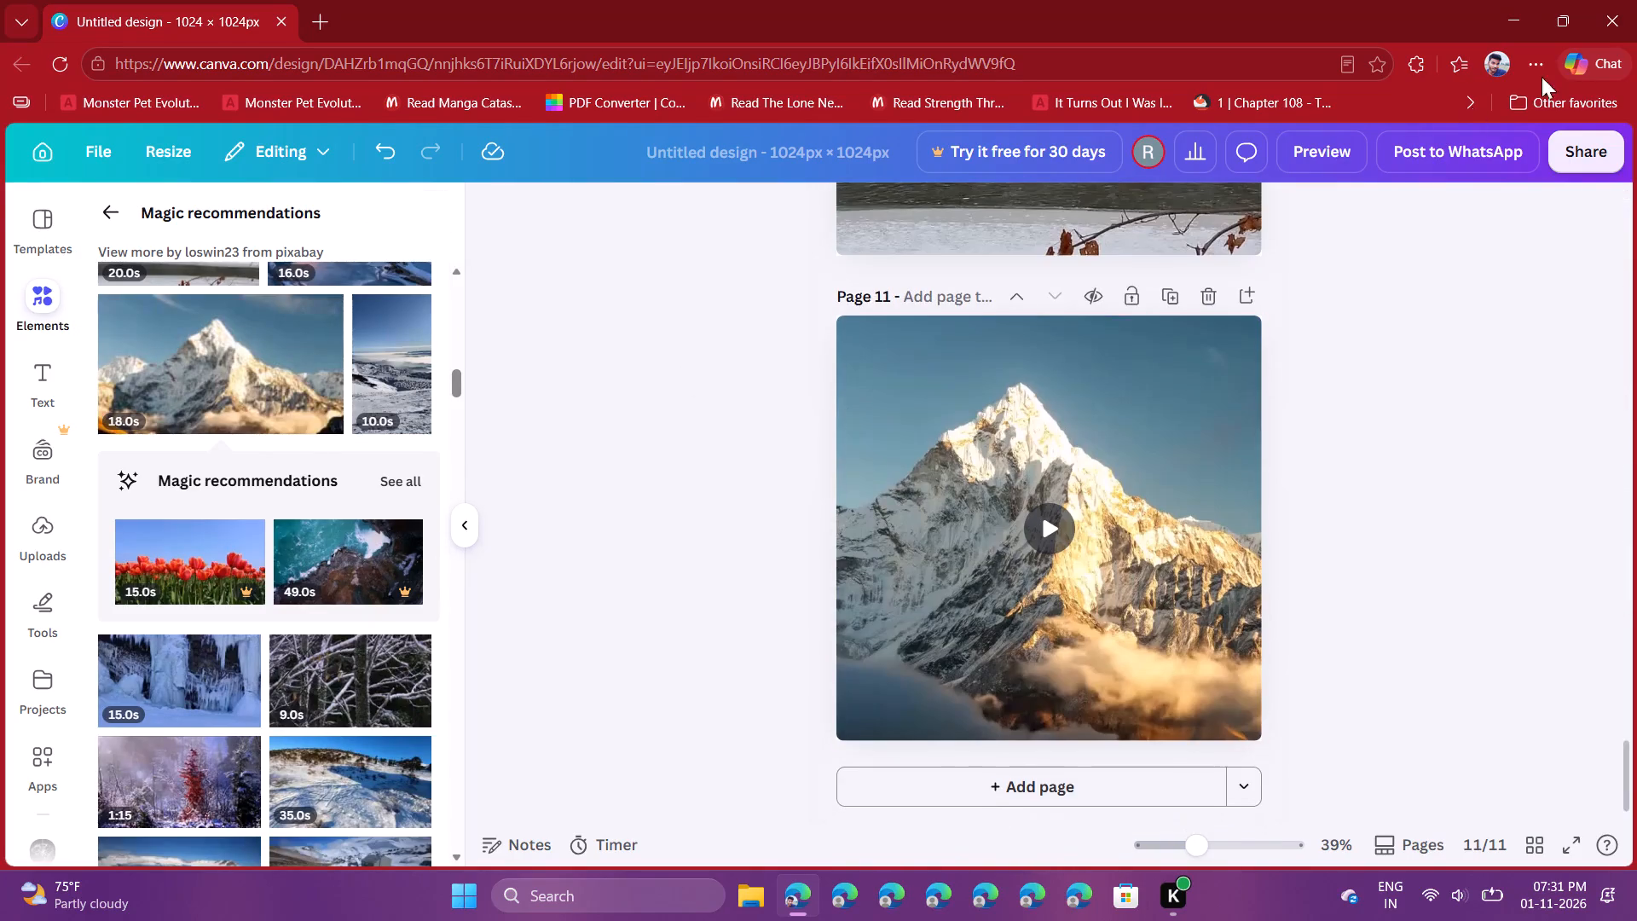
# Start a preview playback of the whole design.
pyautogui.click(1342, 155)
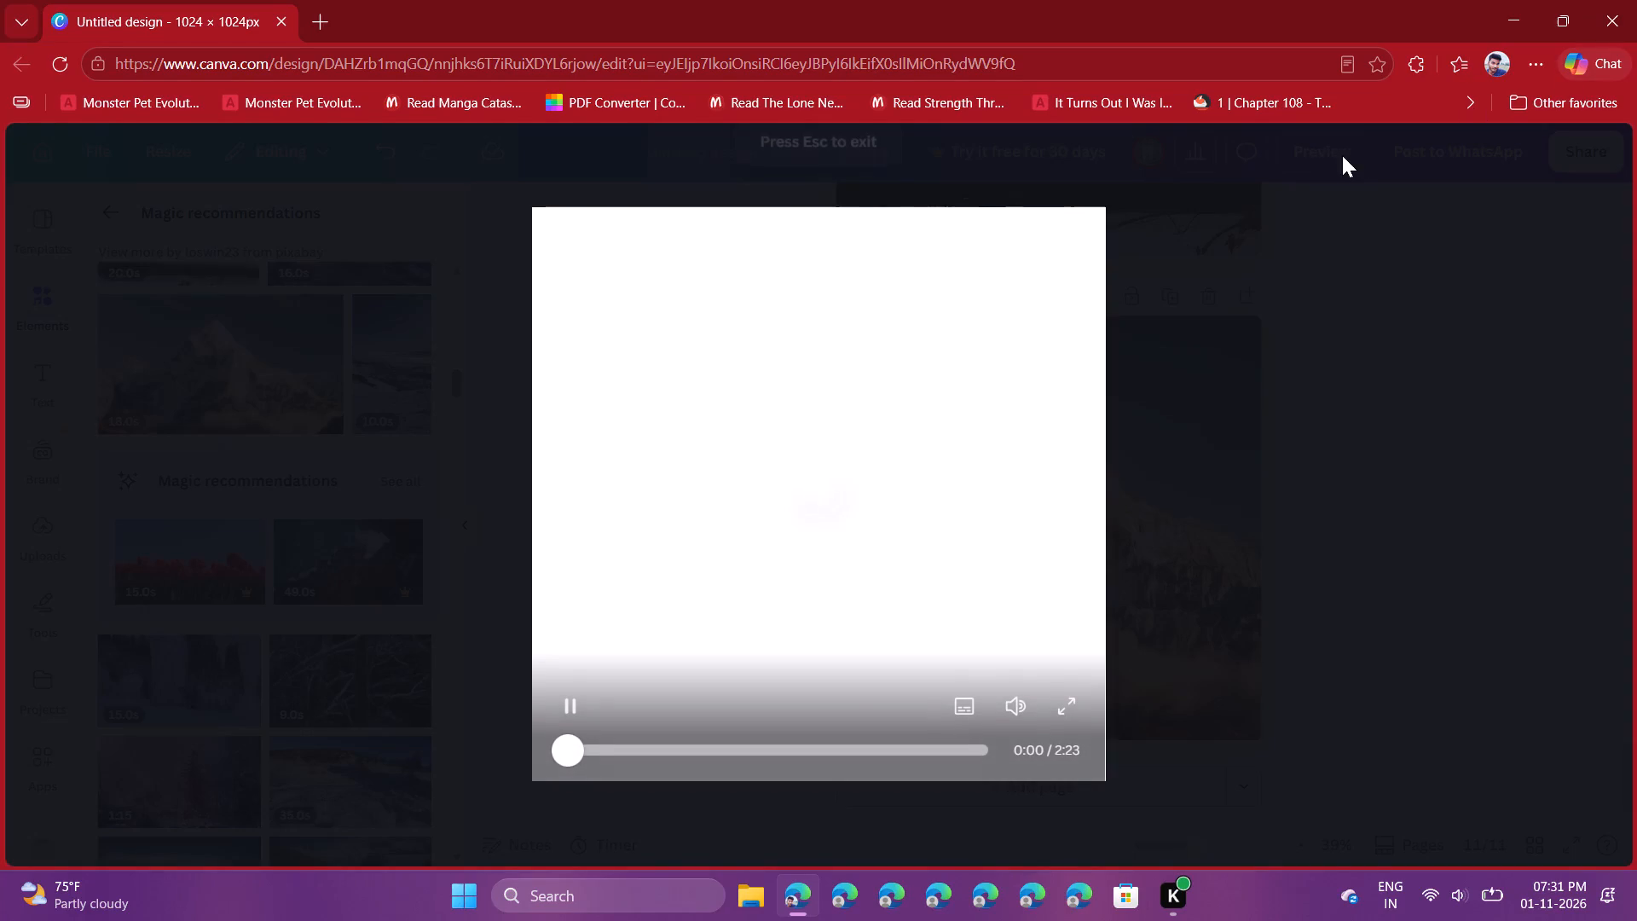
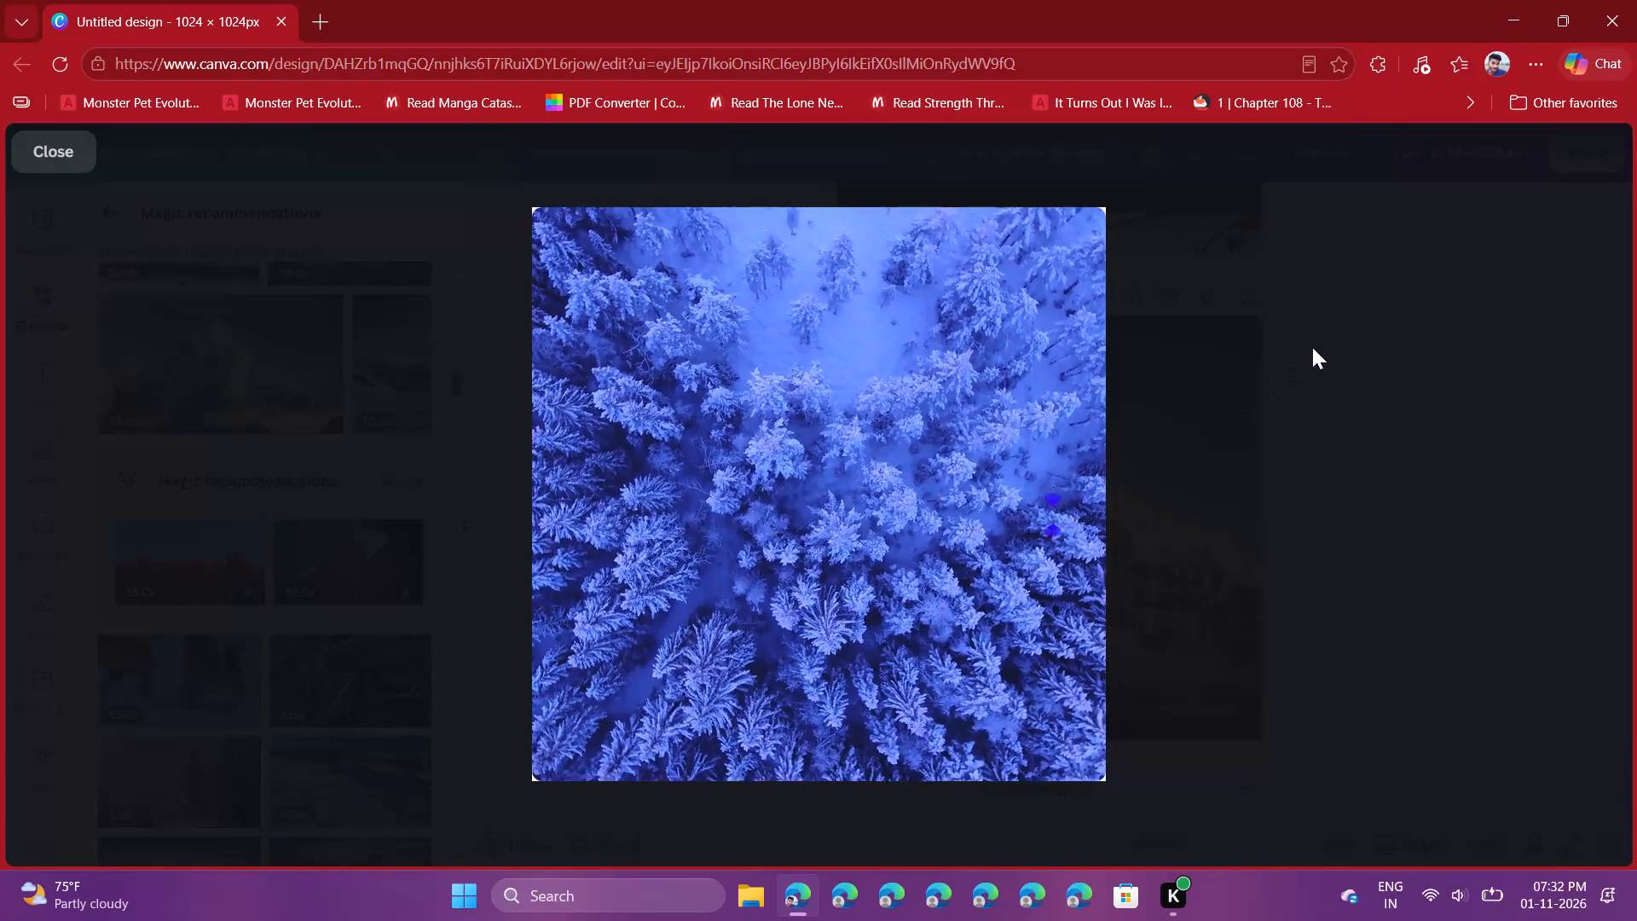
# Close the enlarged winter forest preview and look through the design's pages from page 1 to page 11.
pyautogui.click(1334, 332)
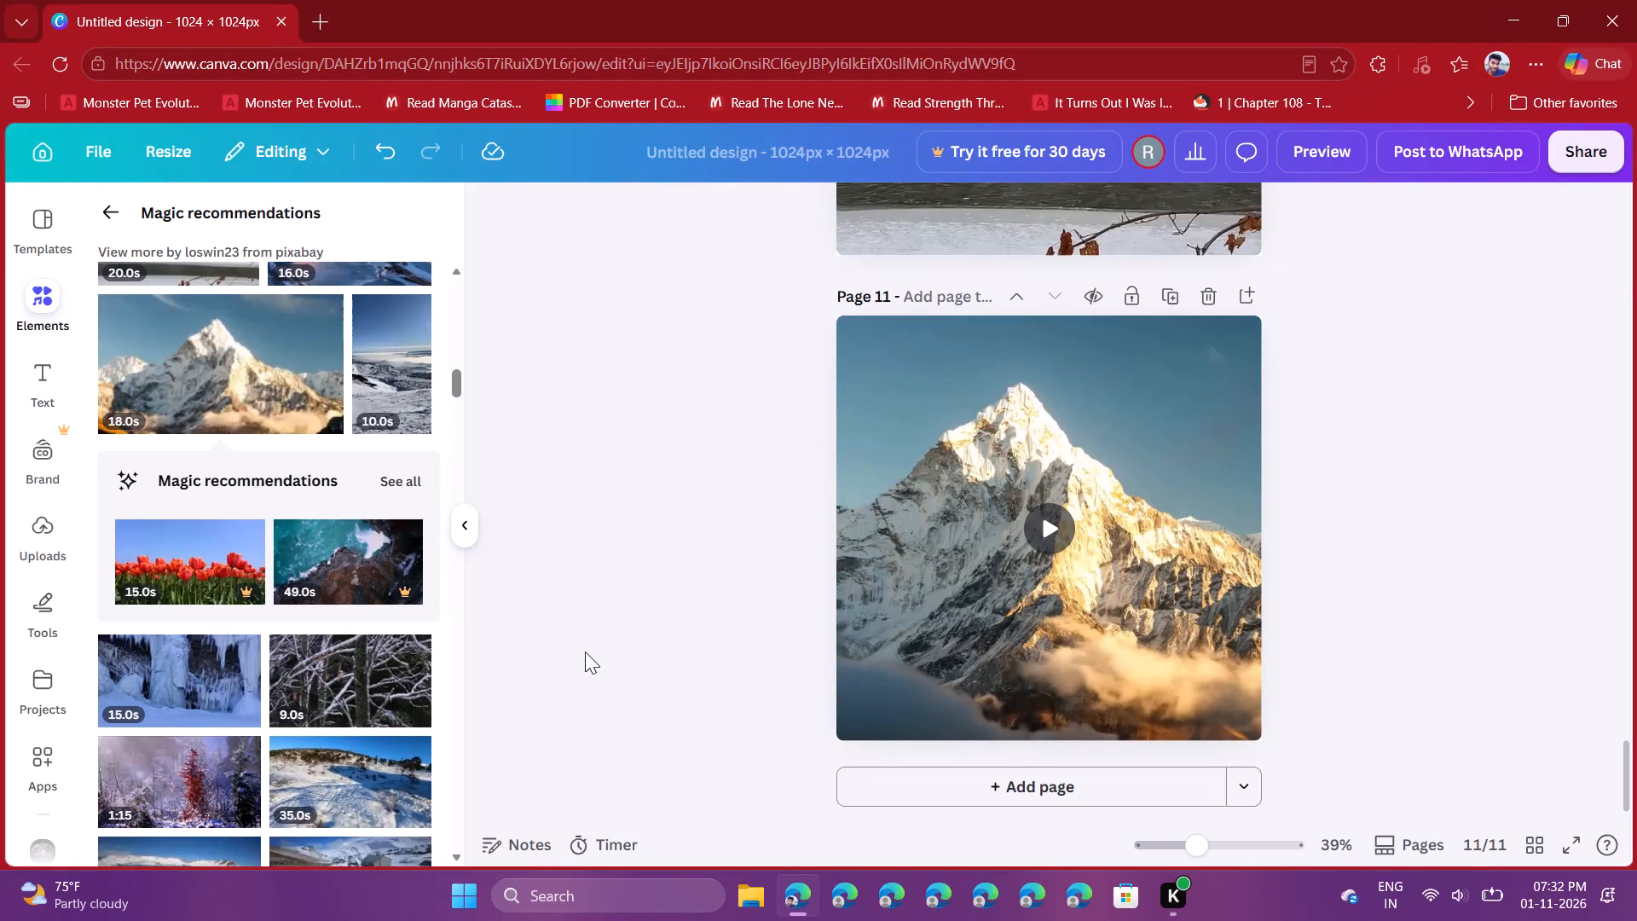
pyautogui.scroll(-2, 585, 652)
pyautogui.scroll(11, 585, 652)
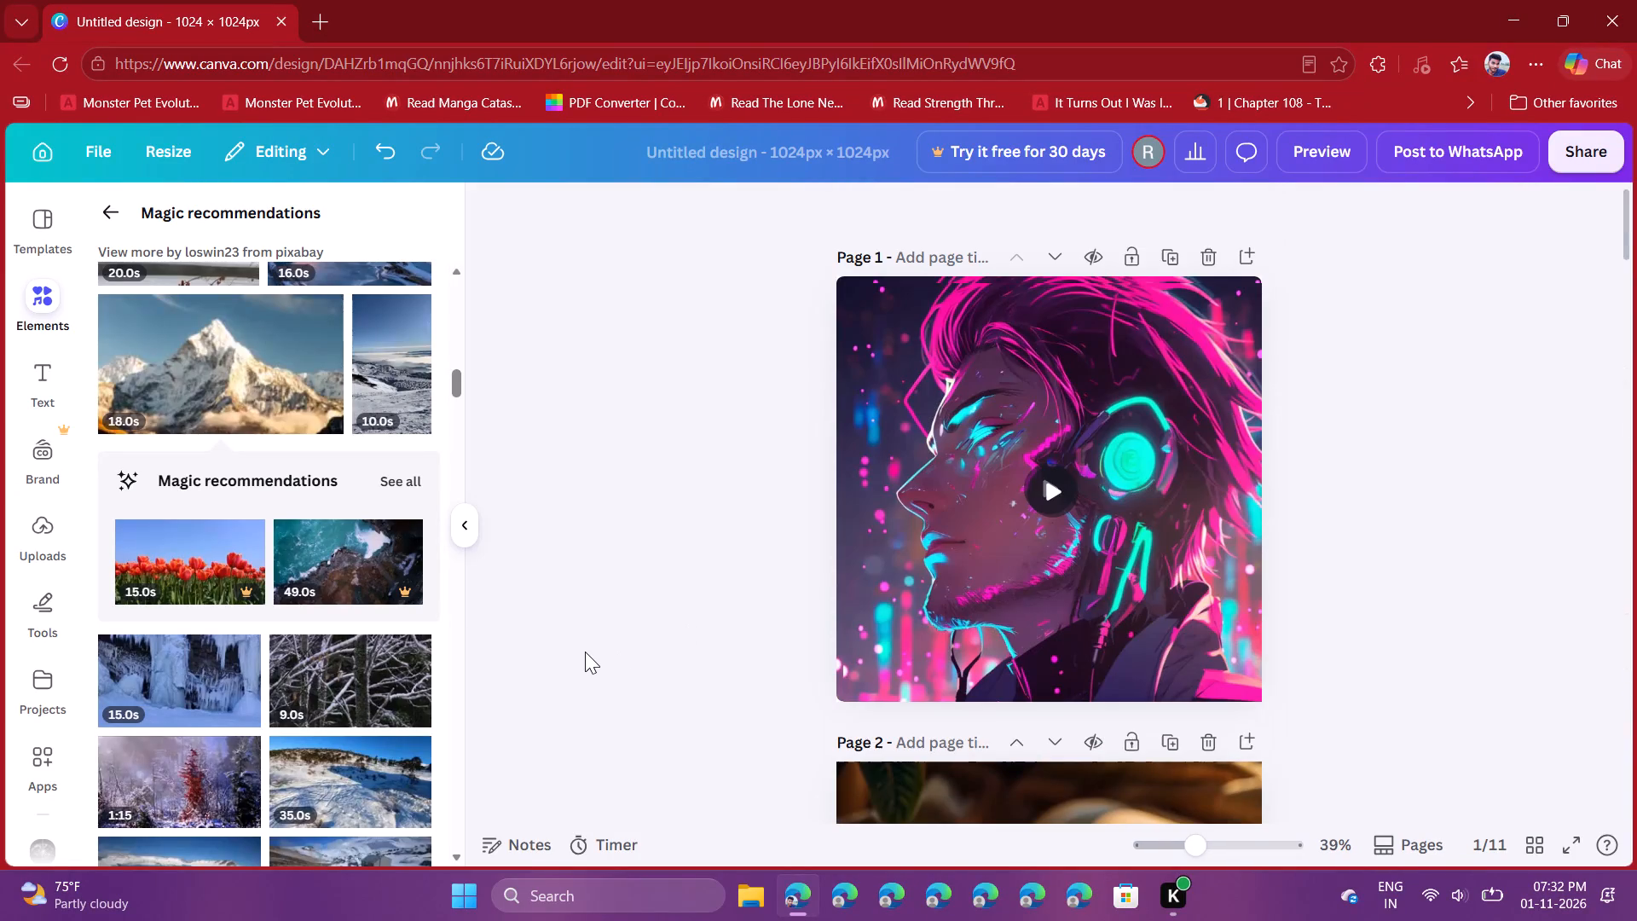
pyautogui.scroll(-10, 552, 523)
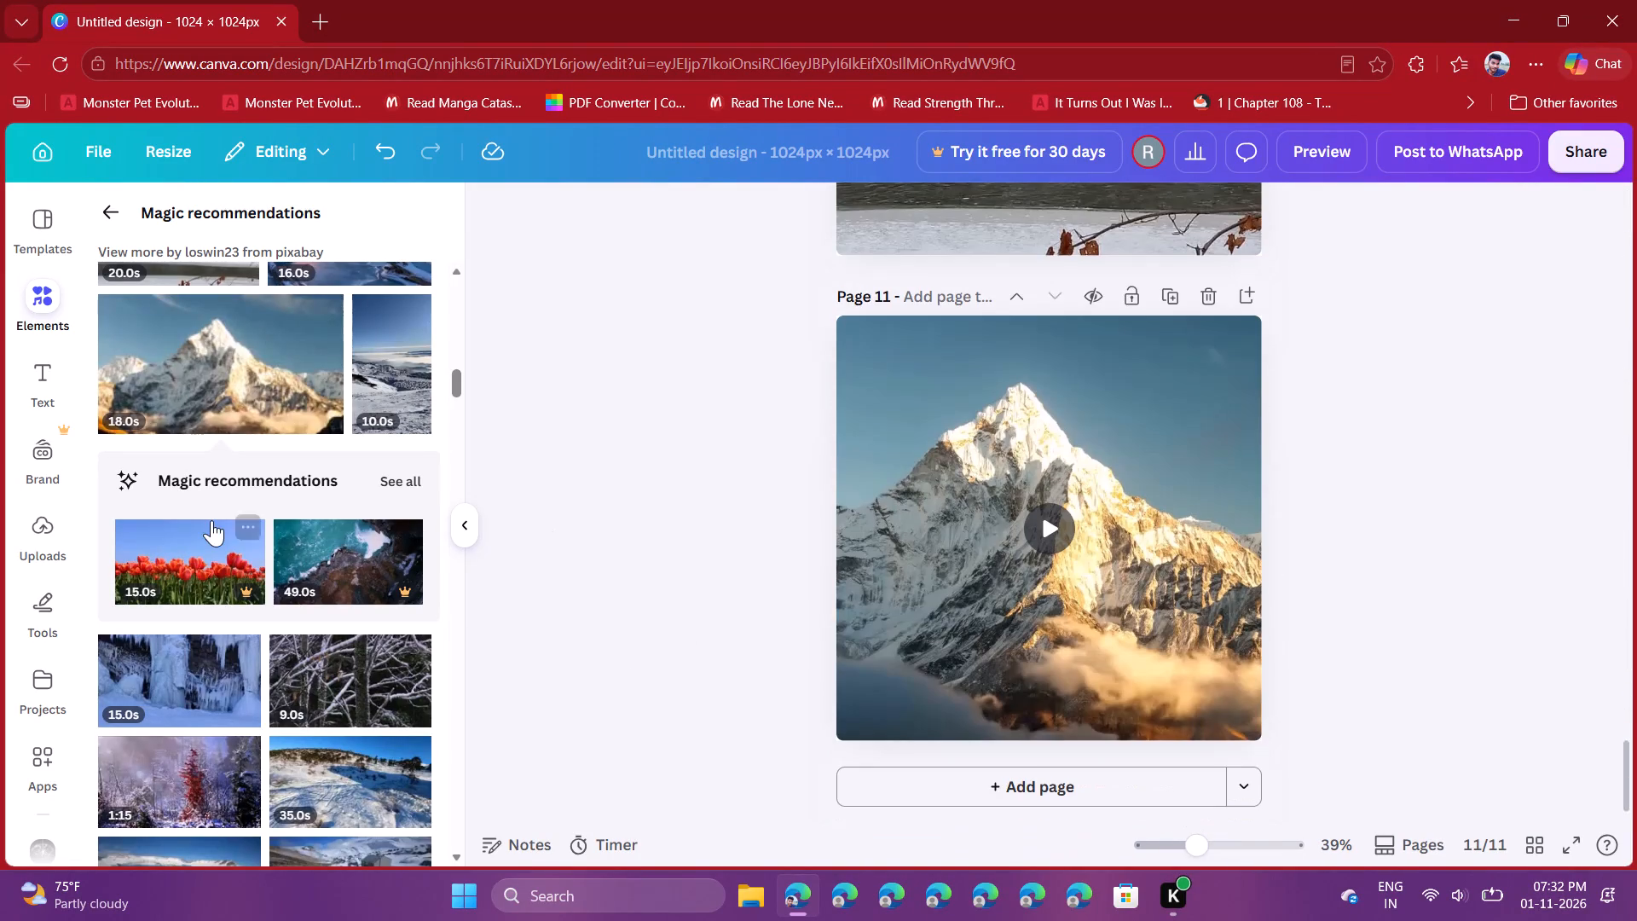
pyautogui.scroll(-3, 53, 734)
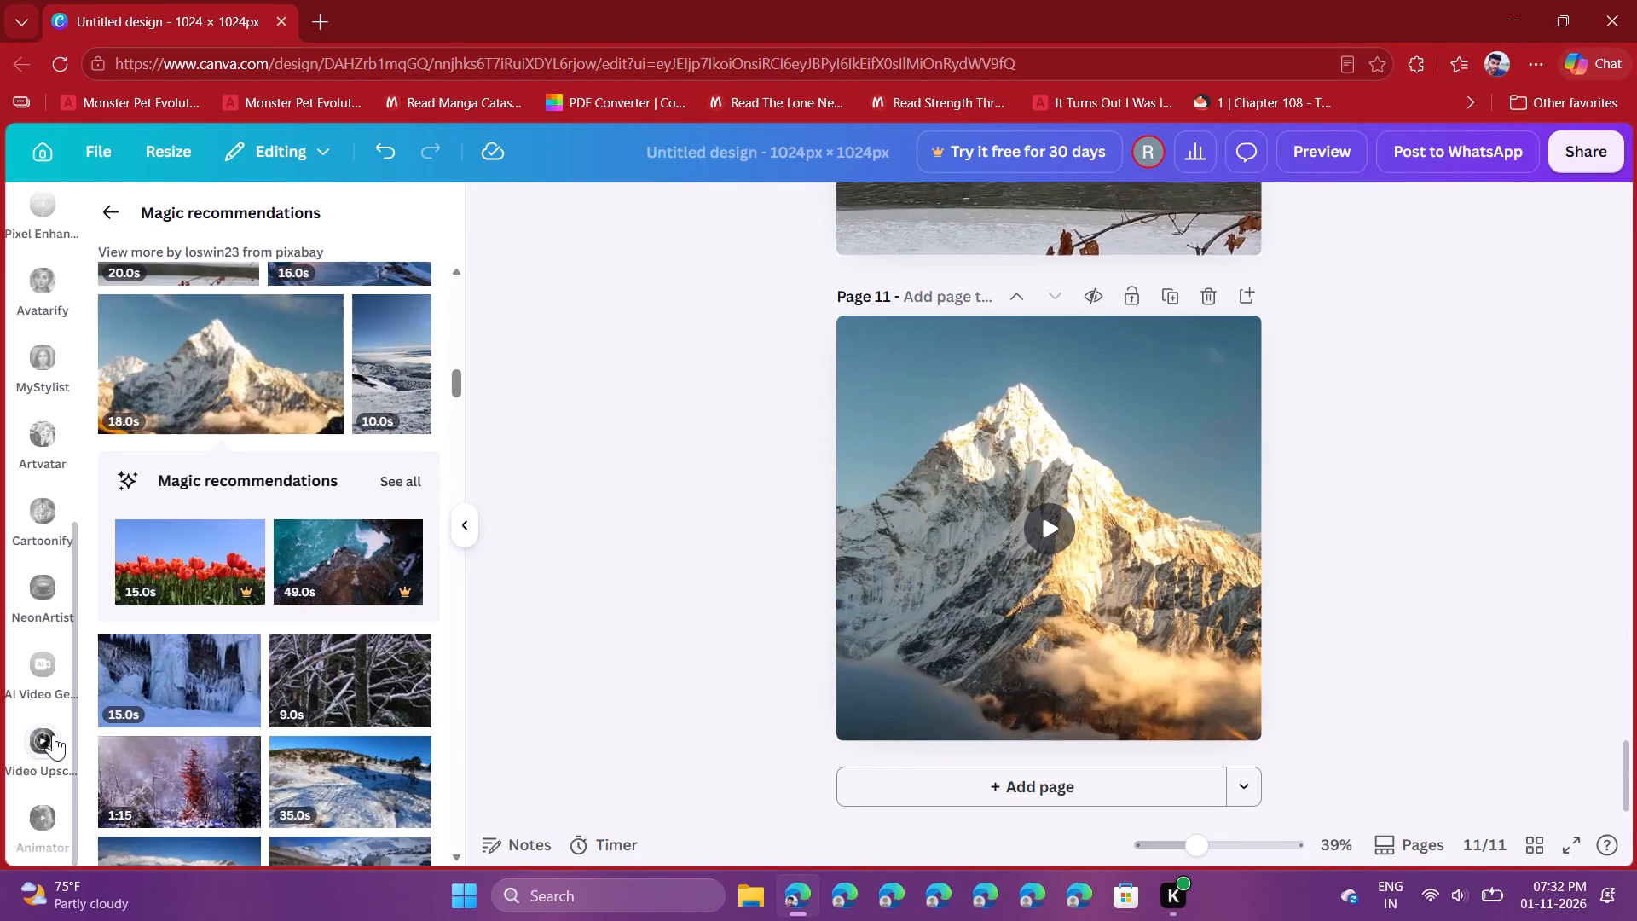
pyautogui.scroll(-1, 53, 734)
pyautogui.scroll(9, 53, 734)
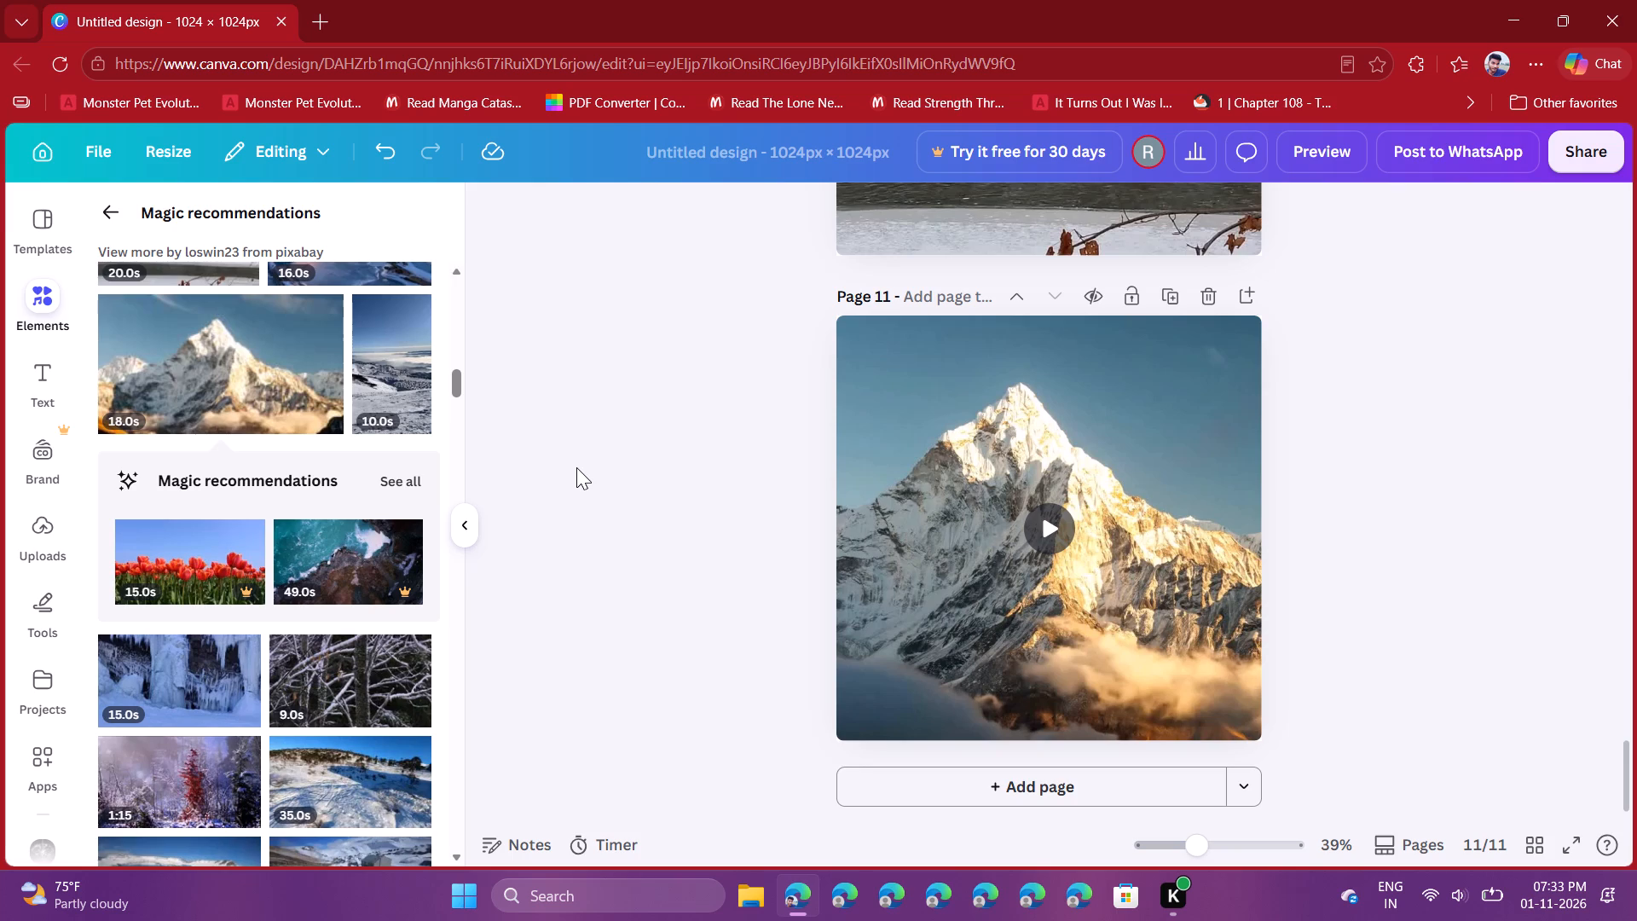
pyautogui.scroll(7, 576, 467)
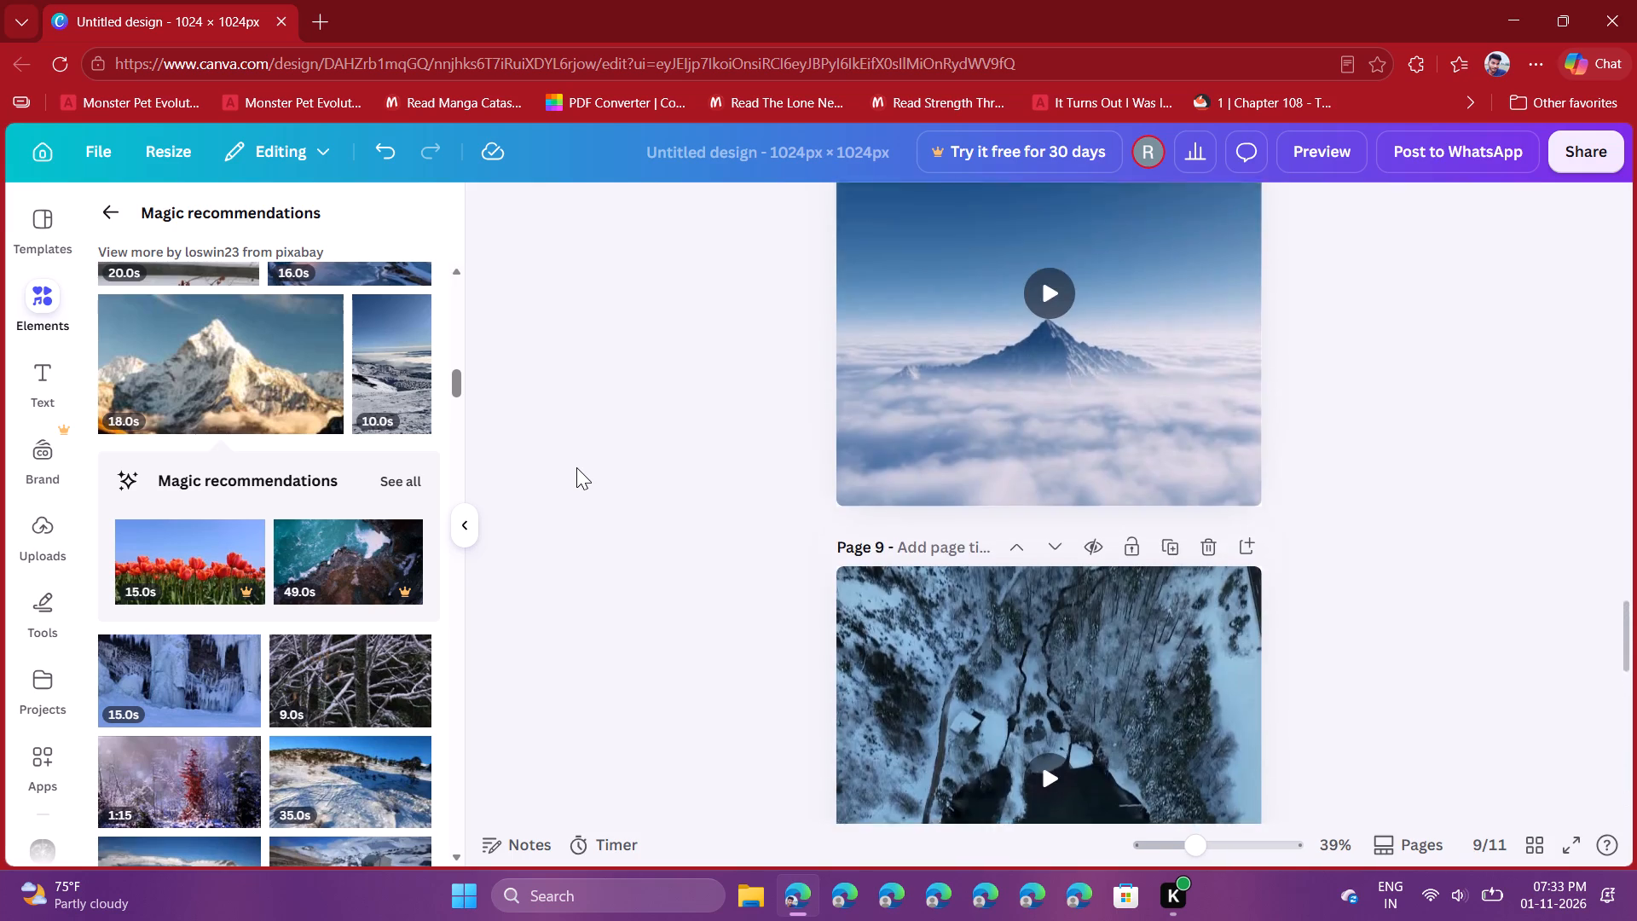
pyautogui.scroll(3, 576, 467)
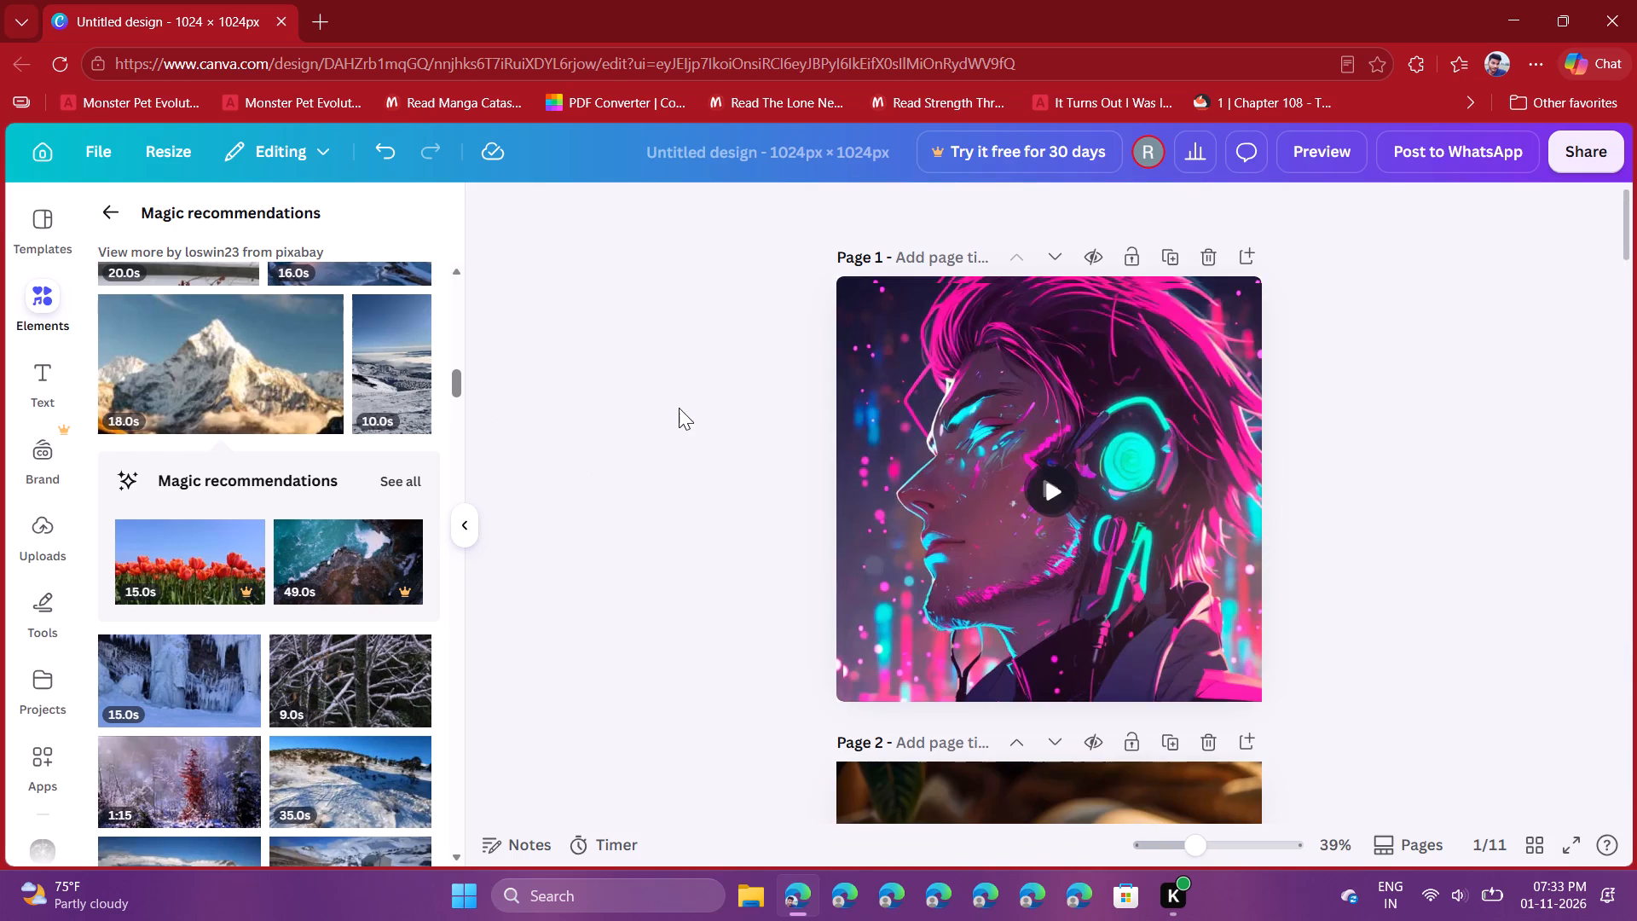
pyautogui.click(679, 408)
pyautogui.scroll(-5, 657, 369)
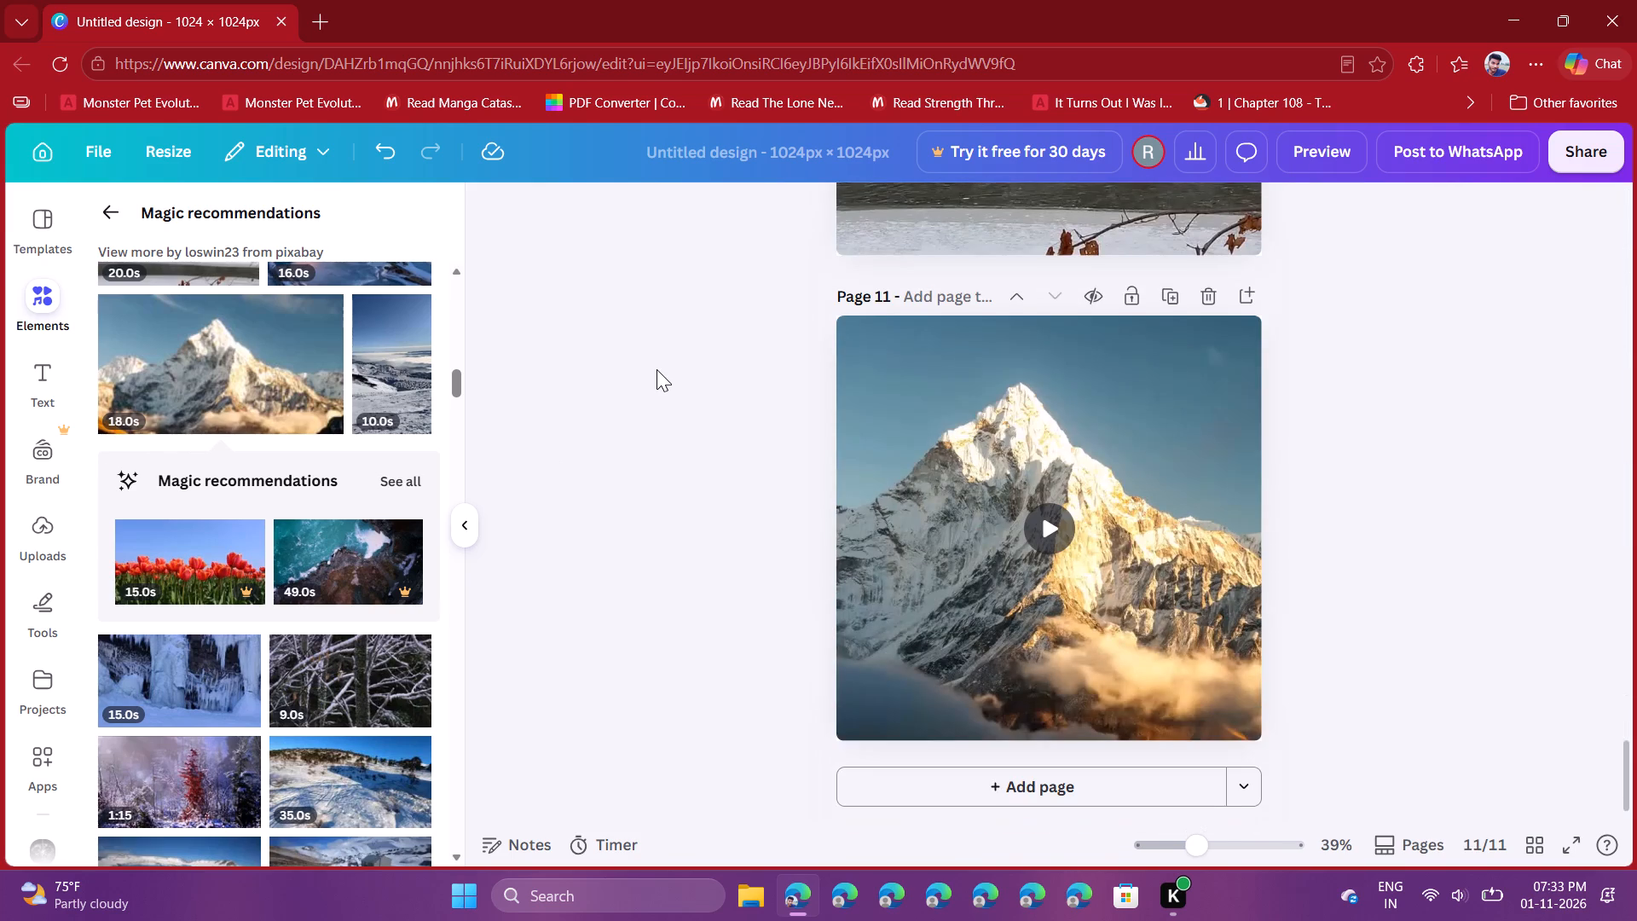
pyautogui.scroll(-3, 657, 369)
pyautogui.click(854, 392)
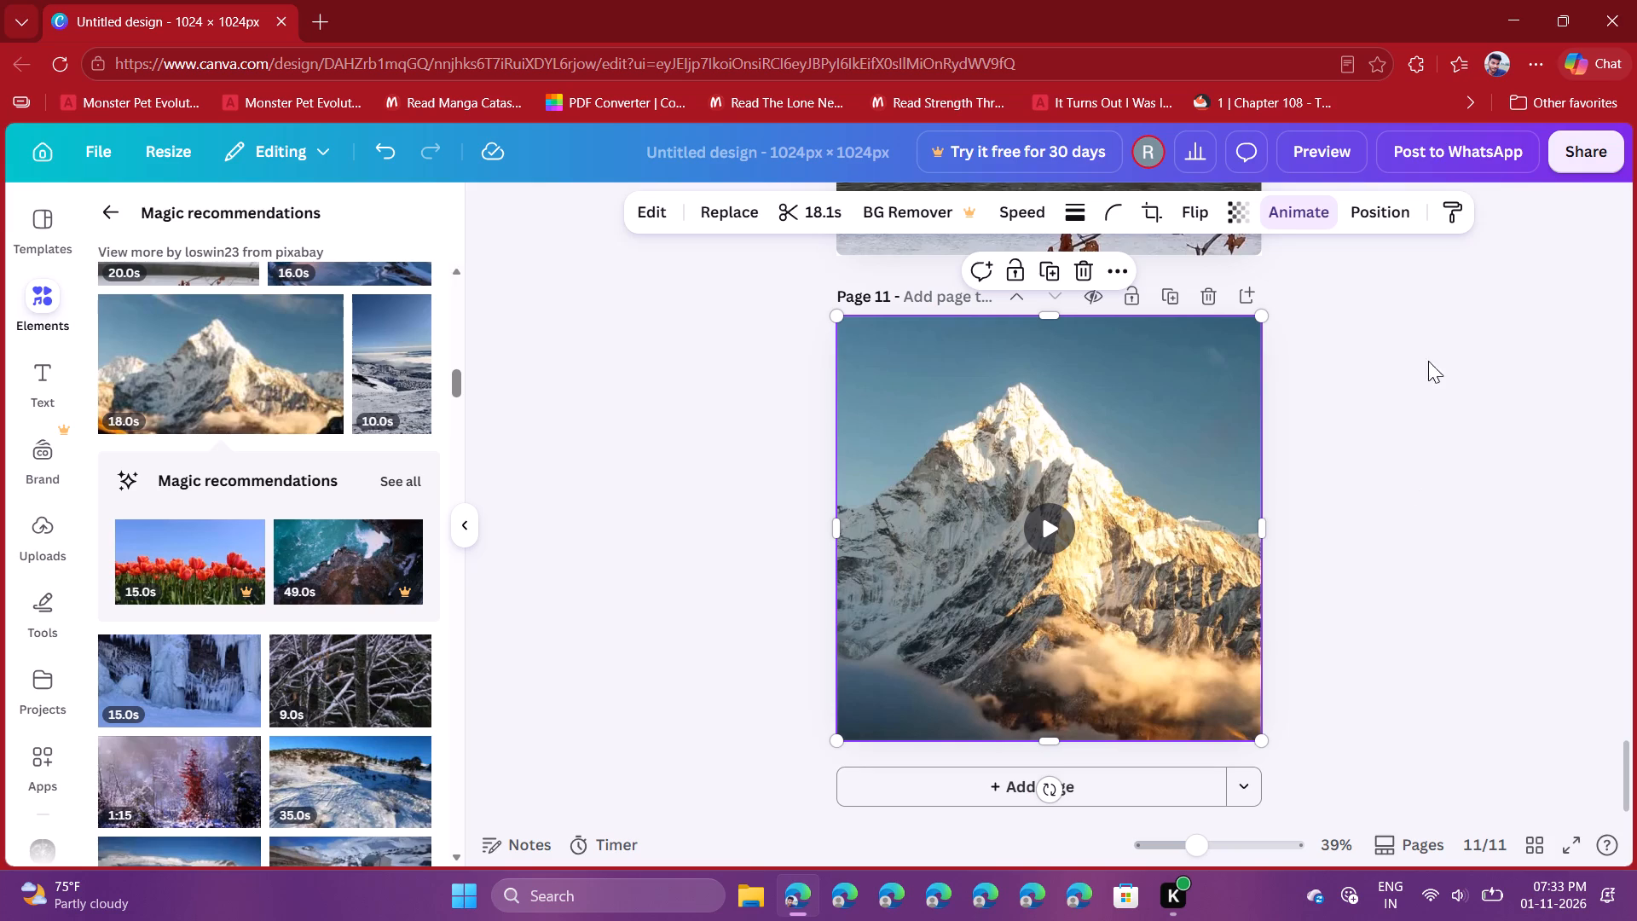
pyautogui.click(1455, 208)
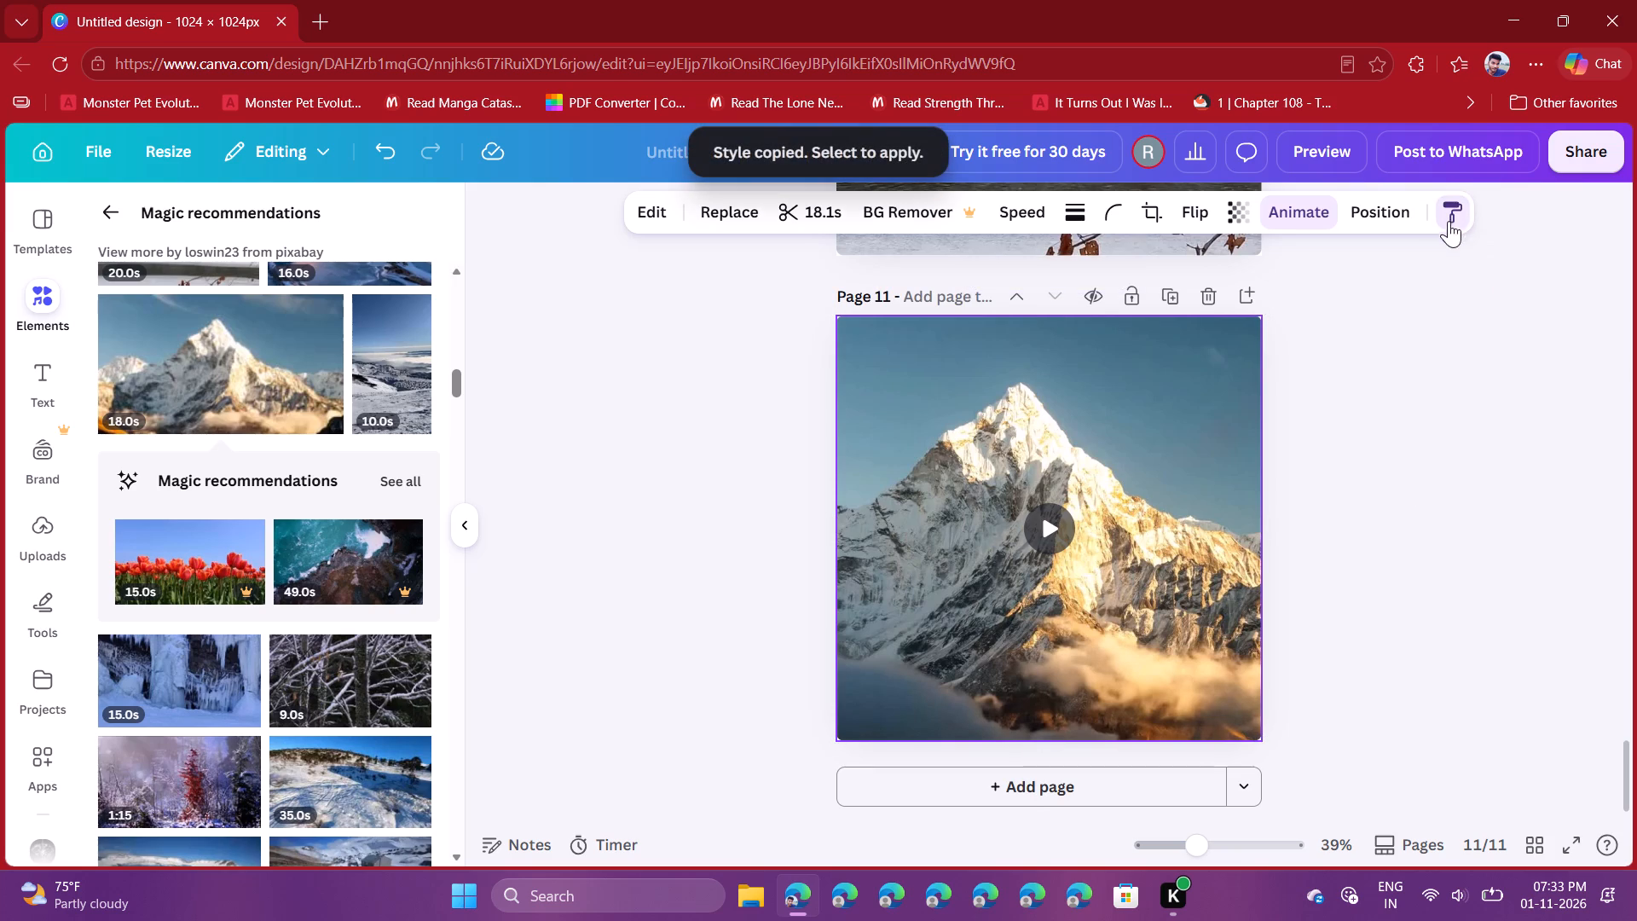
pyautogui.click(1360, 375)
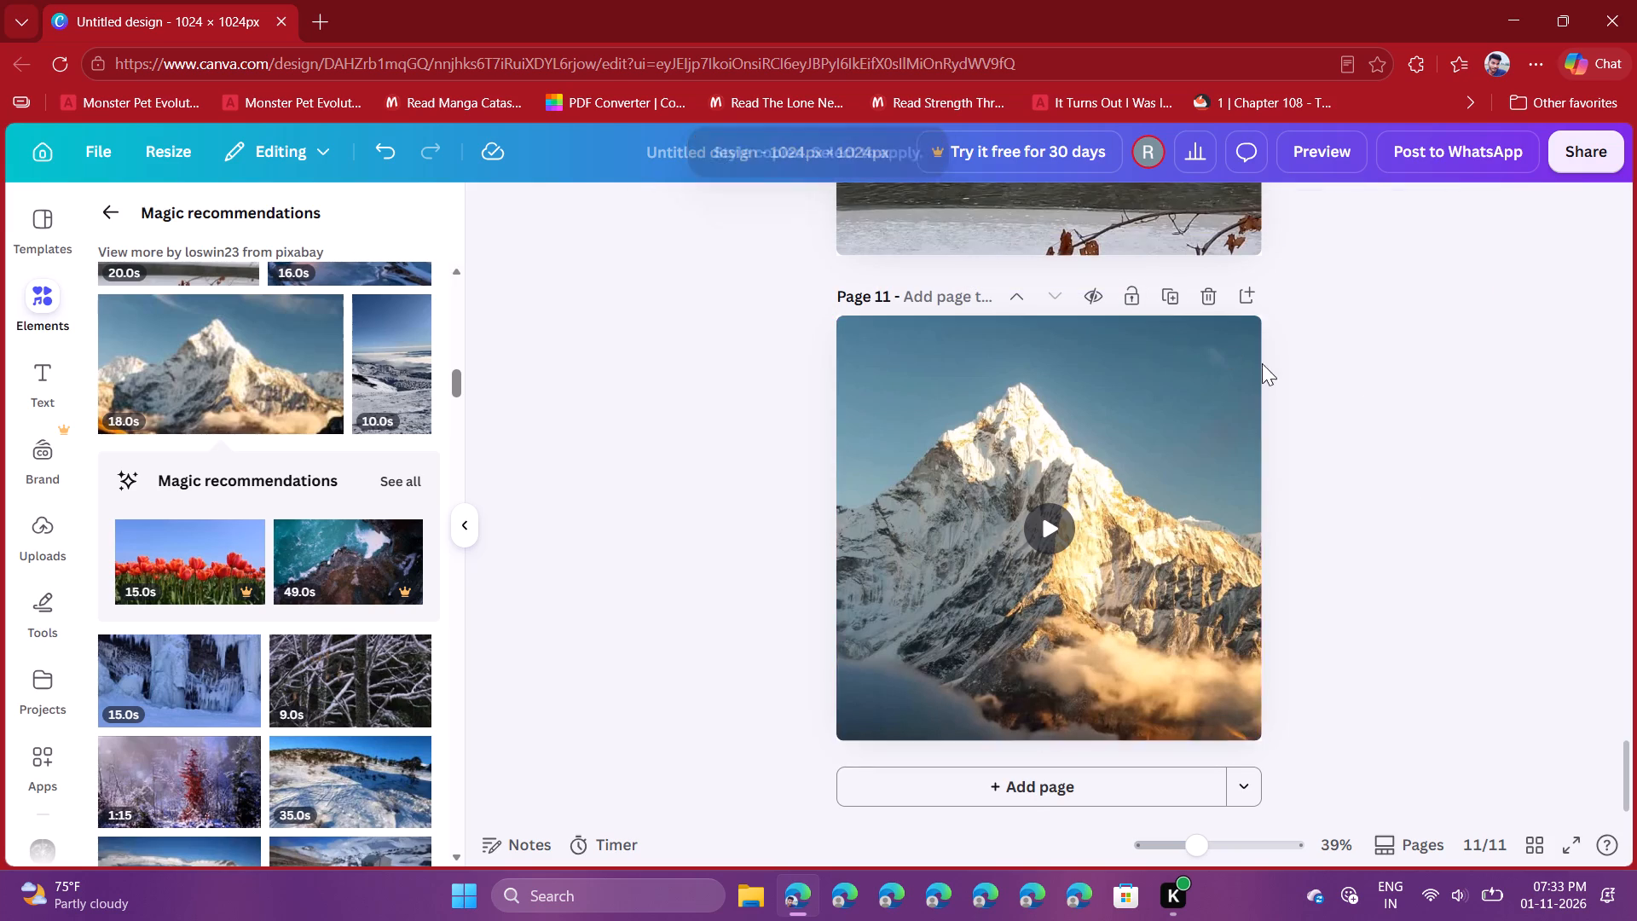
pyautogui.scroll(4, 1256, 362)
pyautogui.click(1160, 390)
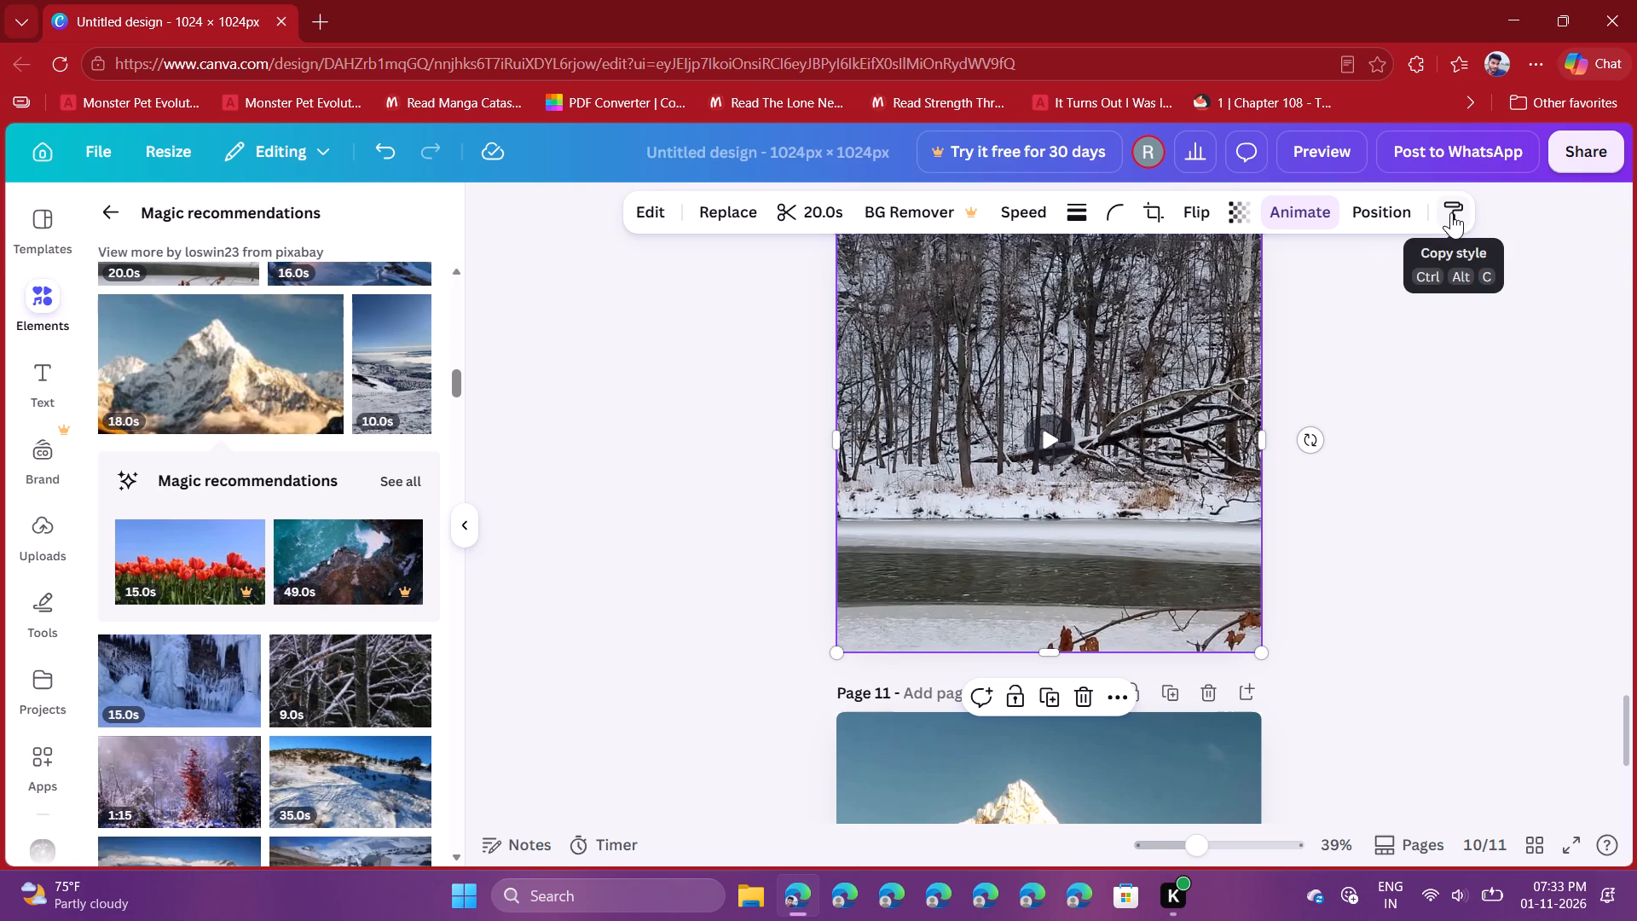
# Add a blank page after page 11.
pyautogui.scroll(-7, 1399, 375)
pyautogui.click(1085, 785)
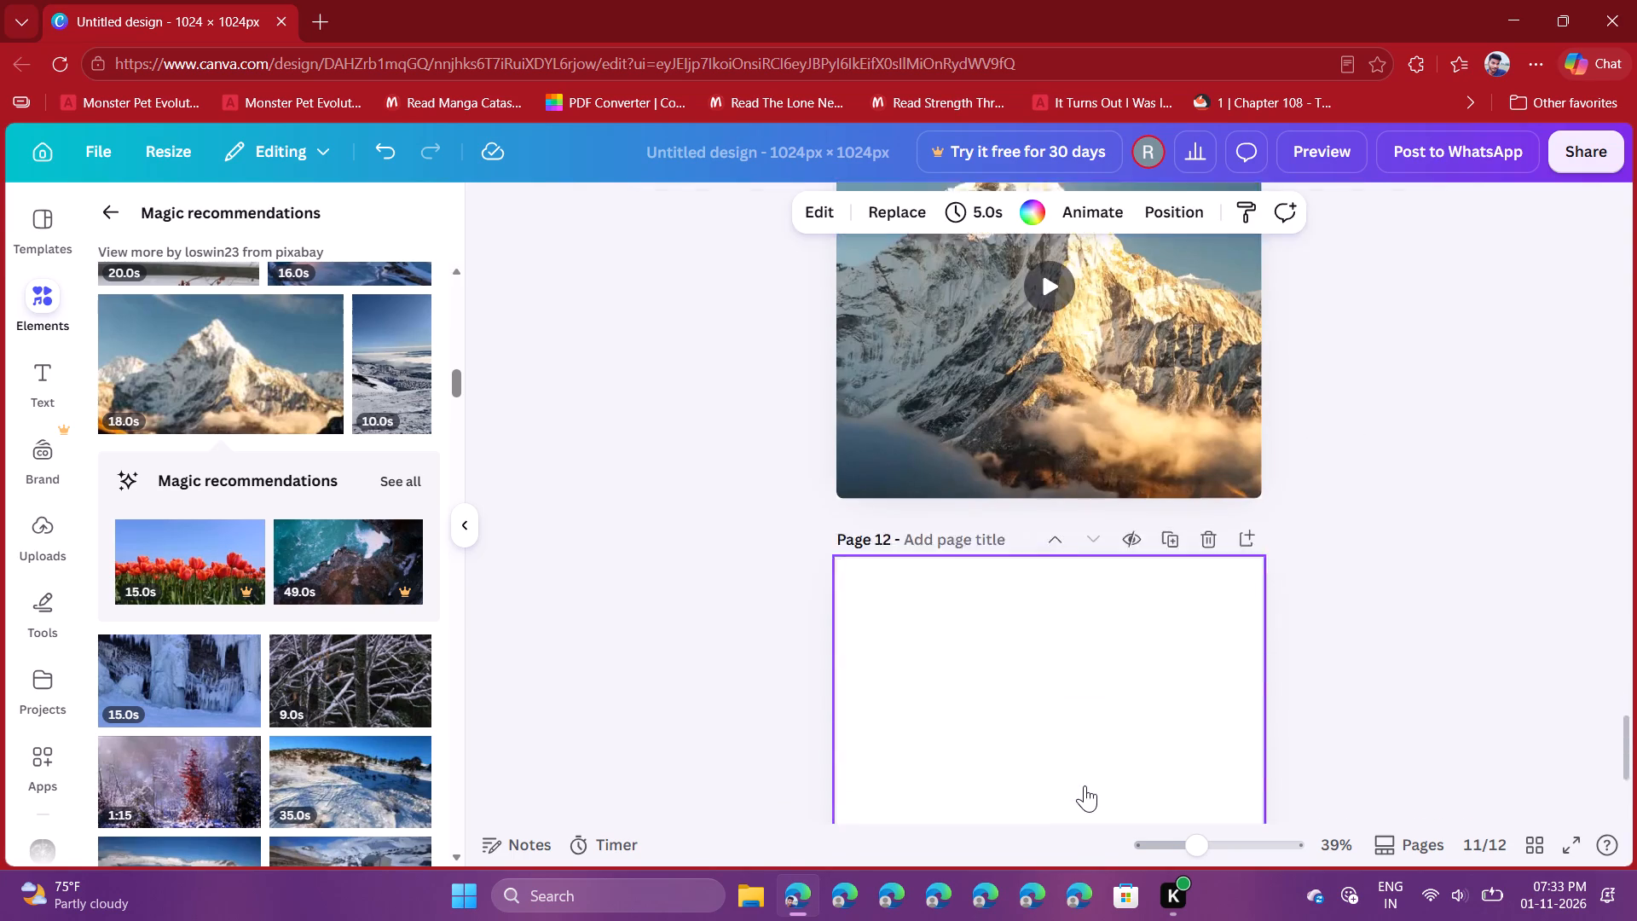
pyautogui.click(1155, 475)
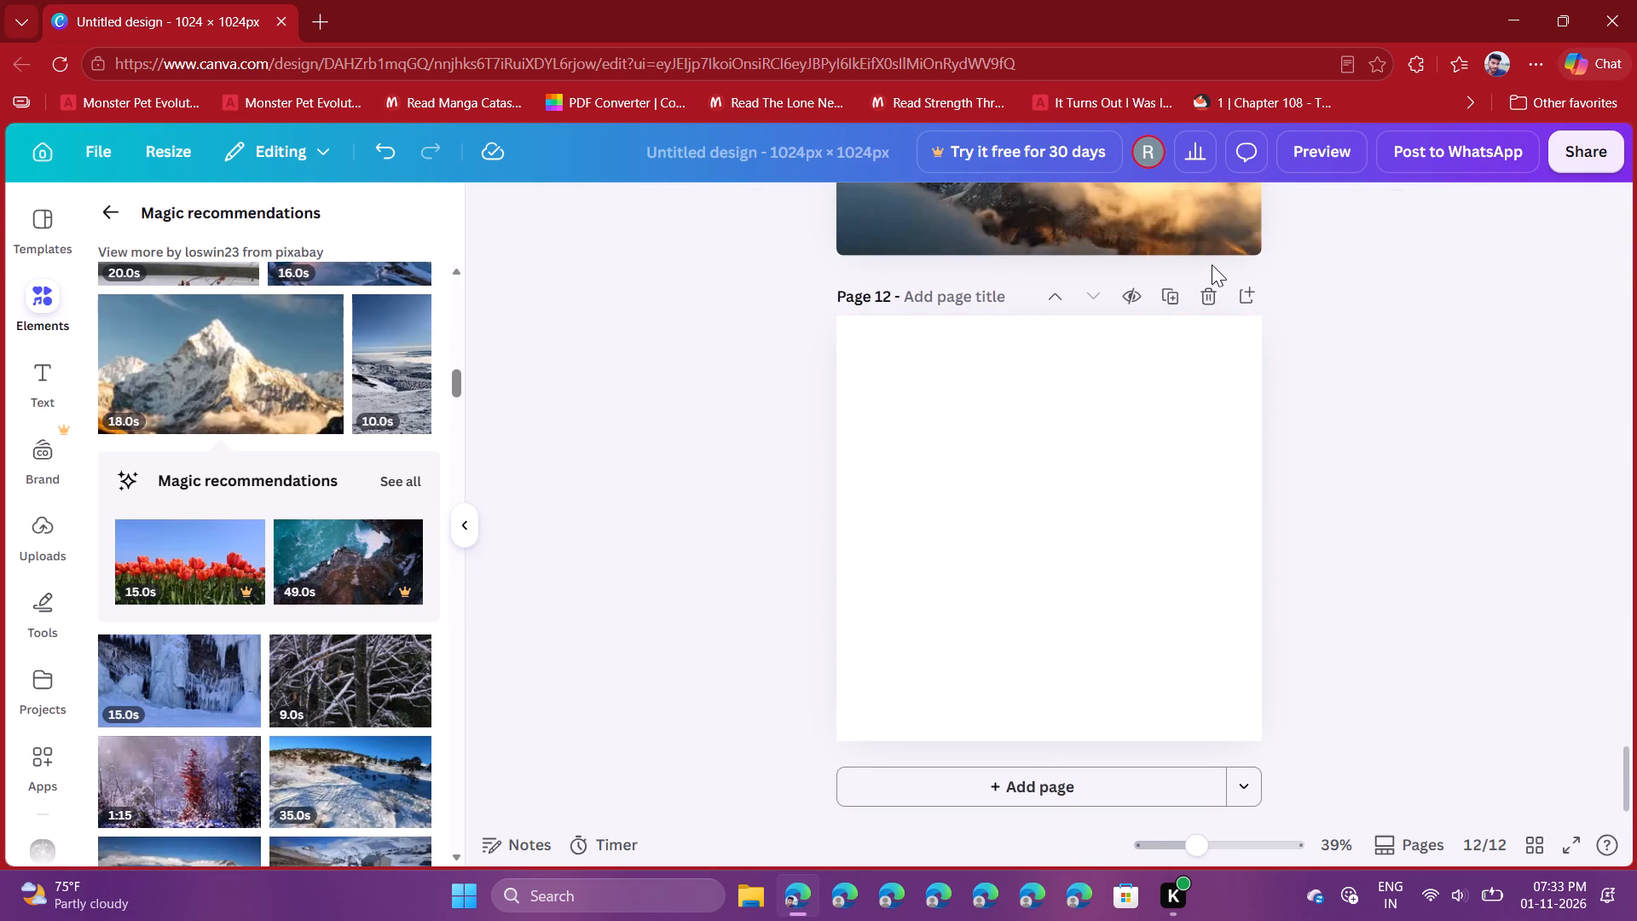
# Set the background of page 12 to the default pale-yellow-to-pink gradient.
pyautogui.click(1133, 420)
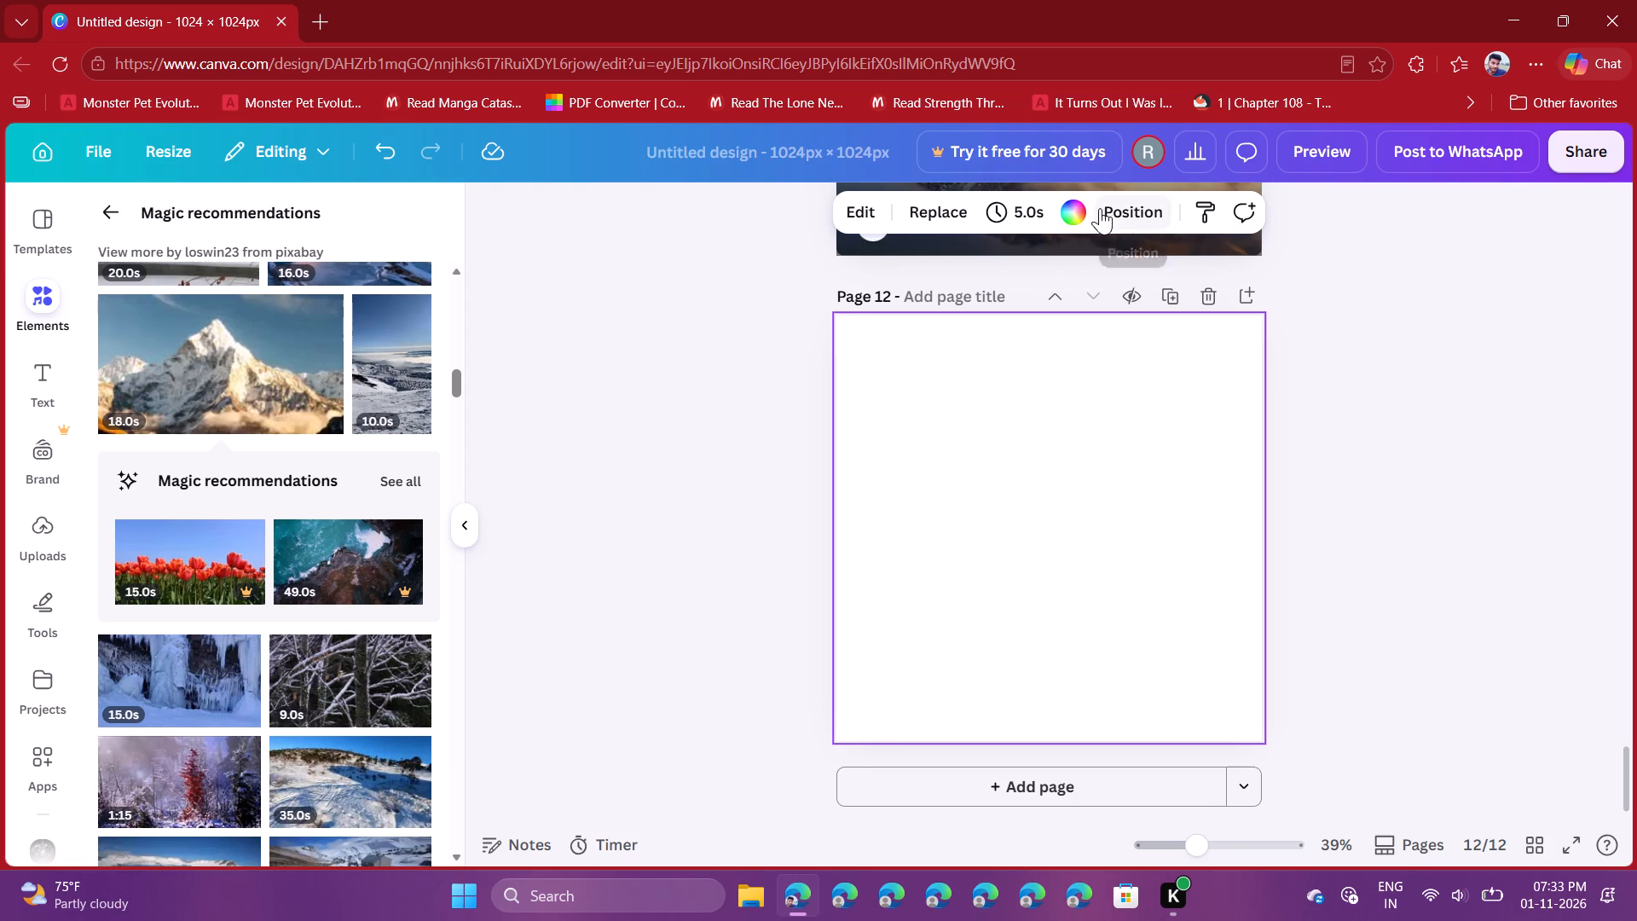
pyautogui.click(1070, 206)
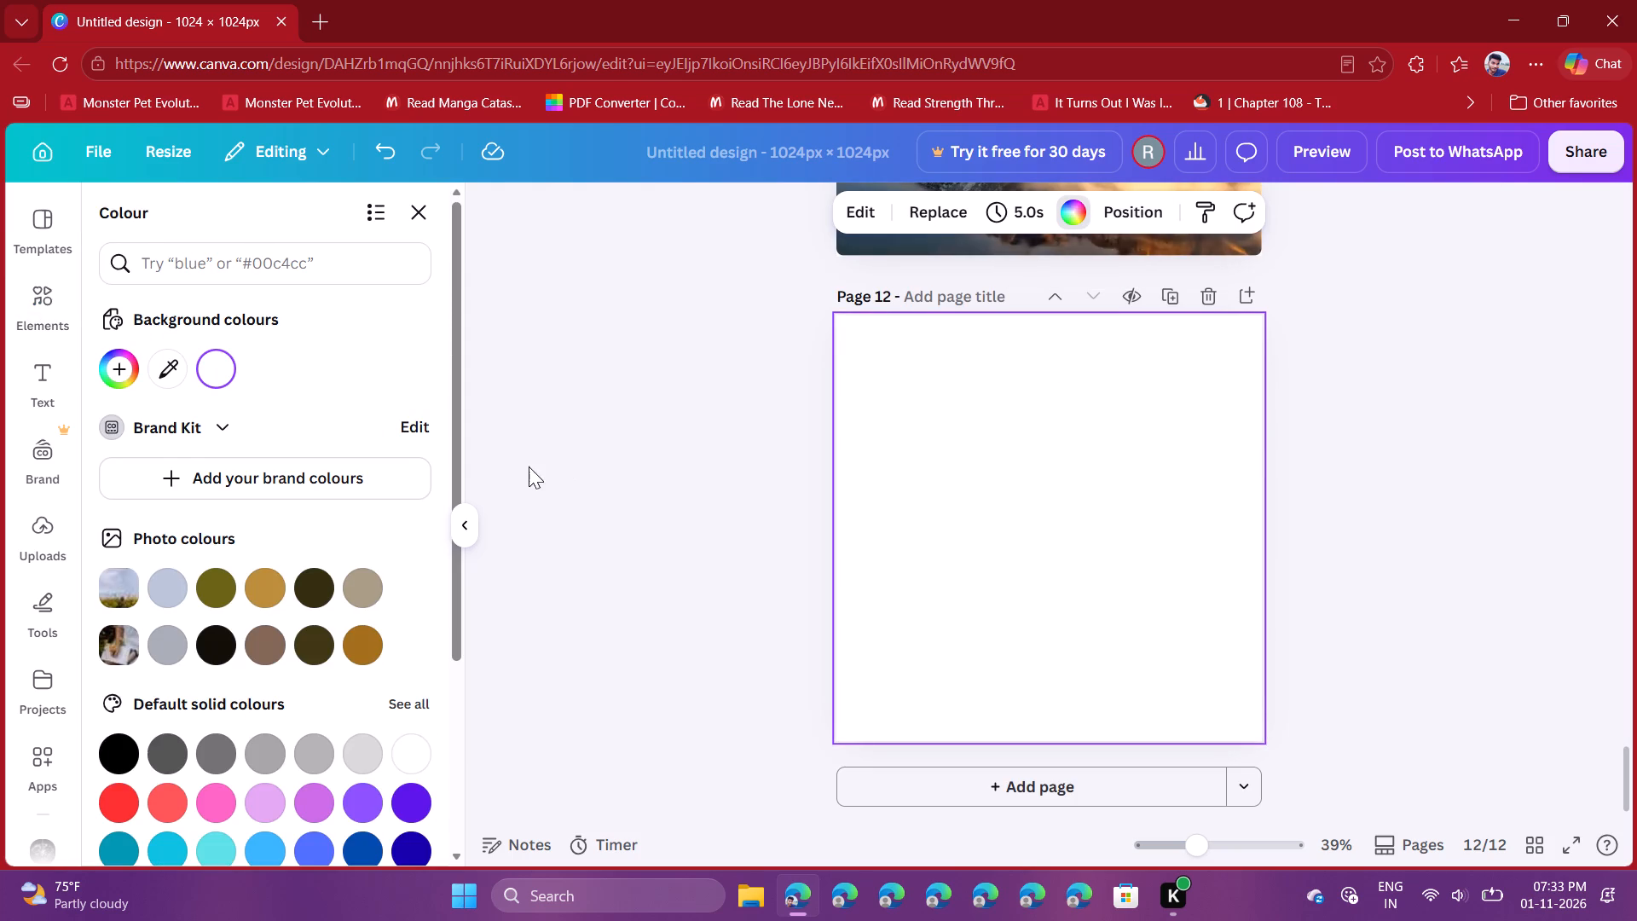
pyautogui.scroll(-2, 188, 644)
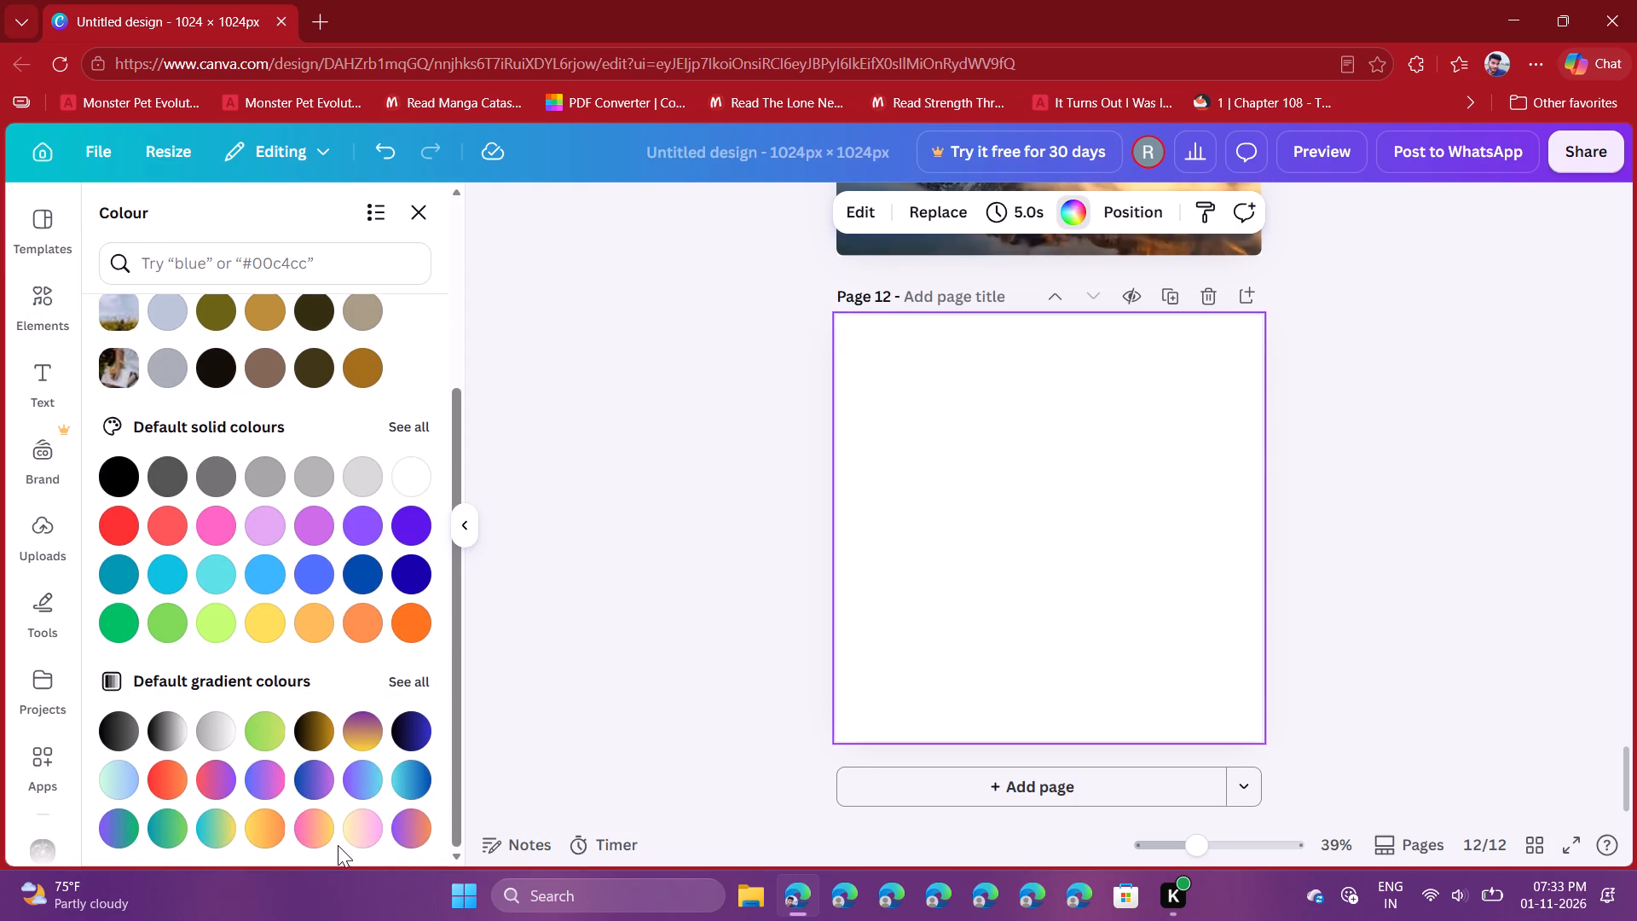
pyautogui.click(360, 831)
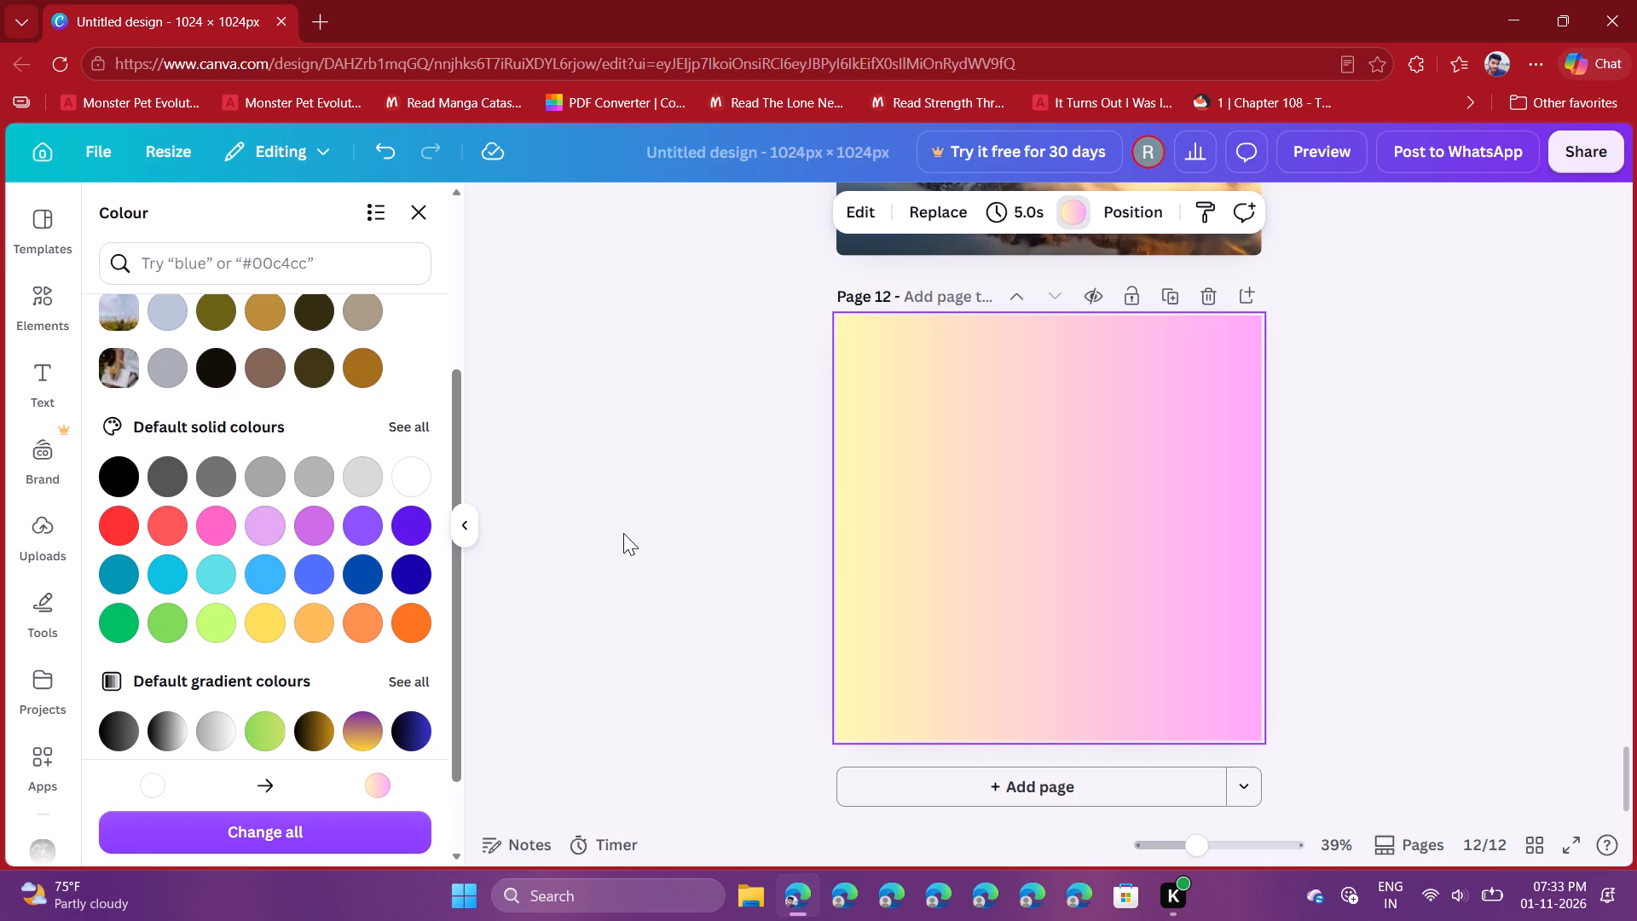
pyautogui.click(623, 533)
pyautogui.rightClick(1058, 472)
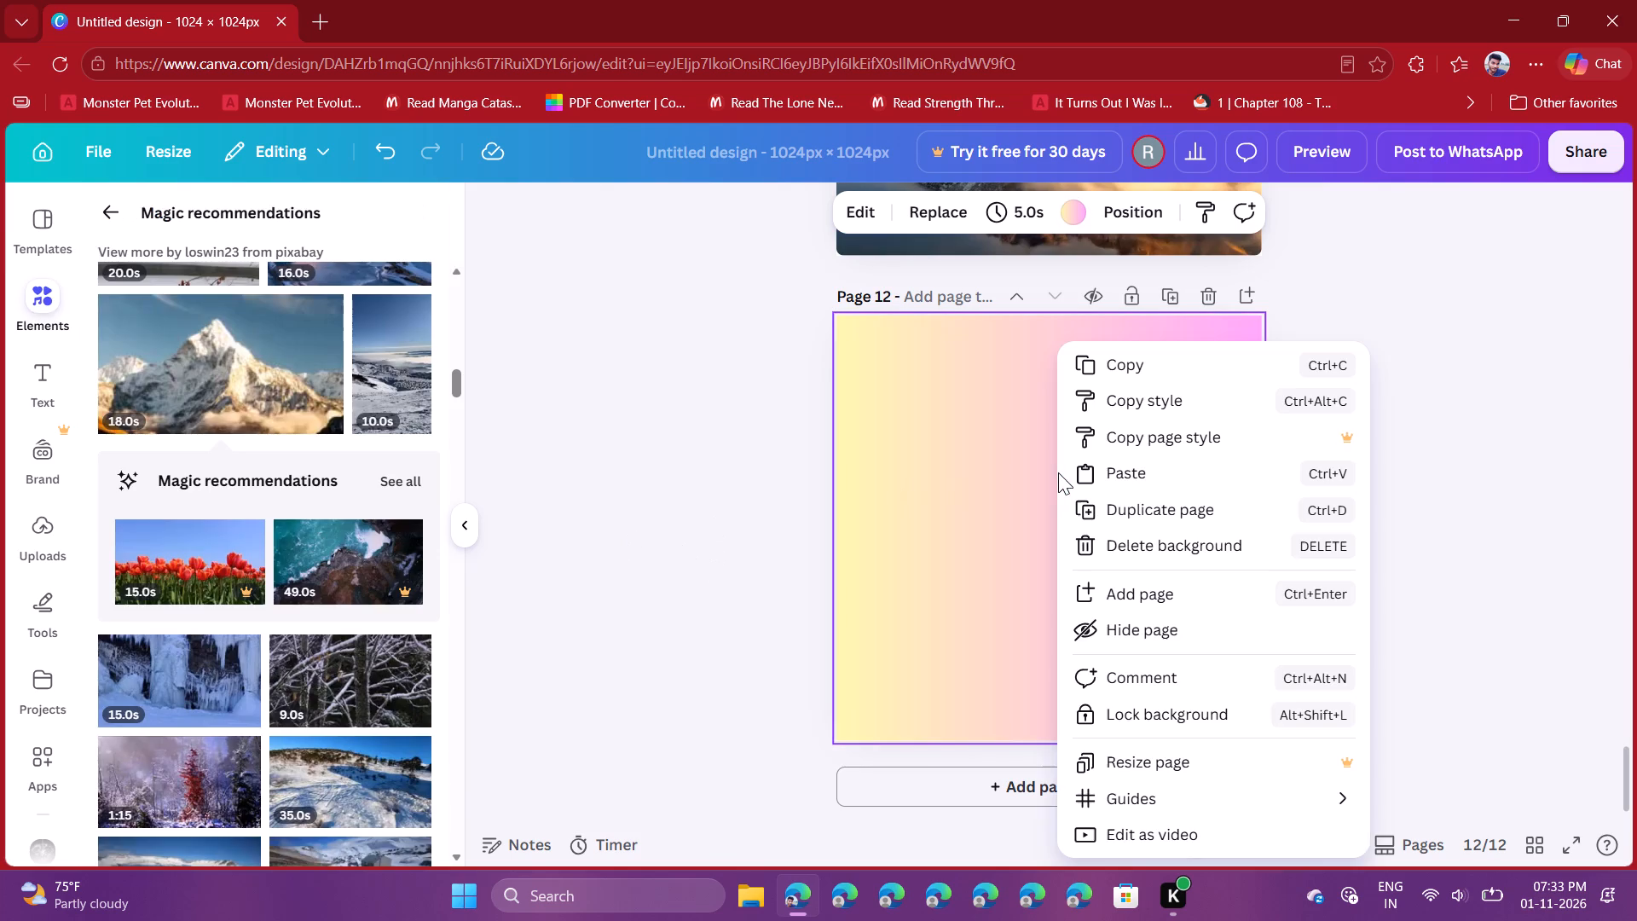
pyautogui.click(779, 517)
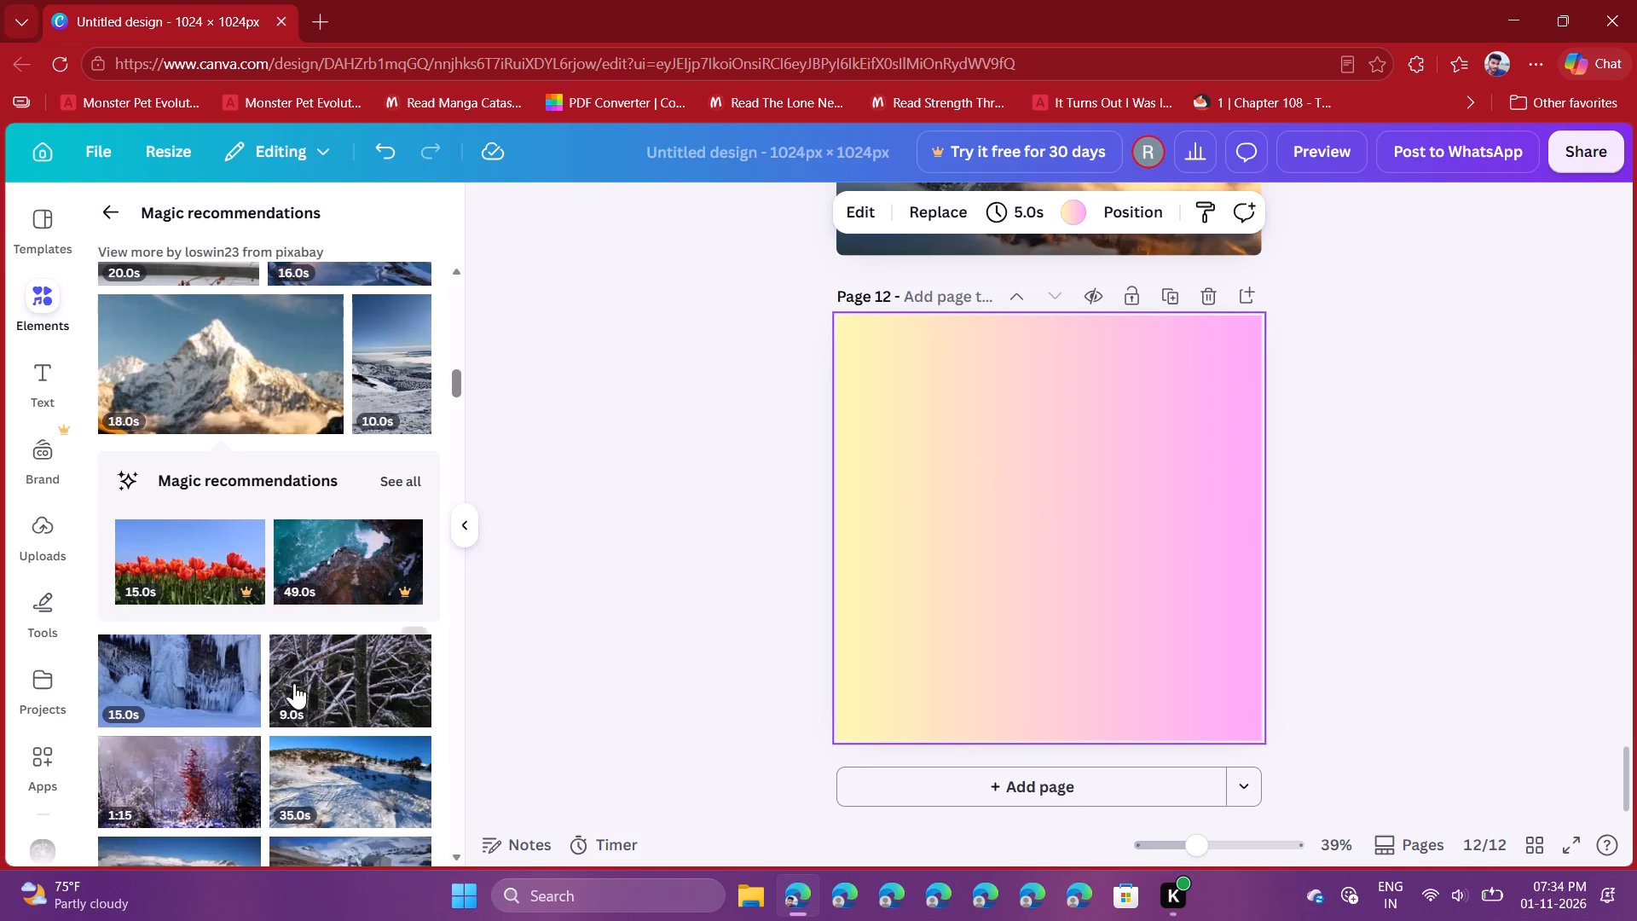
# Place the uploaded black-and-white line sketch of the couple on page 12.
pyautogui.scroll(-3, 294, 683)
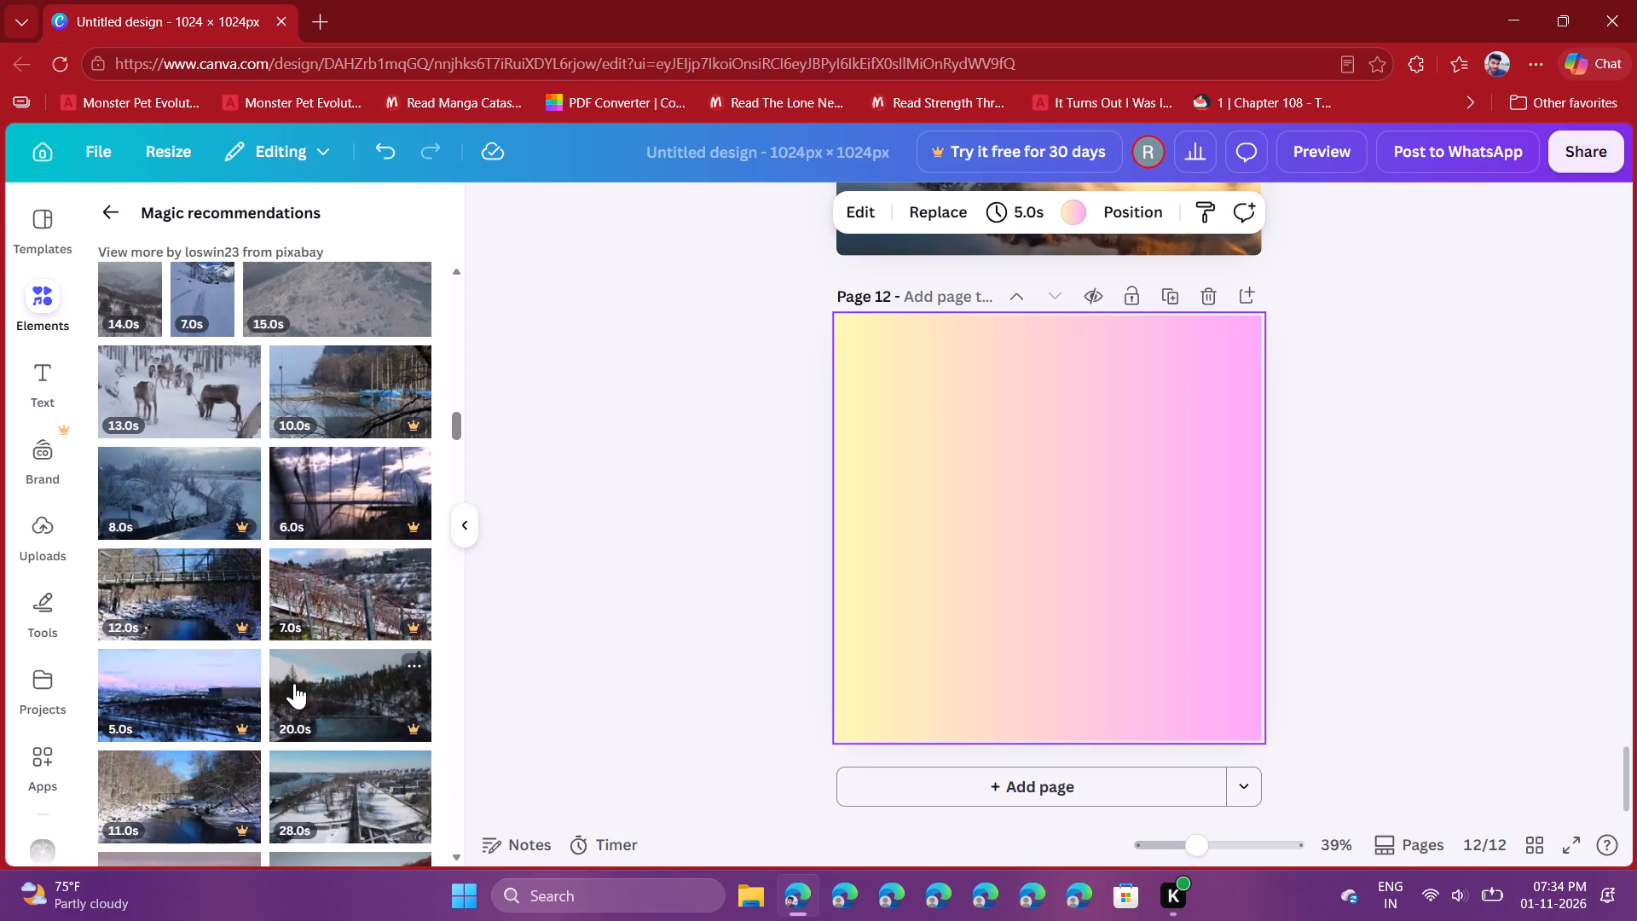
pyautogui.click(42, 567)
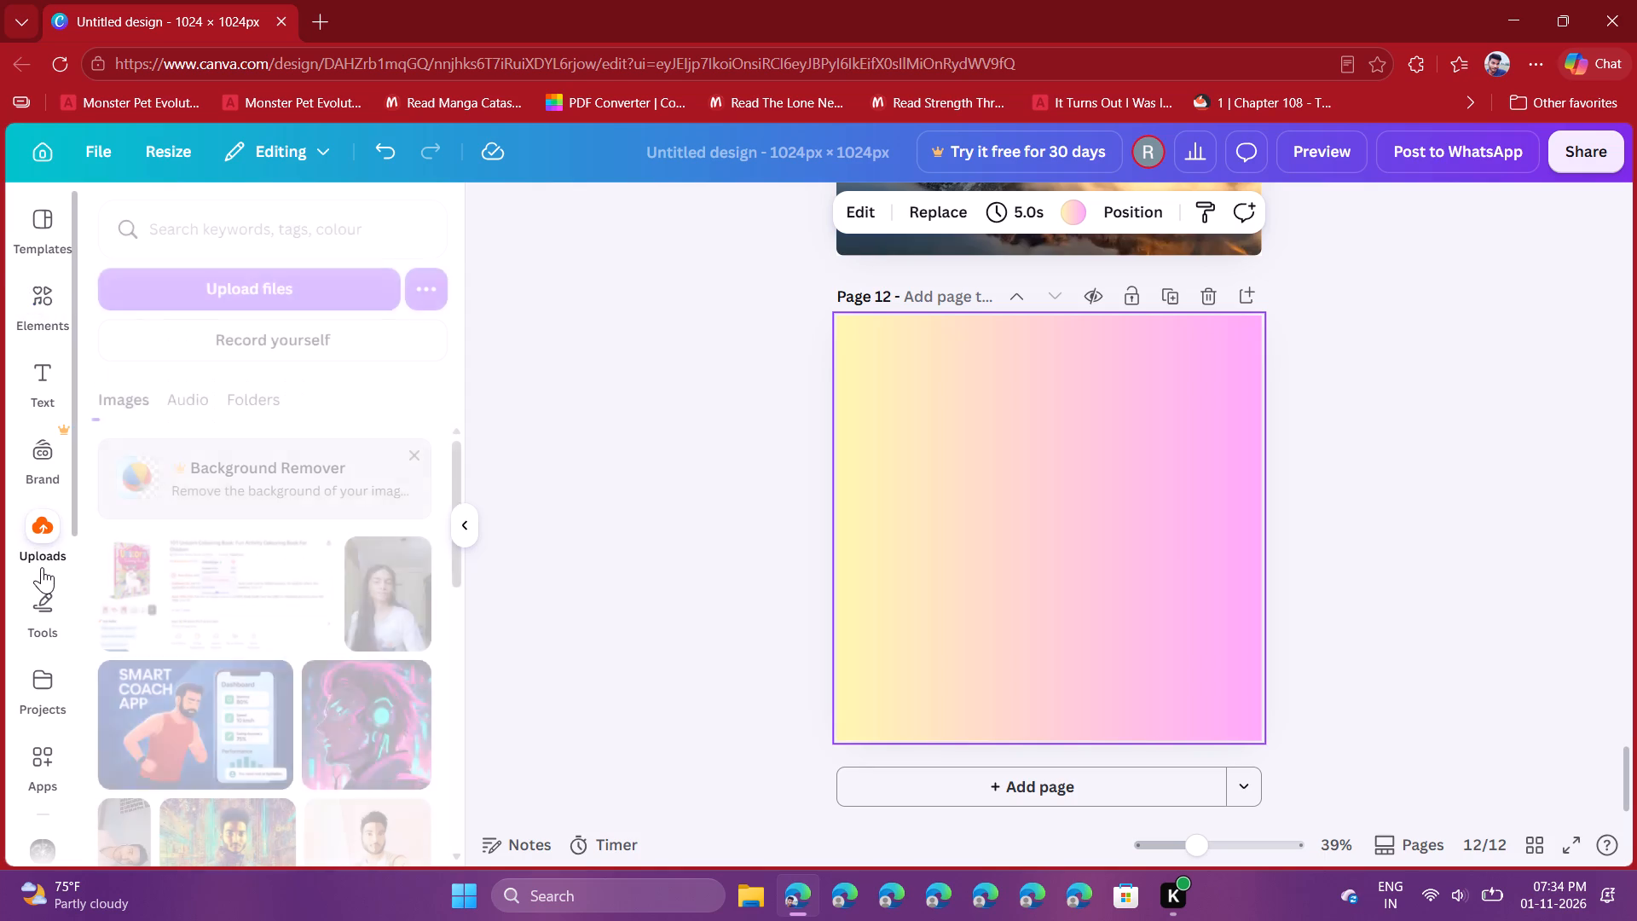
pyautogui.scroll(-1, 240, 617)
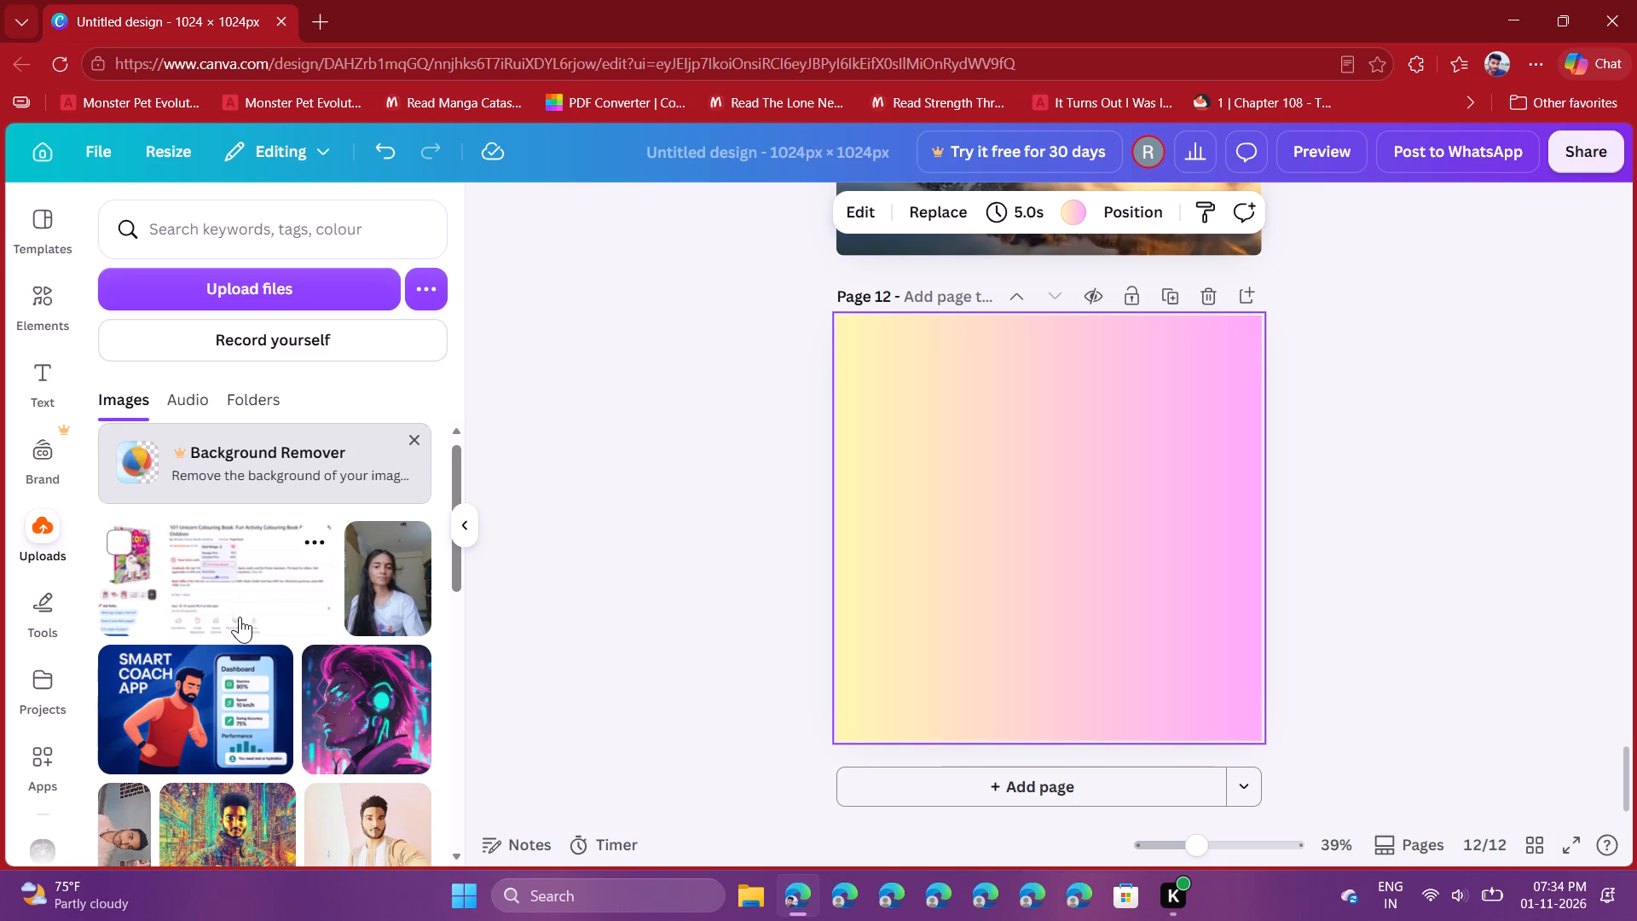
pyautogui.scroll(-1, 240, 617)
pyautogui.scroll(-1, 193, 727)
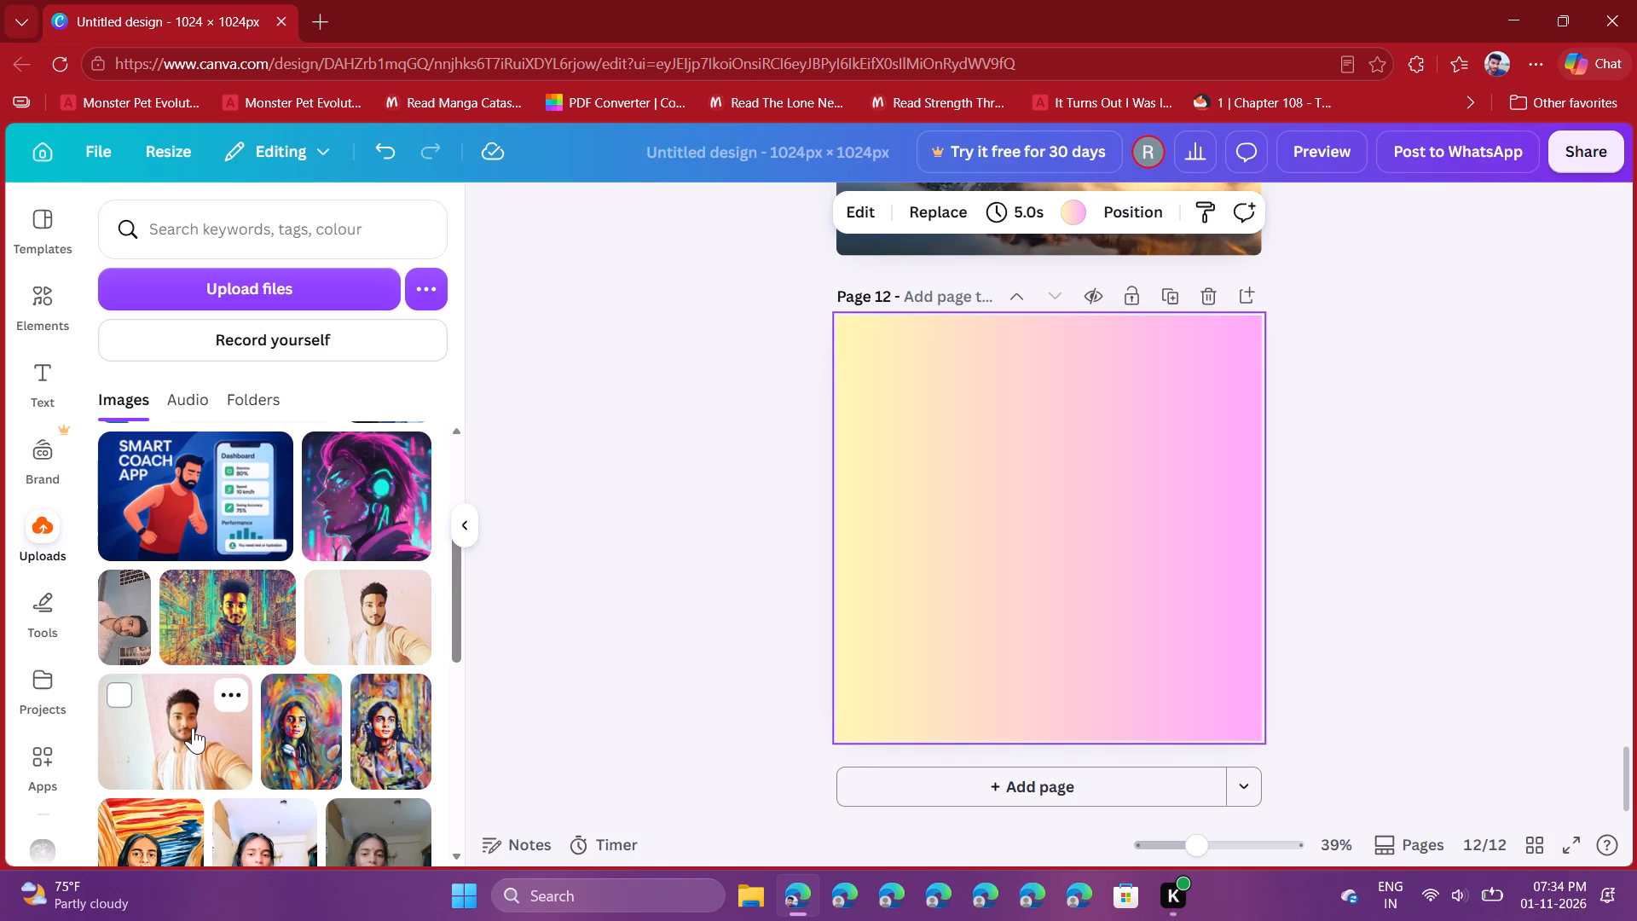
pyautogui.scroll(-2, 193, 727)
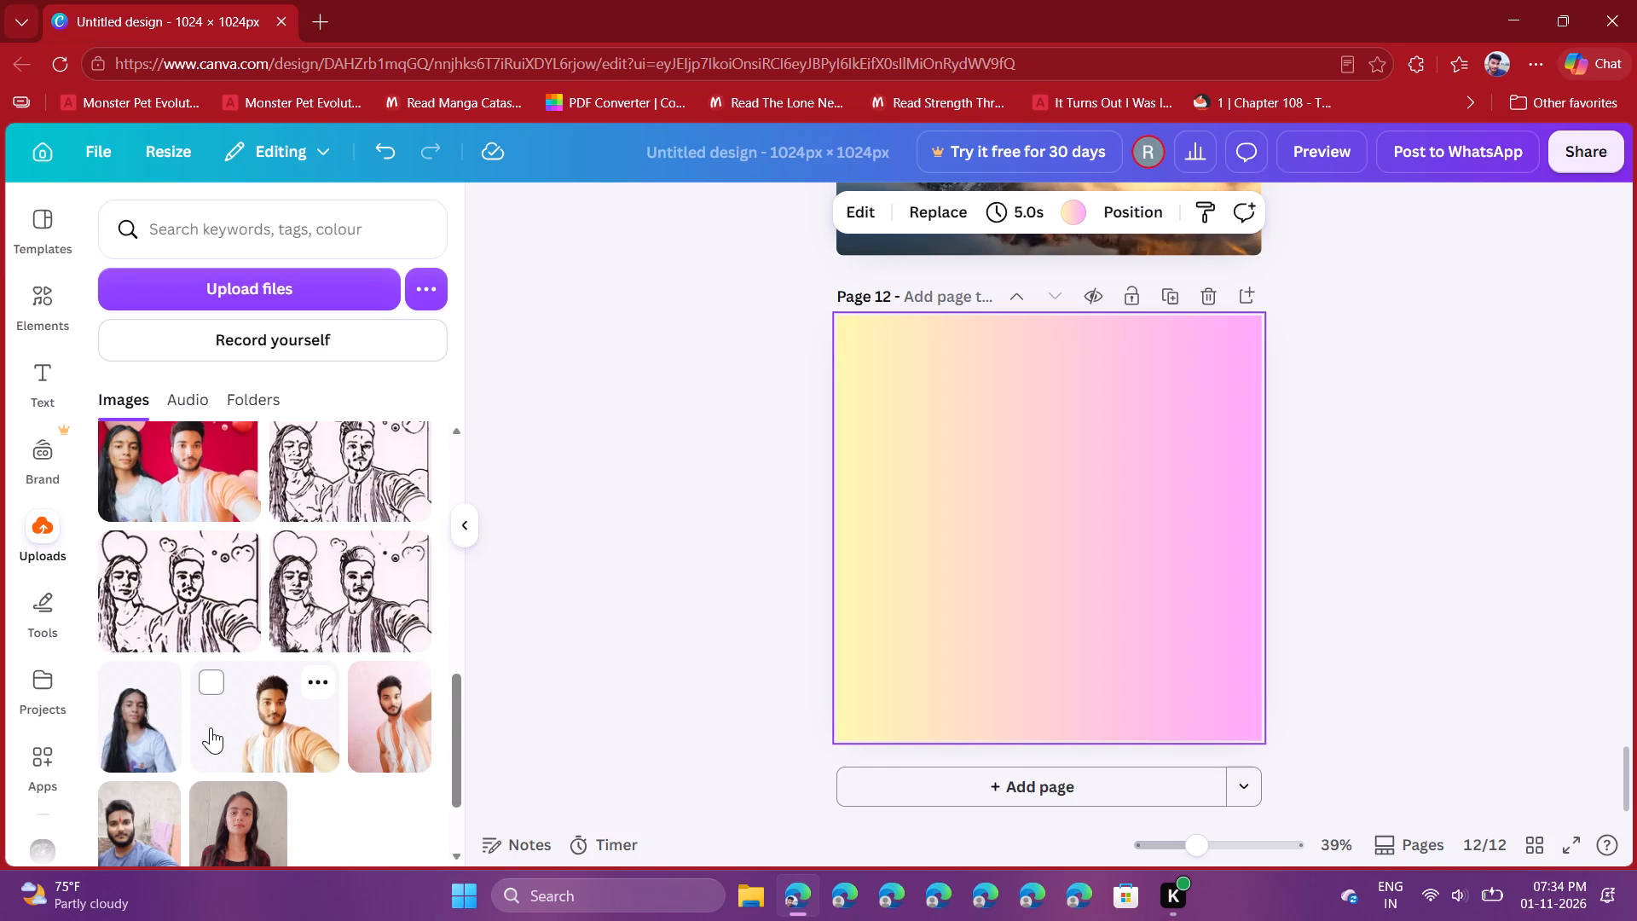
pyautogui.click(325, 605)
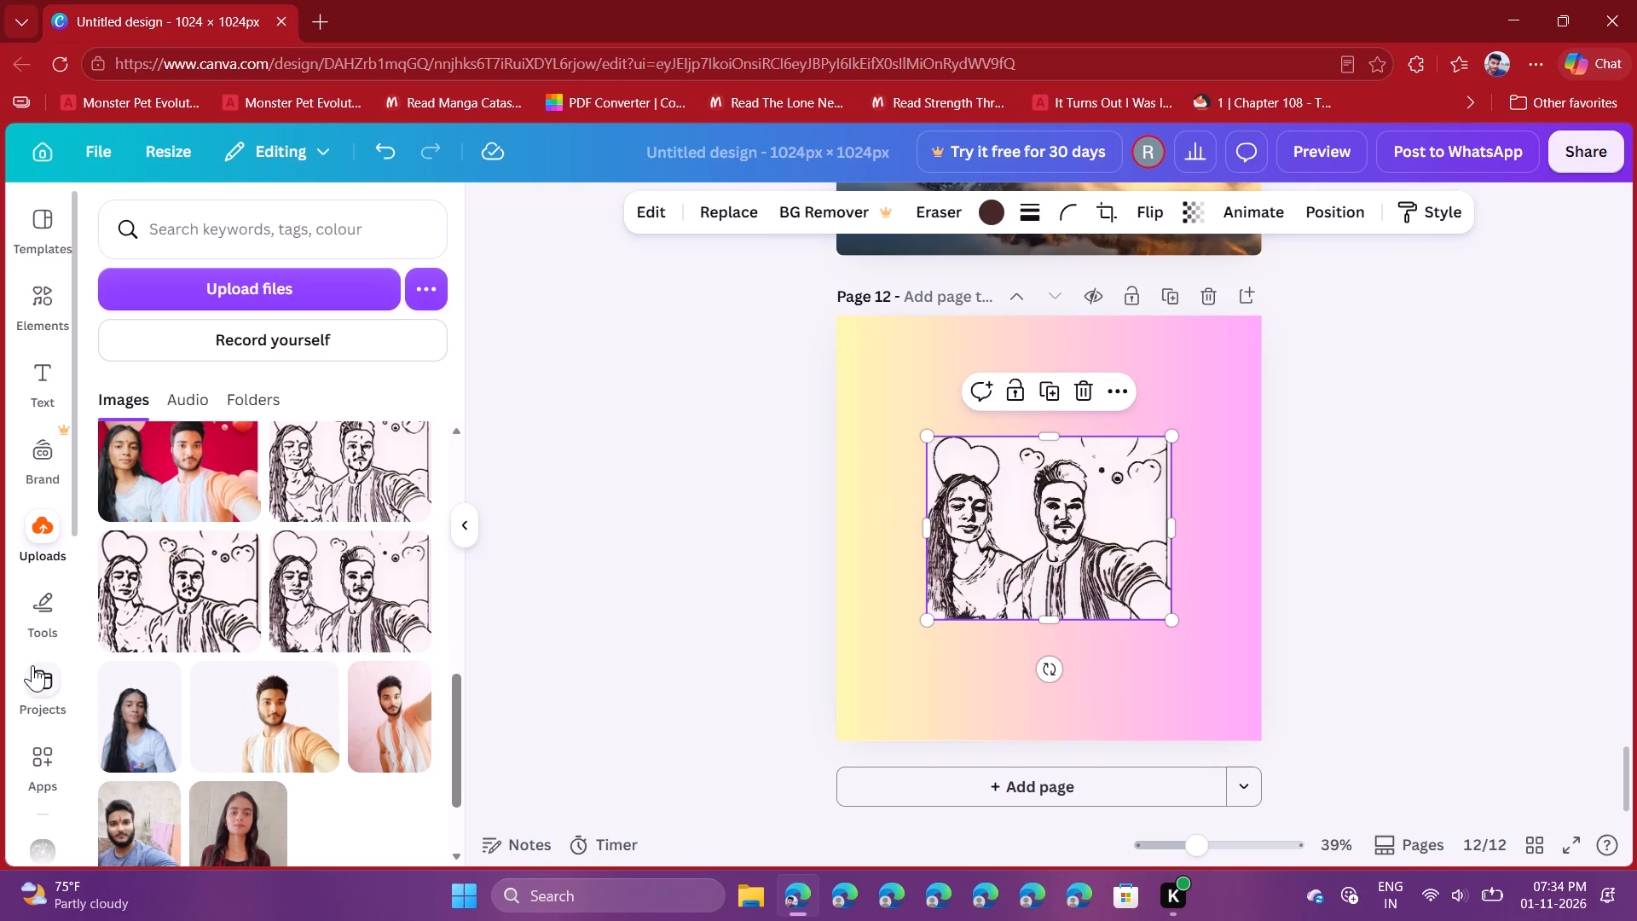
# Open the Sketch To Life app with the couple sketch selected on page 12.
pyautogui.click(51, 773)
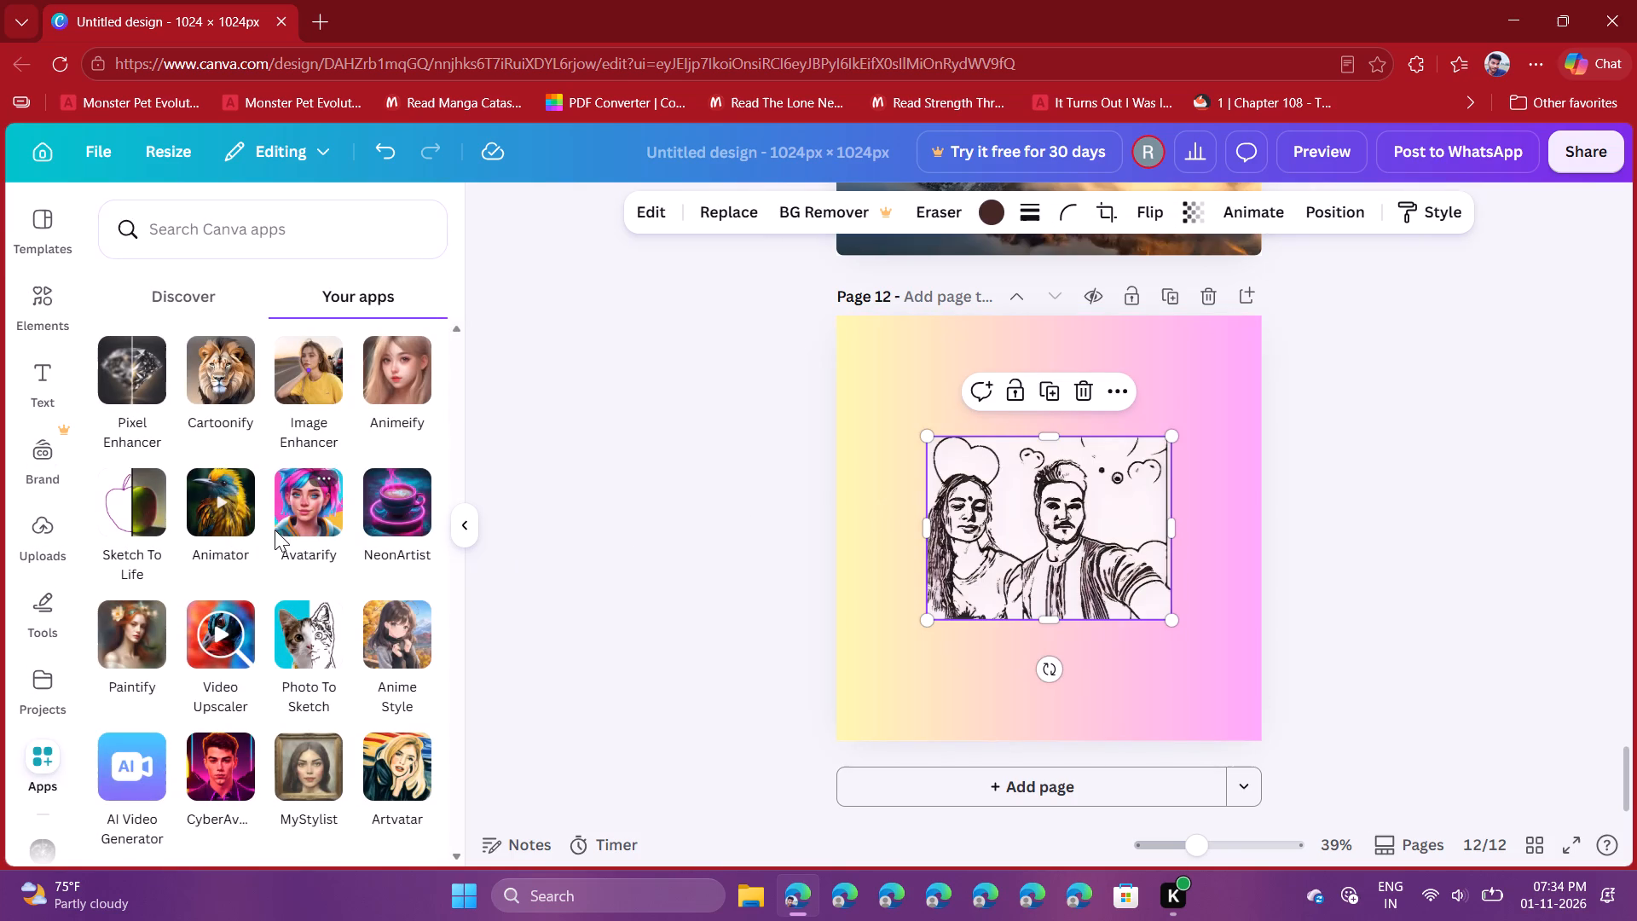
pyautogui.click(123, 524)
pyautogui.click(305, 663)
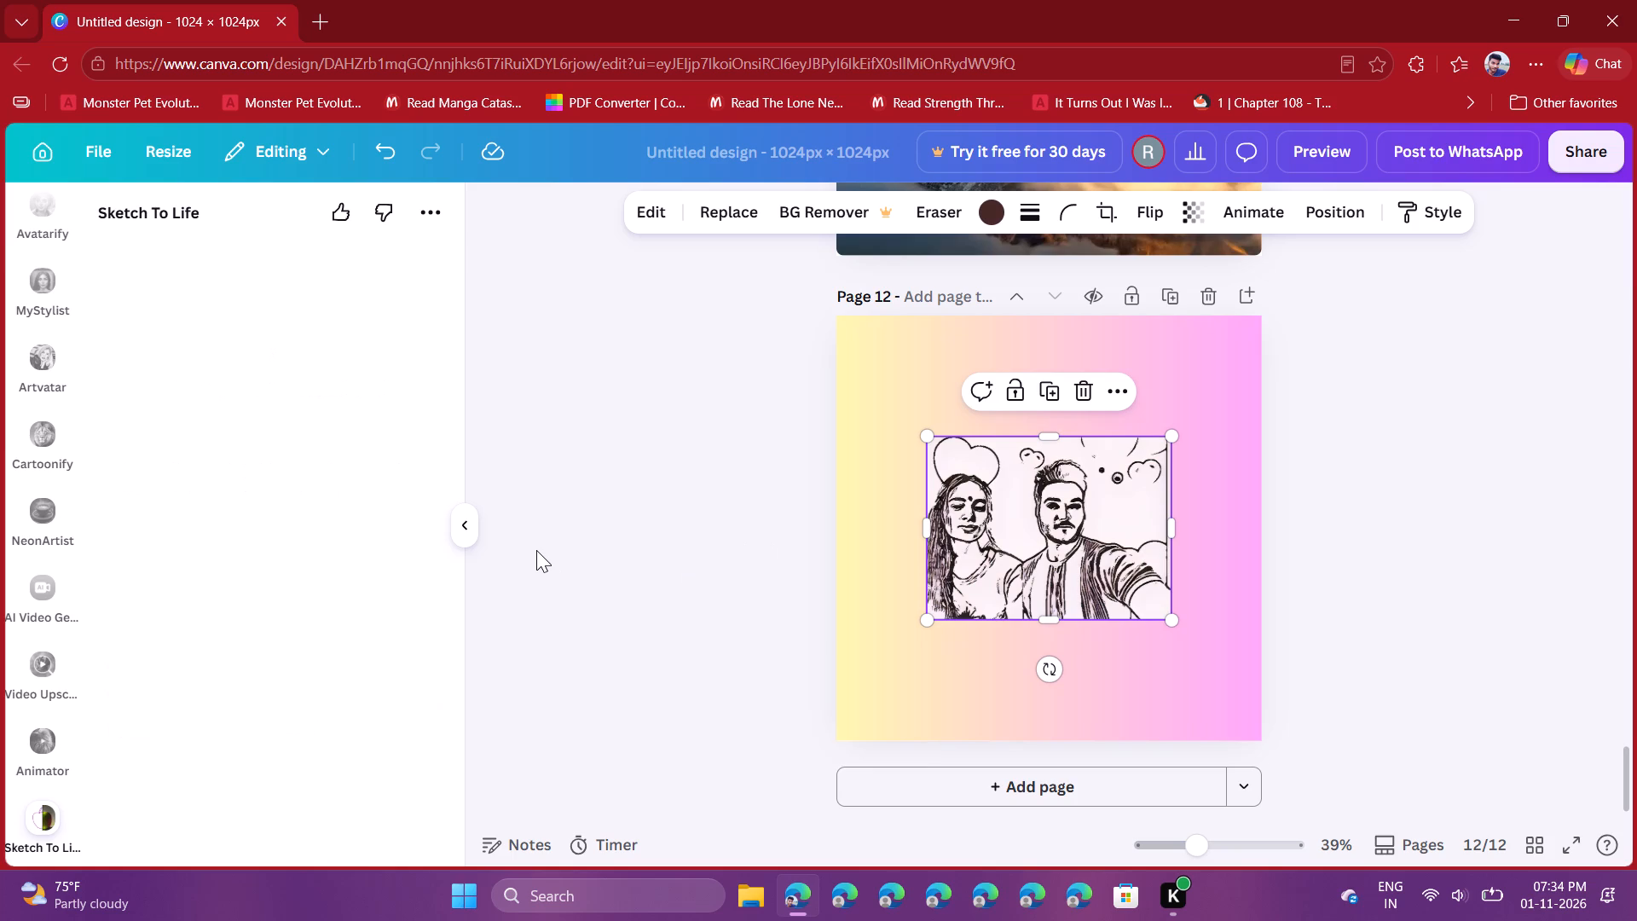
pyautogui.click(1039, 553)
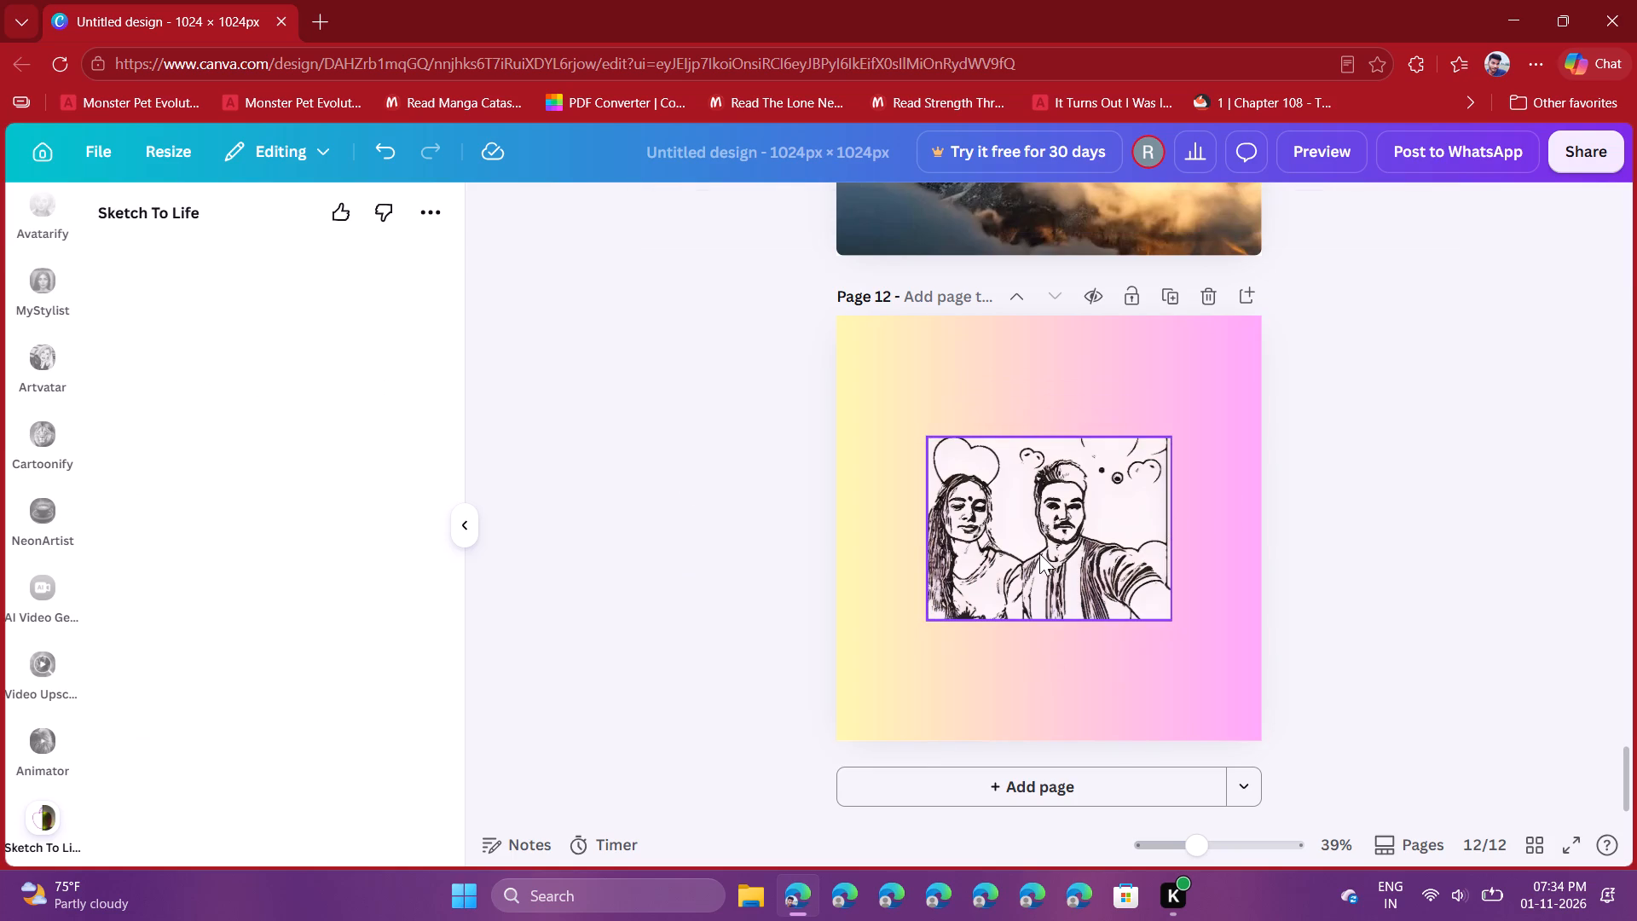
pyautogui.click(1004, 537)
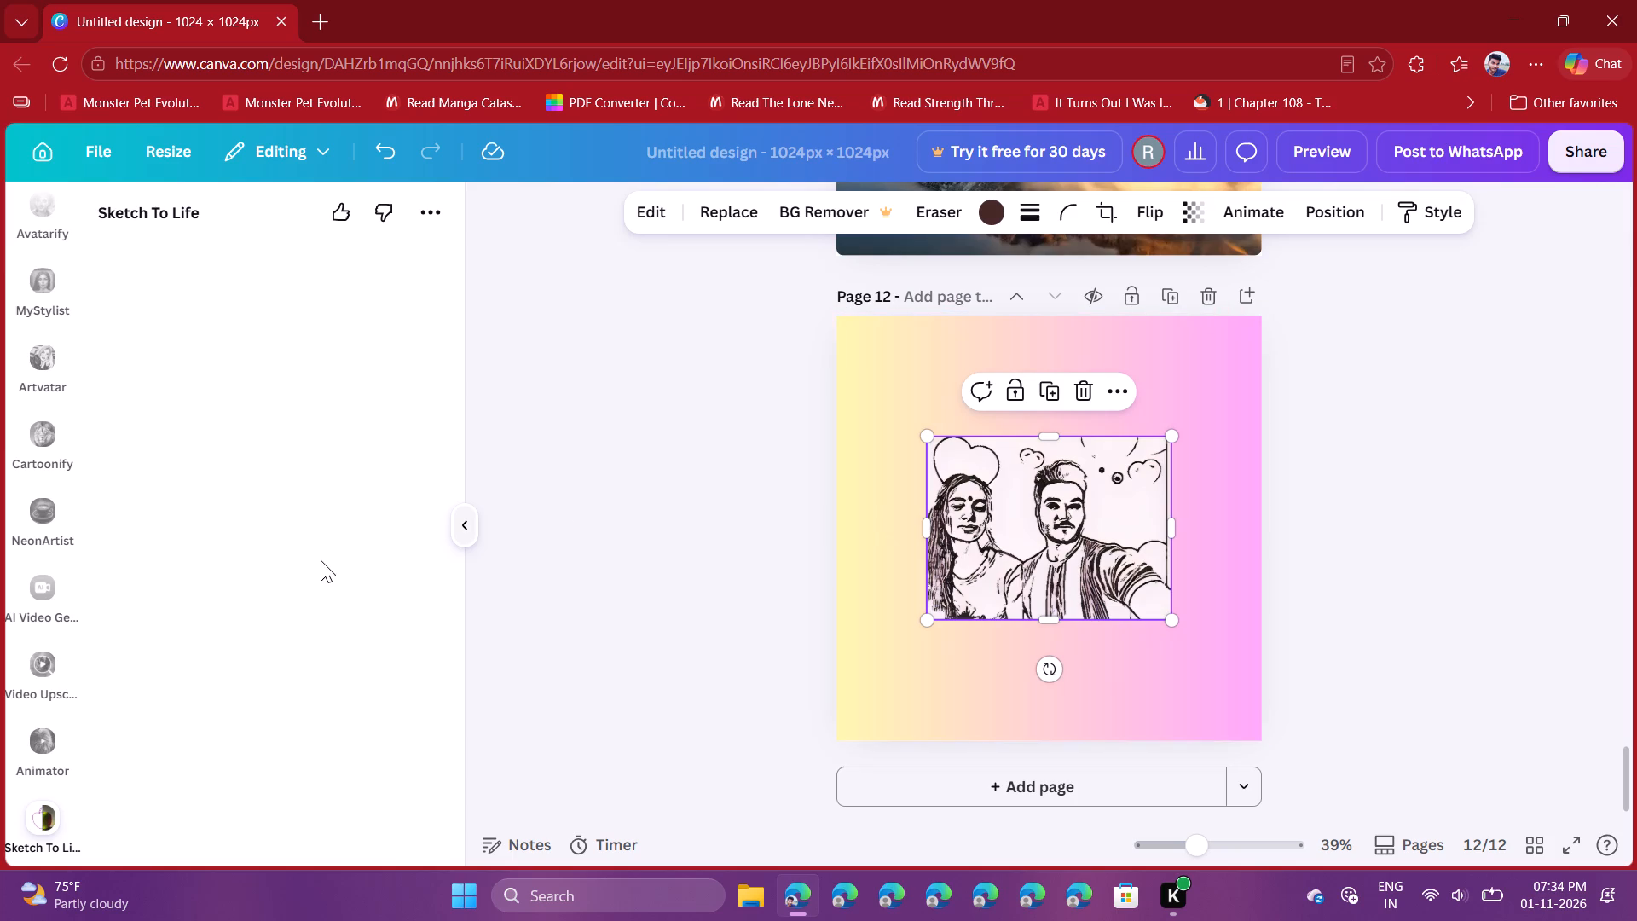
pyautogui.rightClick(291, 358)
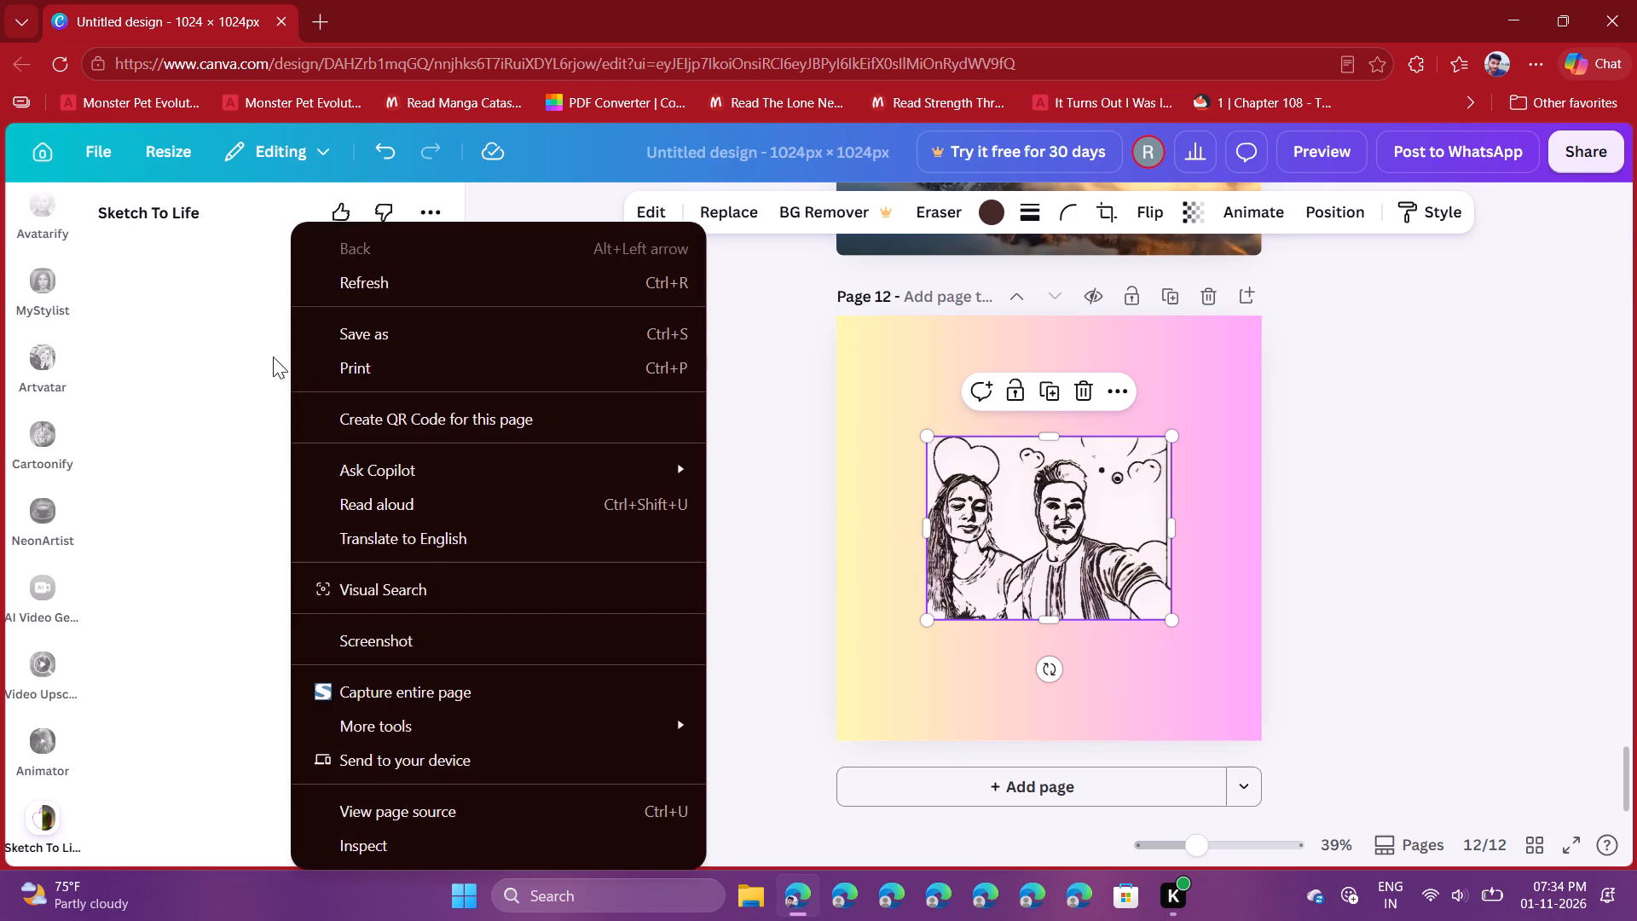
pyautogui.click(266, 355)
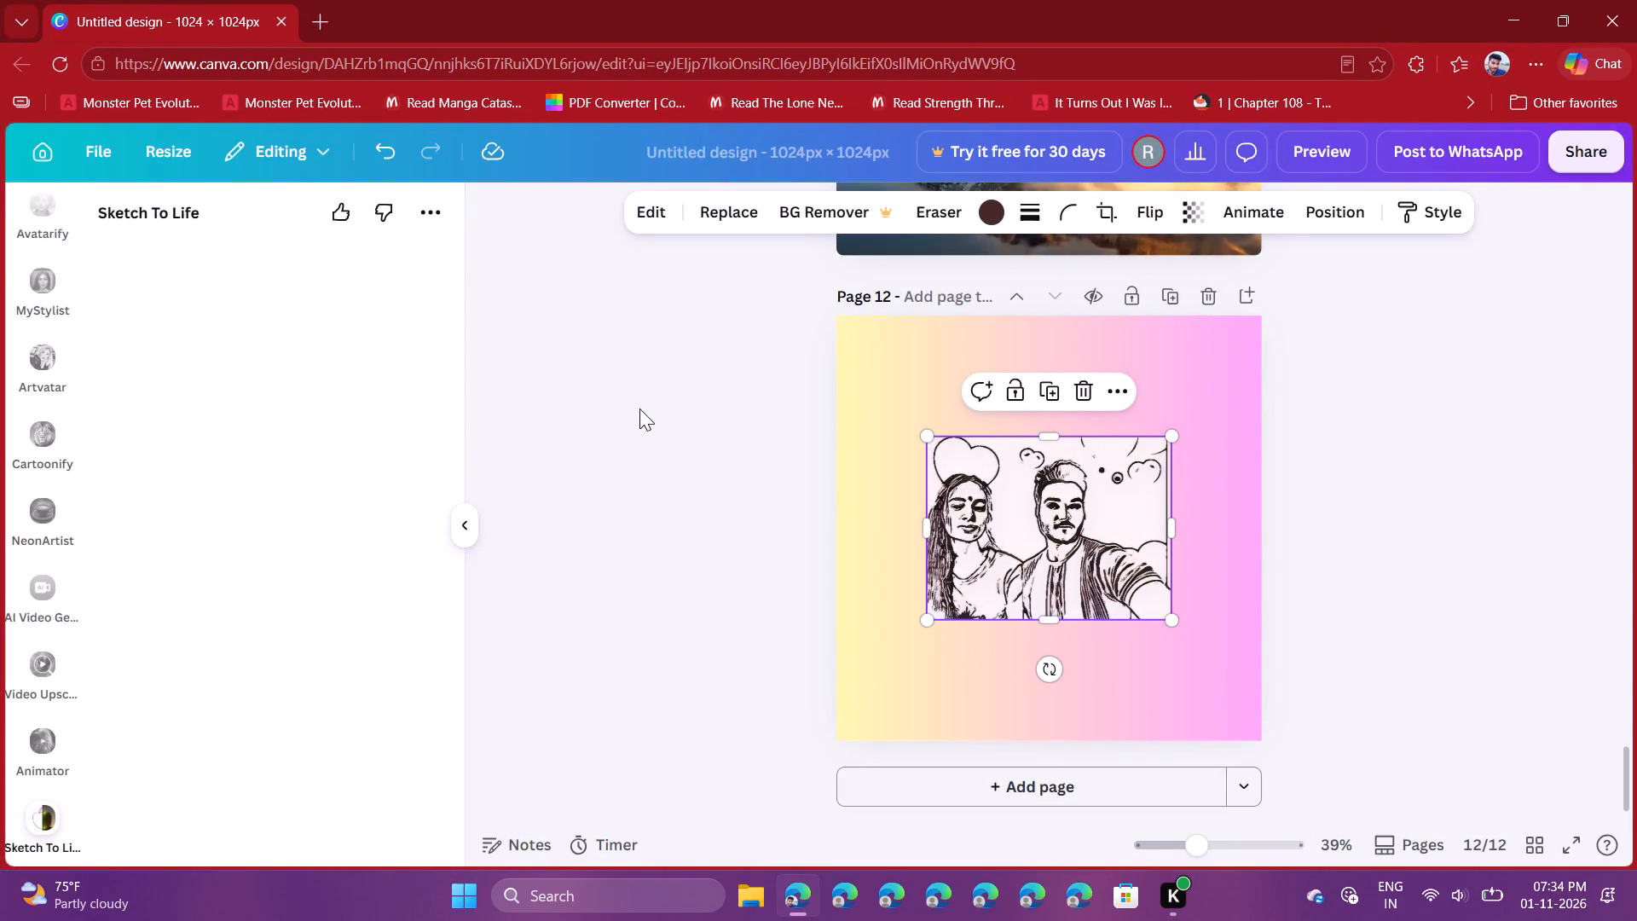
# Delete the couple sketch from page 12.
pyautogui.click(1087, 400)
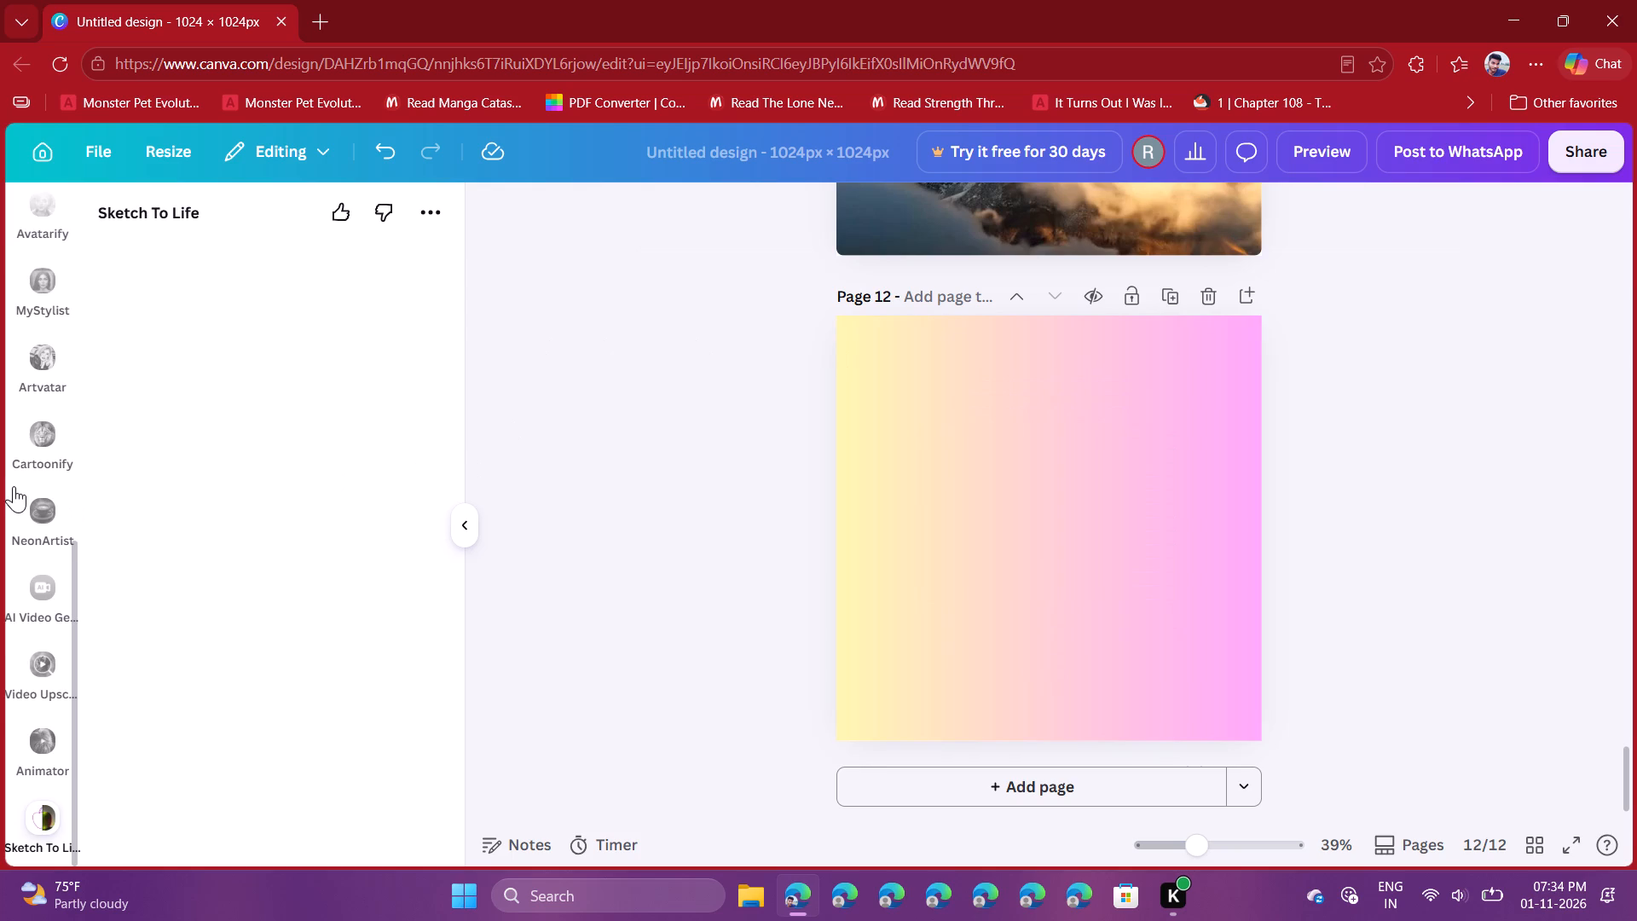
# Place the uploaded background-free photo of the bearded man in the striped shirt on page 12.
pyautogui.scroll(2, 14, 486)
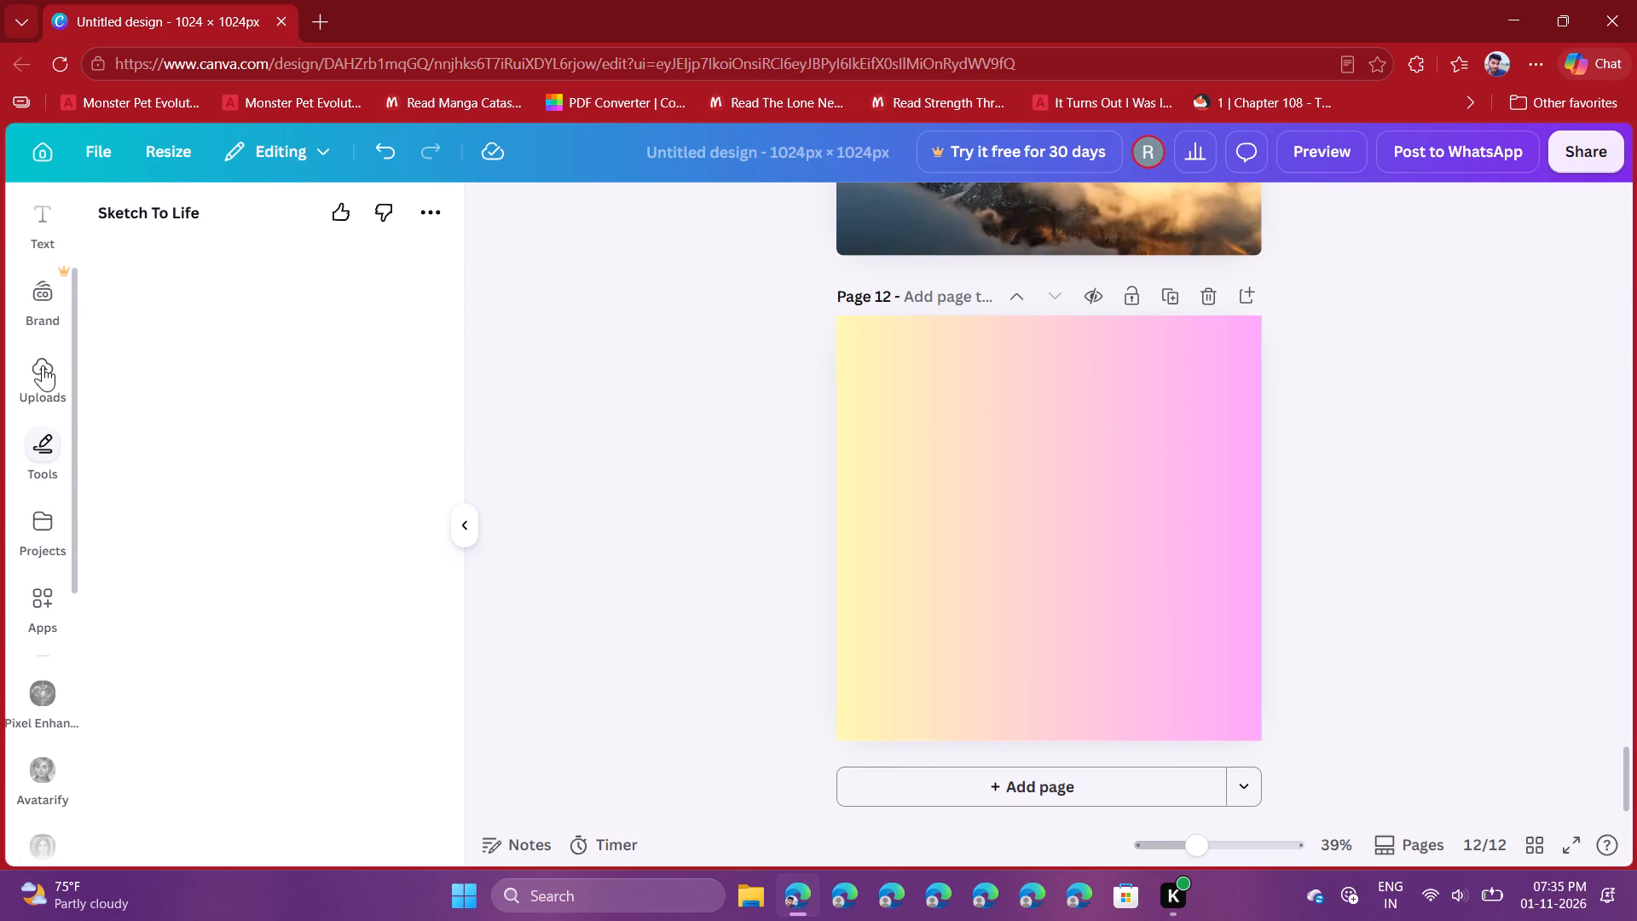
pyautogui.click(43, 365)
pyautogui.scroll(-1, 274, 665)
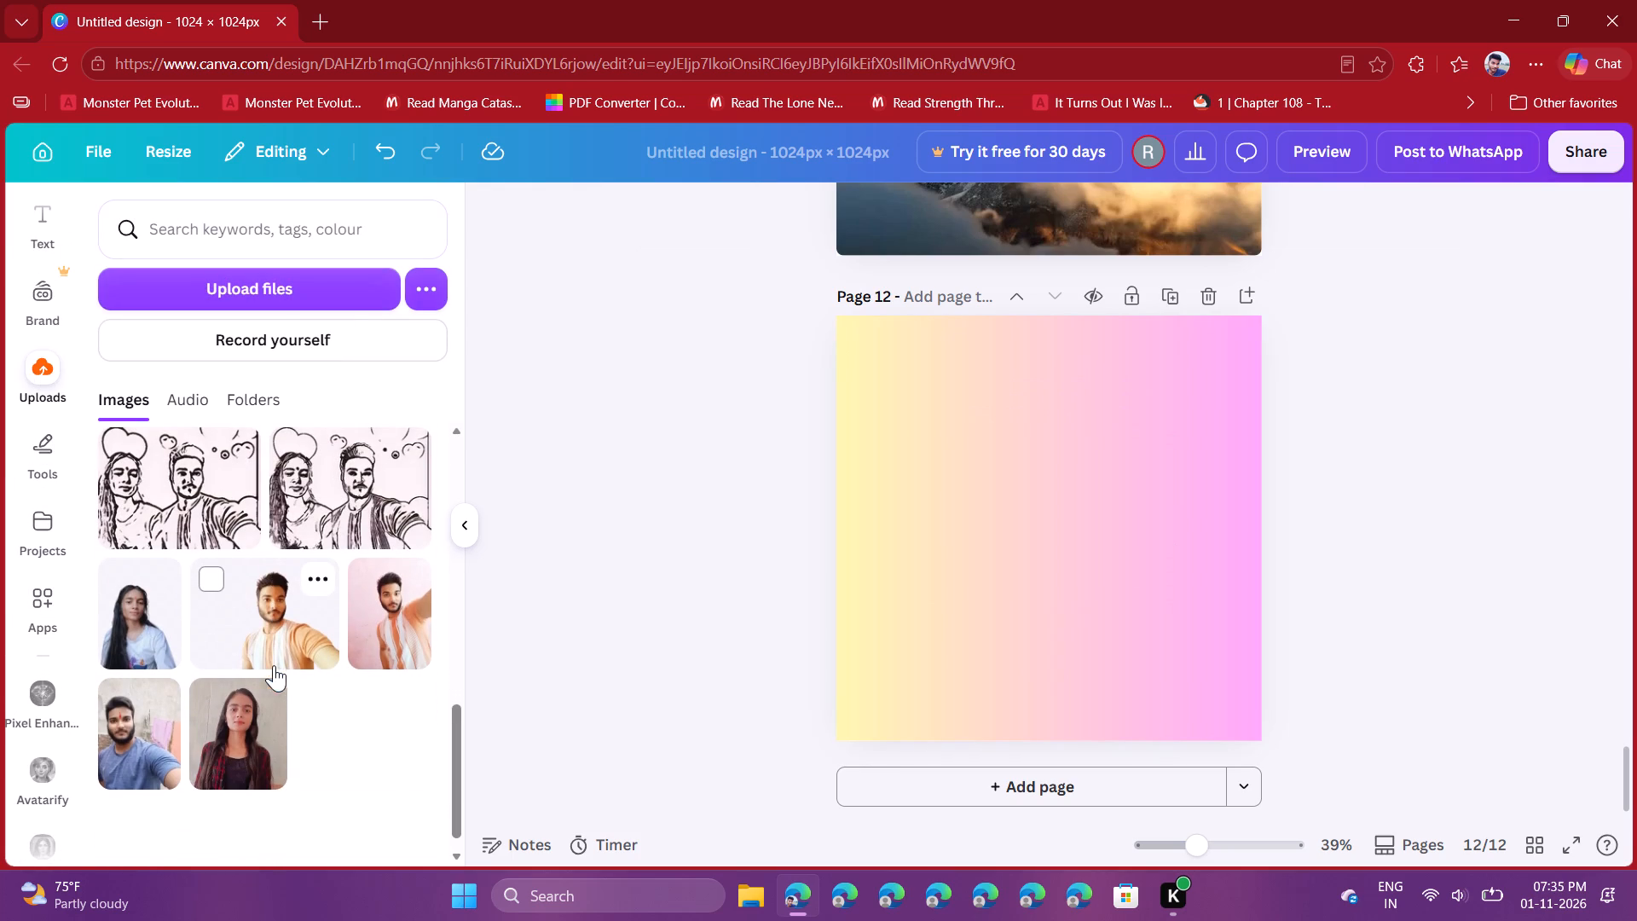
pyautogui.click(237, 636)
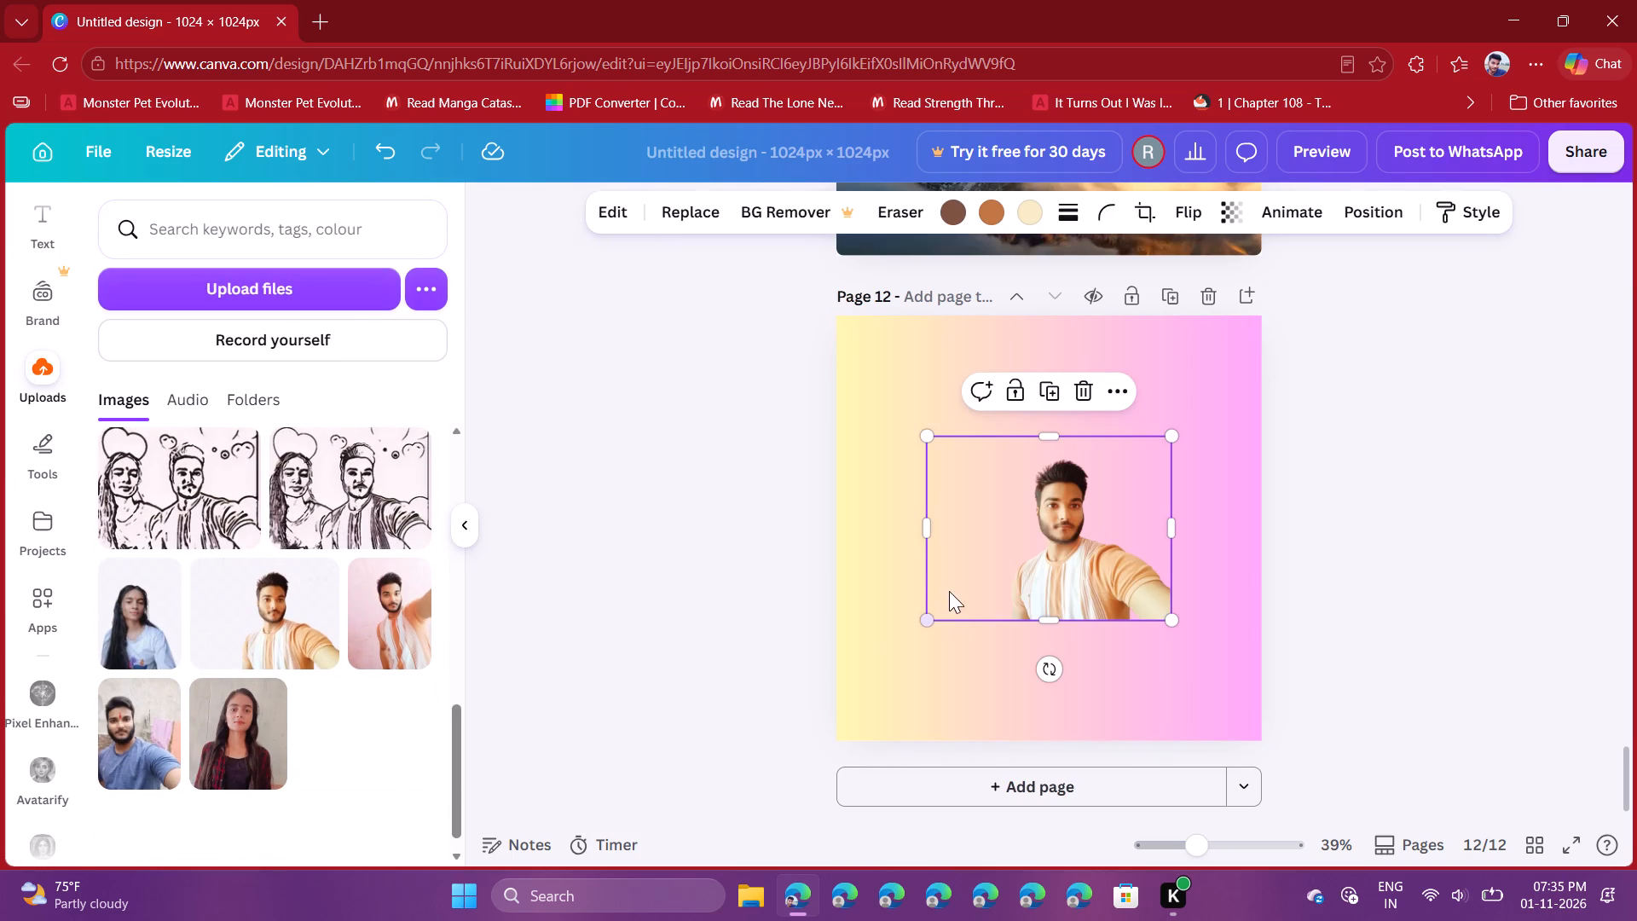
# Enlarge the man's photo proportionally to about 790 × 595 px and move it up toward the centre of page 12.
pyautogui.click(928, 618)
pyautogui.moveTo(460, 531); pyautogui.dragTo(512, 548)
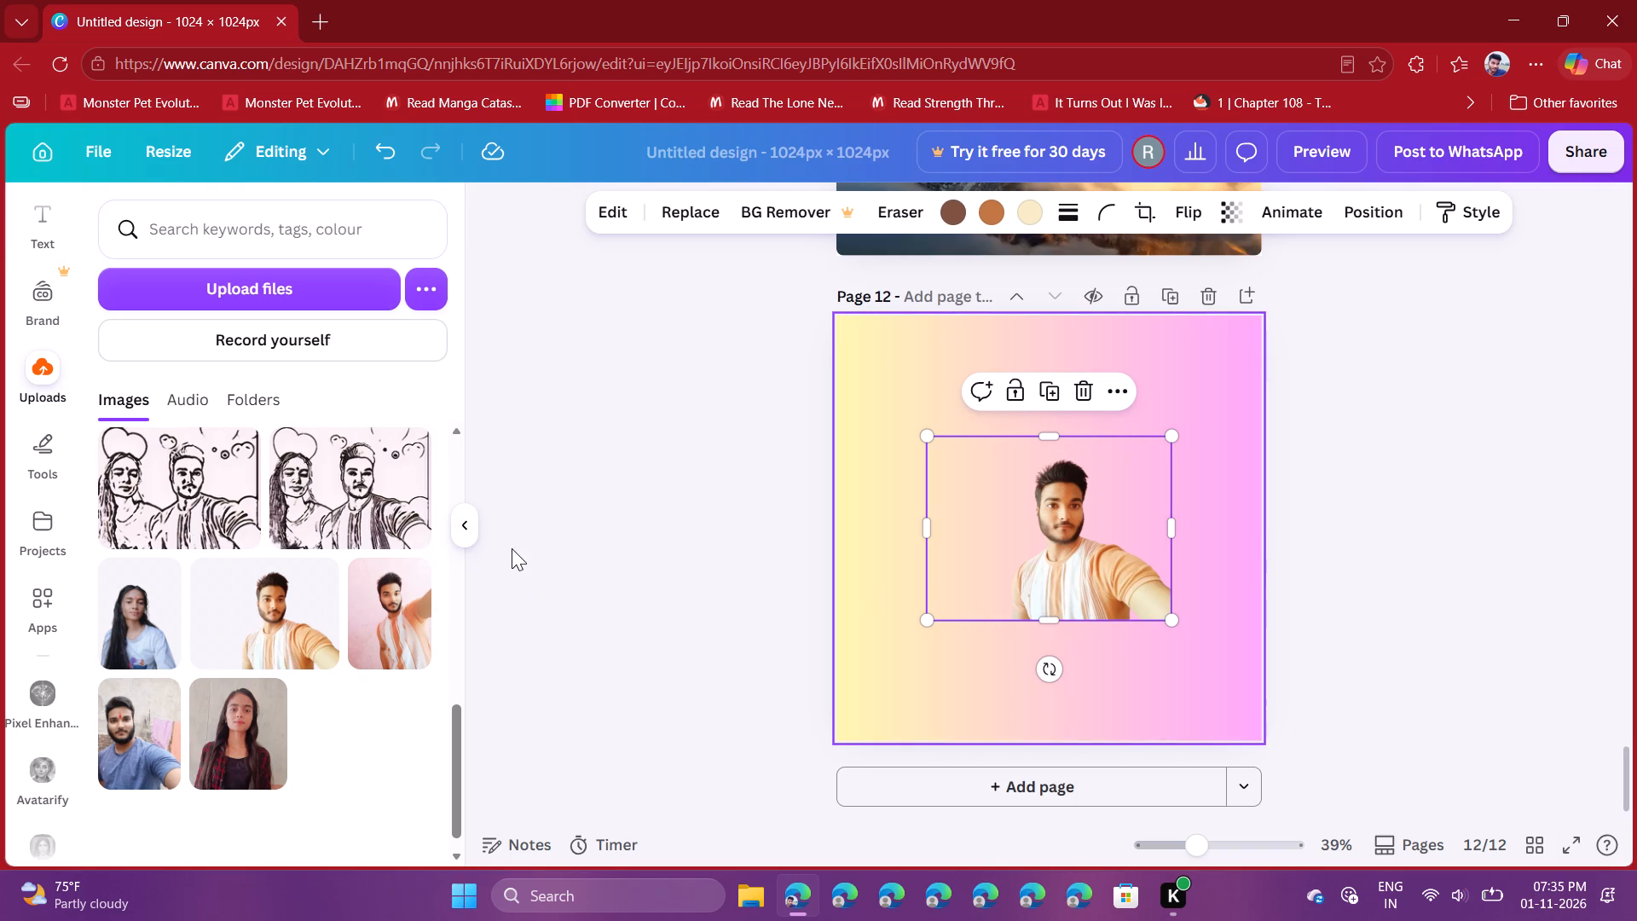
pyautogui.click(35, 425)
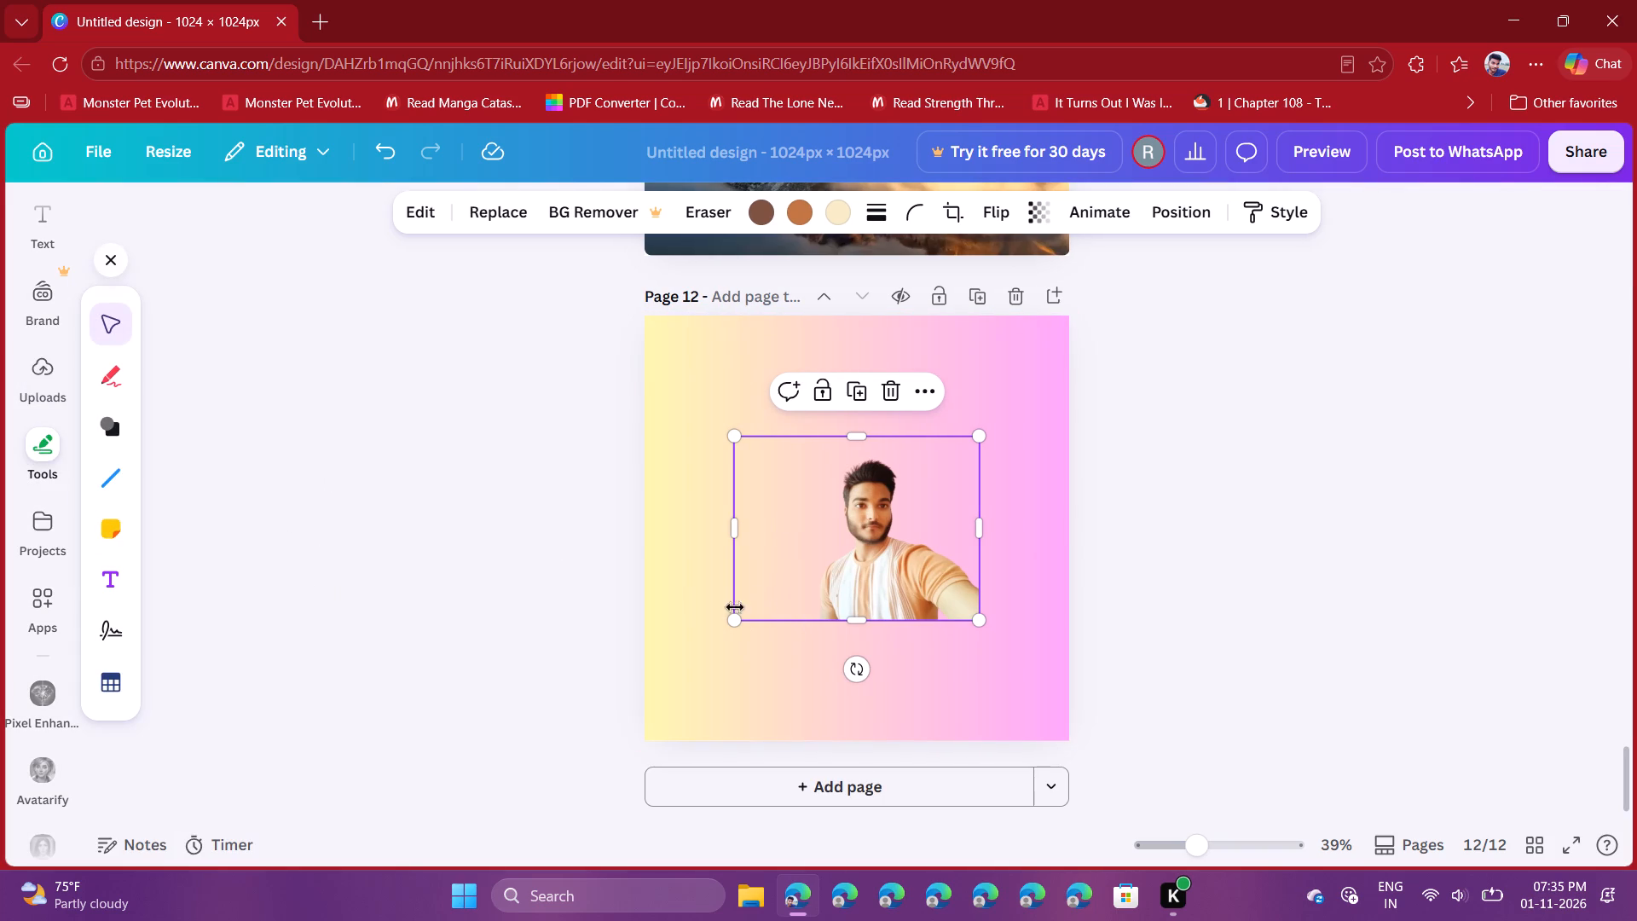
pyautogui.moveTo(738, 618); pyautogui.dragTo(740, 767)
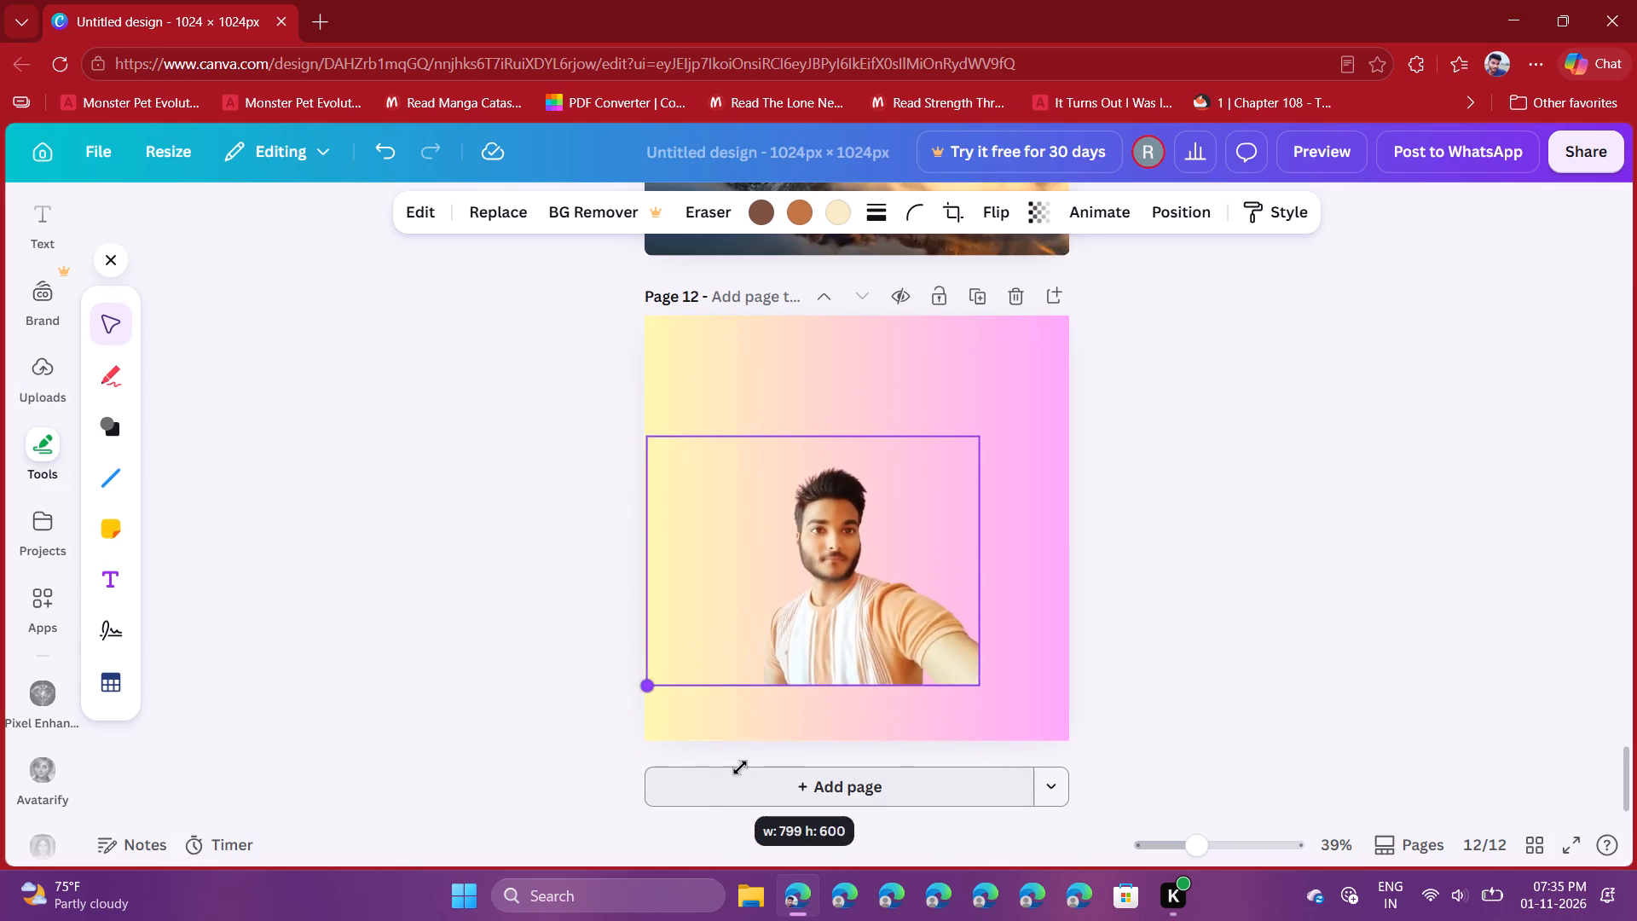
pyautogui.moveTo(740, 767); pyautogui.dragTo(709, 756)
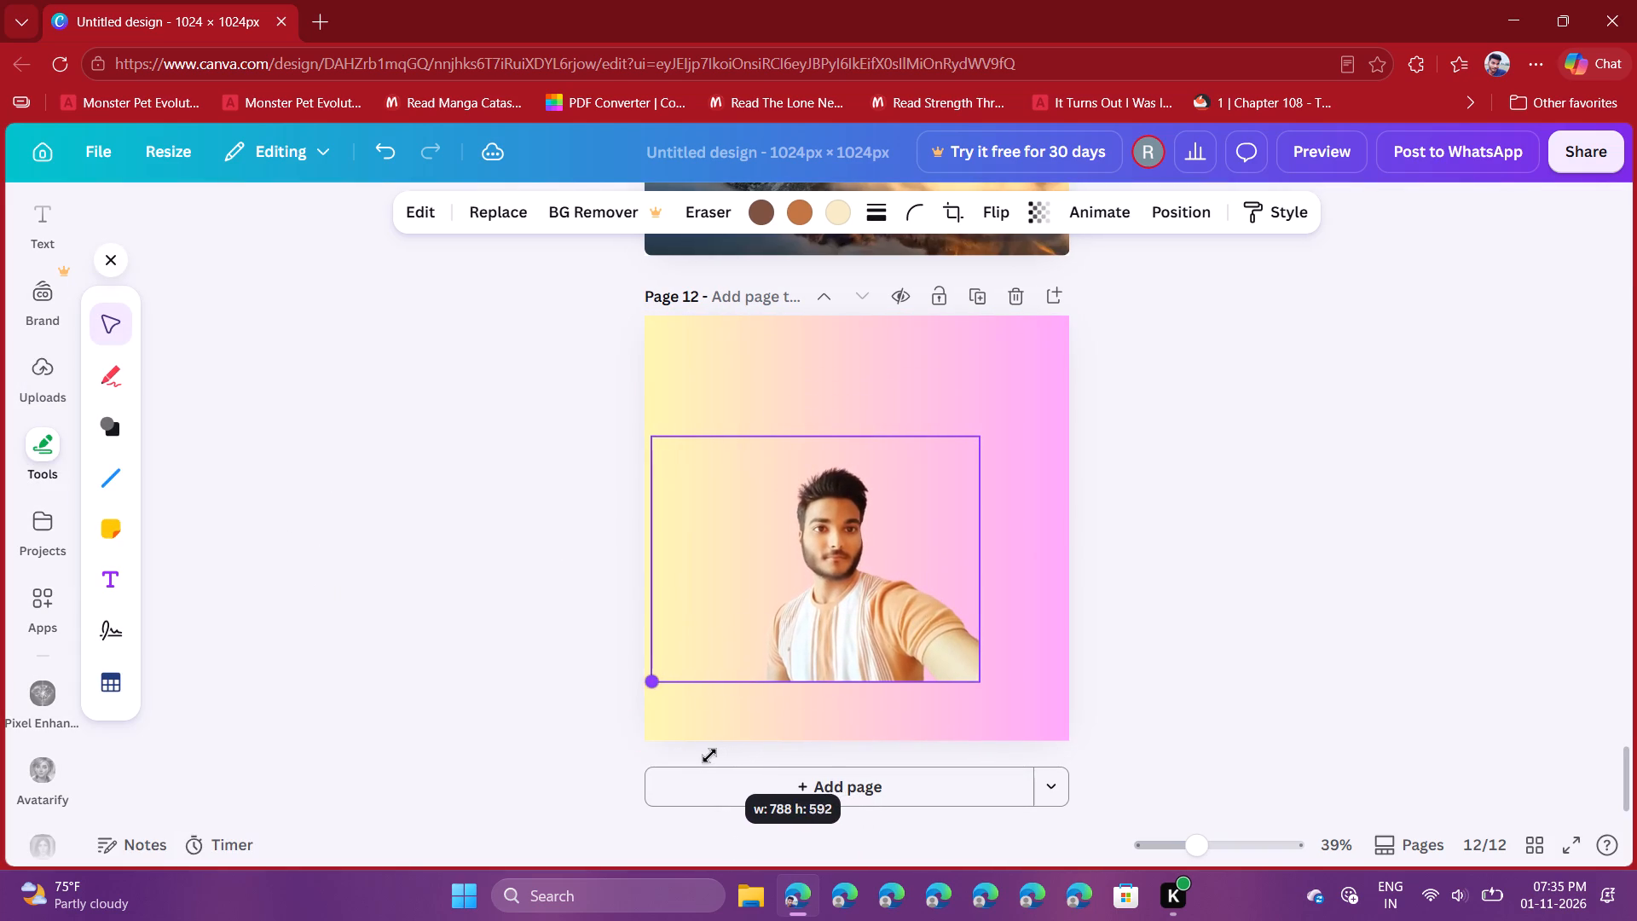
pyautogui.moveTo(709, 756); pyautogui.dragTo(708, 756)
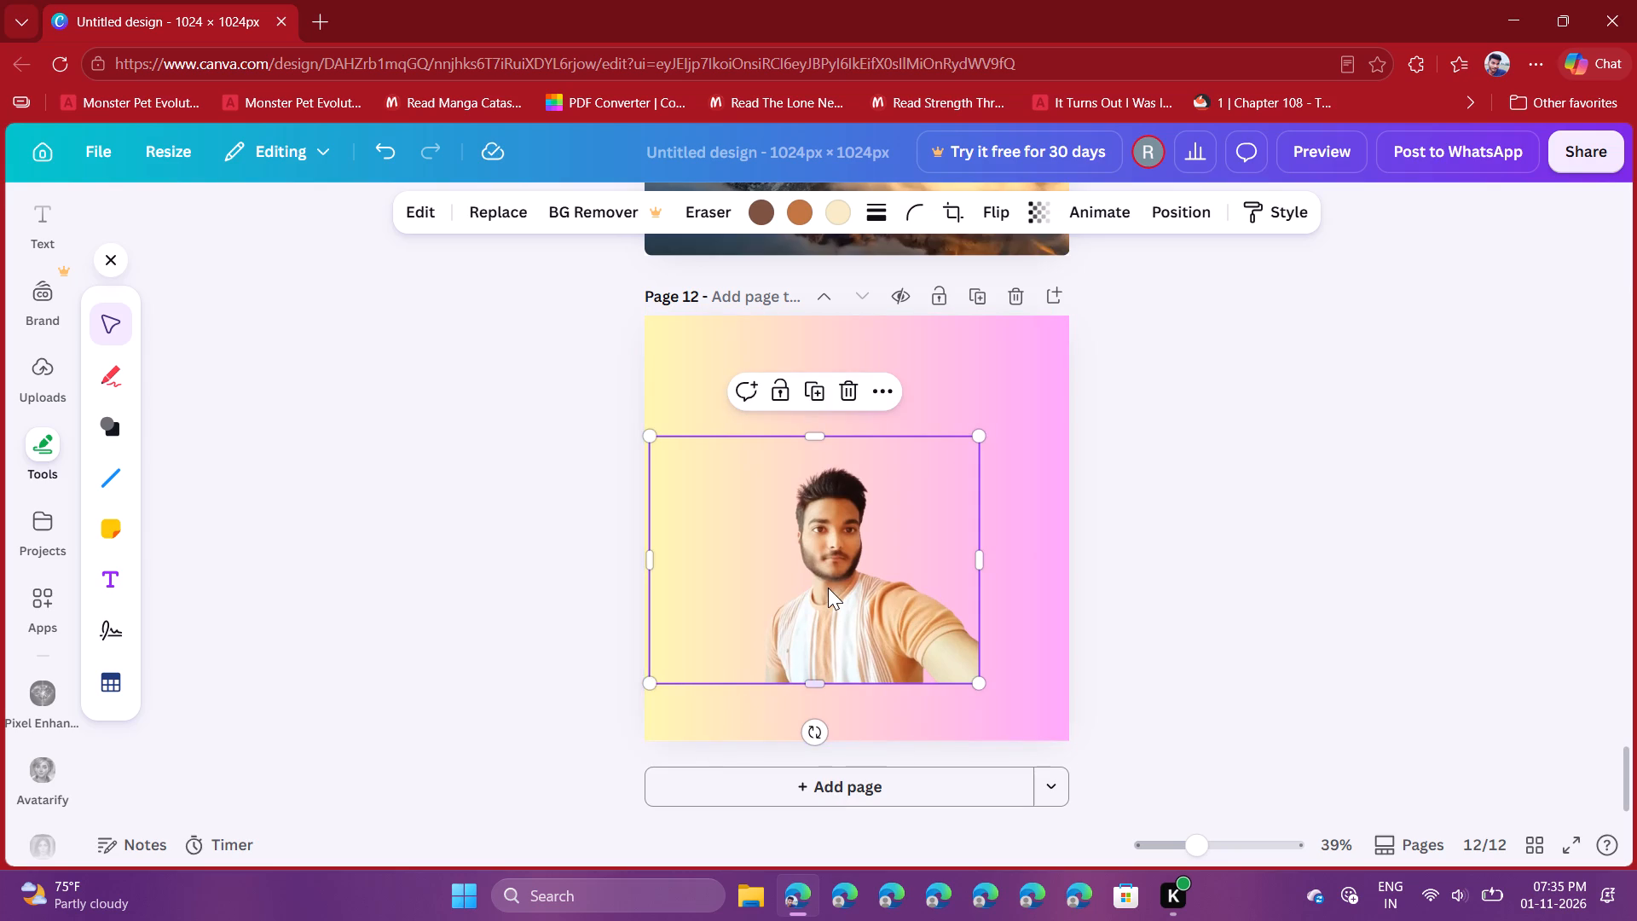
pyautogui.moveTo(828, 588); pyautogui.dragTo(854, 547)
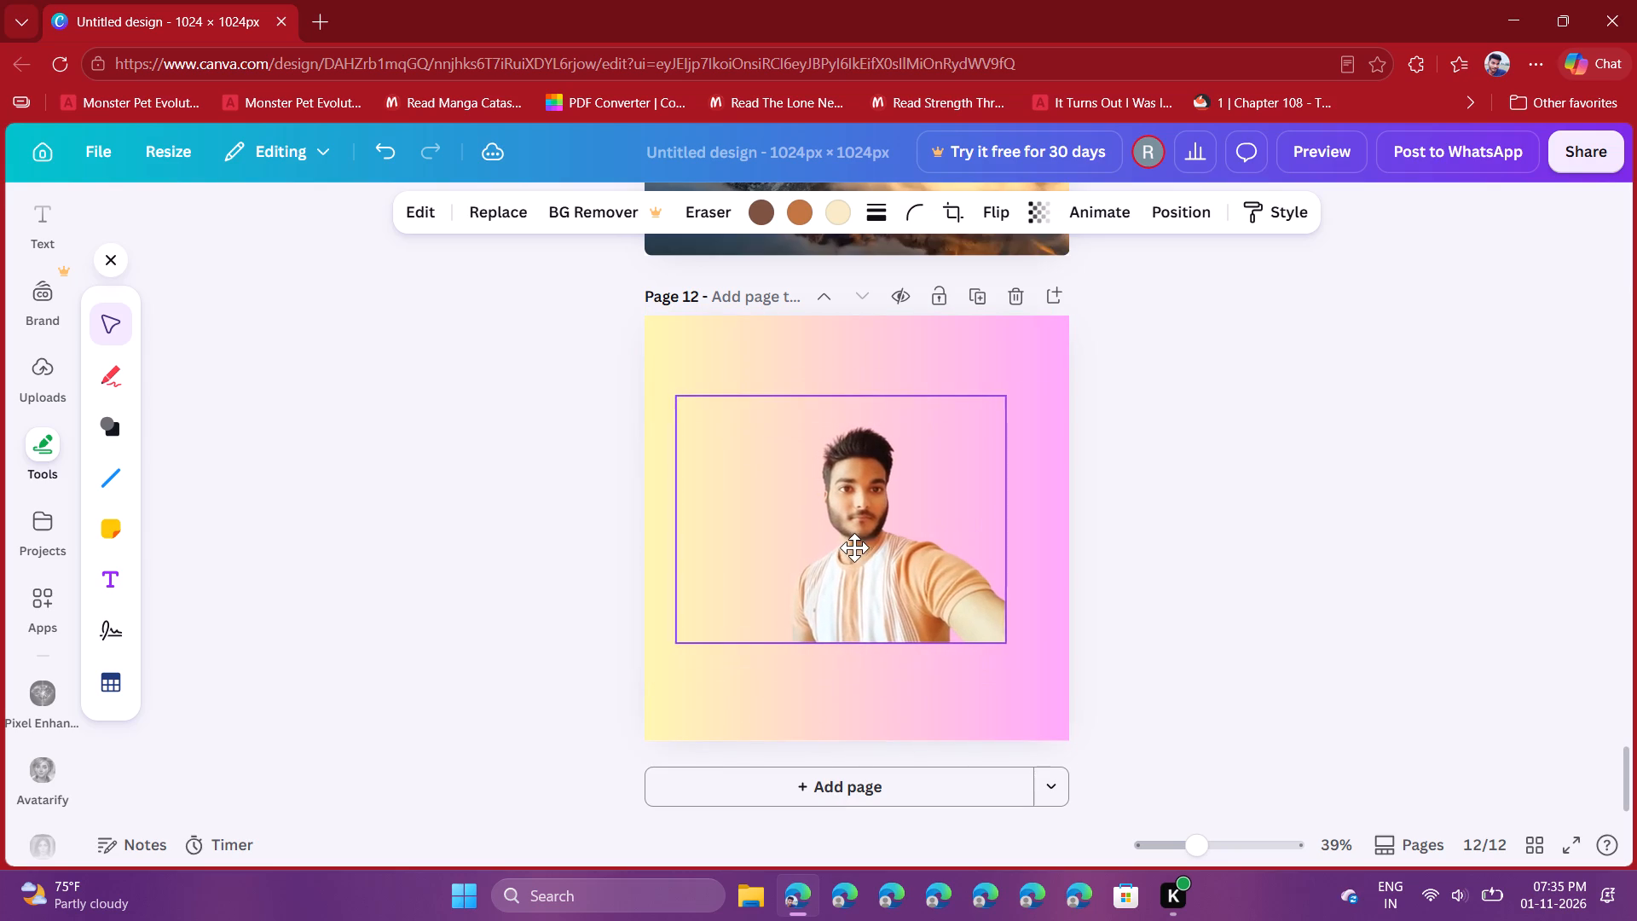
pyautogui.moveTo(854, 547); pyautogui.dragTo(858, 547)
# Extend the photo's four sides to the page edges so it fills the whole 1024 × 1024 px page 12.
pyautogui.moveTo(1012, 526); pyautogui.dragTo(1107, 507)
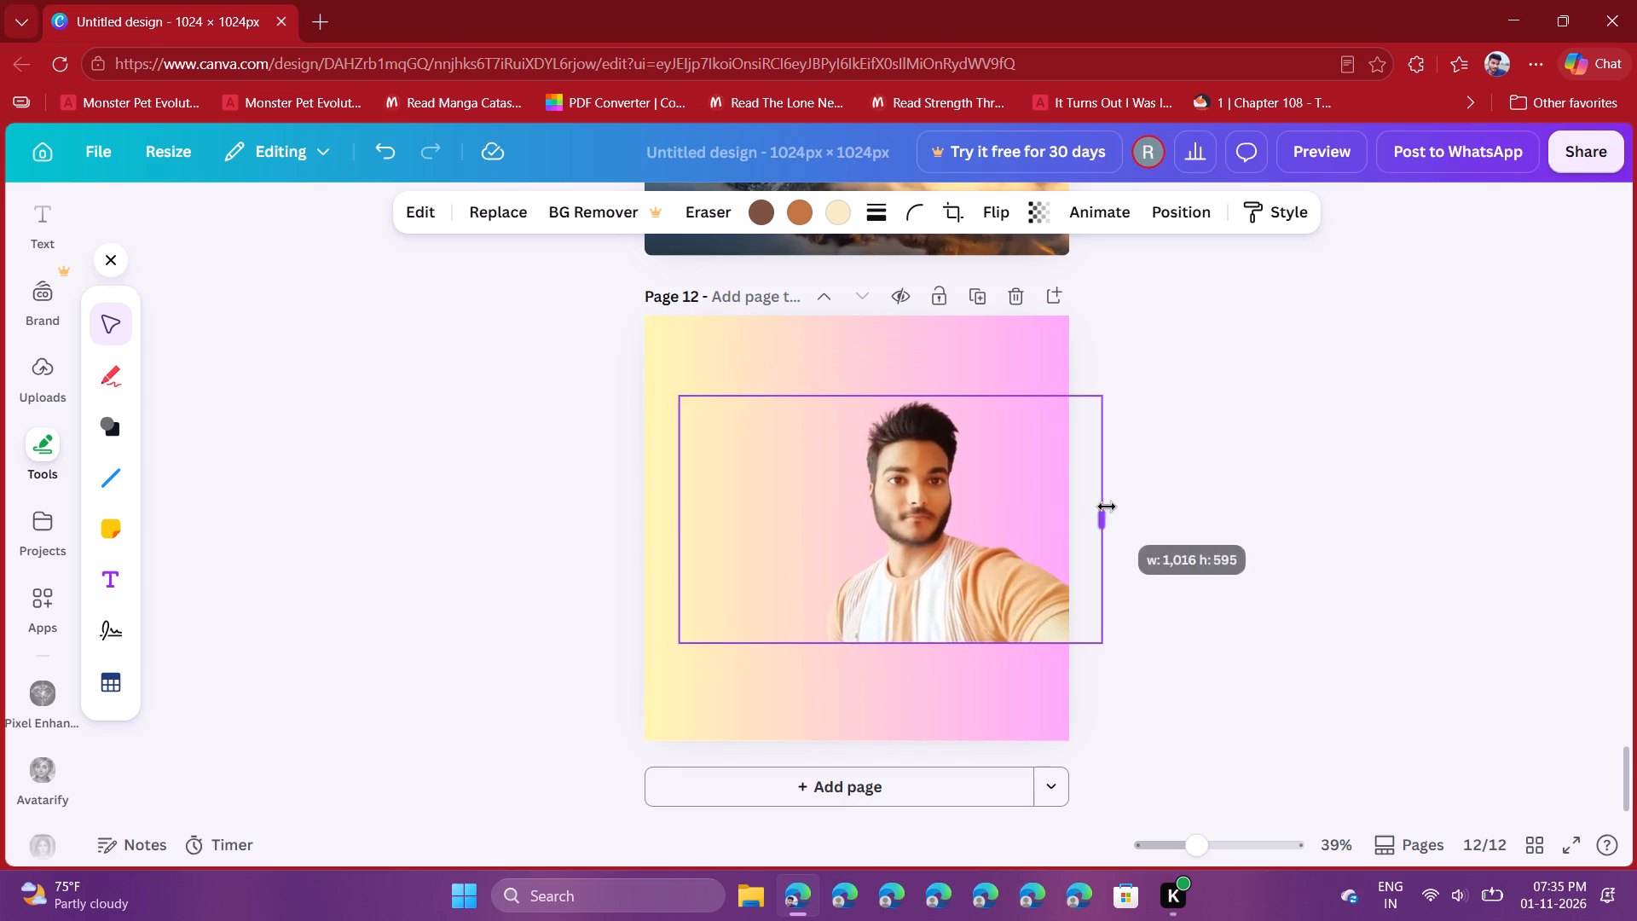
pyautogui.moveTo(1107, 507); pyautogui.dragTo(1079, 504)
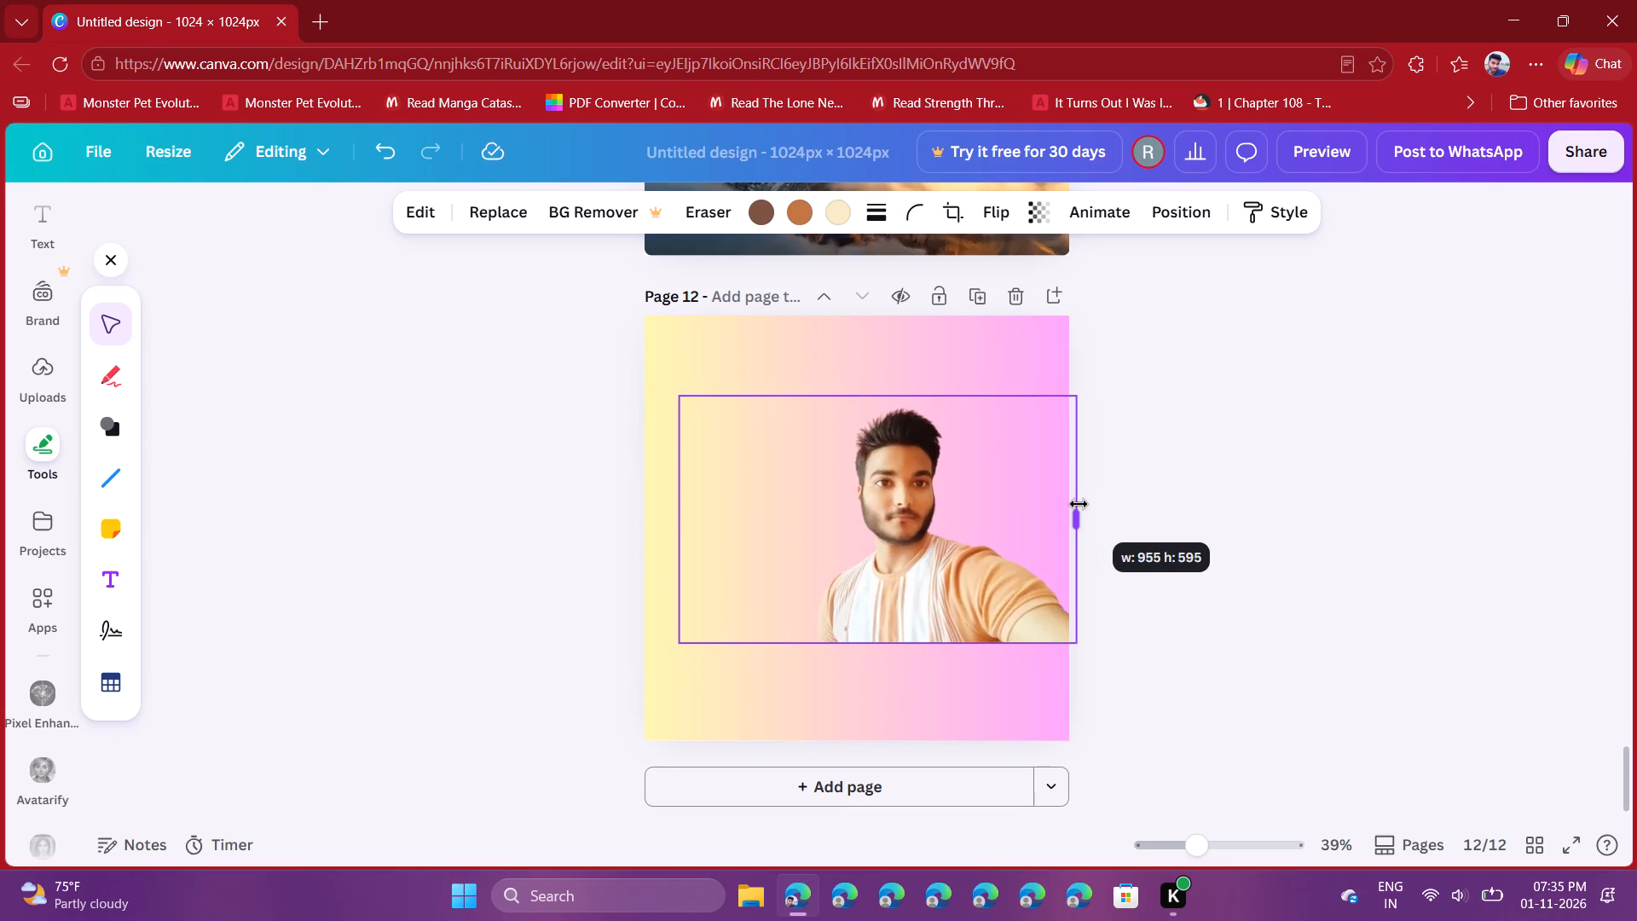
pyautogui.moveTo(1079, 504); pyautogui.dragTo(1074, 504)
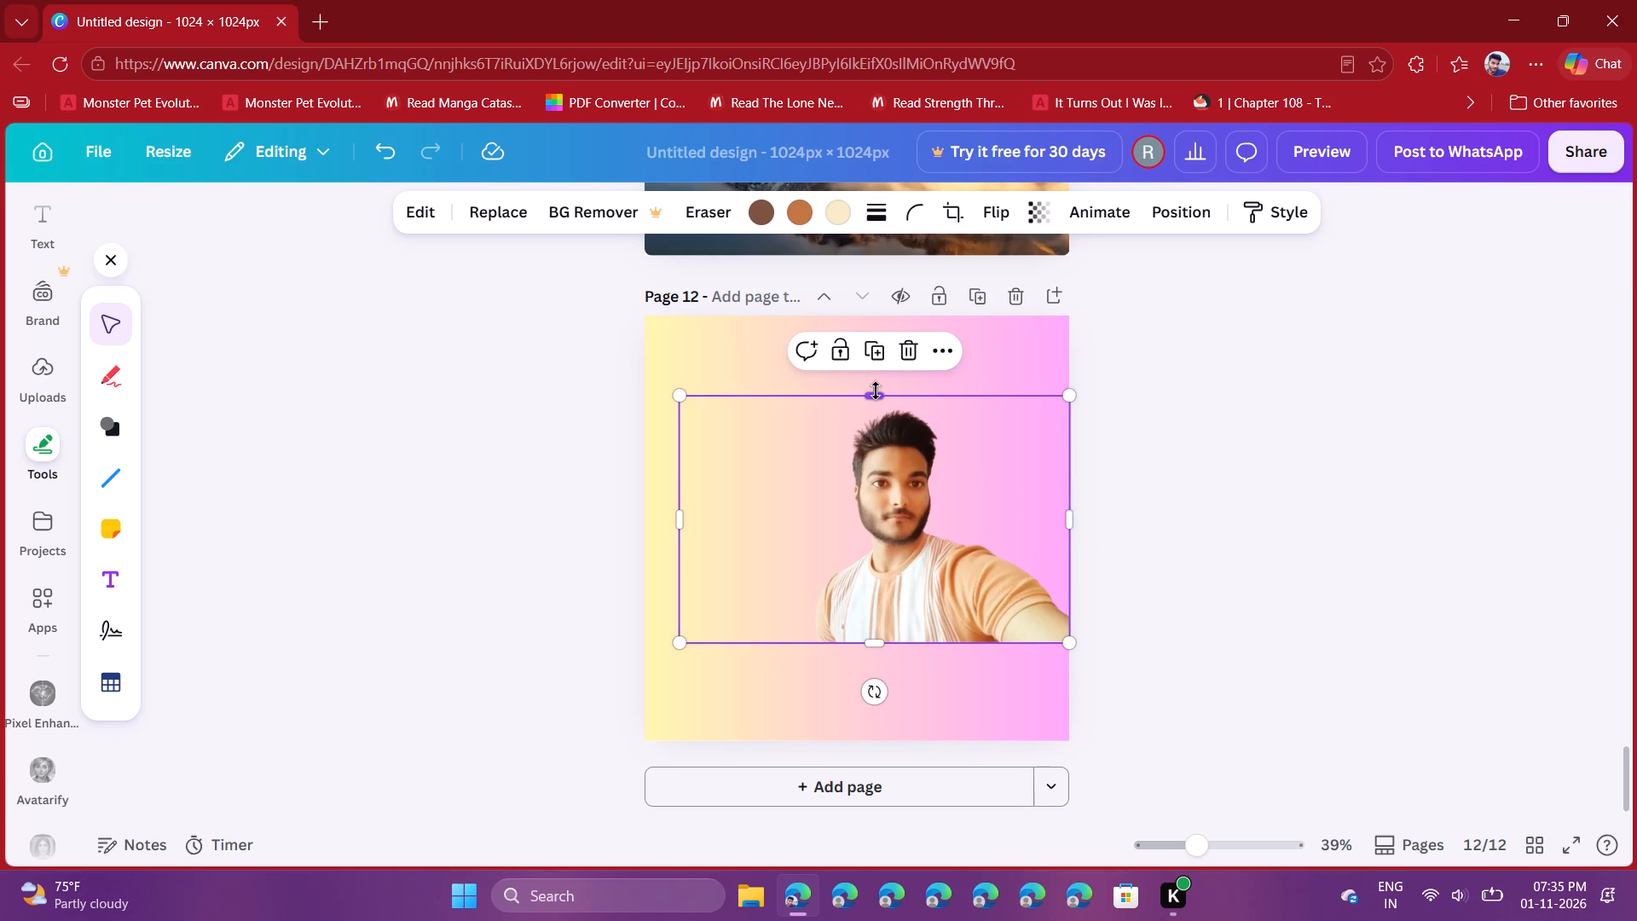
pyautogui.moveTo(876, 391); pyautogui.dragTo(855, 315)
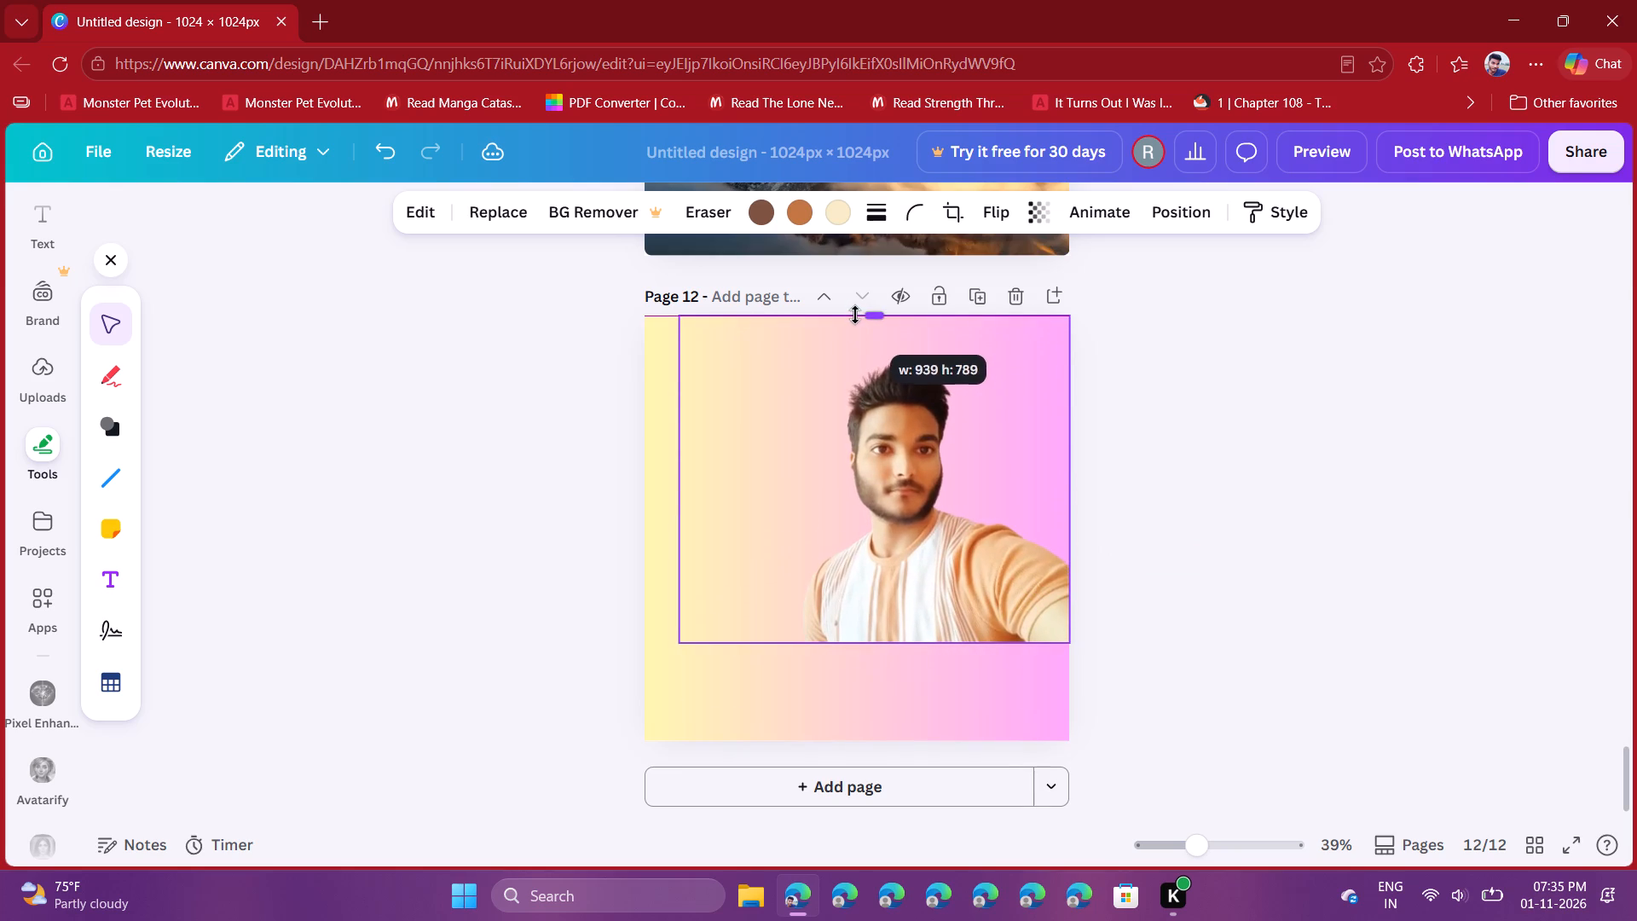
pyautogui.moveTo(855, 315); pyautogui.dragTo(853, 315)
pyautogui.click(888, 439)
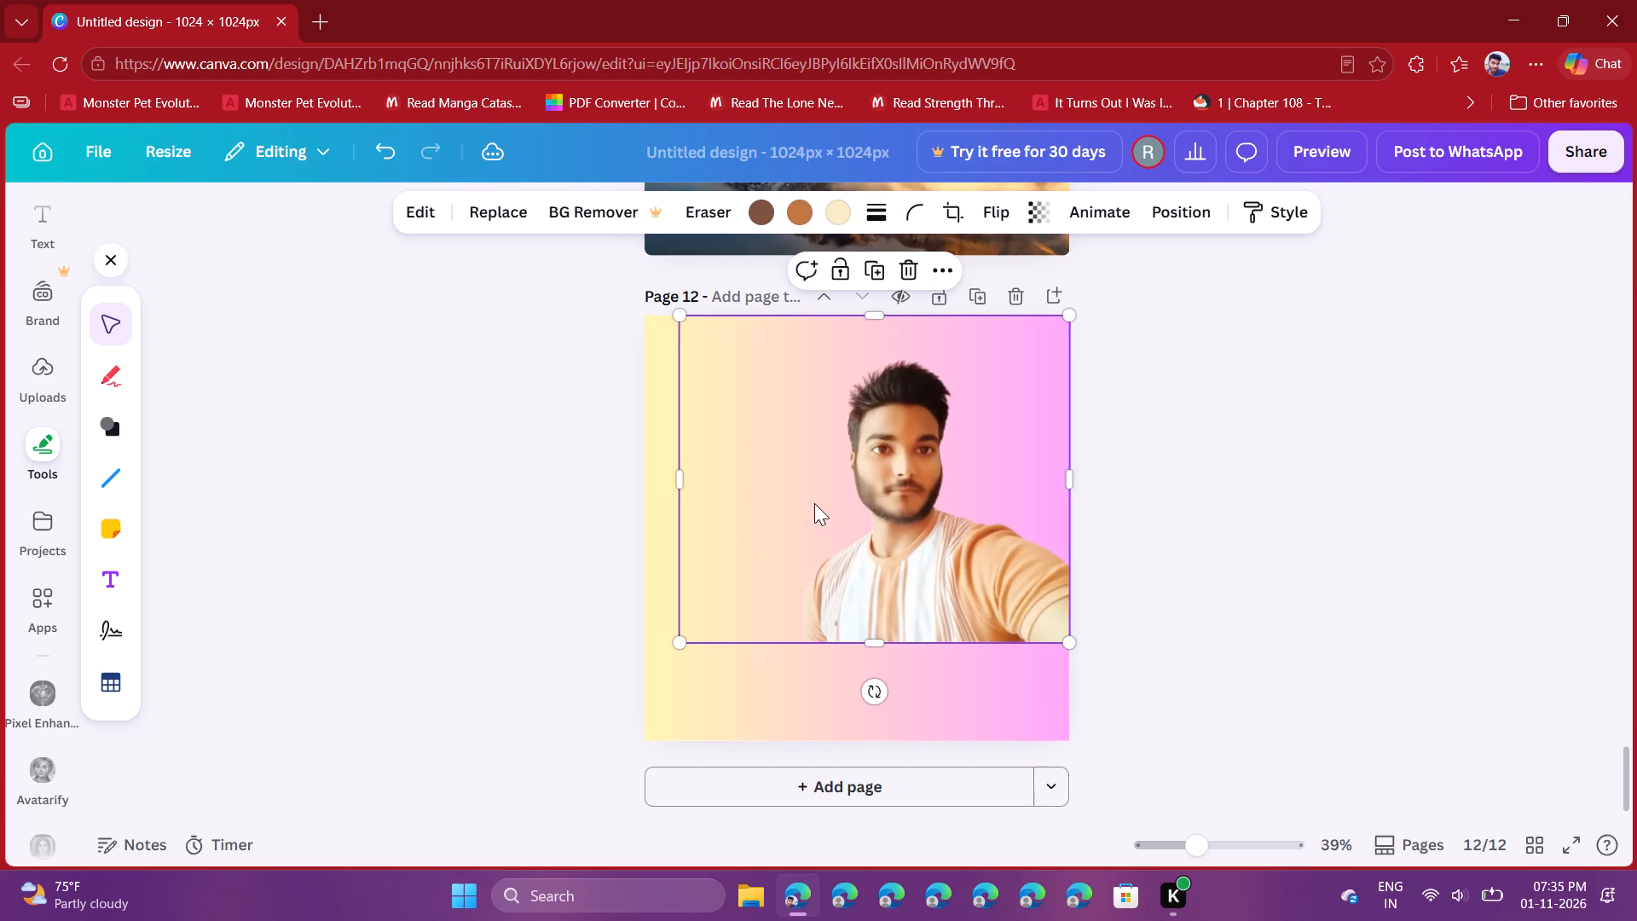
pyautogui.moveTo(680, 478); pyautogui.dragTo(648, 478)
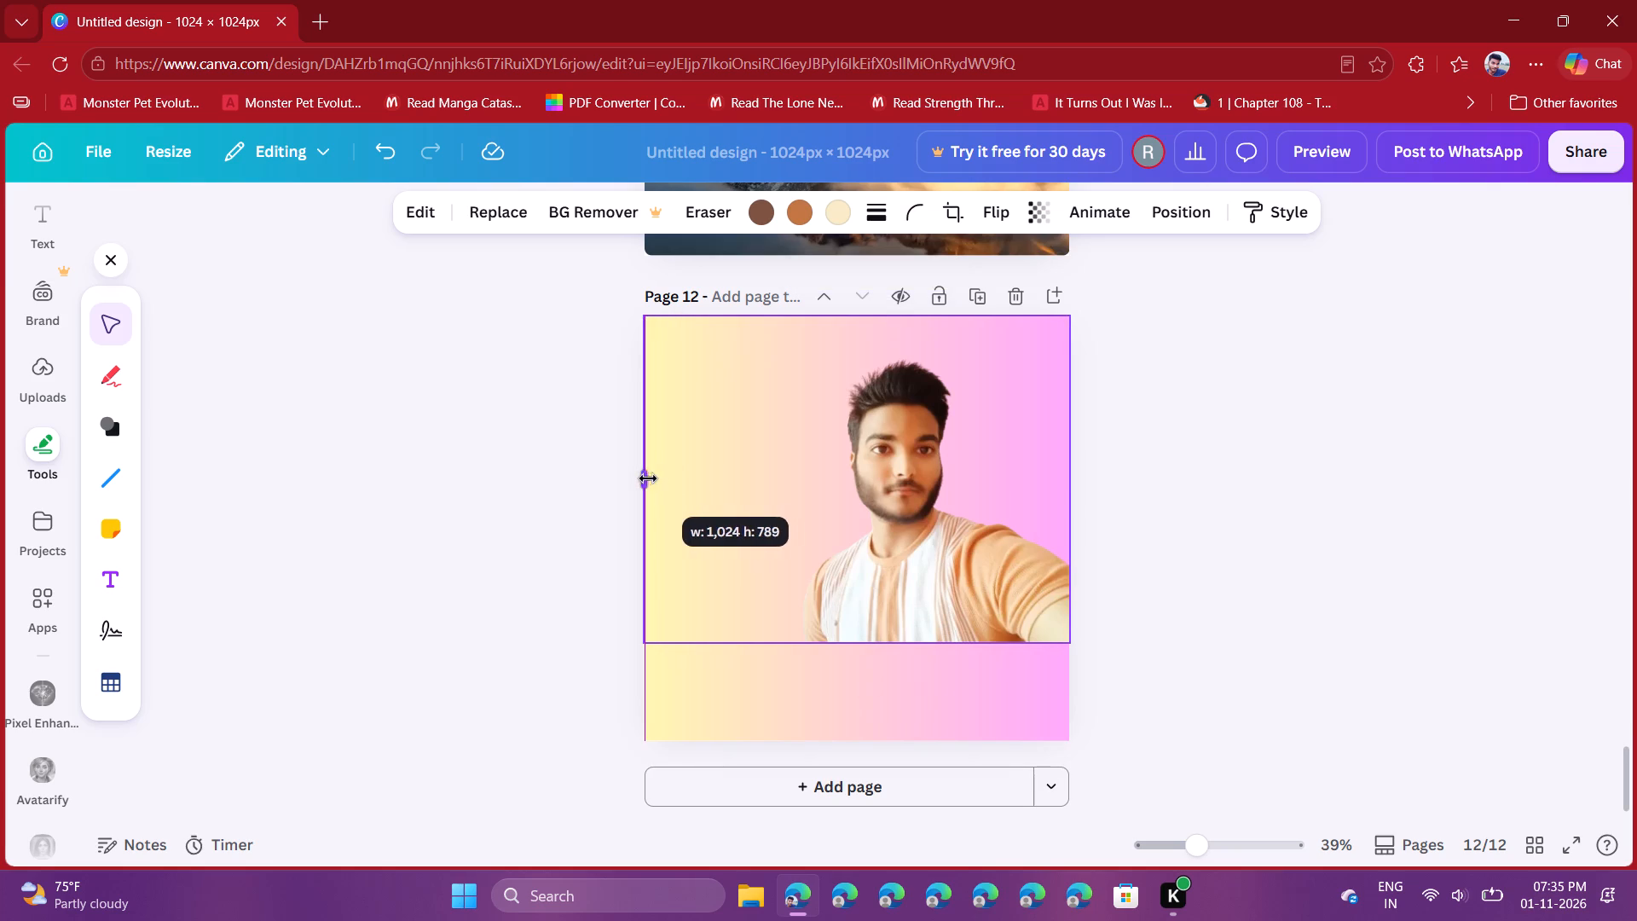
pyautogui.moveTo(648, 478); pyautogui.dragTo(645, 478)
pyautogui.moveTo(863, 644); pyautogui.dragTo(863, 725)
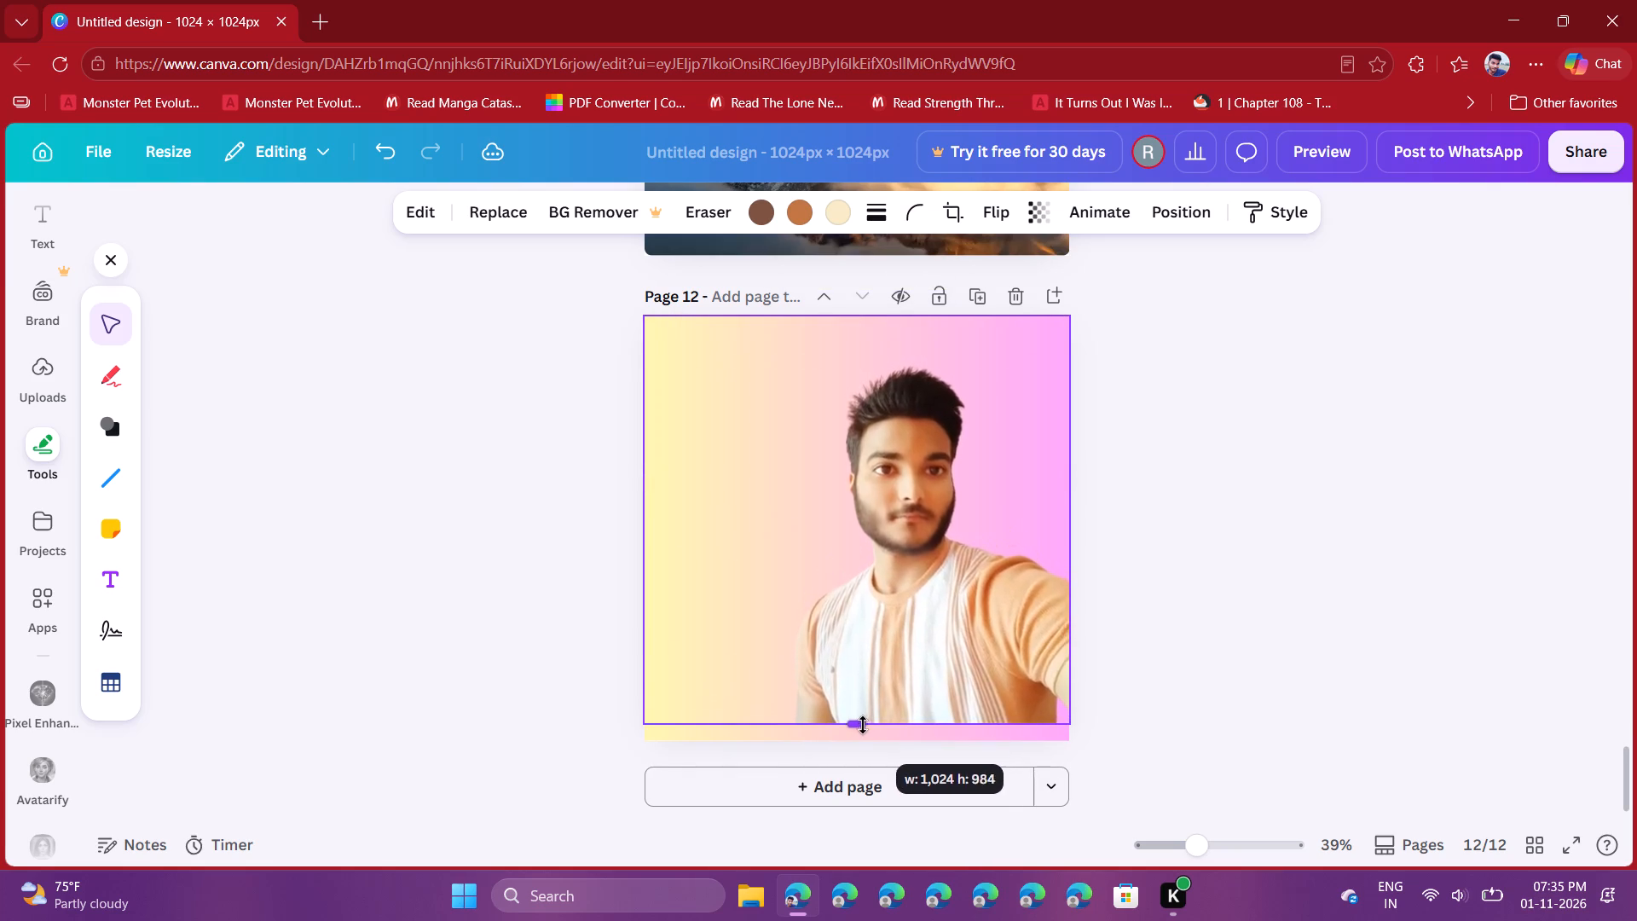
pyautogui.moveTo(863, 725); pyautogui.dragTo(862, 740)
pyautogui.click(1245, 542)
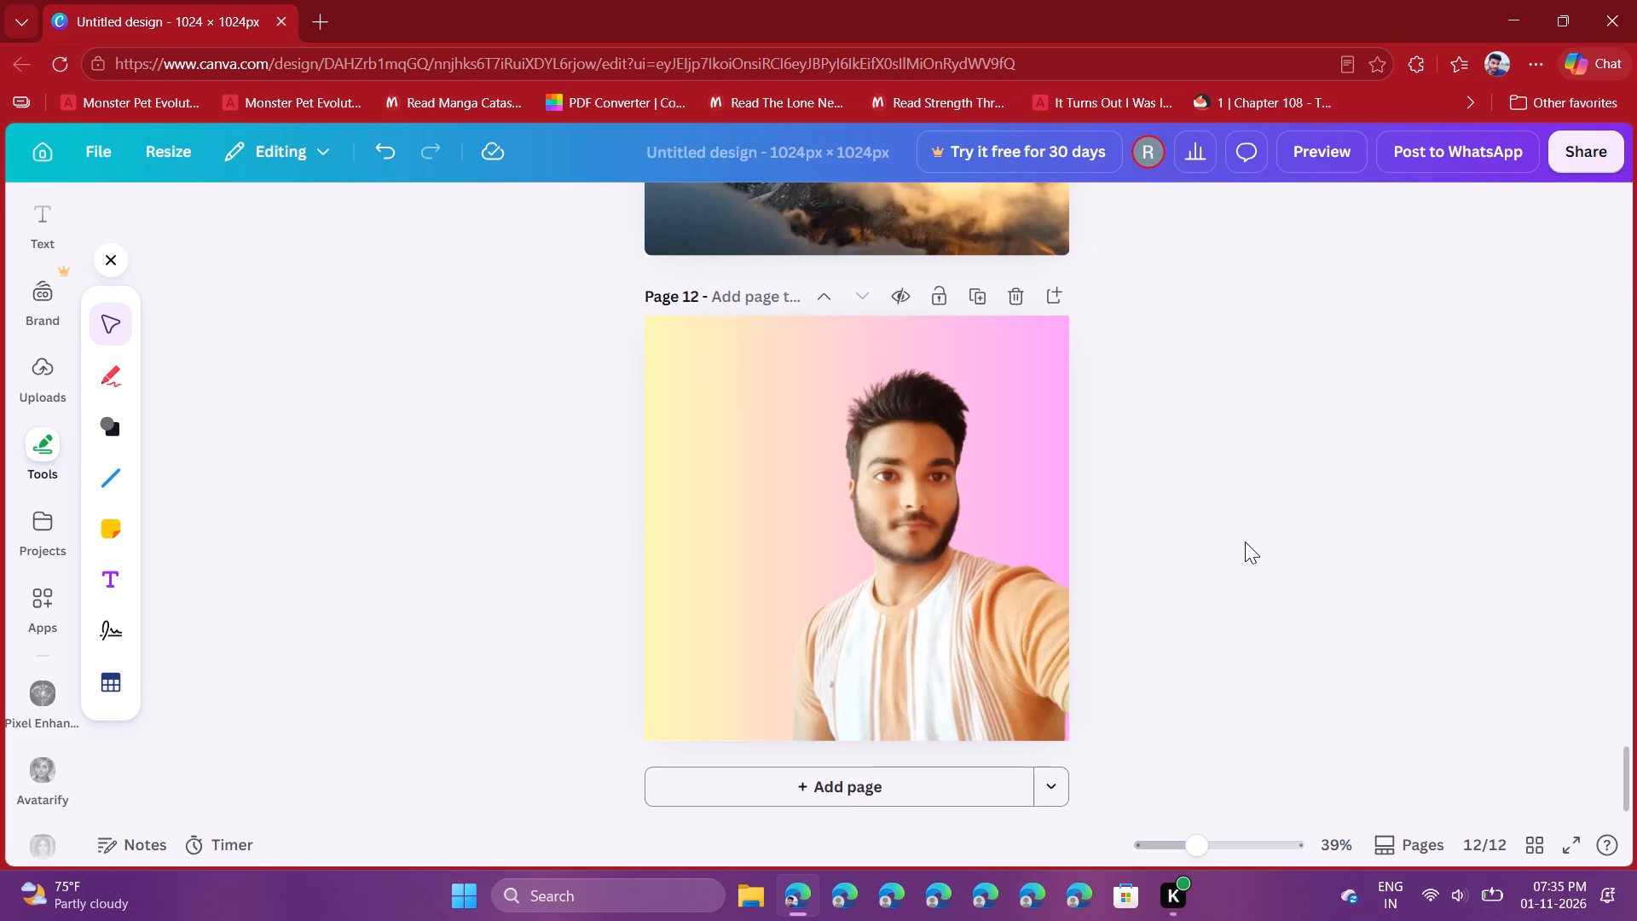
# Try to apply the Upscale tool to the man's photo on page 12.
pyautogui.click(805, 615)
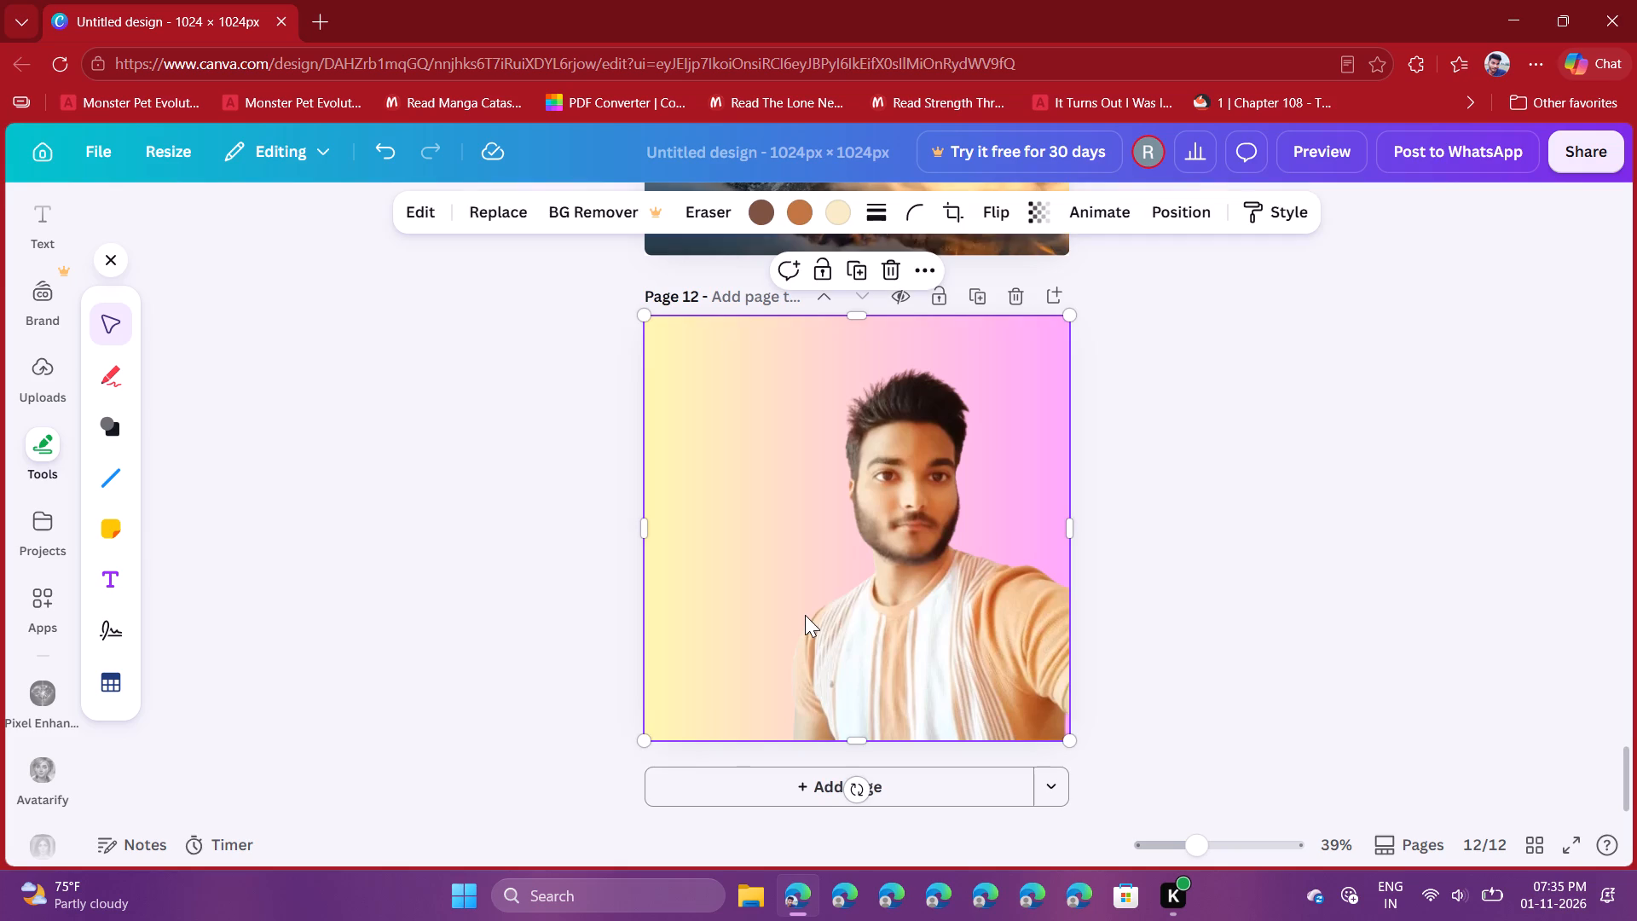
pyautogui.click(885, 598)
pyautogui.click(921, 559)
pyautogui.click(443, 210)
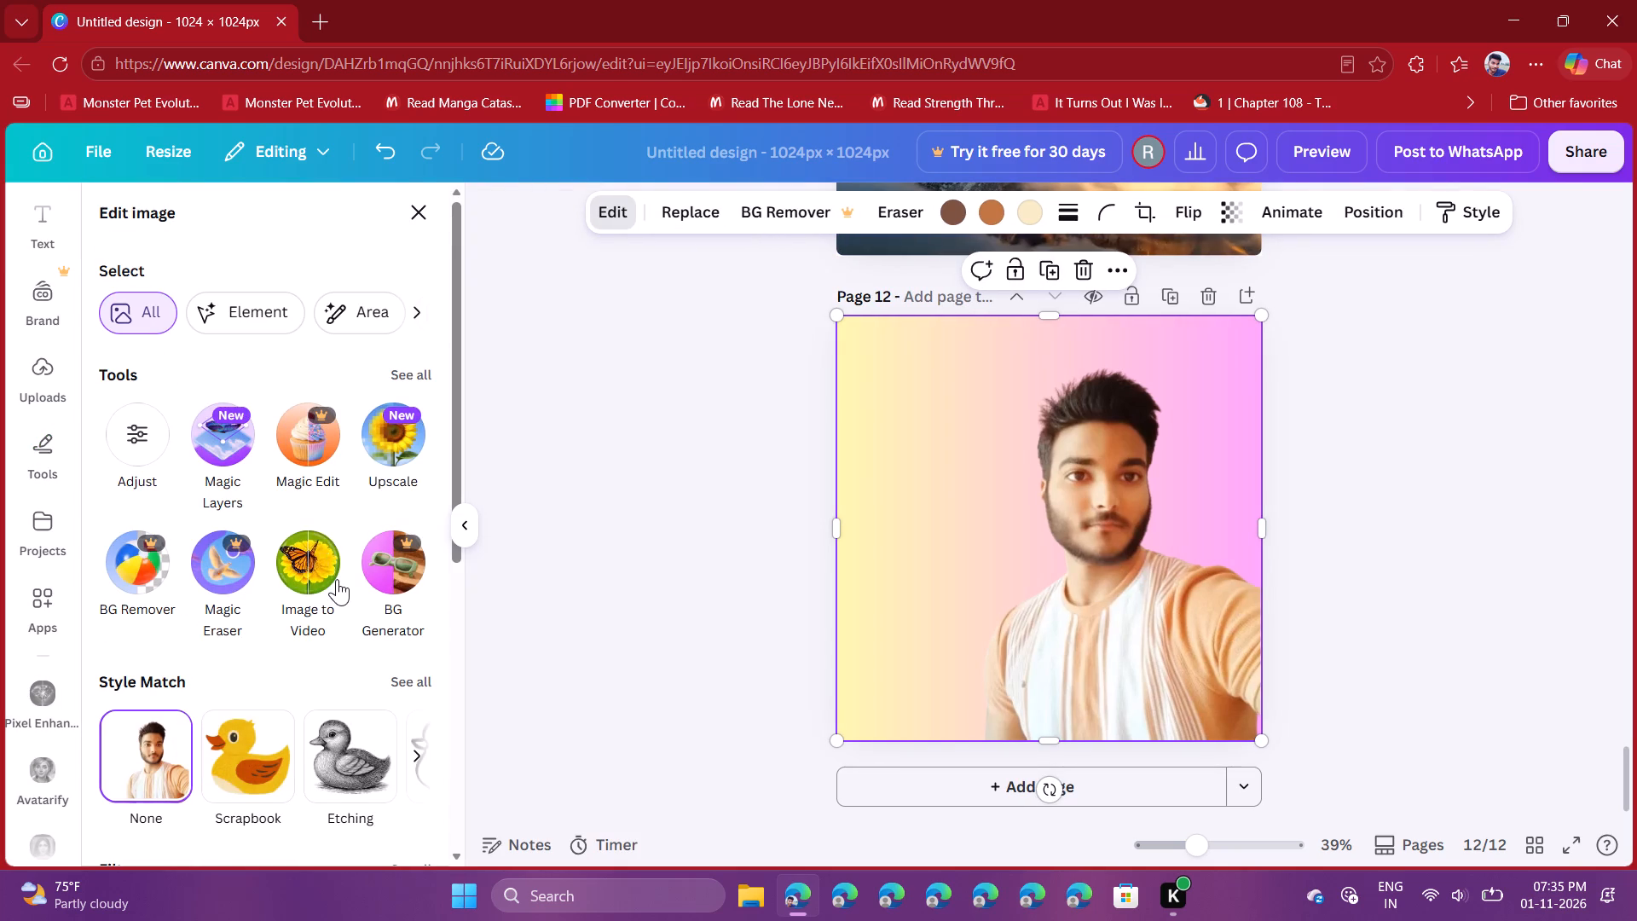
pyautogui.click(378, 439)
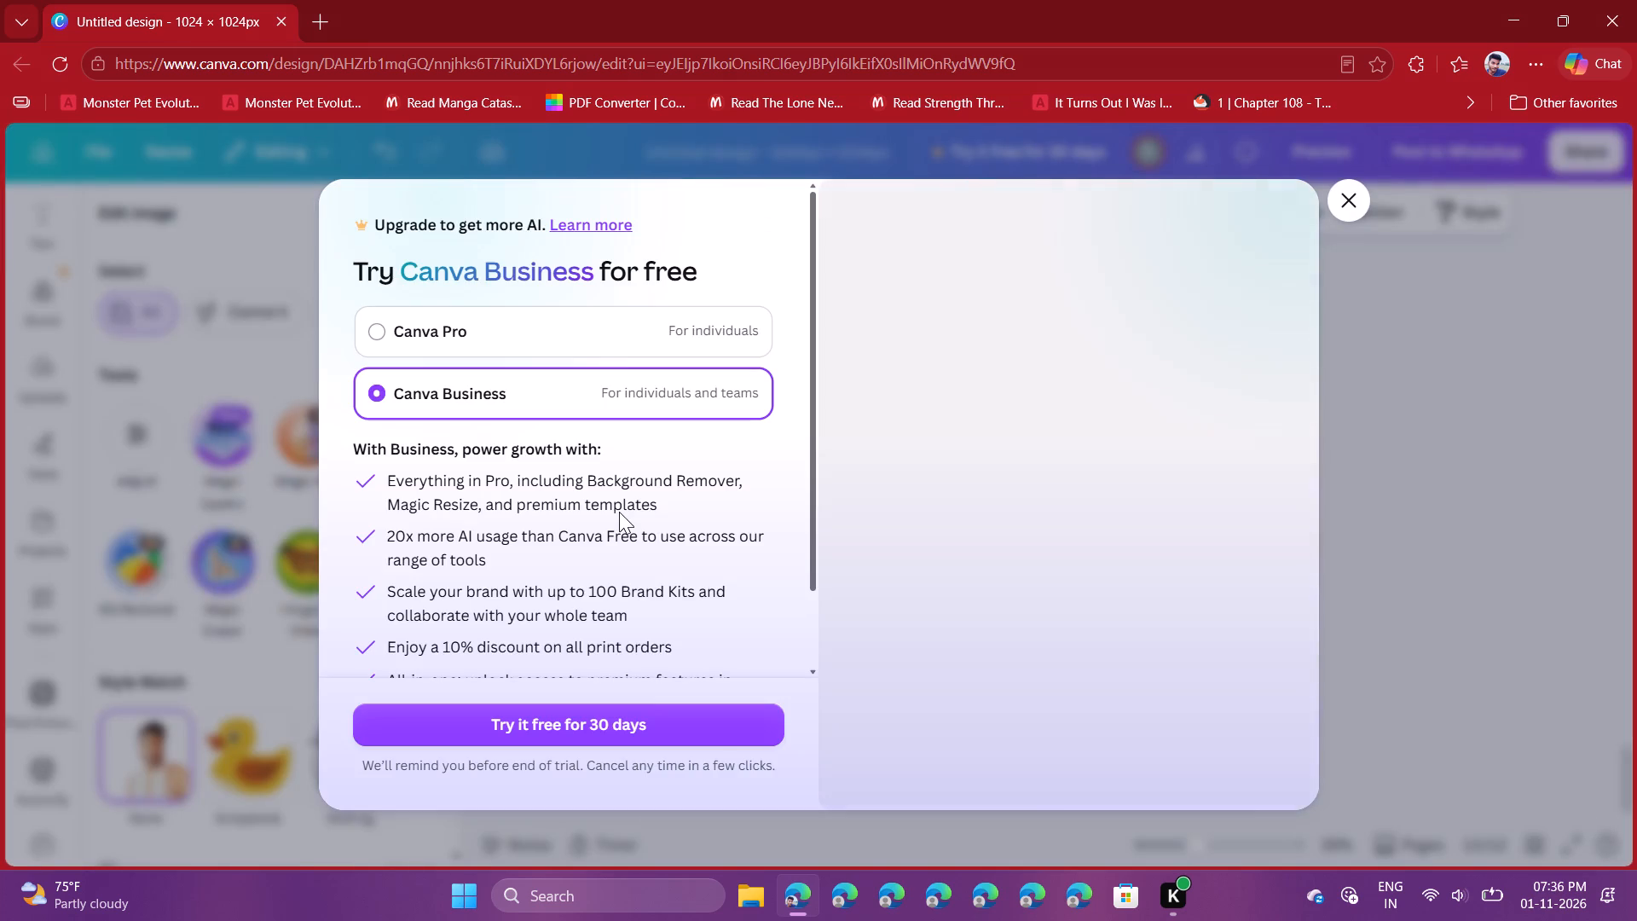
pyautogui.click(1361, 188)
# Open the Adjust settings of the man's photo and set its brightness to 27.
pyautogui.scroll(-1, 315, 608)
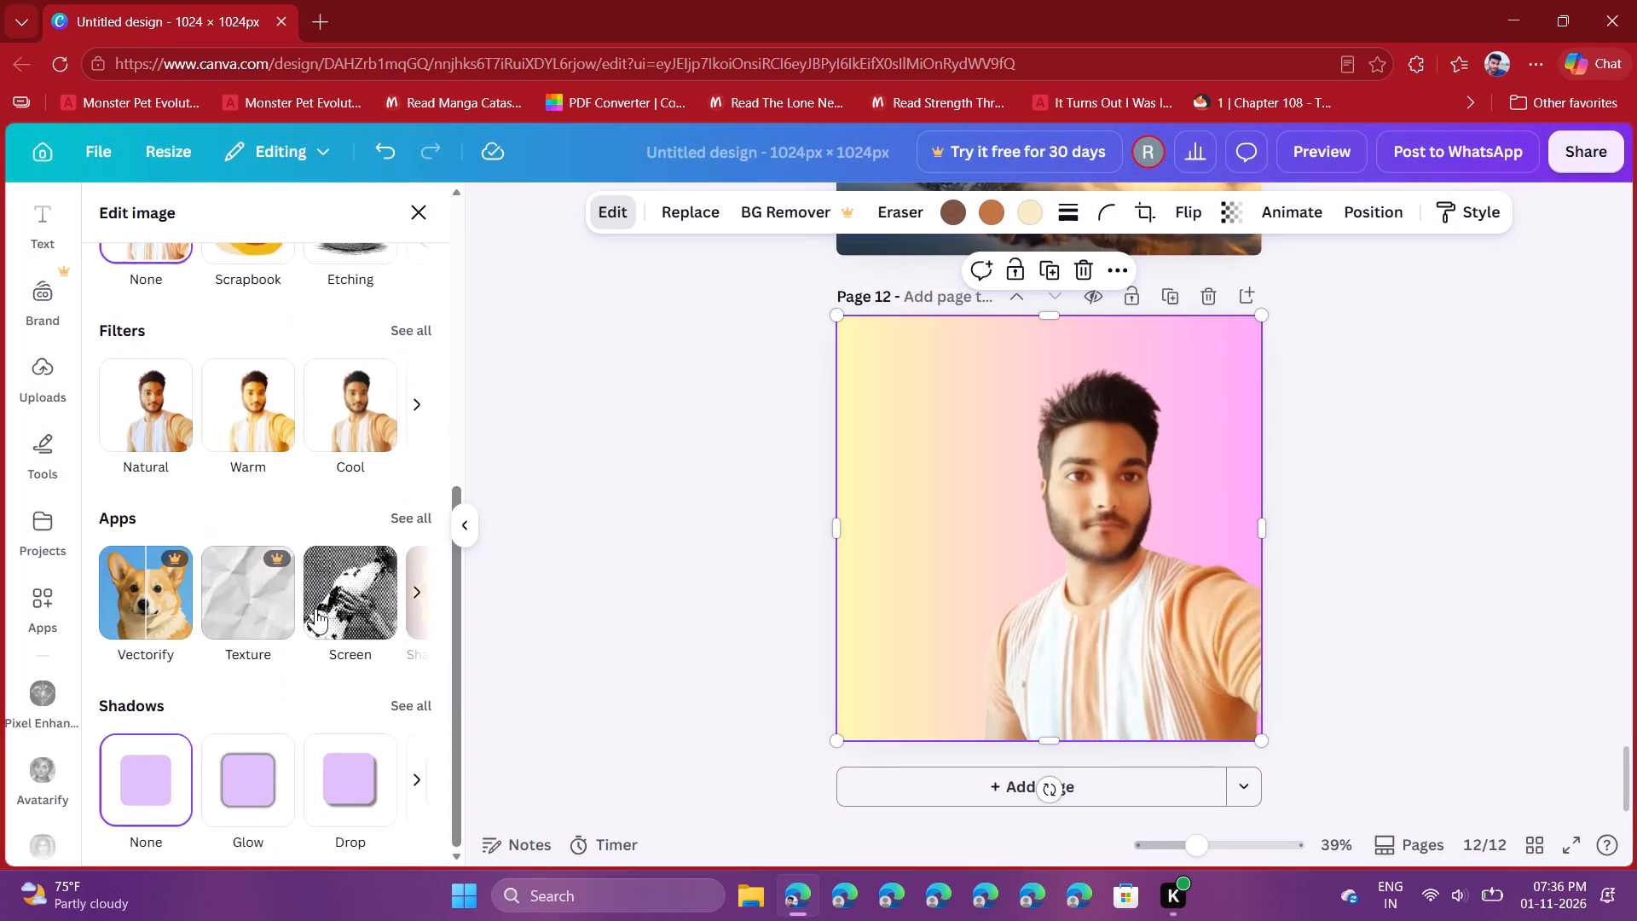
pyautogui.scroll(3, 315, 608)
pyautogui.scroll(-2, 315, 608)
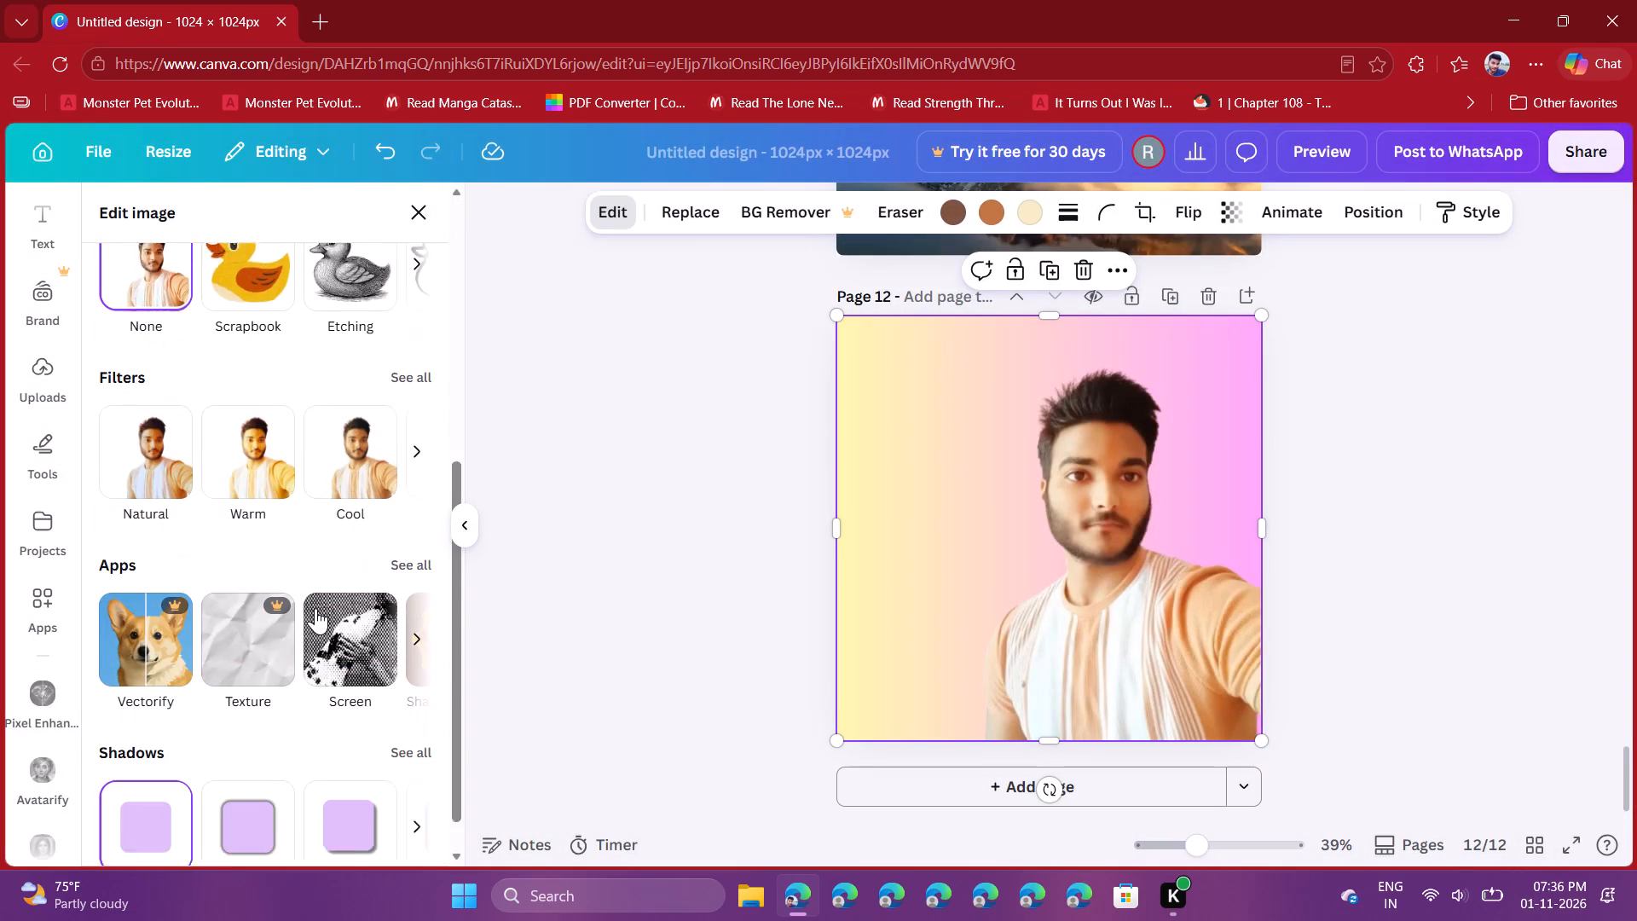
pyautogui.scroll(-1, 315, 608)
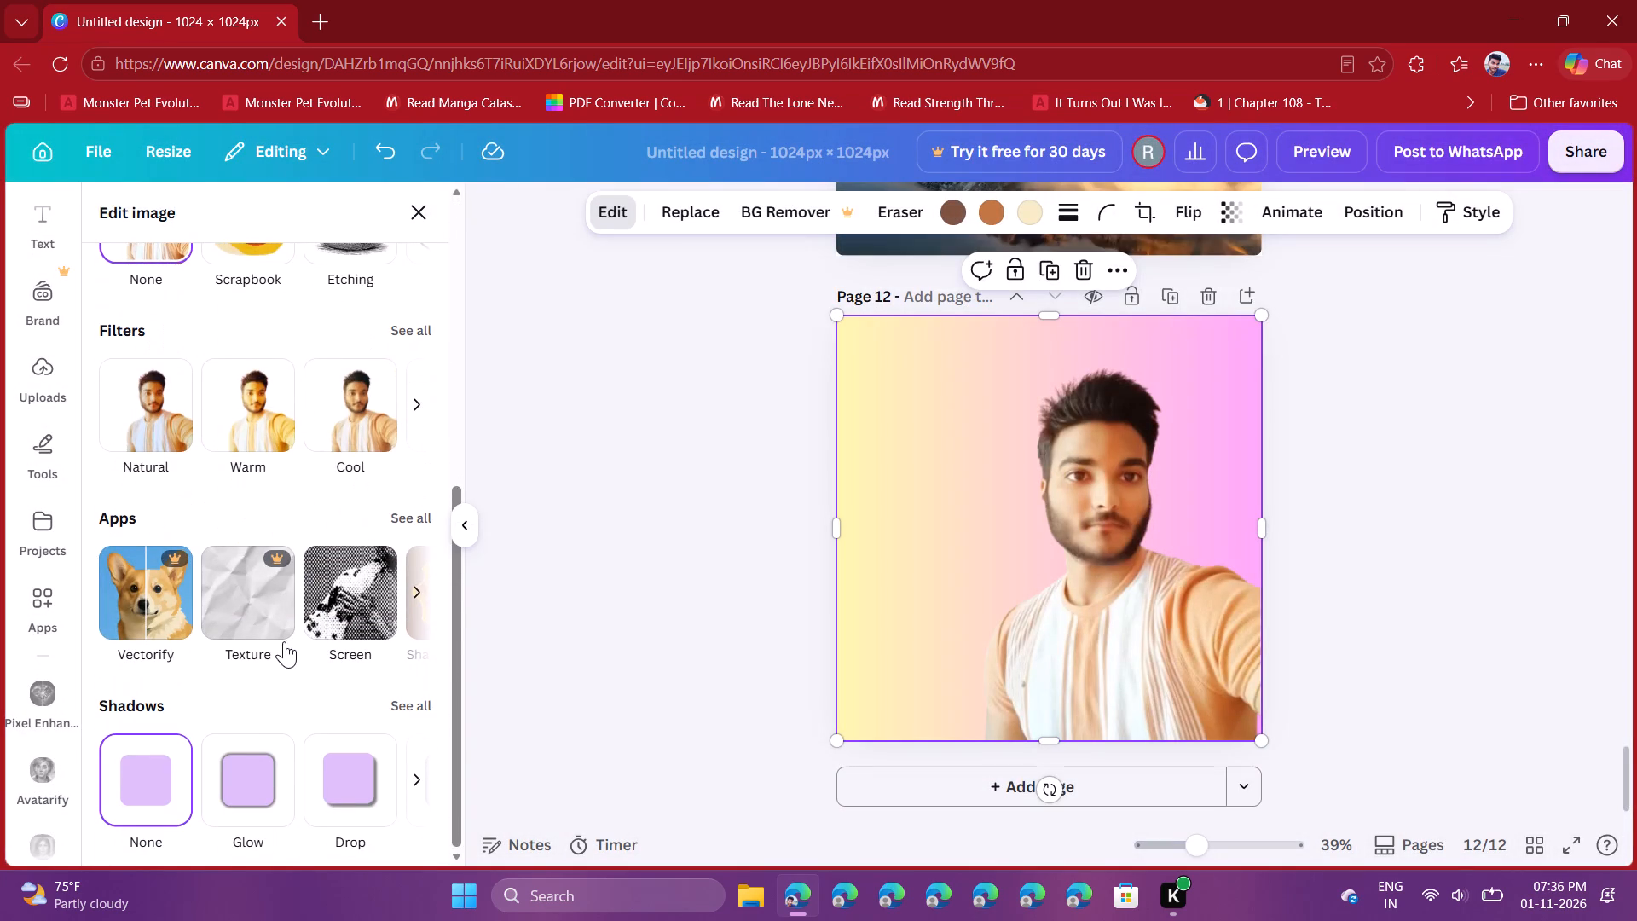
pyautogui.scroll(6, 284, 641)
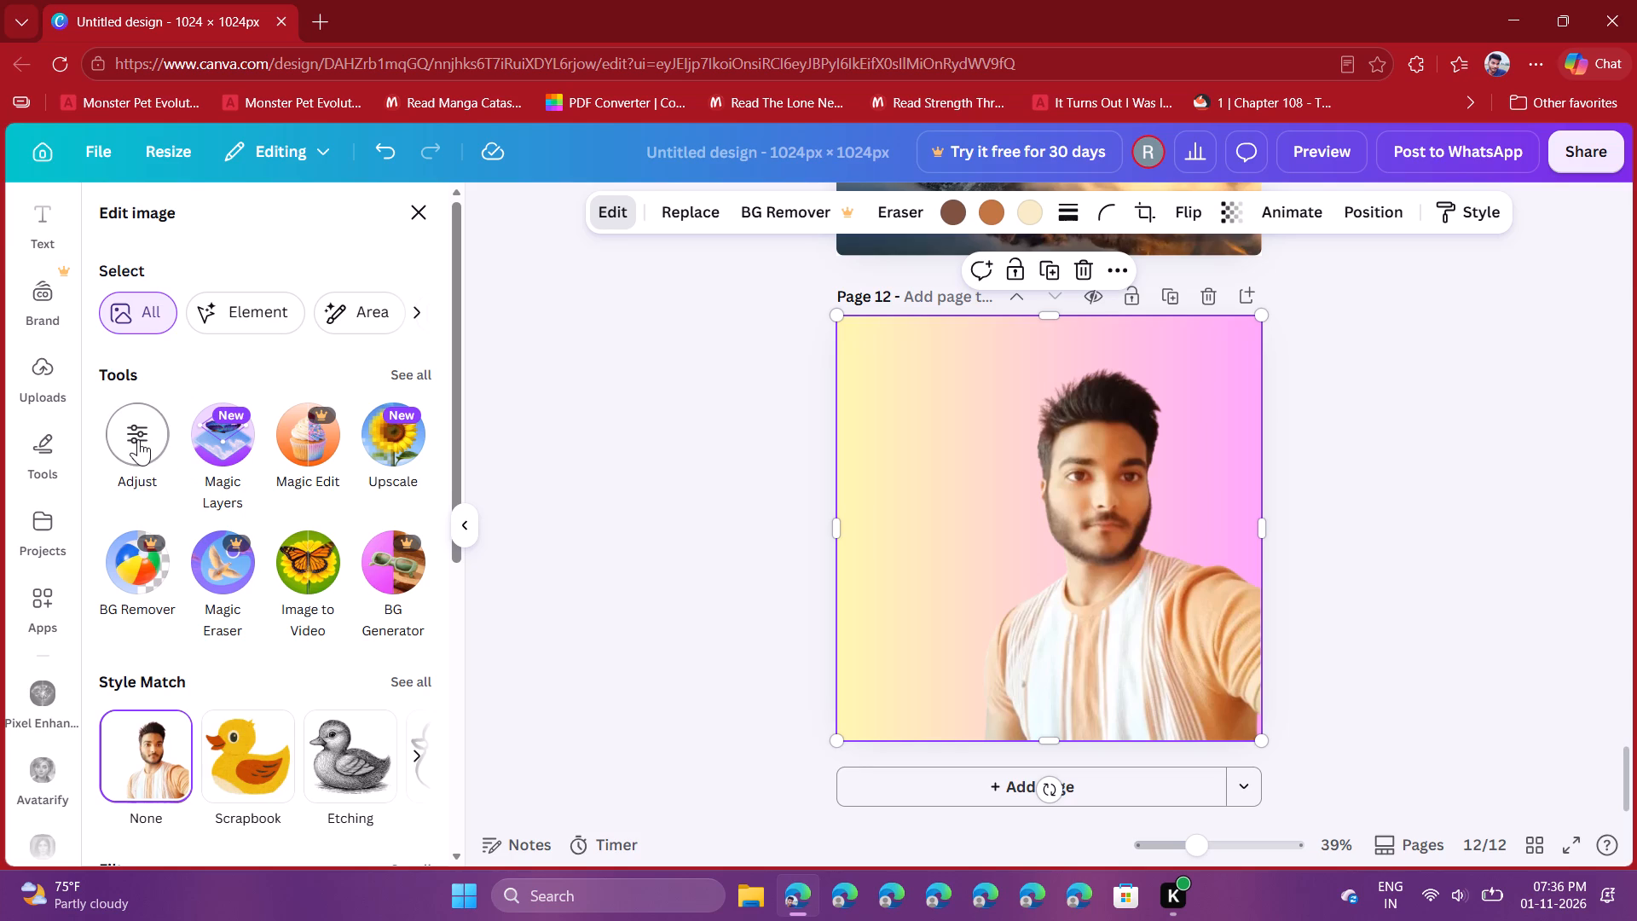
pyautogui.click(138, 439)
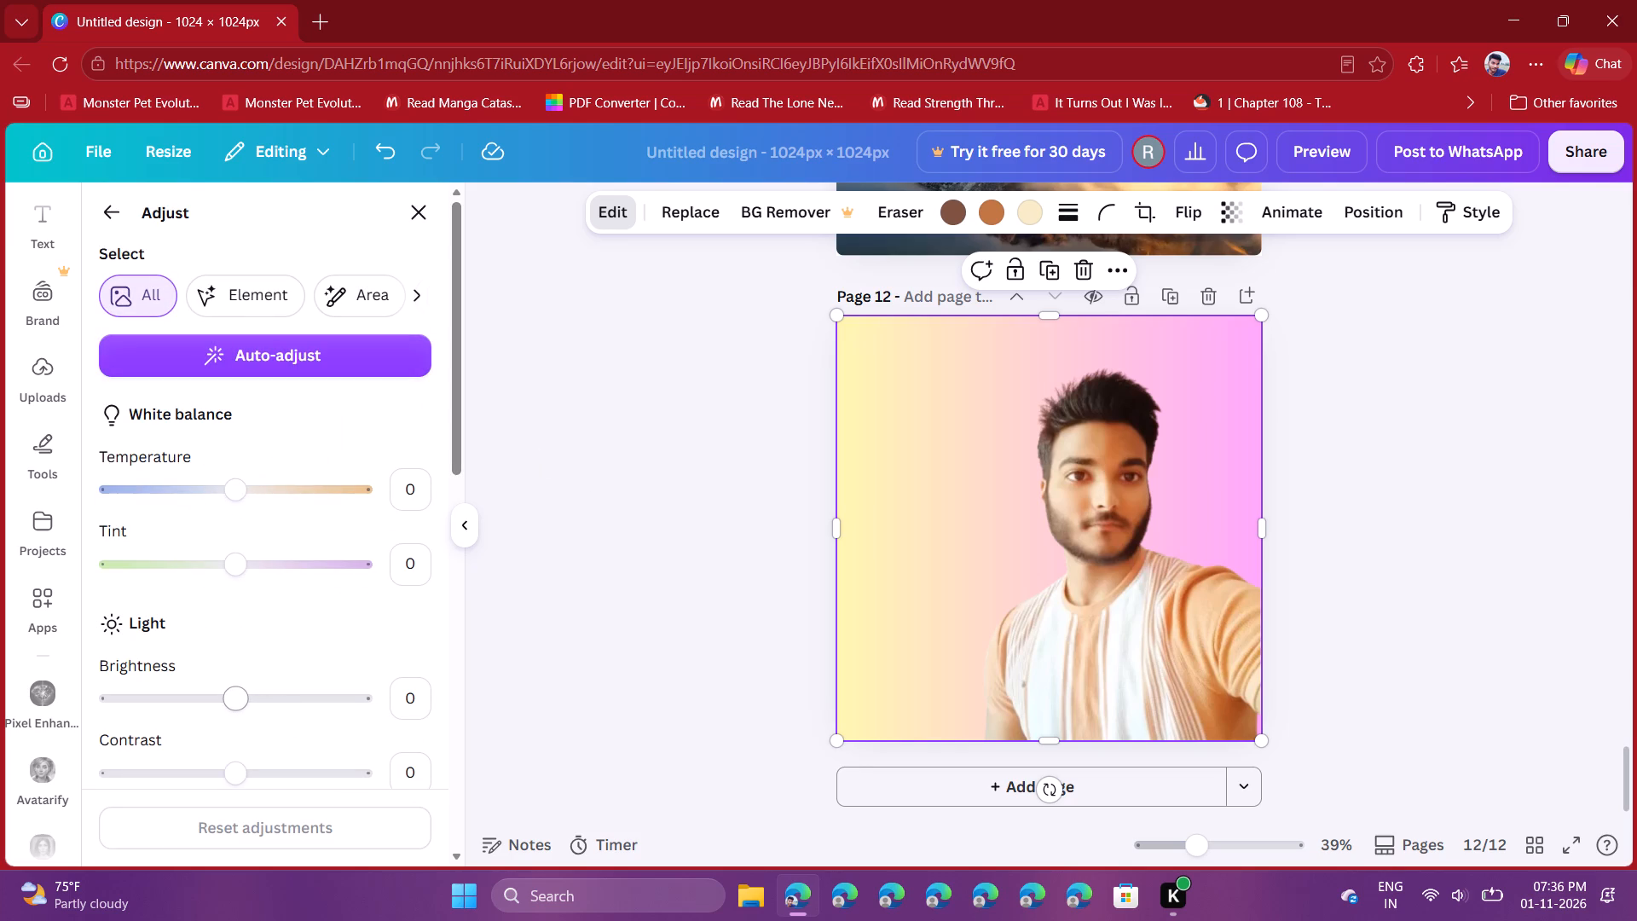
pyautogui.moveTo(240, 709); pyautogui.dragTo(270, 709)
# Set the photo's contrast to 30.
pyautogui.moveTo(231, 782); pyautogui.dragTo(27, 773)
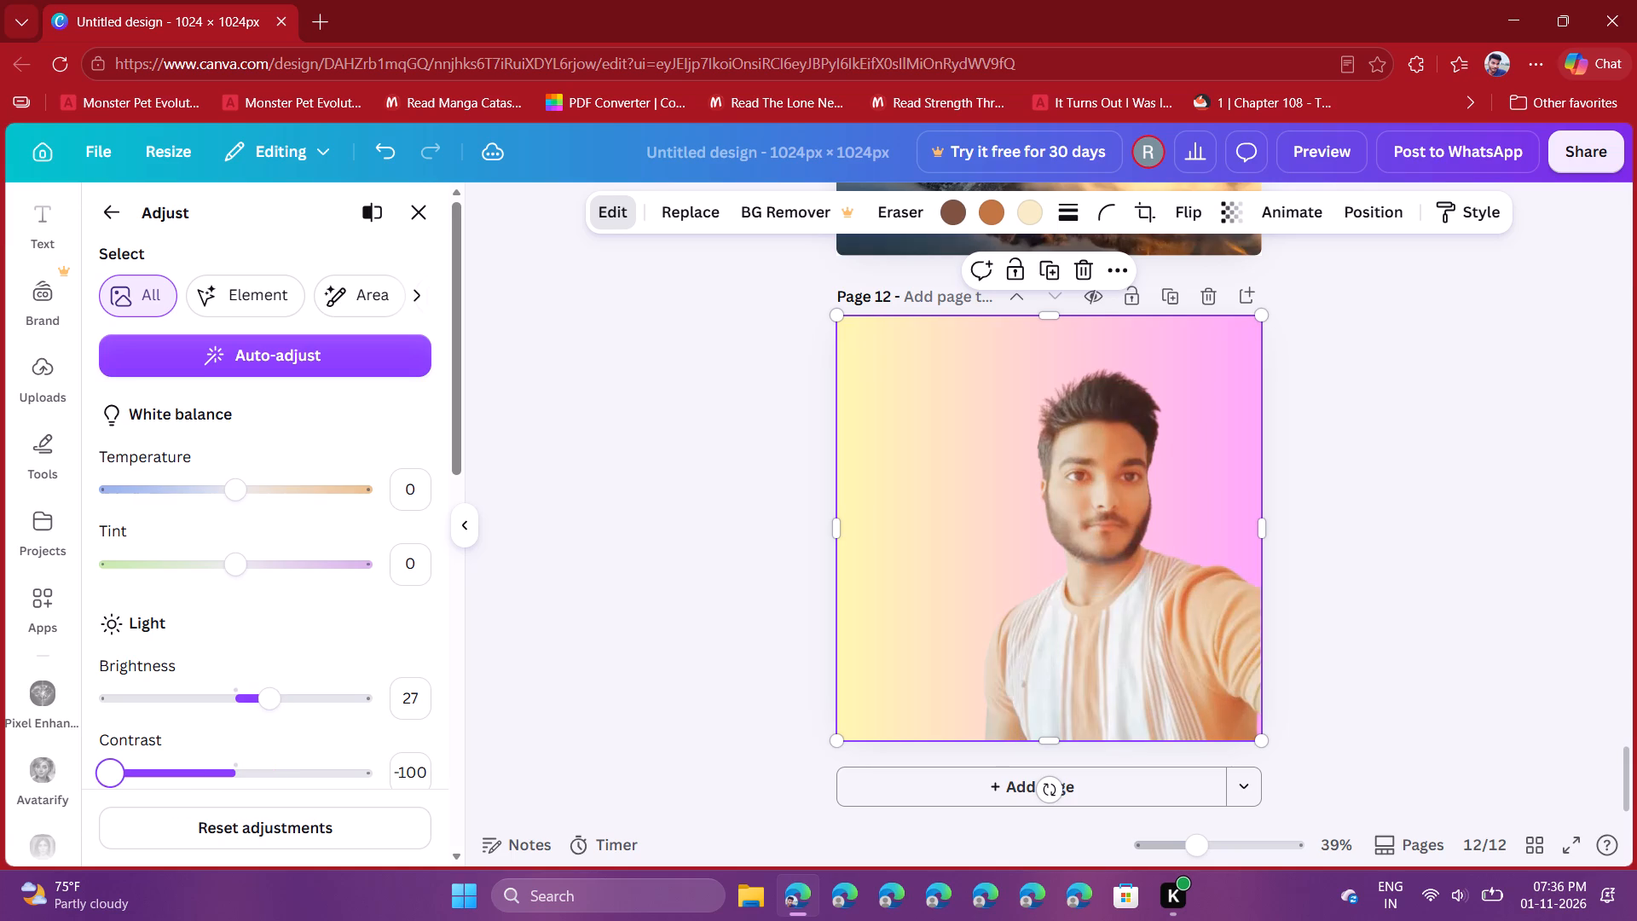
pyautogui.moveTo(27, 773); pyautogui.dragTo(249, 761)
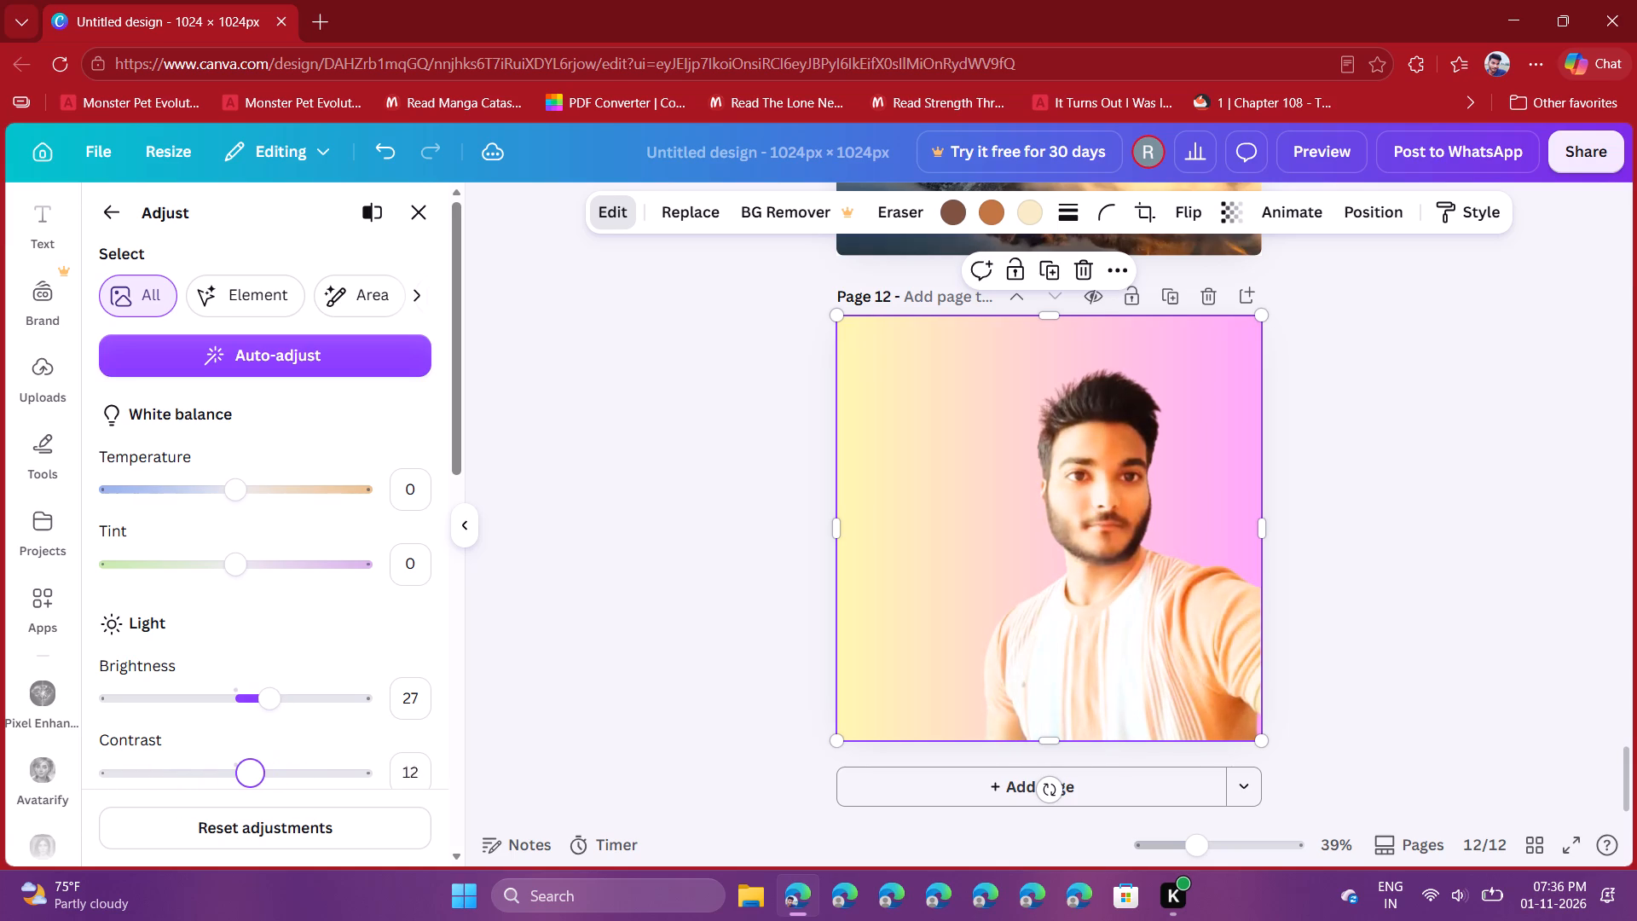
pyautogui.moveTo(249, 761); pyautogui.dragTo(239, 756)
pyautogui.scroll(-1, 229, 660)
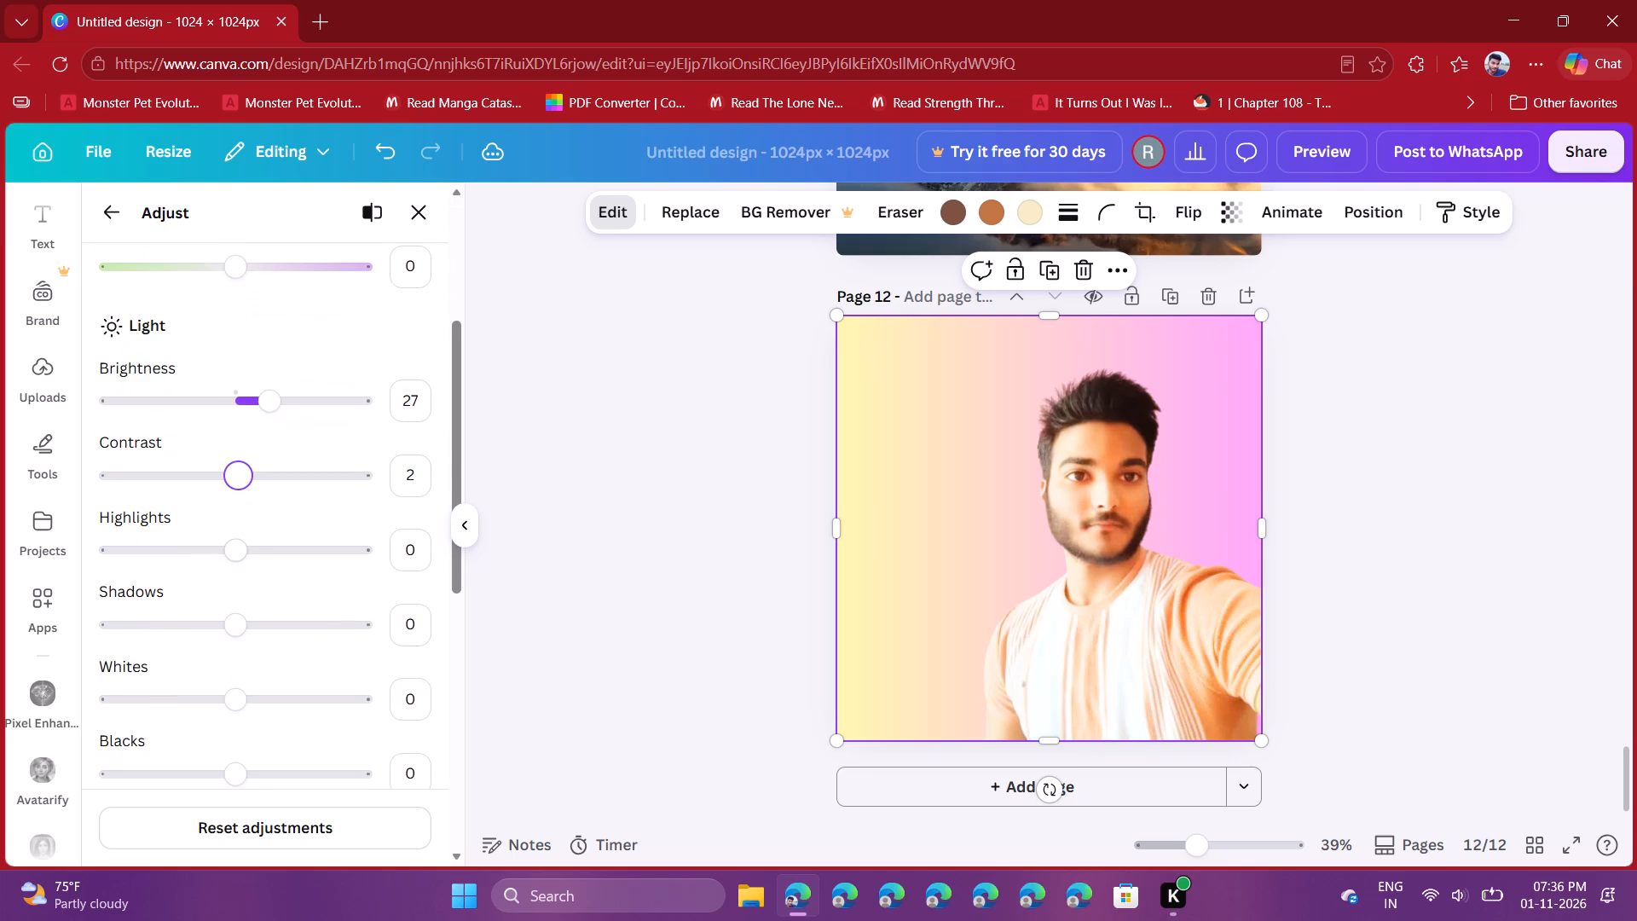
pyautogui.moveTo(242, 480); pyautogui.dragTo(283, 480)
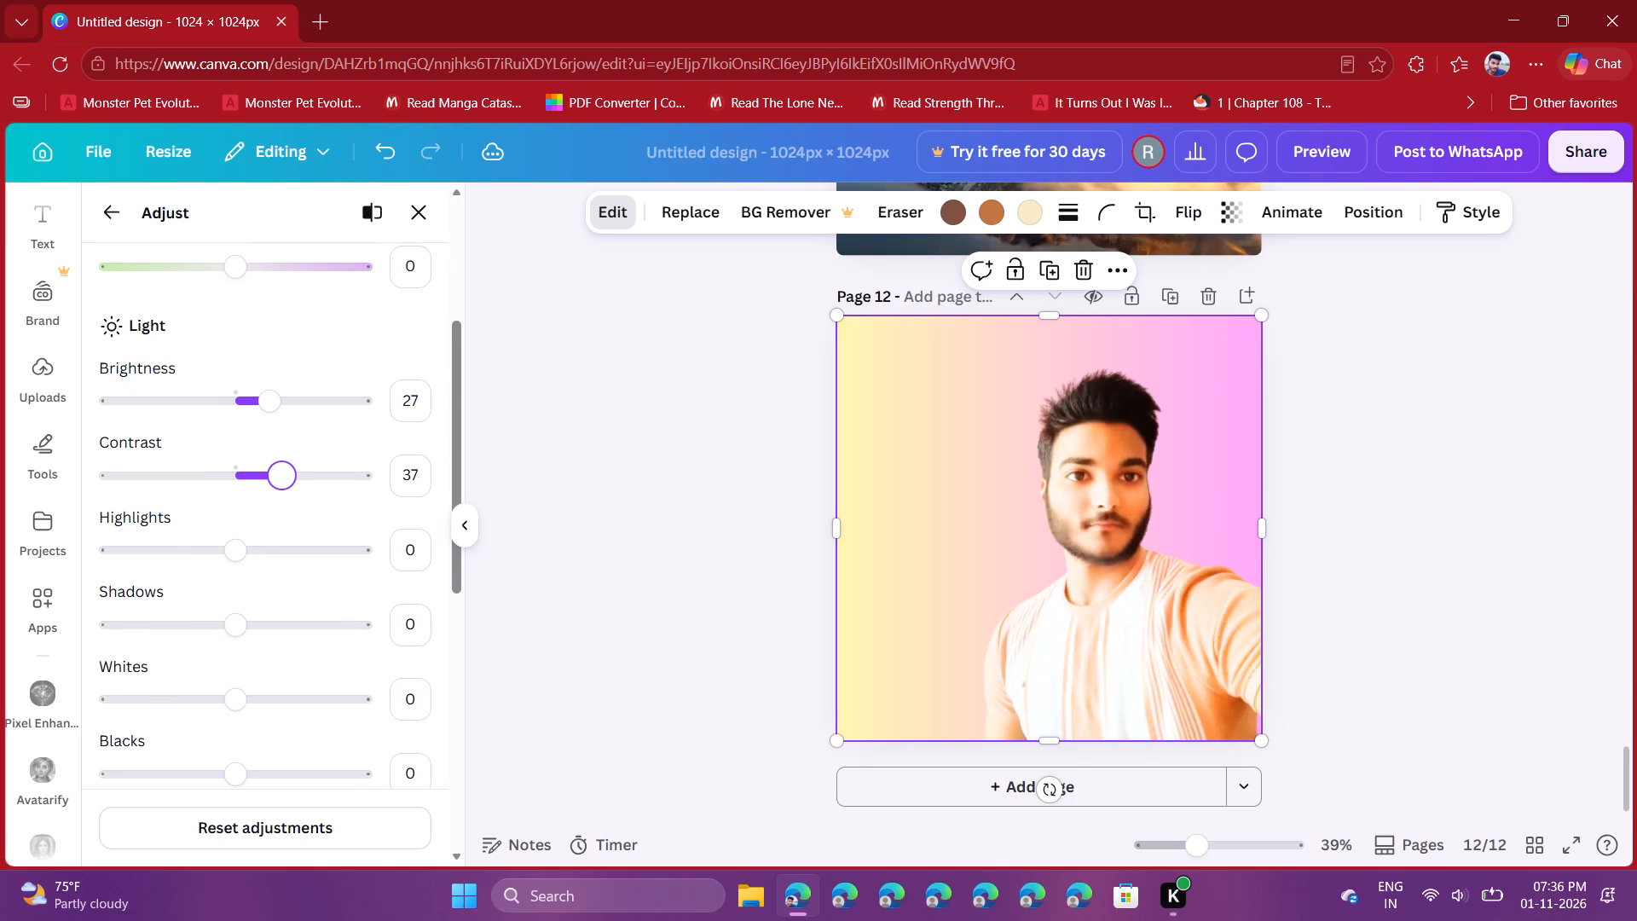
pyautogui.moveTo(283, 480); pyautogui.dragTo(274, 480)
# Set the photo's highlights to 31.
pyautogui.moveTo(234, 549); pyautogui.dragTo(276, 550)
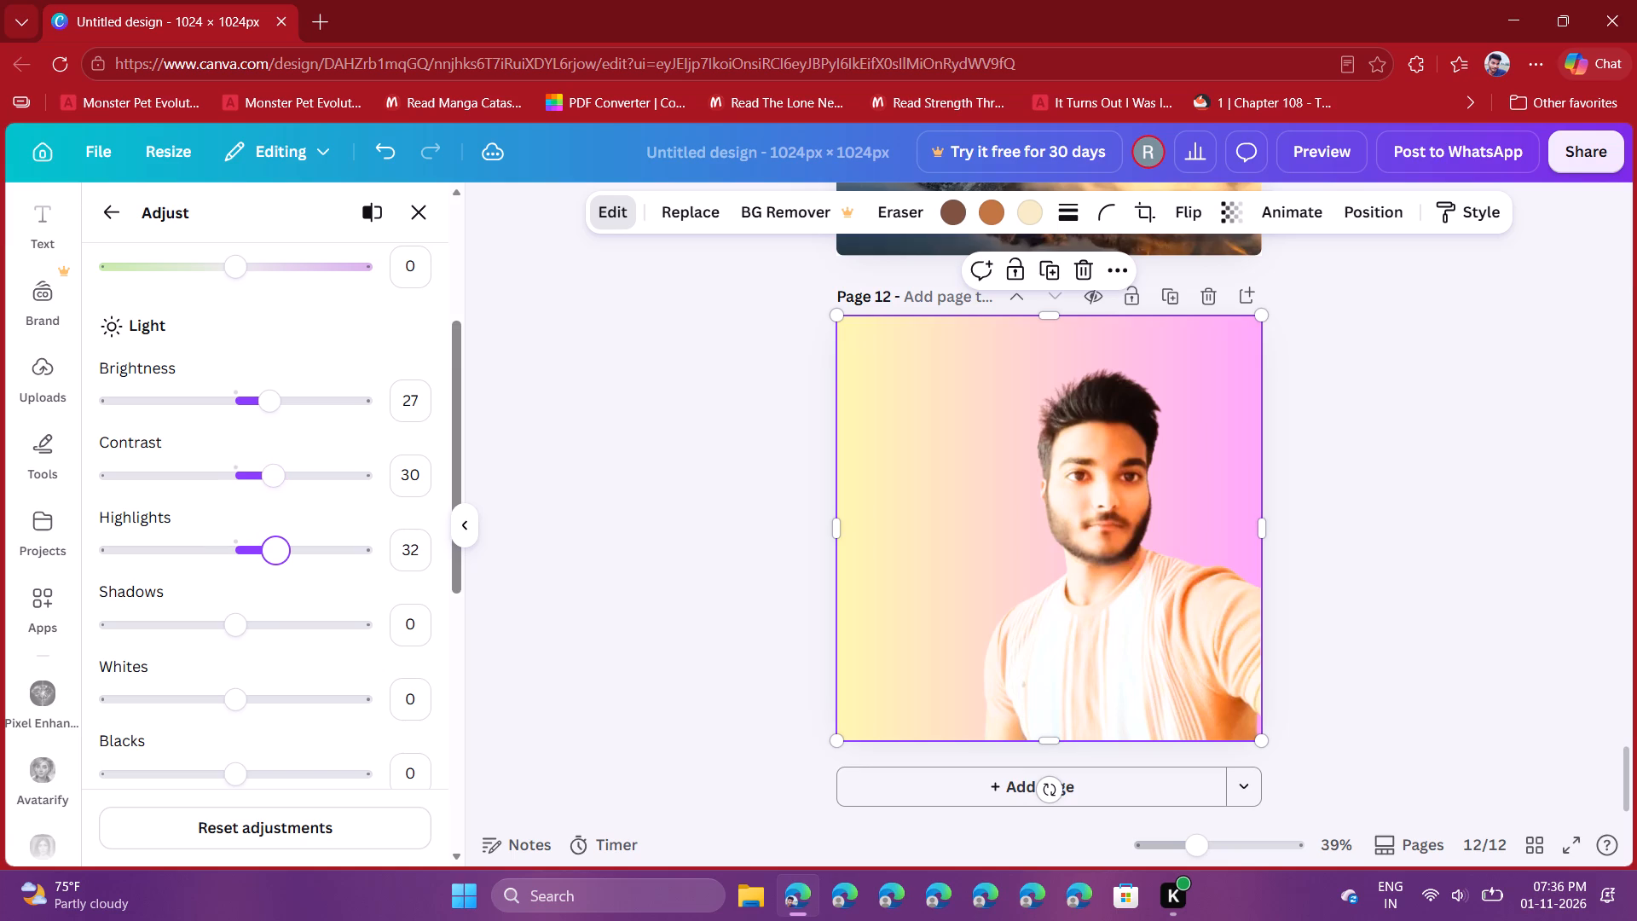
pyautogui.moveTo(276, 550); pyautogui.dragTo(275, 550)
# Set the highlights of the man's photo to 30 and its shadows to 68.
pyautogui.moveTo(275, 550); pyautogui.dragTo(275, 550)
pyautogui.moveTo(229, 633); pyautogui.dragTo(9, 642)
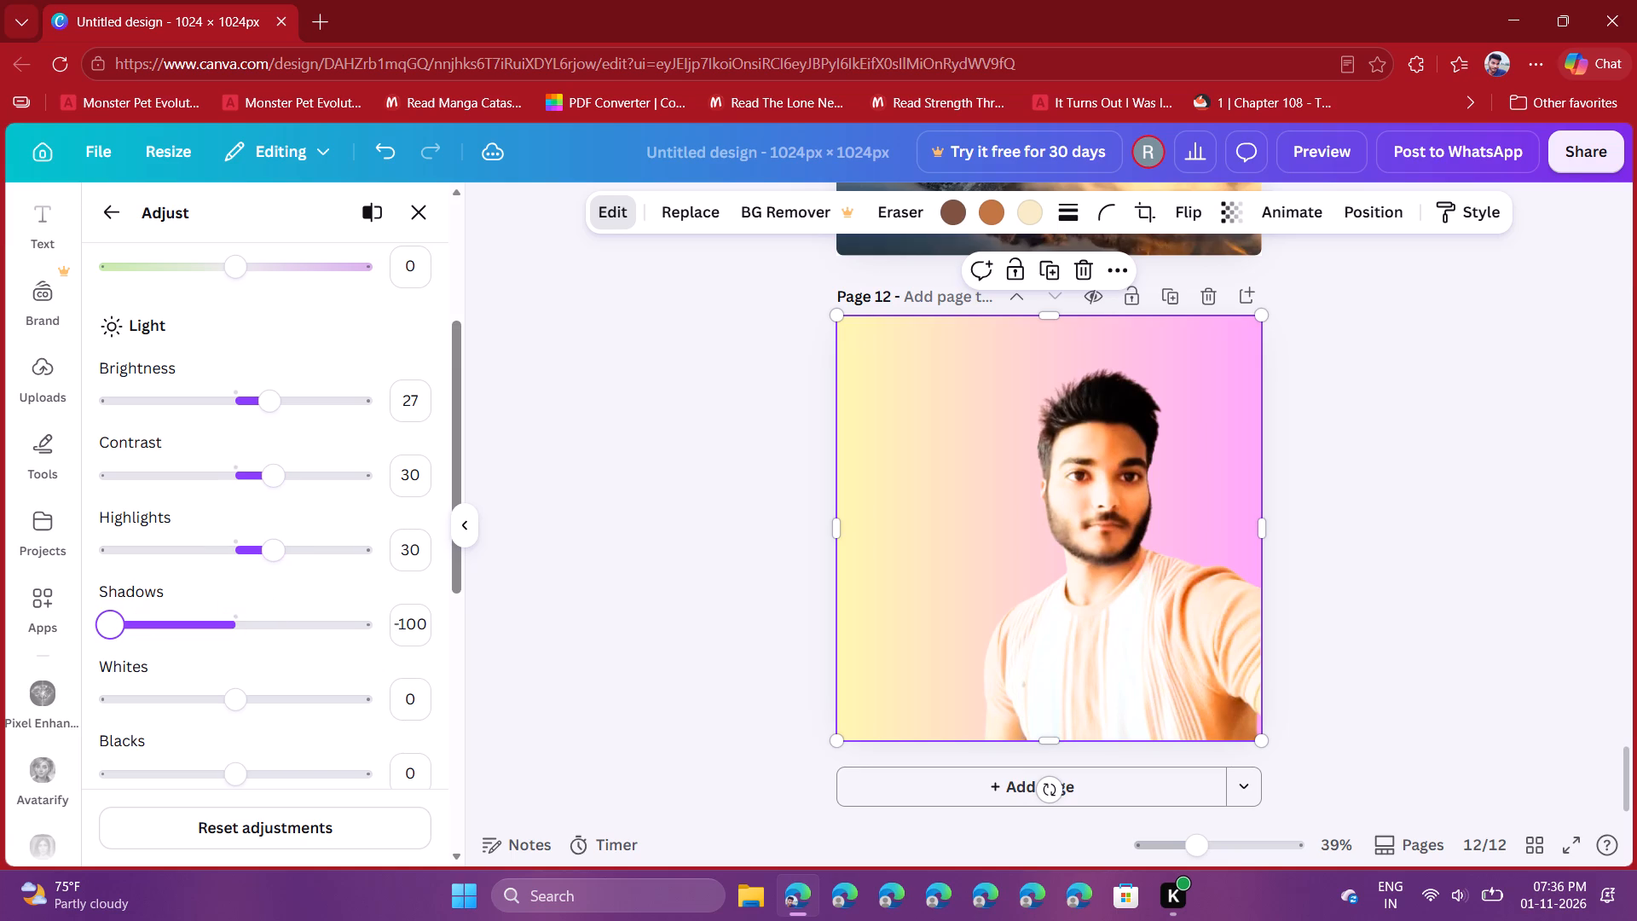
pyautogui.moveTo(9, 642); pyautogui.dragTo(291, 601)
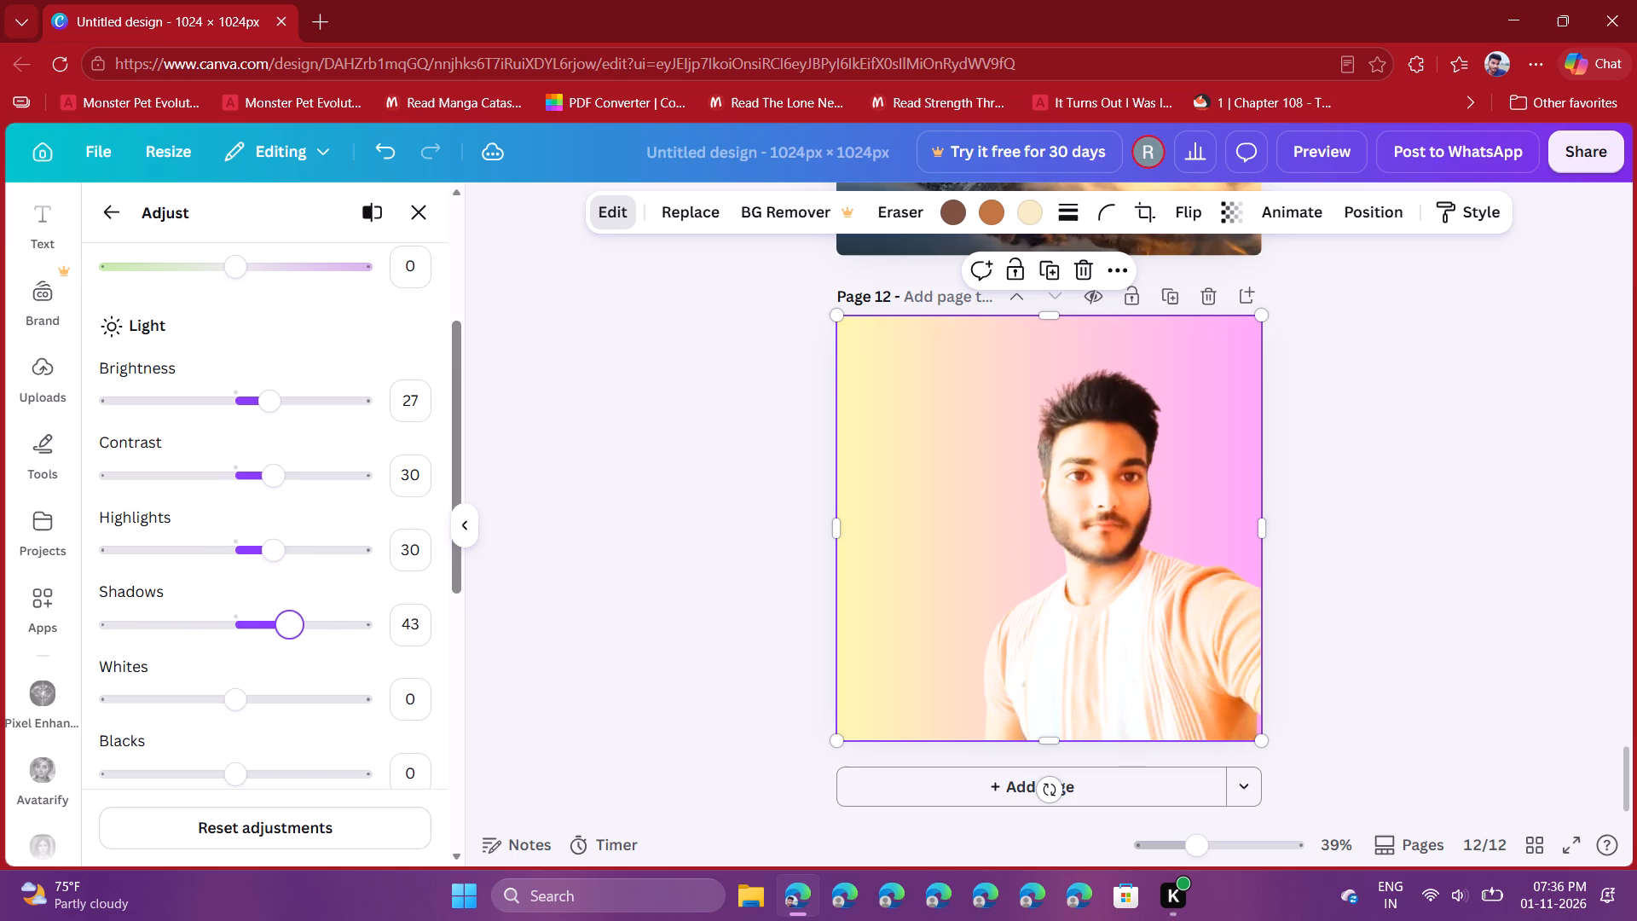
pyautogui.moveTo(291, 601); pyautogui.dragTo(323, 594)
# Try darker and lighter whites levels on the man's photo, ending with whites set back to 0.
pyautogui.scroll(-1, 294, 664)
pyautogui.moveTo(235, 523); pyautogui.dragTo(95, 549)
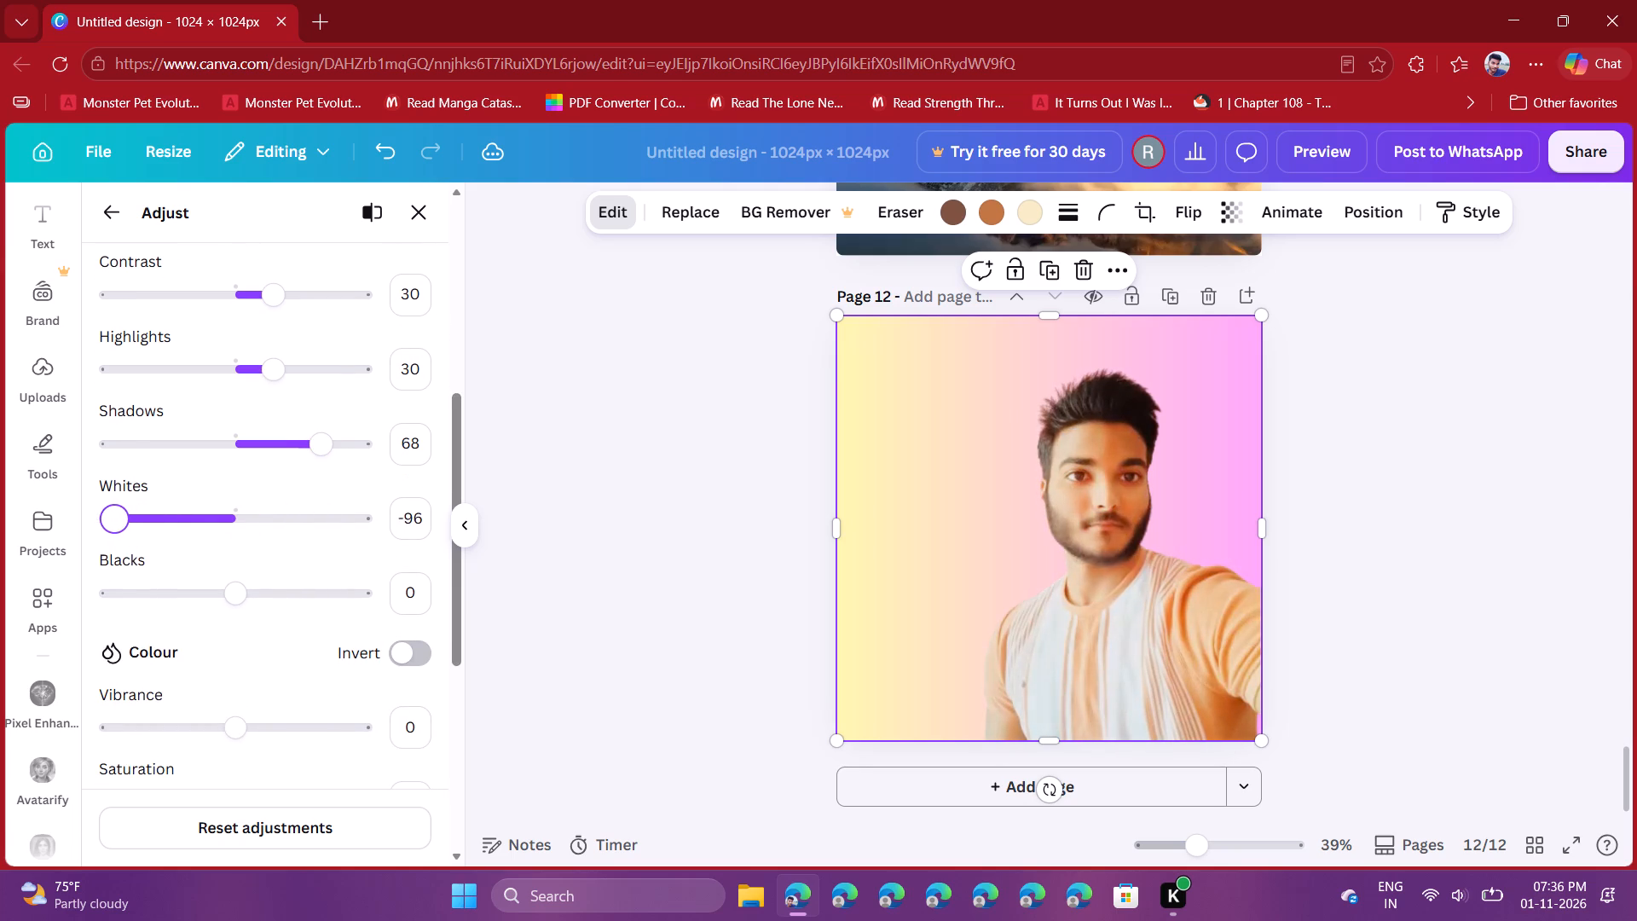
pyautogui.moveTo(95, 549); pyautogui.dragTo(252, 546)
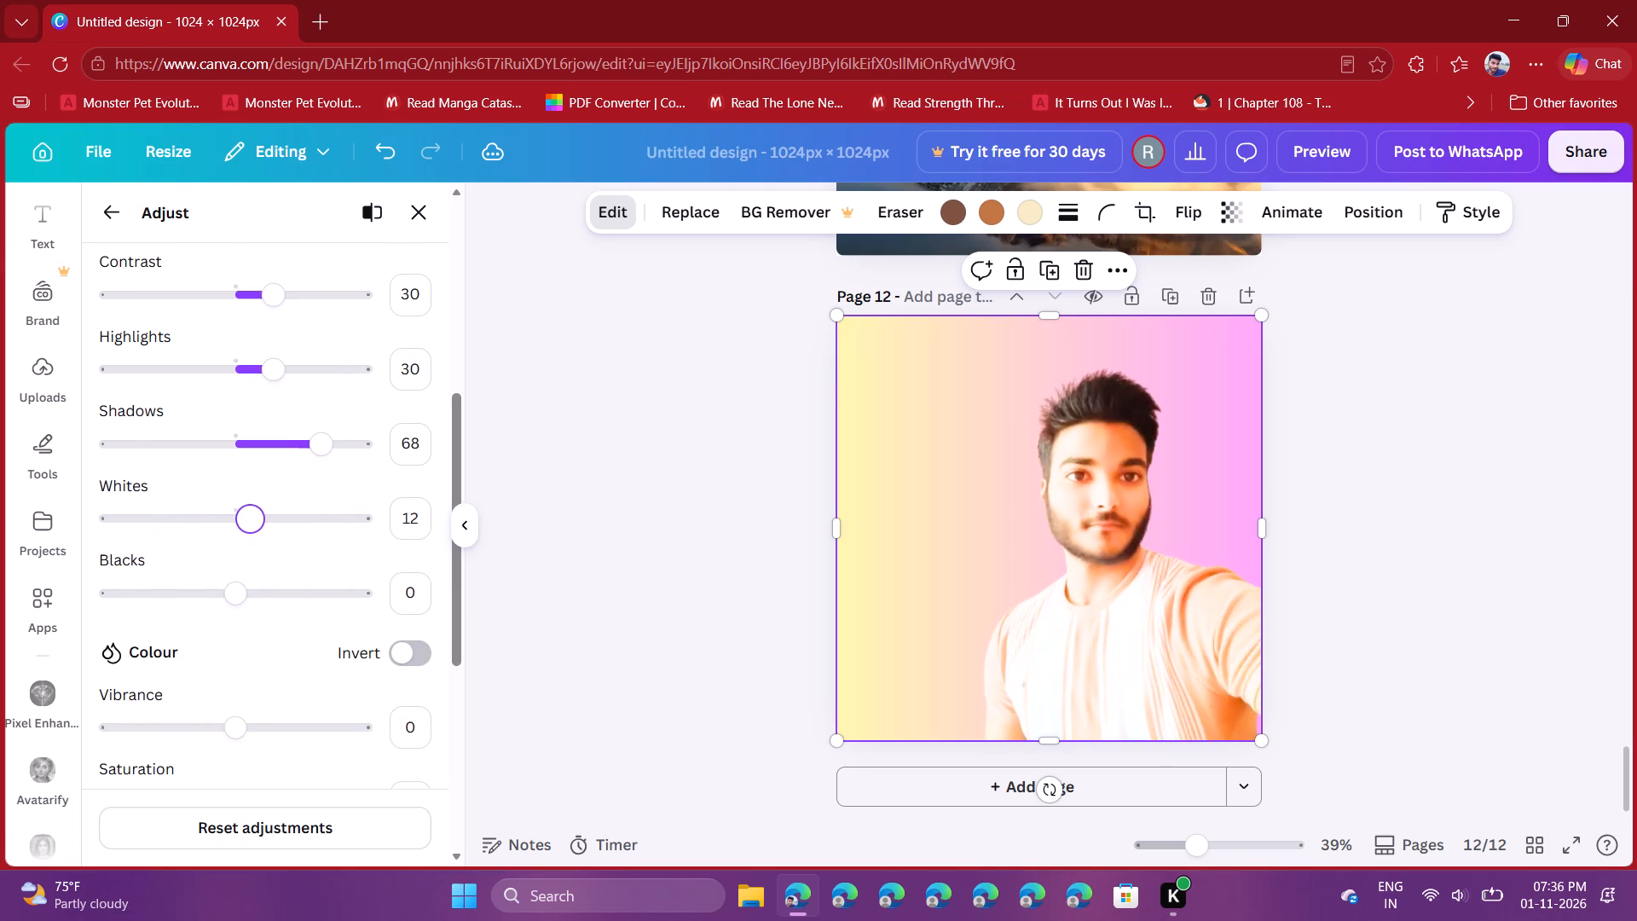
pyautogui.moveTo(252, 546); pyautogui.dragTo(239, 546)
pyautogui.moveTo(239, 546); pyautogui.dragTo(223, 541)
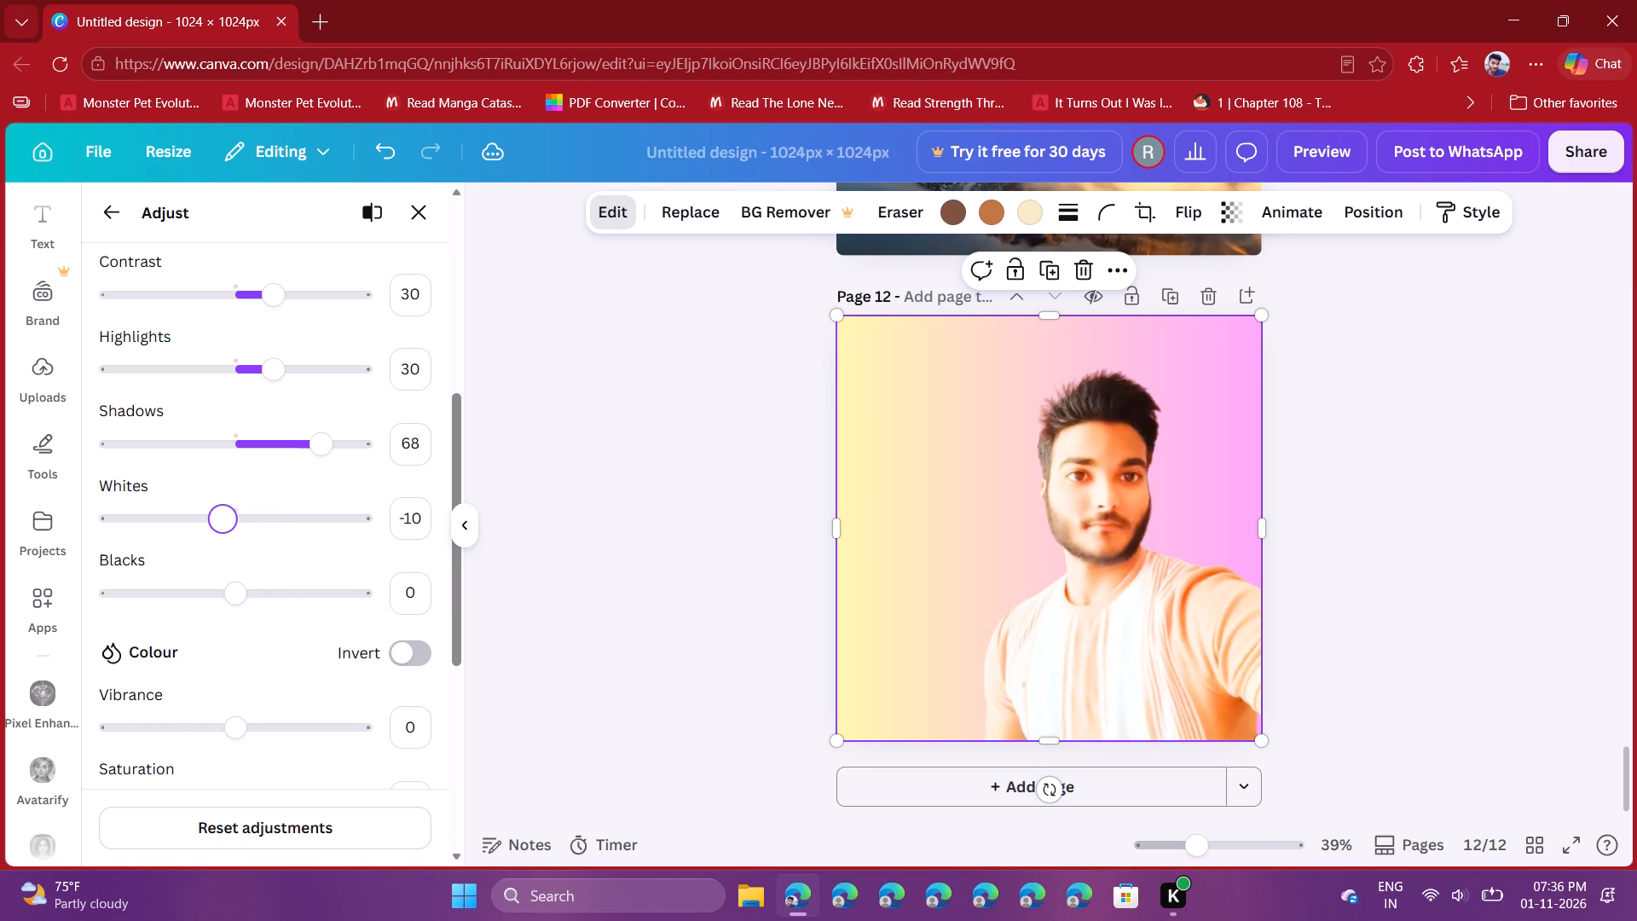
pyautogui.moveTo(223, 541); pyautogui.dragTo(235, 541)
# Set the vibrance of the man's photo to 16.
pyautogui.scroll(-1, 241, 598)
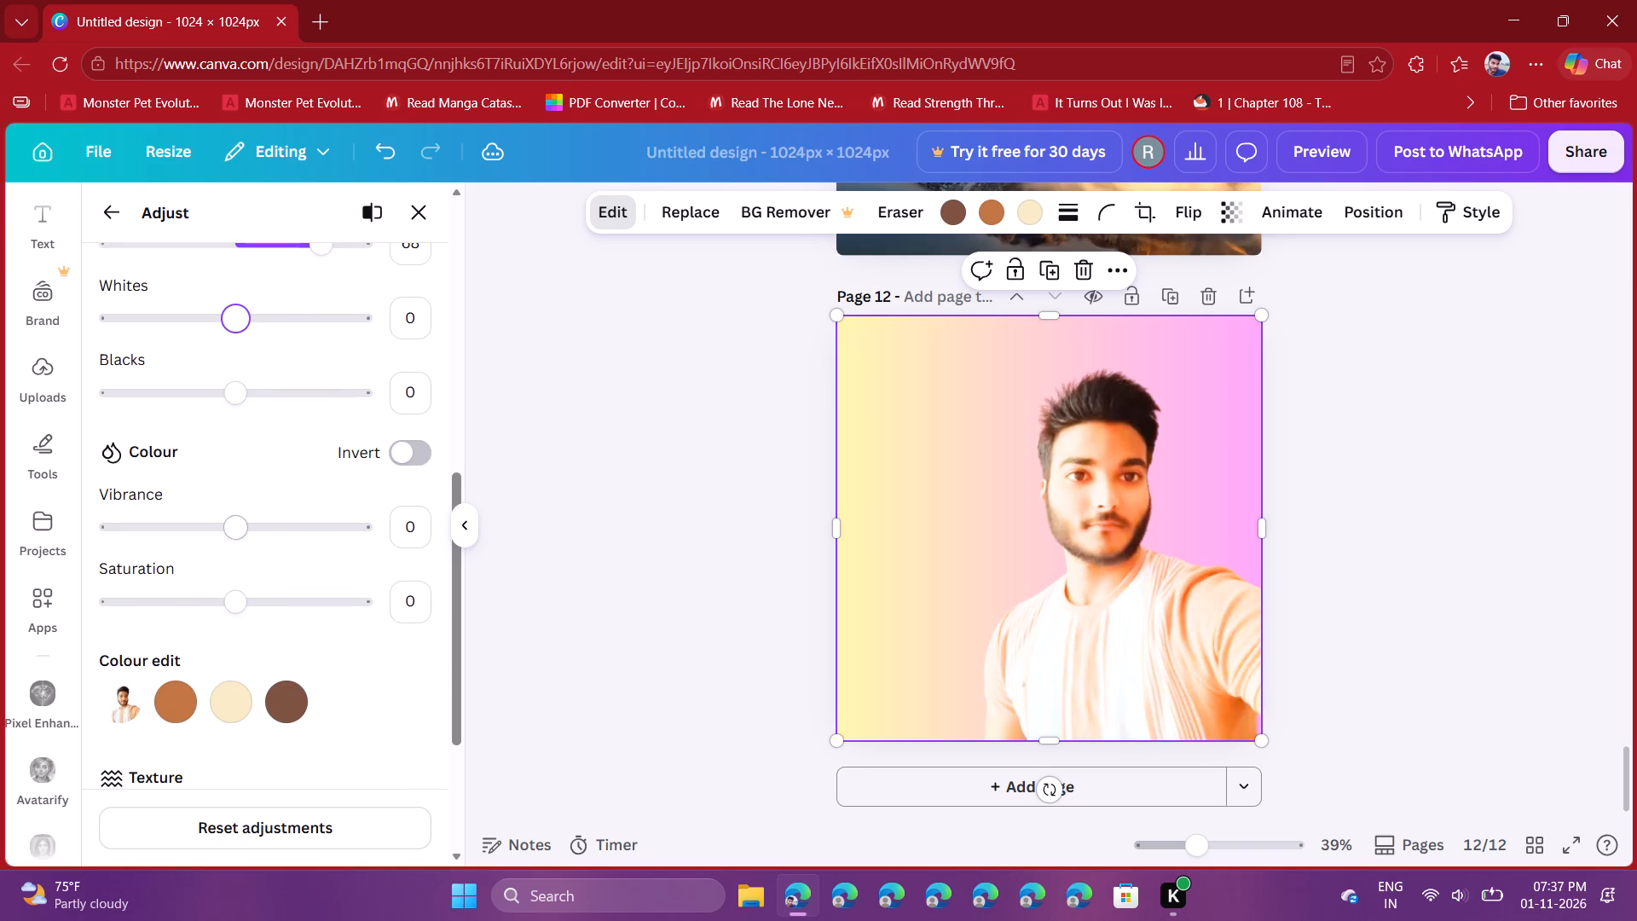
pyautogui.moveTo(241, 530); pyautogui.dragTo(284, 530)
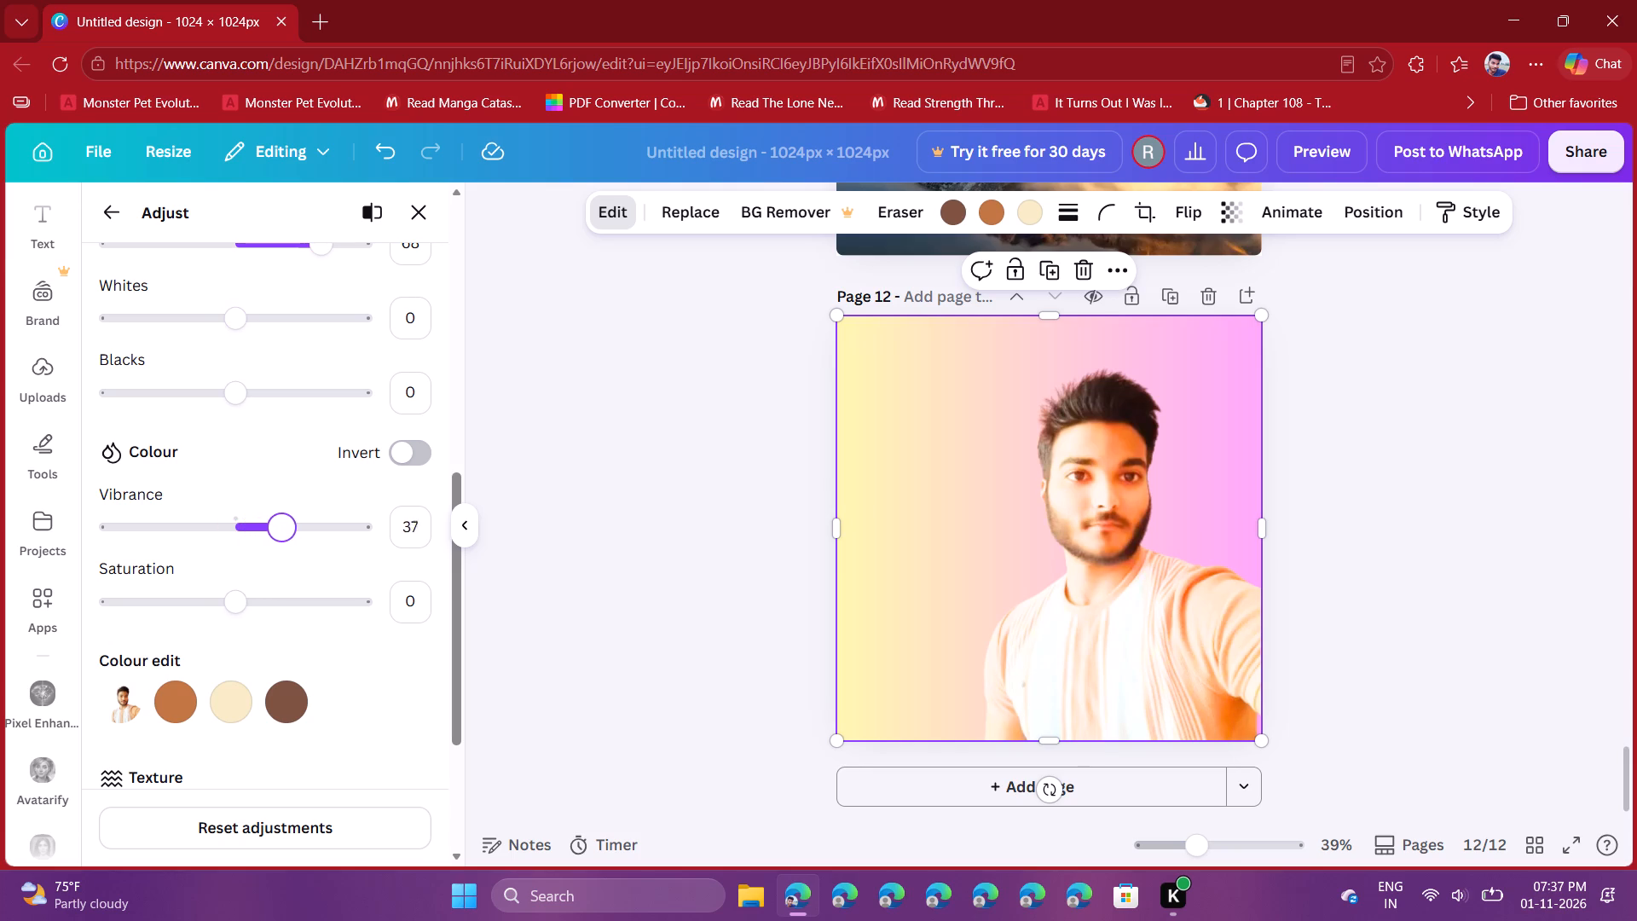
pyautogui.moveTo(284, 530); pyautogui.dragTo(248, 531)
pyautogui.moveTo(248, 531); pyautogui.dragTo(261, 531)
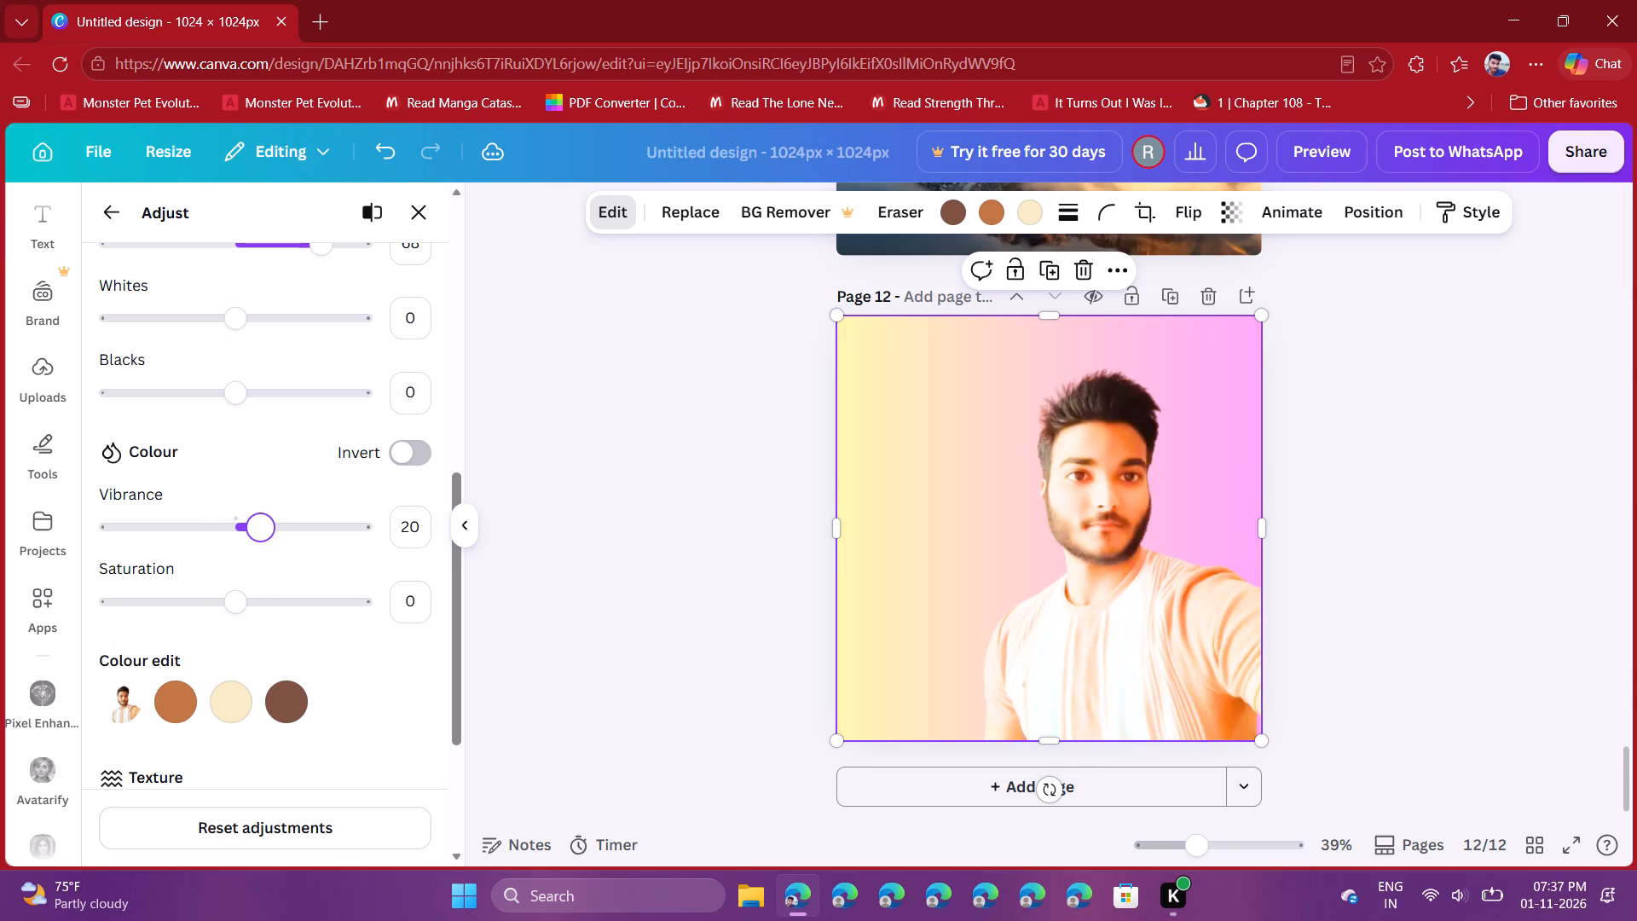
pyautogui.moveTo(261, 531); pyautogui.dragTo(377, 481)
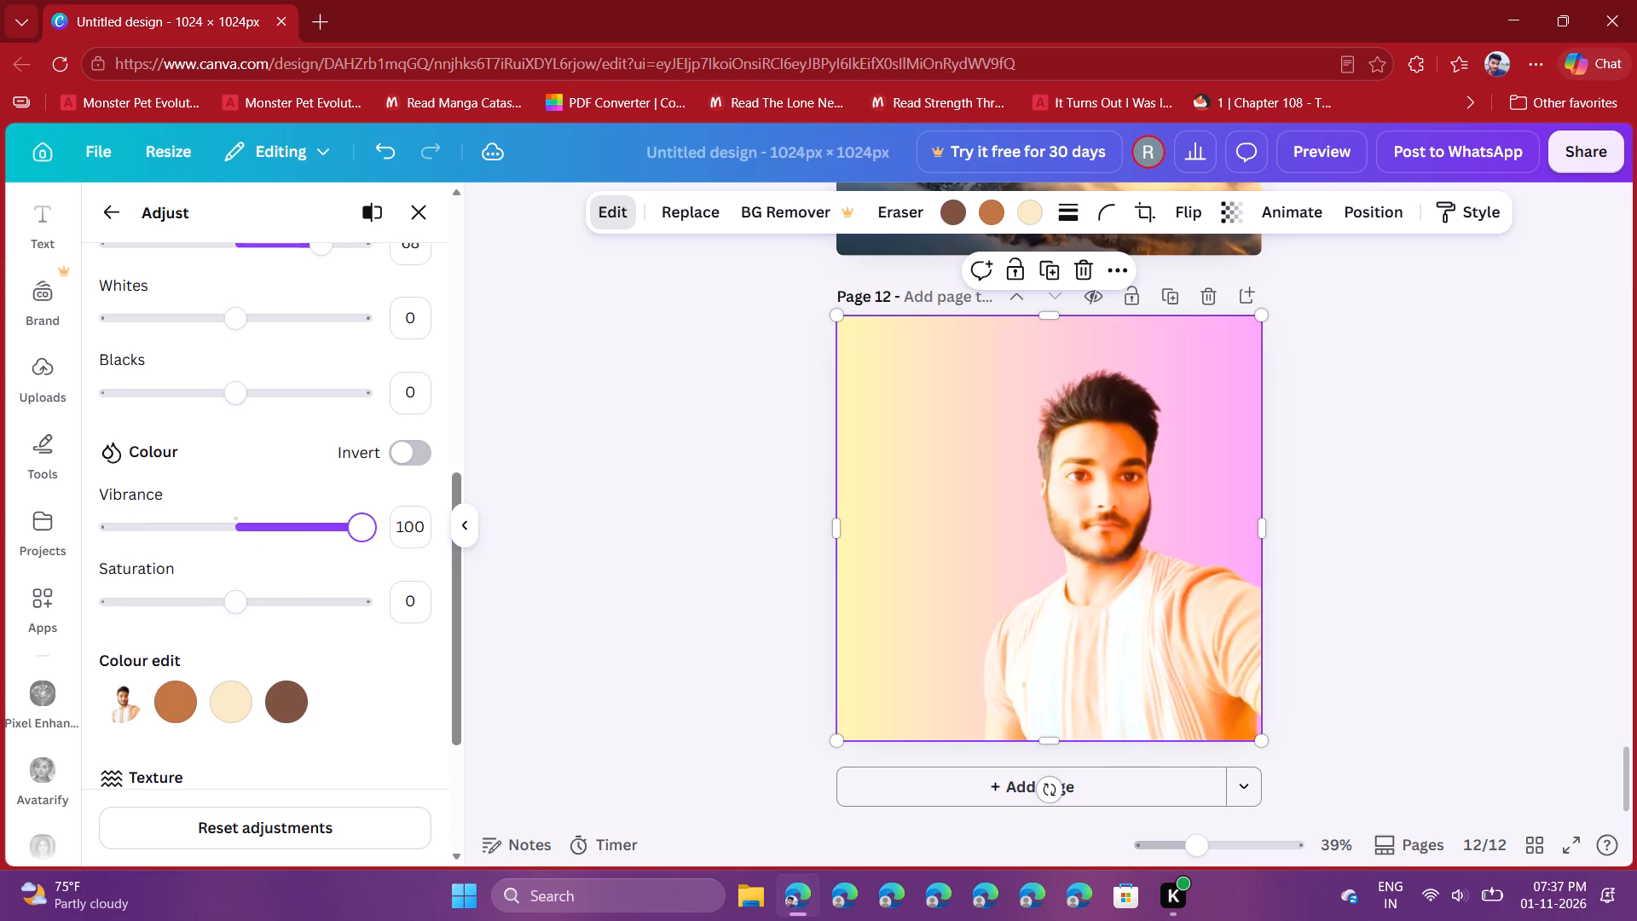
pyautogui.moveTo(377, 481); pyautogui.dragTo(259, 513)
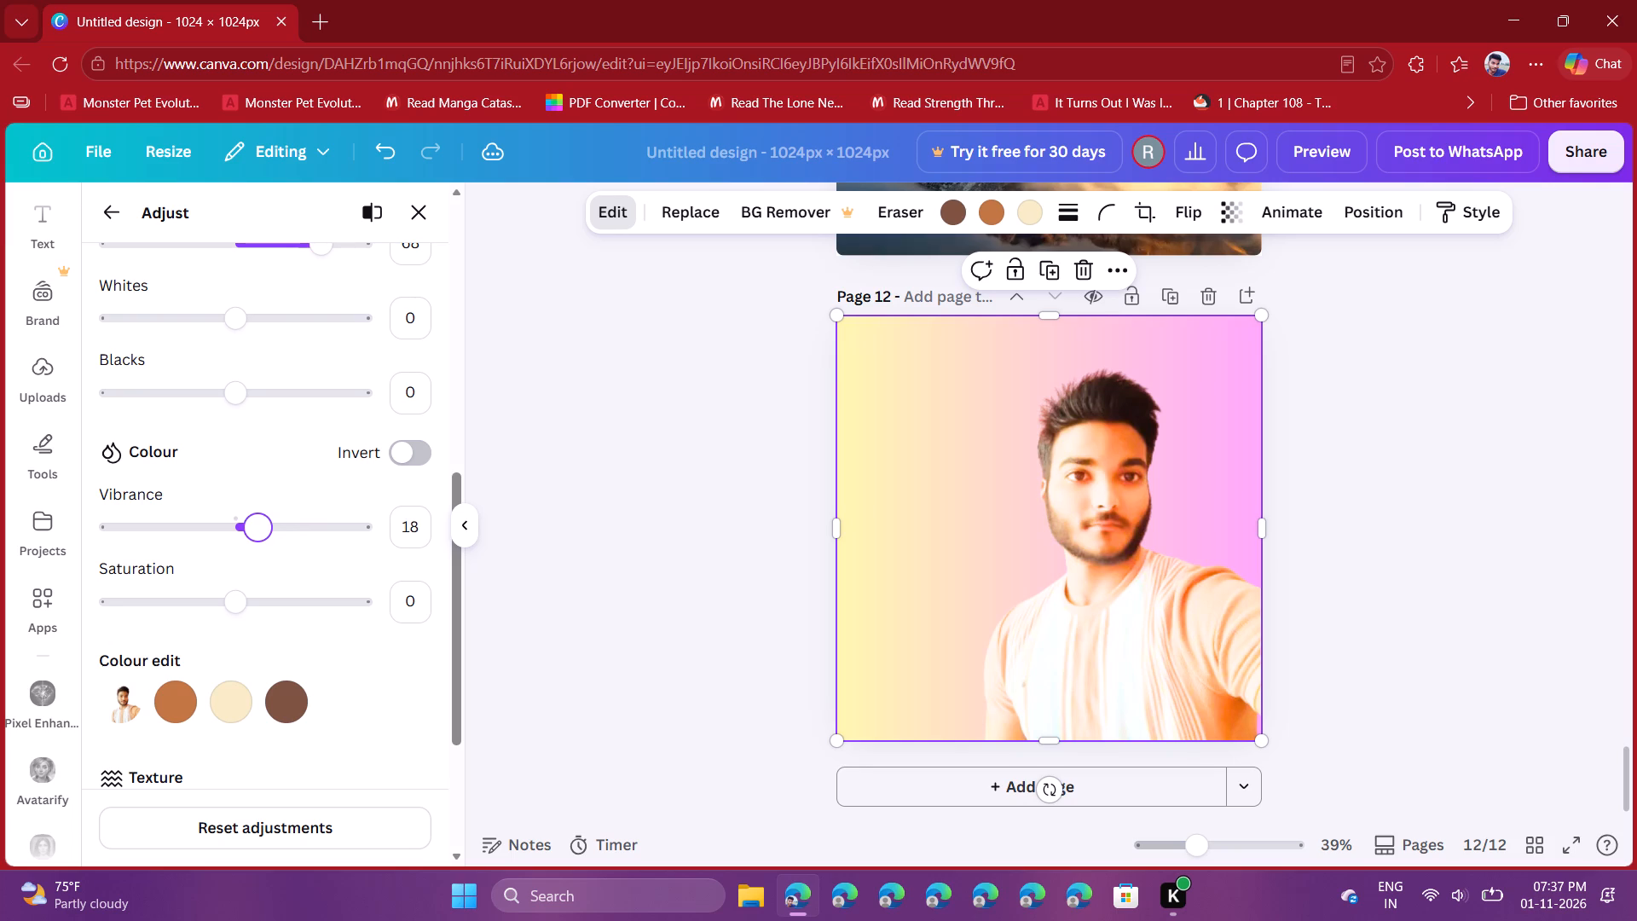
pyautogui.moveTo(259, 513); pyautogui.dragTo(257, 514)
# Set the saturation of the man's photo to 16.
pyautogui.moveTo(234, 605); pyautogui.dragTo(240, 605)
pyautogui.moveTo(240, 605); pyautogui.dragTo(257, 605)
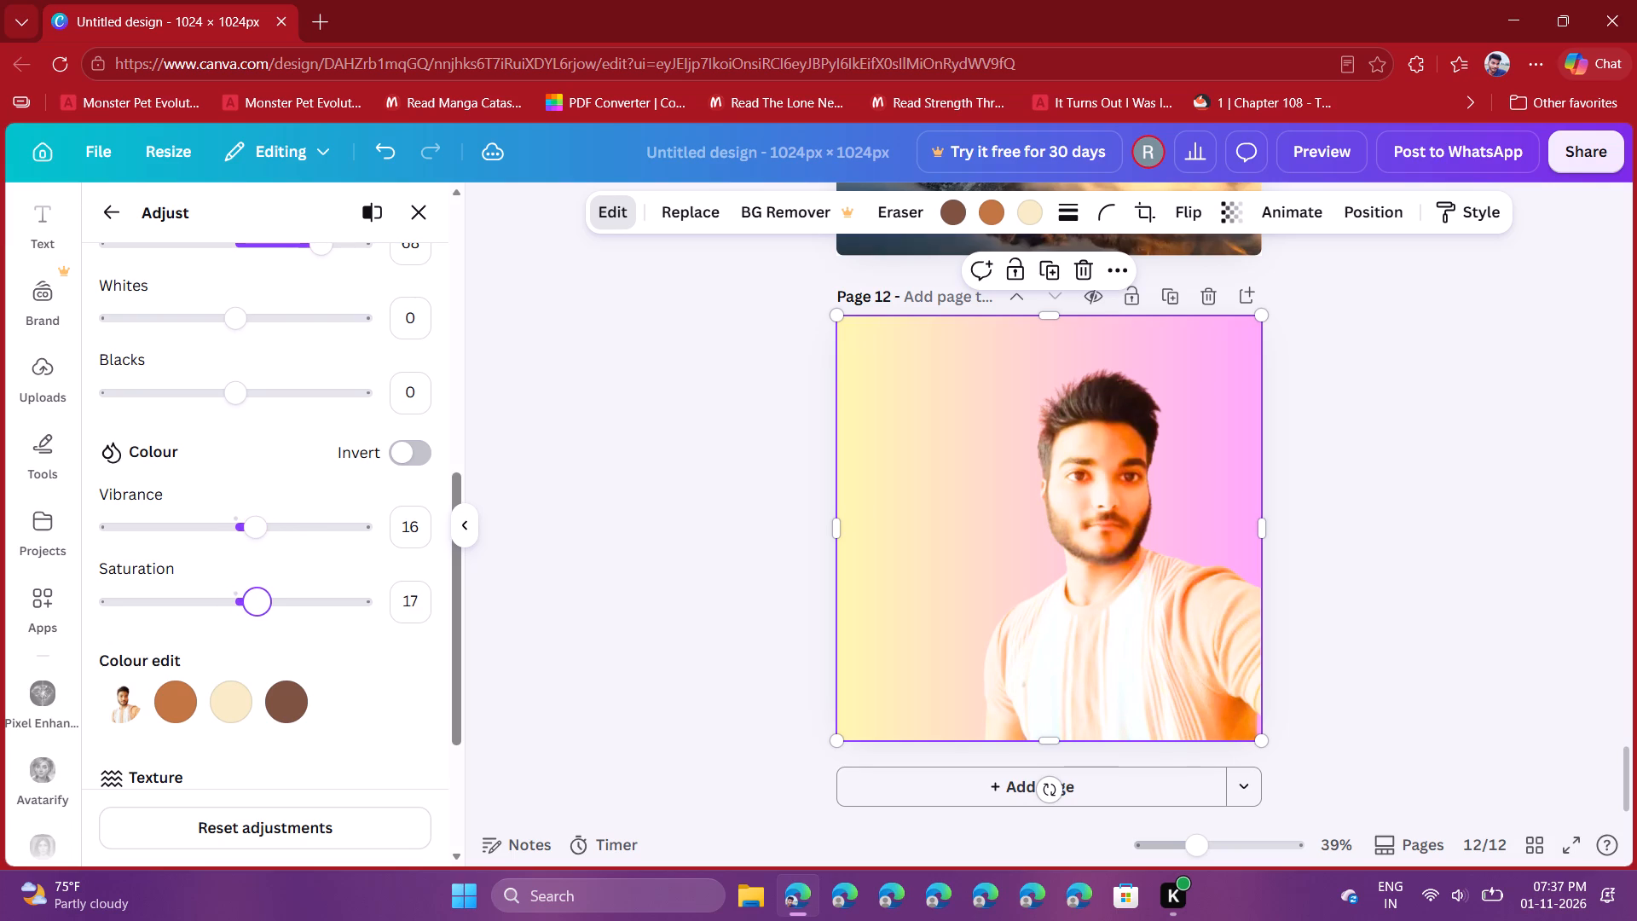
pyautogui.moveTo(257, 605); pyautogui.dragTo(256, 603)
# Set the sharpness of the man's photo to 20 in its texture adjustments.
pyautogui.scroll(-1, 288, 640)
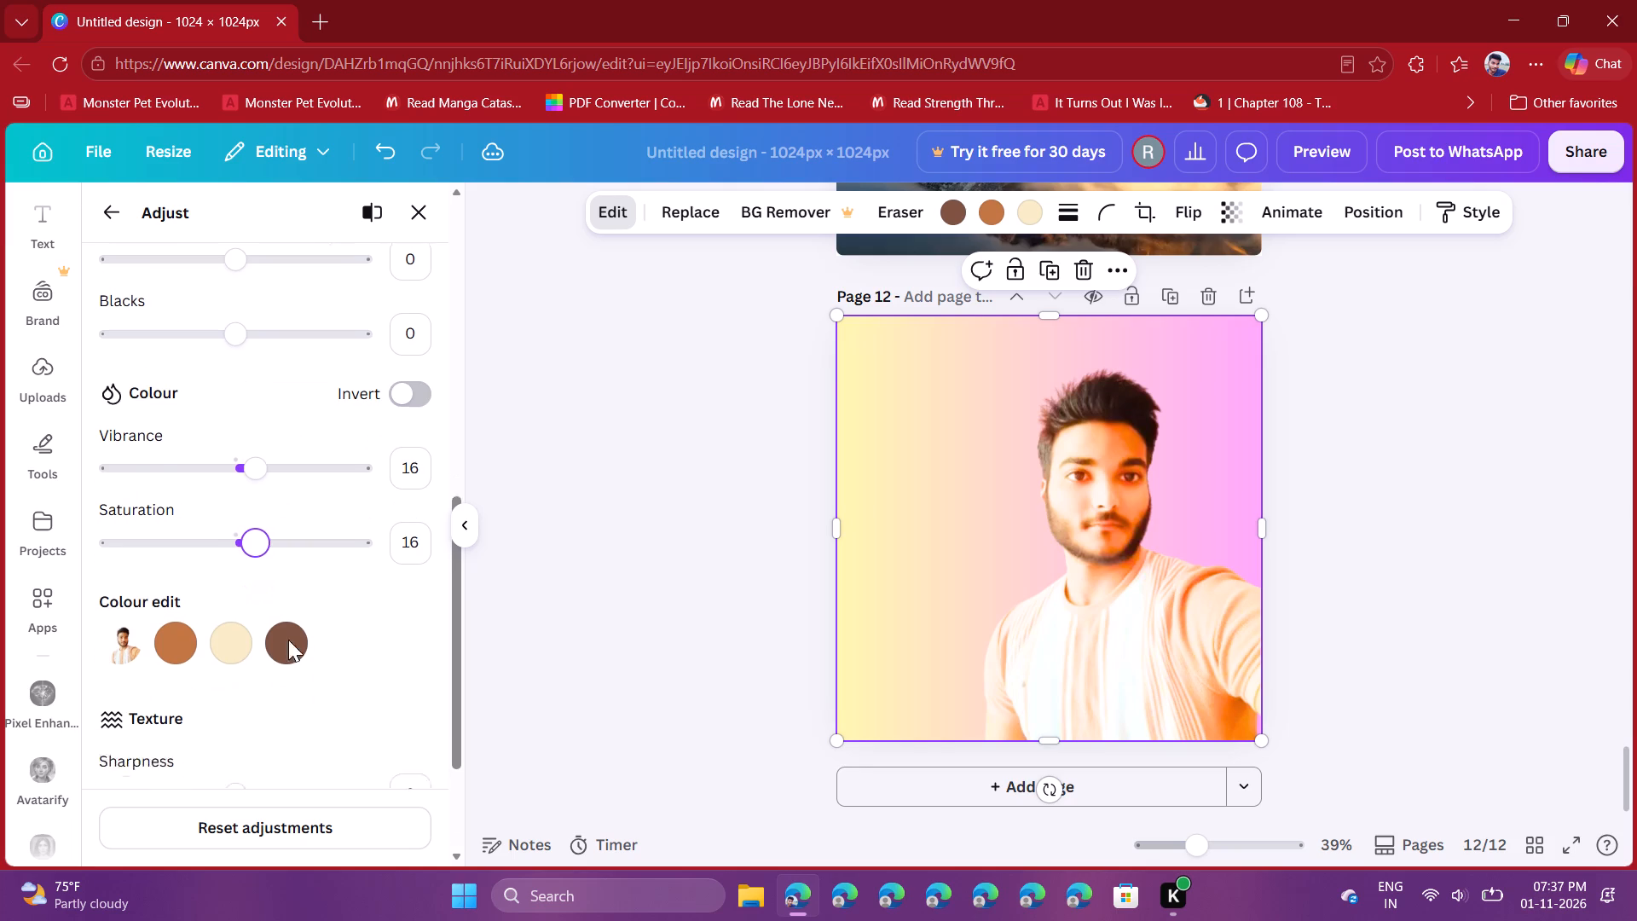
pyautogui.scroll(-1, 288, 640)
pyautogui.moveTo(234, 602); pyautogui.dragTo(406, 576)
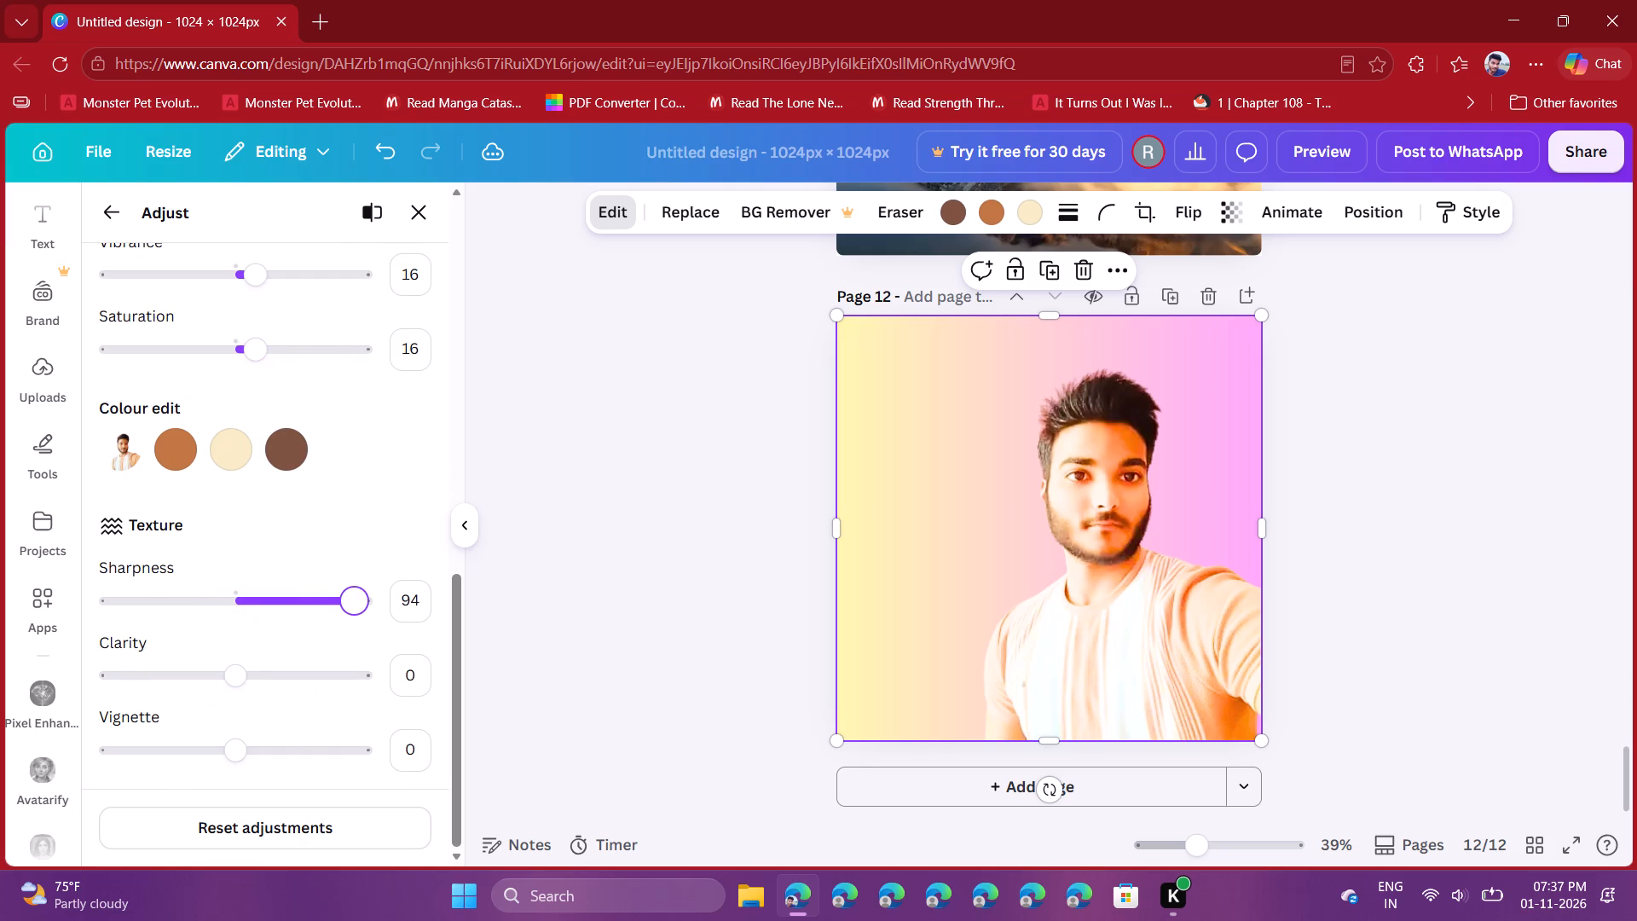
pyautogui.moveTo(406, 576); pyautogui.dragTo(308, 605)
pyautogui.moveTo(308, 605); pyautogui.dragTo(275, 612)
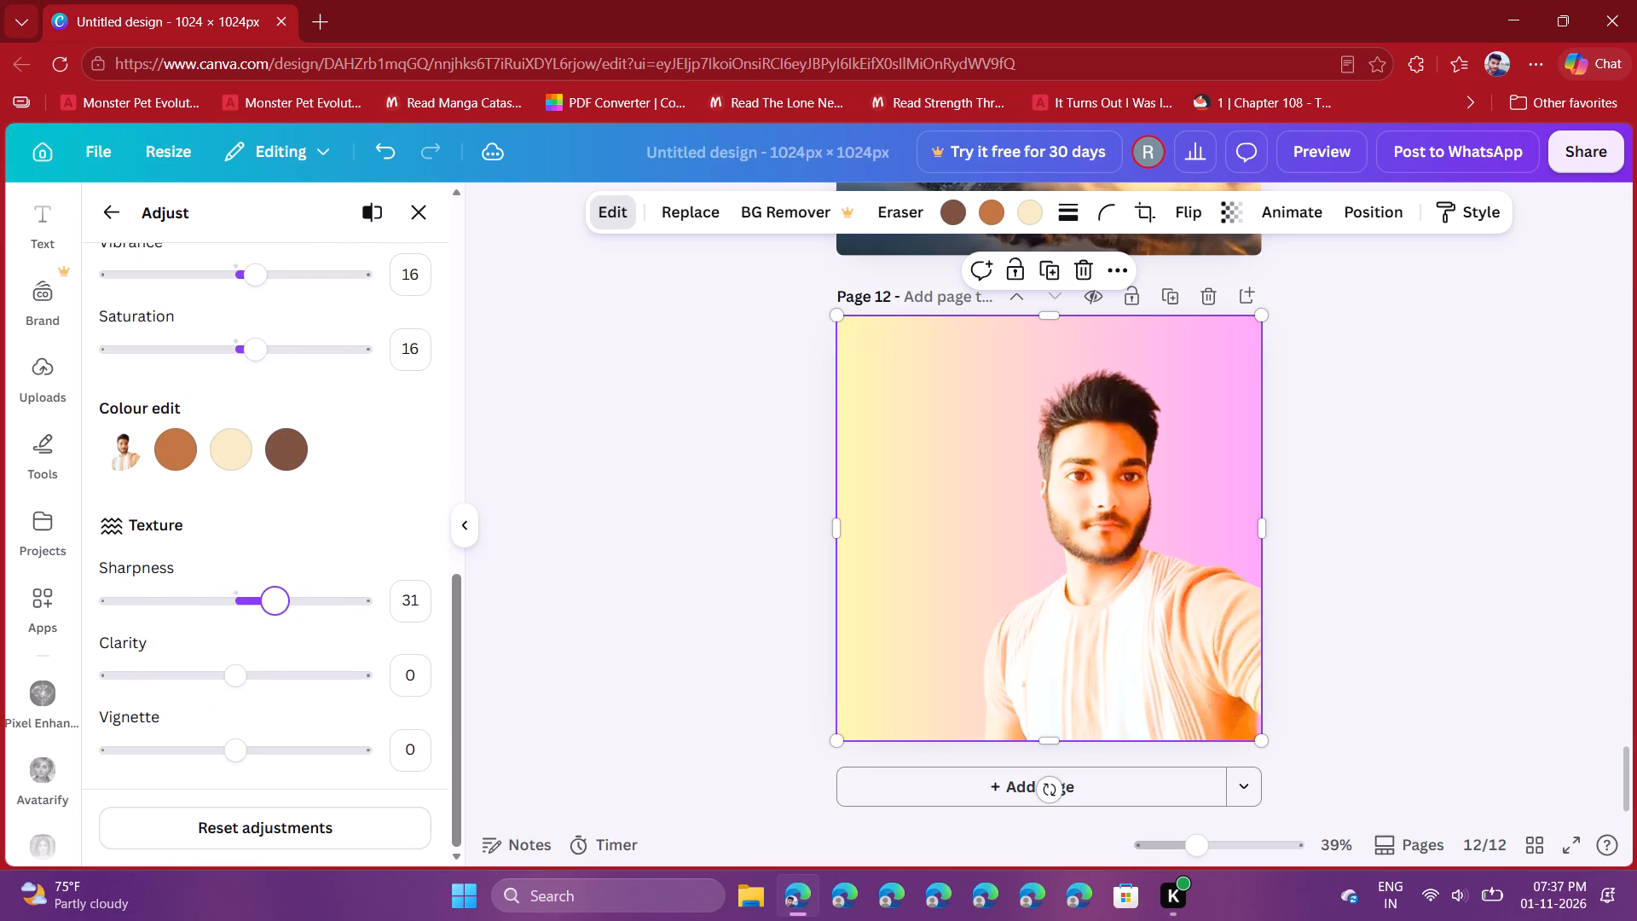
pyautogui.moveTo(275, 612); pyautogui.dragTo(252, 616)
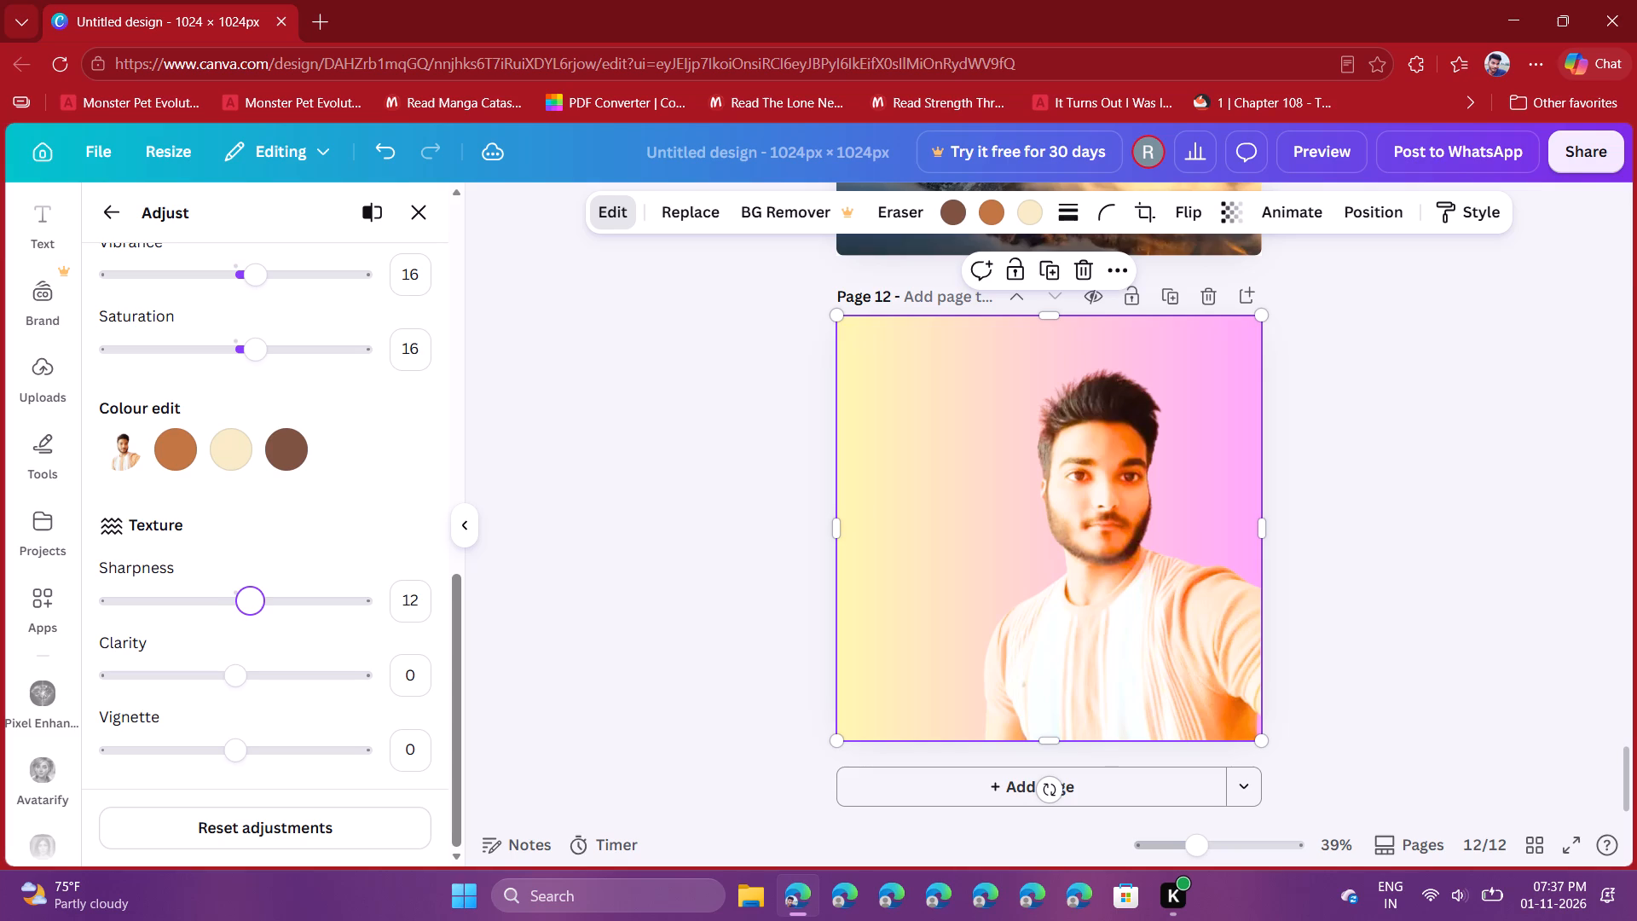
pyautogui.moveTo(252, 616); pyautogui.dragTo(262, 617)
# Set the clarity of the man's photo to 85.
pyautogui.moveTo(242, 680); pyautogui.dragTo(453, 653)
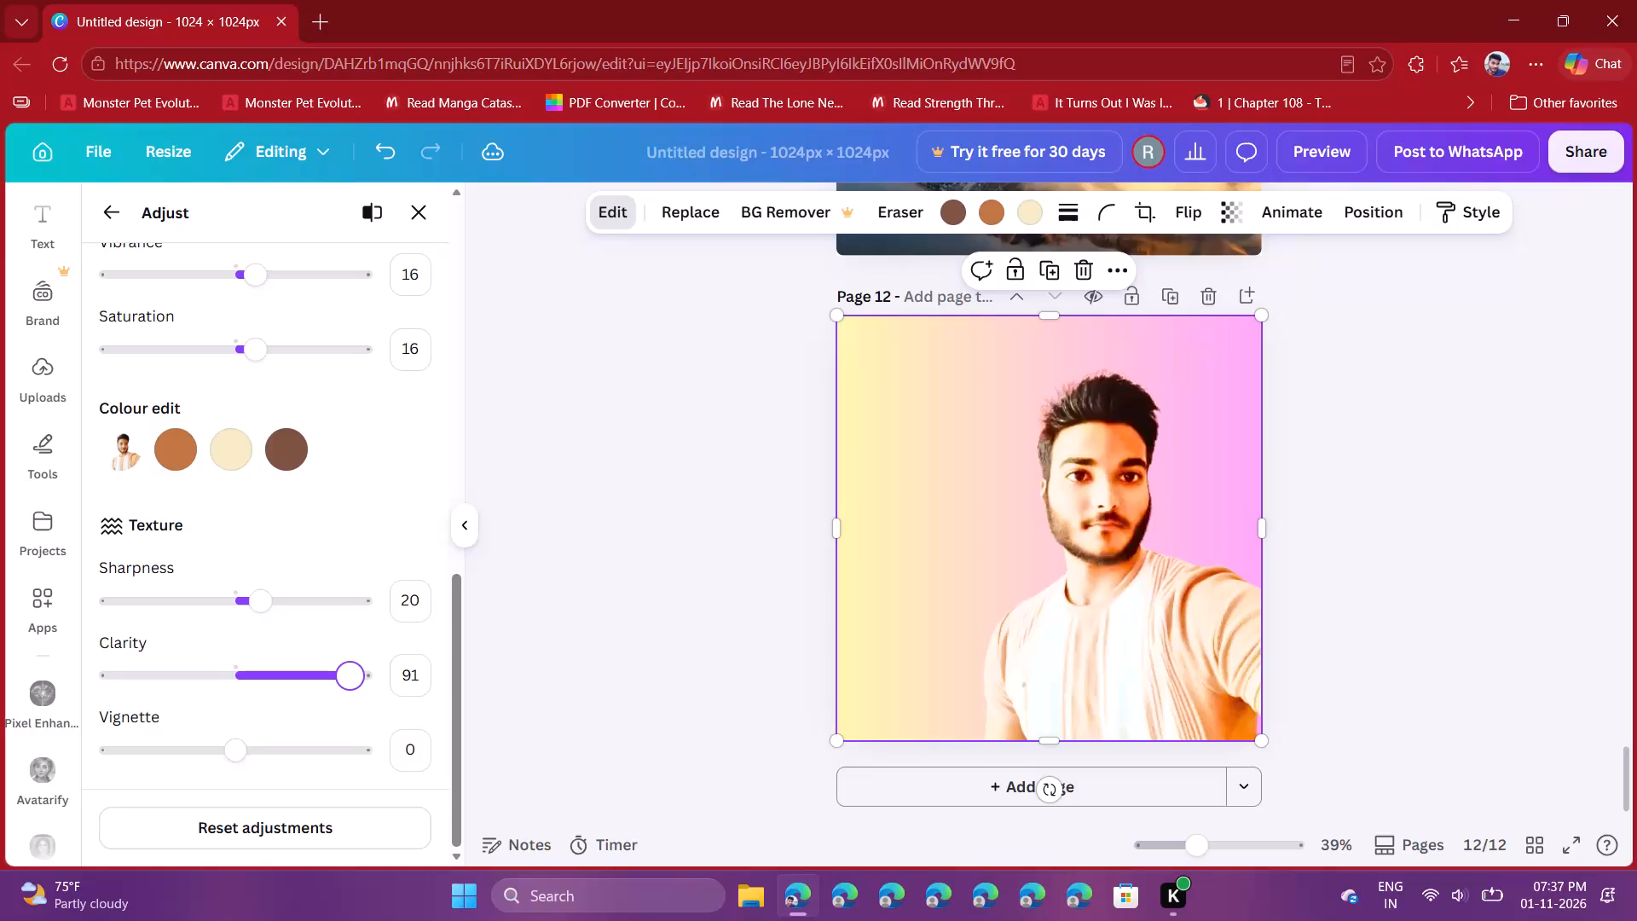
pyautogui.moveTo(453, 653); pyautogui.dragTo(357, 675)
pyautogui.moveTo(357, 675); pyautogui.dragTo(374, 665)
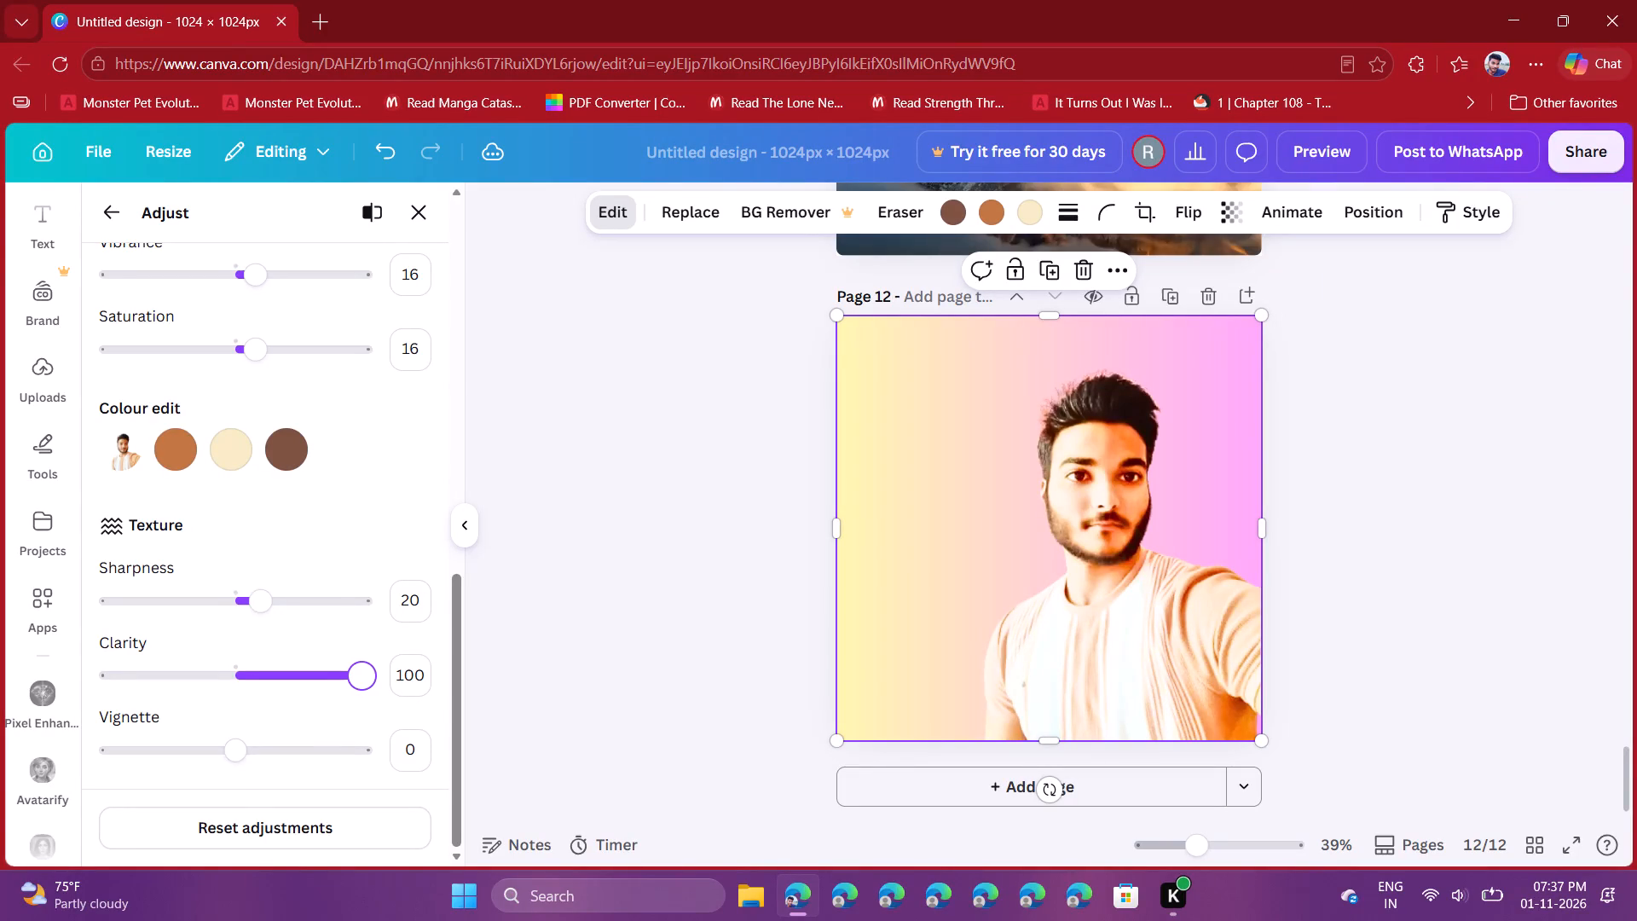
pyautogui.moveTo(374, 665); pyautogui.dragTo(344, 664)
# Set the vignette of the man's photo to -100 and close the Adjust settings.
pyautogui.scroll(-1, 229, 761)
pyautogui.moveTo(240, 751); pyautogui.dragTo(207, 736)
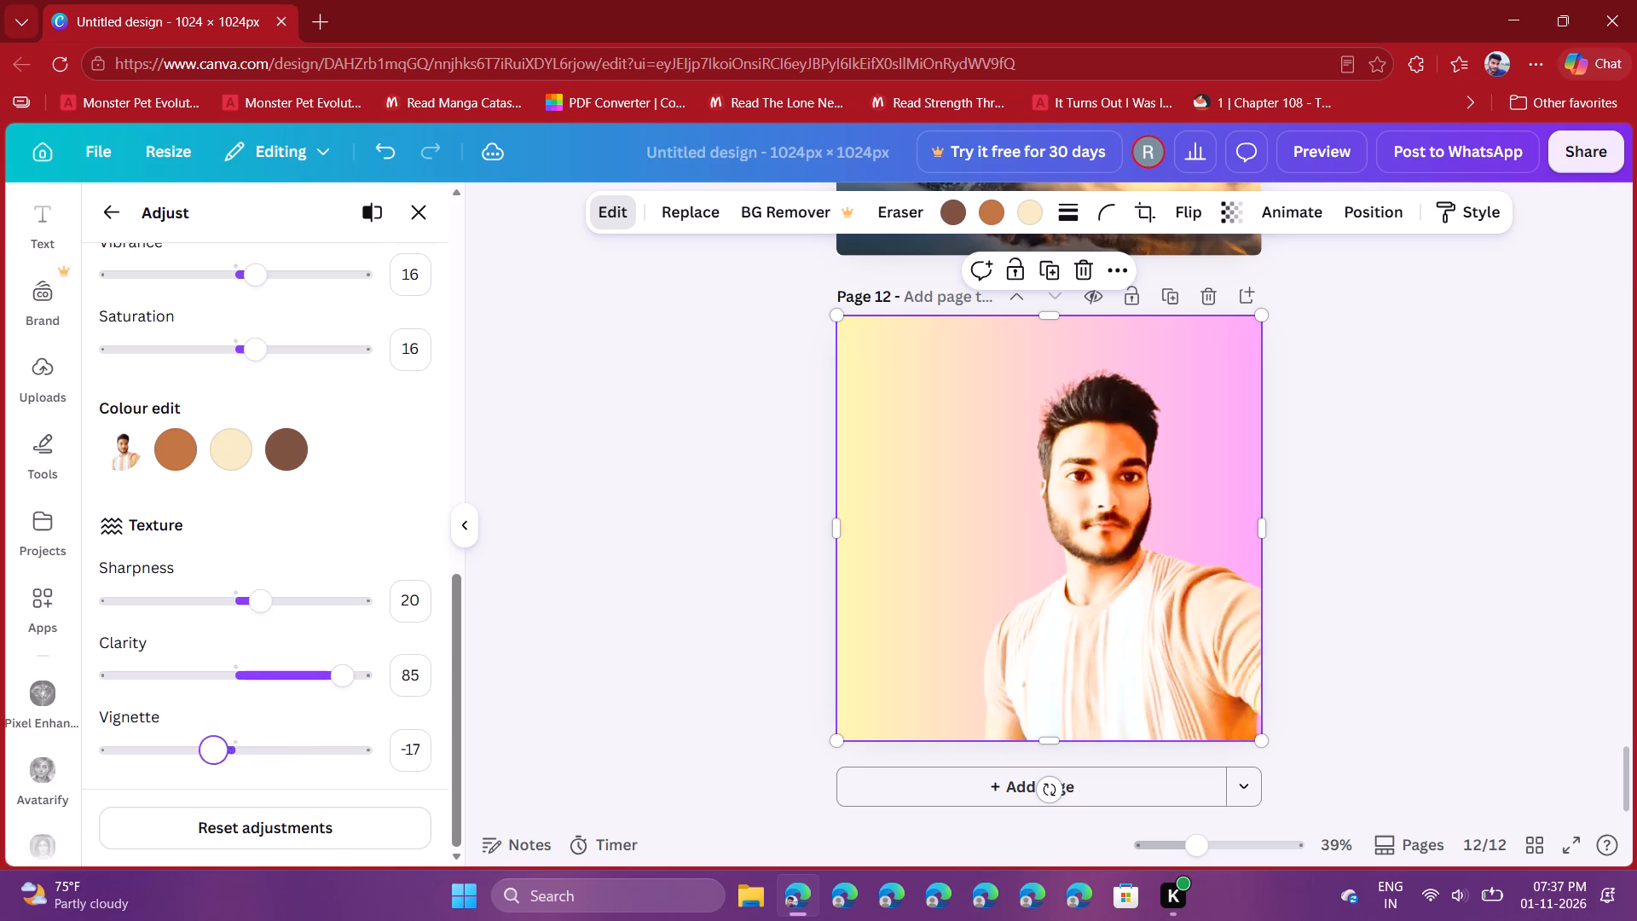
pyautogui.moveTo(207, 736); pyautogui.dragTo(0, 774)
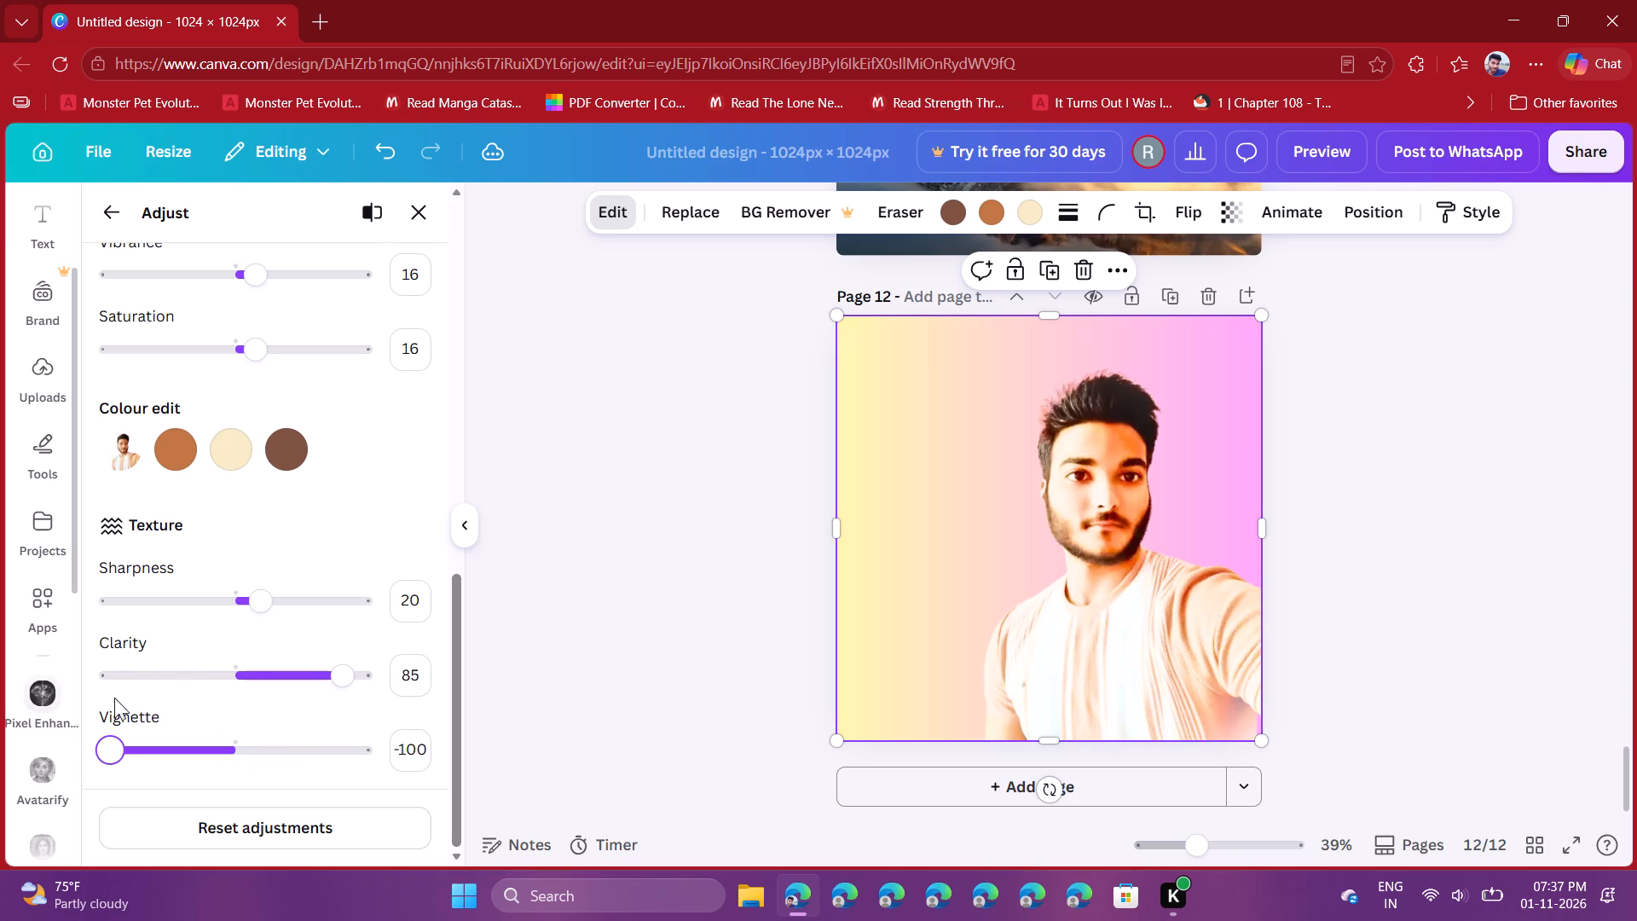
pyautogui.scroll(-5, 179, 642)
pyautogui.scroll(-1, 786, 378)
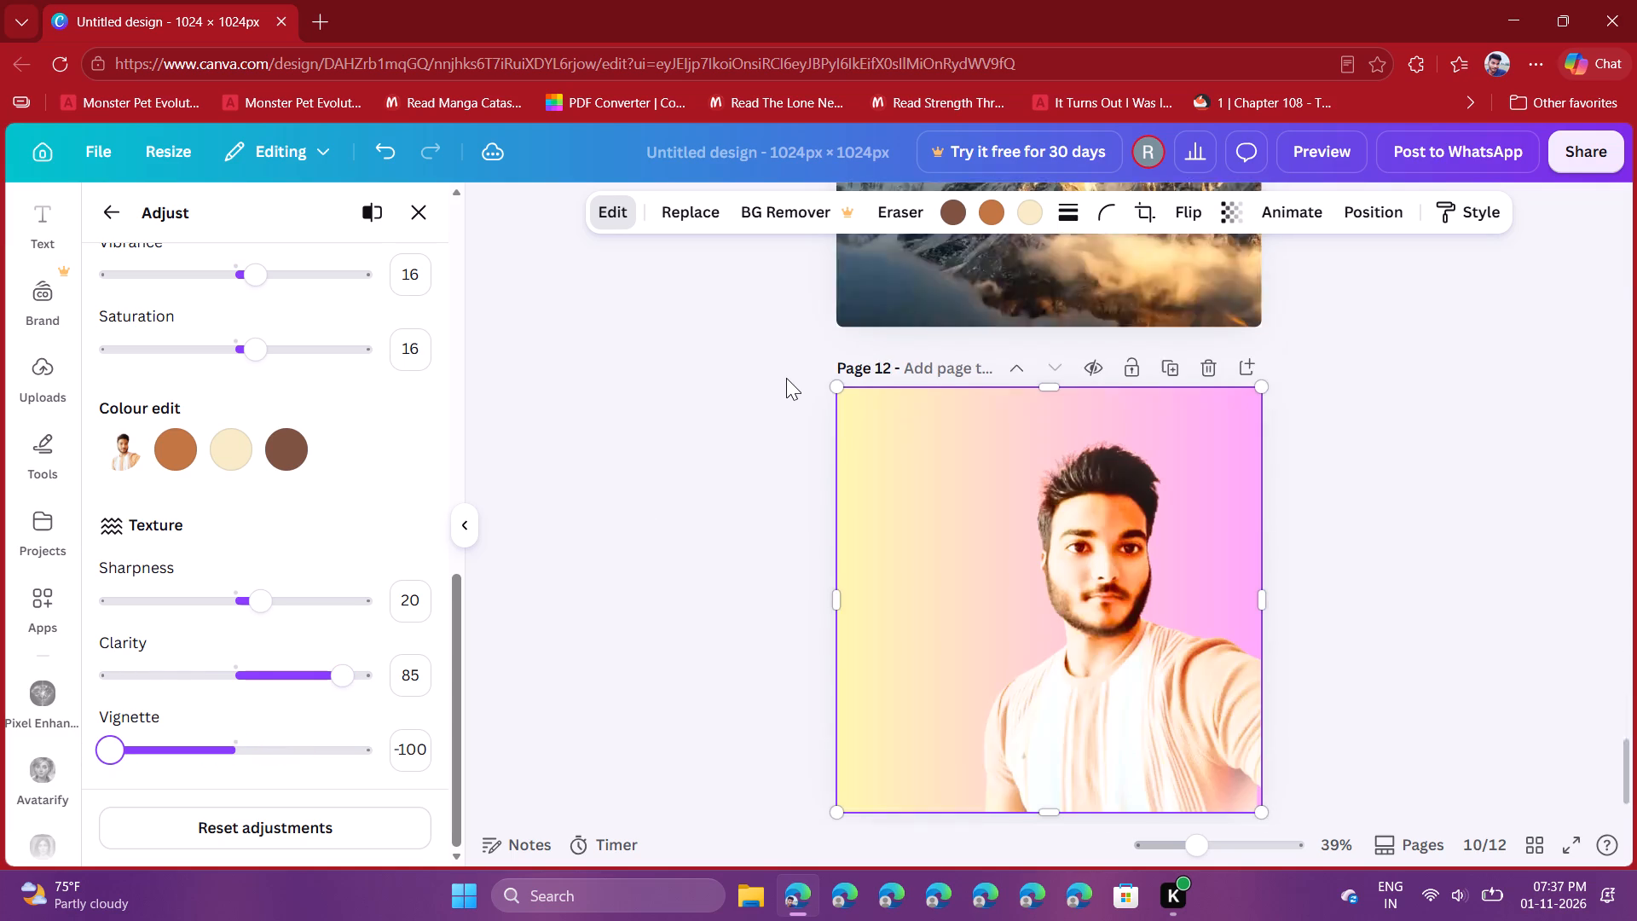
pyautogui.scroll(7, 336, 517)
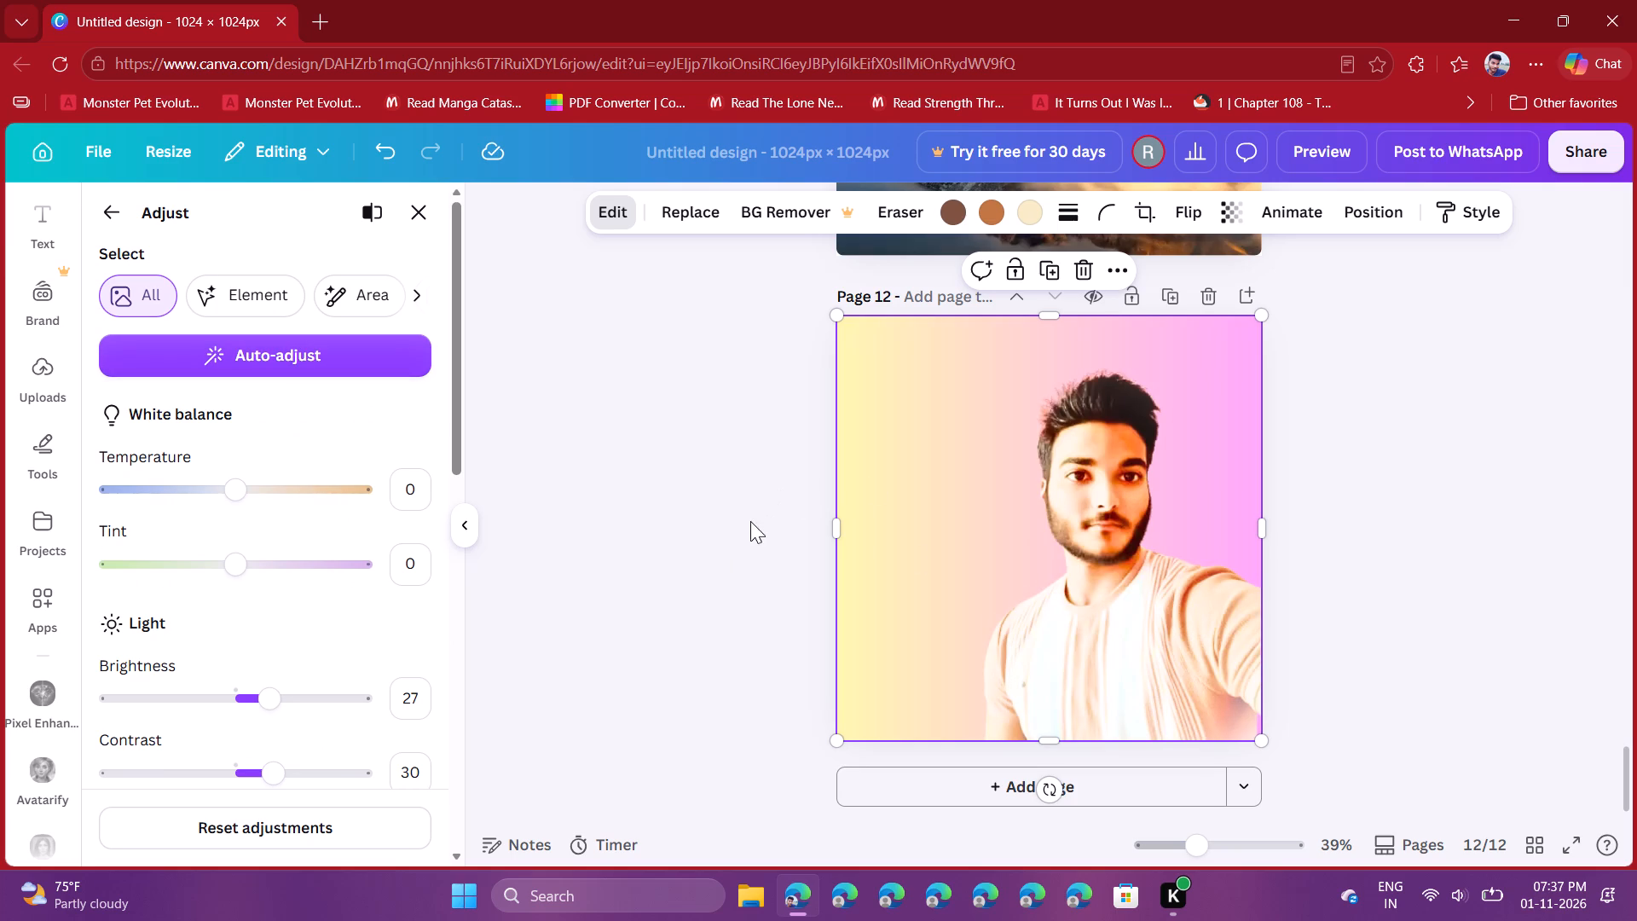
pyautogui.click(1328, 446)
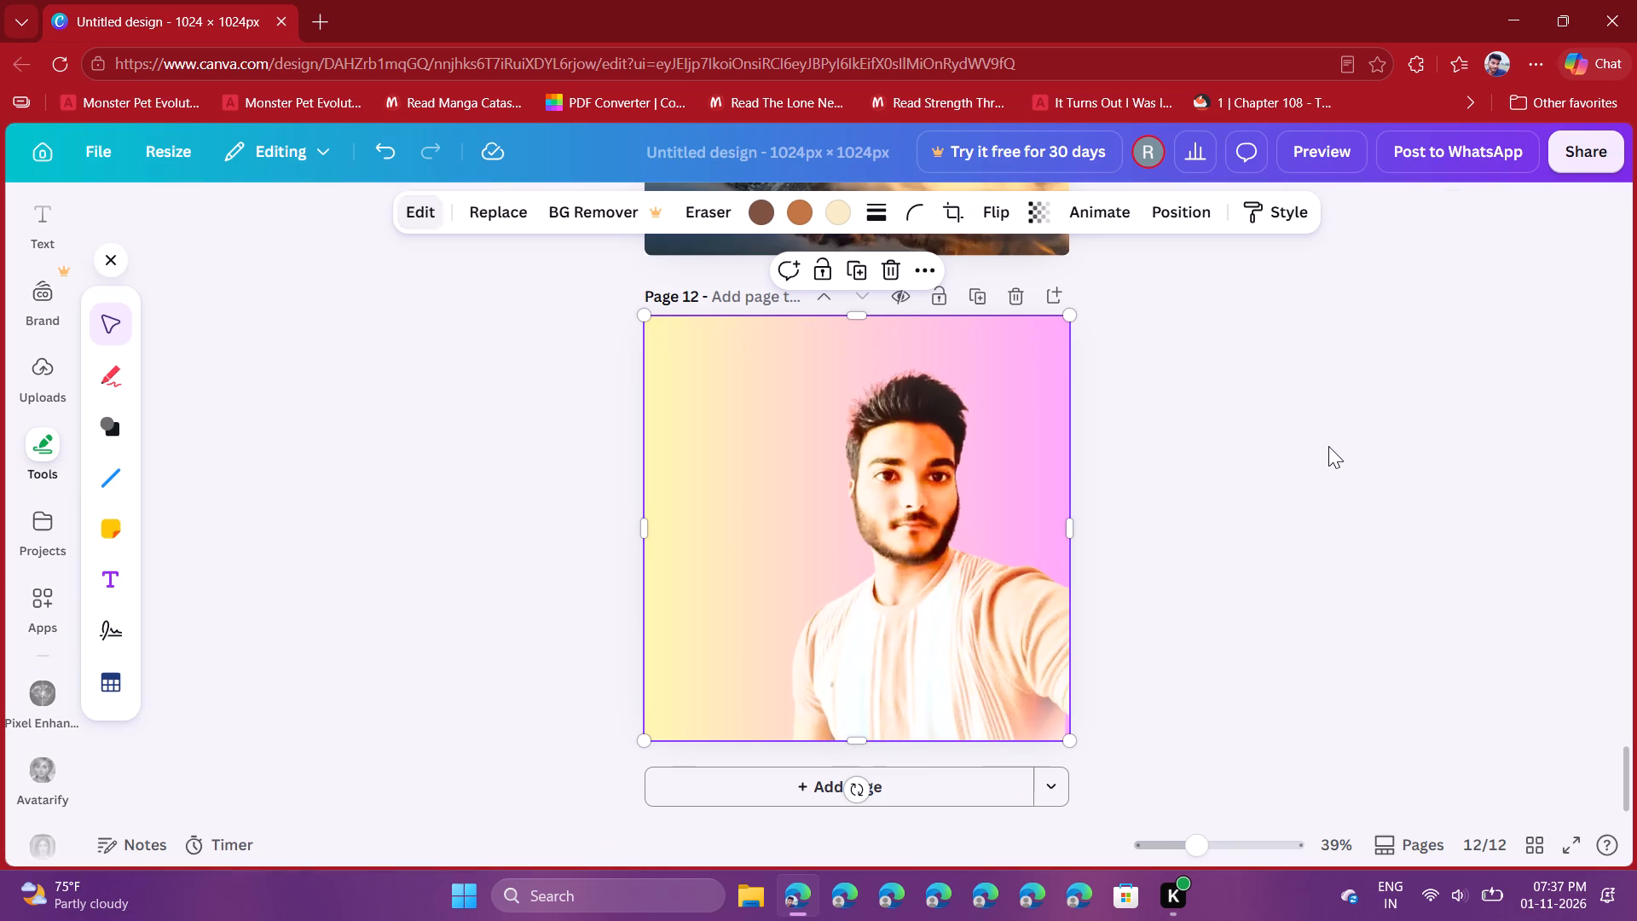
# Add a new page after page 12 and leave nothing on it selected.
pyautogui.click(917, 784)
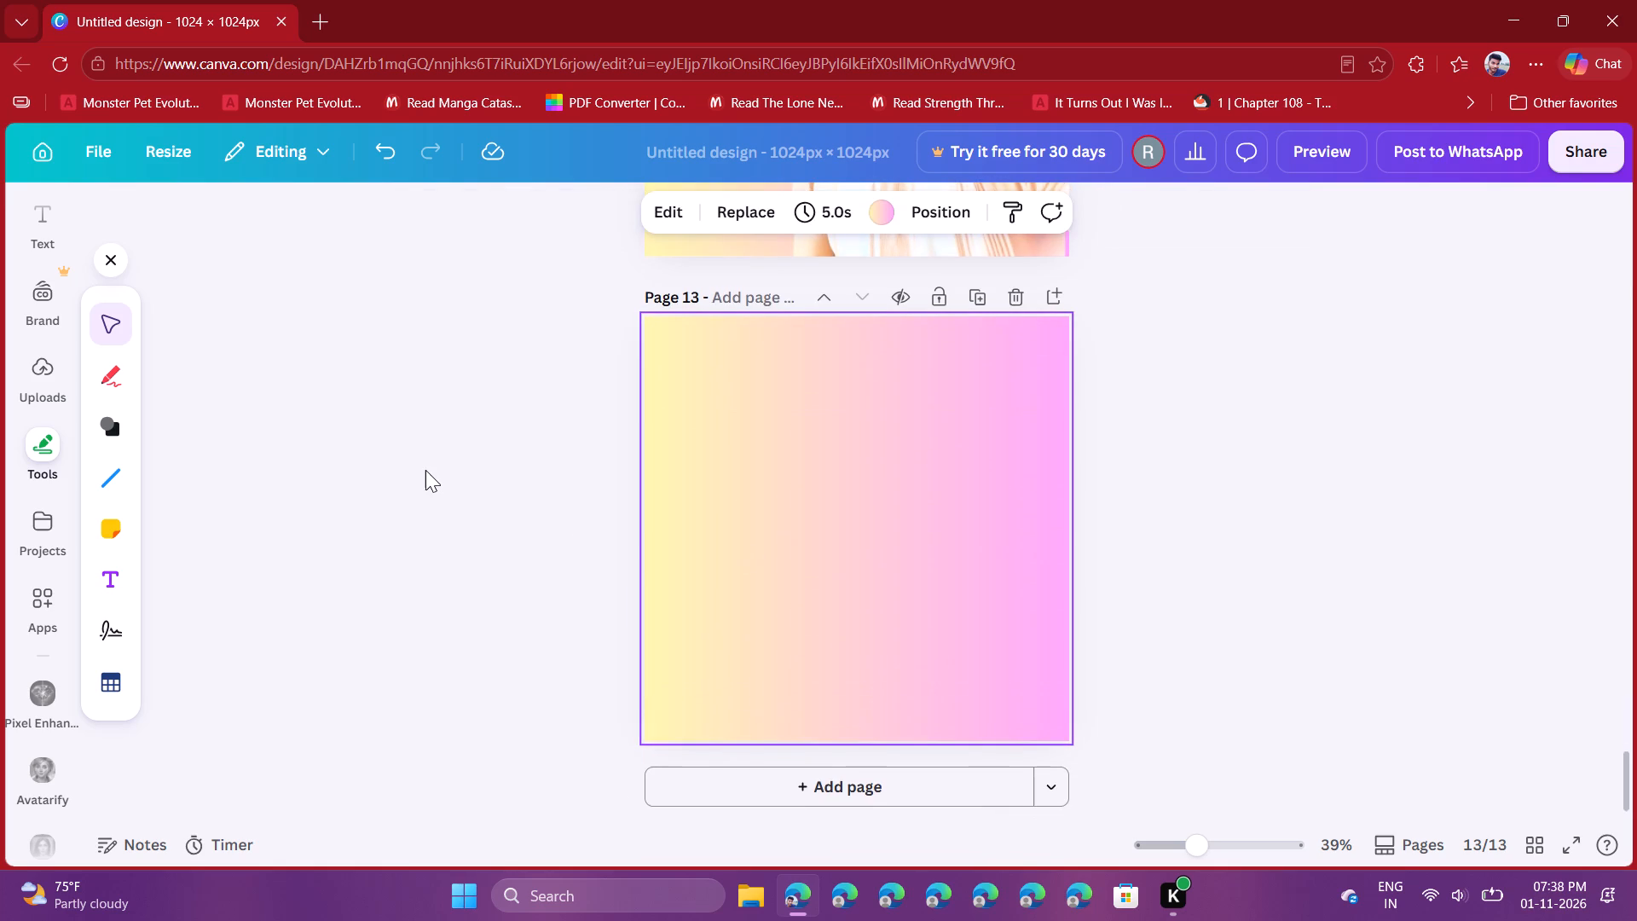
pyautogui.click(425, 470)
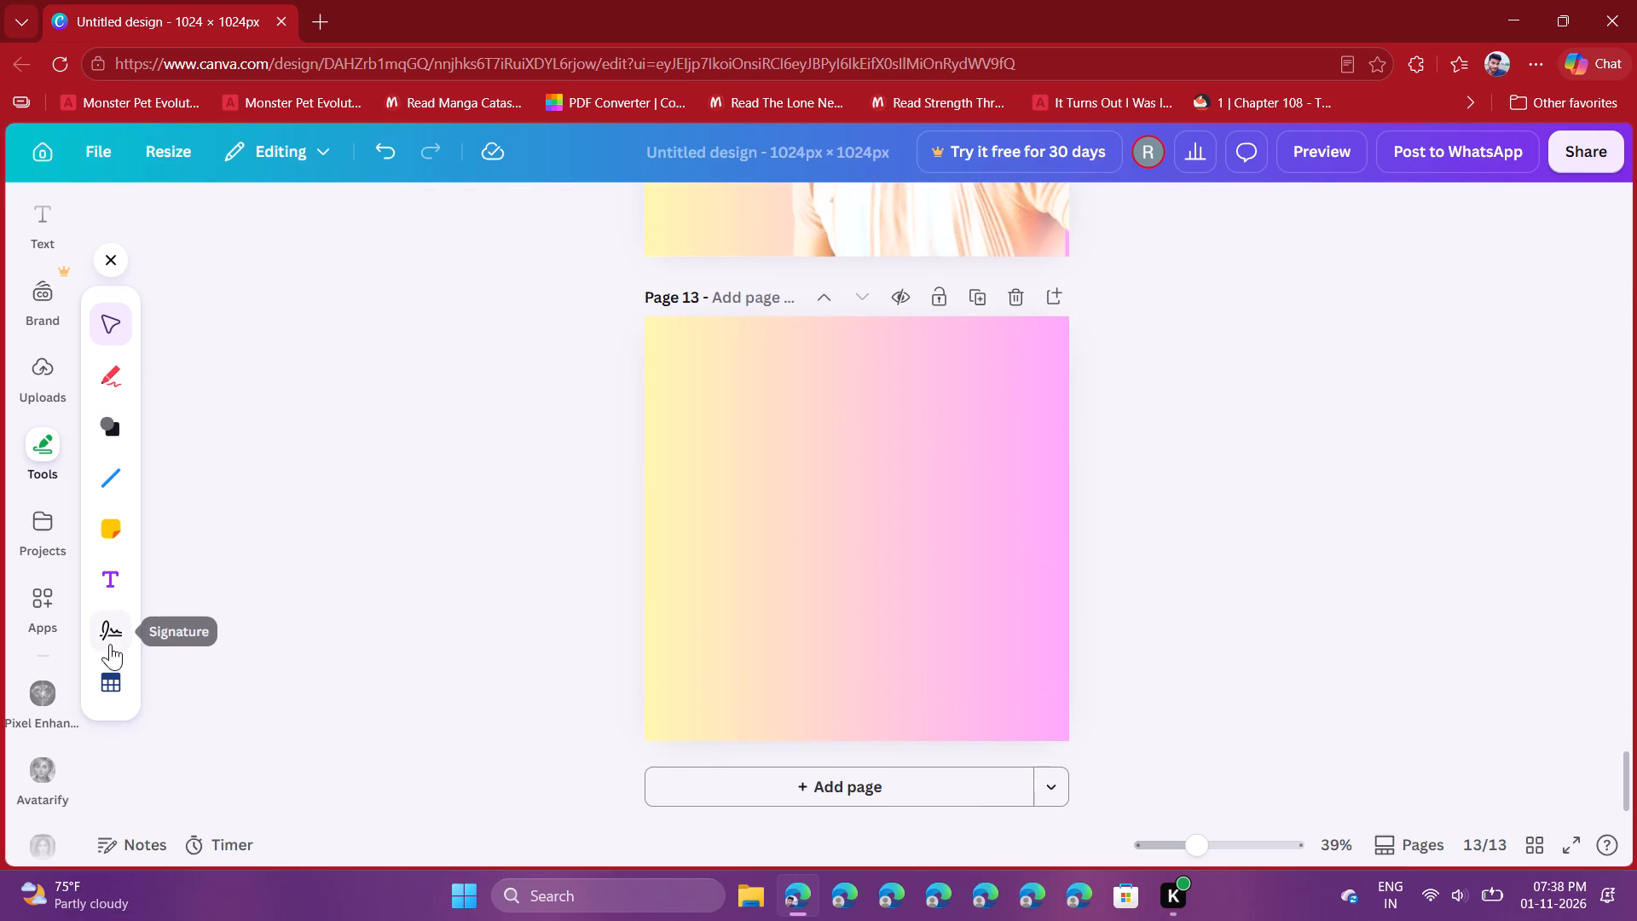
# Select the man's portrait on page 12 and start creating a text signature.
pyautogui.scroll(1, 1067, 421)
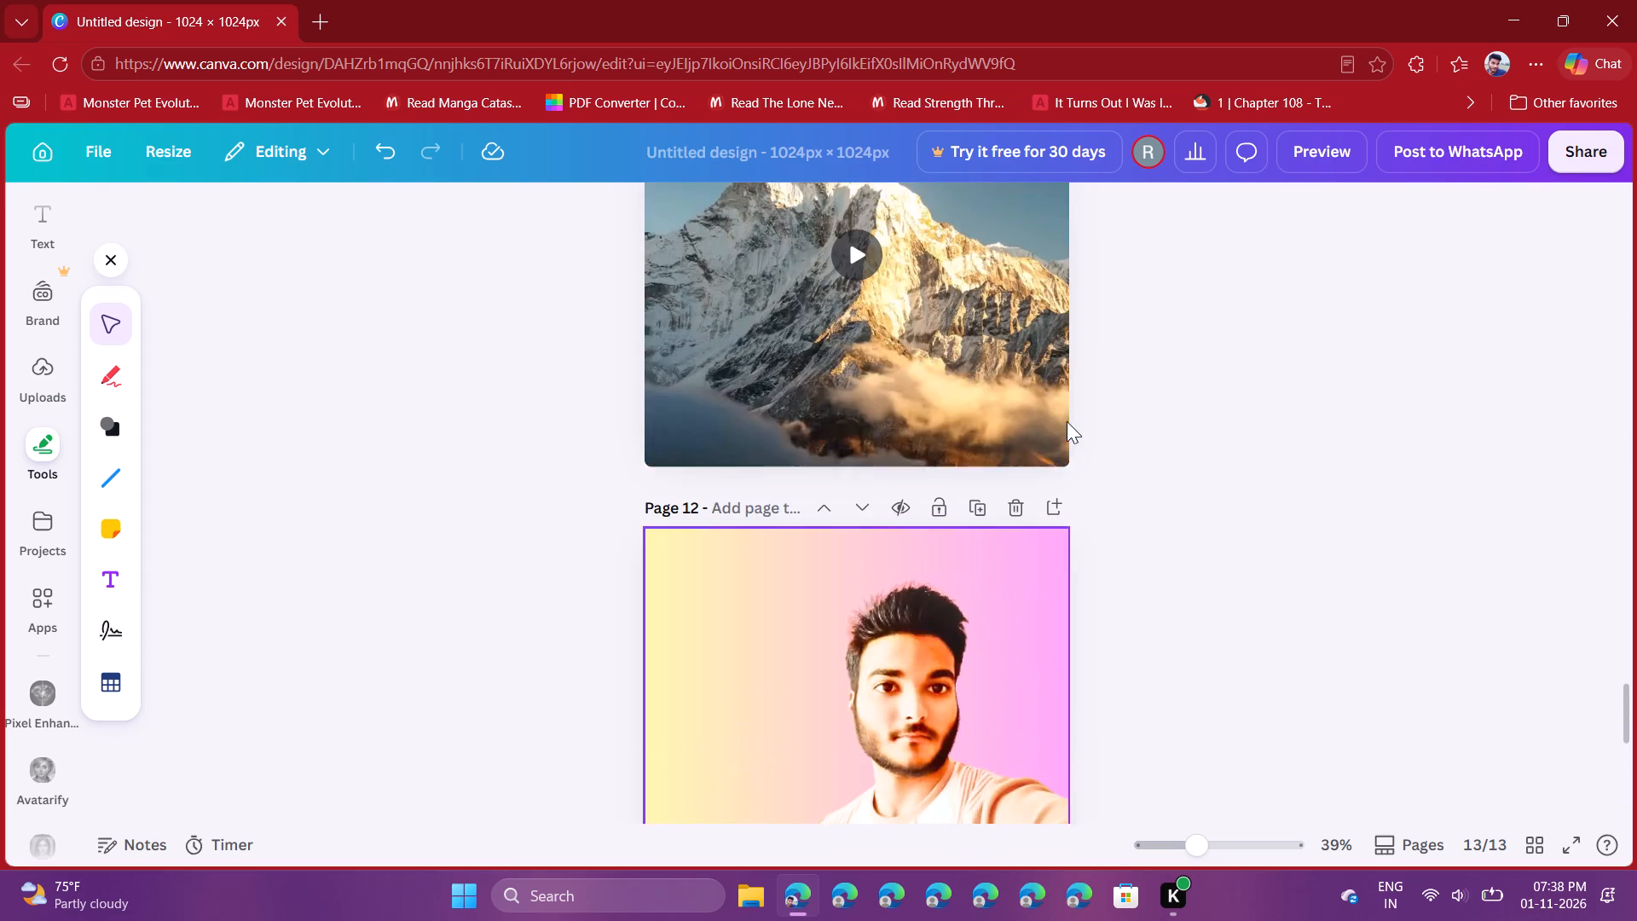
pyautogui.scroll(1, 1067, 421)
pyautogui.scroll(-1, 1067, 421)
pyautogui.click(769, 592)
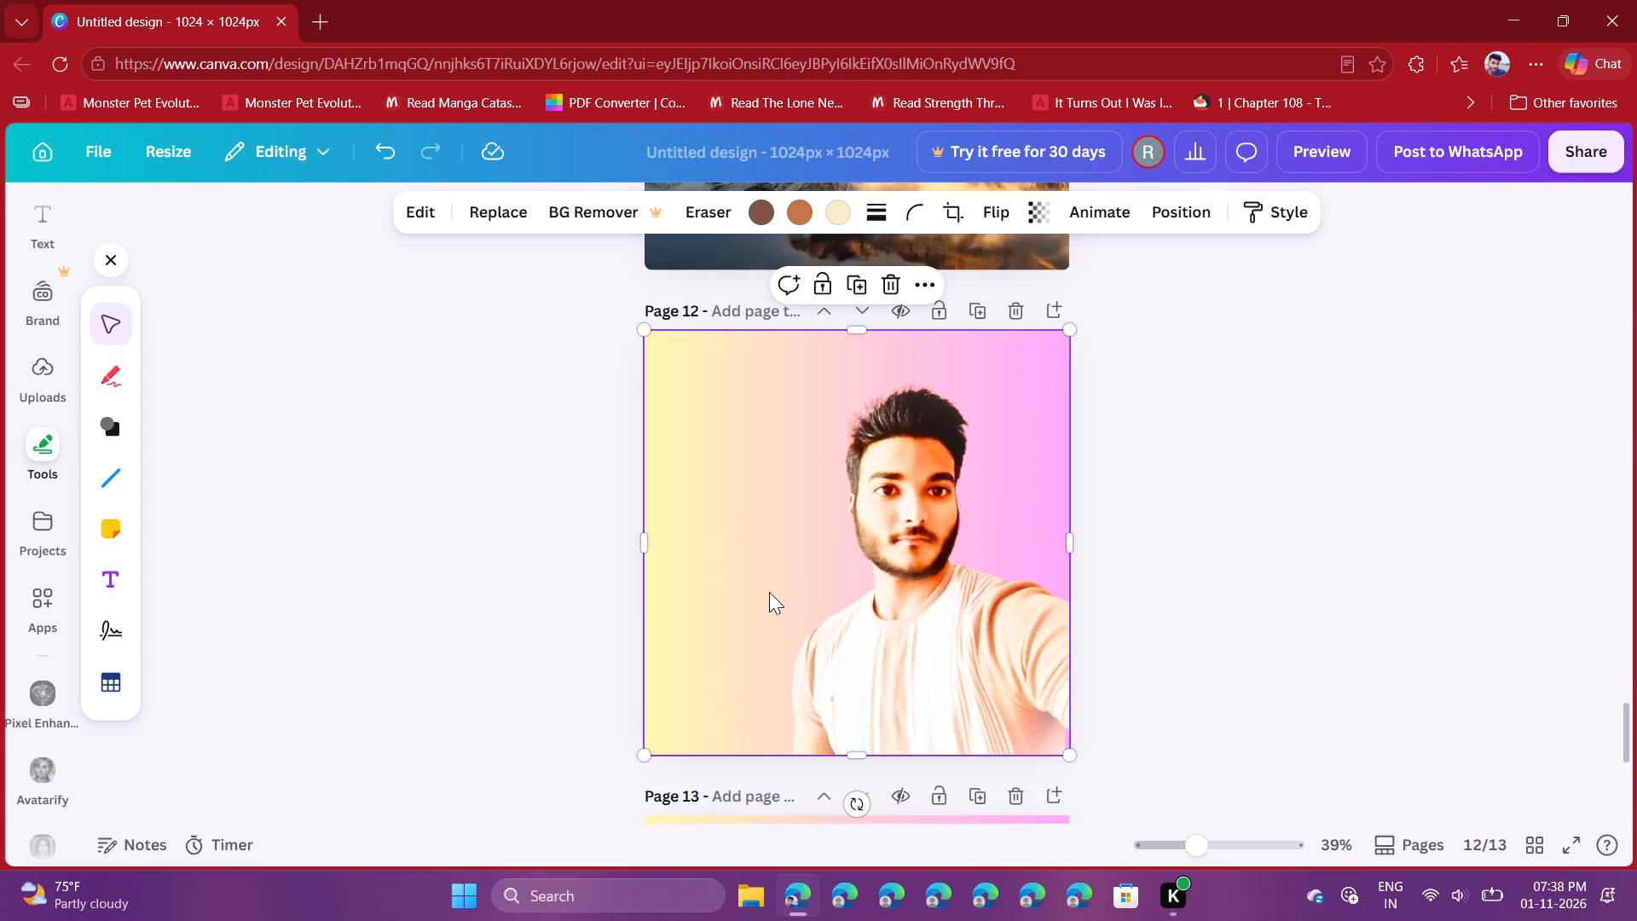
pyautogui.click(104, 623)
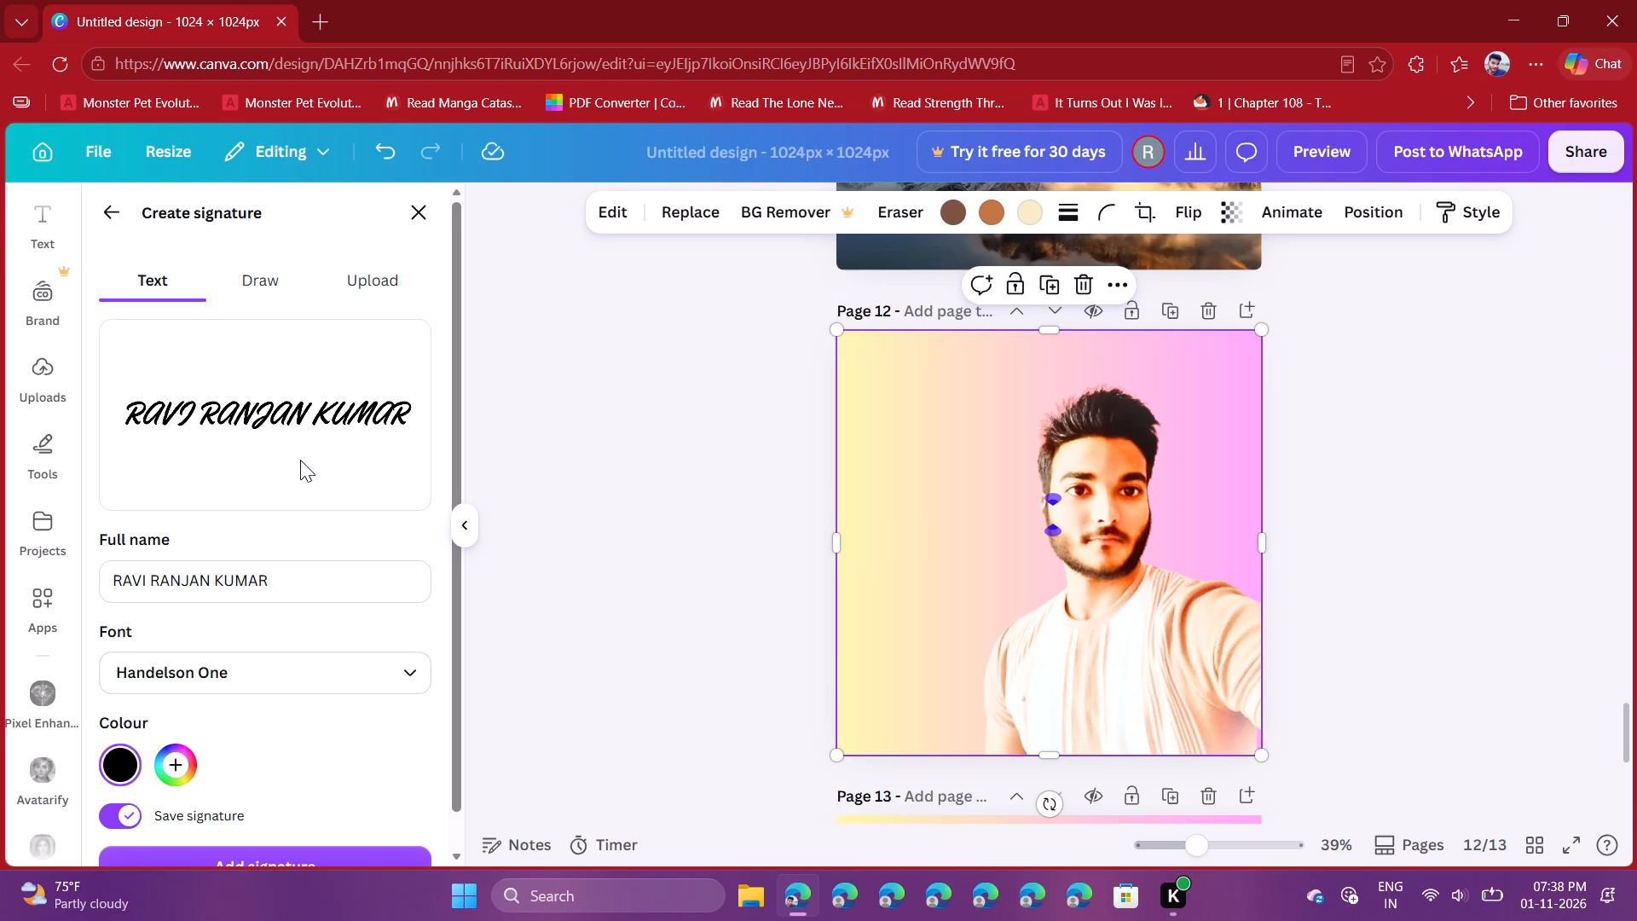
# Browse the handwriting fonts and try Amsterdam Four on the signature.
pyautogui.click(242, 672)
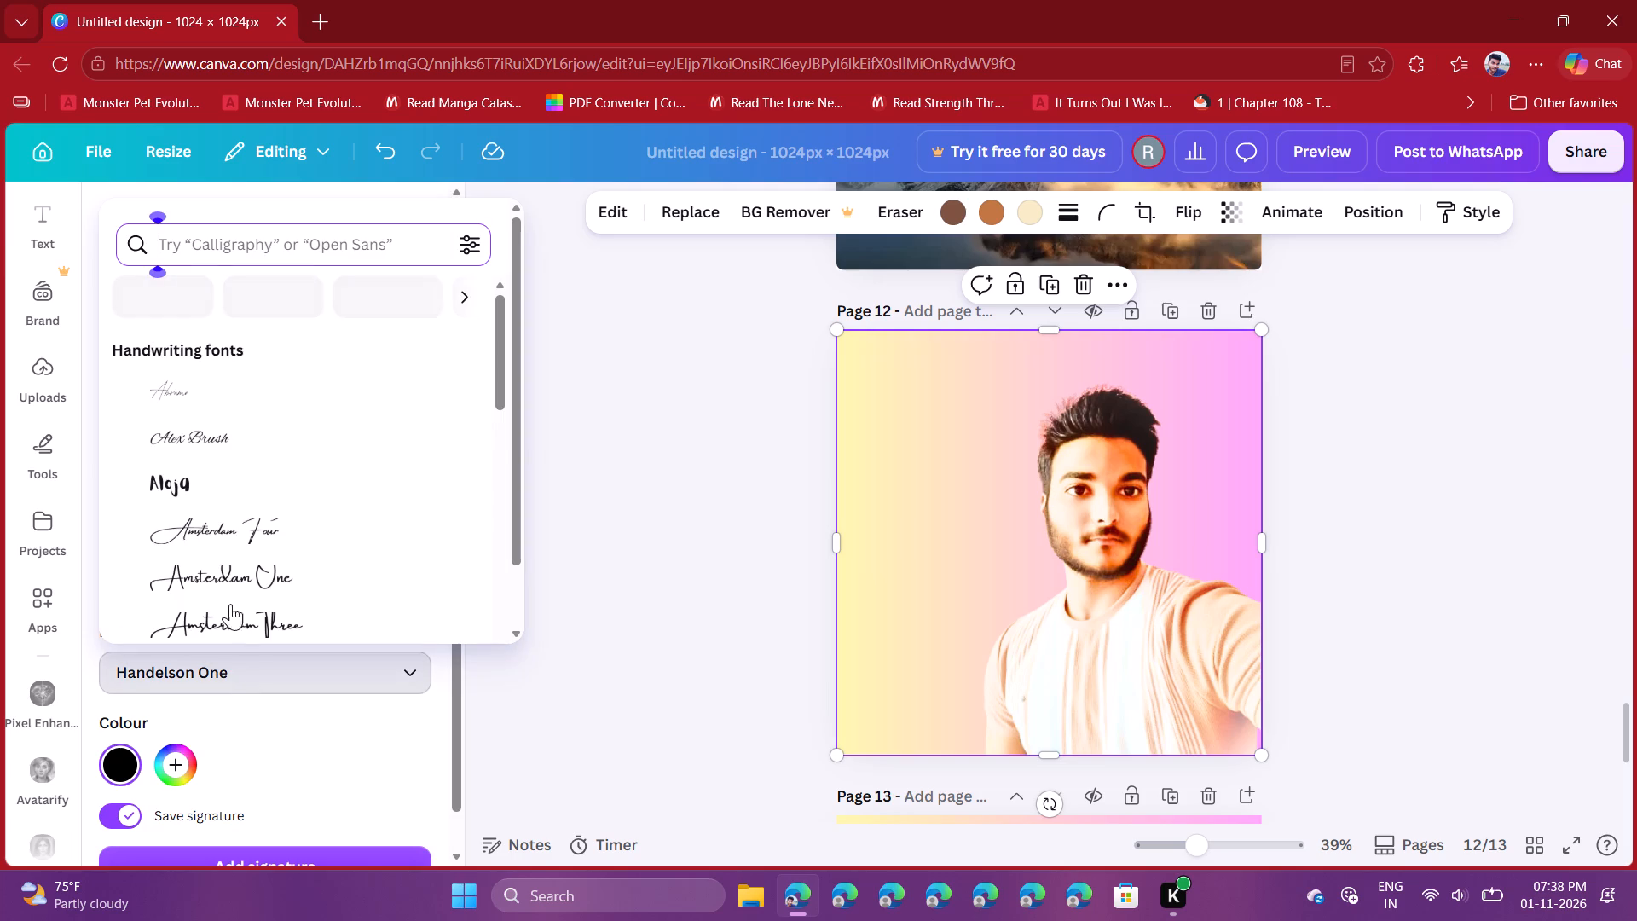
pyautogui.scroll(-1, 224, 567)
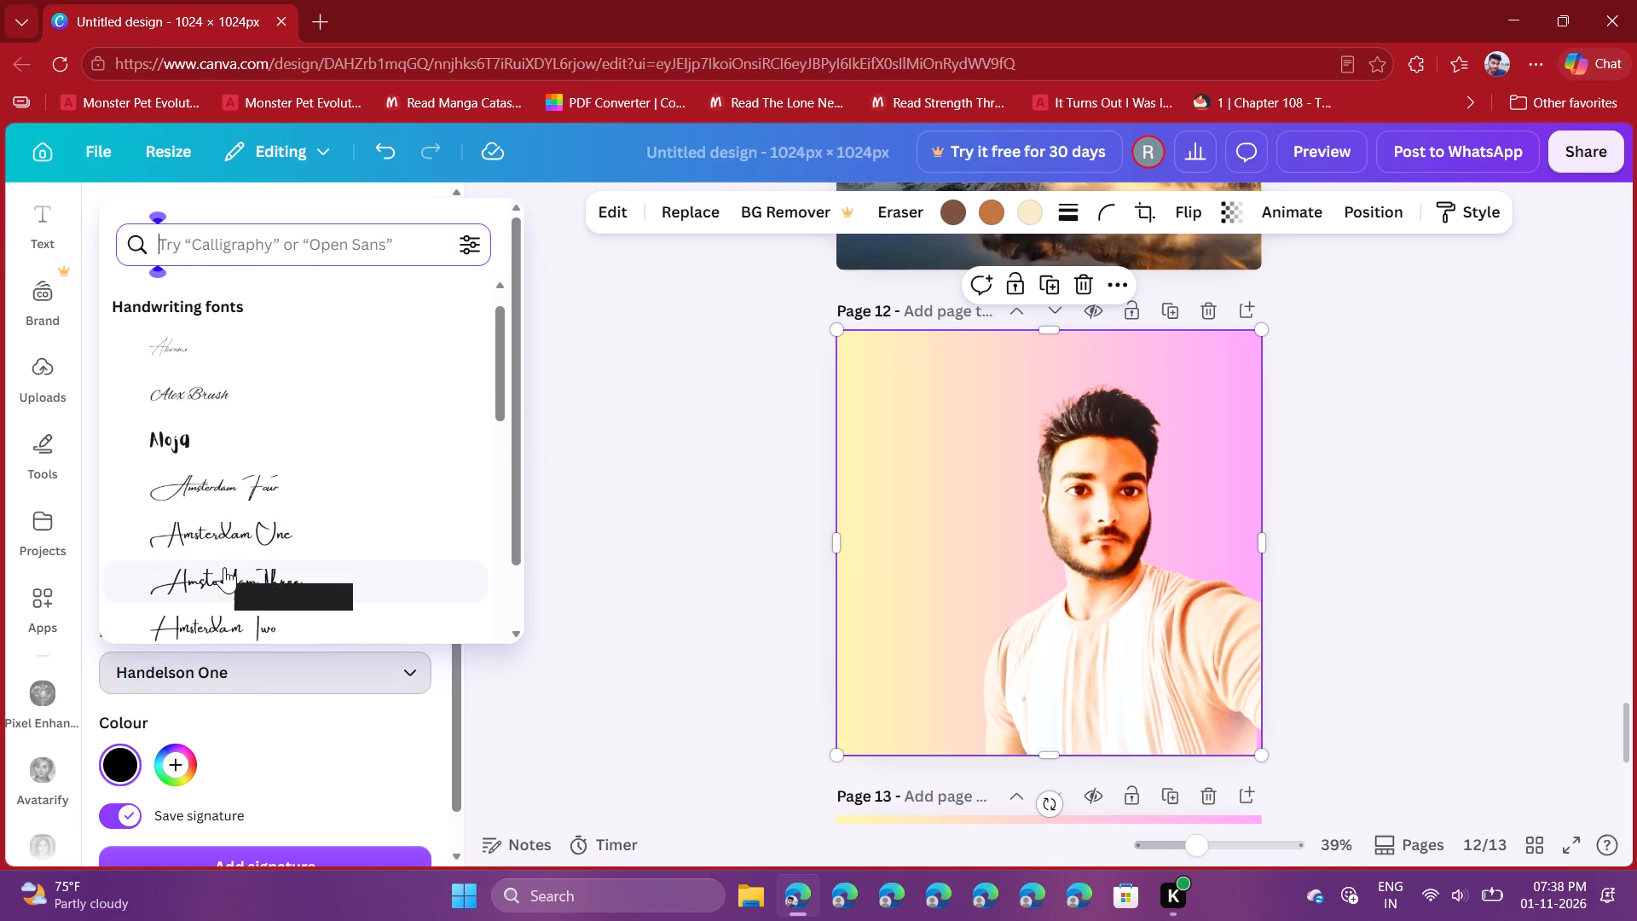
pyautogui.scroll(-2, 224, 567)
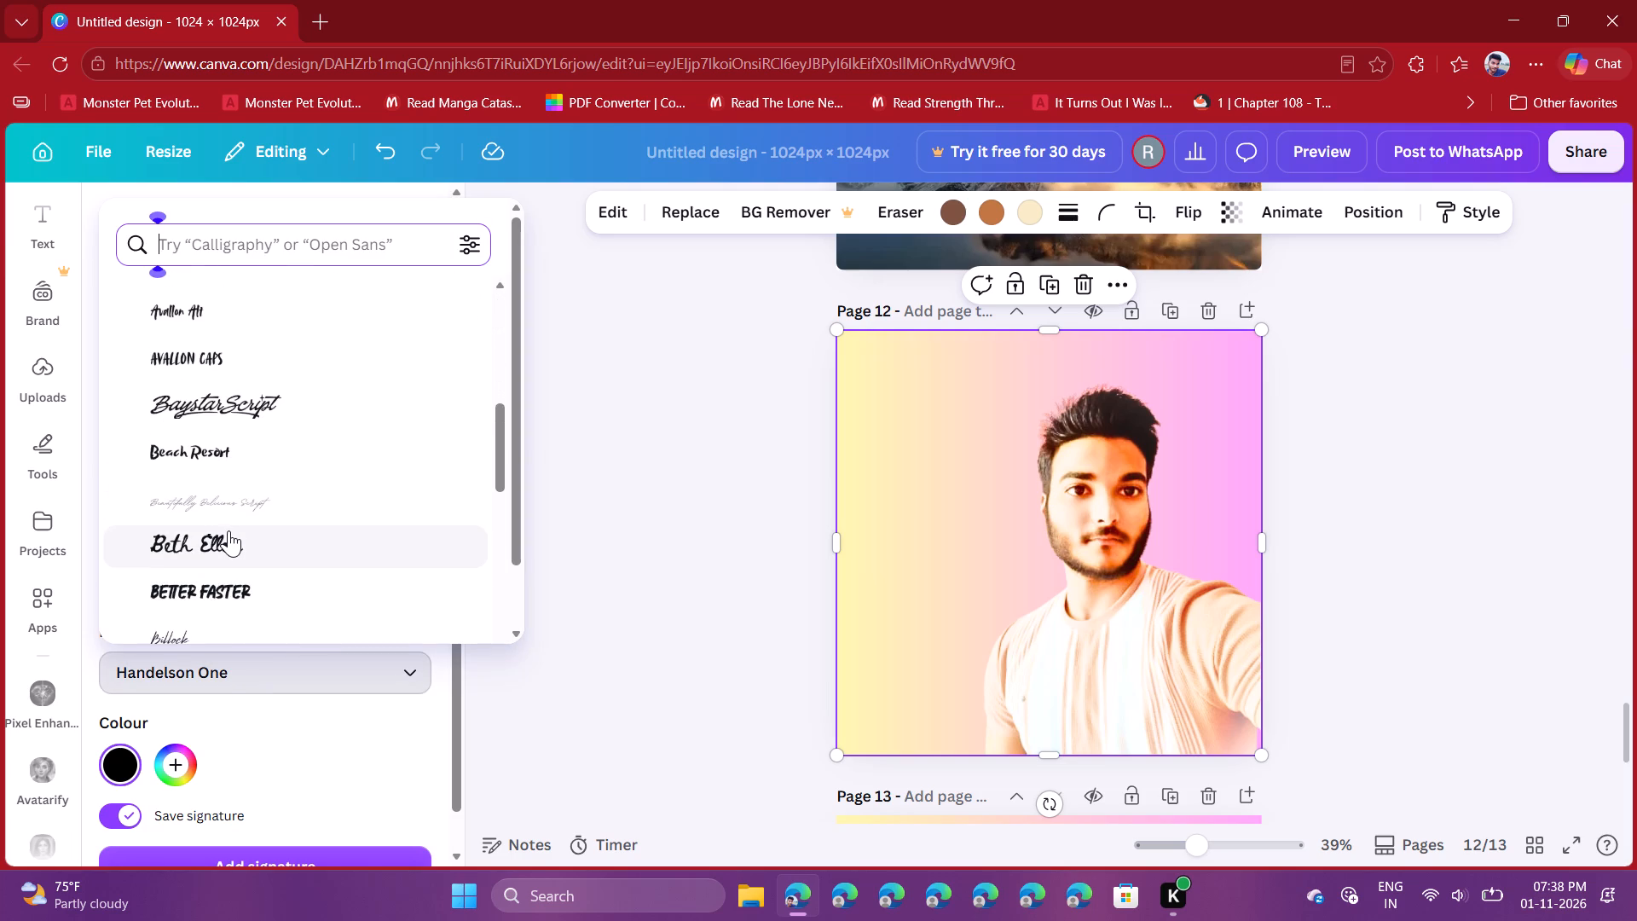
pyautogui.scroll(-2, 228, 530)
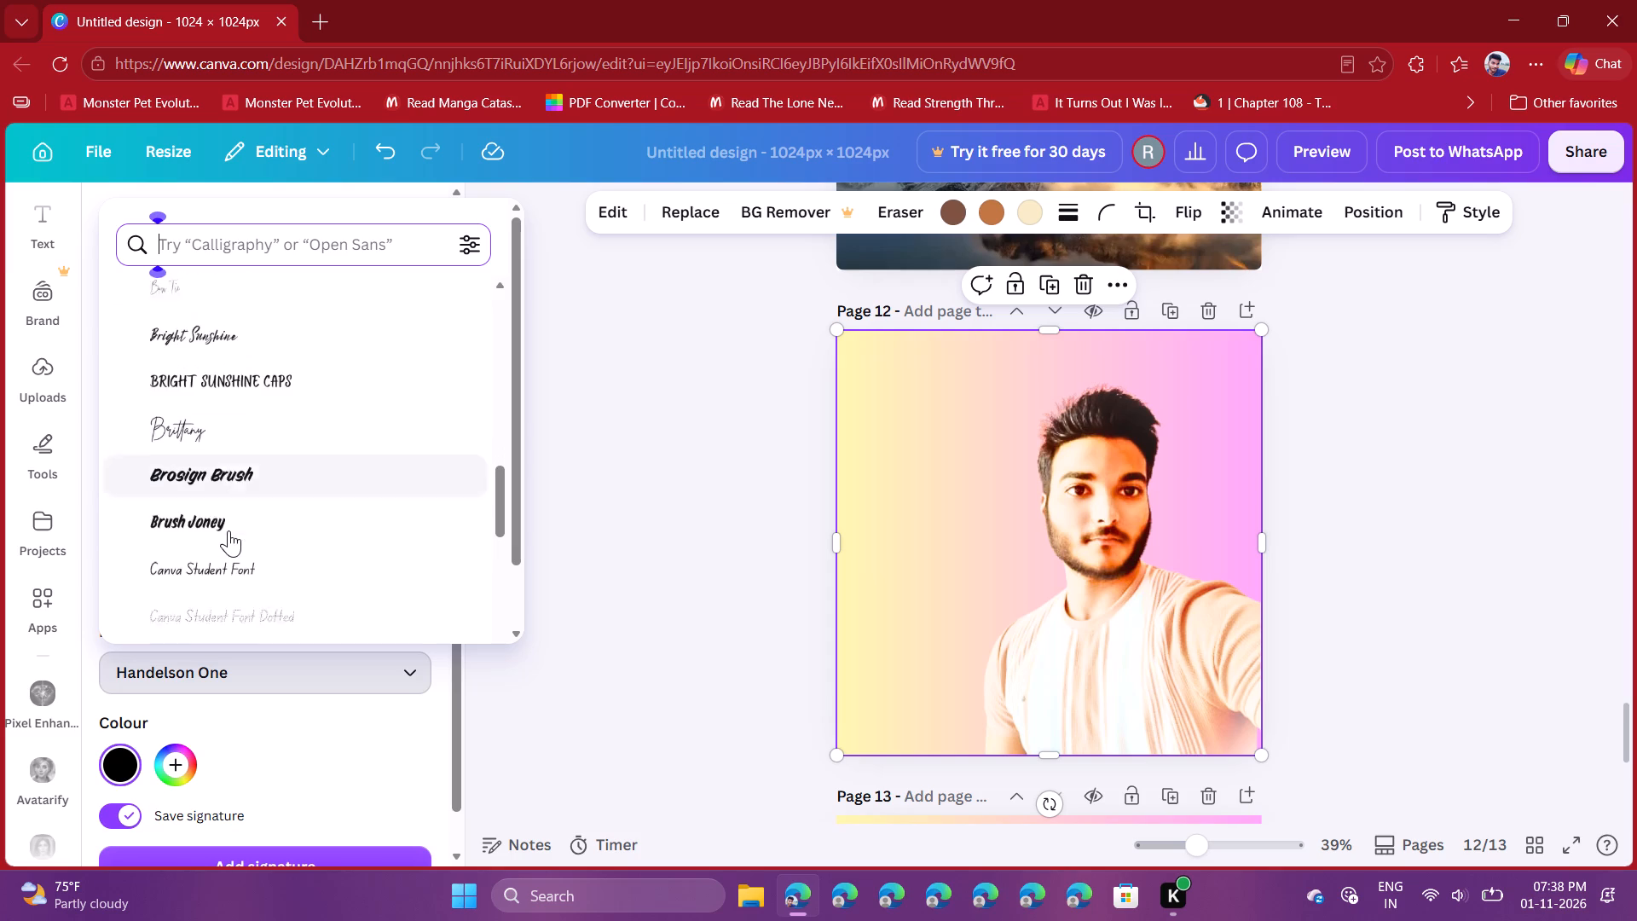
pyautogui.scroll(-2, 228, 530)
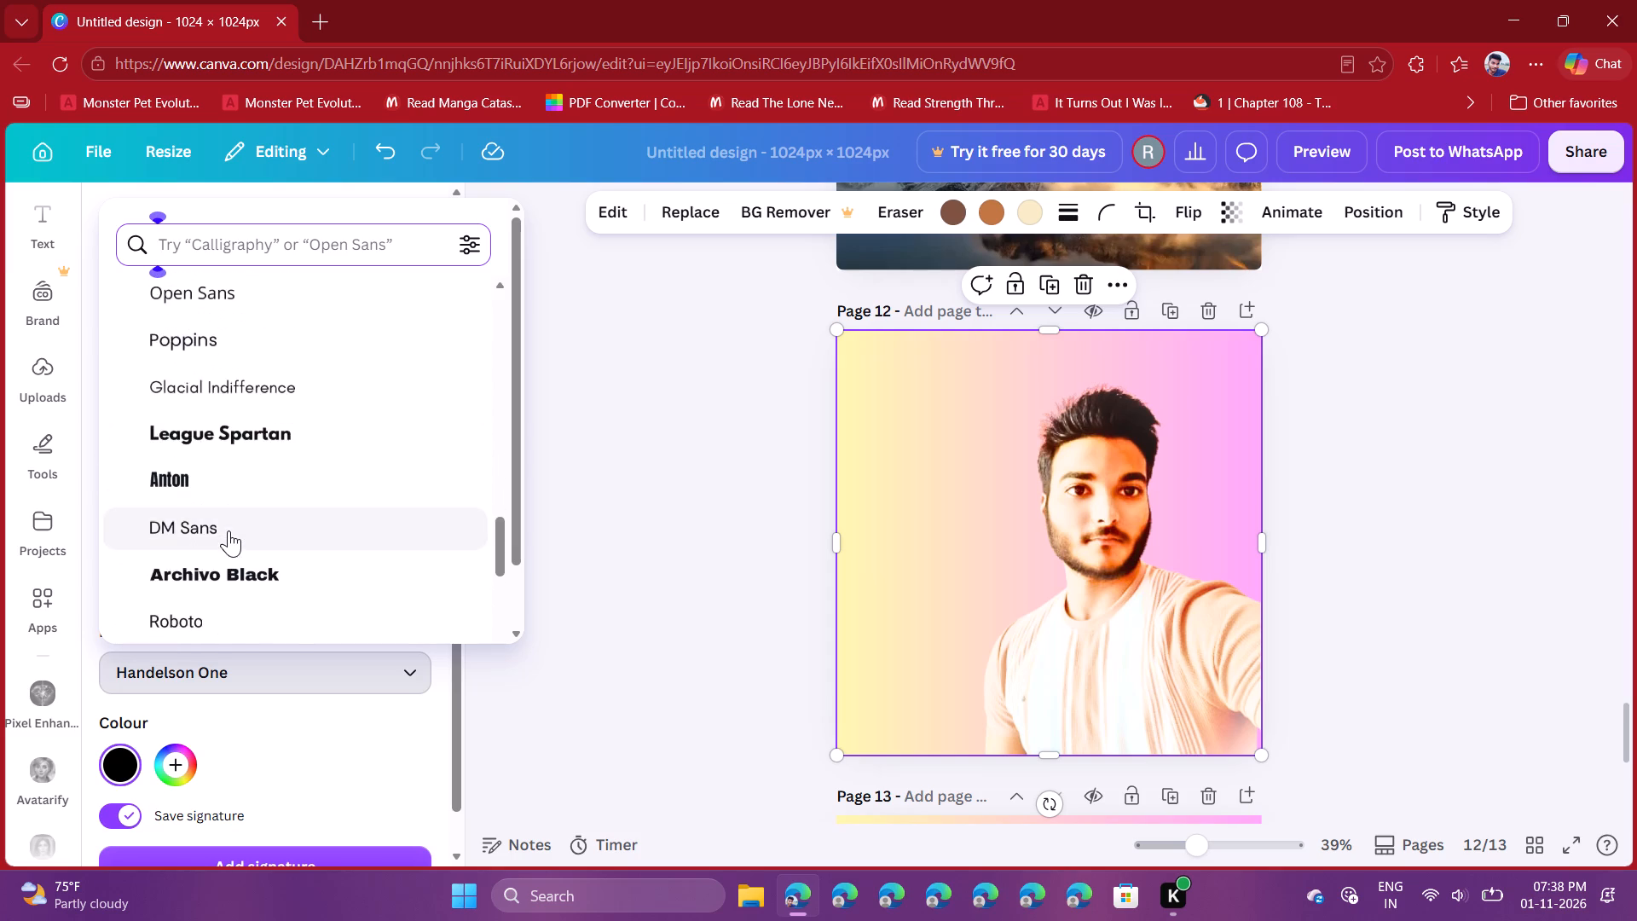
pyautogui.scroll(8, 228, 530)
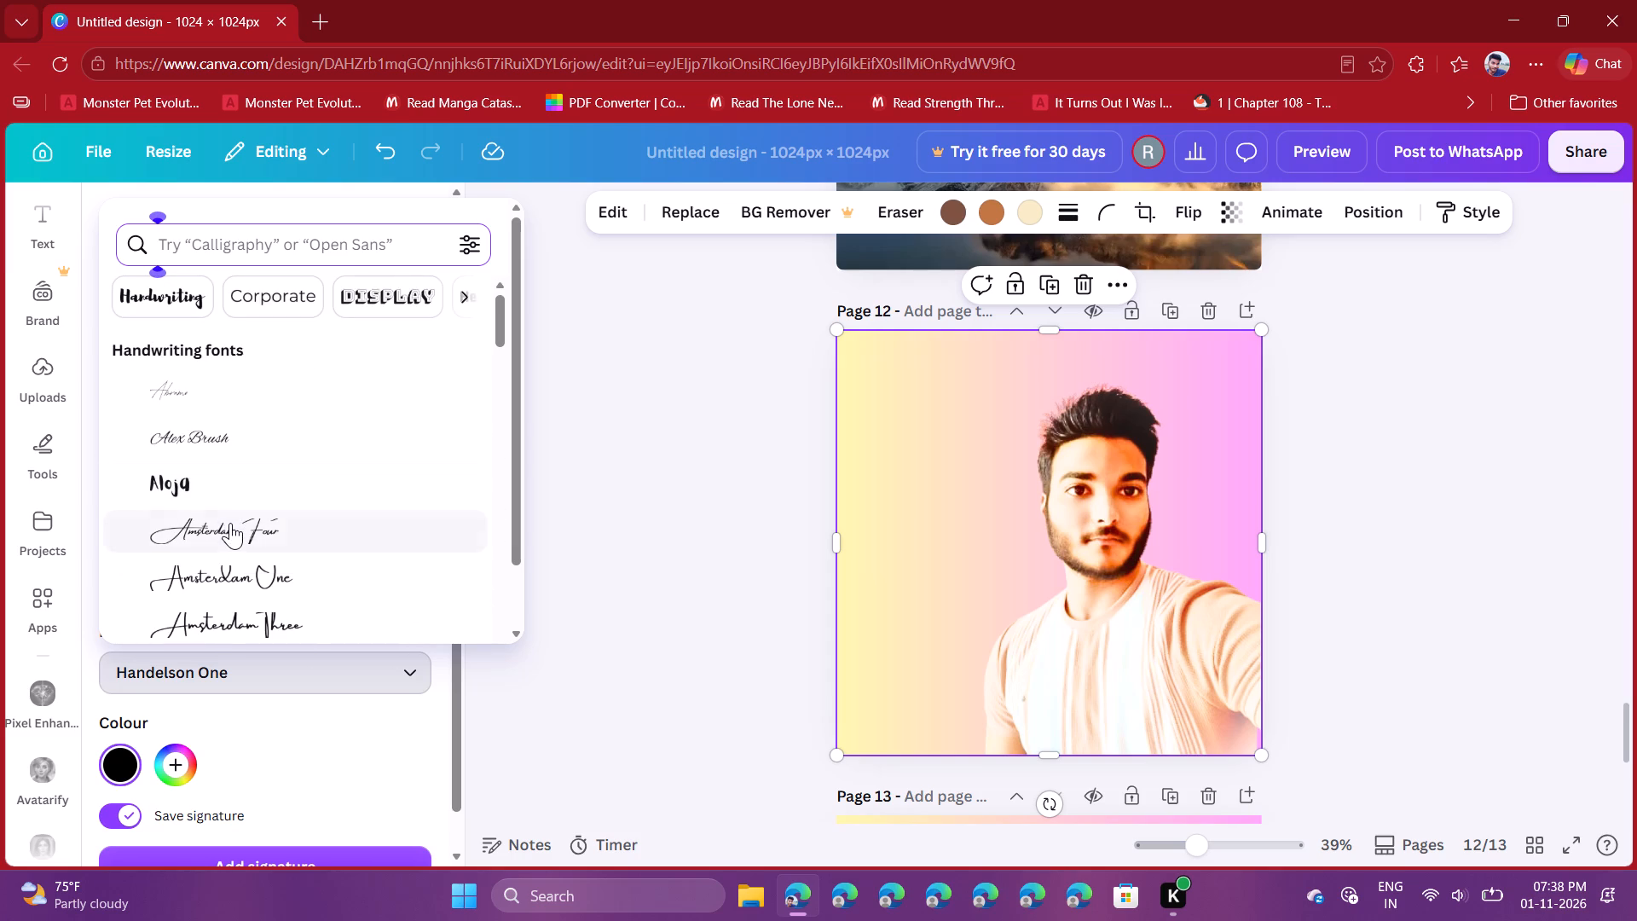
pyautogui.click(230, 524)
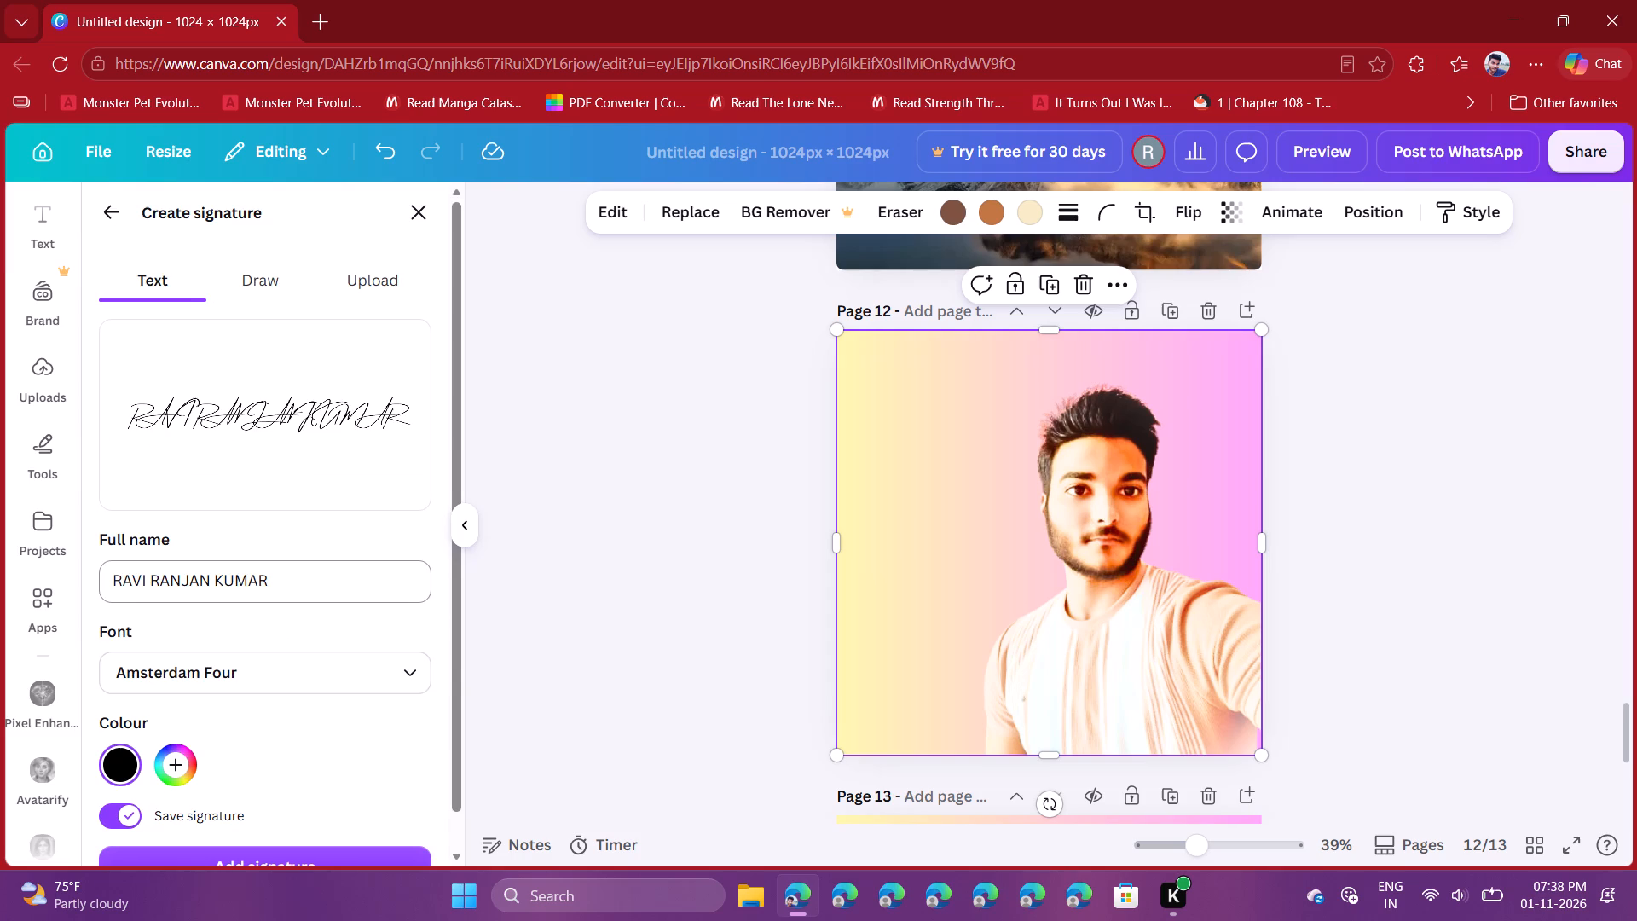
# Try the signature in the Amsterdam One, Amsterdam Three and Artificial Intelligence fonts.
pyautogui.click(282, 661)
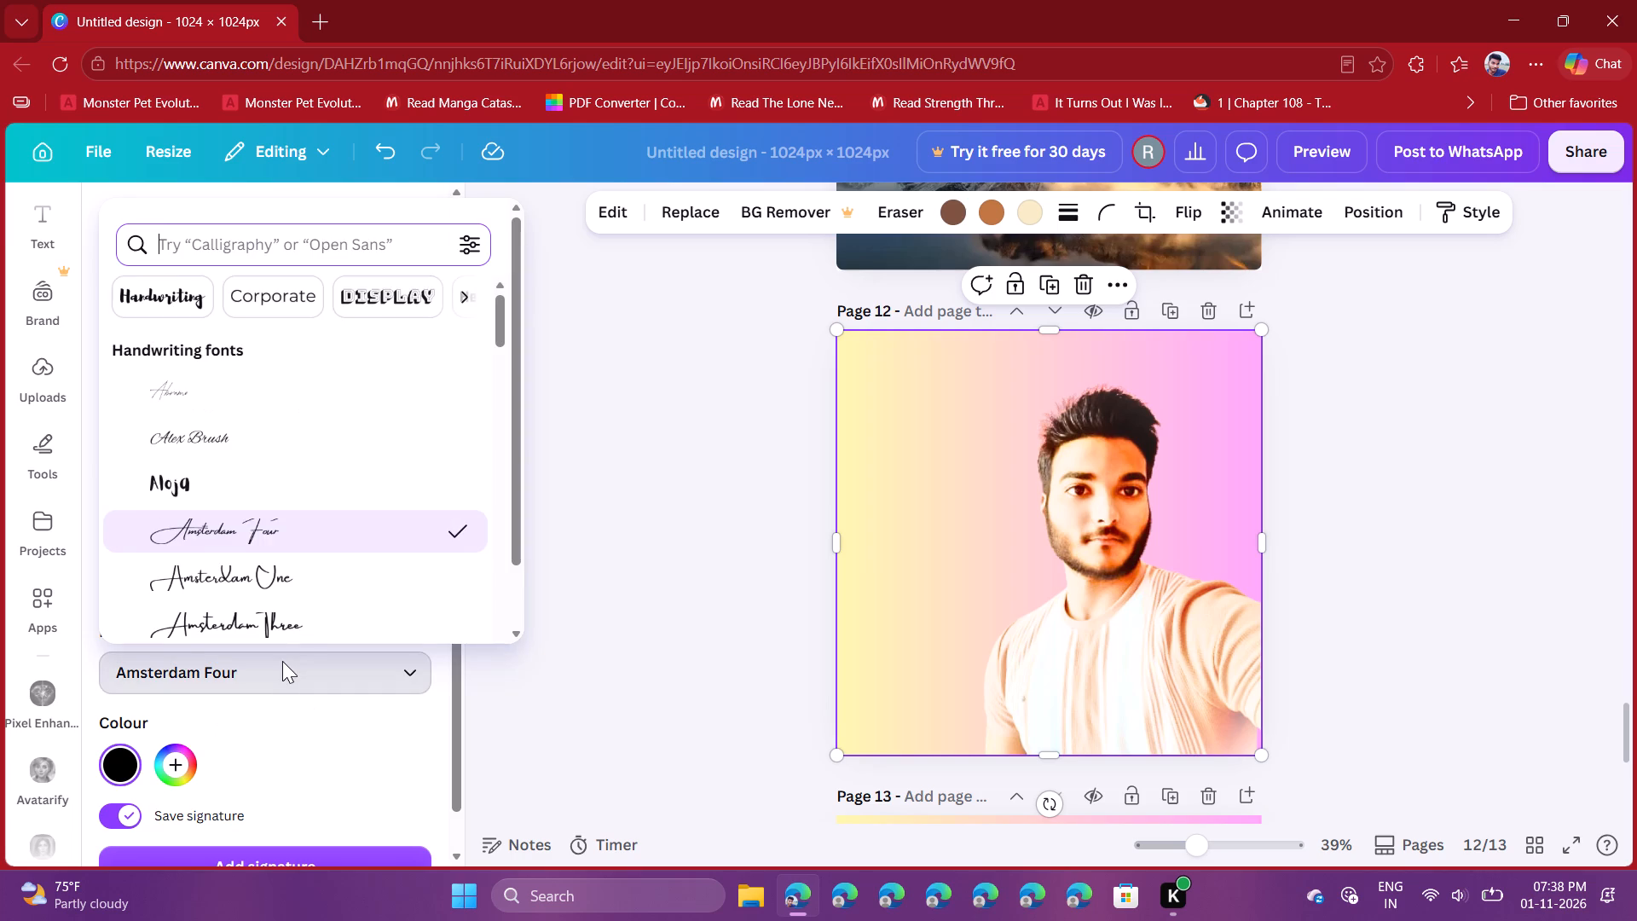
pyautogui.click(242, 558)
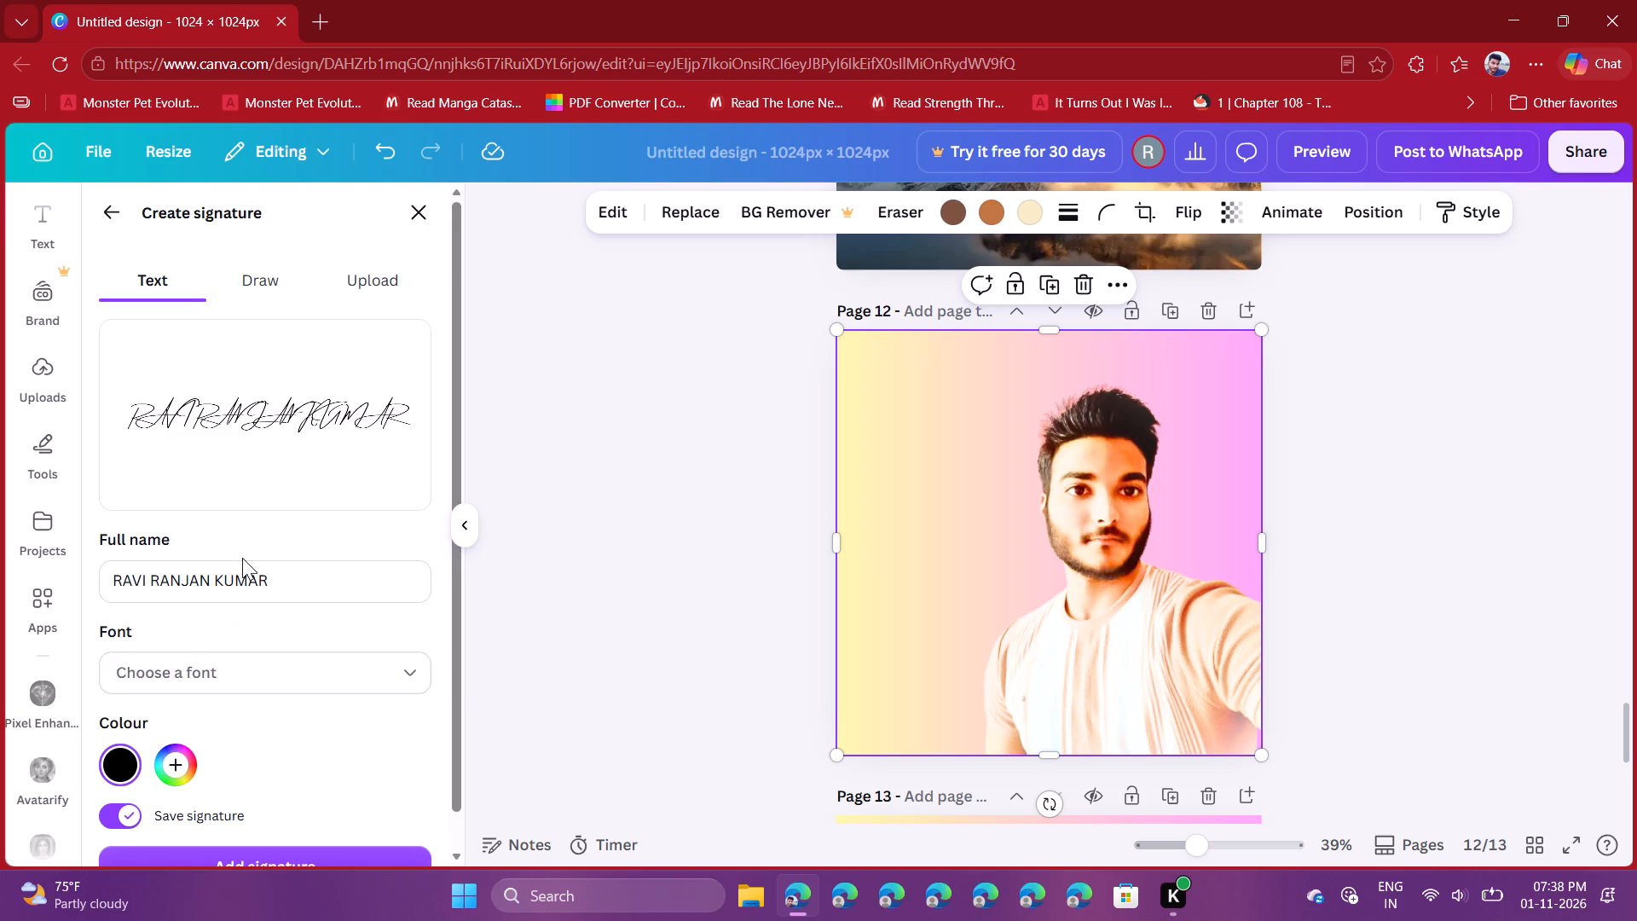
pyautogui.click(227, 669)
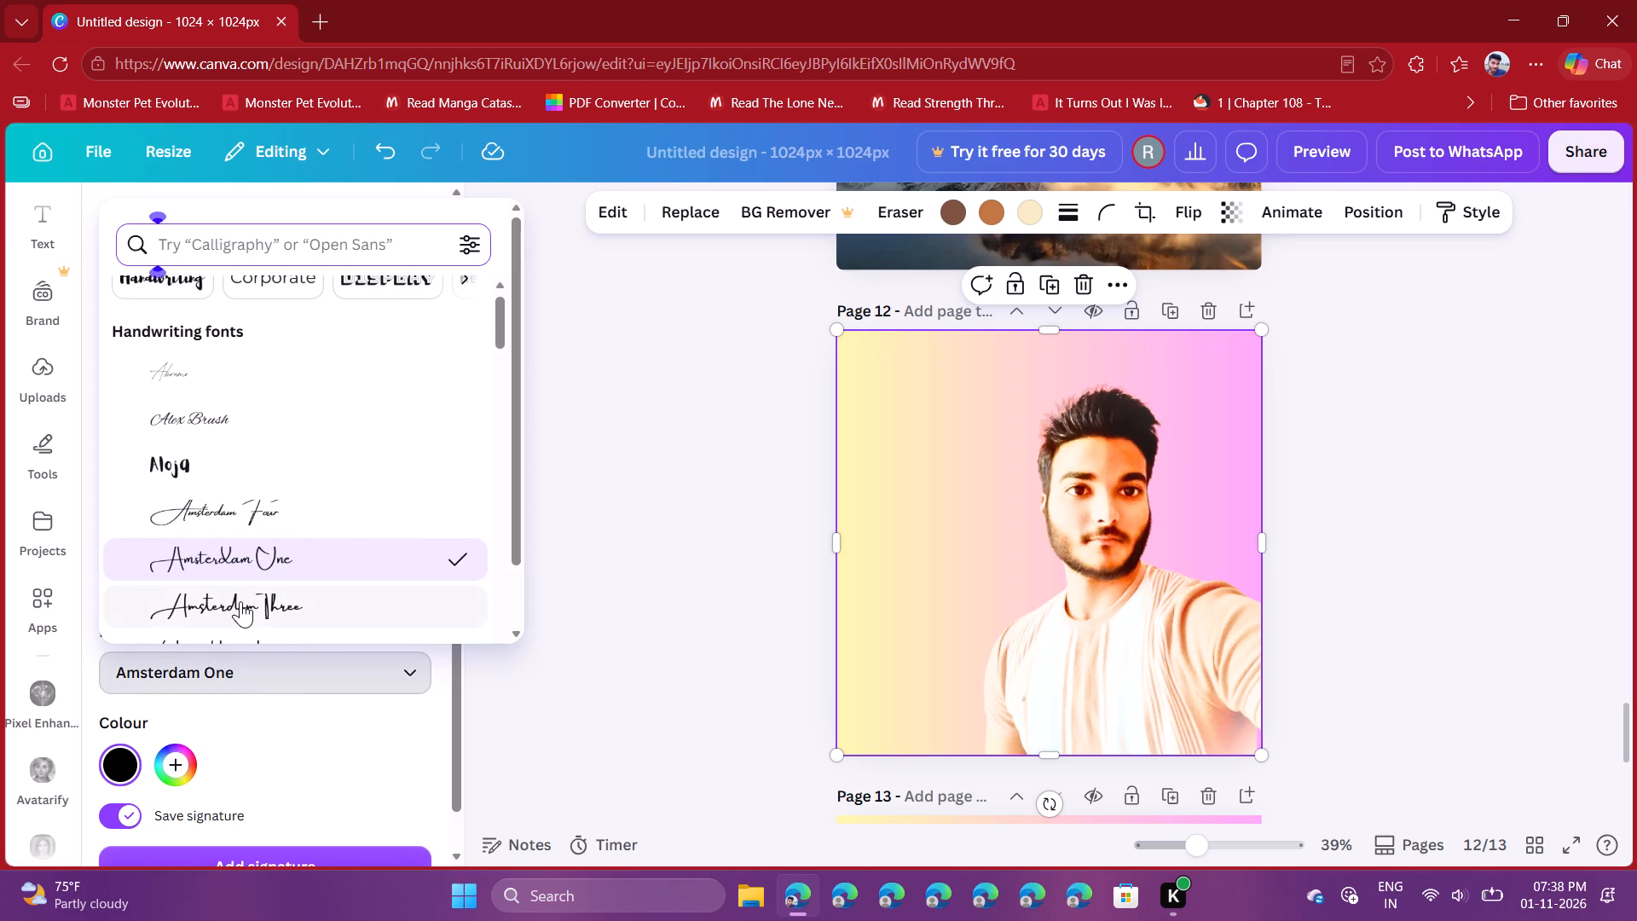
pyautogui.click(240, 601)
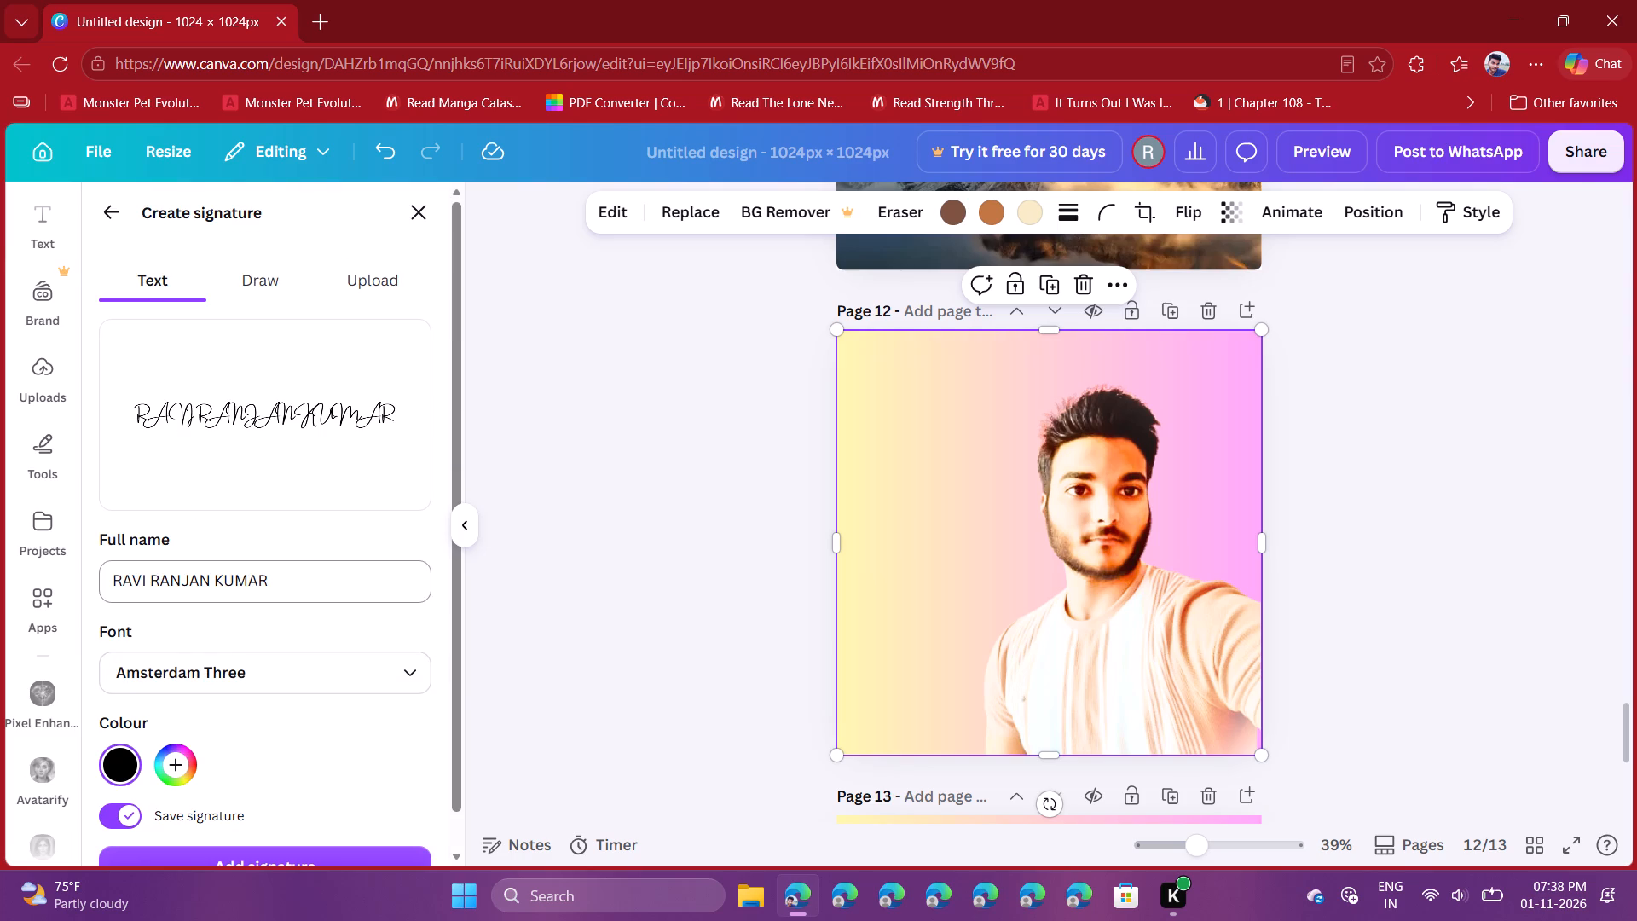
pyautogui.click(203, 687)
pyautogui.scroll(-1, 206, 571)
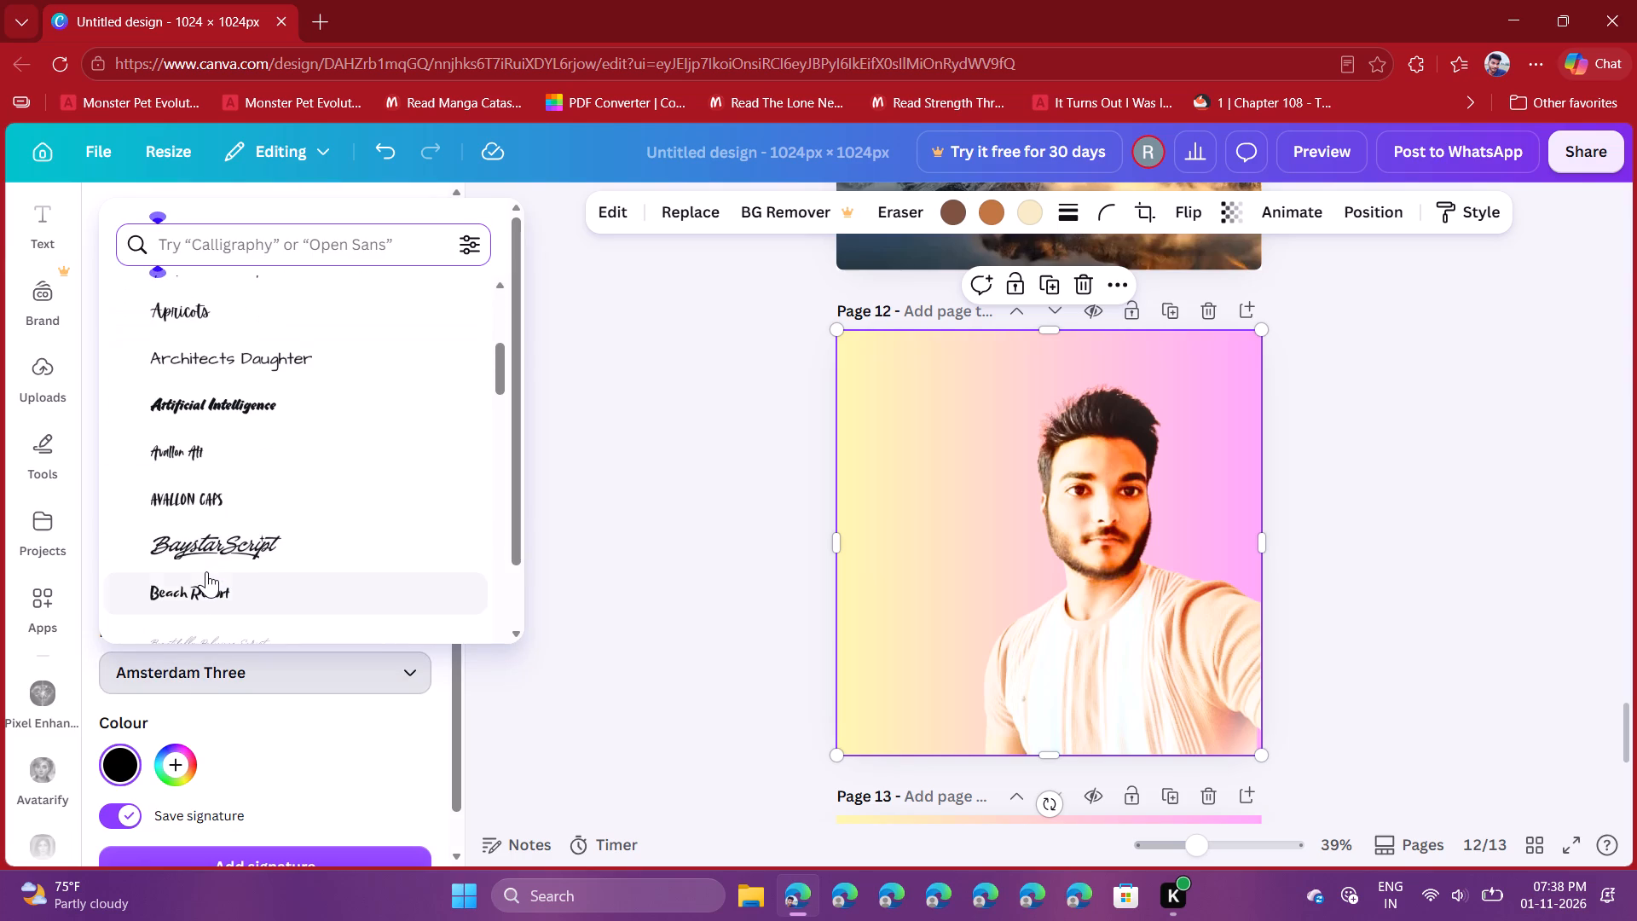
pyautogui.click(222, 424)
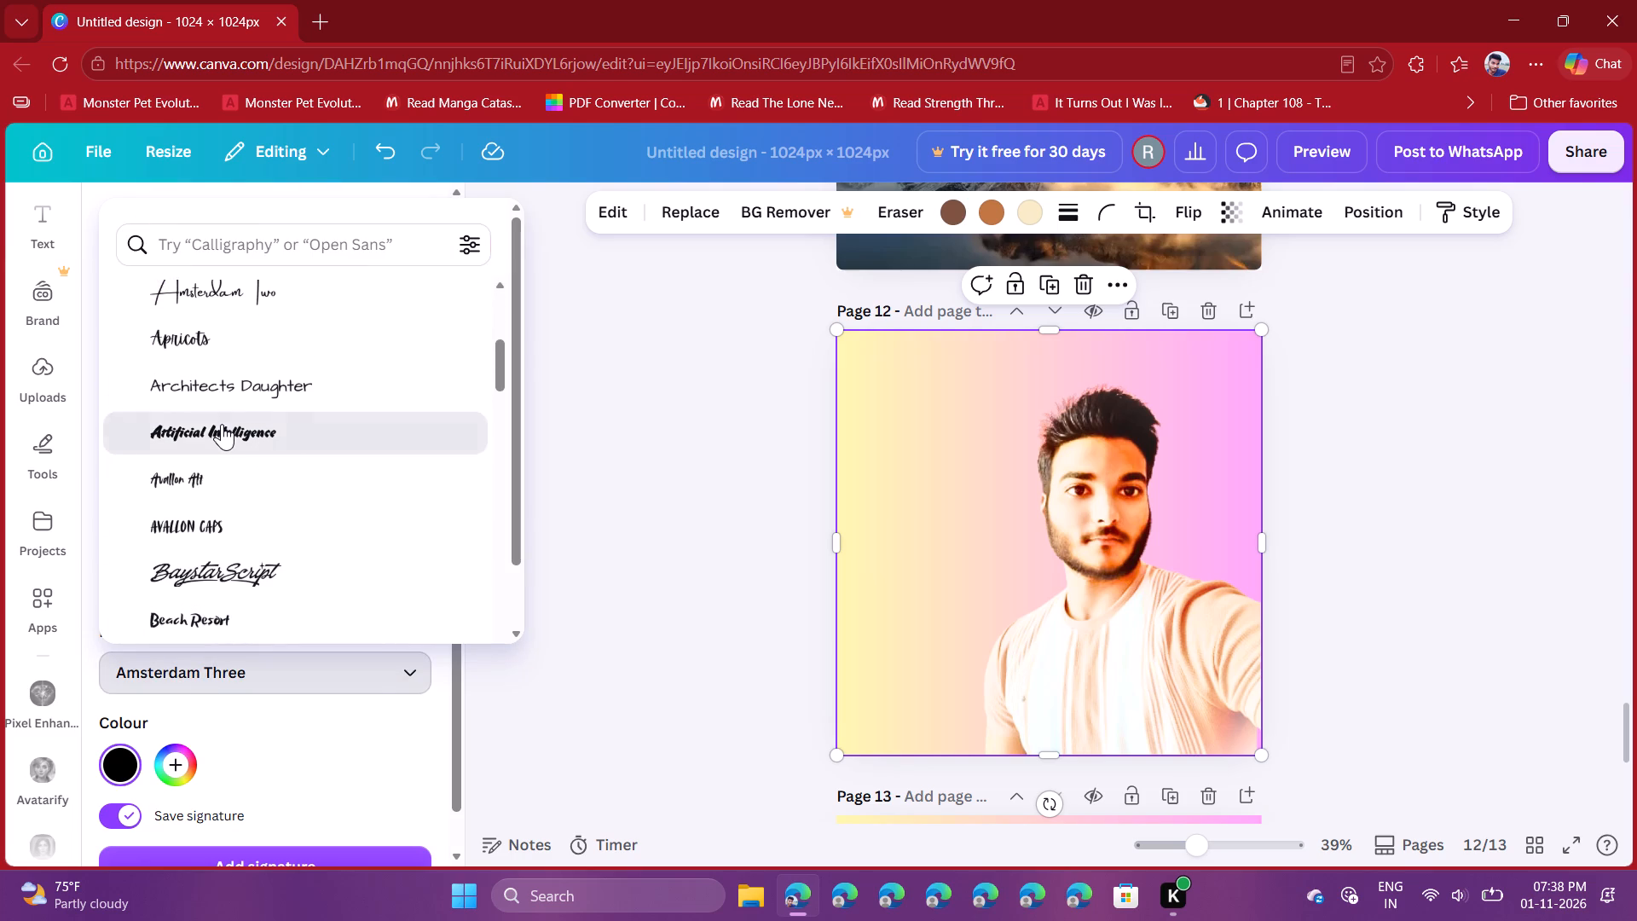
# Set the signature font to Baystar Script.
pyautogui.click(223, 667)
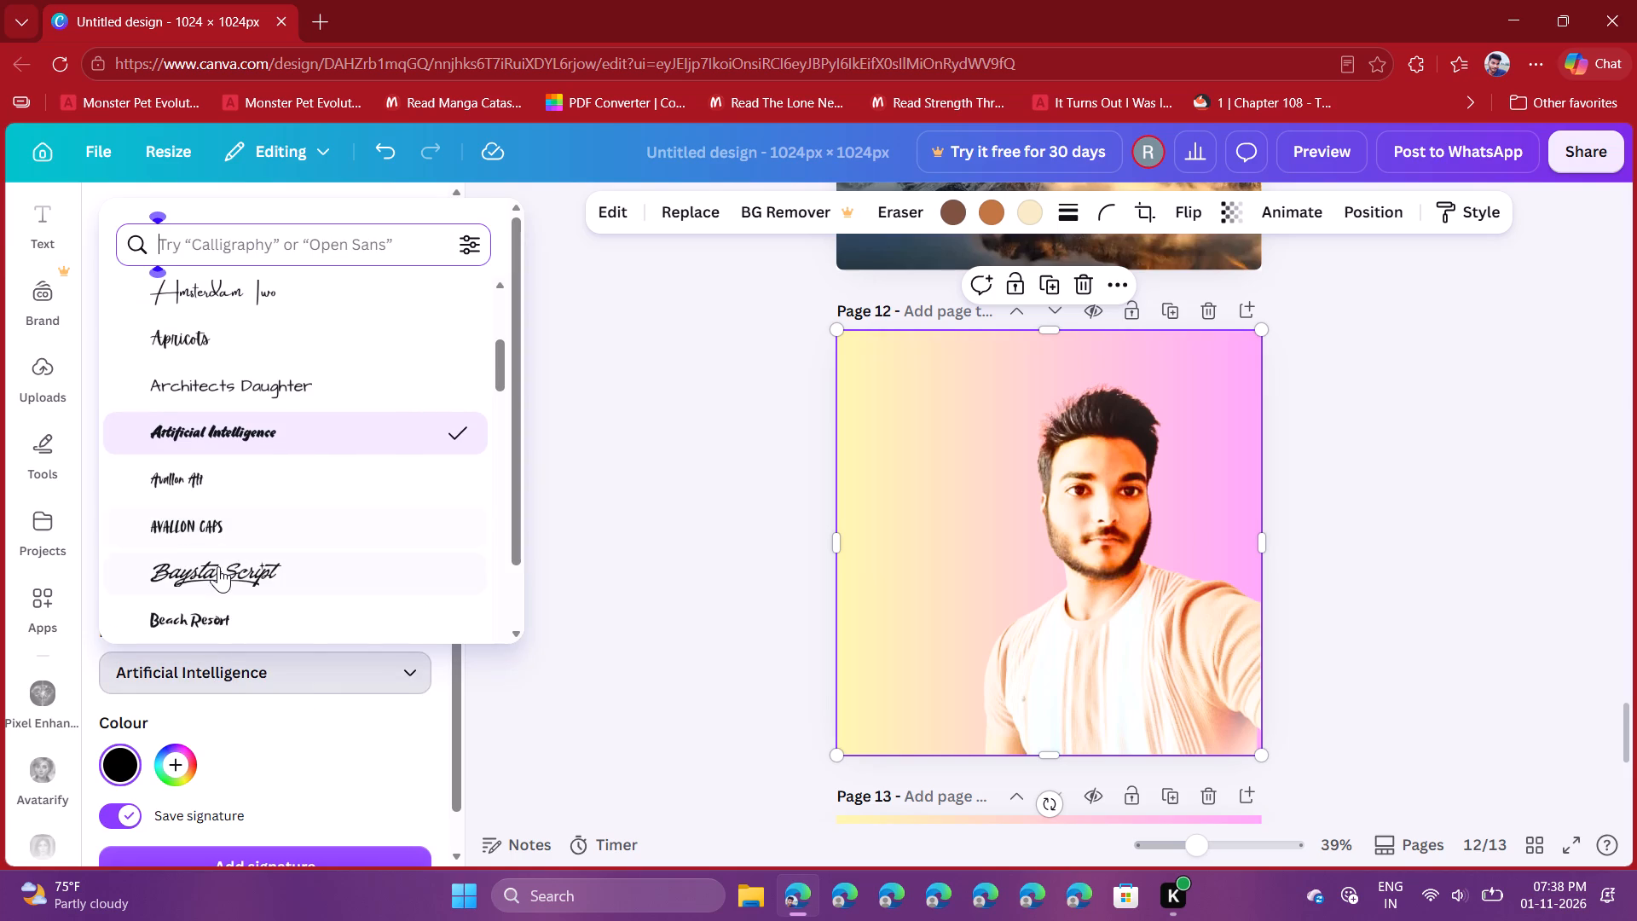
pyautogui.click(218, 566)
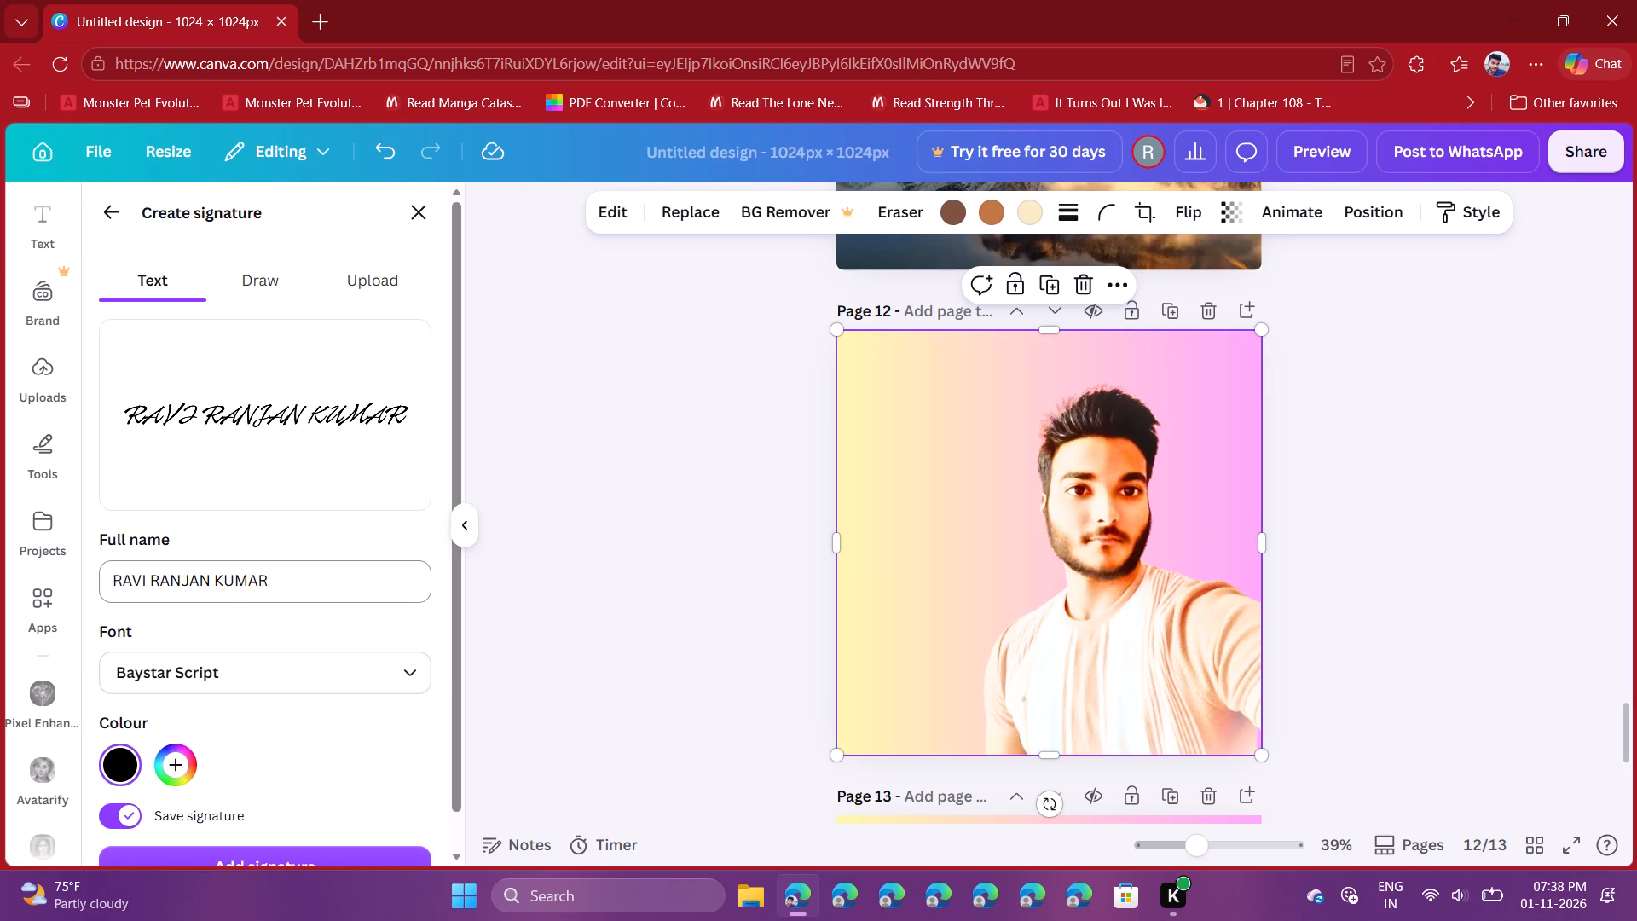
# Remove the space between the first and second words of the signature's full name.
pyautogui.scroll(-1, 218, 566)
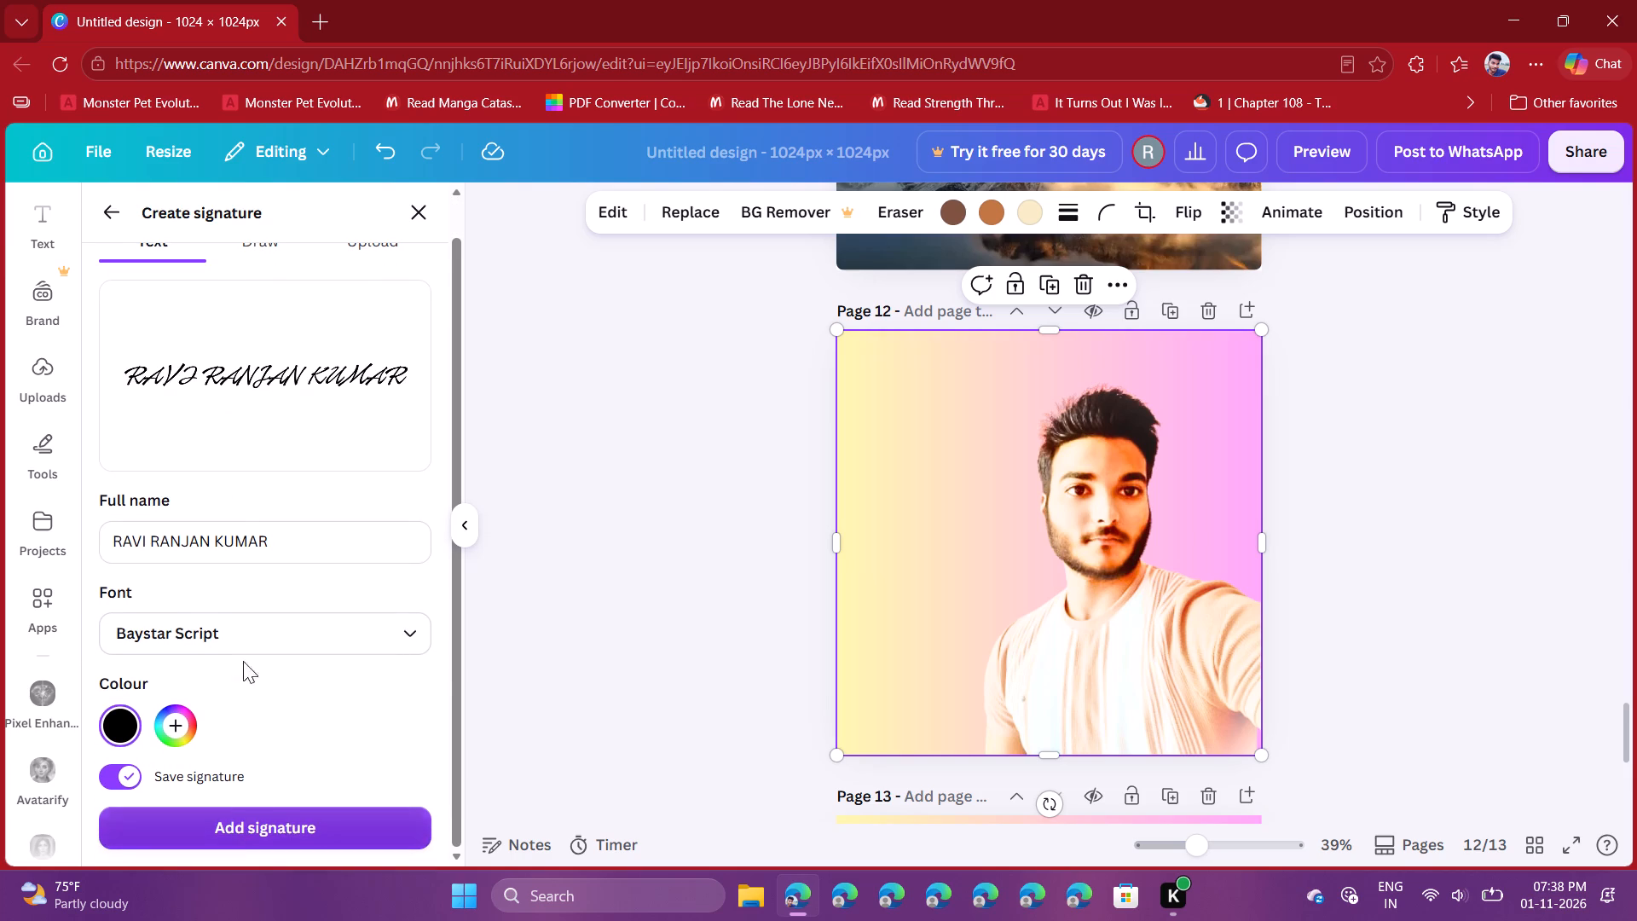
pyautogui.click(205, 380)
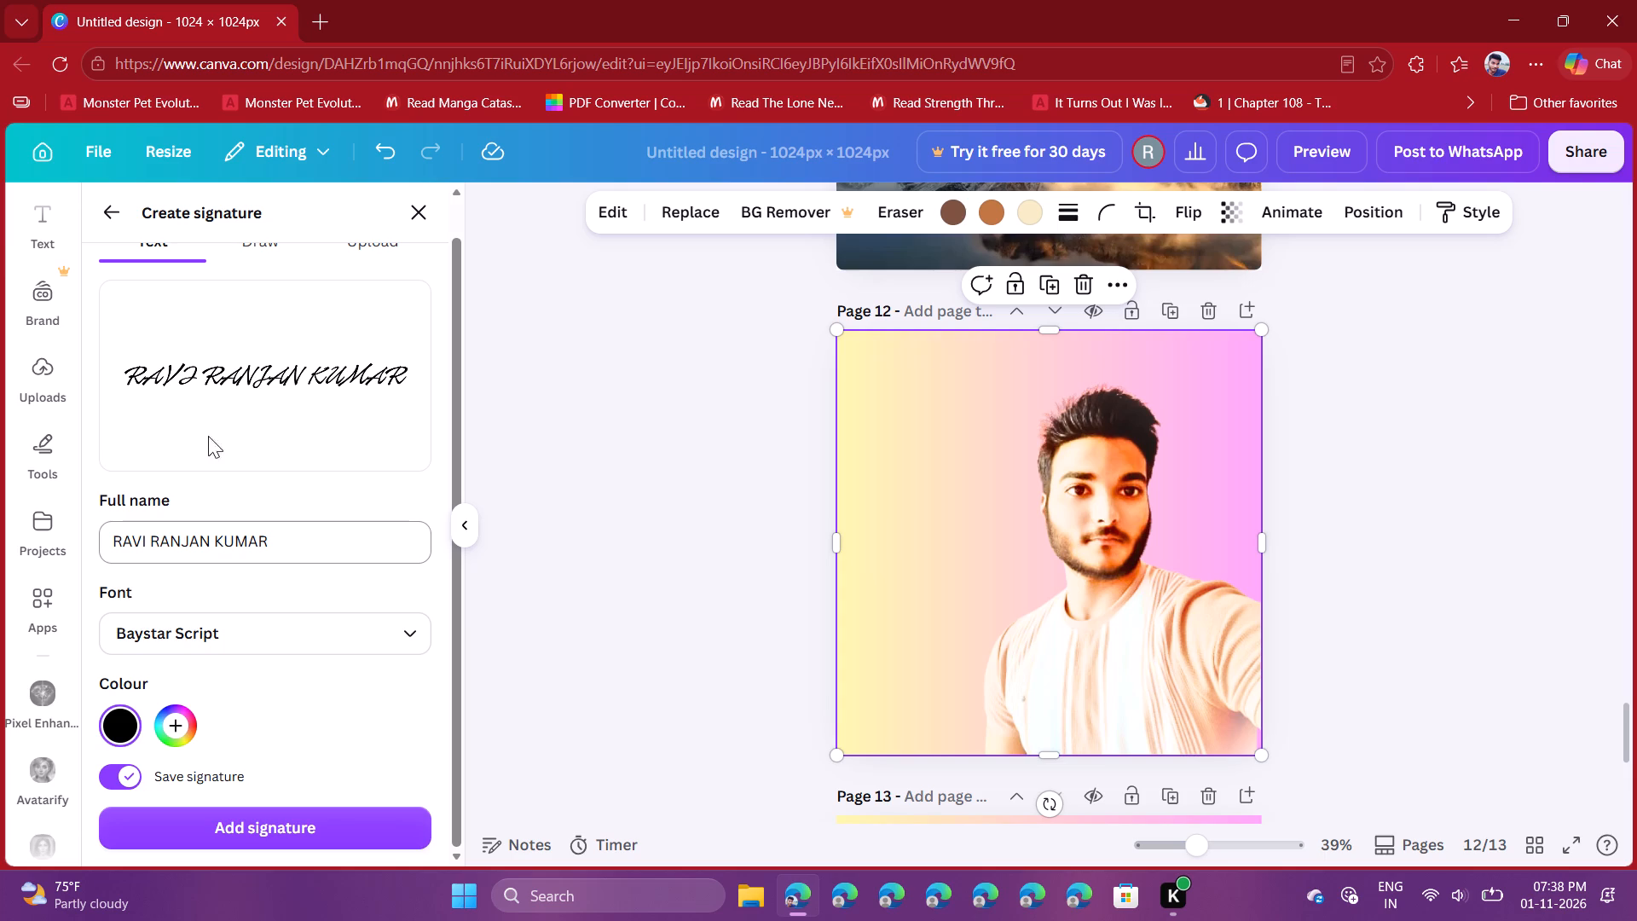
pyautogui.click(153, 536)
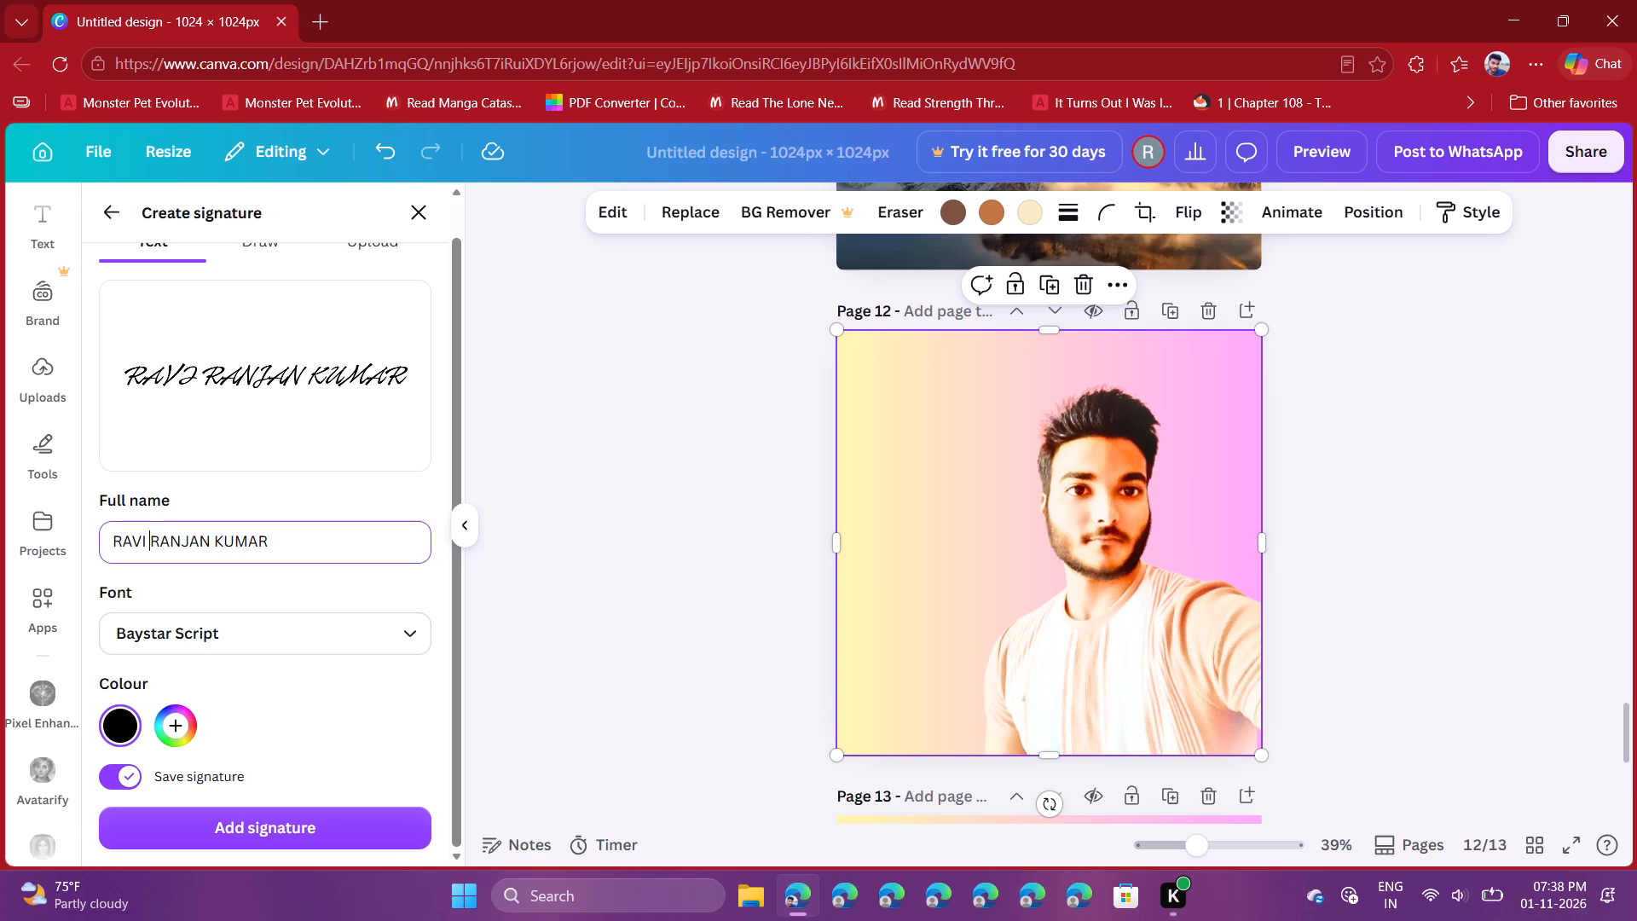
pyautogui.press('BackSpace')
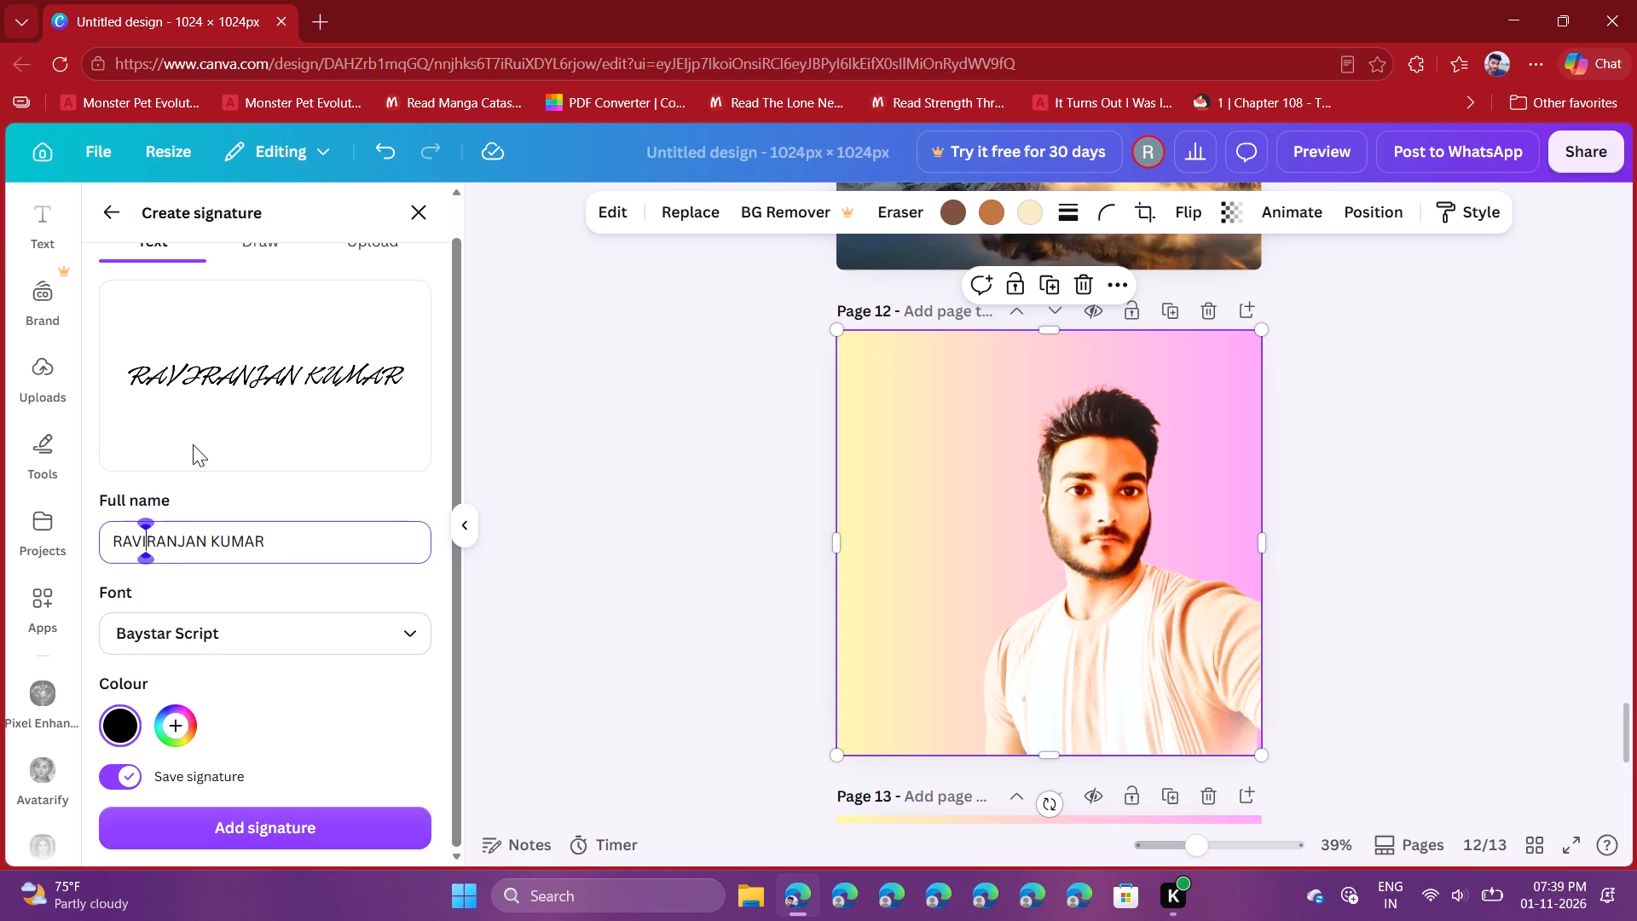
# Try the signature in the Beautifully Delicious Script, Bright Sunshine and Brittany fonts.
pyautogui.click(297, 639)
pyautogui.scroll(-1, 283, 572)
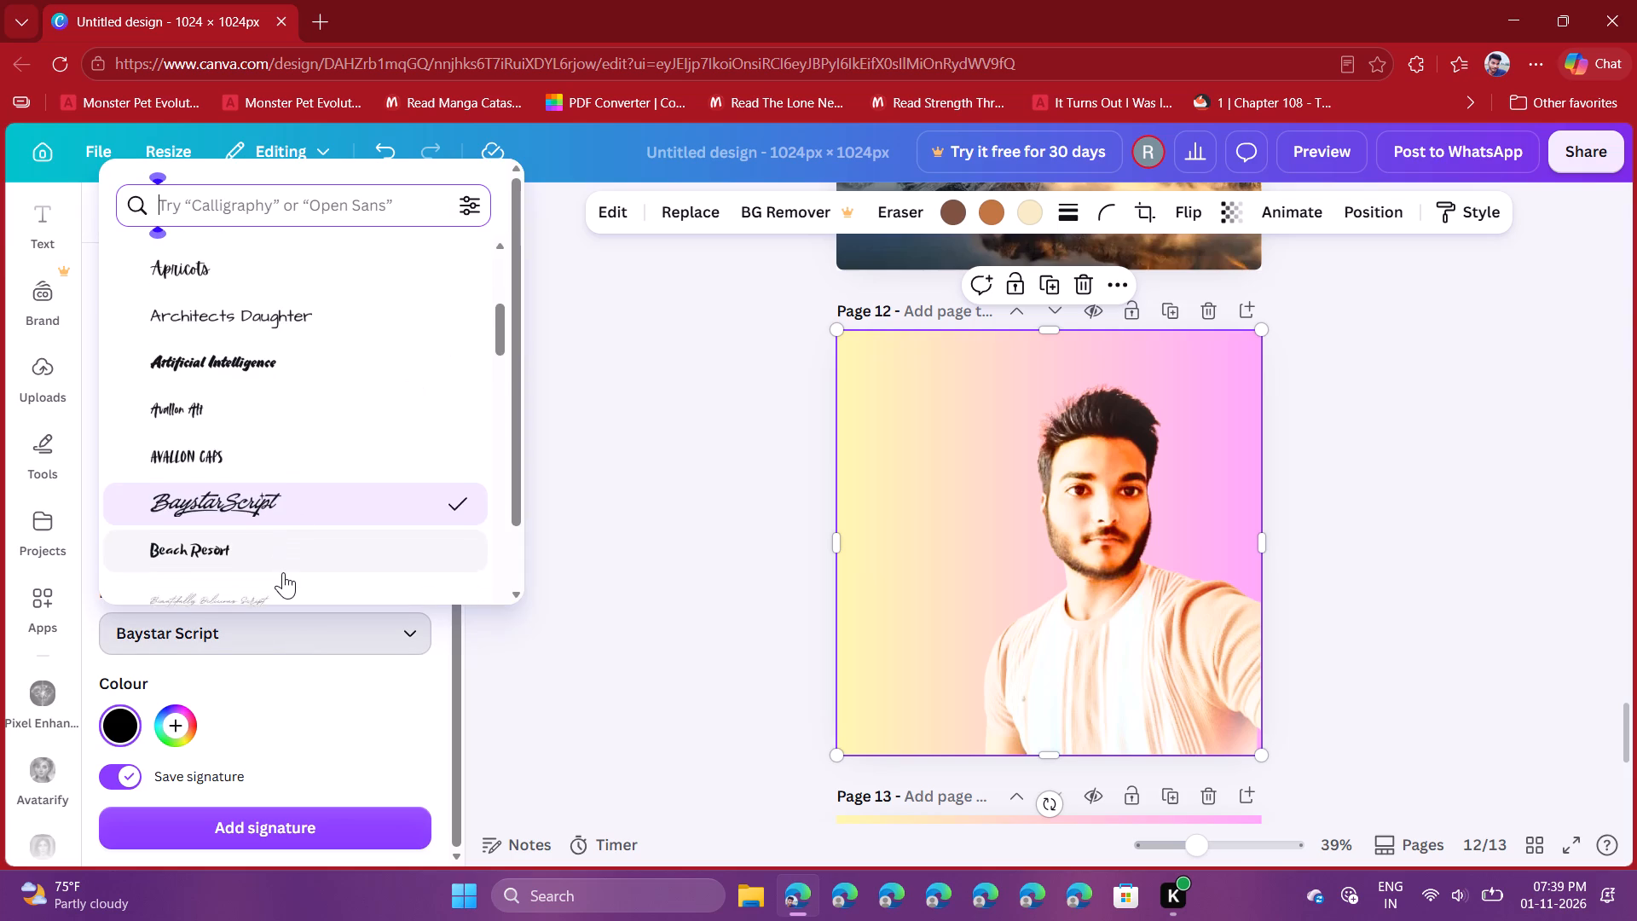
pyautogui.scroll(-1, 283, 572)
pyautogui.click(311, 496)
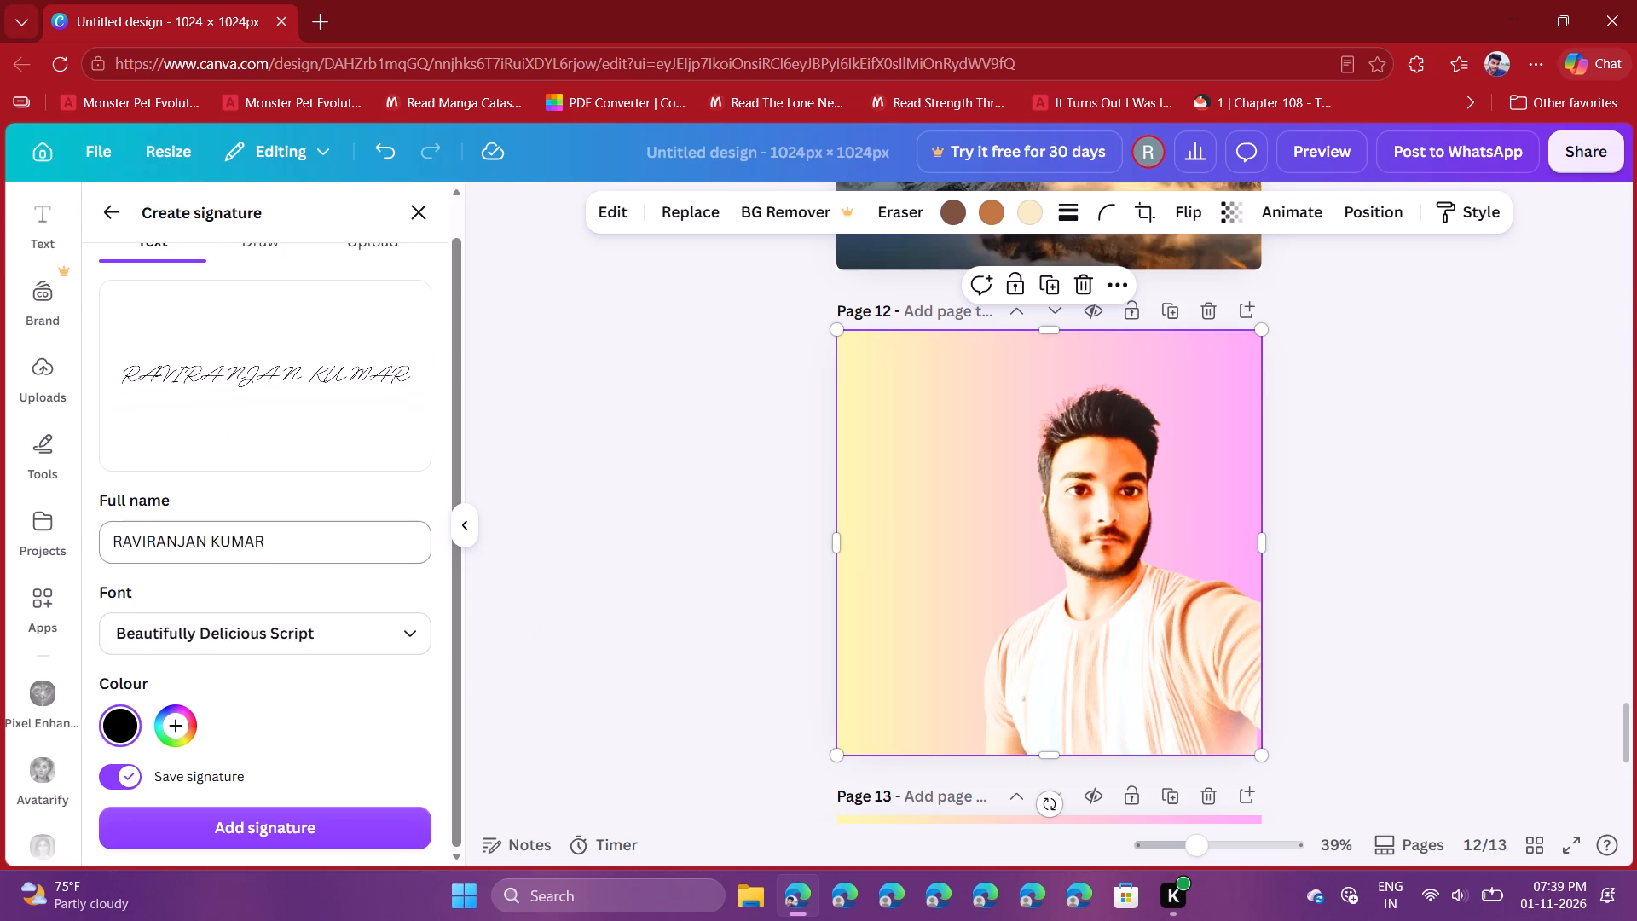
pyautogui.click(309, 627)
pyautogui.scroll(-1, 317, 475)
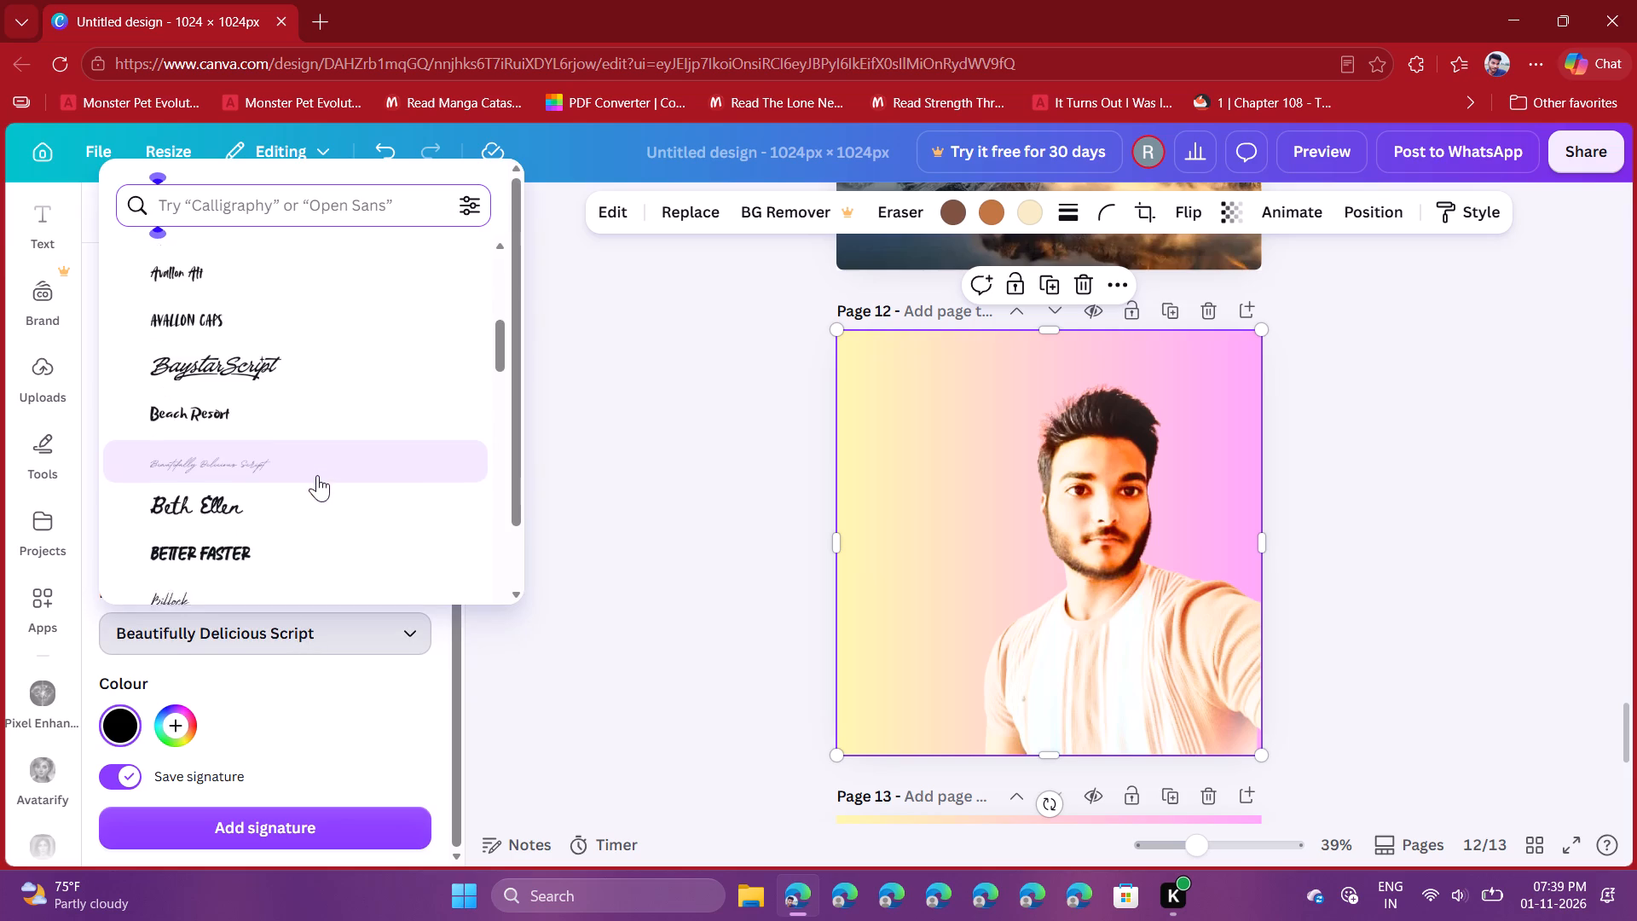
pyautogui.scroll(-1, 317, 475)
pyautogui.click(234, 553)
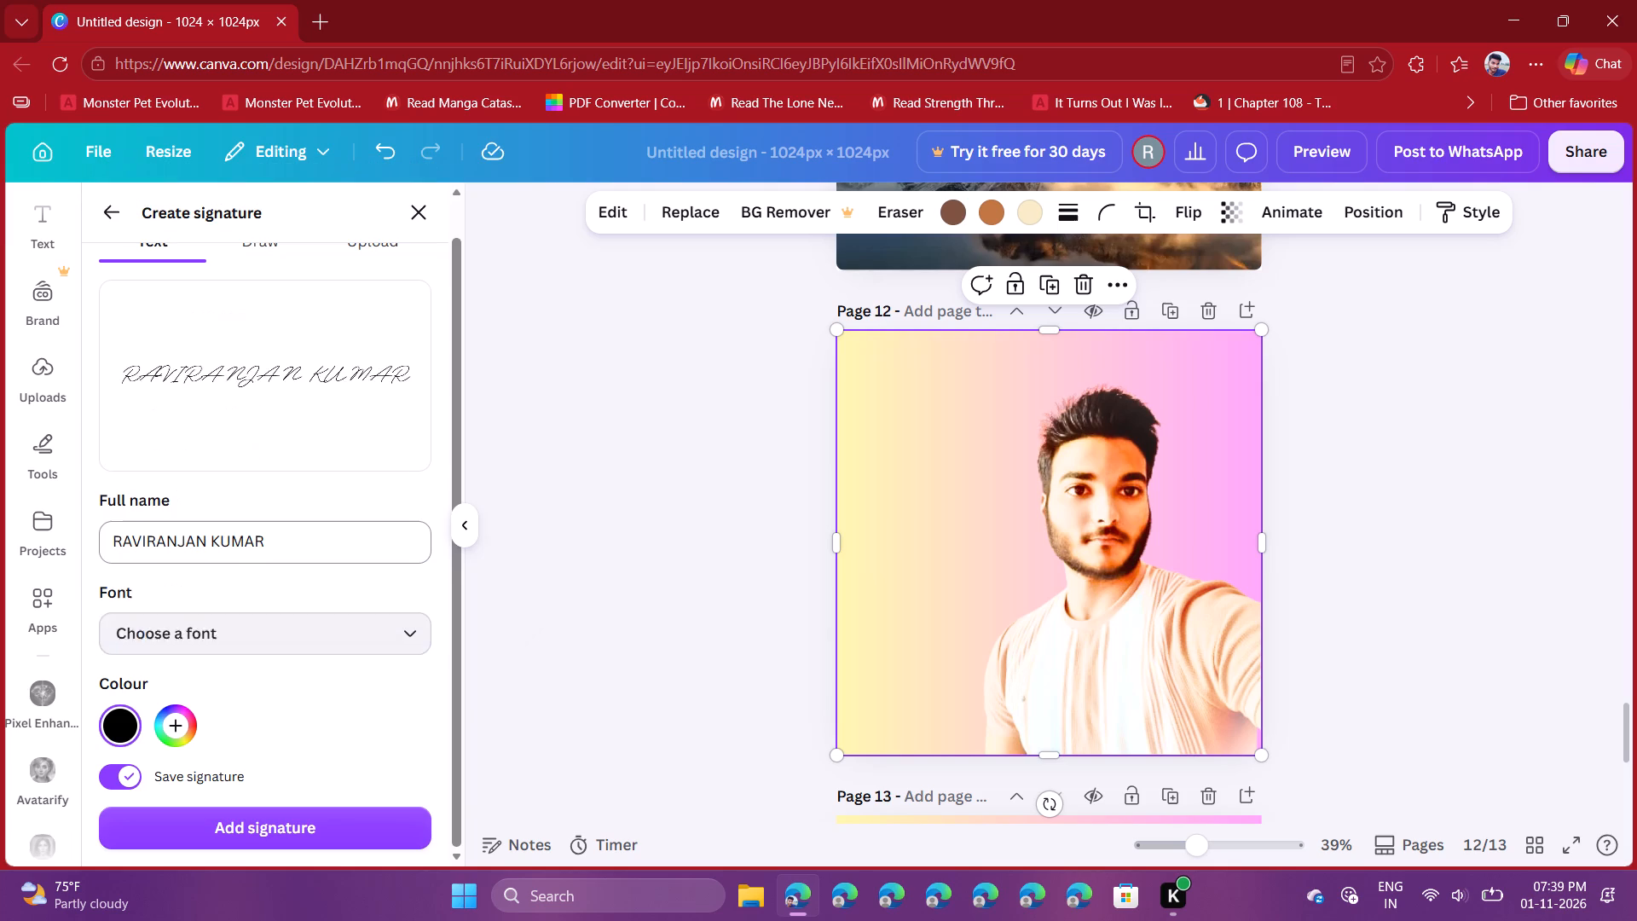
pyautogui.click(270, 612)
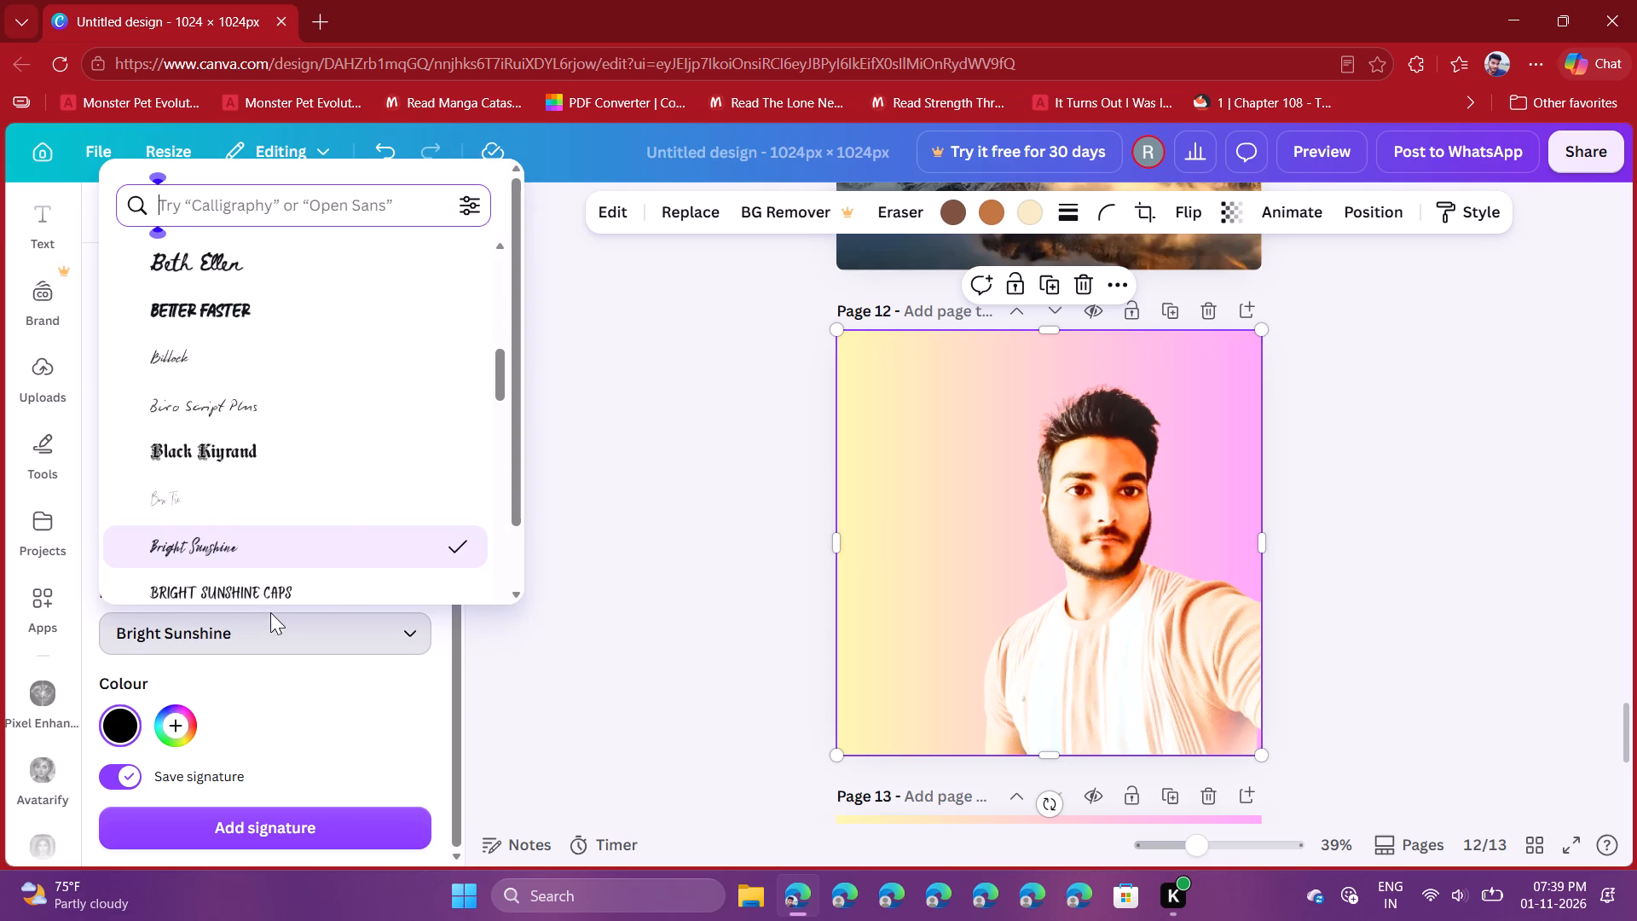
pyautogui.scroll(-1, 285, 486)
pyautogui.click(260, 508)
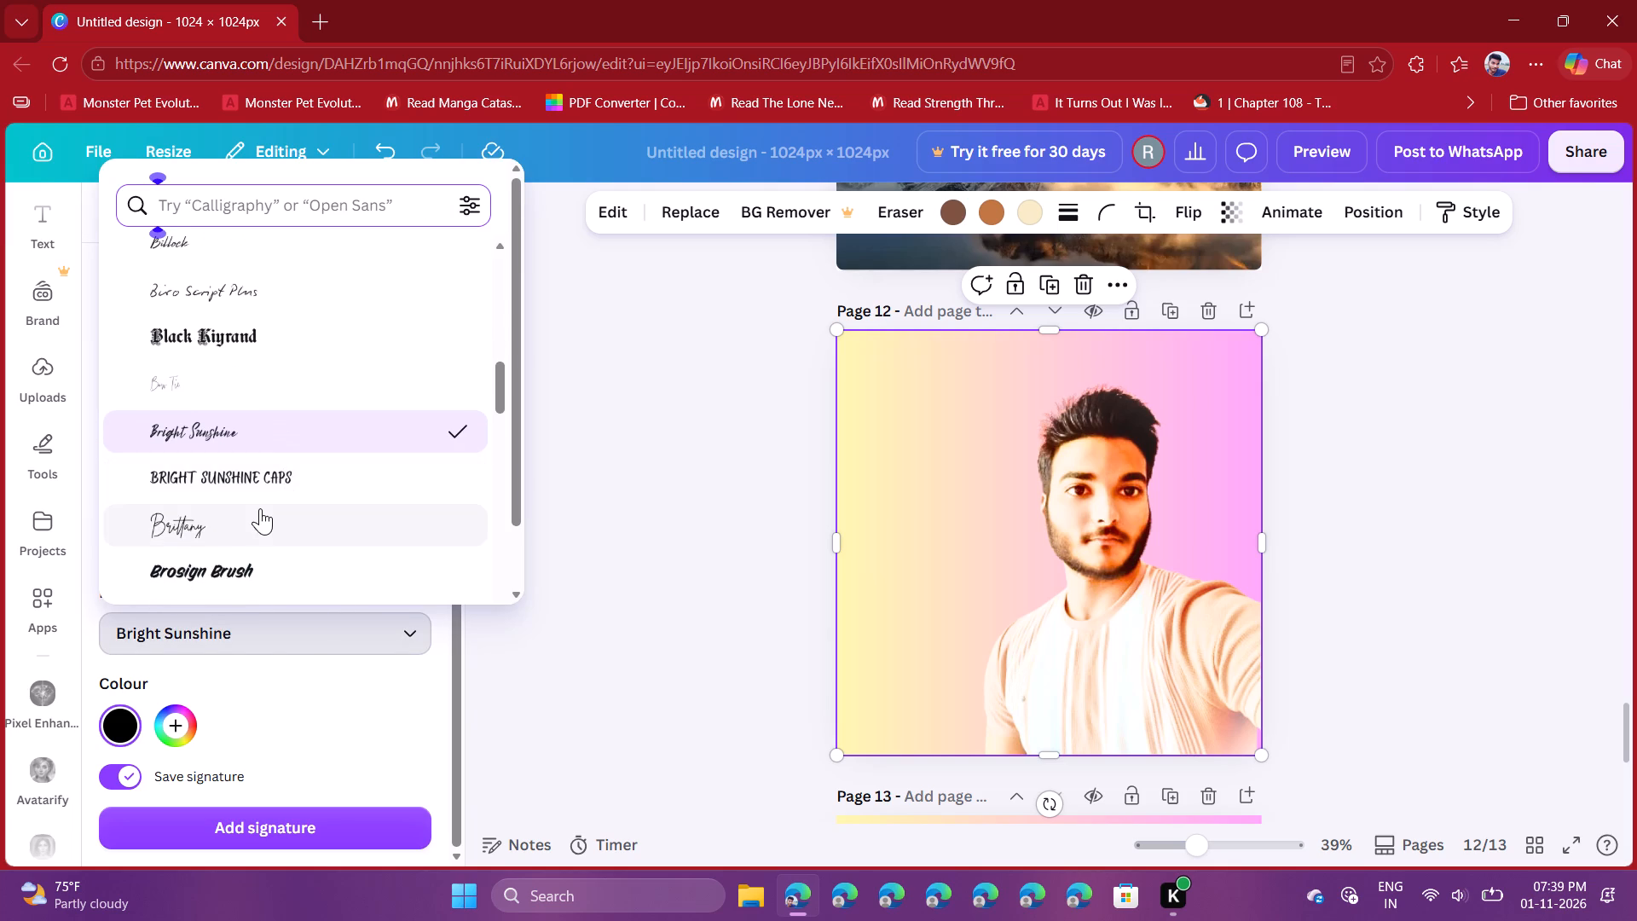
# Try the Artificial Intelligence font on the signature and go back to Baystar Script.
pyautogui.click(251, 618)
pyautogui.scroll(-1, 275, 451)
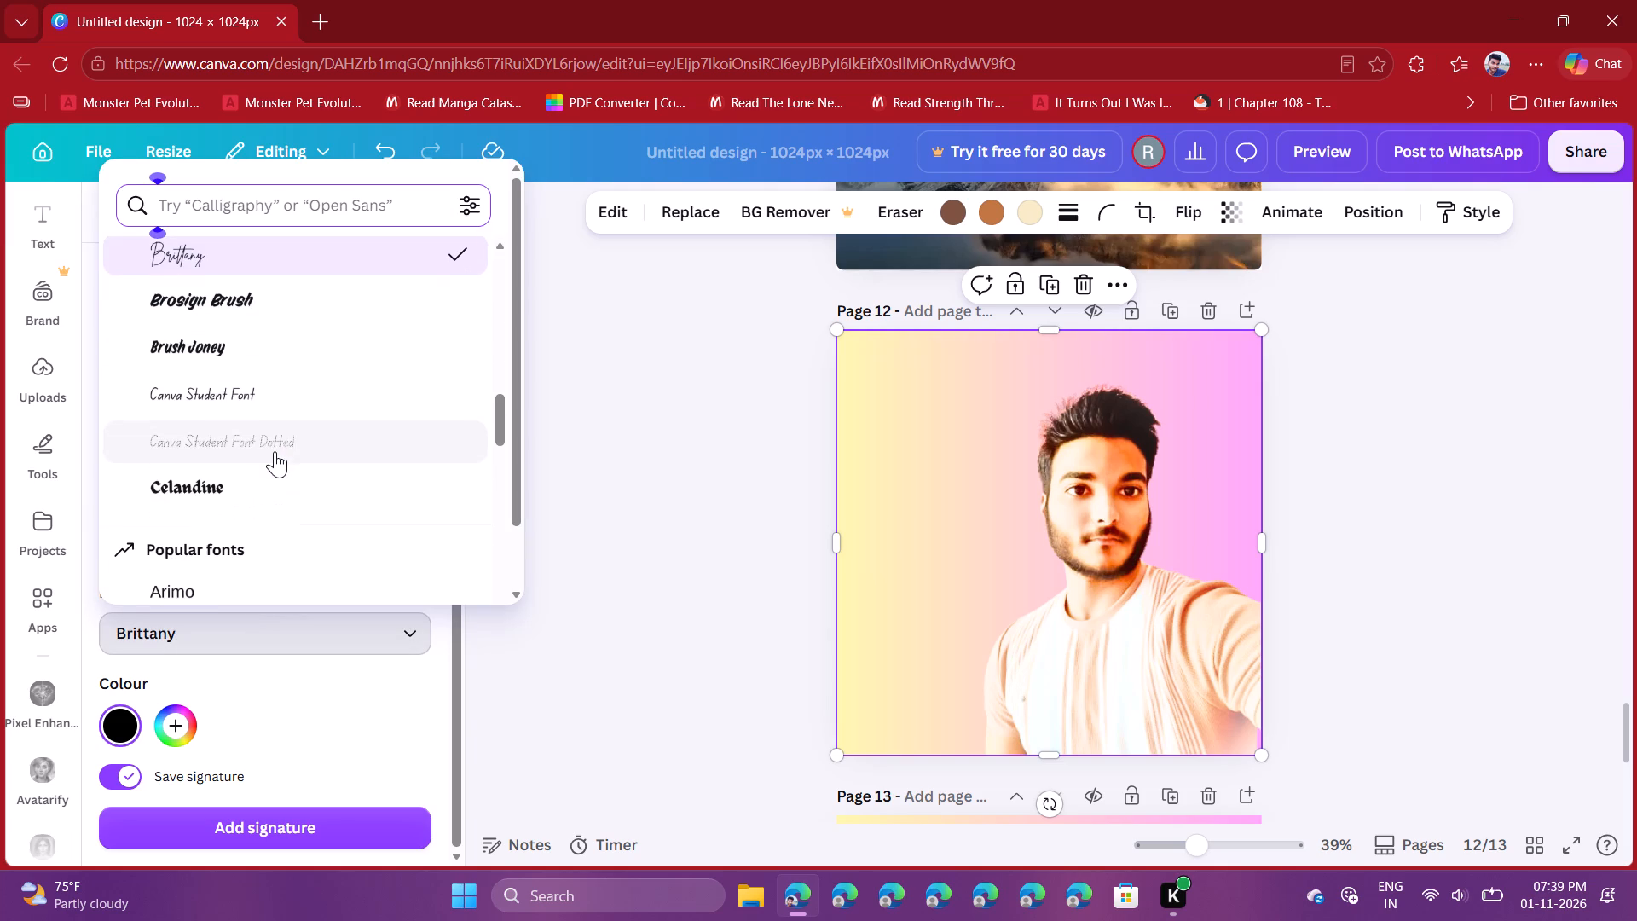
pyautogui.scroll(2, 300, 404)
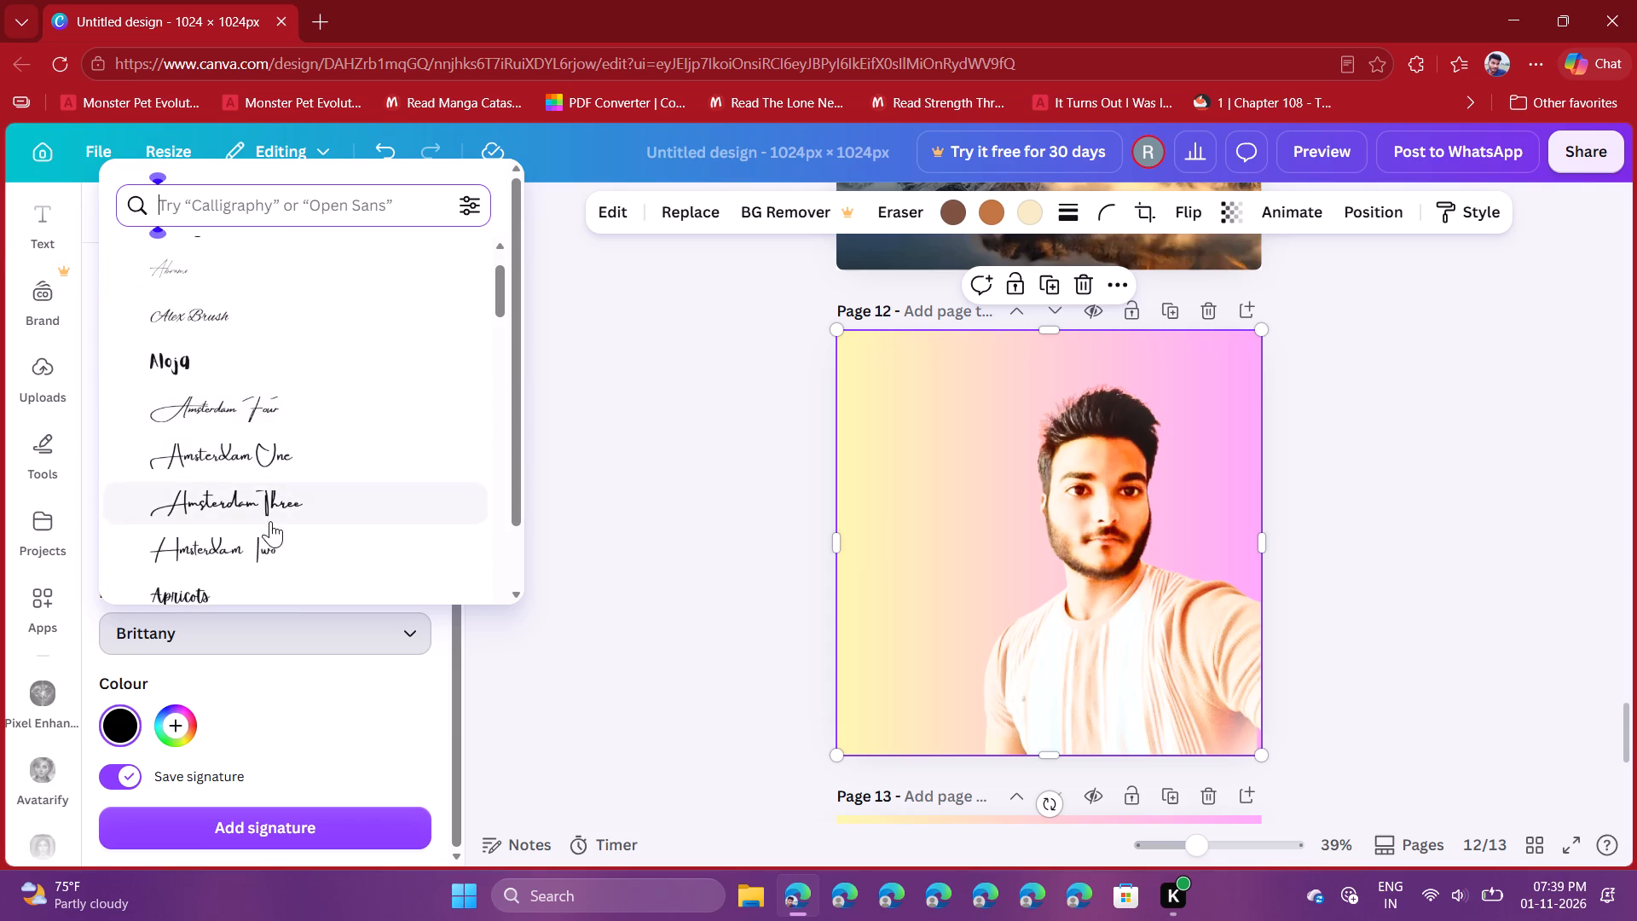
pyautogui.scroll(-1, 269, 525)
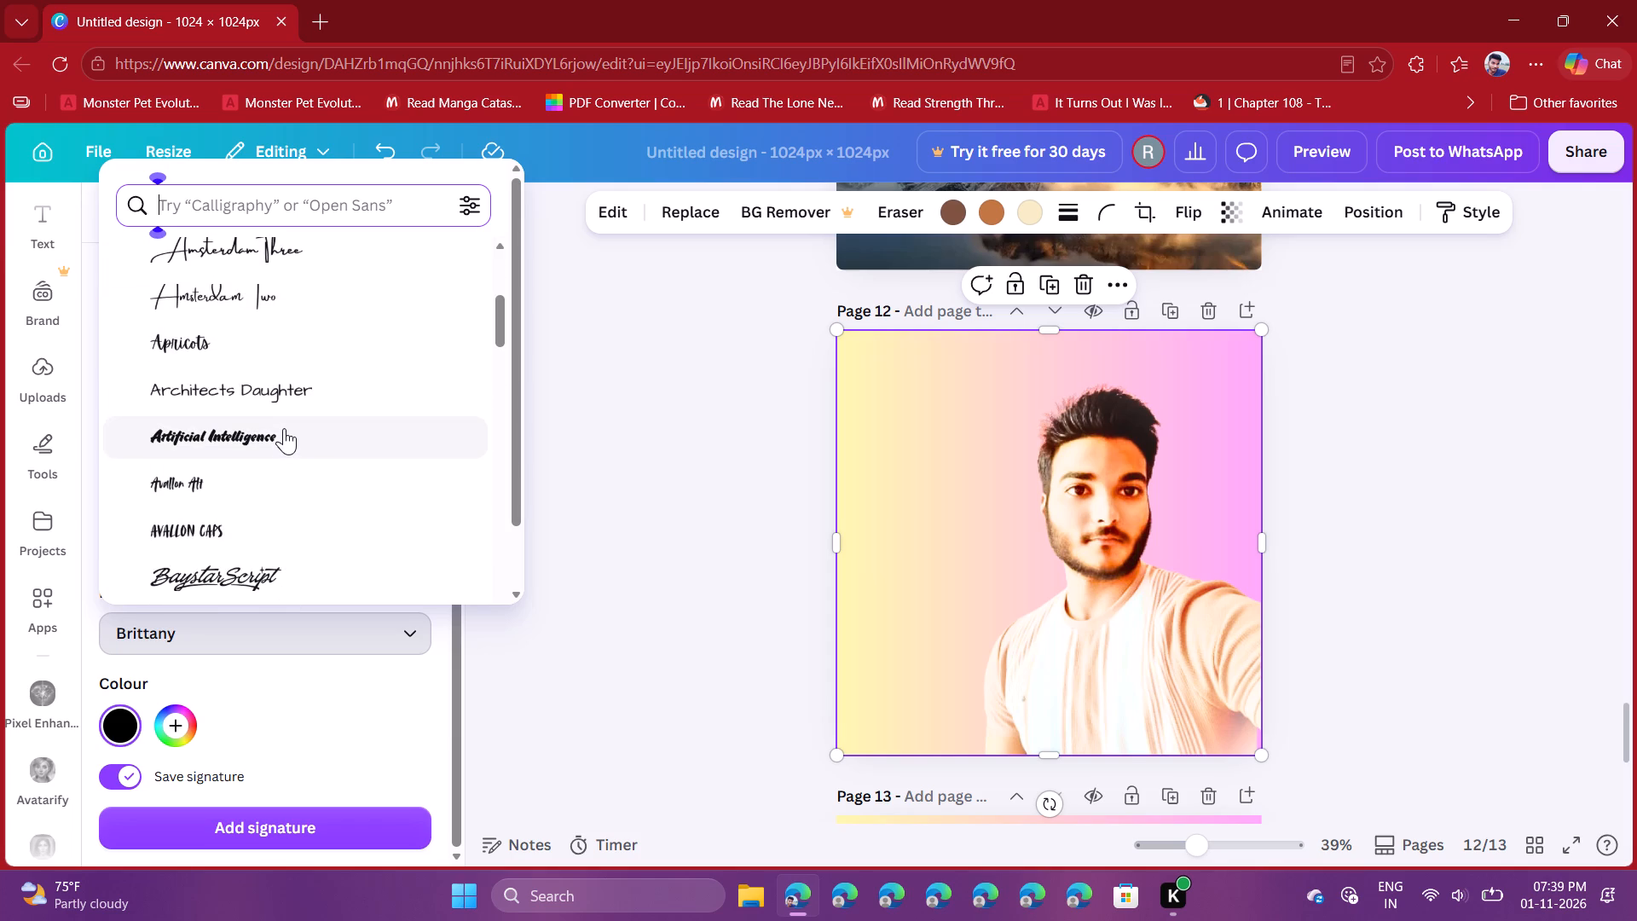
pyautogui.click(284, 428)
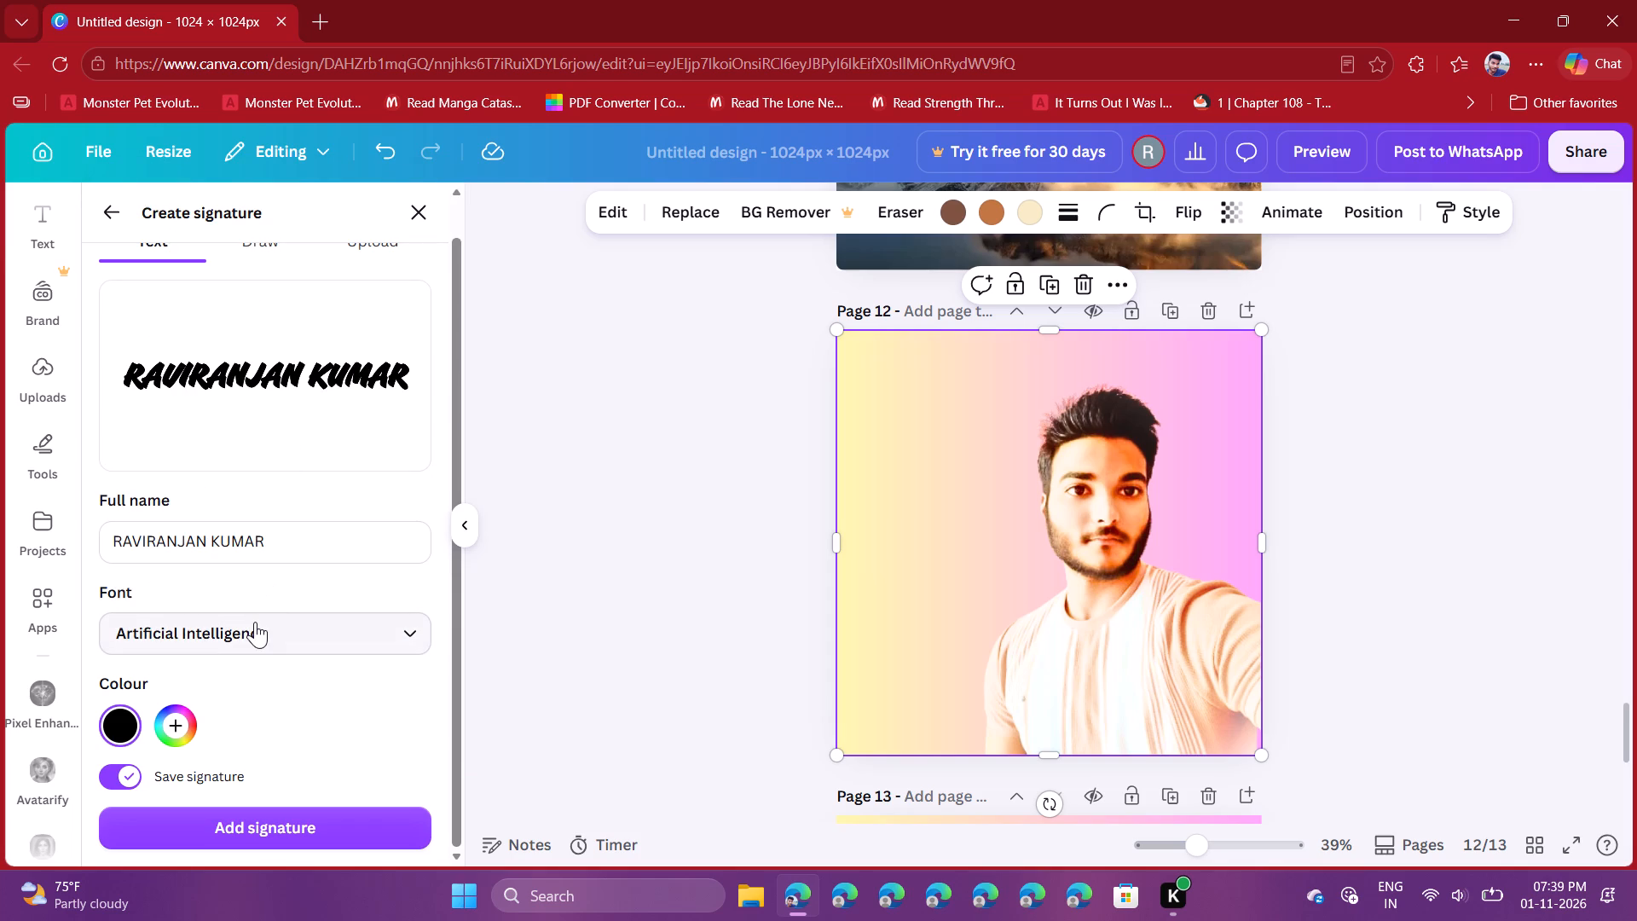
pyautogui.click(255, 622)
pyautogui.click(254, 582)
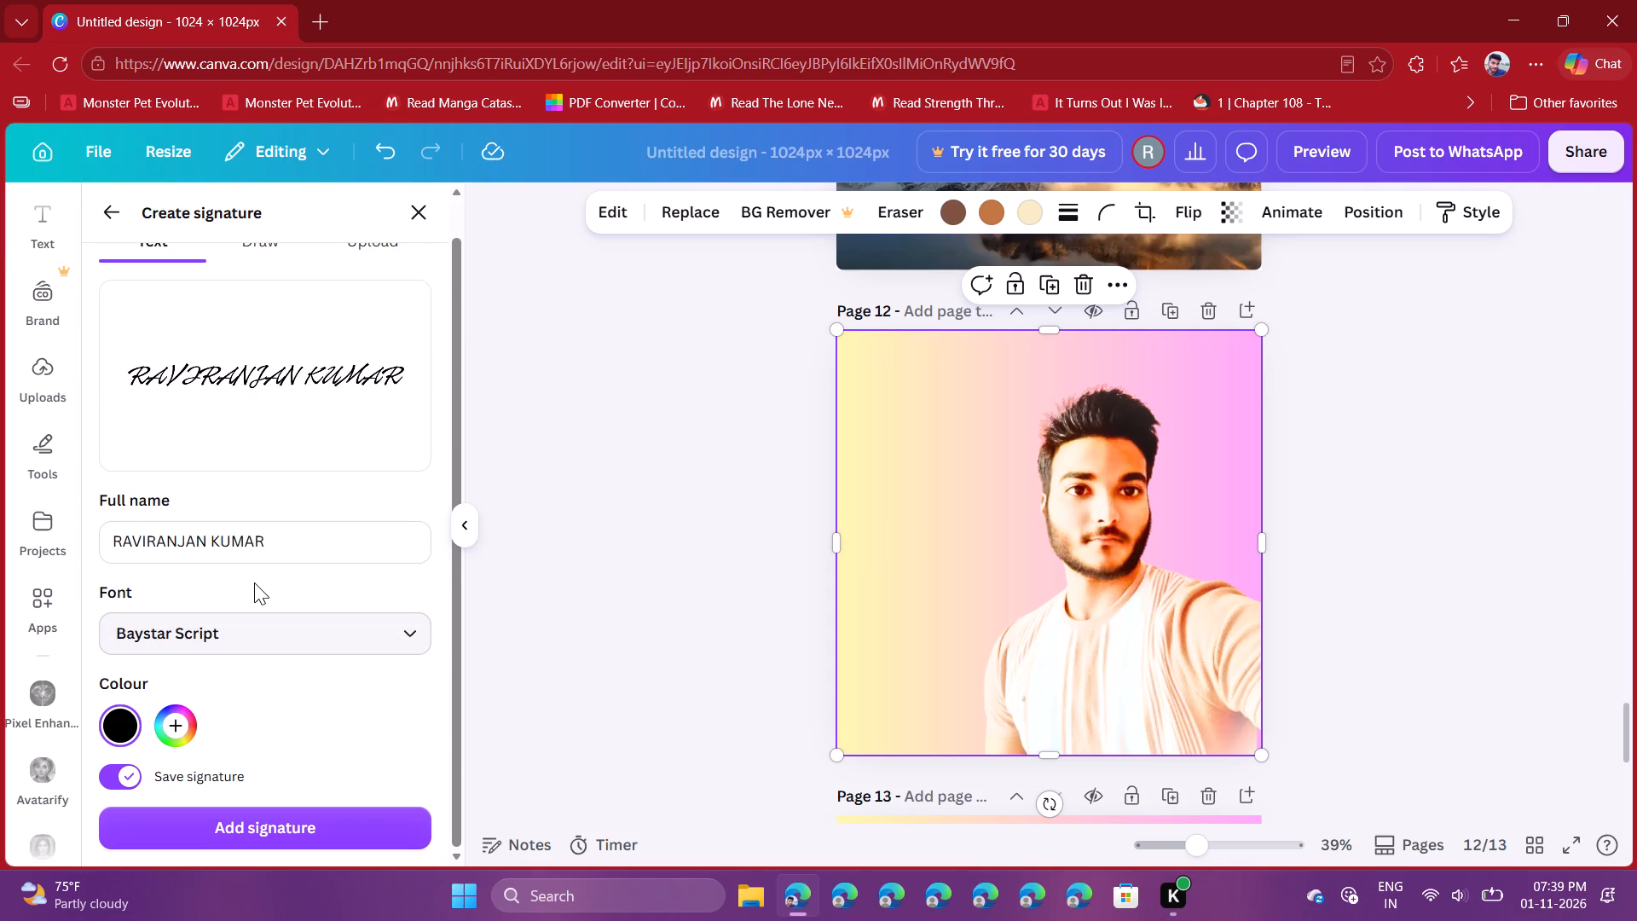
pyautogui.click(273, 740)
# Try green, blue, cyan, red and pink as the signature's custom colour and set it to vivid violet.
pyautogui.click(178, 717)
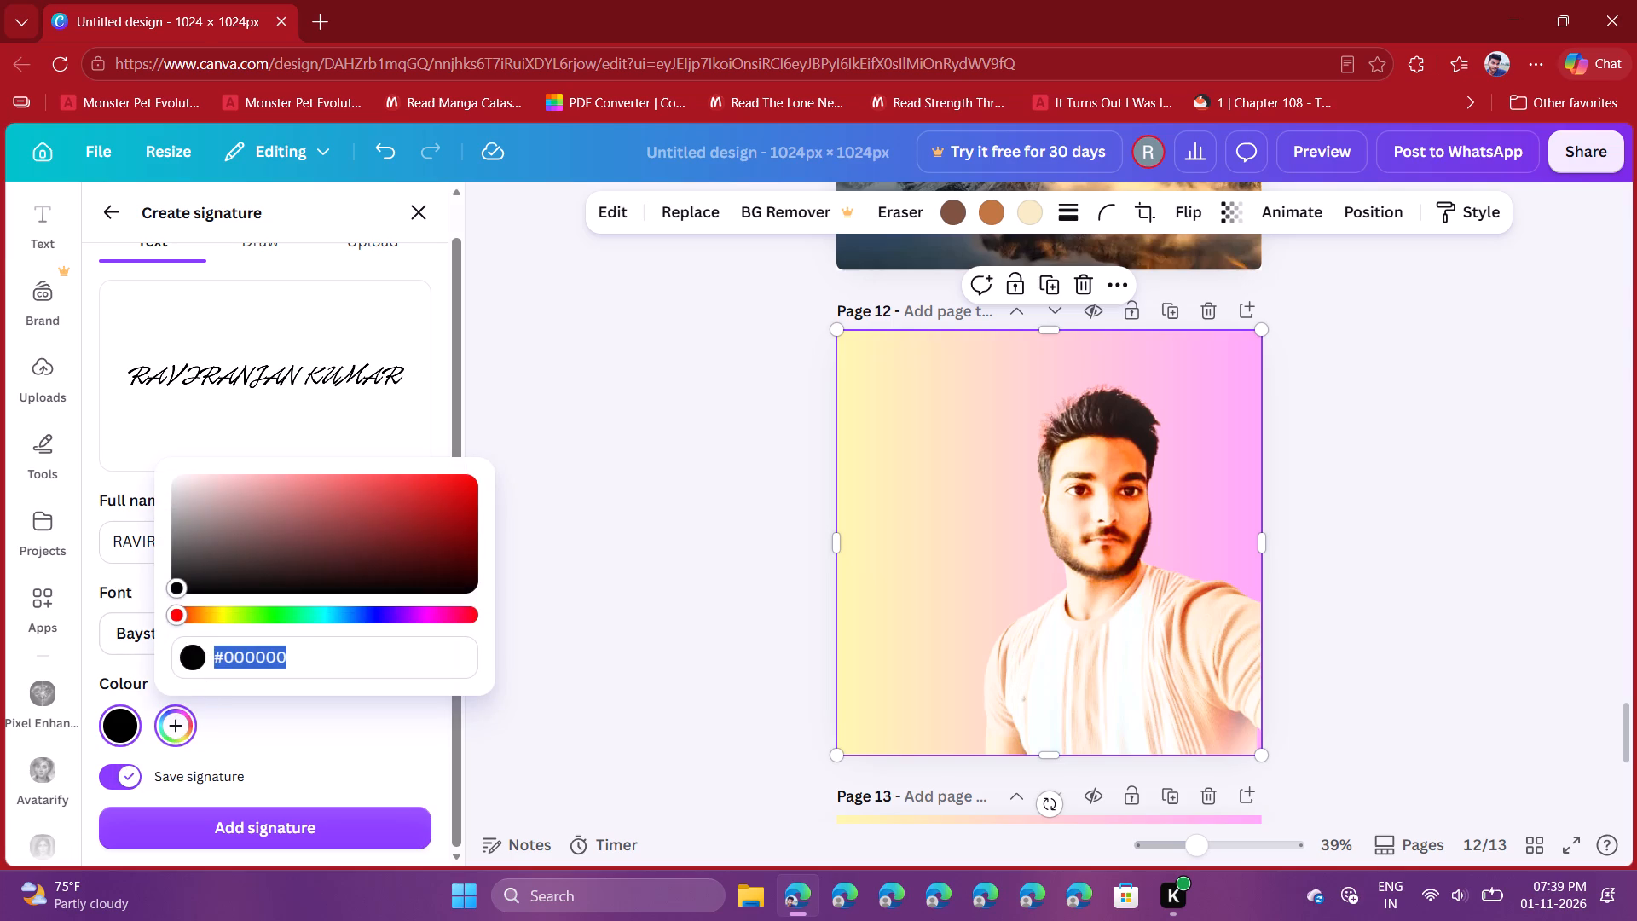
pyautogui.click(260, 611)
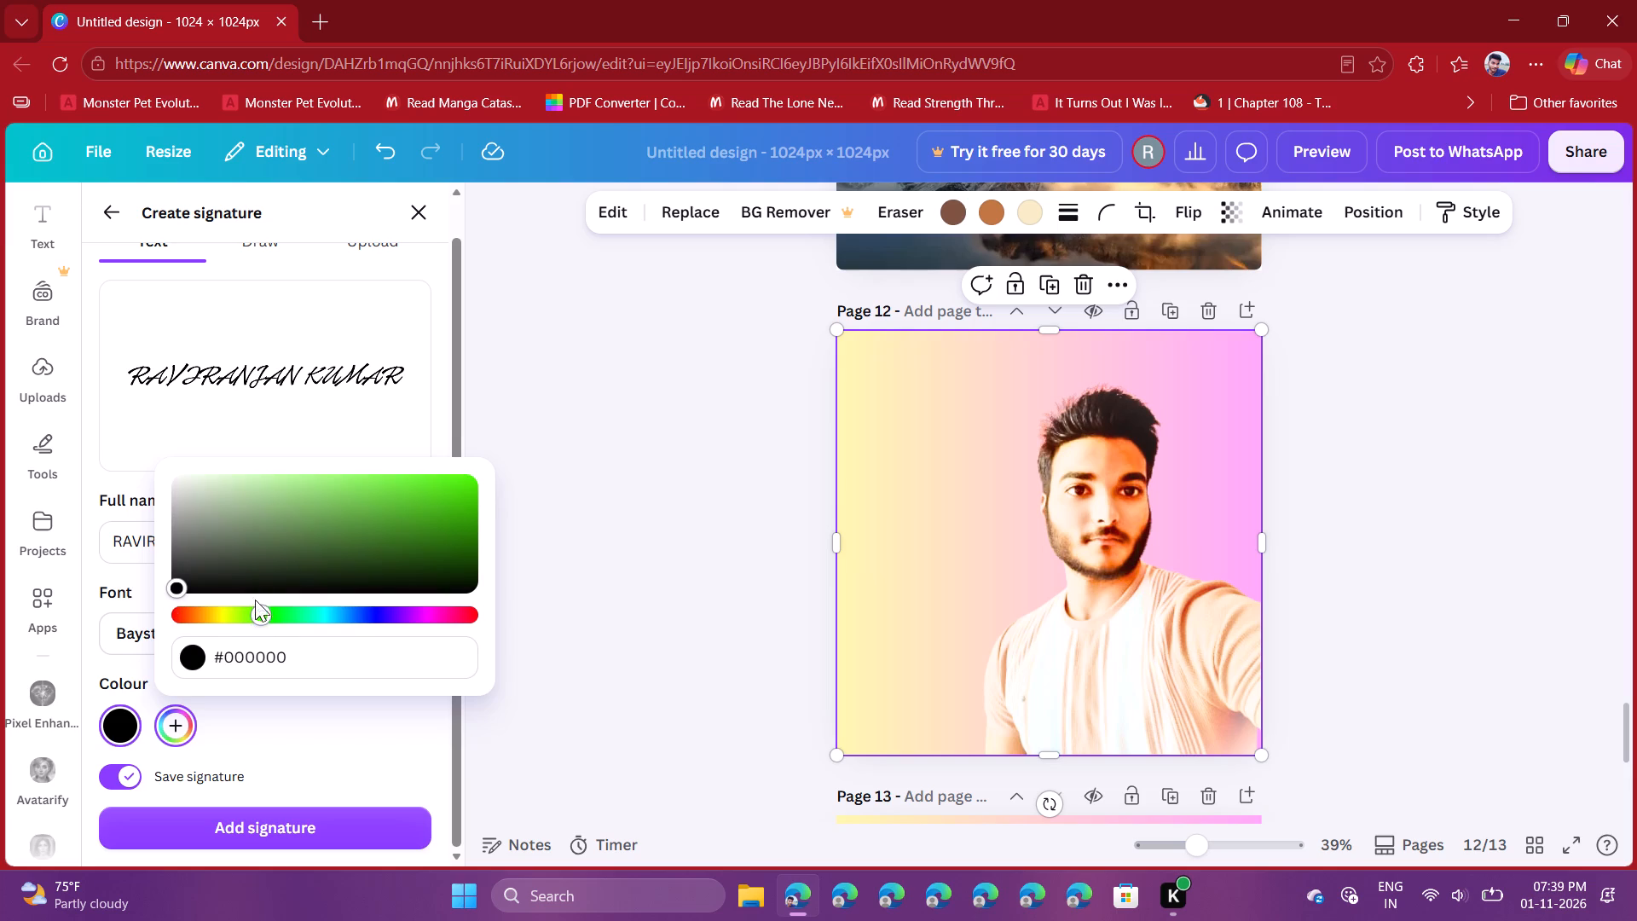
pyautogui.moveTo(176, 587); pyautogui.dragTo(498, 465)
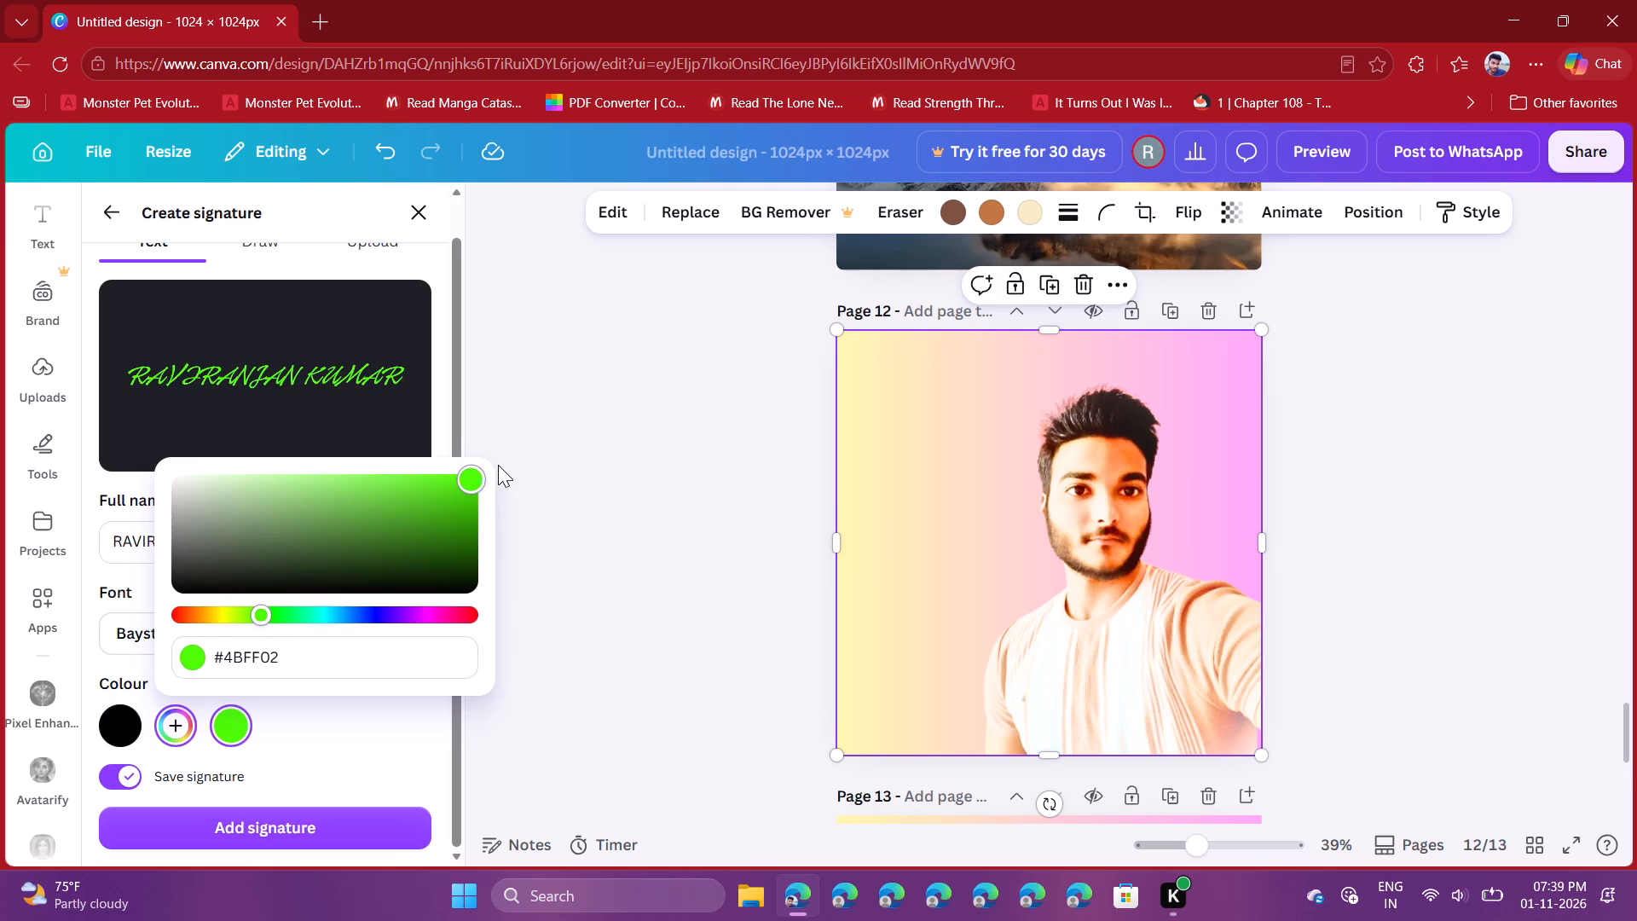
pyautogui.moveTo(498, 465); pyautogui.dragTo(482, 476)
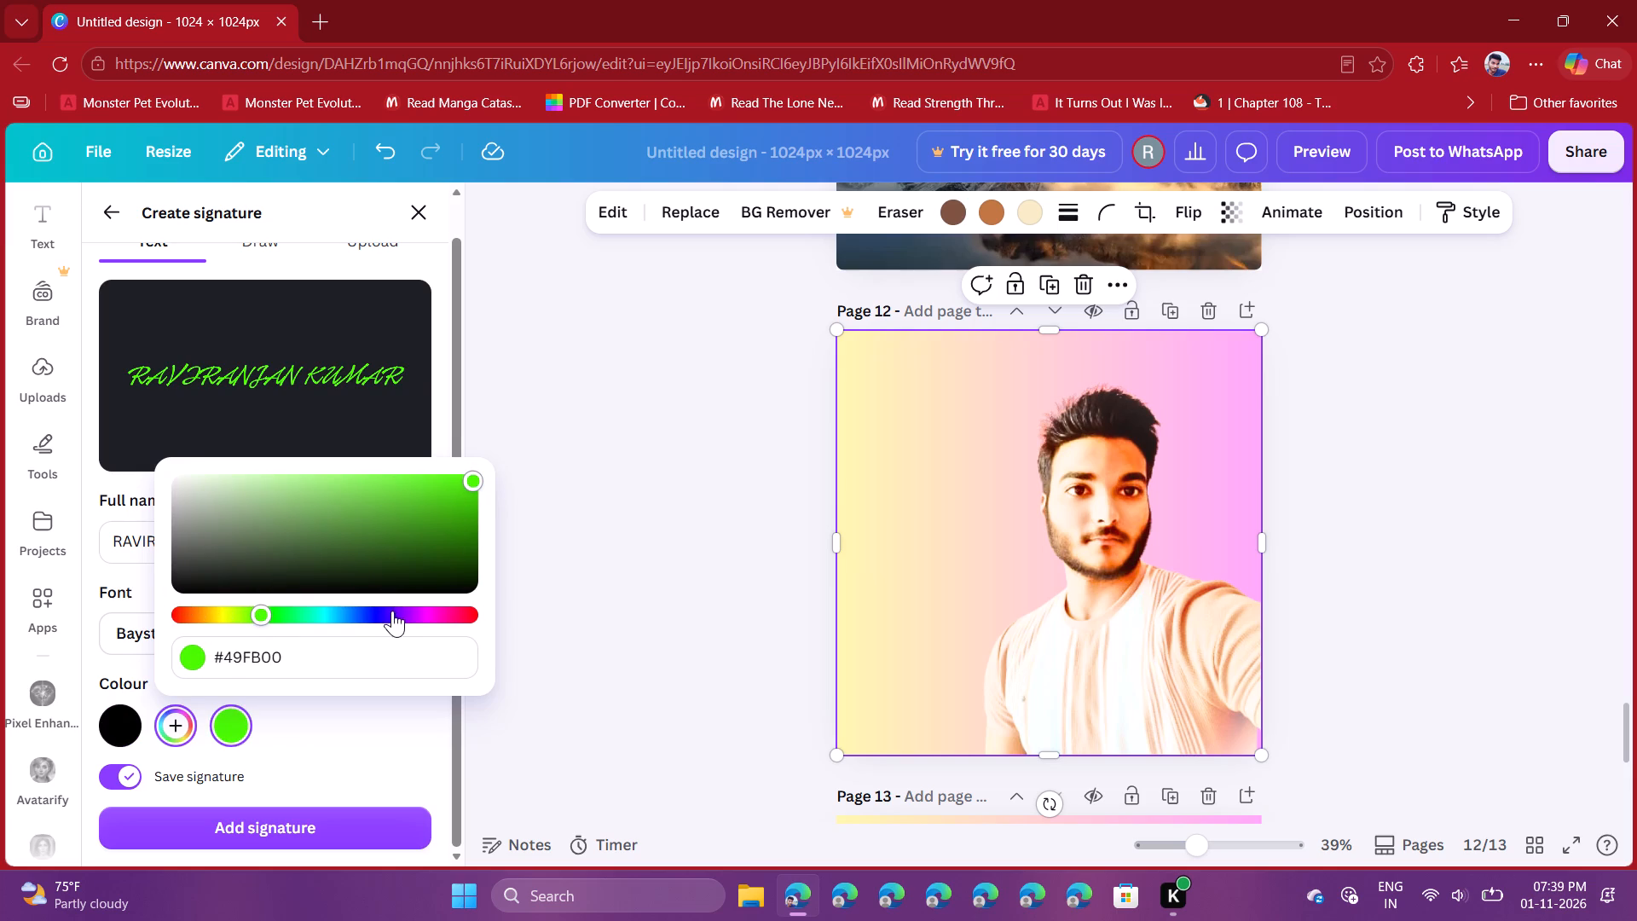
pyautogui.click(392, 611)
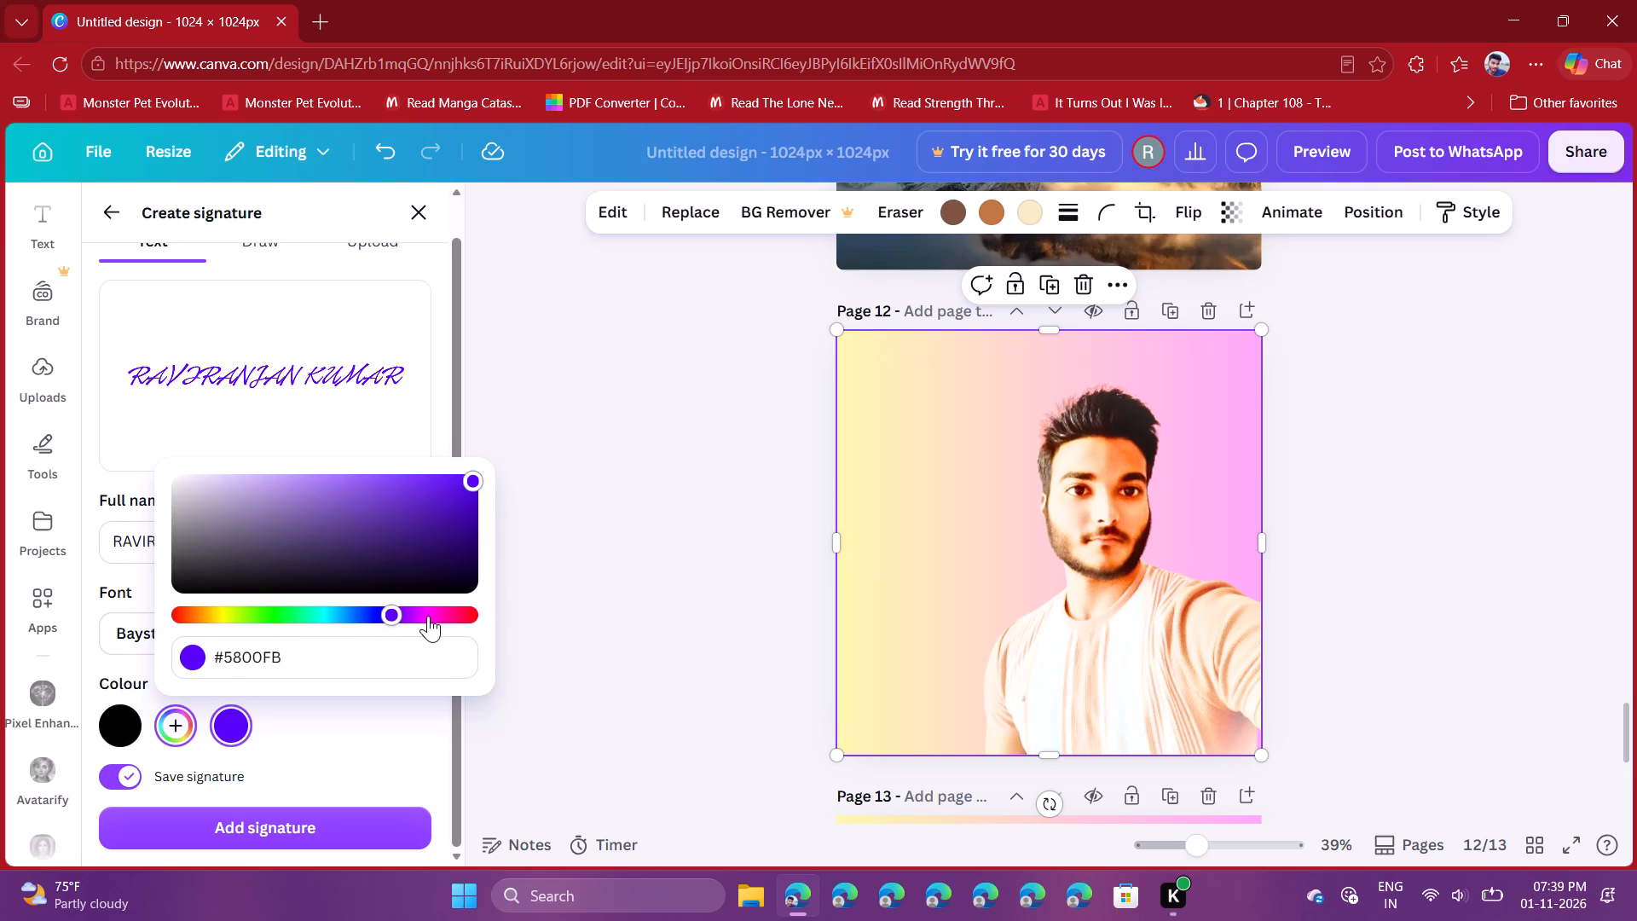
pyautogui.moveTo(389, 617); pyautogui.dragTo(370, 618)
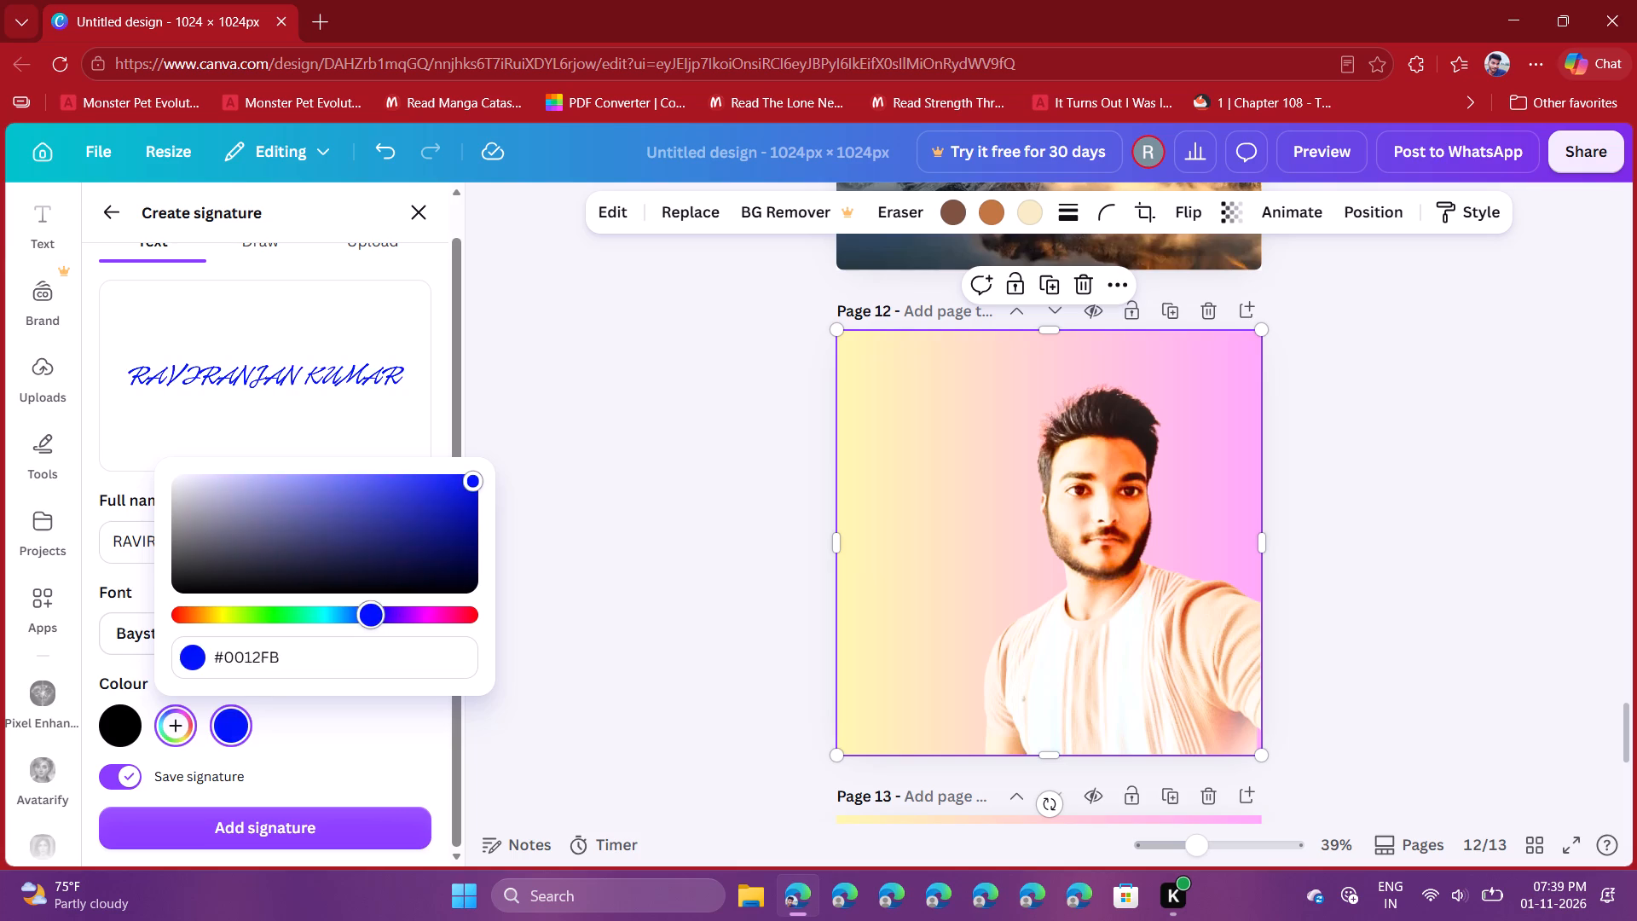
pyautogui.moveTo(370, 618); pyautogui.dragTo(335, 623)
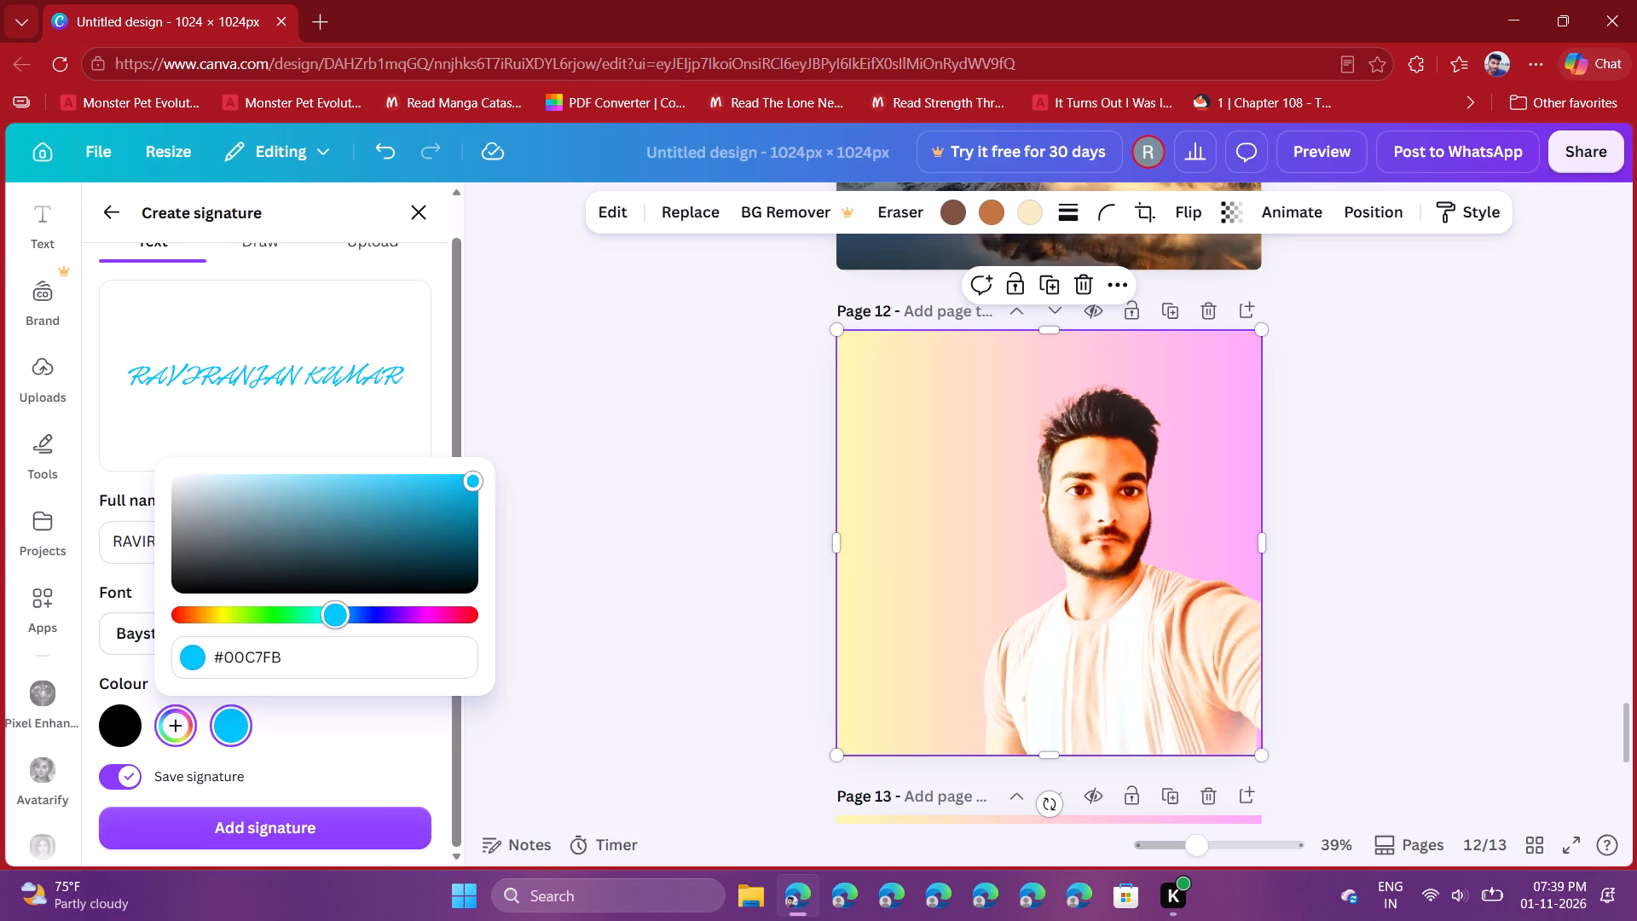
pyautogui.moveTo(335, 623); pyautogui.dragTo(503, 605)
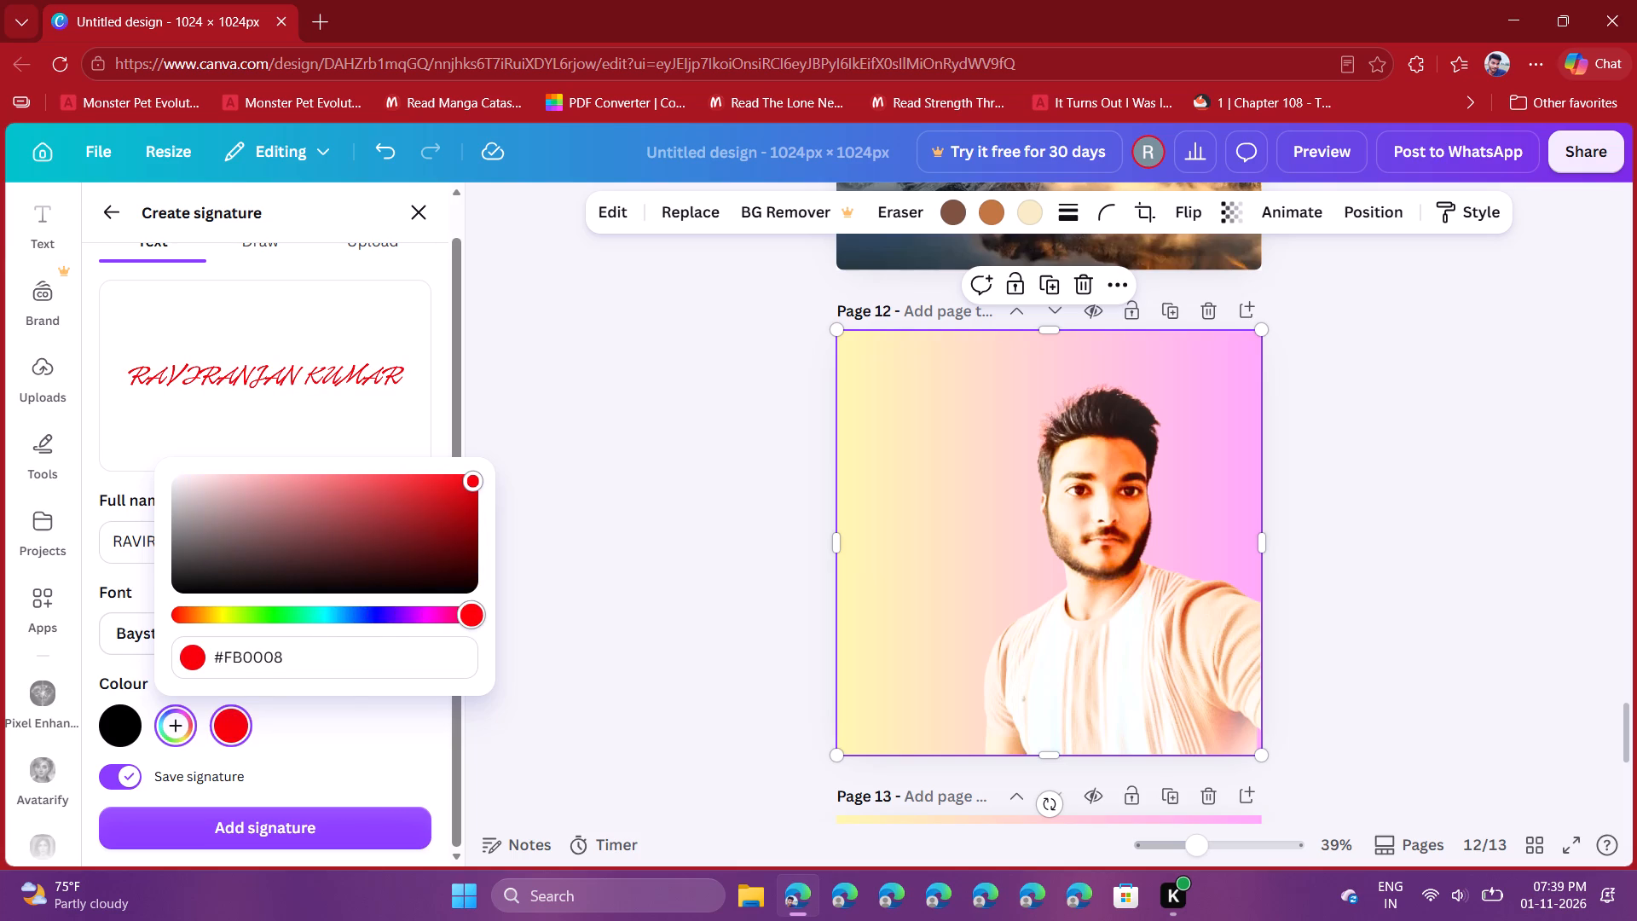
pyautogui.moveTo(503, 605); pyautogui.dragTo(444, 616)
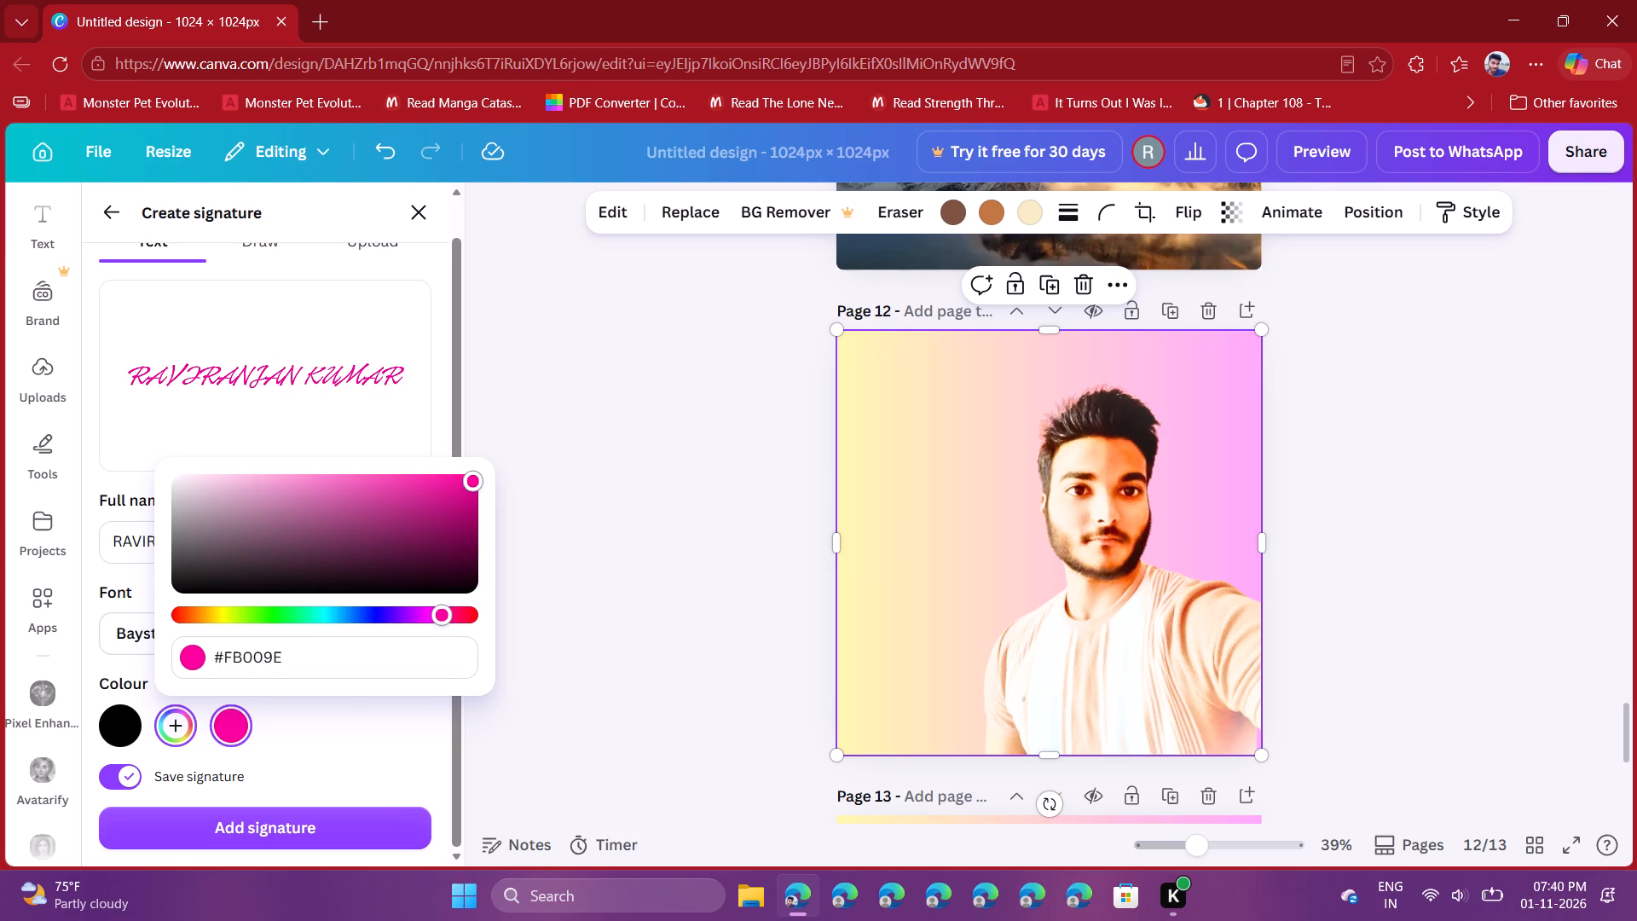
pyautogui.moveTo(441, 618); pyautogui.dragTo(431, 618)
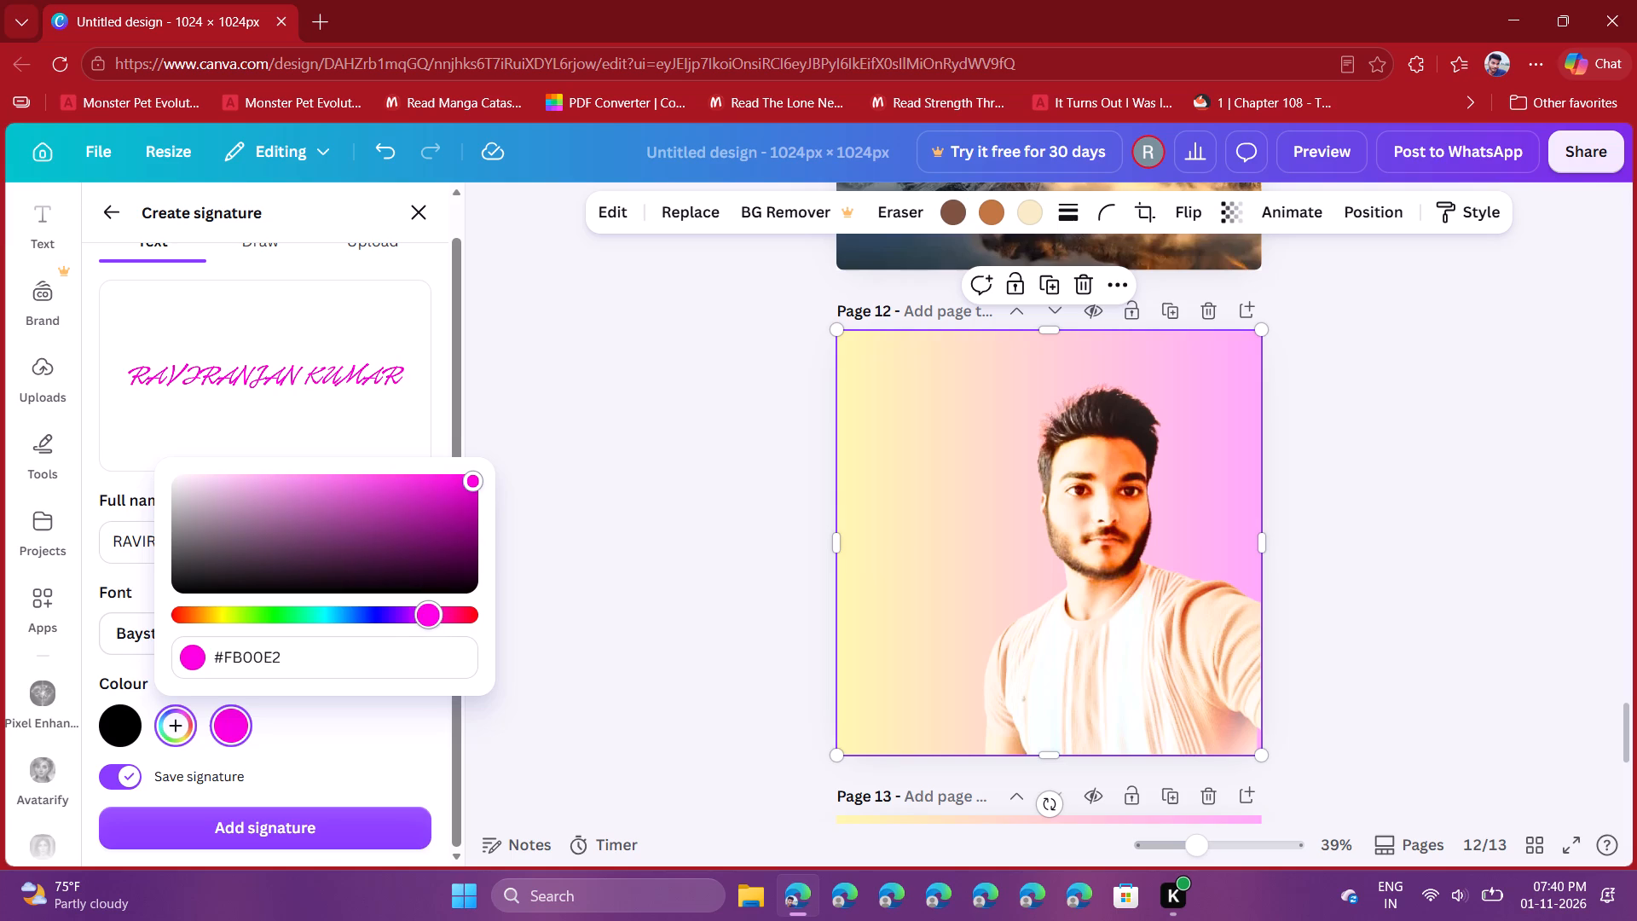
pyautogui.moveTo(431, 618); pyautogui.dragTo(404, 619)
pyautogui.click(323, 750)
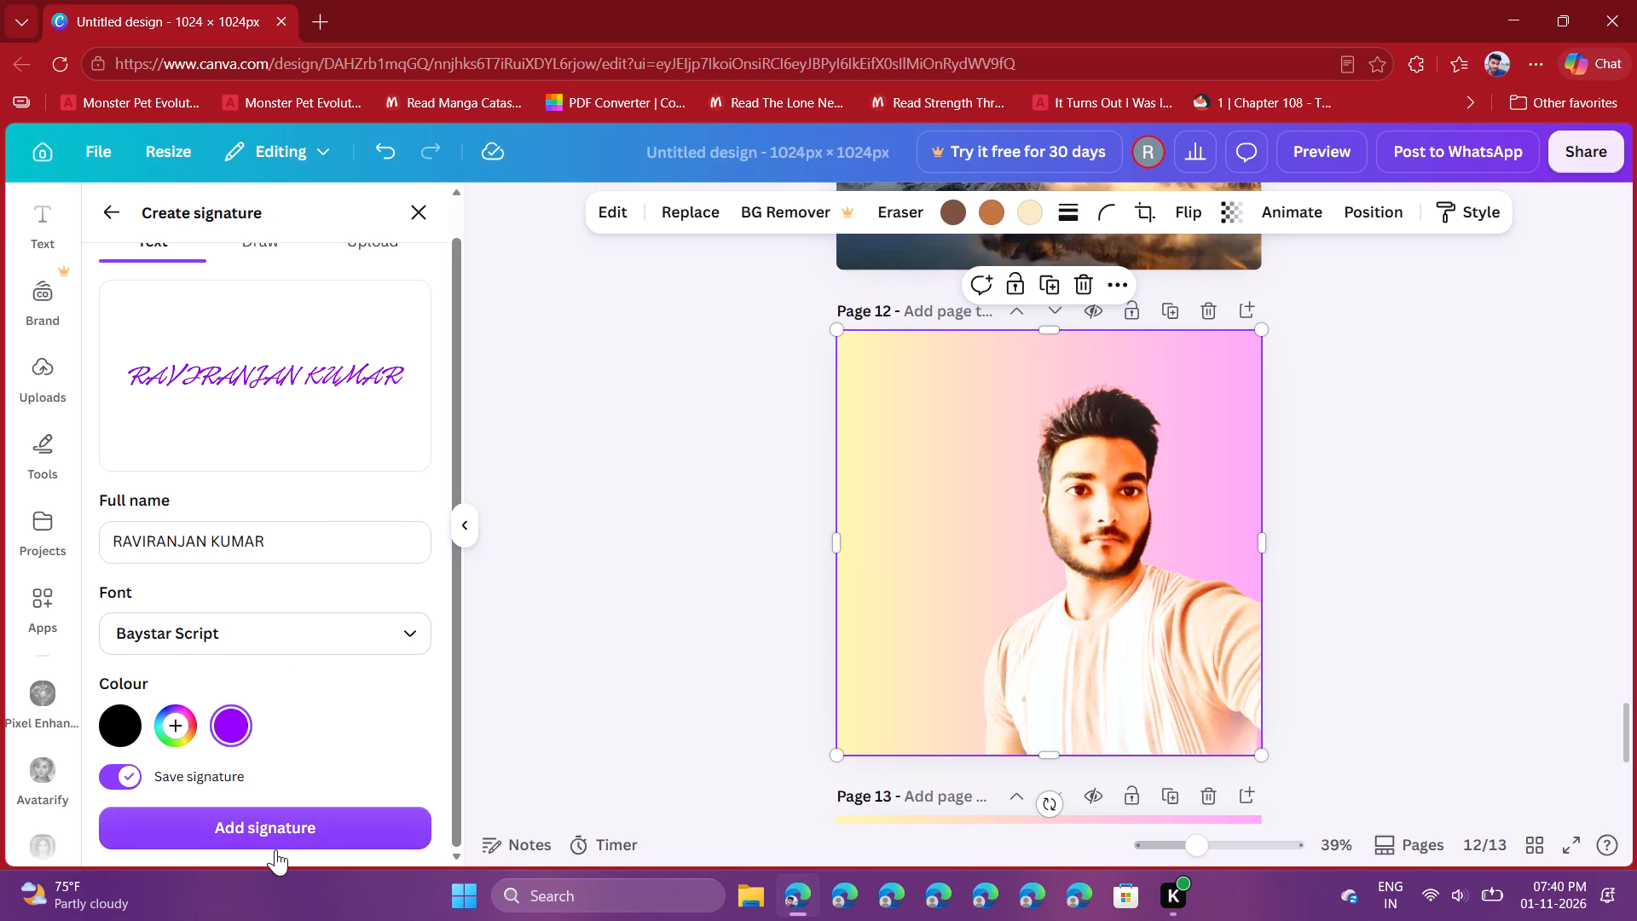
# Add the violet text signature to page 12.
pyautogui.scroll(3, 294, 553)
pyautogui.scroll(-7, 294, 553)
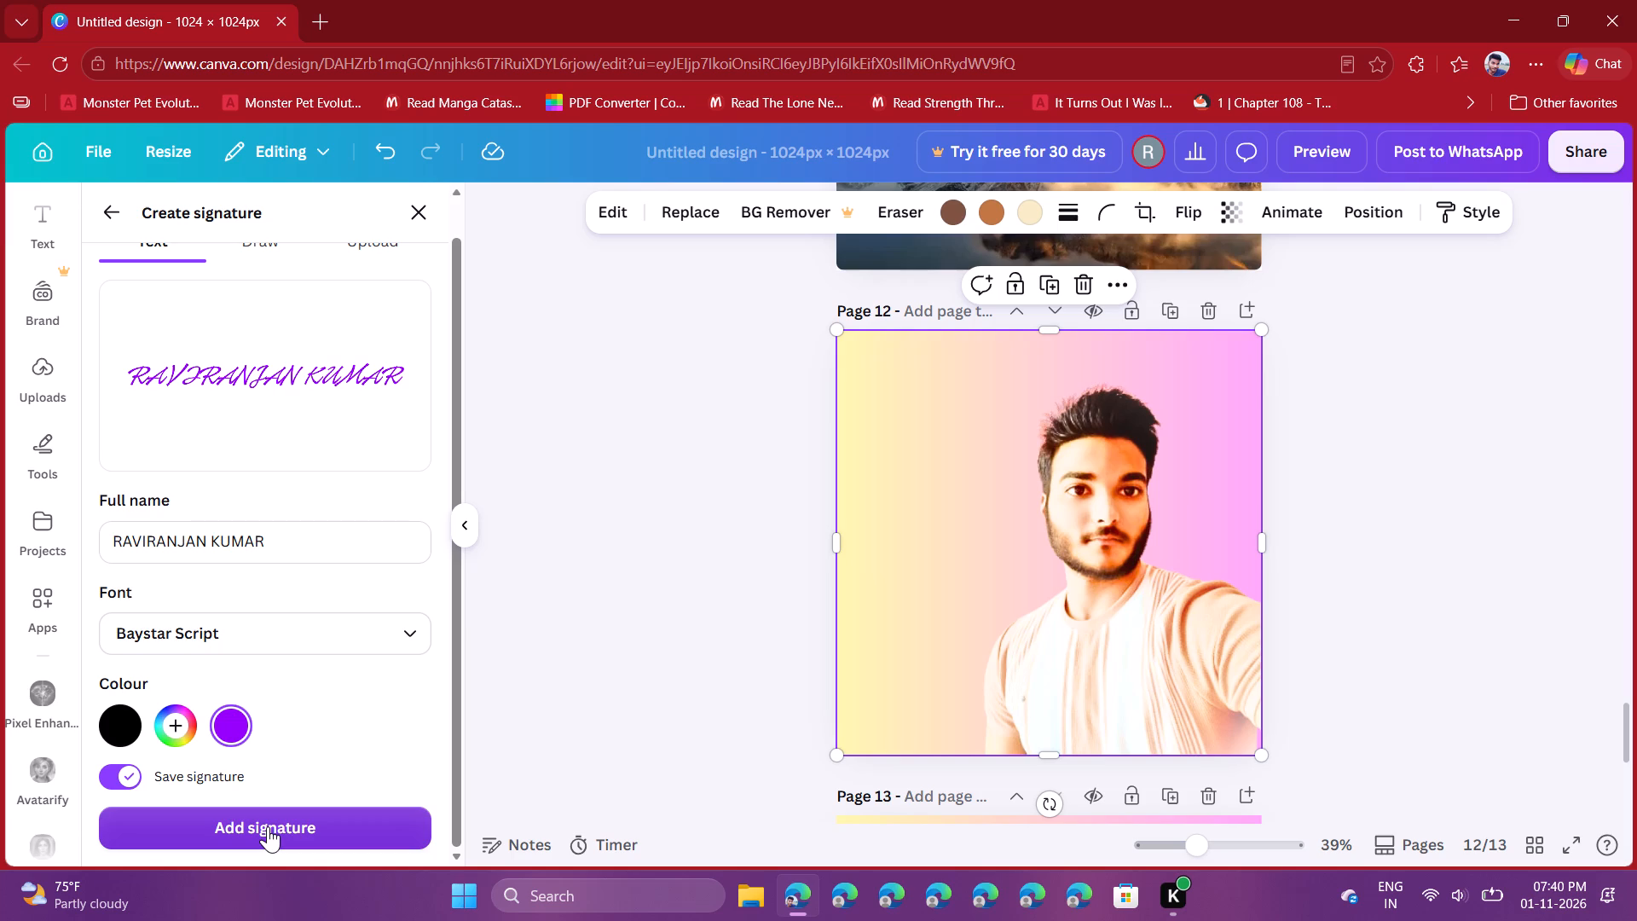
pyautogui.click(268, 826)
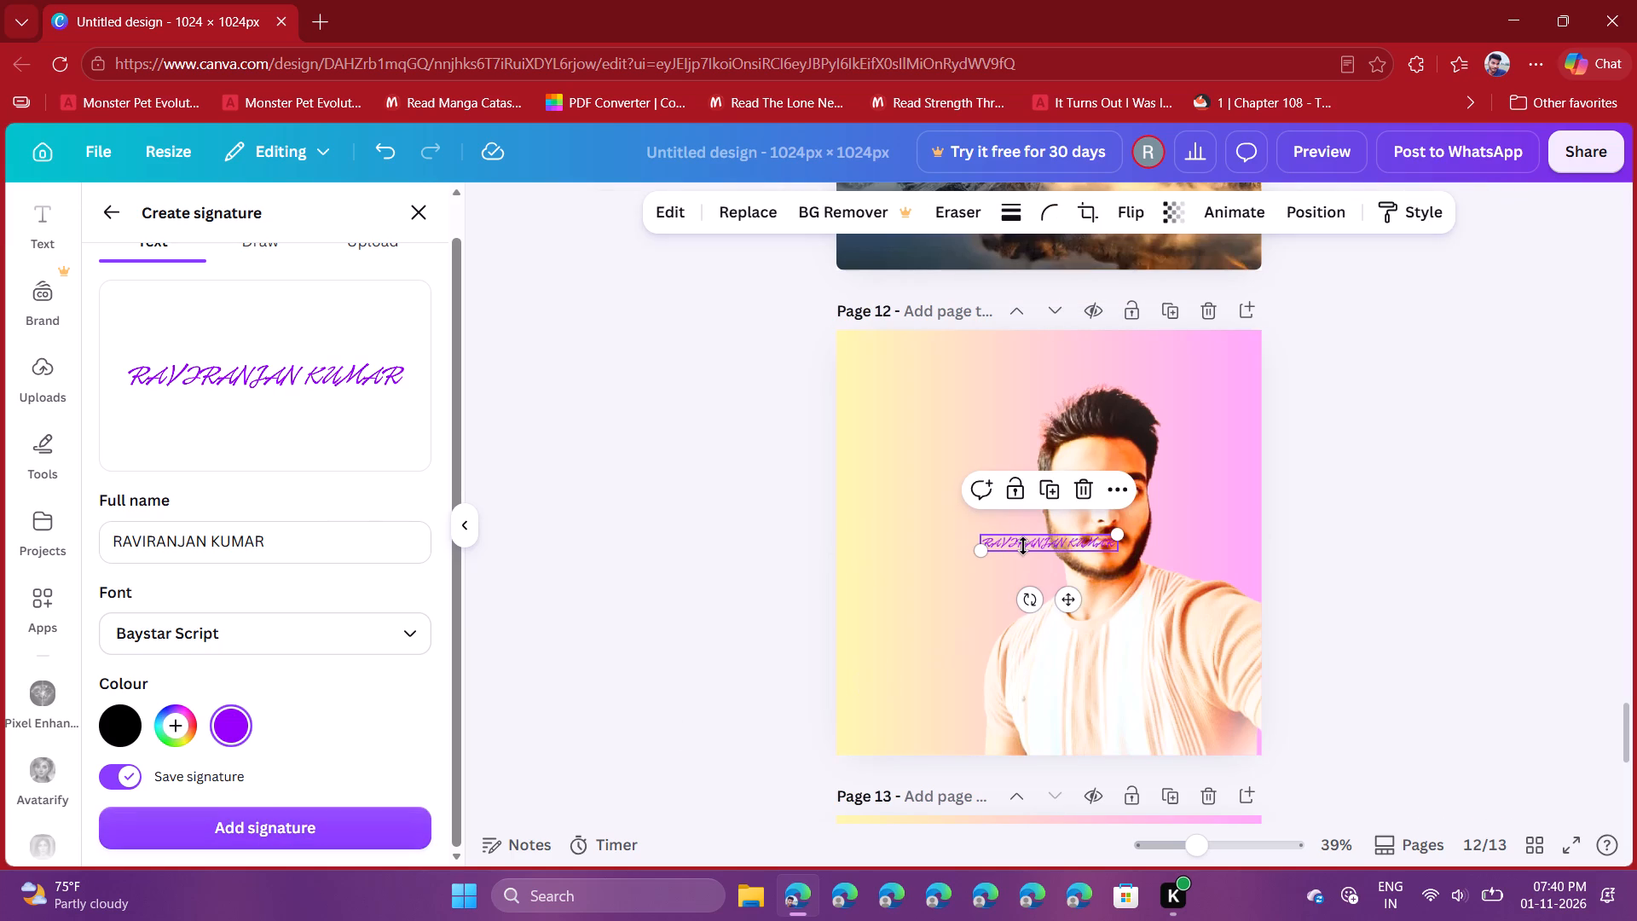
# Place the signature in page 12's lower-left corner and resize it to about 380 px wide.
pyautogui.moveTo(982, 555); pyautogui.dragTo(934, 594)
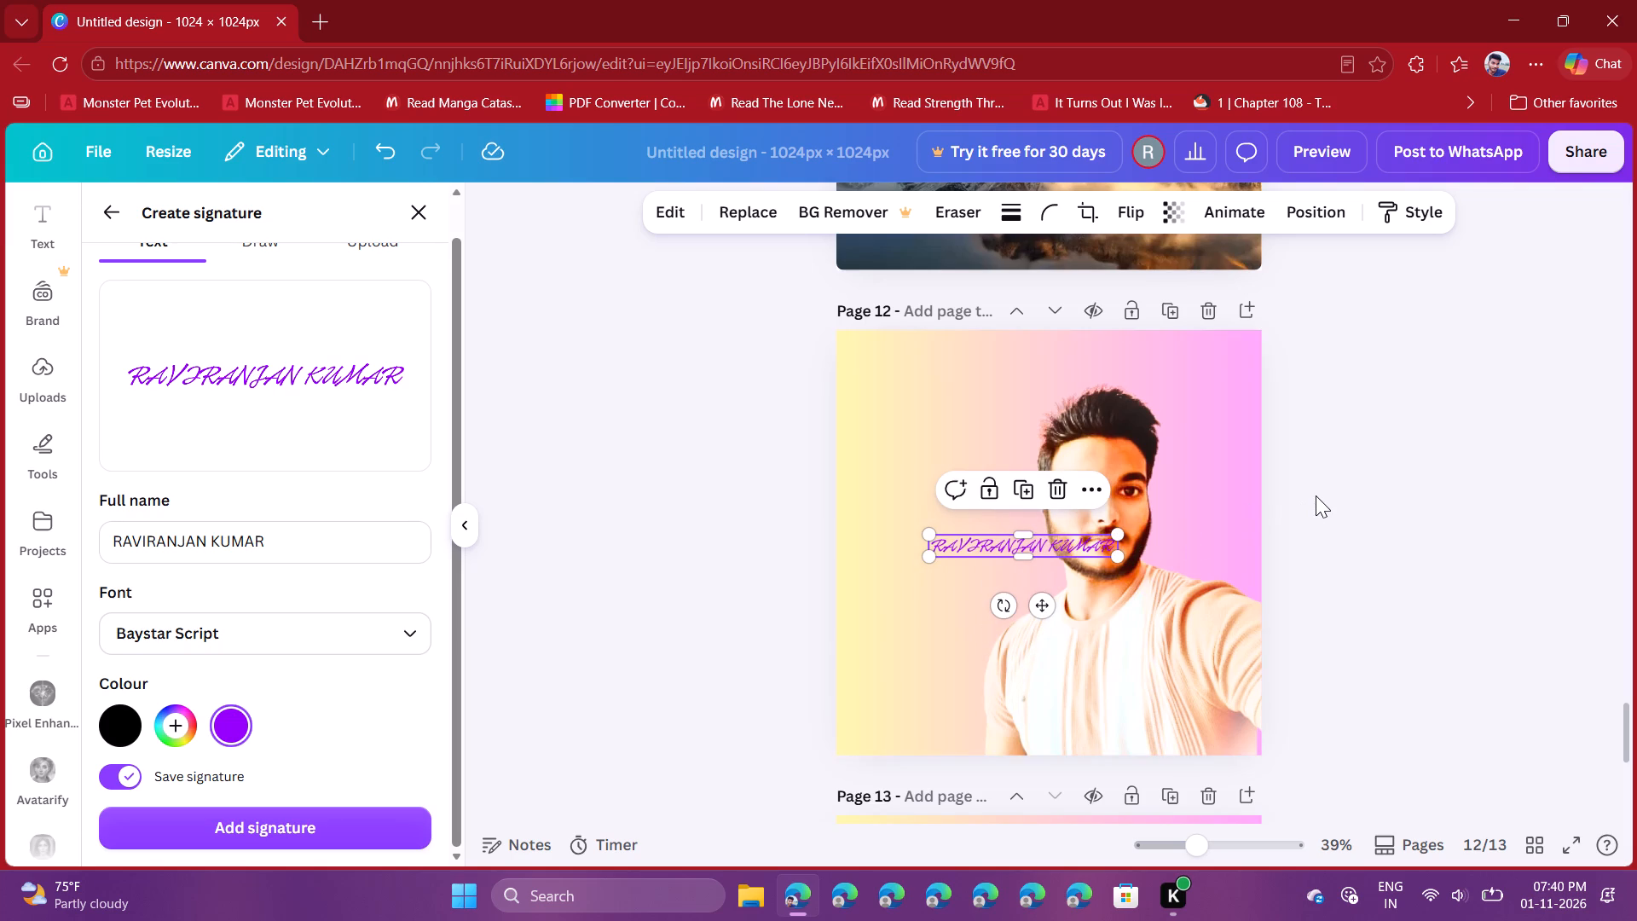
pyautogui.click(1316, 495)
pyautogui.moveTo(1030, 550); pyautogui.dragTo(948, 739)
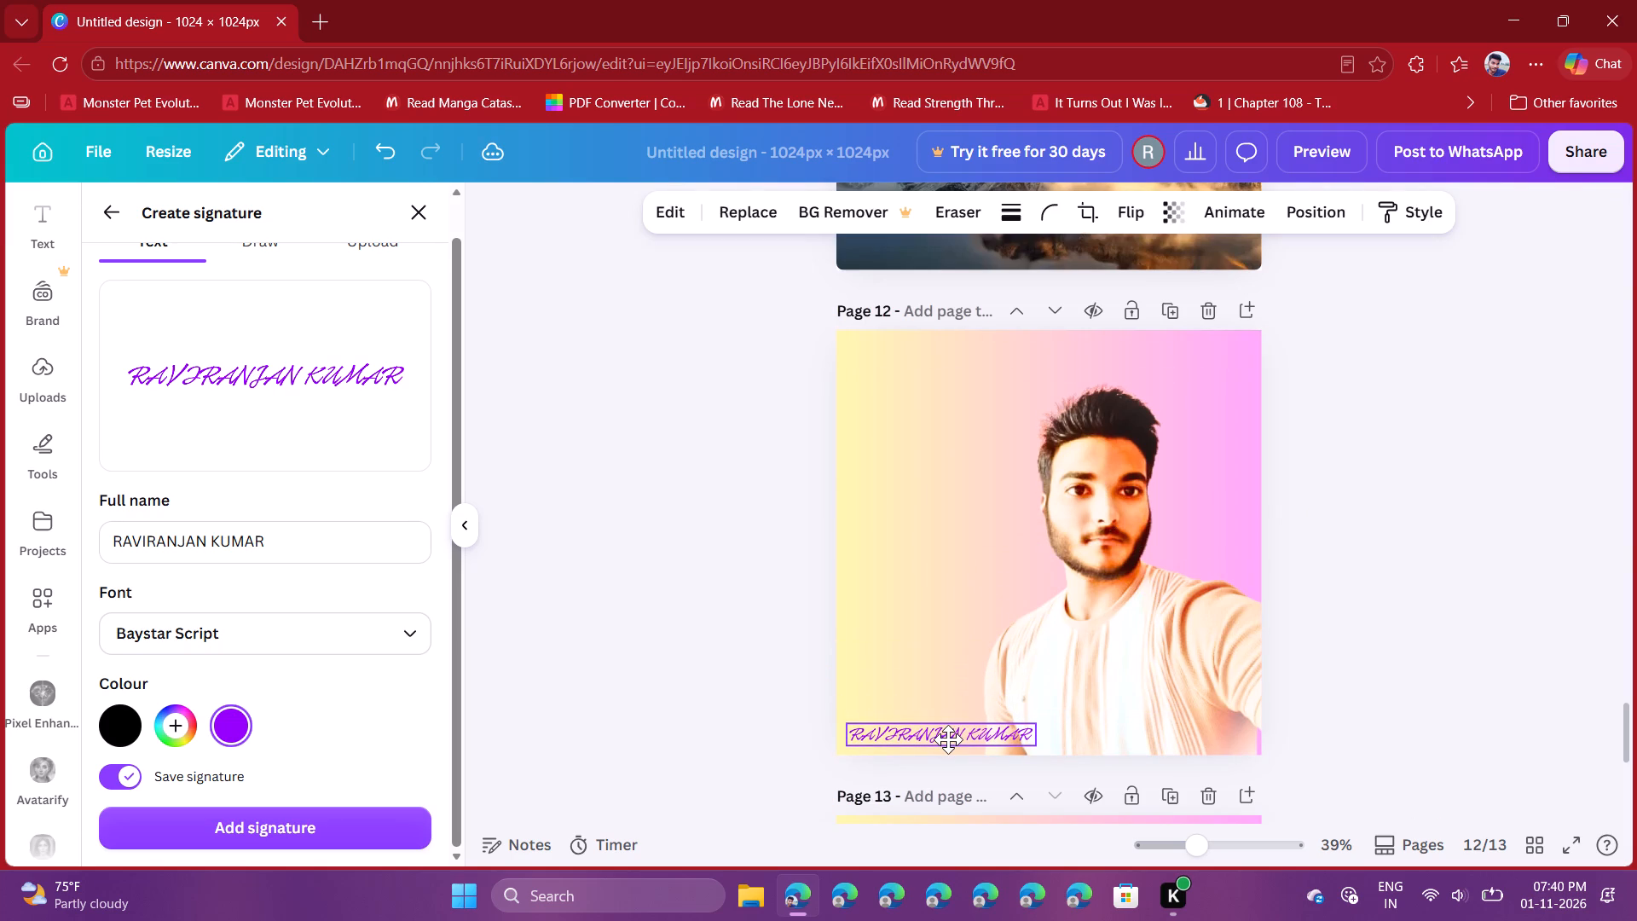
pyautogui.moveTo(948, 739); pyautogui.dragTo(941, 746)
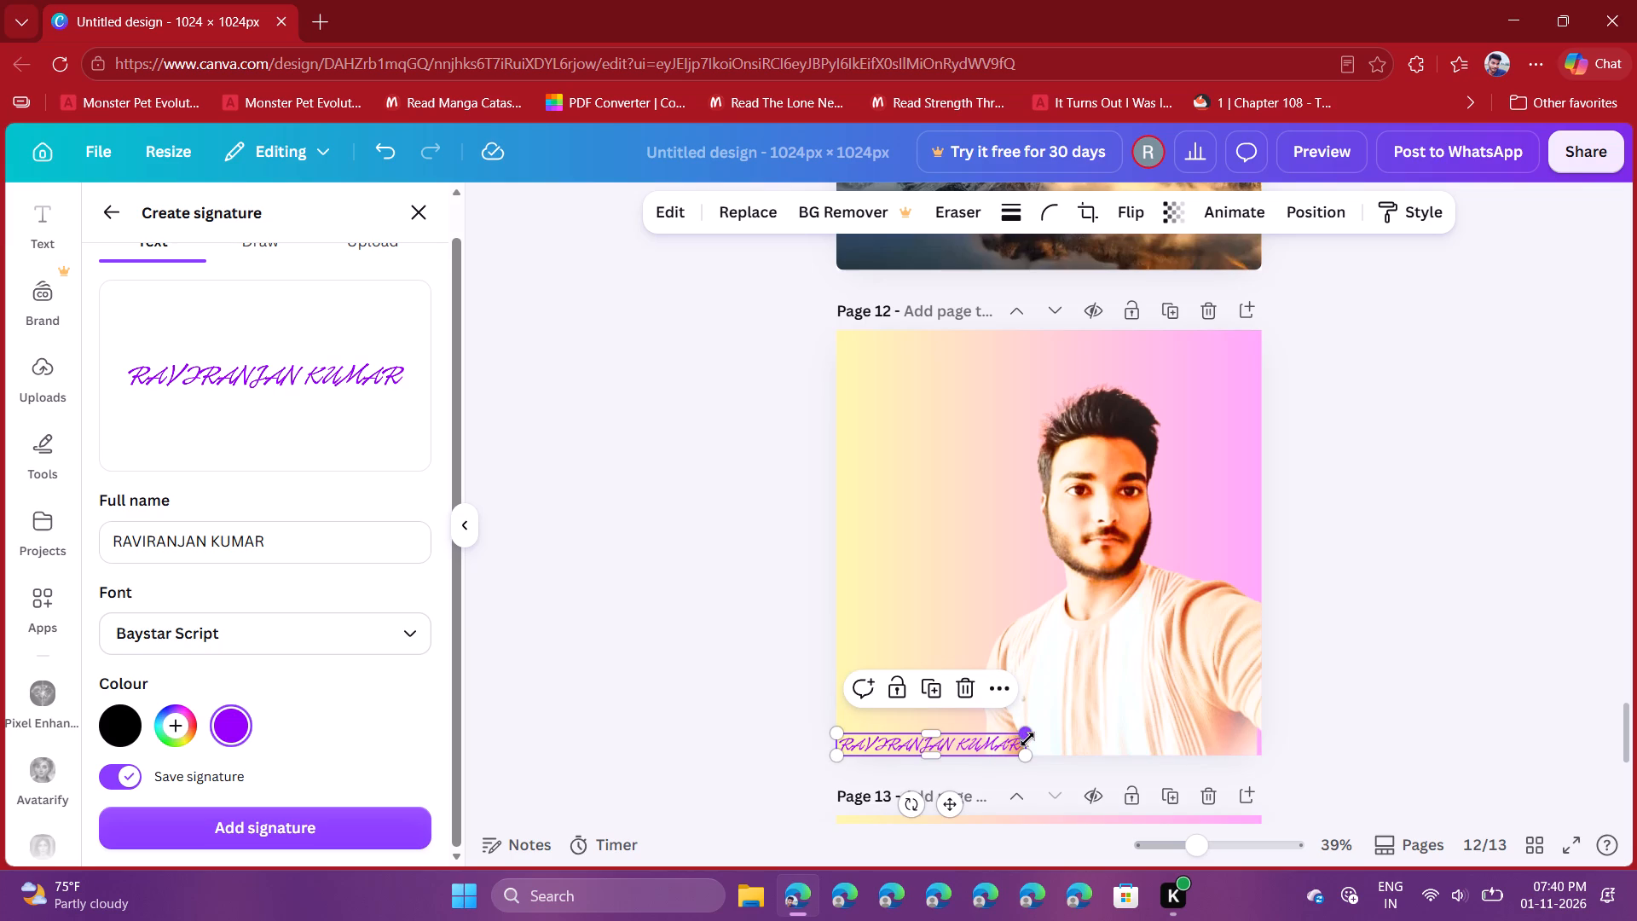
pyautogui.moveTo(1027, 739); pyautogui.dragTo(998, 741)
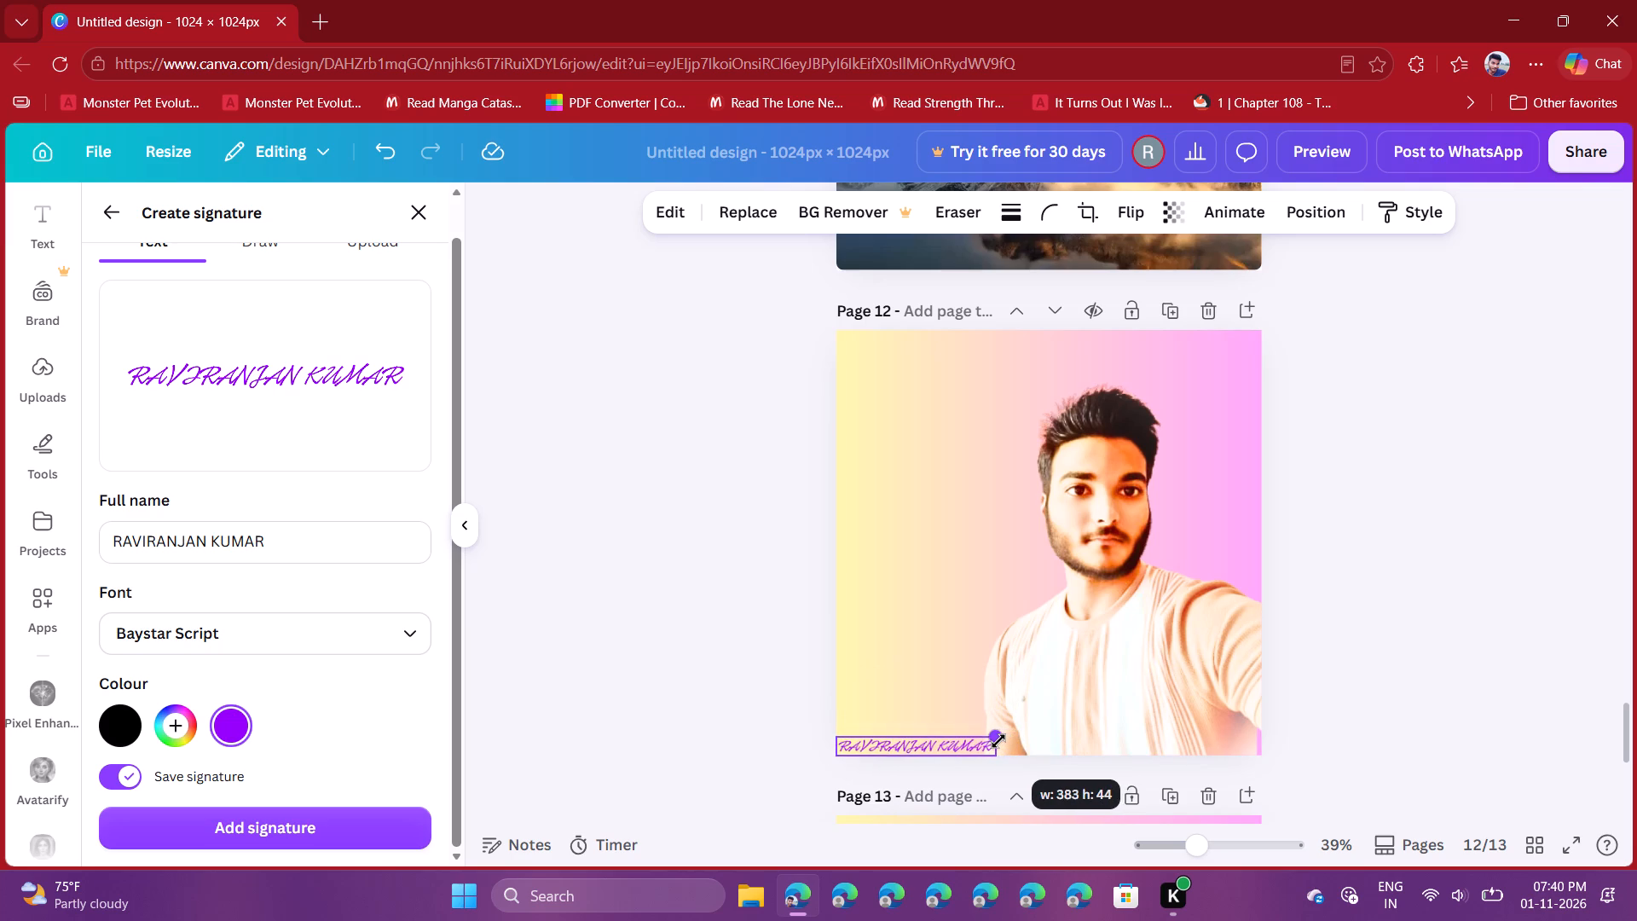
pyautogui.moveTo(998, 741); pyautogui.dragTo(996, 741)
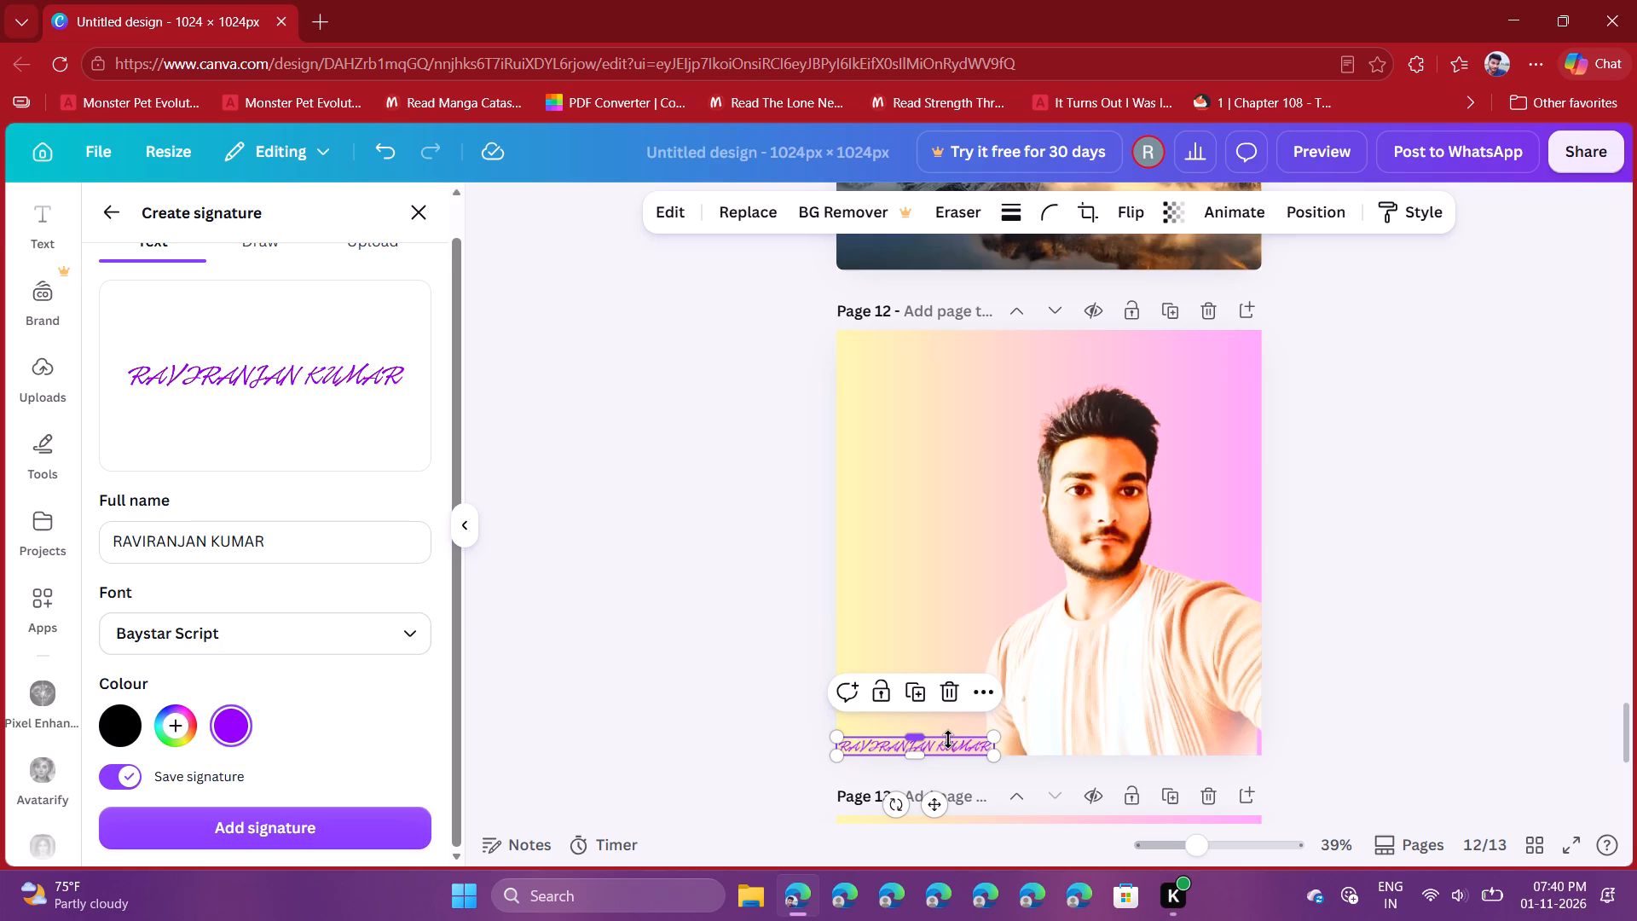
pyautogui.click(1285, 618)
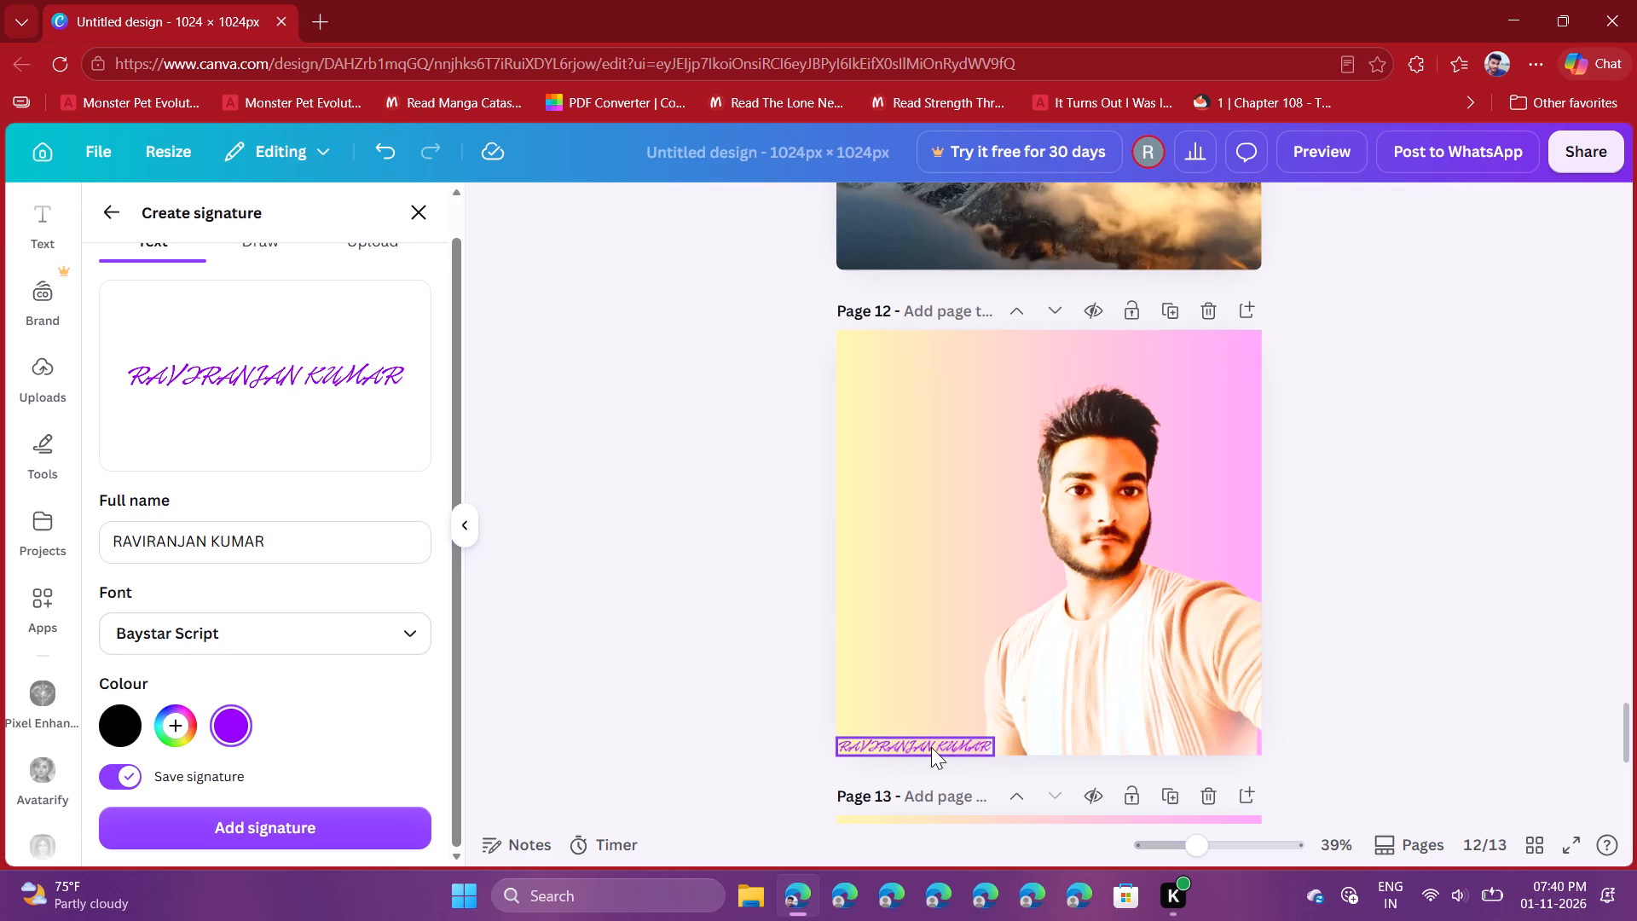
# Move the signature up along page 12's left edge and enlarge it to about 400 × 46 px.
pyautogui.moveTo(931, 747); pyautogui.dragTo(929, 629)
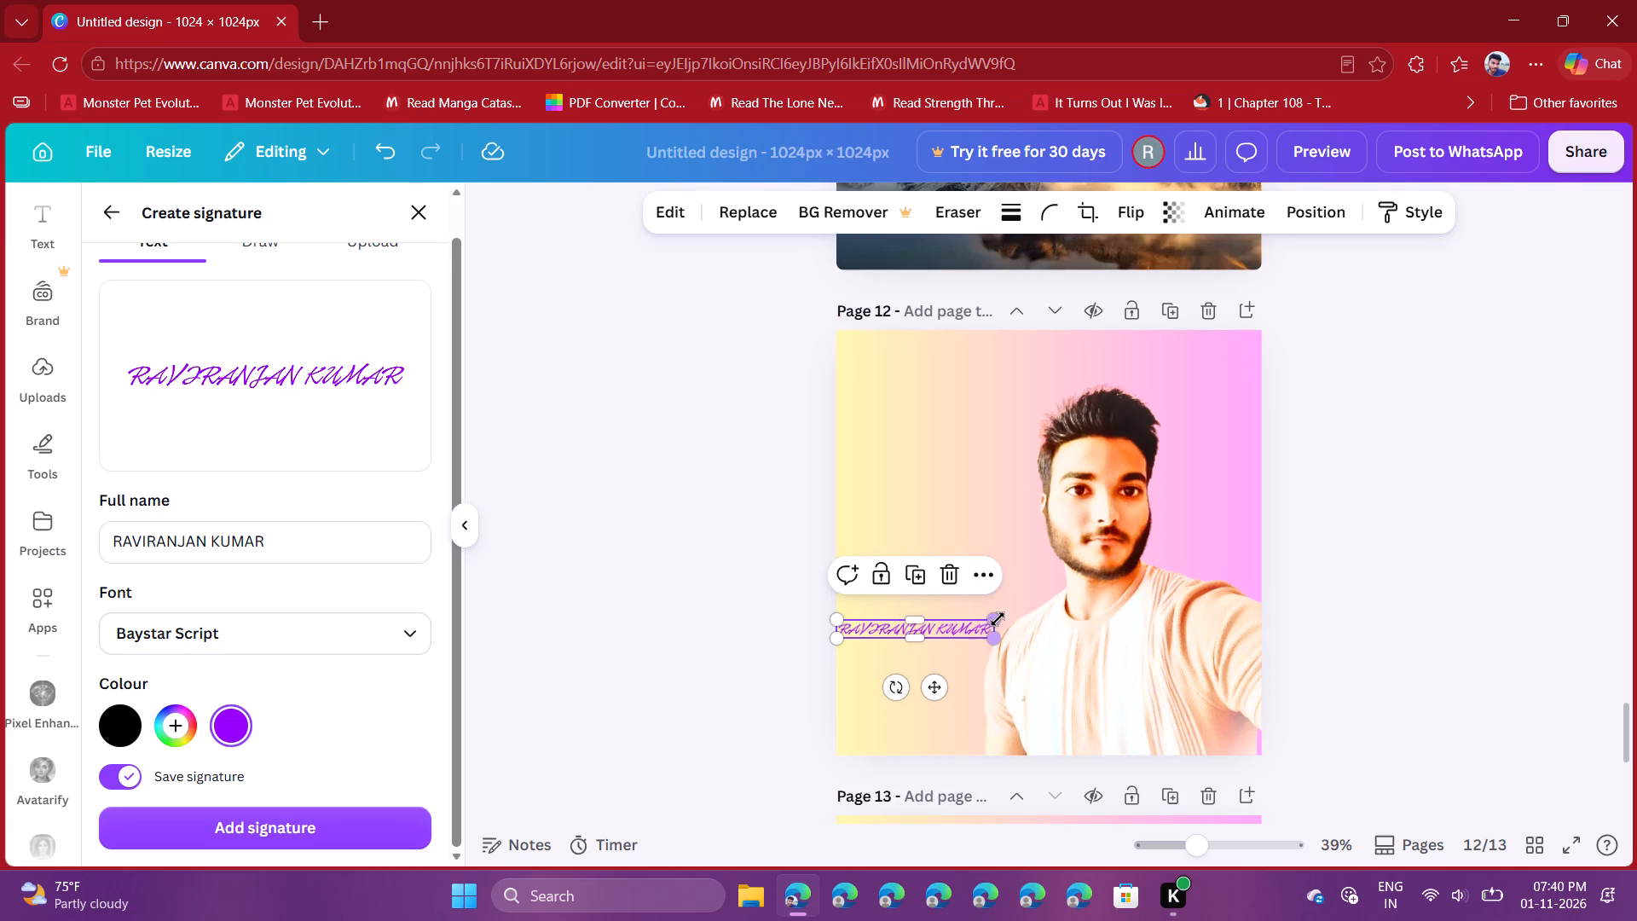
pyautogui.moveTo(999, 617); pyautogui.dragTo(1008, 611)
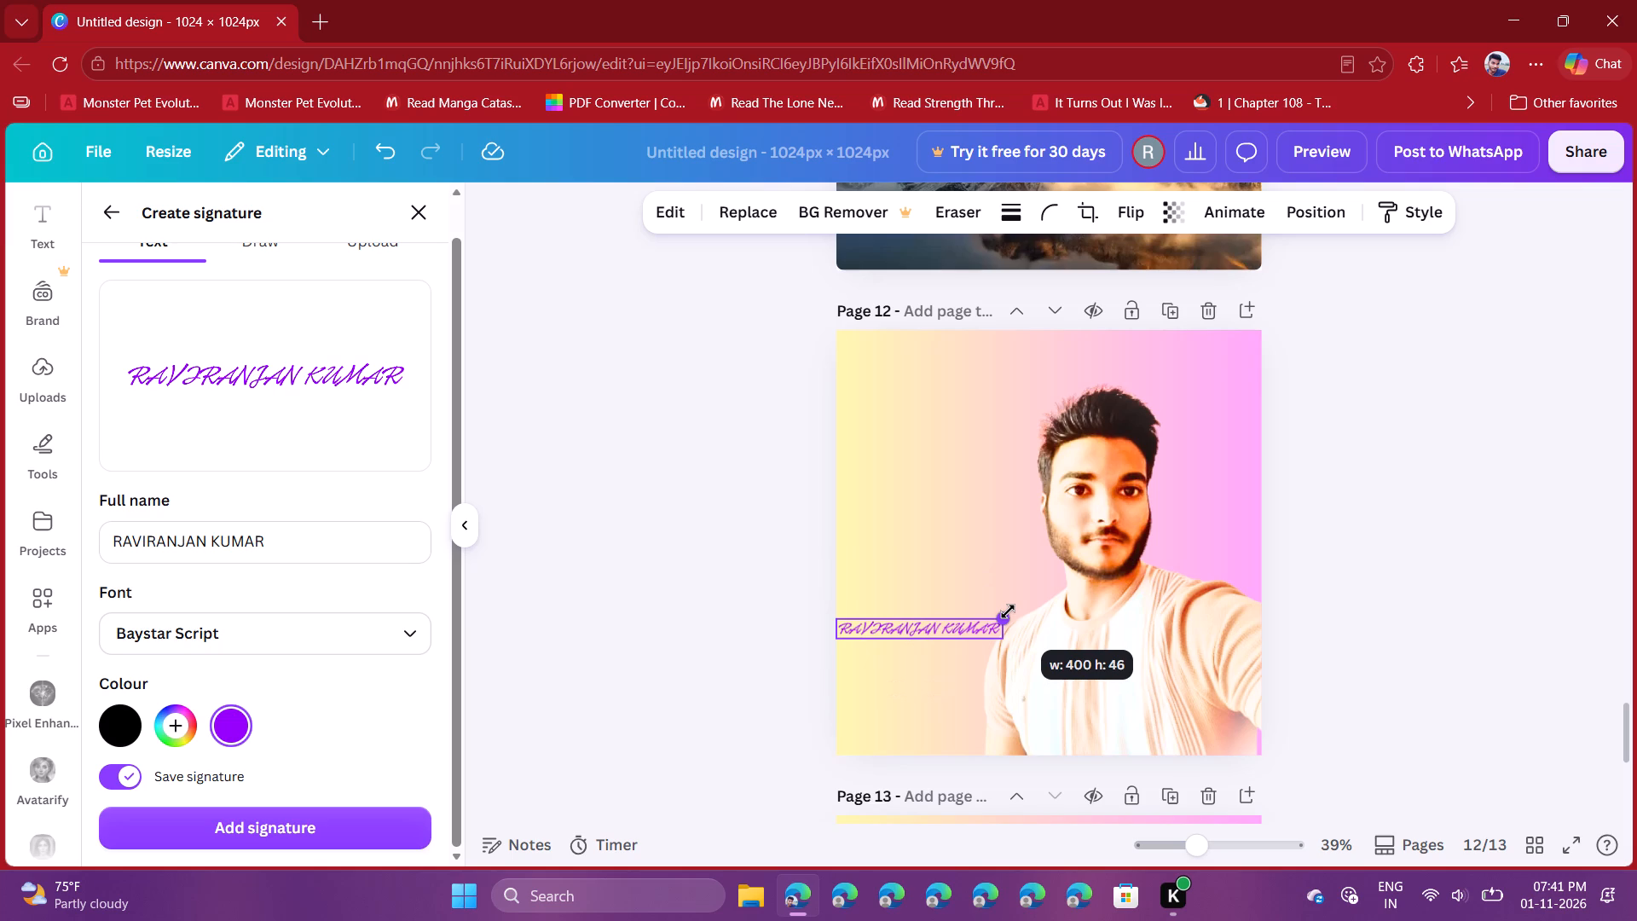
pyautogui.moveTo(1008, 611); pyautogui.dragTo(1008, 611)
pyautogui.click(1384, 539)
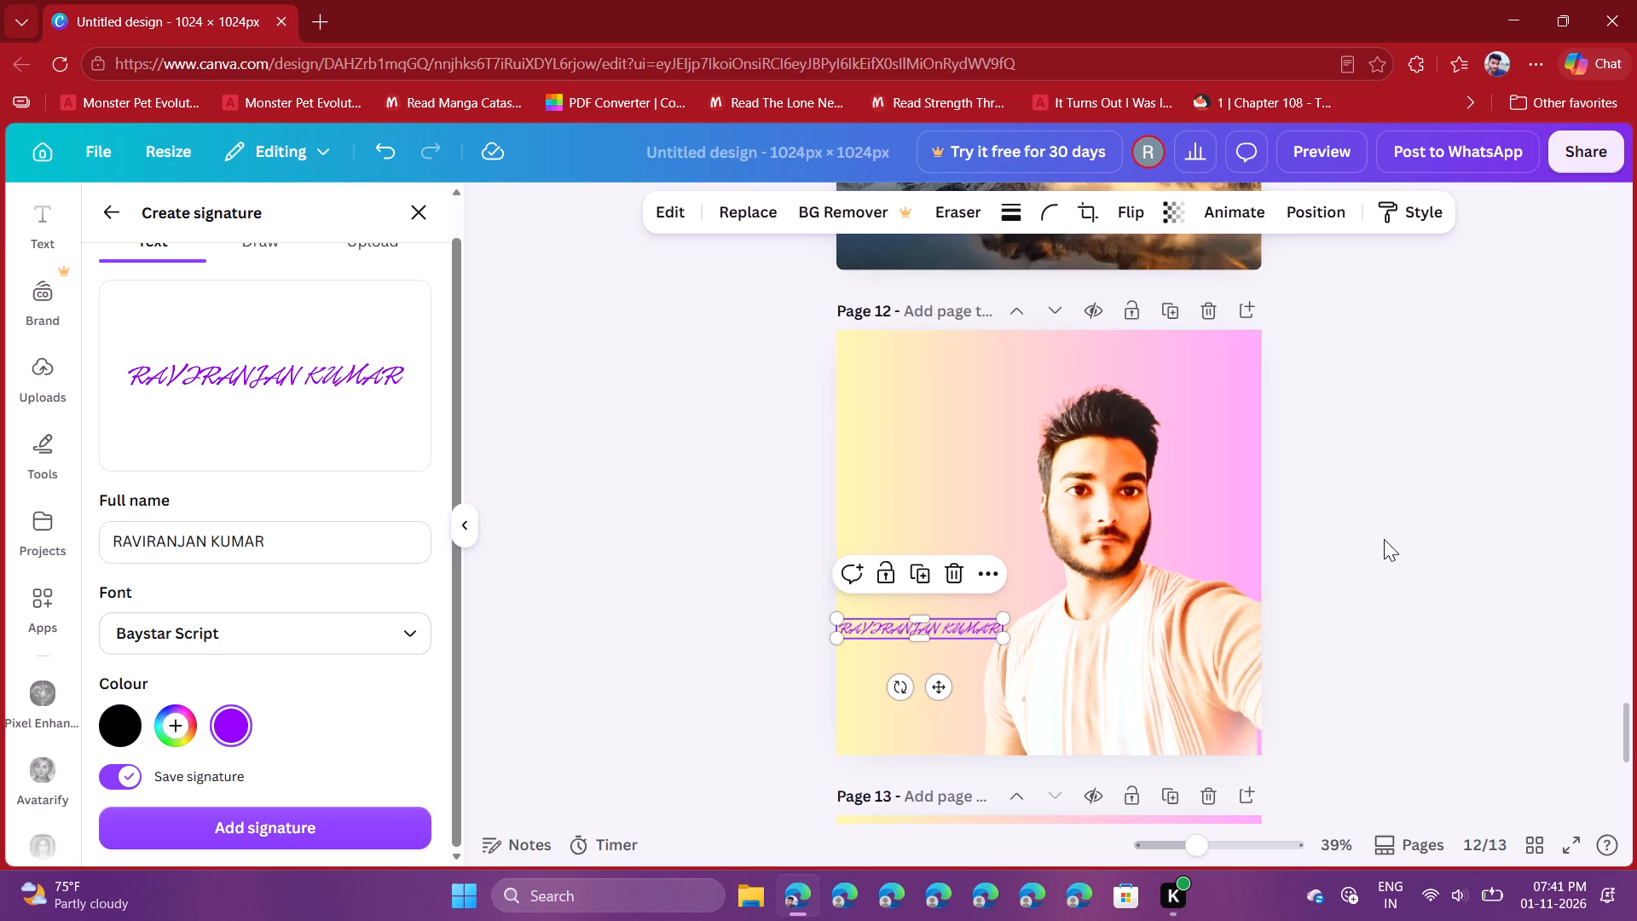
# Try the signature over the shirt at page 12's bottom edge and move it to the page's lower-left corner.
pyautogui.moveTo(931, 625); pyautogui.dragTo(1136, 740)
pyautogui.click(1477, 663)
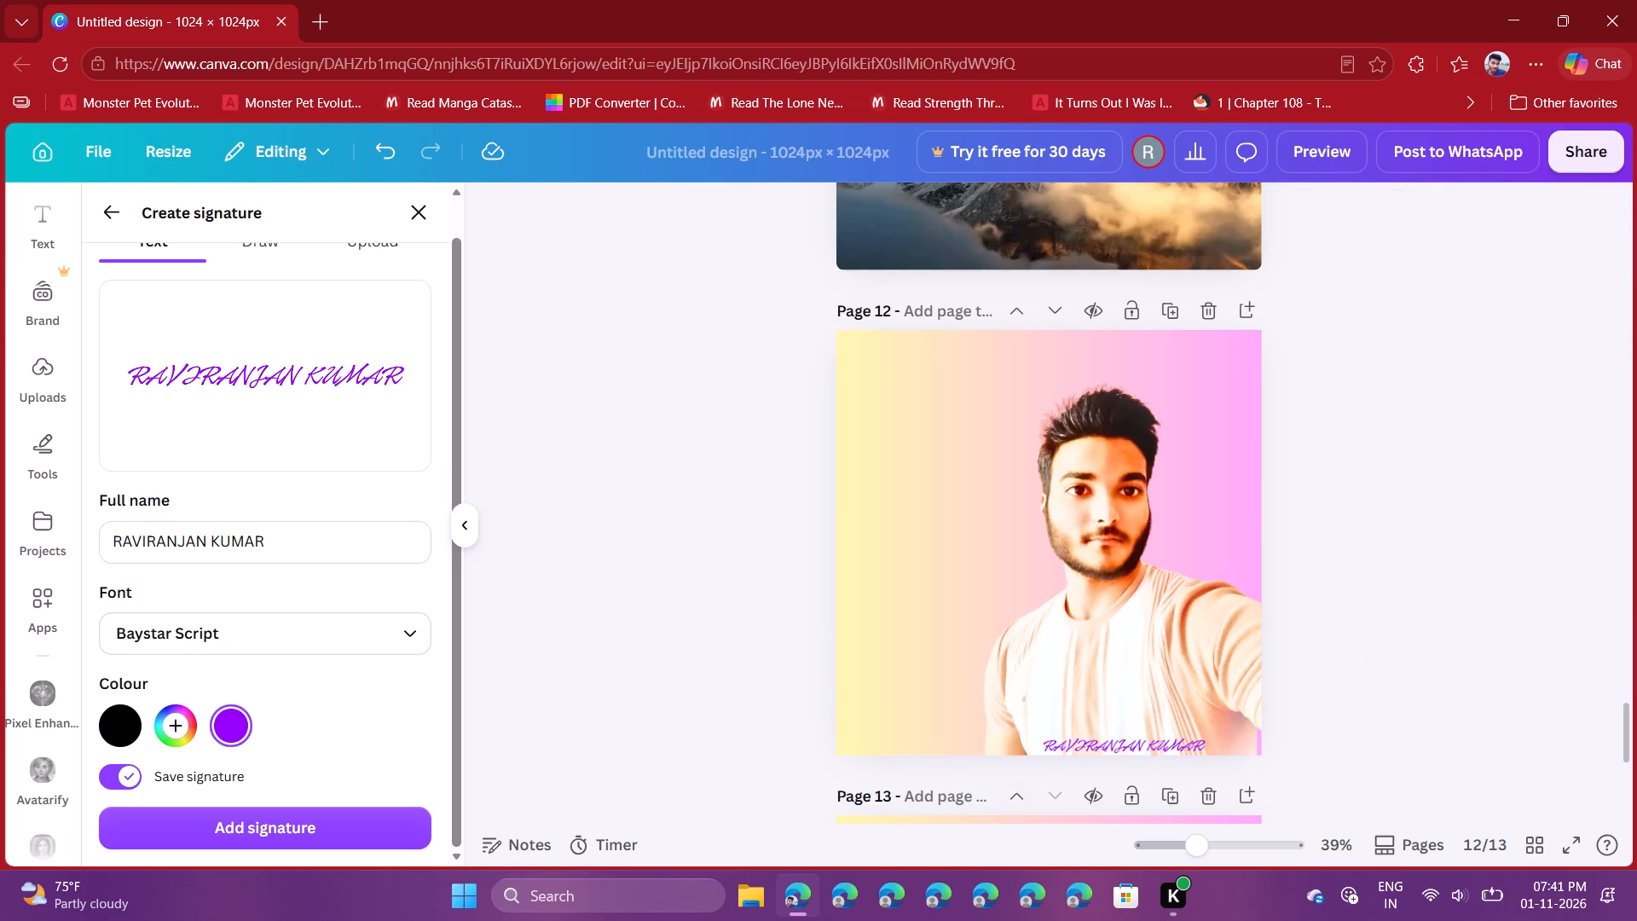
pyautogui.moveTo(1114, 744); pyautogui.dragTo(901, 750)
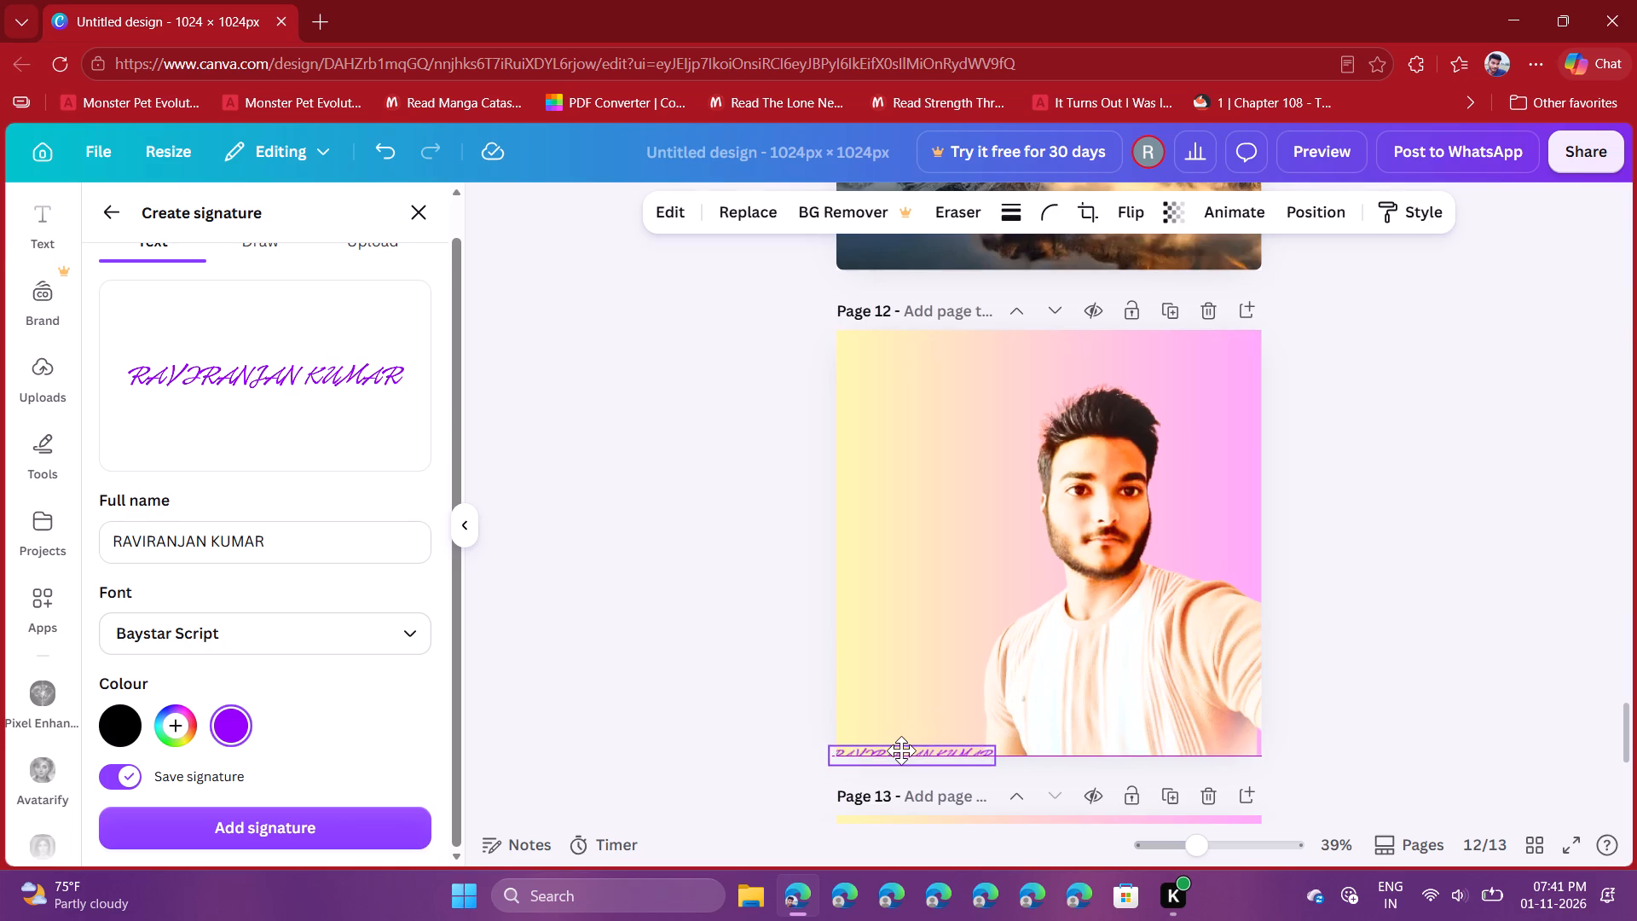
pyautogui.moveTo(901, 750); pyautogui.dragTo(913, 741)
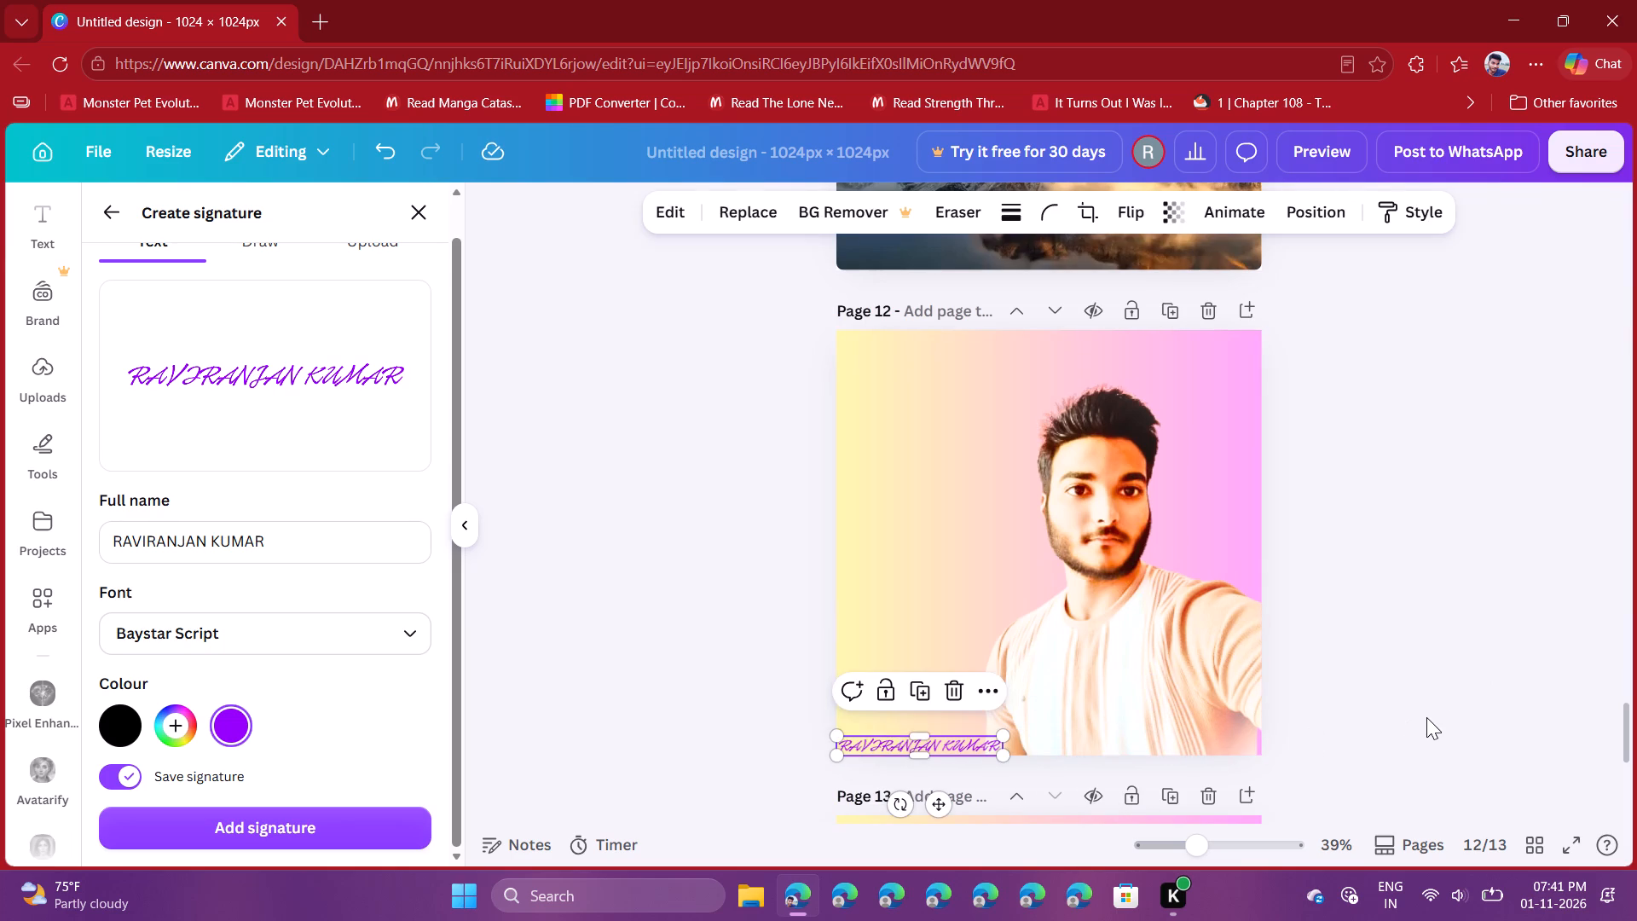
pyautogui.click(1426, 717)
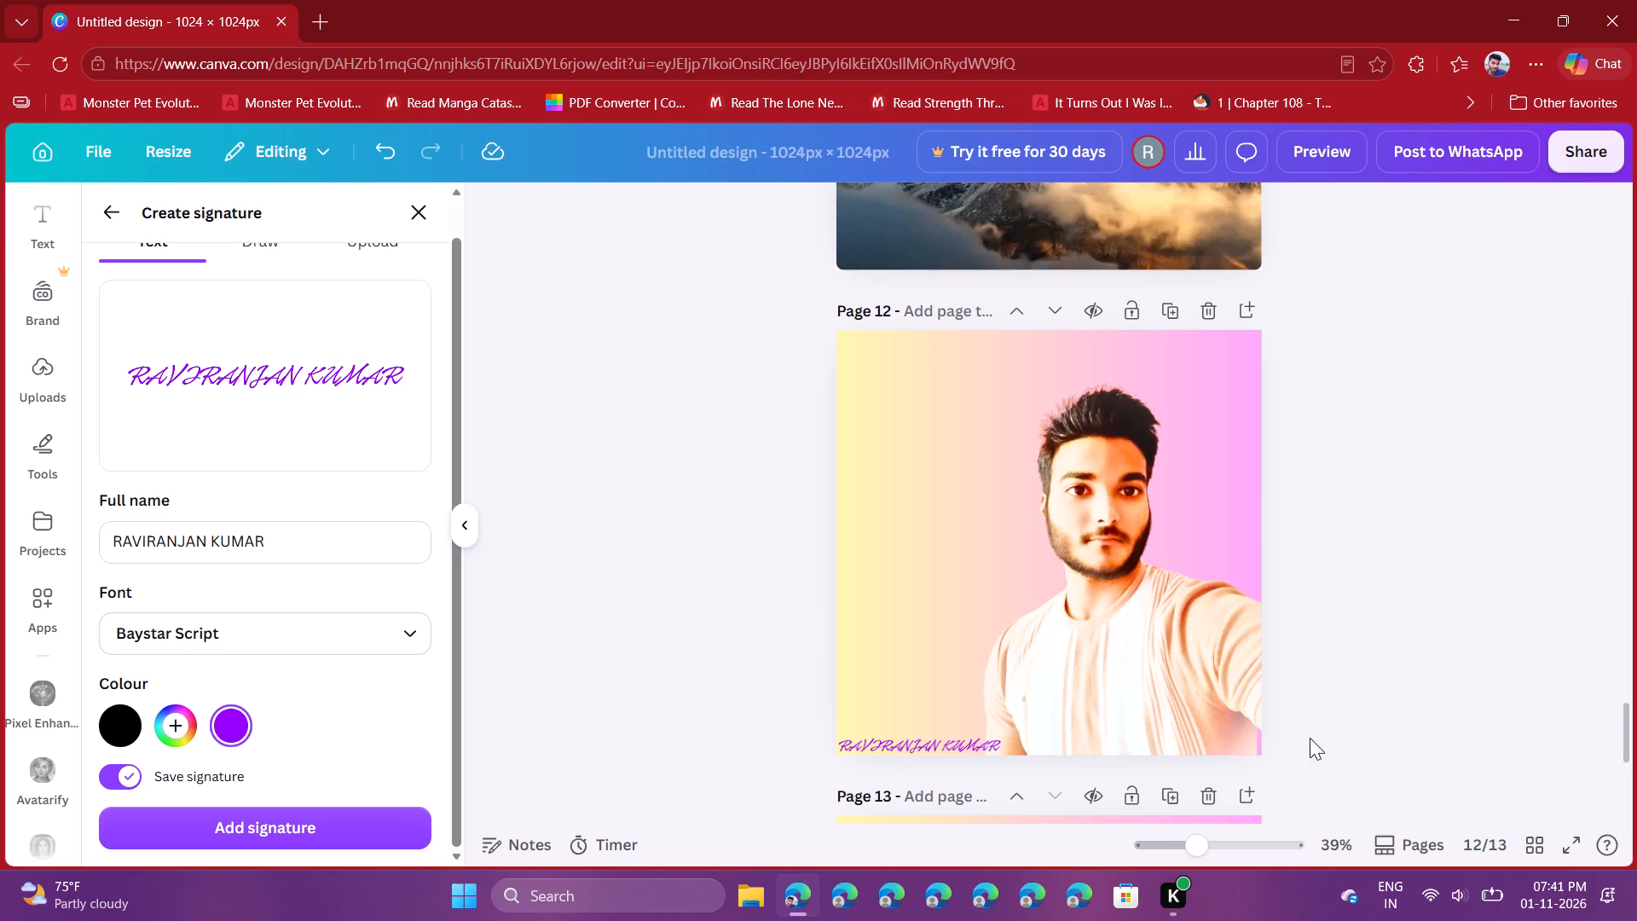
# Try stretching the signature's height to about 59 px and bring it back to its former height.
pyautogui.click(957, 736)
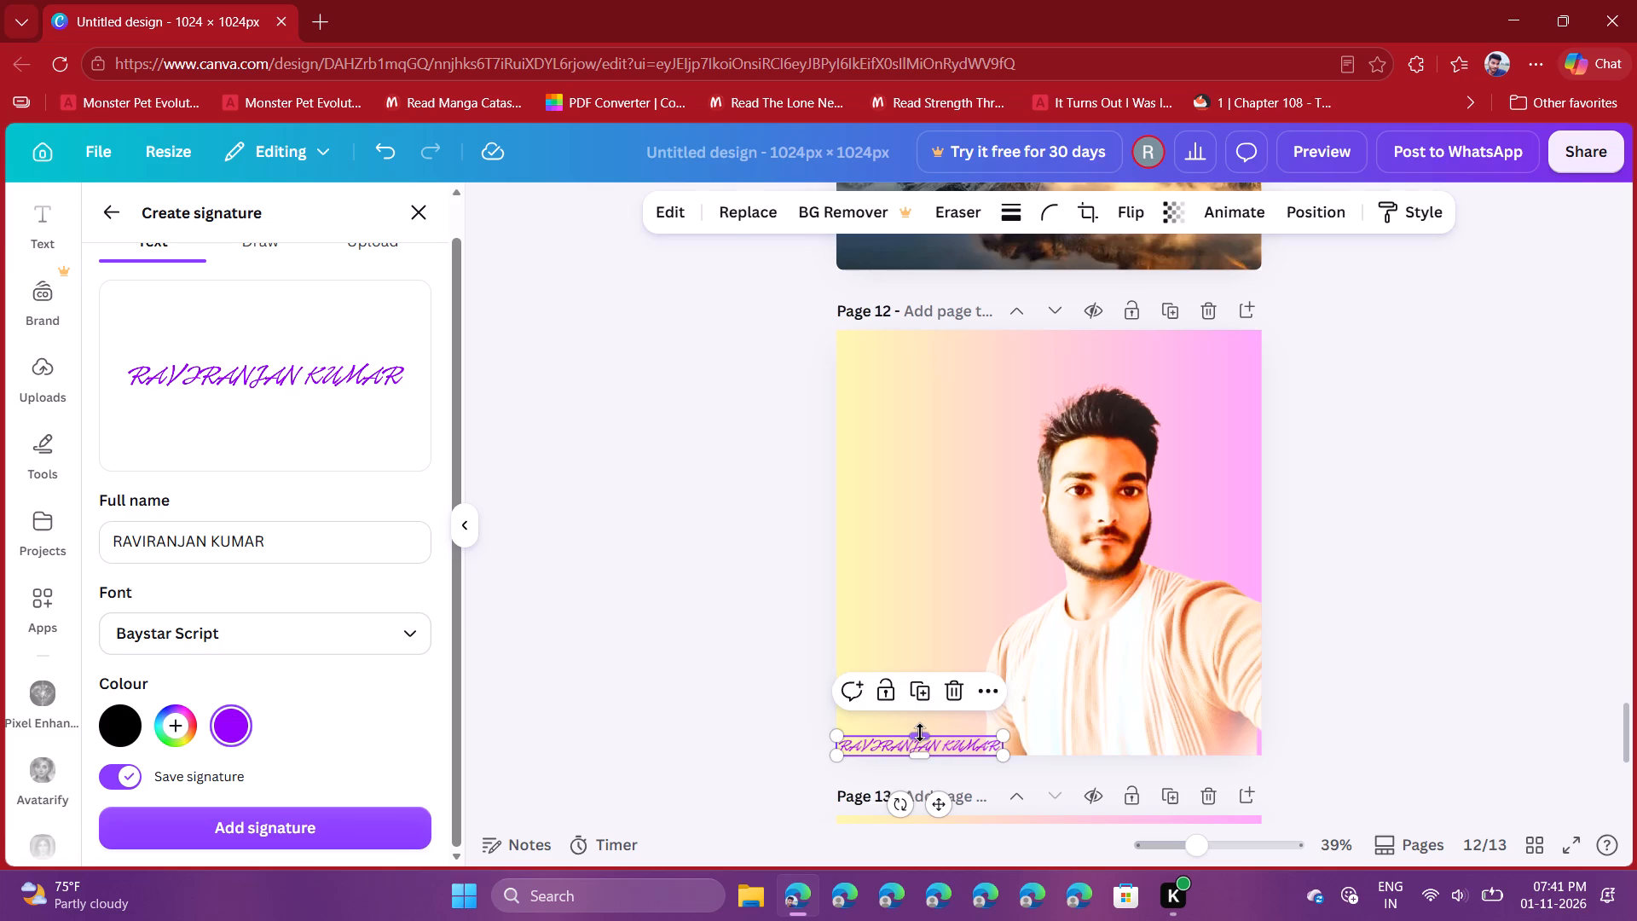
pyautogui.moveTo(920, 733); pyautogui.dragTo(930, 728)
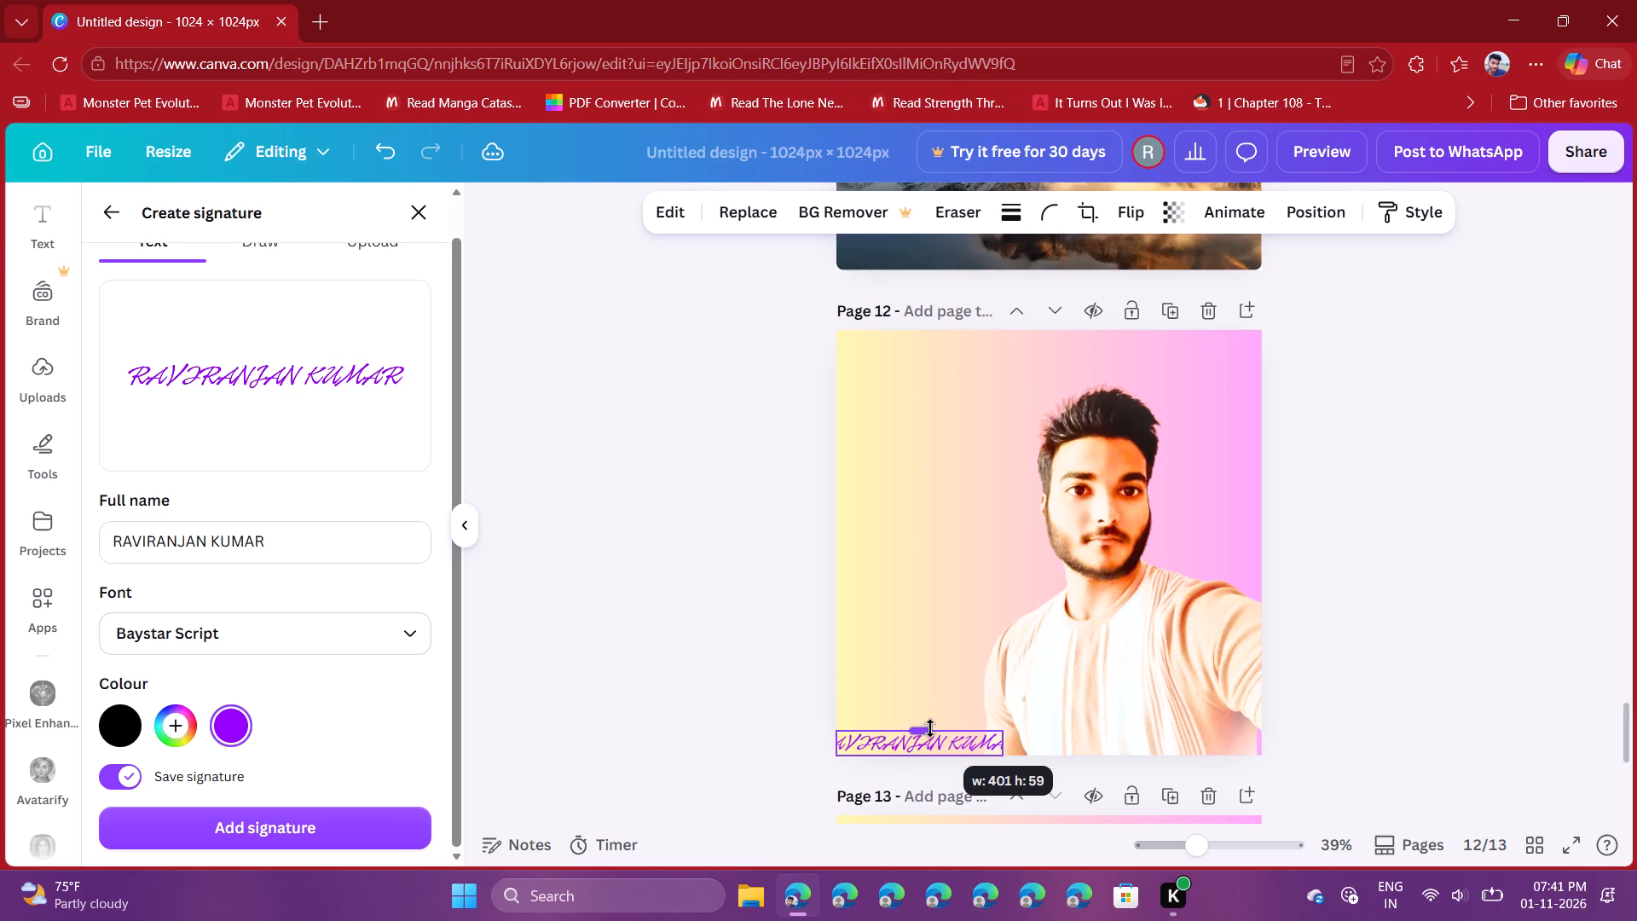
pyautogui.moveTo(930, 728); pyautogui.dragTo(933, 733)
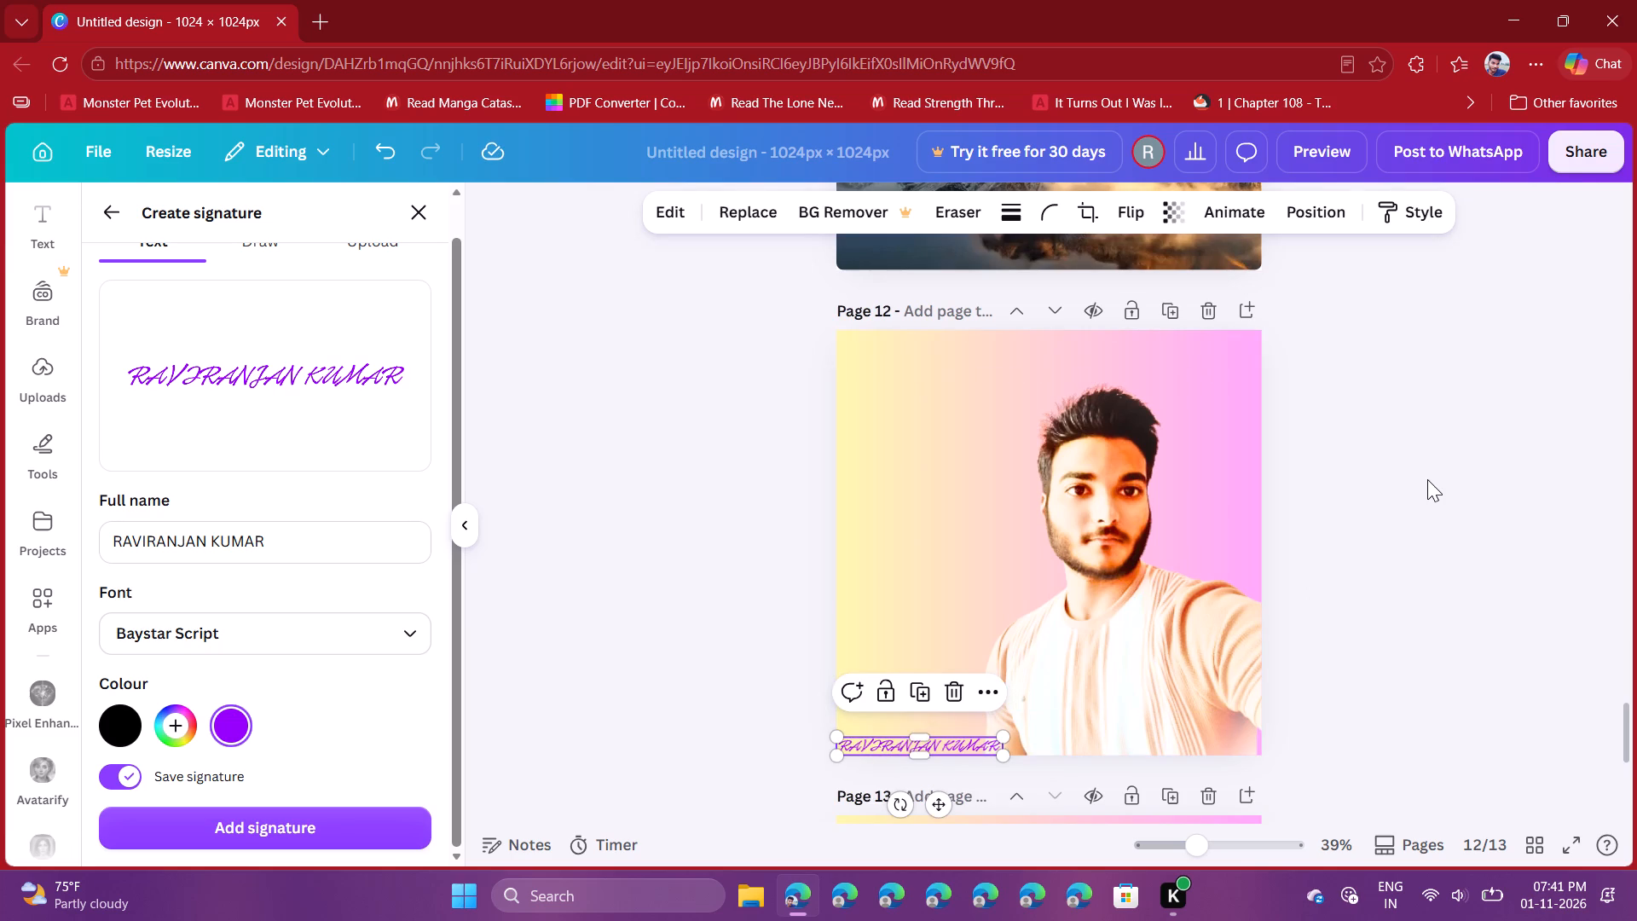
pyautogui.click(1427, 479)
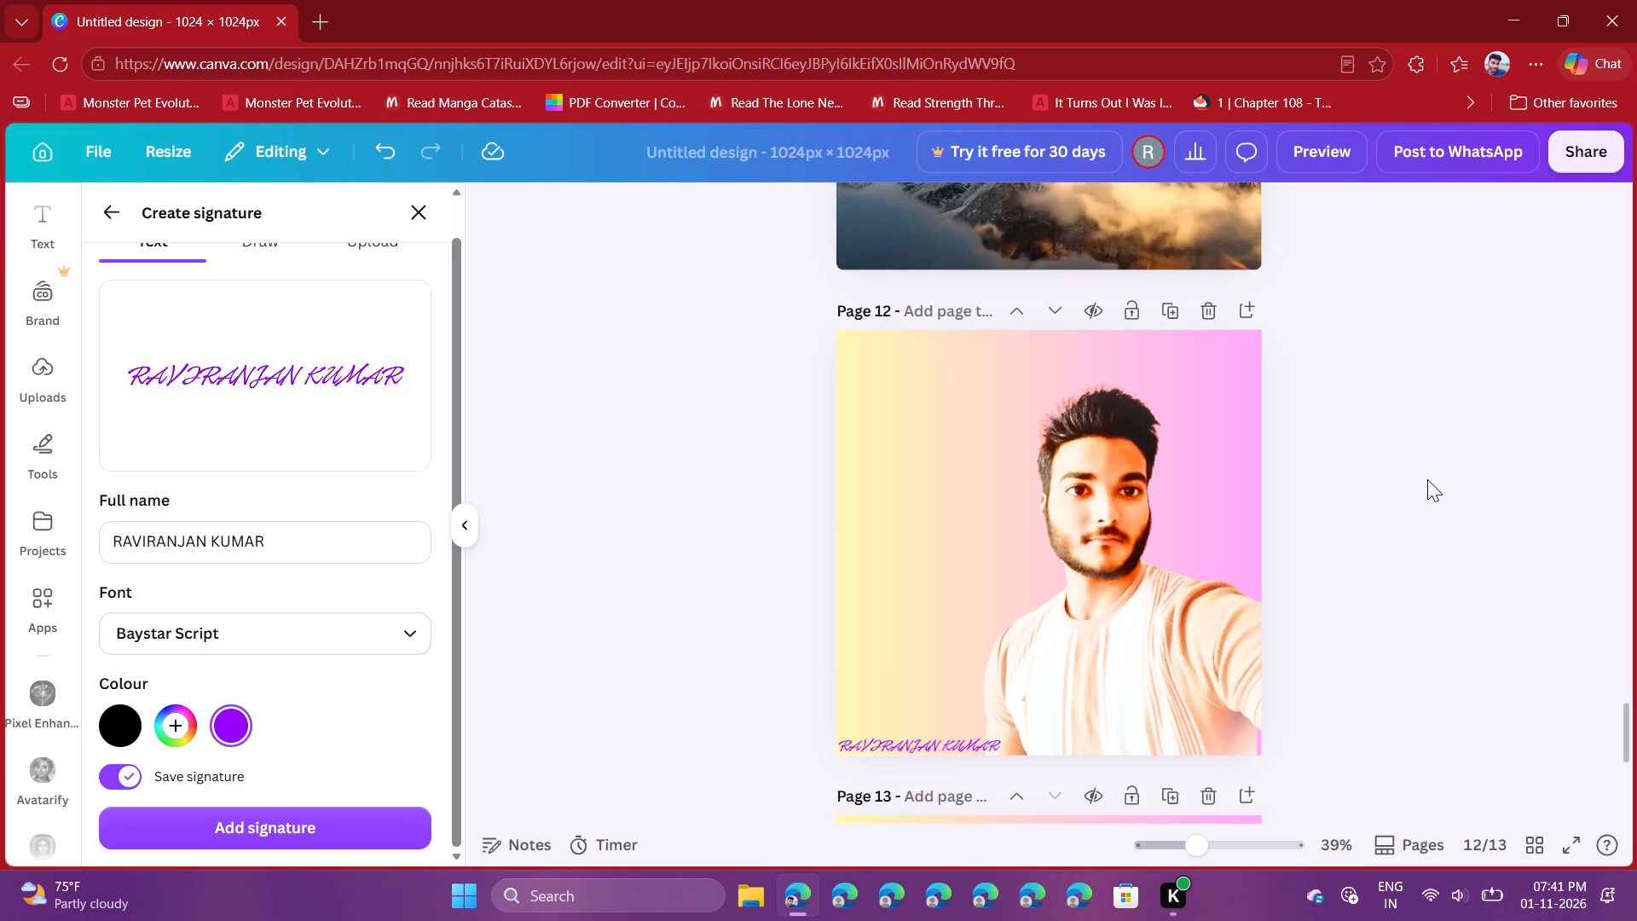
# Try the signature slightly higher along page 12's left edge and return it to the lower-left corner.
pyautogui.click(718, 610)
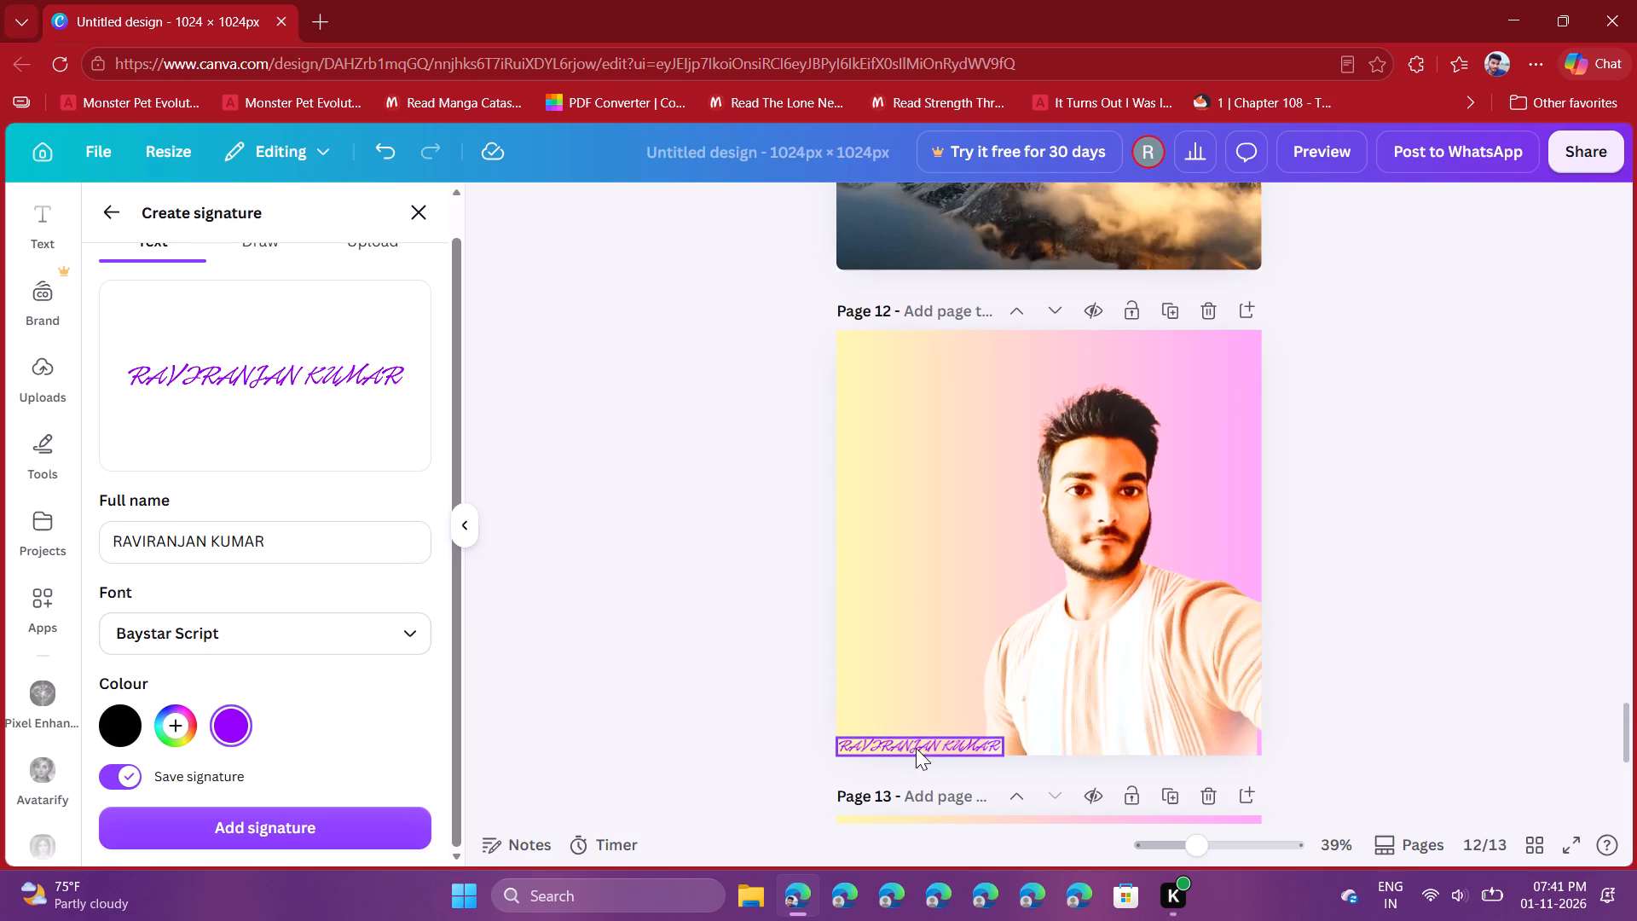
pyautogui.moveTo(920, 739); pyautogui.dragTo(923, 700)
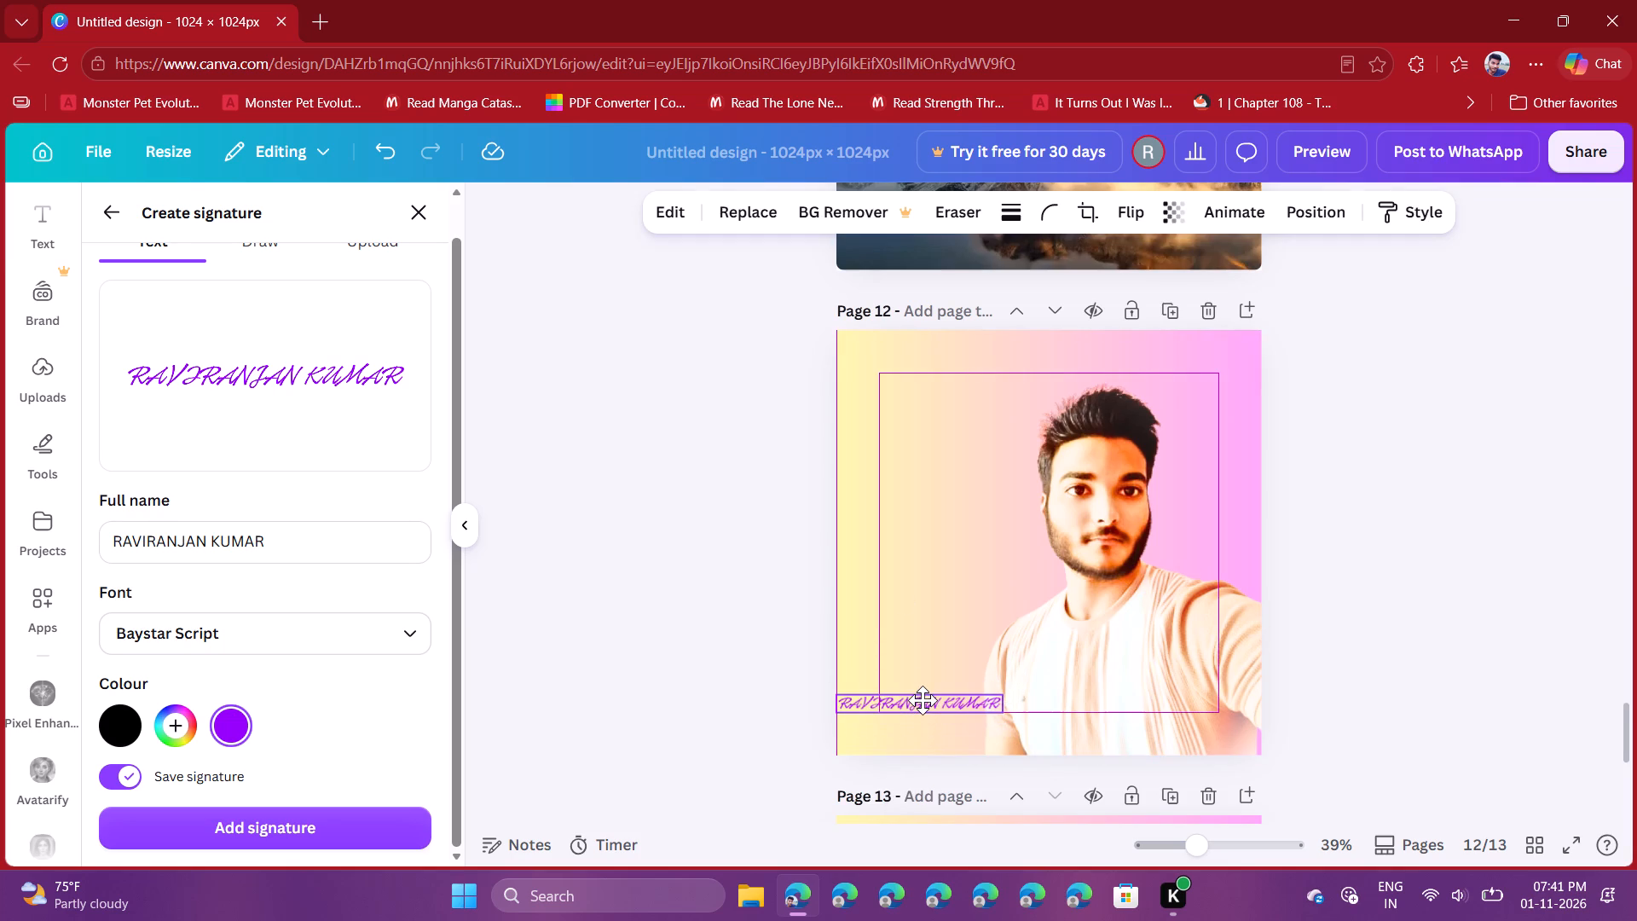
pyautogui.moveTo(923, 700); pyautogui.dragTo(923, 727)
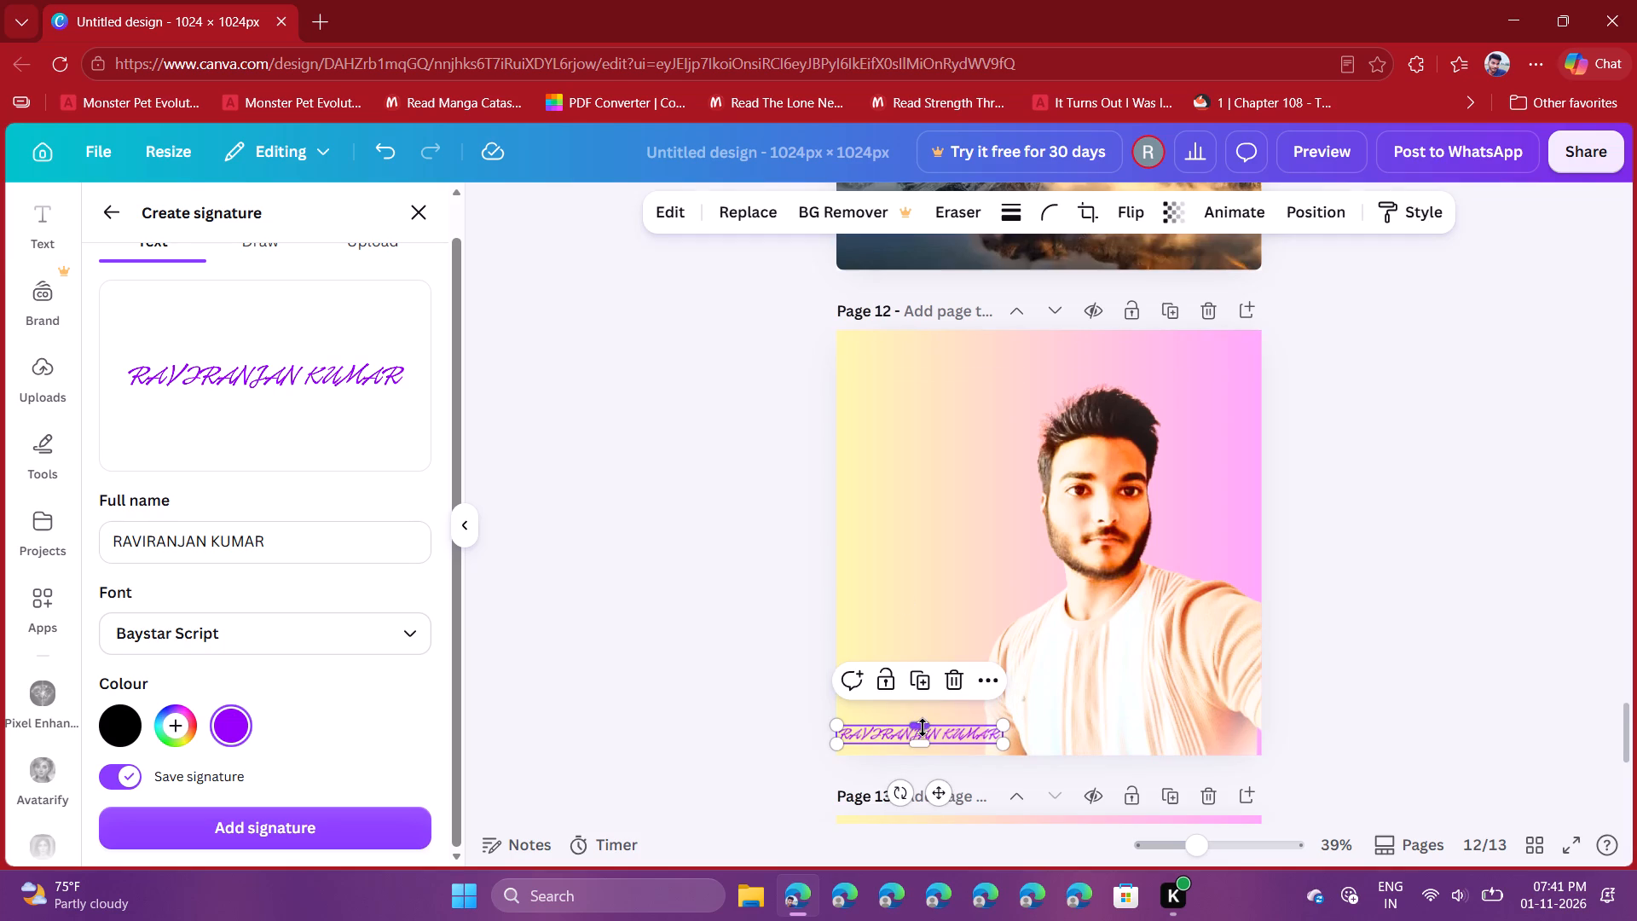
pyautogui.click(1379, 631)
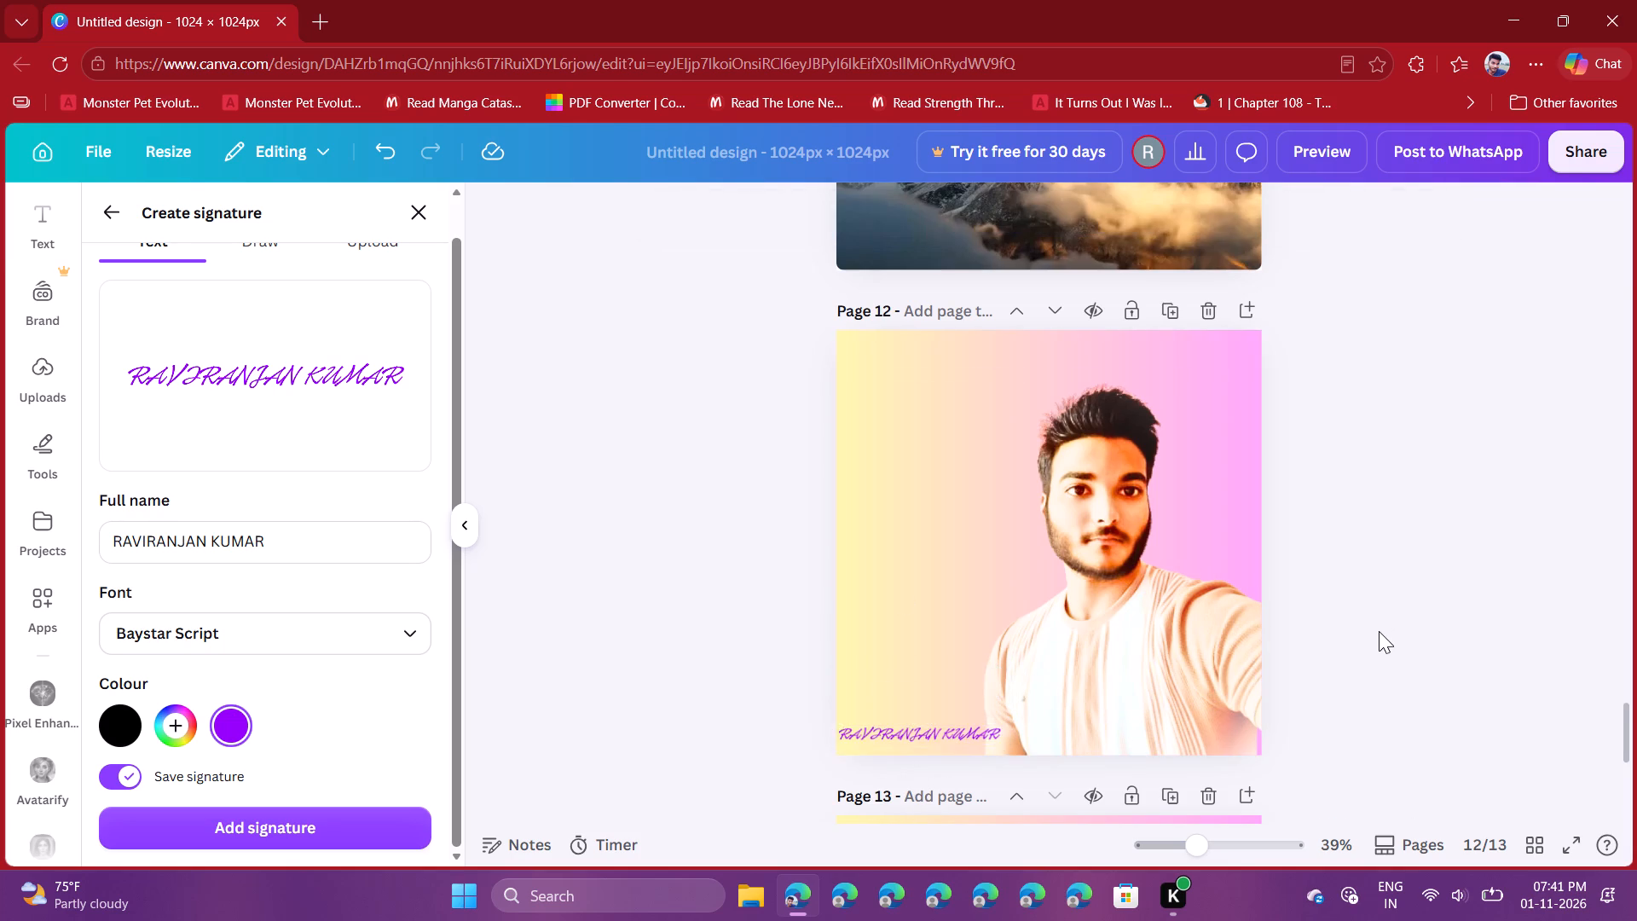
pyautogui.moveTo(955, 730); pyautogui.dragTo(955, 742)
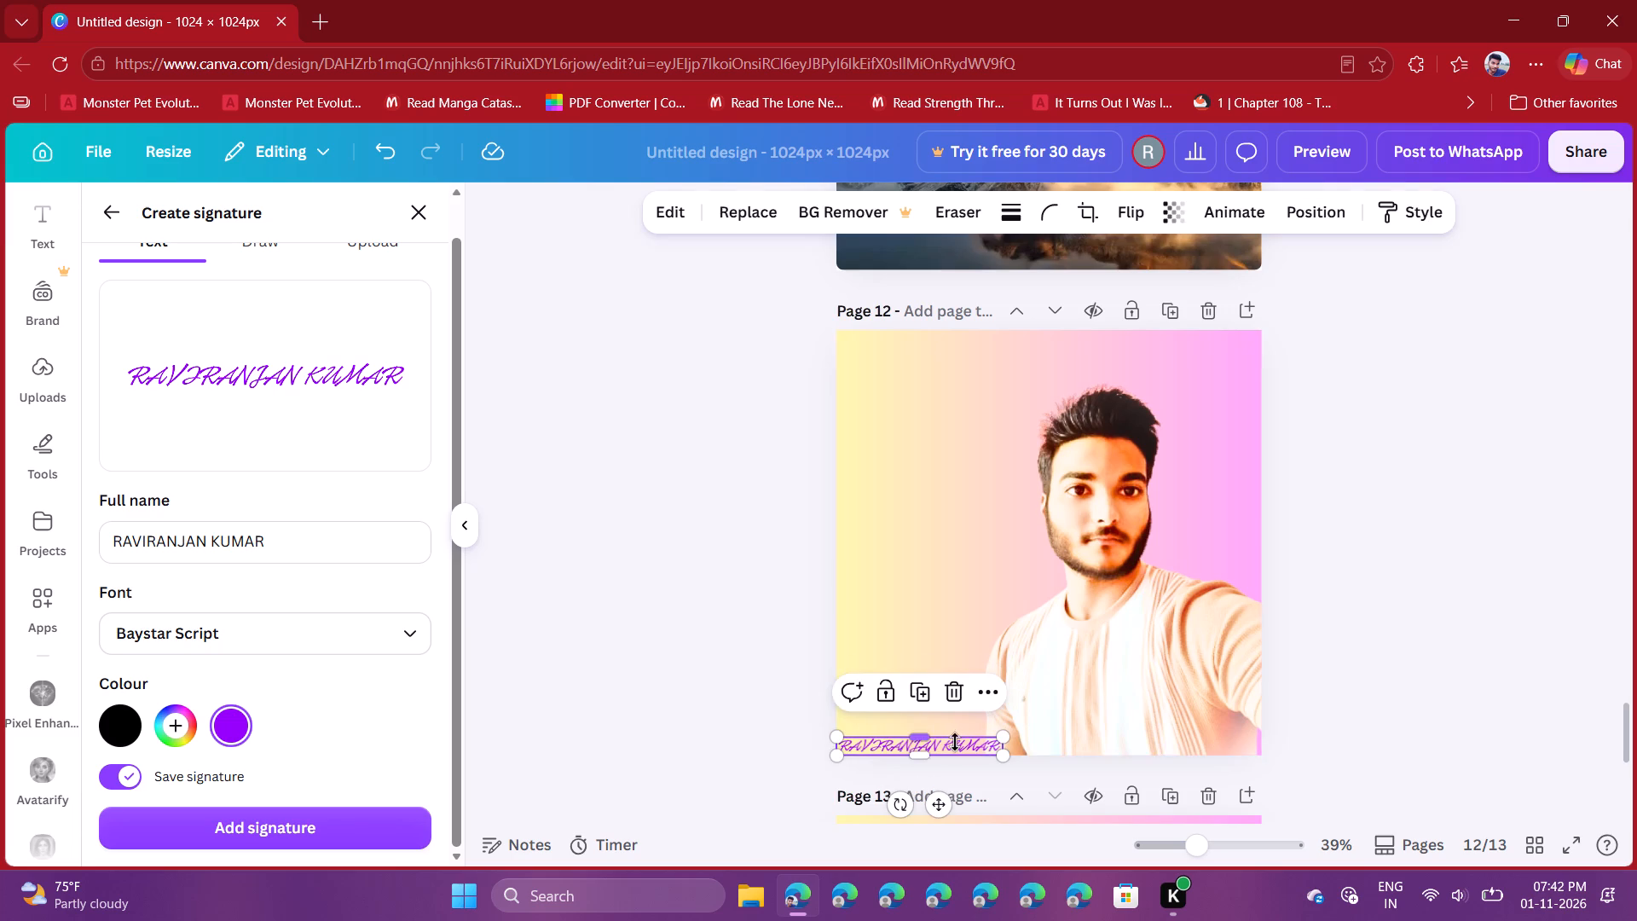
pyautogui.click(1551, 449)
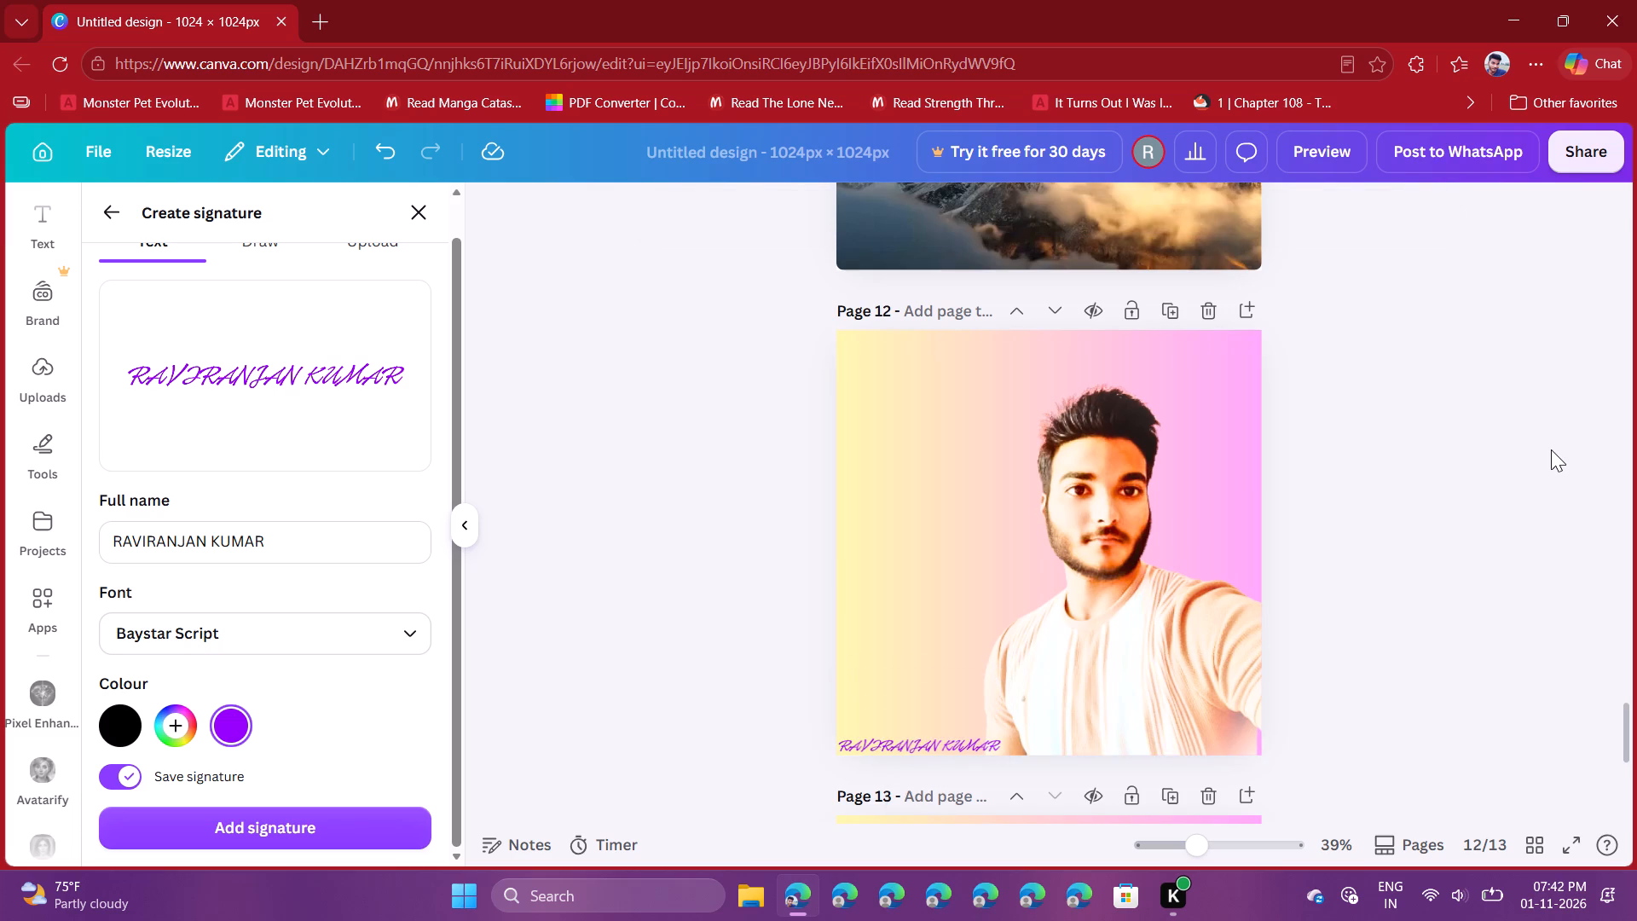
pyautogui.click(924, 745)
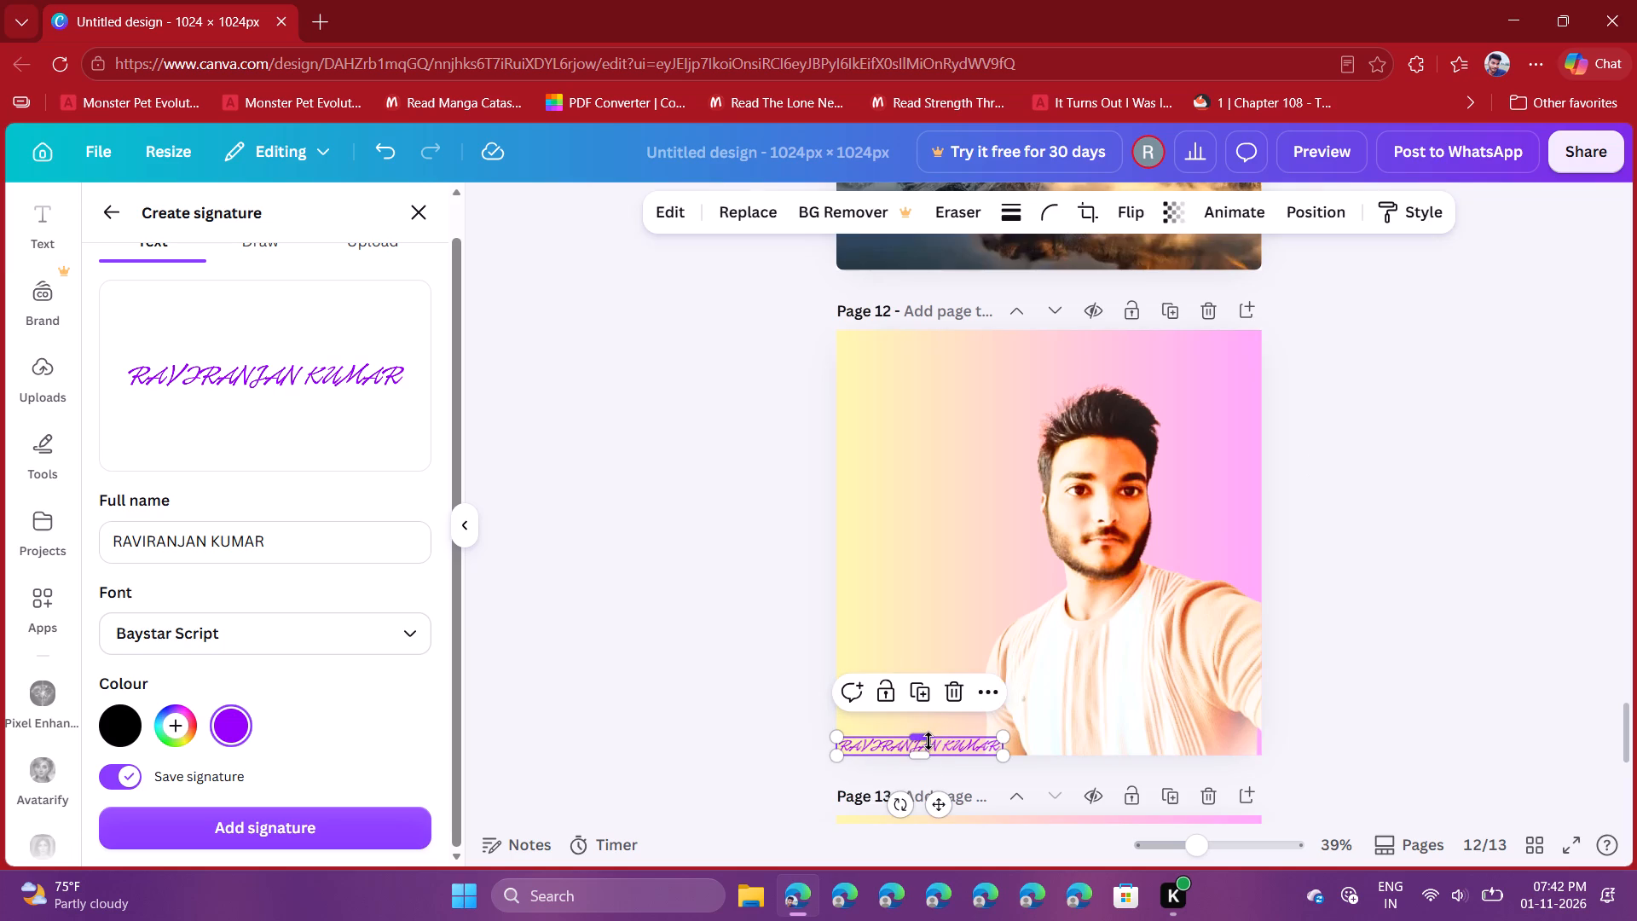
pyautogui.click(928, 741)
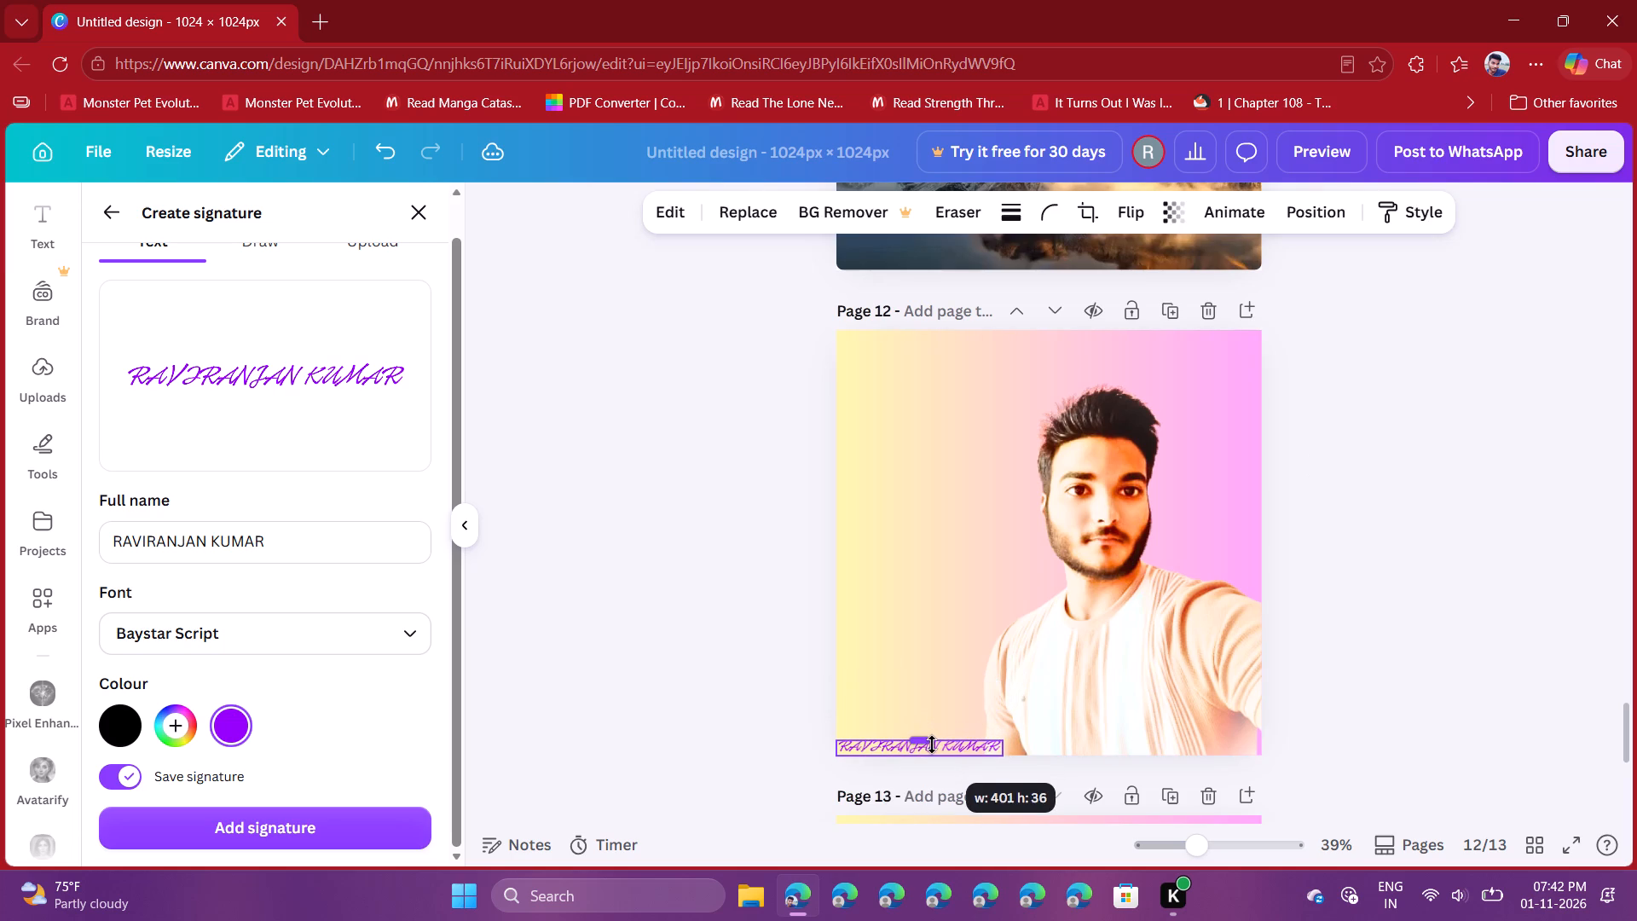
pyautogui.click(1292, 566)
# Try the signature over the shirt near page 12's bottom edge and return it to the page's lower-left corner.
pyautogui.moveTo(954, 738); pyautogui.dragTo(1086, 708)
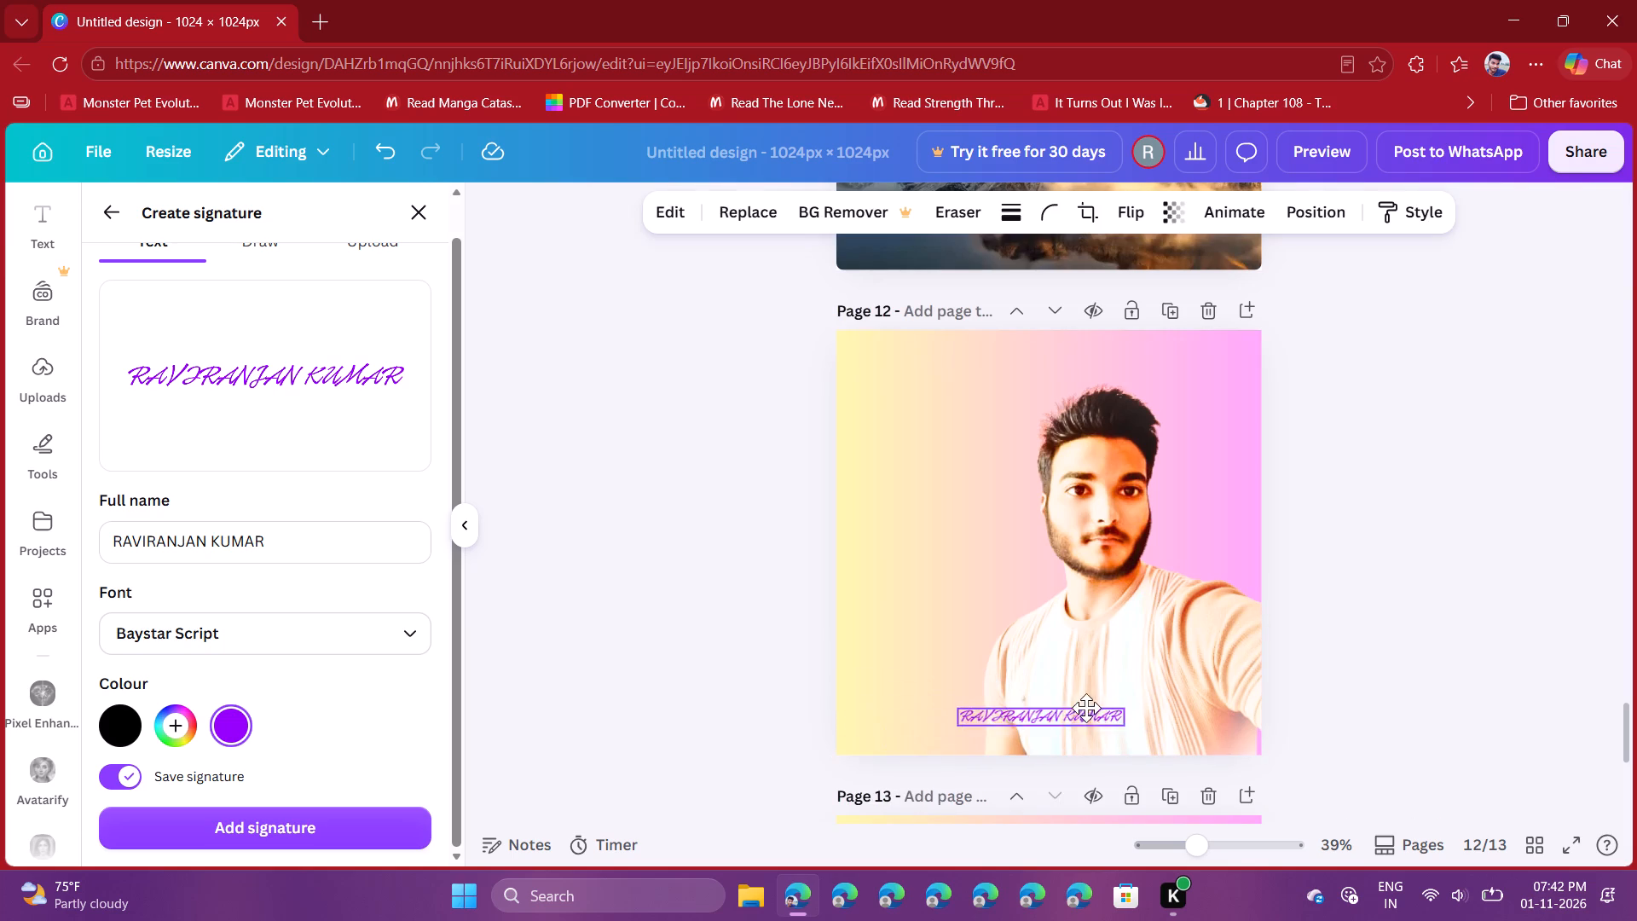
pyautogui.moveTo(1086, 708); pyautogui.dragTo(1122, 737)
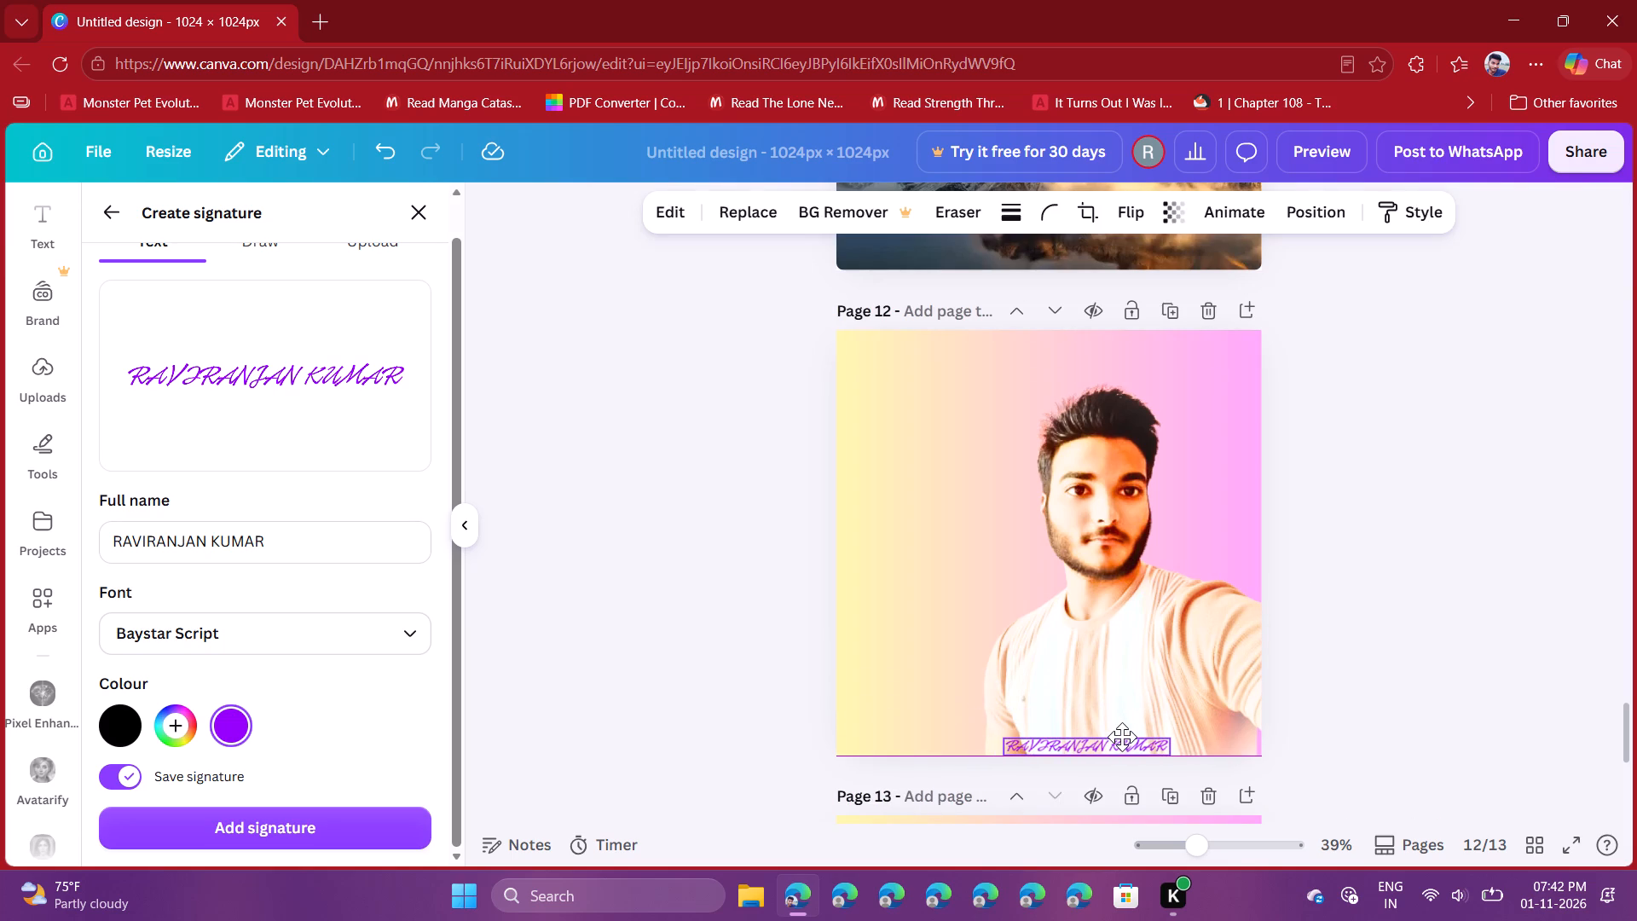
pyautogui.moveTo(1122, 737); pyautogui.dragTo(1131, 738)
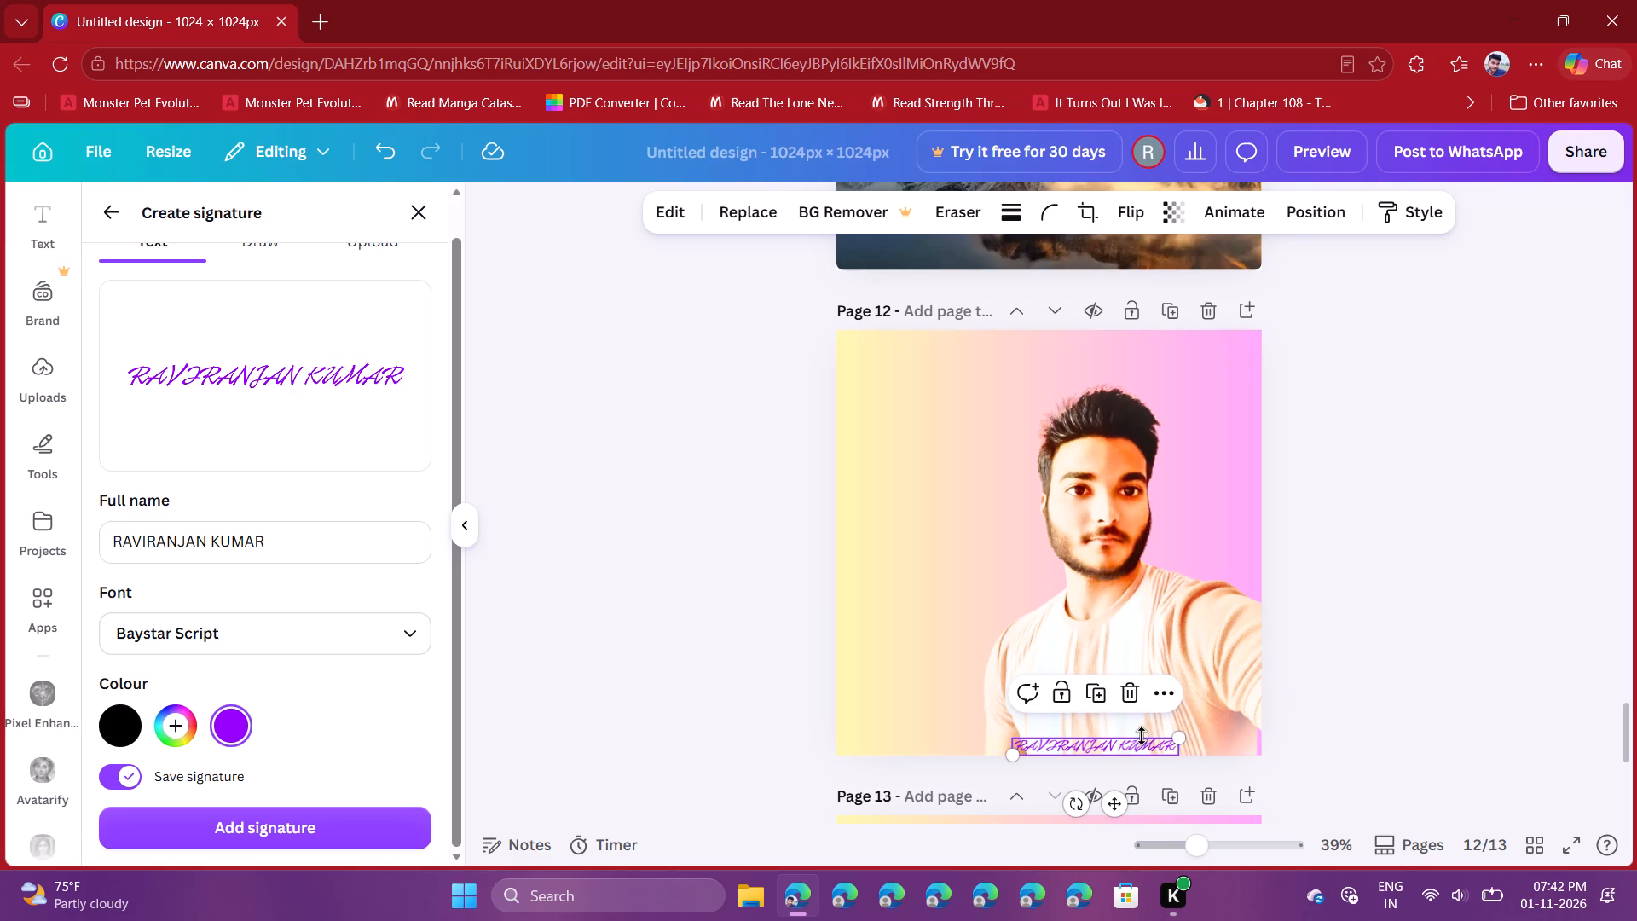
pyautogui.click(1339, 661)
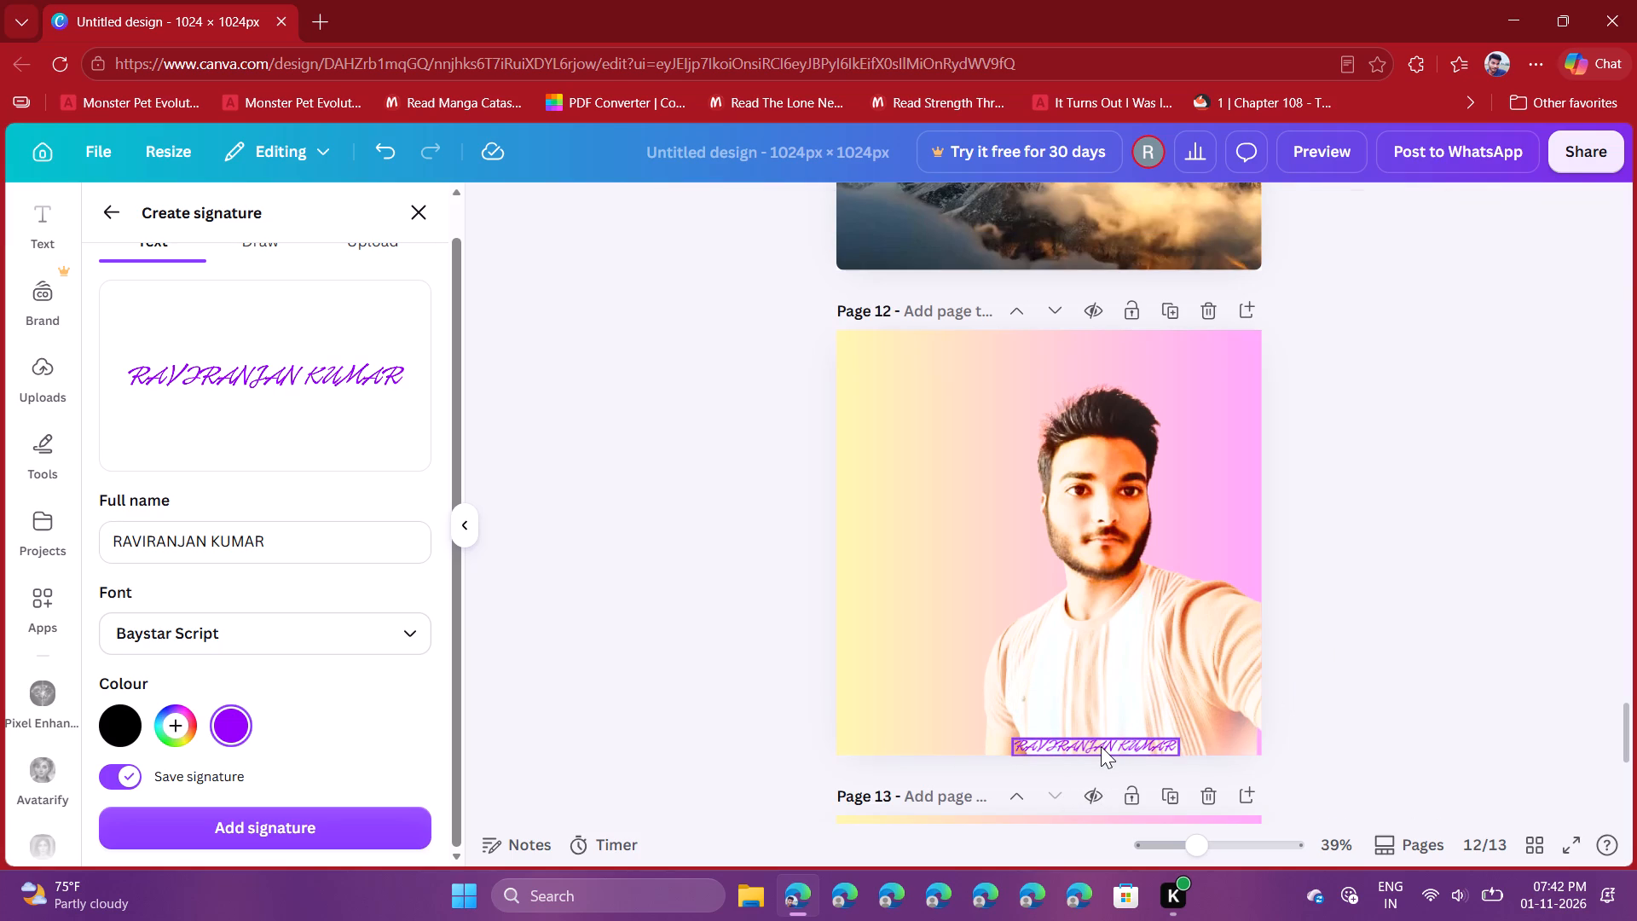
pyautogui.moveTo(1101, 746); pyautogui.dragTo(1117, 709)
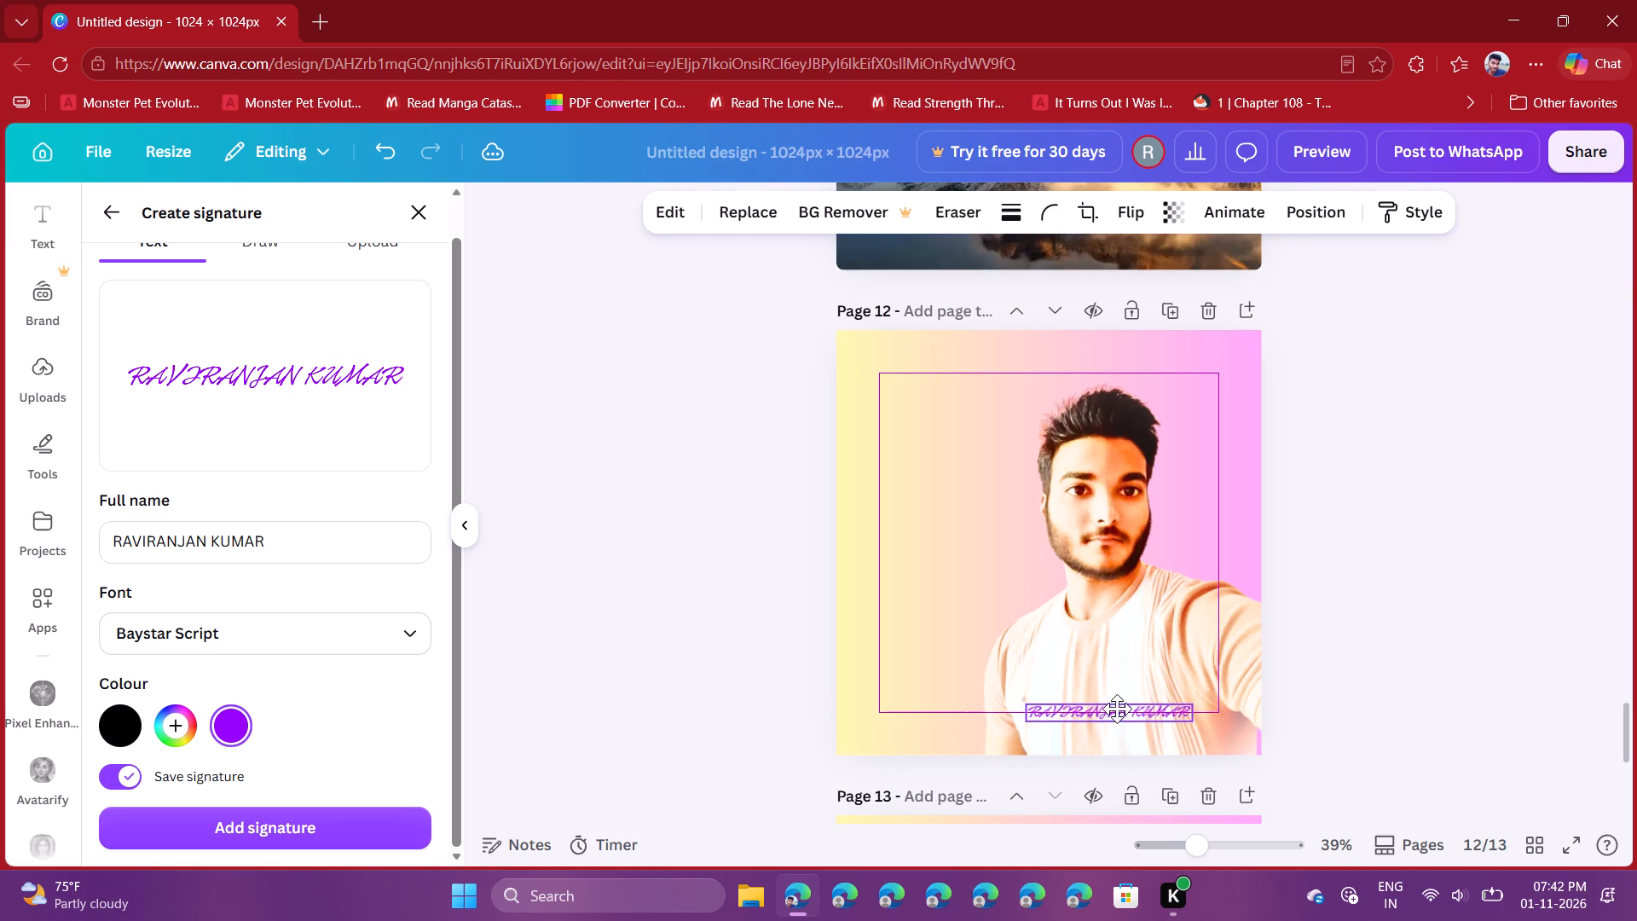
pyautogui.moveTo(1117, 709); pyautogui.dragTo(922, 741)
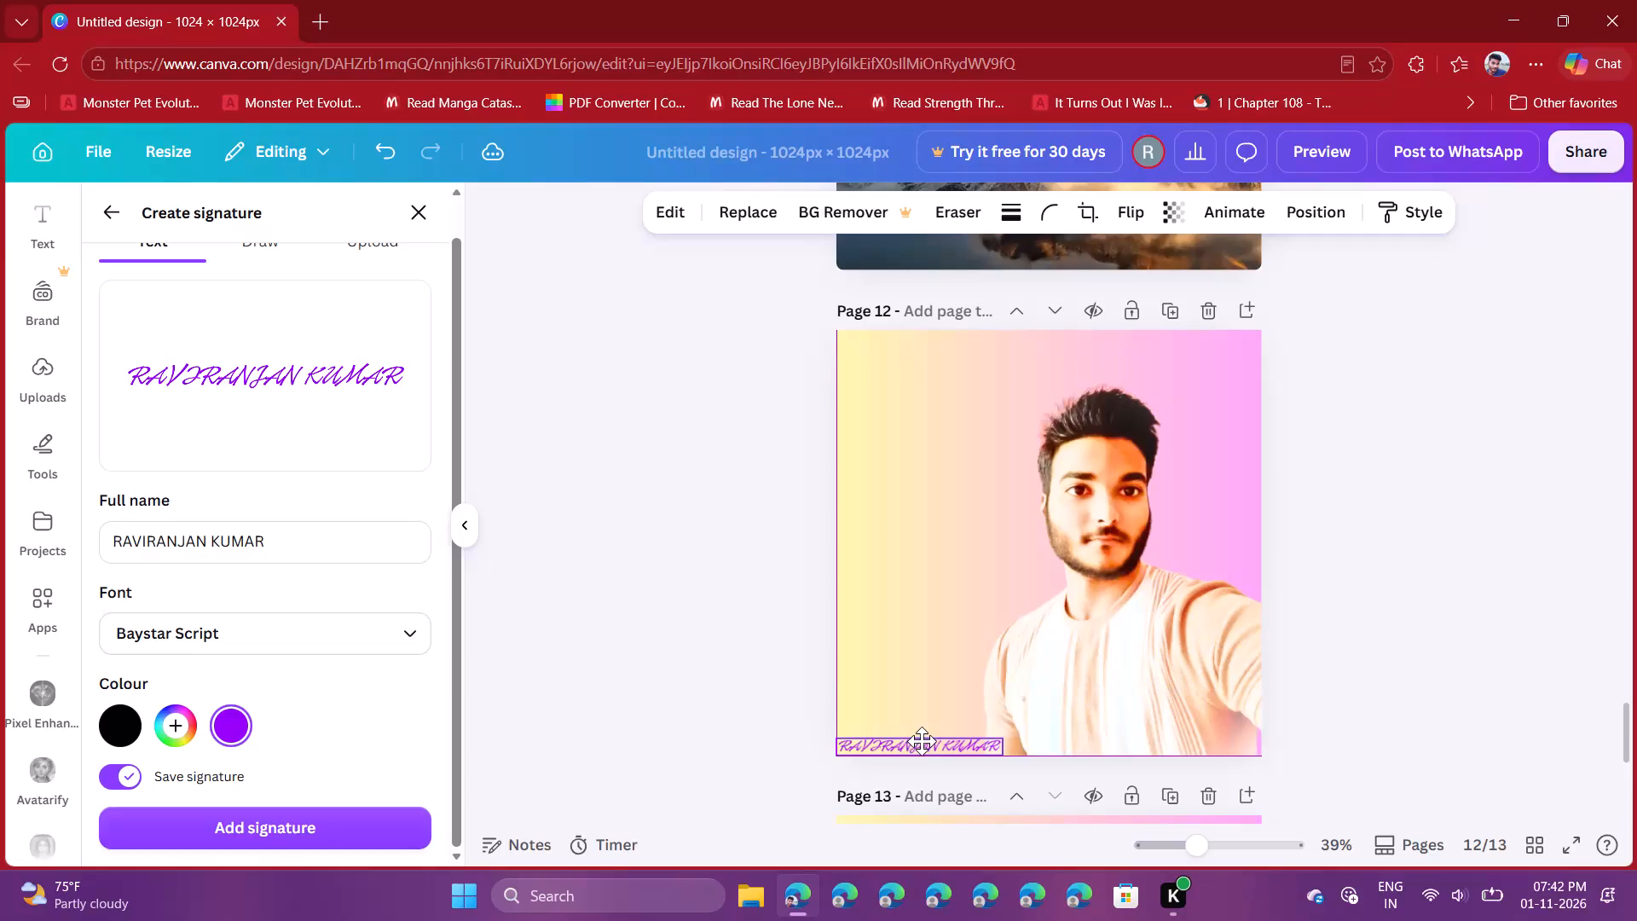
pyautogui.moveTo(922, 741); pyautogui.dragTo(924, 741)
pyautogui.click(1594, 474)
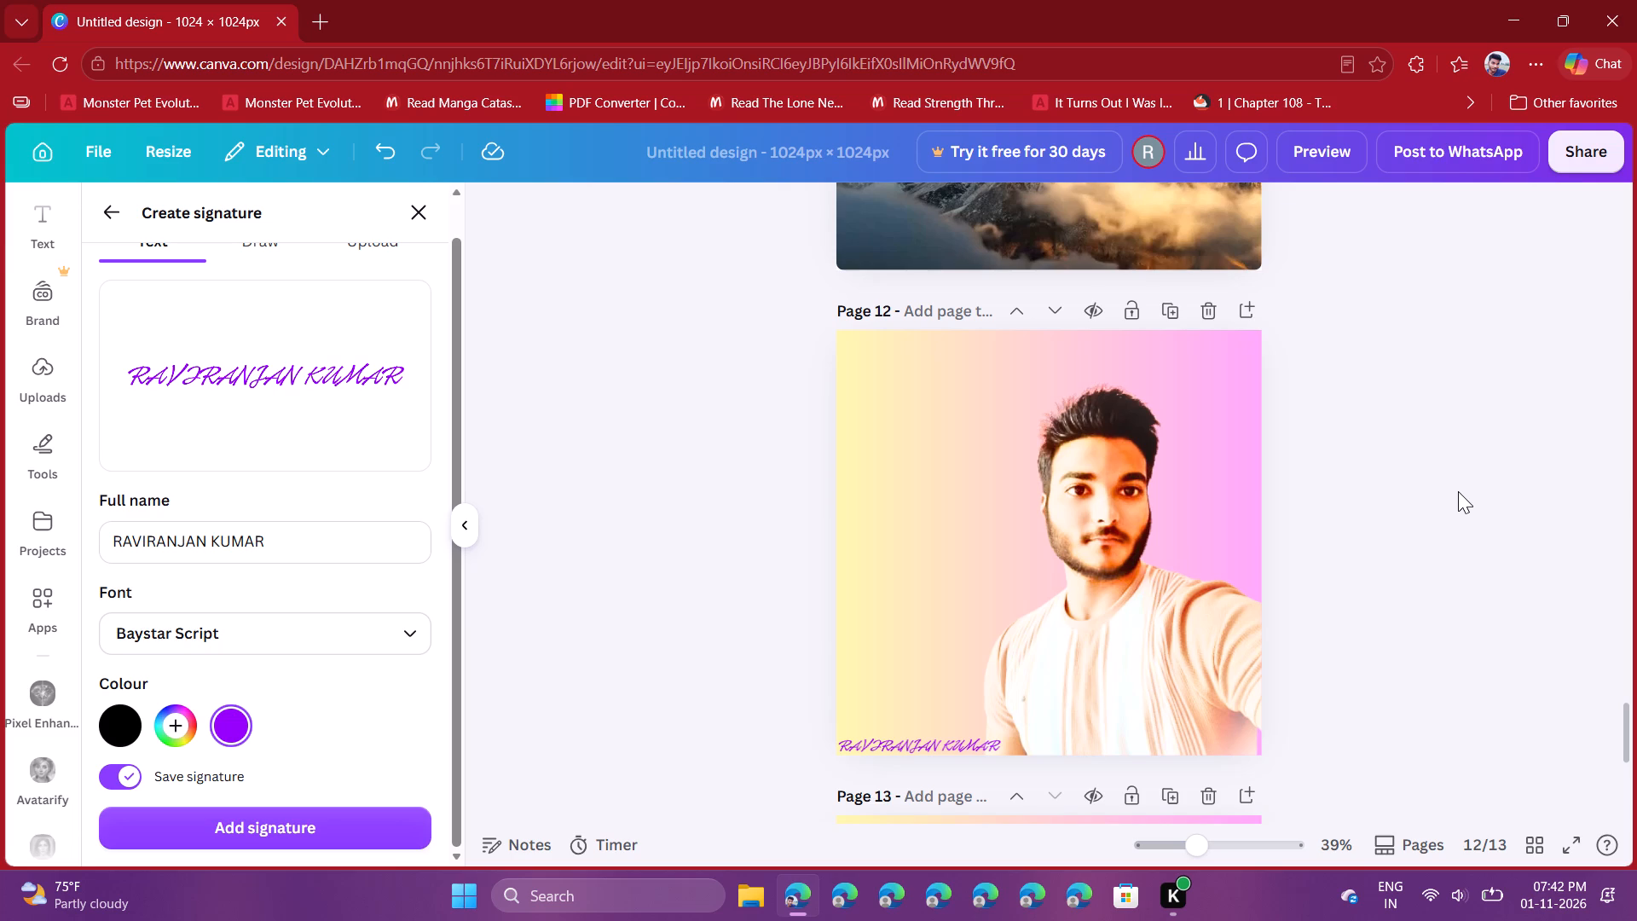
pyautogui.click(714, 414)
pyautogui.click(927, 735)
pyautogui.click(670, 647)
# Review the design's pages from page 12 back to page 1.
pyautogui.scroll(3, 666, 567)
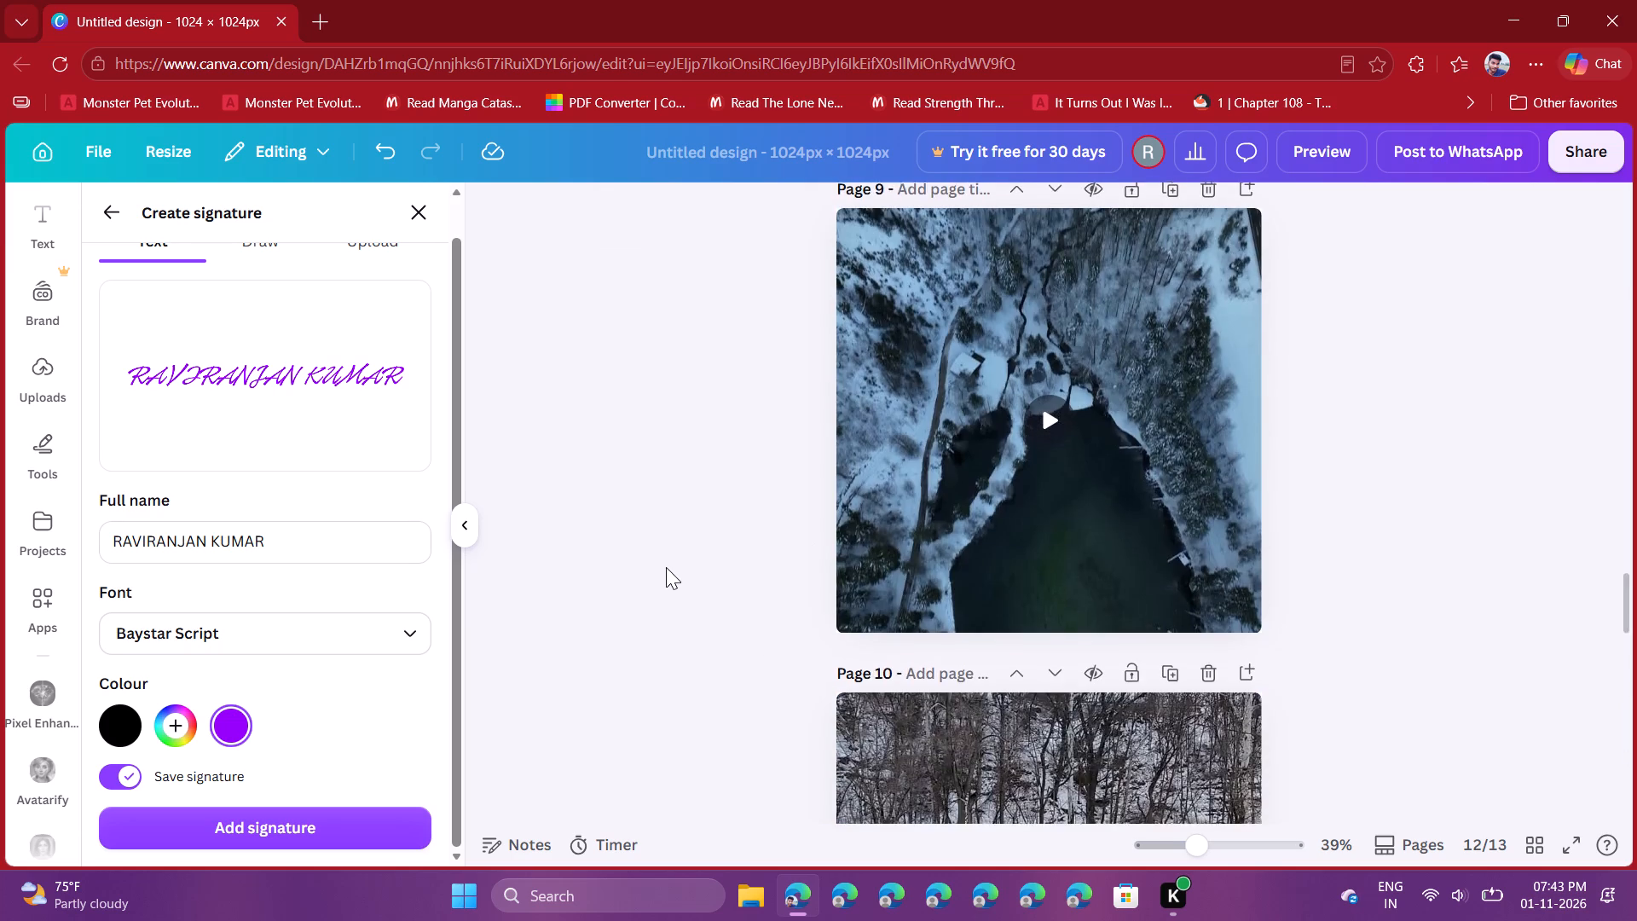
pyautogui.scroll(6, 666, 567)
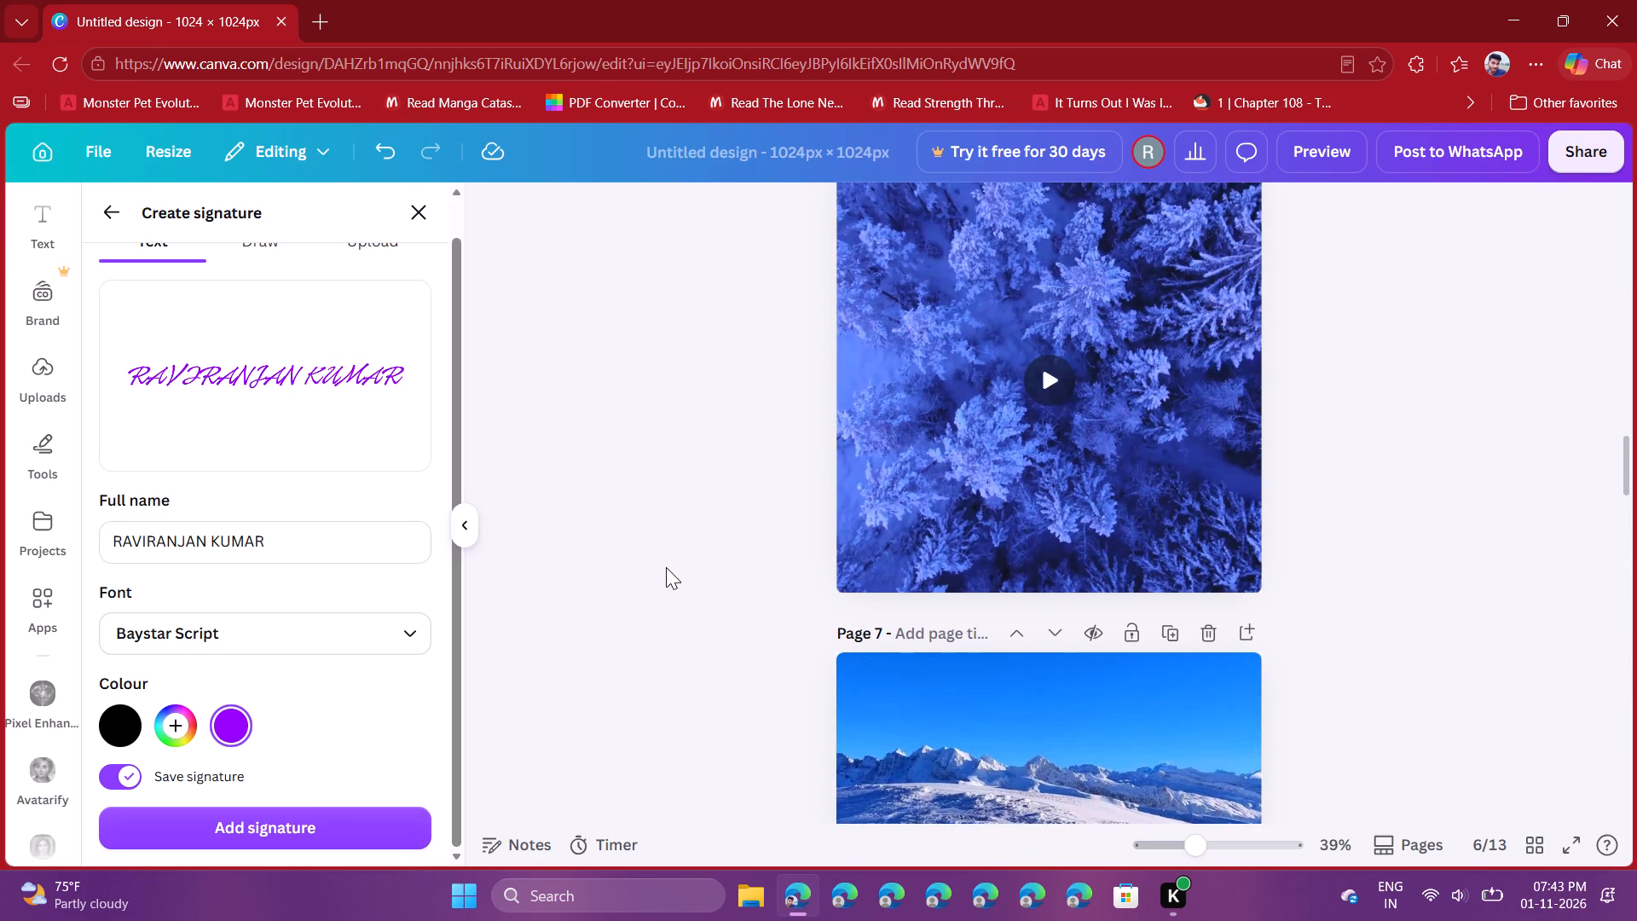
pyautogui.scroll(7, 666, 567)
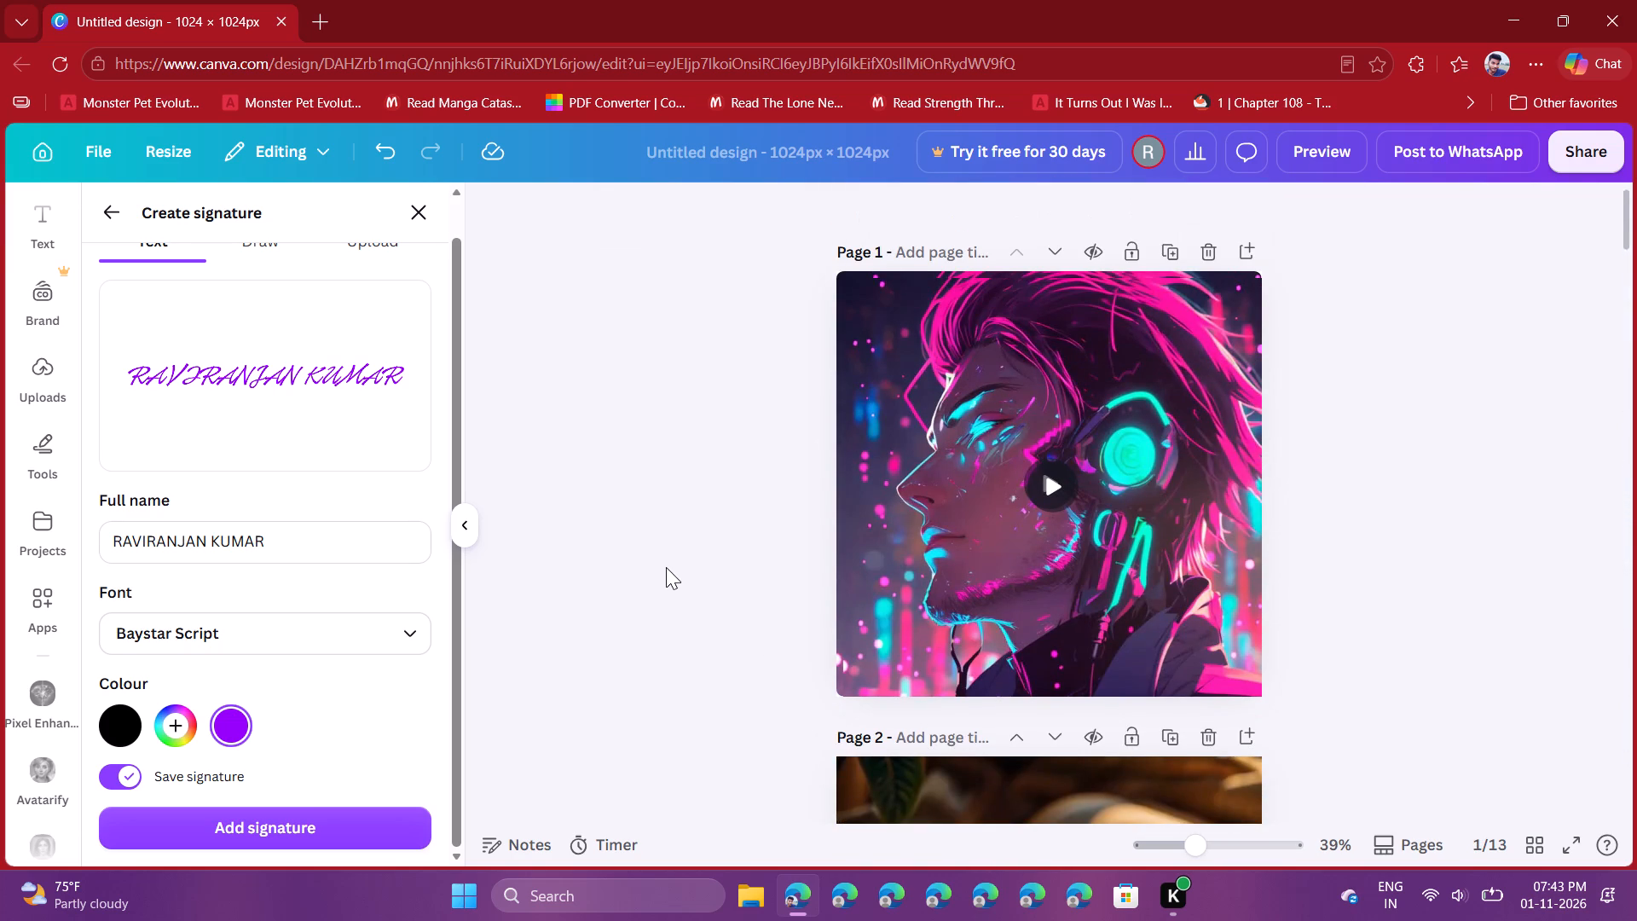
pyautogui.scroll(-4, 259, 640)
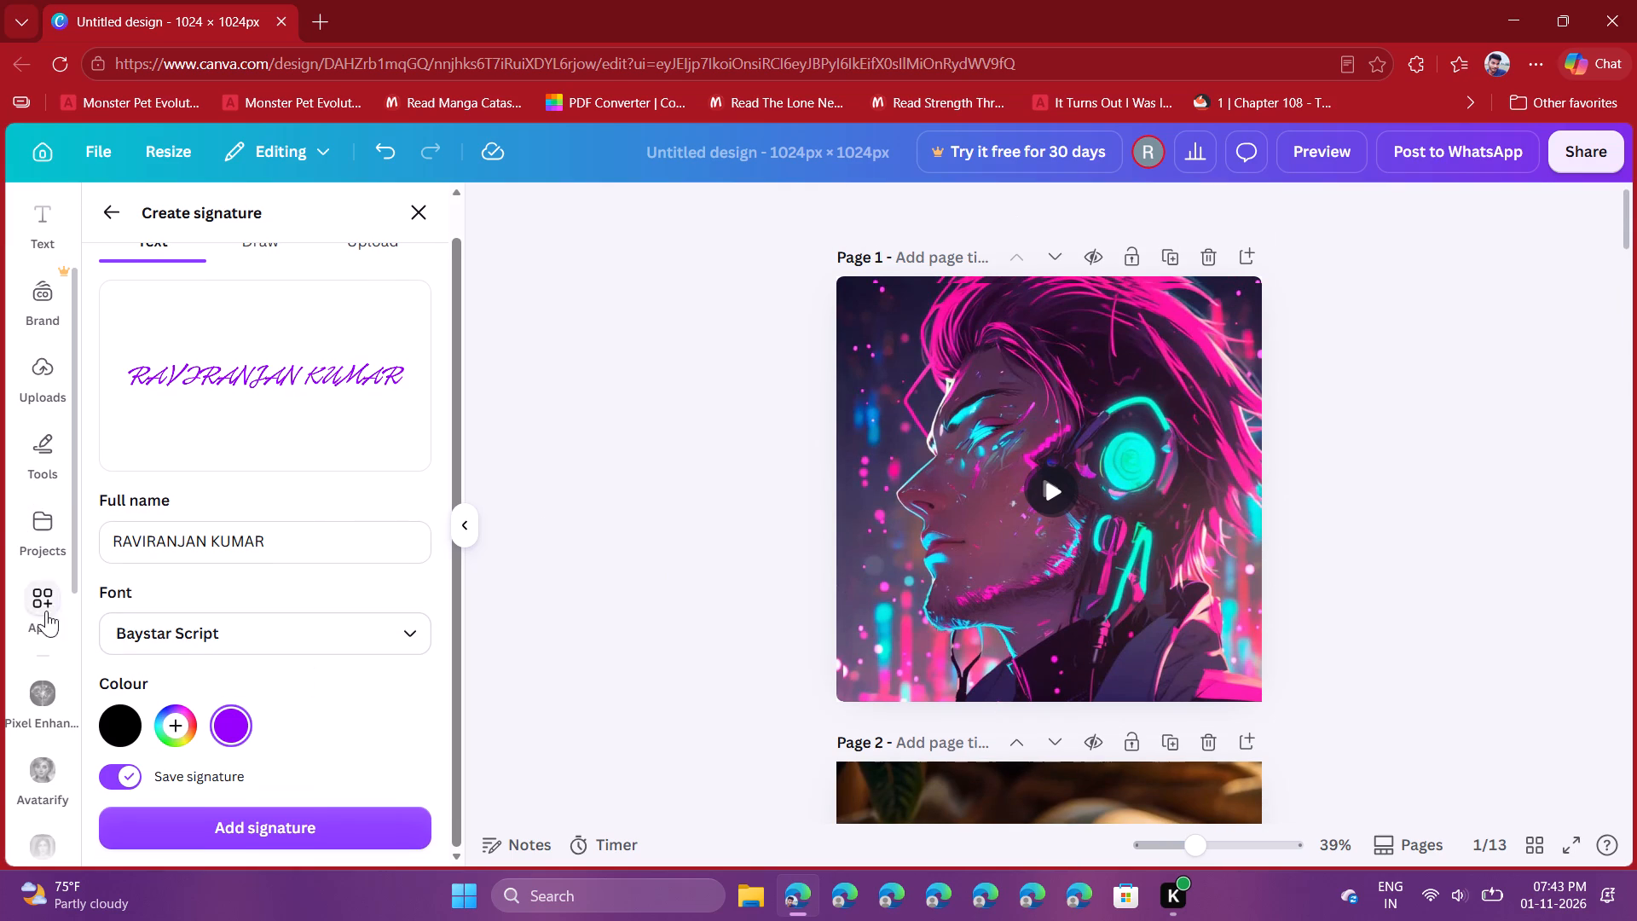
pyautogui.scroll(3, 39, 561)
pyautogui.scroll(2, 61, 314)
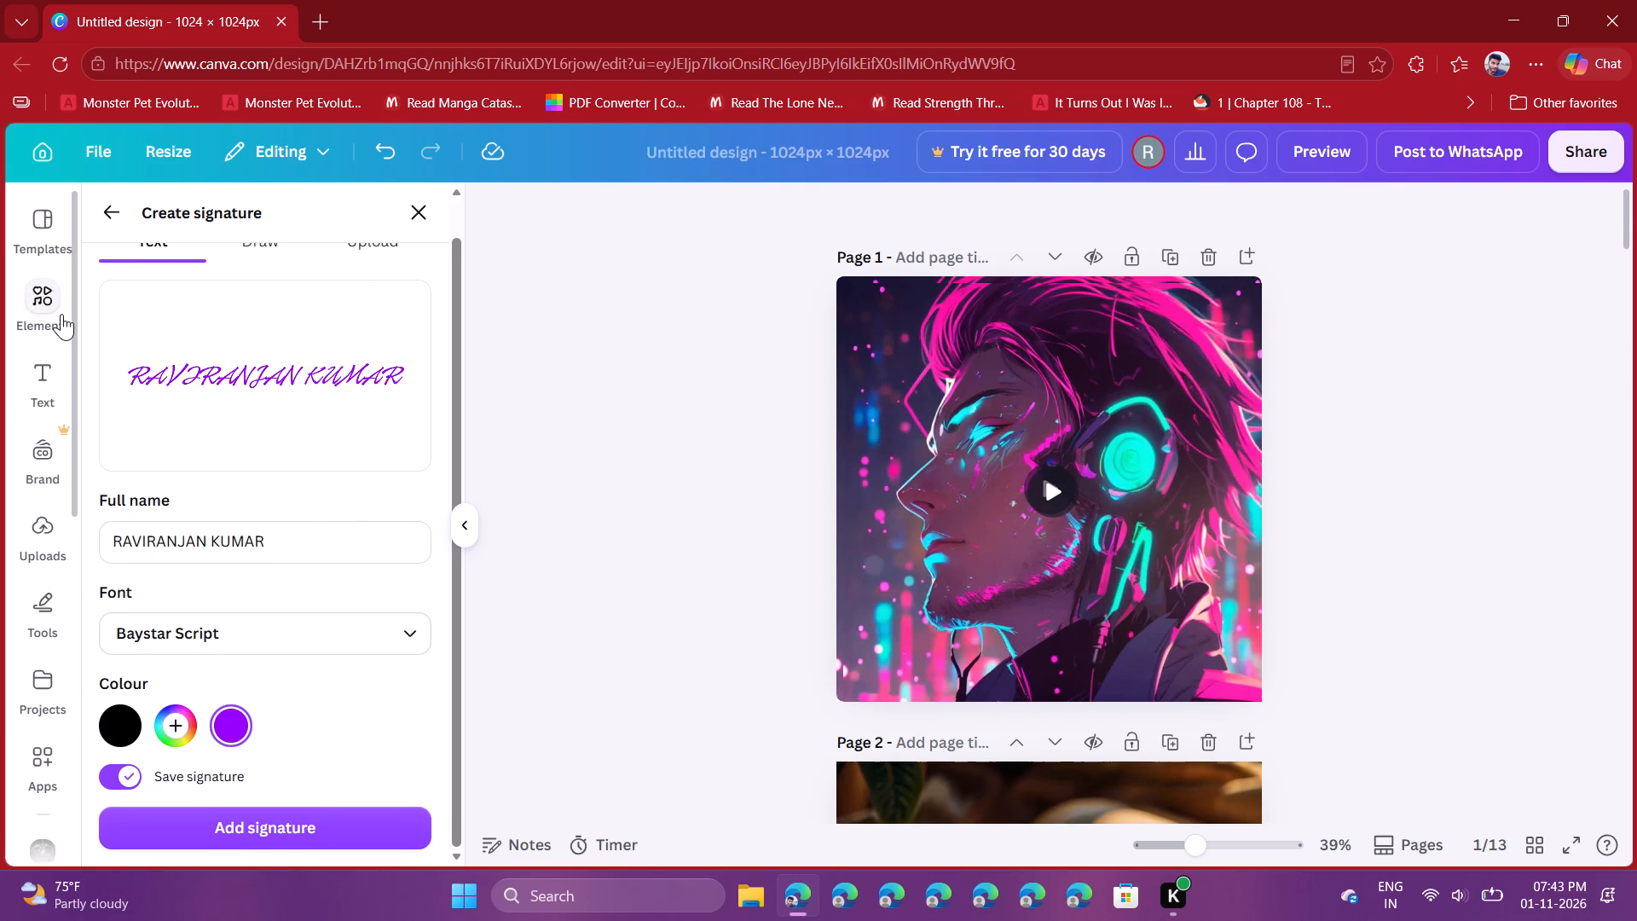
# Delete page 13, the spare page holding only the yellow-to-pink gradient background.
pyautogui.scroll(-4, 634, 407)
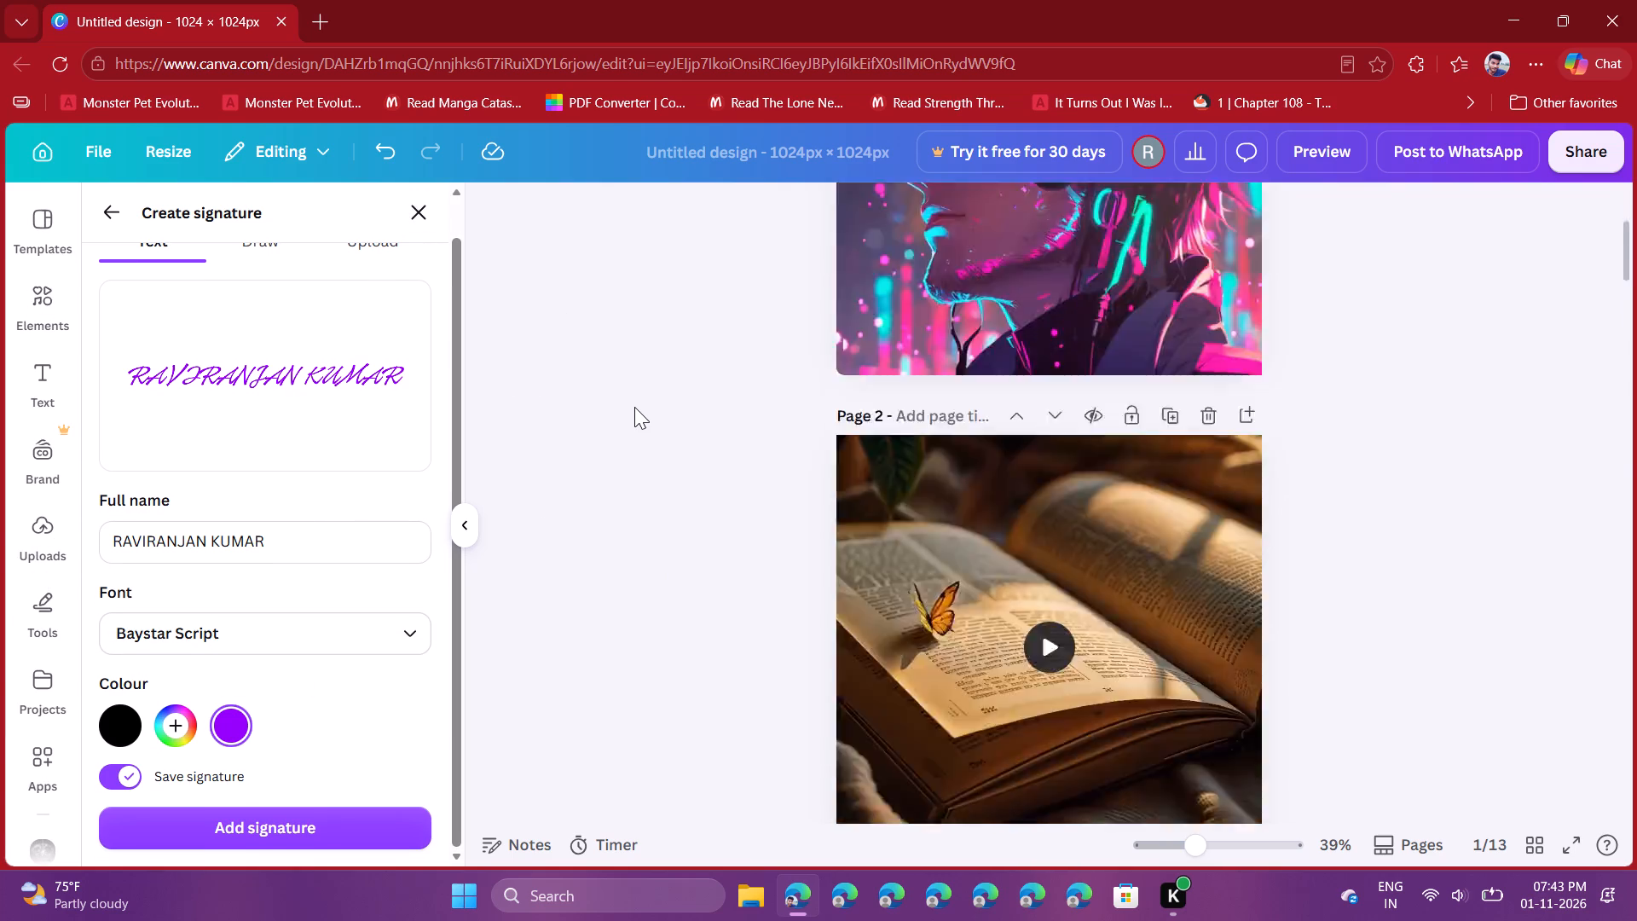
pyautogui.scroll(-9, 634, 407)
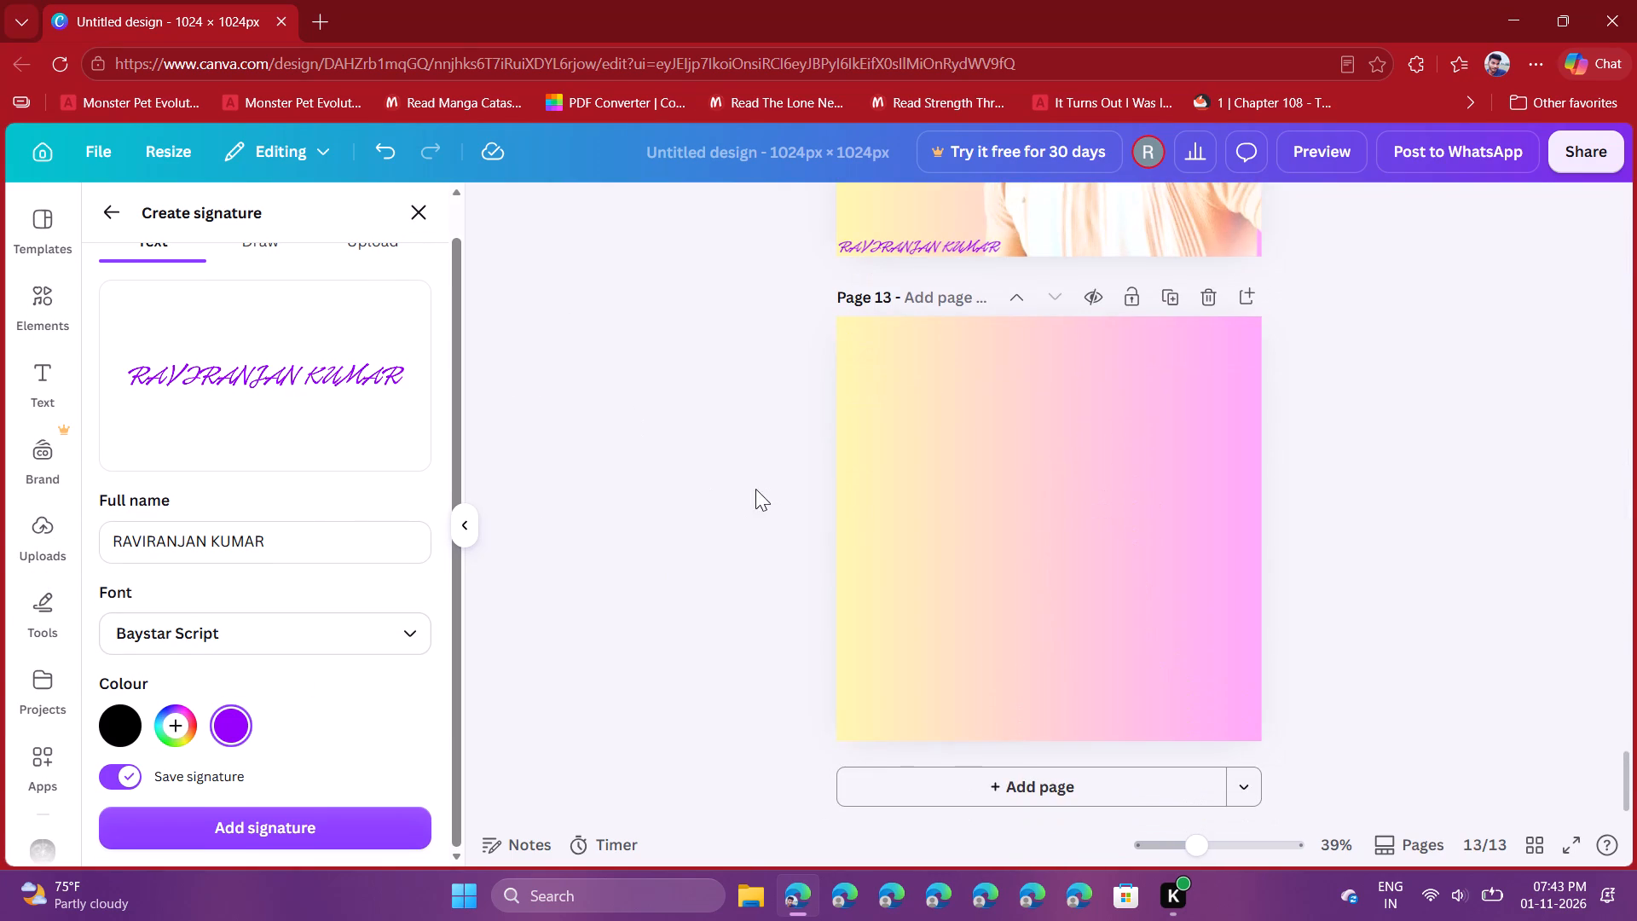
pyautogui.click(973, 577)
pyautogui.click(1204, 303)
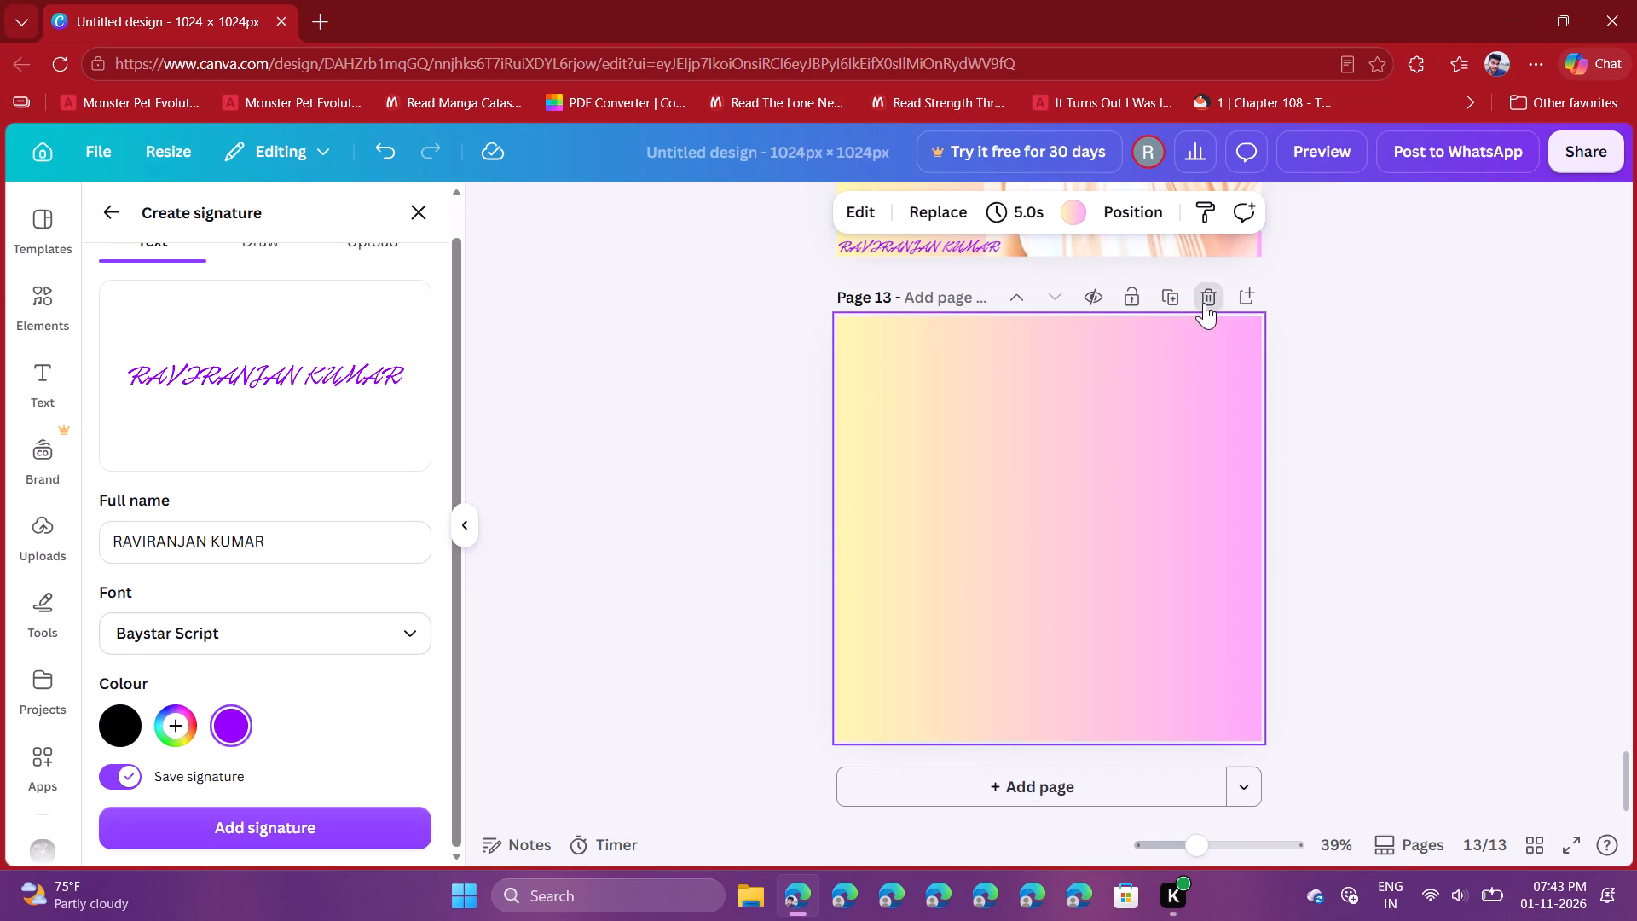
# Review the remaining pages from page 1 through the signed portrait on page 12.
pyautogui.scroll(4, 628, 457)
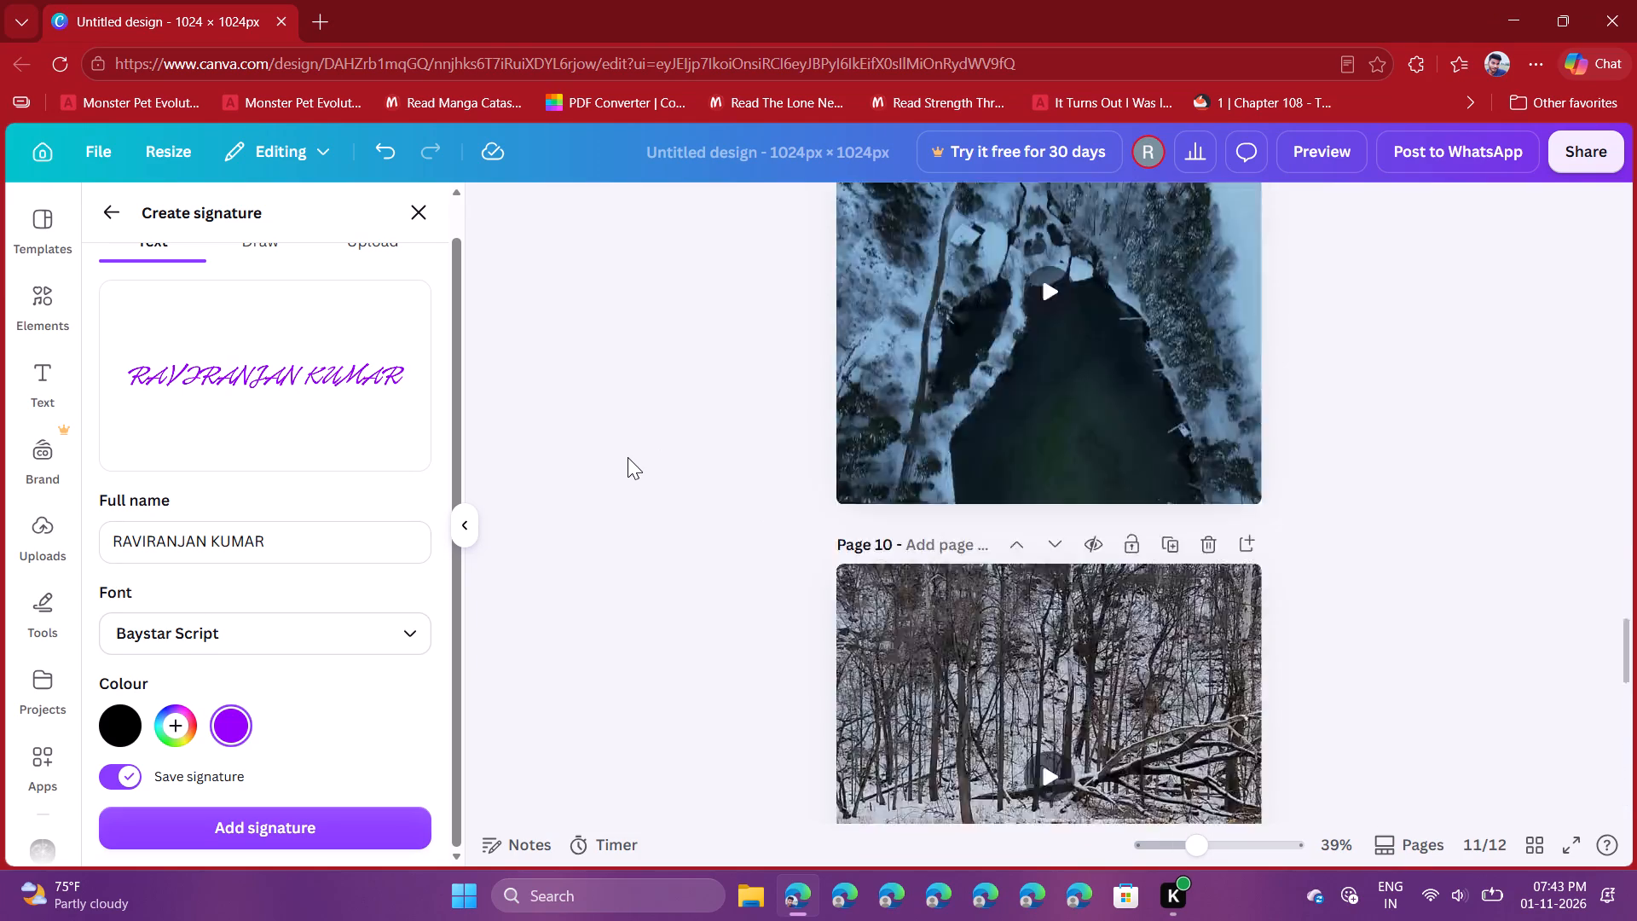
pyautogui.scroll(10, 628, 457)
pyautogui.scroll(-2, 694, 411)
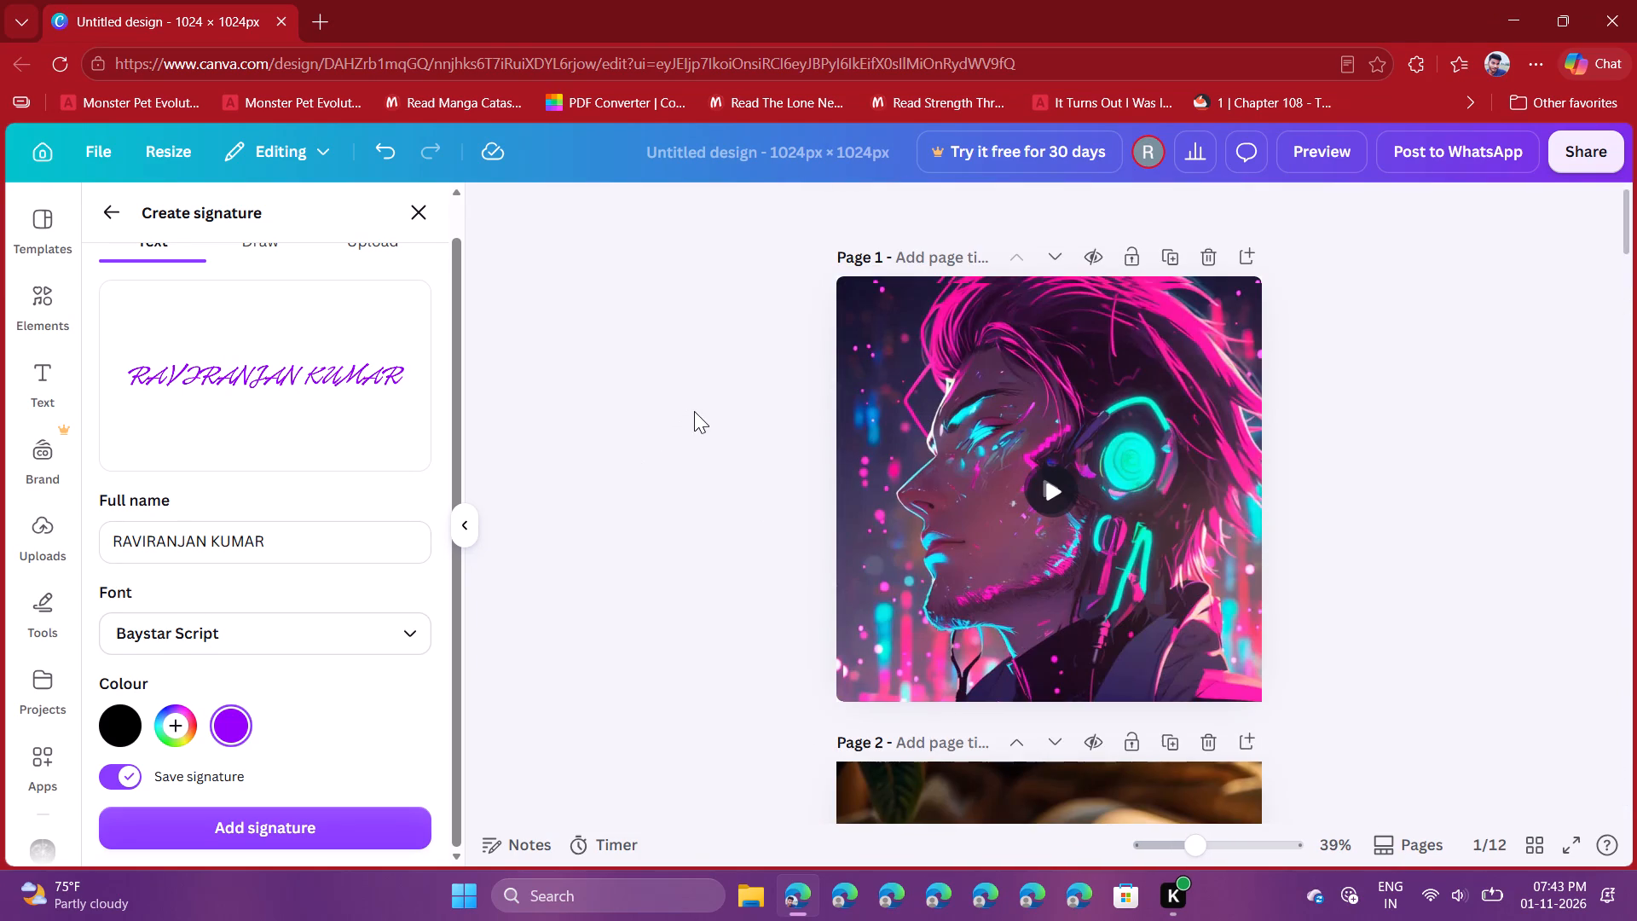
pyautogui.scroll(-14, 694, 411)
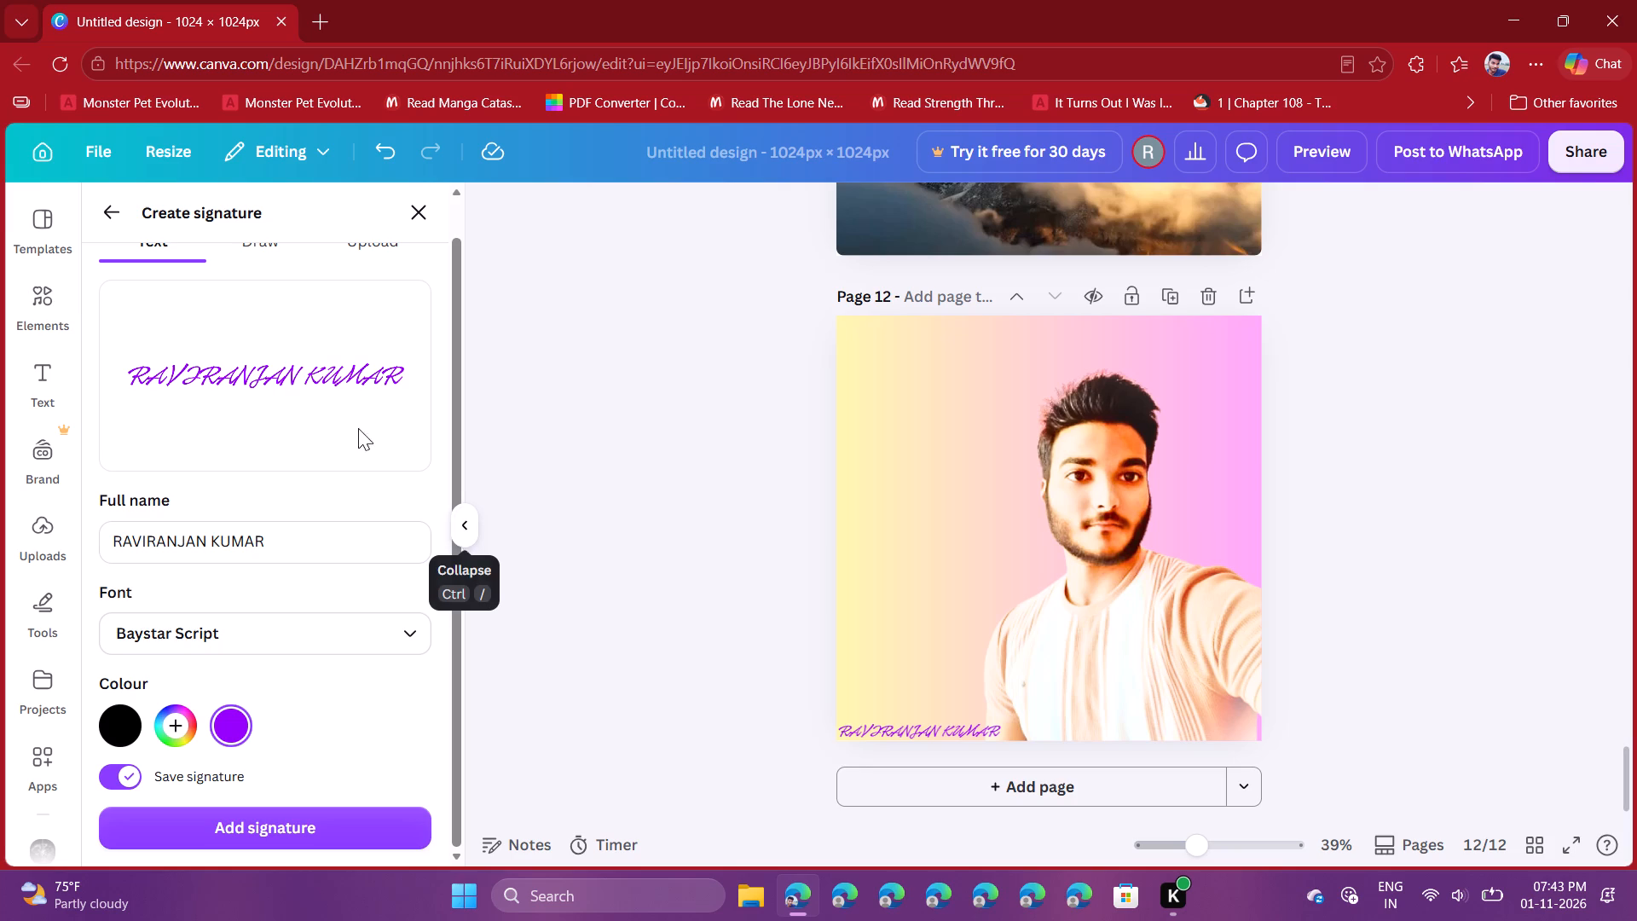
# Close the signature creator.
pyautogui.click(409, 213)
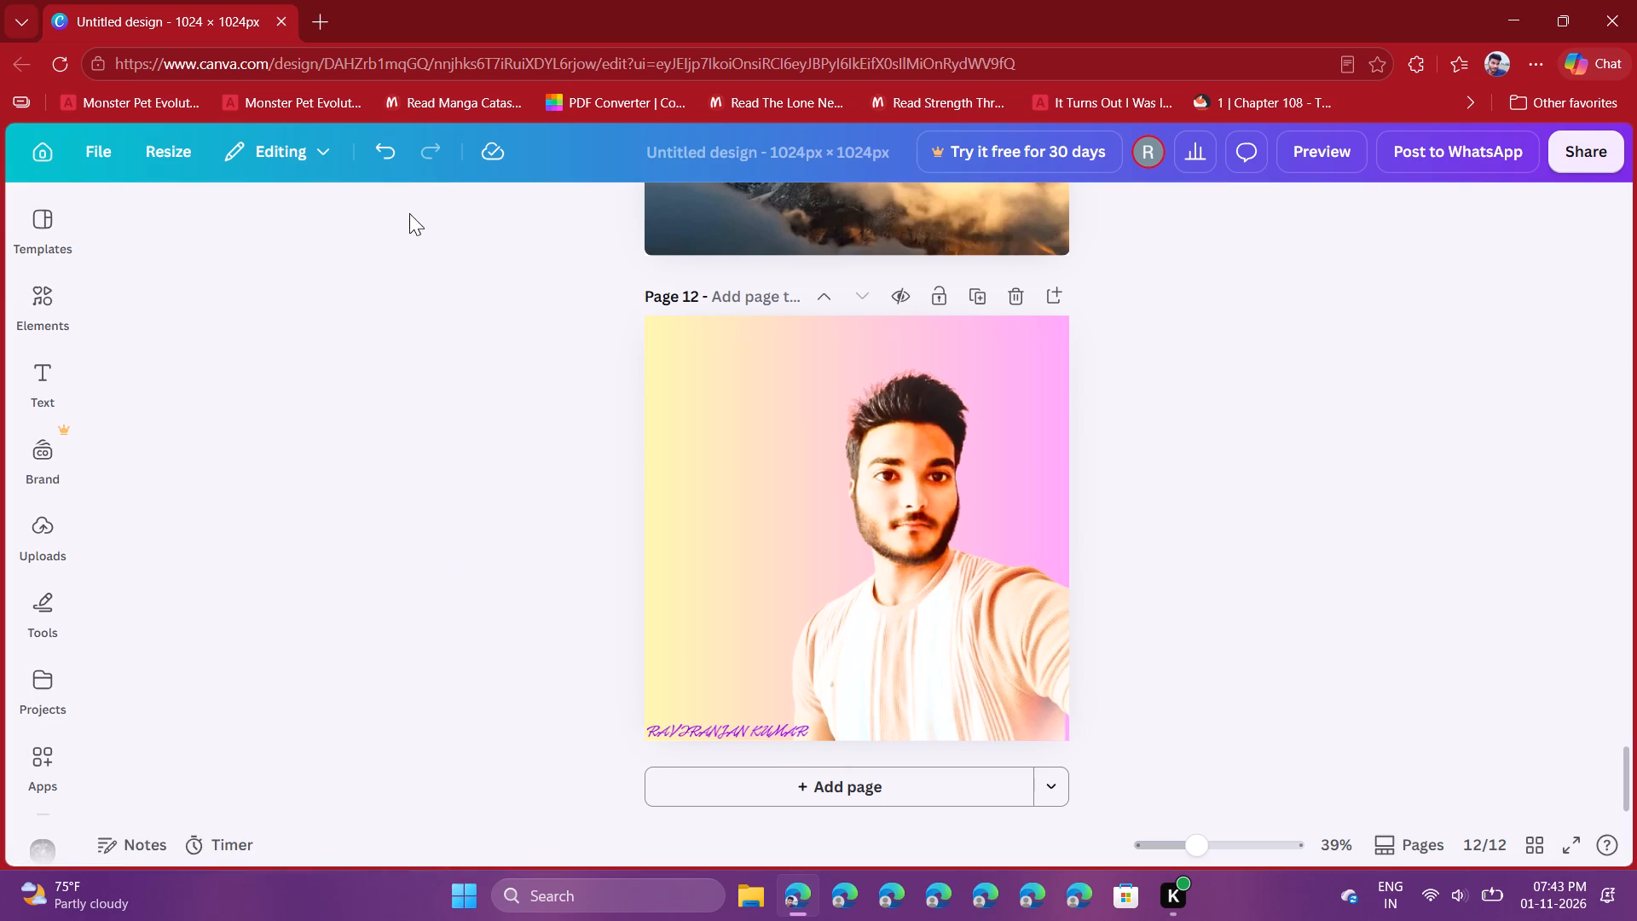
# Examine the design's pages between page 1 and page 12 and browse the list of available apps.
pyautogui.scroll(-2, 146, 605)
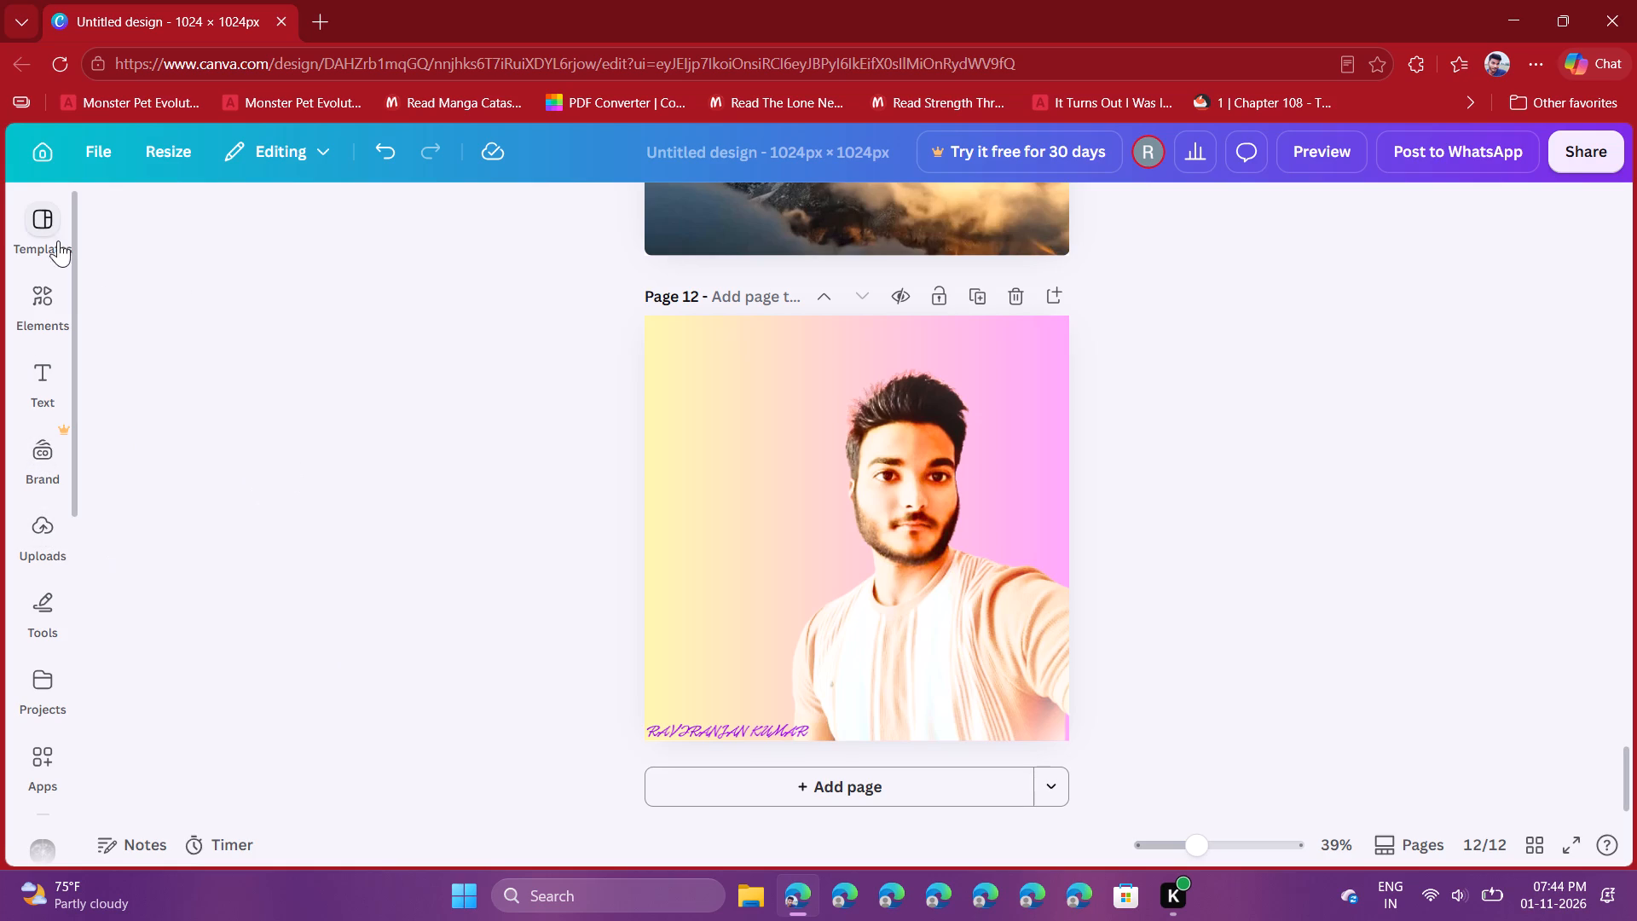
pyautogui.scroll(6, 185, 275)
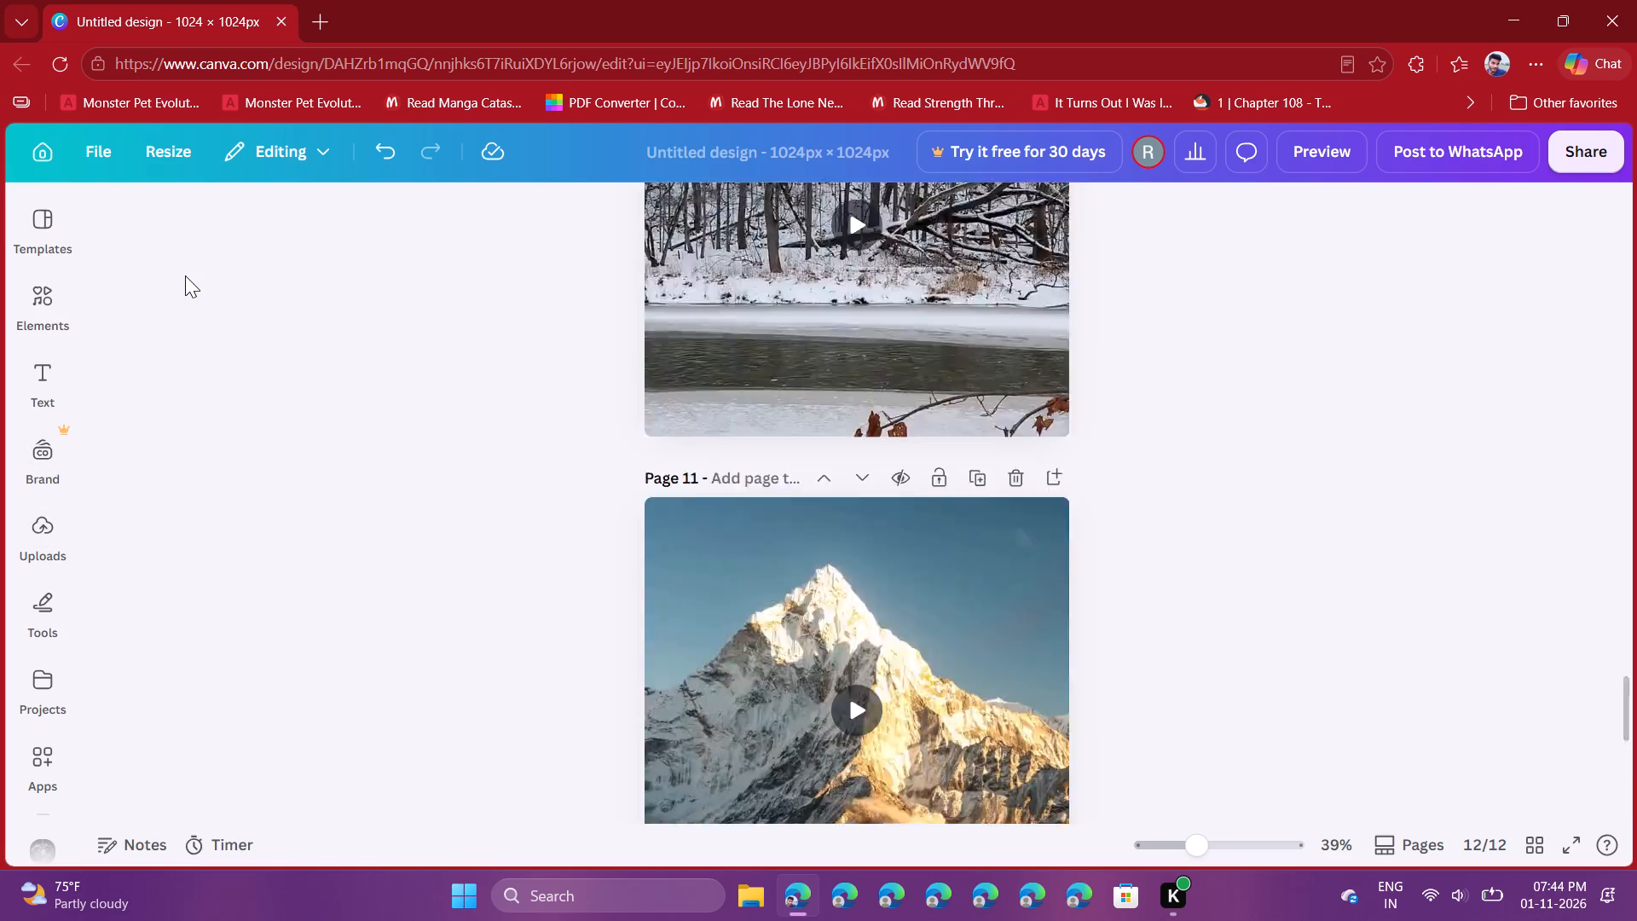
pyautogui.scroll(2, 185, 275)
pyautogui.scroll(-17, 185, 275)
pyautogui.scroll(11, 185, 275)
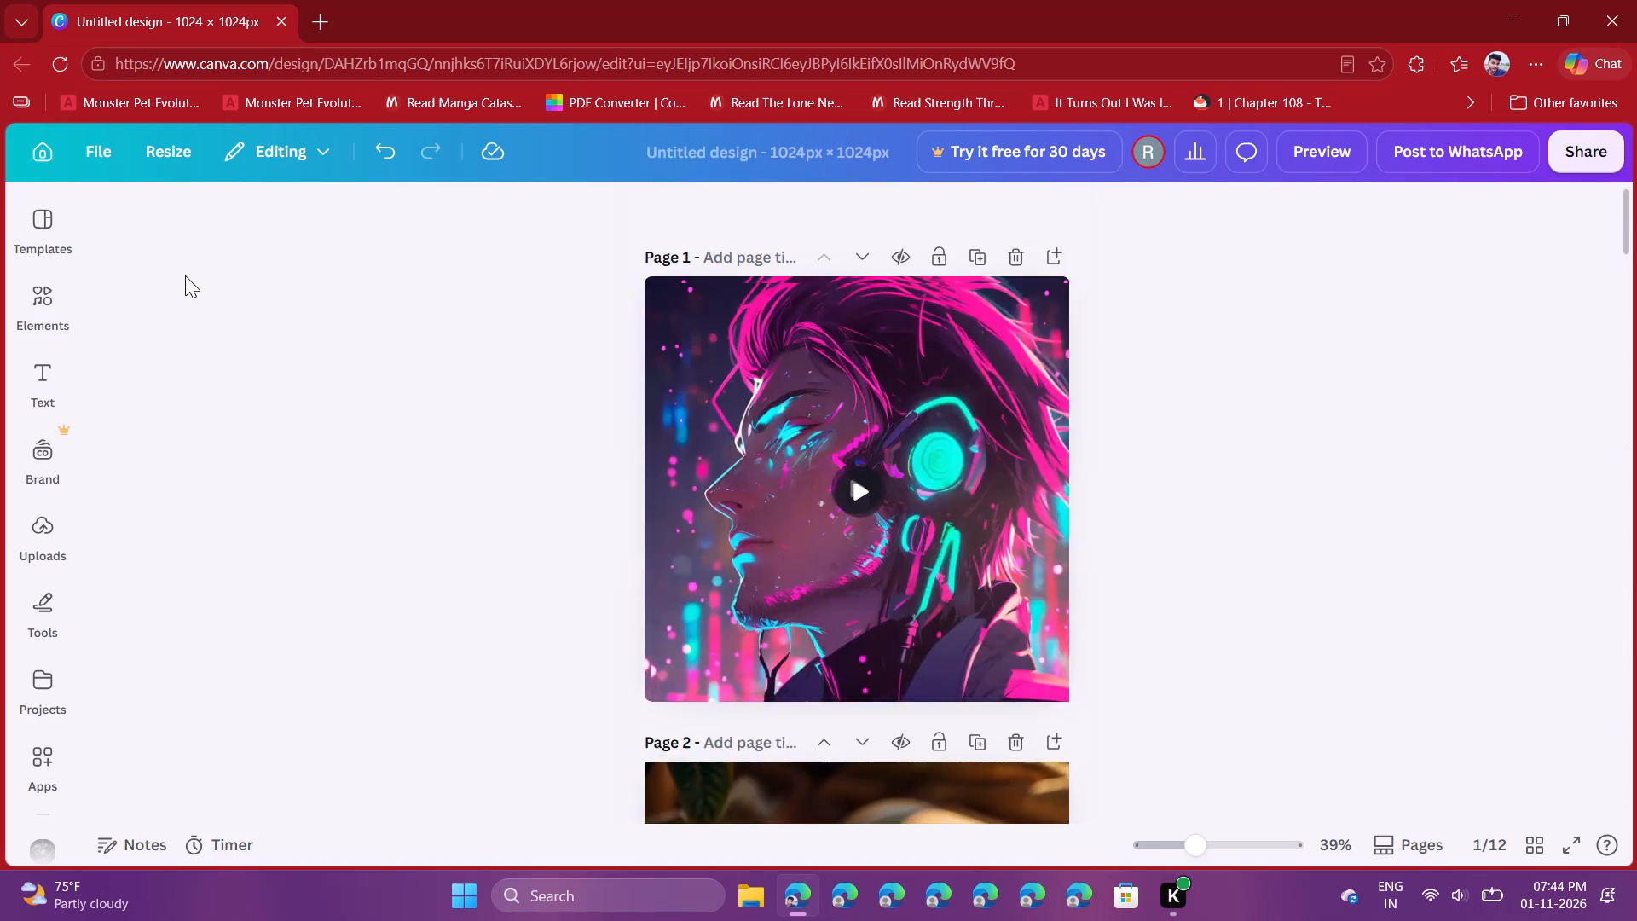
pyautogui.scroll(13, 185, 275)
pyautogui.scroll(-20, 185, 275)
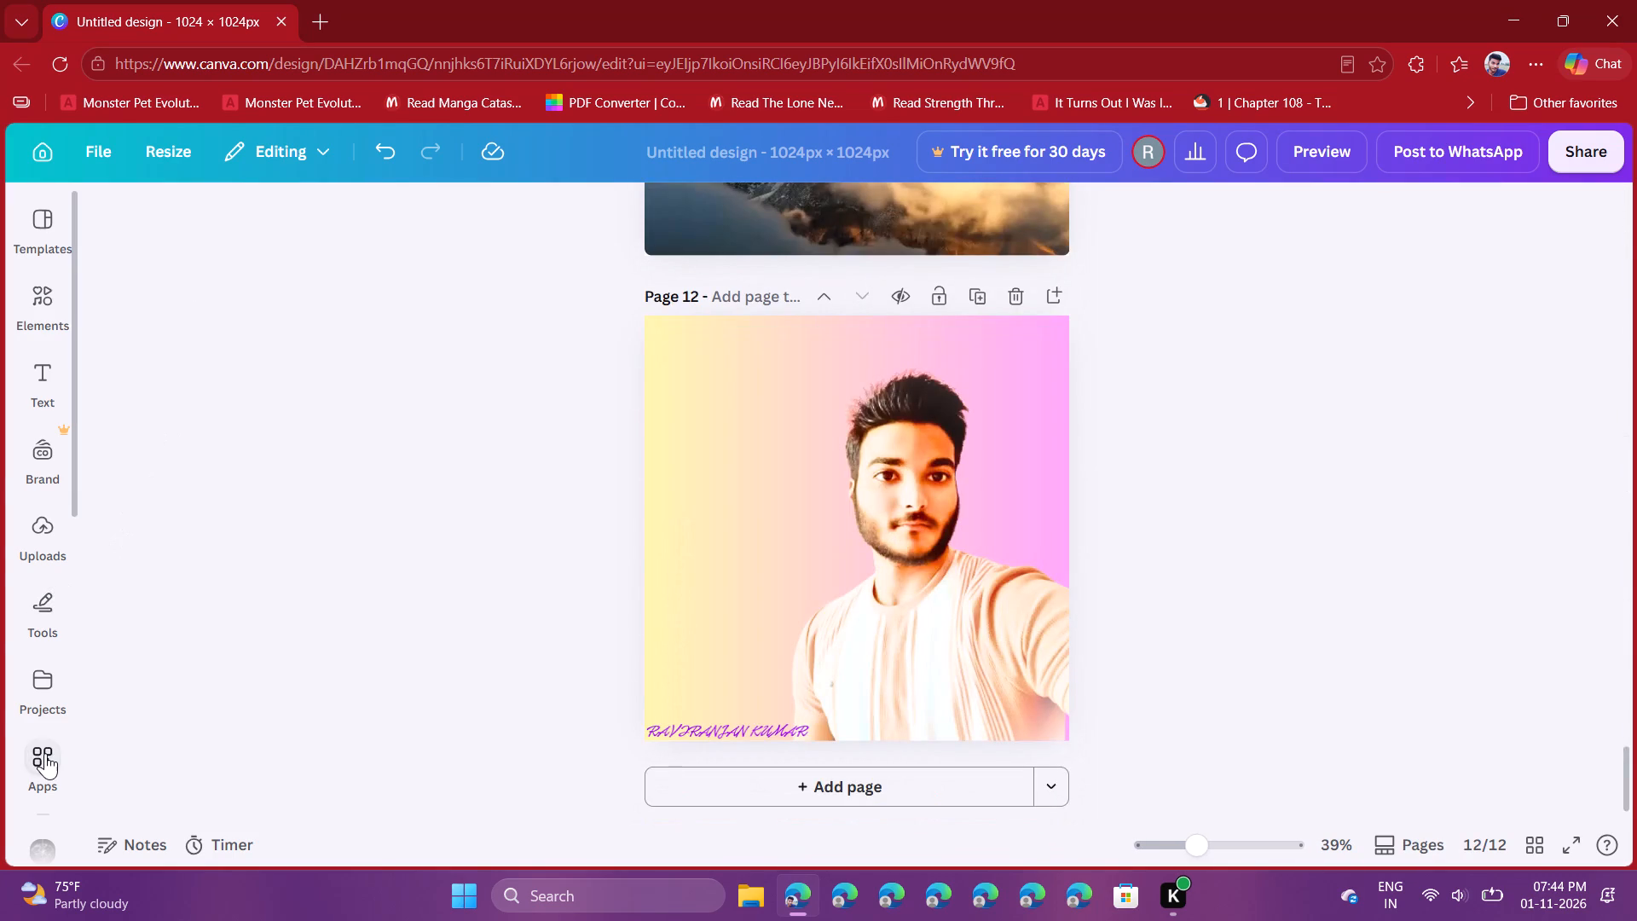
pyautogui.scroll(-6, 45, 753)
pyautogui.scroll(1, 84, 489)
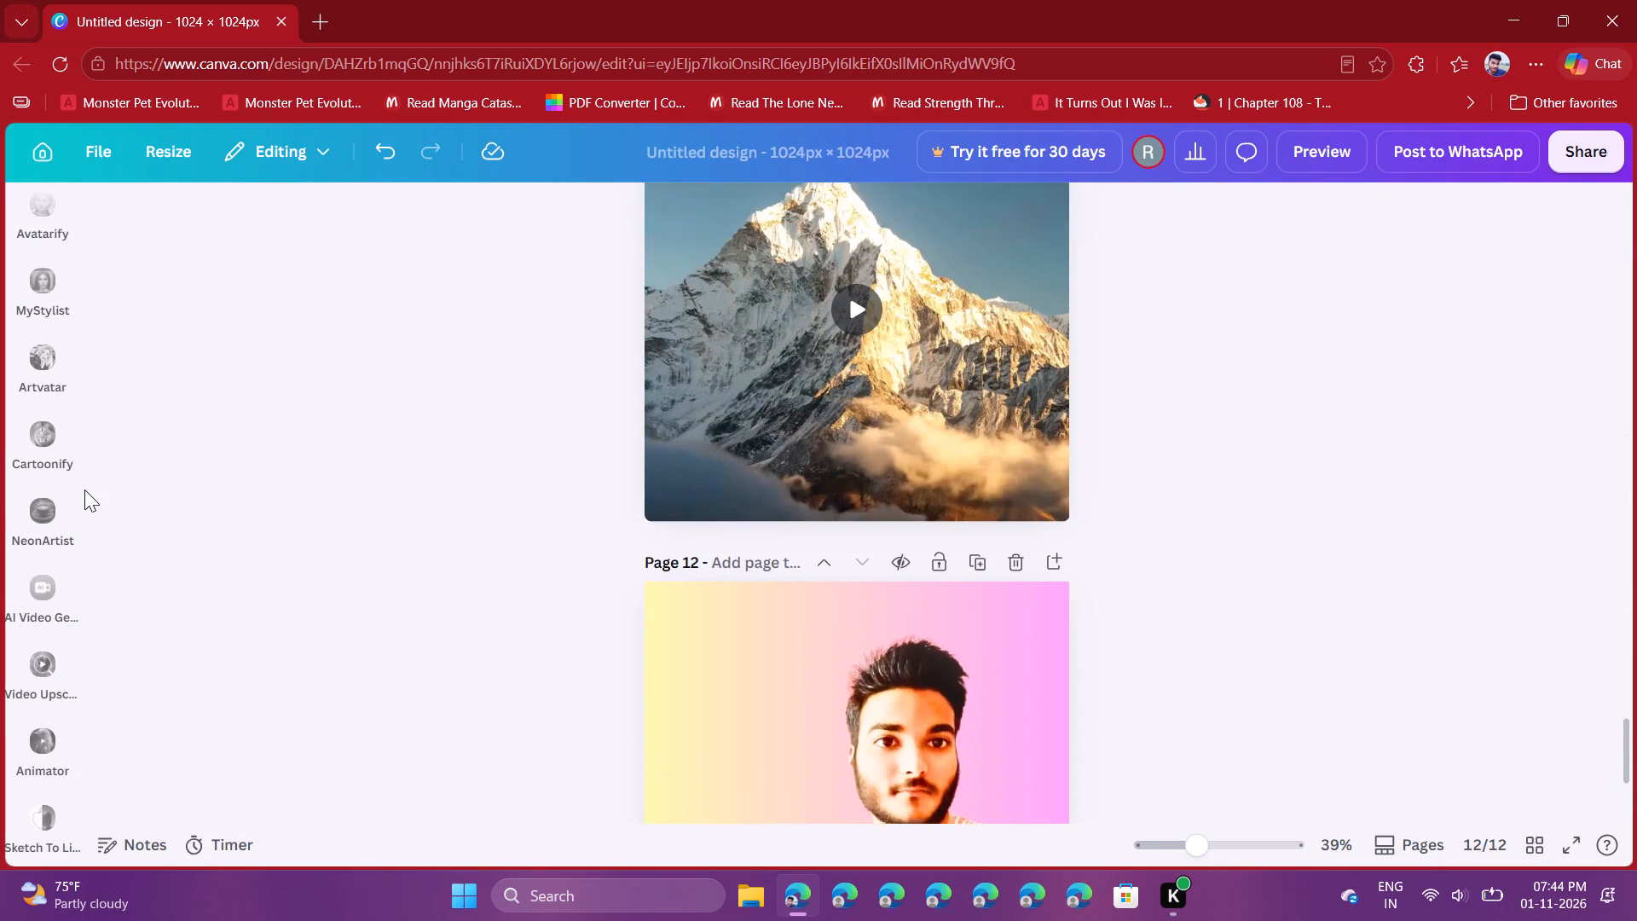
pyautogui.scroll(-6, 393, 503)
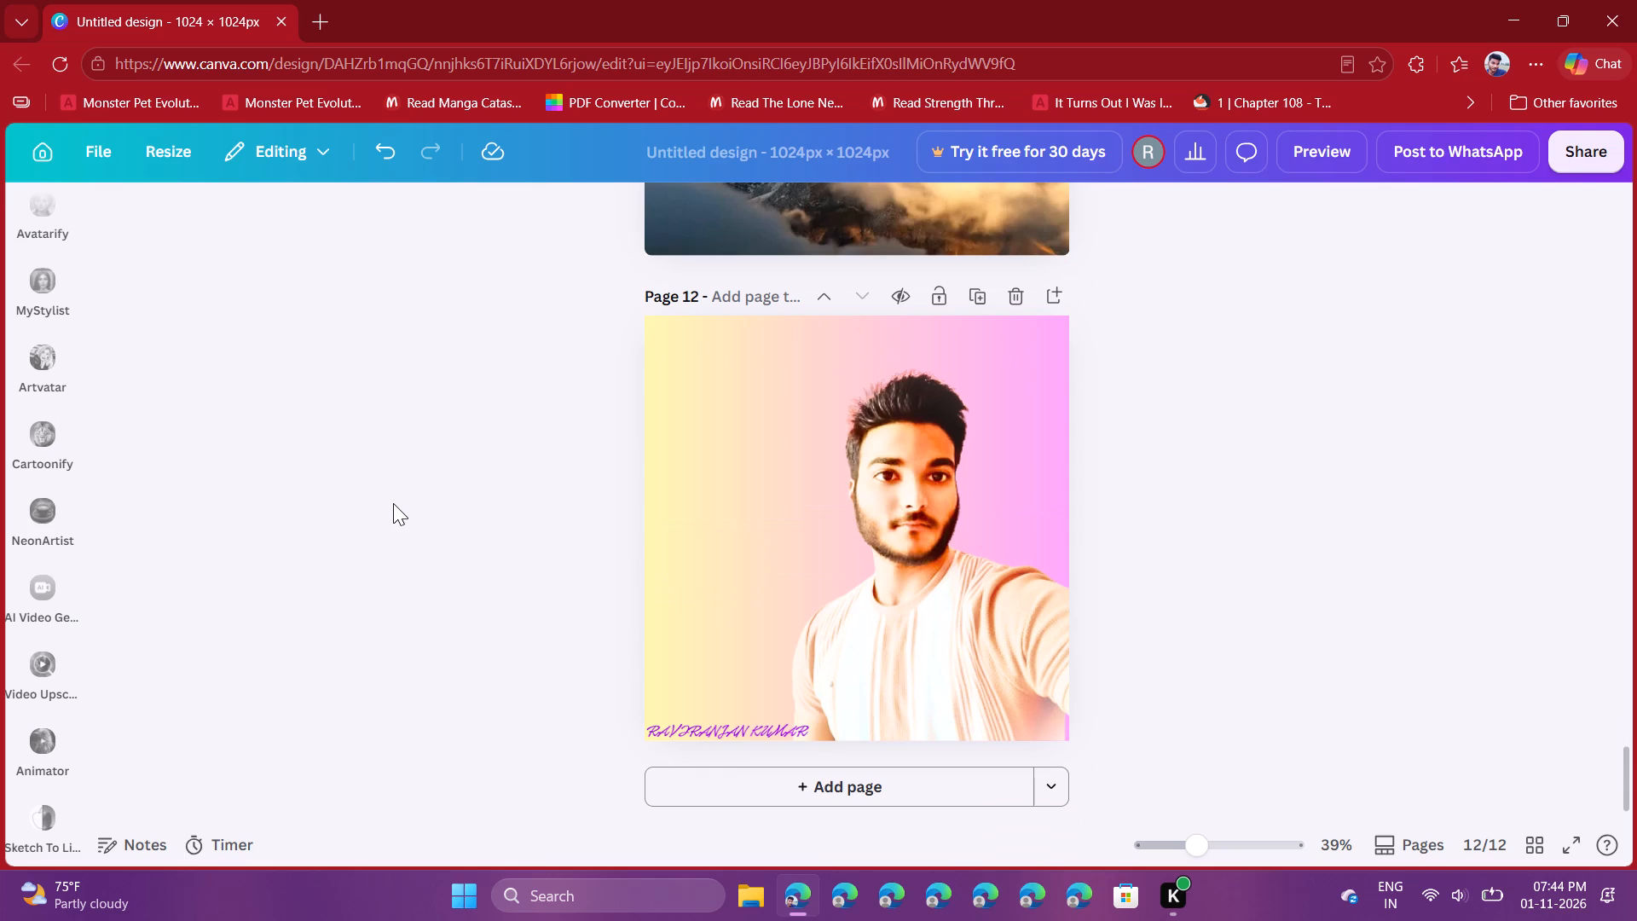
pyautogui.scroll(7, 393, 503)
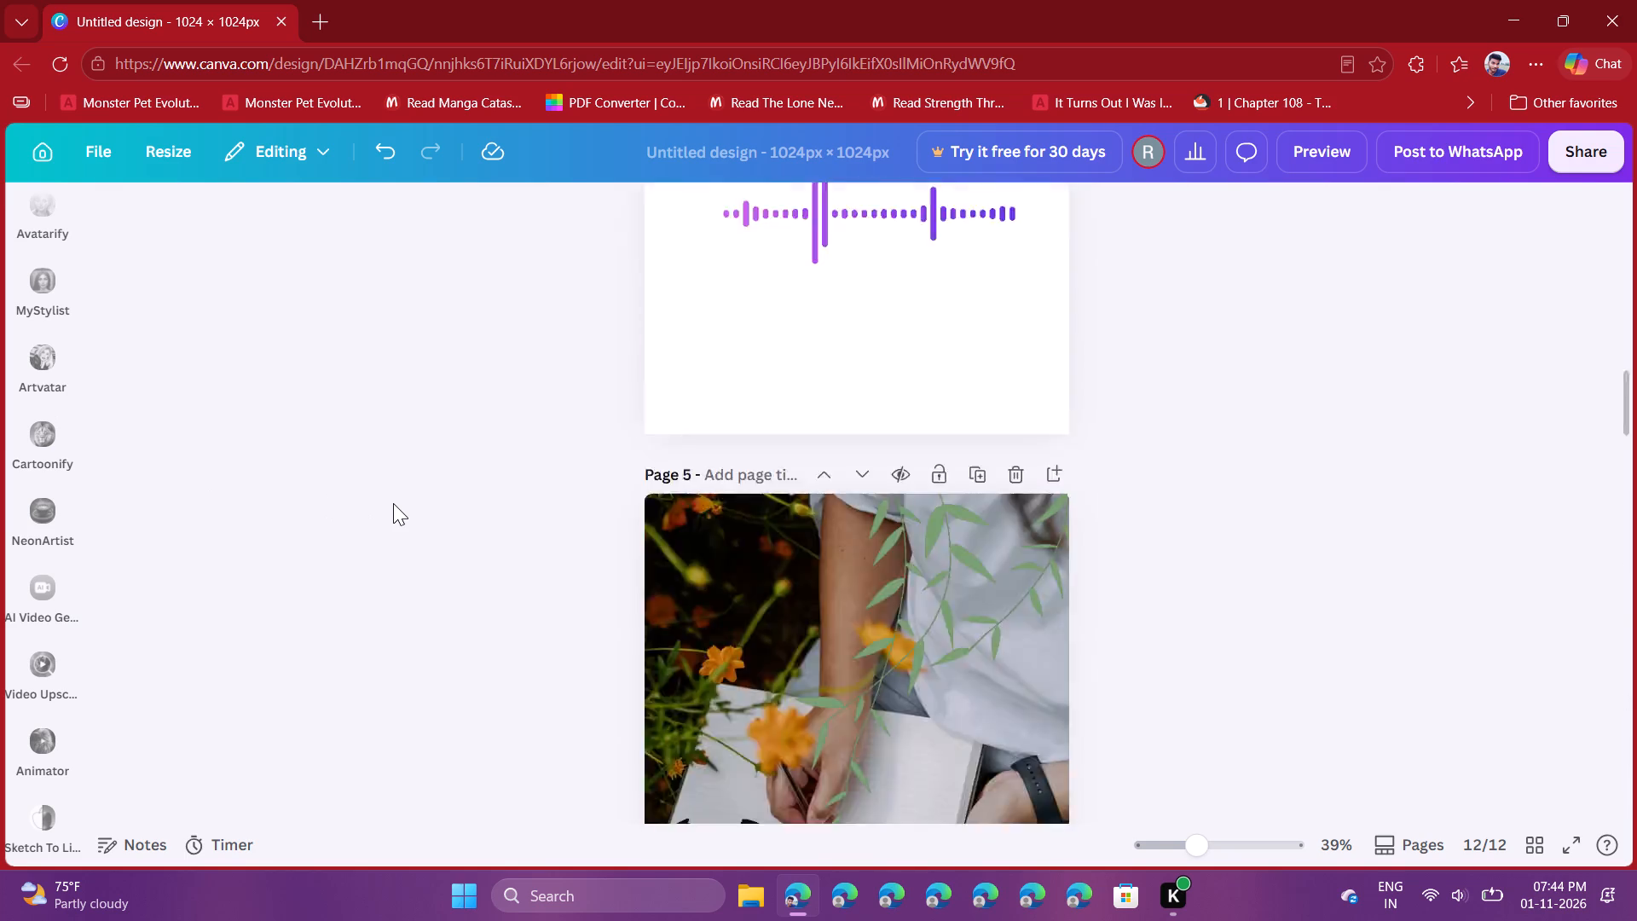
pyautogui.scroll(15, 393, 503)
pyautogui.scroll(-11, 393, 503)
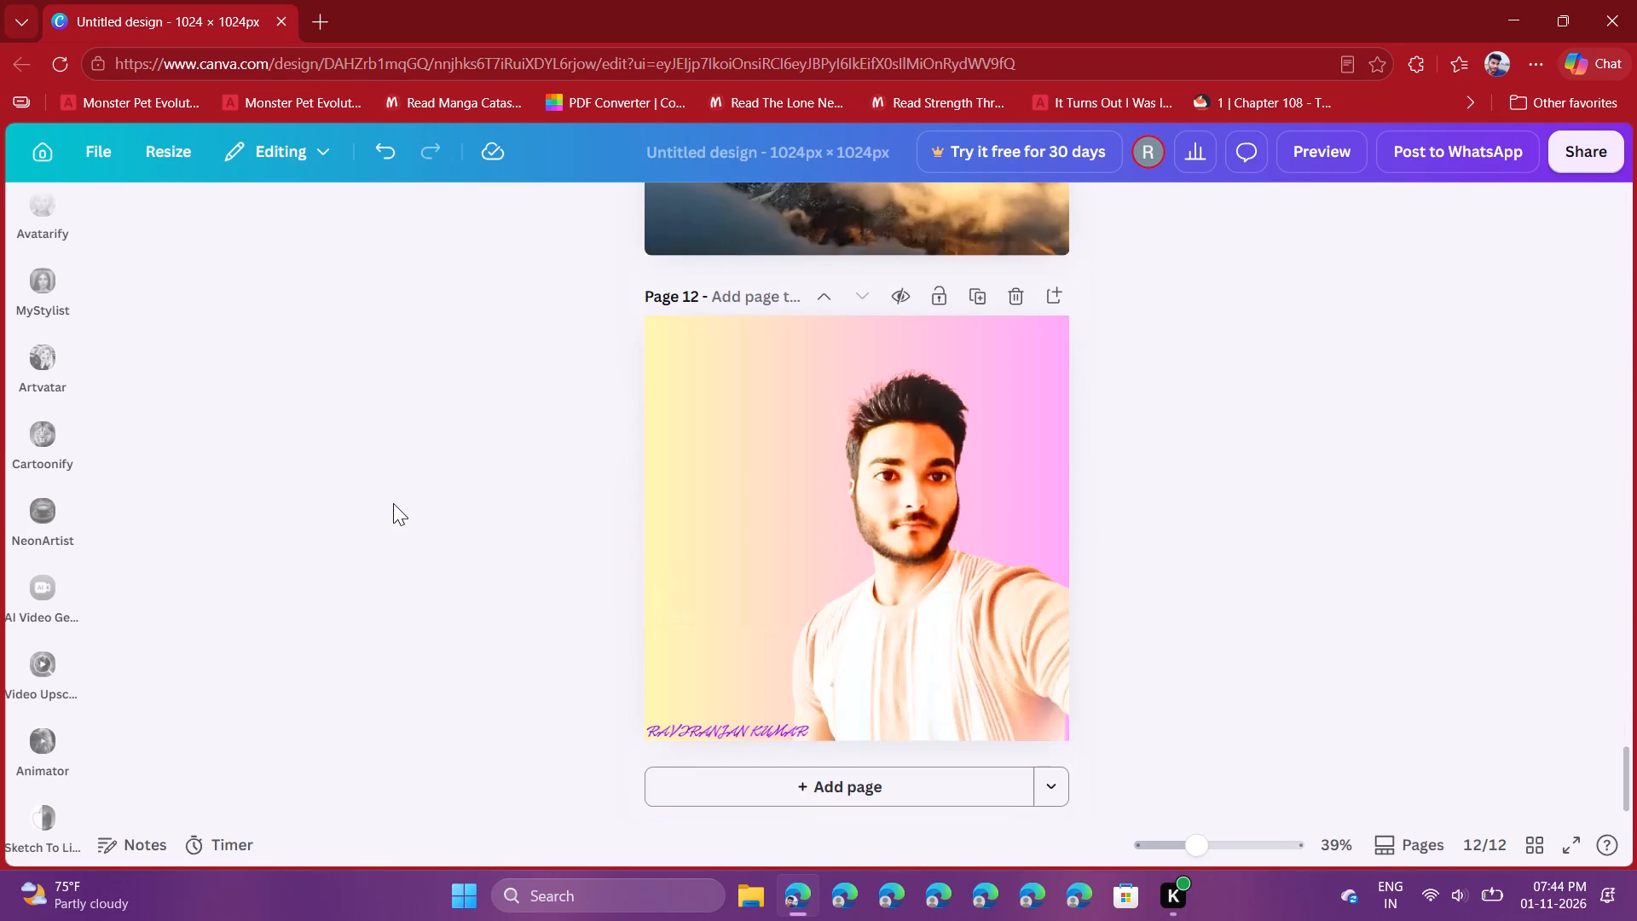
pyautogui.scroll(-1, 393, 503)
pyautogui.click(439, 298)
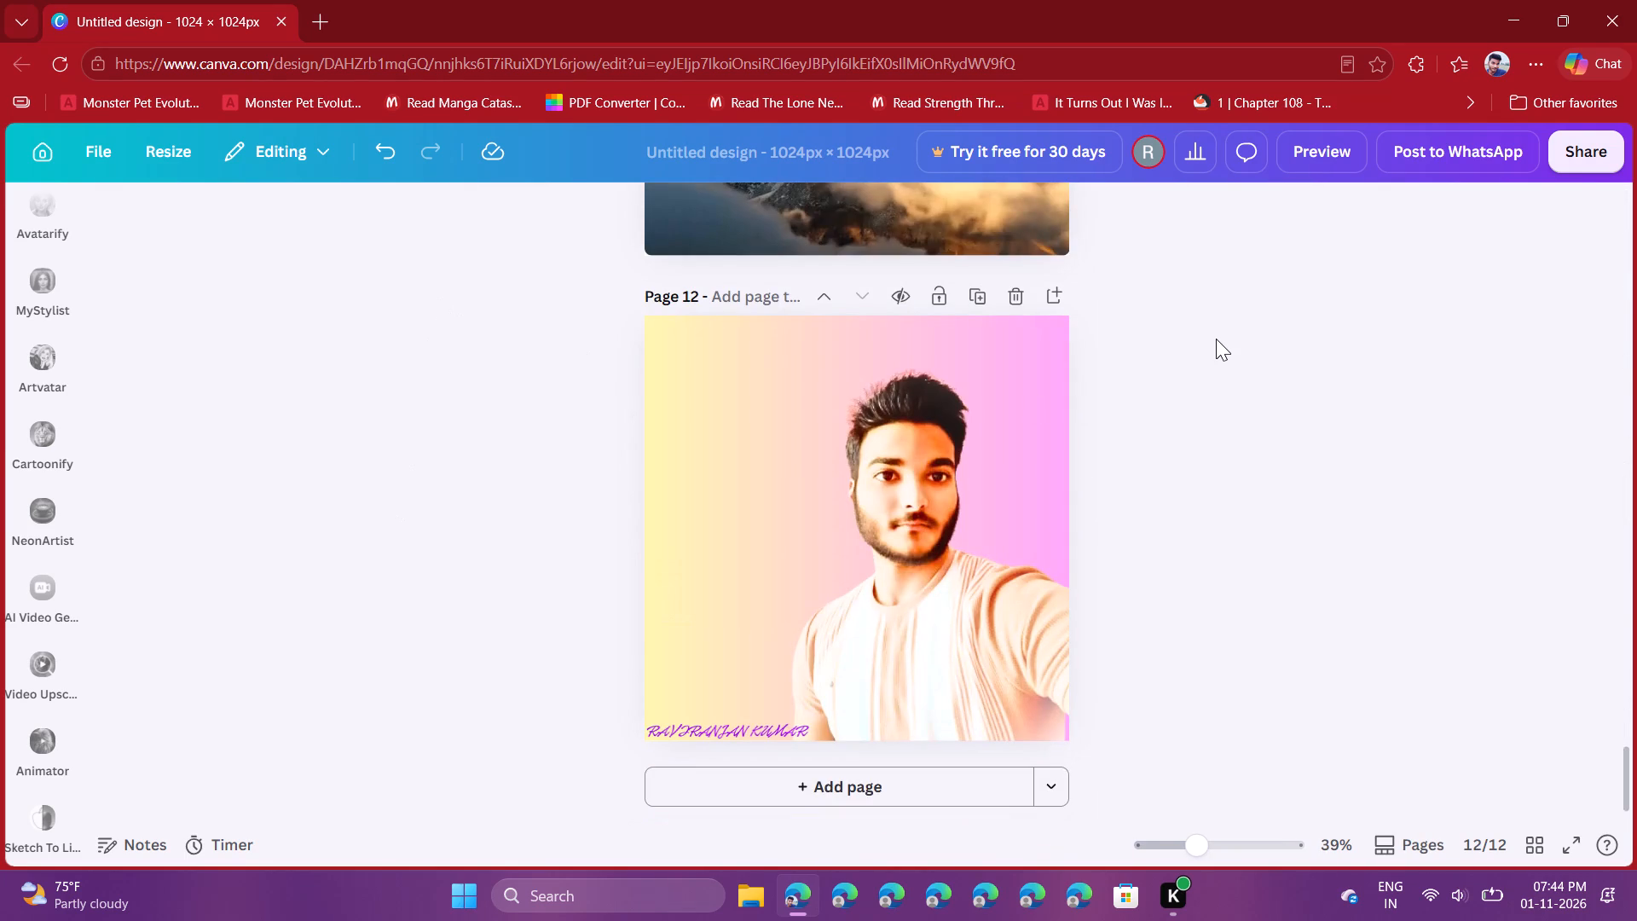
pyautogui.click(1216, 339)
pyautogui.scroll(5, 1113, 410)
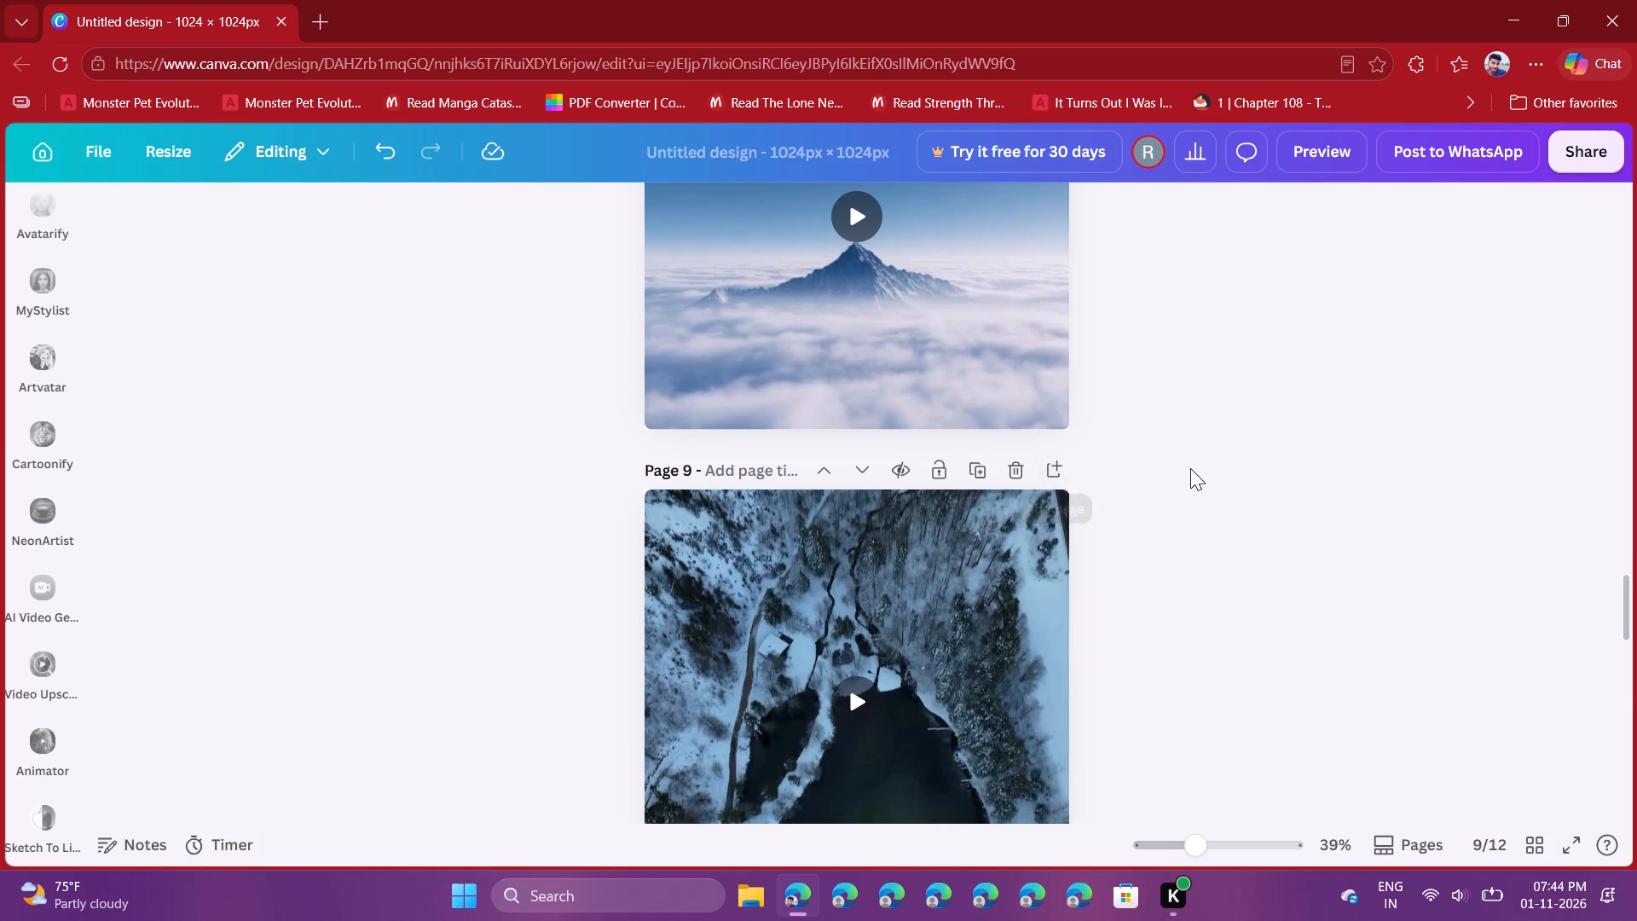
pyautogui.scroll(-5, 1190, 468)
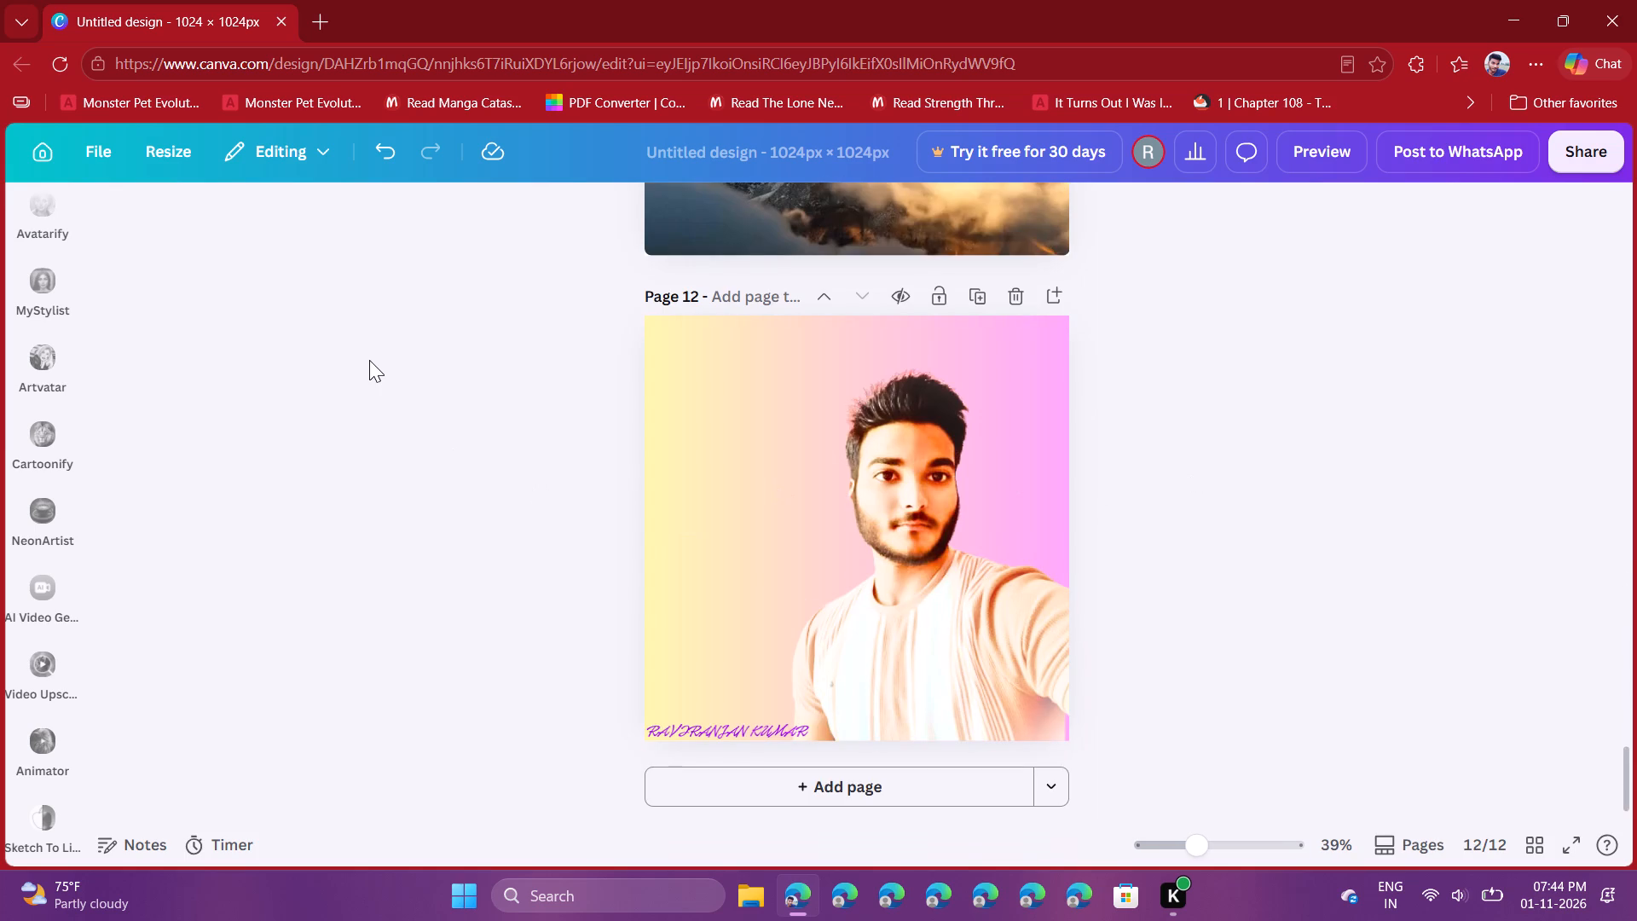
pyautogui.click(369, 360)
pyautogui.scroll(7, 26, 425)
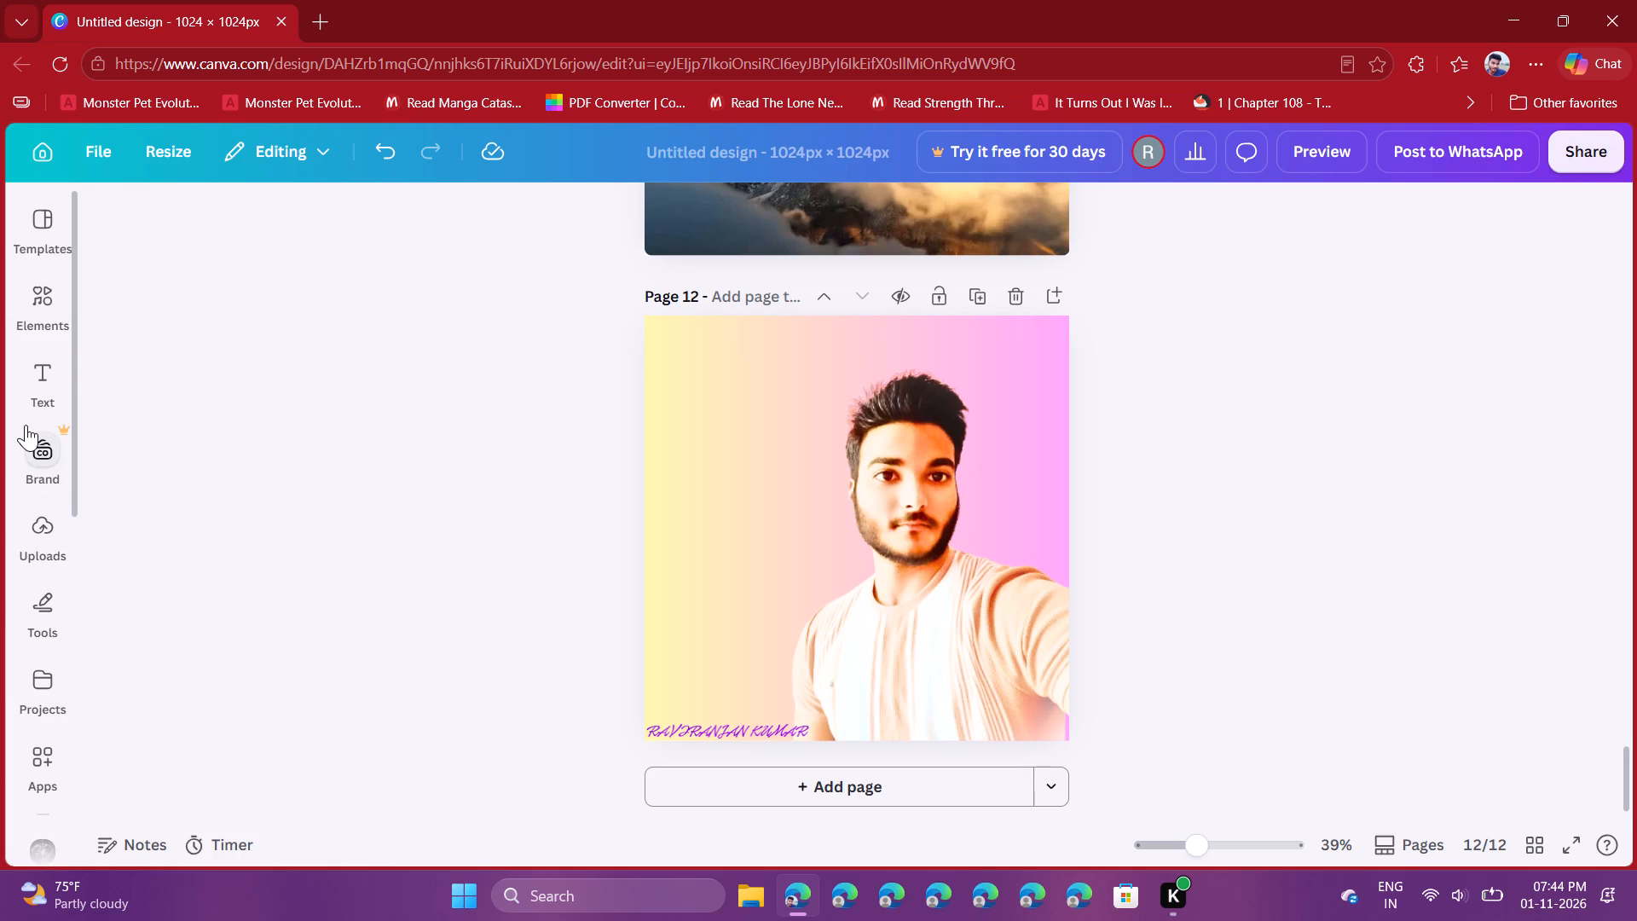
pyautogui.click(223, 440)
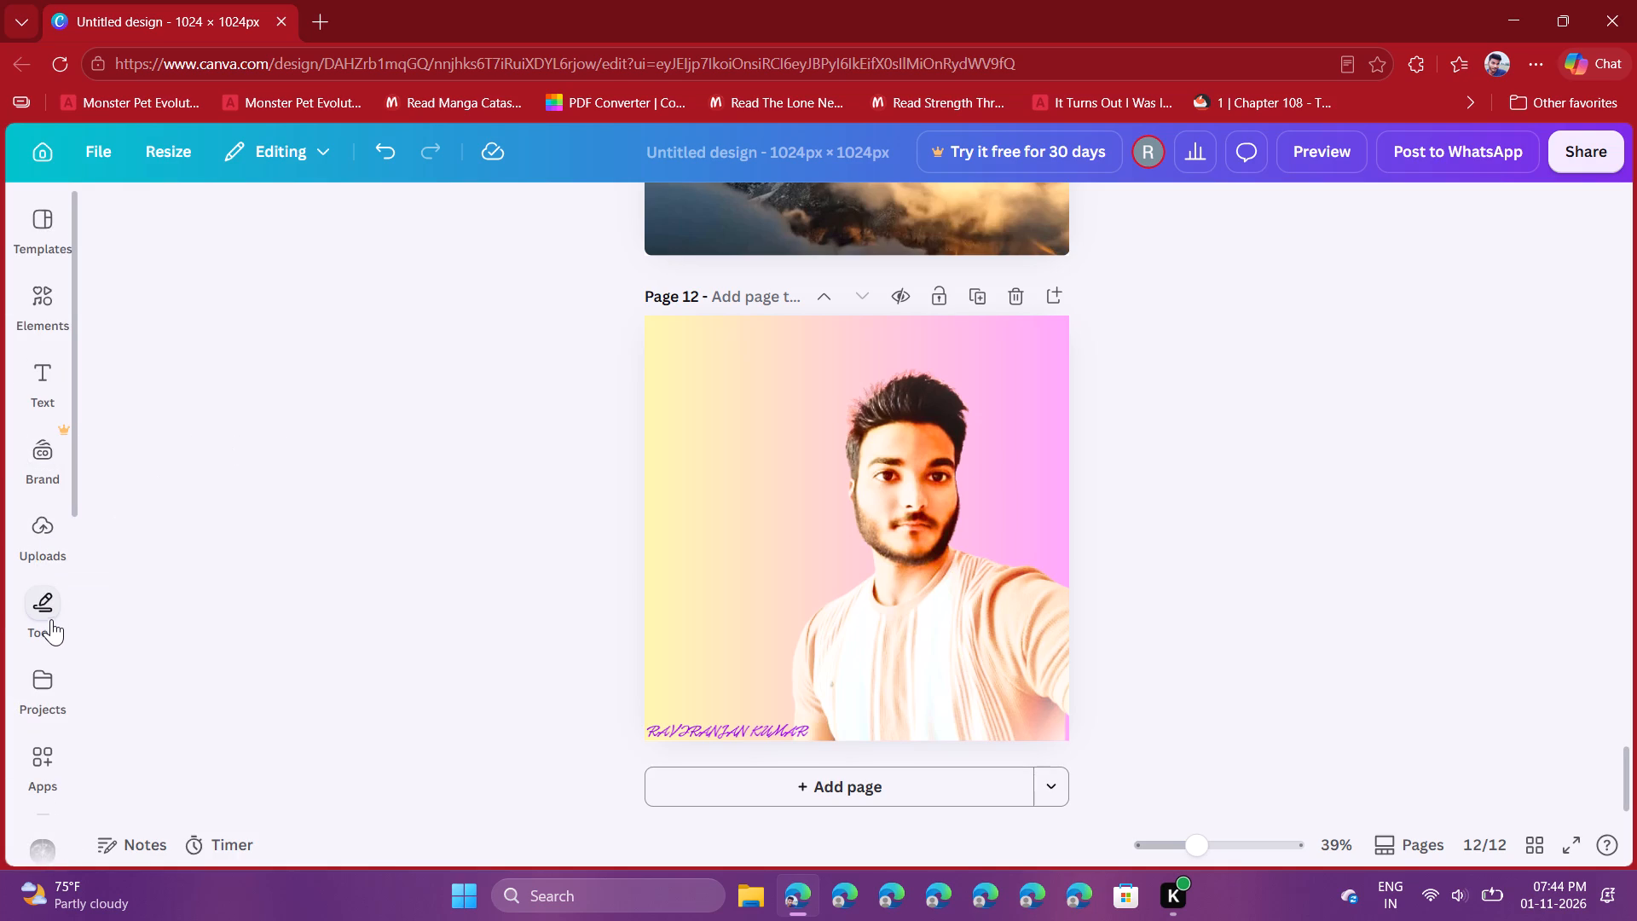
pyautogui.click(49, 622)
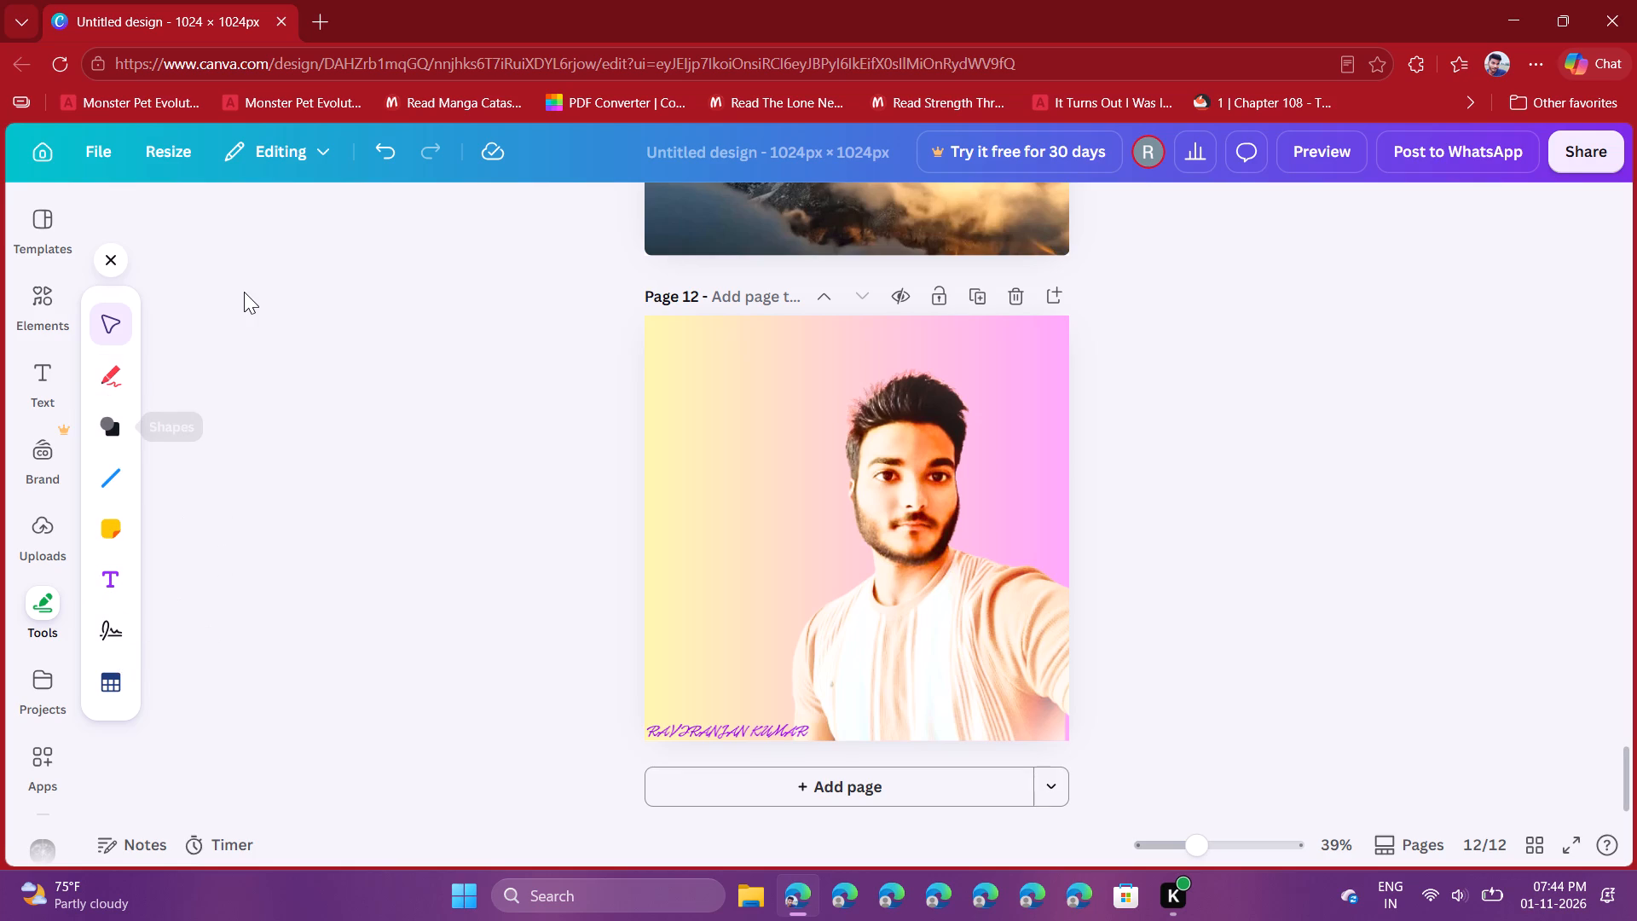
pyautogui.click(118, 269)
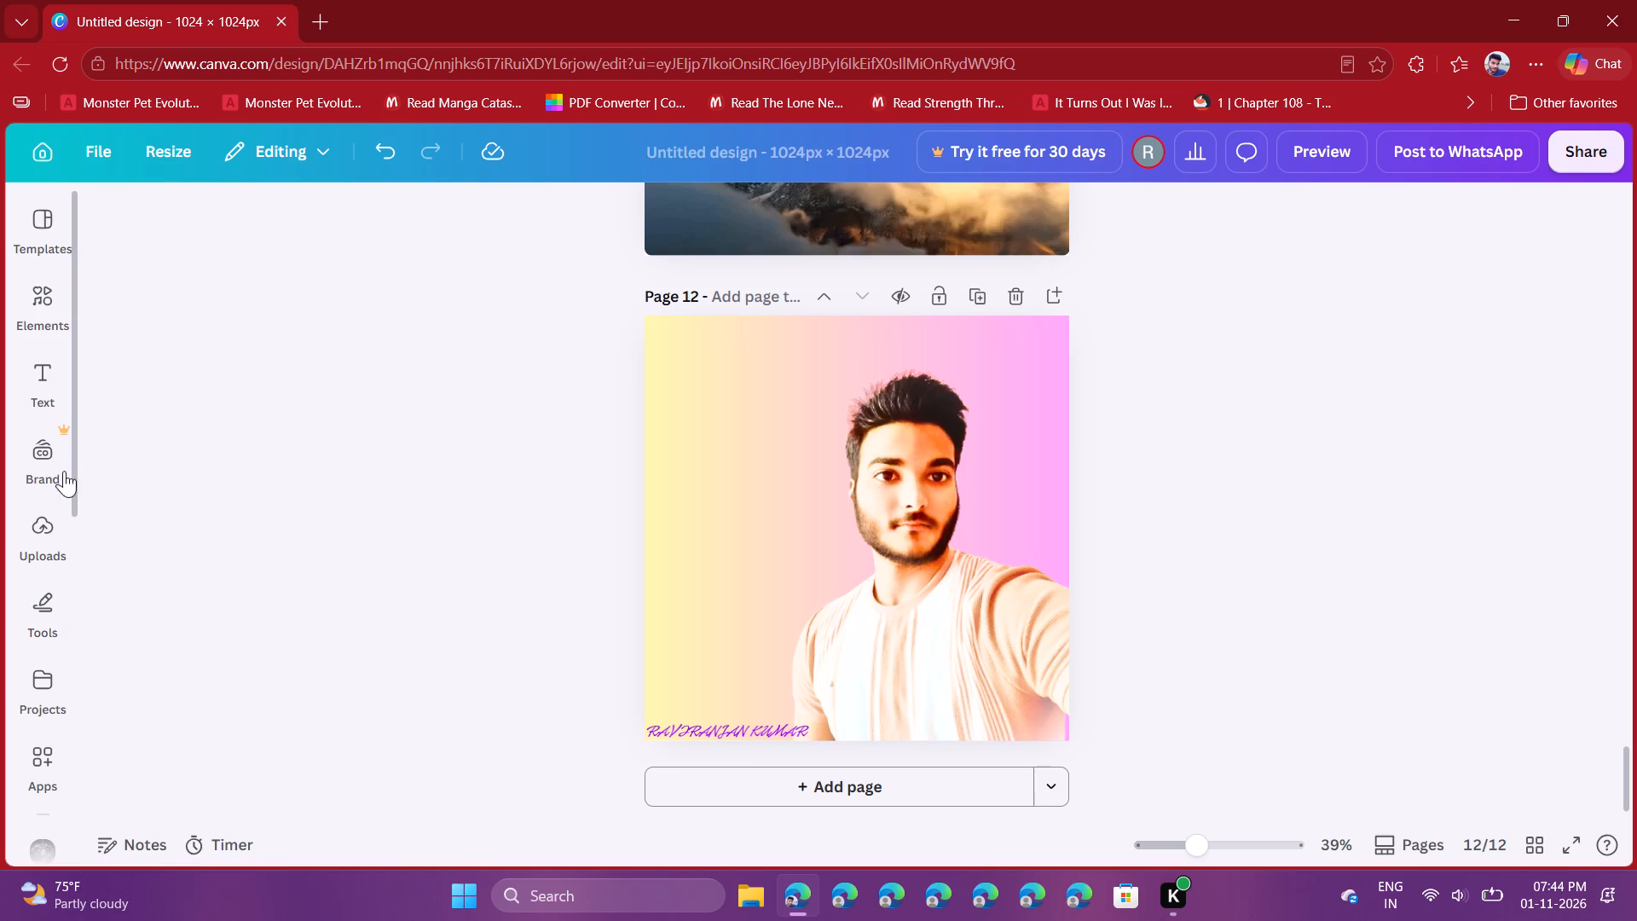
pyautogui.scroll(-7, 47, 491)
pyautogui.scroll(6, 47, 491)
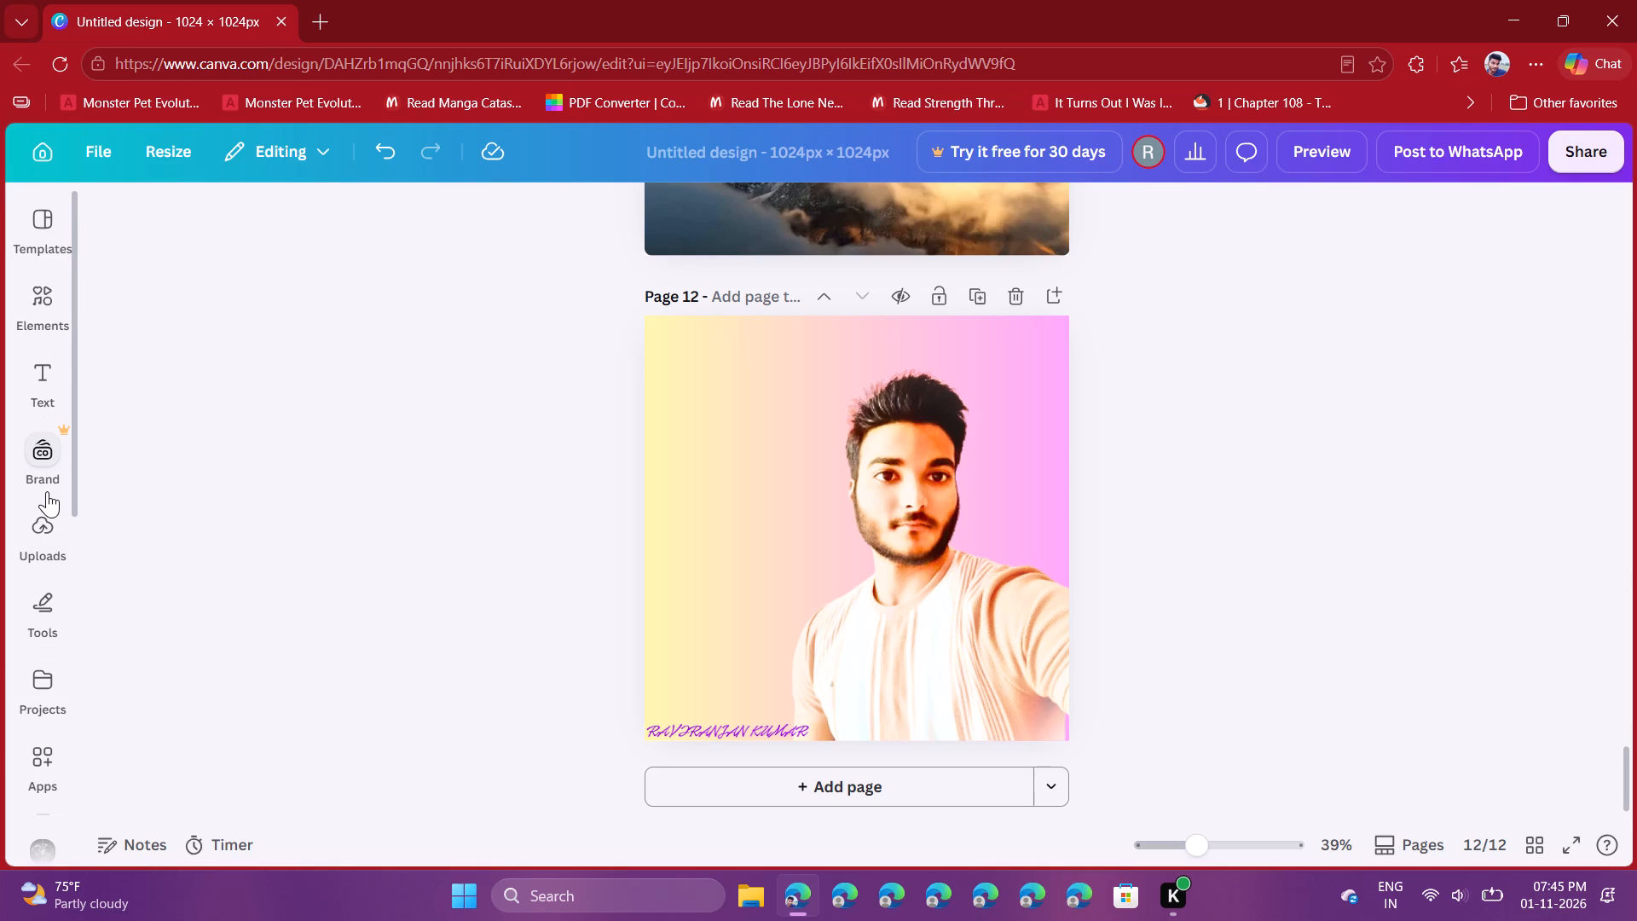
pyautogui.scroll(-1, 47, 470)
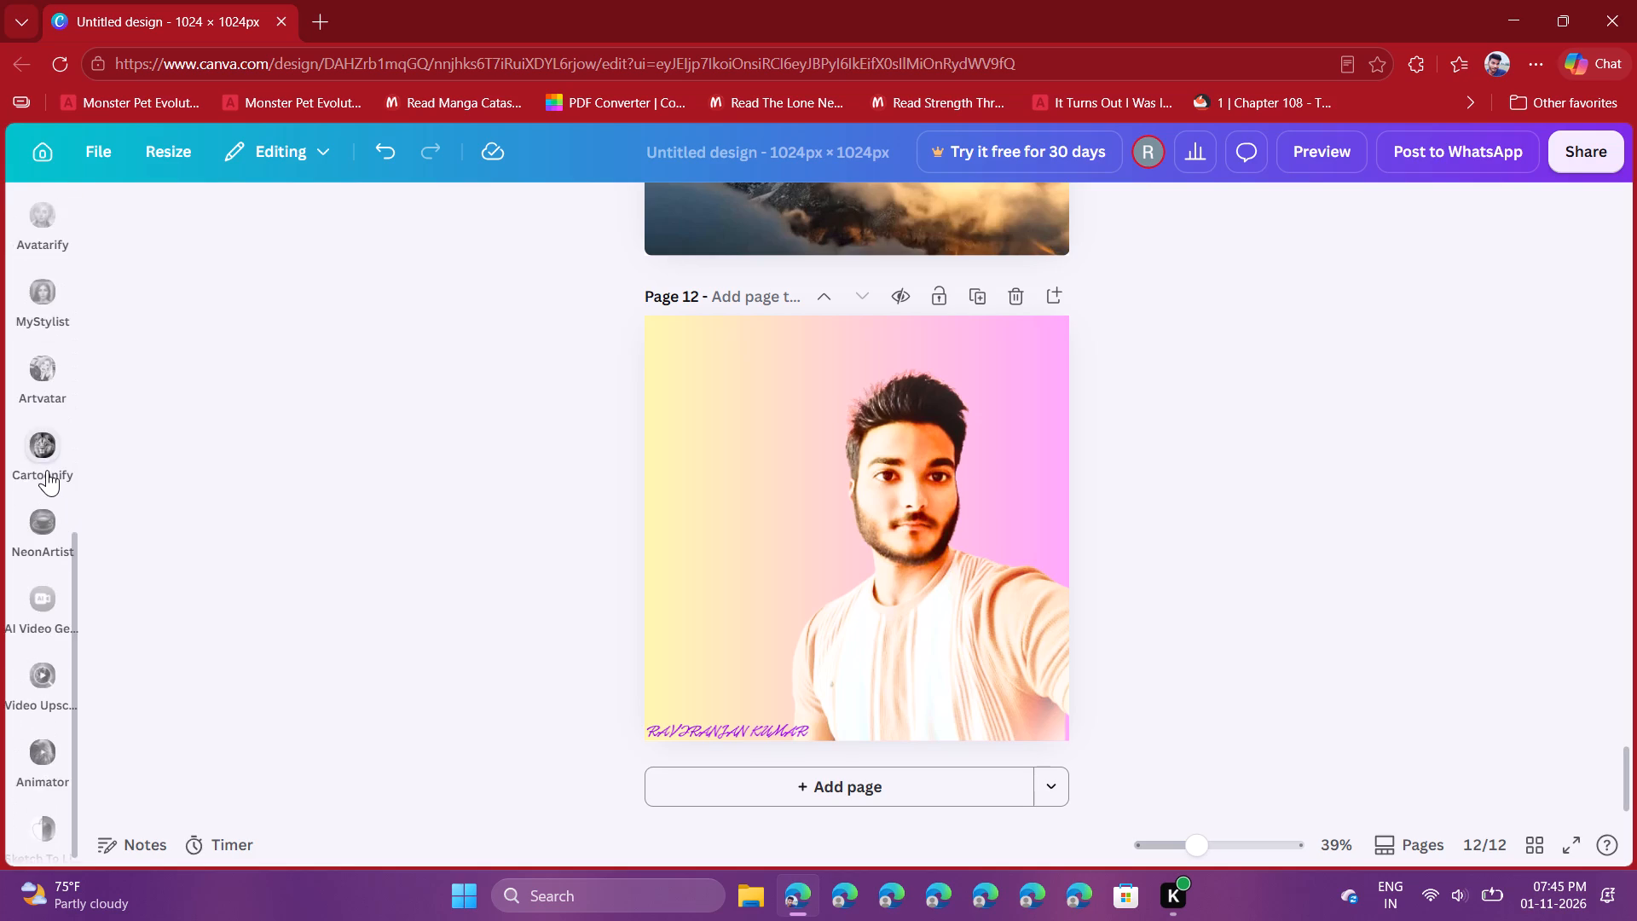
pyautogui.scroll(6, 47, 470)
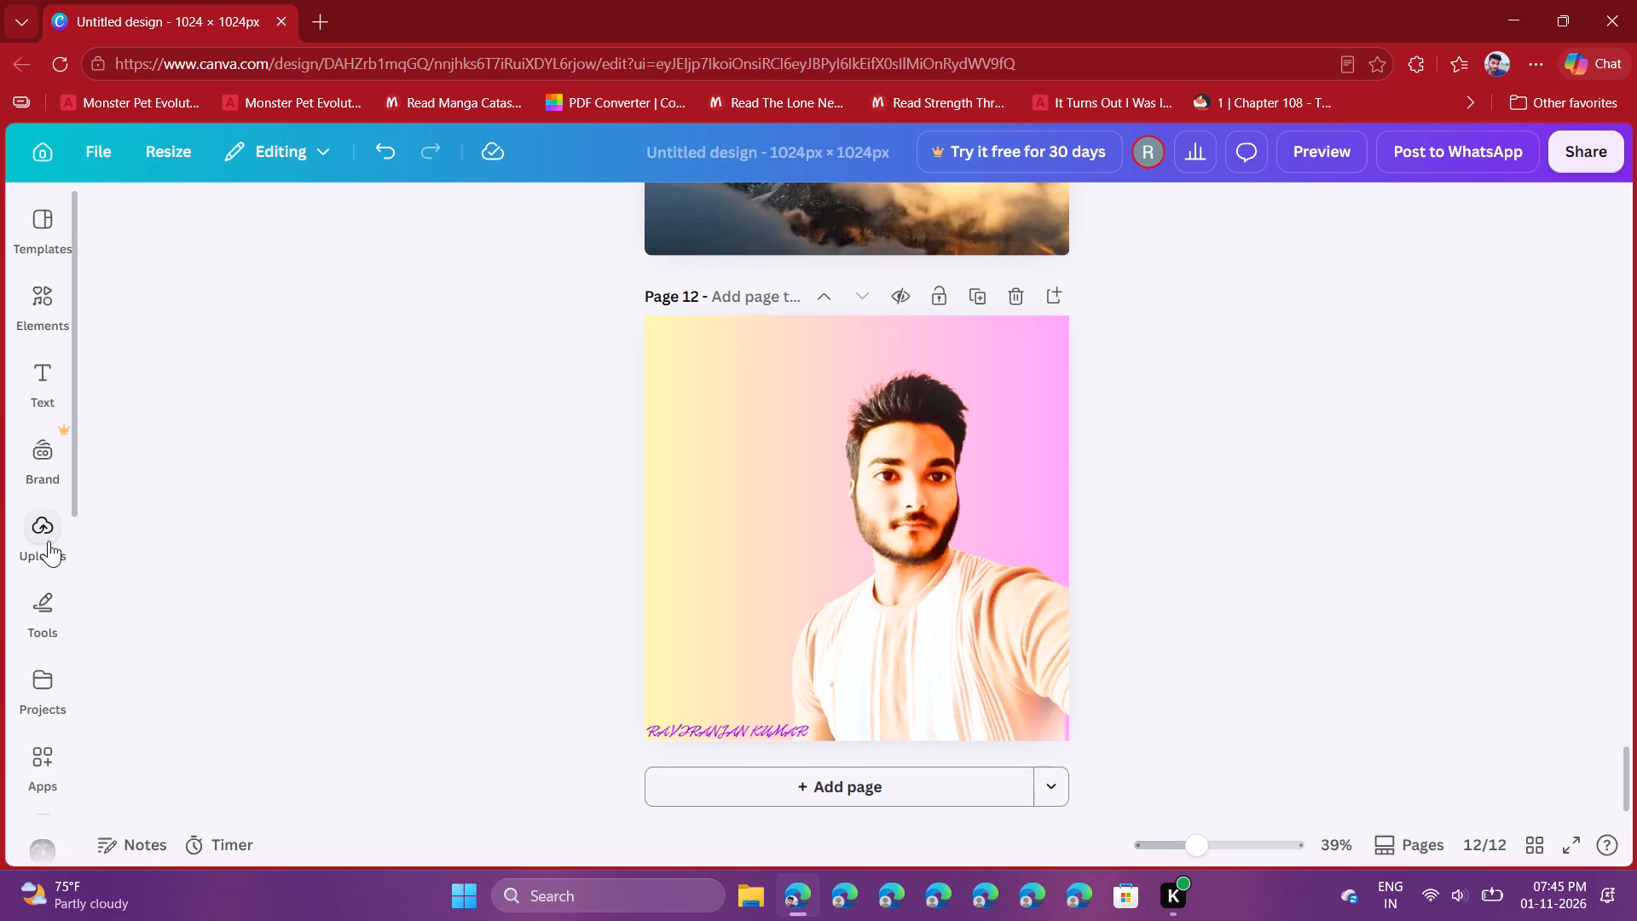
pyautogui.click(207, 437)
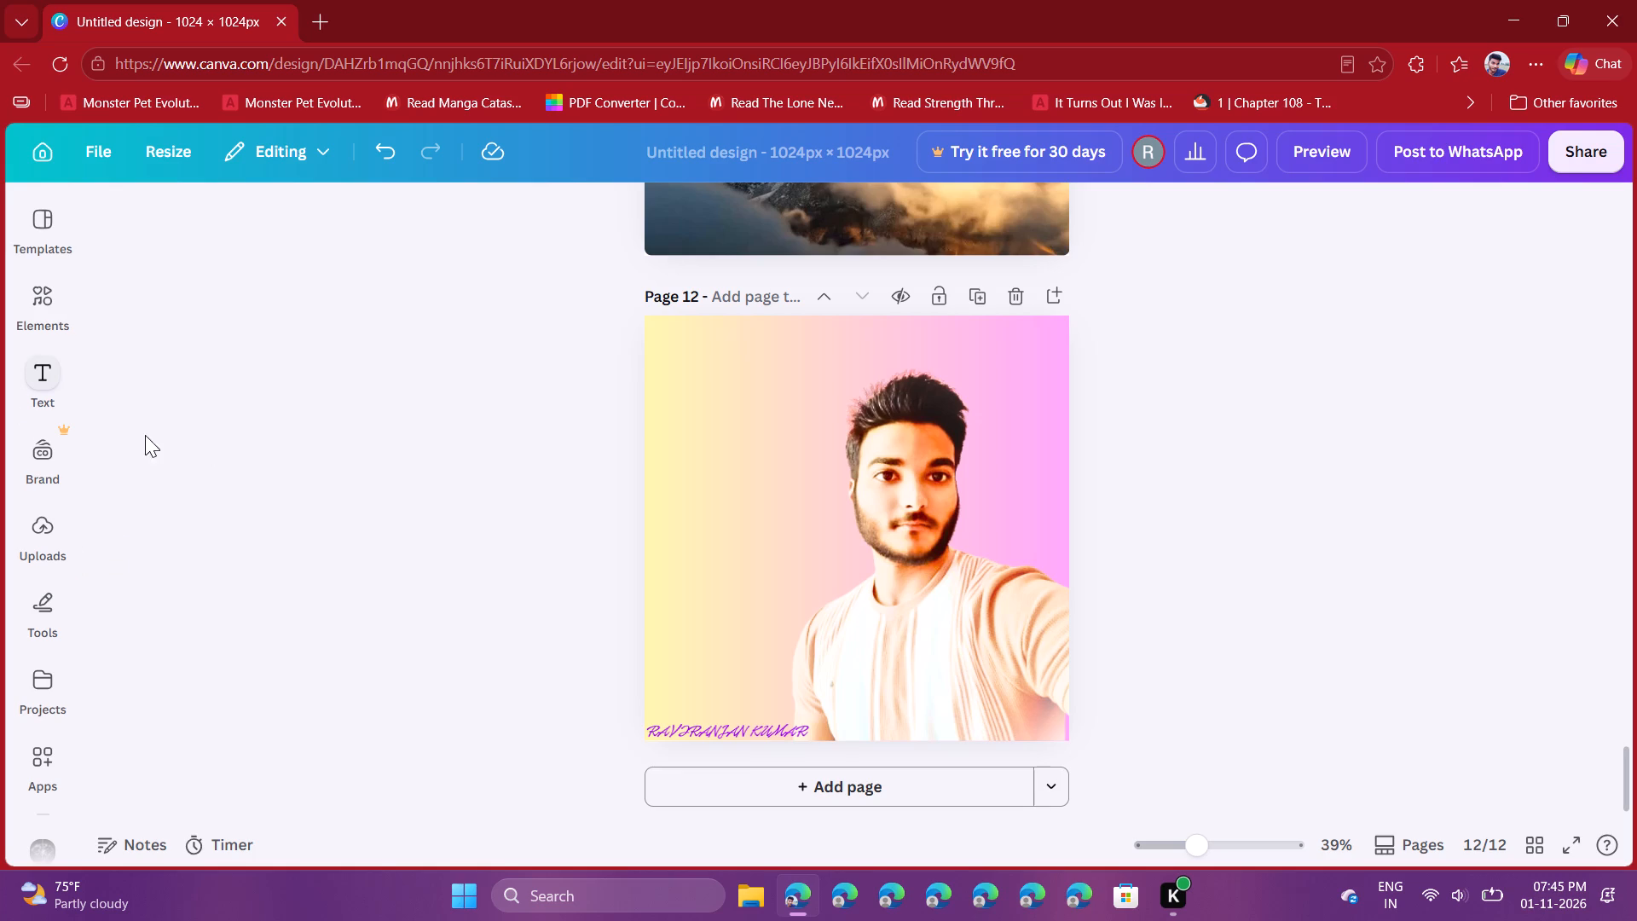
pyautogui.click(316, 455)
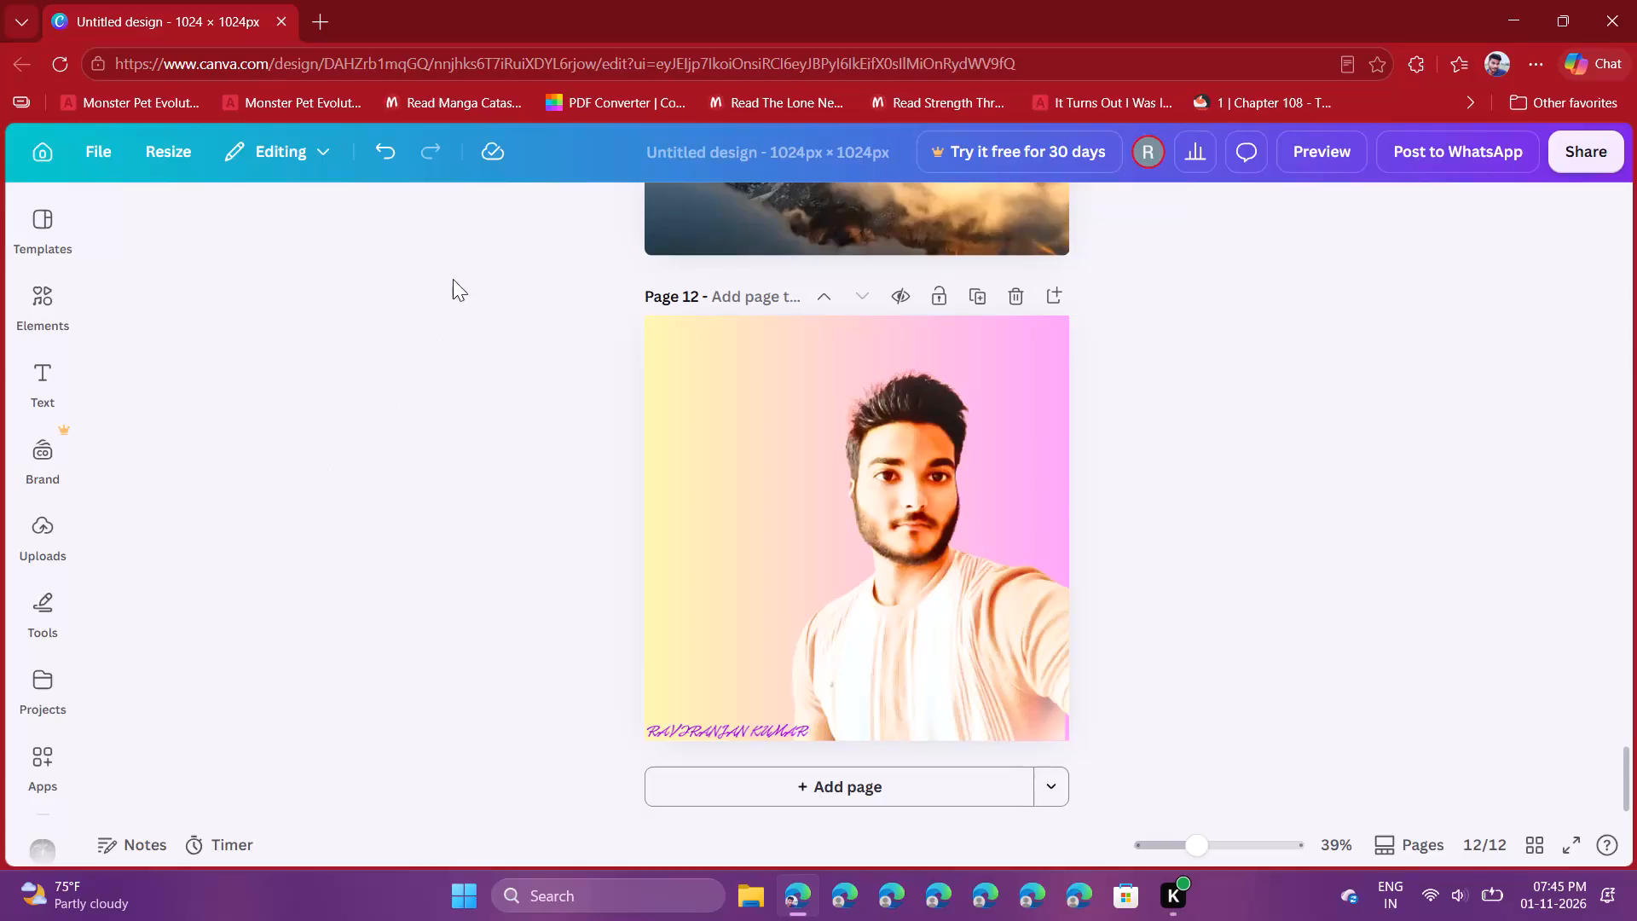
# Review the design's pages from the signed portrait on page 12 back to page 1 and through to page 12 again.
pyautogui.scroll(5, 570, 417)
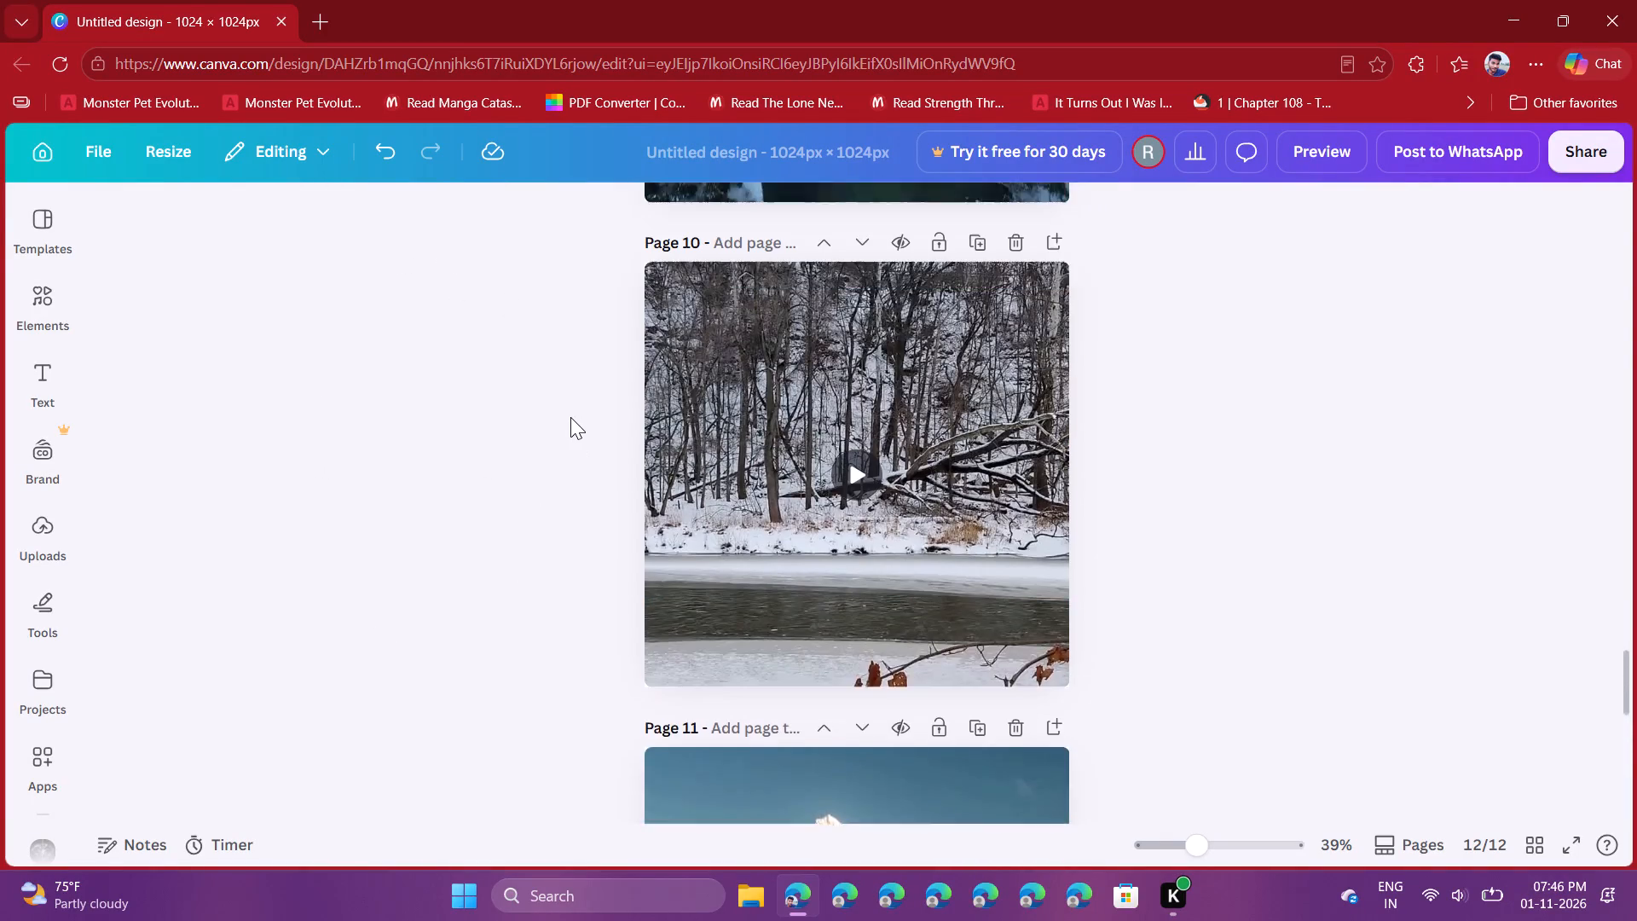
pyautogui.scroll(9, 570, 417)
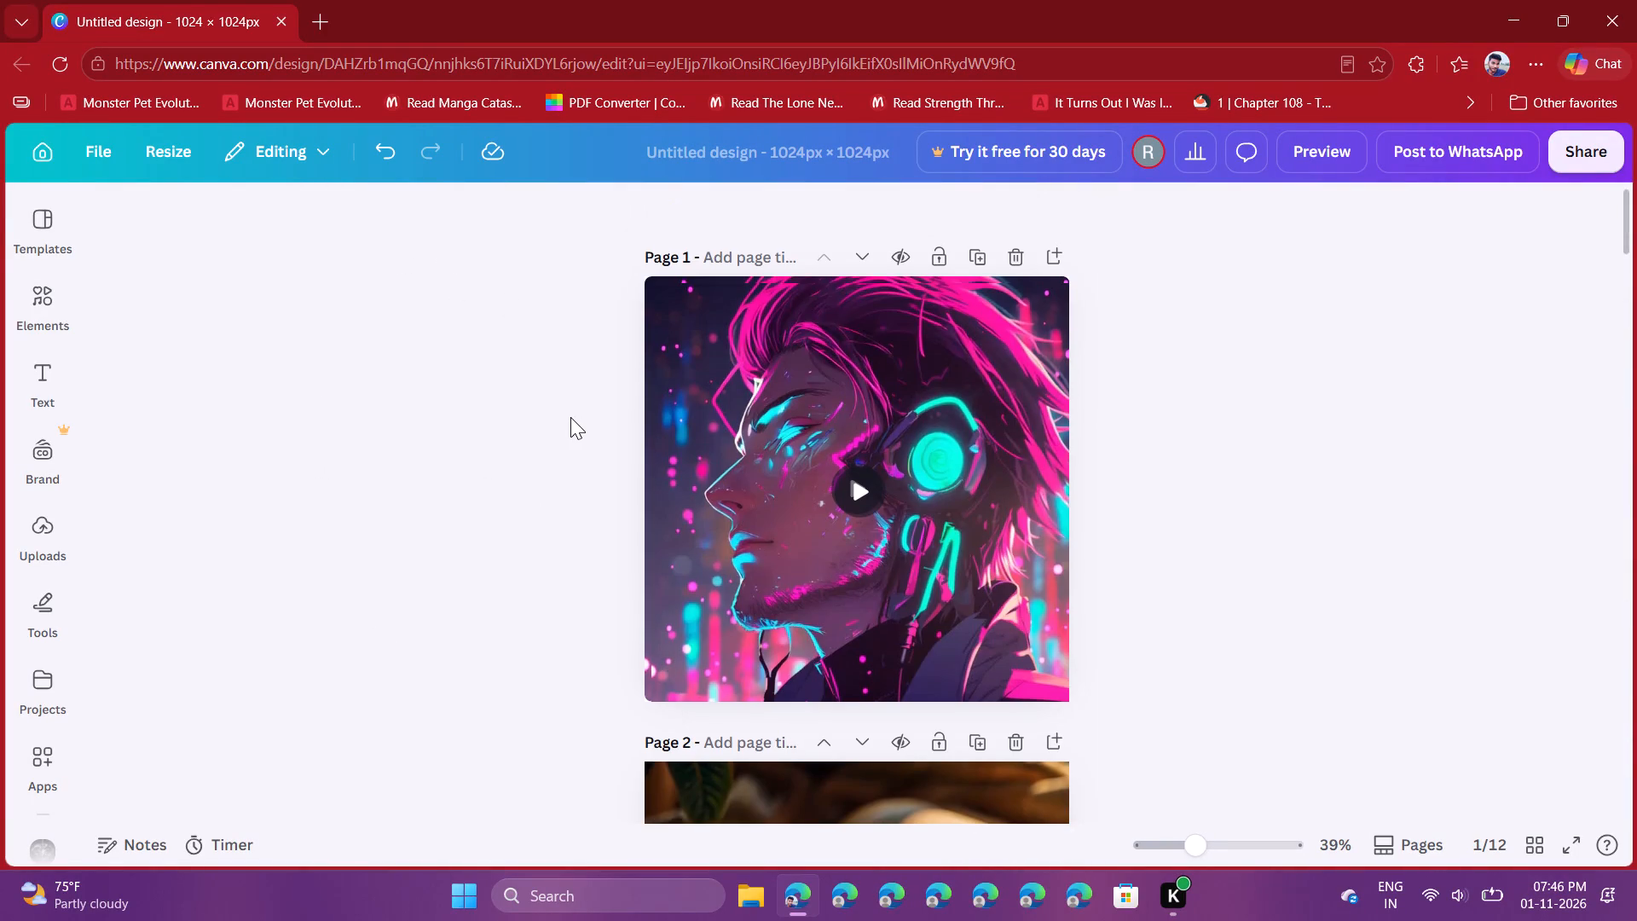
pyautogui.scroll(3, 570, 417)
pyautogui.scroll(-20, 570, 417)
pyautogui.scroll(-2, 570, 417)
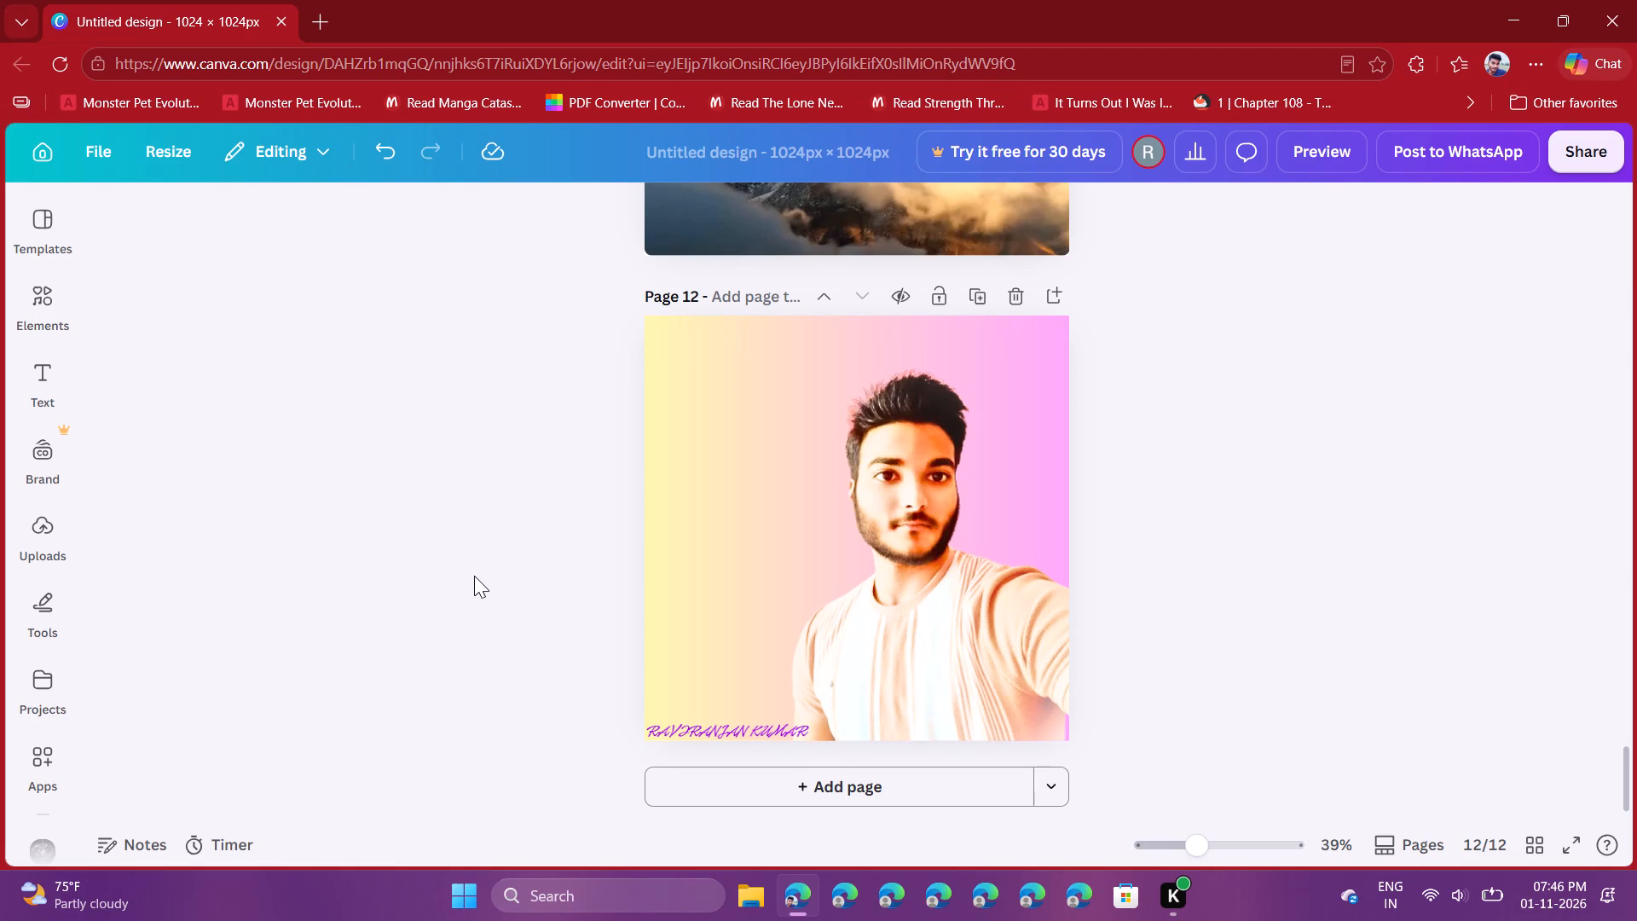
pyautogui.scroll(19, 474, 576)
pyautogui.scroll(-4, 474, 576)
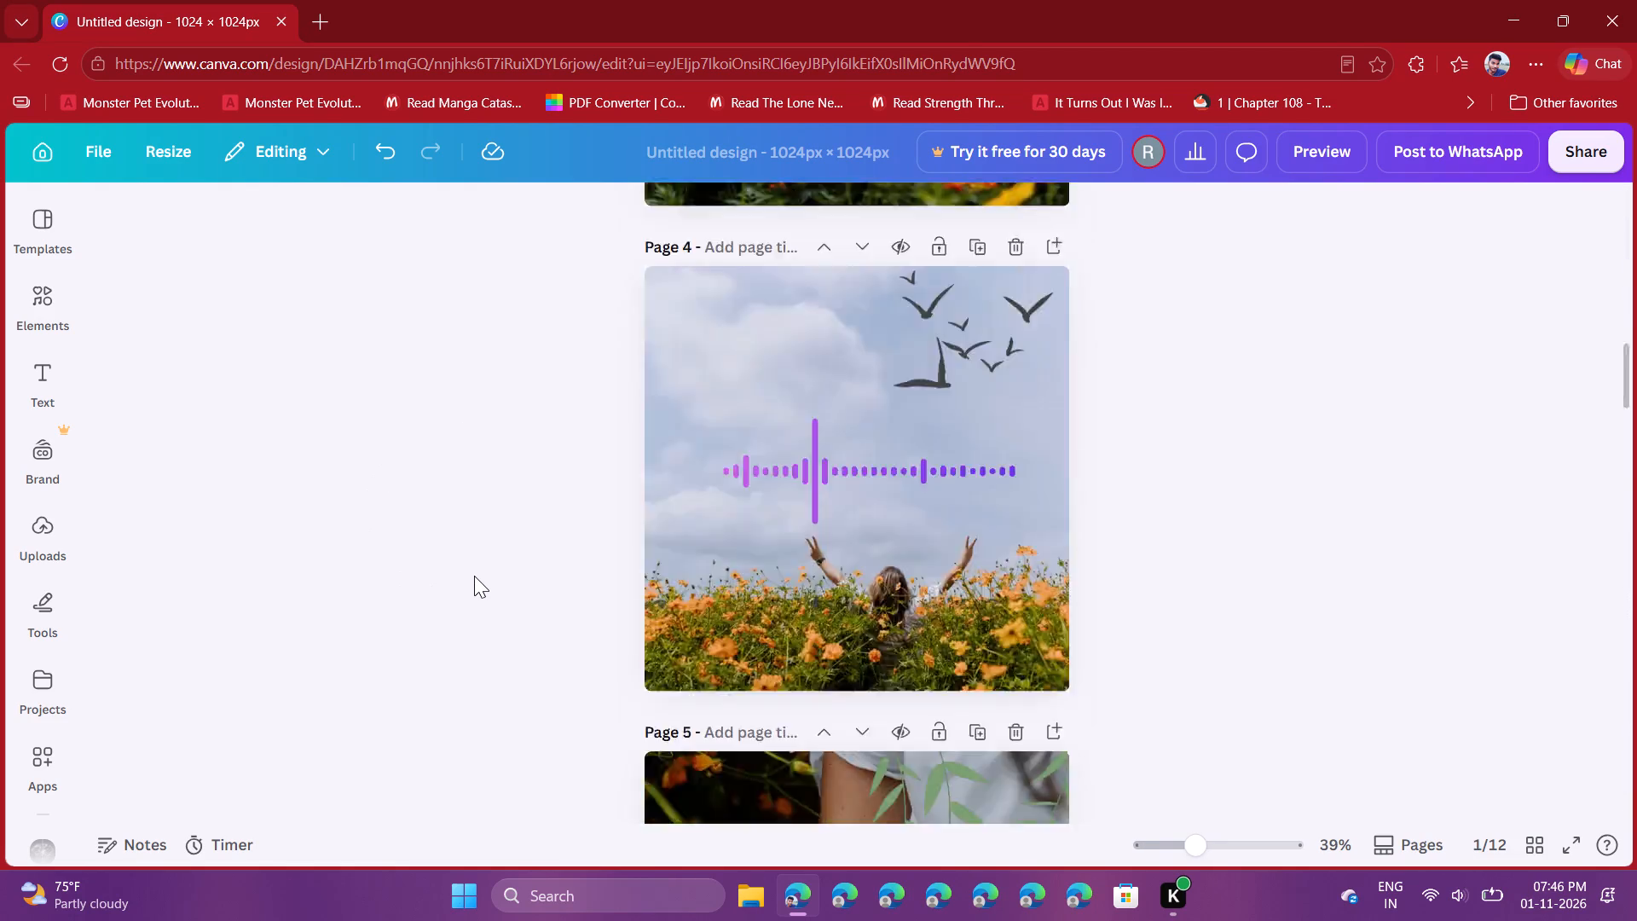
pyautogui.scroll(-11, 474, 576)
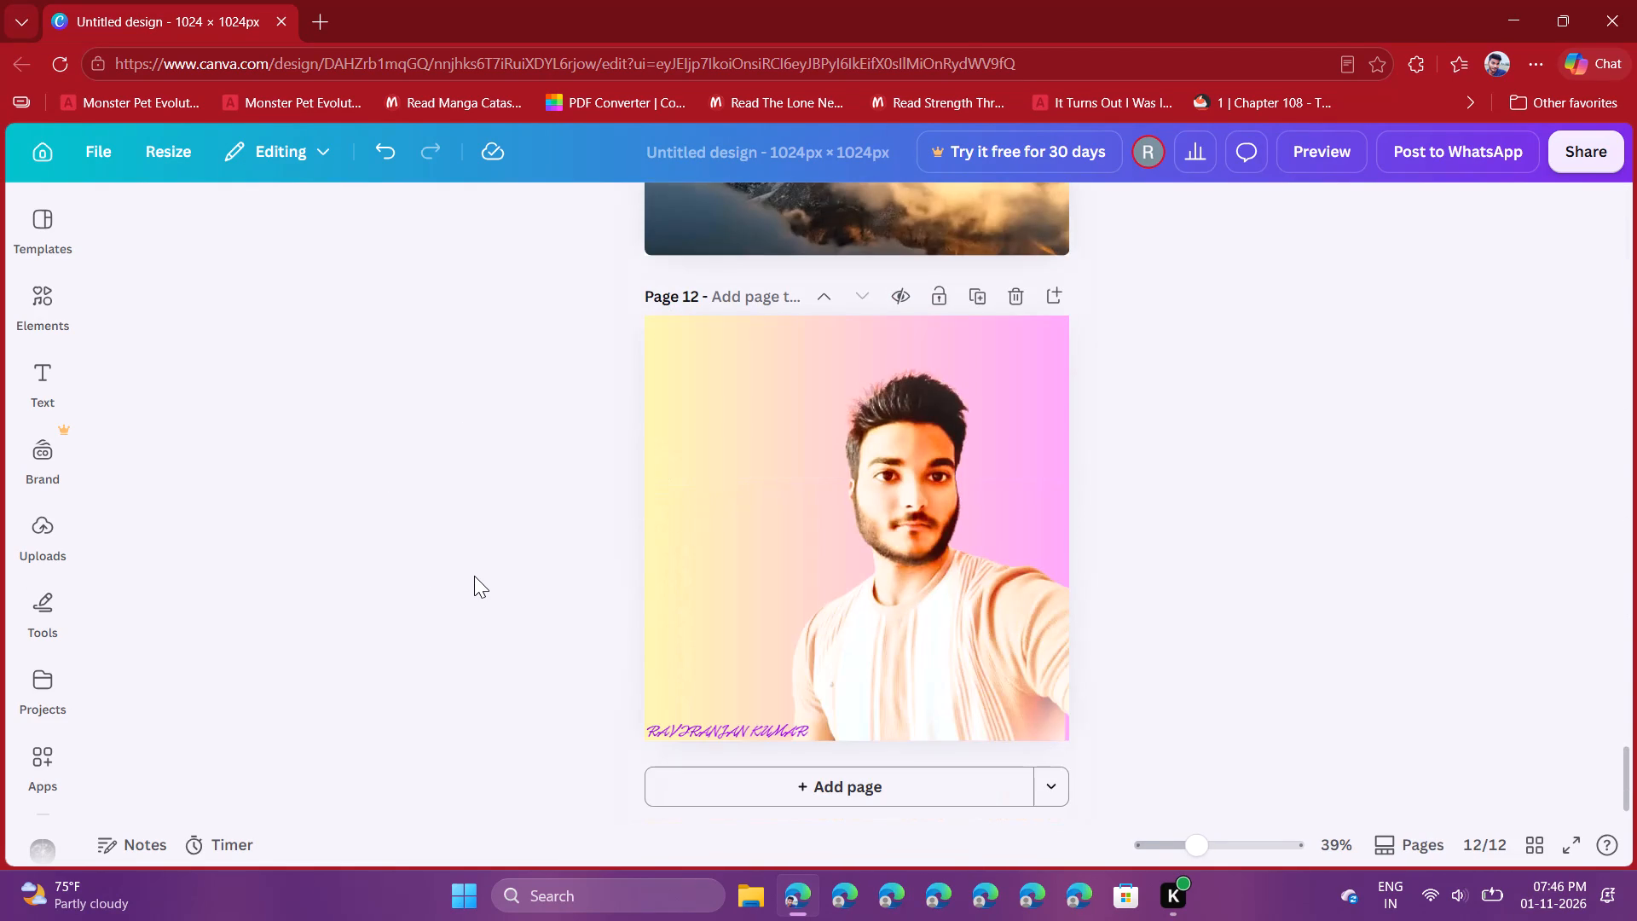
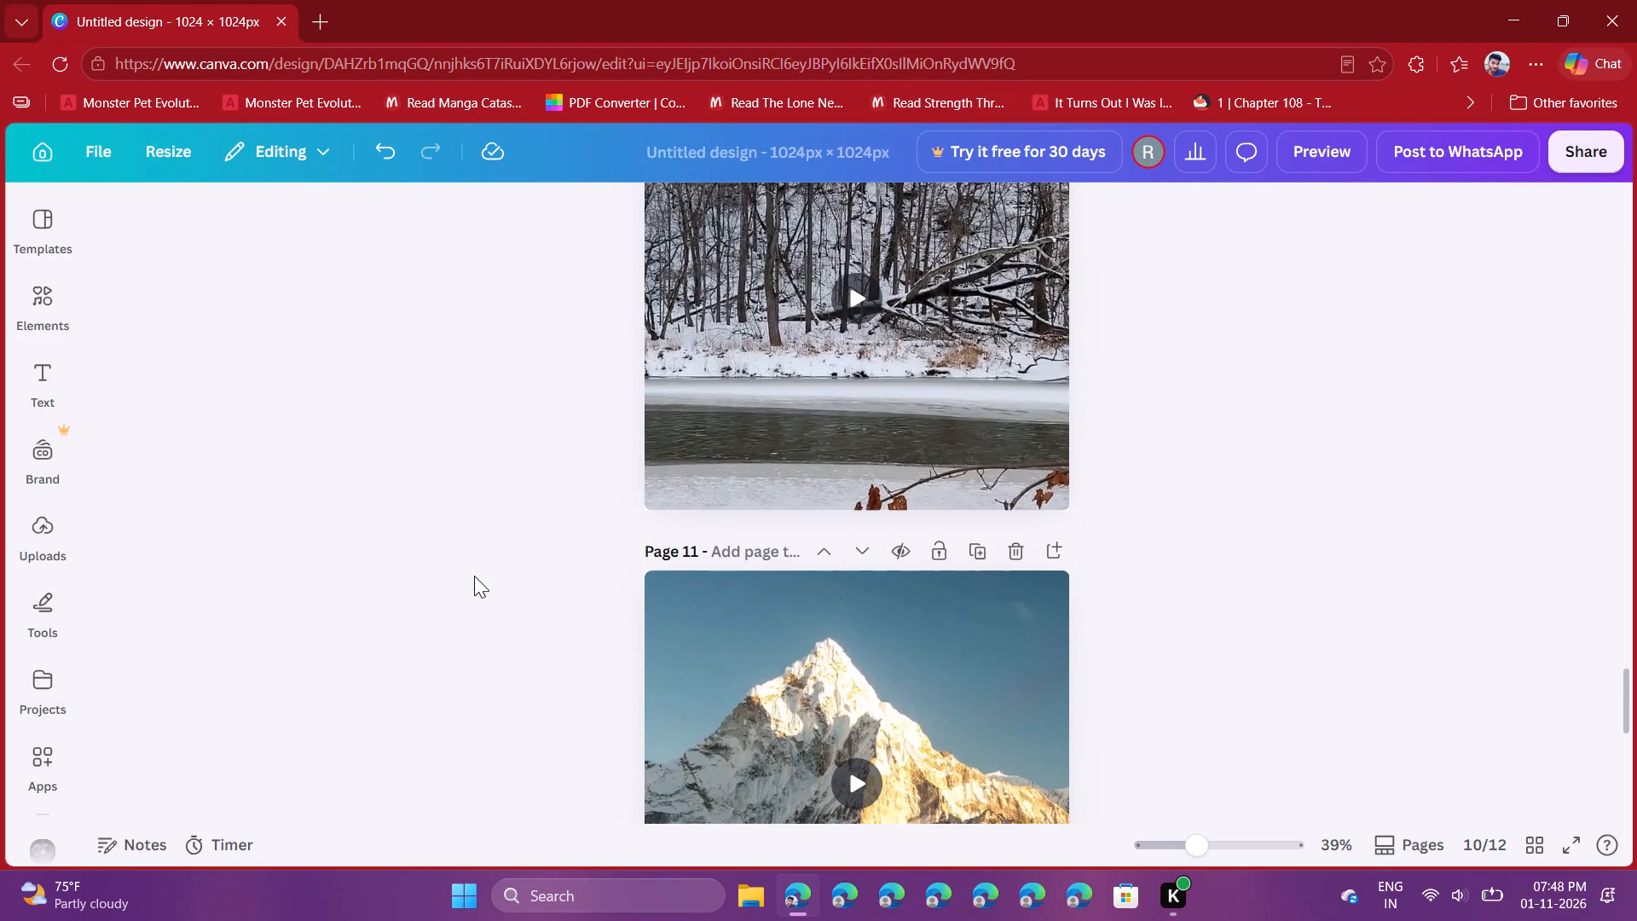
# Review the design's pages again between page 12 and page 1.
pyautogui.scroll(9, 474, 576)
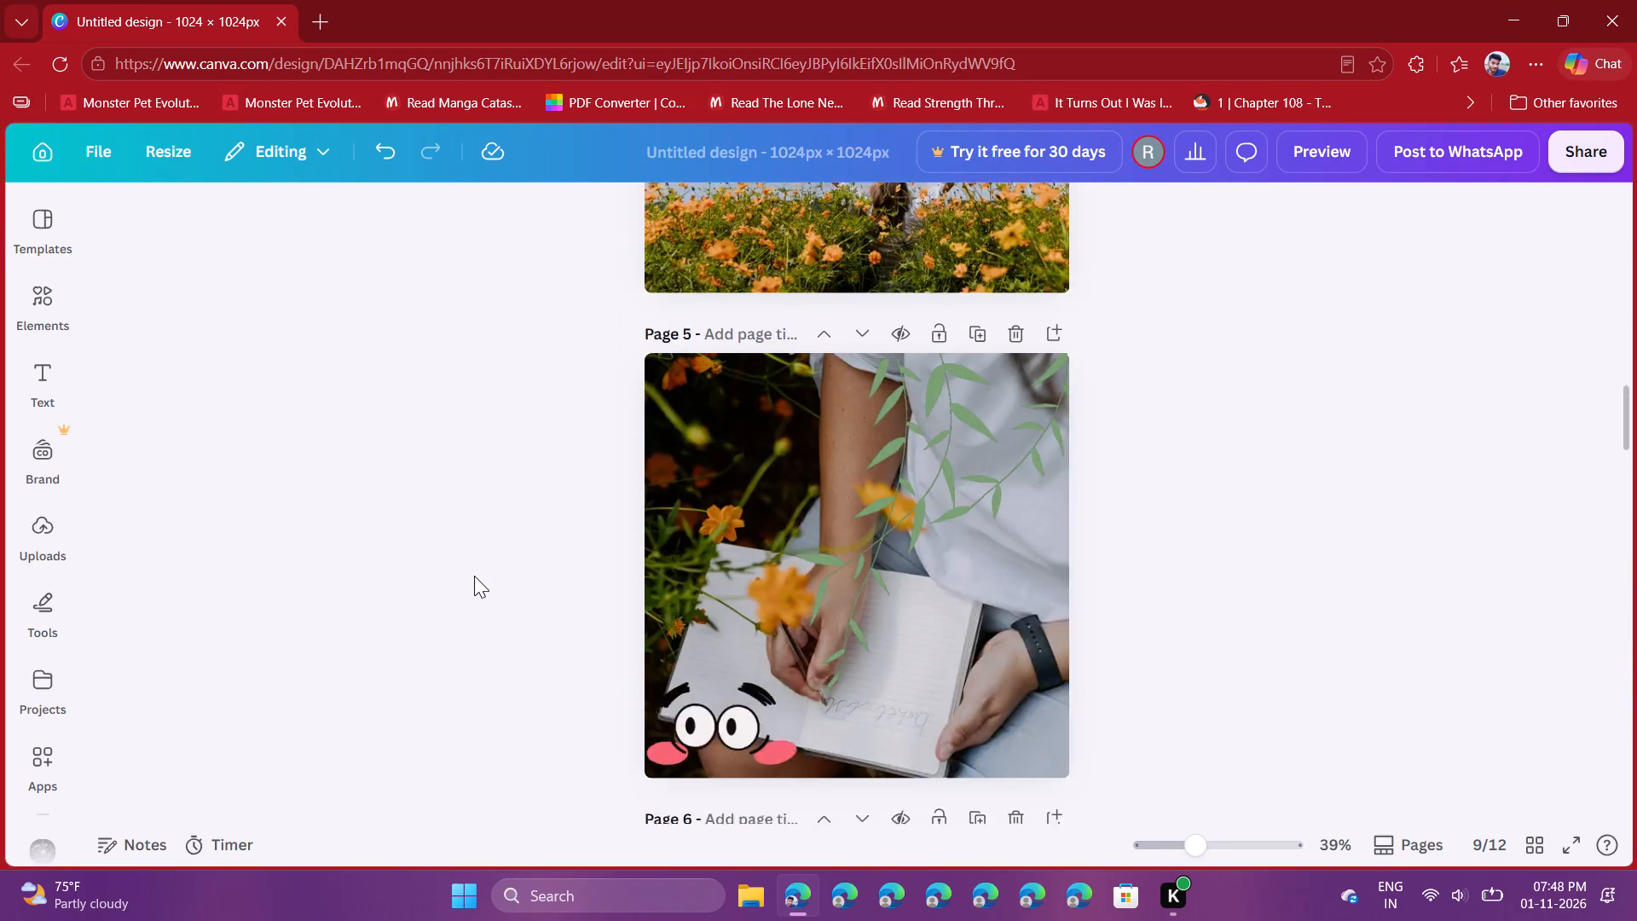
pyautogui.scroll(12, 474, 576)
pyautogui.scroll(-16, 474, 576)
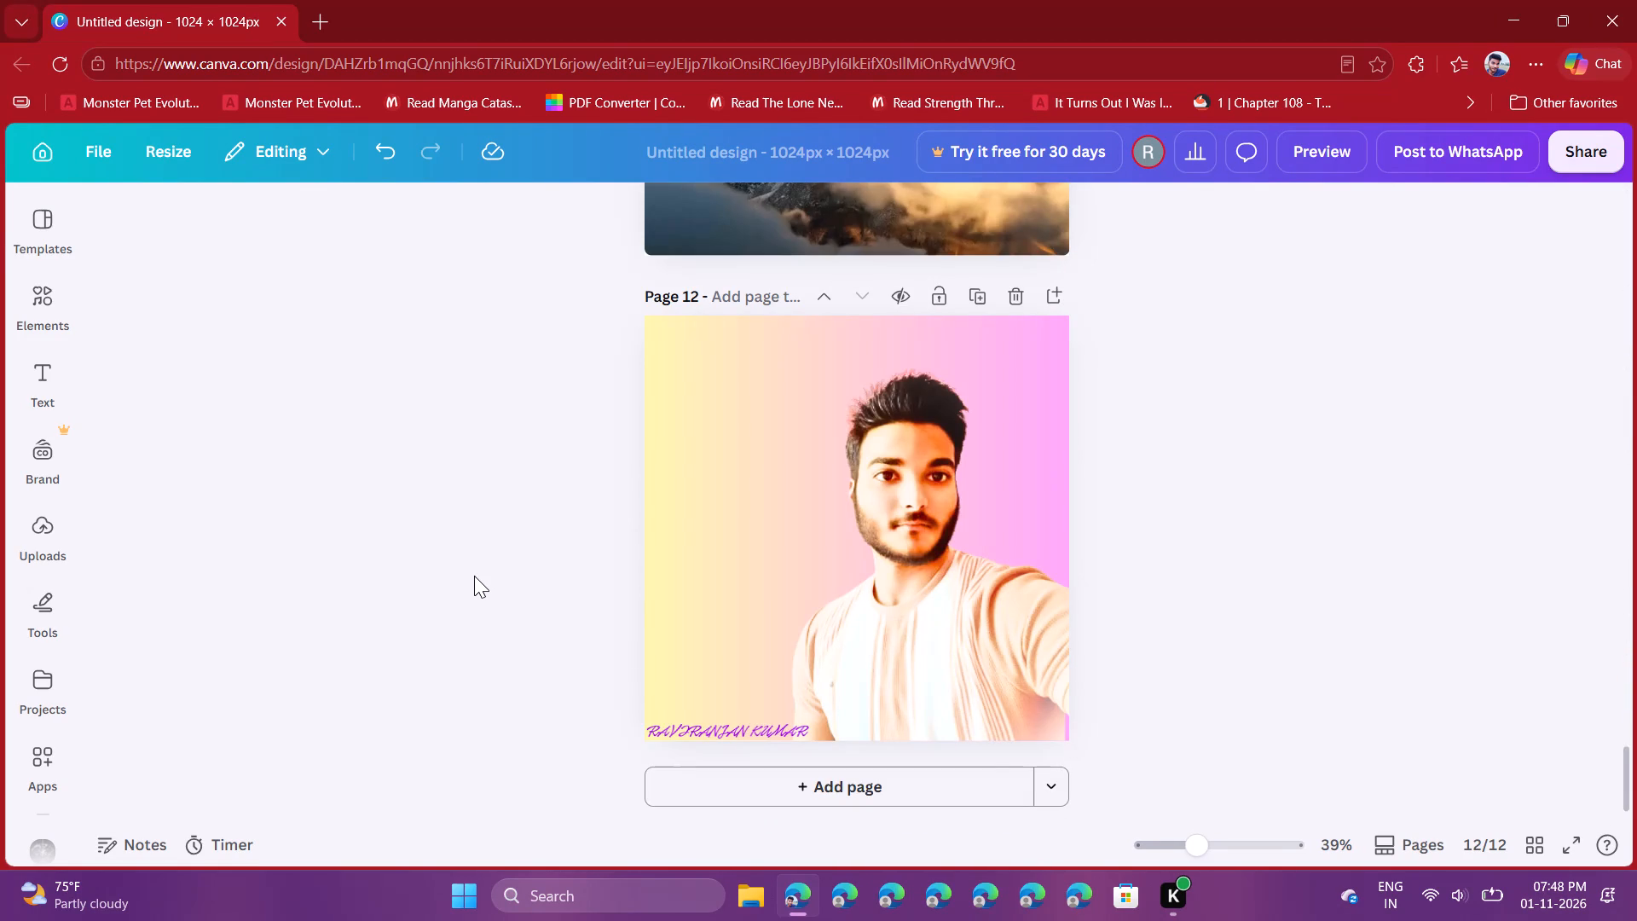
pyautogui.scroll(4, 474, 576)
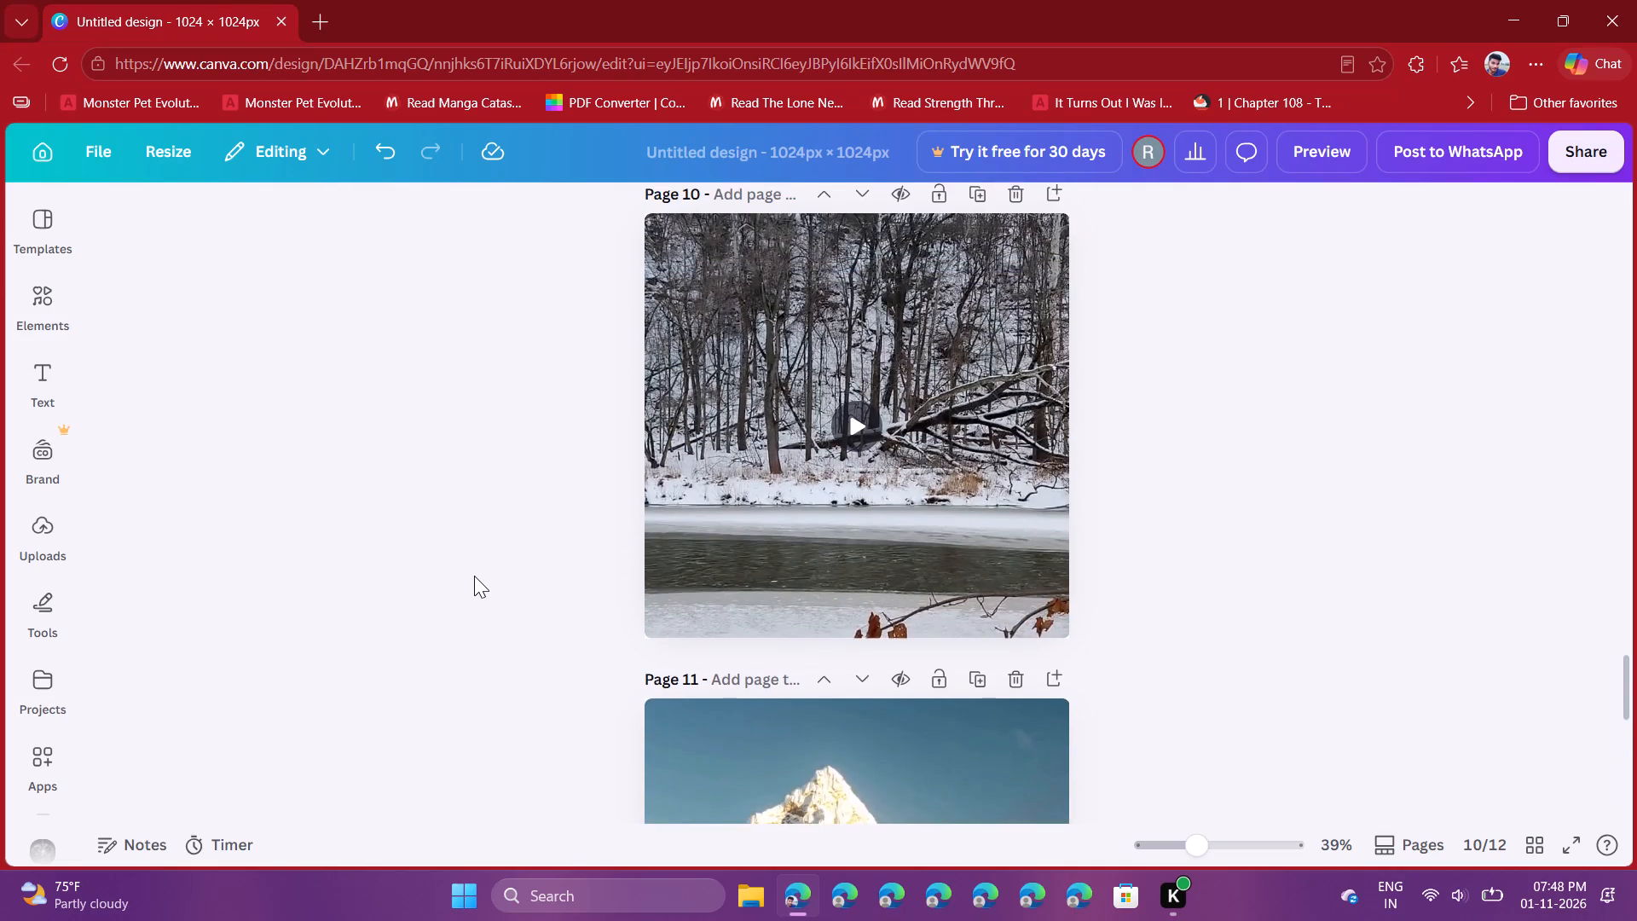
pyautogui.scroll(13, 474, 576)
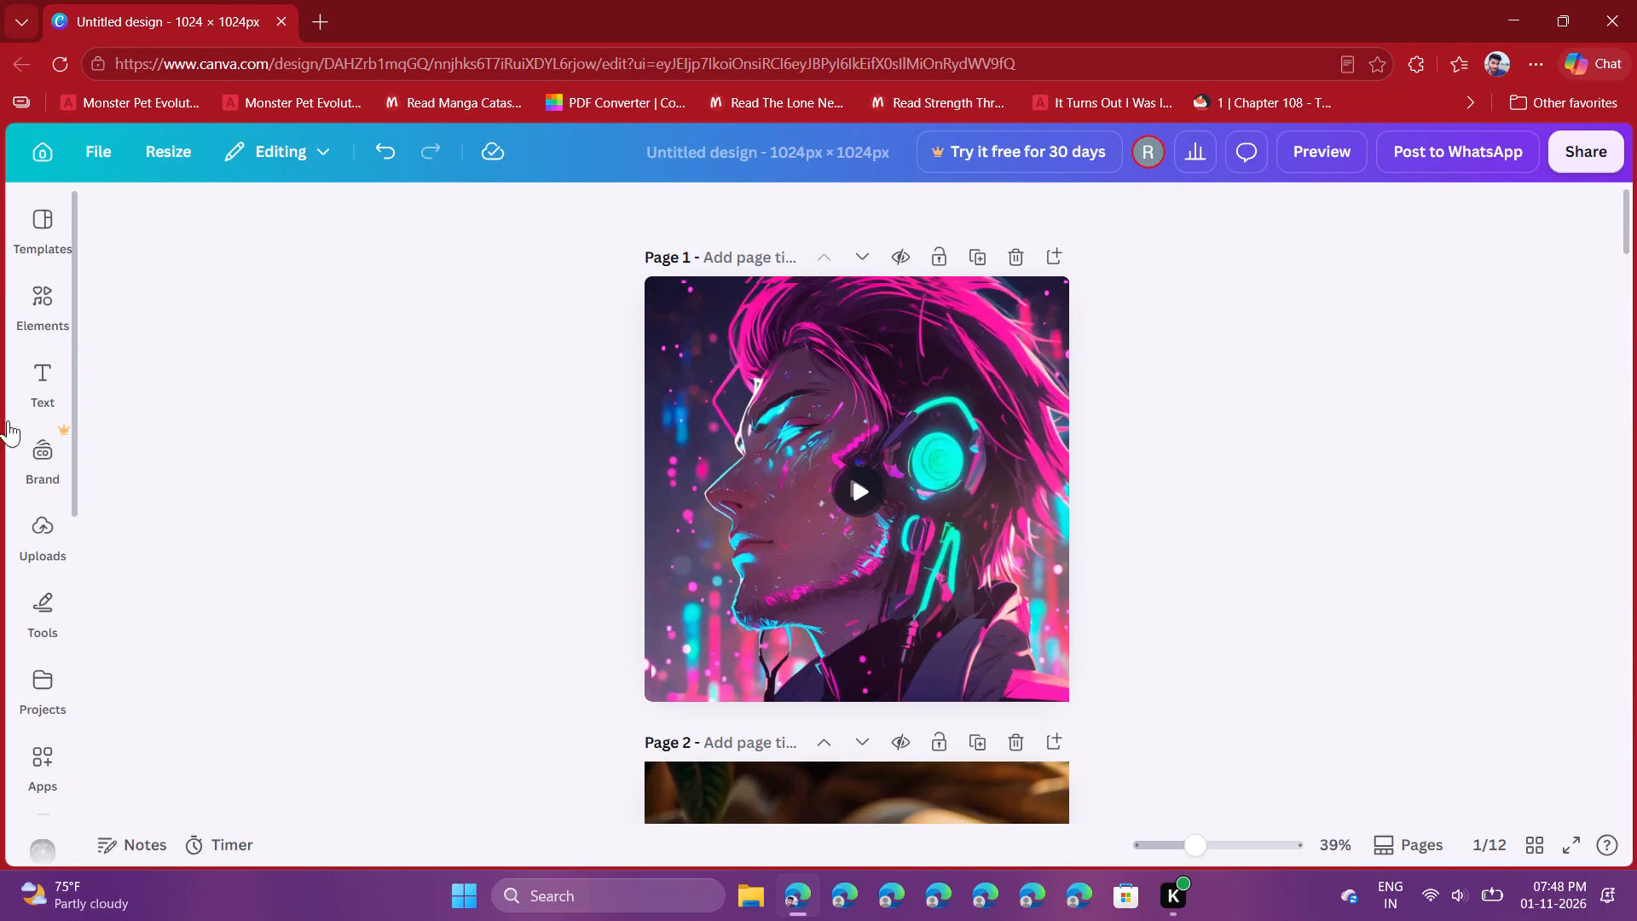
# Return from the video recommendations to the main element categories and look through them and the pages down to page 7.
pyautogui.click(57, 310)
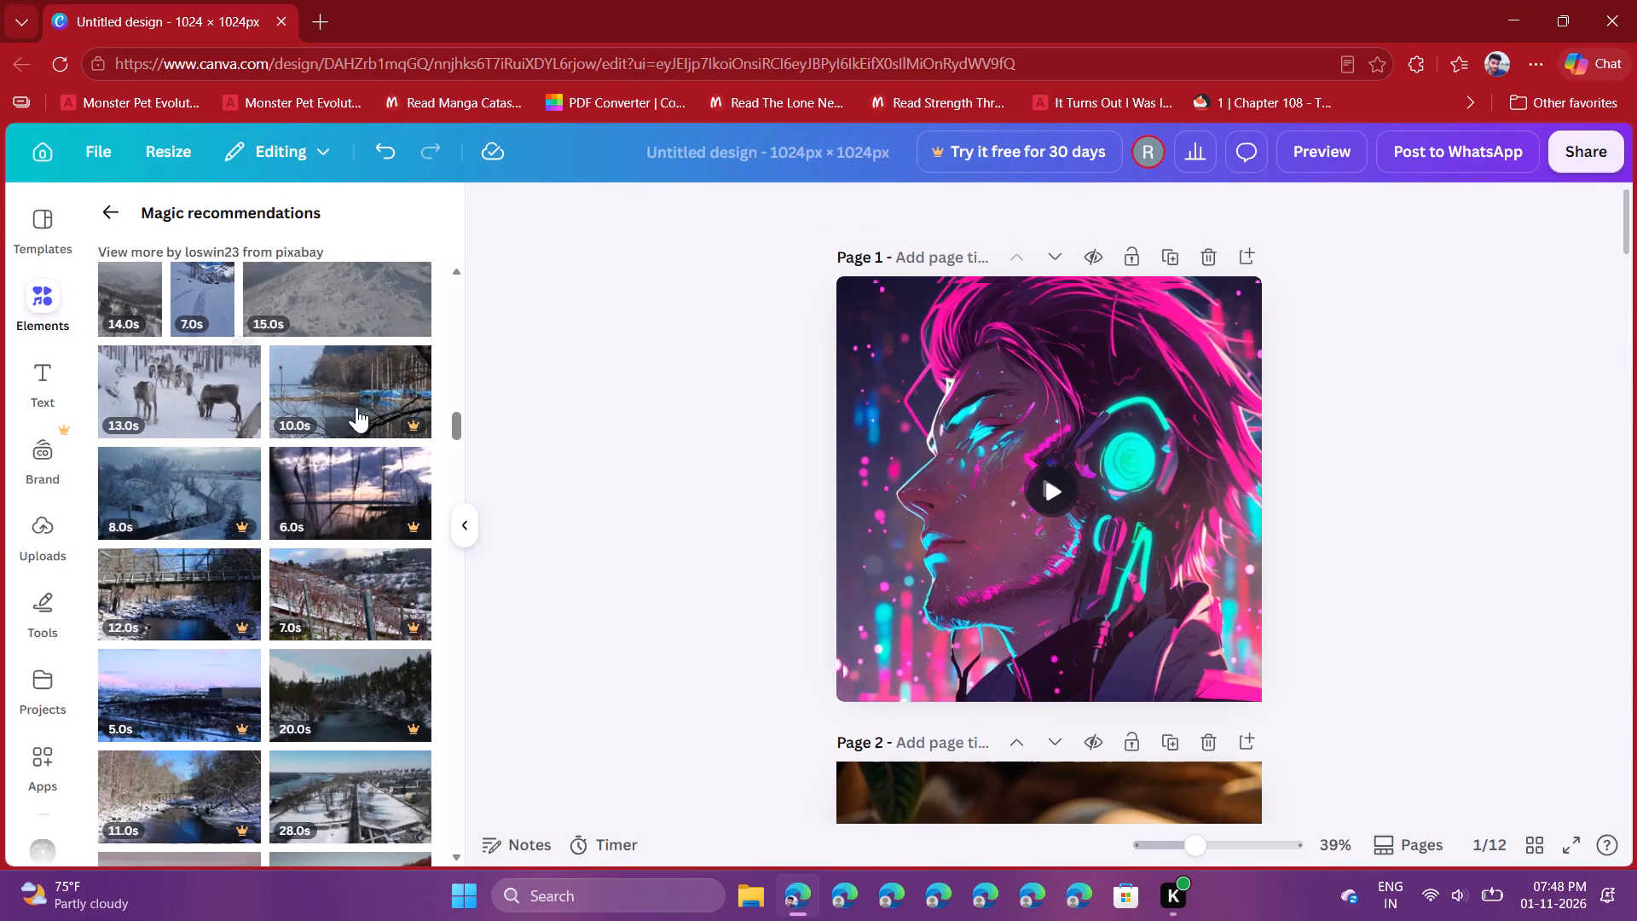
pyautogui.scroll(5, 261, 553)
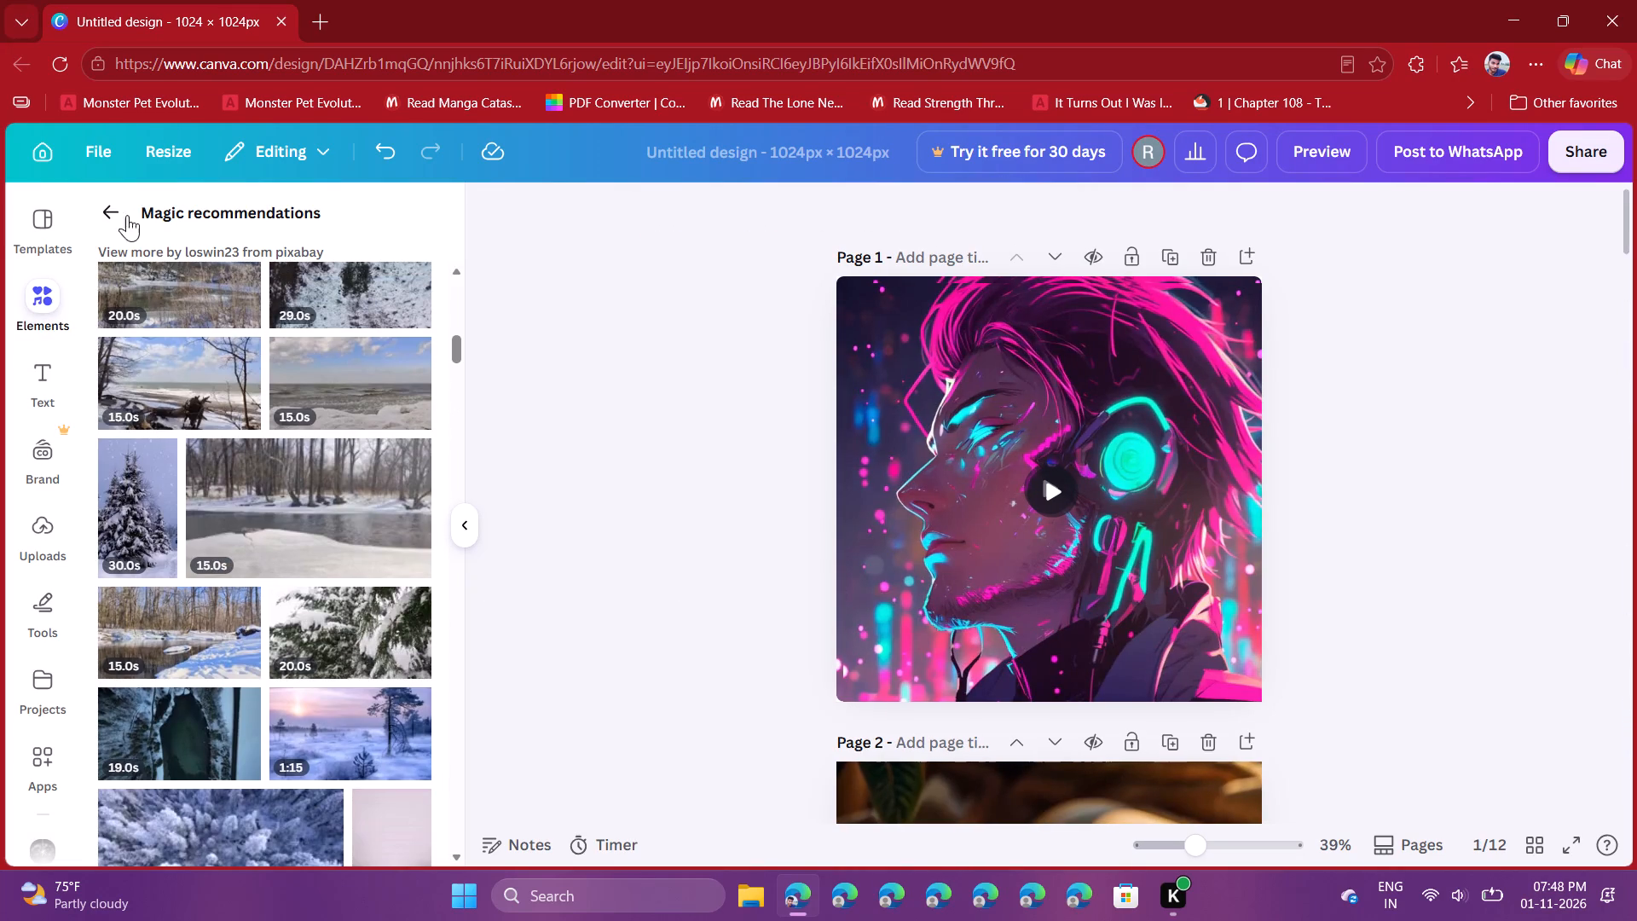
pyautogui.click(115, 197)
pyautogui.scroll(-2, 278, 494)
pyautogui.scroll(1, 278, 494)
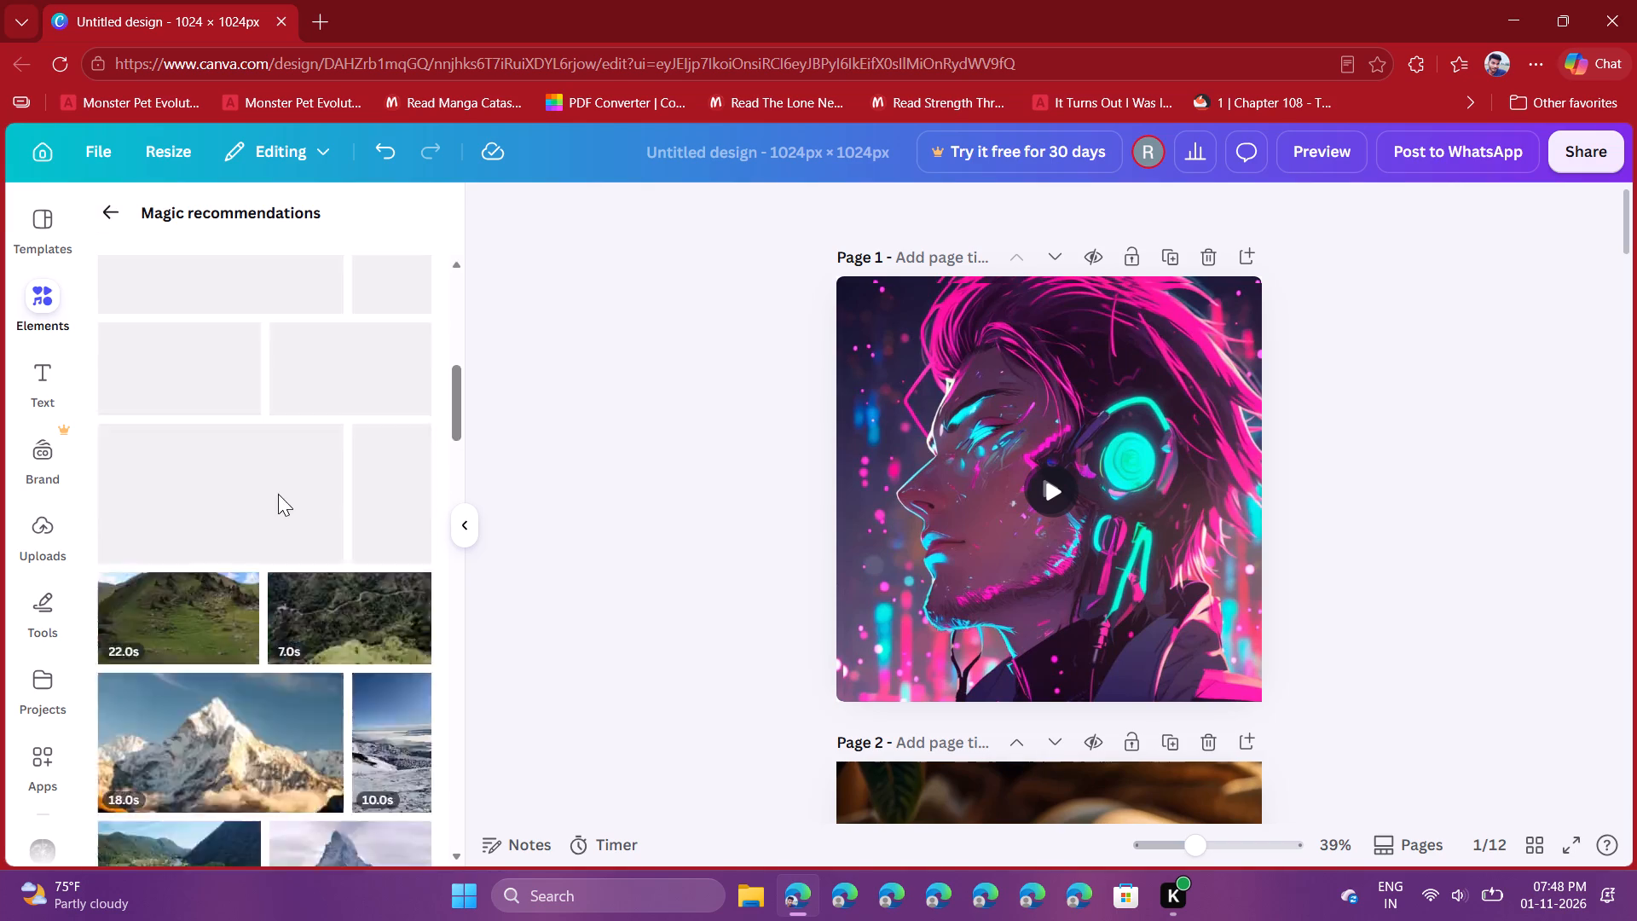
pyautogui.click(118, 208)
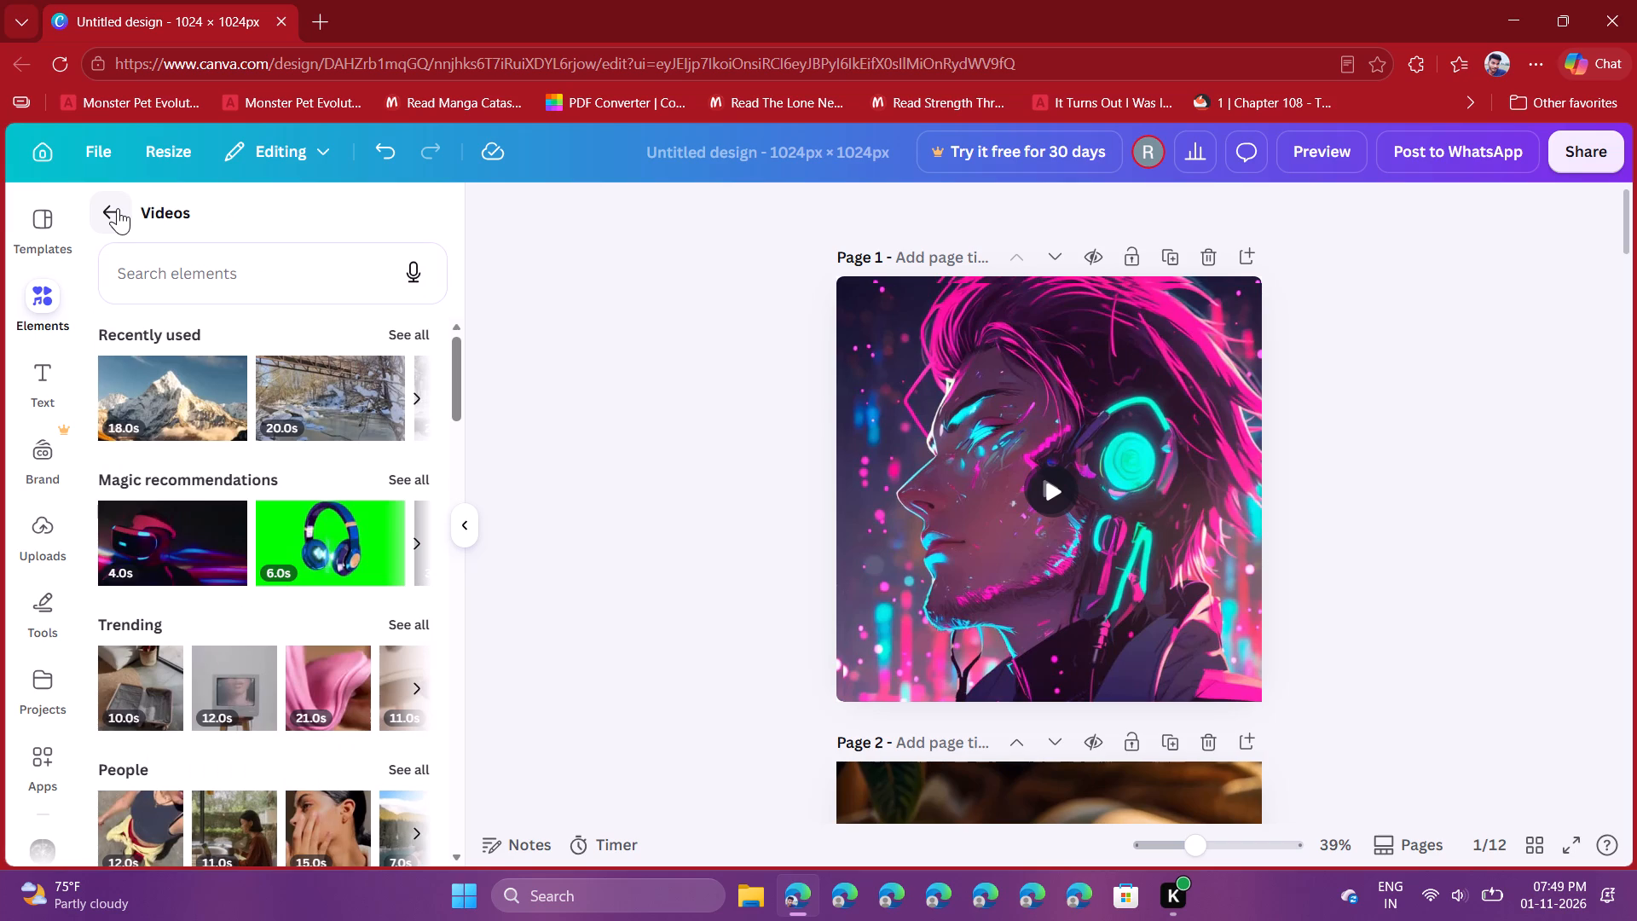
pyautogui.click(118, 208)
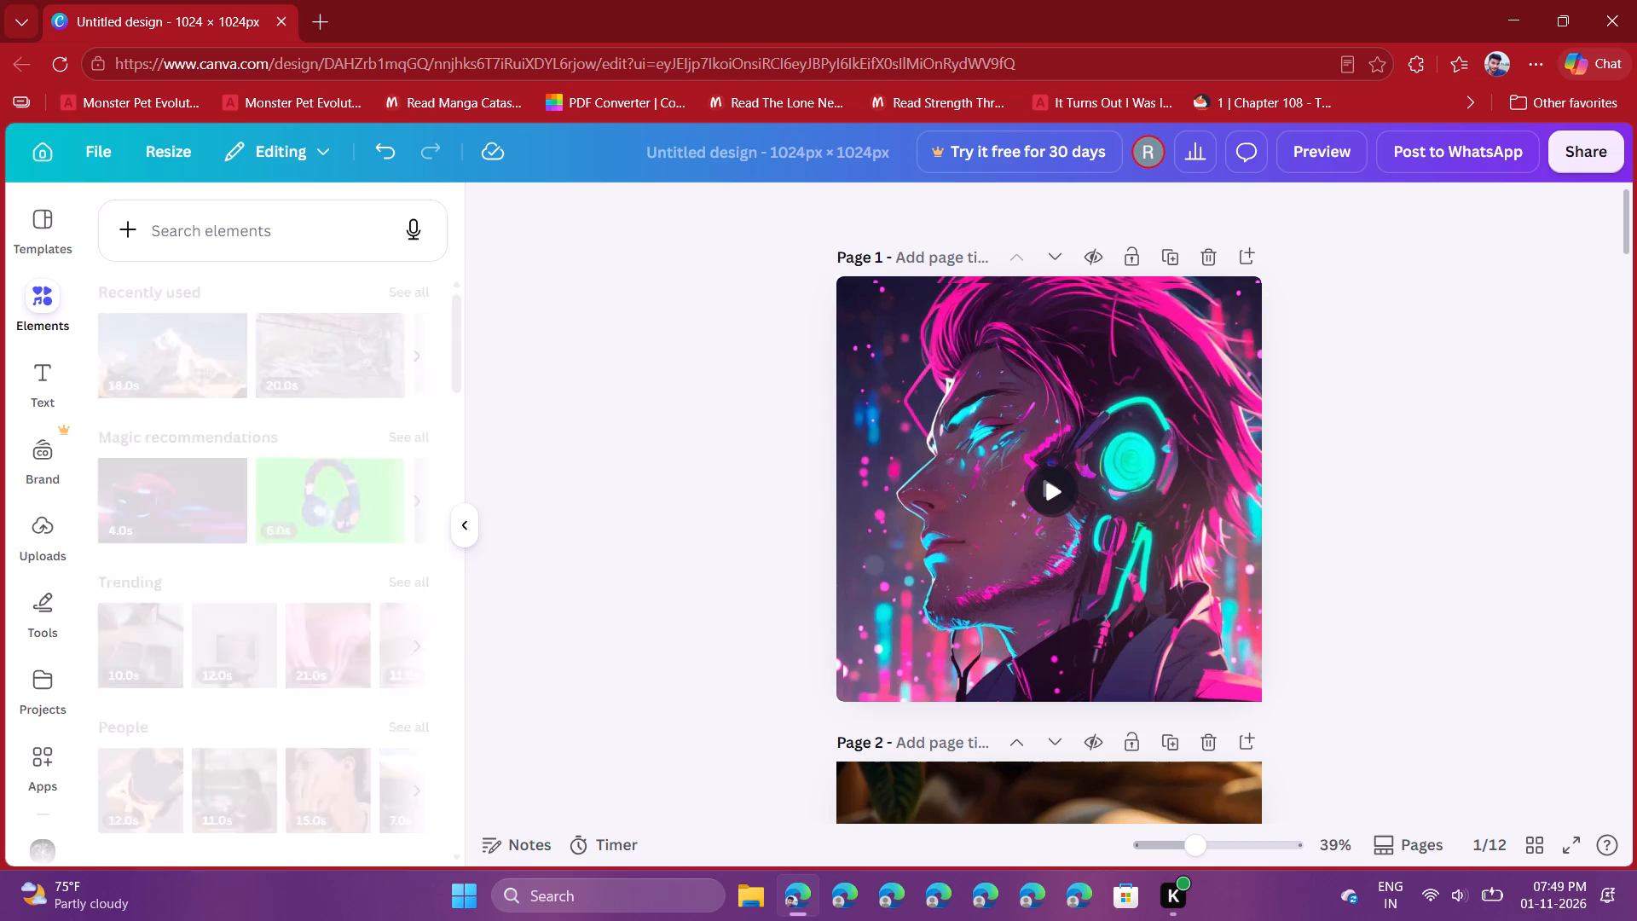
pyautogui.scroll(-1, 305, 646)
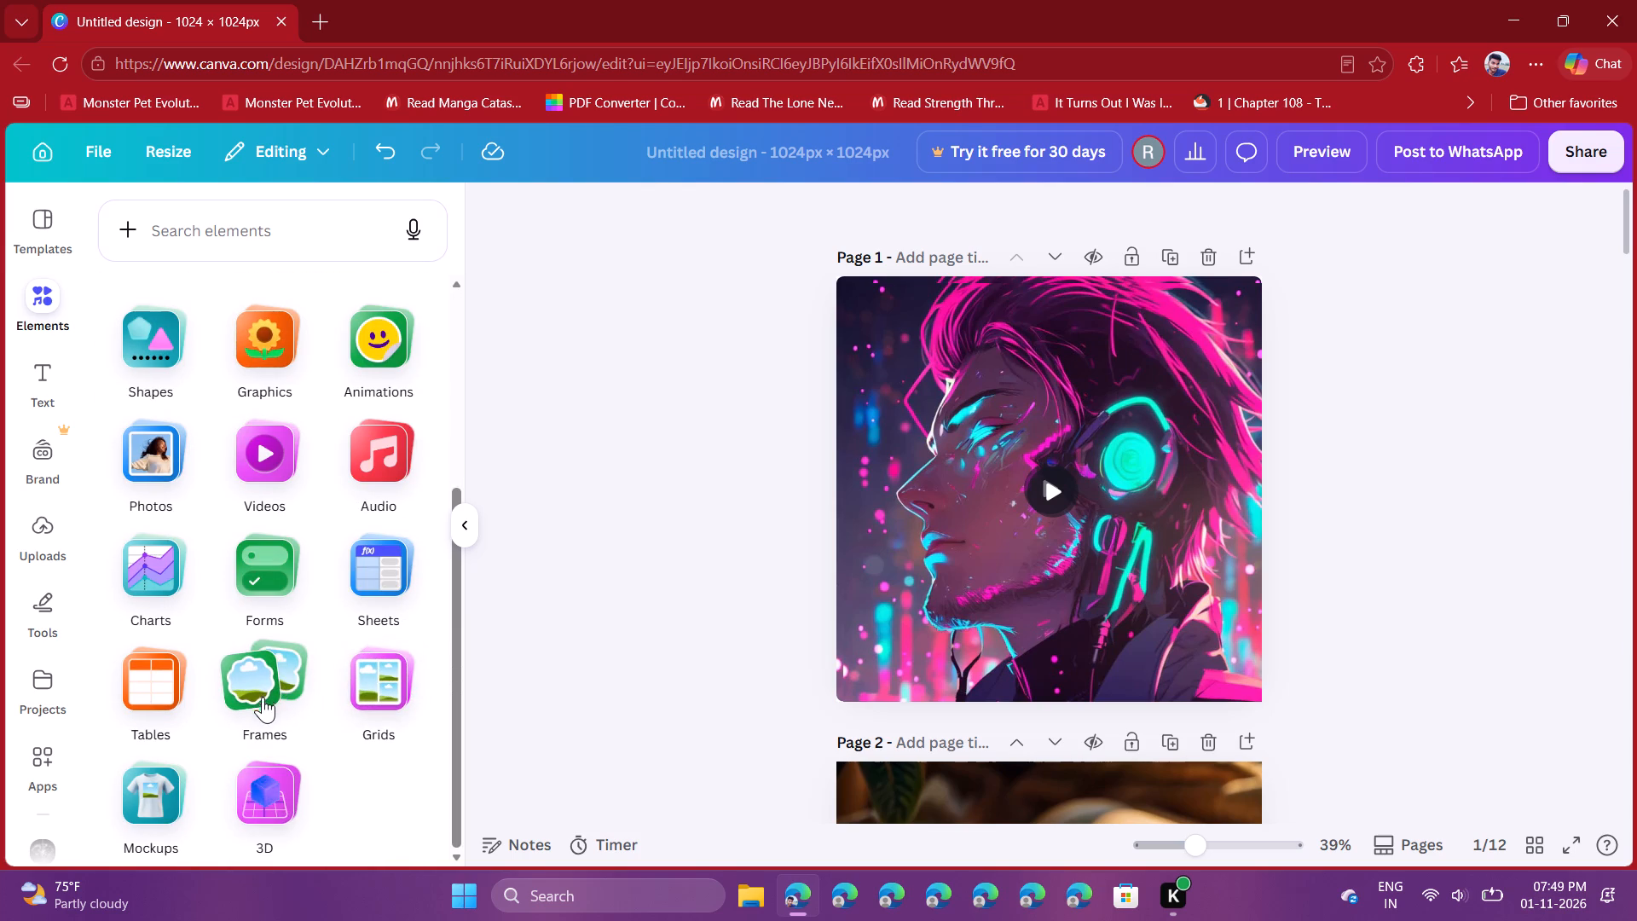
pyautogui.scroll(-1, 180, 786)
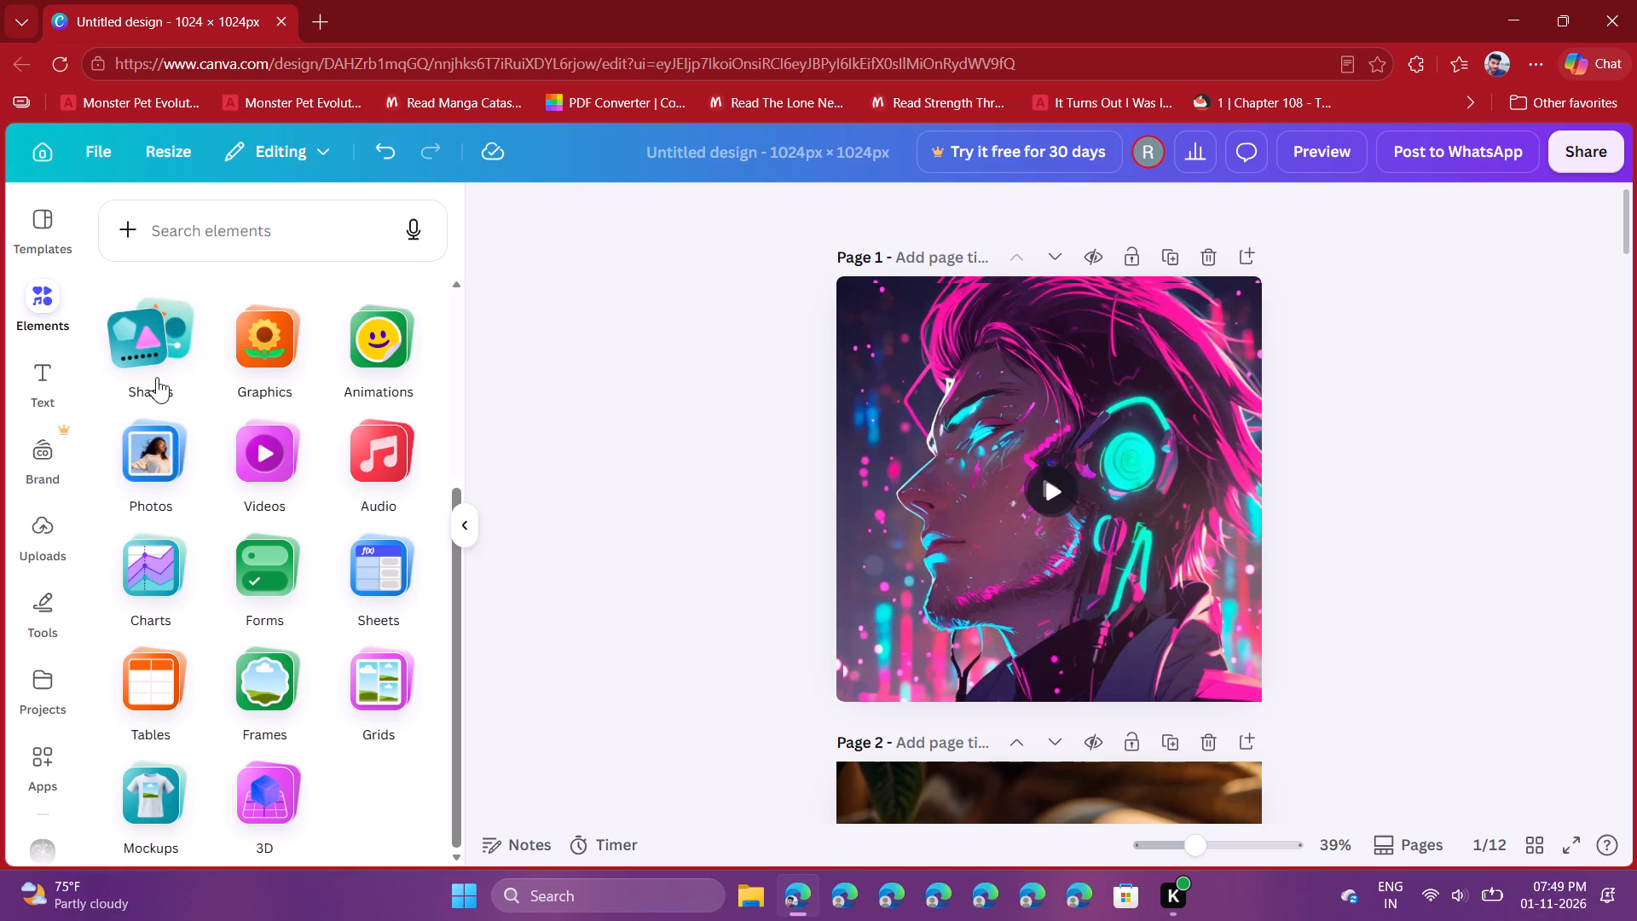
pyautogui.scroll(-5, 787, 234)
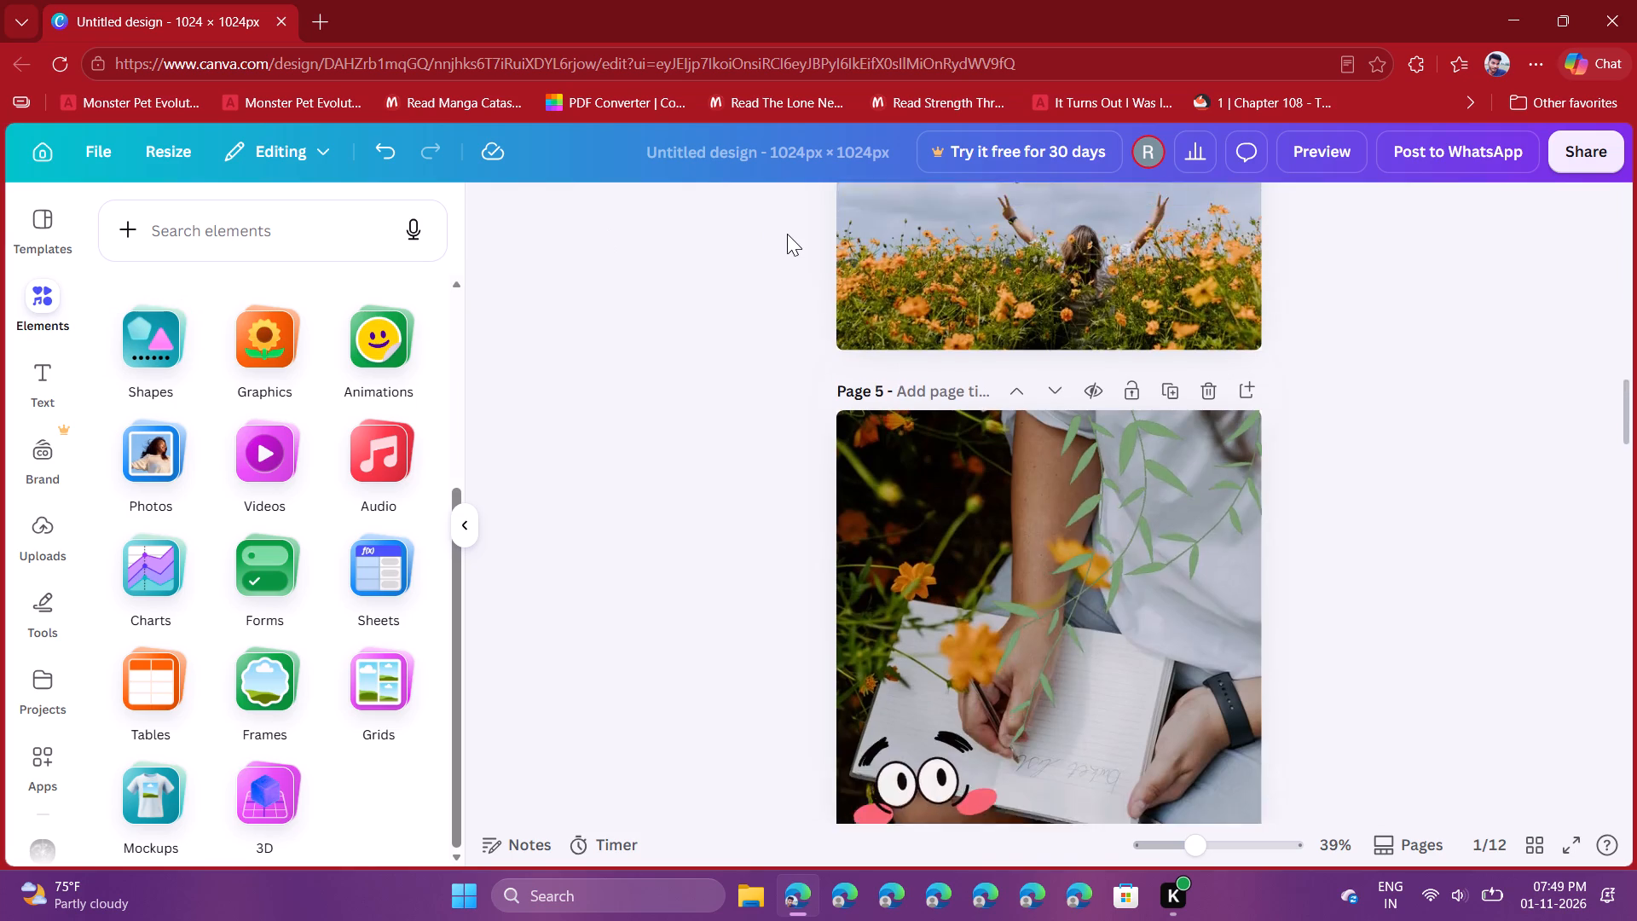
pyautogui.scroll(-1, 787, 234)
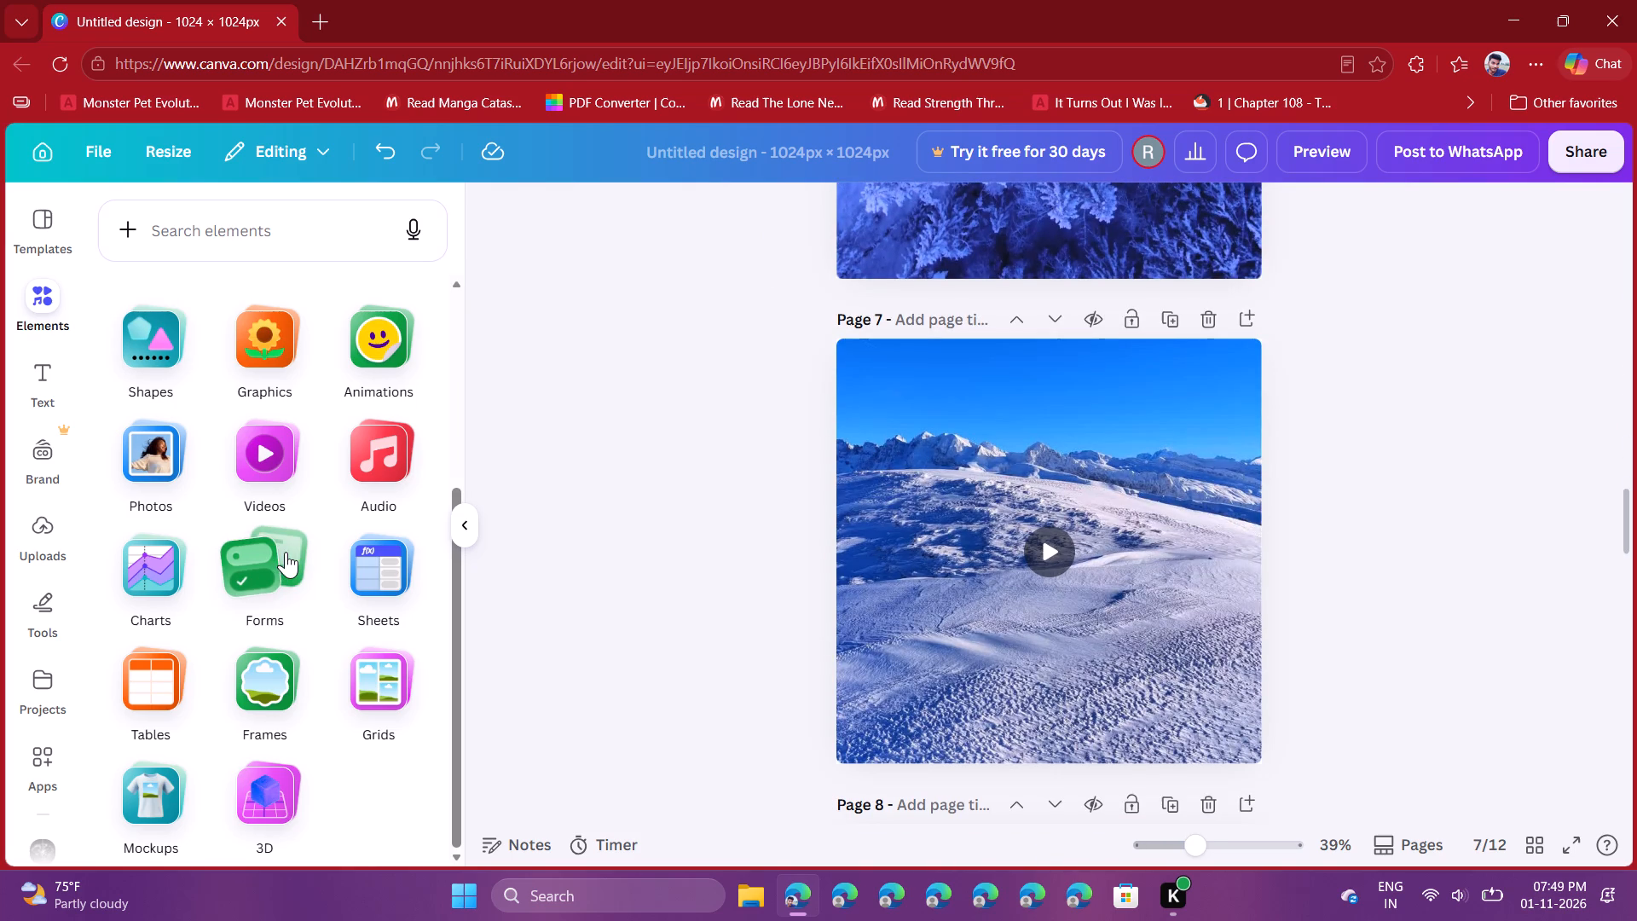
# Add the Romantic Bay track from the Romantic audio category to page 7 and dismiss the popular-music usage information.
pyautogui.click(370, 460)
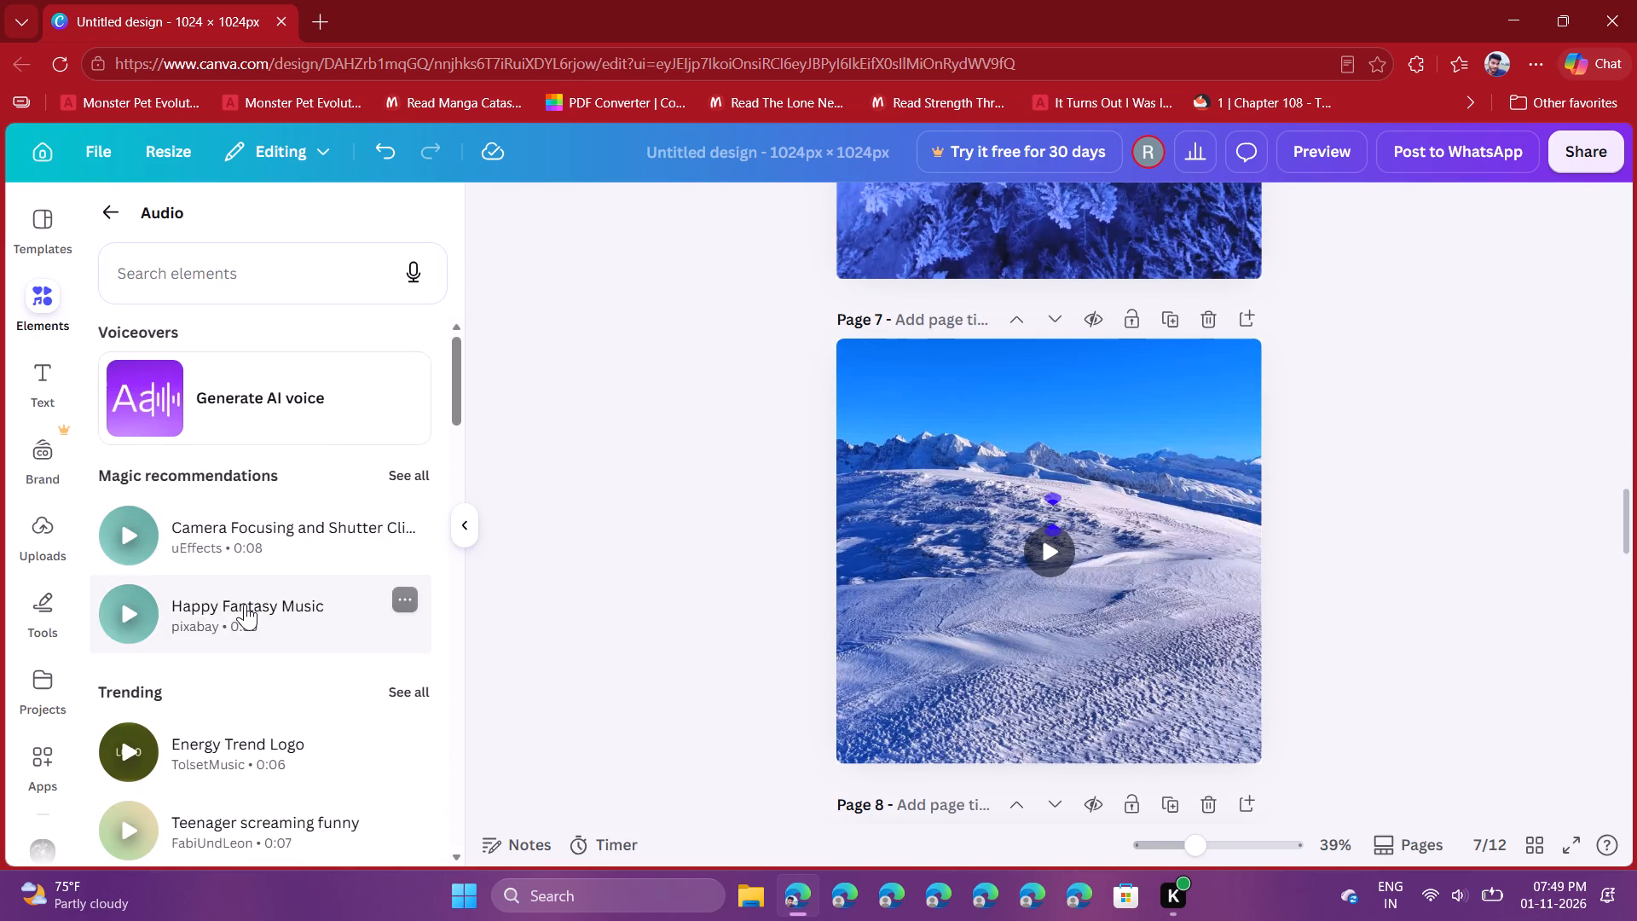
pyautogui.scroll(-1, 245, 604)
pyautogui.scroll(2, 245, 604)
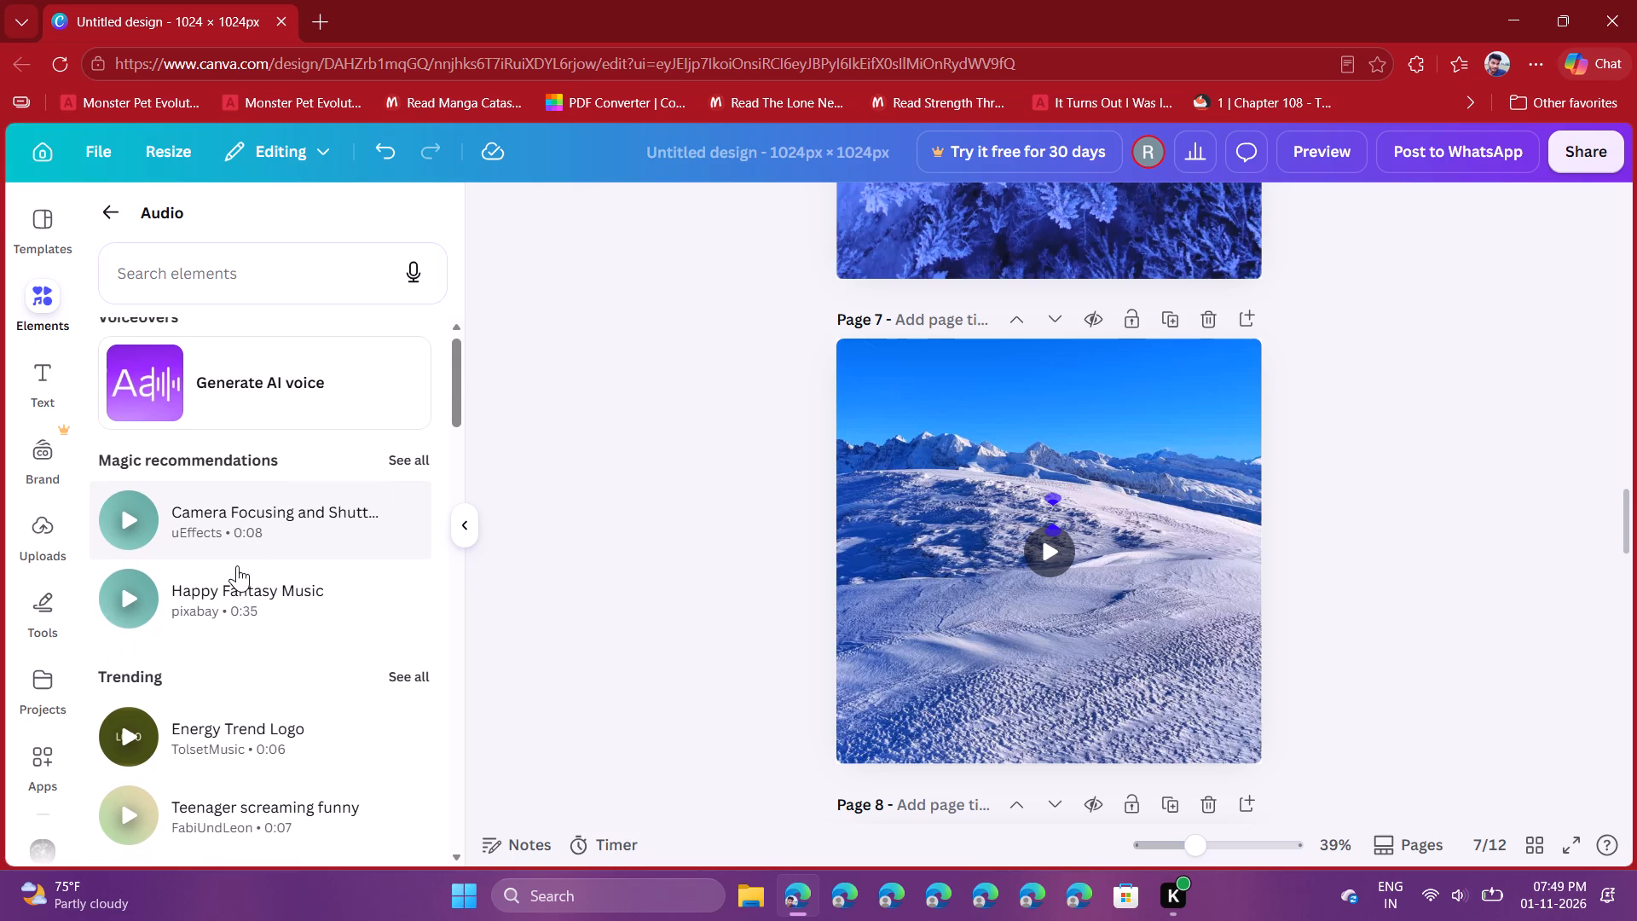
pyautogui.scroll(-2, 243, 546)
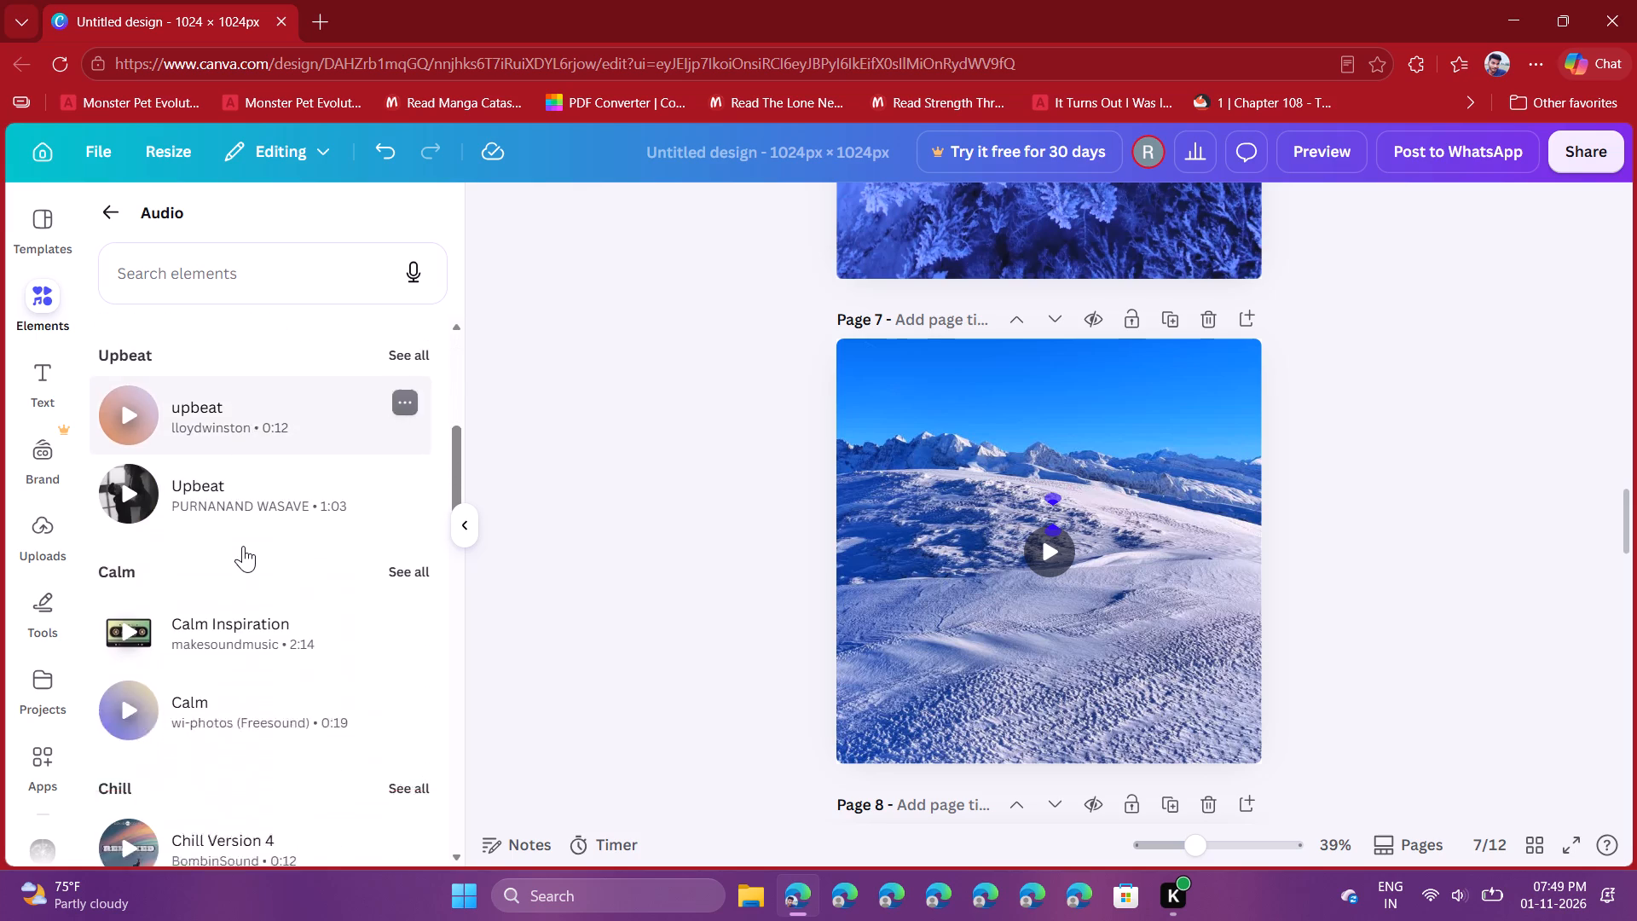
pyautogui.scroll(-5, 243, 546)
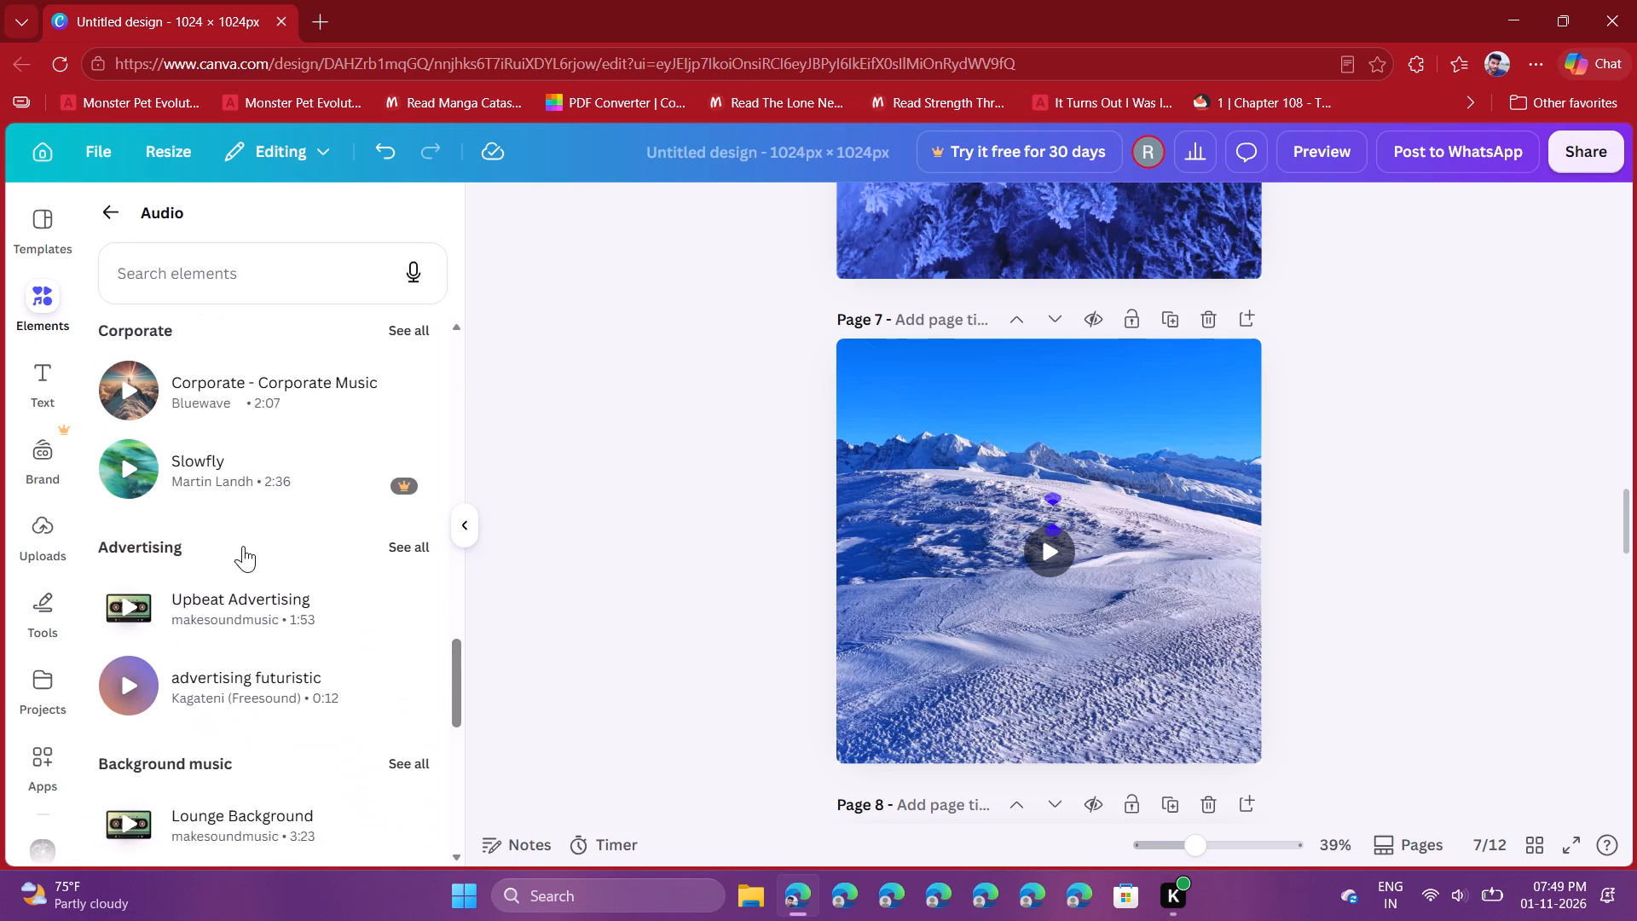
pyautogui.scroll(2, 243, 546)
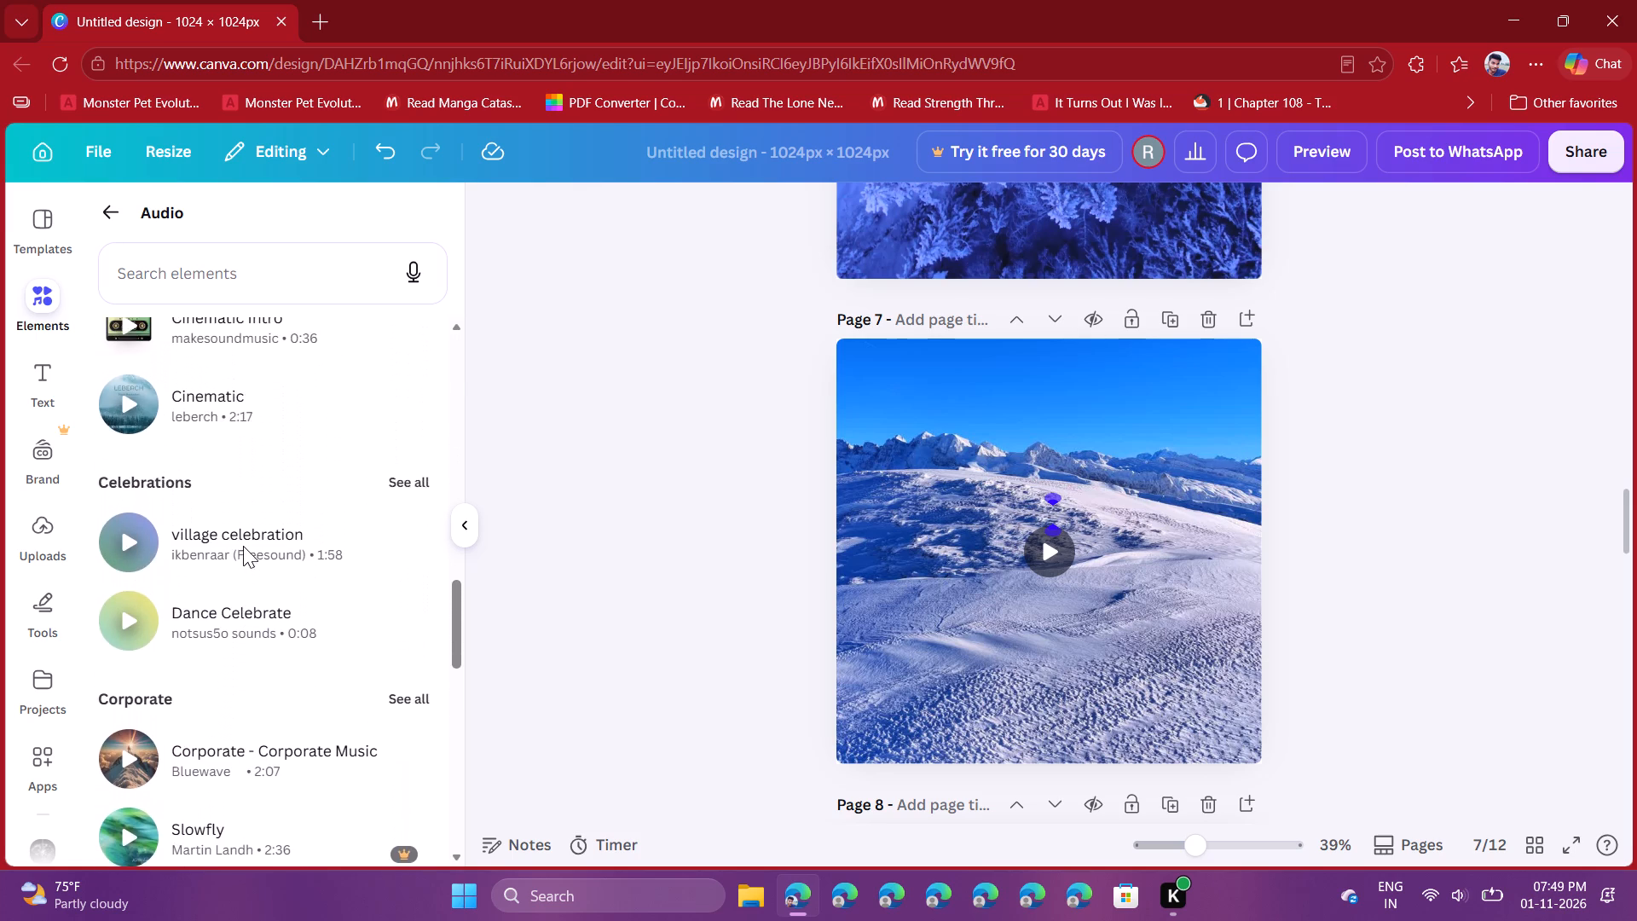
pyautogui.scroll(2, 243, 546)
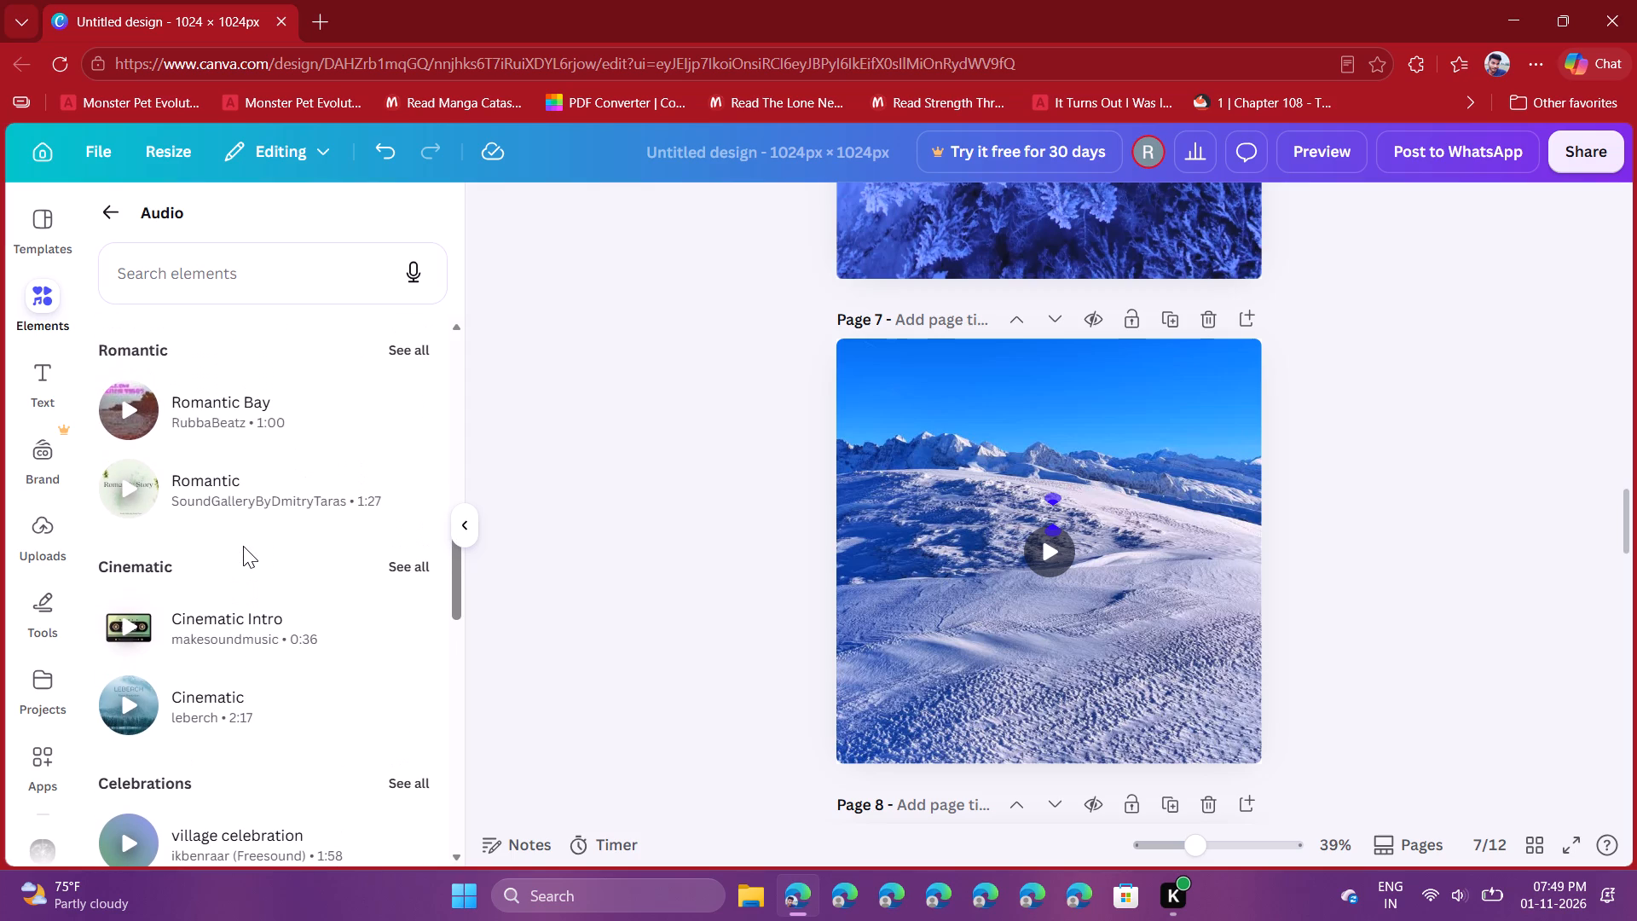
pyautogui.click(228, 409)
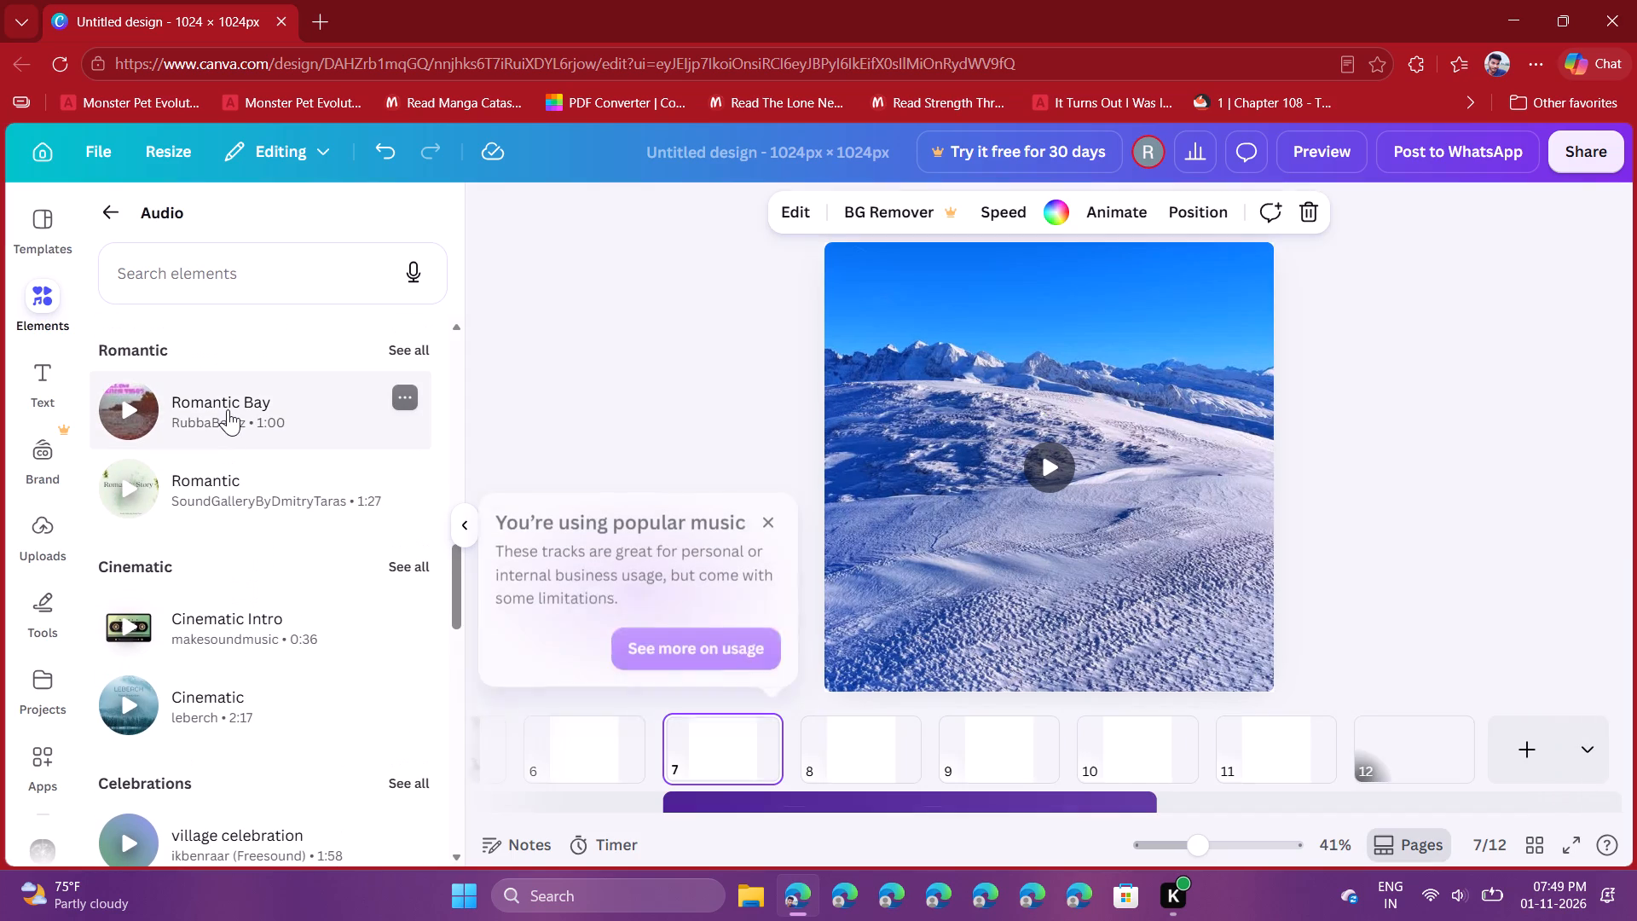
pyautogui.click(760, 518)
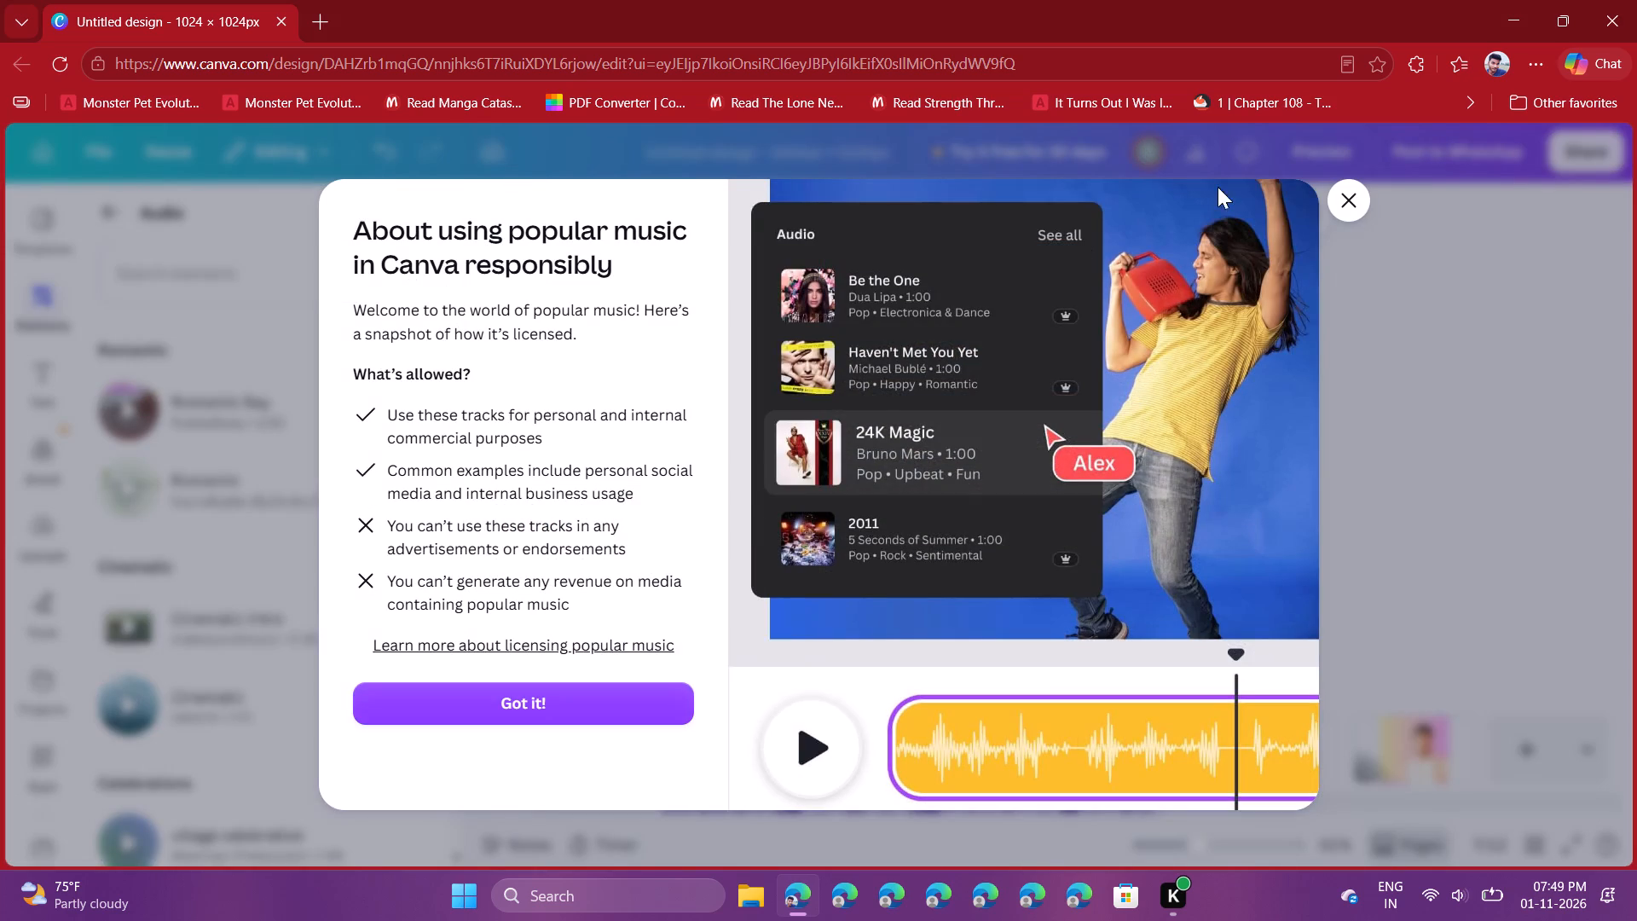
pyautogui.click(1348, 202)
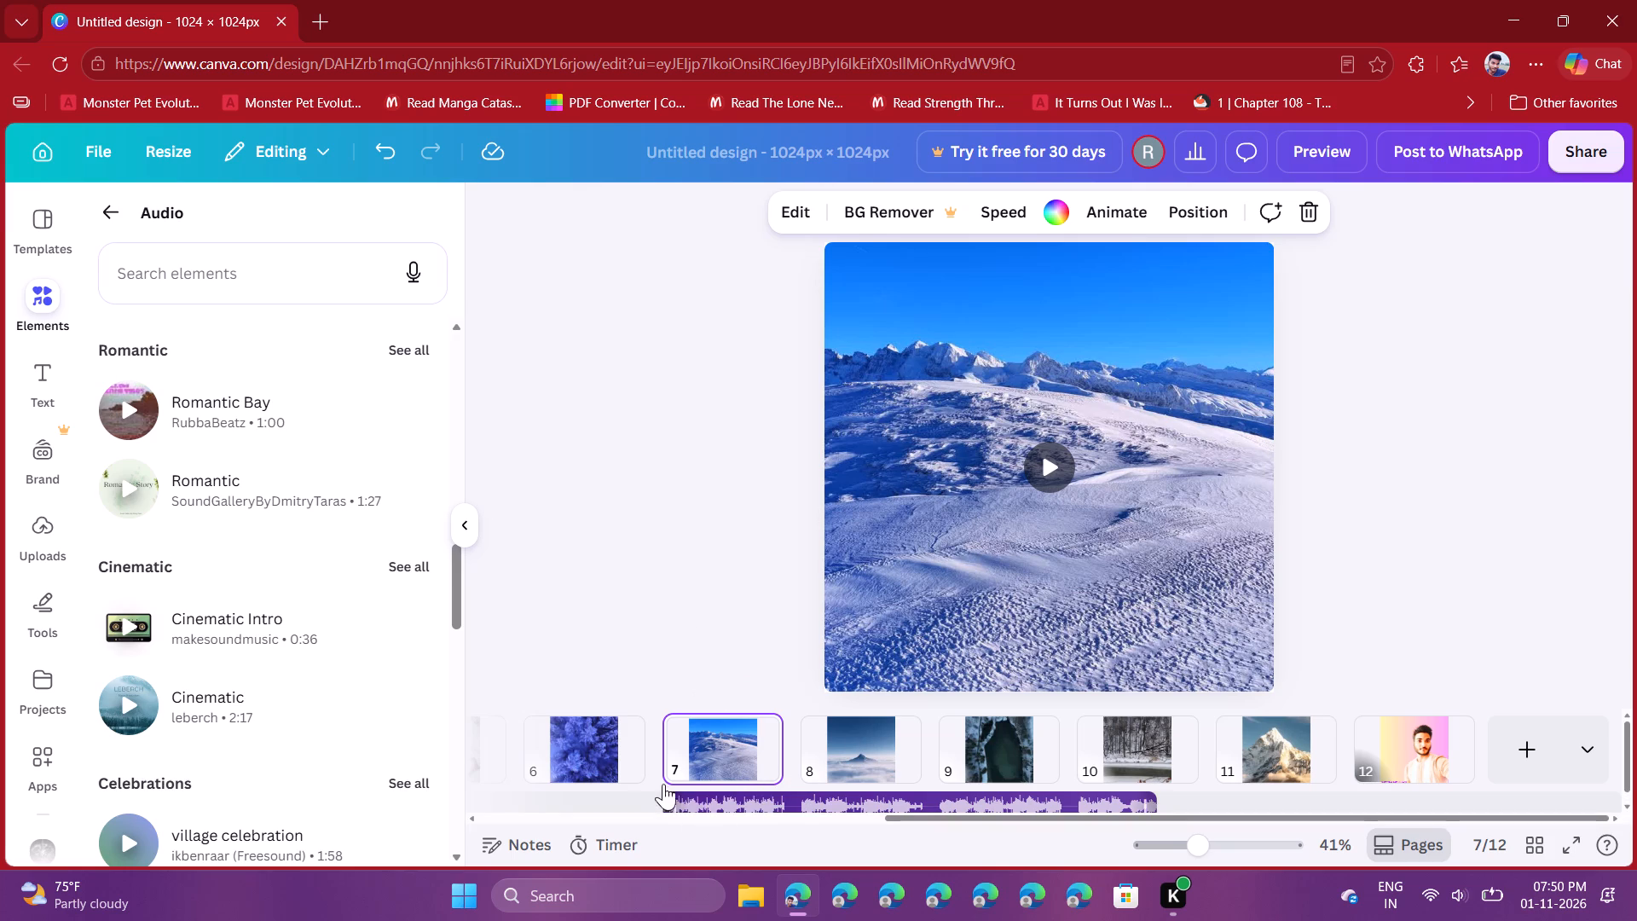
# Add the Romantic track by SoundGalleryByDmitryTaras and move it so it starts at the beginning of page 1.
pyautogui.hscroll(4, 643, 767)
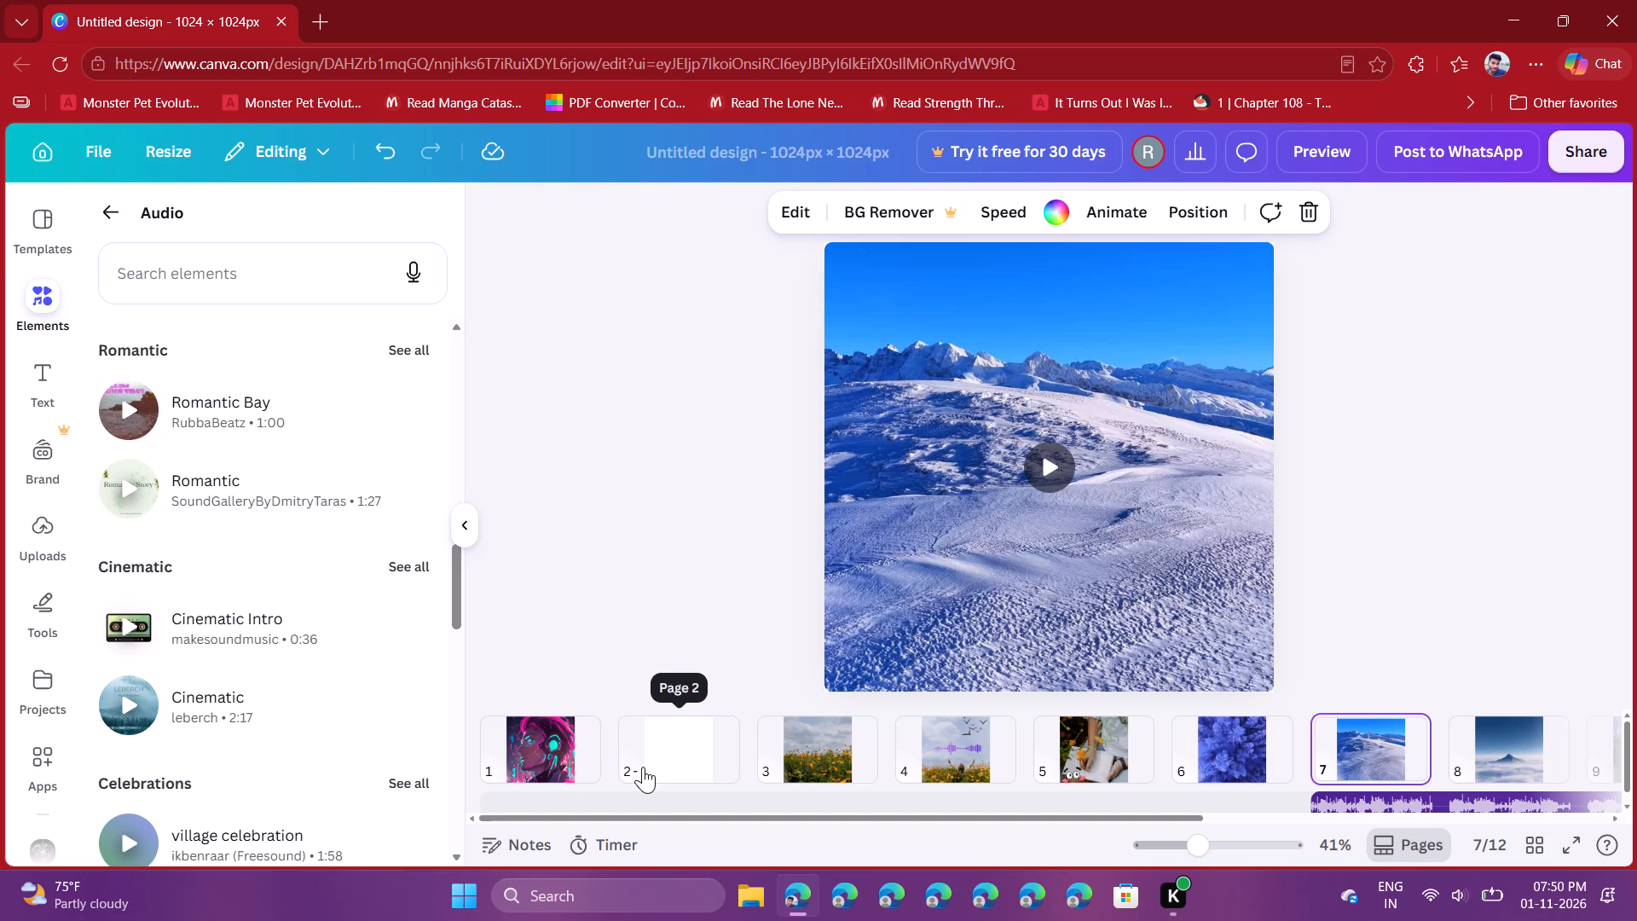
pyautogui.hscroll(1, 643, 767)
pyautogui.scroll(-1, 264, 568)
pyautogui.scroll(1, 264, 568)
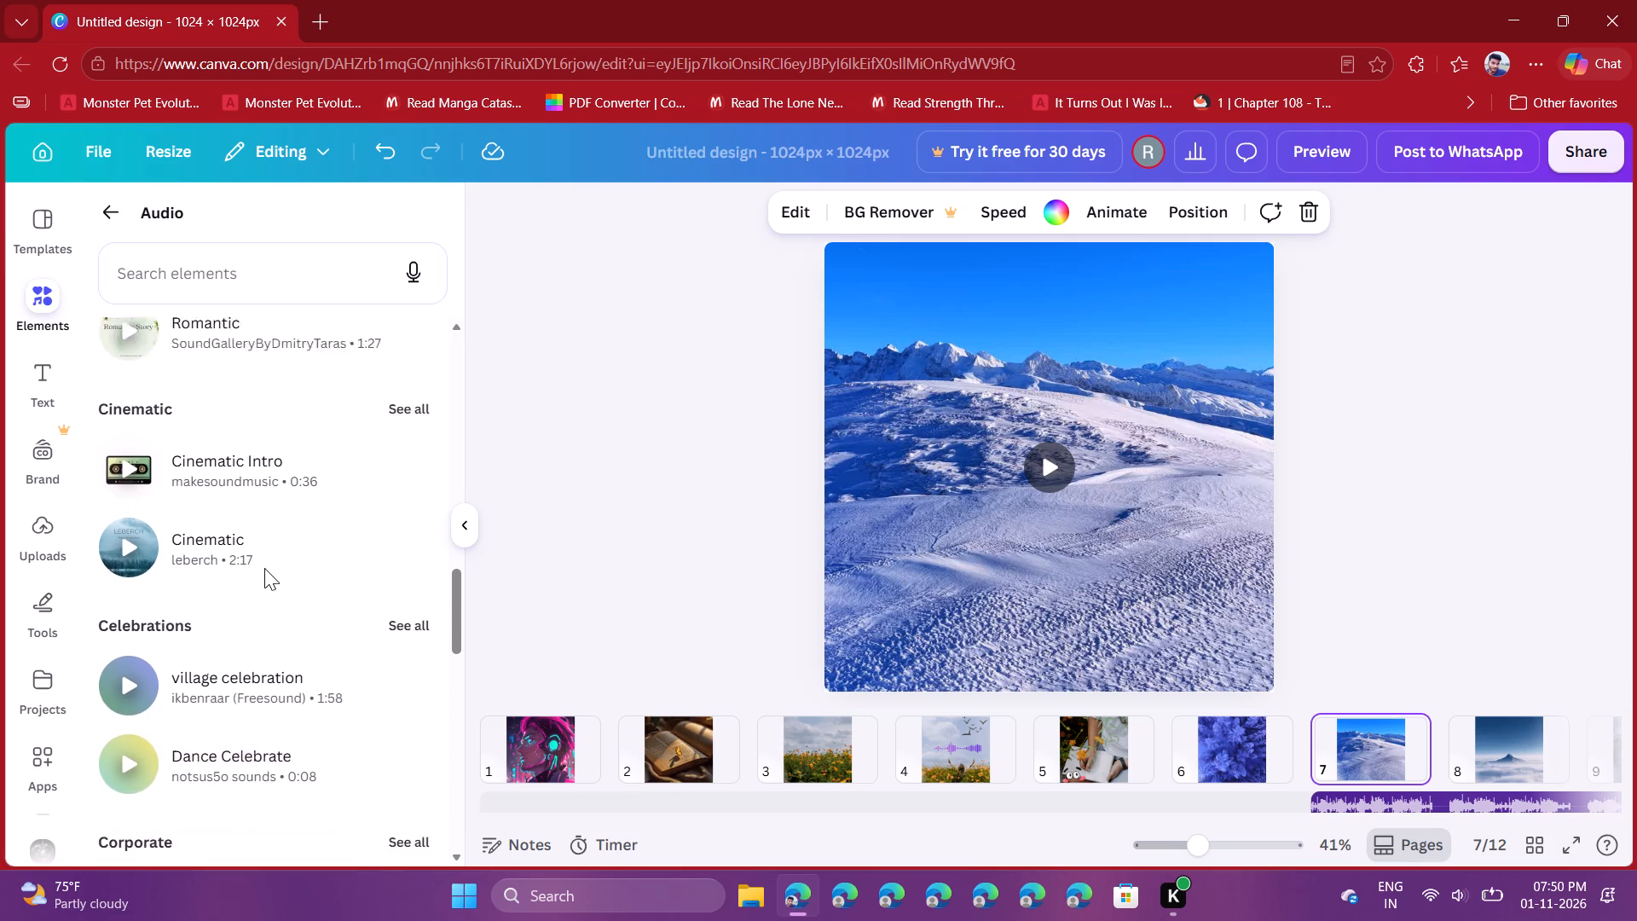
pyautogui.scroll(1, 264, 568)
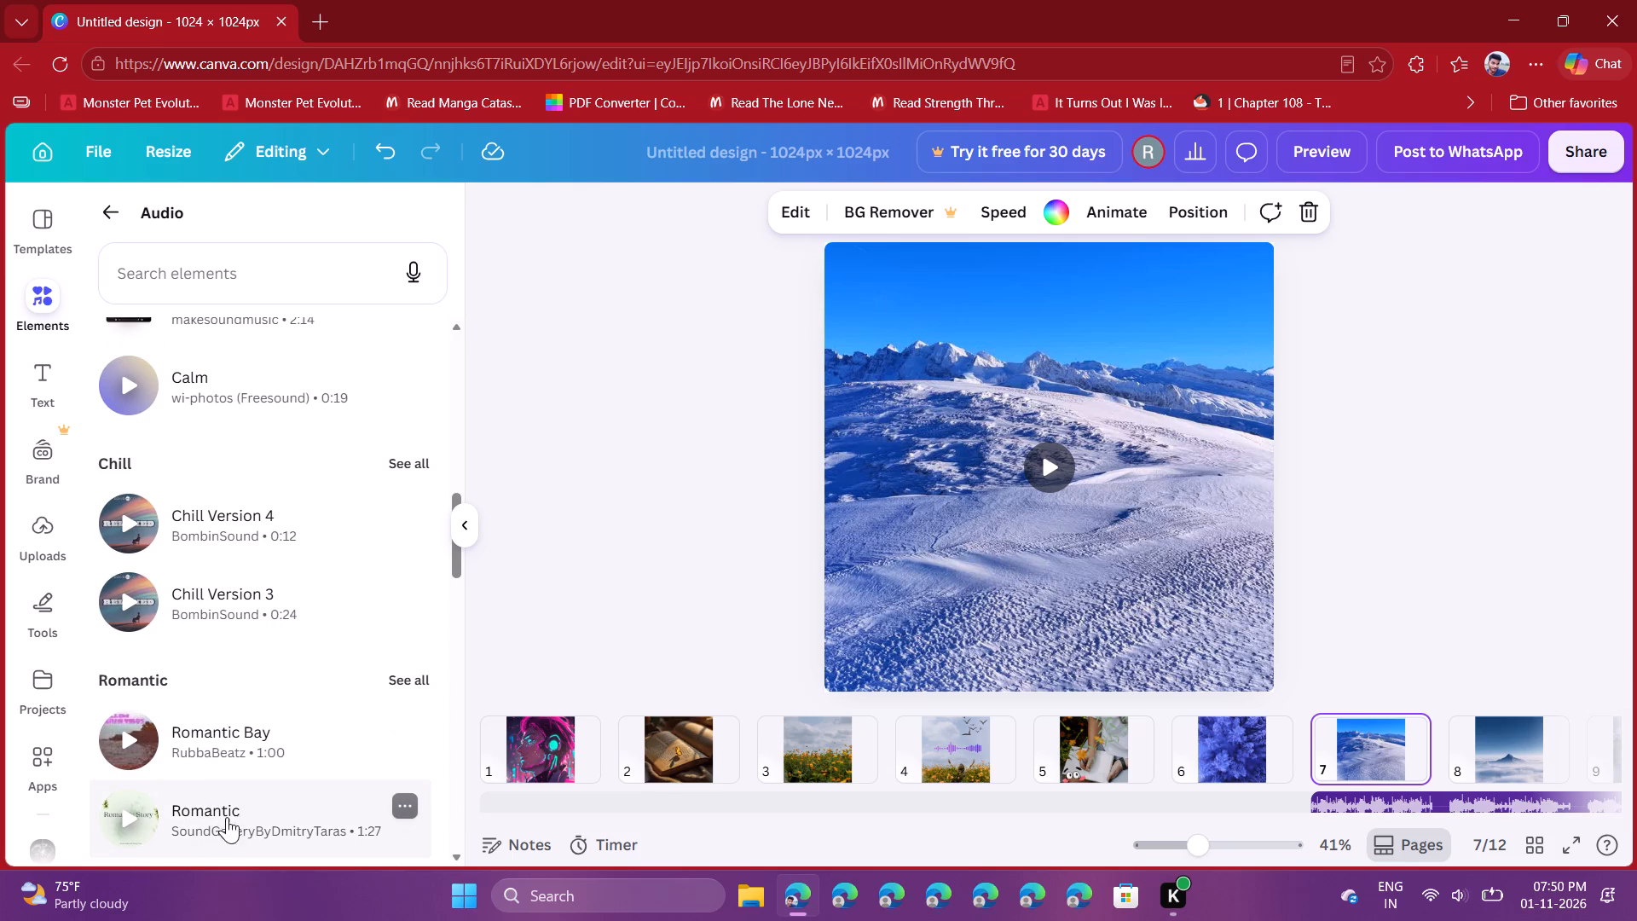
pyautogui.click(229, 825)
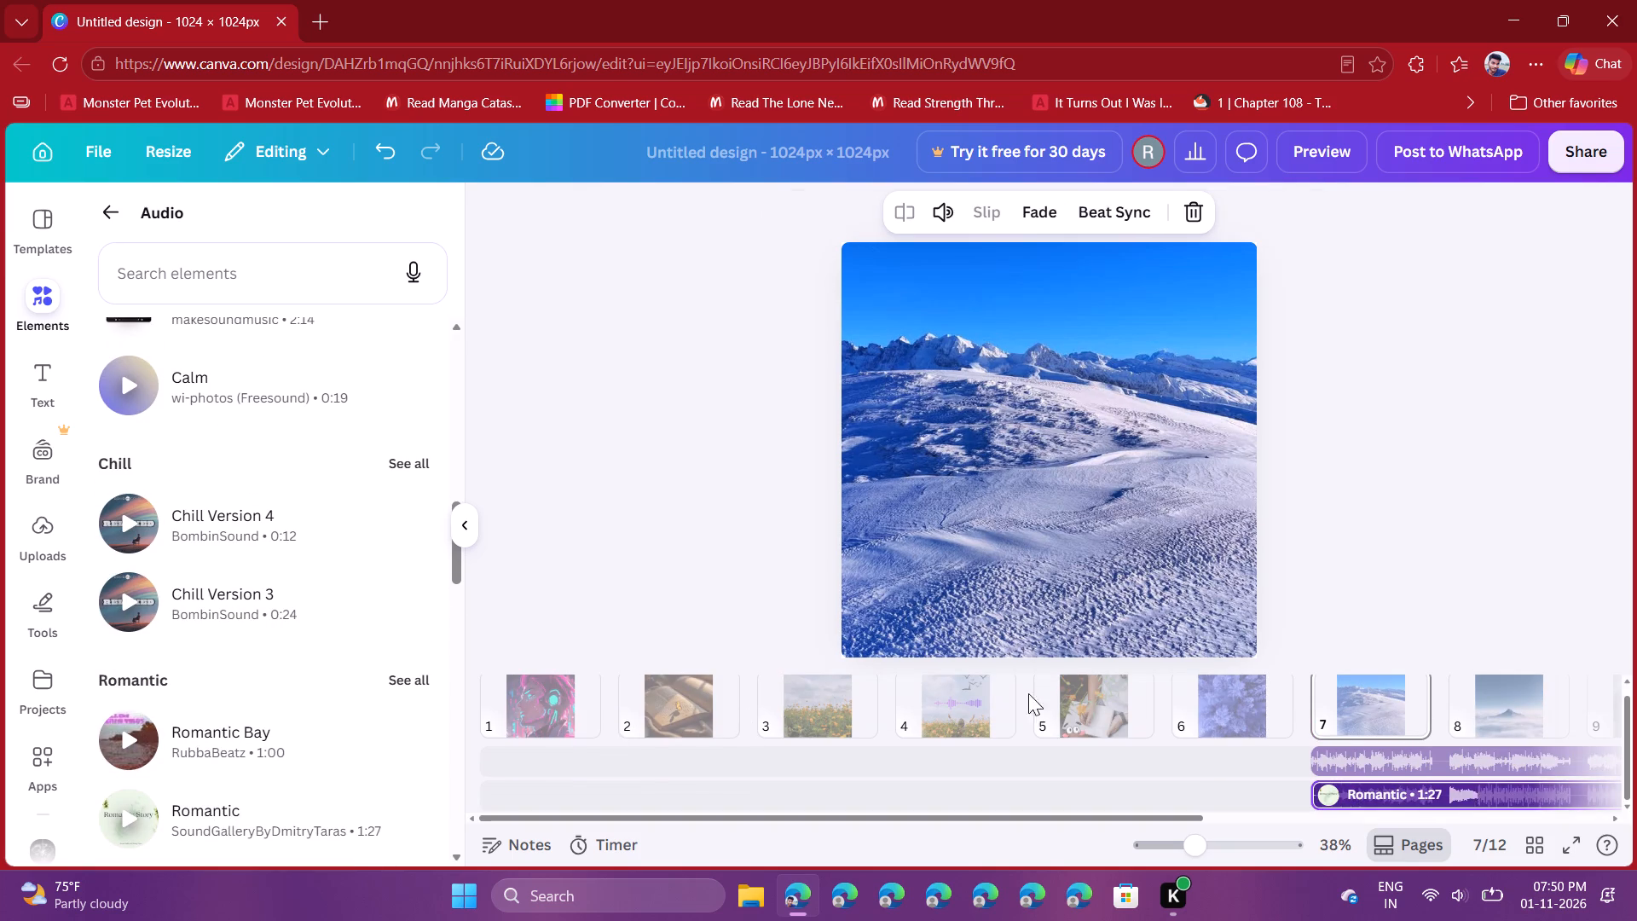
pyautogui.moveTo(1379, 793); pyautogui.dragTo(1004, 753)
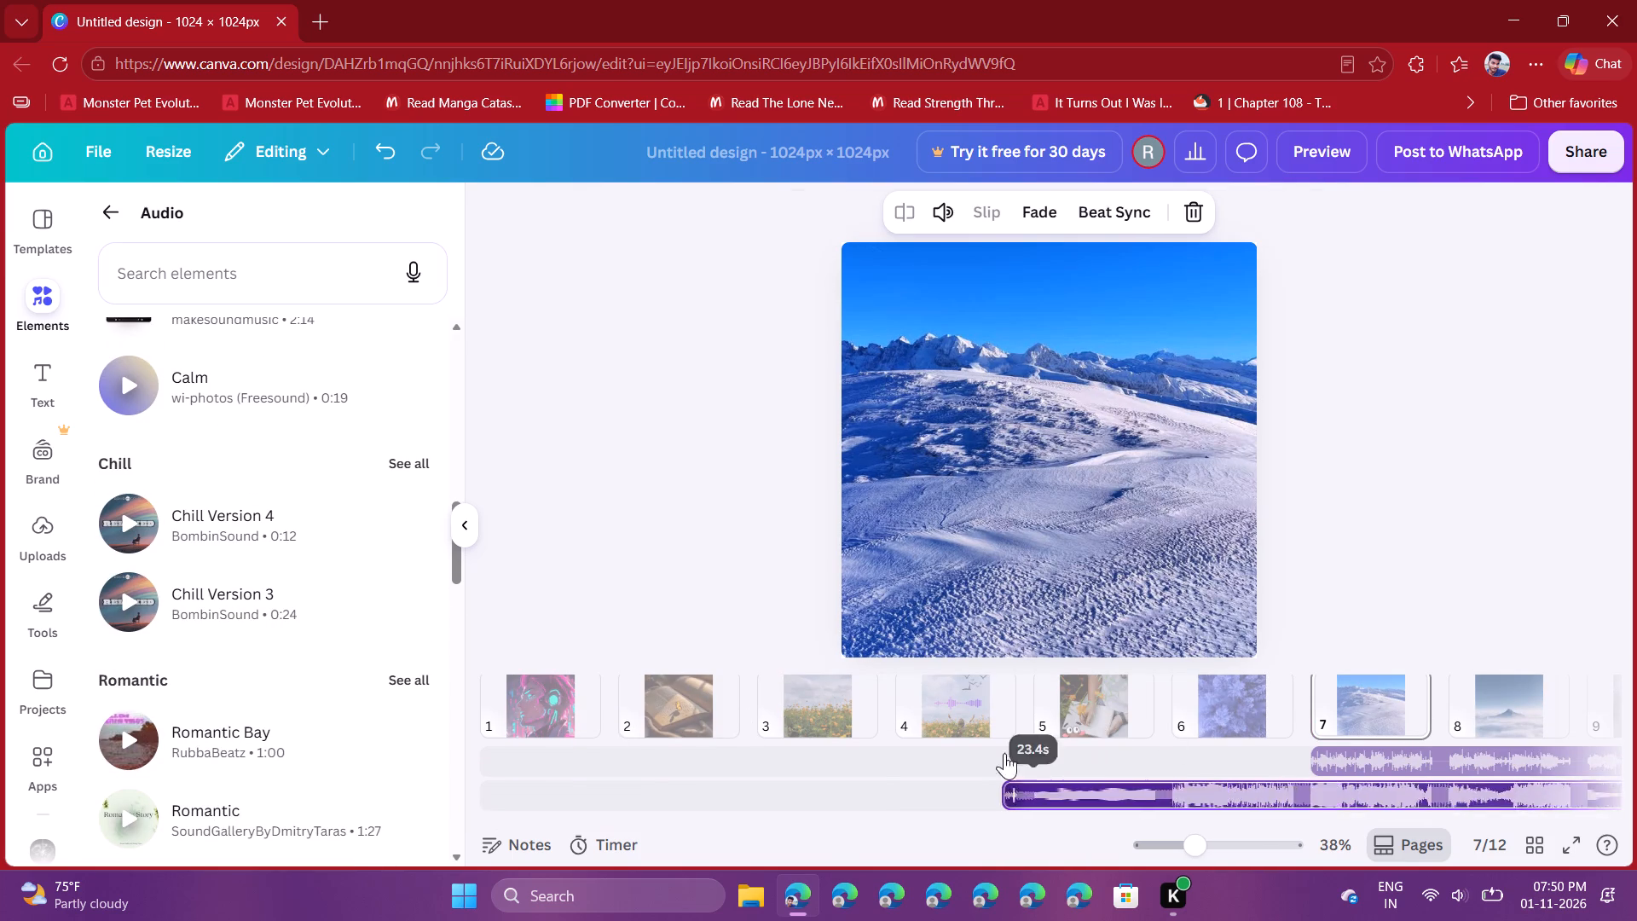
pyautogui.moveTo(1004, 753); pyautogui.dragTo(569, 787)
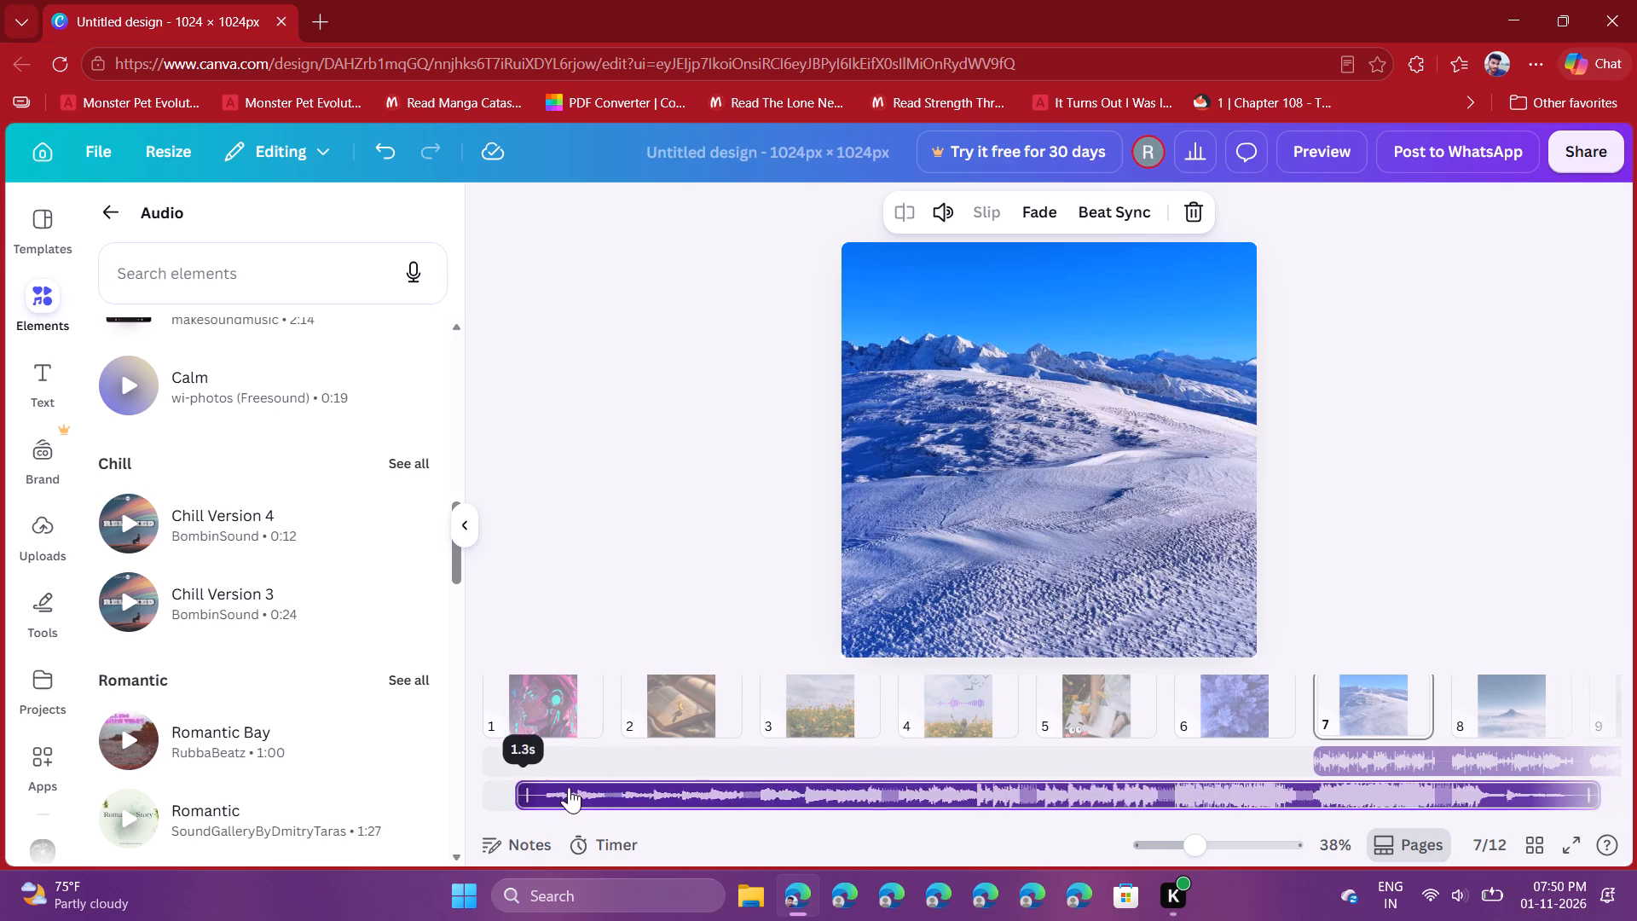
pyautogui.moveTo(569, 787); pyautogui.dragTo(495, 788)
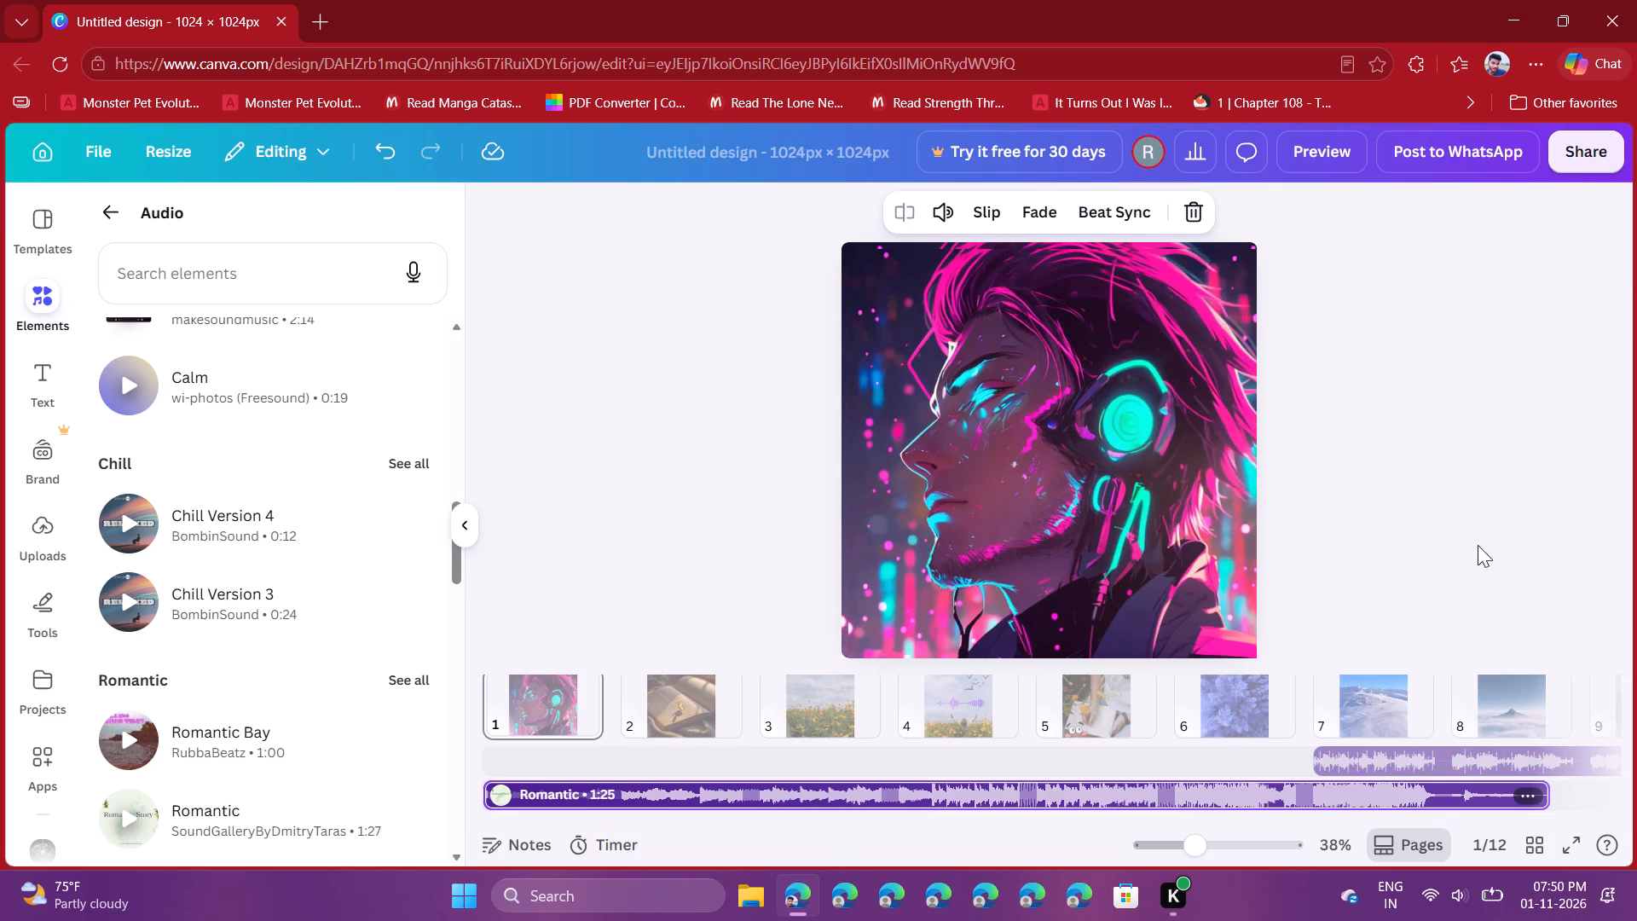
pyautogui.click(1367, 381)
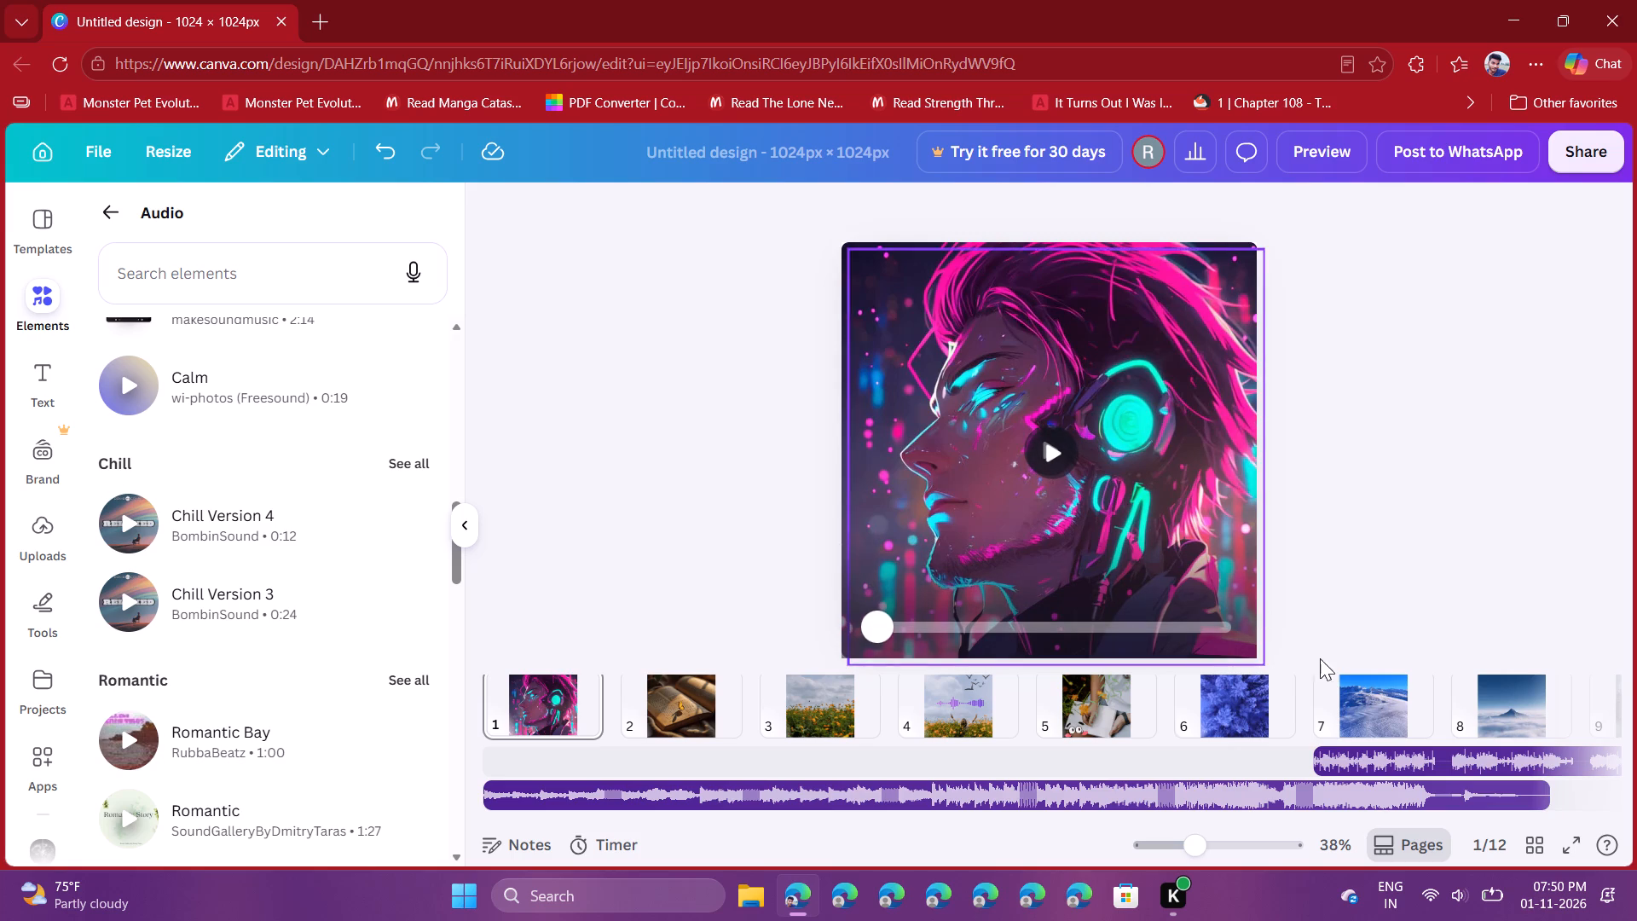
# Move the Romantic Bay track from page 7 so it starts directly after the Romantic track ends near page 8.
pyautogui.hscroll(-3, 1346, 686)
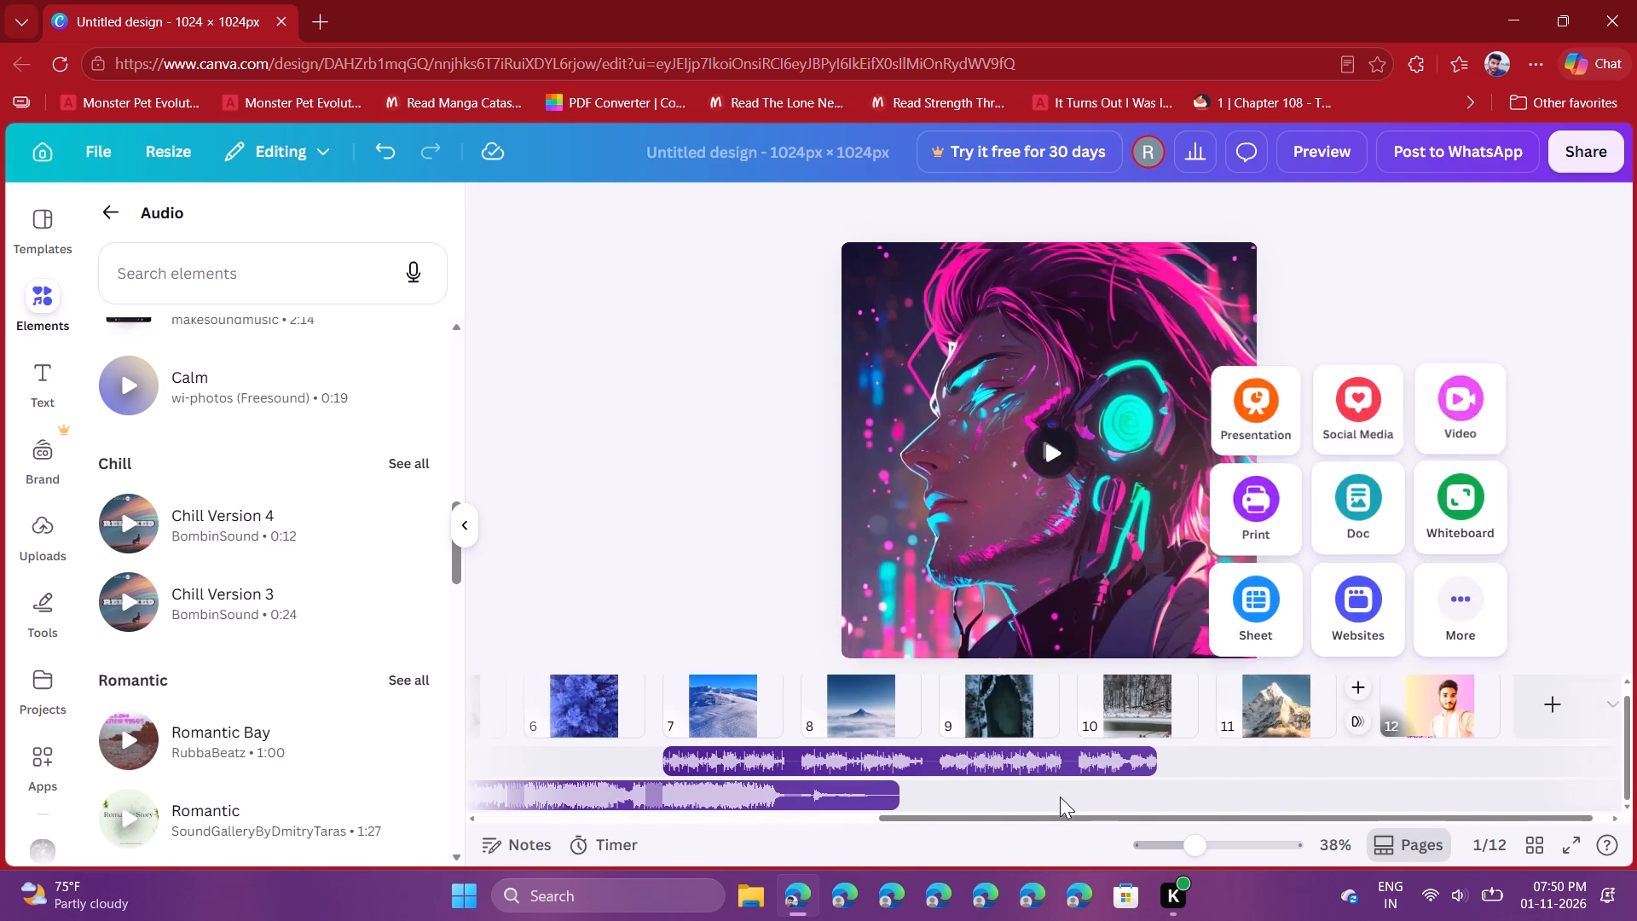
pyautogui.moveTo(990, 763); pyautogui.dragTo(1069, 784)
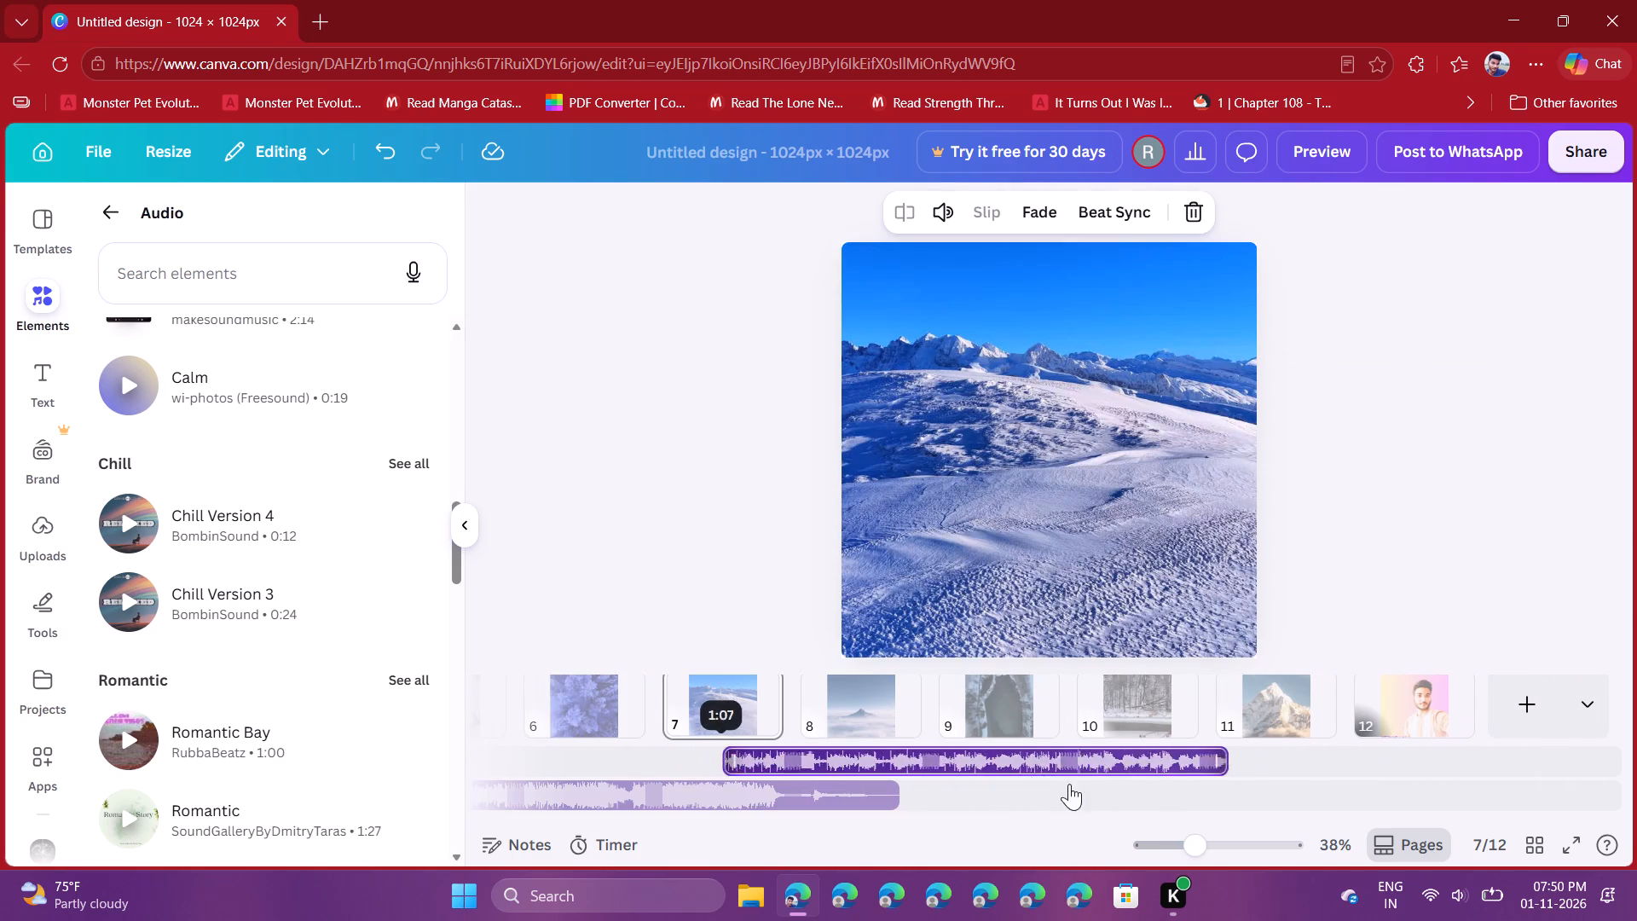
pyautogui.moveTo(1069, 784); pyautogui.dragTo(1234, 857)
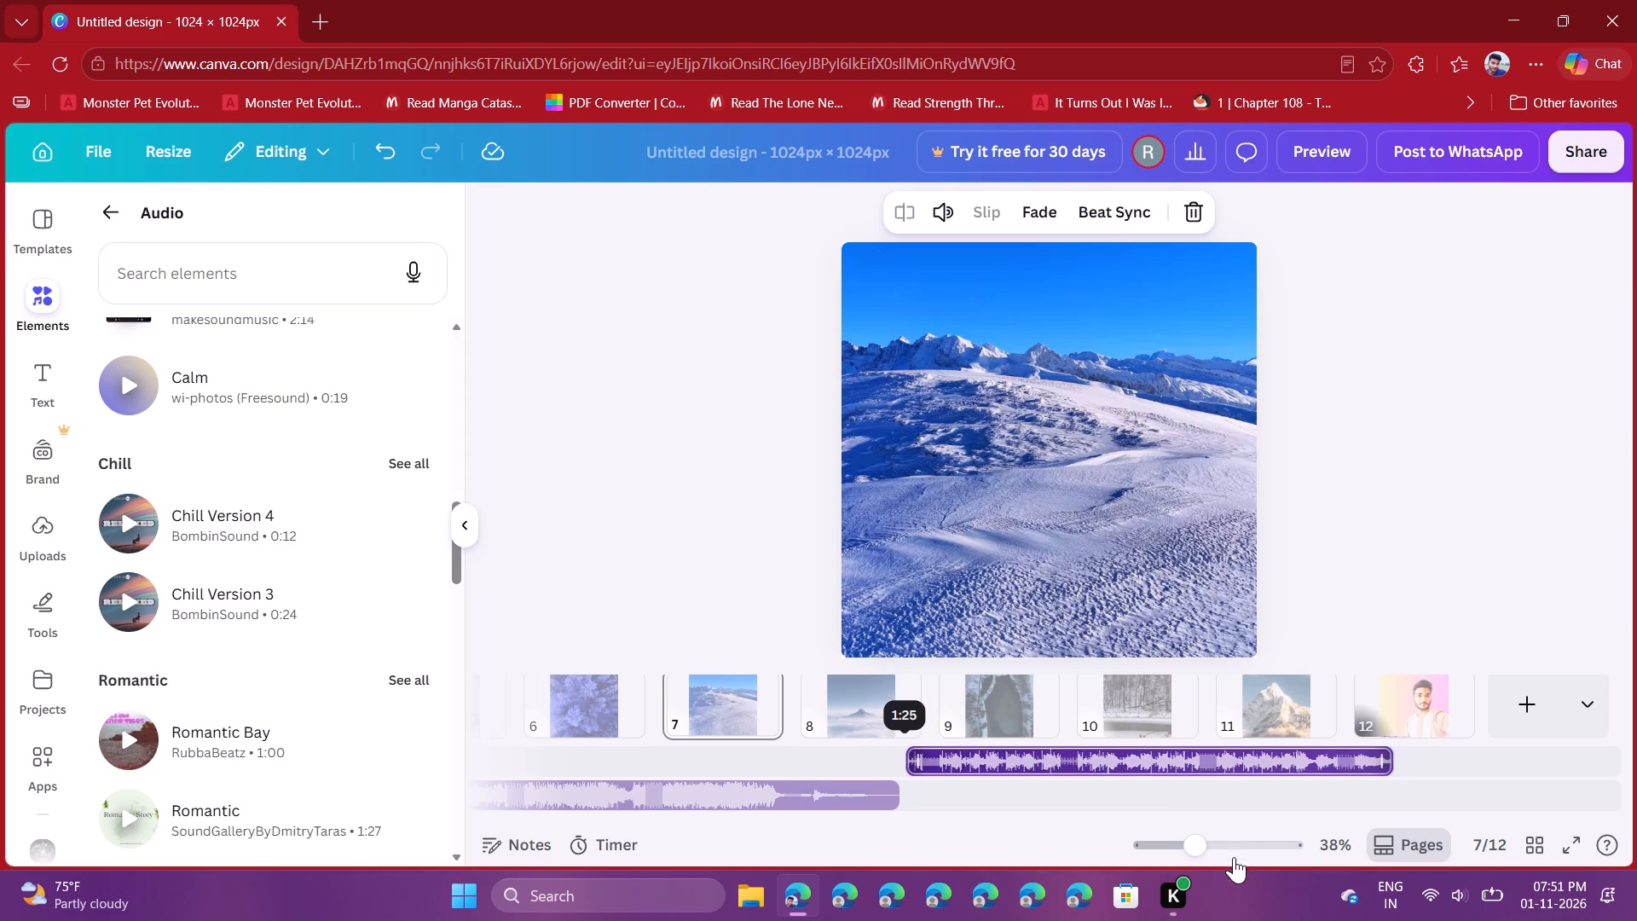
pyautogui.moveTo(1234, 857); pyautogui.dragTo(1235, 859)
pyautogui.moveTo(989, 799); pyautogui.dragTo(980, 799)
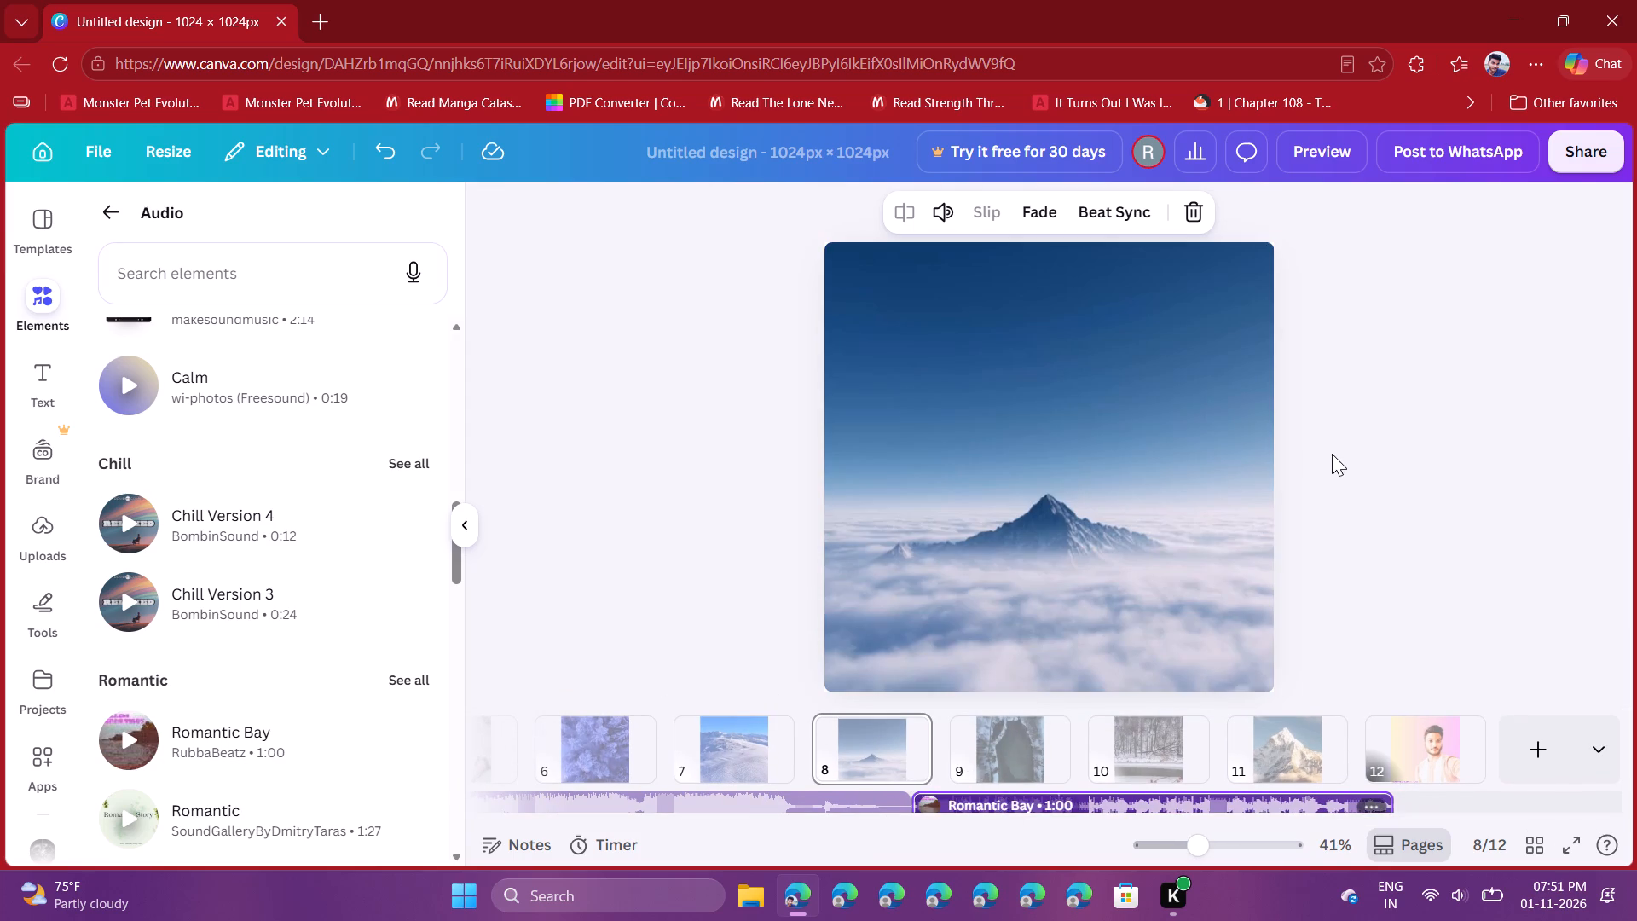
pyautogui.moveTo(1148, 797); pyautogui.dragTo(1162, 785)
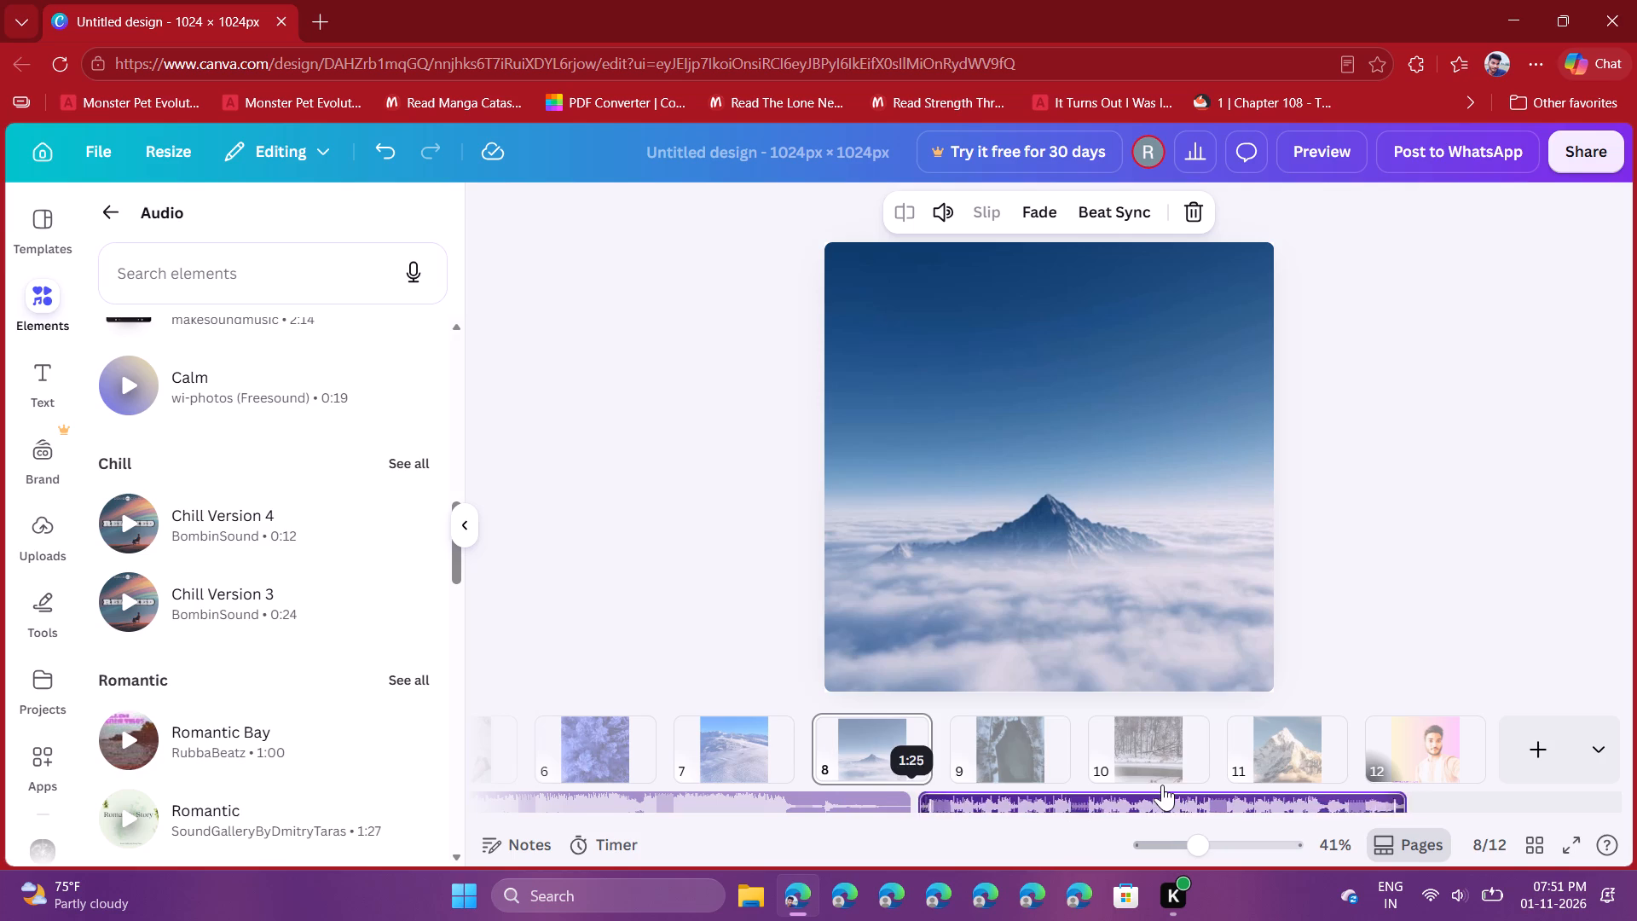
pyautogui.moveTo(1162, 785); pyautogui.dragTo(1218, 784)
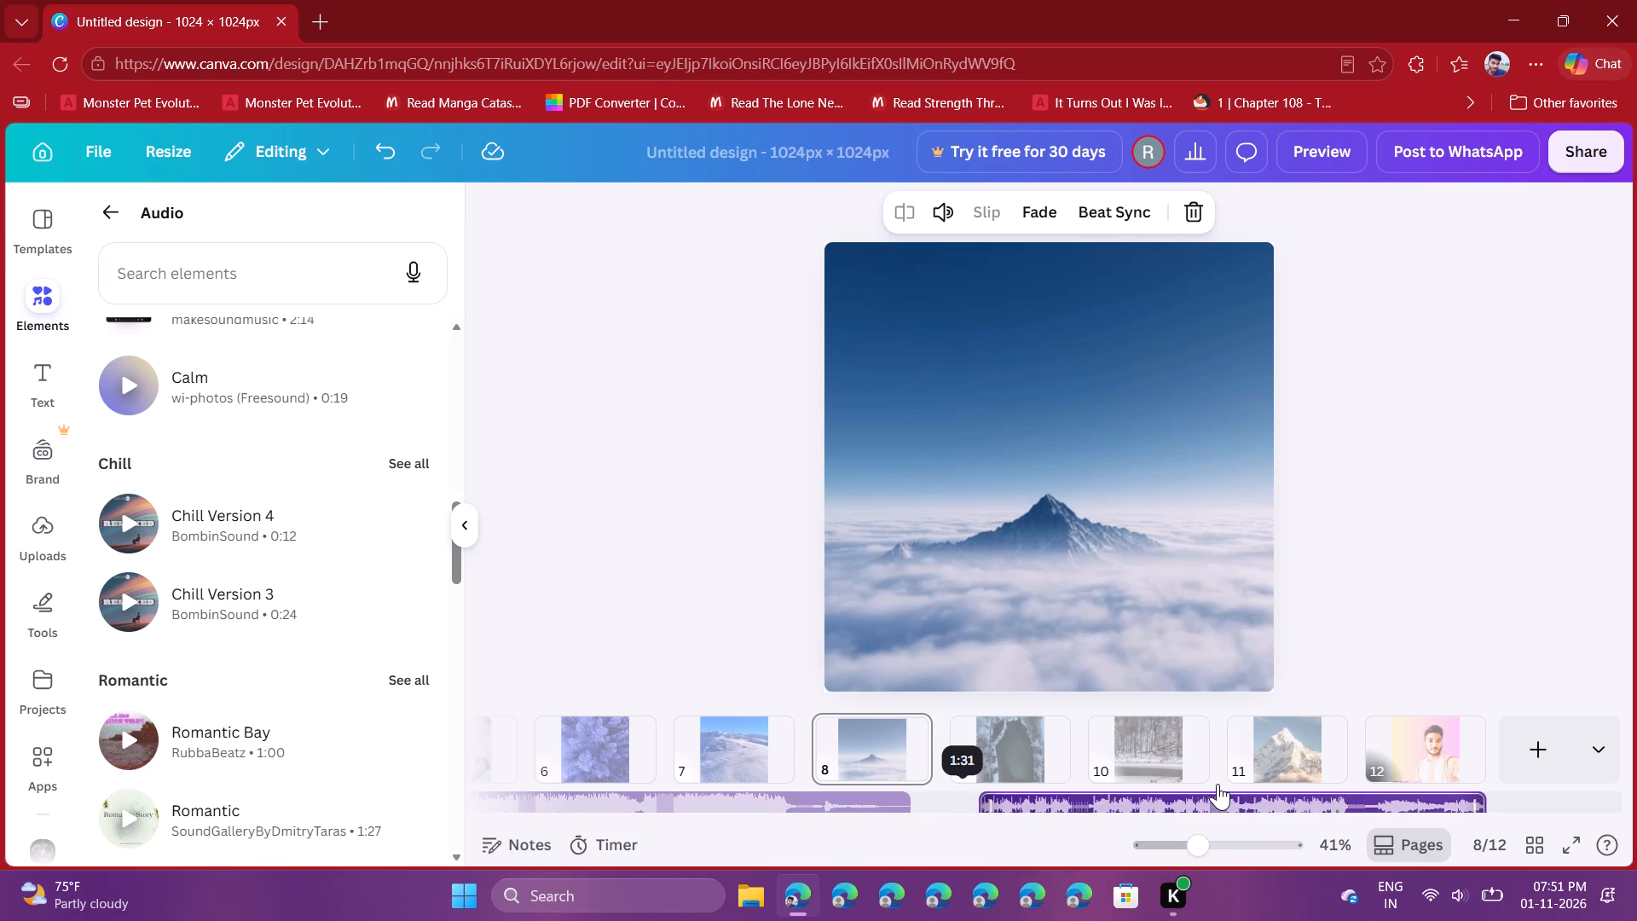
pyautogui.moveTo(1218, 784); pyautogui.dragTo(1223, 785)
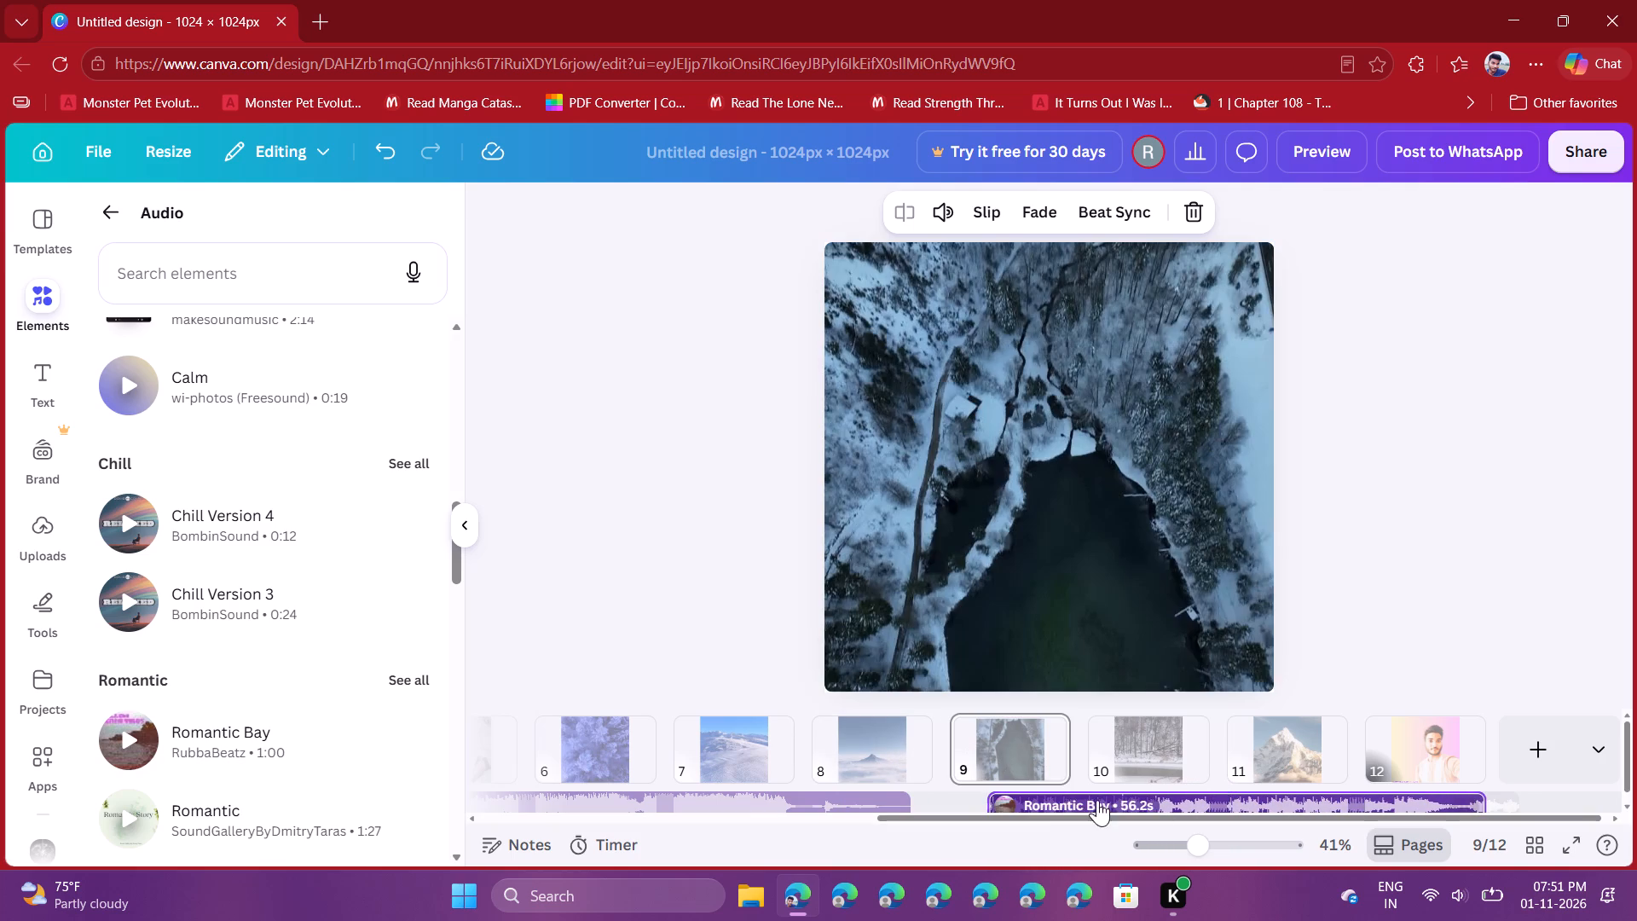
pyautogui.moveTo(1044, 796); pyautogui.dragTo(989, 800)
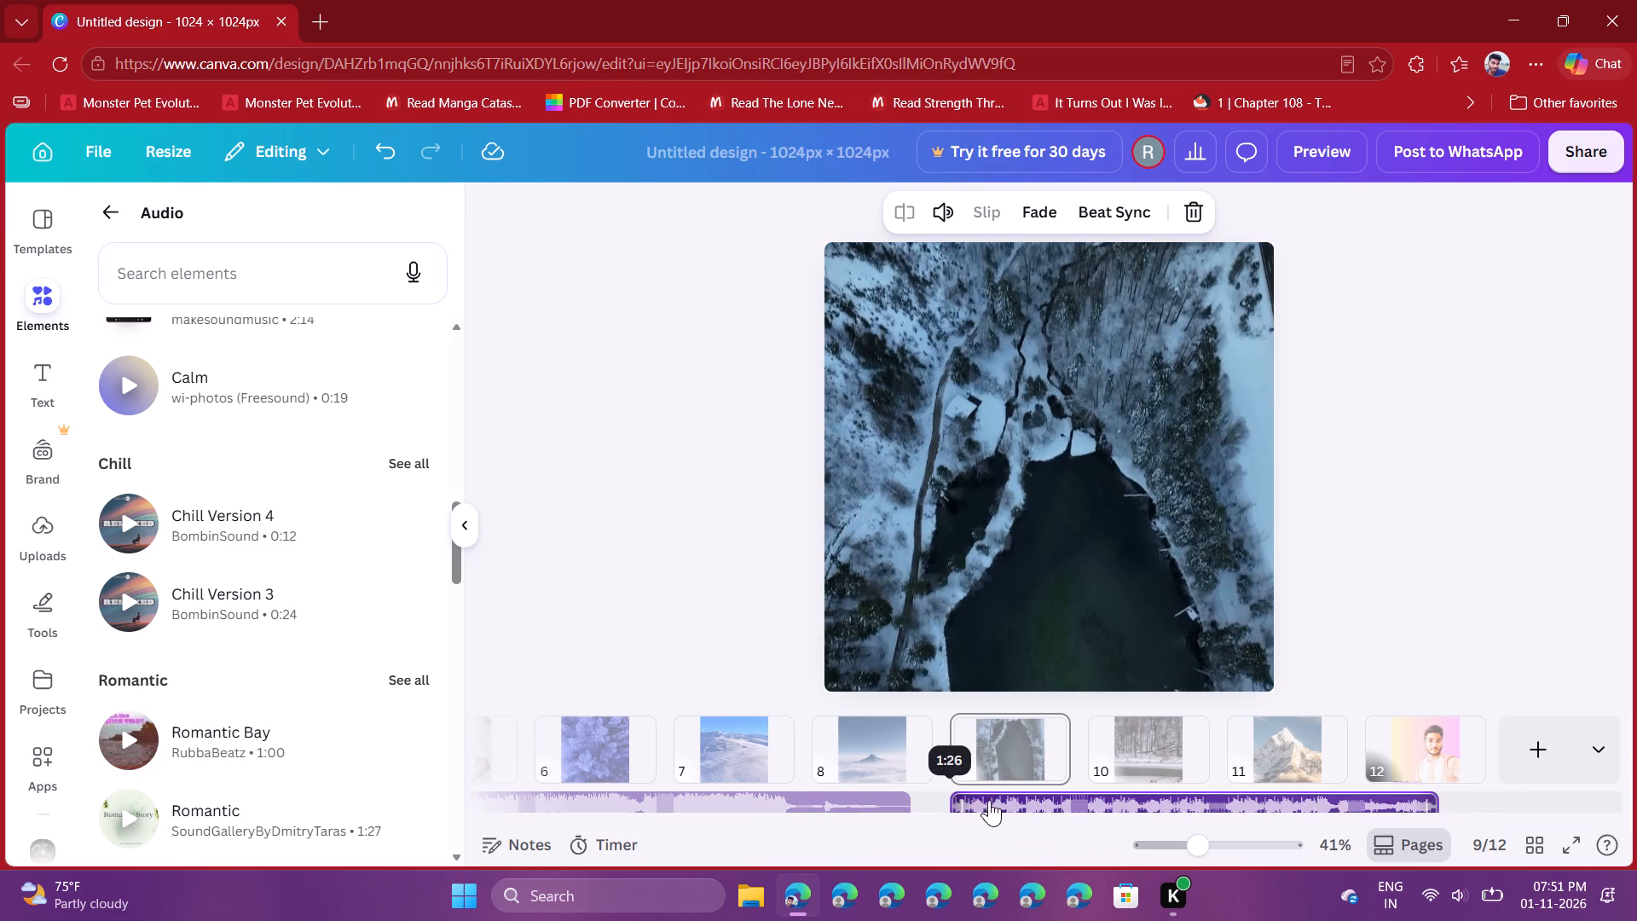
pyautogui.moveTo(989, 800); pyautogui.dragTo(970, 802)
pyautogui.click(1442, 461)
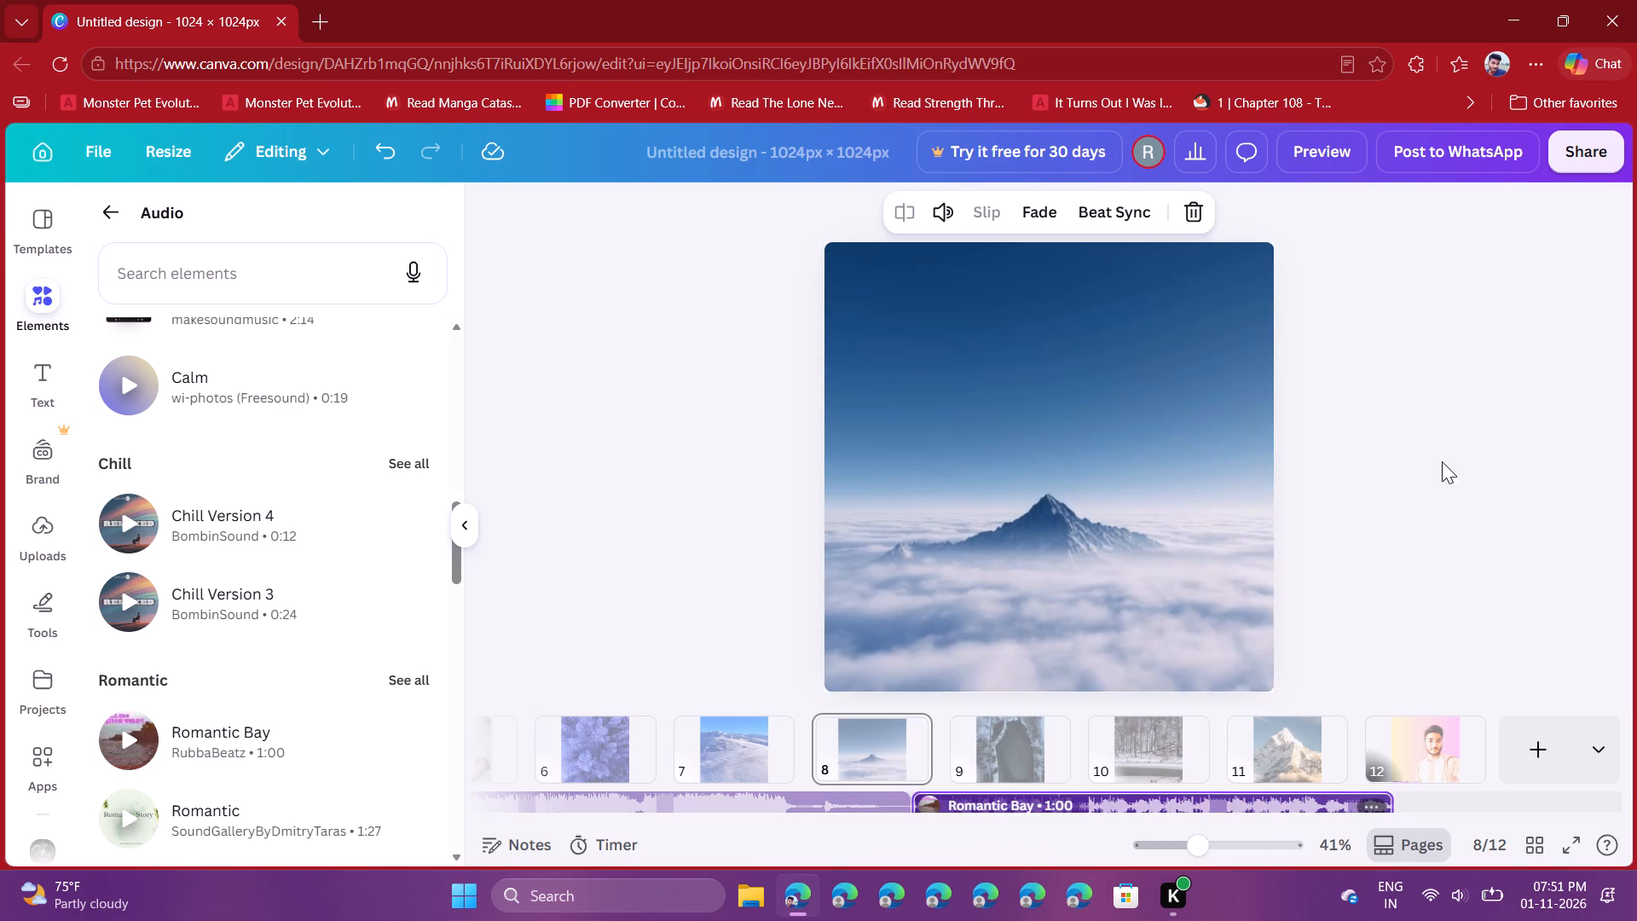
# Return to page 1 and play the design to check its opening with the music.
pyautogui.hscroll(1, 599, 802)
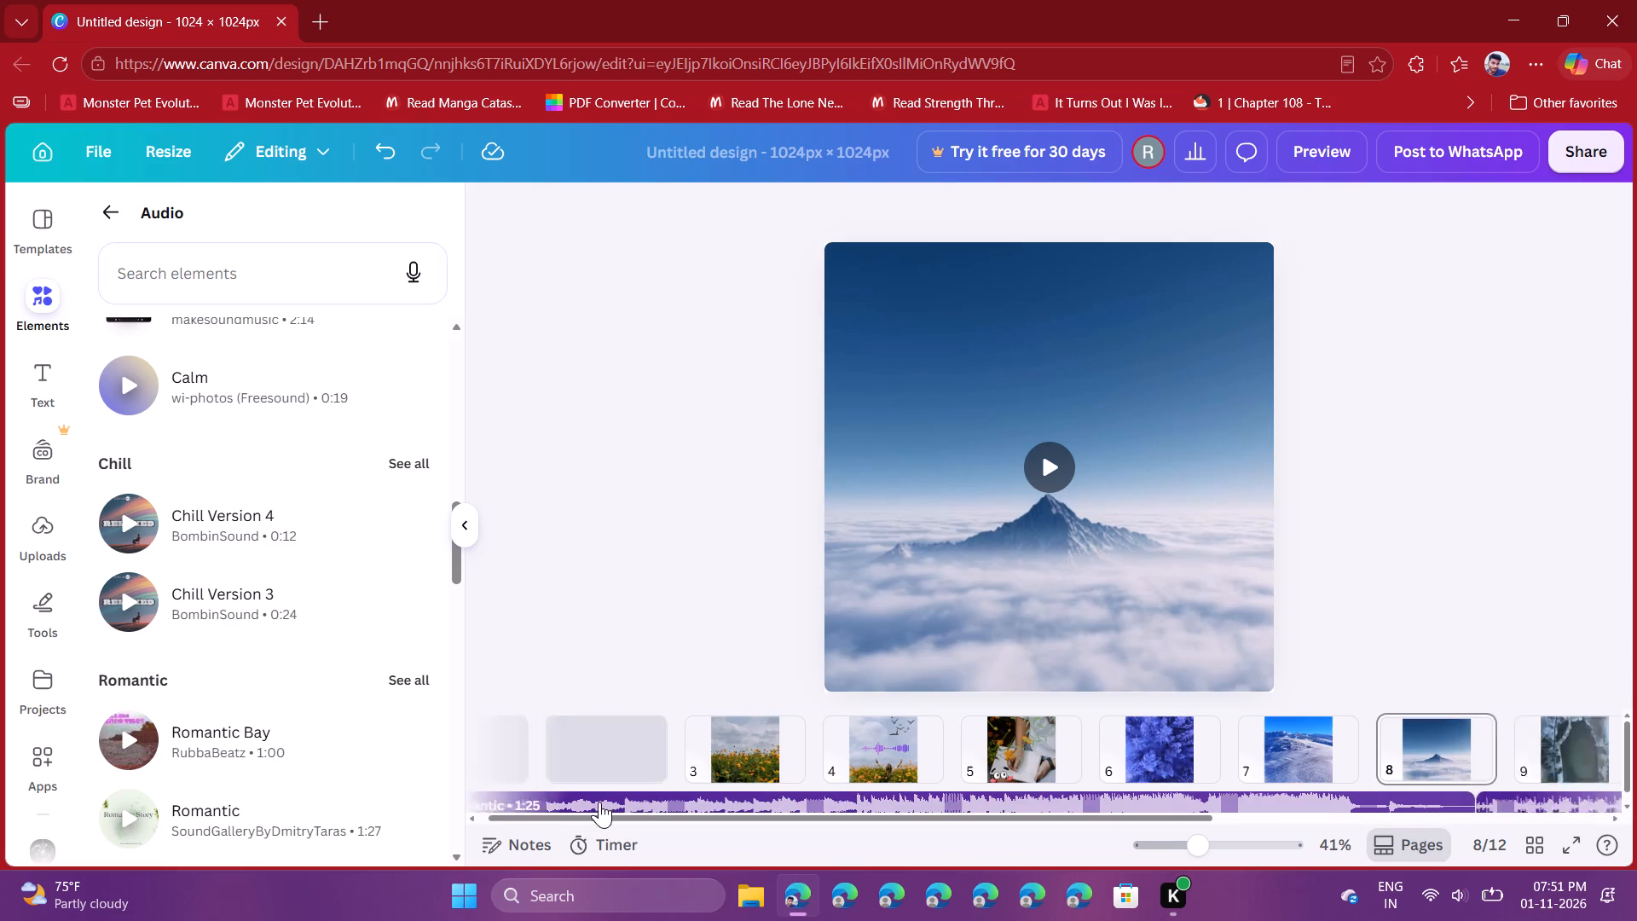
pyautogui.hscroll(2, 599, 802)
pyautogui.click(534, 752)
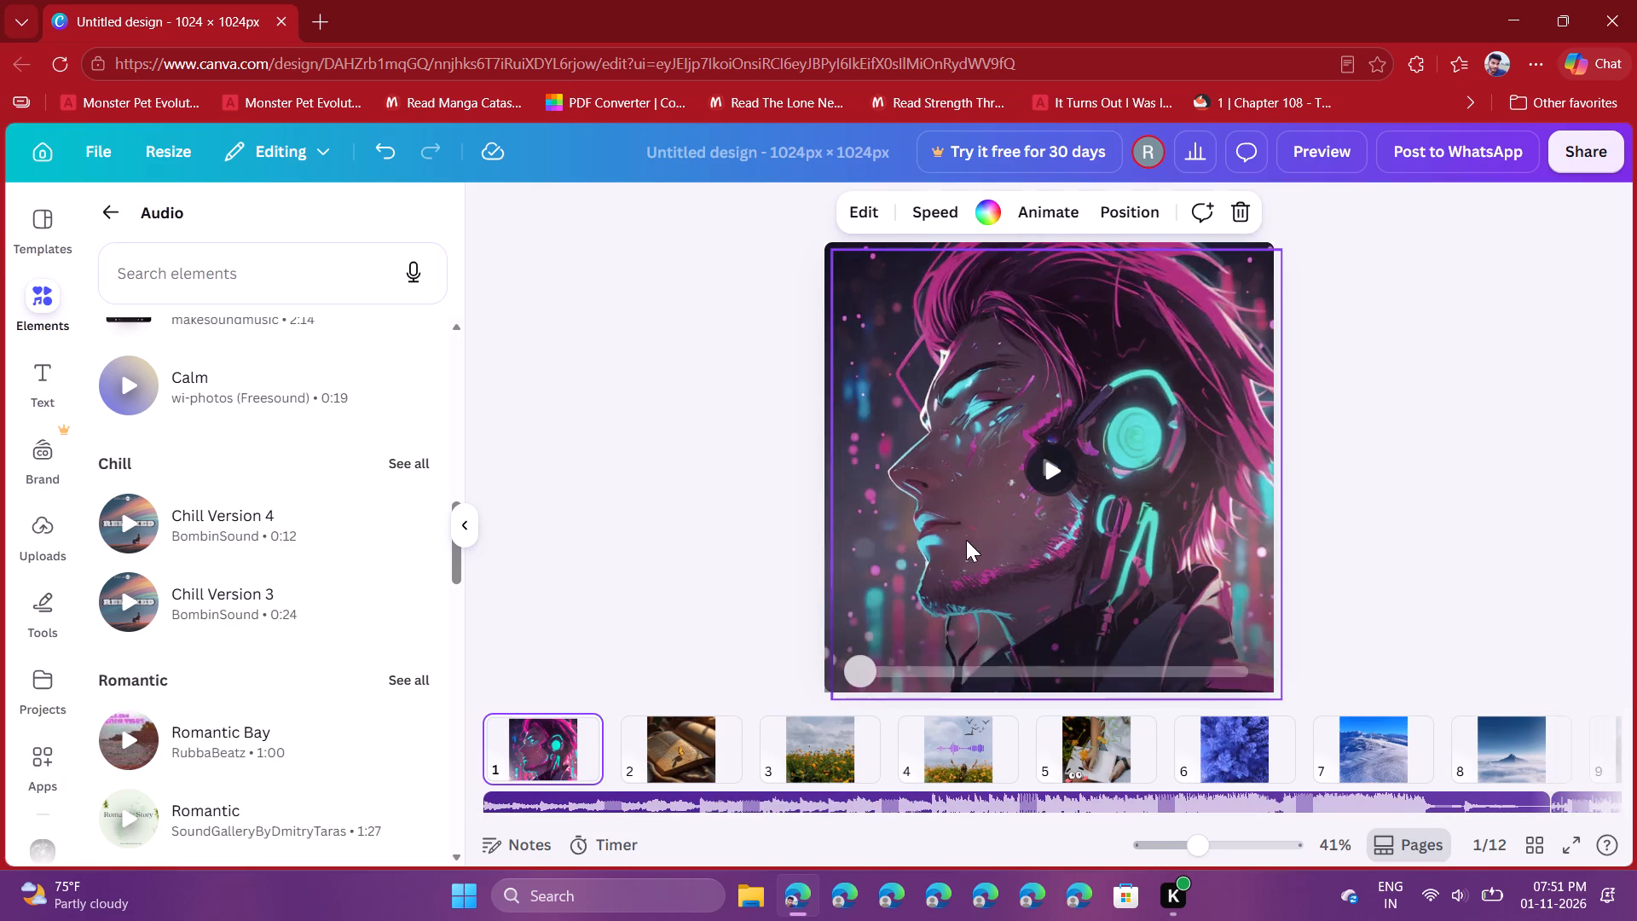
pyautogui.click(1047, 455)
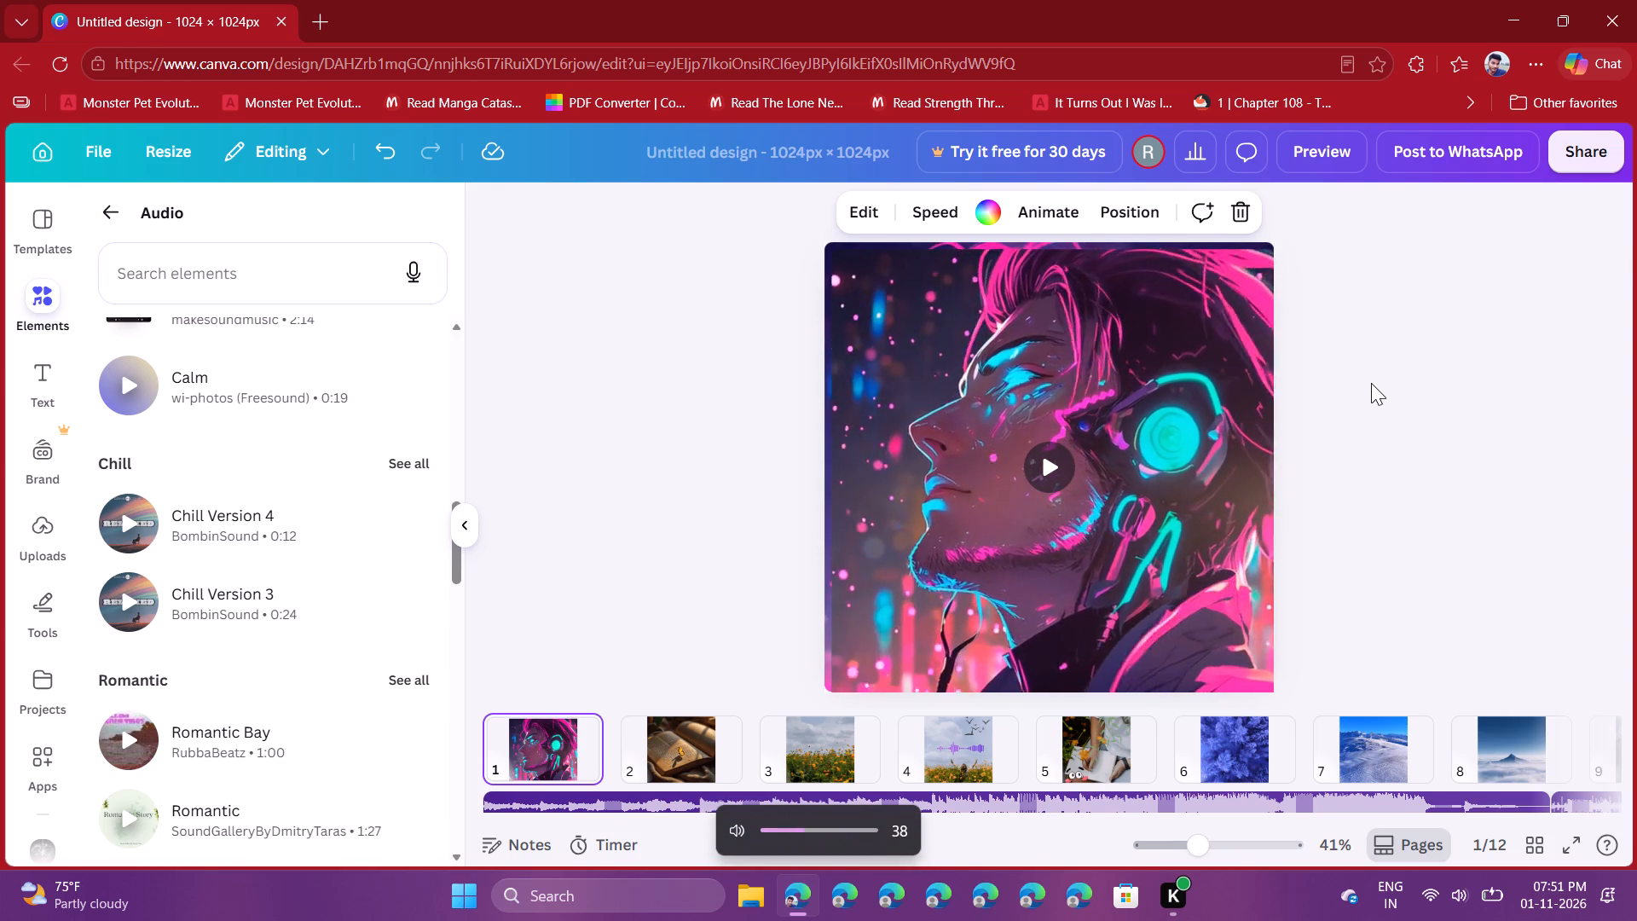
pyautogui.click(631, 567)
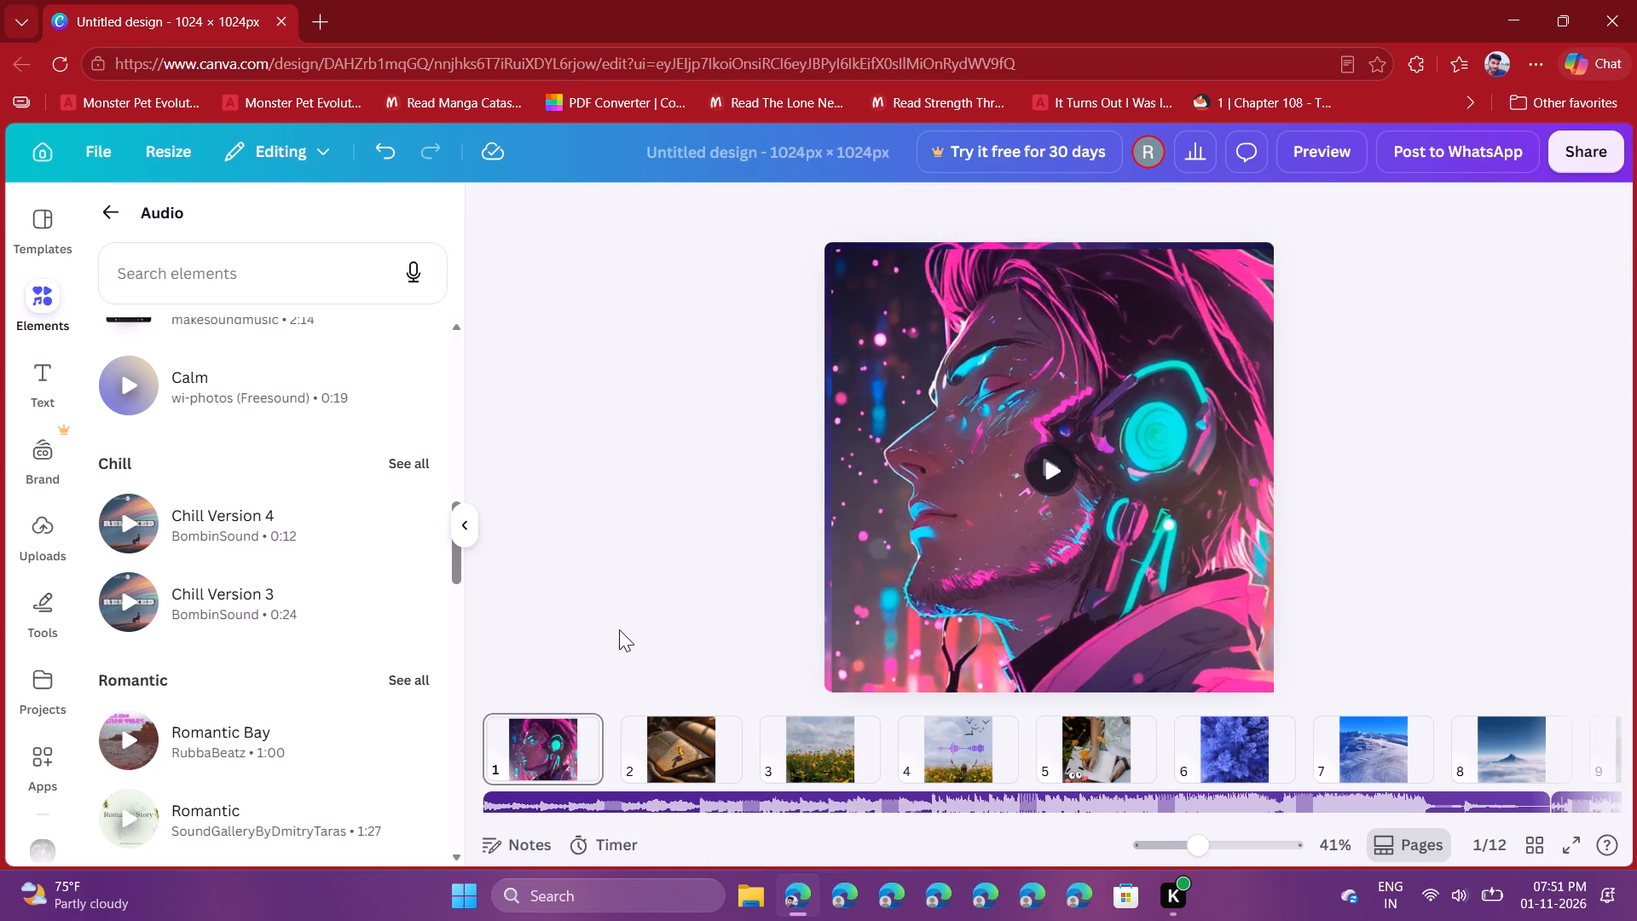
pyautogui.scroll(-1, 587, 644)
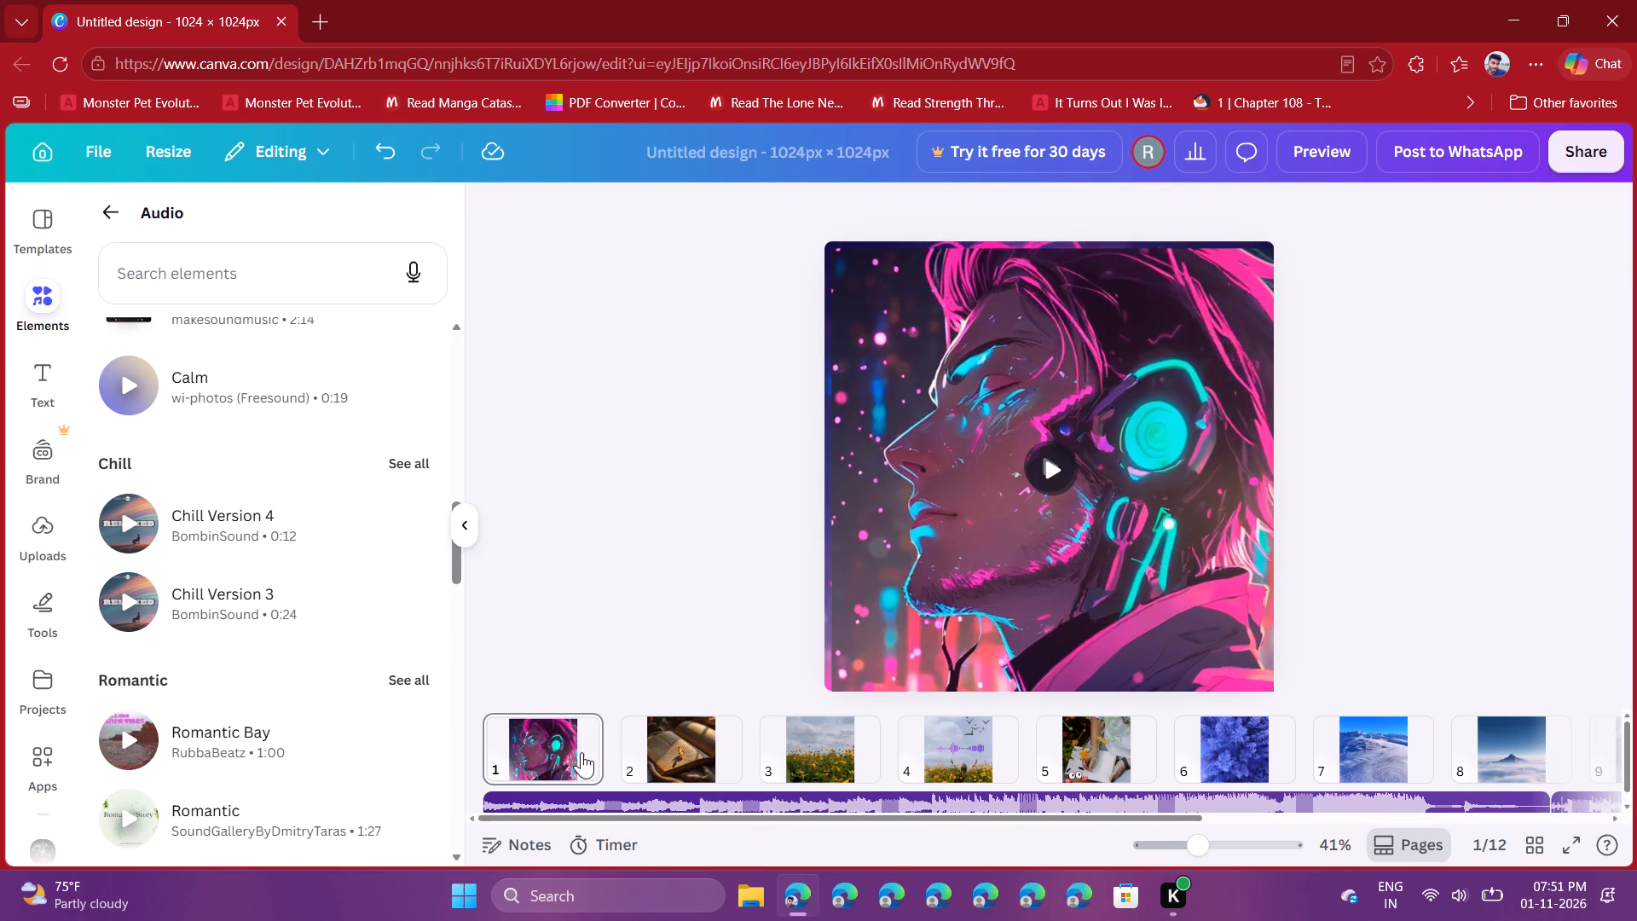
pyautogui.click(634, 415)
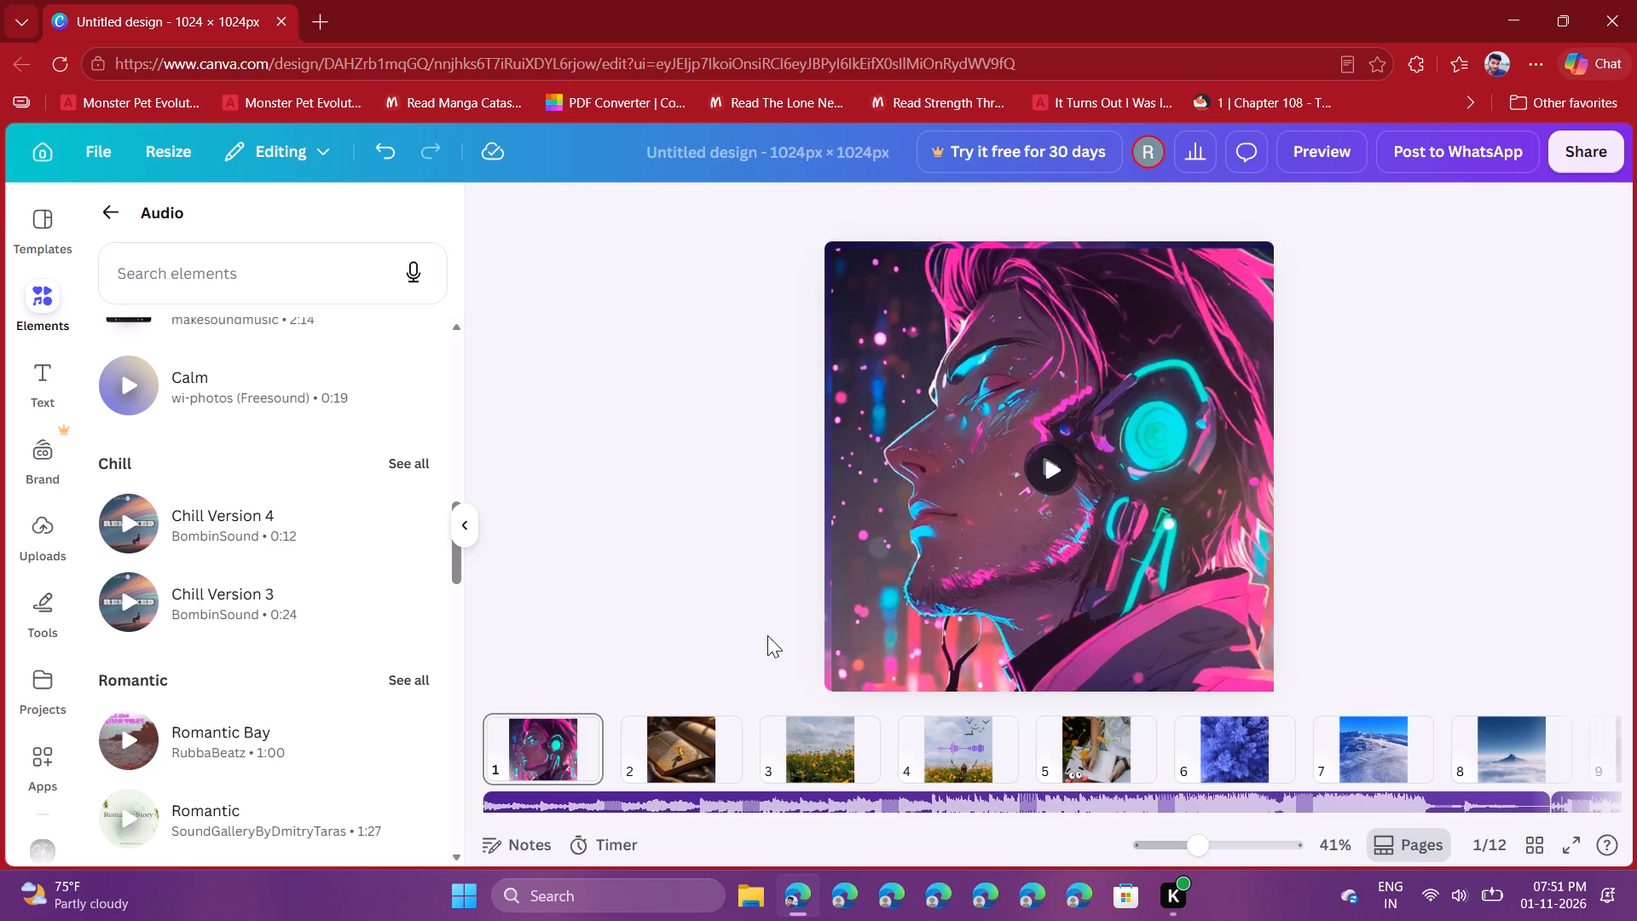
pyautogui.hscroll(-3, 1212, 740)
pyautogui.hscroll(1, 1212, 740)
pyautogui.click(1050, 462)
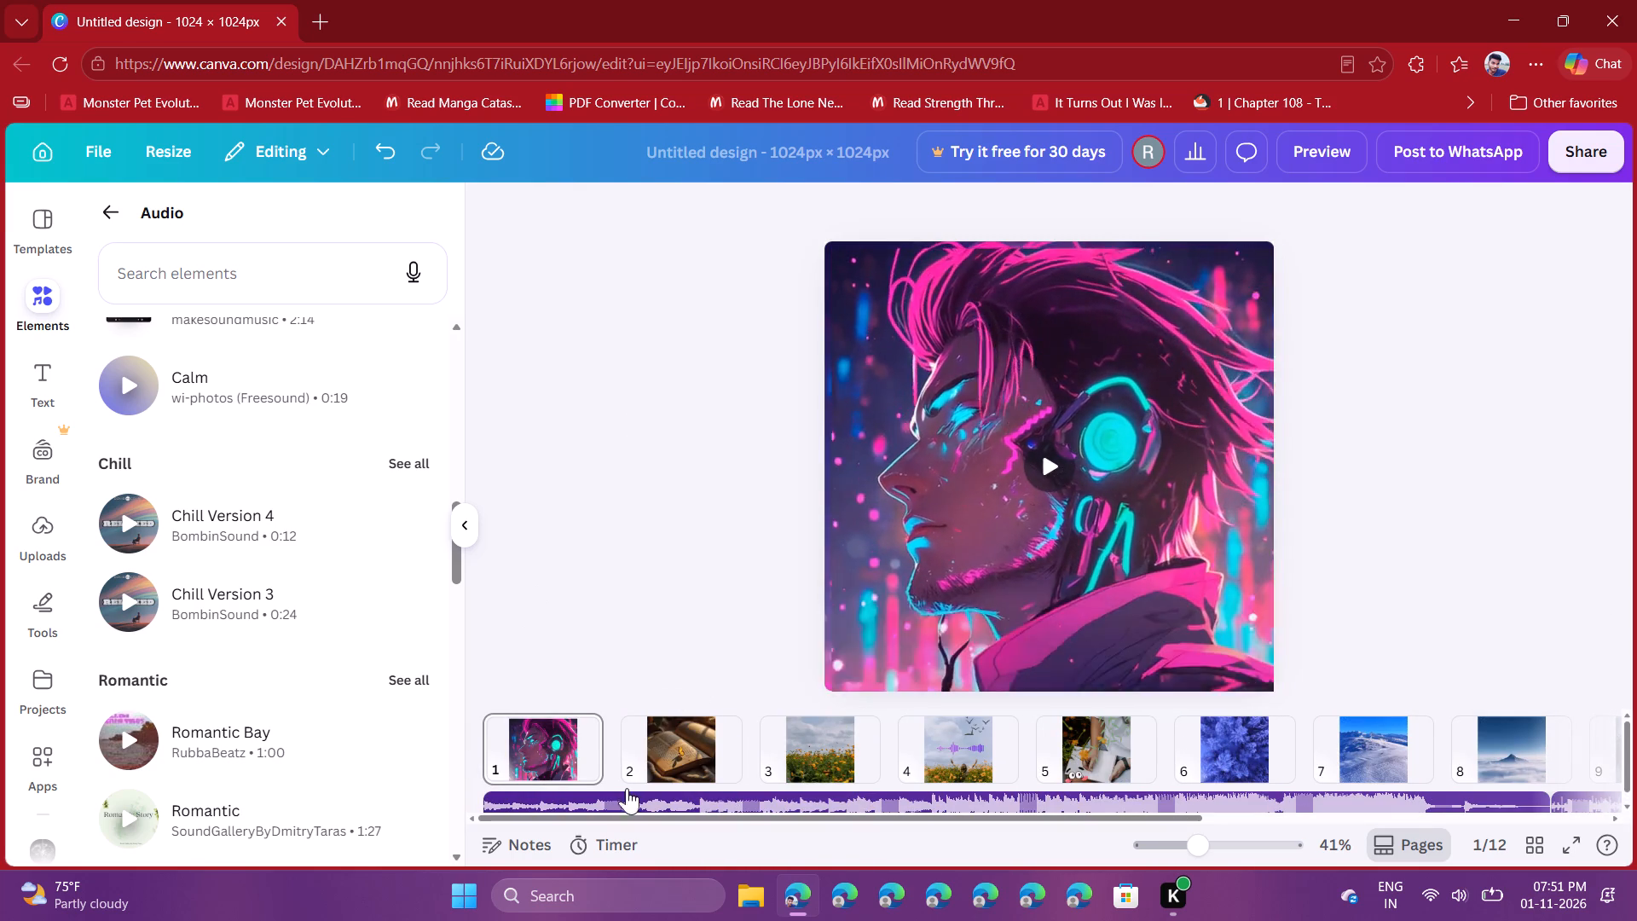
# Shift the Romantic track slightly earlier past the start of page 1, shortening it to 1:23, and deselect it.
pyautogui.moveTo(573, 806); pyautogui.dragTo(564, 746)
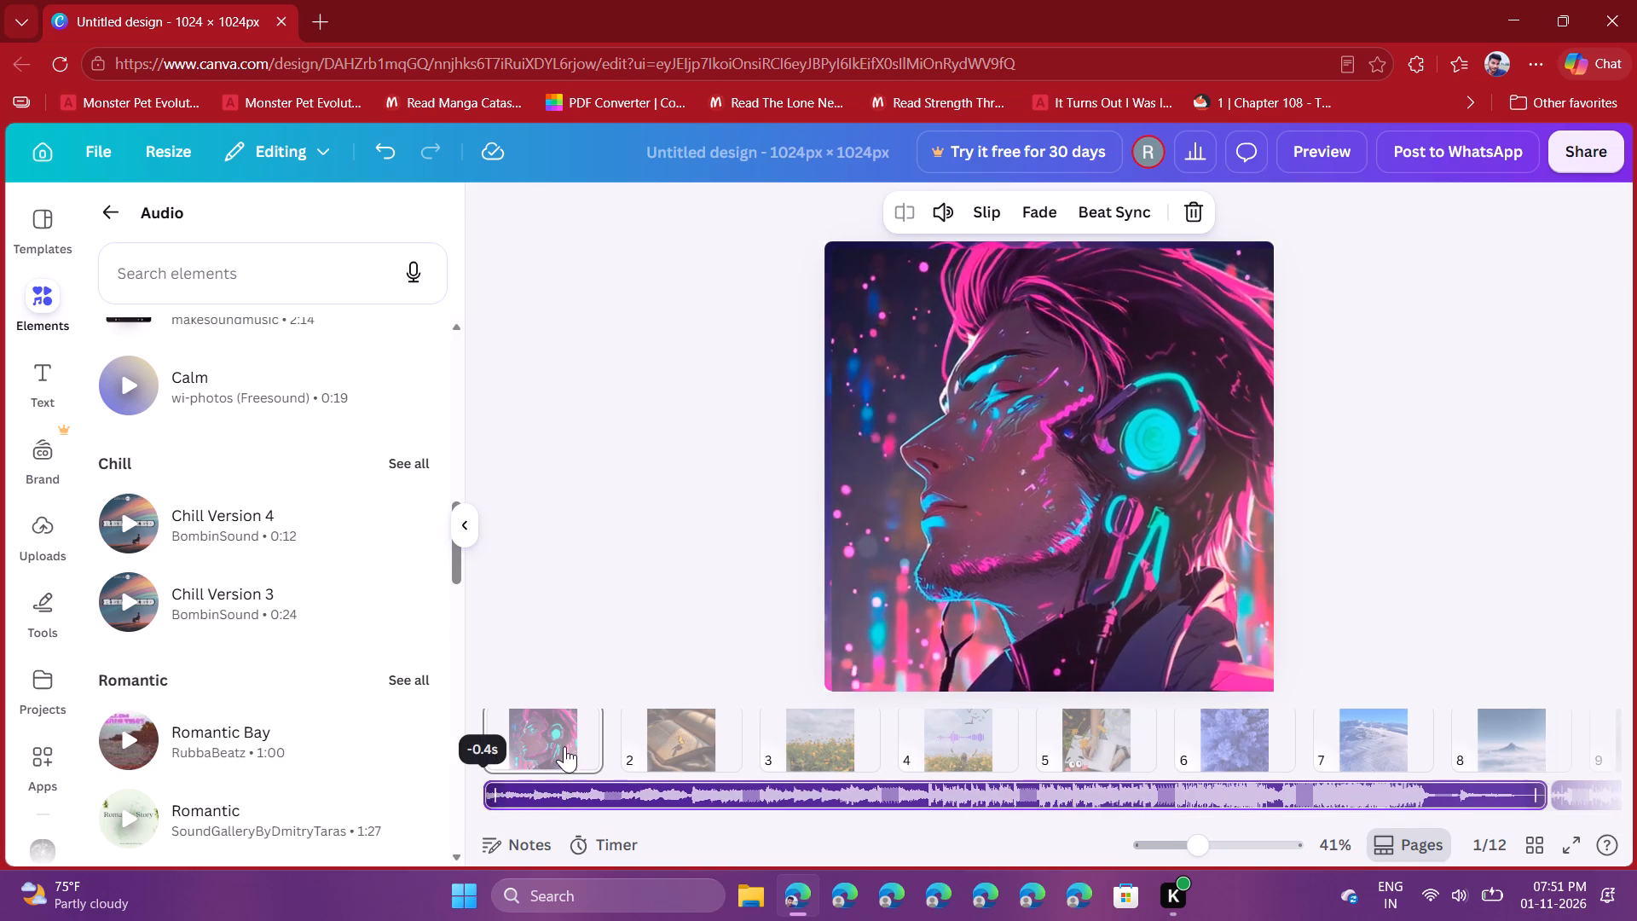
pyautogui.moveTo(564, 746); pyautogui.dragTo(544, 766)
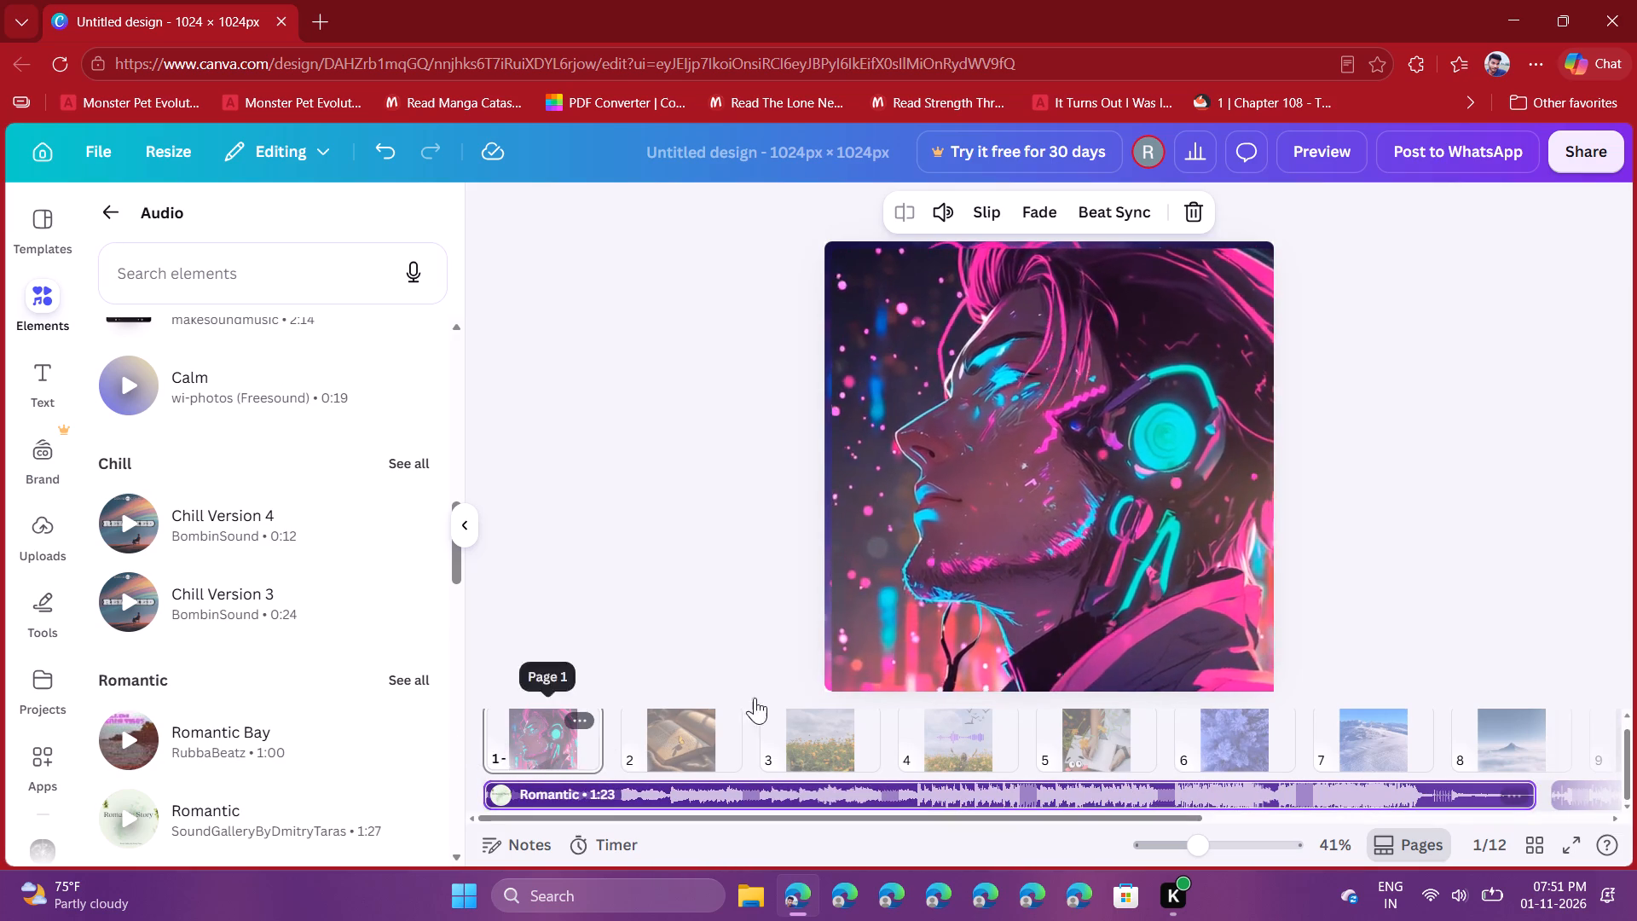
pyautogui.click(1115, 427)
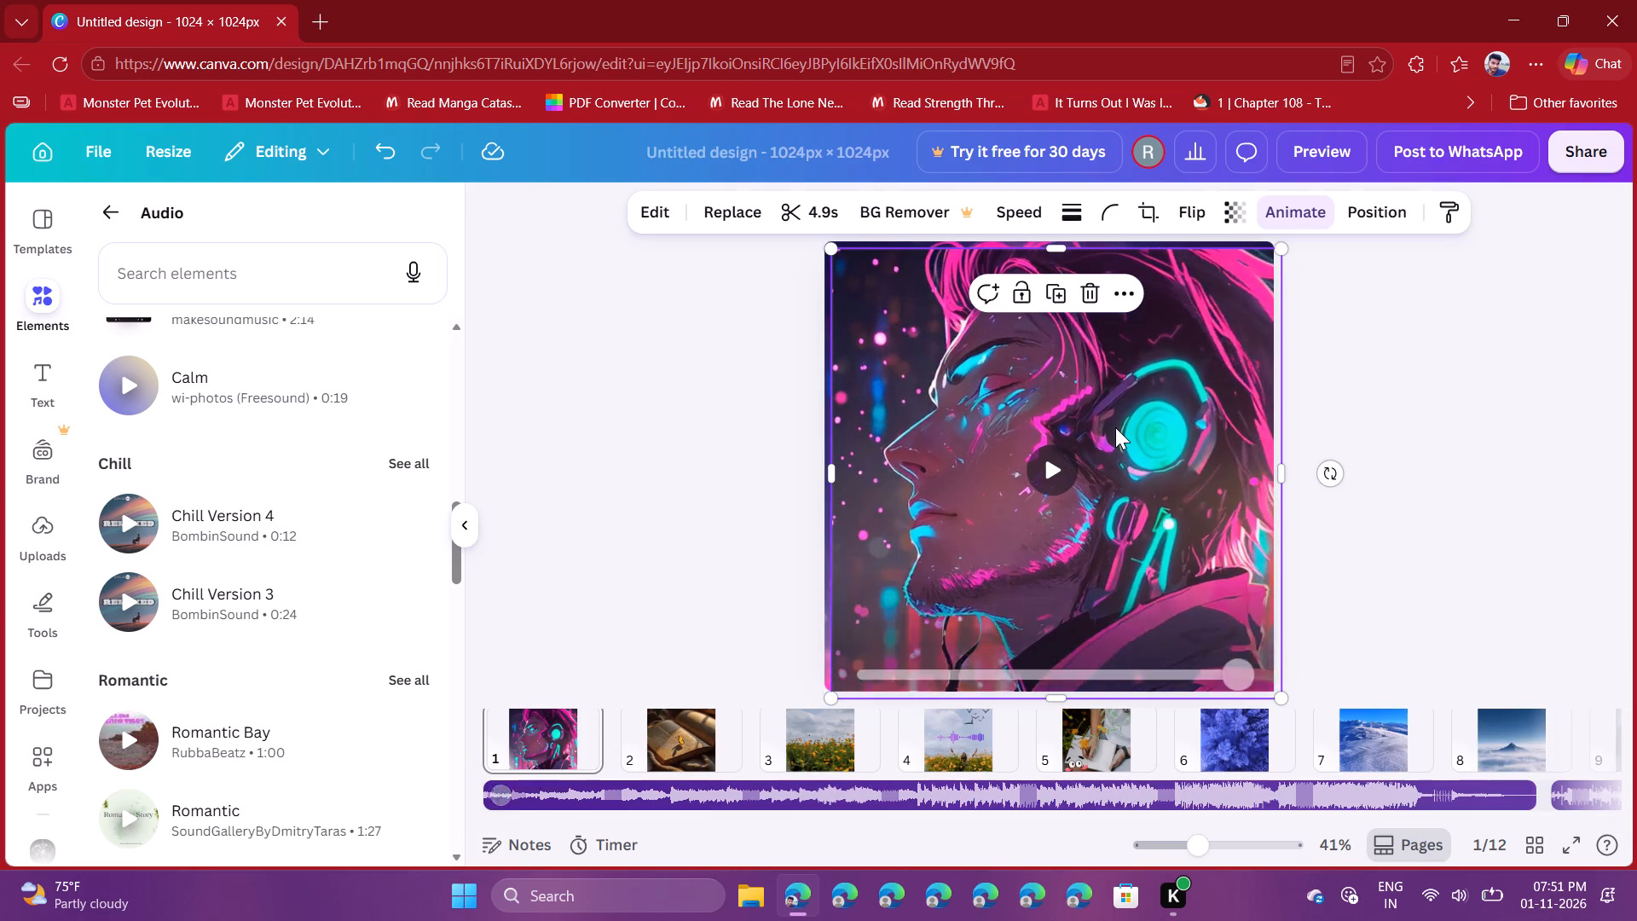
pyautogui.click(603, 588)
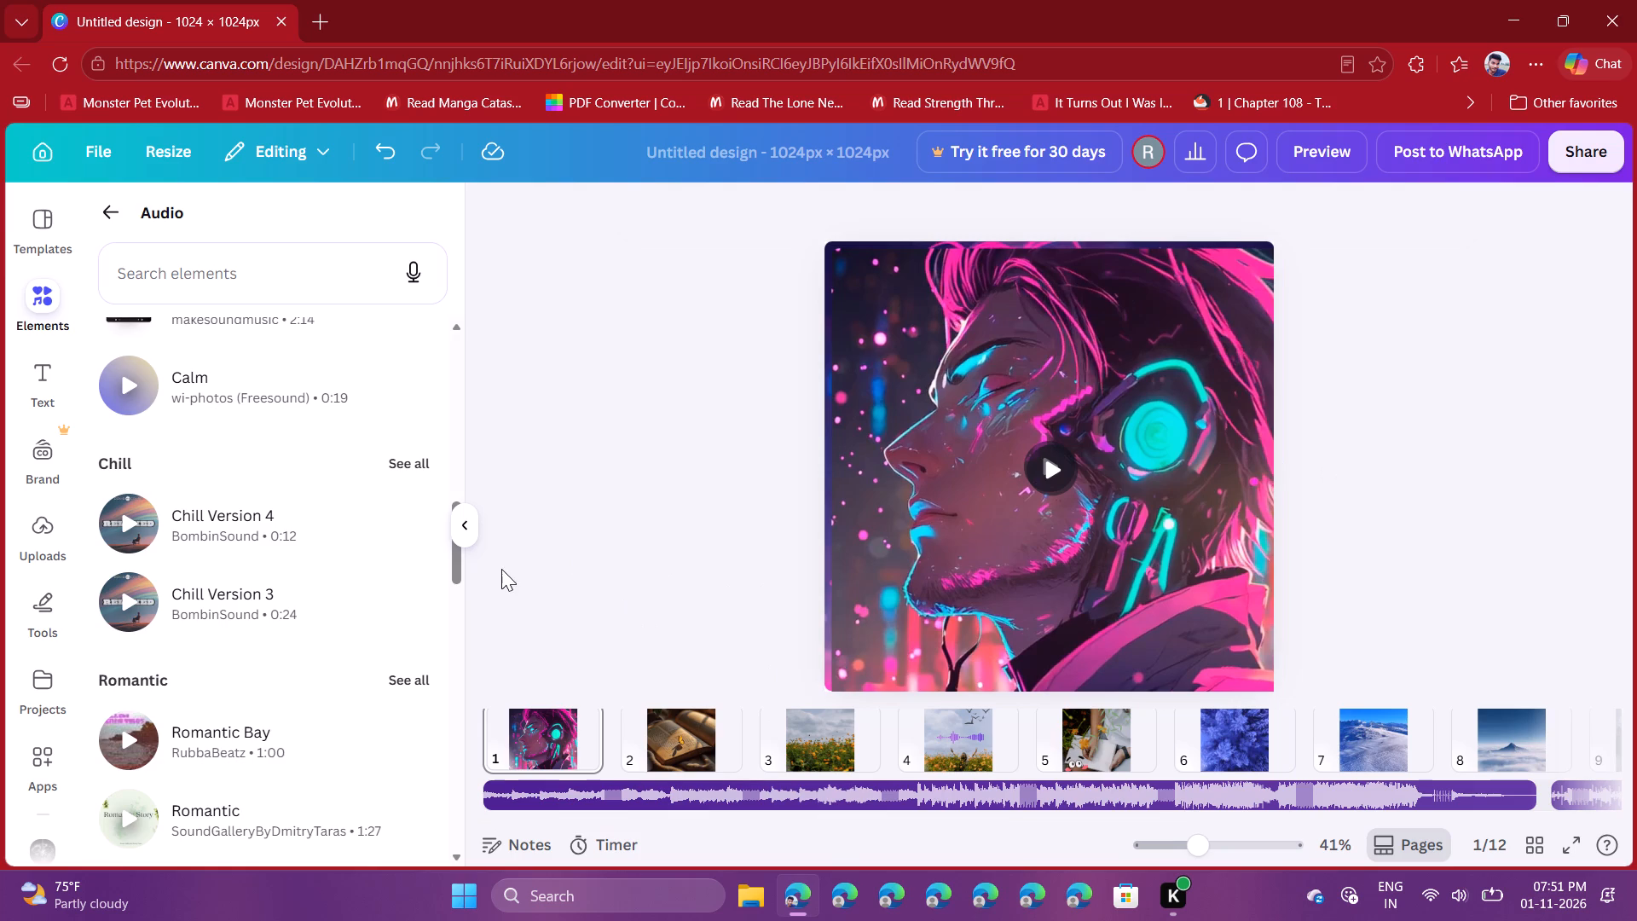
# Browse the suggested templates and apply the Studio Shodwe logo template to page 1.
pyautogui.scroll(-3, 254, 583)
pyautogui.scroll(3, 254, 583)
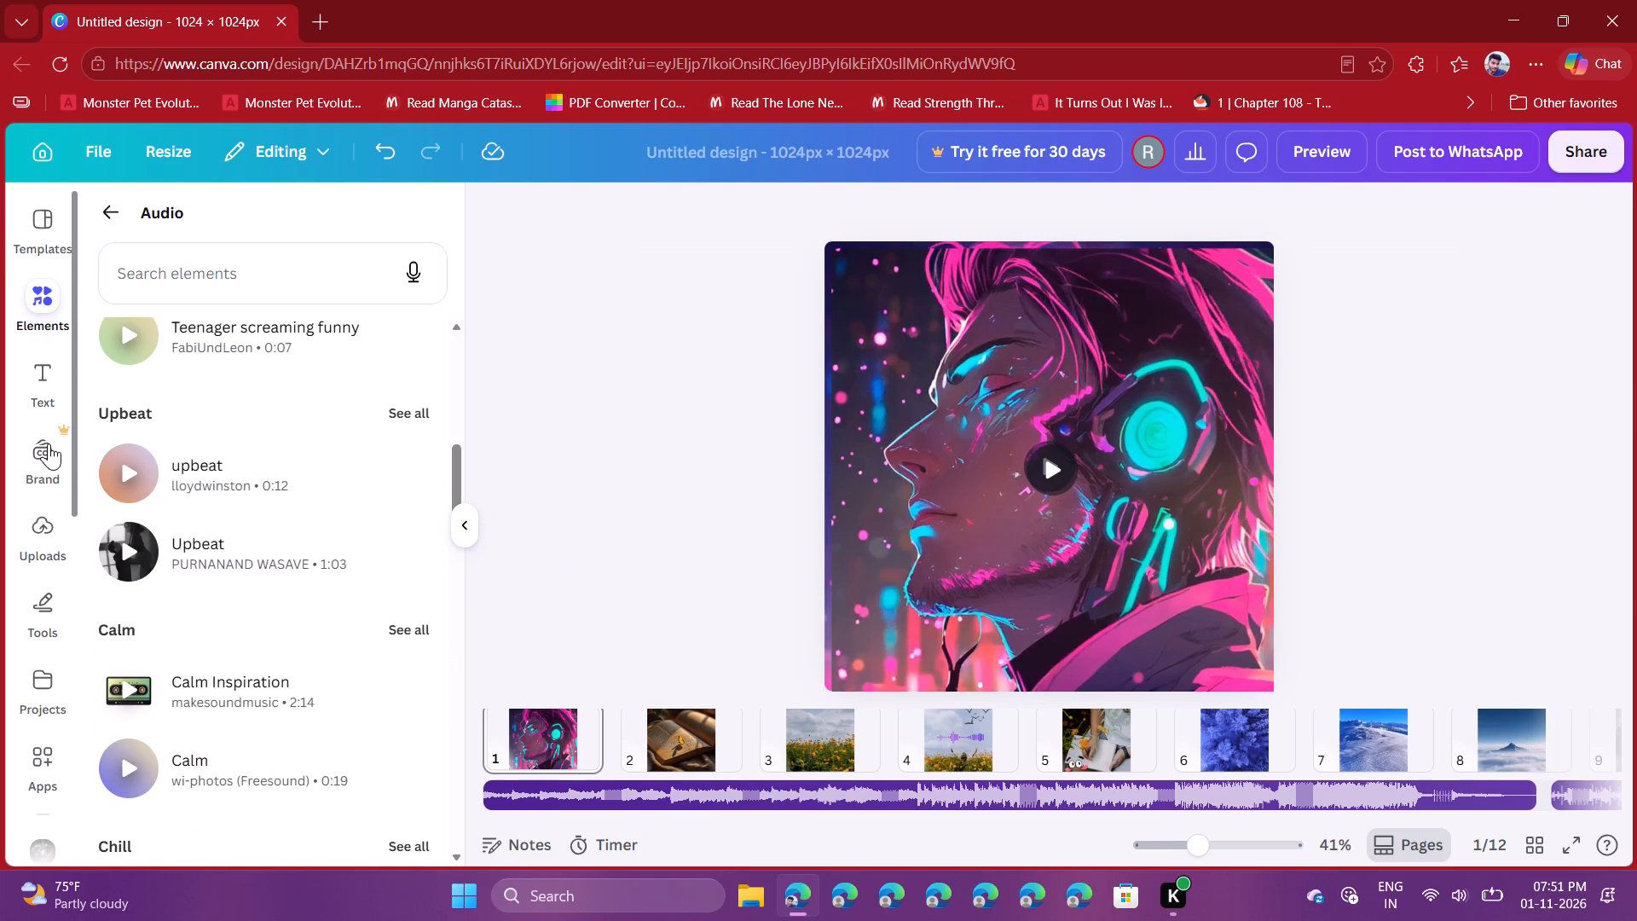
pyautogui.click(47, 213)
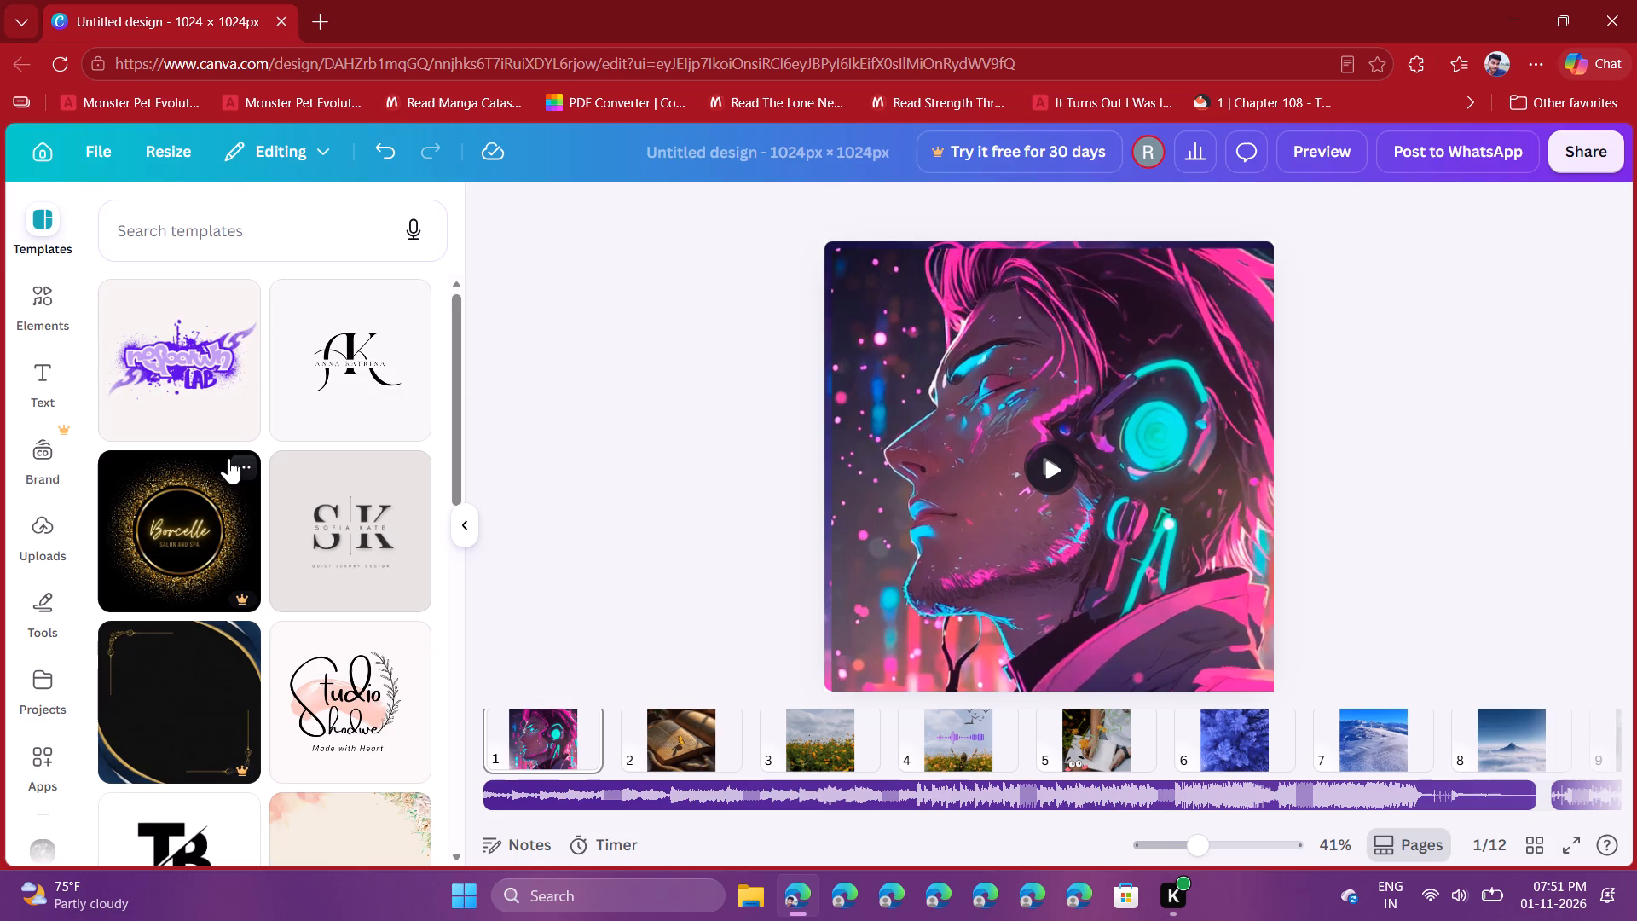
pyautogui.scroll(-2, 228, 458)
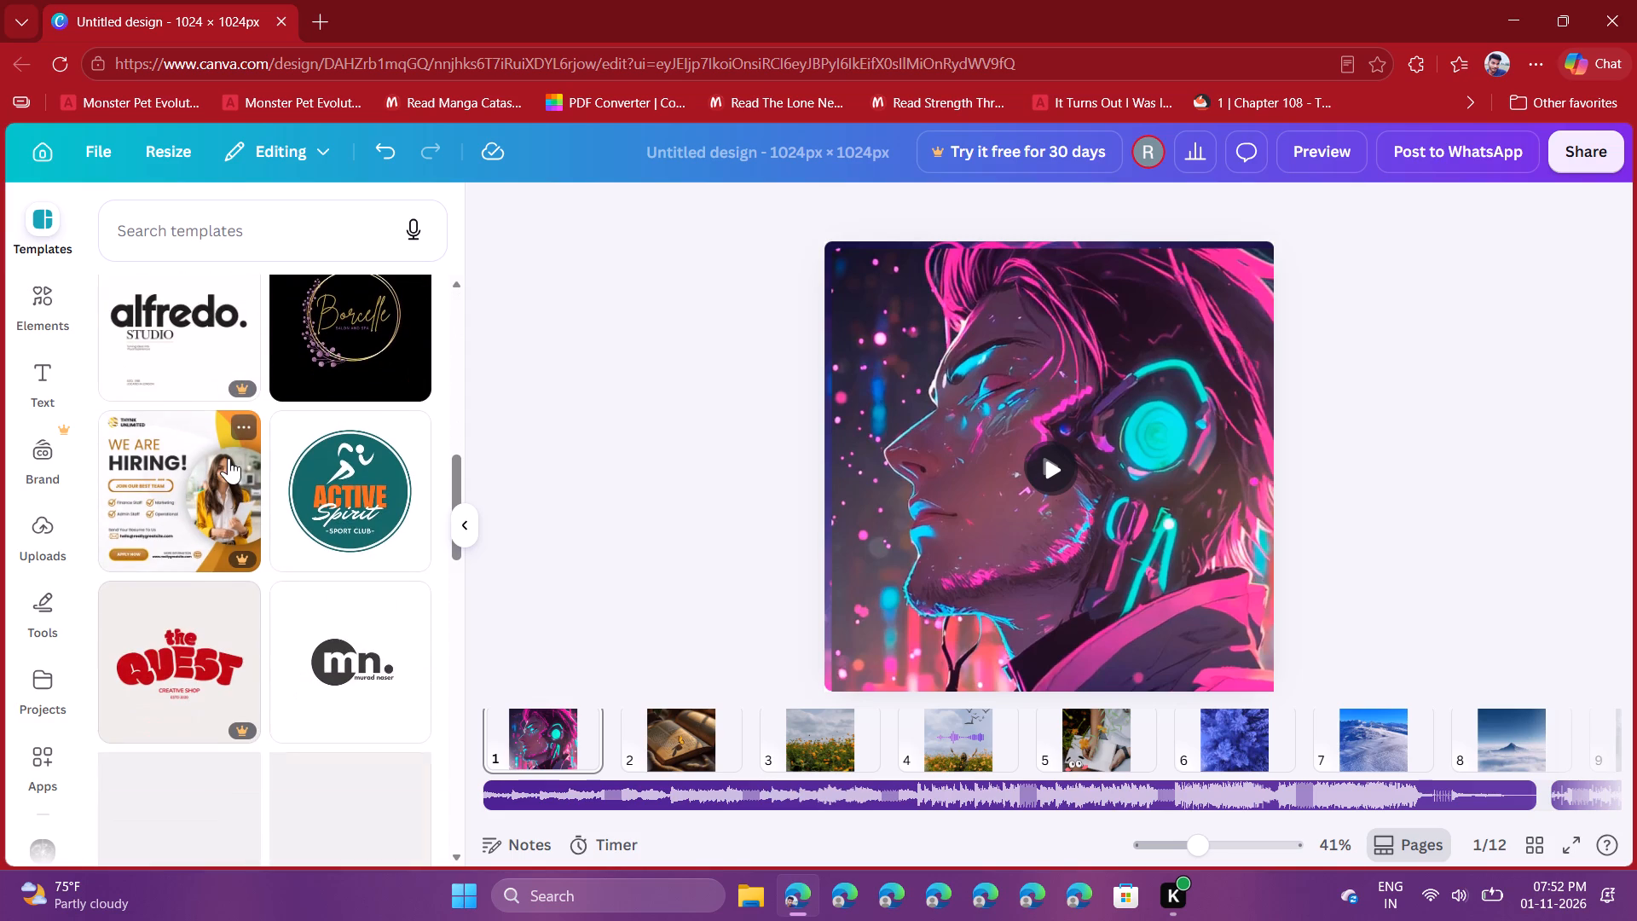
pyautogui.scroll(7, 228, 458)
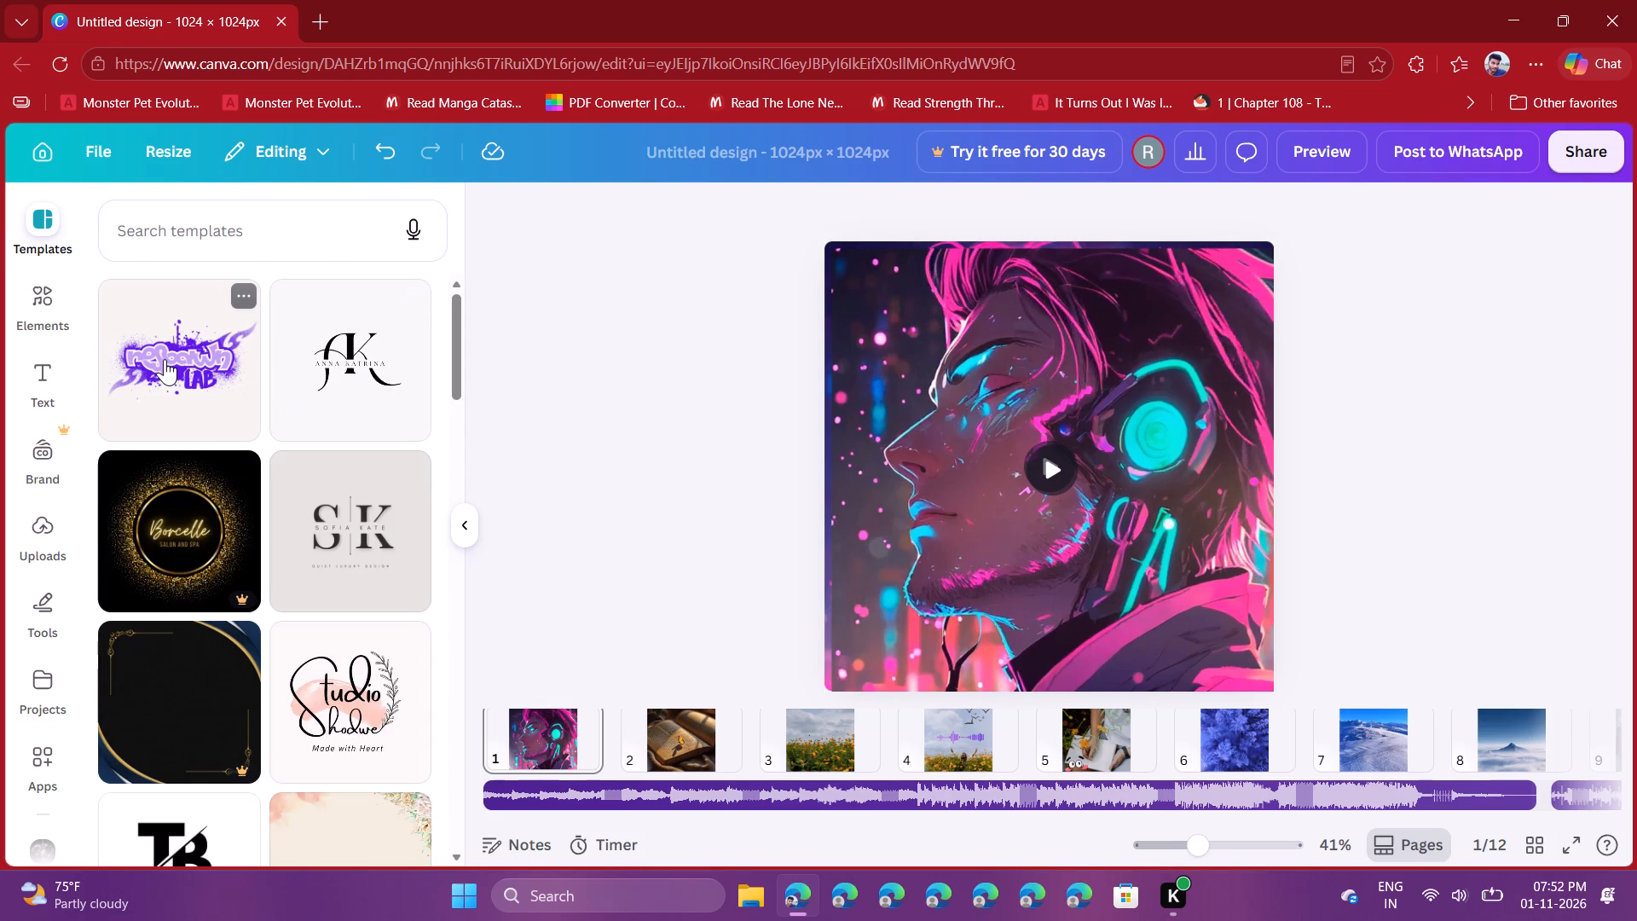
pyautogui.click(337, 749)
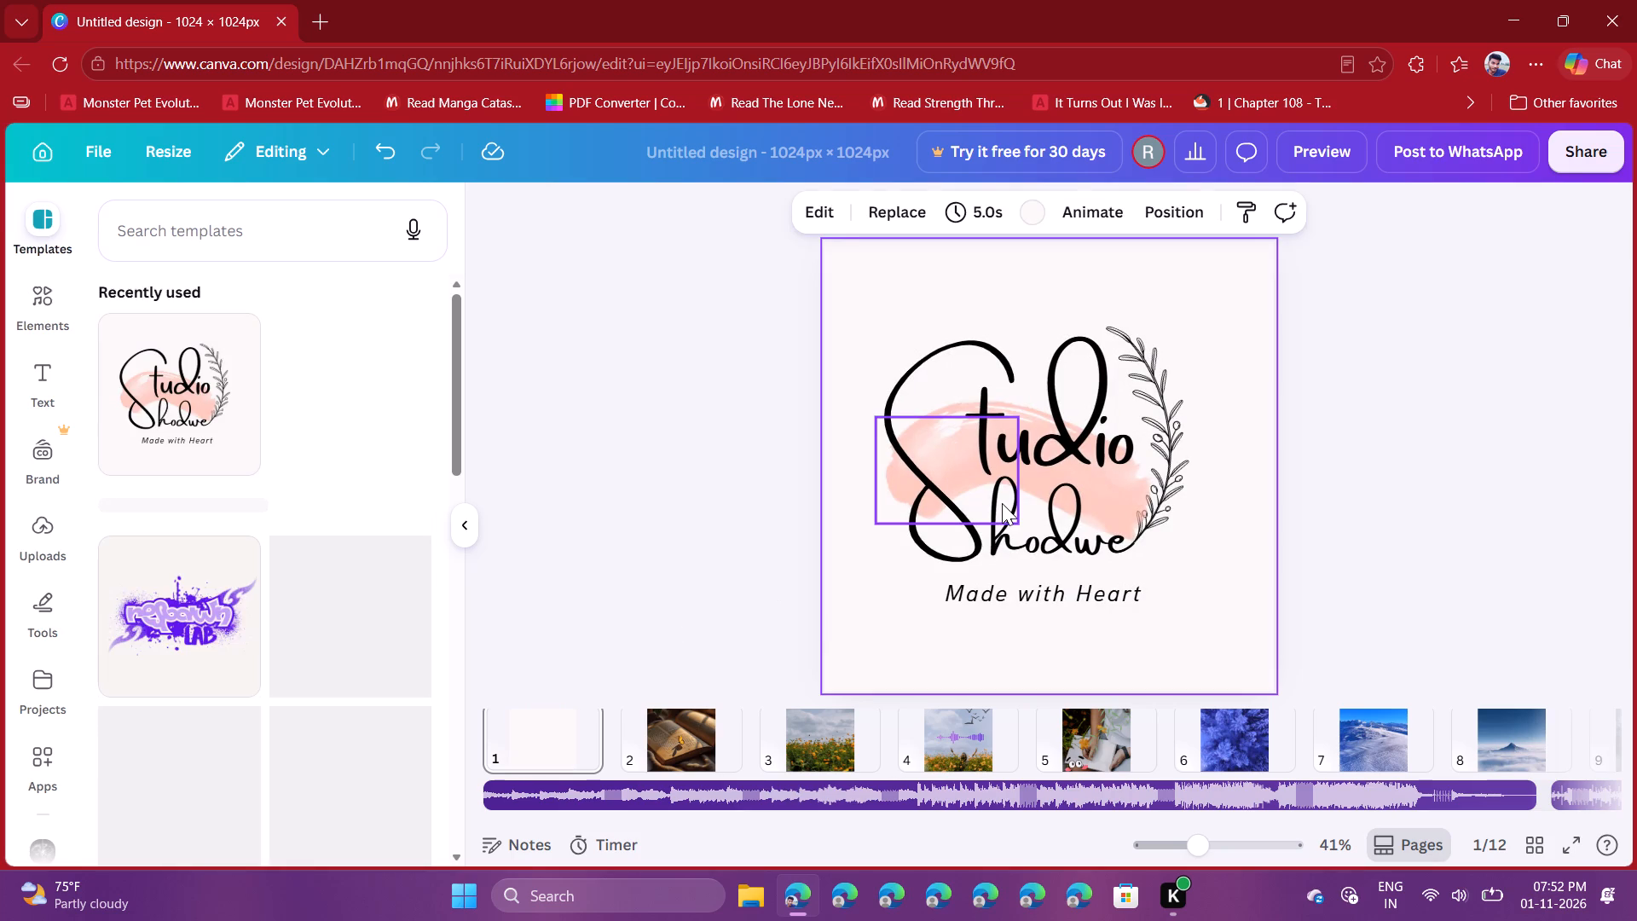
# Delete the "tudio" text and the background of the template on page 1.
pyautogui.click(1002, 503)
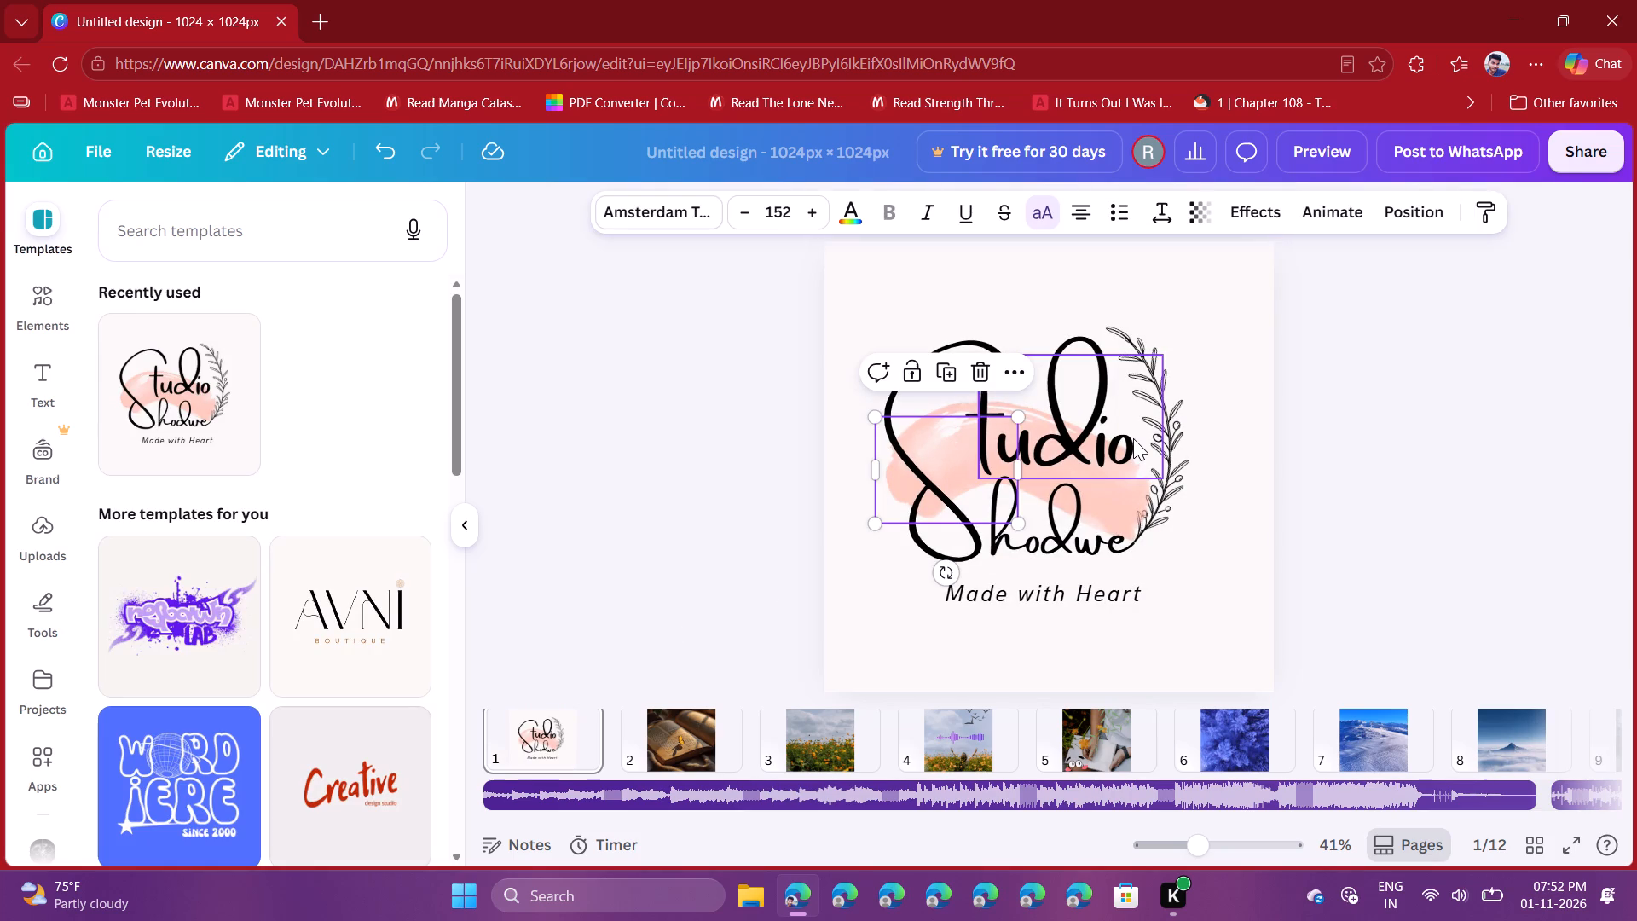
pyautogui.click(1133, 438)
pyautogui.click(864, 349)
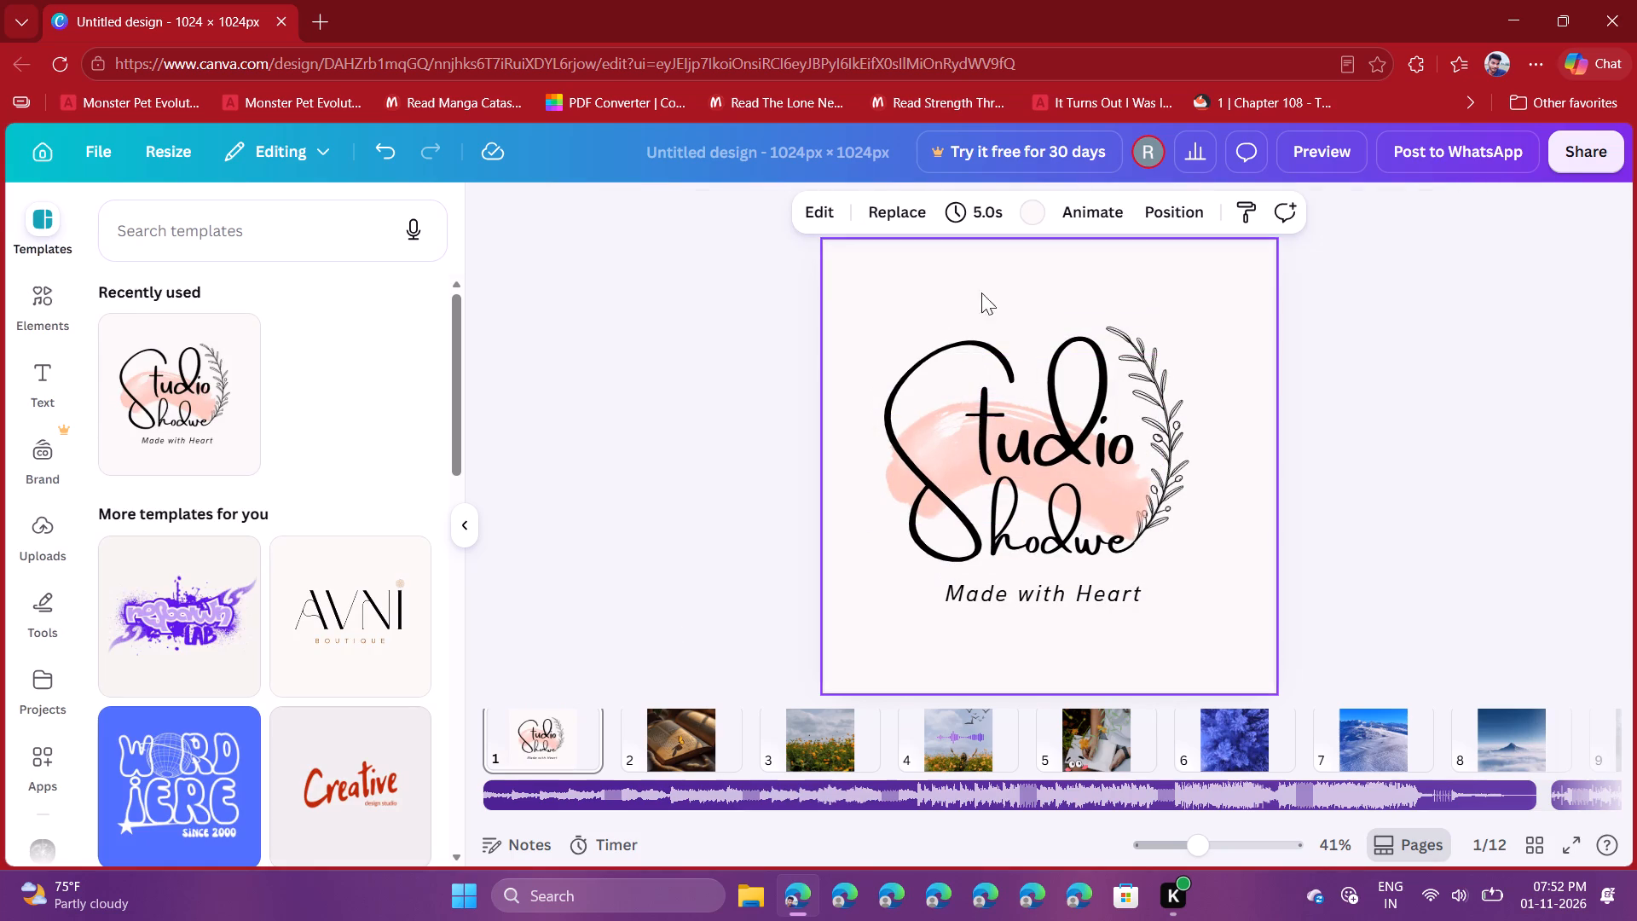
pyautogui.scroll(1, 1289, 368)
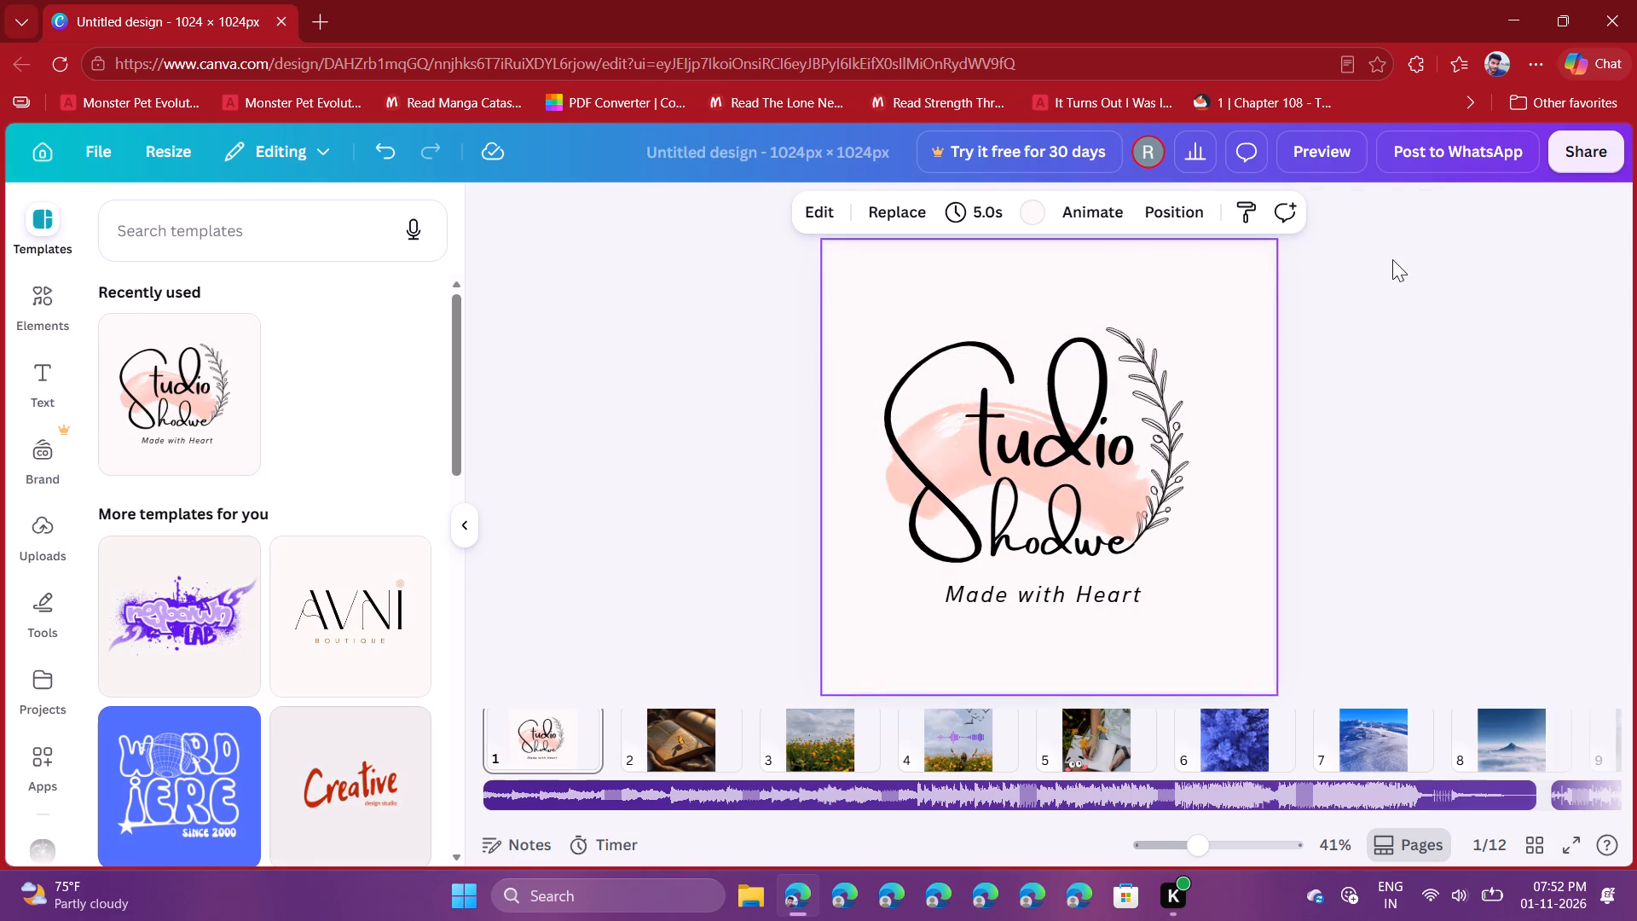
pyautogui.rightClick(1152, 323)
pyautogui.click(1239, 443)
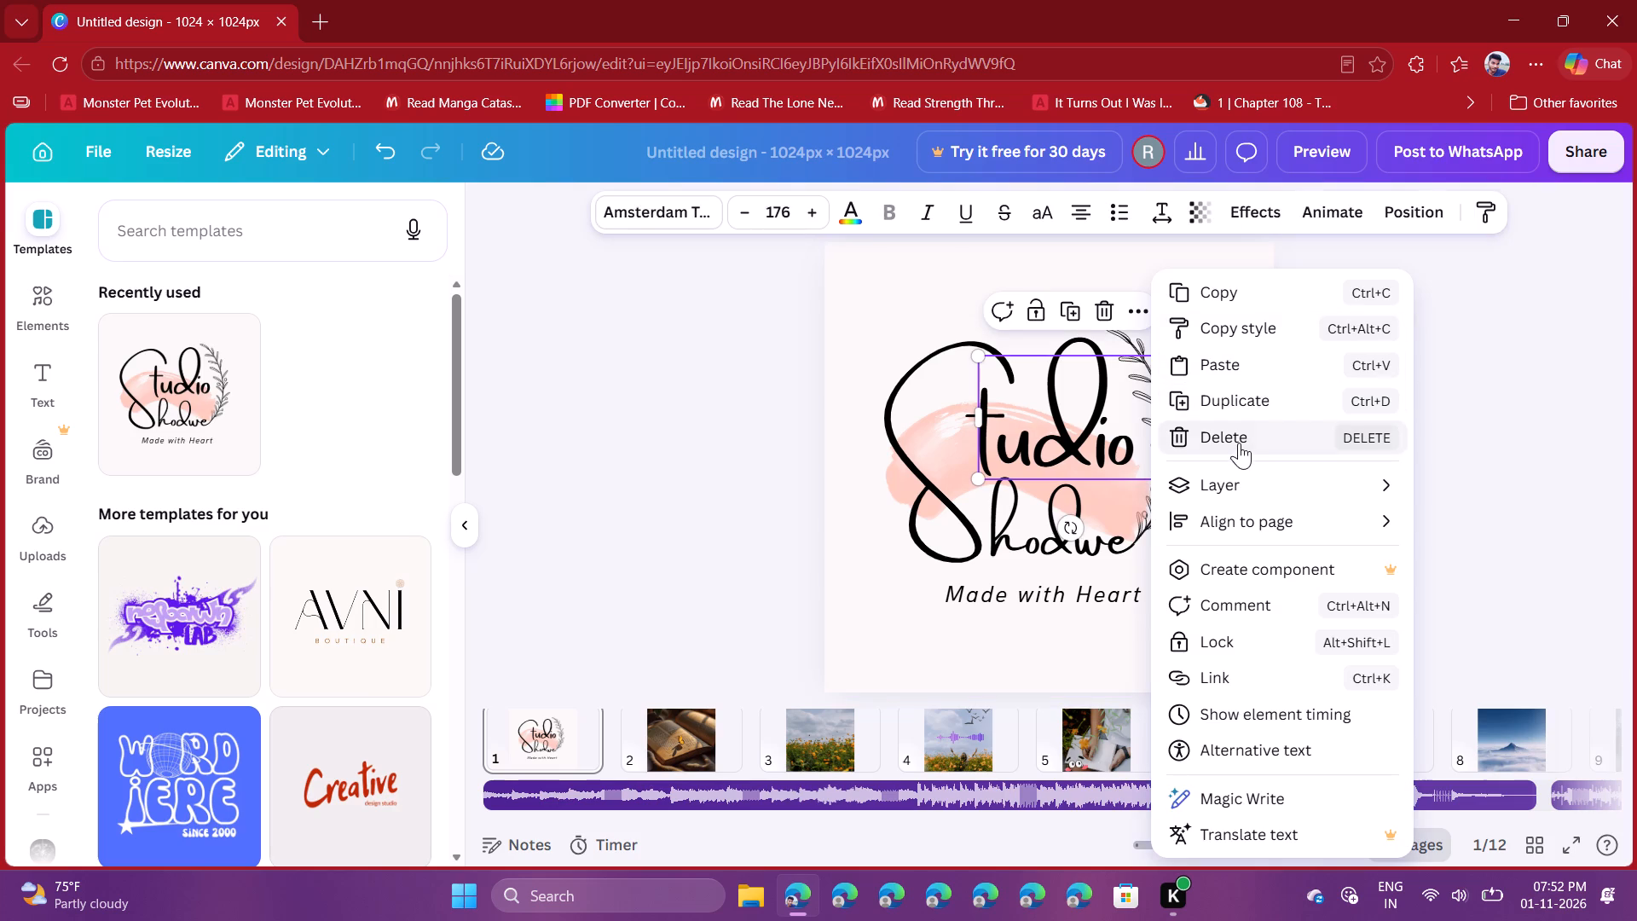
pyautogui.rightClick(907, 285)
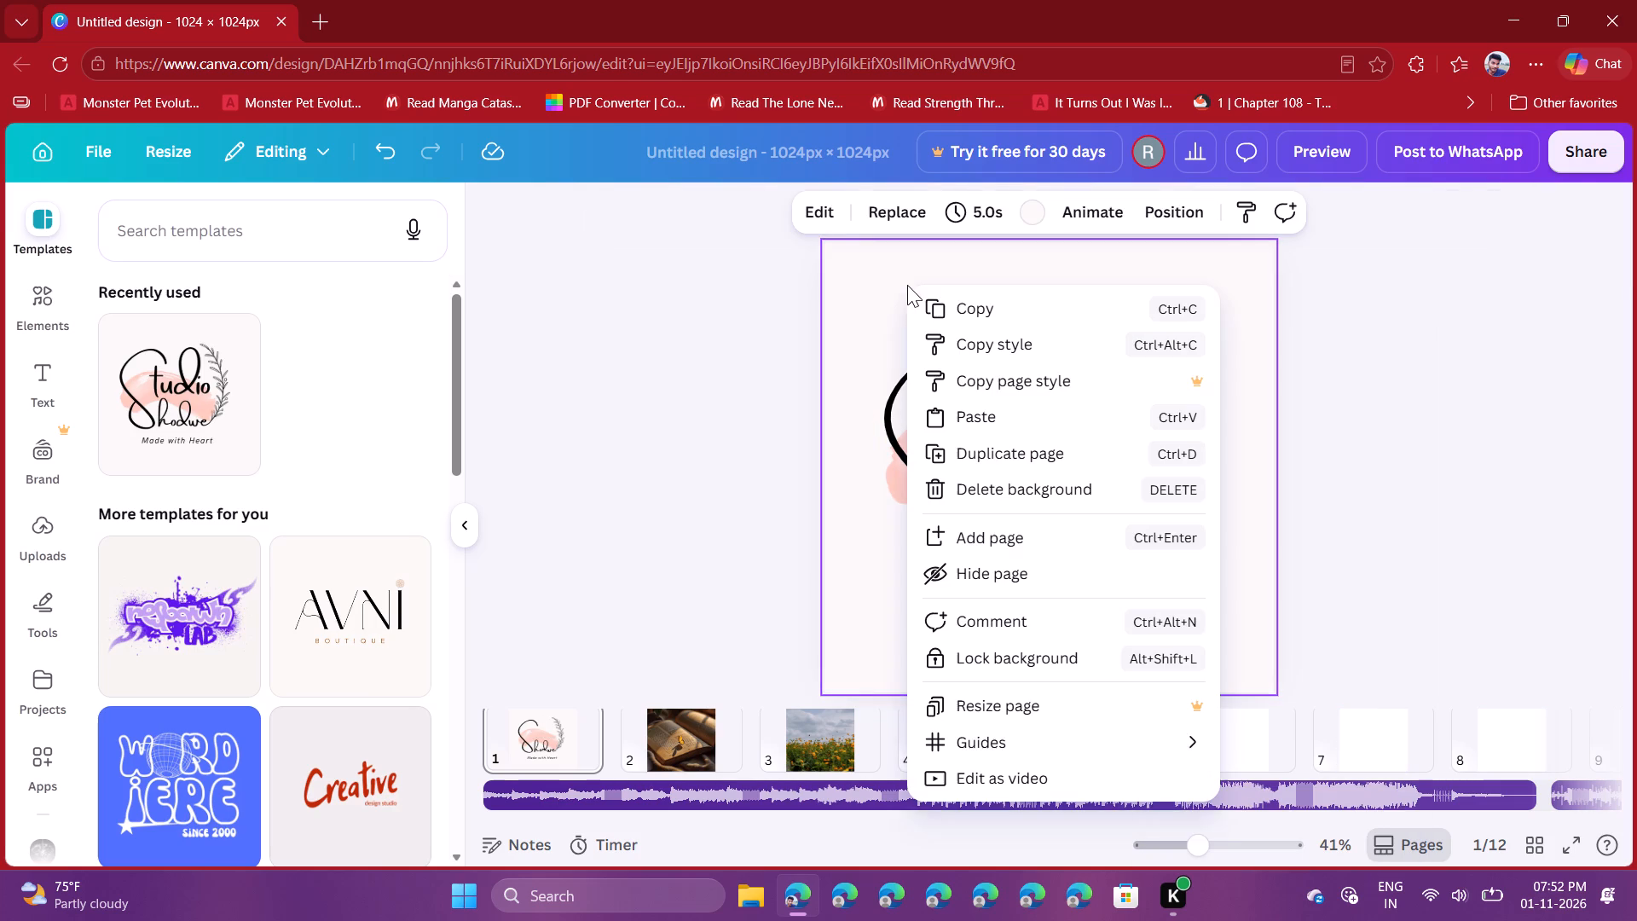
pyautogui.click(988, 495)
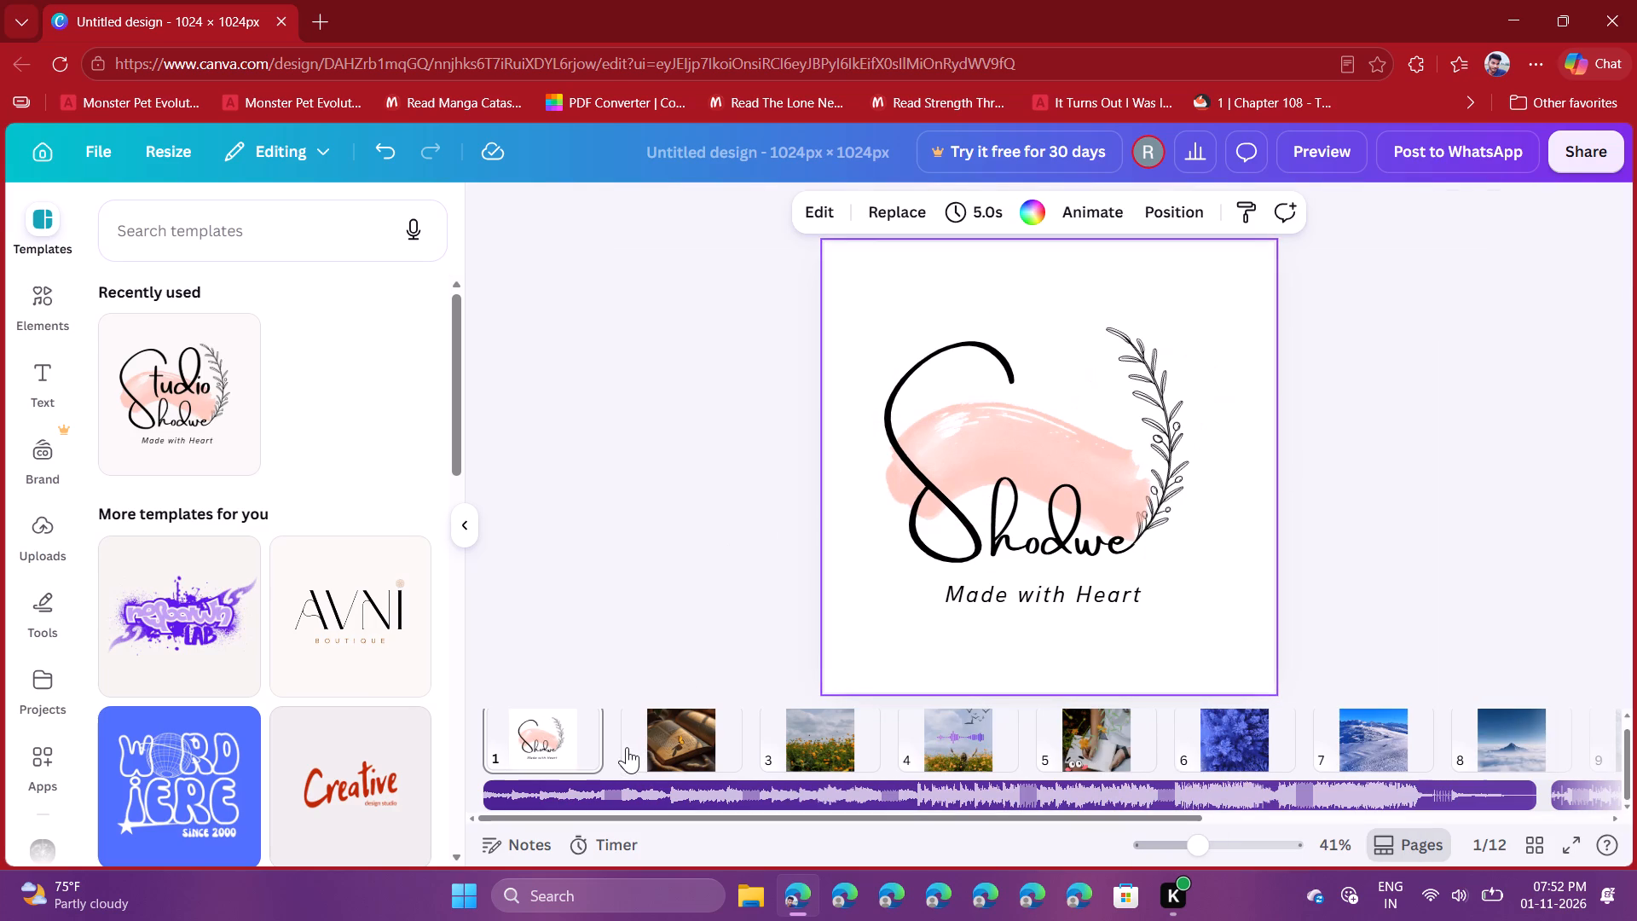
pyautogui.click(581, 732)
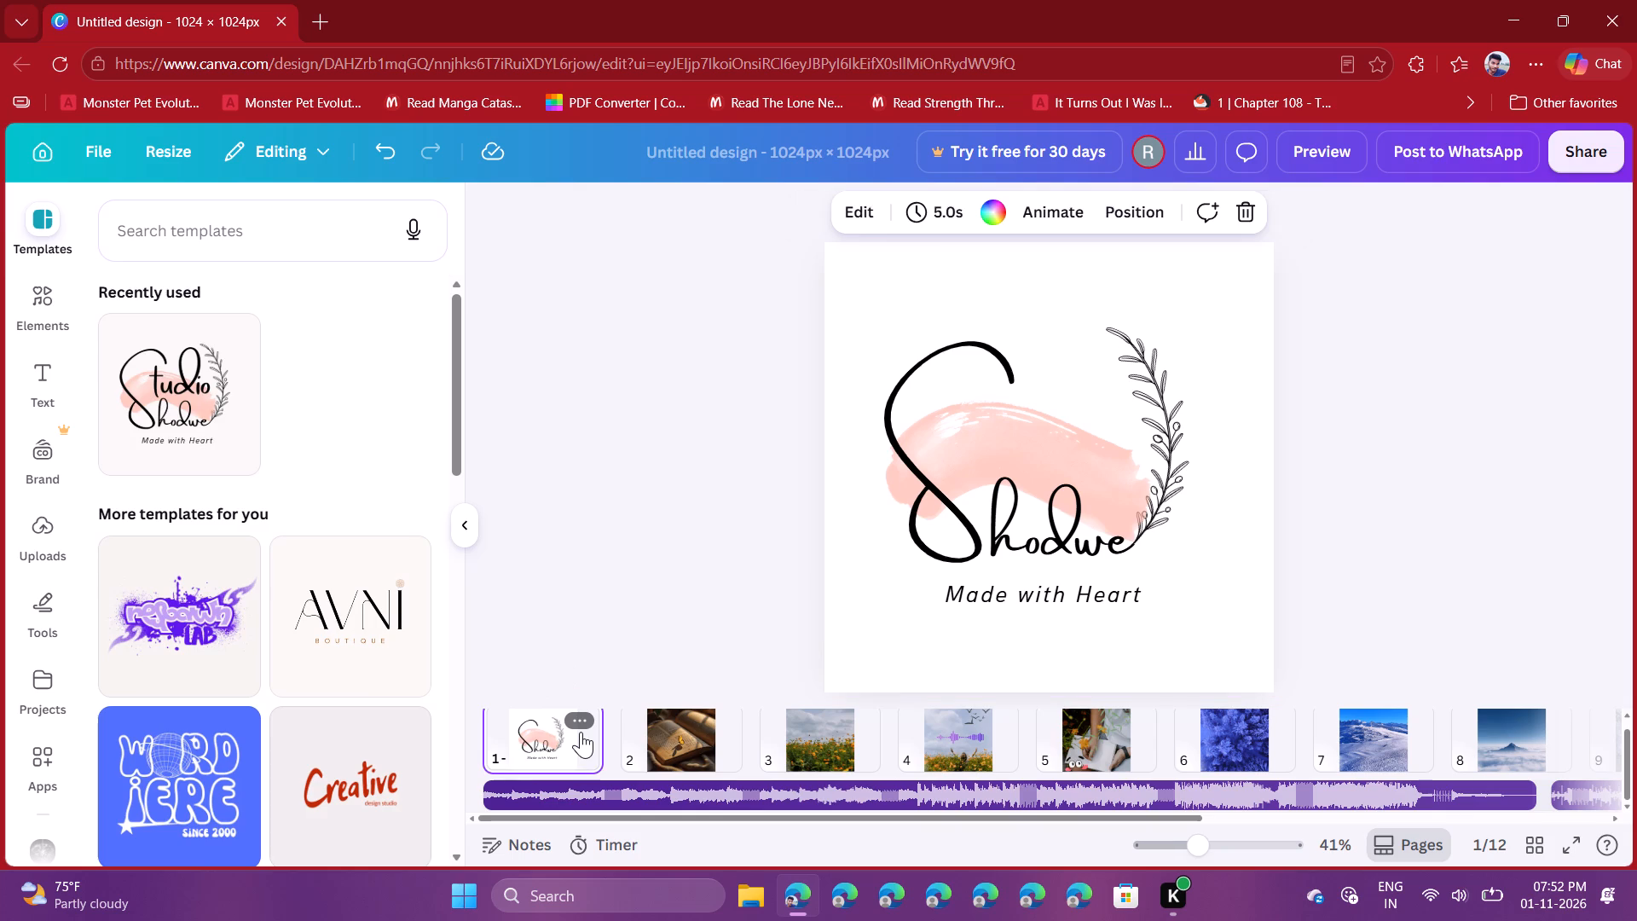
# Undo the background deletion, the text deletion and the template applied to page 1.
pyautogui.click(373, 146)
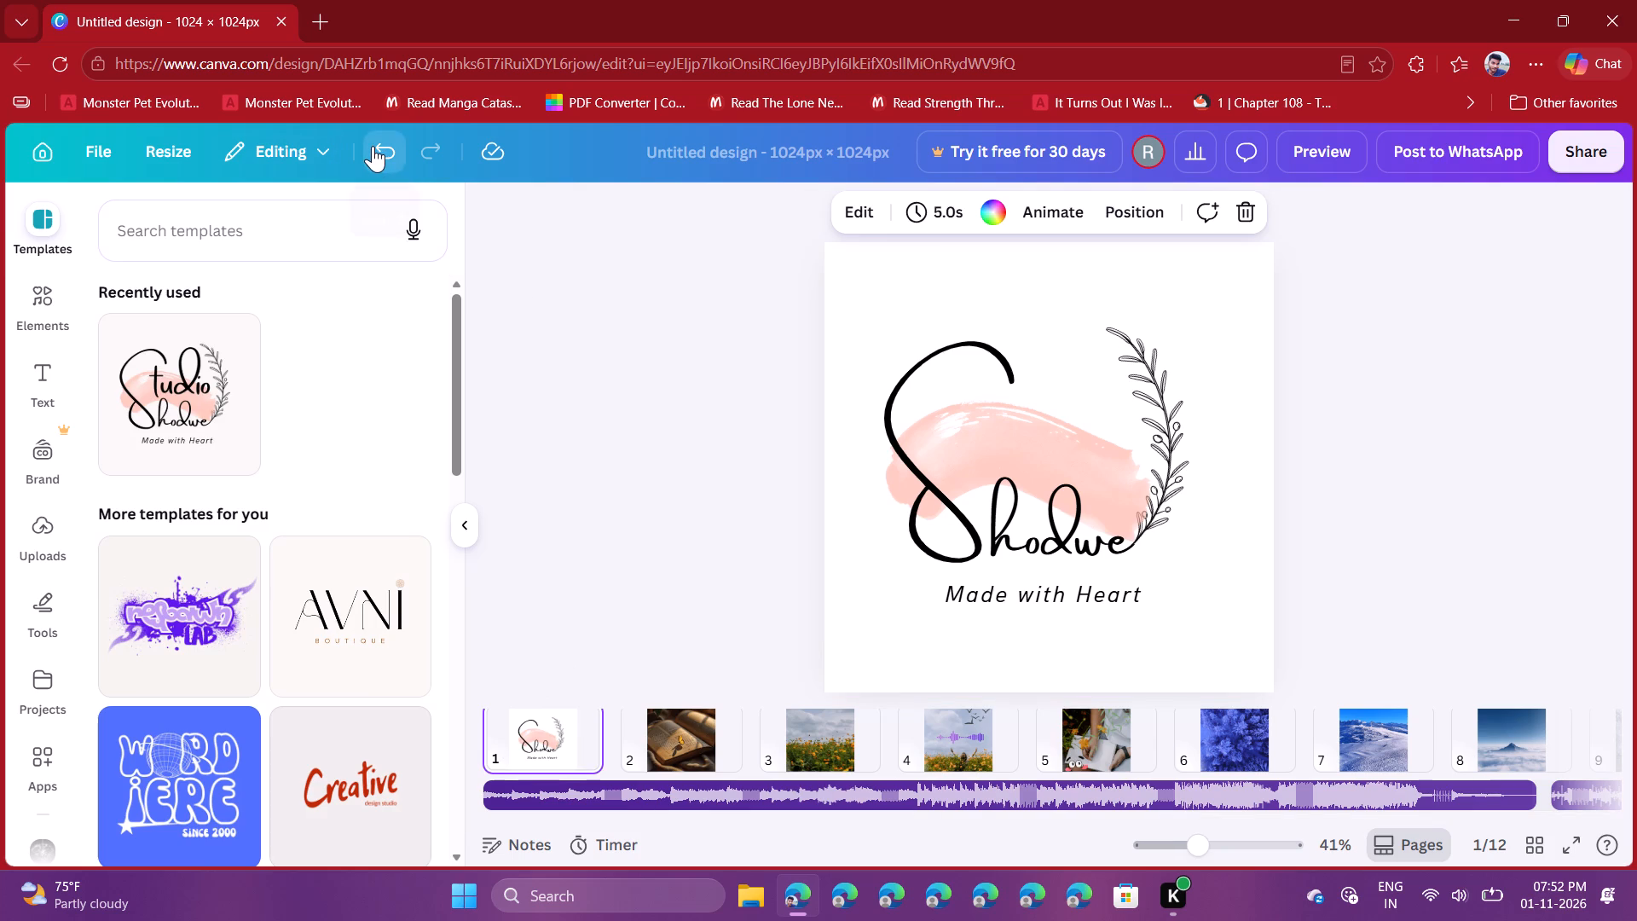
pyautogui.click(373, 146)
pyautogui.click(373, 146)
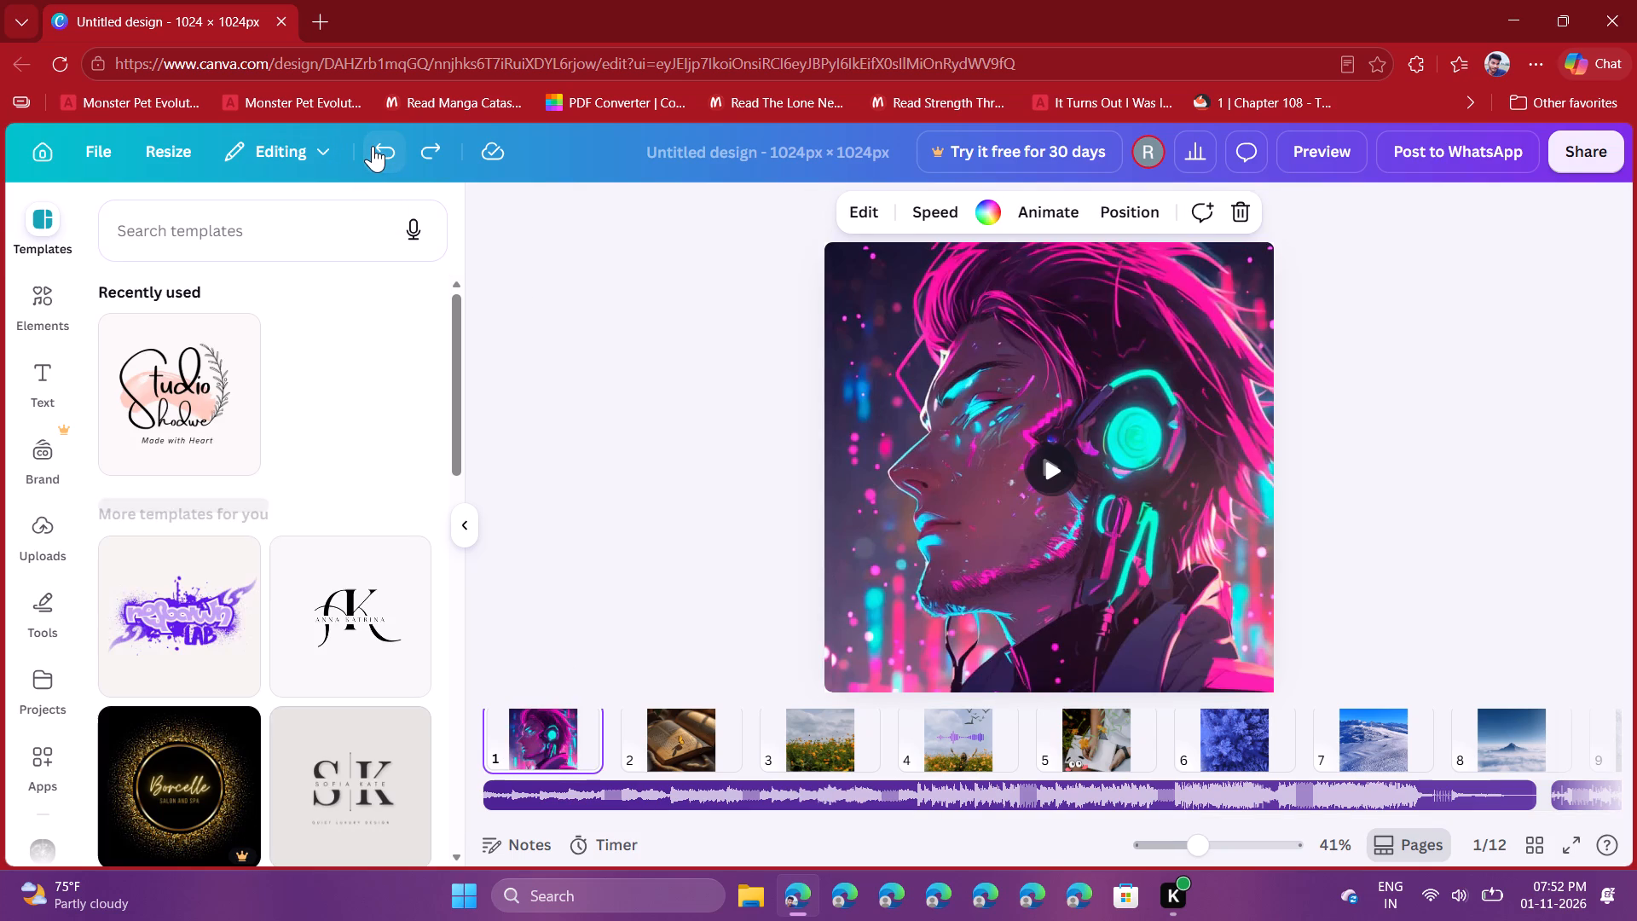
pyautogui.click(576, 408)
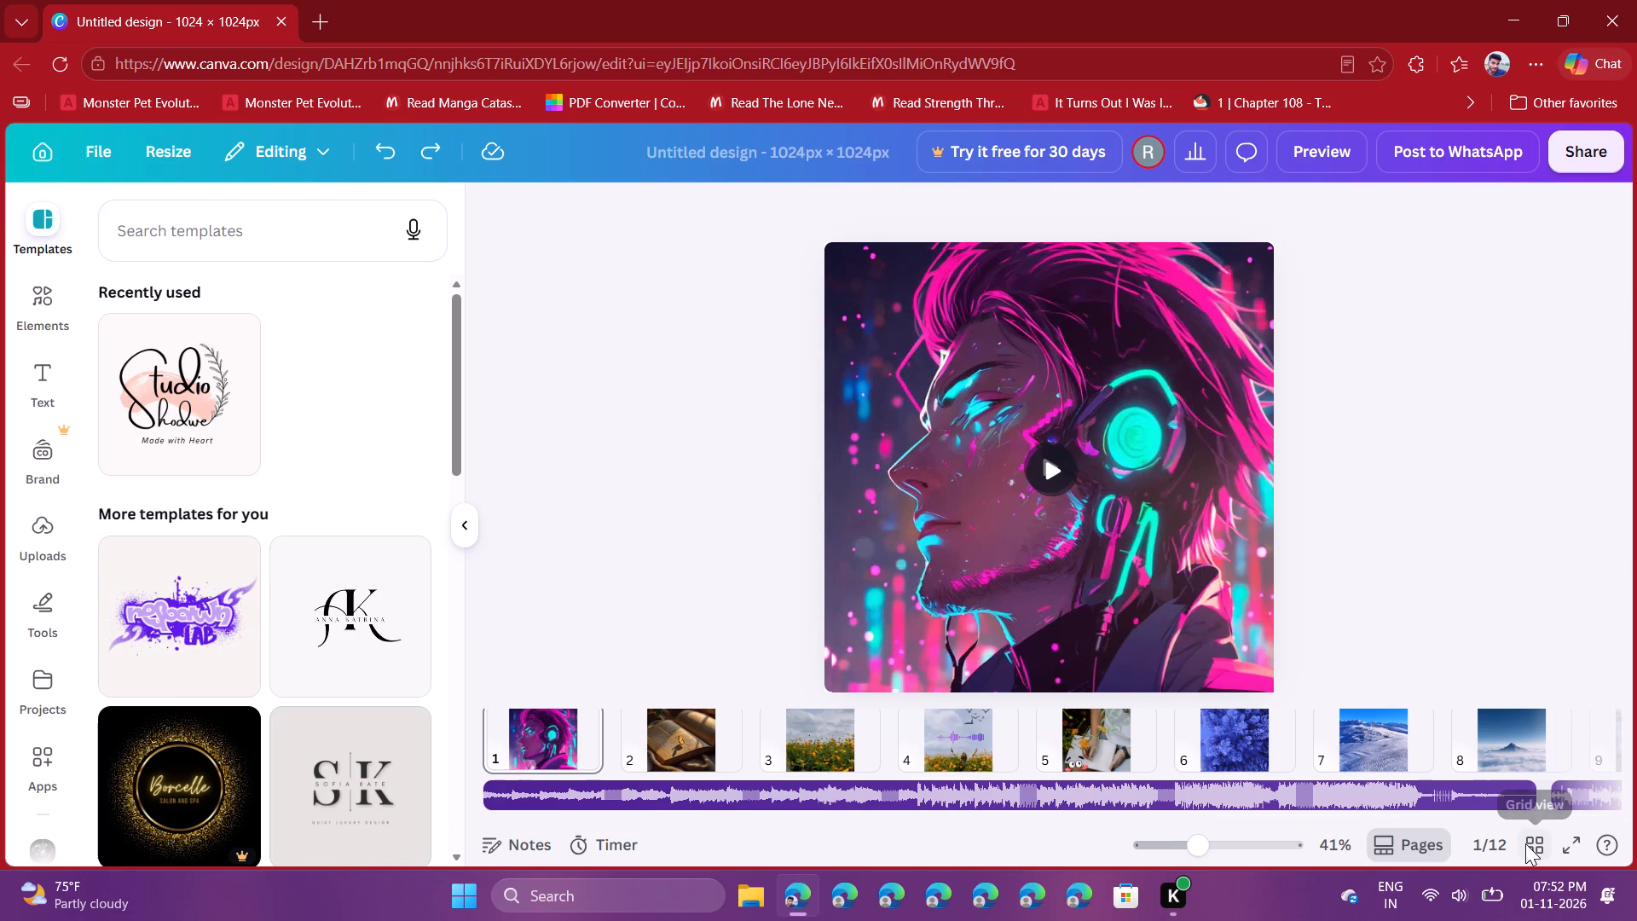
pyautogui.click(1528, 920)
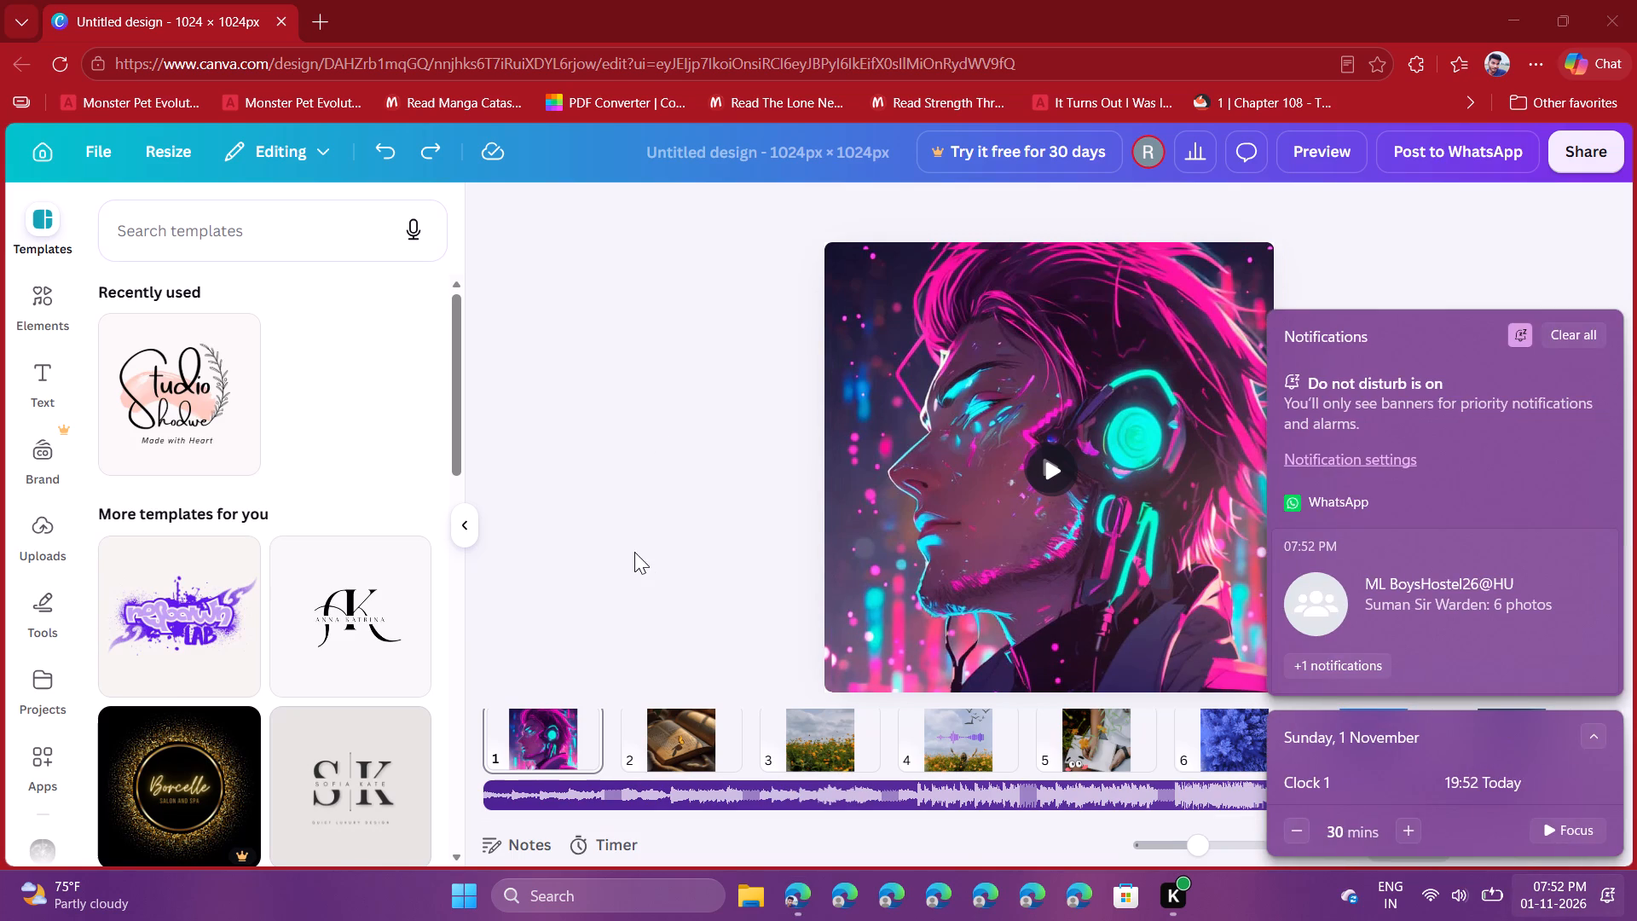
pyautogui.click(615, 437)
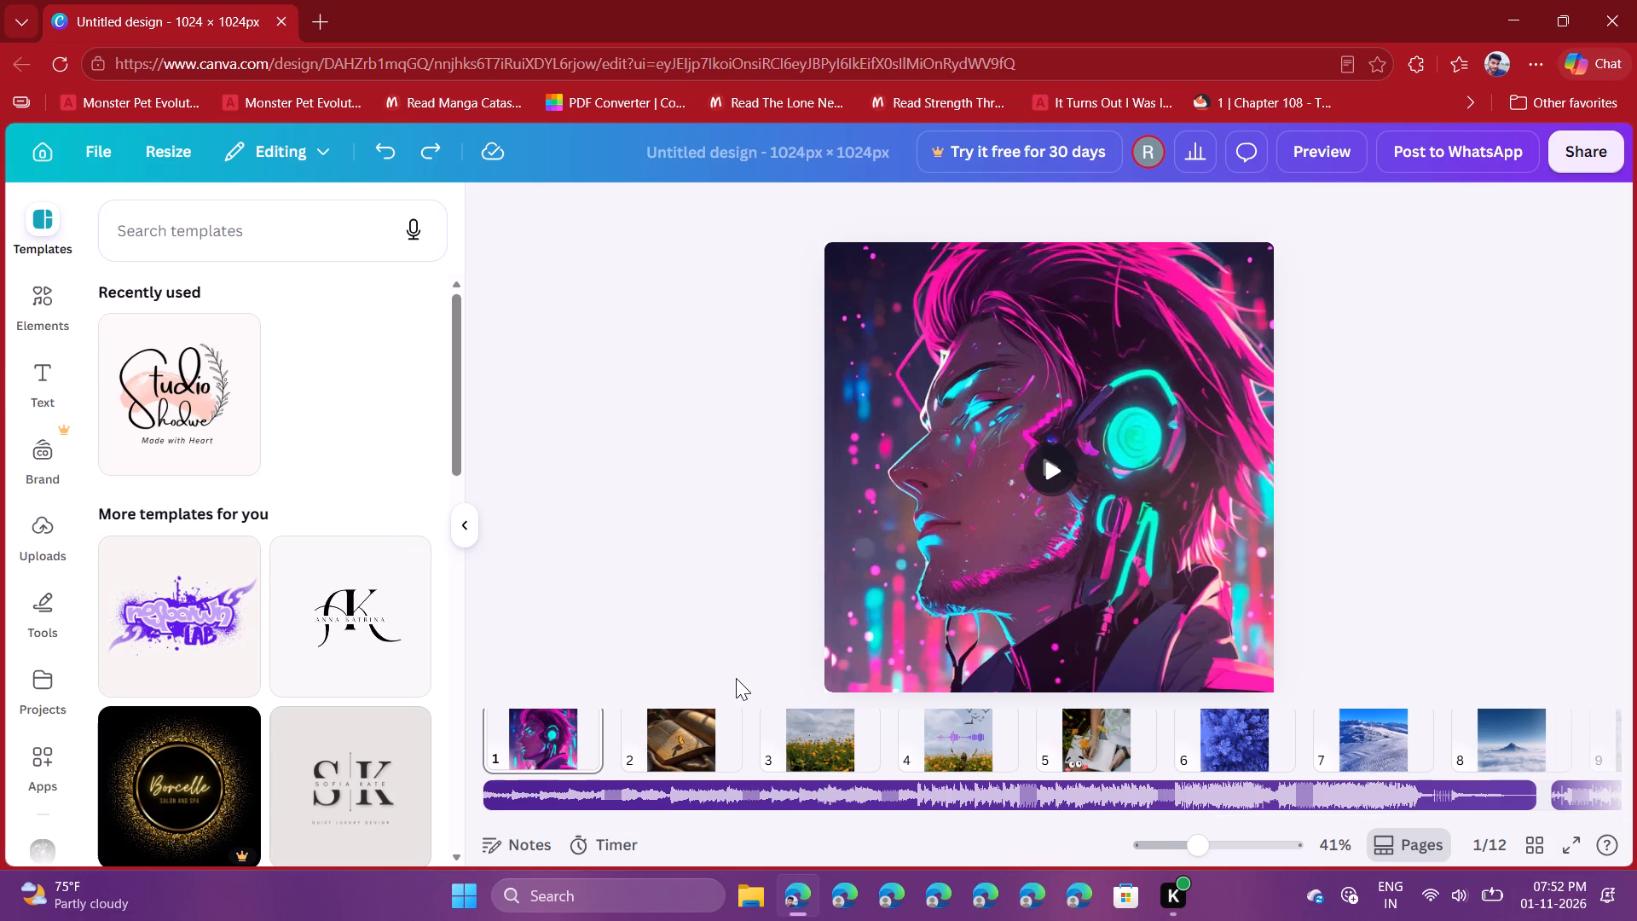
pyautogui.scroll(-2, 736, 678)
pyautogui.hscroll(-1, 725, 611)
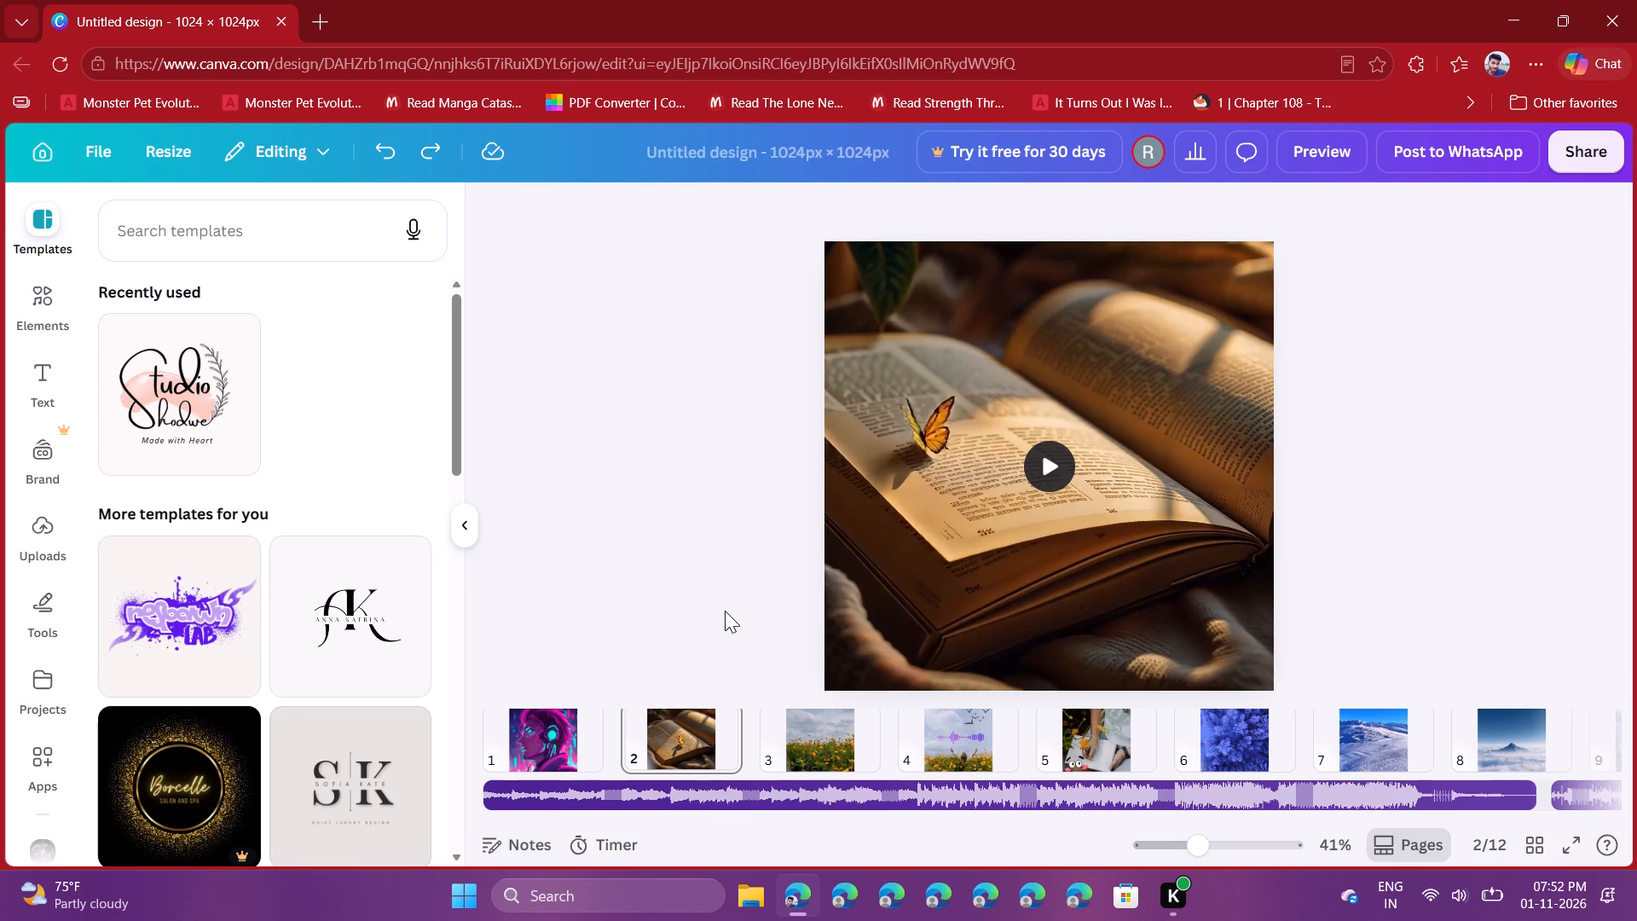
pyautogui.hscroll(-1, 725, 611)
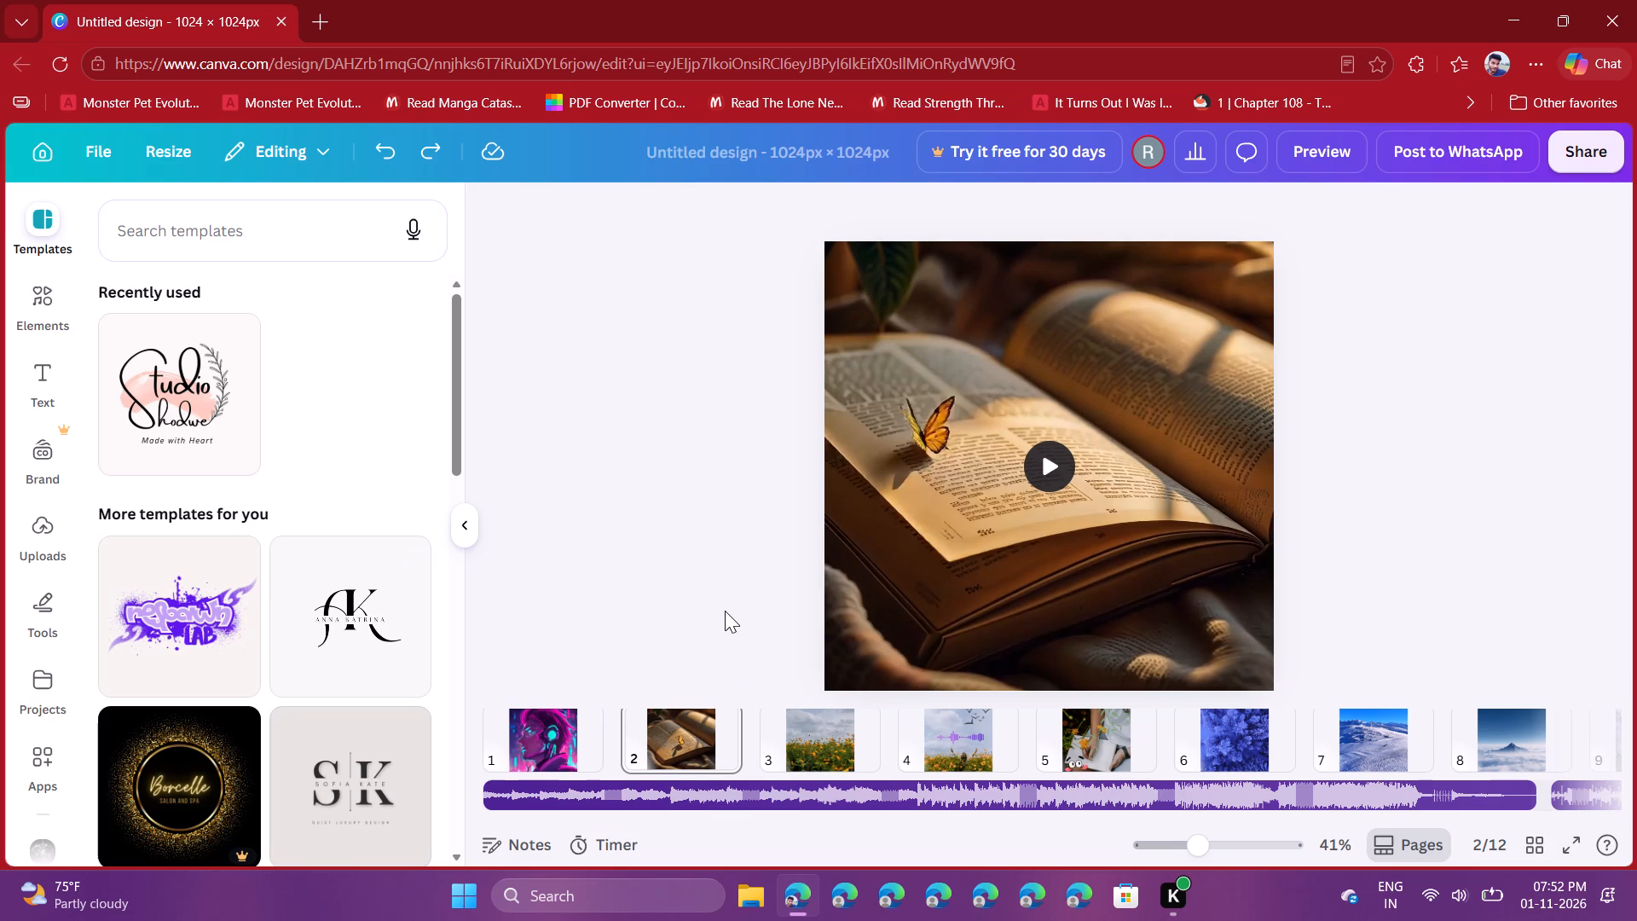
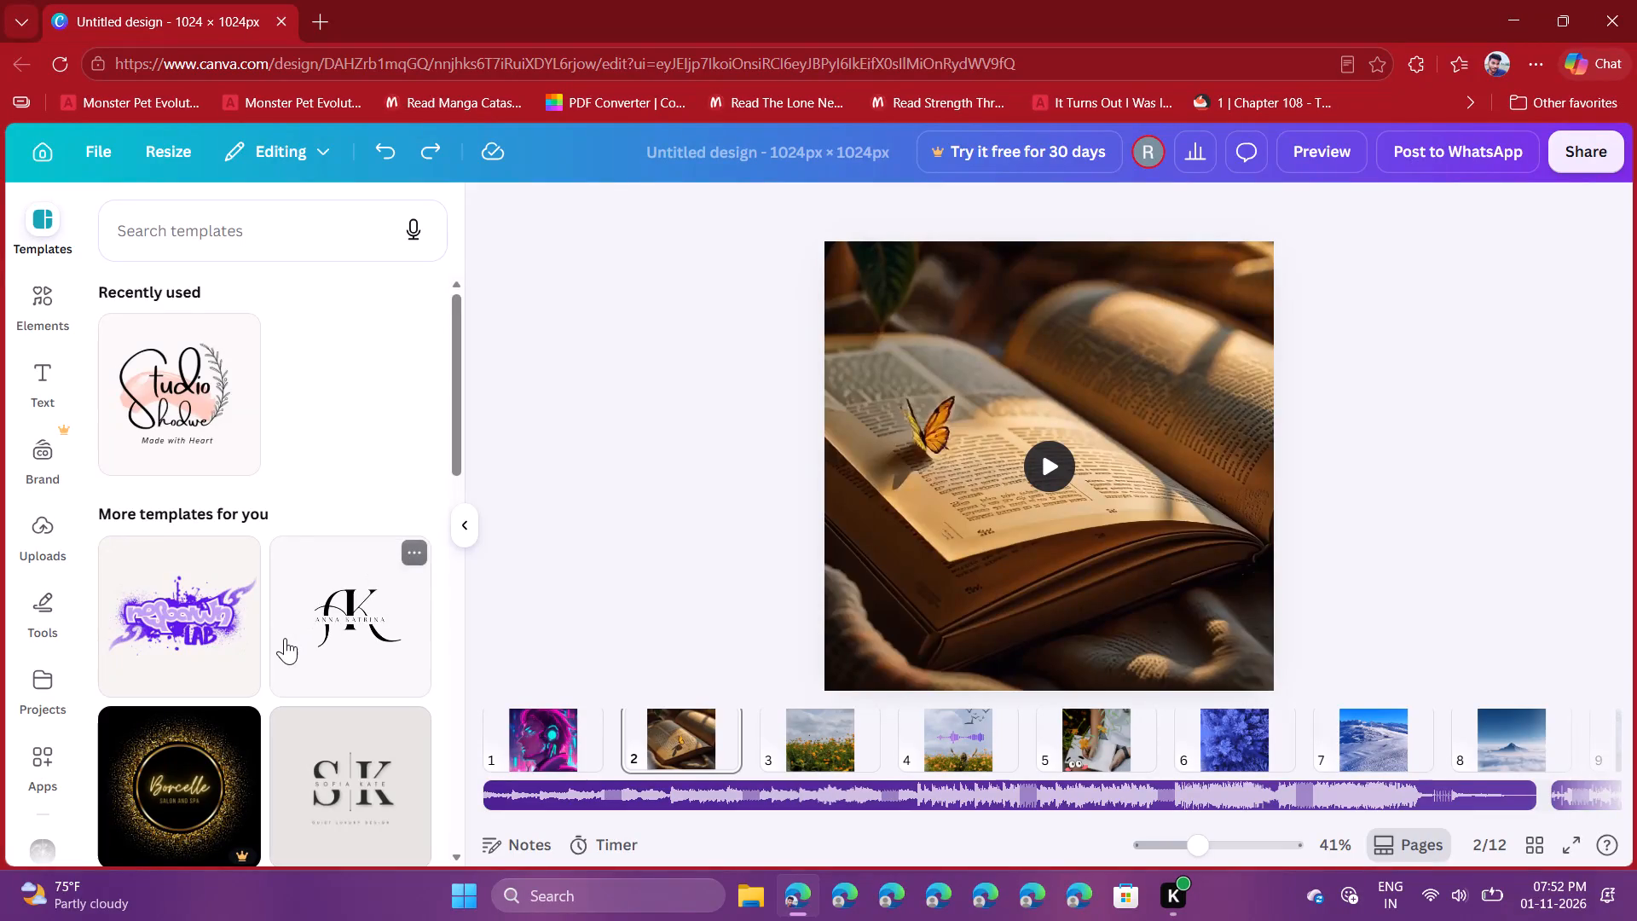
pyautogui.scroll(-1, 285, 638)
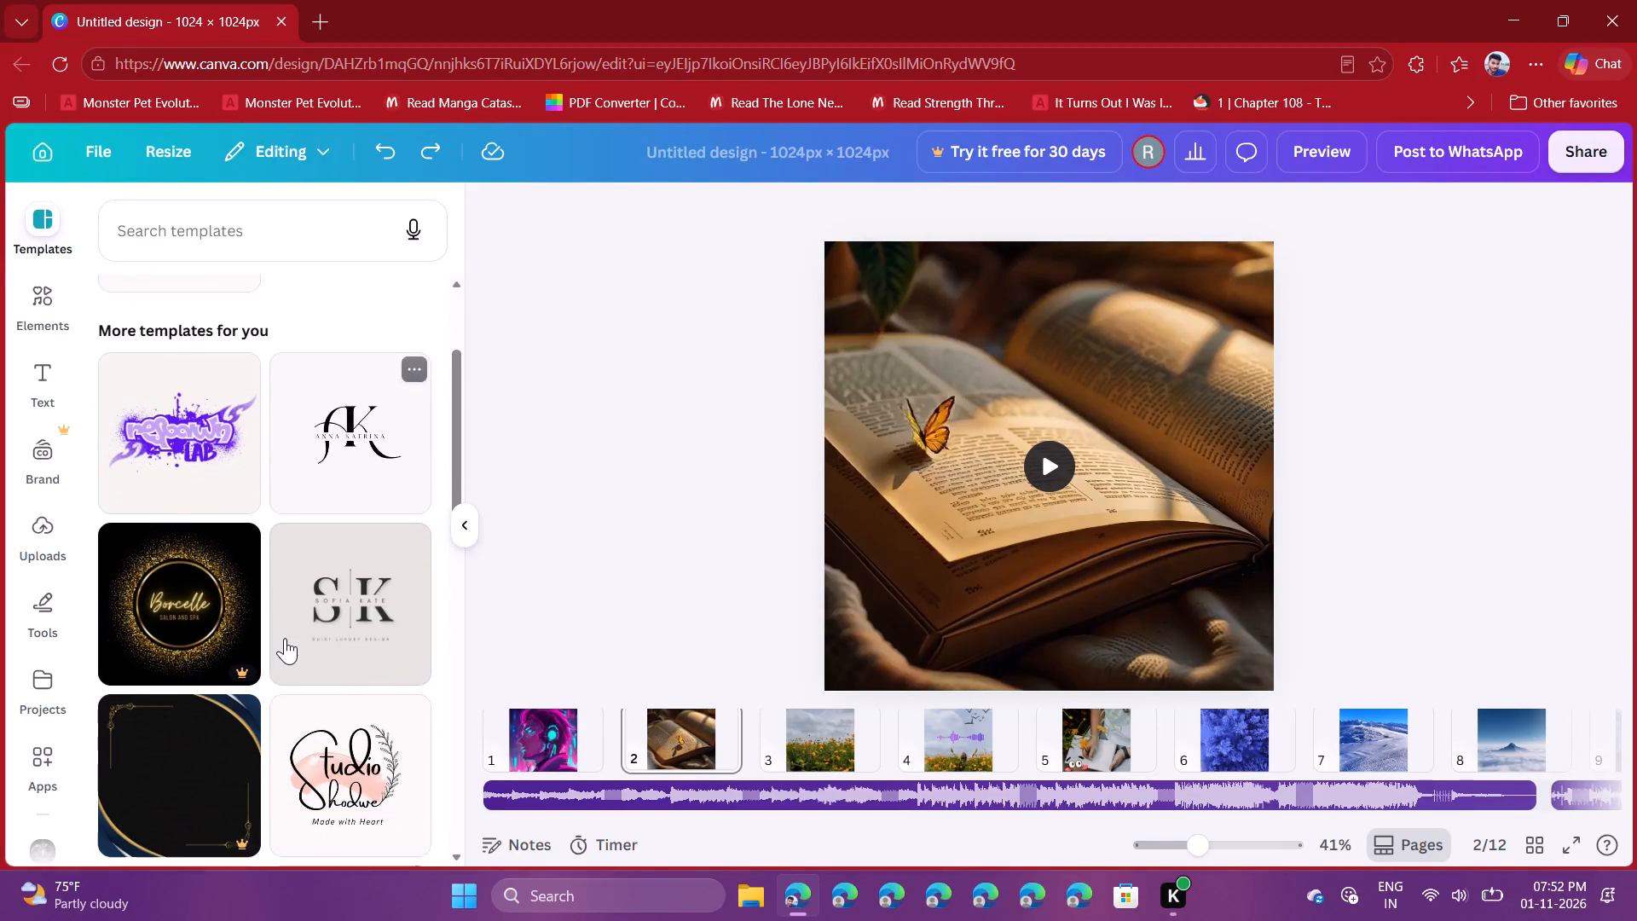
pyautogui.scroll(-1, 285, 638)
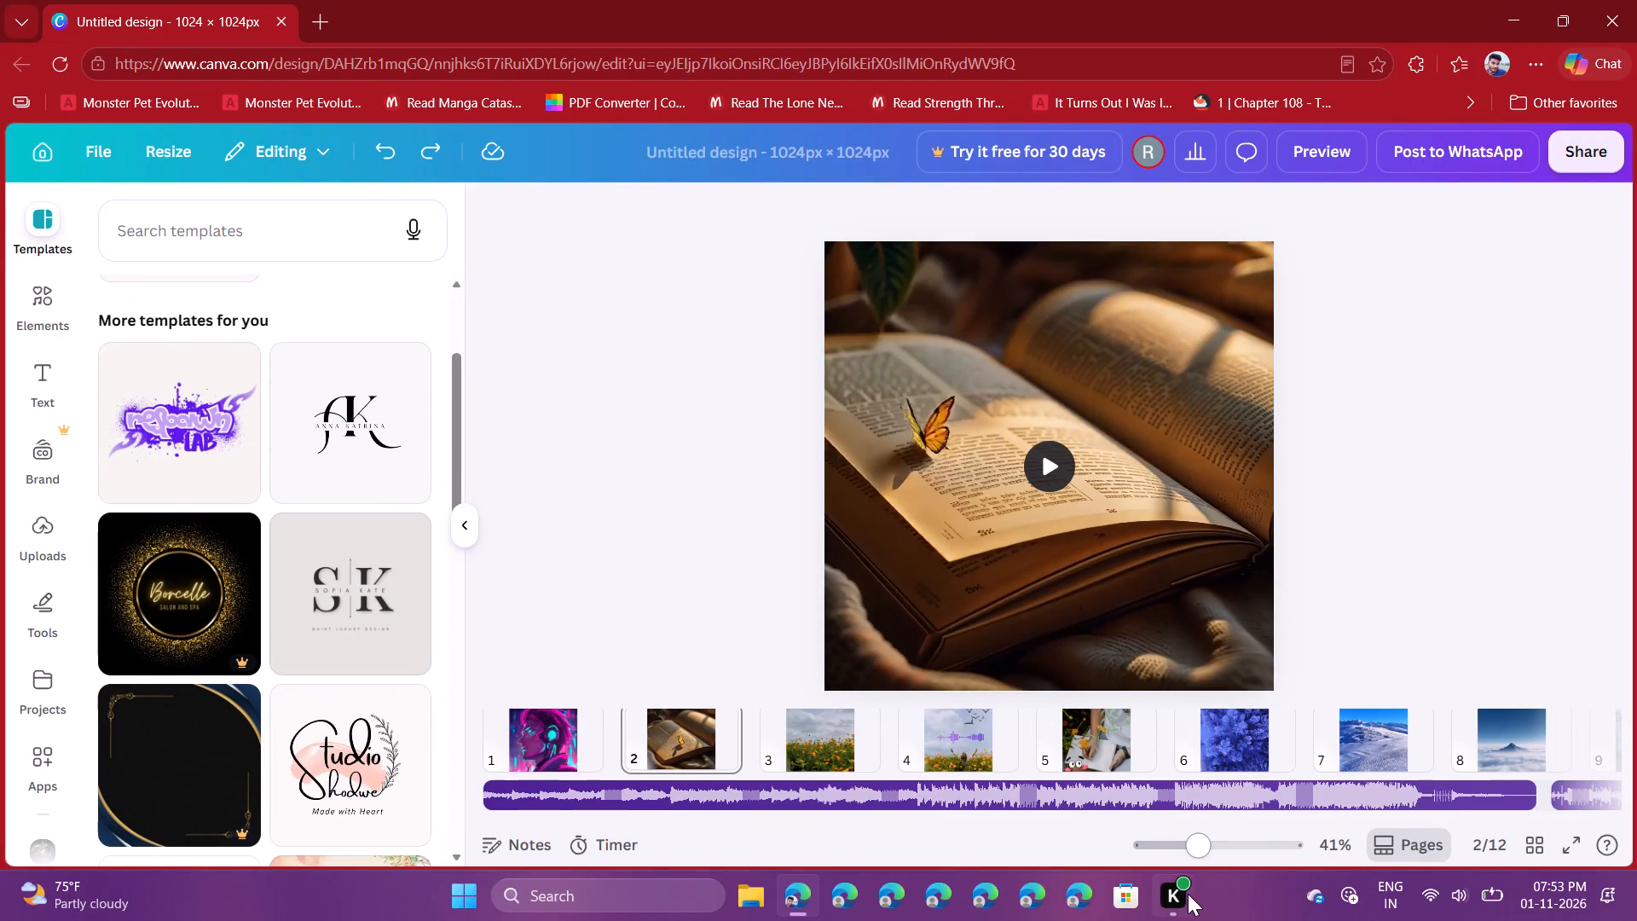